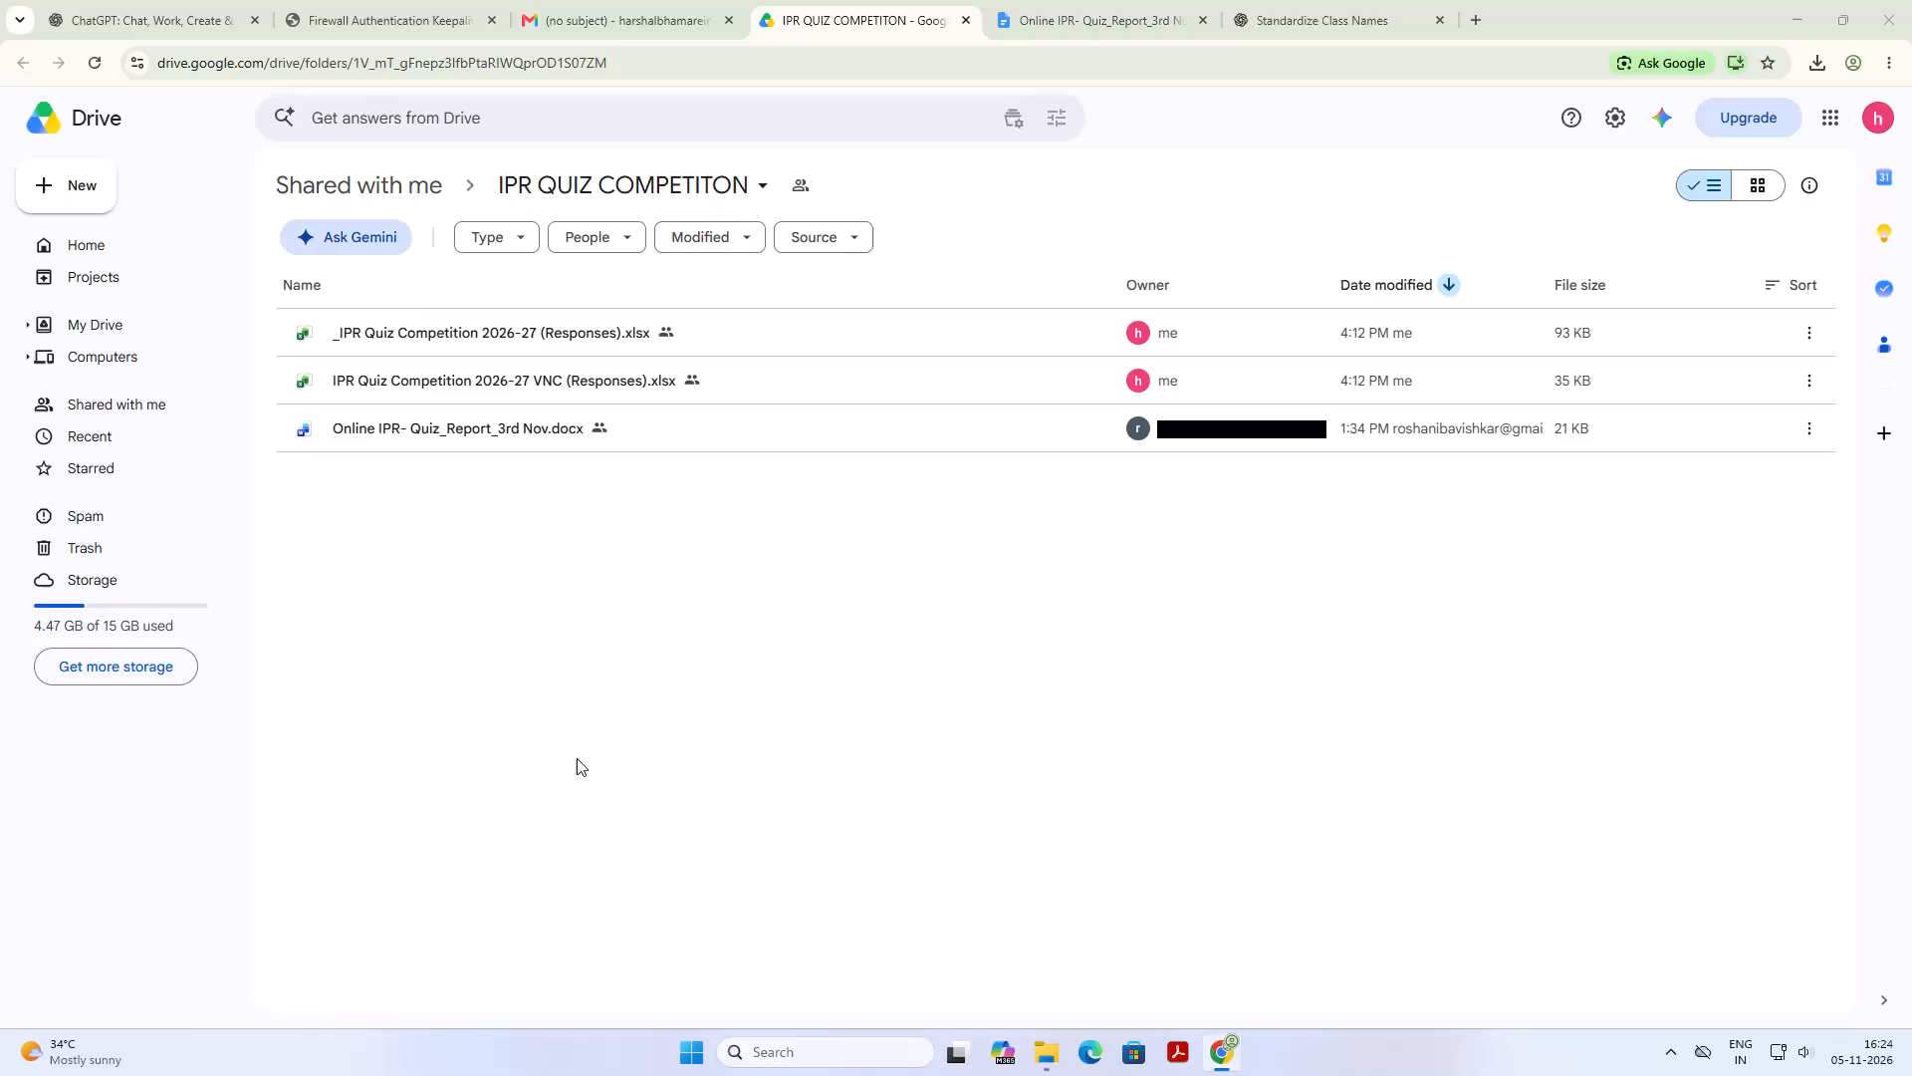
Open the HJB folder inside the E share on the network computer \\imrdstaff2.
{"action": "left_click", "coordinate": [166, 971]}
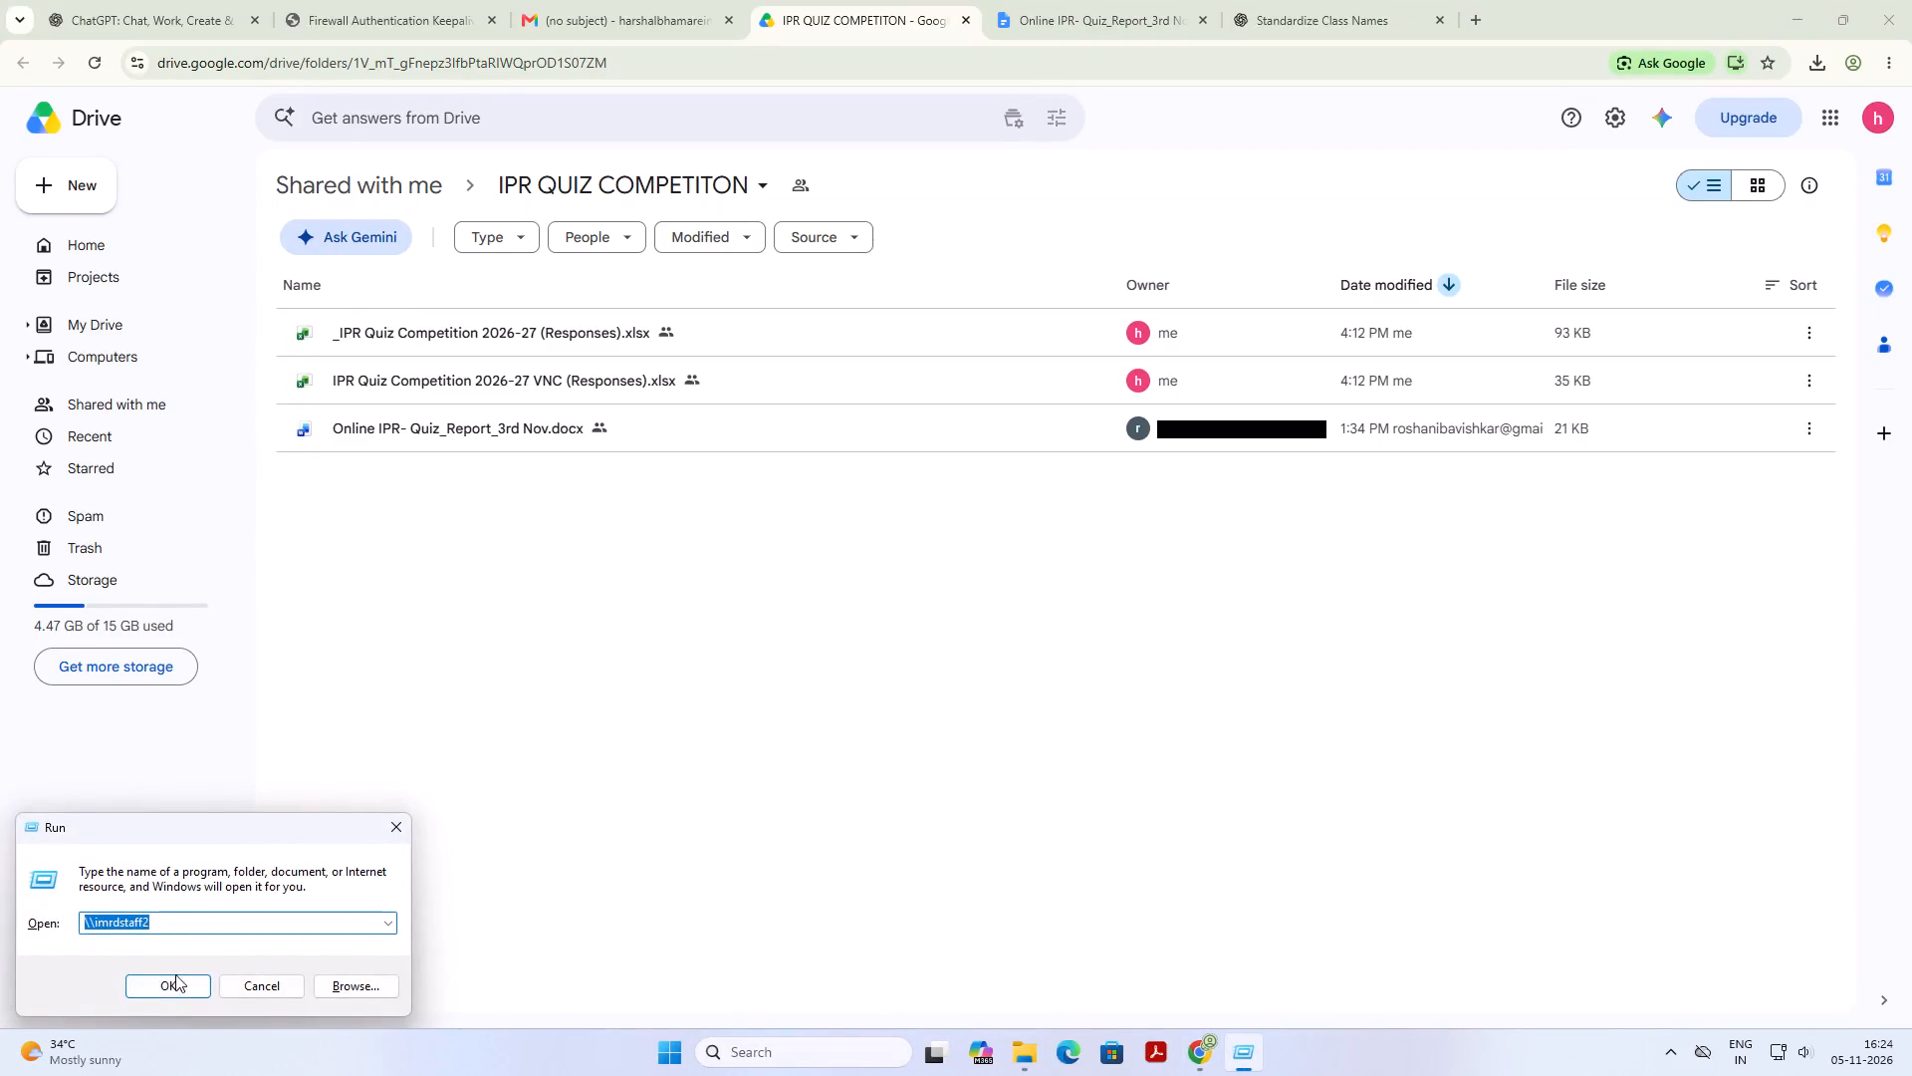
{"action": "left_click", "coordinate": [175, 977]}
{"action": "double_click", "coordinate": [380, 151]}
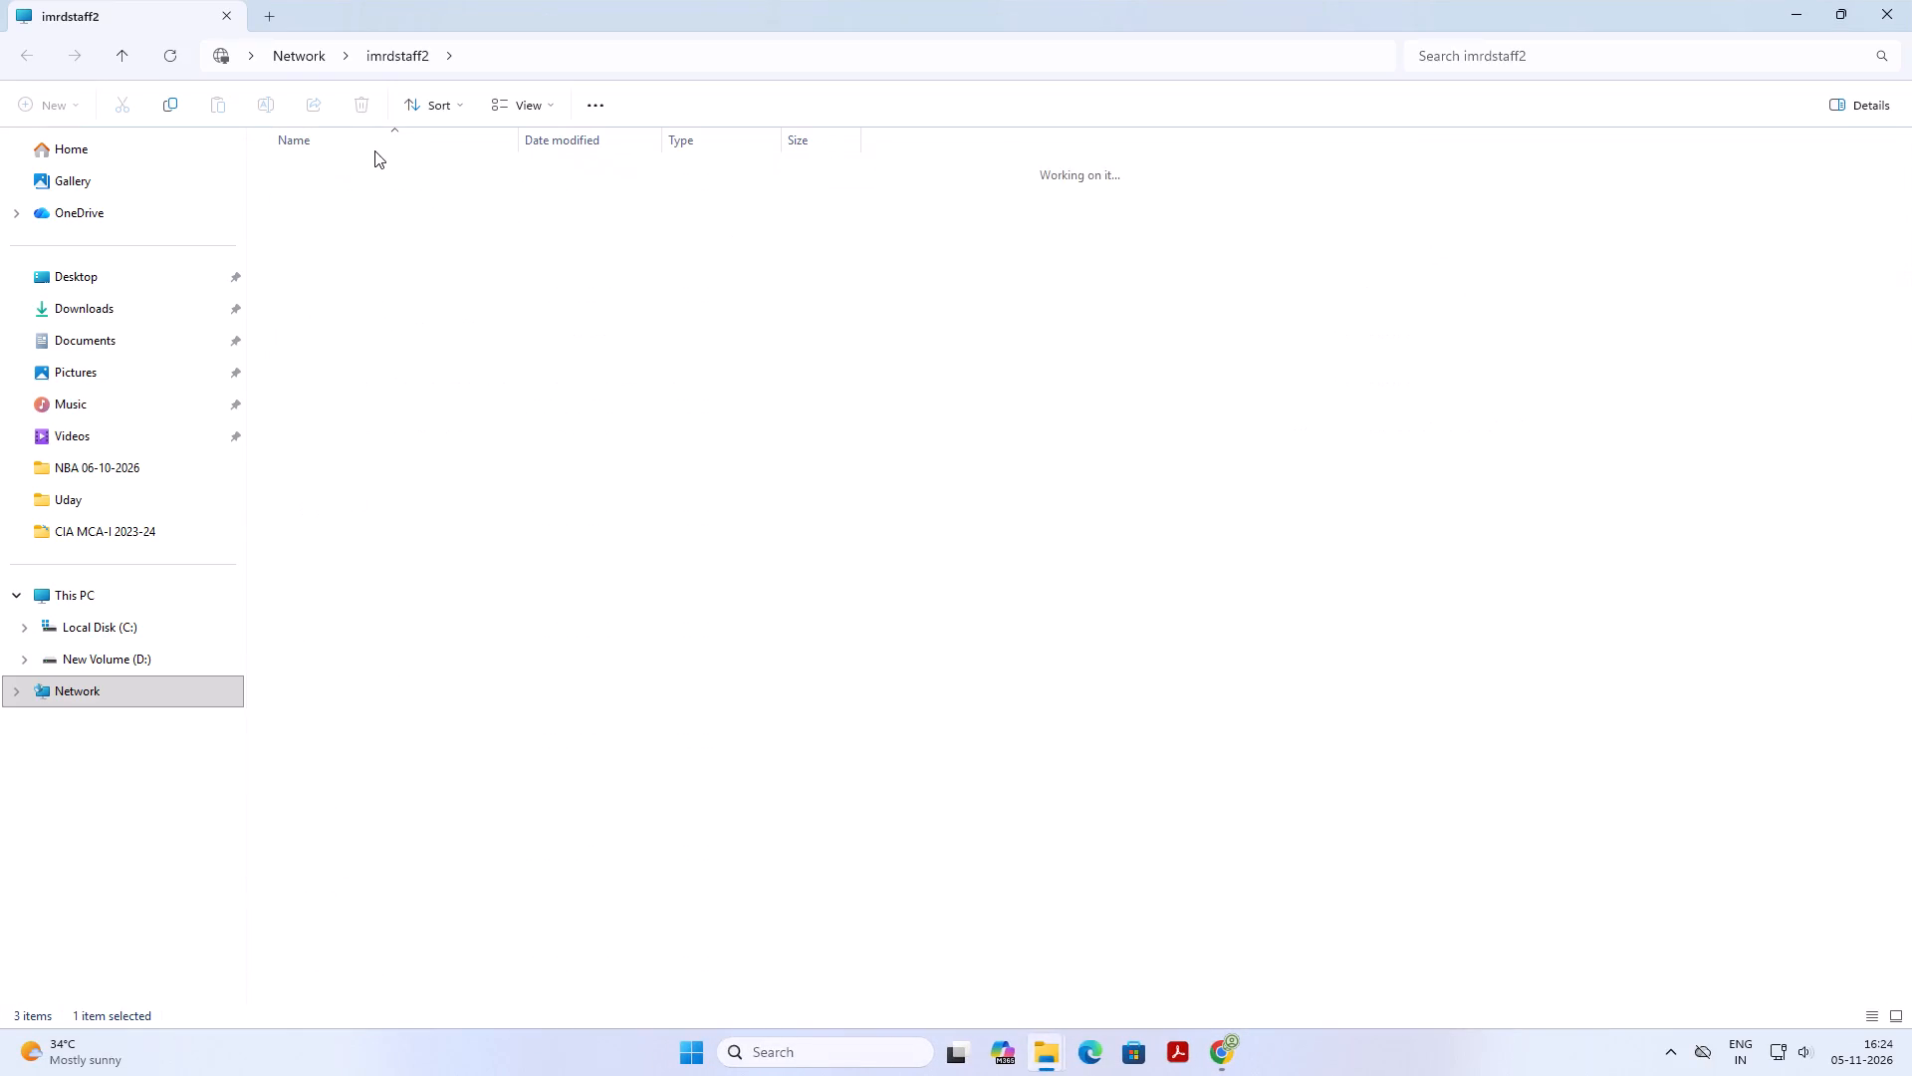
{"action": "type", "text": "hjb"}
{"action": "key", "text": "Return"}
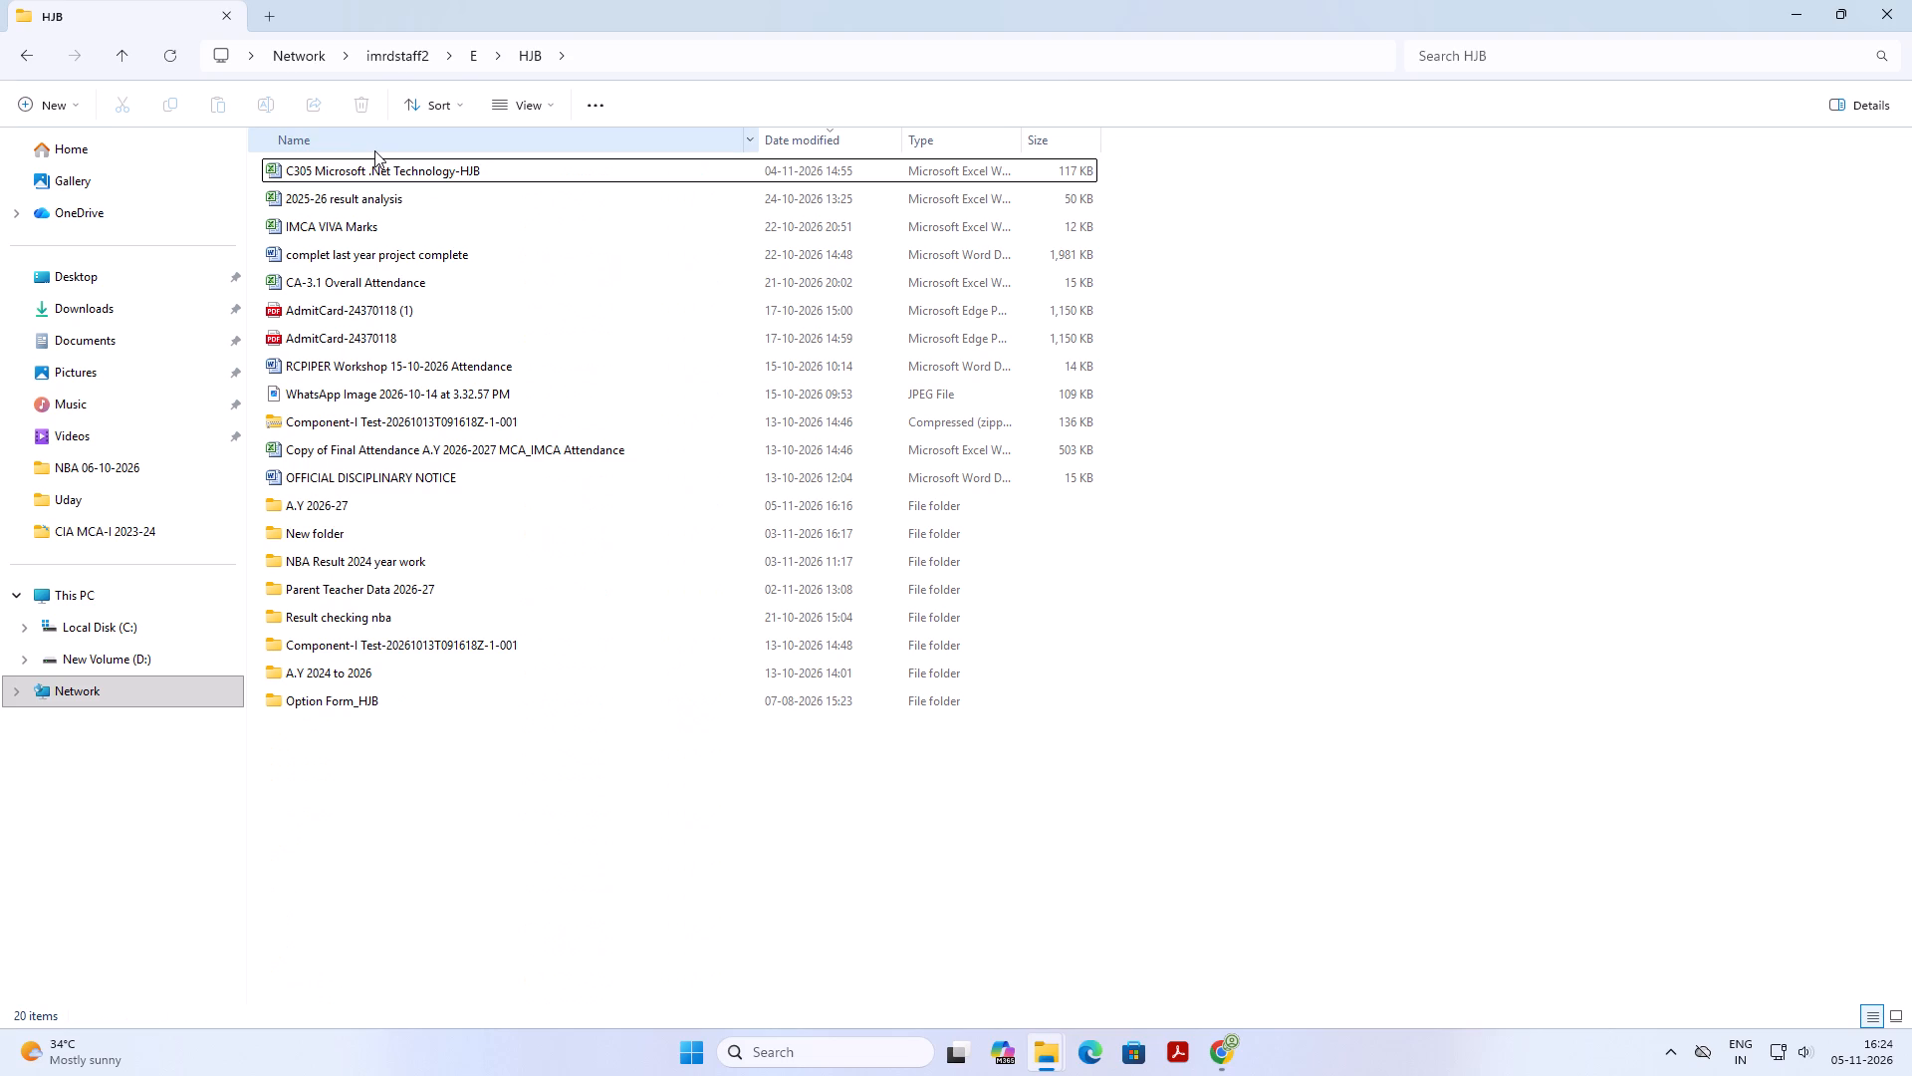
Open the A.Y 2026-27 folder within HJB.
{"action": "key", "text": "Down"}
{"action": "key", "text": "Down"}
{"action": "key", "text": "Down"}
{"action": "key", "text": "Down"}
{"action": "key", "text": "Down"}
{"action": "key", "text": "Down"}
{"action": "key", "text": "Down"}
{"action": "key", "text": "Down"}
{"action": "key", "text": "Down"}
{"action": "key", "text": "Down"}
{"action": "key", "text": "Up"}
{"action": "key", "text": "Up"}
{"action": "key", "text": "Down"}
{"action": "key", "text": "Down"}
{"action": "key", "text": "Down"}
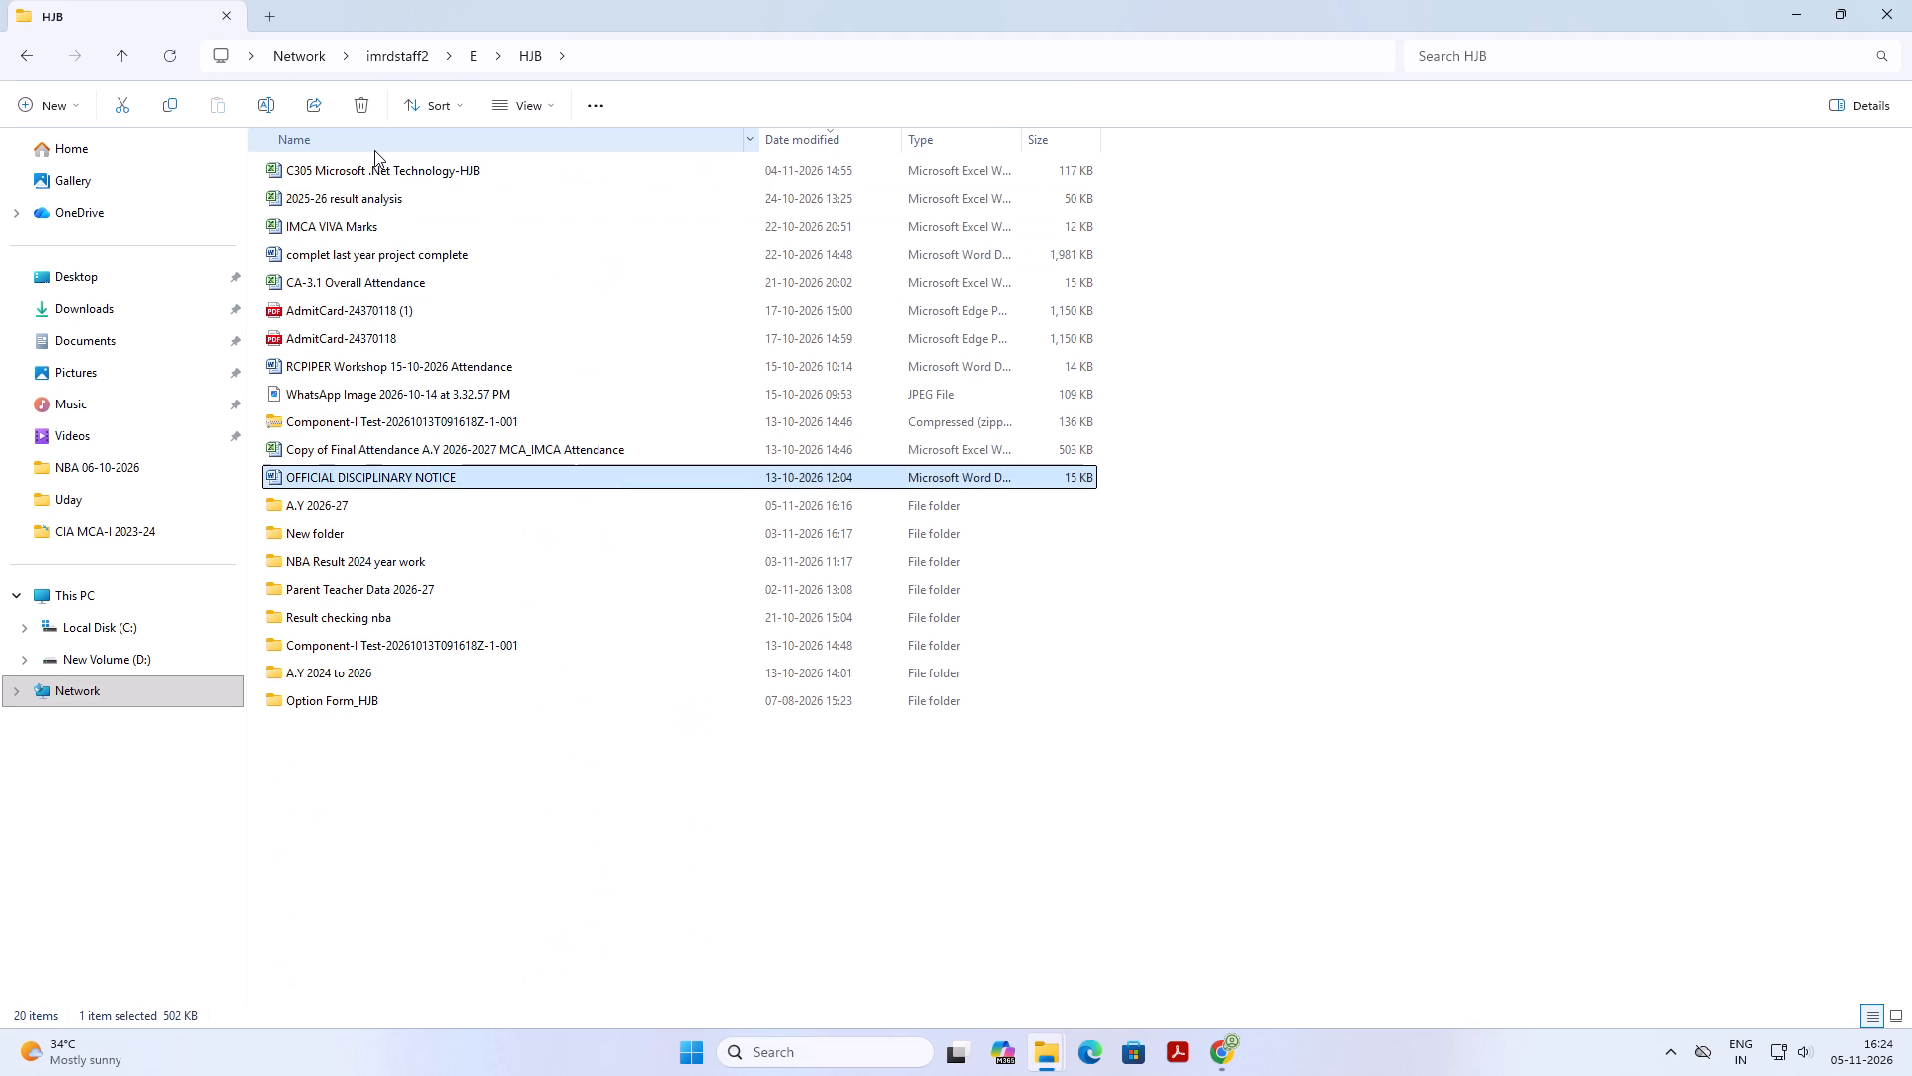
{"action": "key", "text": "Down"}
{"action": "key", "text": "Return"}
Locate and open the "MCA int 4th year internal marks" folder in A.Y 2026-27.
{"action": "type", "text": "inte"}
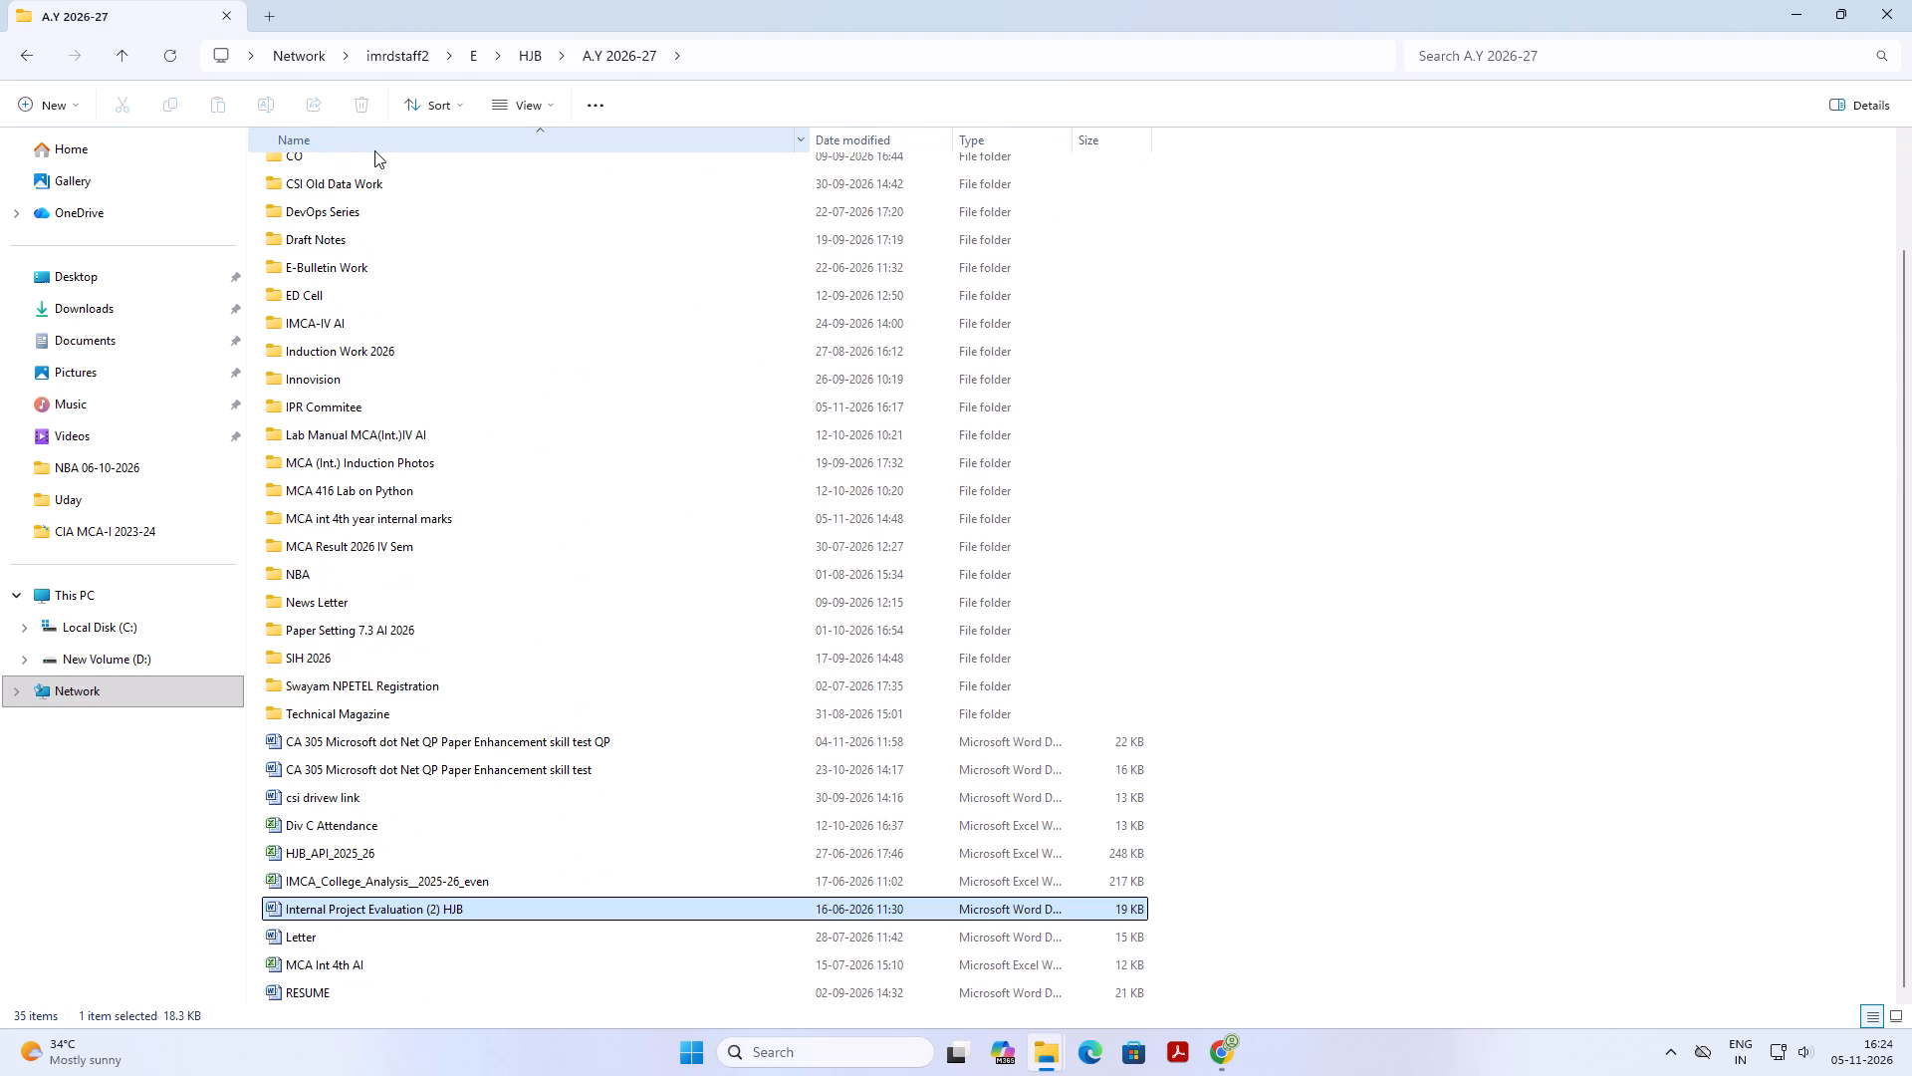
{"action": "key", "text": "Up"}
{"action": "key", "text": "Up"}
{"action": "key", "text": "Up"}
{"action": "key", "text": "Up"}
{"action": "key", "text": "Up"}
{"action": "key", "text": "Up"}
{"action": "key", "text": "Up"}
{"action": "key", "text": "Up"}
{"action": "key", "text": "Up"}
{"action": "key", "text": "Up"}
{"action": "key", "text": "Up"}
{"action": "key", "text": "Up"}
{"action": "key", "text": "Up"}
{"action": "key", "text": "Up"}
{"action": "key", "text": "Up"}
{"action": "key", "text": "Up"}
{"action": "key", "text": "Up"}
{"action": "key", "text": "Up"}
{"action": "key", "text": "Up"}
{"action": "key", "text": "Up"}
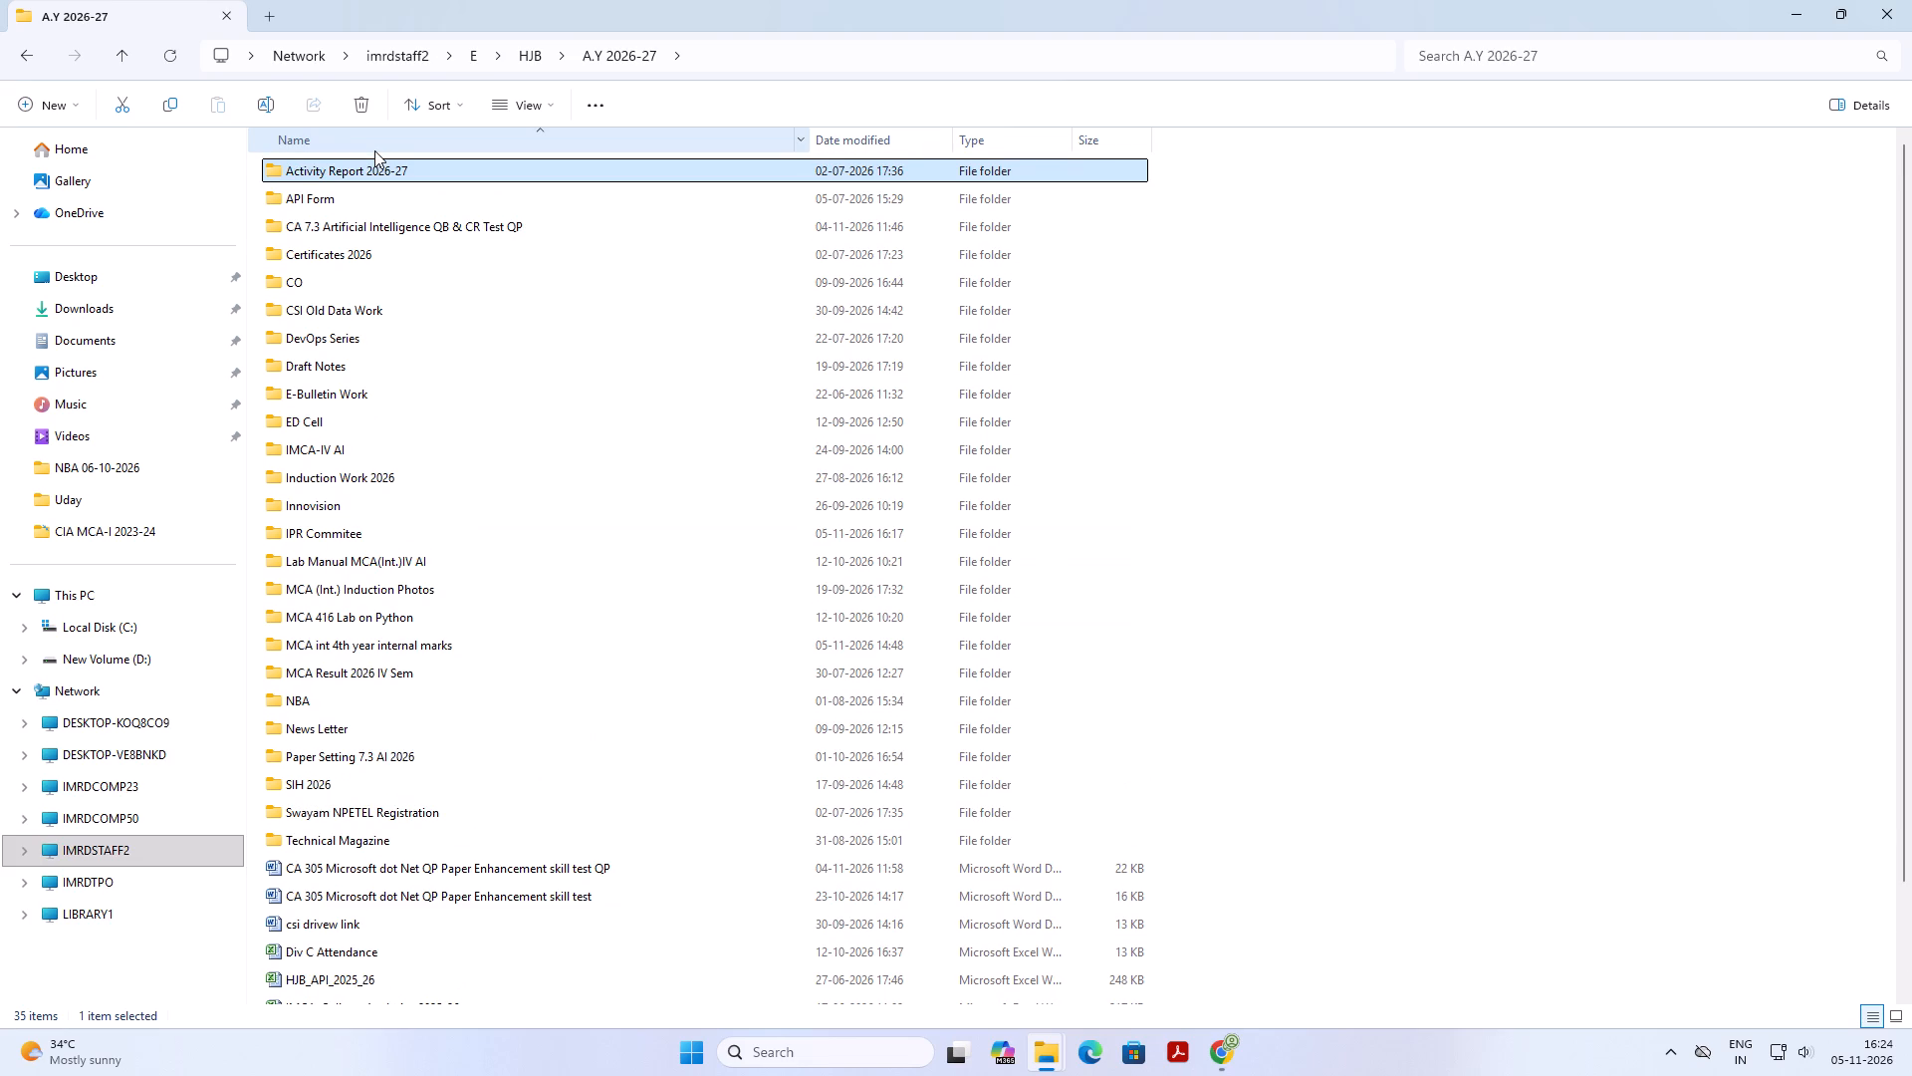
{"action": "type", "text": "inter"}
{"action": "type", "text": "inteintt"}
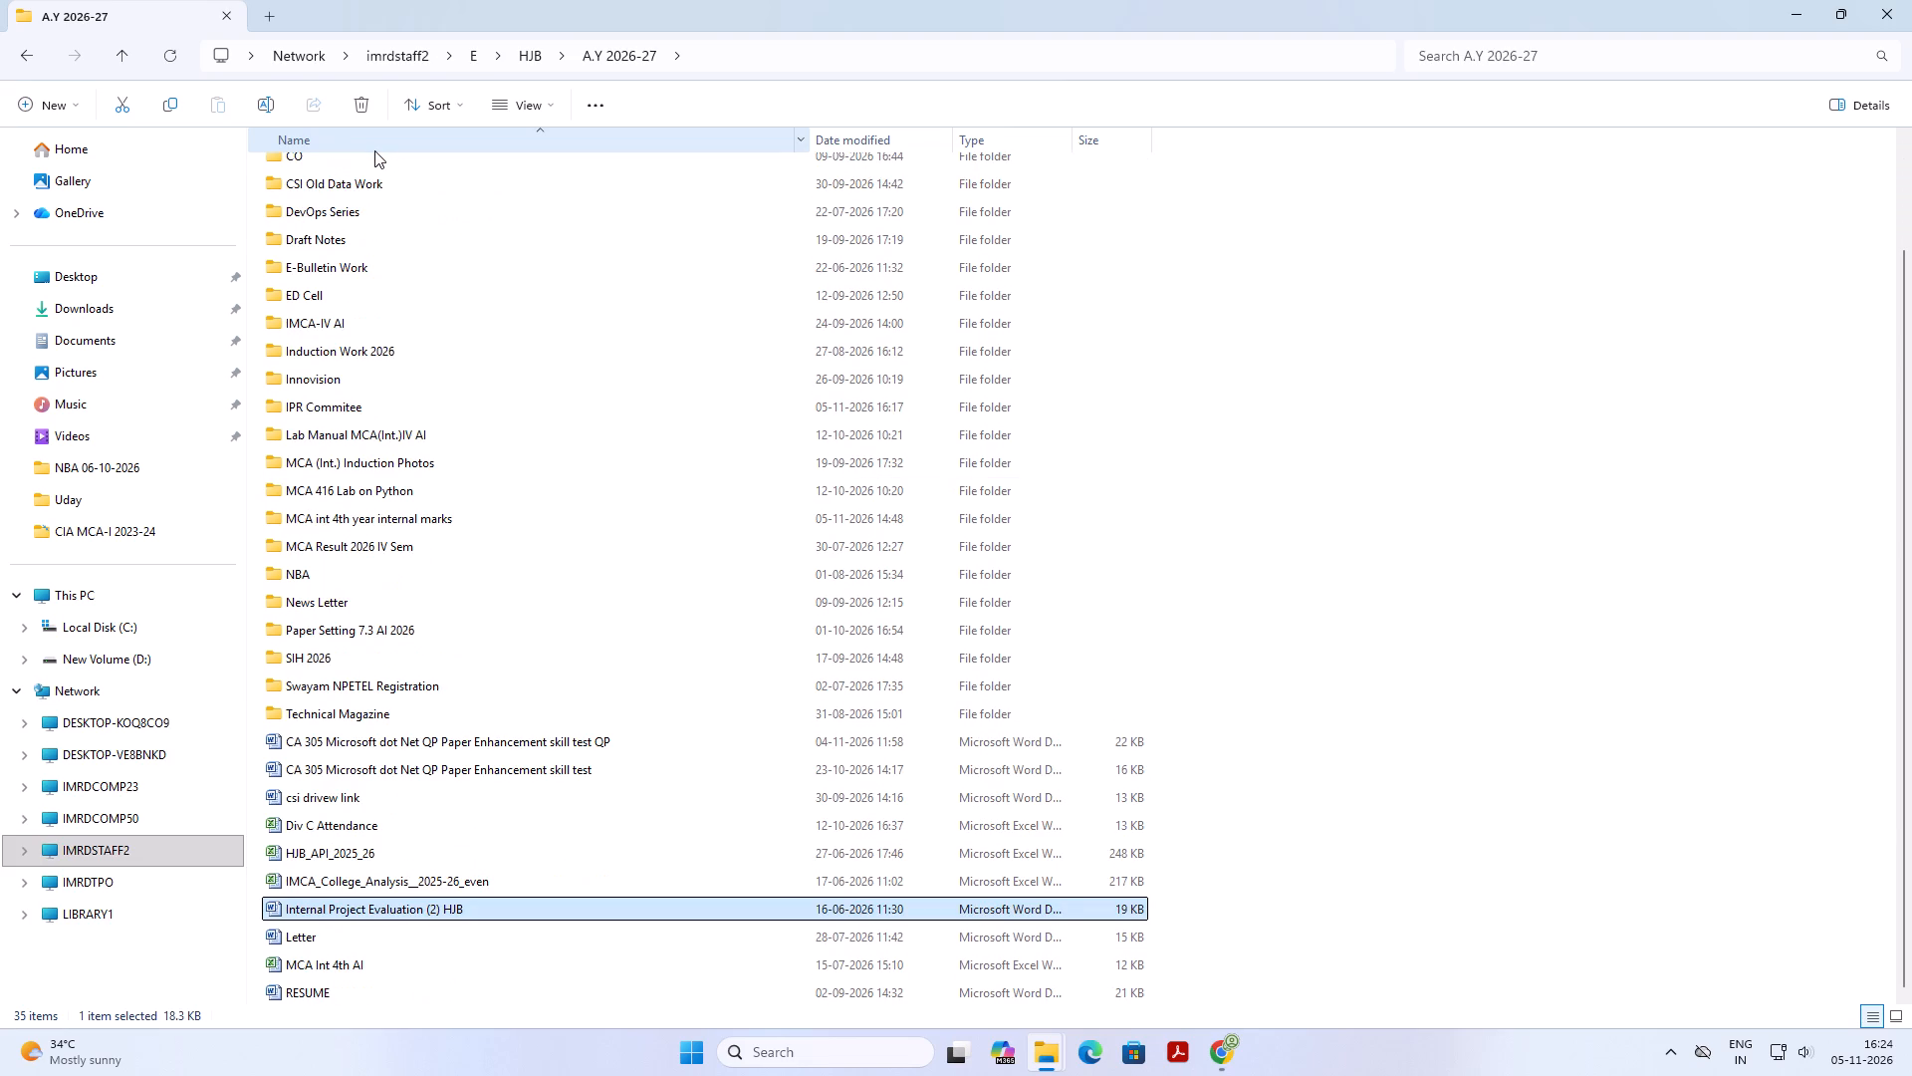
{"action": "double_click", "coordinate": [325, 506]}
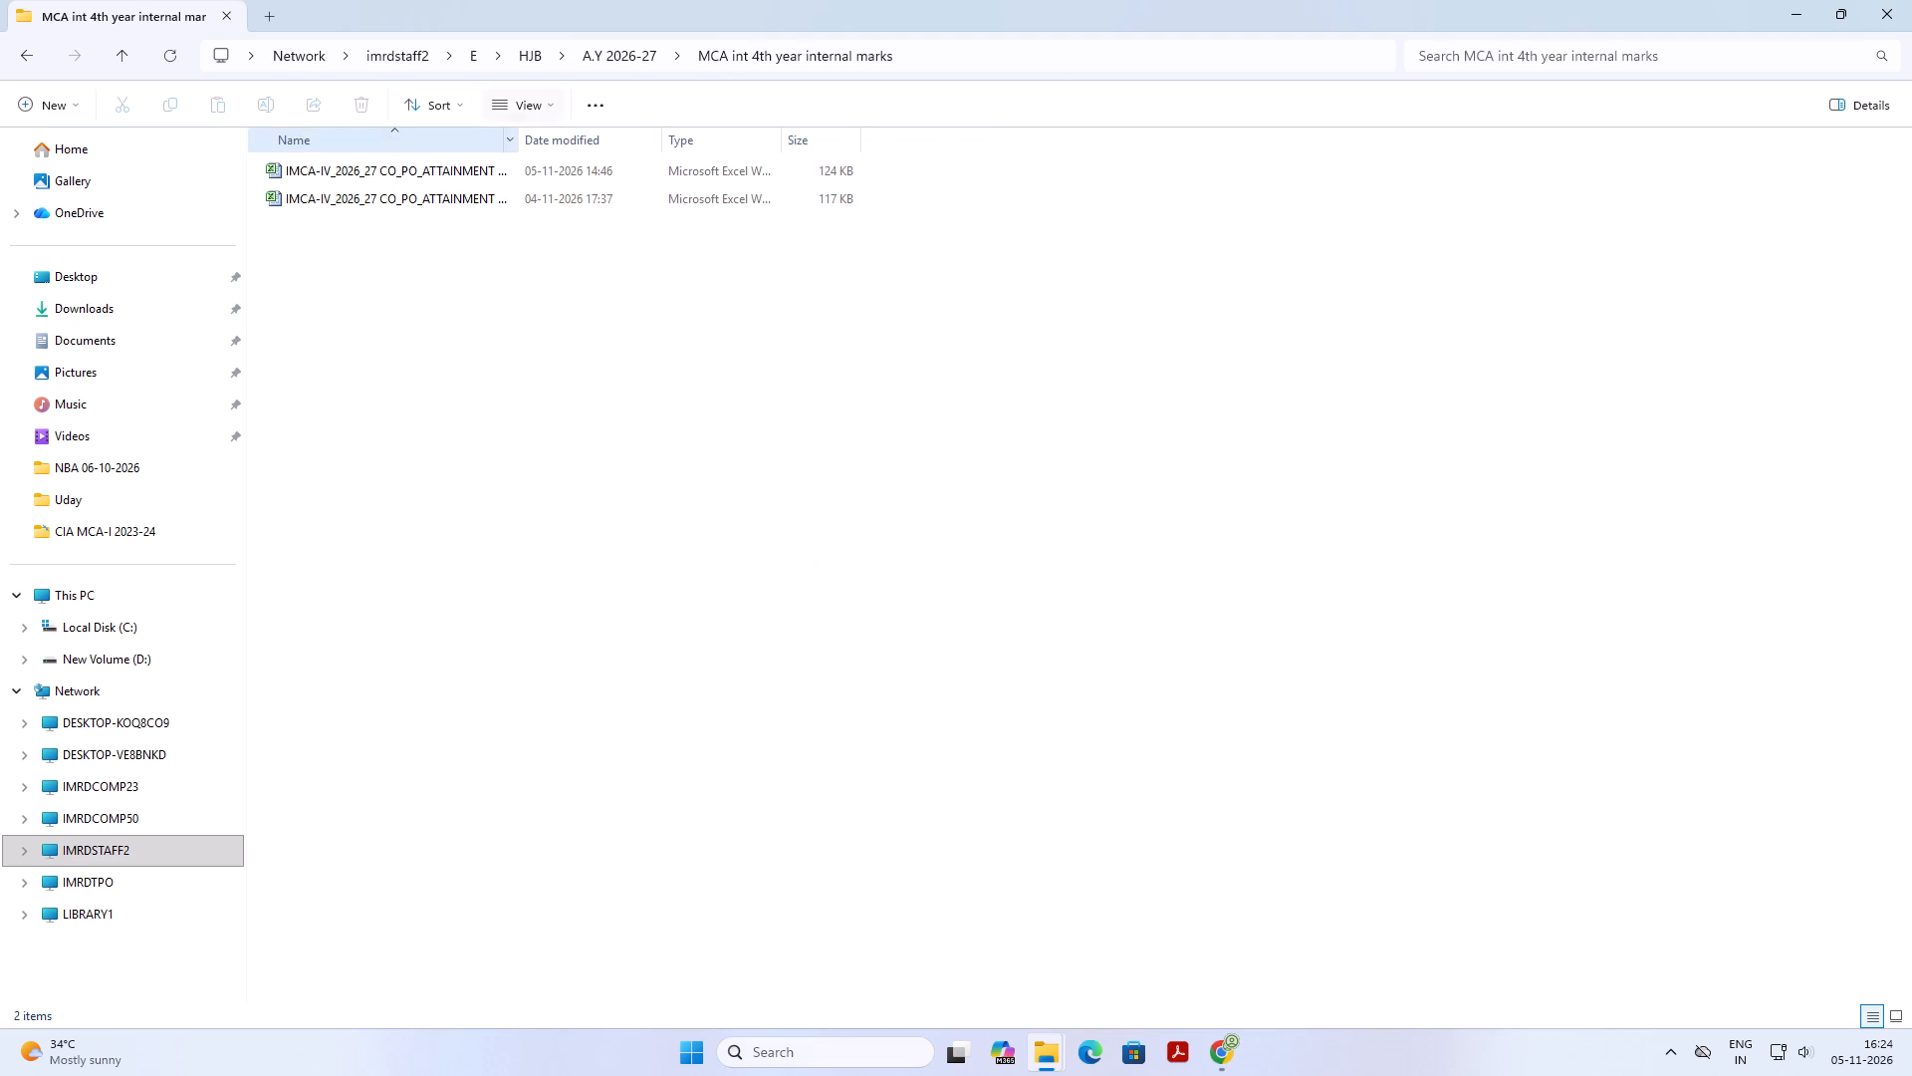
Widen the Name column to show full file names, open the IMCA-IV 2026-27 CO_PO attainment Practical workbook, and dismiss the activation notice.
{"action": "left_click_drag", "start_coordinate": [519, 140], "coordinate": [943, 133]}
{"action": "double_click", "coordinate": [726, 162]}
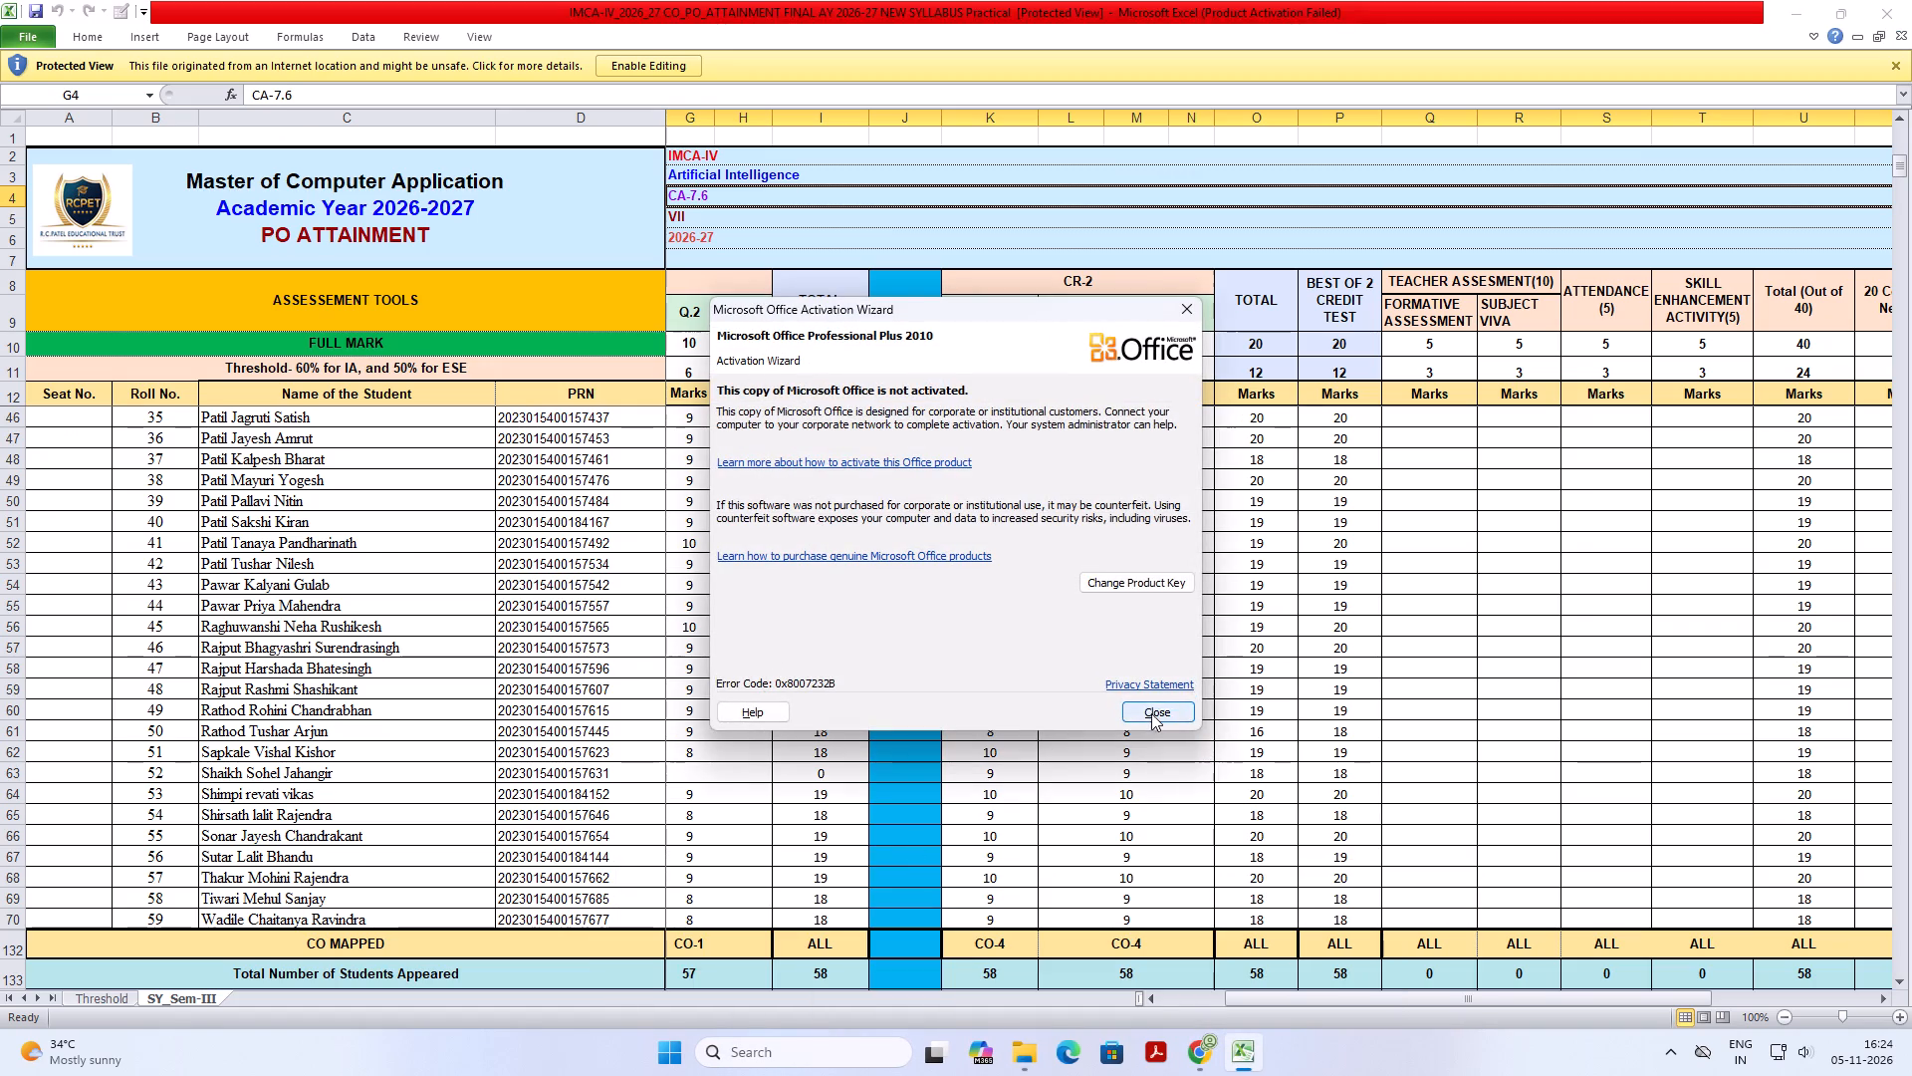
{"action": "left_click", "coordinate": [1150, 714]}
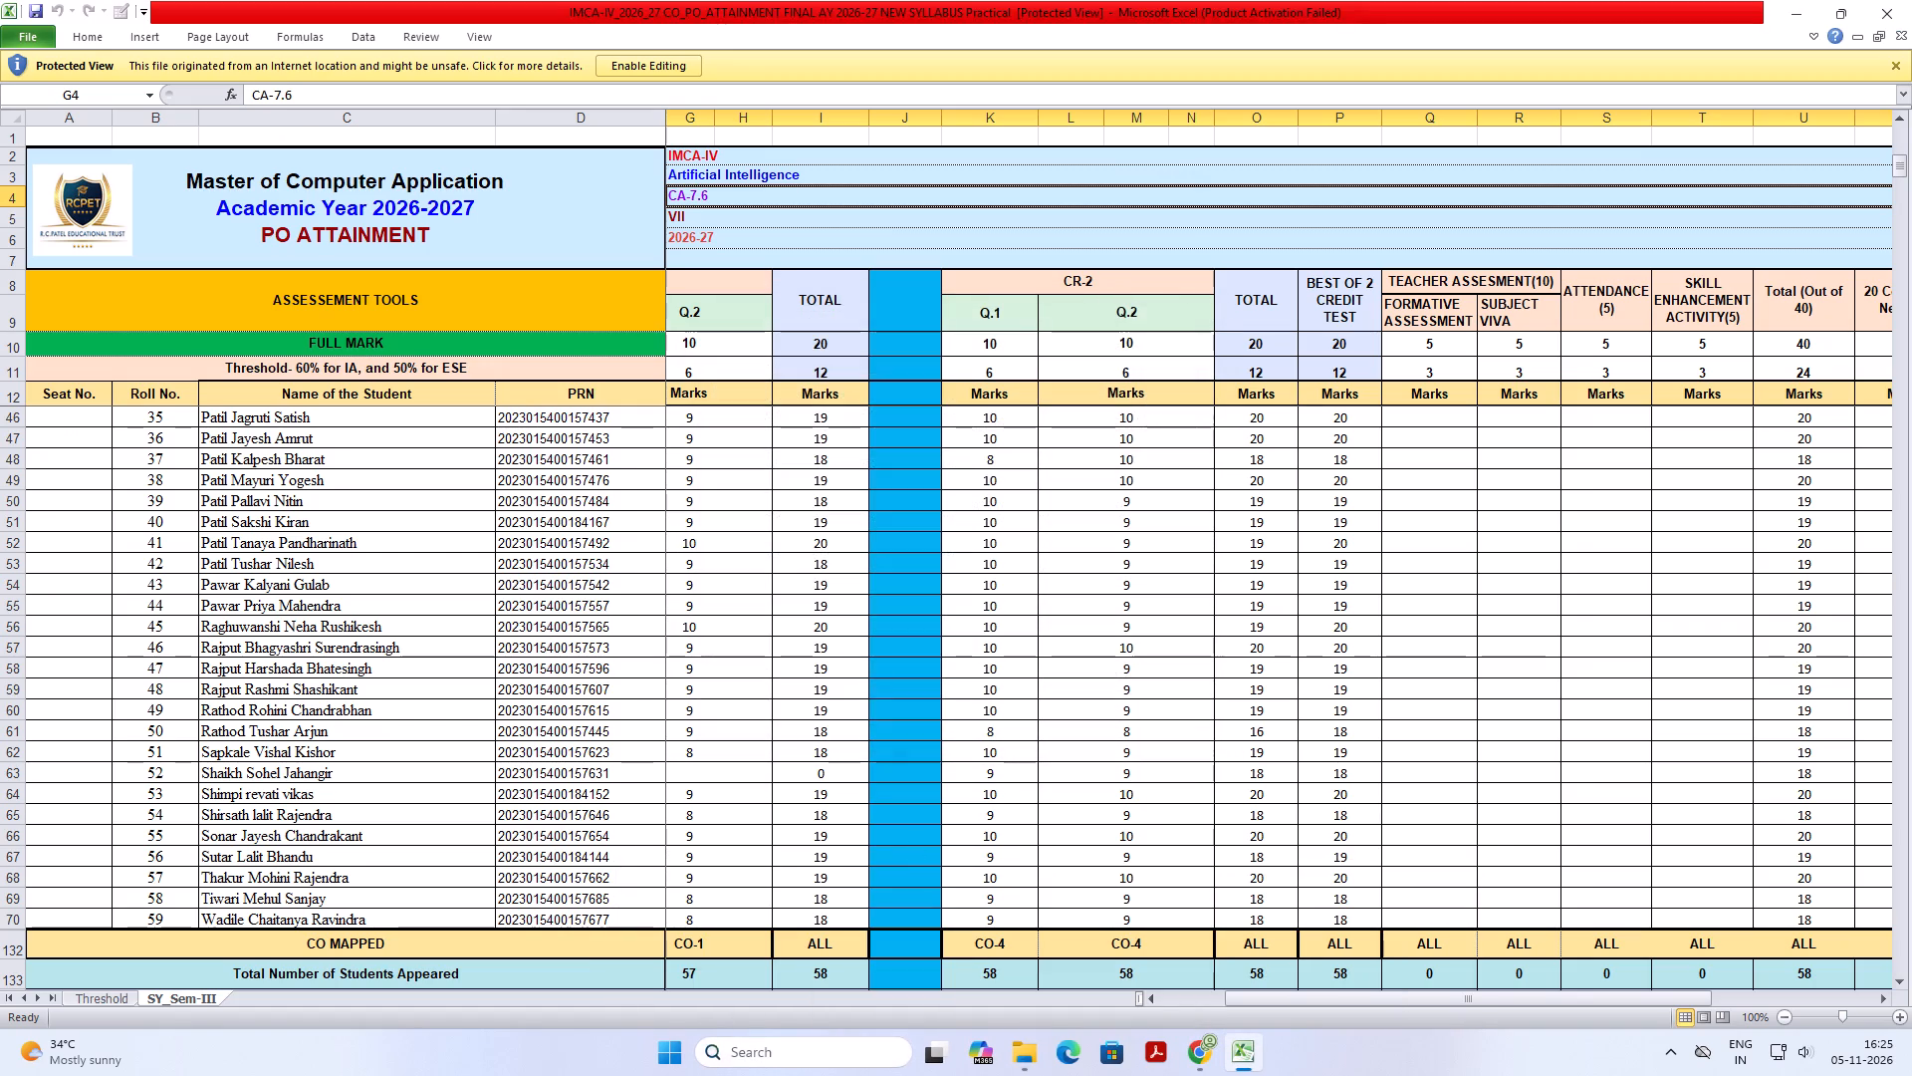
Go to the Teacher Assessment columns on the SY_Sem-III sheet and select the Subject Viva cell for roll number 35.
{"action": "left_click_drag", "start_coordinate": [1281, 994], "coordinate": [1428, 996]}
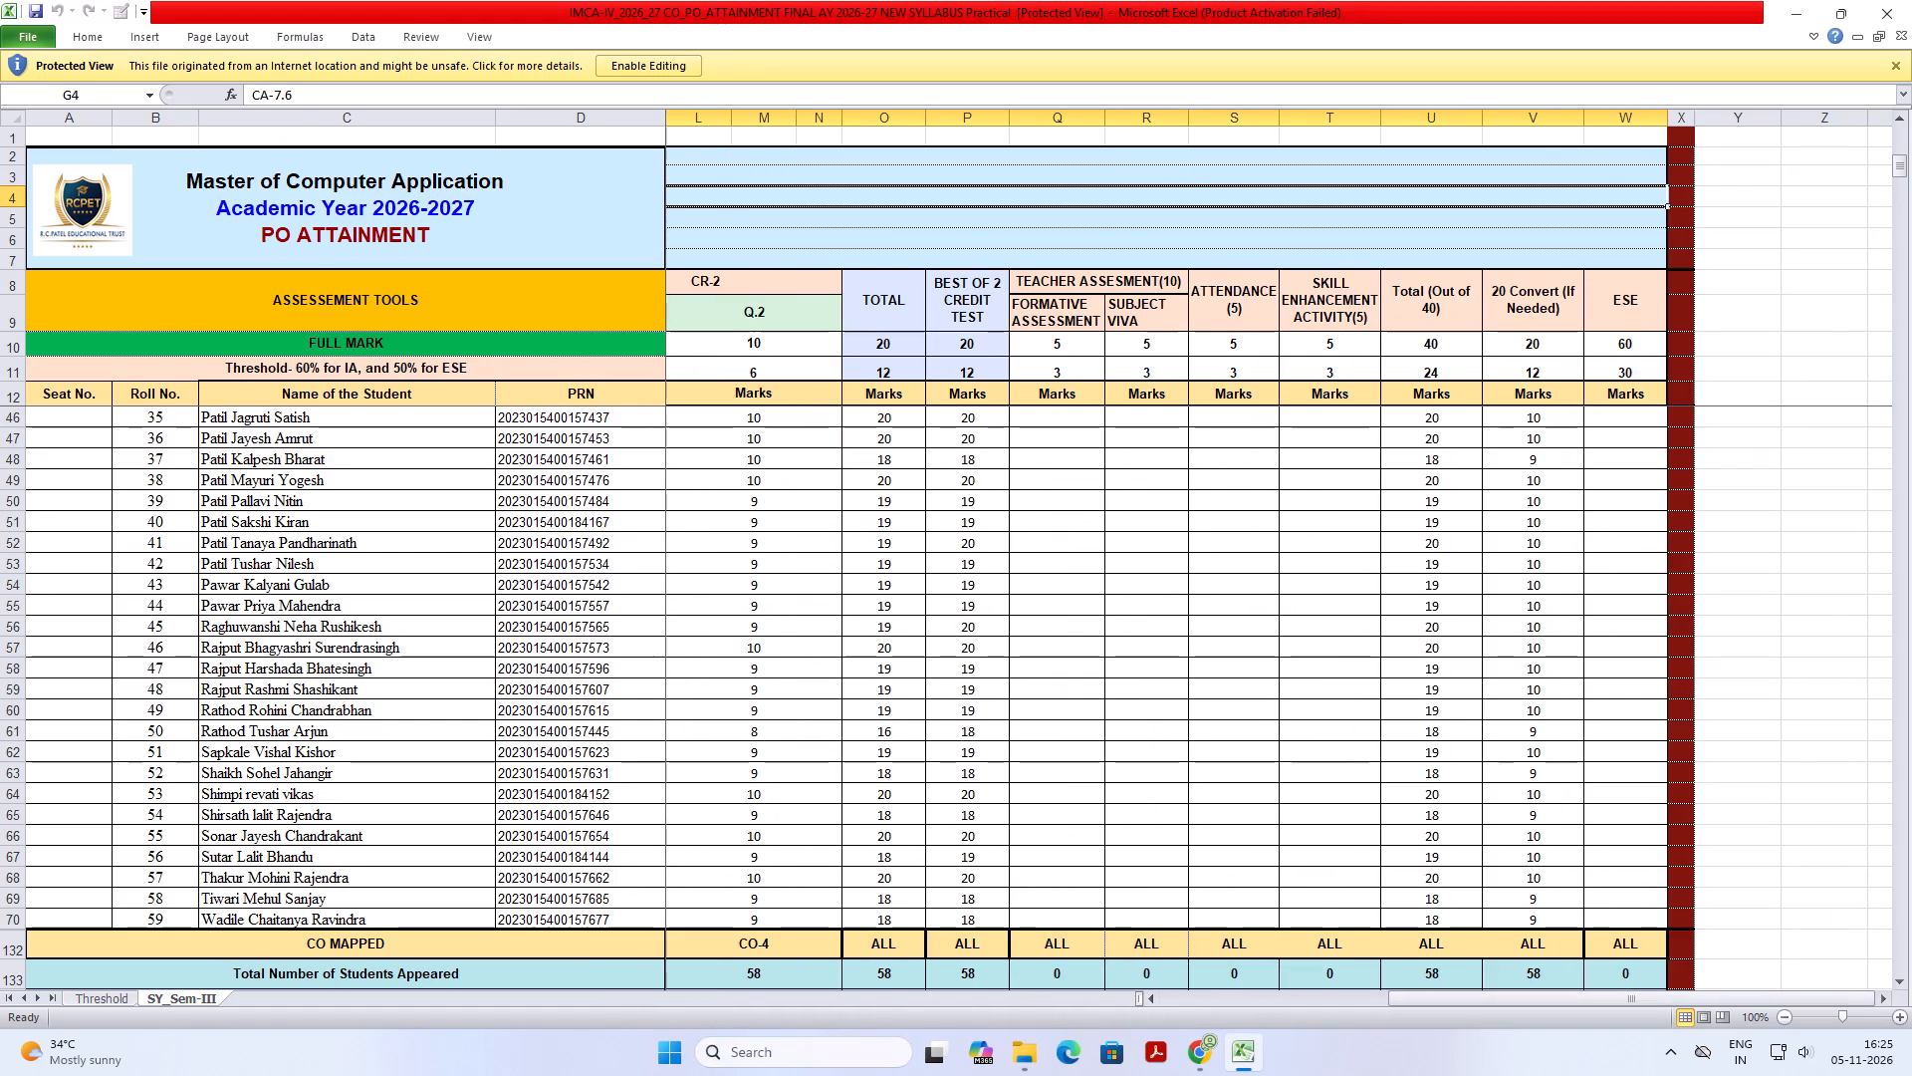
{"action": "left_click", "coordinate": [1139, 439]}
{"action": "left_click", "coordinate": [1146, 415]}
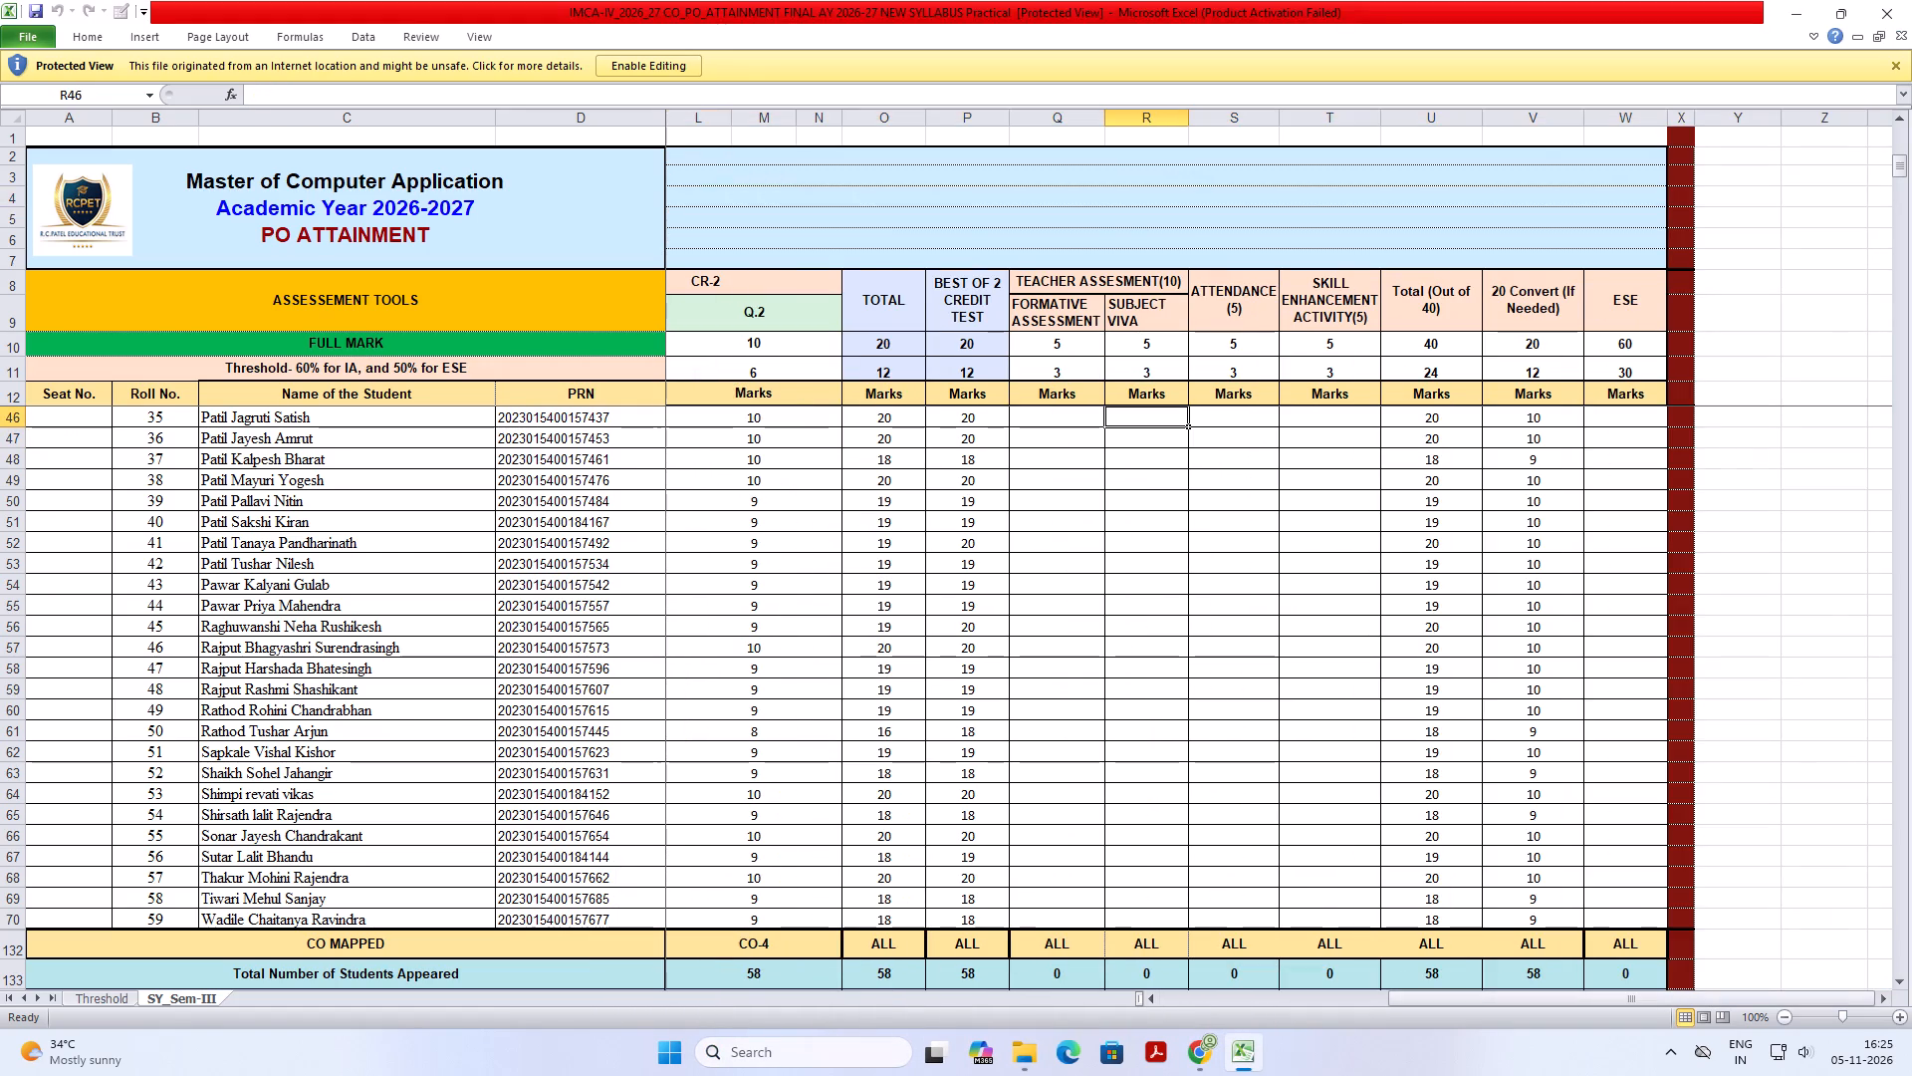
Enable editing for the protected workbook and select the Teacher Assessment Subject Viva cell for roll number 35.
{"action": "left_click", "coordinate": [685, 71]}
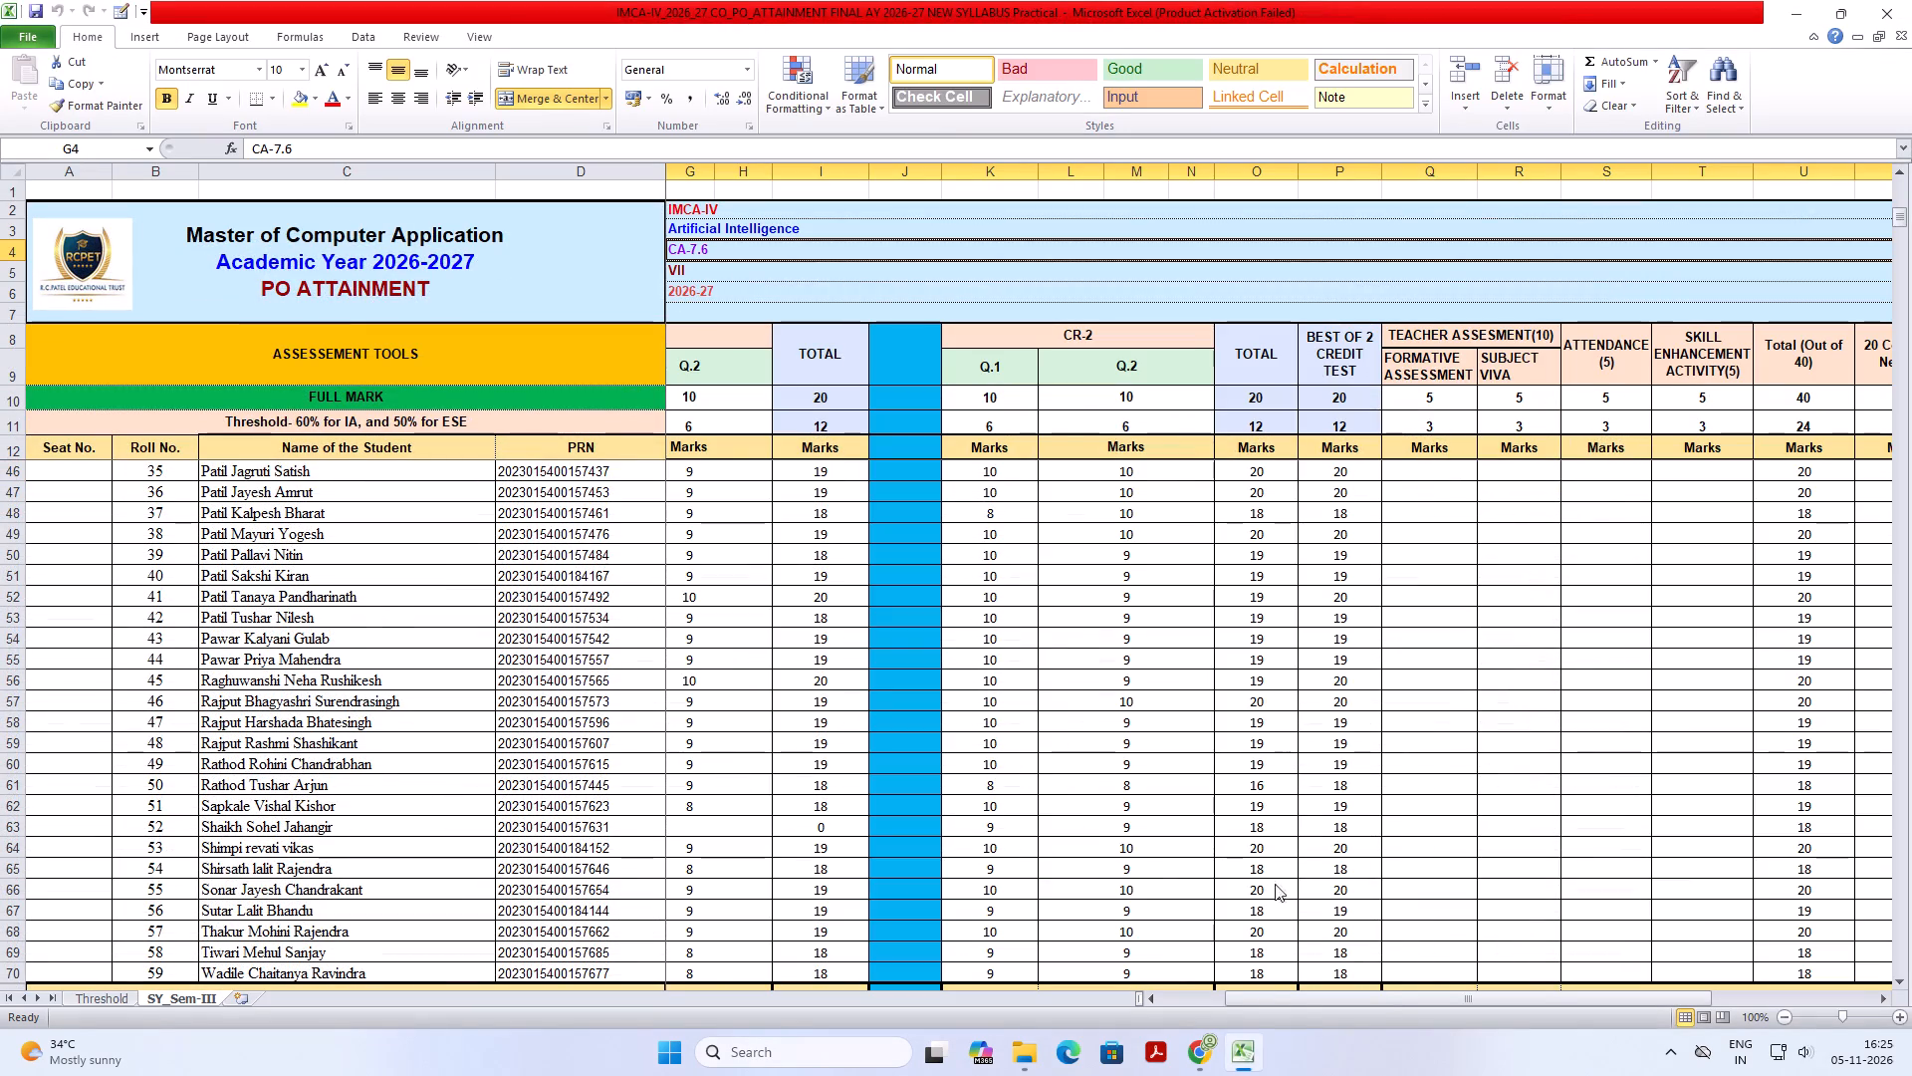
{"action": "left_click_drag", "start_coordinate": [1302, 993], "coordinate": [1428, 999]}
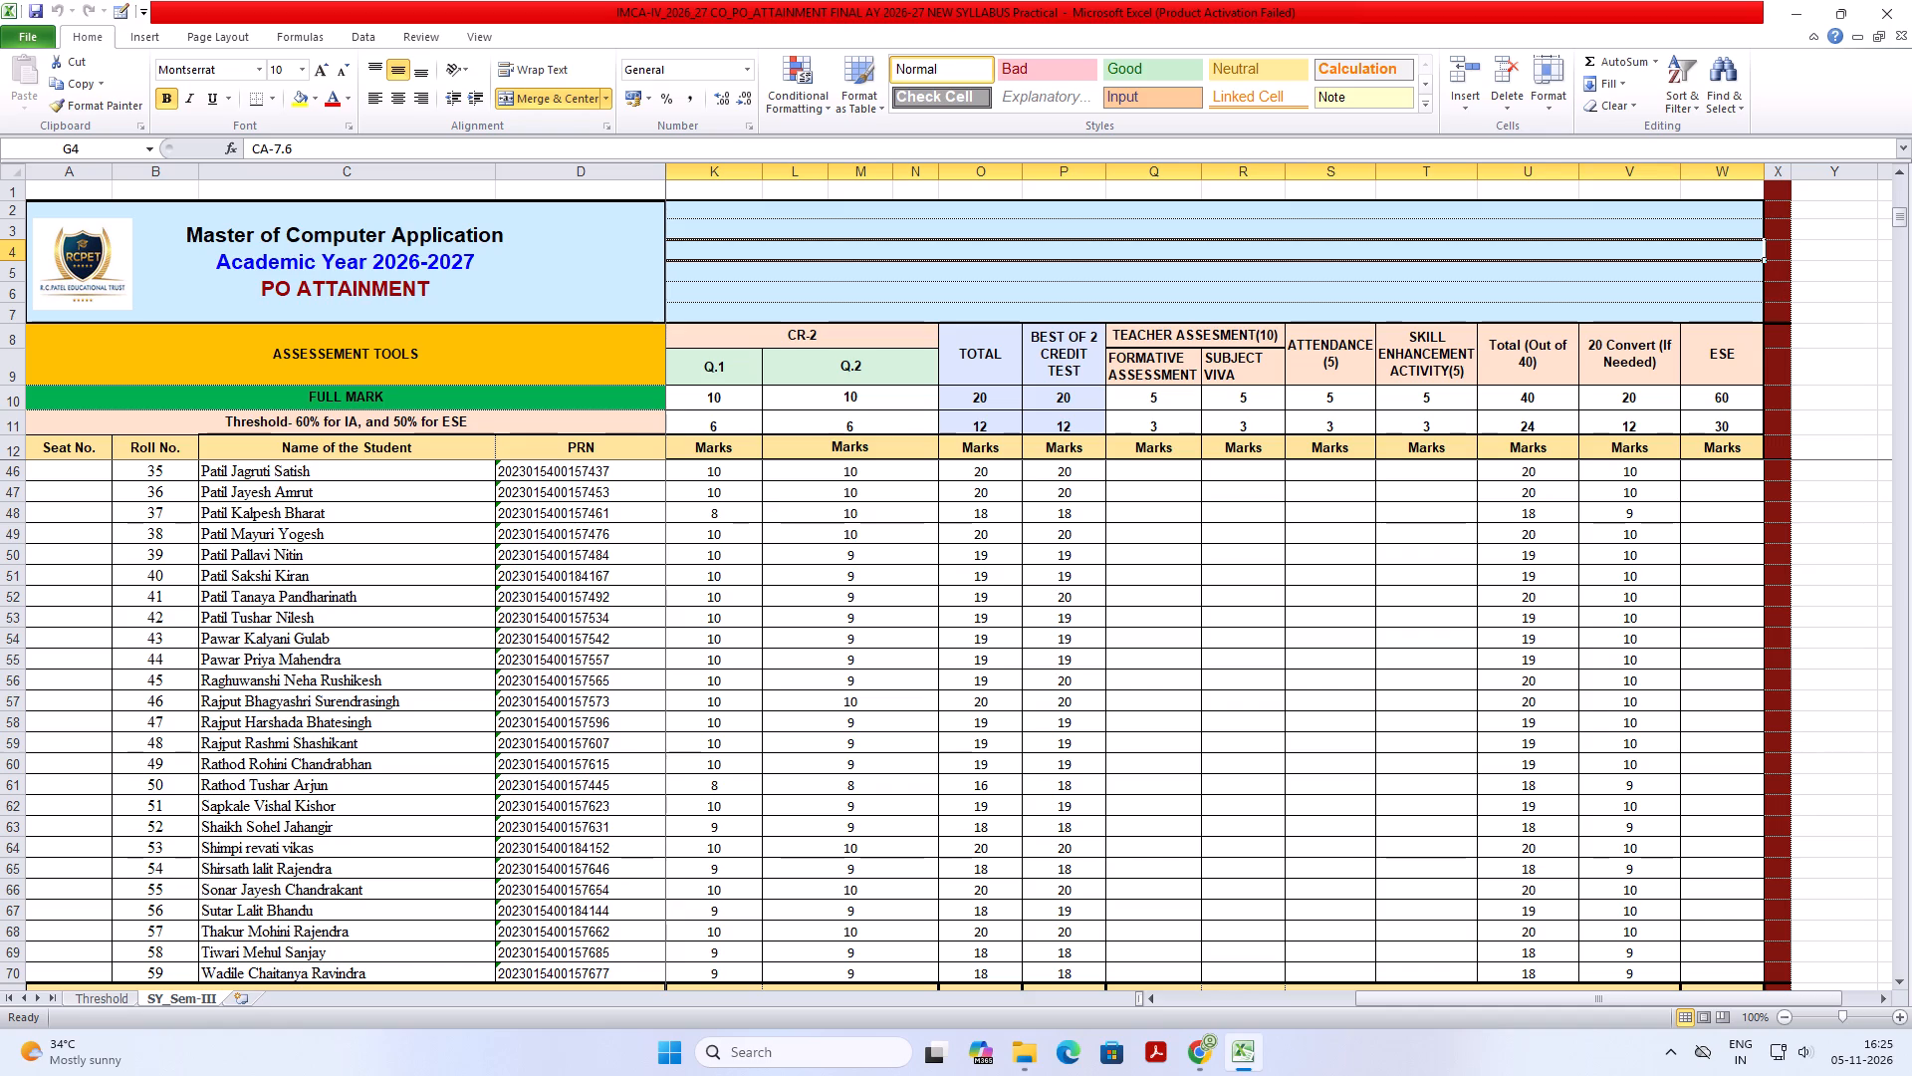
{"action": "left_click", "coordinate": [1169, 470]}
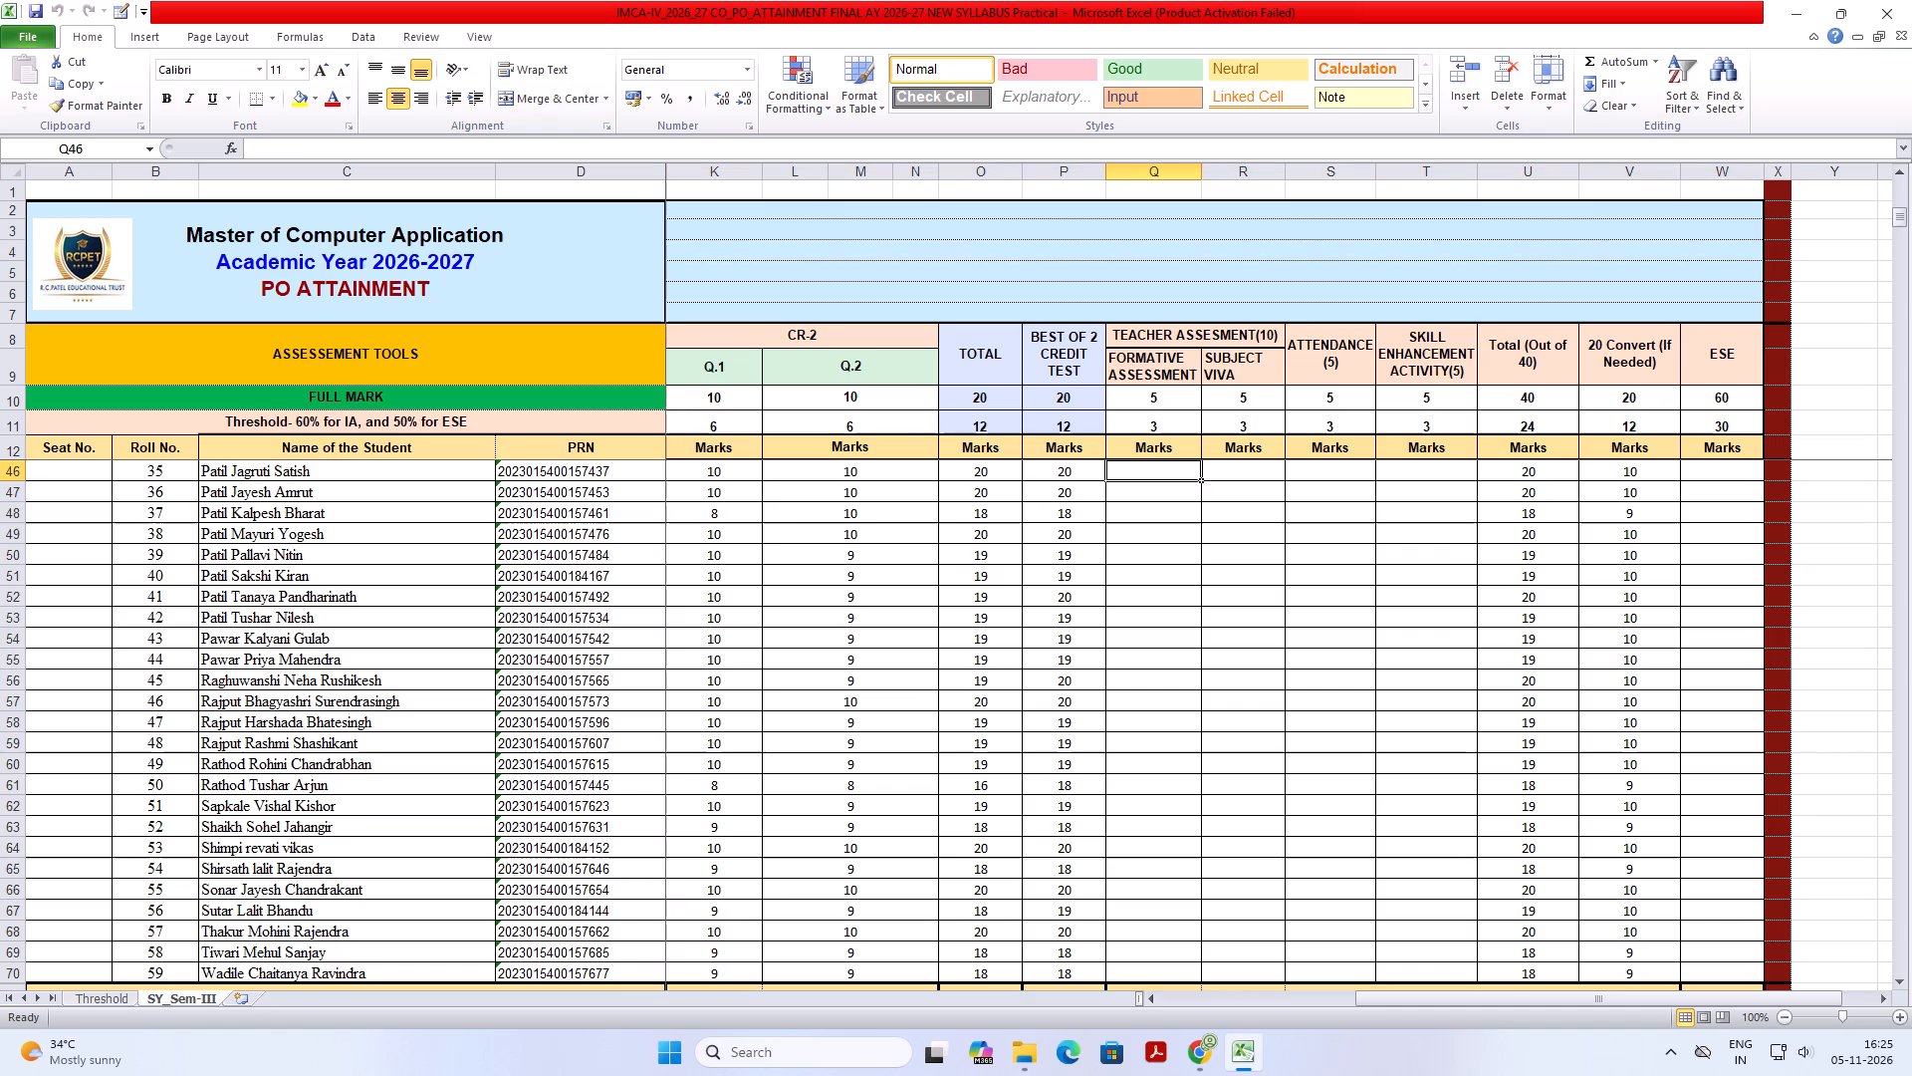
{"action": "left_click", "coordinate": [1250, 473]}
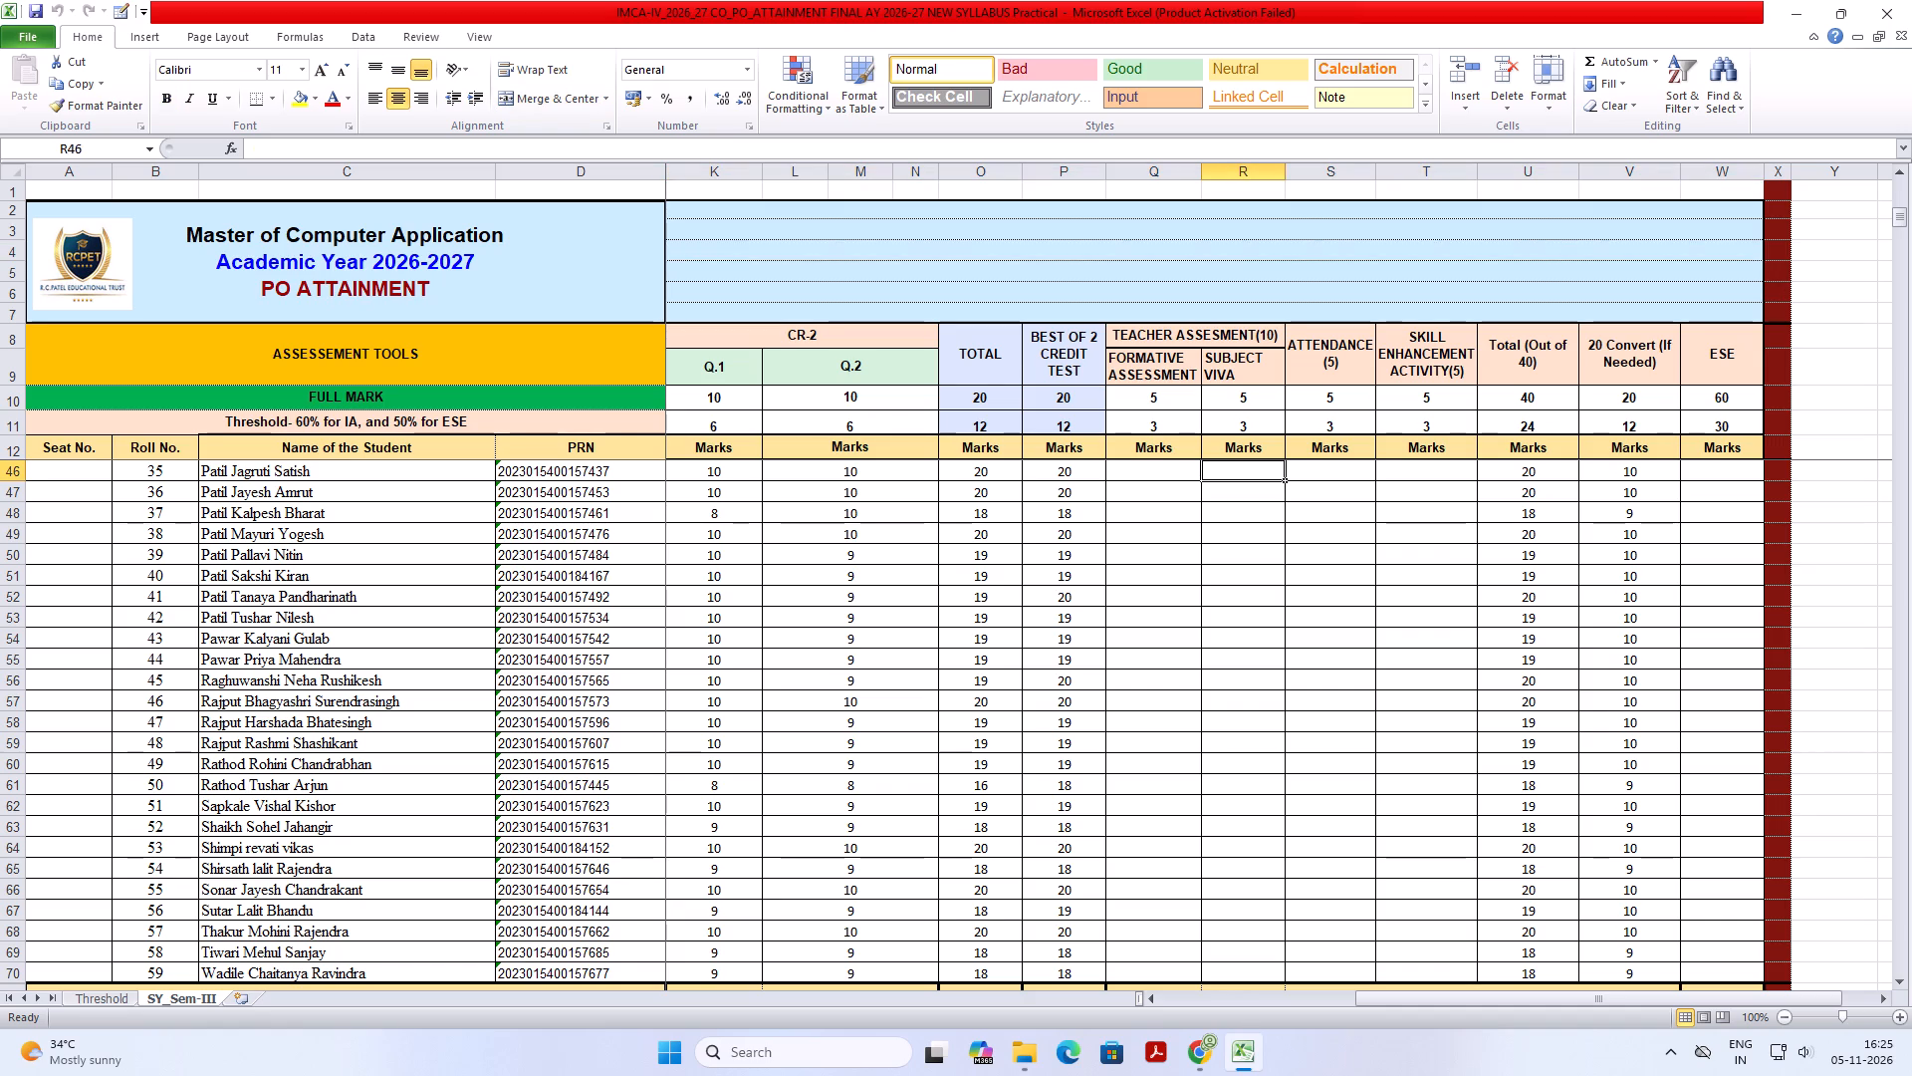
{"action": "left_click", "coordinate": [1181, 475]}
{"action": "left_click", "coordinate": [1239, 472]}
Switch to the Chrome browser window.
{"action": "left_click", "coordinate": [1194, 1075]}
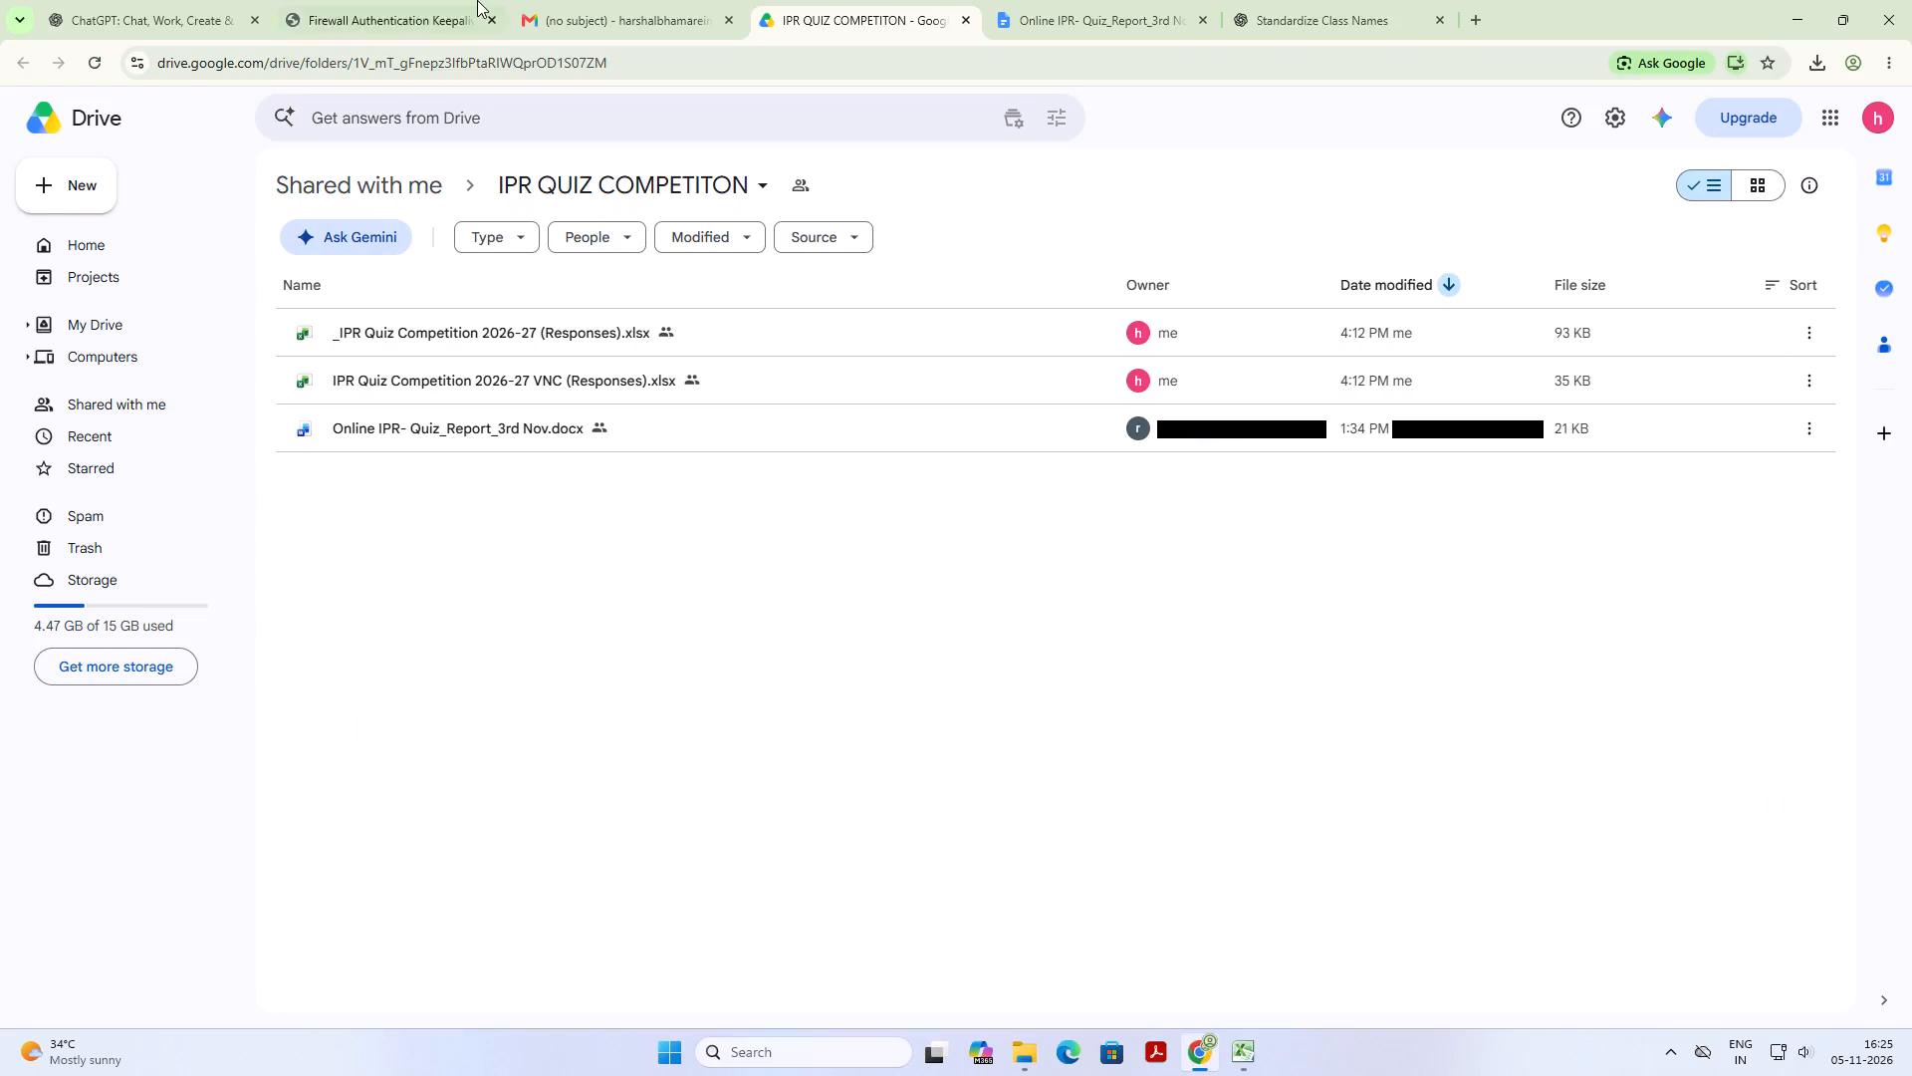
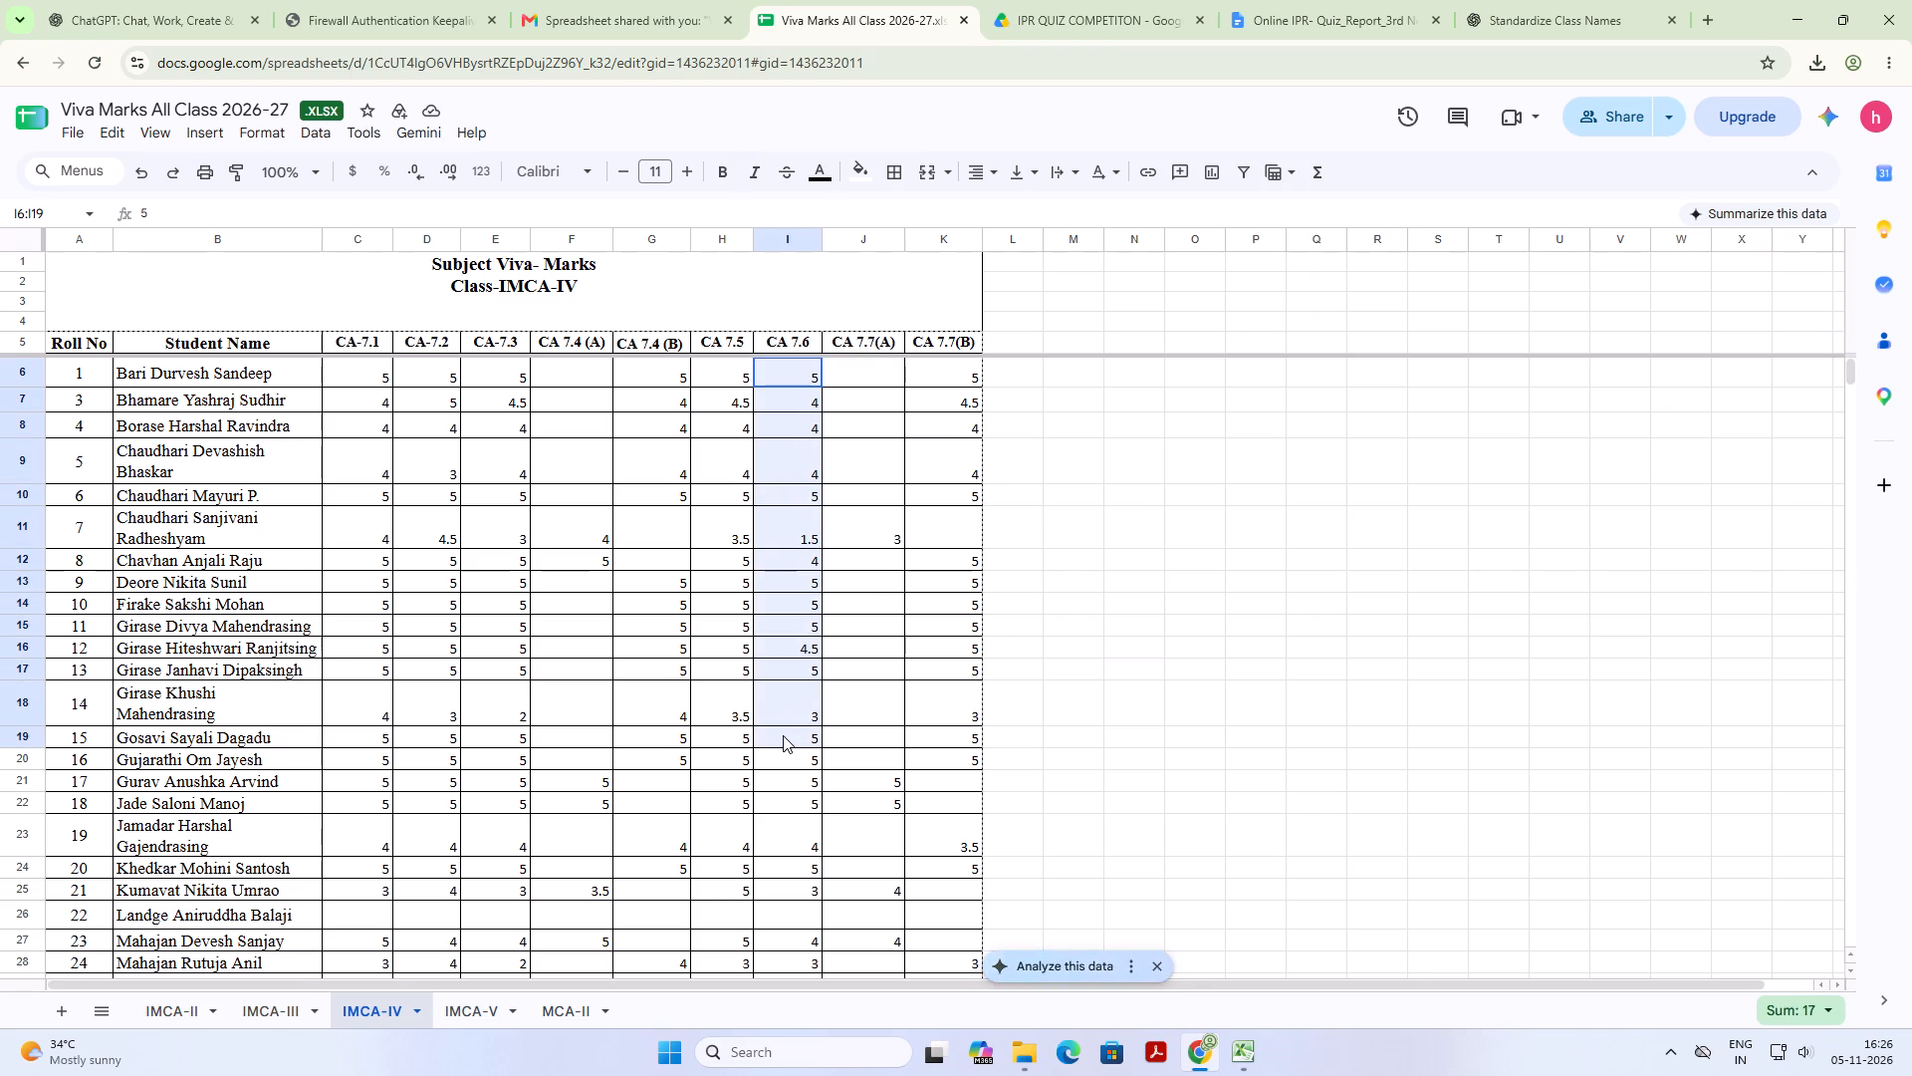
Copy the CA 7.6 viva marks of all students, rows 6 to 63, from the IMCA-IV sheet.
{"action": "left_click_drag", "start_coordinate": [783, 735], "coordinate": [783, 981]}
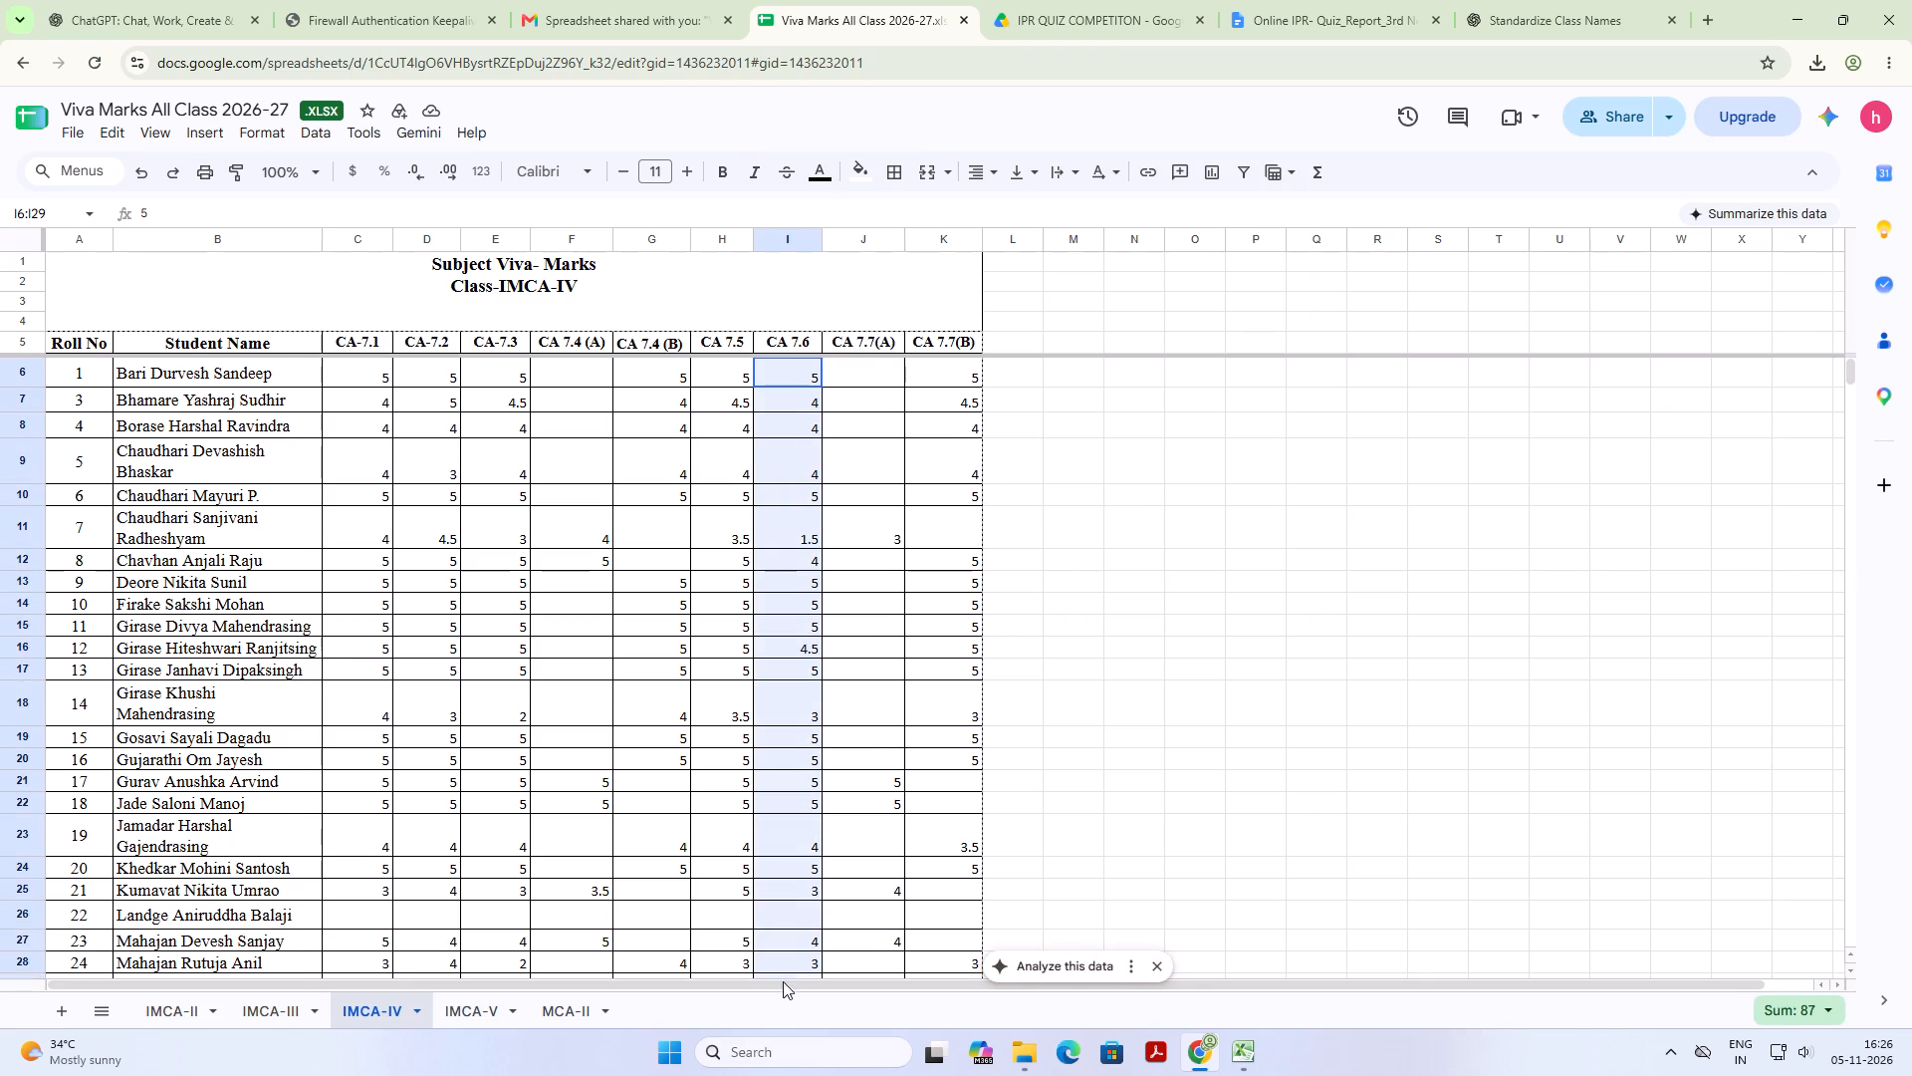
{"action": "left_click_drag", "start_coordinate": [783, 981], "coordinate": [806, 842]}
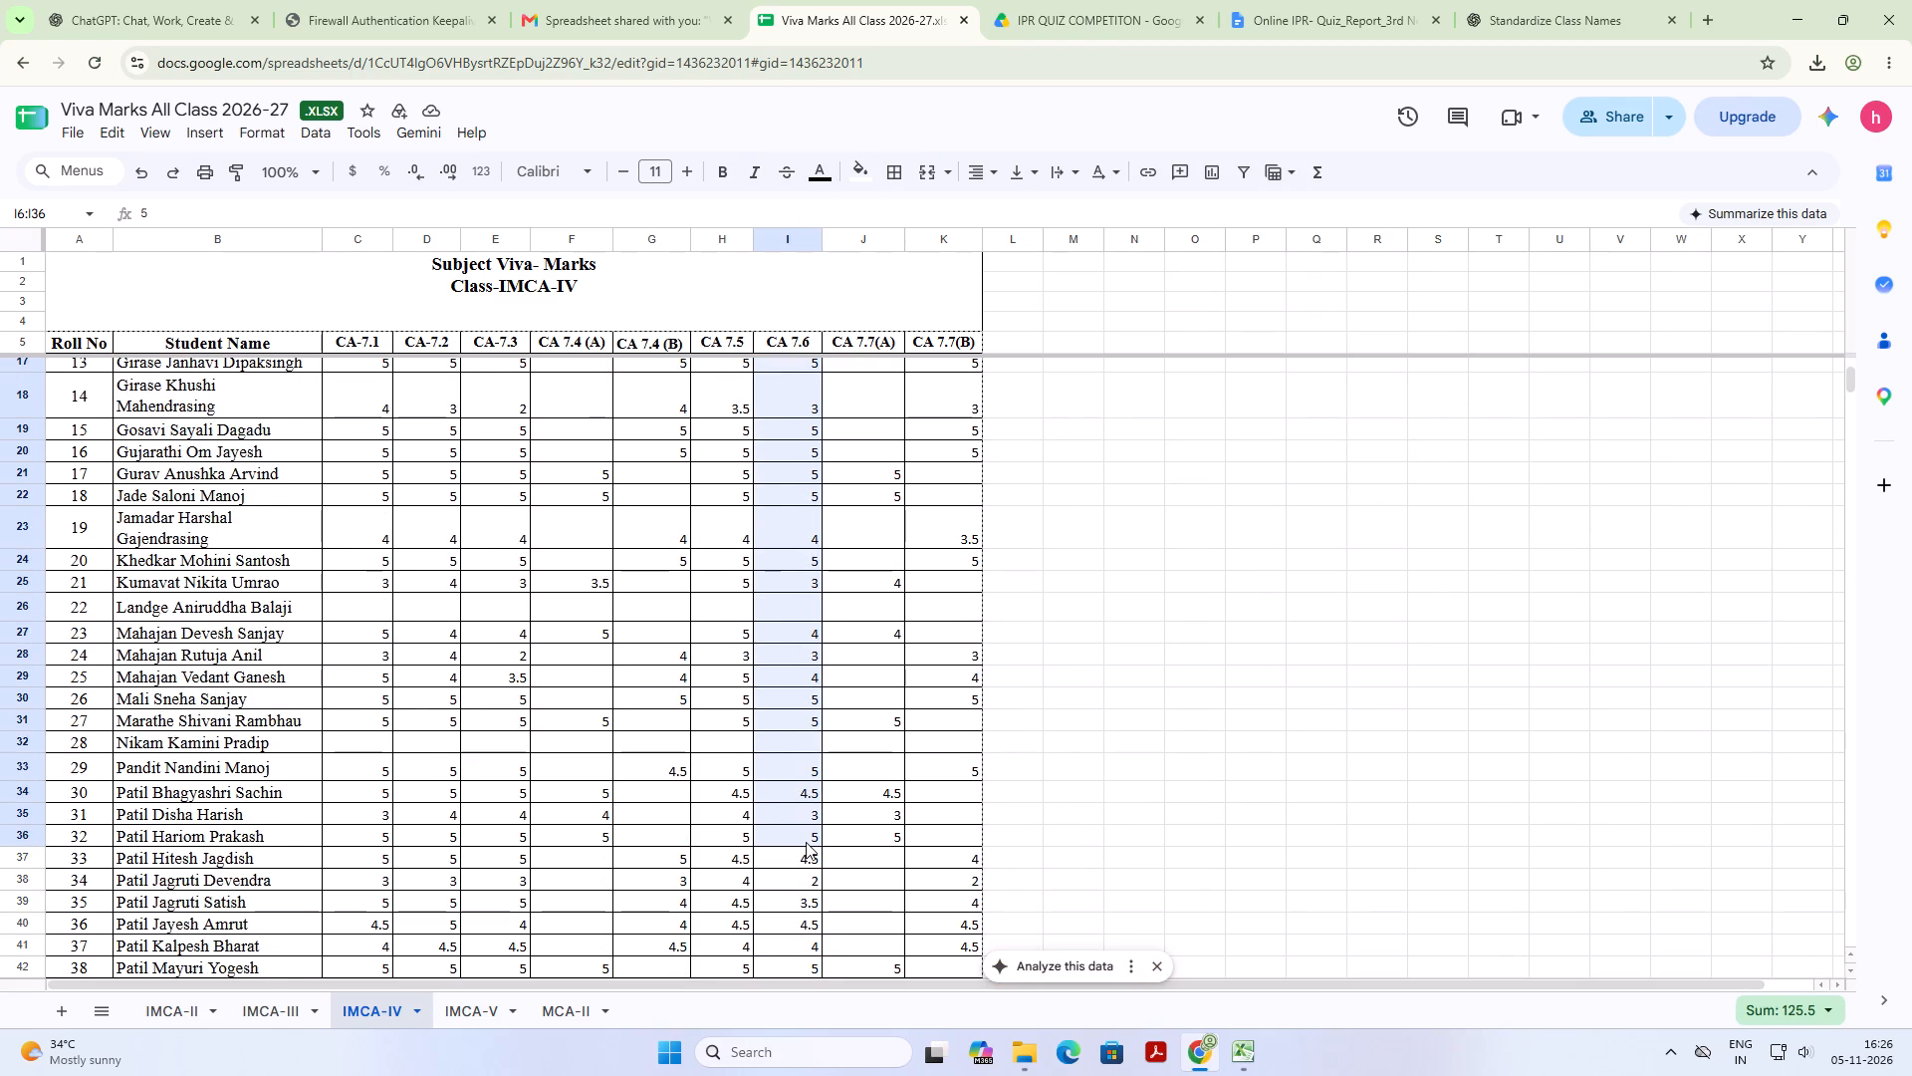
{"action": "left_click_drag", "start_coordinate": [806, 842], "coordinate": [820, 1008]}
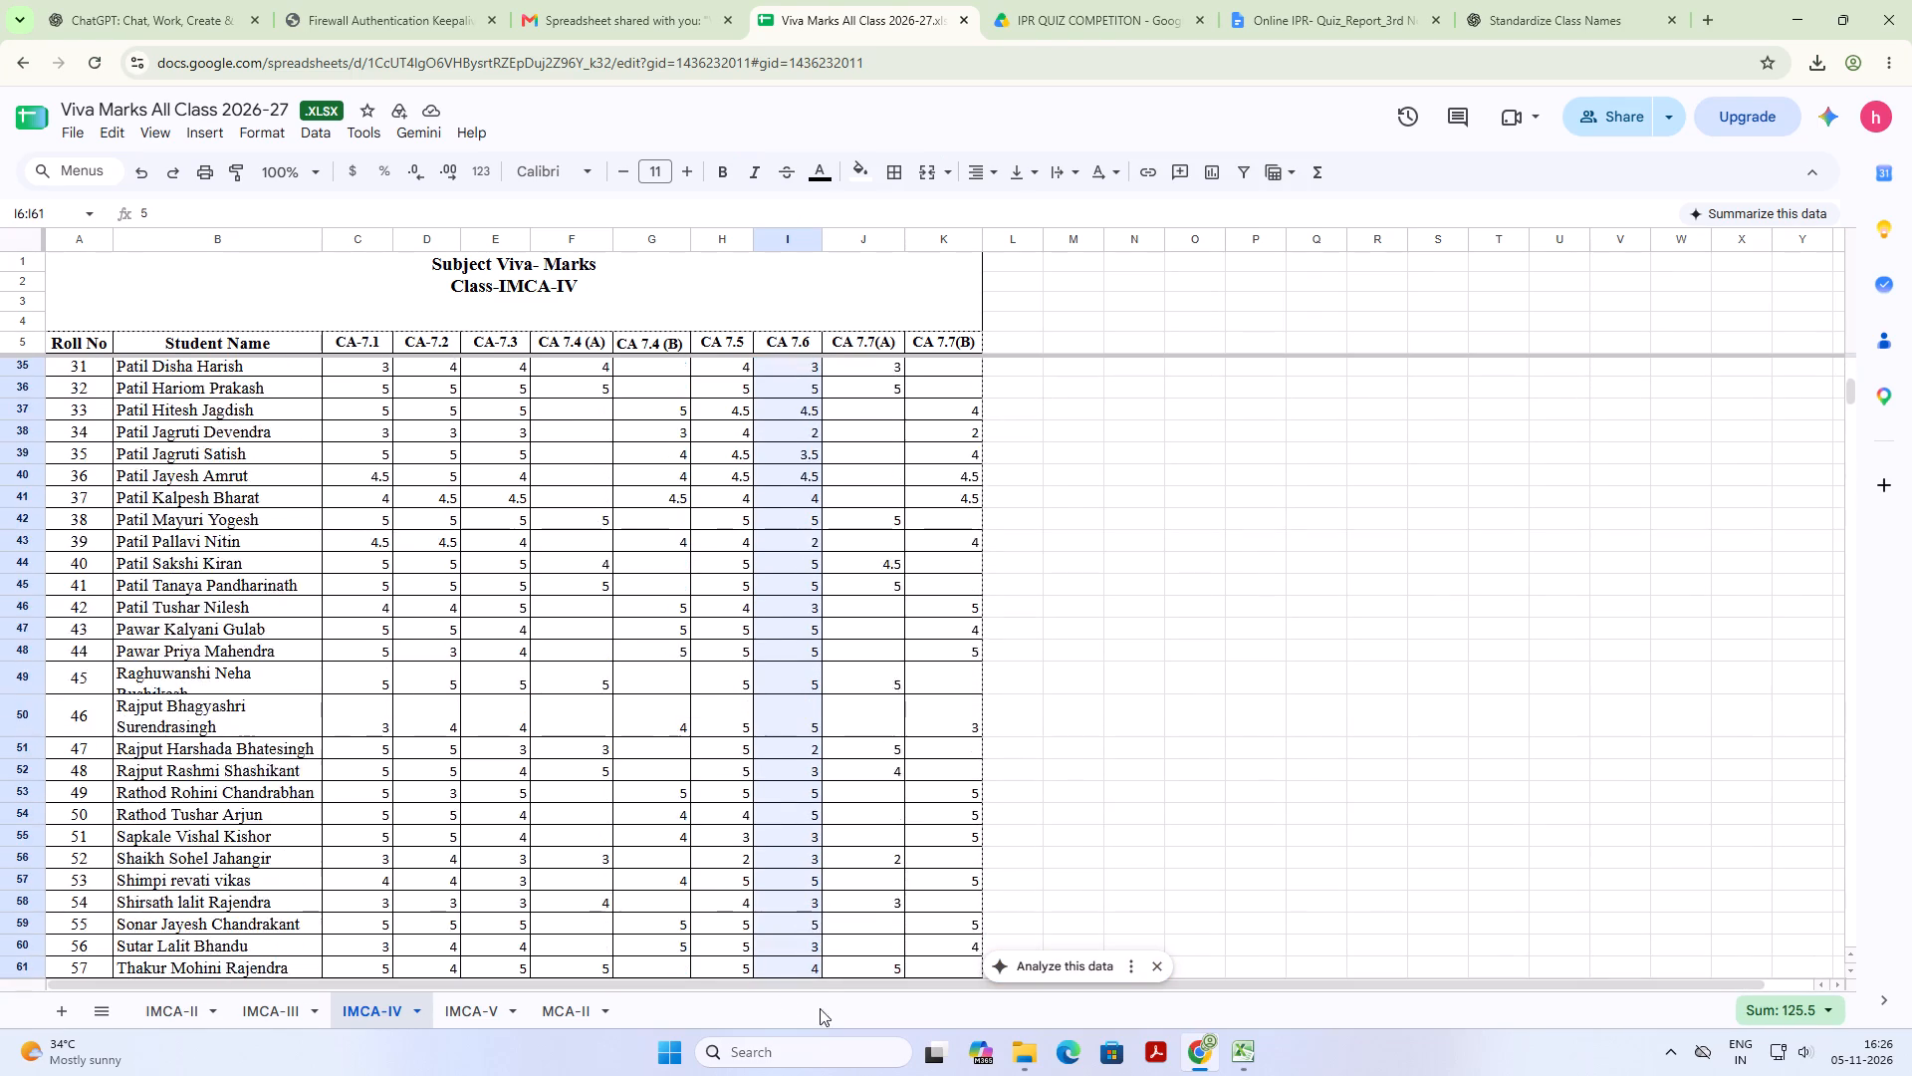
{"action": "left_click_drag", "start_coordinate": [820, 1008], "coordinate": [810, 830]}
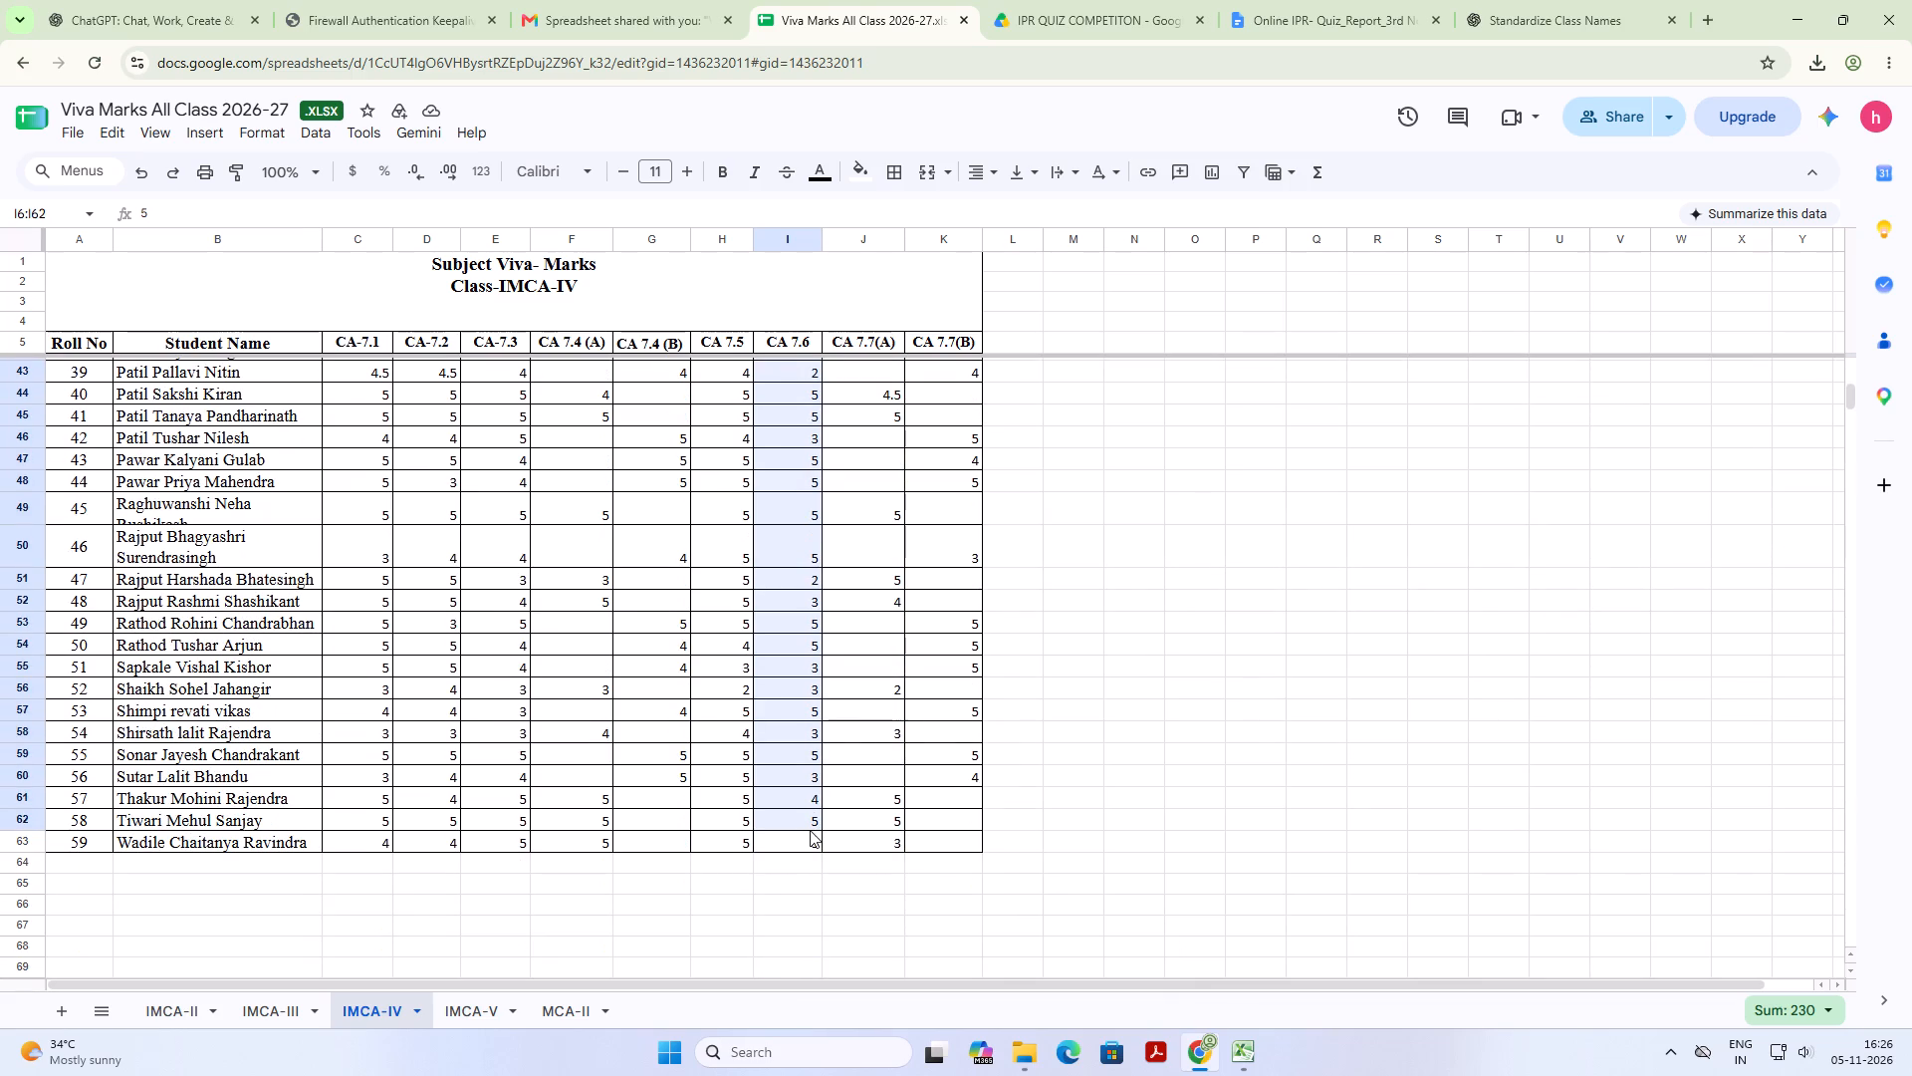
{"action": "left_click_drag", "start_coordinate": [810, 830], "coordinate": [810, 840]}
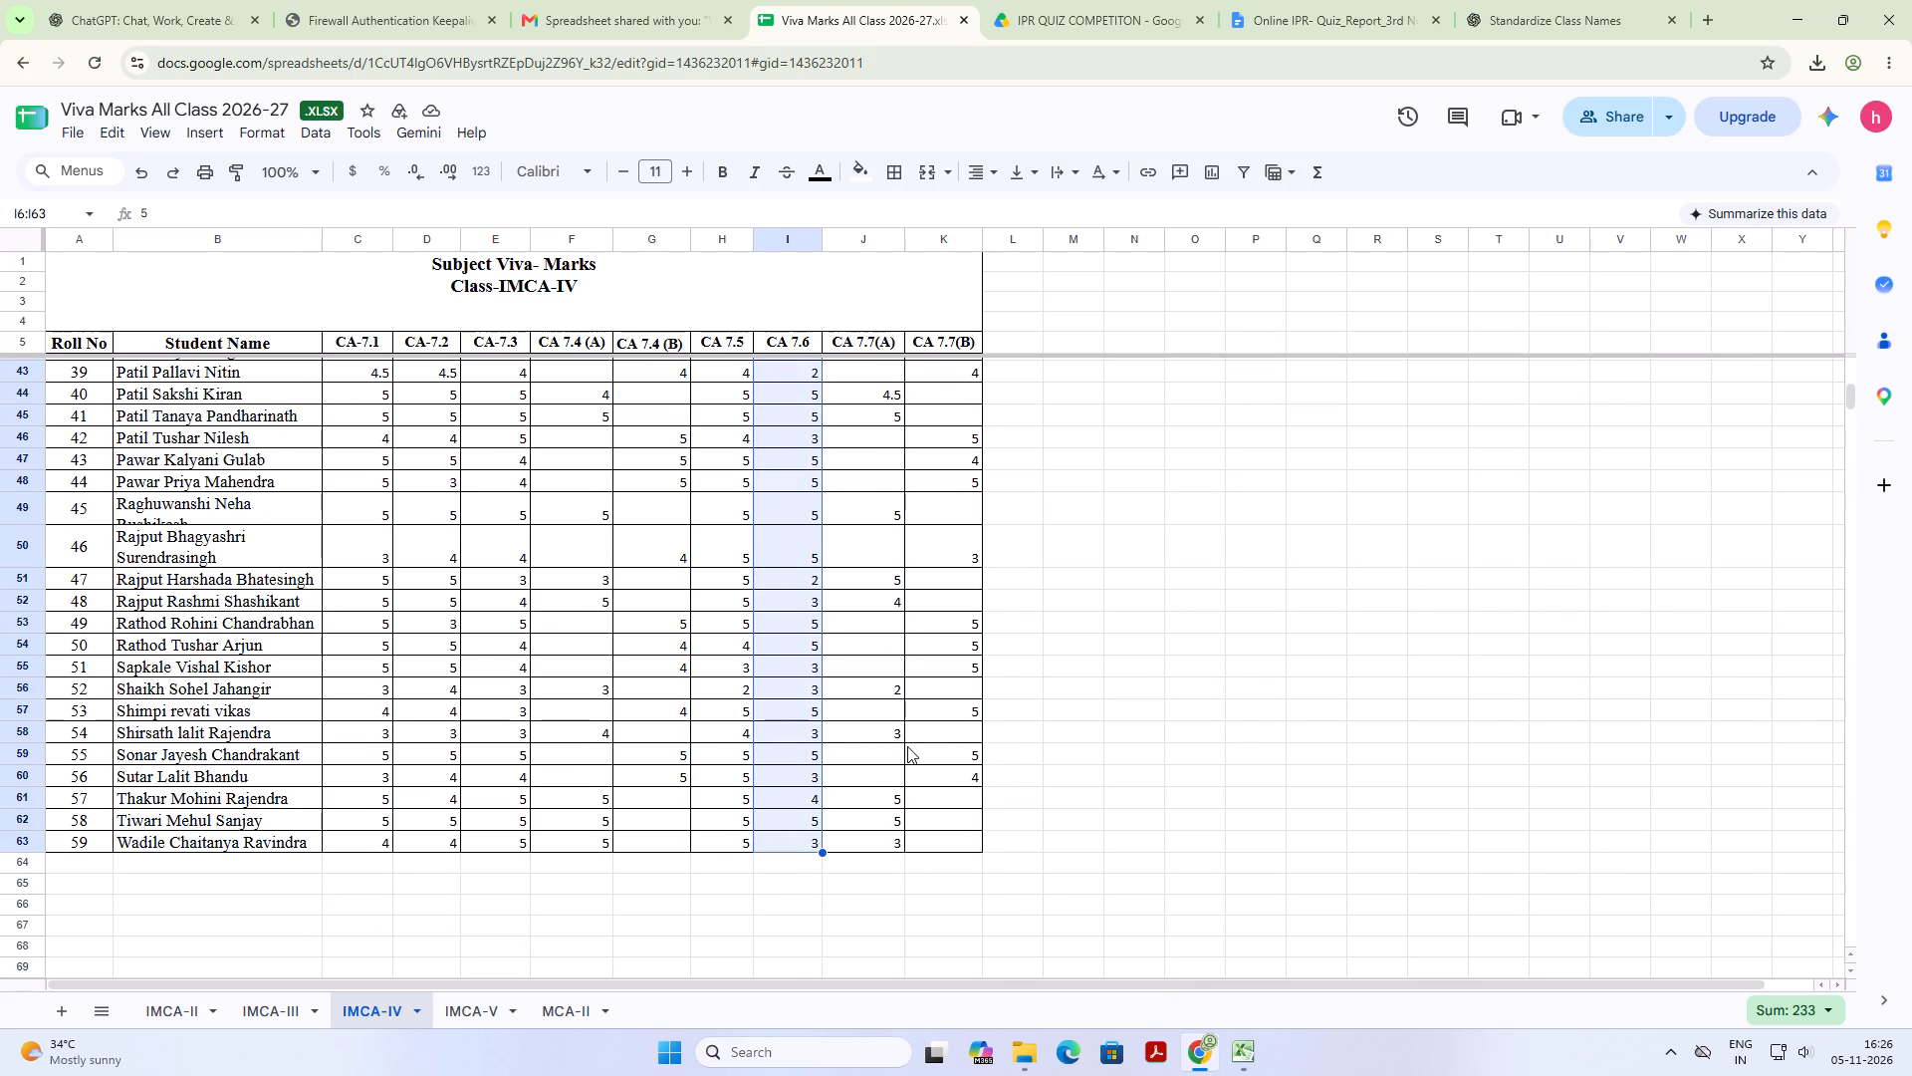
{"action": "key", "text": "ctrl+c"}
{"action": "scroll", "coordinate": [852, 735], "scroll_direction": "up", "scroll_amount": 9}
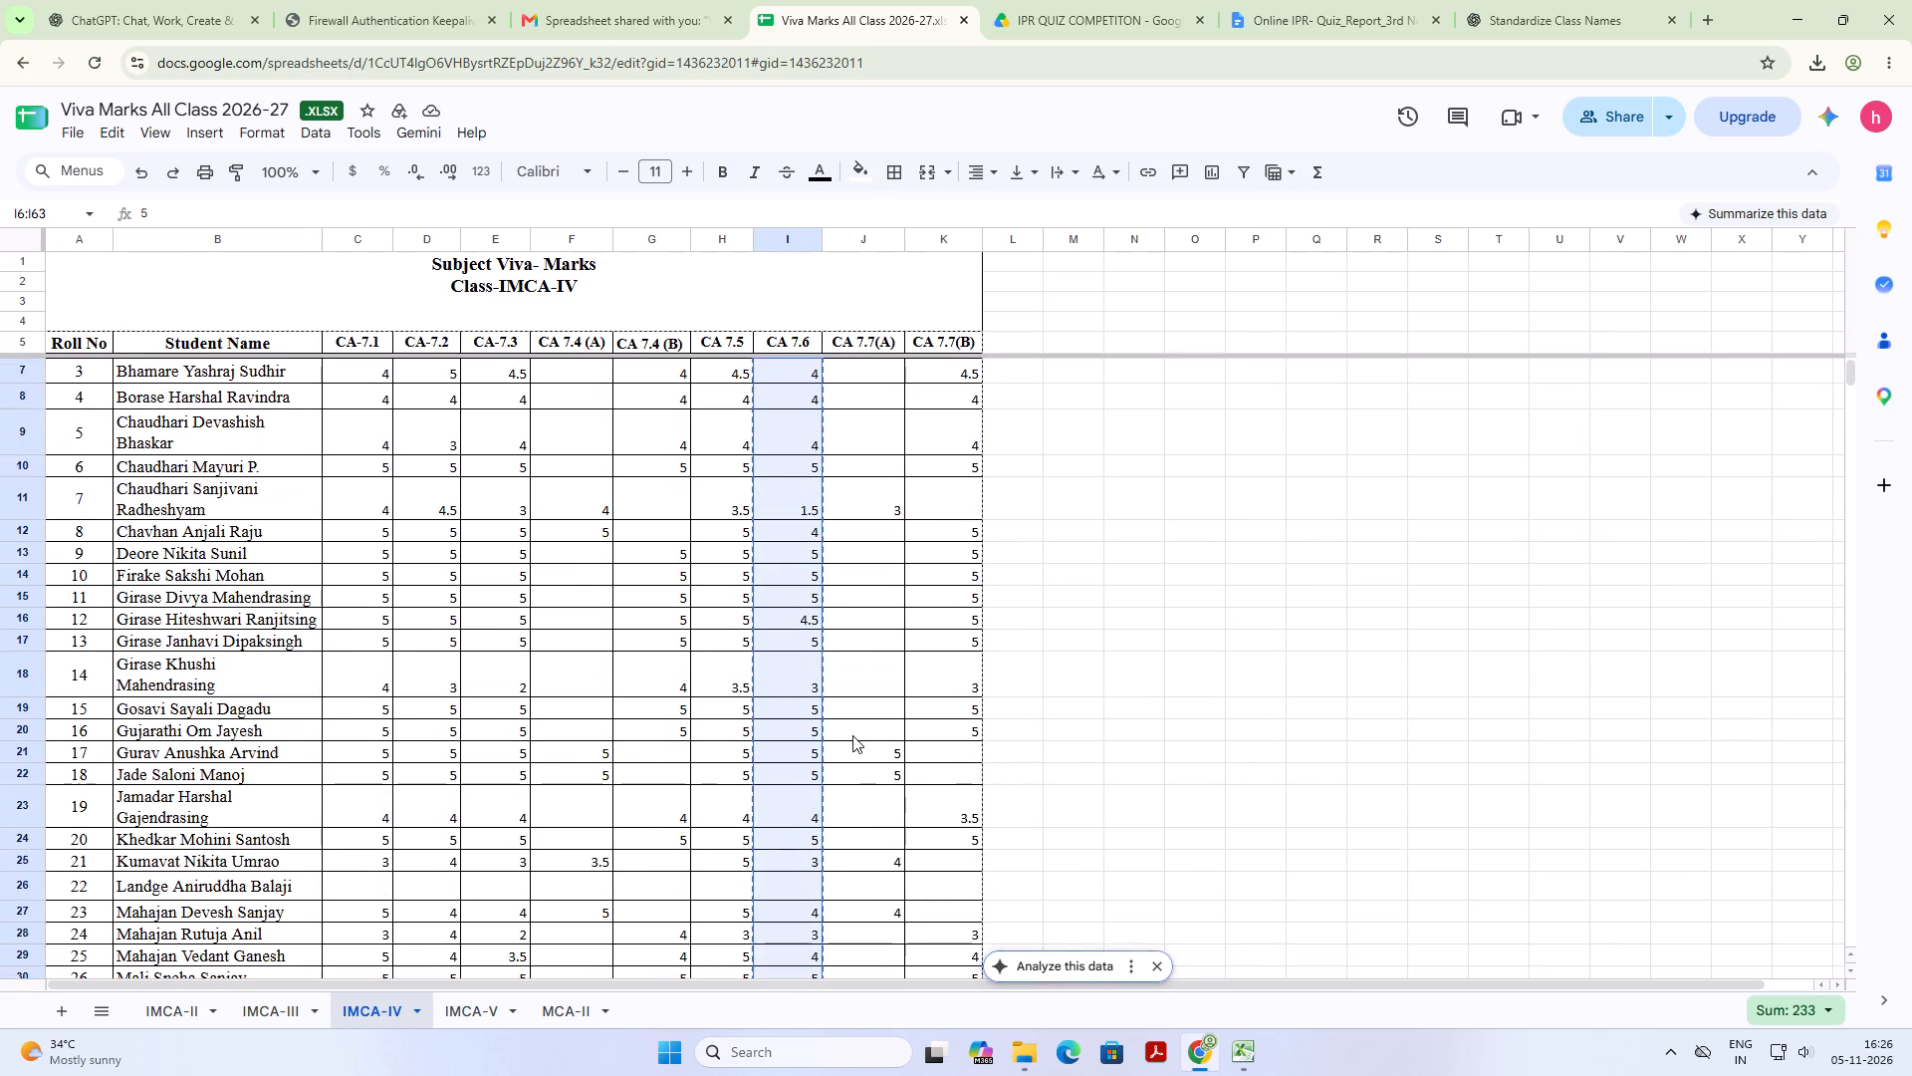
{"action": "scroll", "coordinate": [852, 735], "scroll_direction": "up", "scroll_amount": 5}
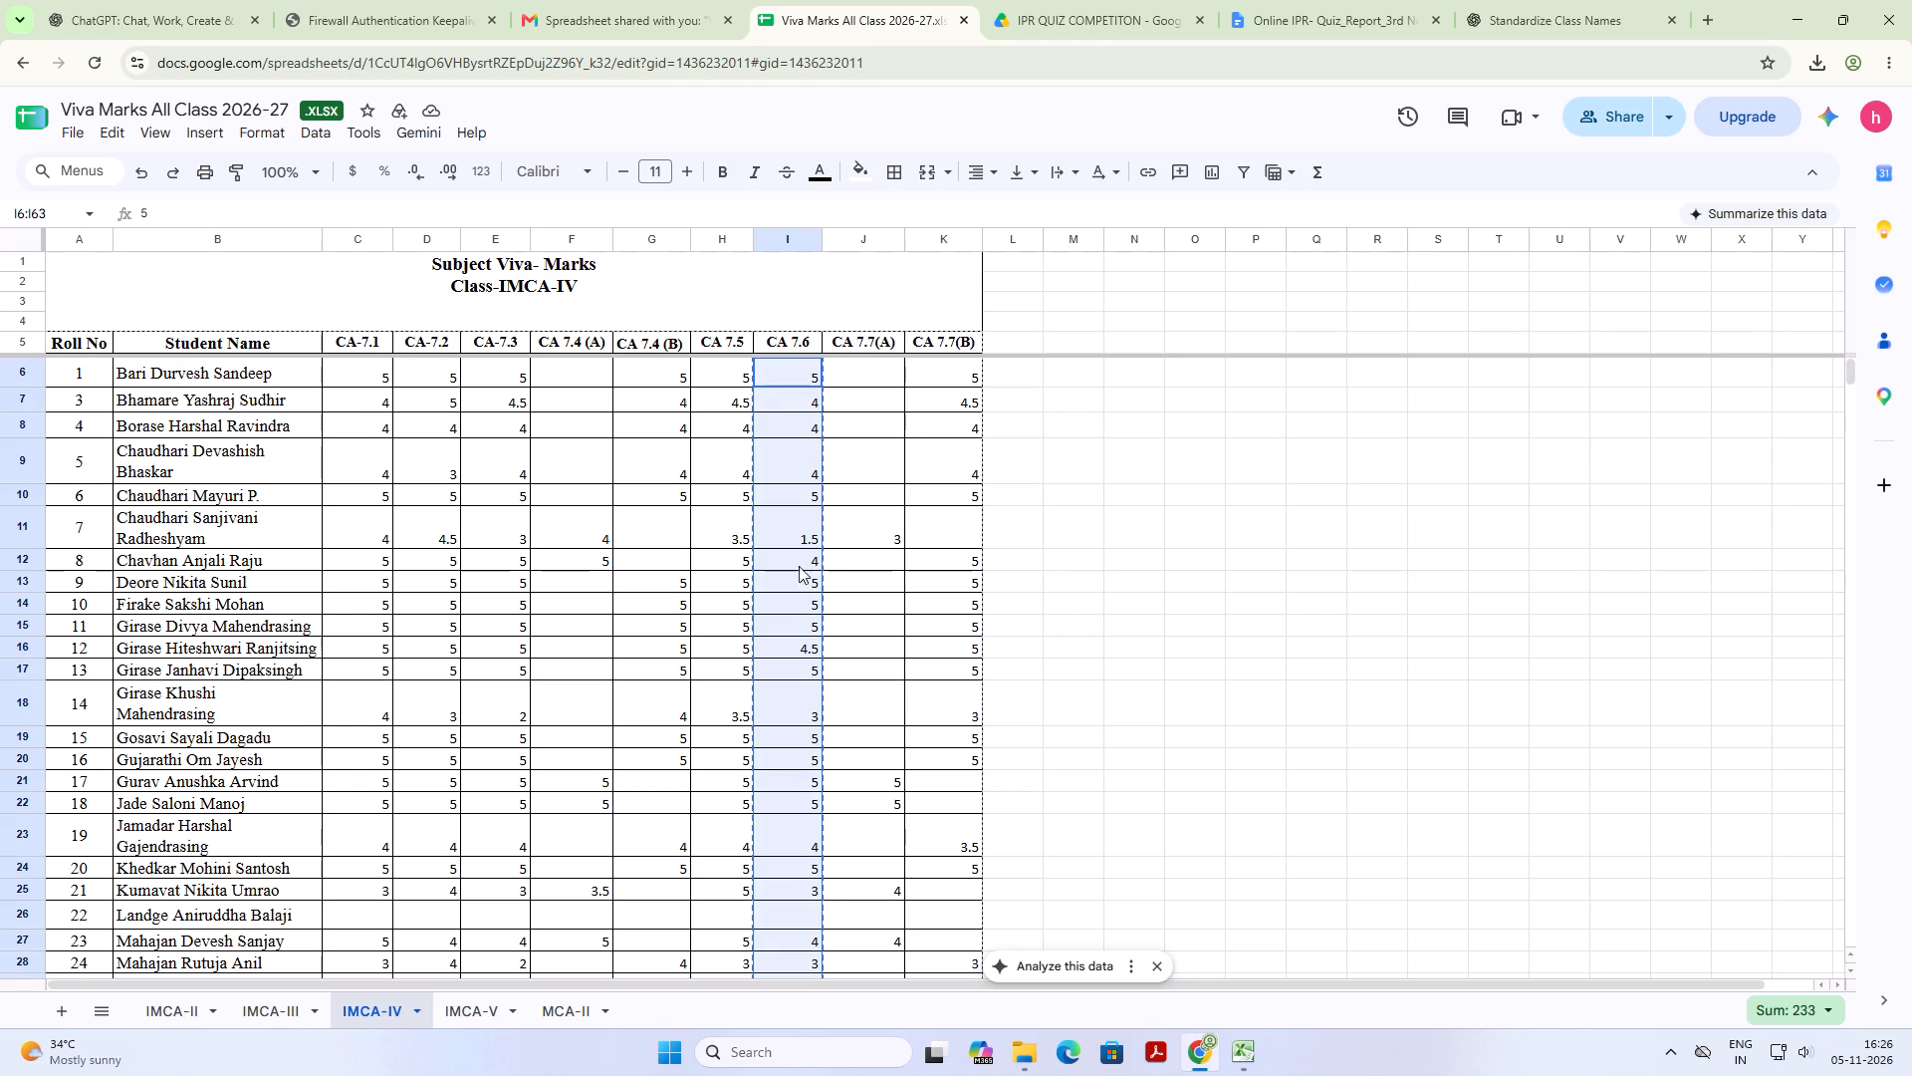
{"action": "scroll", "coordinate": [875, 755], "scroll_direction": "down", "scroll_amount": 8}
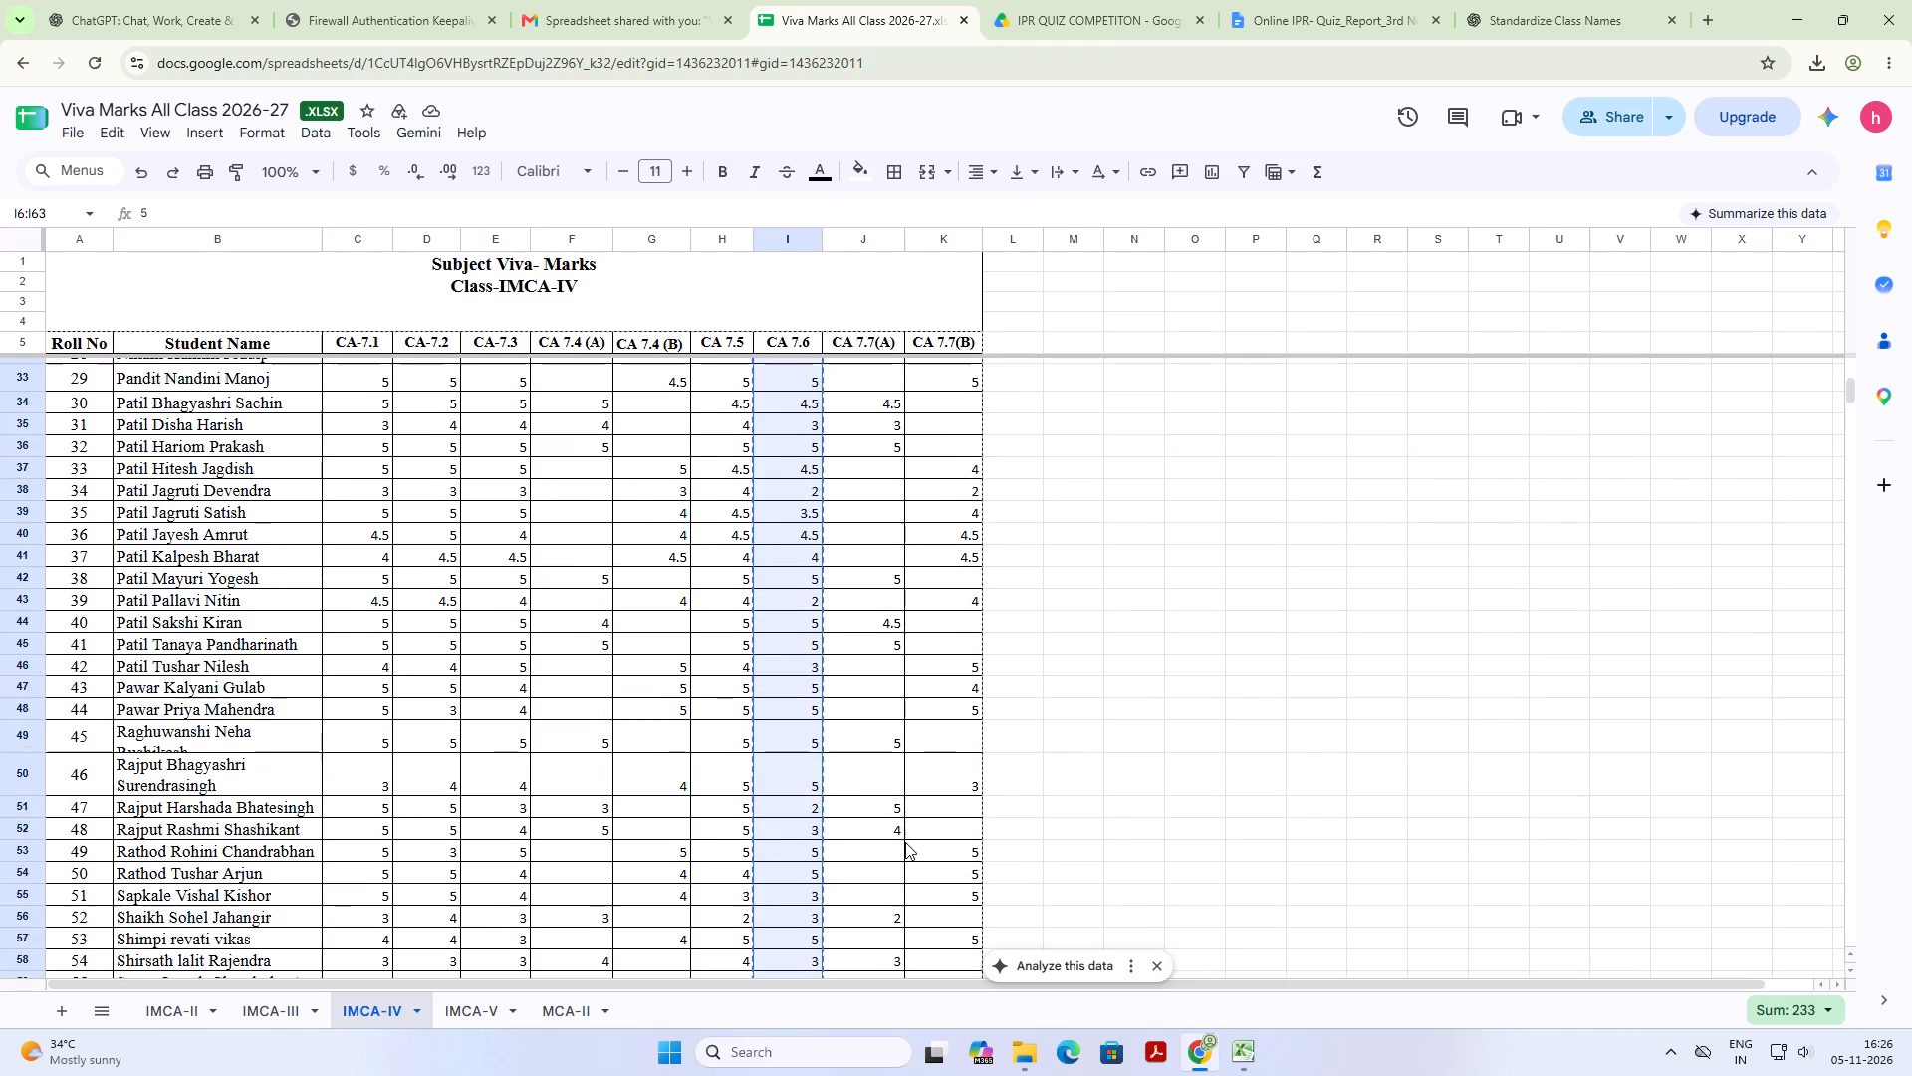
{"action": "scroll", "coordinate": [905, 842], "scroll_direction": "down", "scroll_amount": 3}
{"action": "scroll", "coordinate": [905, 842], "scroll_direction": "up", "scroll_amount": 5}
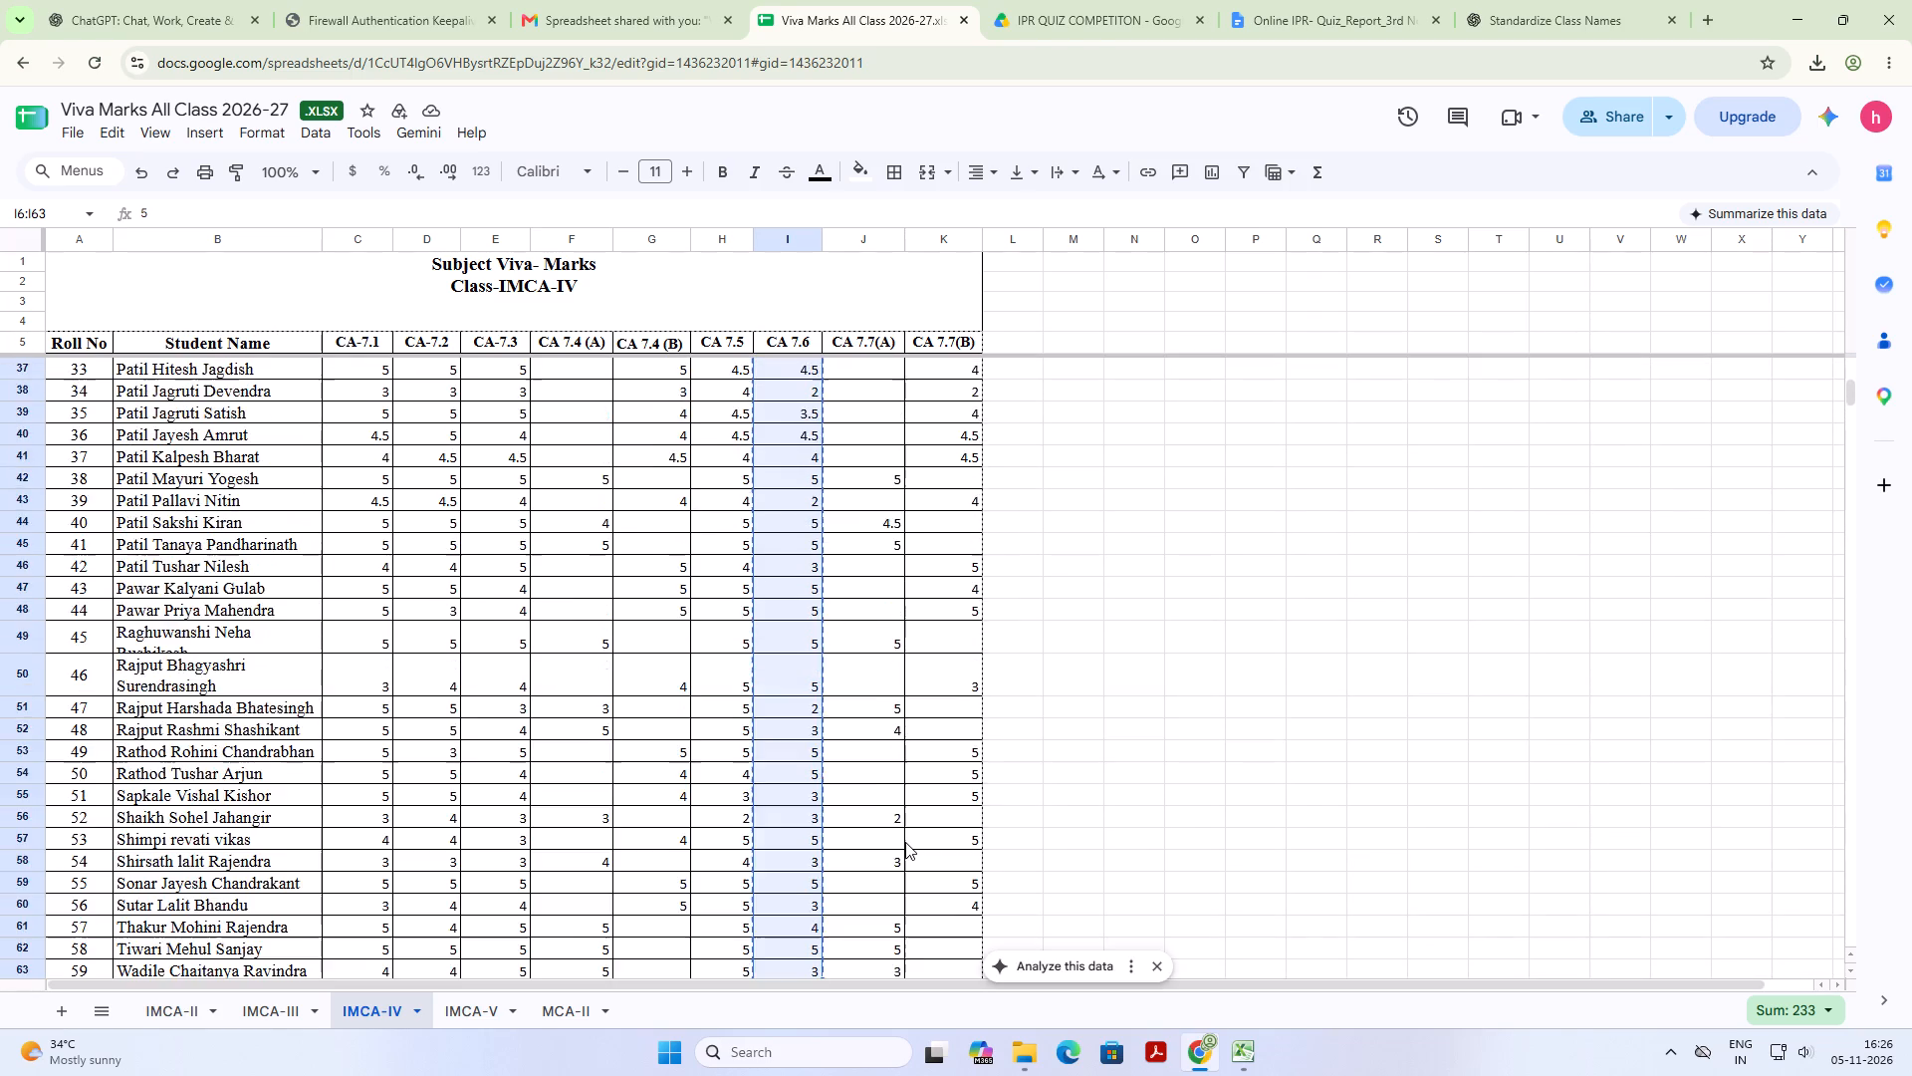
{"action": "scroll", "coordinate": [905, 842], "scroll_direction": "up", "scroll_amount": 12}
{"action": "key", "text": "ctrl+c"}
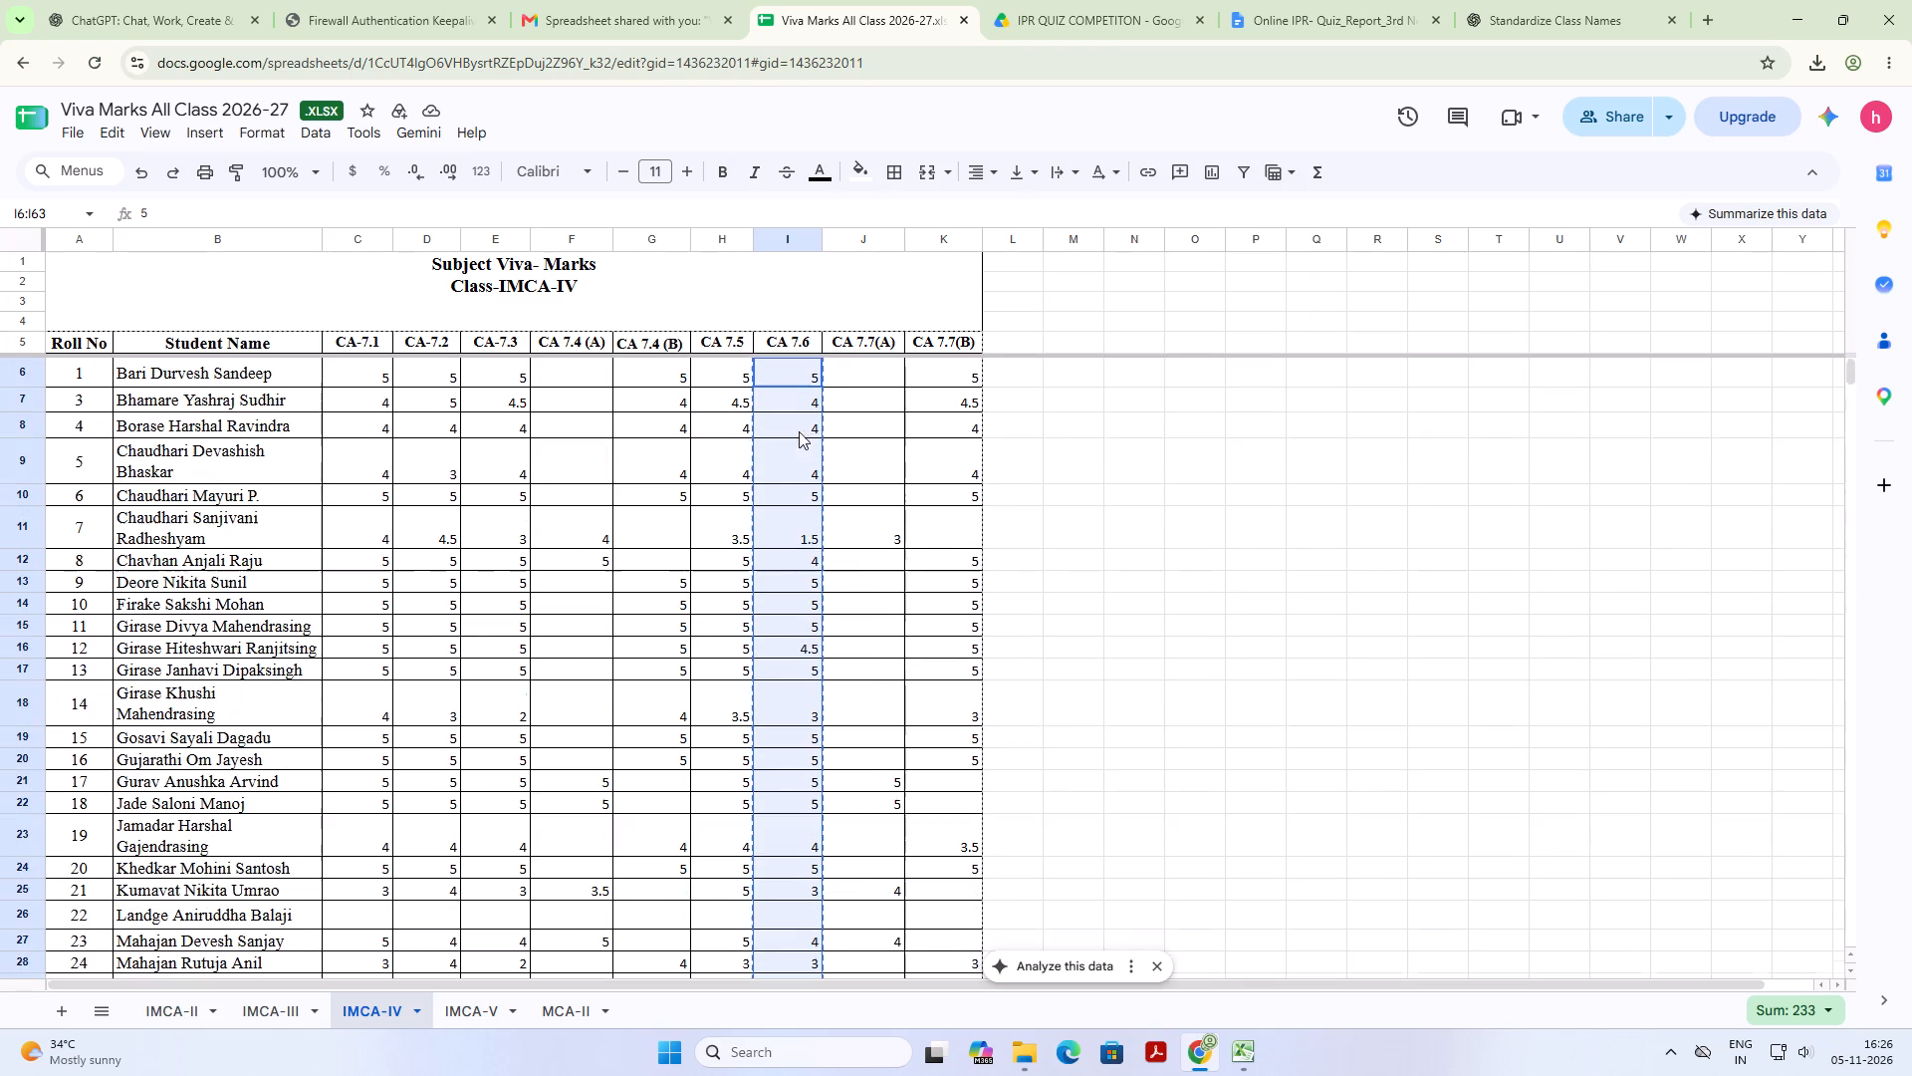
Switch to the Excel attainment workbook and paste the marks into the Subject Viva column from roll number 1, matching the destination formatting.
{"action": "left_click", "coordinate": [1236, 1064]}
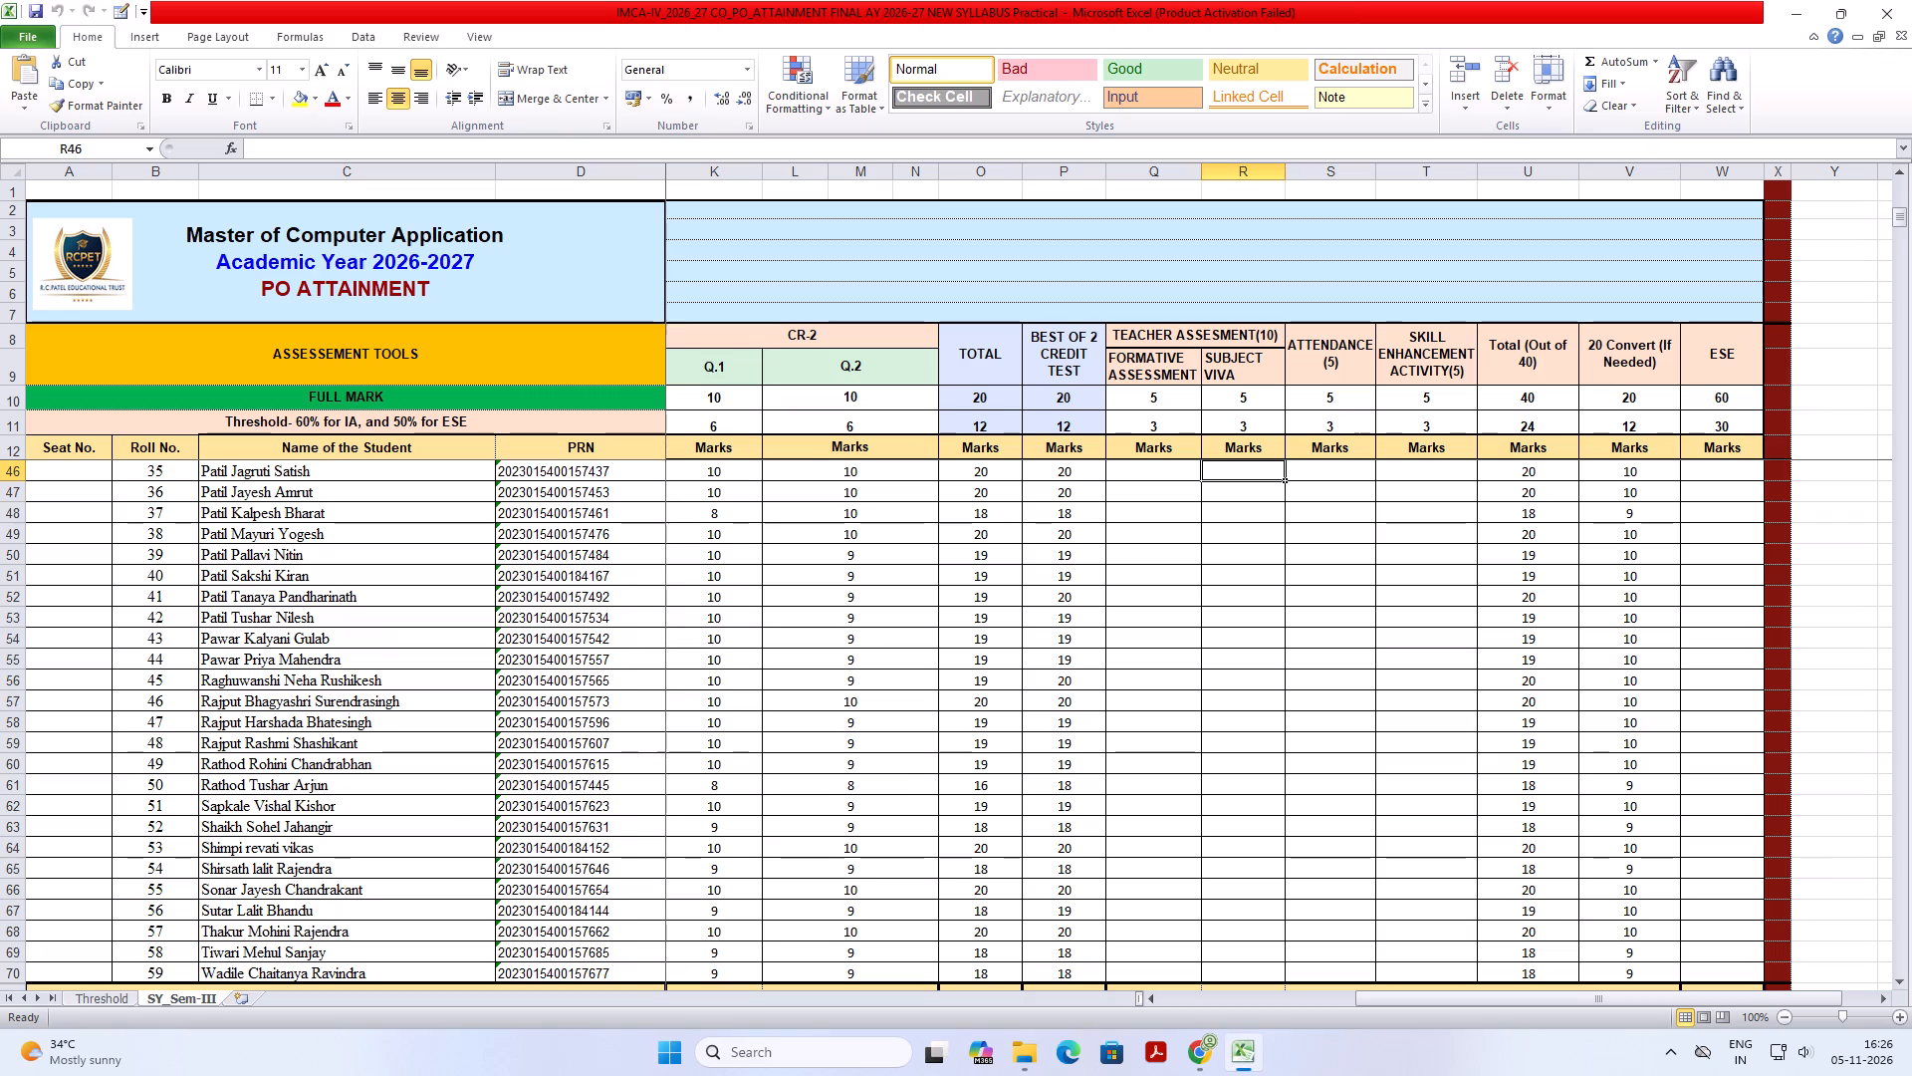
{"action": "left_click", "coordinate": [1255, 473]}
{"action": "scroll", "coordinate": [1307, 794], "scroll_direction": "up", "scroll_amount": 19}
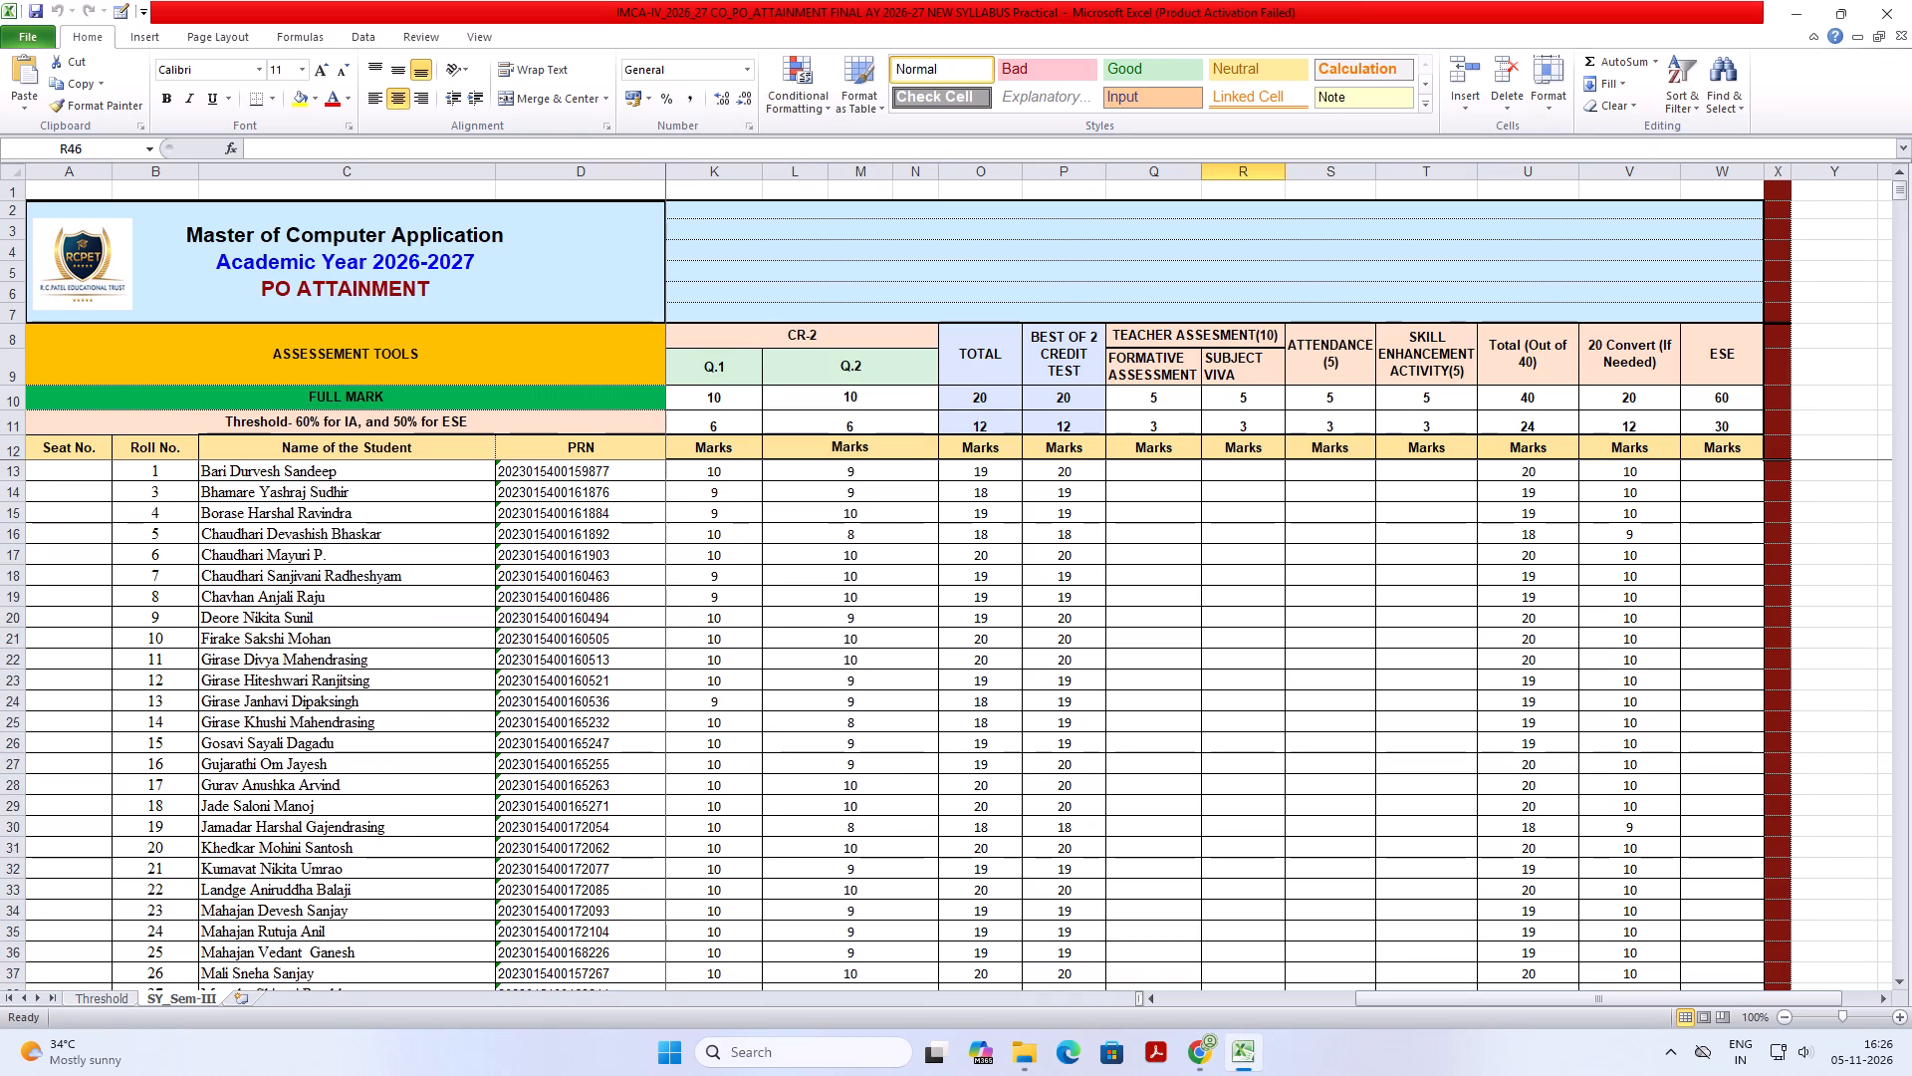
{"action": "left_click", "coordinate": [1236, 473]}
{"action": "key", "text": "ctrl+v"}
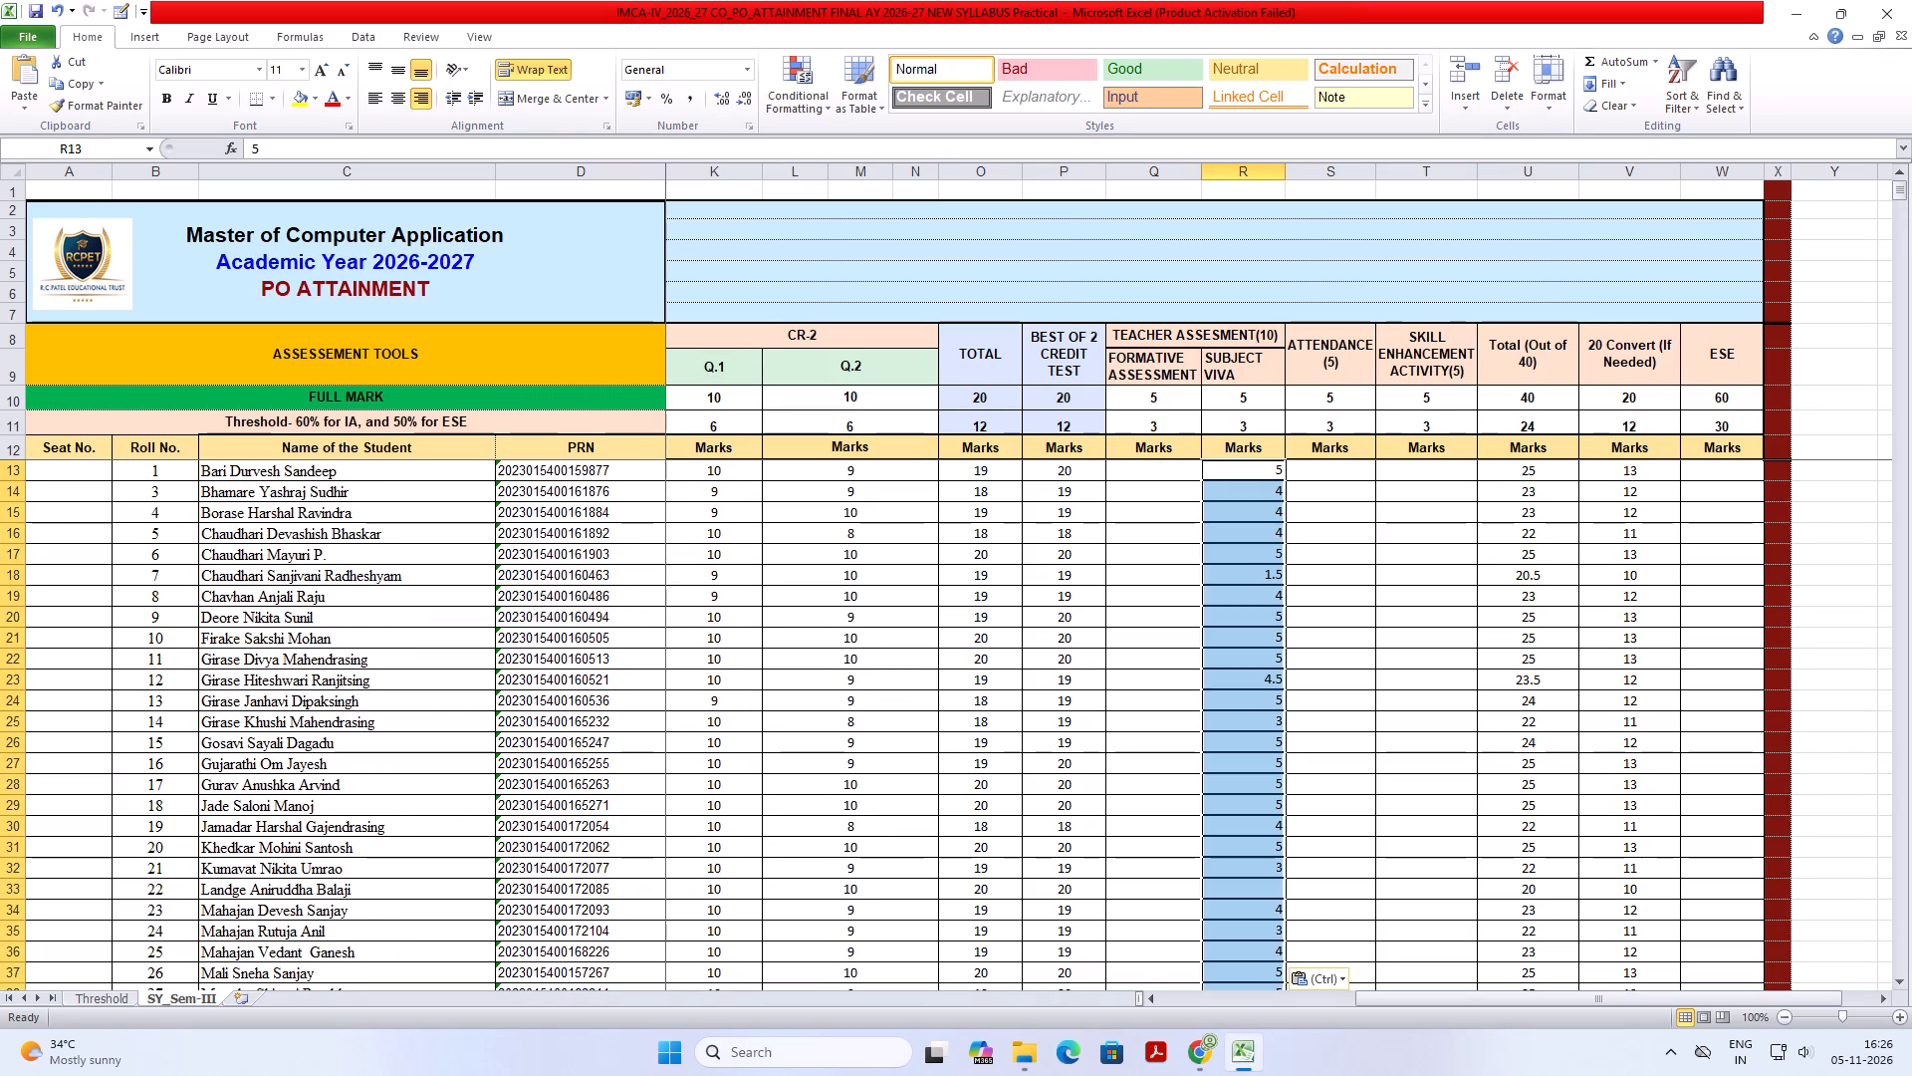
{"action": "left_click", "coordinate": [1322, 976]}
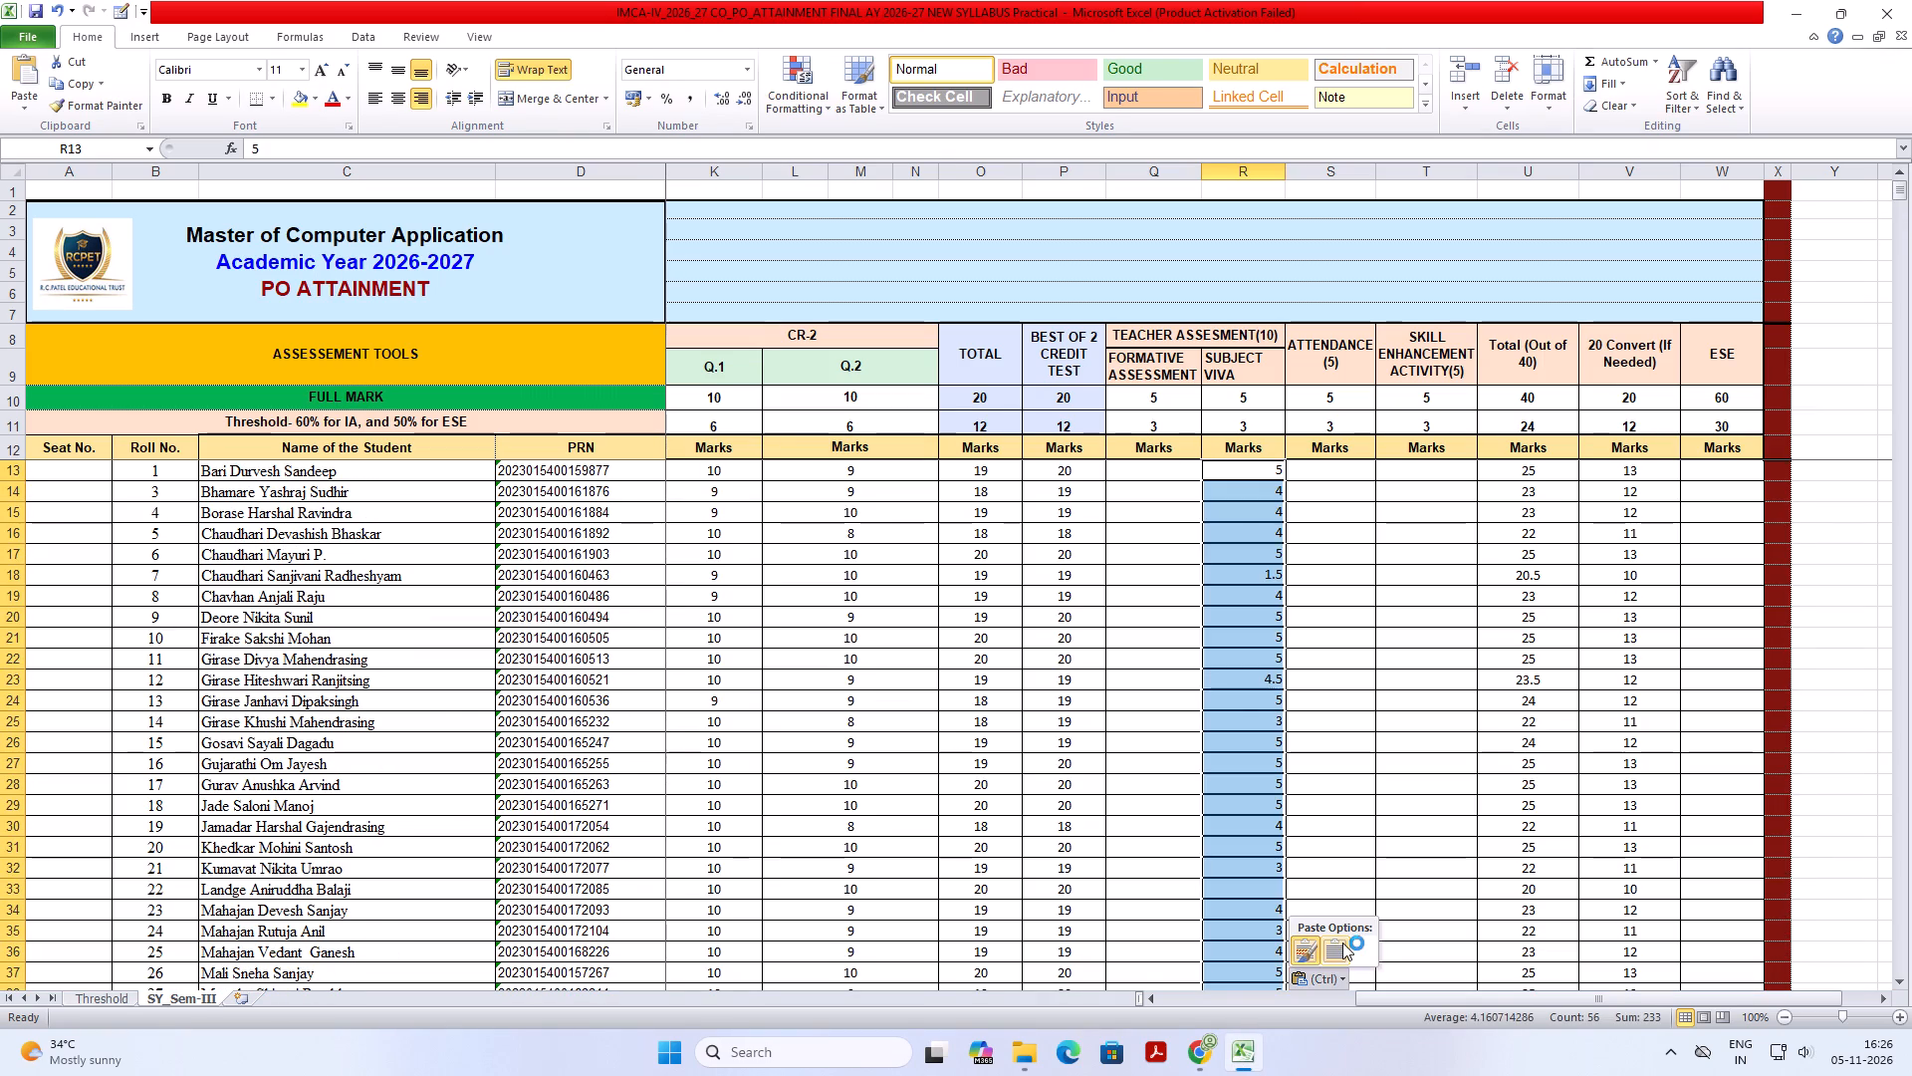
{"action": "left_click", "coordinate": [1342, 942]}
{"action": "left_click", "coordinate": [1292, 768]}
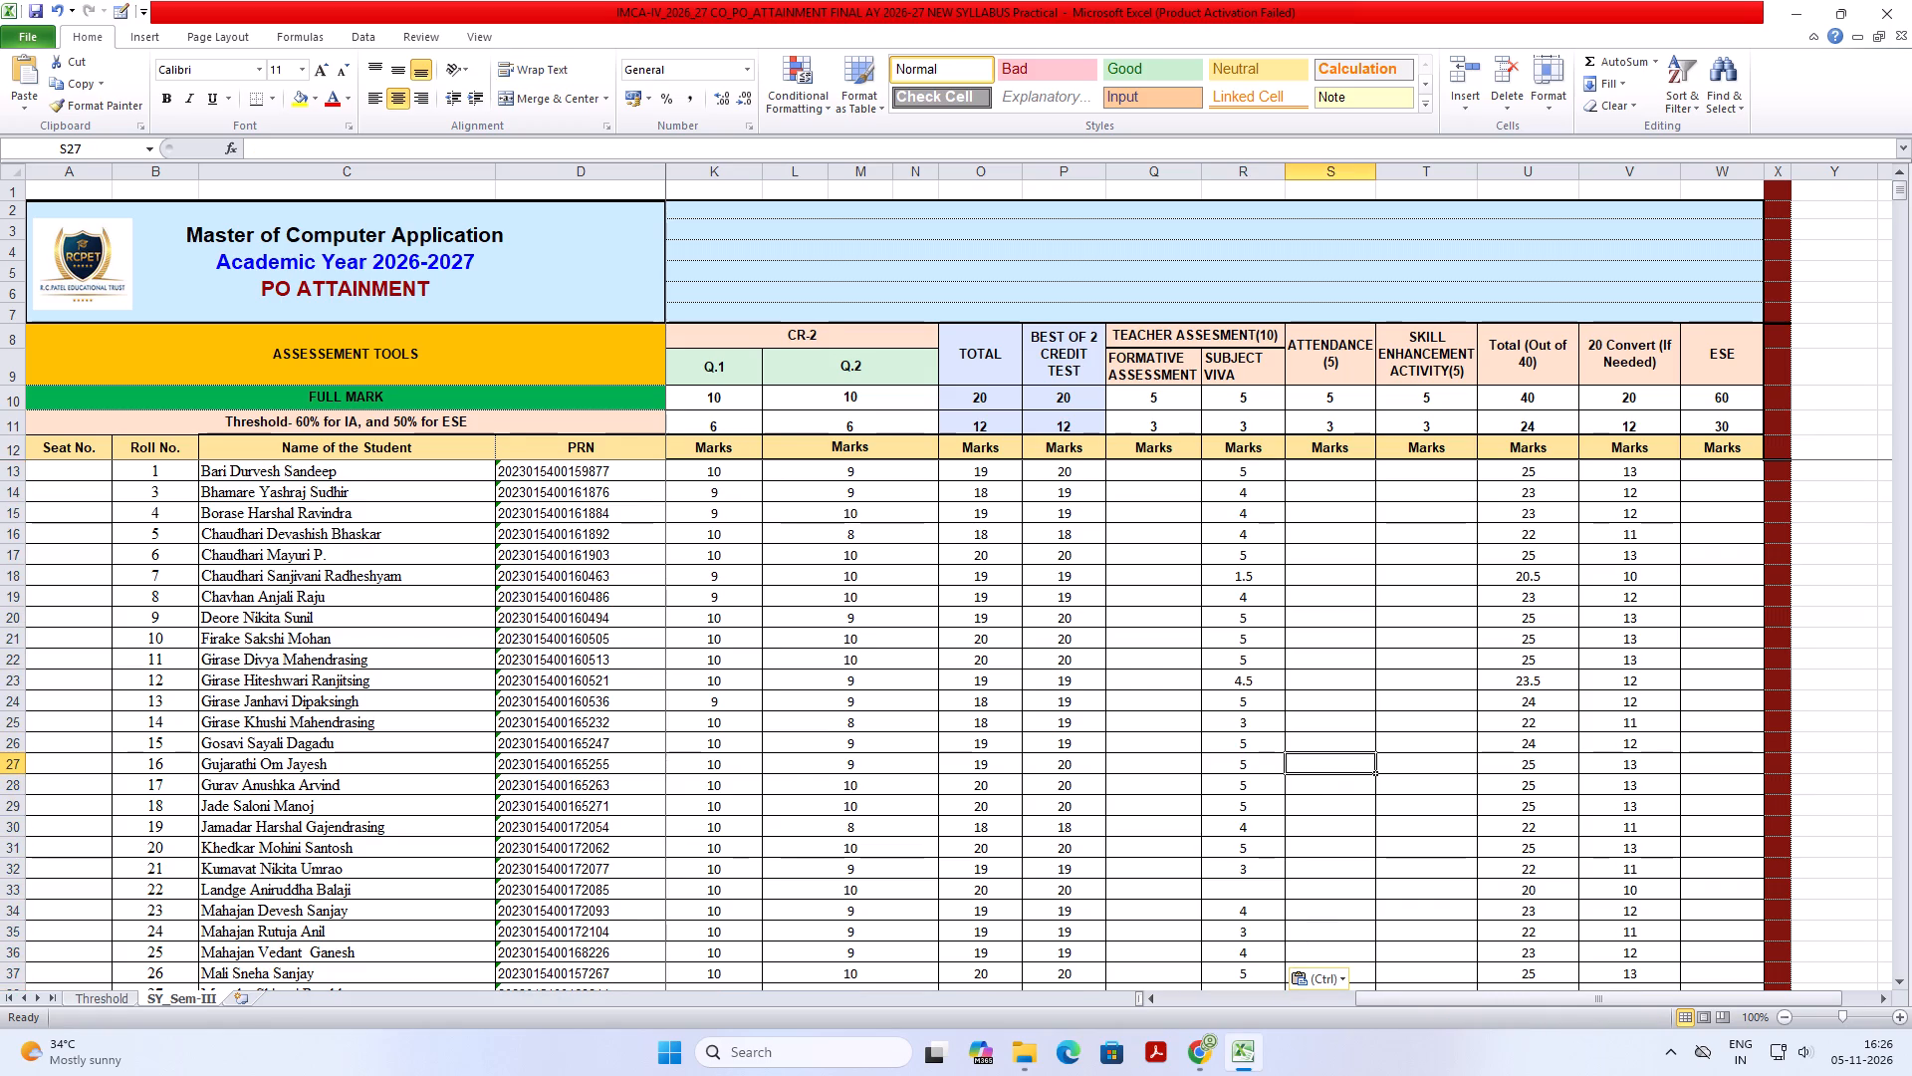
Remove the decimal place from the Subject Viva marks of roll numbers 7 and 12, displaying them as 2 and 5.
{"action": "left_click", "coordinate": [1269, 576]}
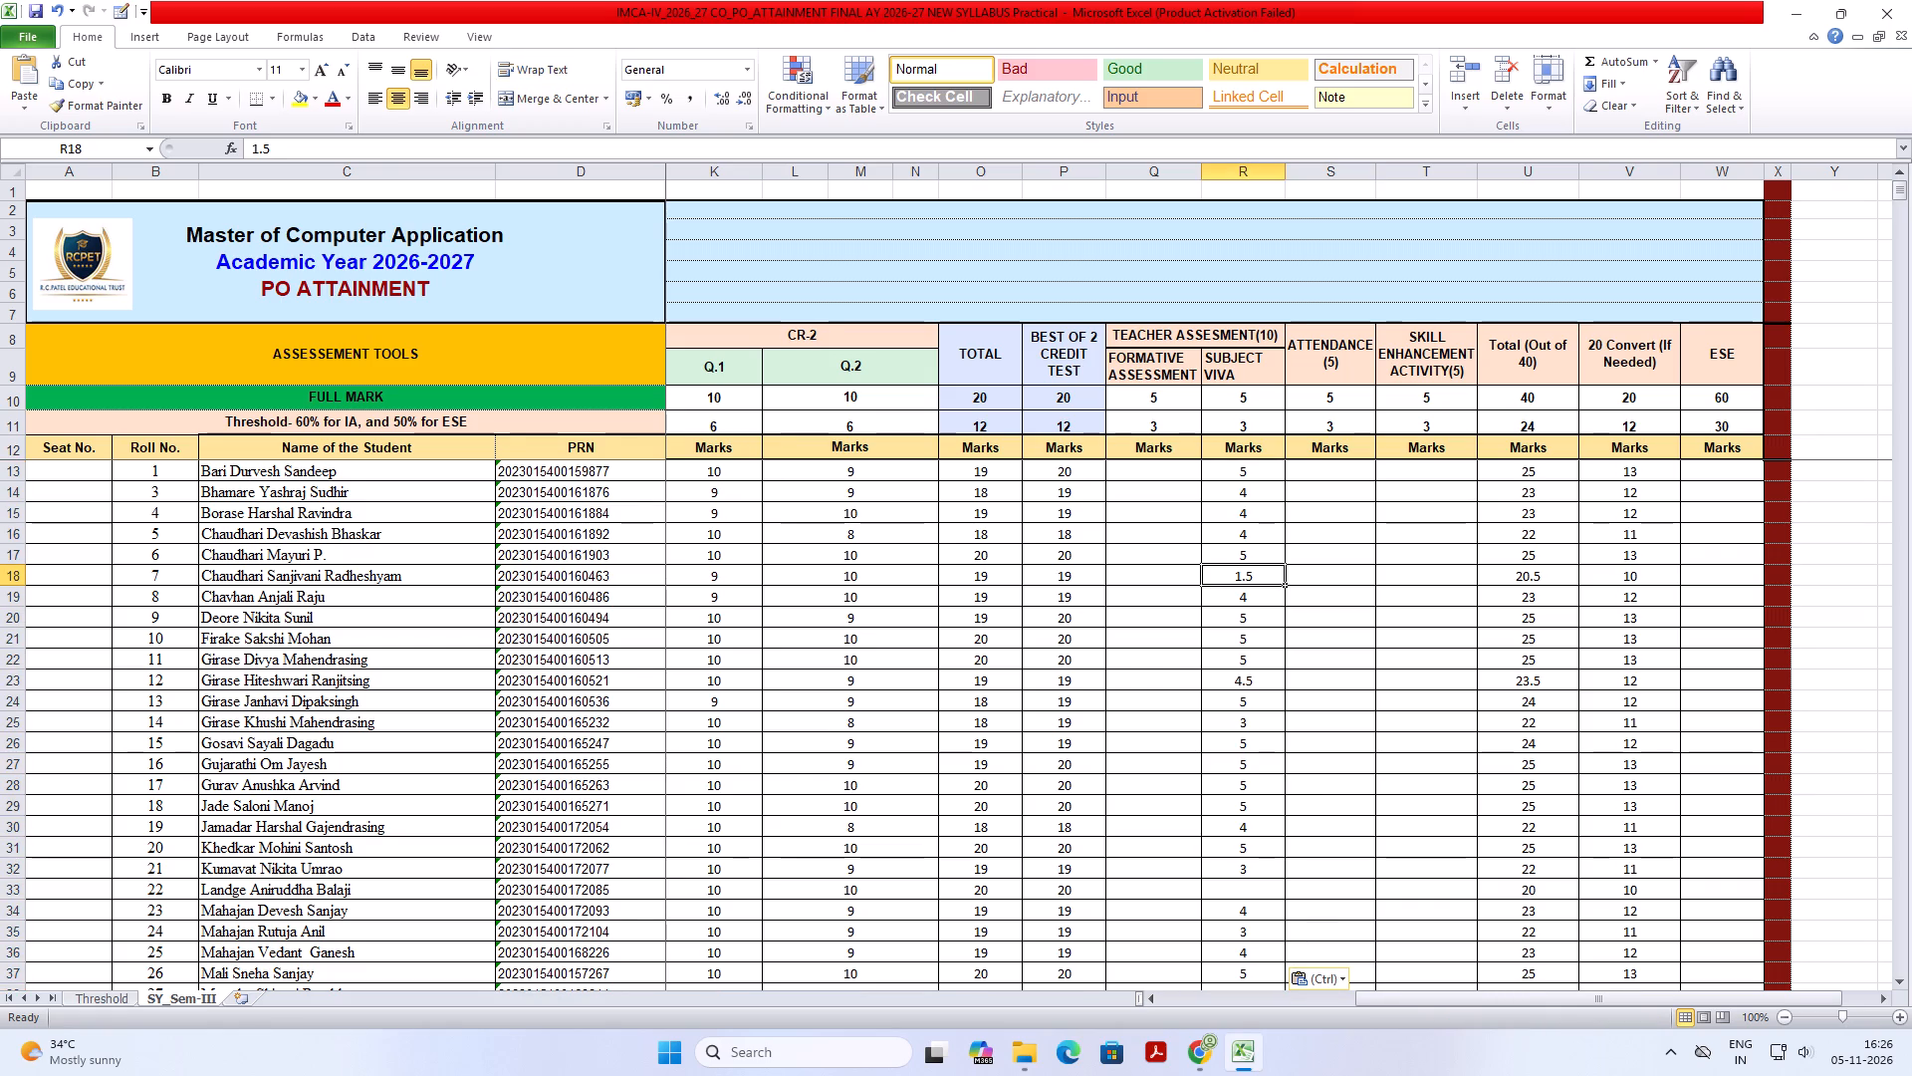
{"action": "left_click", "coordinate": [1253, 464]}
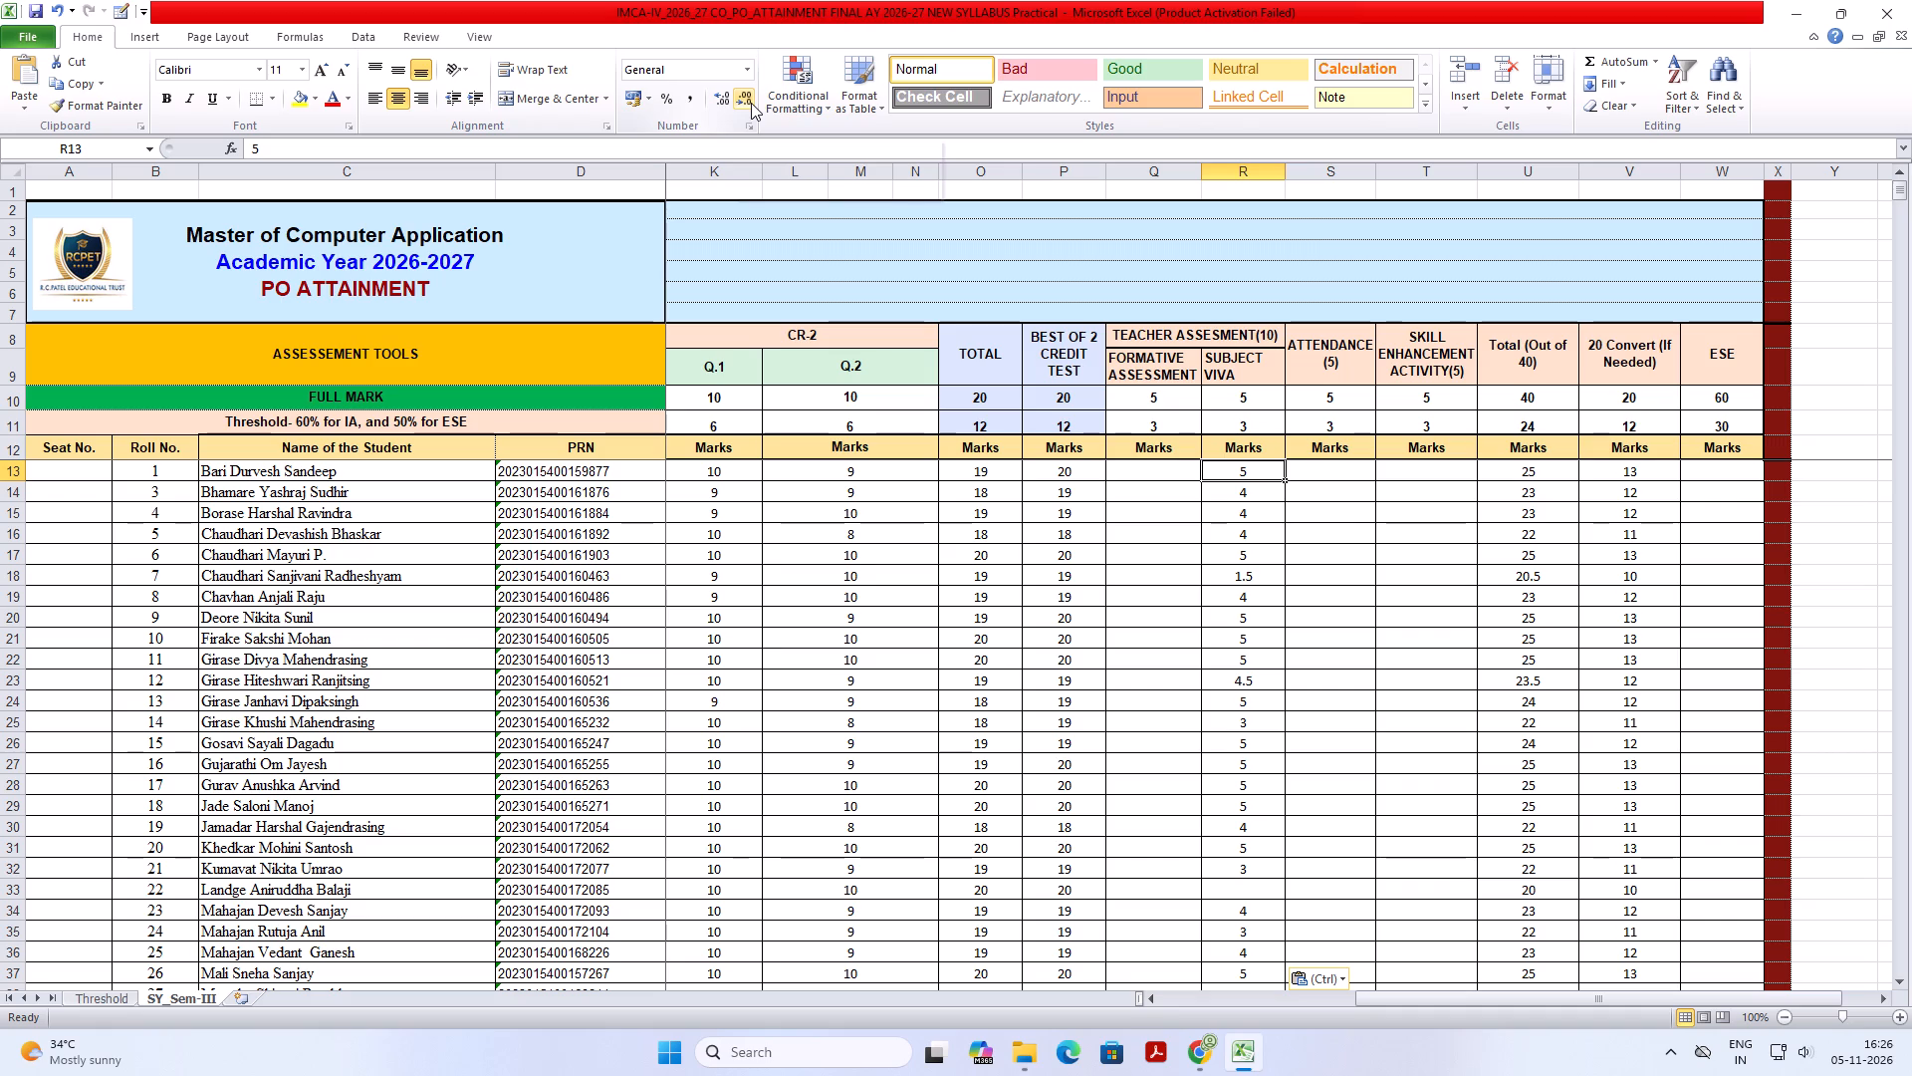
{"action": "left_click", "coordinate": [751, 103]}
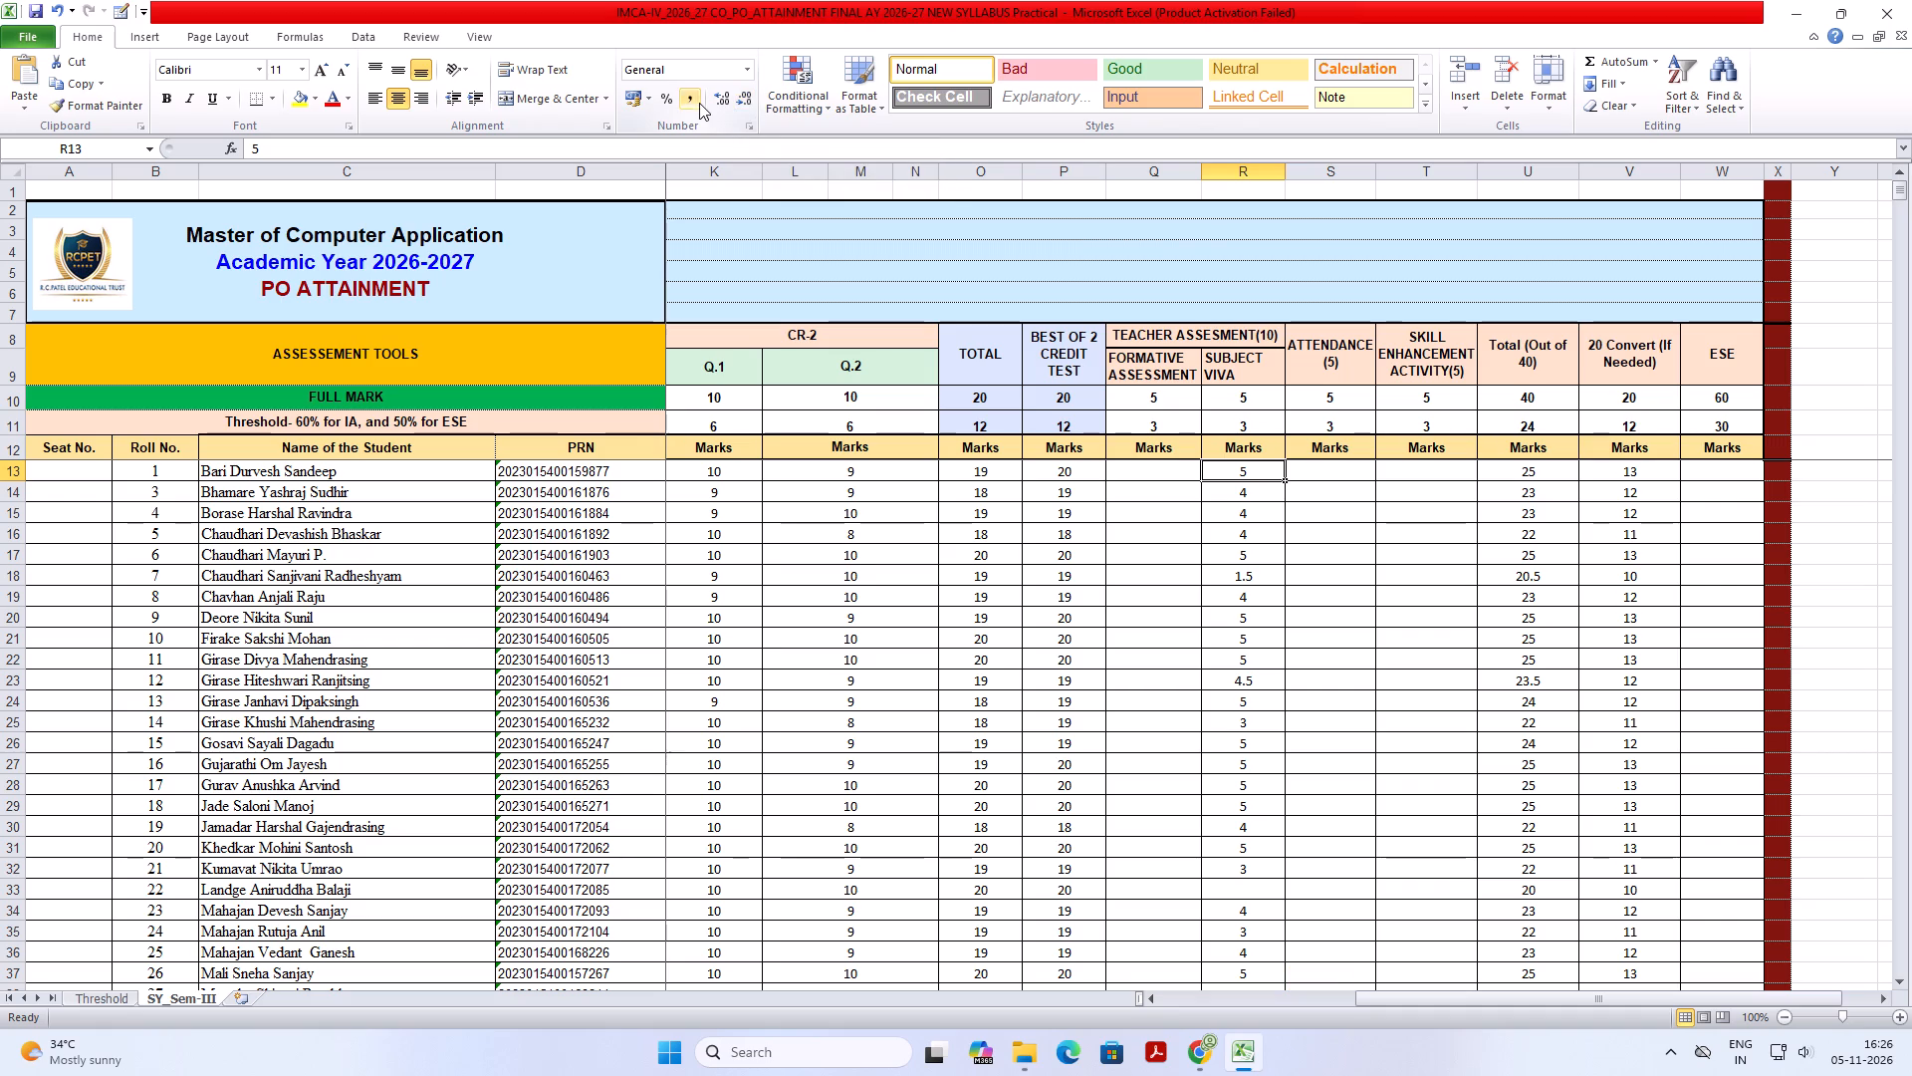
{"action": "left_click", "coordinate": [1261, 584]}
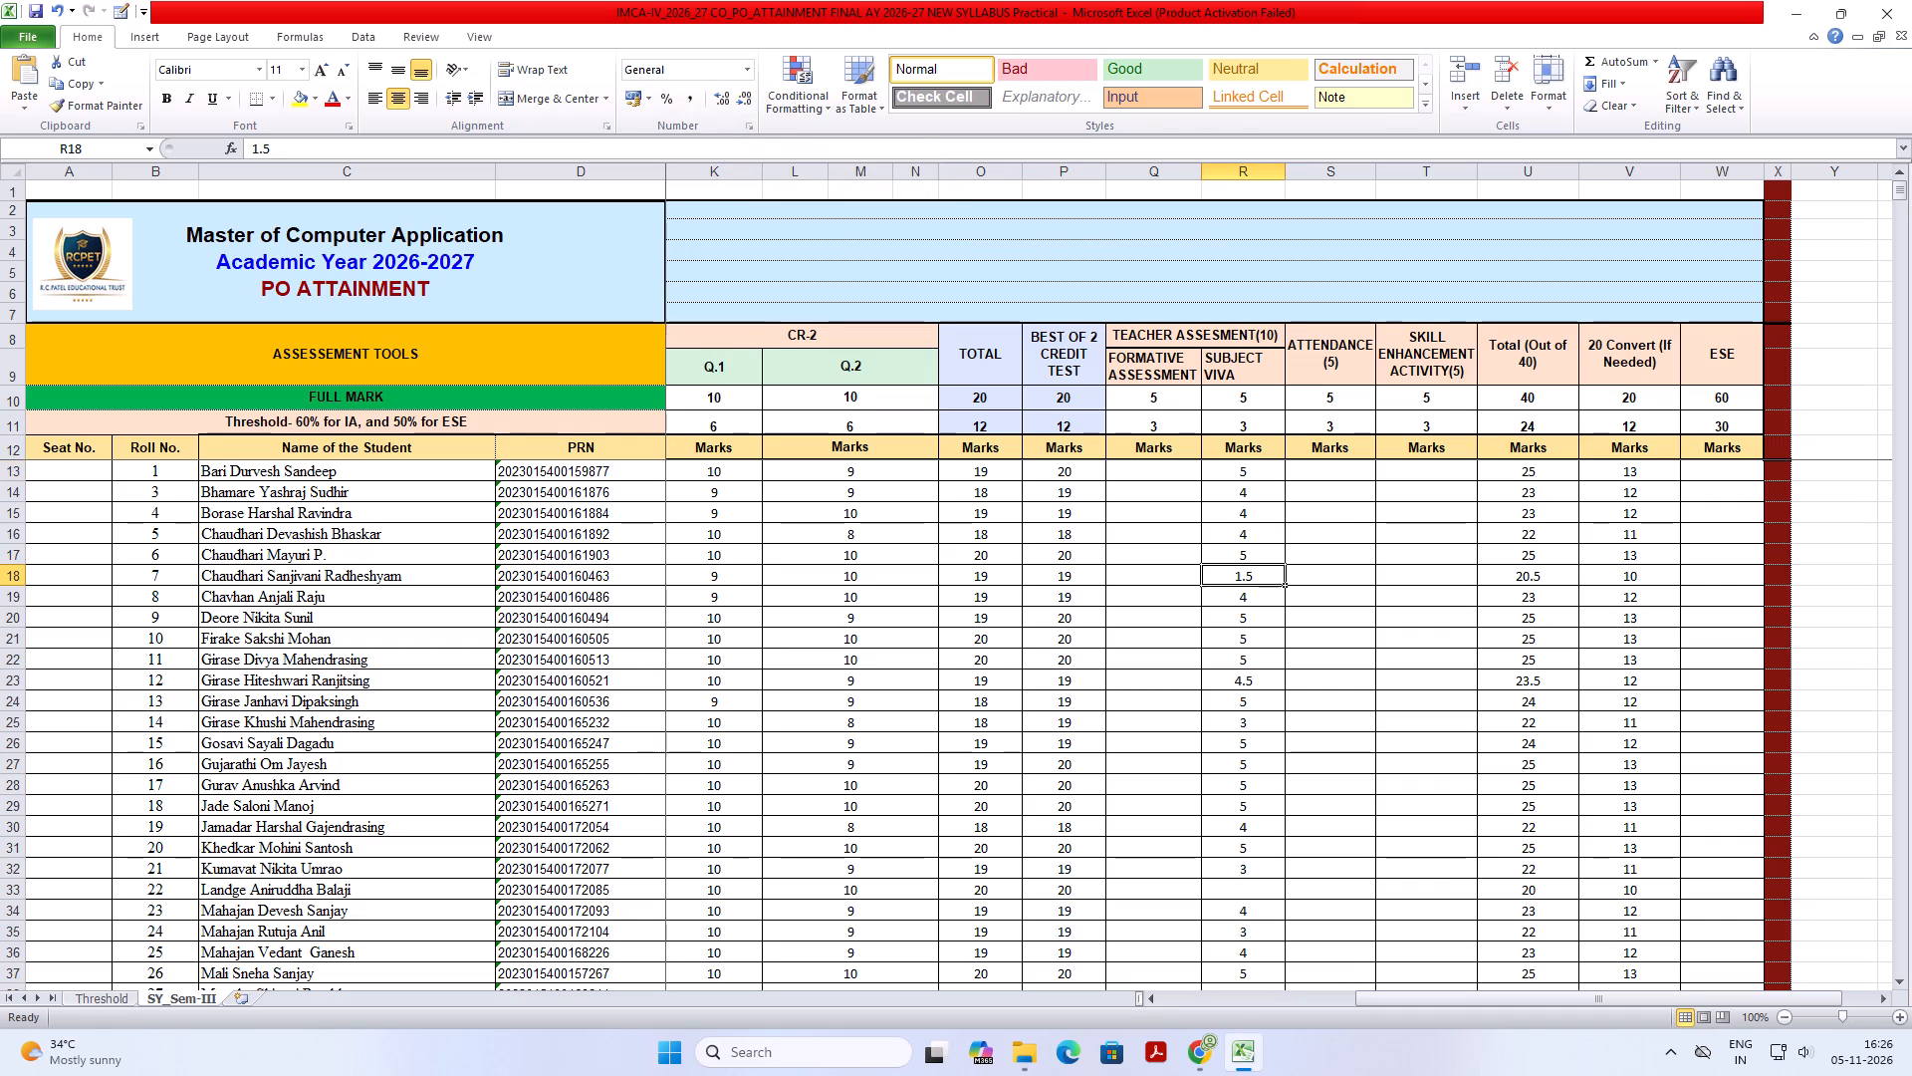
{"action": "left_click", "coordinate": [741, 96]}
{"action": "left_click", "coordinate": [1257, 682]}
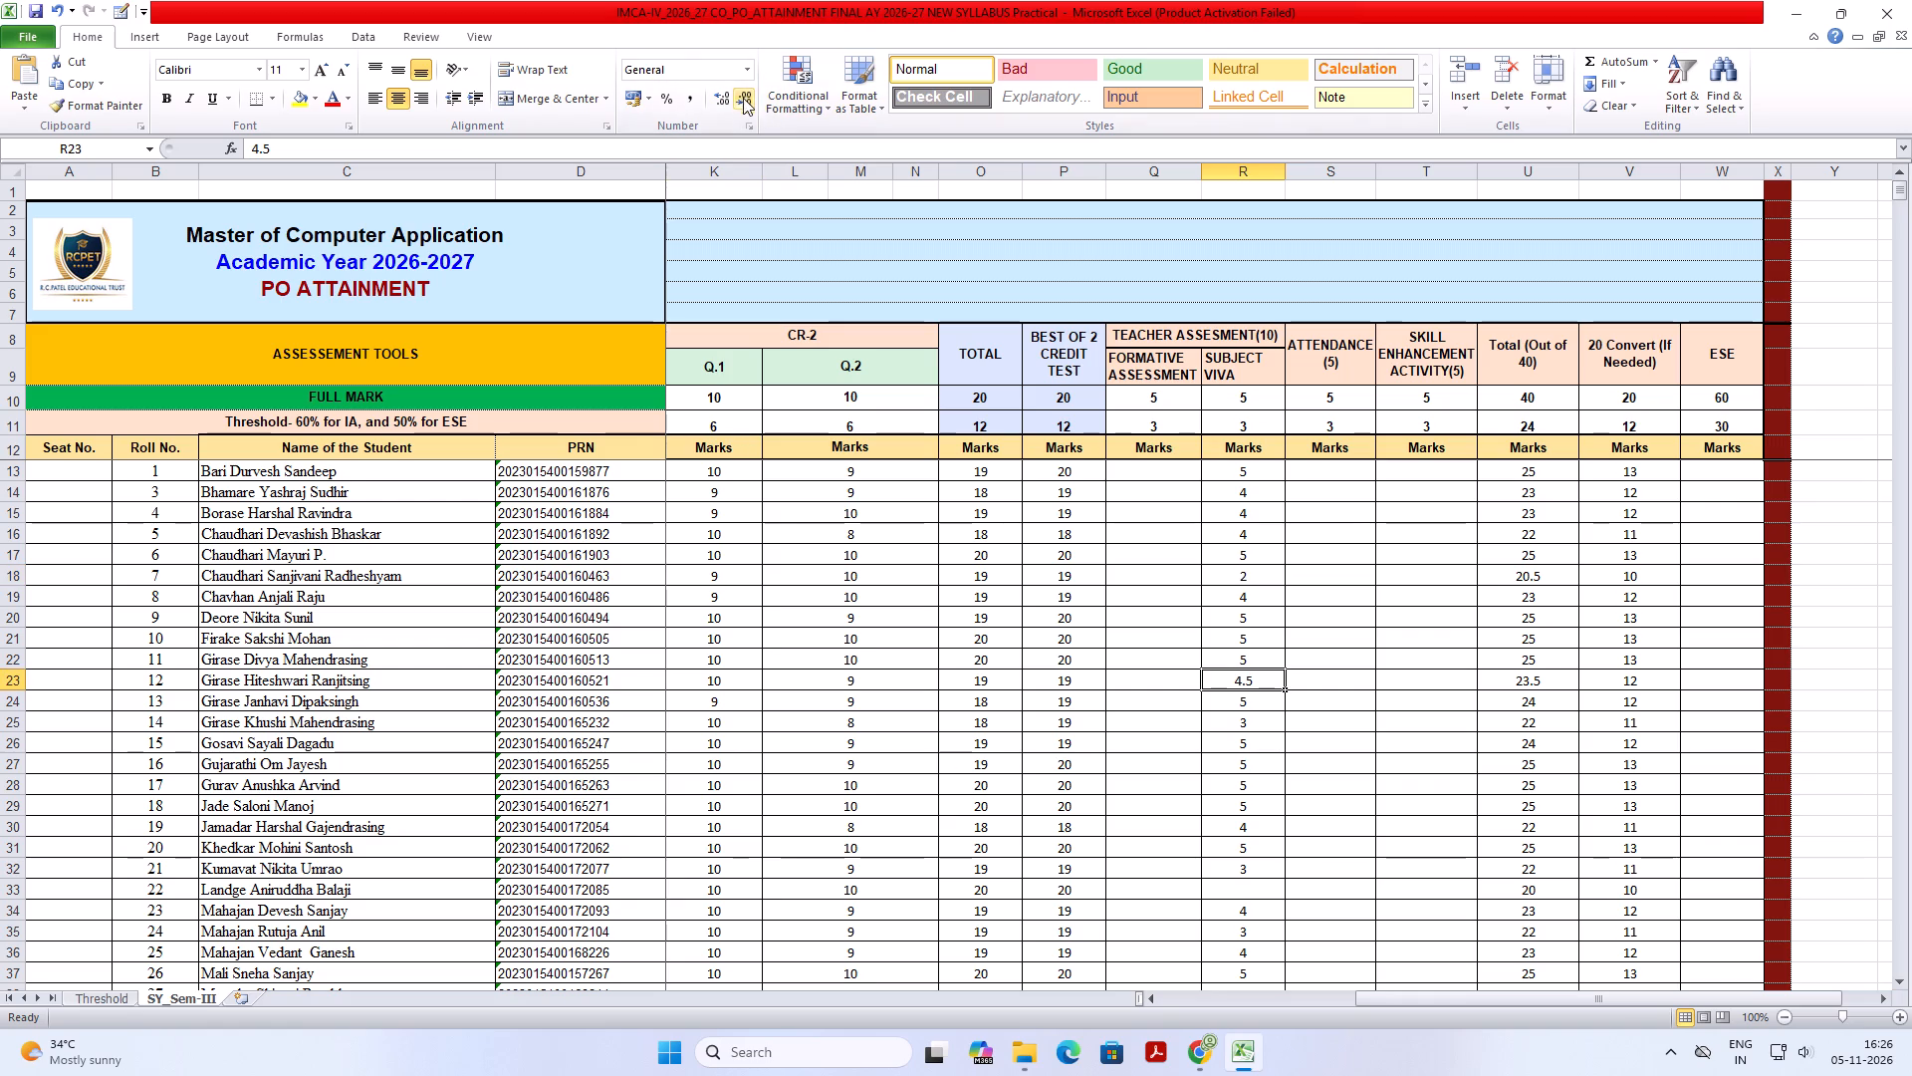
{"action": "left_click", "coordinate": [743, 94]}
{"action": "scroll", "coordinate": [1256, 556], "scroll_direction": "up", "scroll_amount": 2}
Remove the decimal place from the Subject Viva marks of roll numbers 30, 33, 35 and 36 so they display as whole numbers.
{"action": "scroll", "coordinate": [1256, 554], "scroll_direction": "down", "scroll_amount": 5}
{"action": "left_click", "coordinate": [1256, 743]}
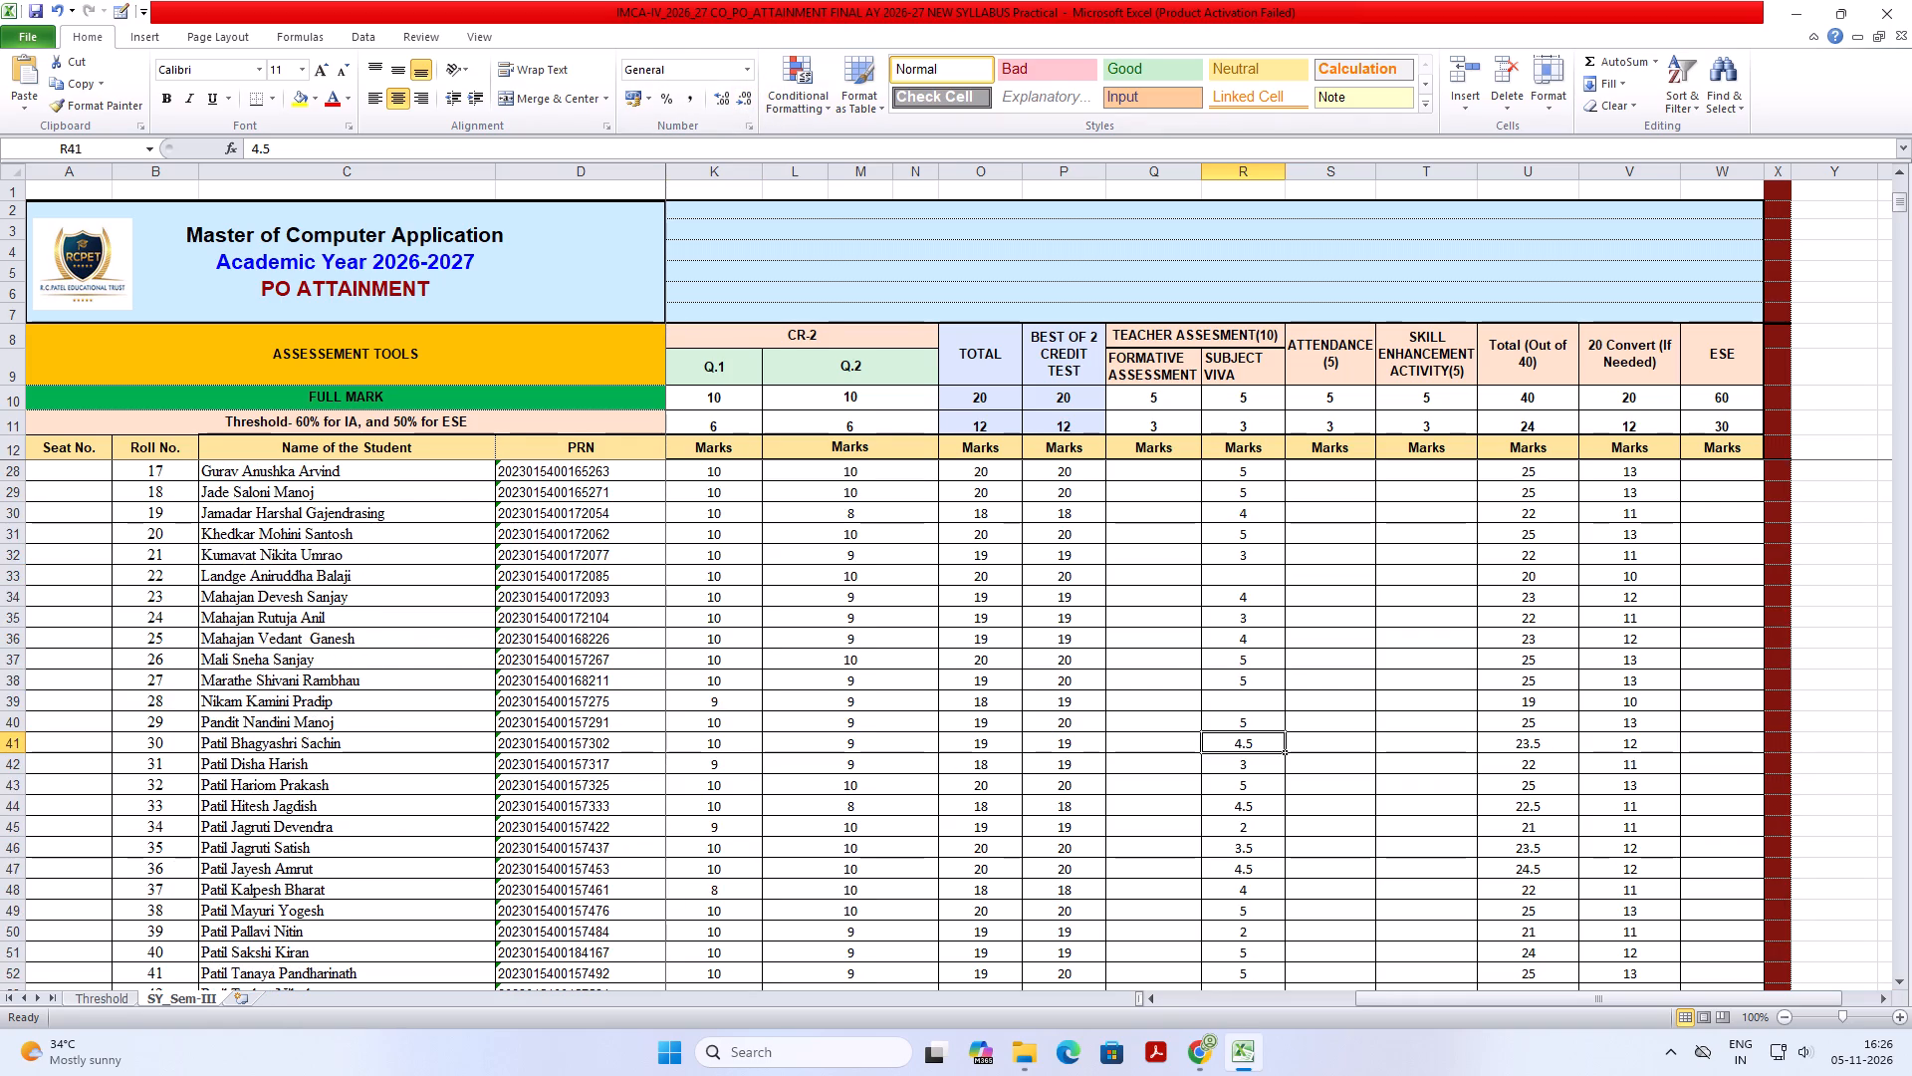
{"action": "left_click", "coordinate": [742, 102]}
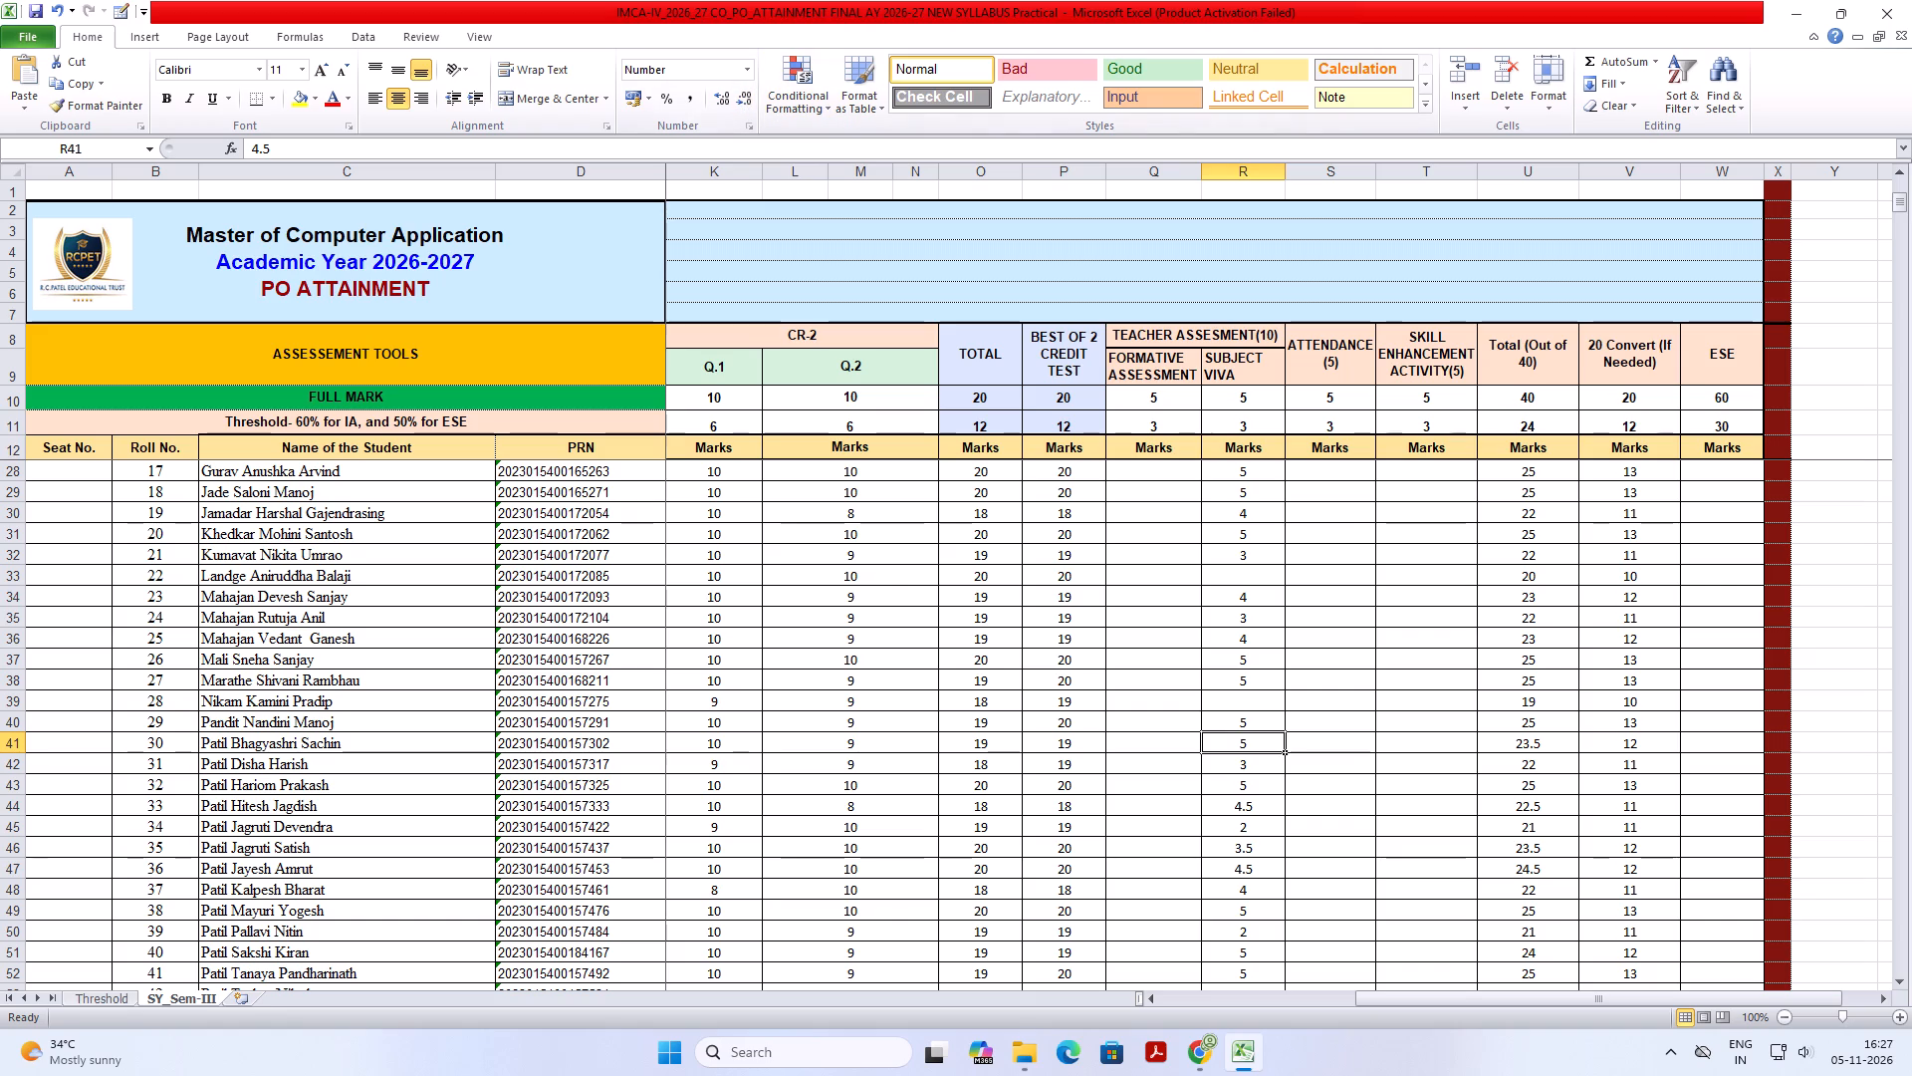
{"action": "left_click", "coordinate": [1250, 799]}
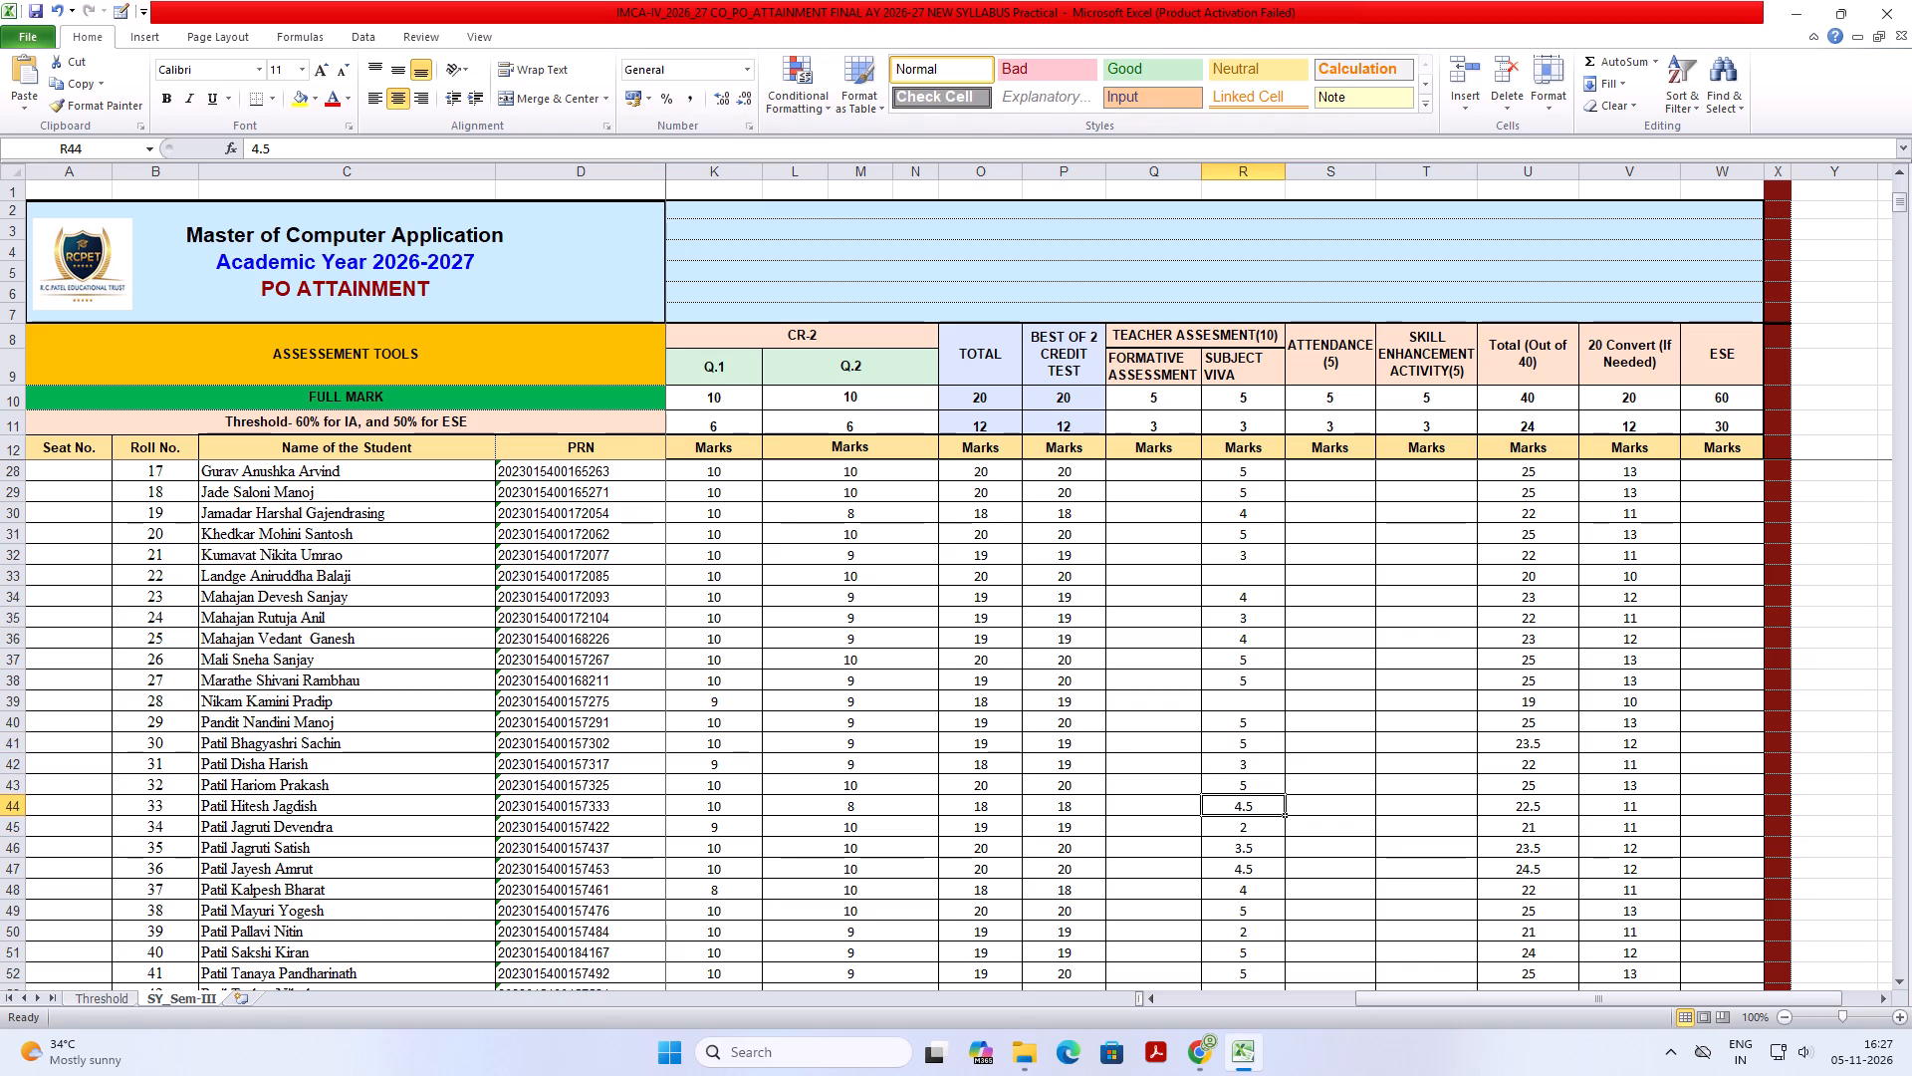
{"action": "left_click", "coordinate": [748, 96]}
{"action": "left_click", "coordinate": [1233, 855]}
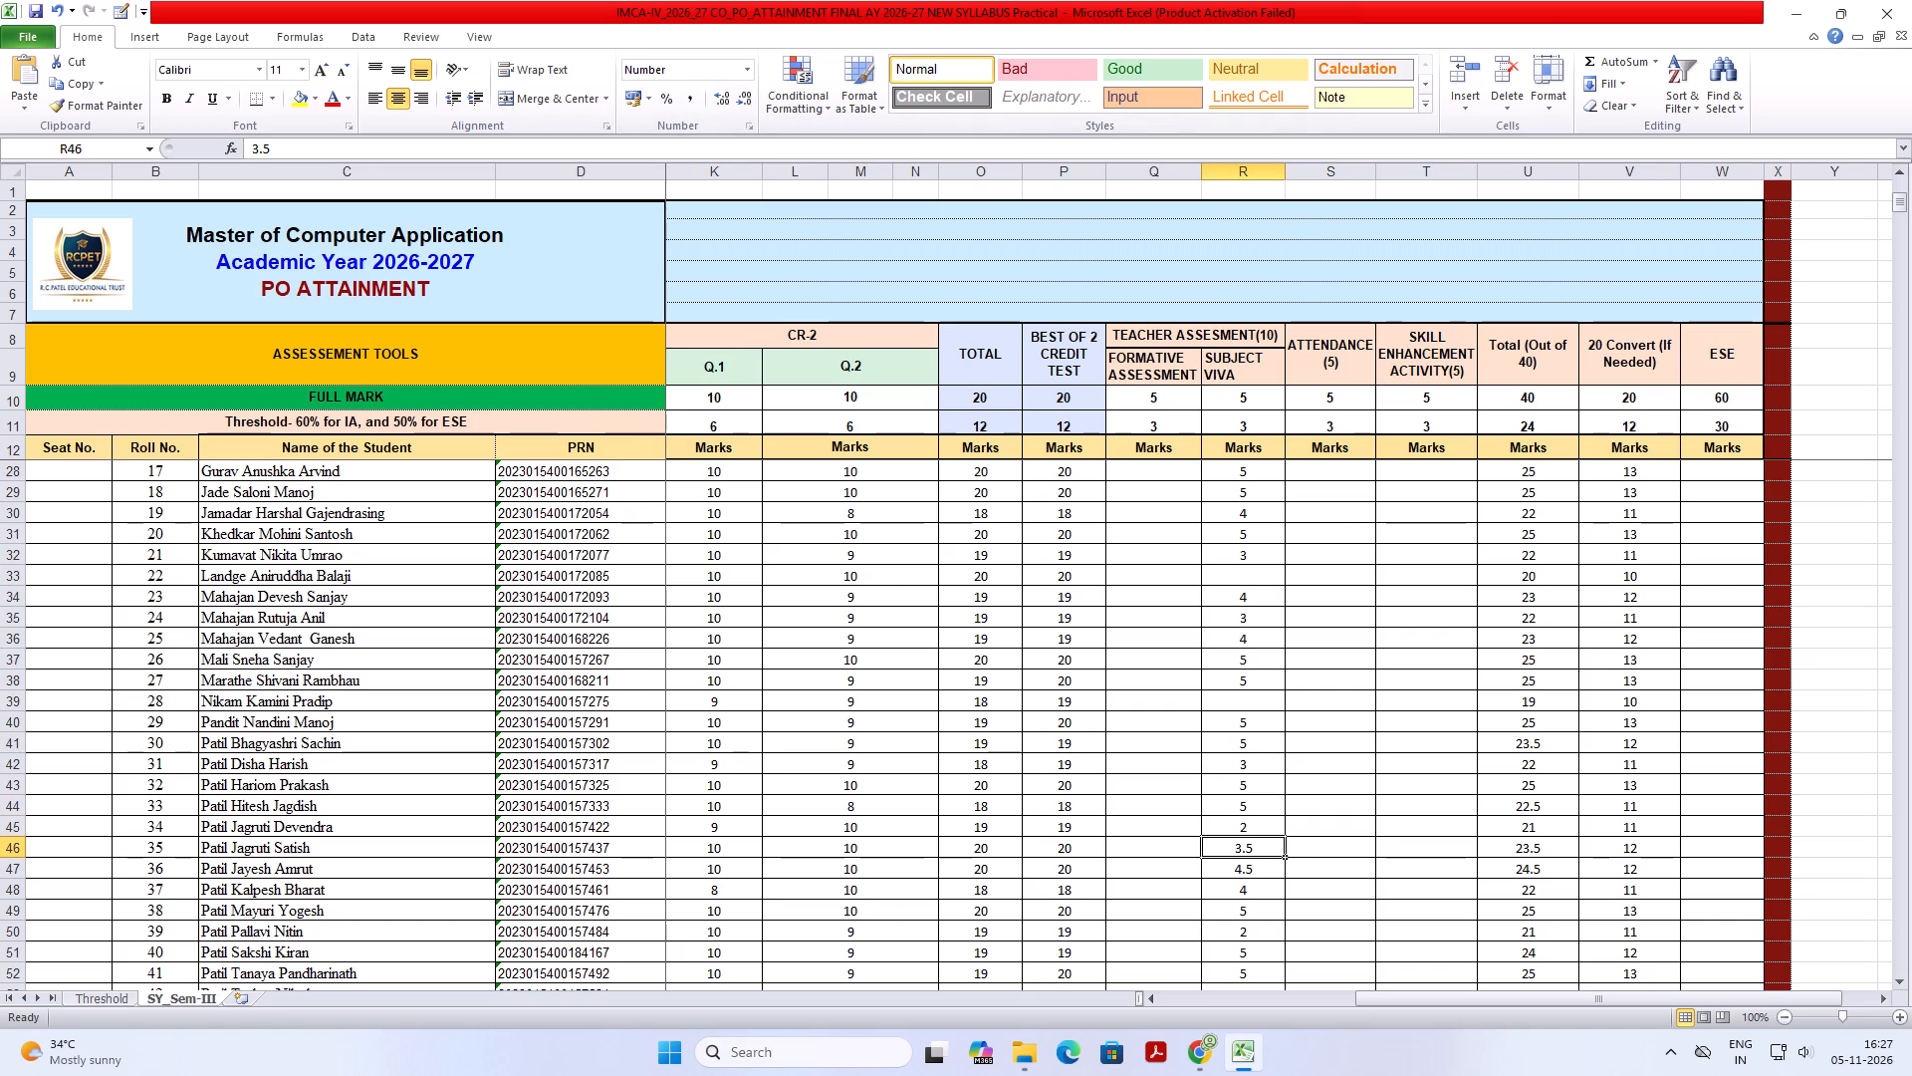
{"action": "left_click", "coordinate": [741, 93]}
{"action": "left_click", "coordinate": [1260, 862]}
{"action": "left_click", "coordinate": [751, 97]}
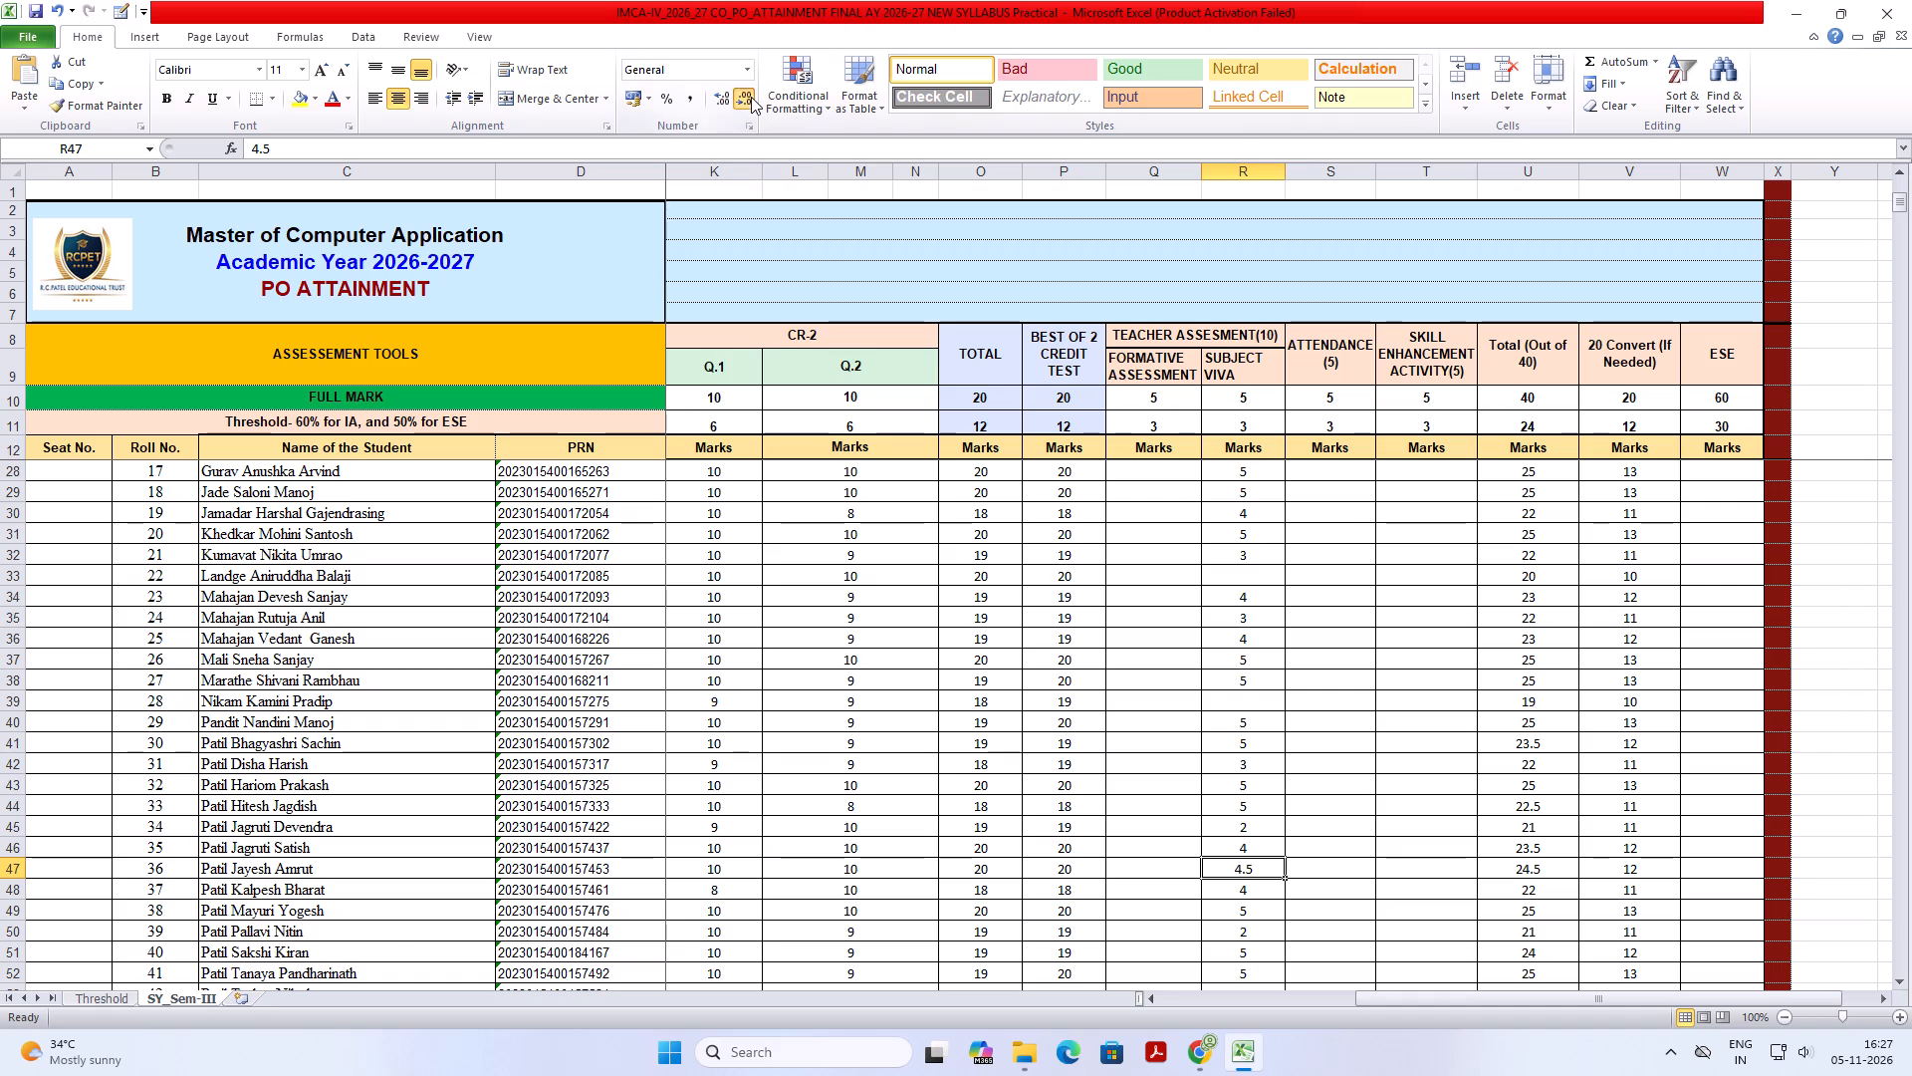
Review the Subject Viva column for remaining decimal marks and blank entries, including roll numbers 22 and 28.
{"action": "scroll", "coordinate": [1295, 742], "scroll_direction": "down", "scroll_amount": 9}
{"action": "scroll", "coordinate": [1295, 742], "scroll_direction": "up", "scroll_amount": 12}
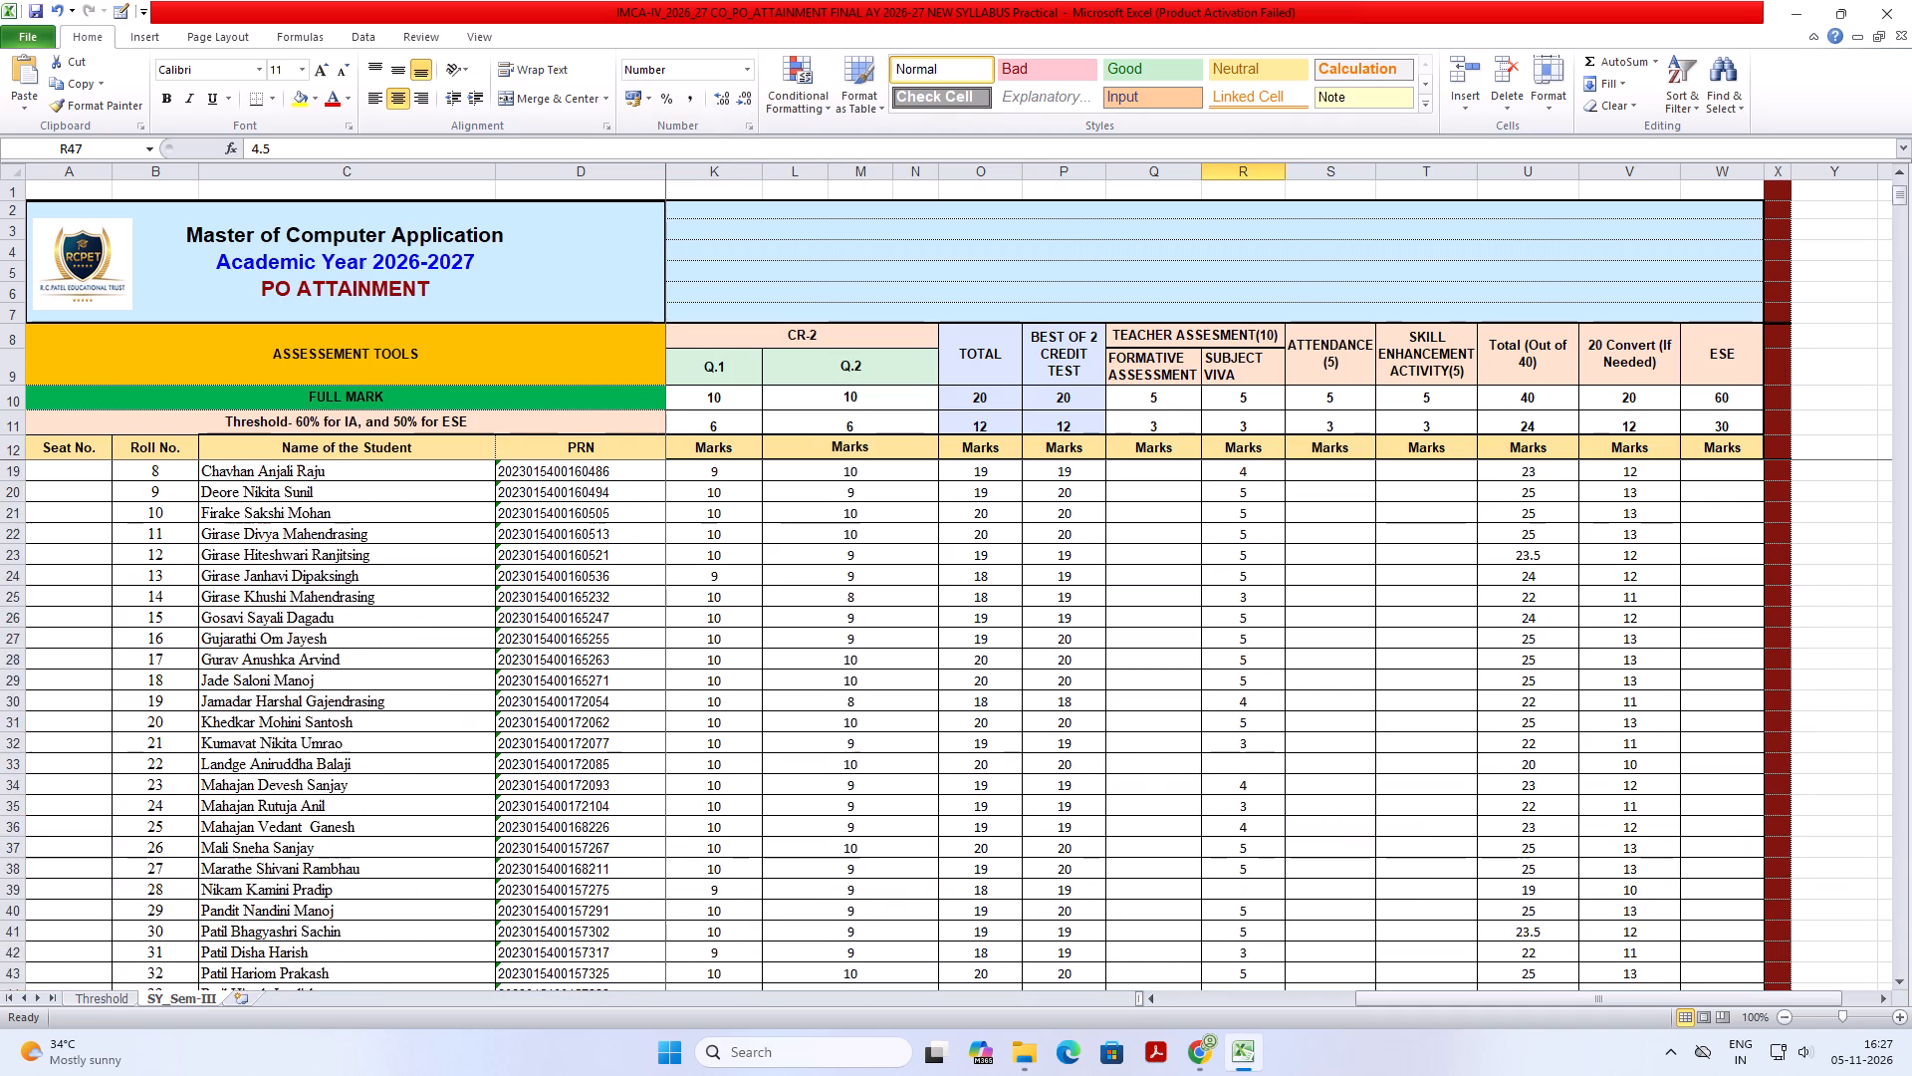
{"action": "scroll", "coordinate": [1270, 746], "scroll_direction": "up", "scroll_amount": 8}
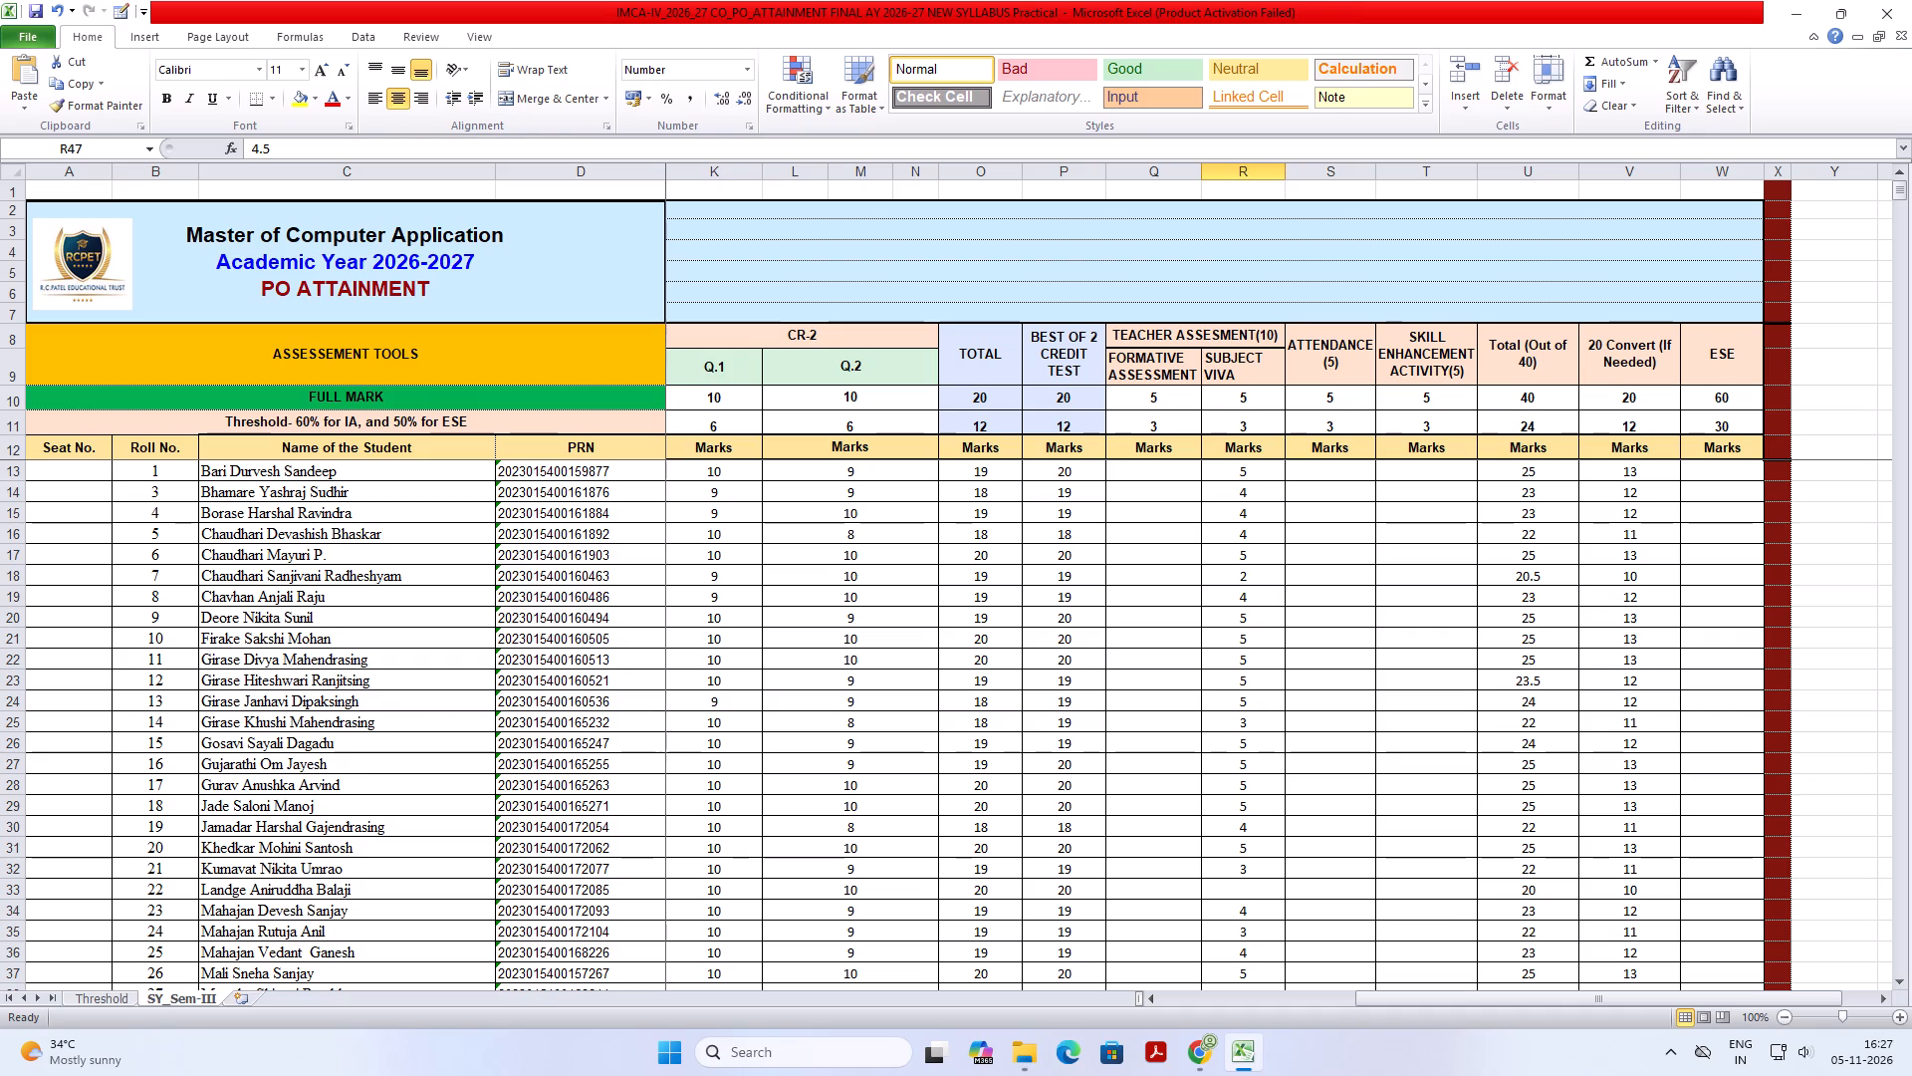
{"action": "left_click", "coordinate": [1170, 463]}
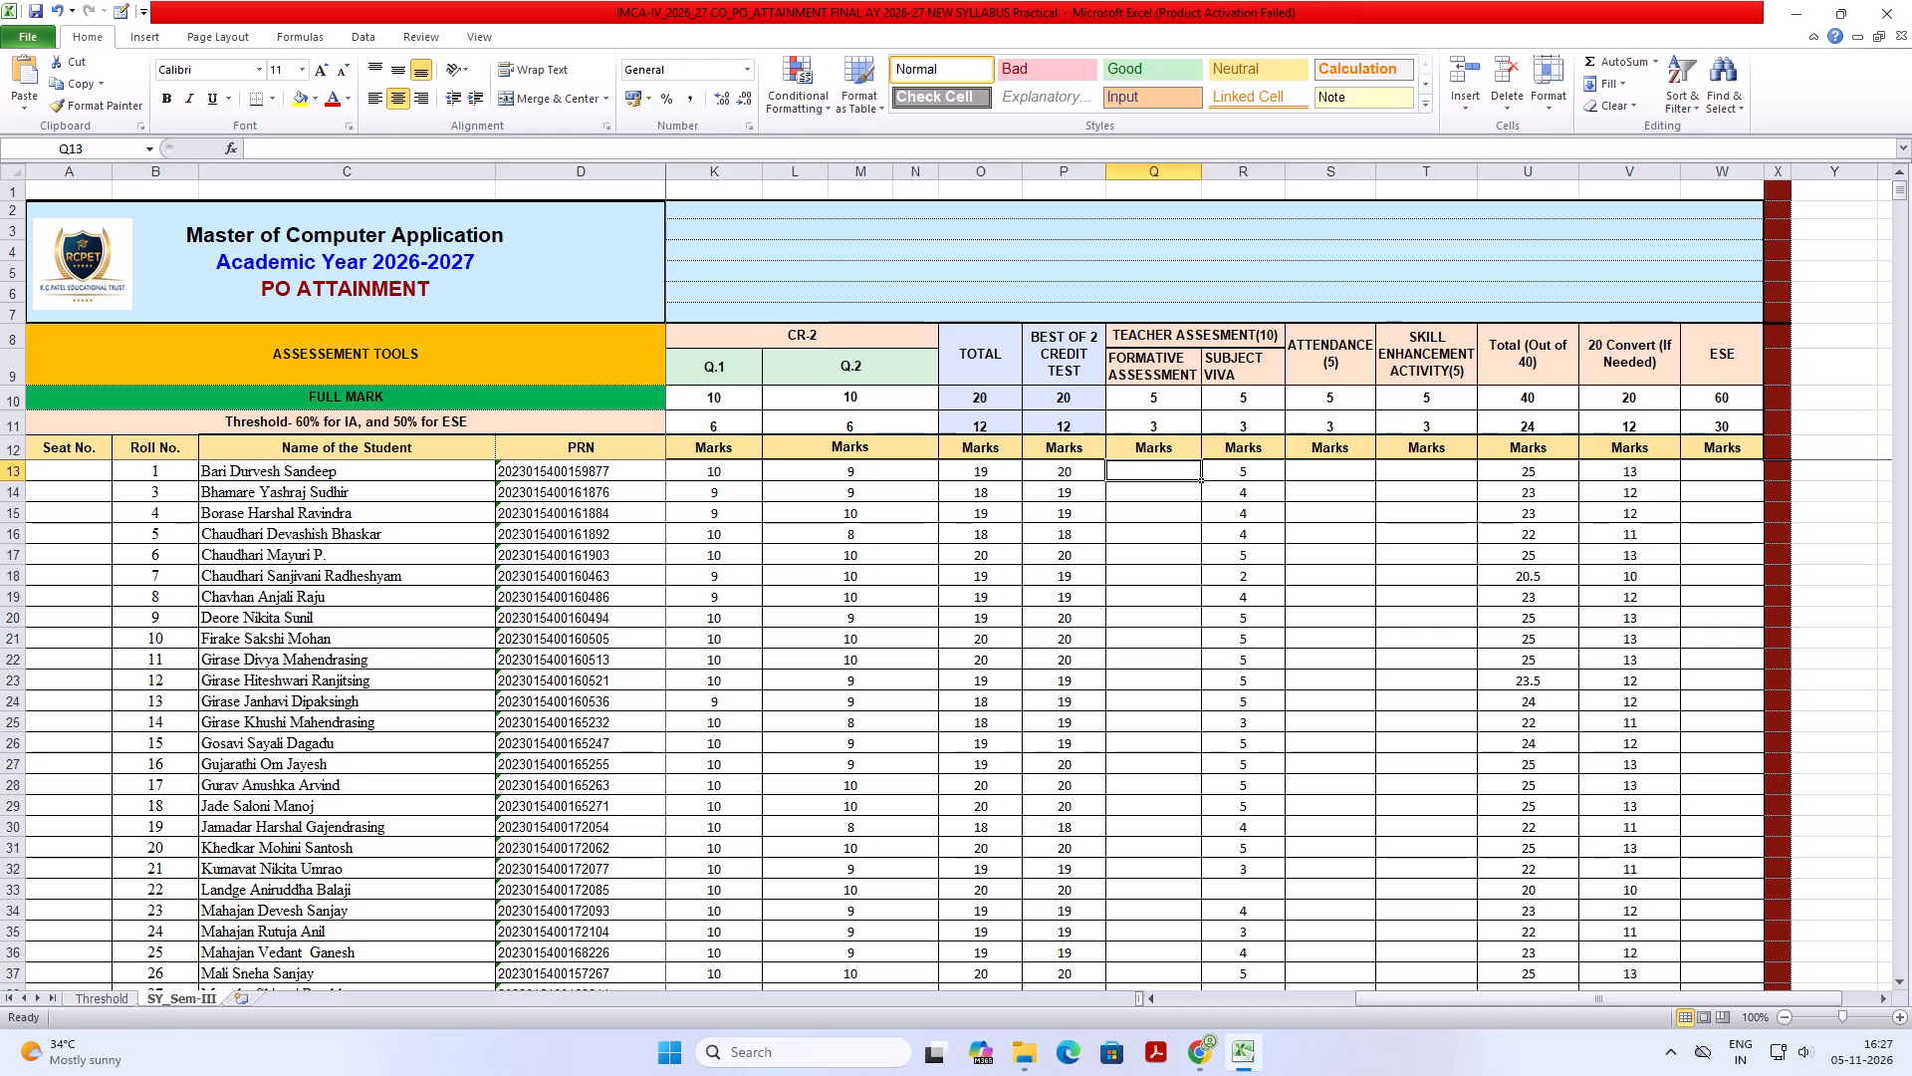
{"action": "left_click", "coordinate": [1218, 472]}
{"action": "left_click", "coordinate": [1226, 487]}
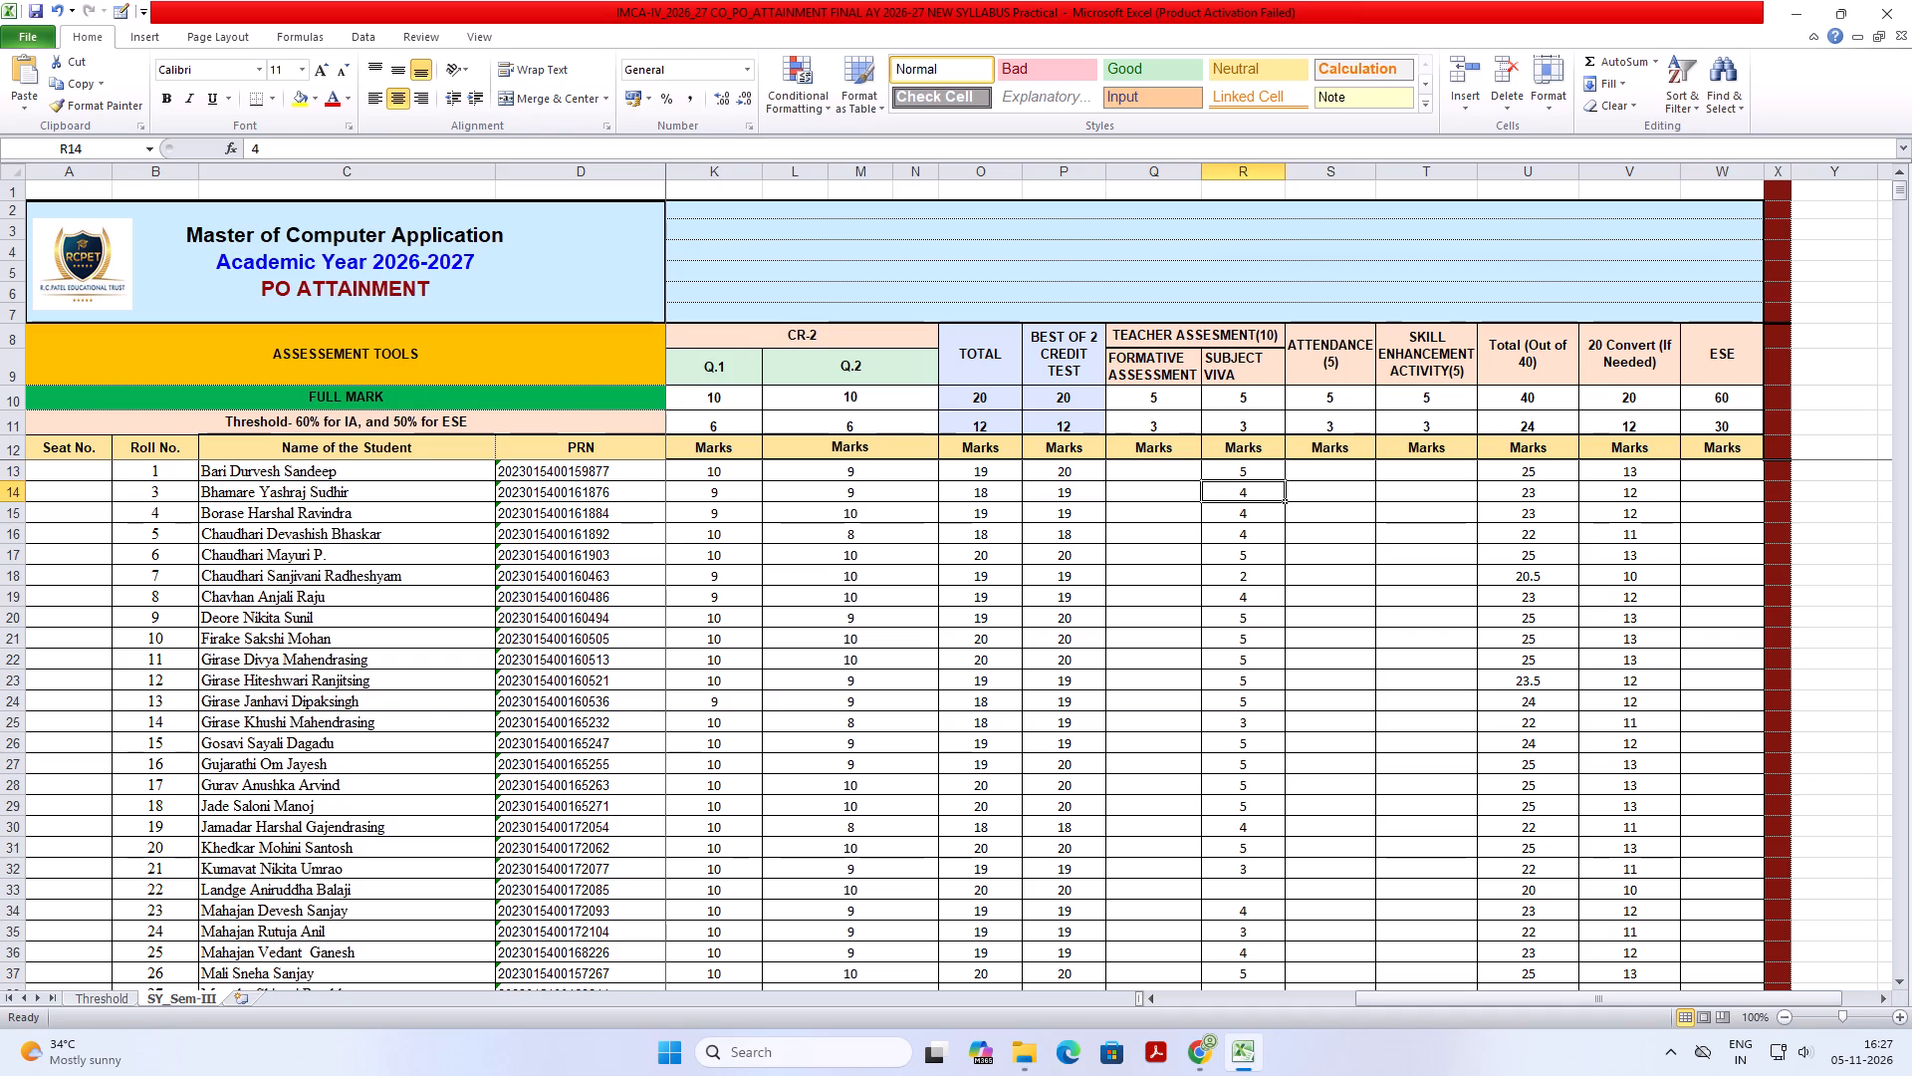
{"action": "left_click", "coordinate": [1260, 717]}
{"action": "left_click", "coordinate": [1250, 778]}
{"action": "scroll", "coordinate": [1250, 814], "scroll_direction": "down", "scroll_amount": 3}
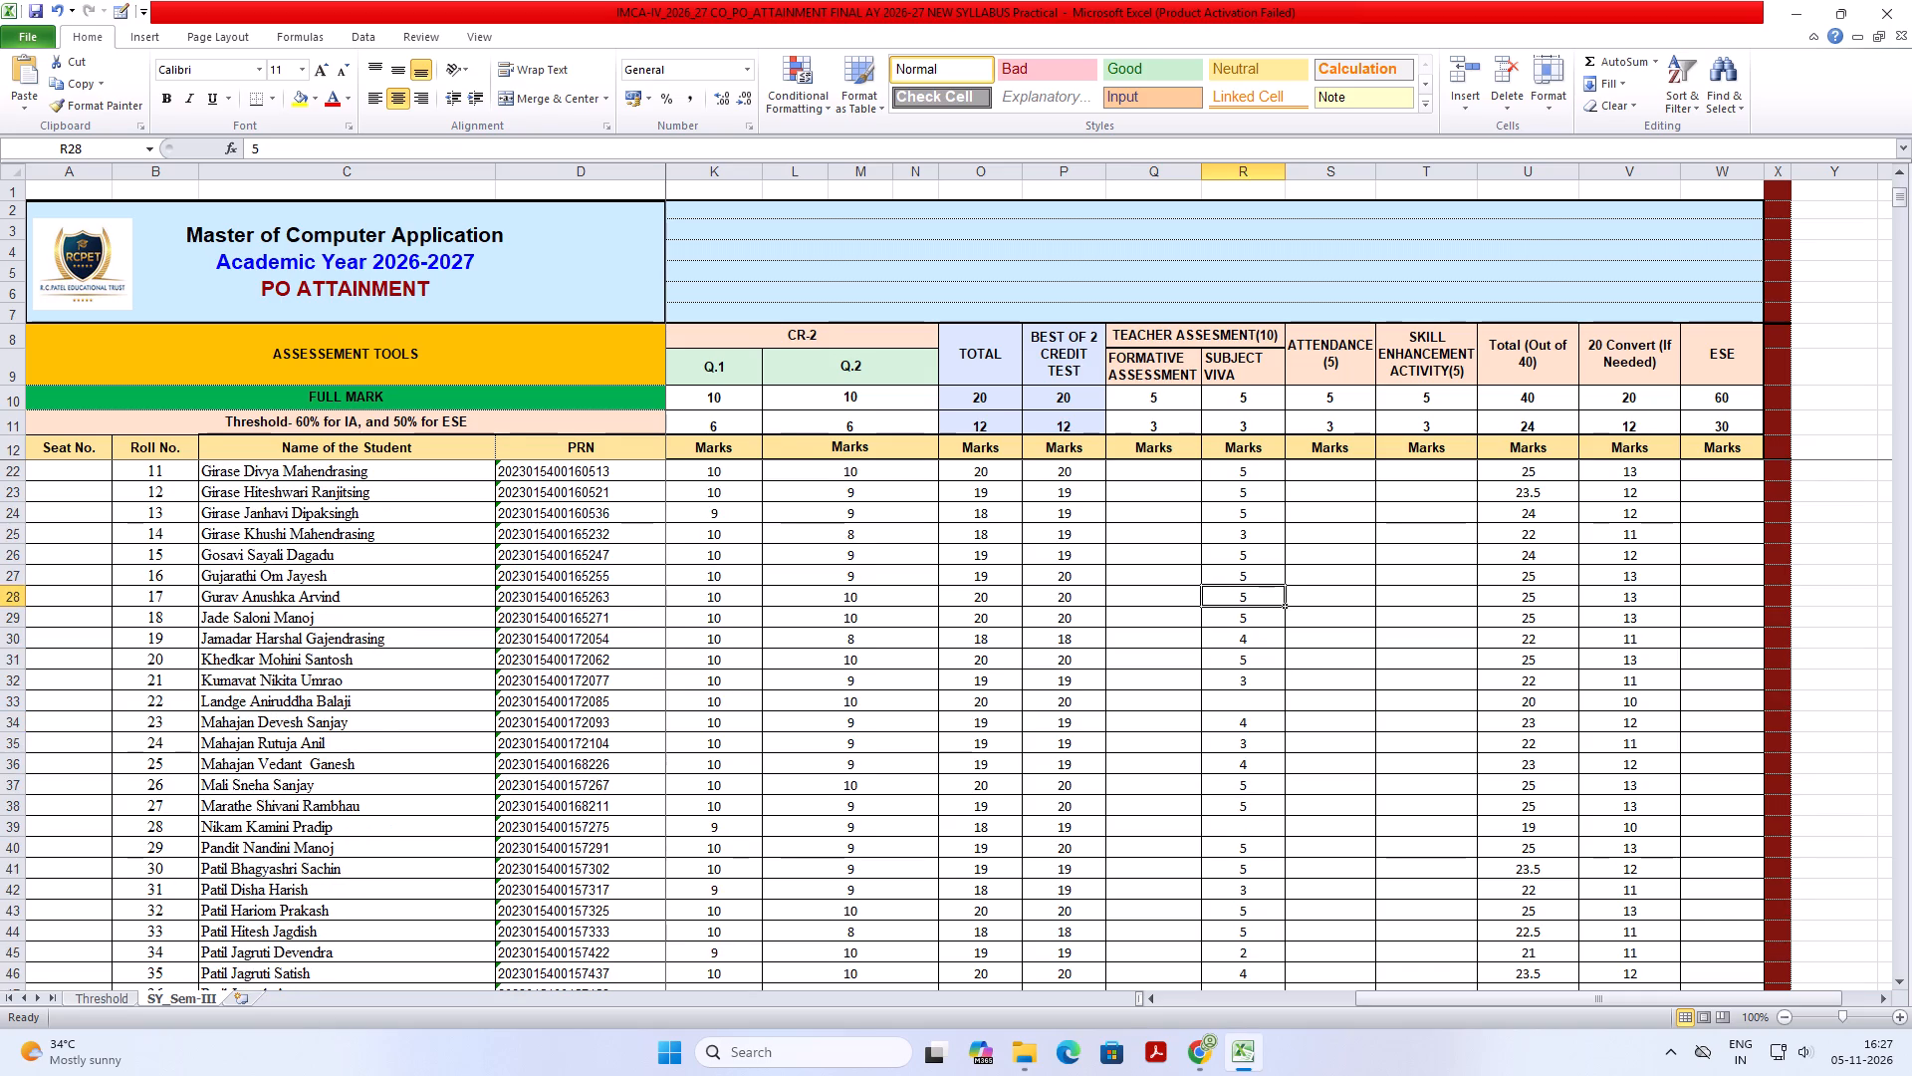
{"action": "left_click", "coordinate": [1259, 697]}
{"action": "left_click", "coordinate": [1259, 823]}
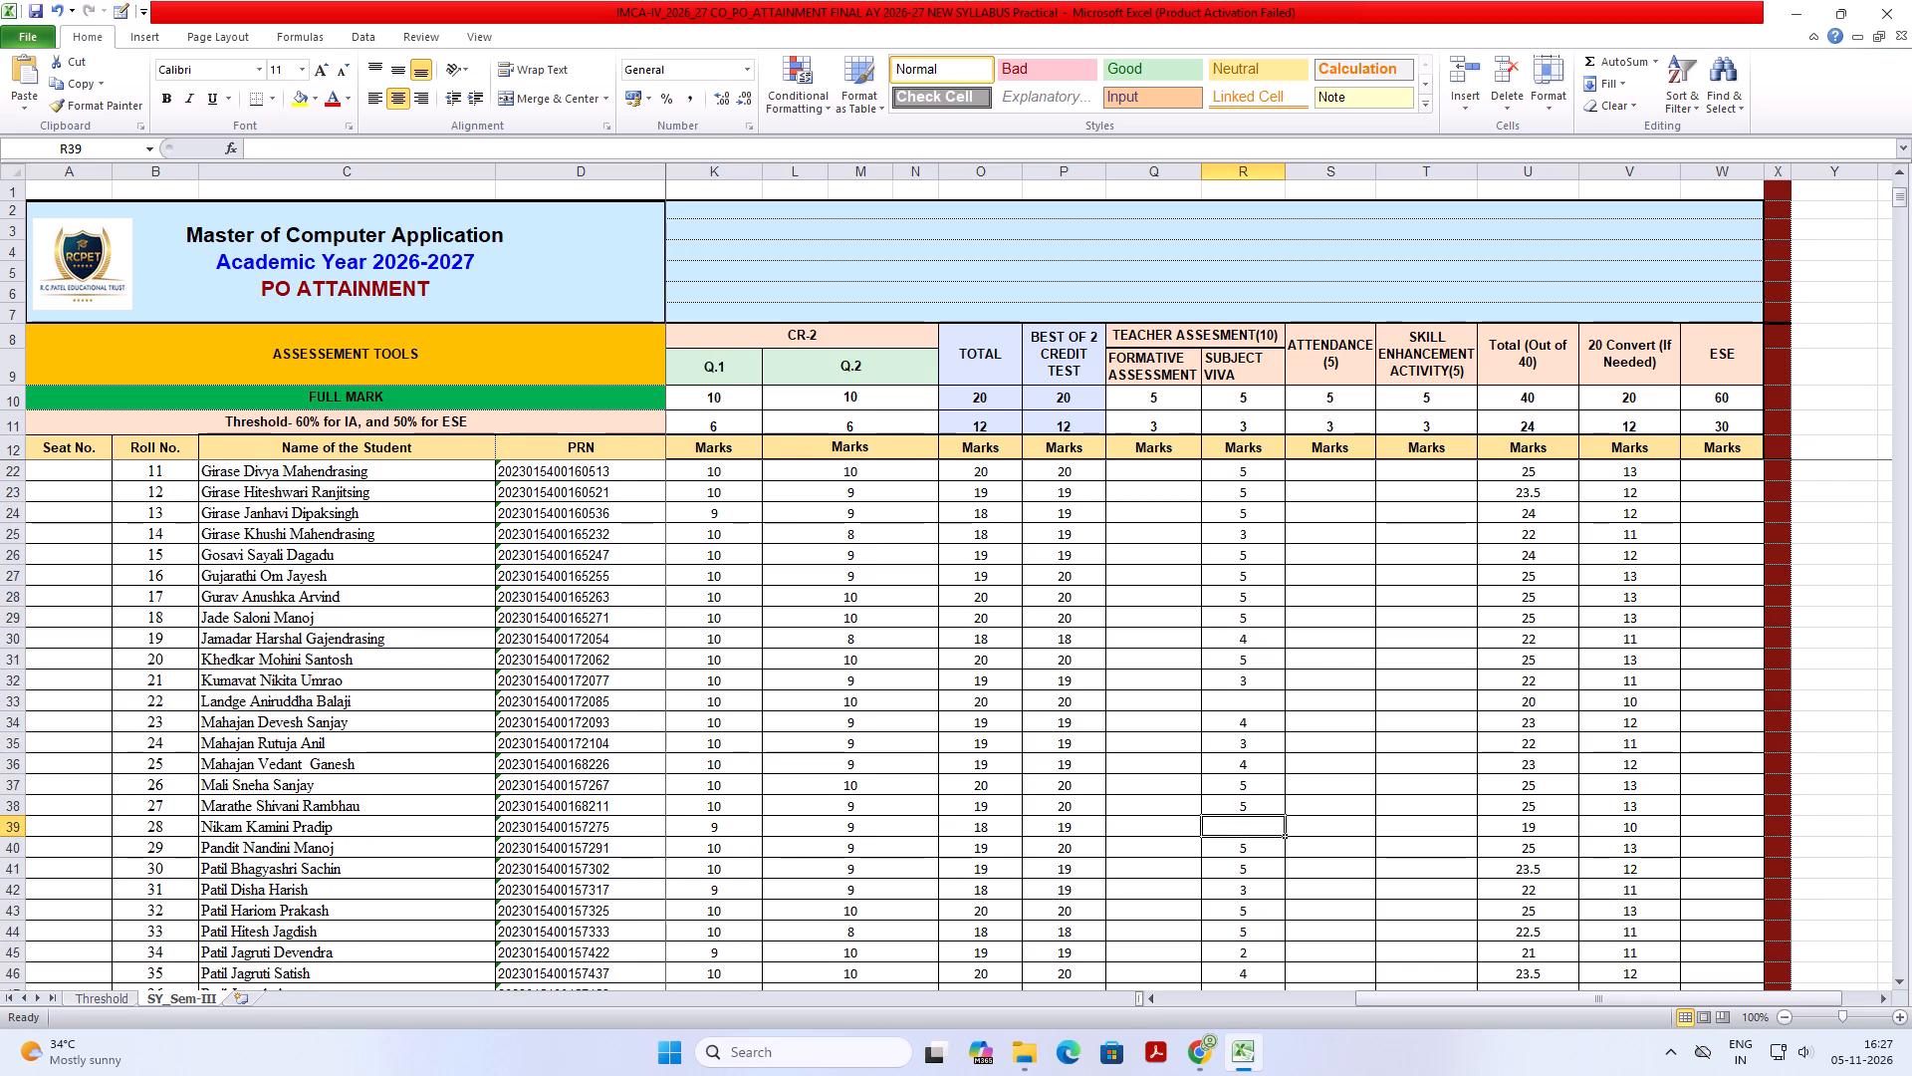
Review the Subject Viva column again, examining the blank entries of roll numbers 22 and 28 and the first marks from roll number 1.
{"action": "left_click", "coordinate": [1257, 700]}
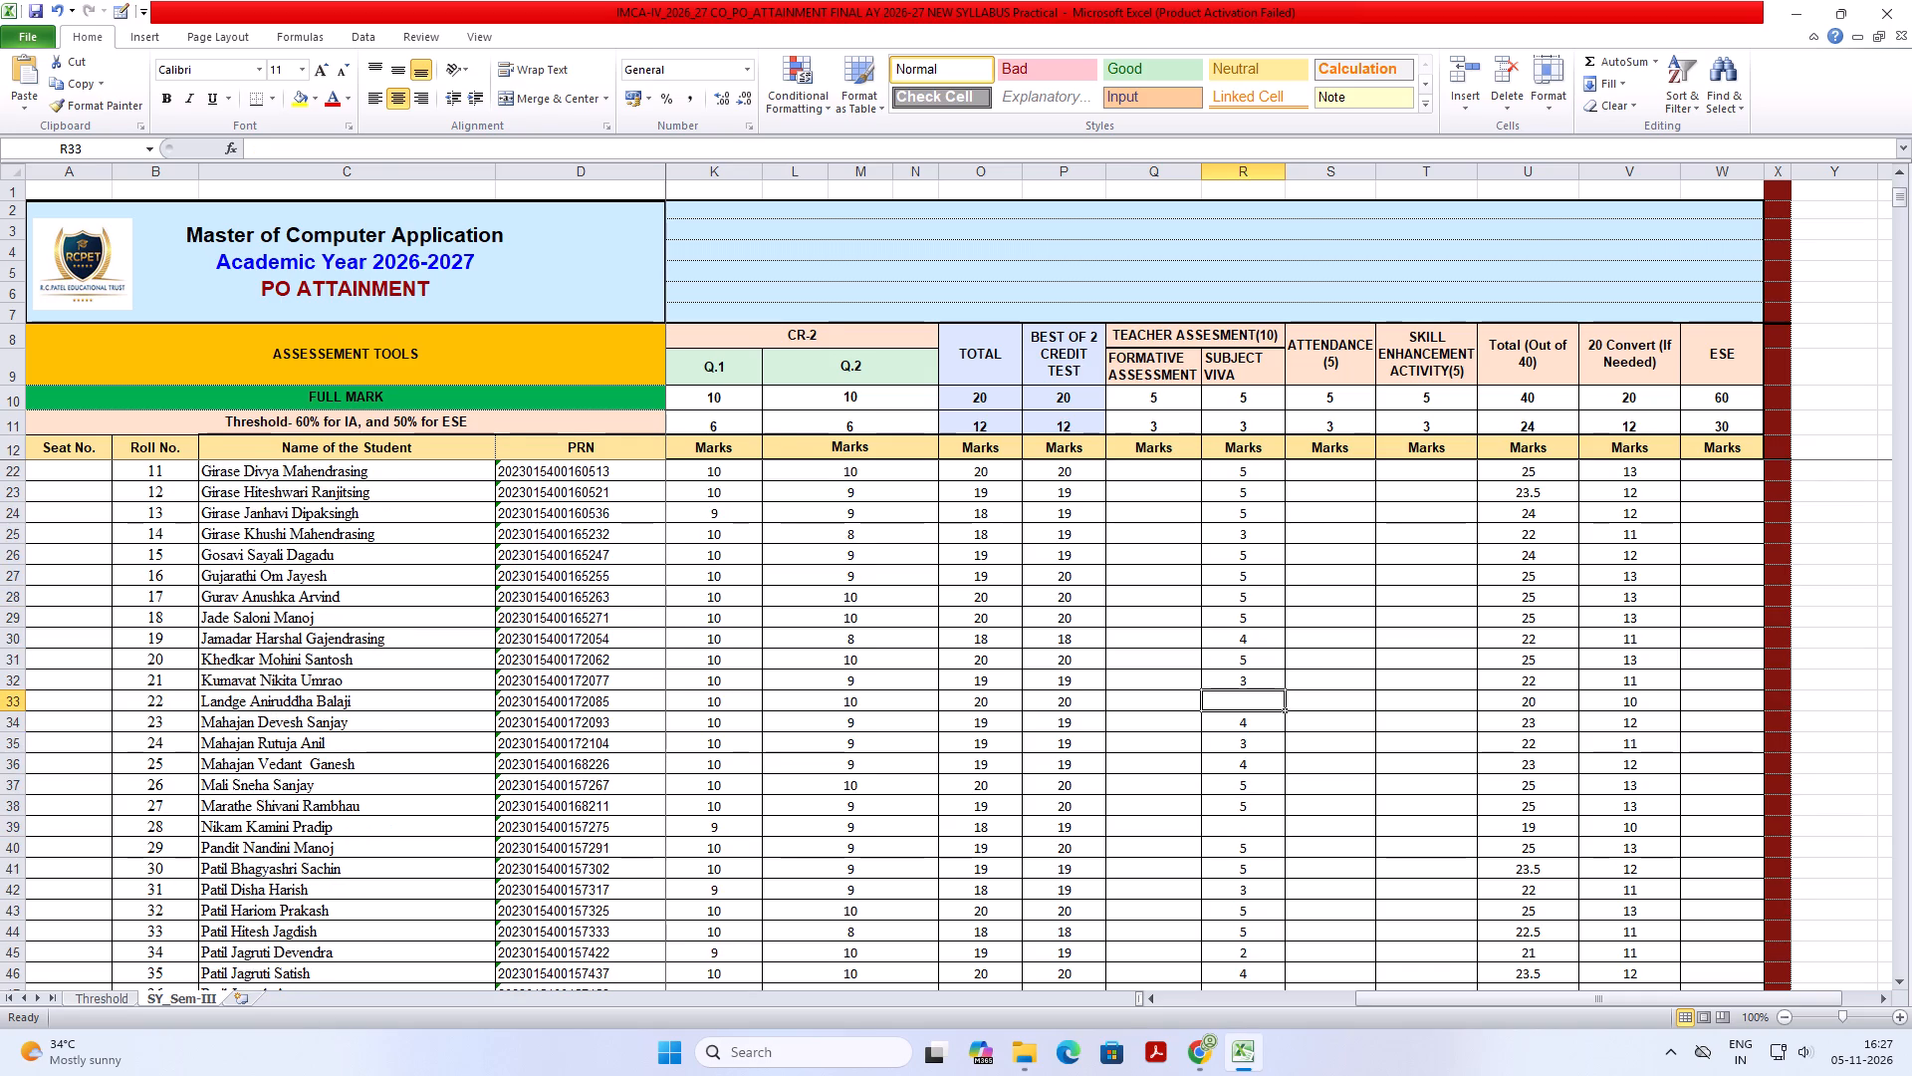
{"action": "left_click", "coordinate": [1229, 827]}
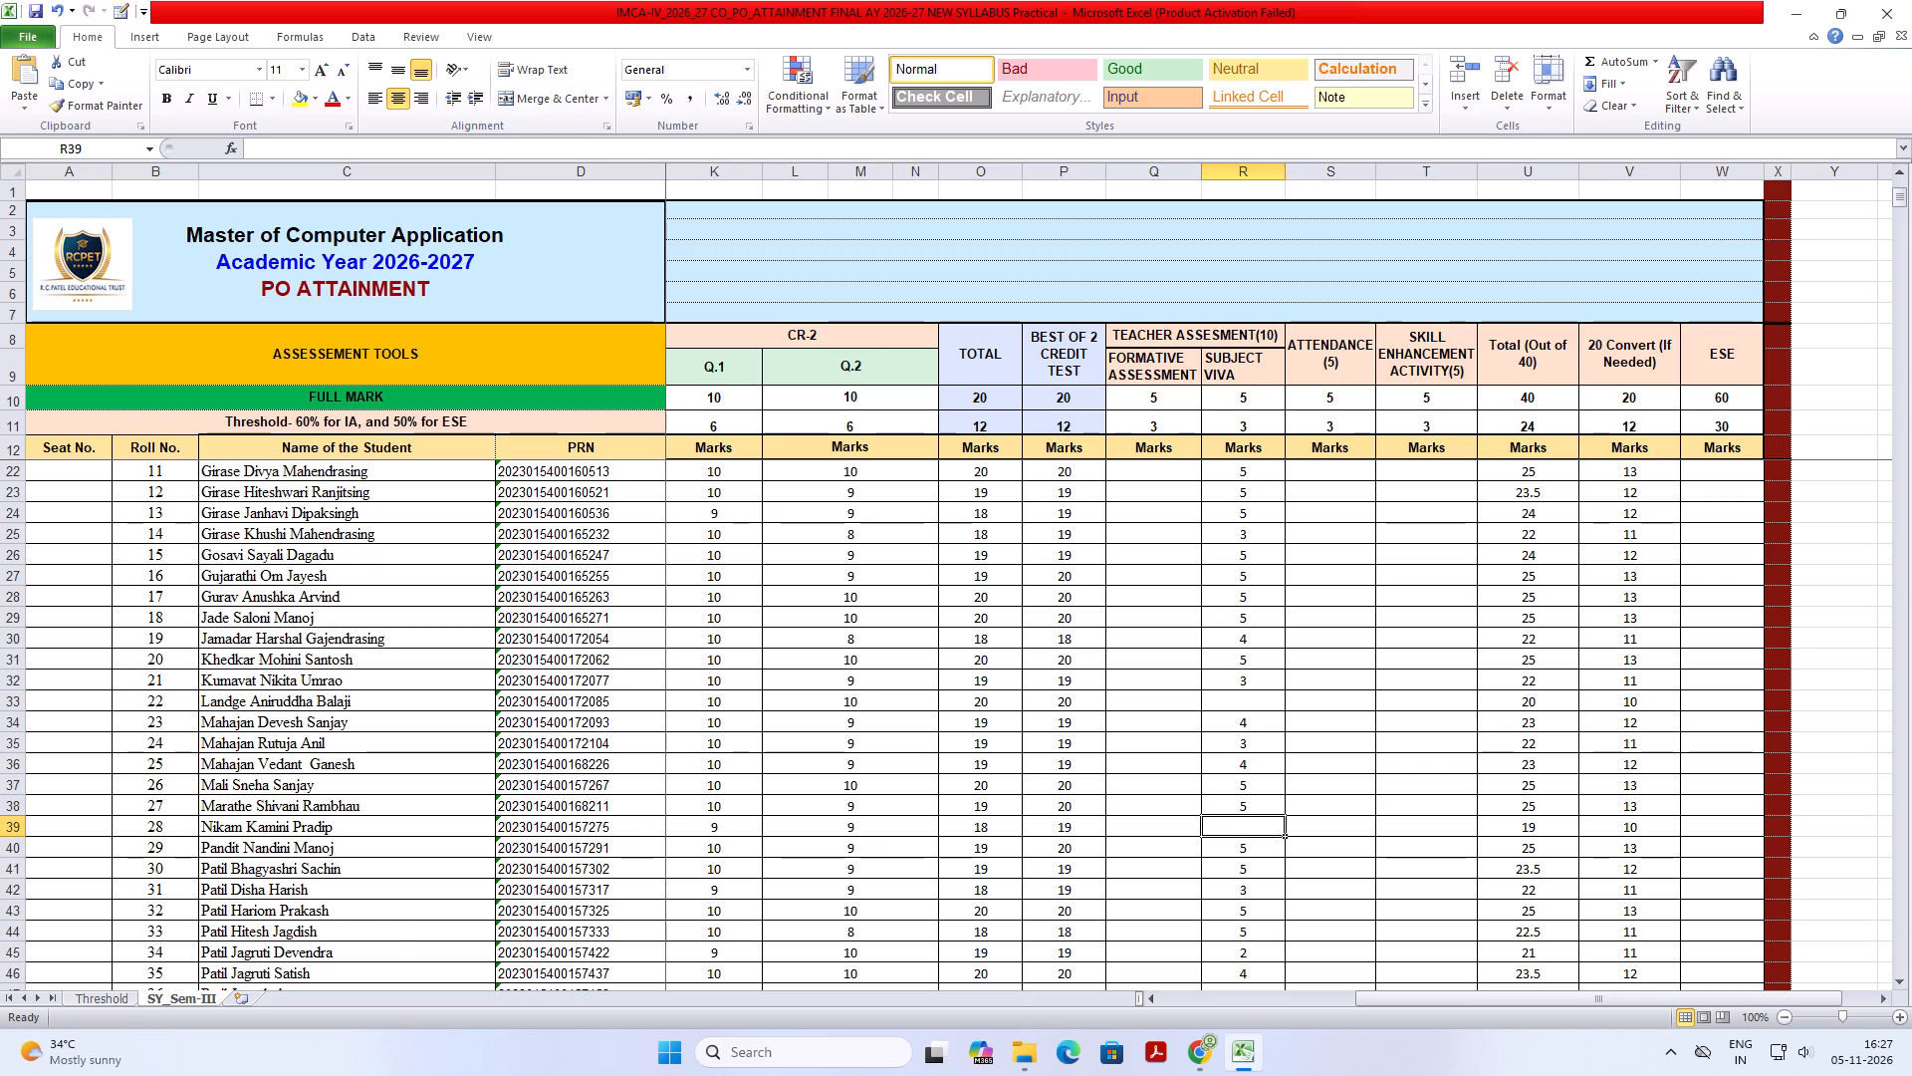
{"action": "scroll", "coordinate": [1229, 827], "scroll_direction": "down", "scroll_amount": 12}
{"action": "scroll", "coordinate": [1237, 806], "scroll_direction": "up", "scroll_amount": 9}
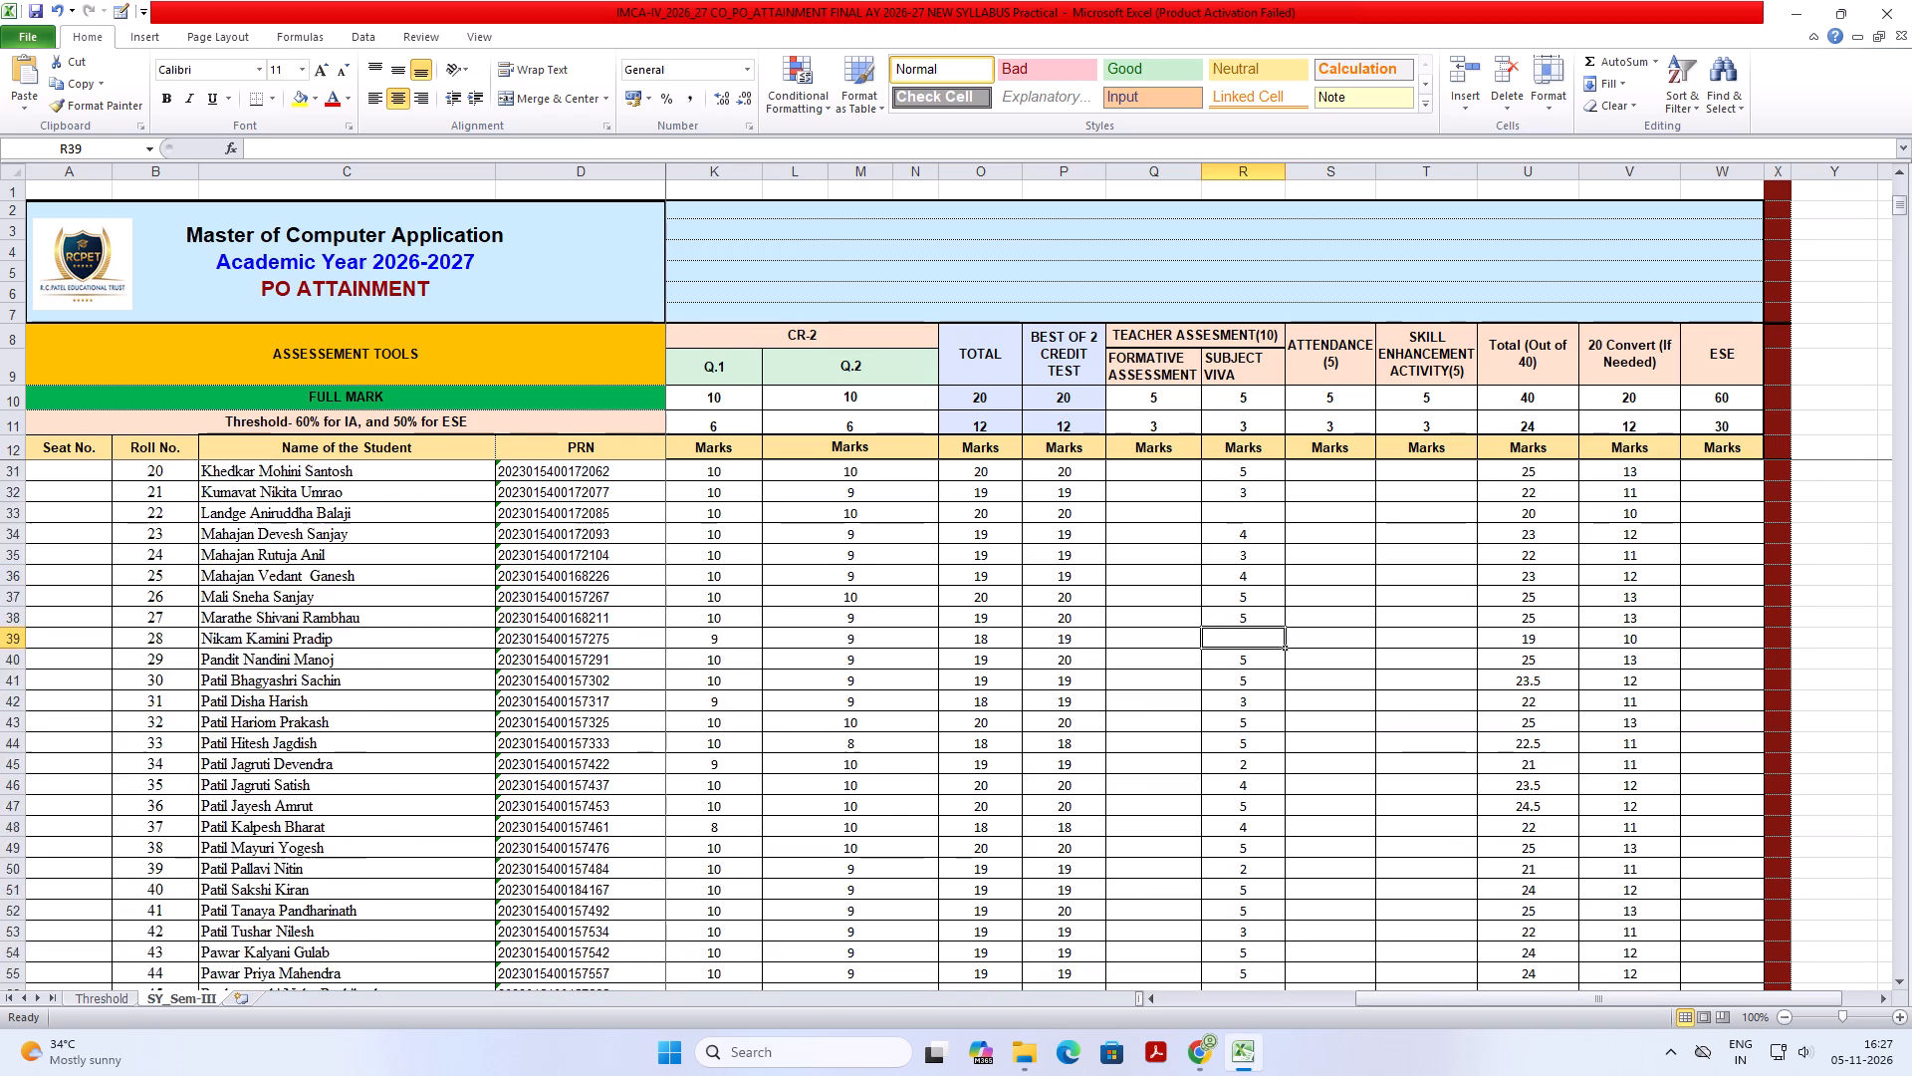
{"action": "scroll", "coordinate": [1266, 795], "scroll_direction": "up", "scroll_amount": 16}
{"action": "left_click", "coordinate": [1242, 527]}
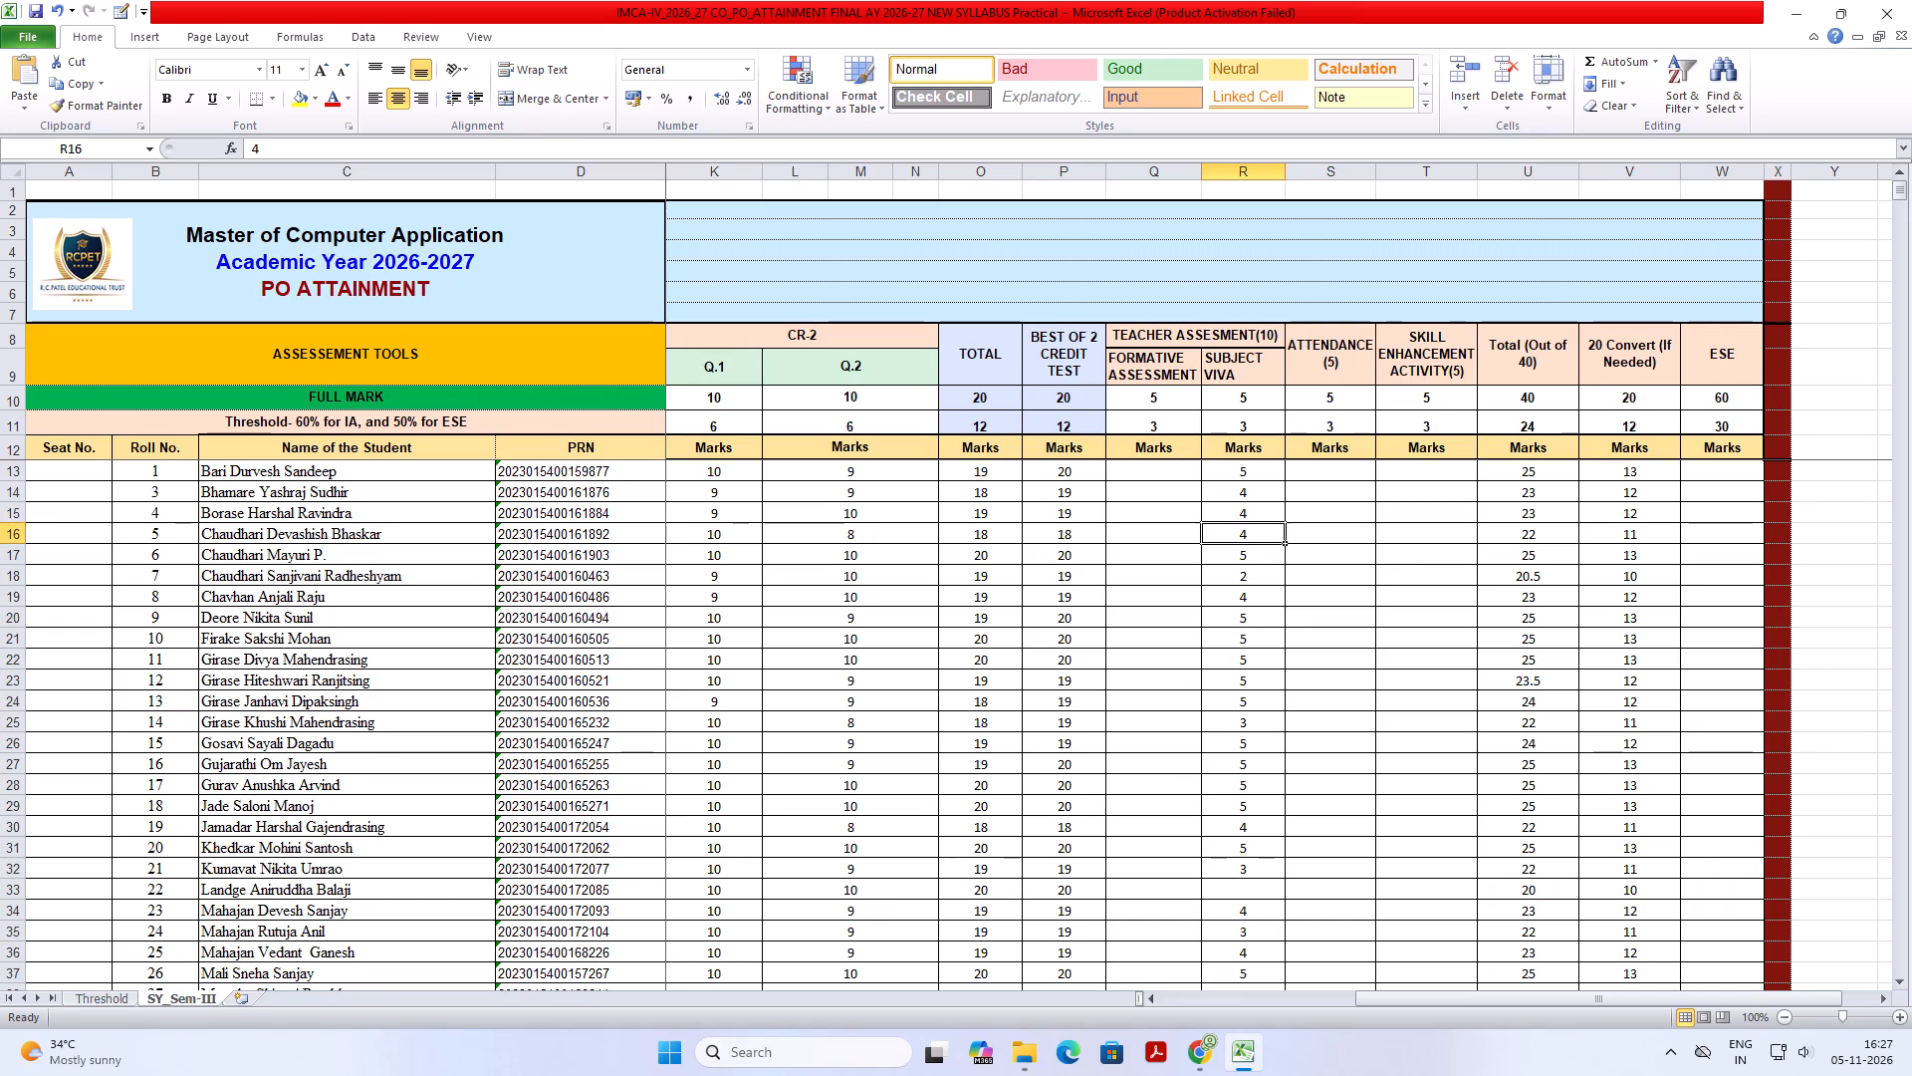
{"action": "left_click", "coordinate": [1247, 477]}
{"action": "left_click", "coordinate": [1253, 488]}
{"action": "left_click", "coordinate": [1253, 474]}
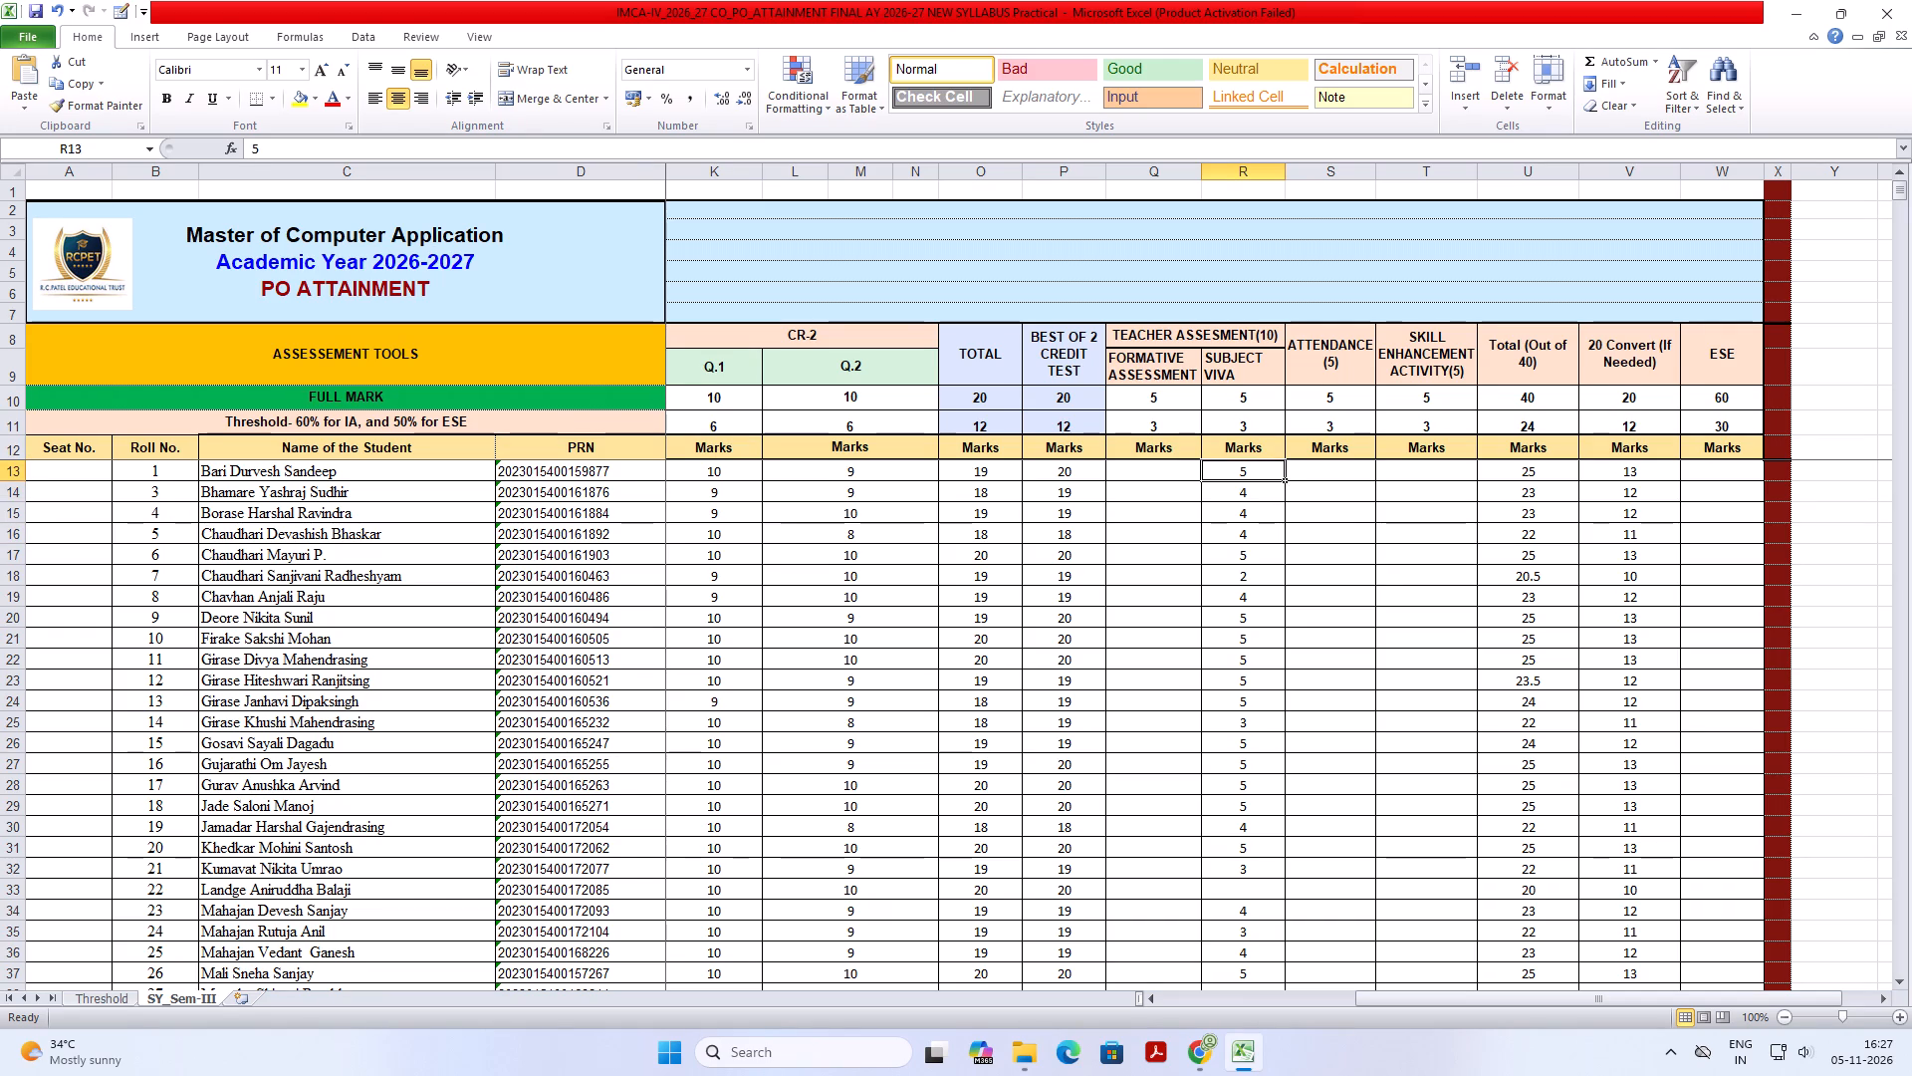
{"action": "left_click", "coordinate": [1253, 487]}
{"action": "left_click", "coordinate": [1248, 515]}
{"action": "left_click", "coordinate": [1241, 546]}
{"action": "left_click", "coordinate": [1247, 584]}
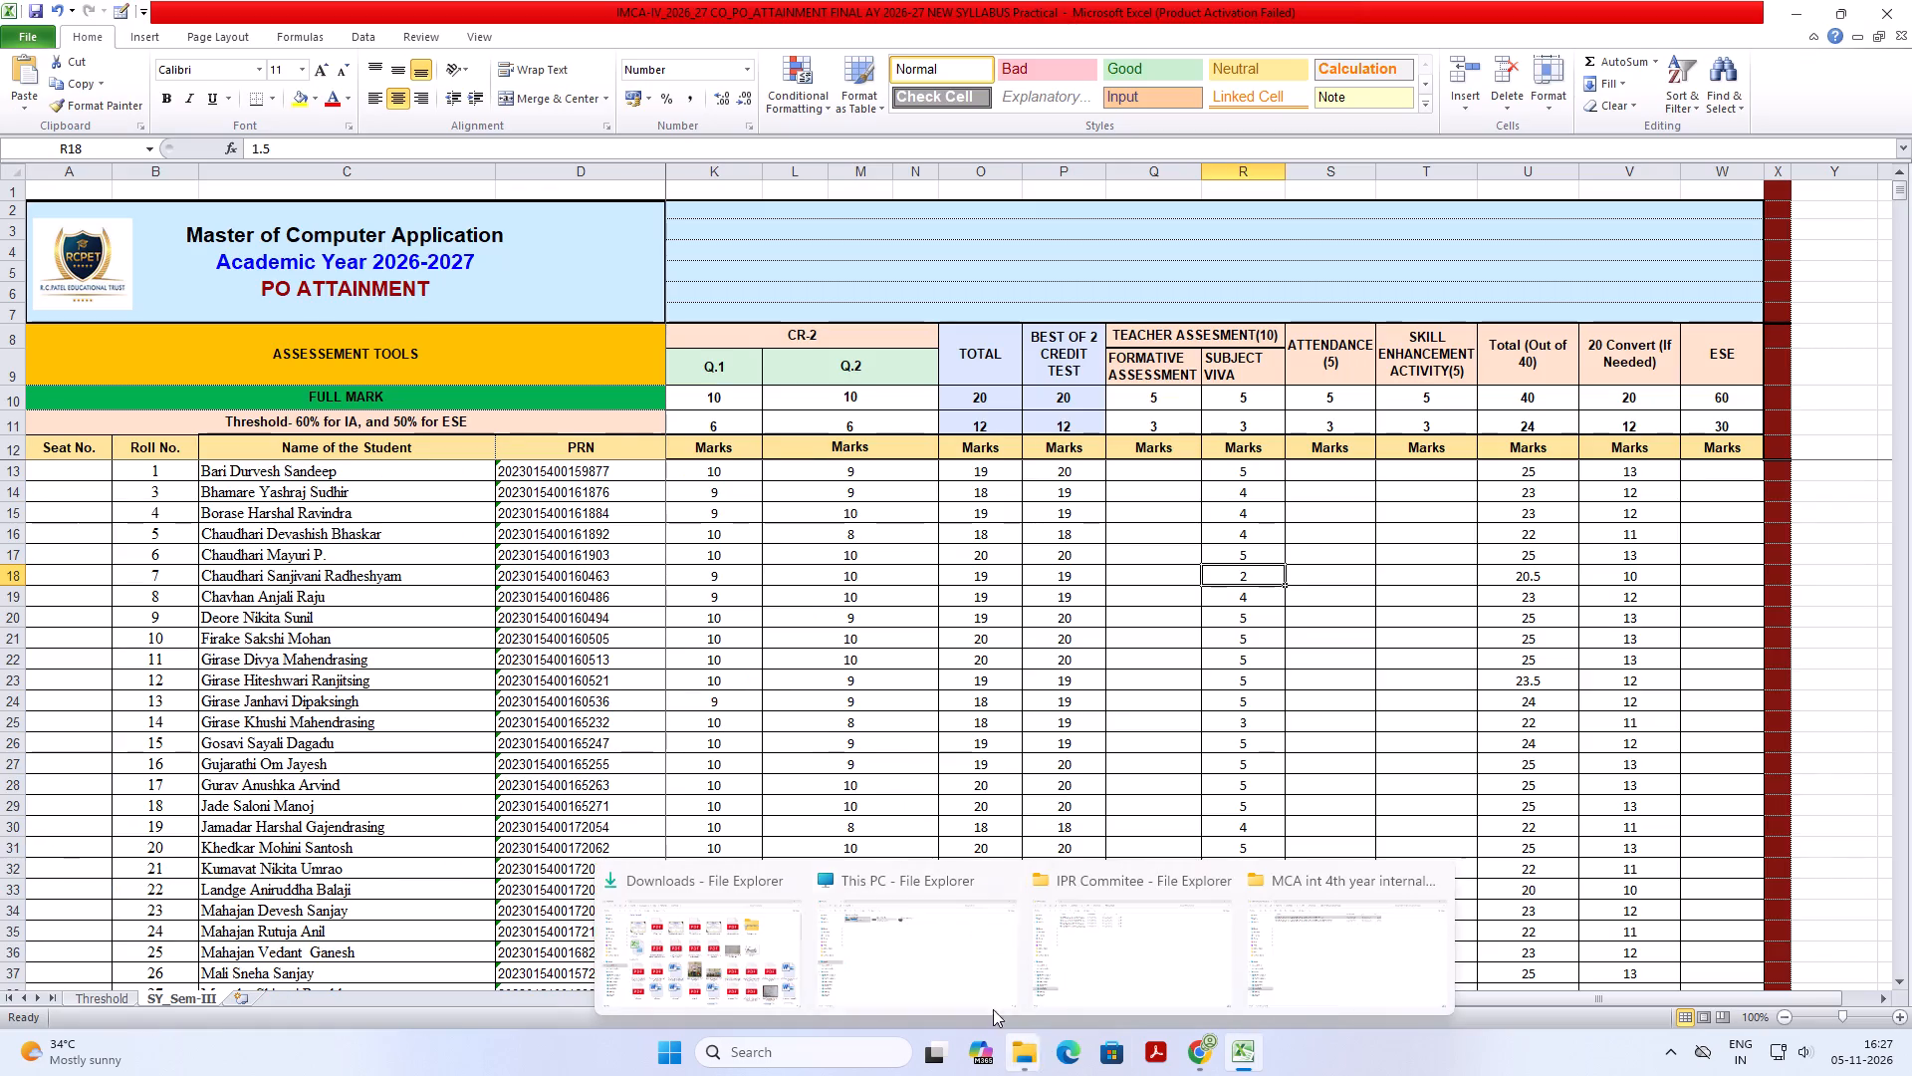
Switch to File Explorer and look for the attendance marks in the CA 6.3 and CA 7.6 Lab subfolders of the CA 7.3 Artificial Intelligence folder.
{"action": "left_click", "coordinate": [1327, 928]}
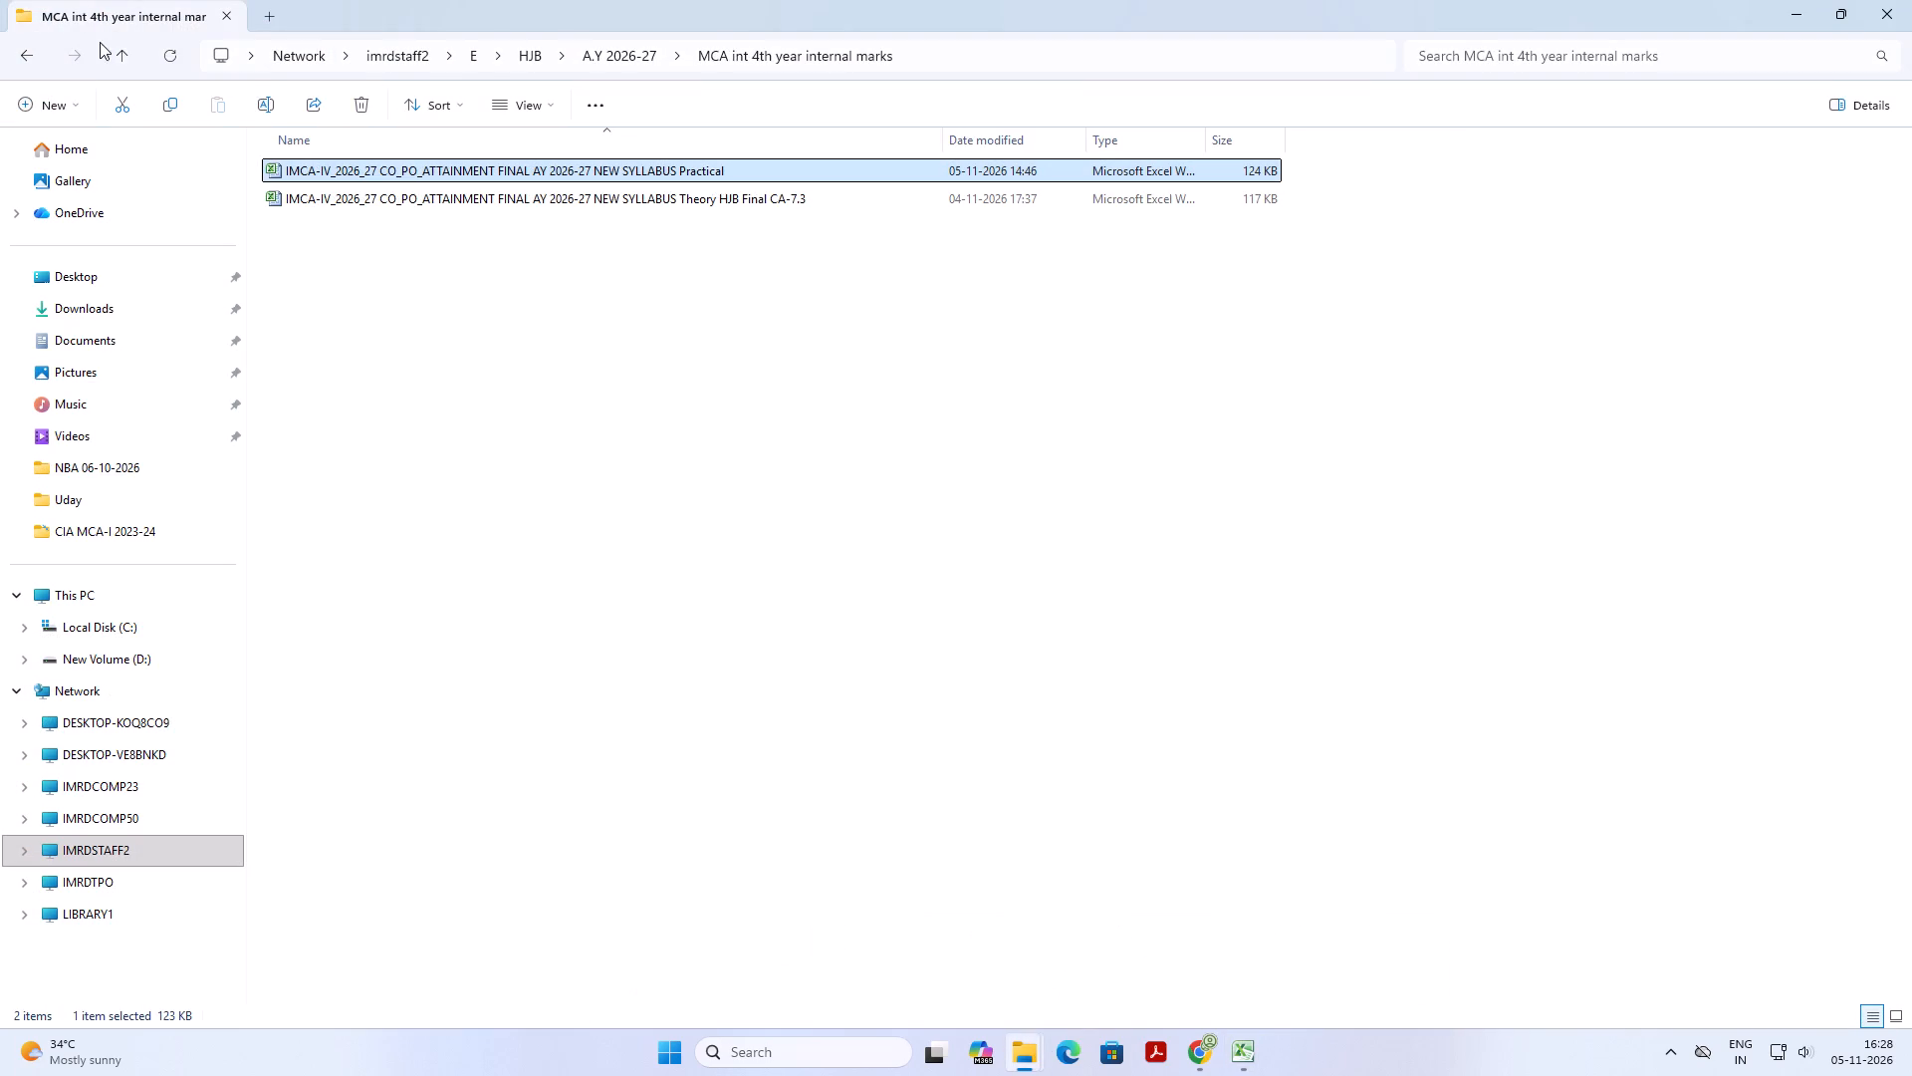
{"action": "left_click", "coordinate": [108, 46]}
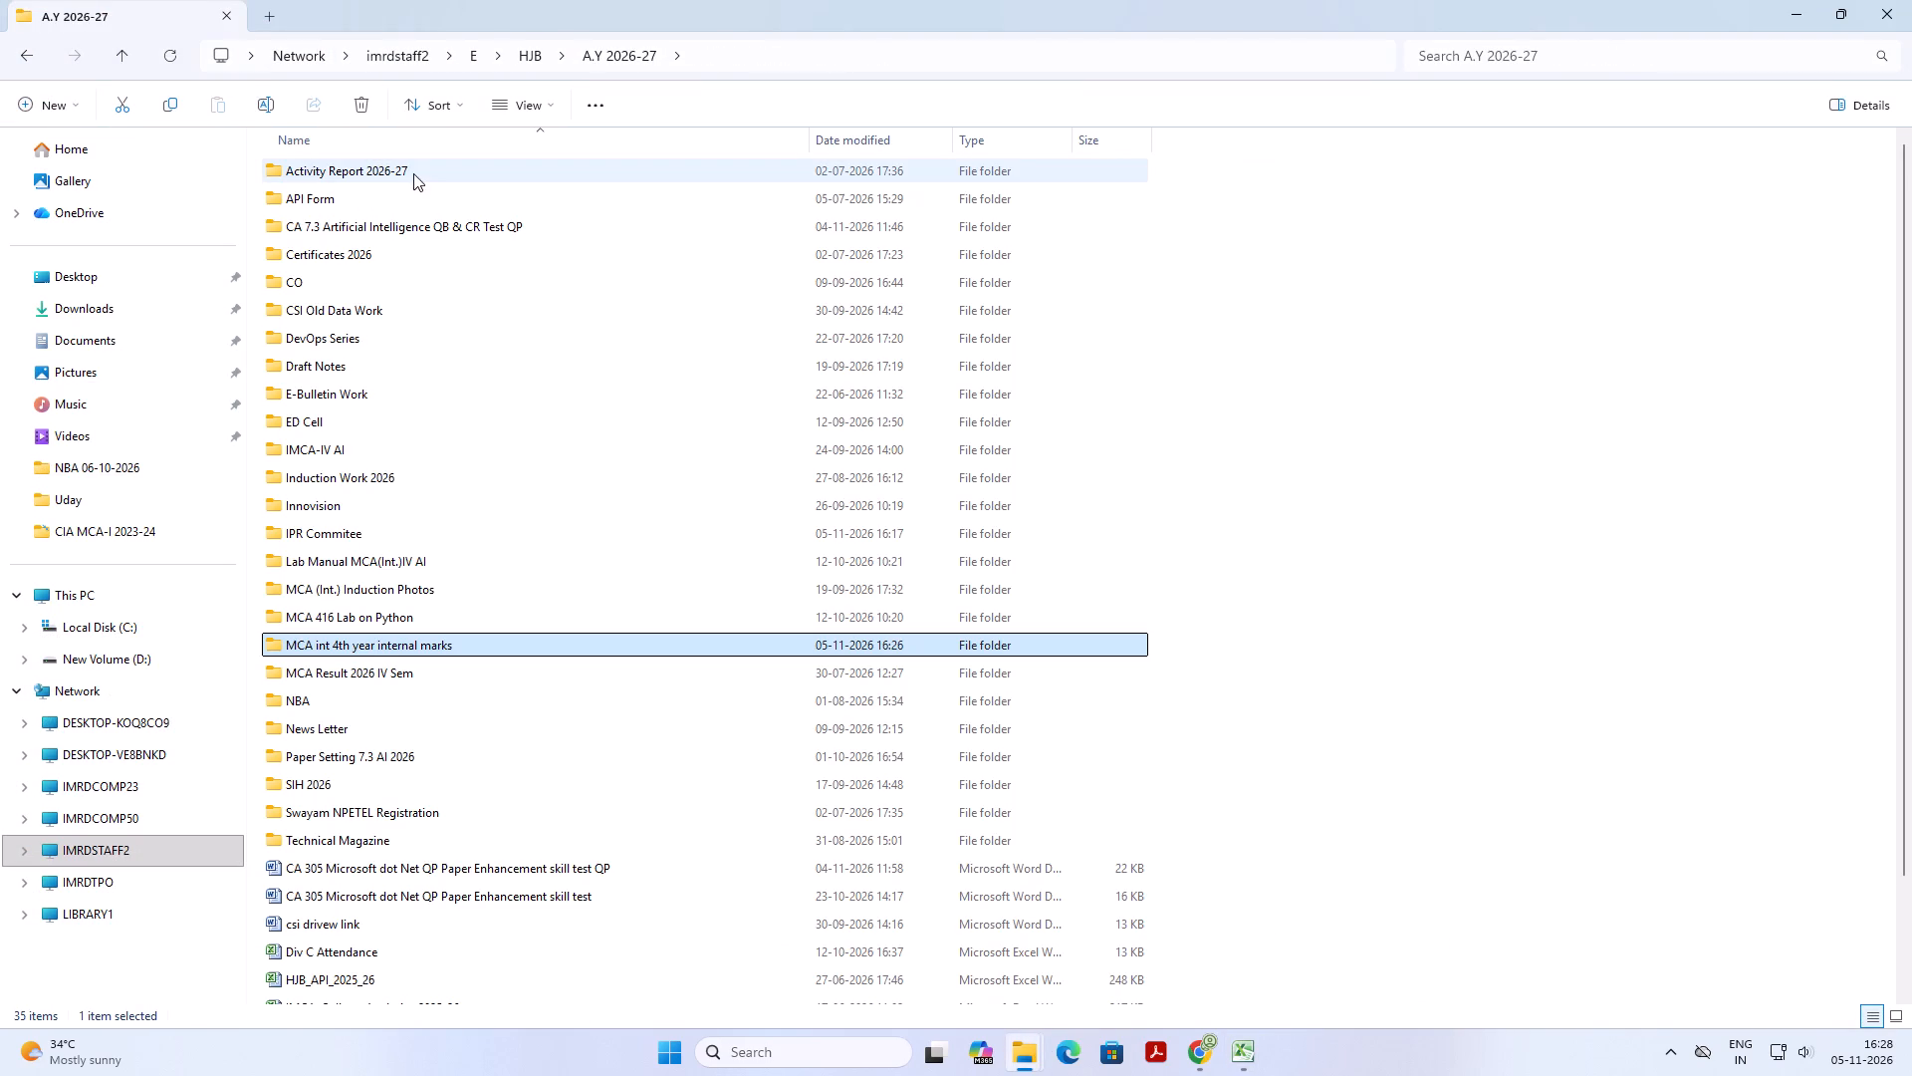
{"action": "double_click", "coordinate": [445, 222]}
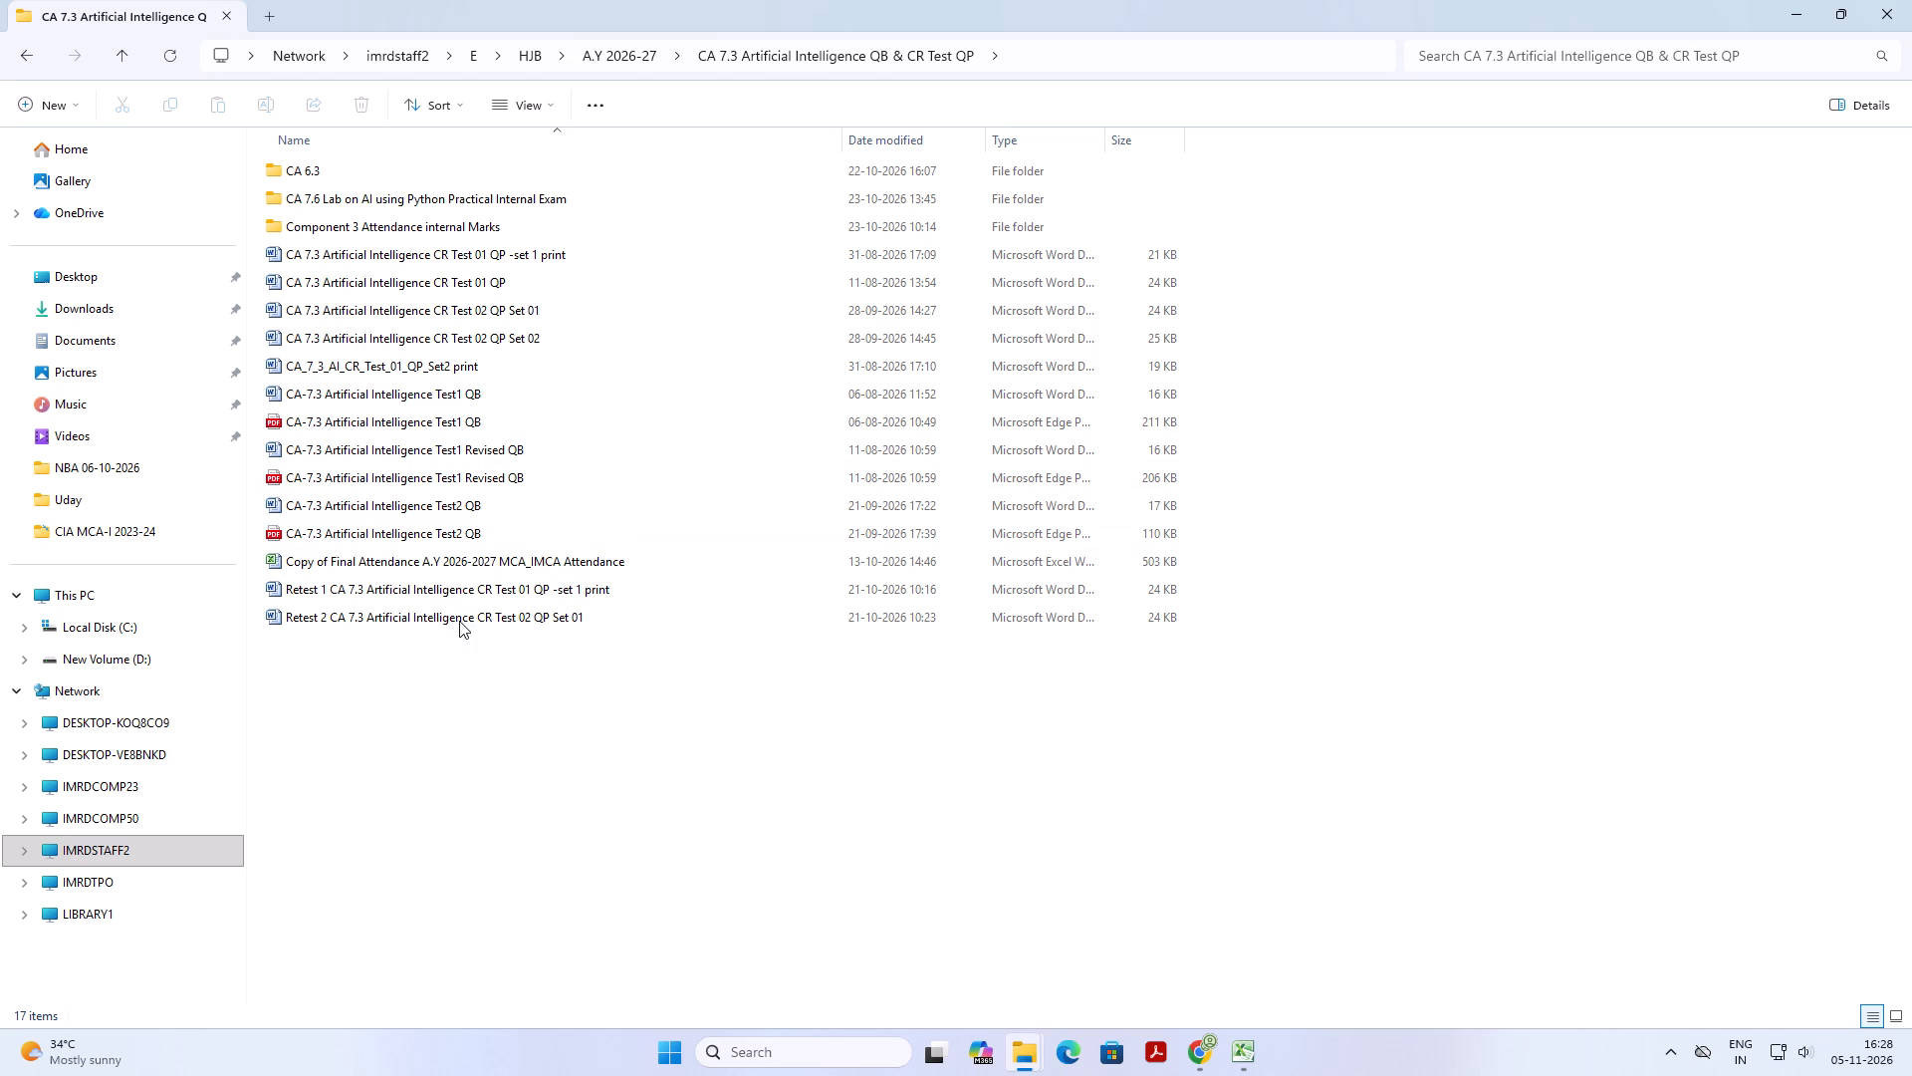
{"action": "double_click", "coordinate": [366, 181]}
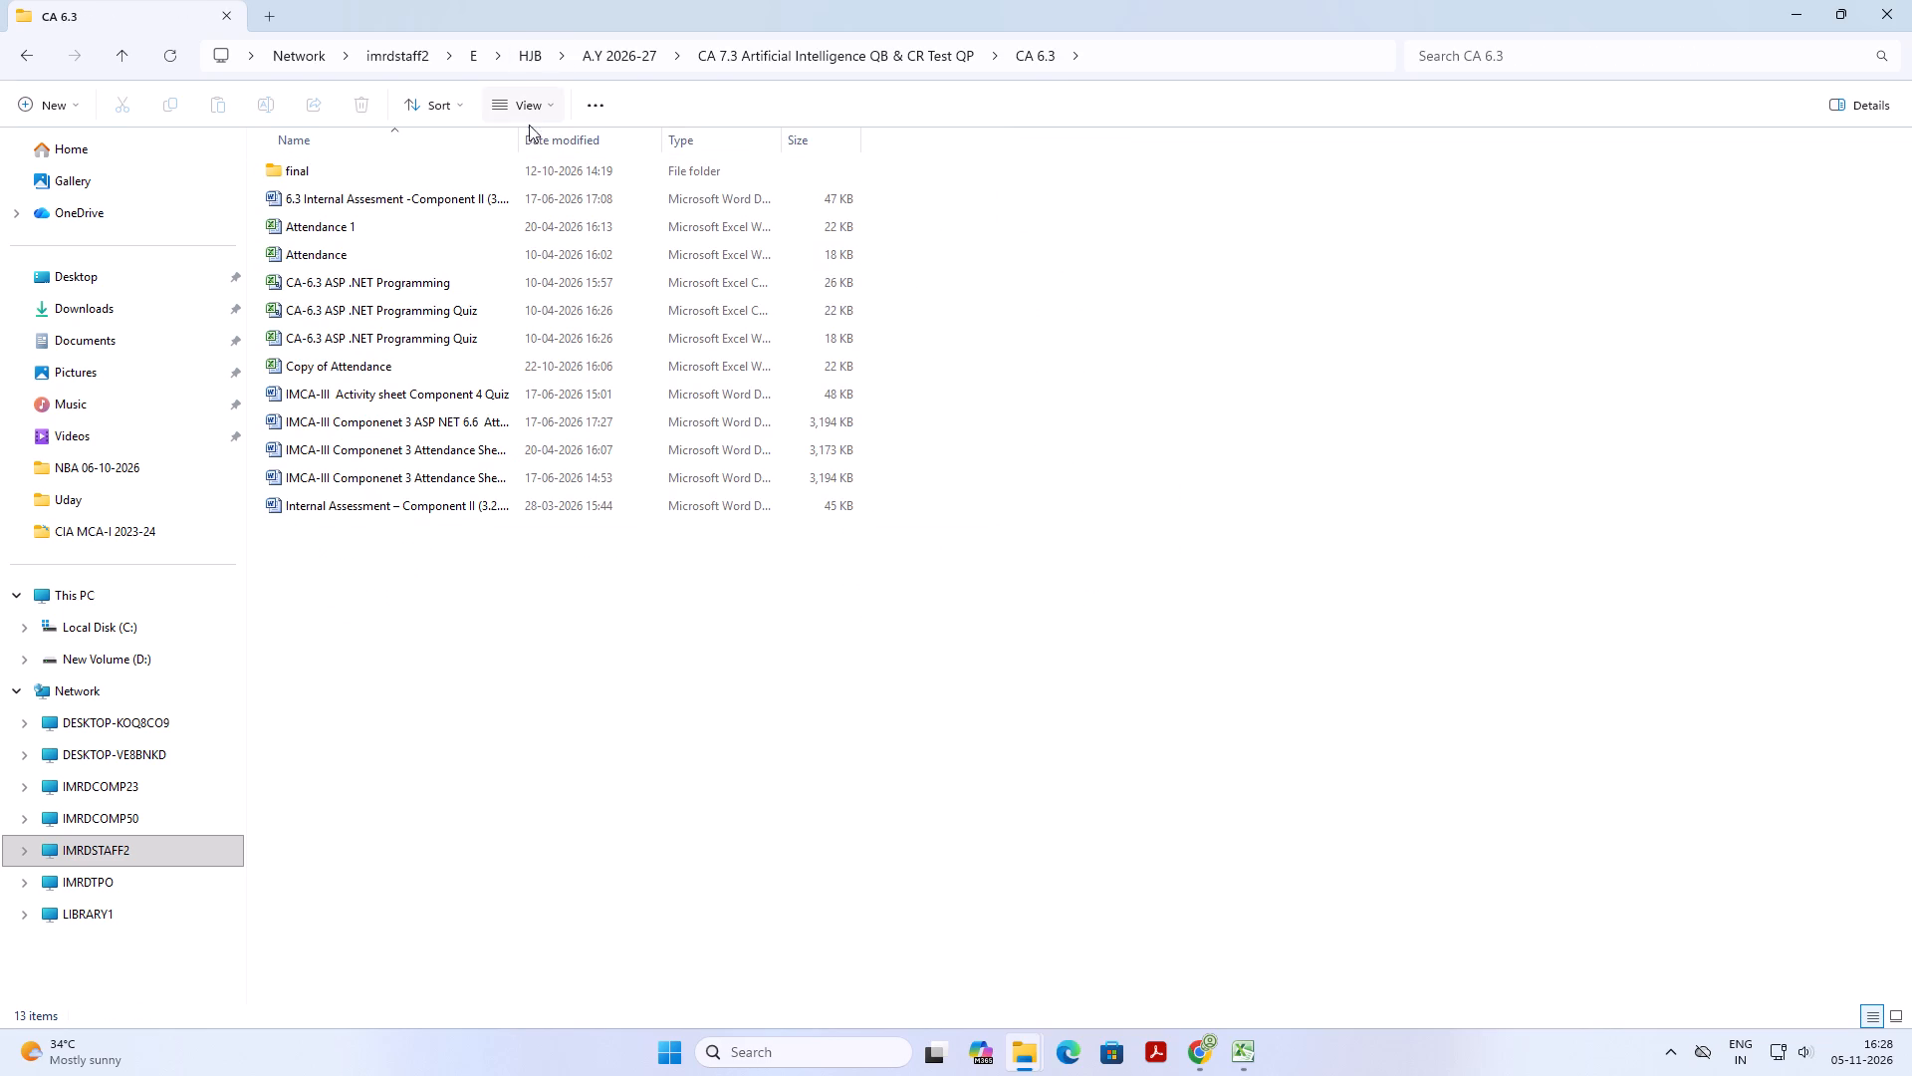
{"action": "left_click_drag", "start_coordinate": [518, 138], "coordinate": [1224, 185]}
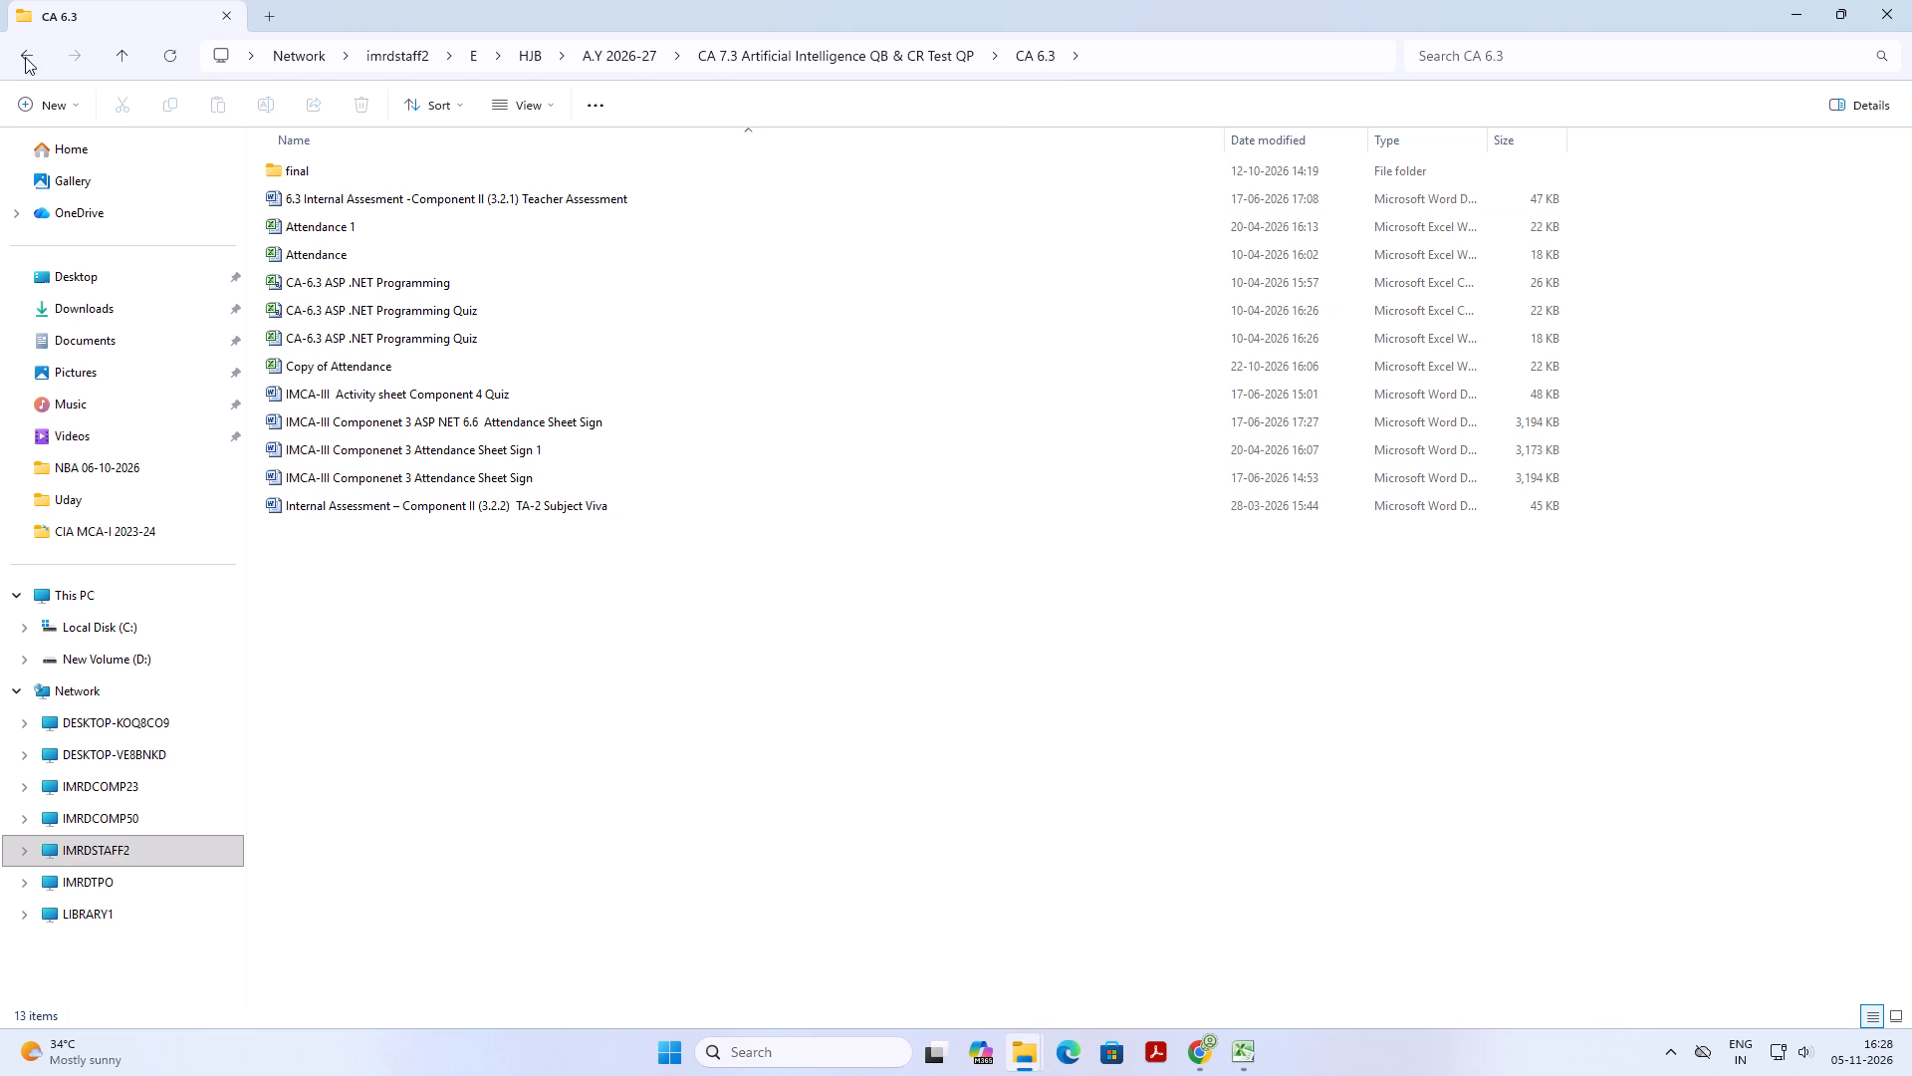
{"action": "double_click", "coordinate": [304, 162]}
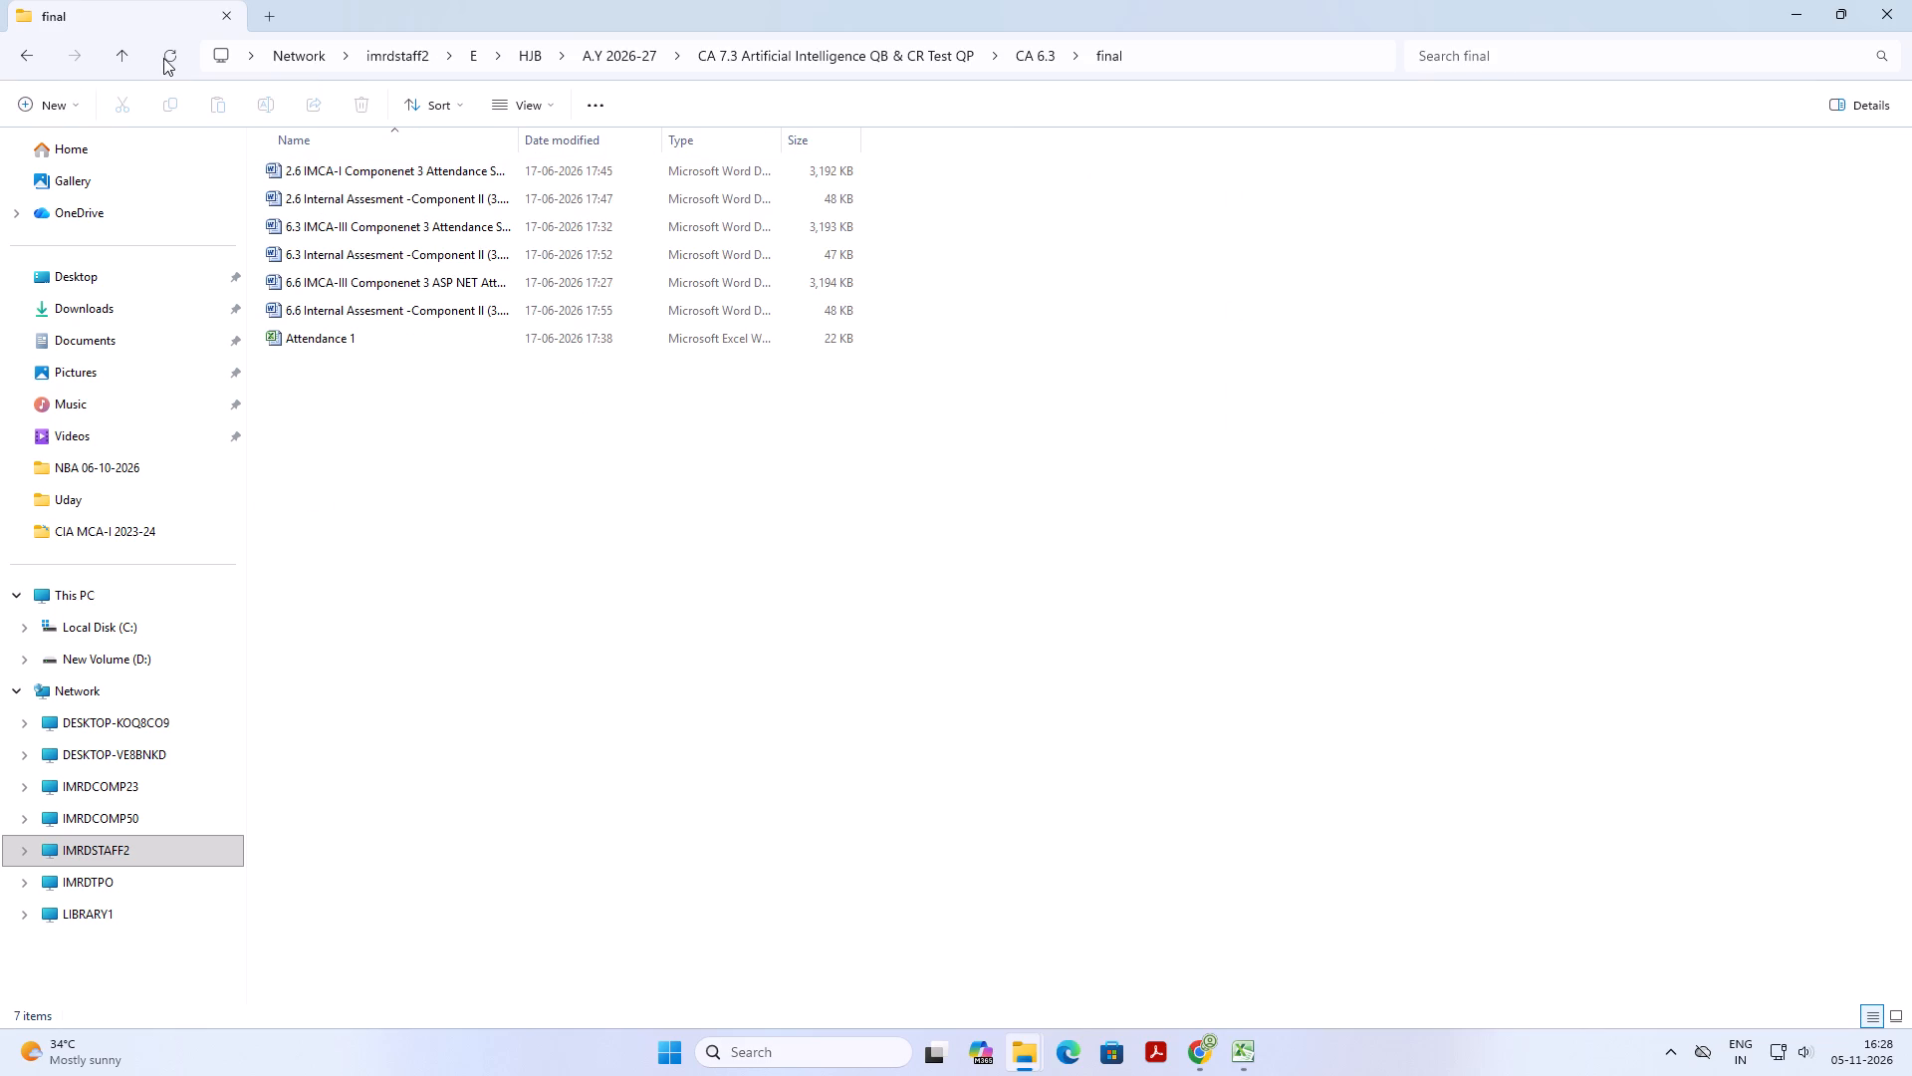
{"action": "left_click", "coordinate": [113, 51]}
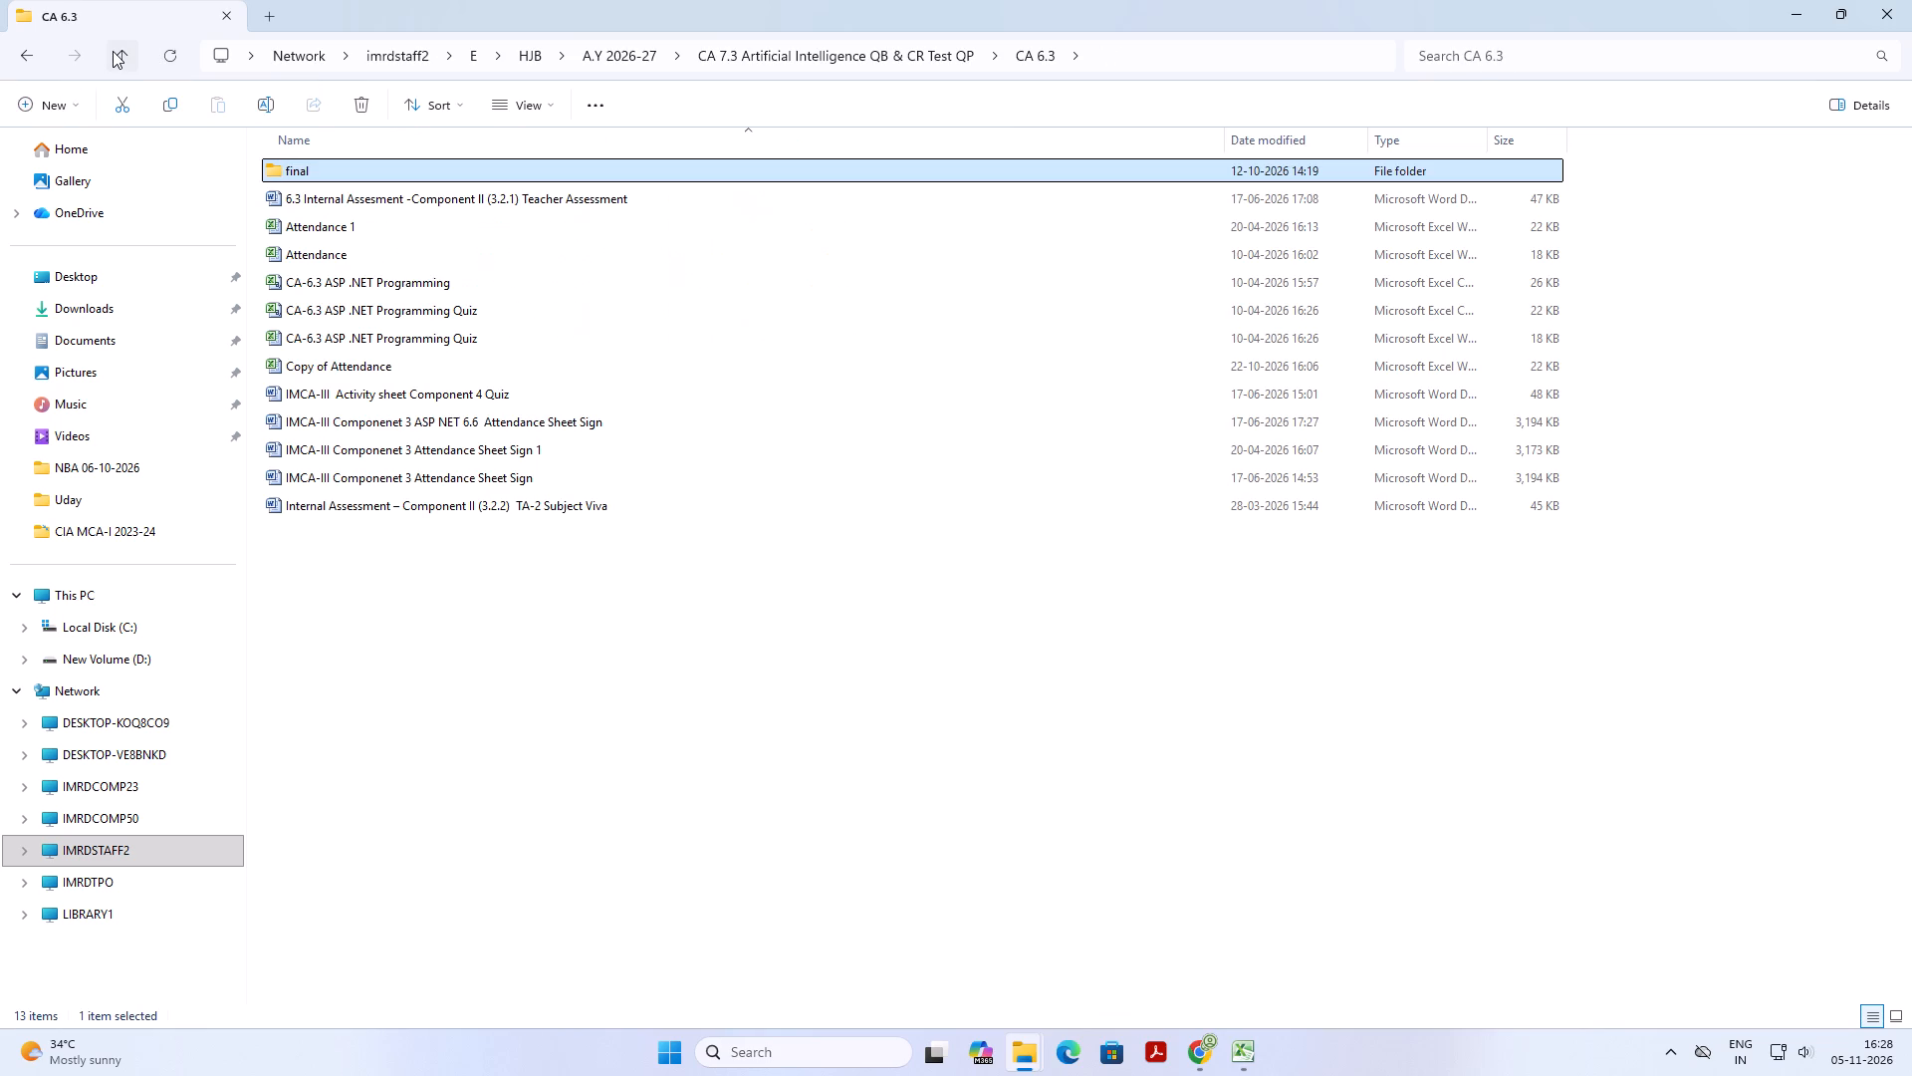
{"action": "left_click", "coordinate": [113, 51]}
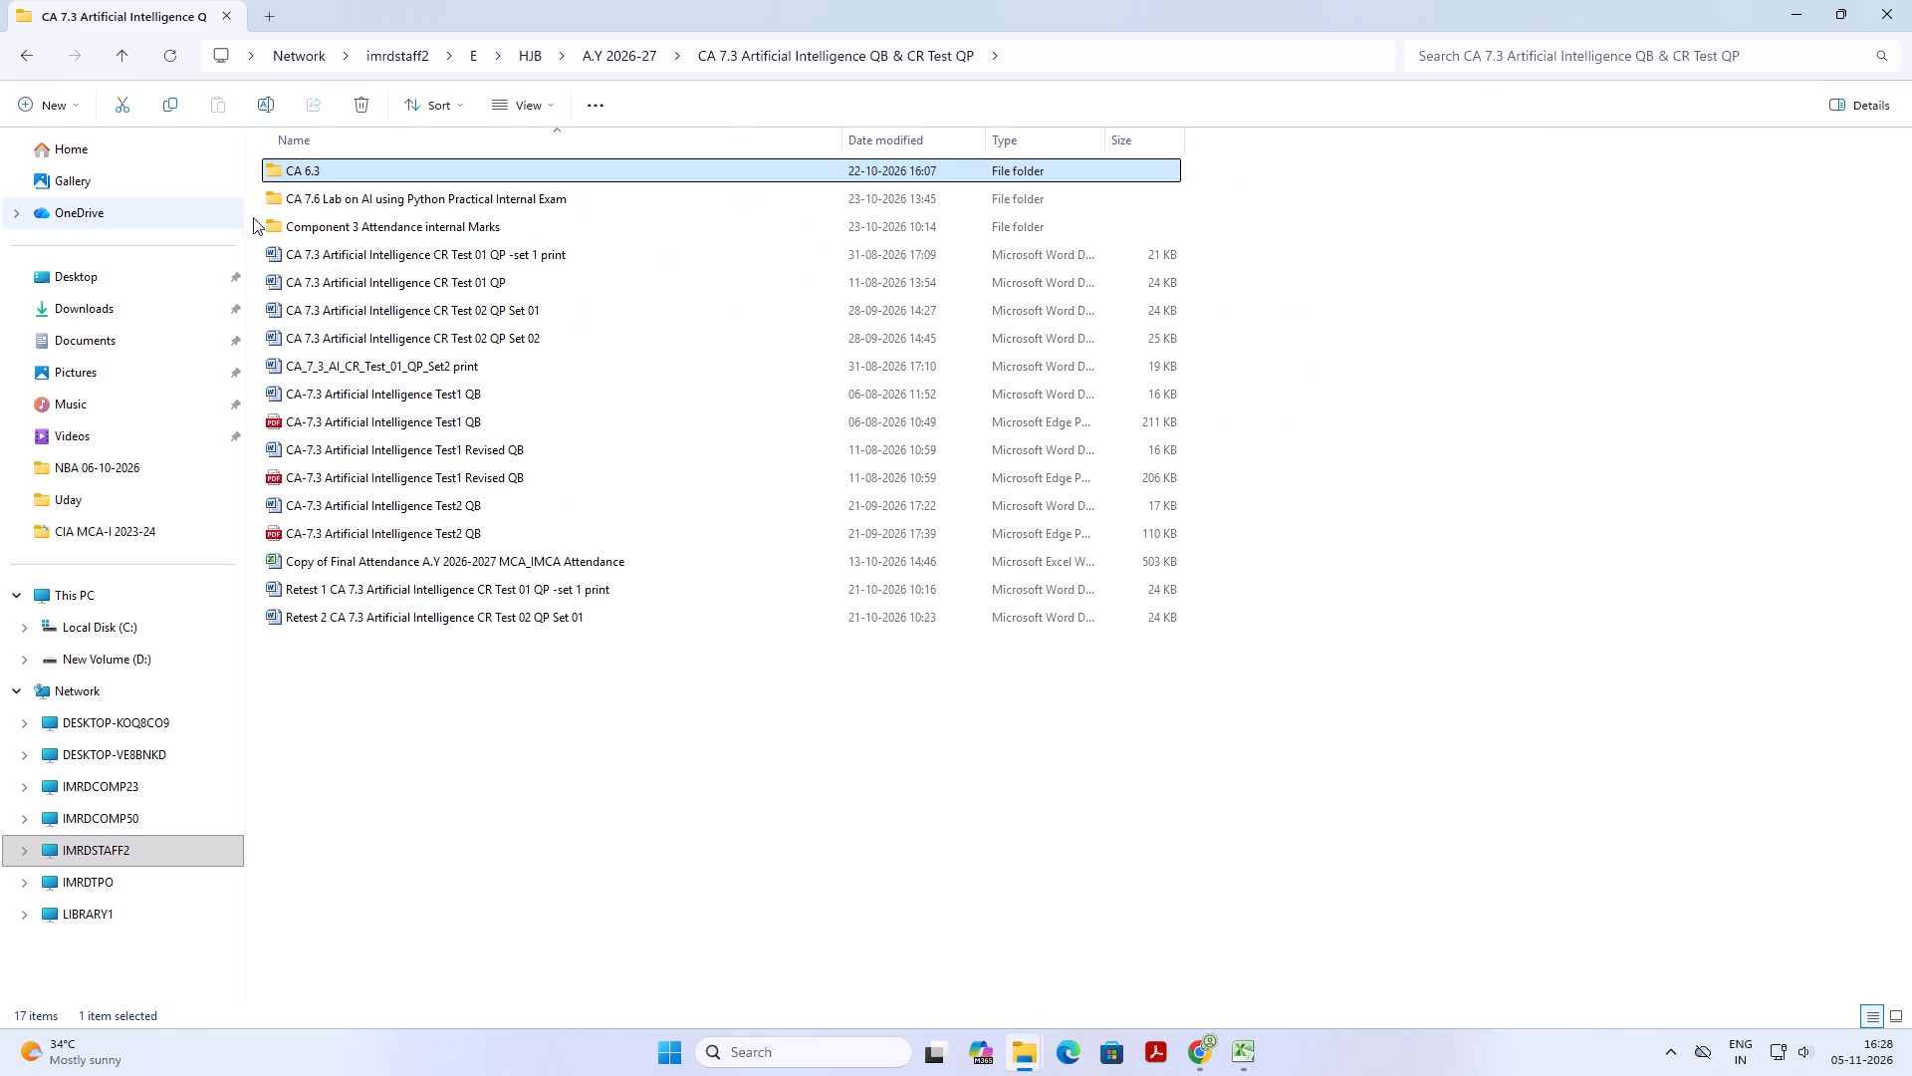
{"action": "left_click", "coordinate": [359, 212]}
{"action": "double_click", "coordinate": [369, 200]}
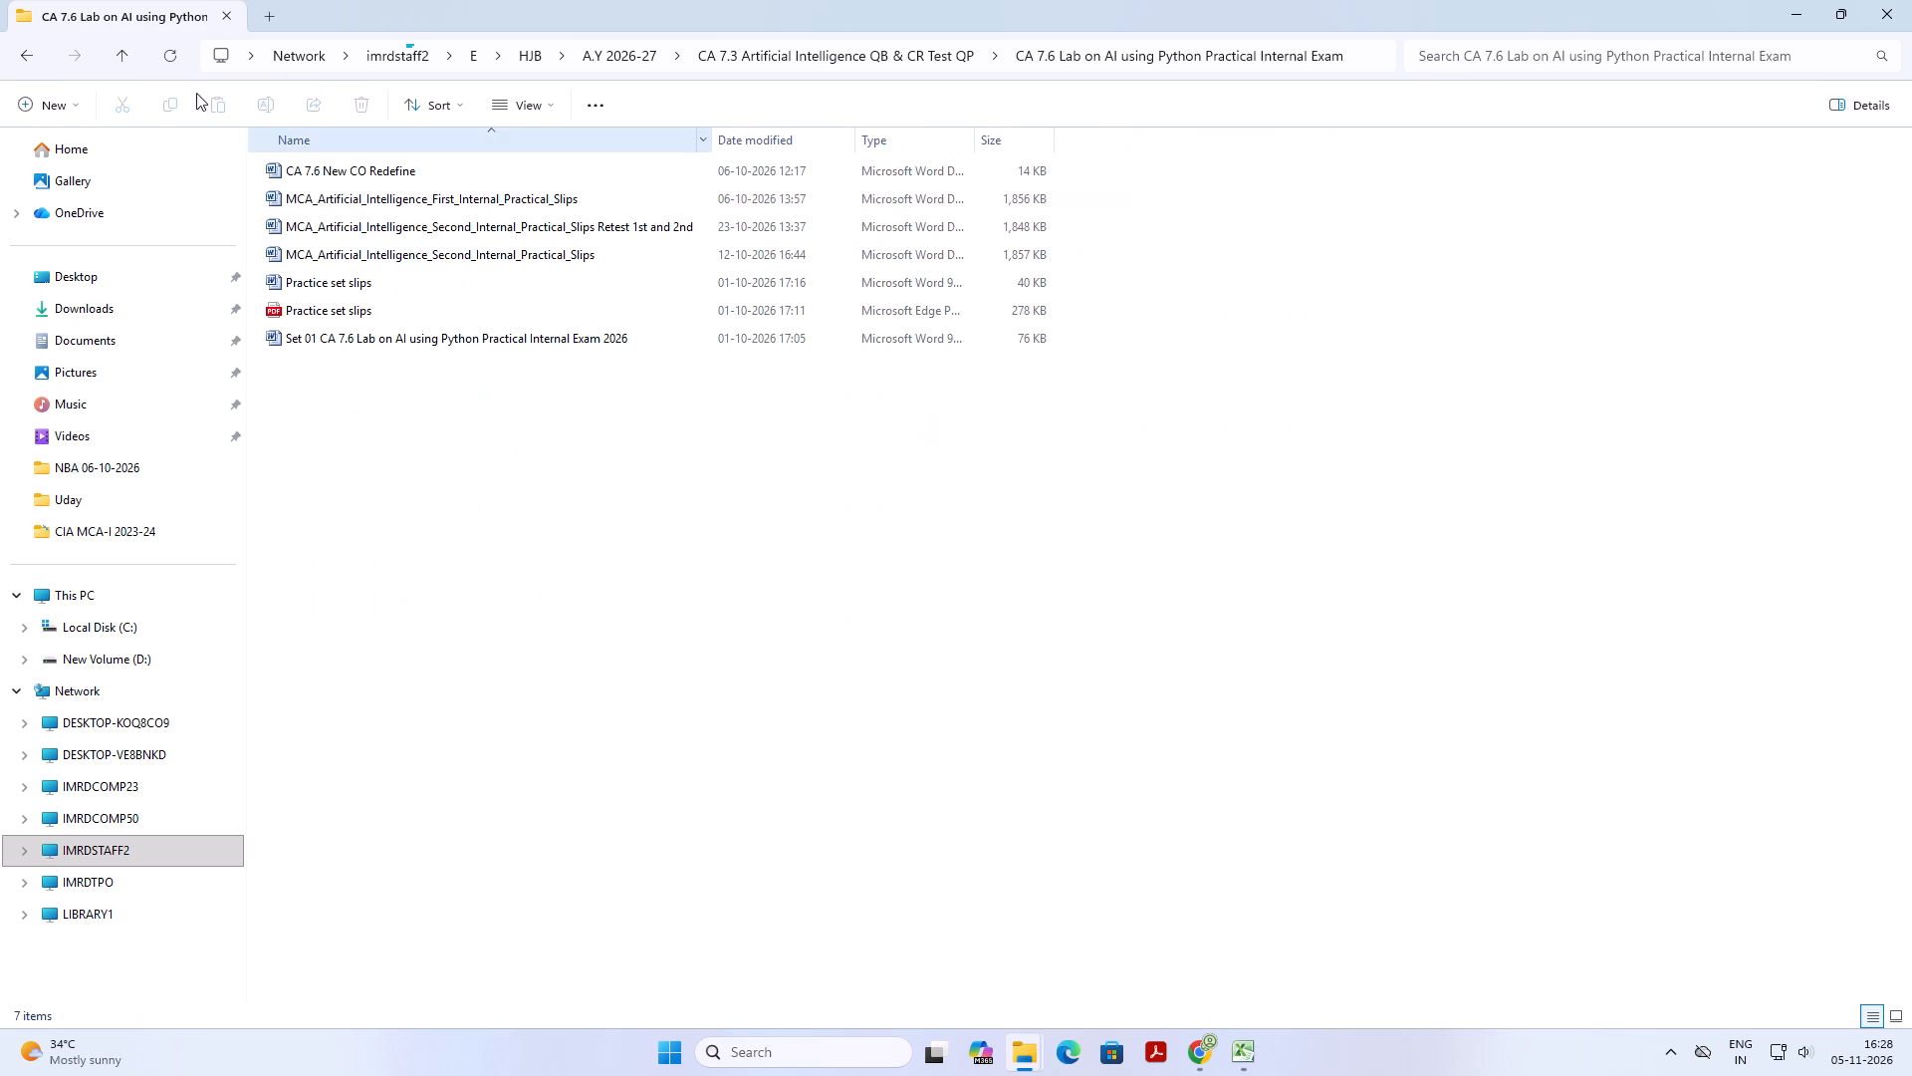
{"action": "left_click", "coordinate": [119, 46]}
Open the Component 3 Attendance internal Marks folder and widen its Name column.
{"action": "double_click", "coordinate": [471, 230]}
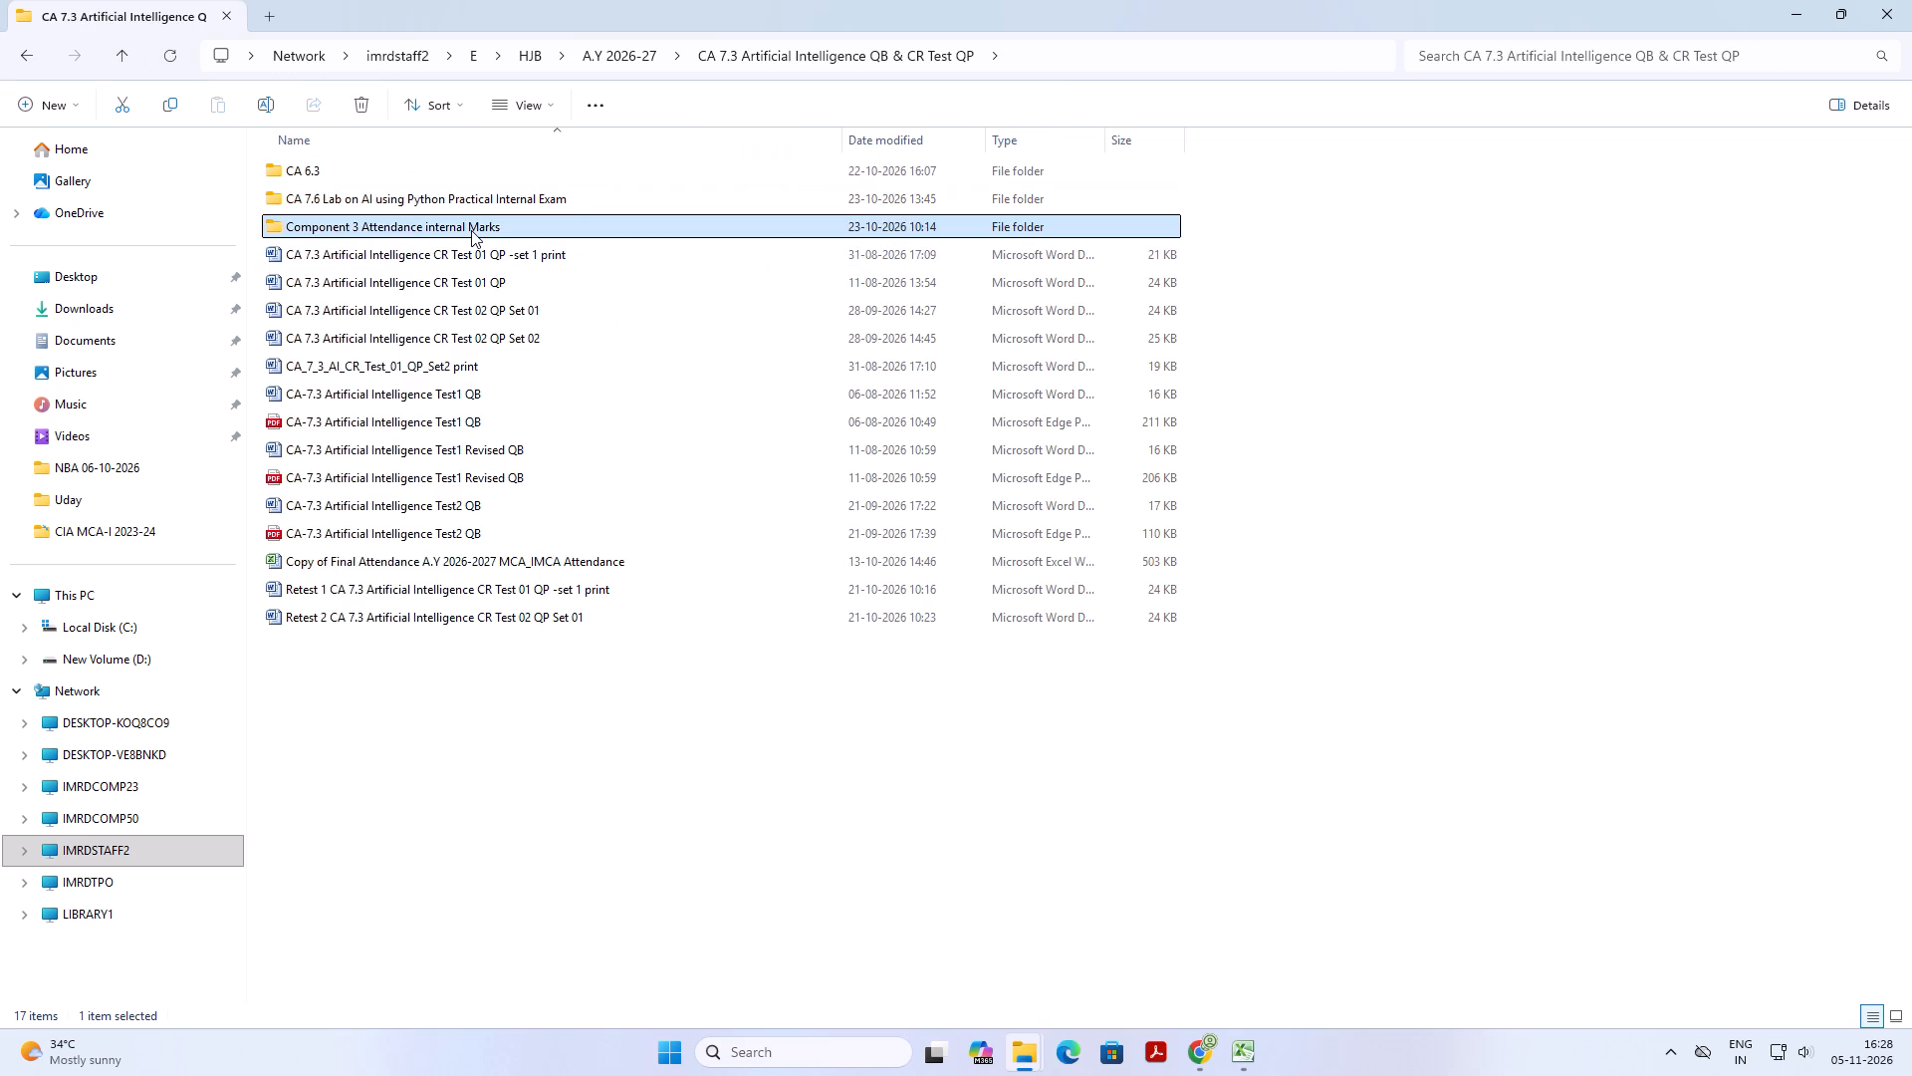
{"action": "left_click_drag", "start_coordinate": [523, 137], "coordinate": [853, 136]}
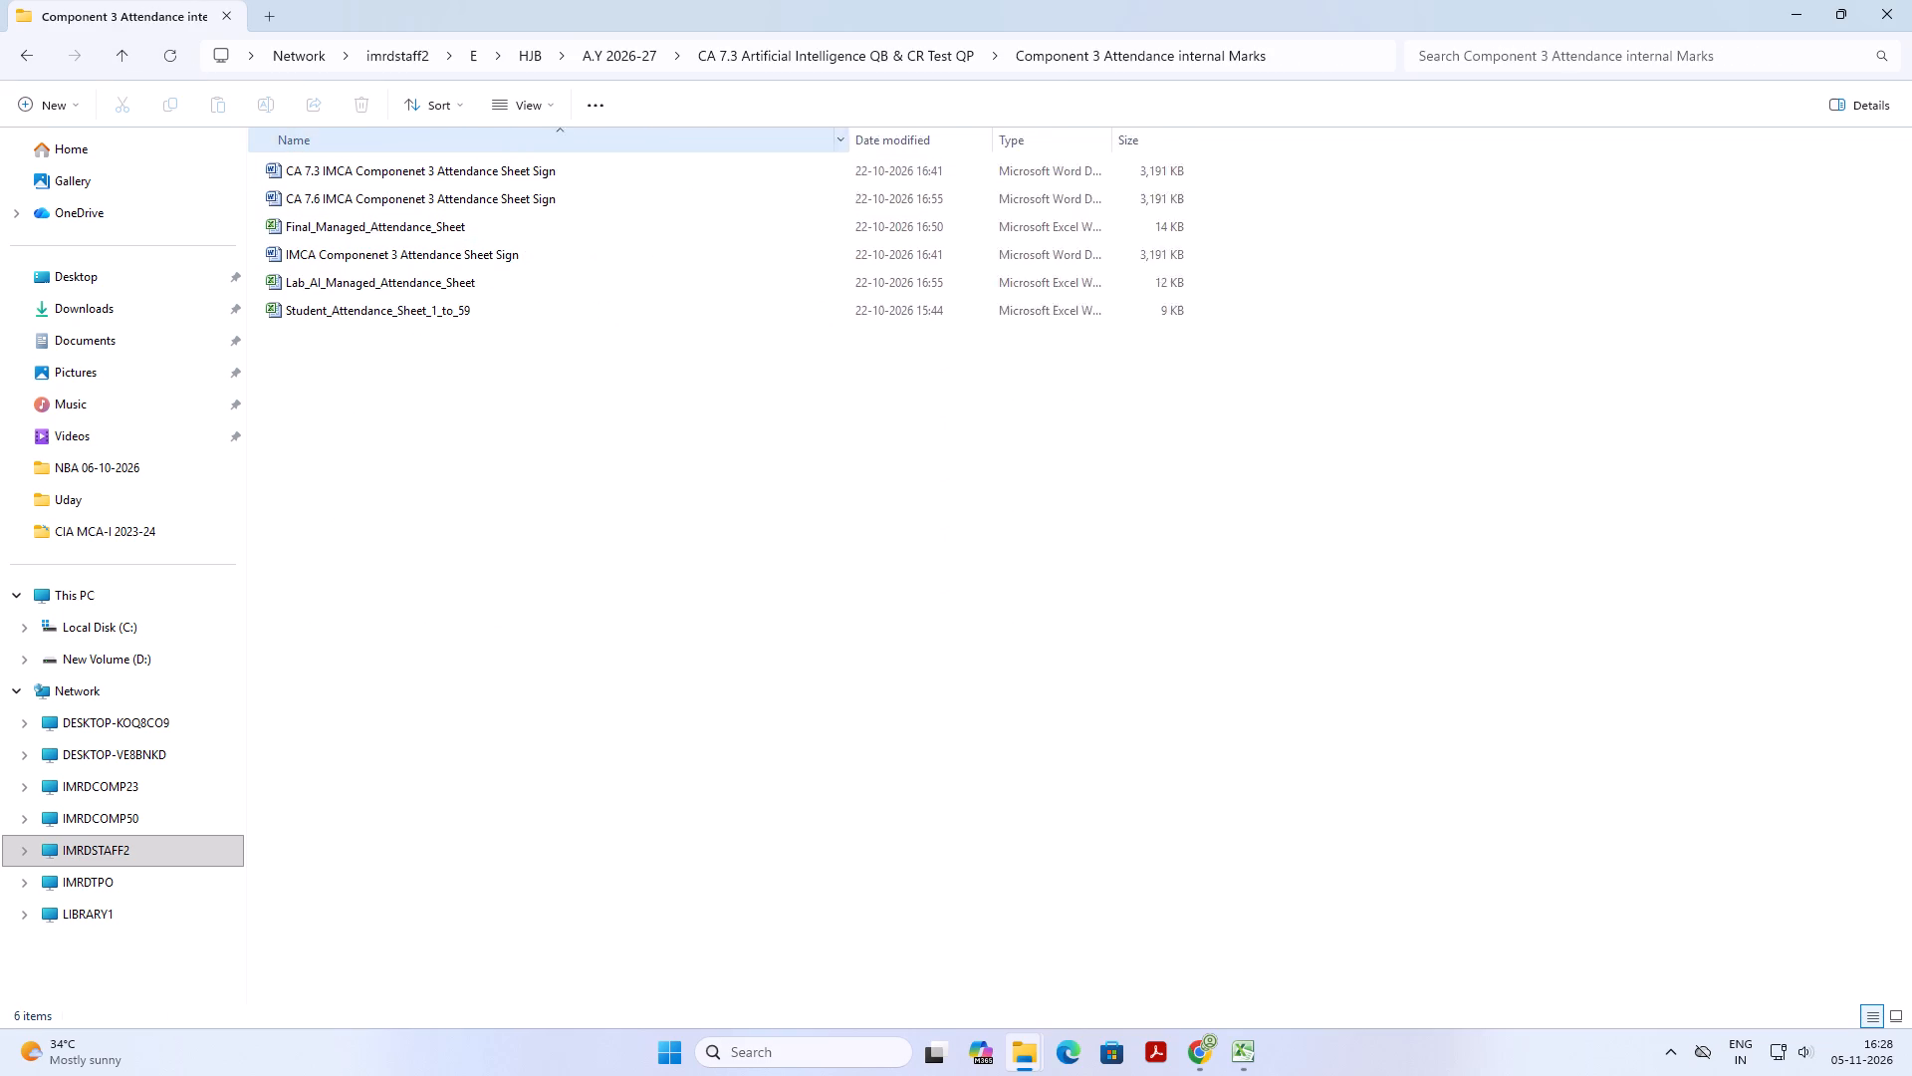
{"action": "left_click_drag", "start_coordinate": [853, 136], "coordinate": [1066, 159]}
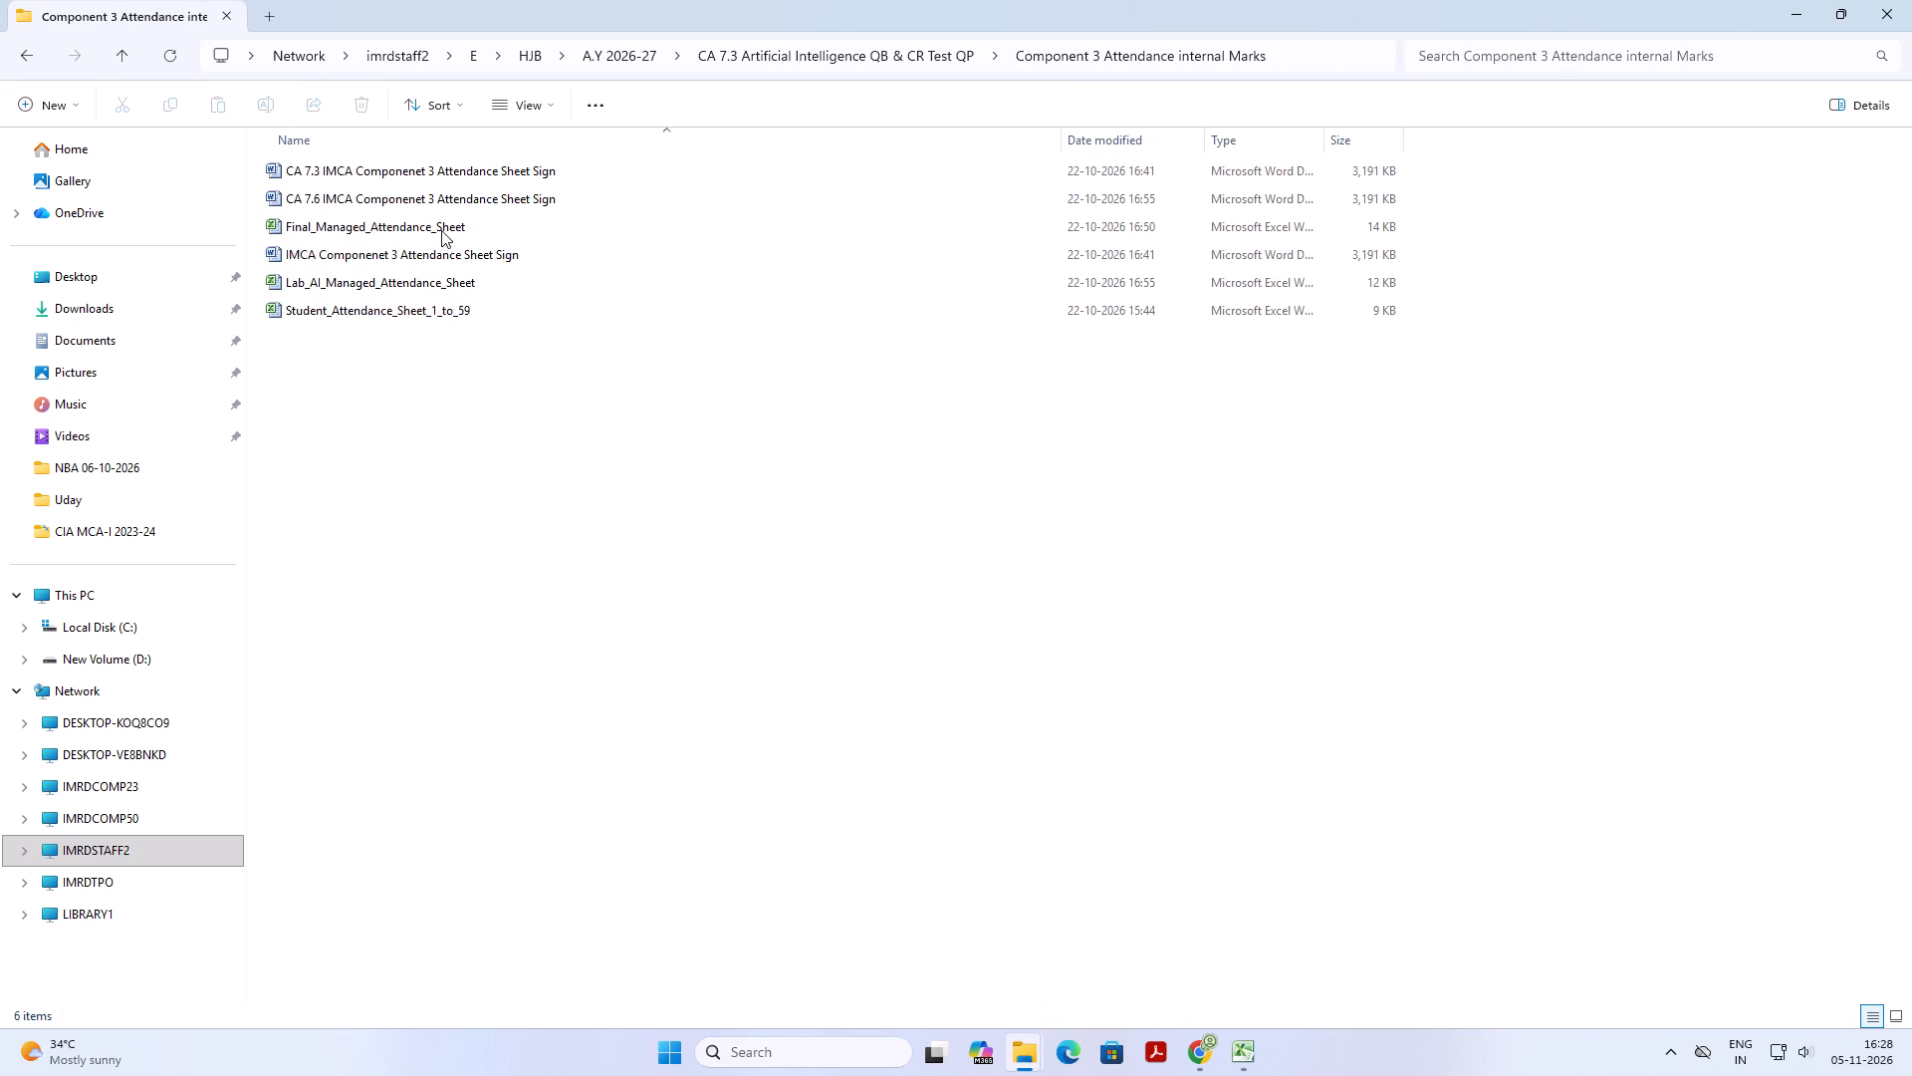
Check the CA 7.3 IMCA Componenet 3 Attendance Sheet Sign document in Word, then close it.
{"action": "double_click", "coordinate": [468, 174]}
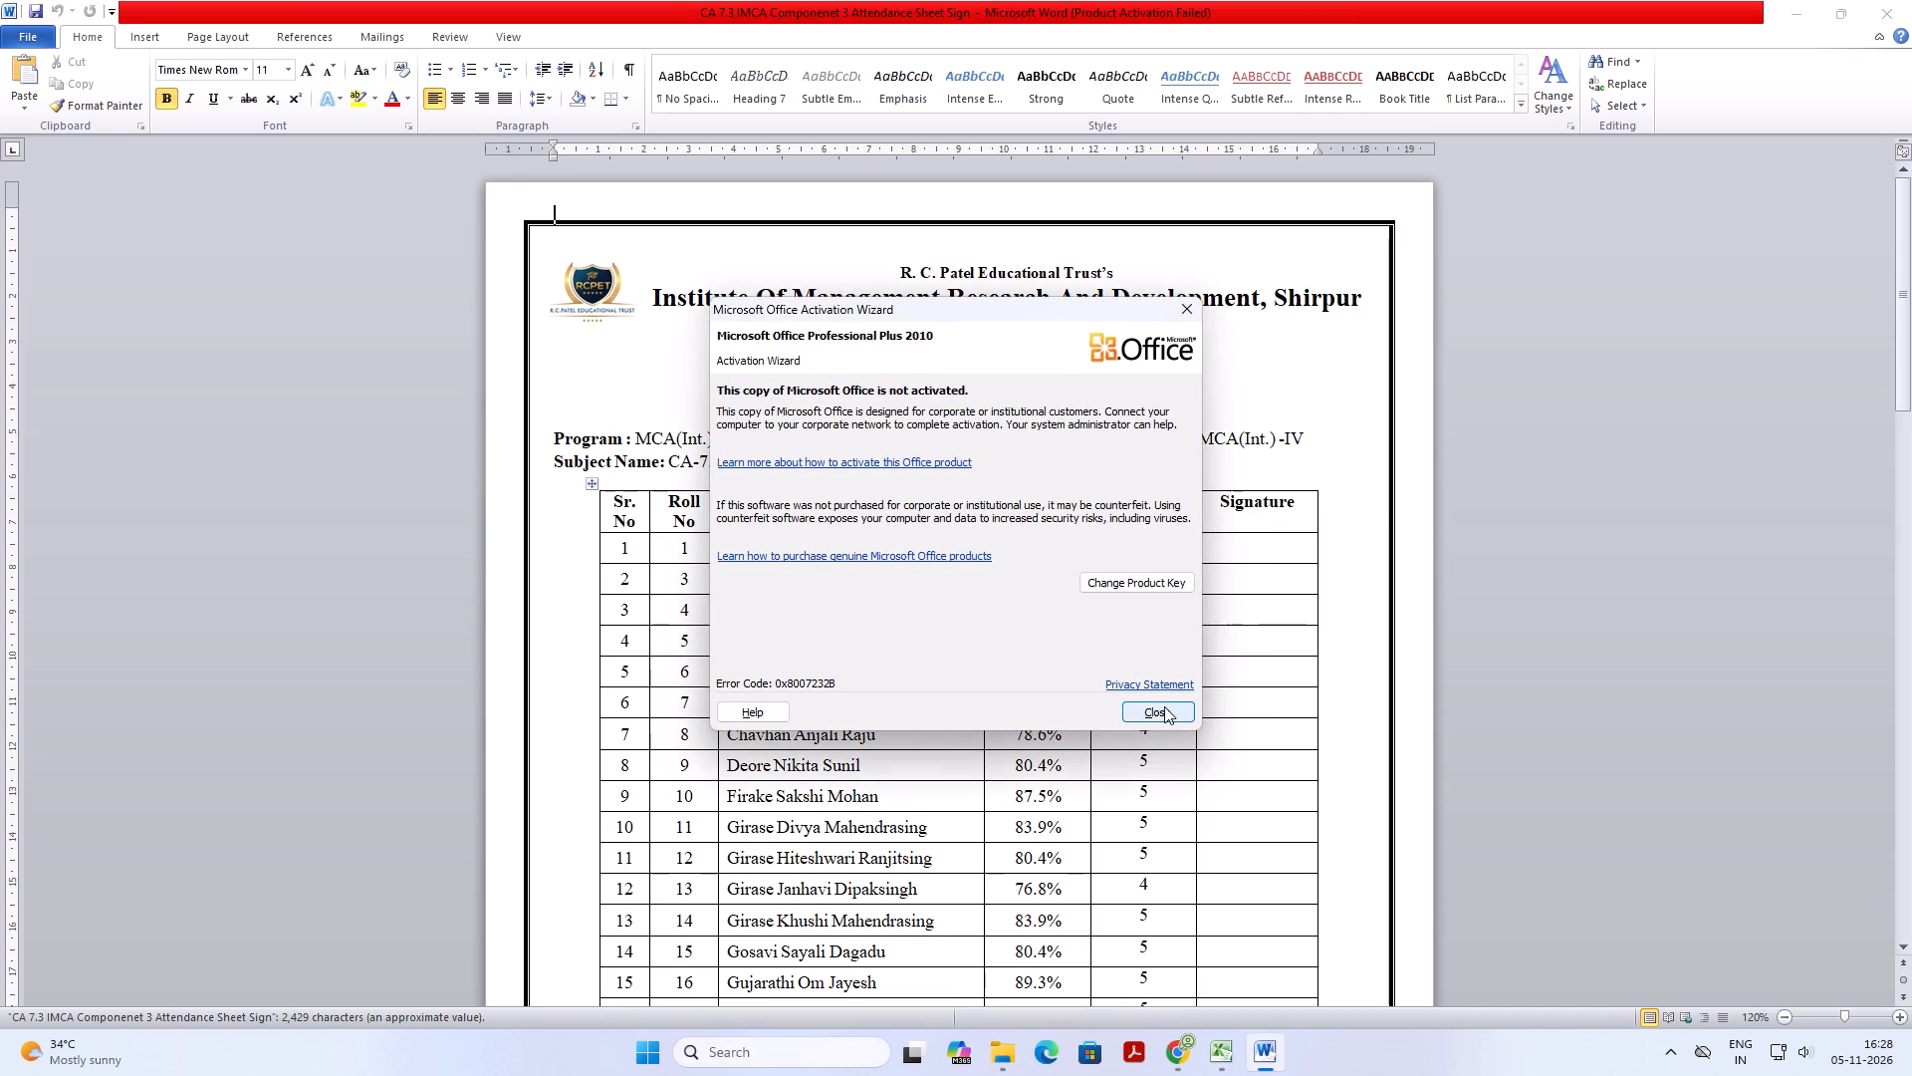
{"action": "left_click", "coordinate": [1163, 715]}
{"action": "left_click", "coordinate": [1911, 4]}
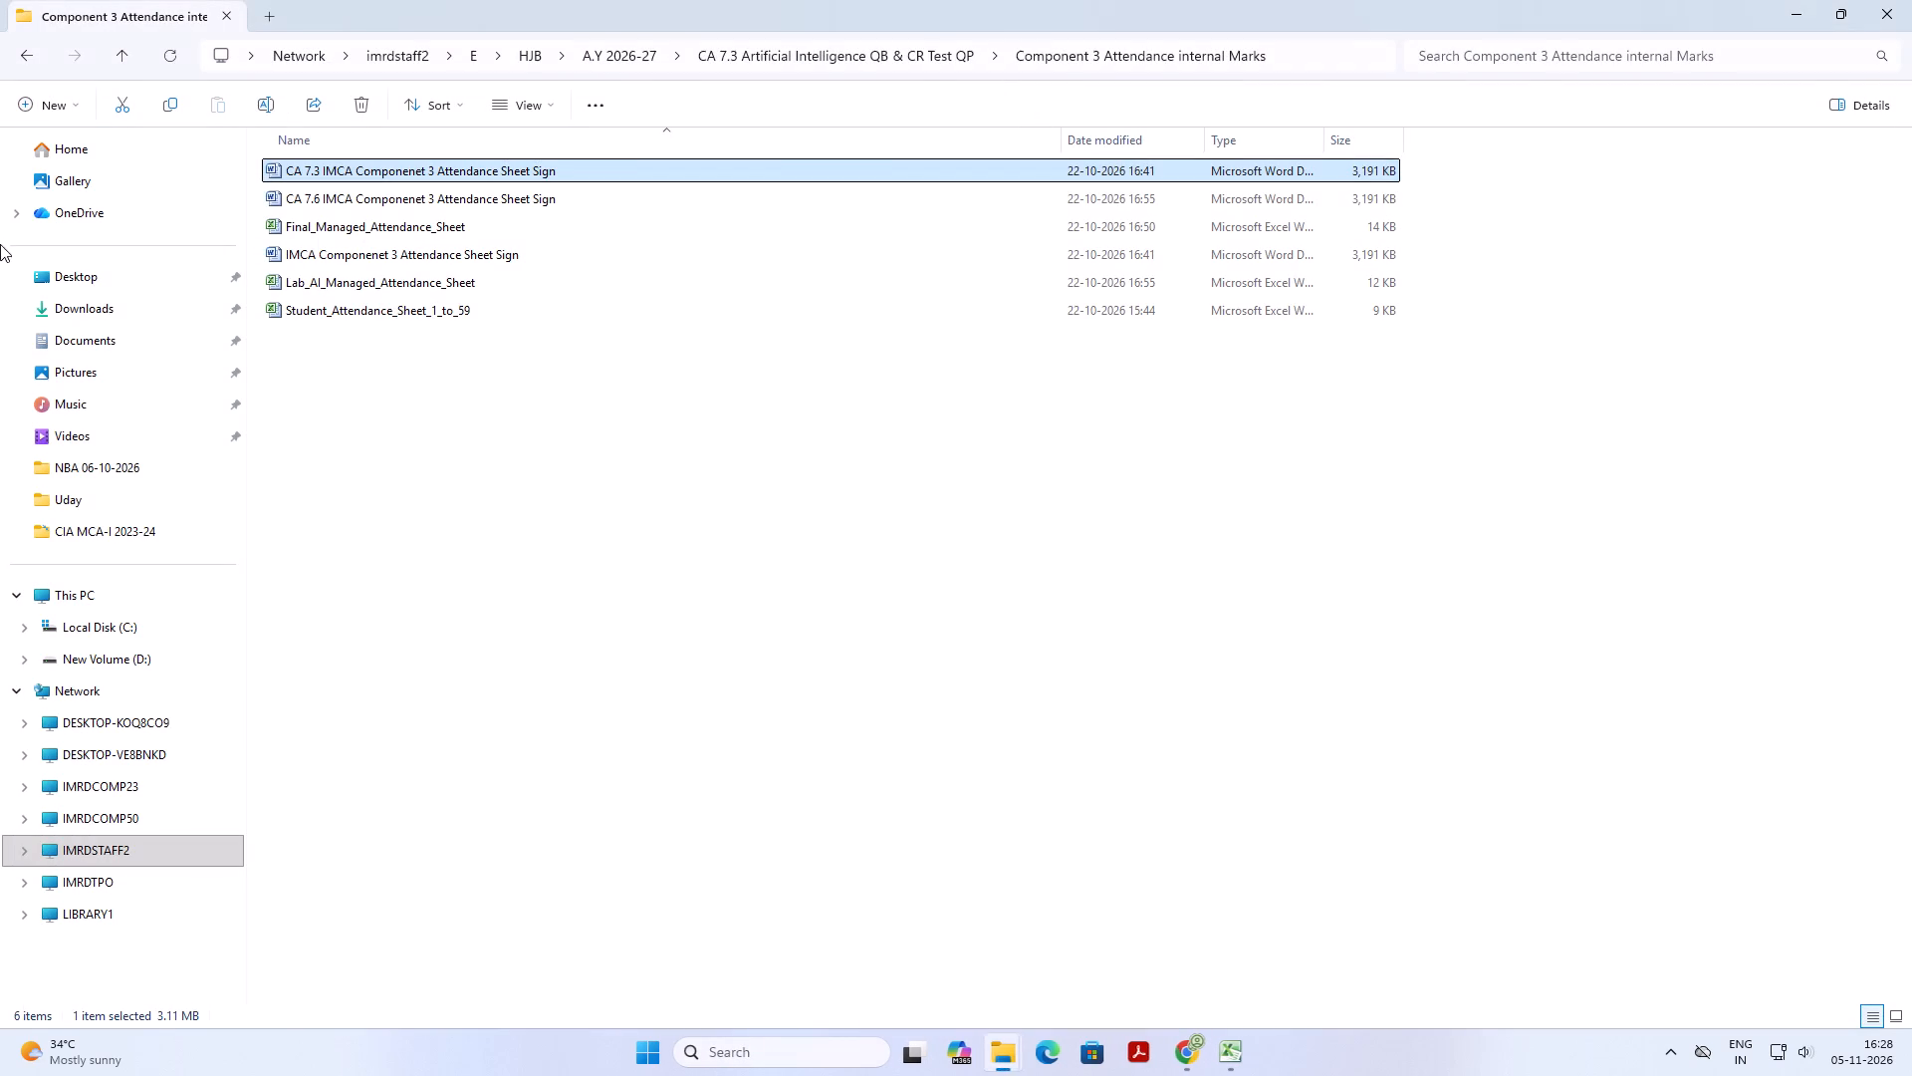
Open the CA 7.6 IMCA Componenet 3 Attendance Sheet Sign document and copy the attendance marks of roll numbers 1 to 31.
{"action": "double_click", "coordinate": [345, 201]}
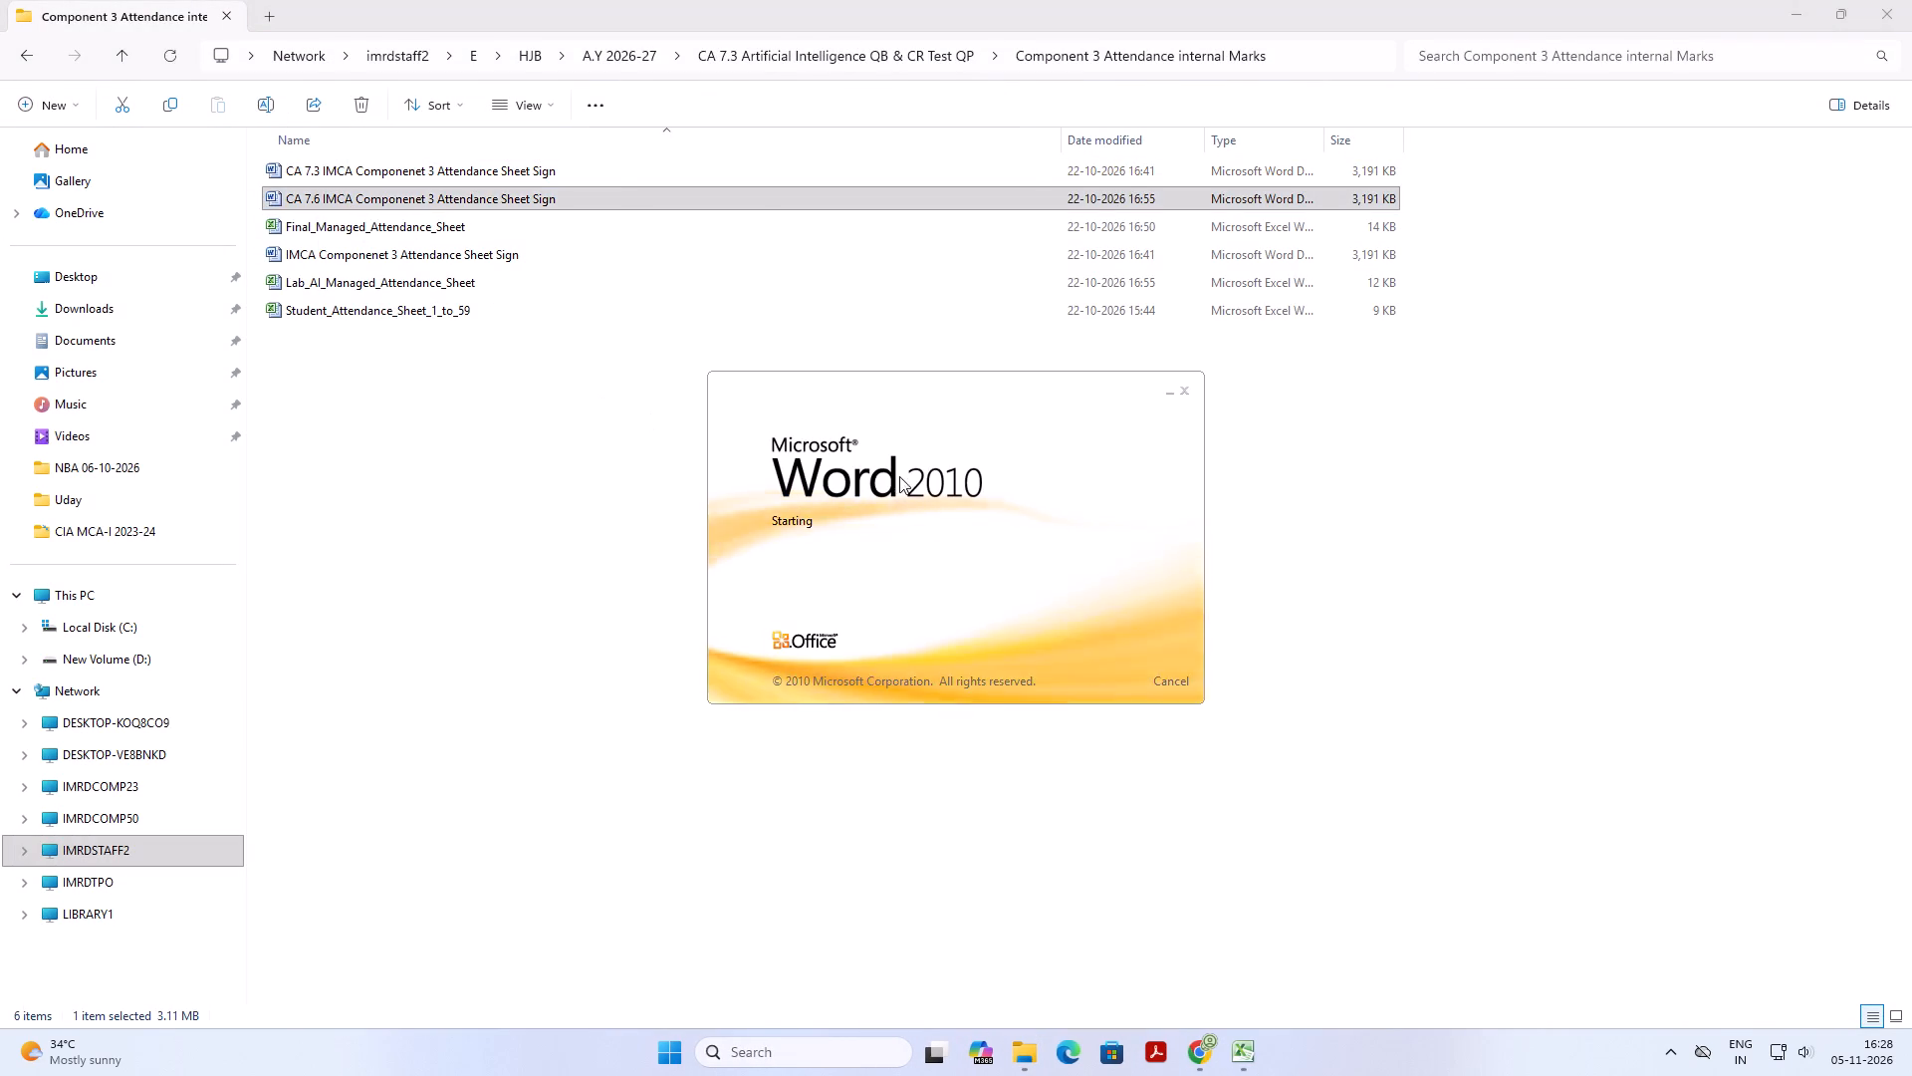
{"action": "left_click", "coordinate": [1125, 540]}
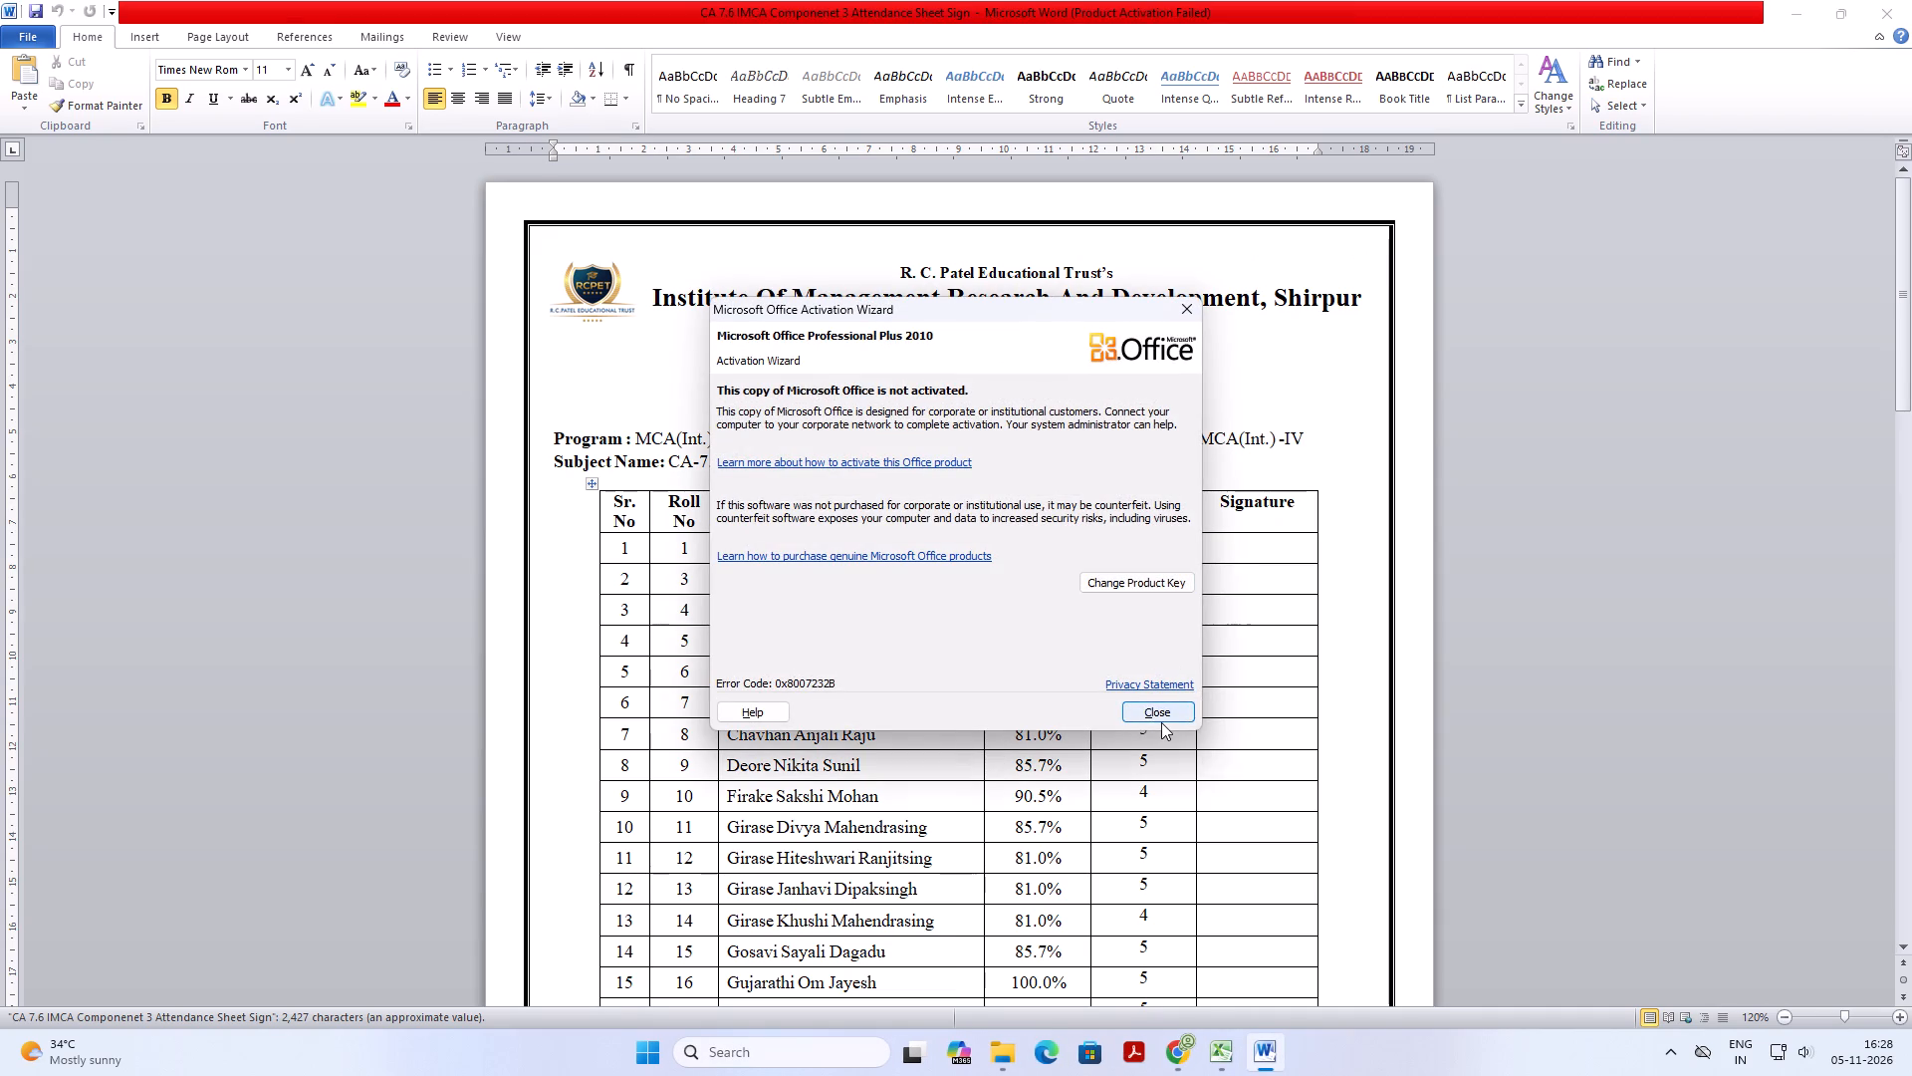
{"action": "left_click", "coordinate": [1160, 724]}
{"action": "left_click", "coordinate": [1159, 717]}
{"action": "left_click_drag", "start_coordinate": [1125, 548], "coordinate": [1154, 983]}
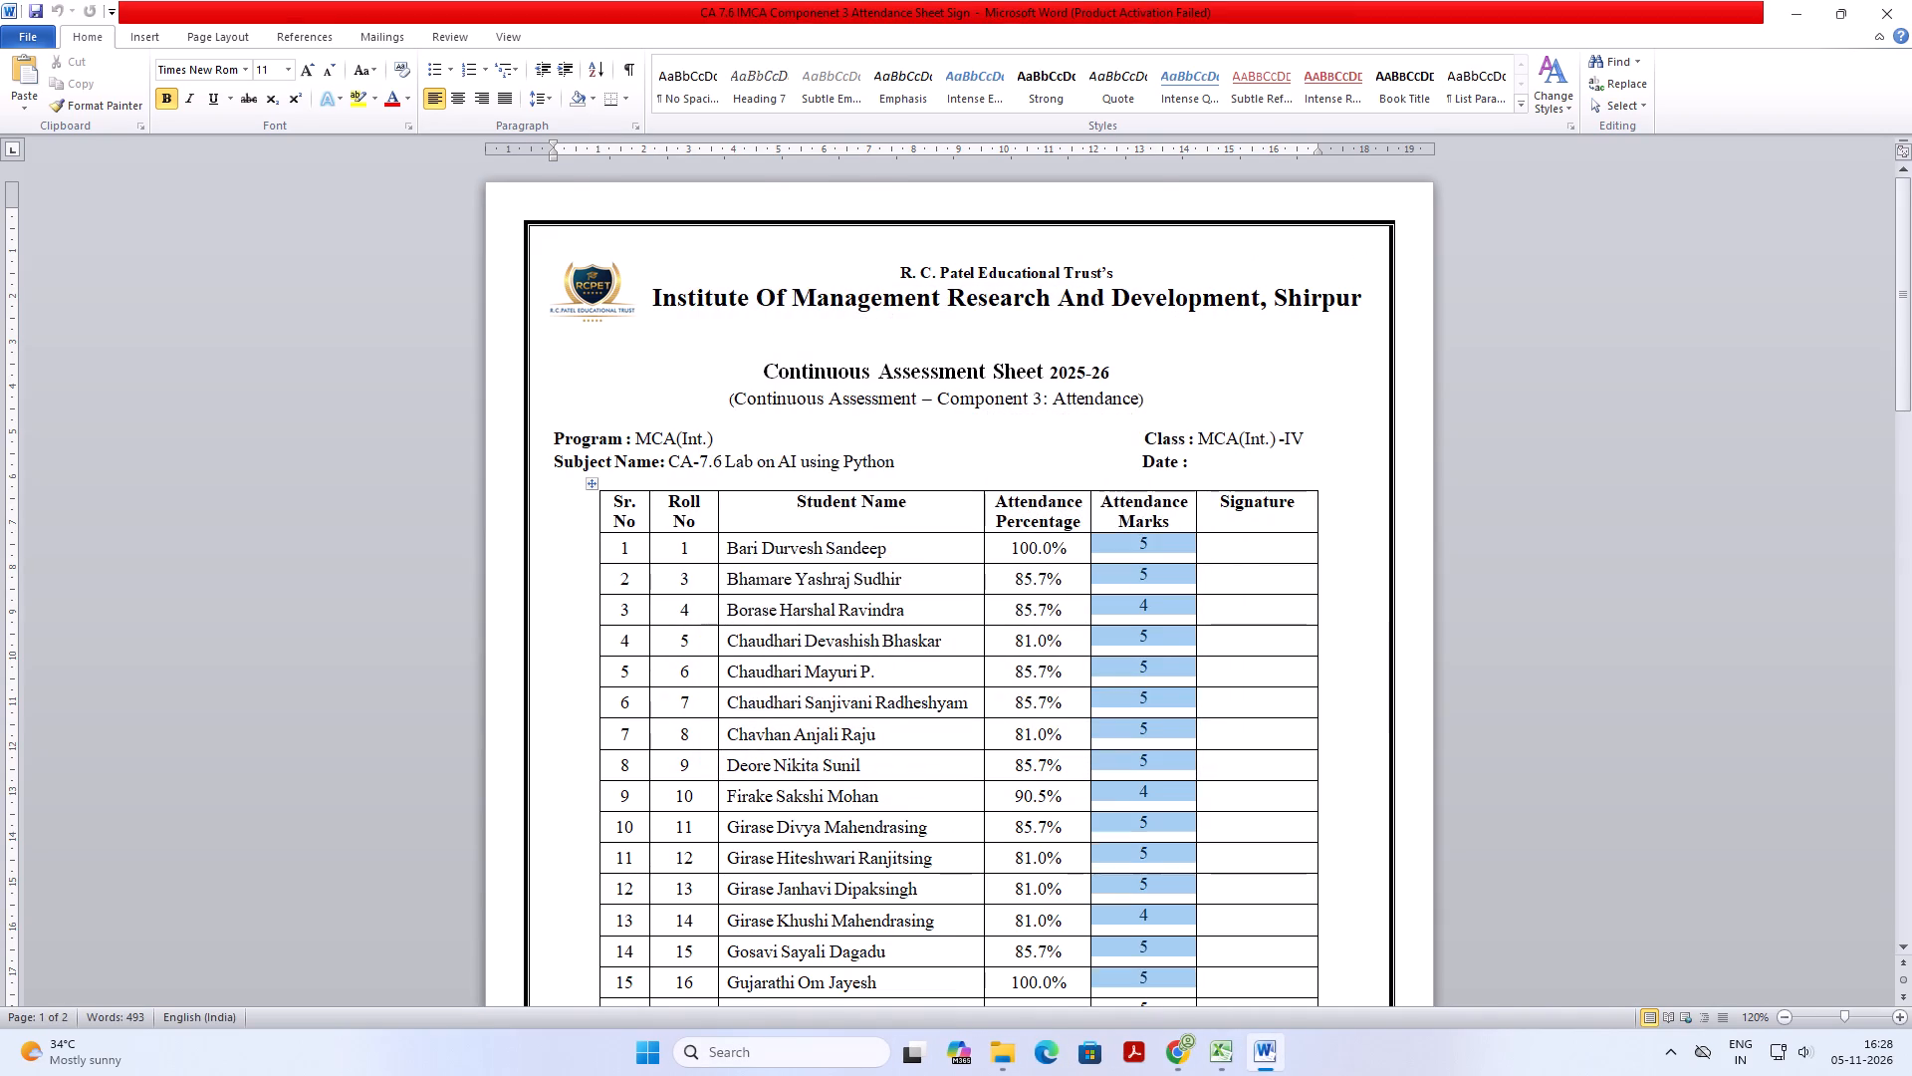
{"action": "left_click_drag", "start_coordinate": [1154, 983], "coordinate": [1135, 815]}
{"action": "key", "text": "ctrl+c"}
{"action": "key", "text": "ctrl+c"}
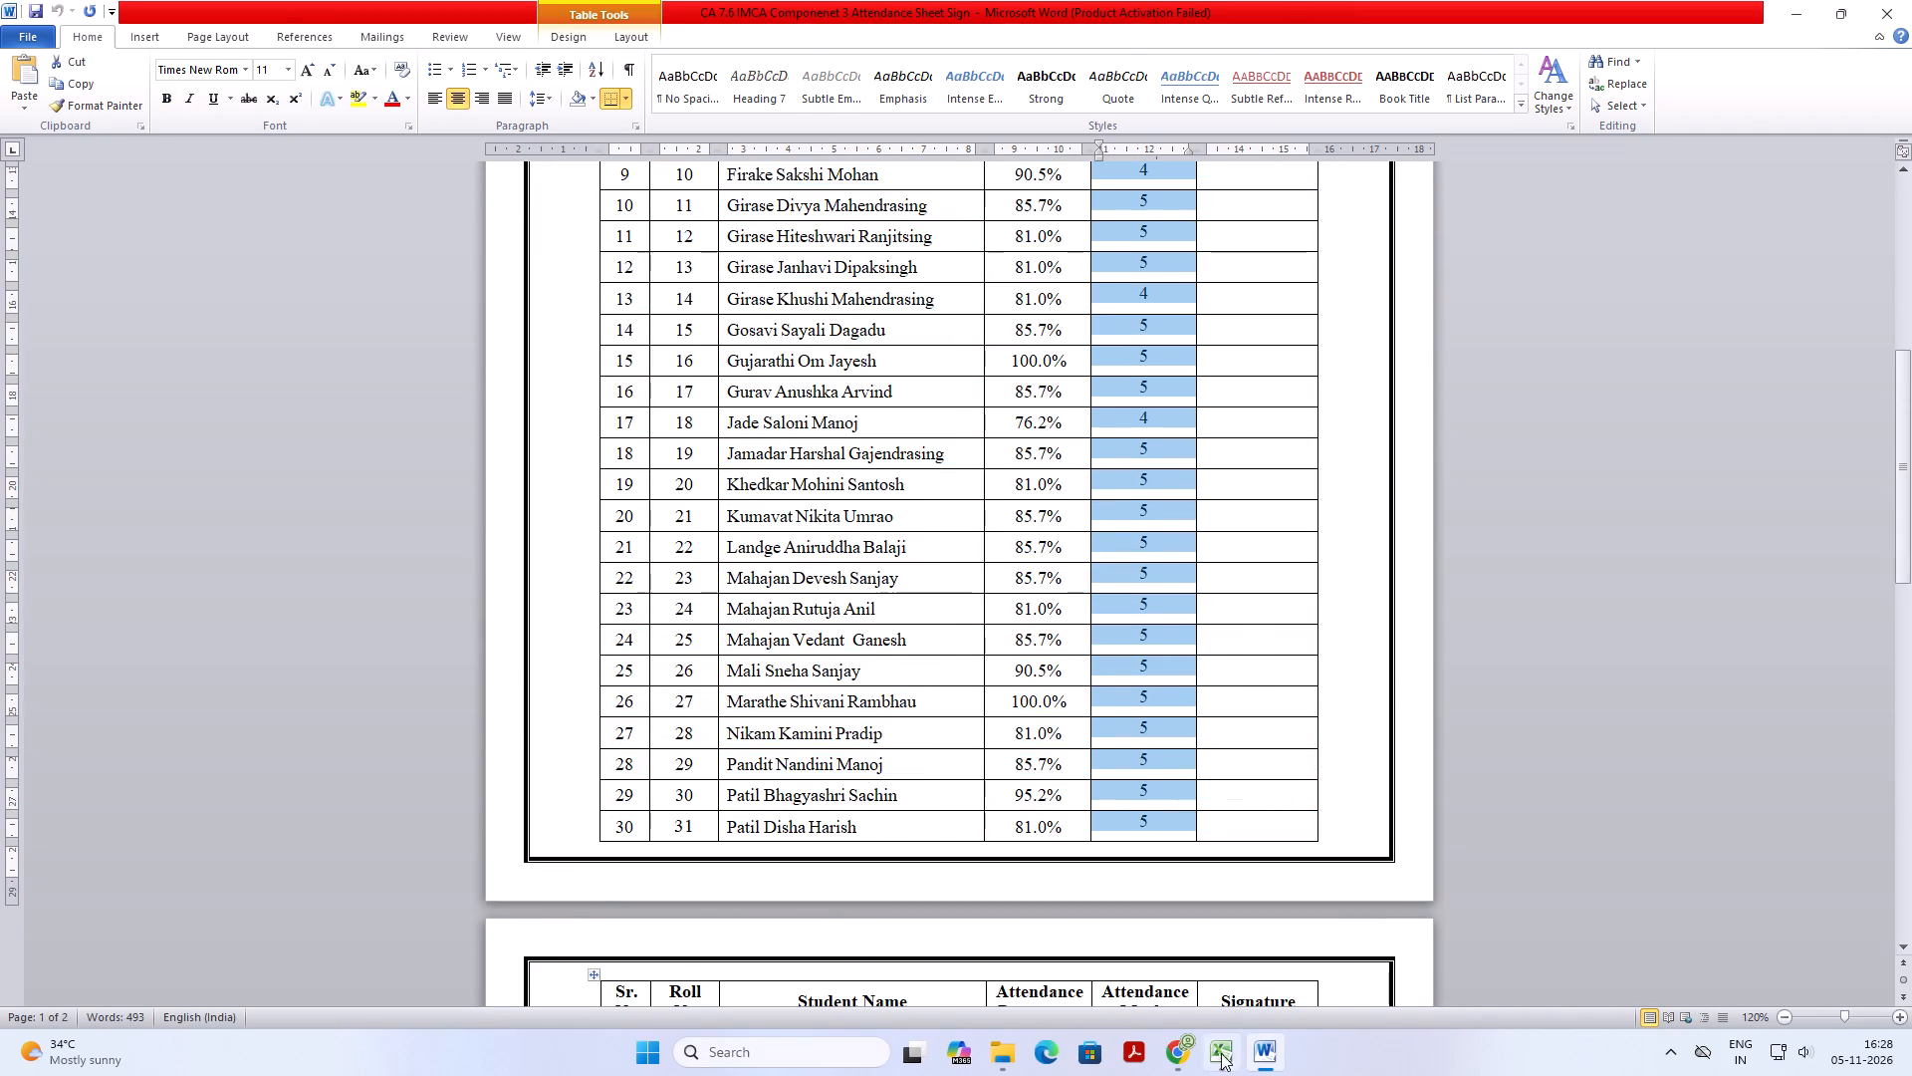
Switch to the Excel attainment workbook and paste the marks into the Attendance column from roll number 1, matching the destination formatting.
{"action": "left_click", "coordinate": [1221, 1058]}
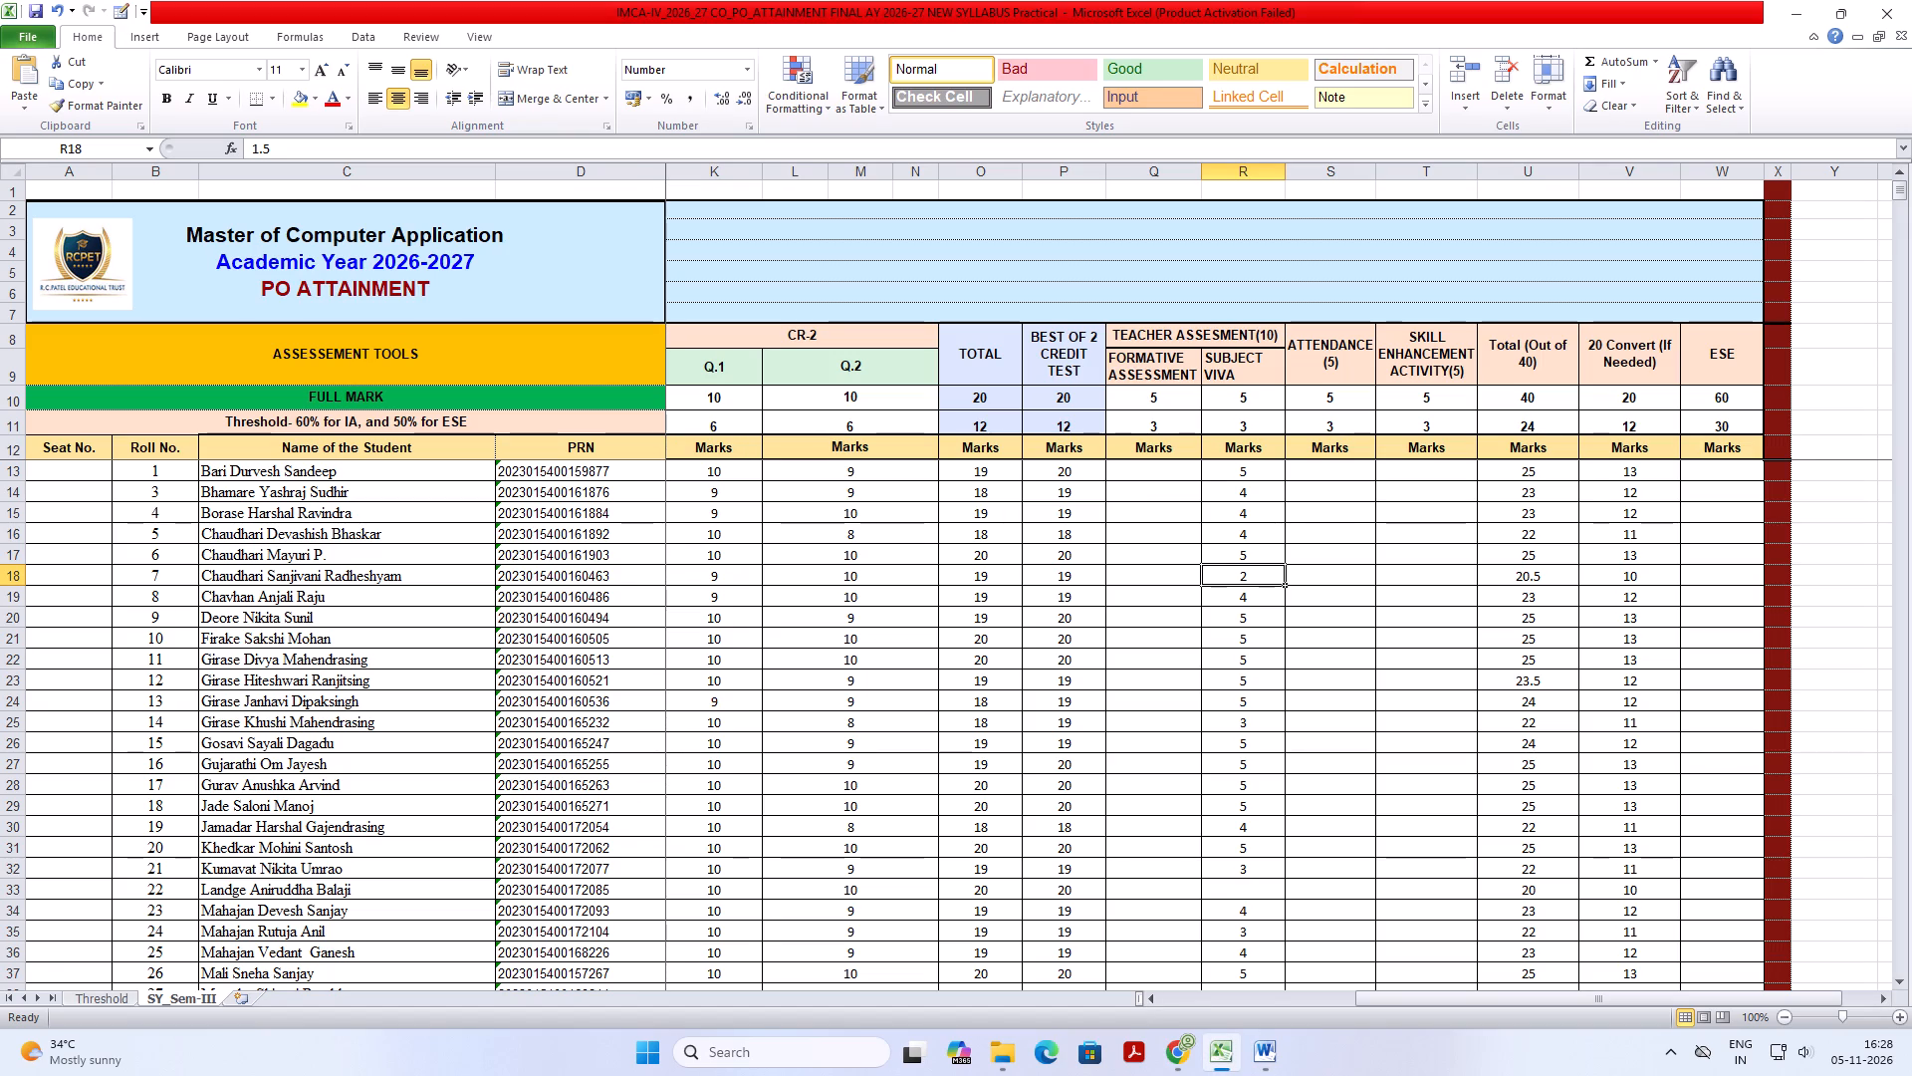
{"action": "left_click", "coordinate": [1315, 472]}
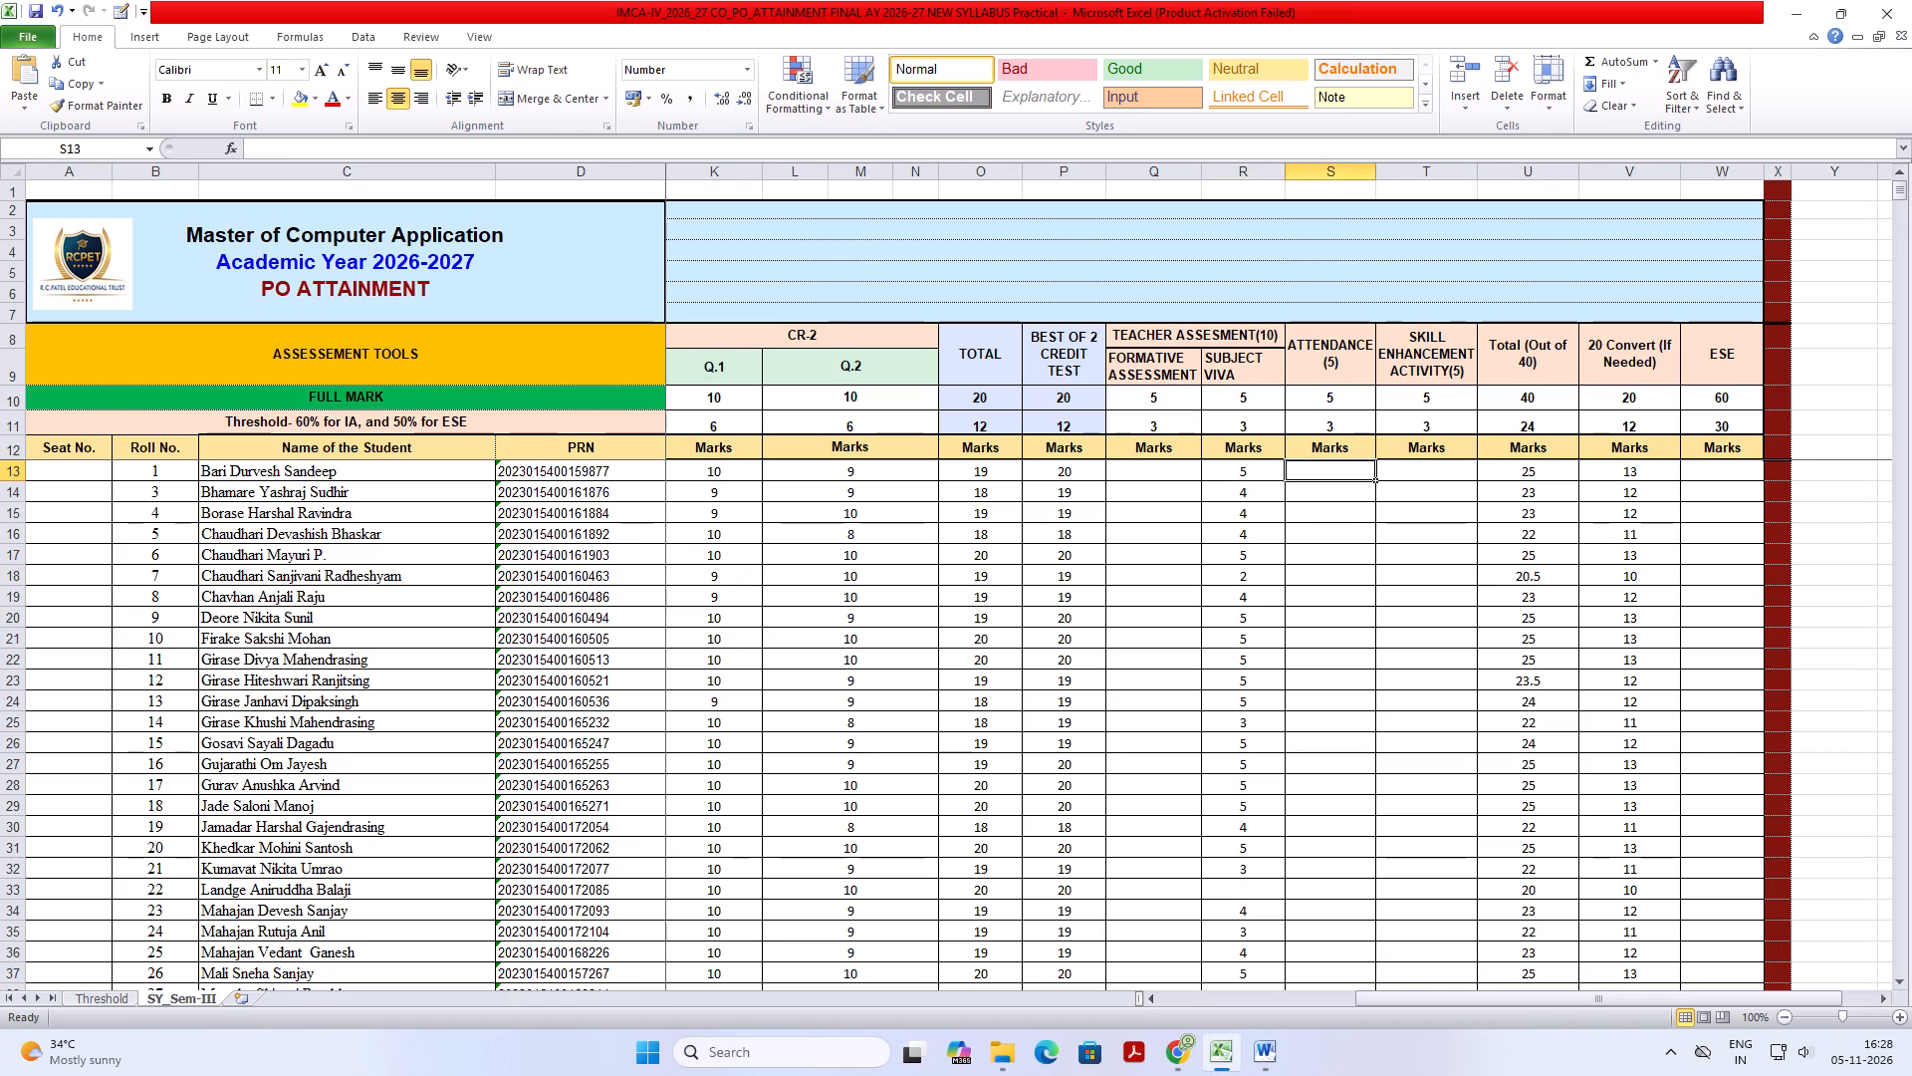
{"action": "key", "text": "ctrl+v"}
{"action": "scroll", "coordinate": [1322, 498], "scroll_direction": "down", "scroll_amount": 4}
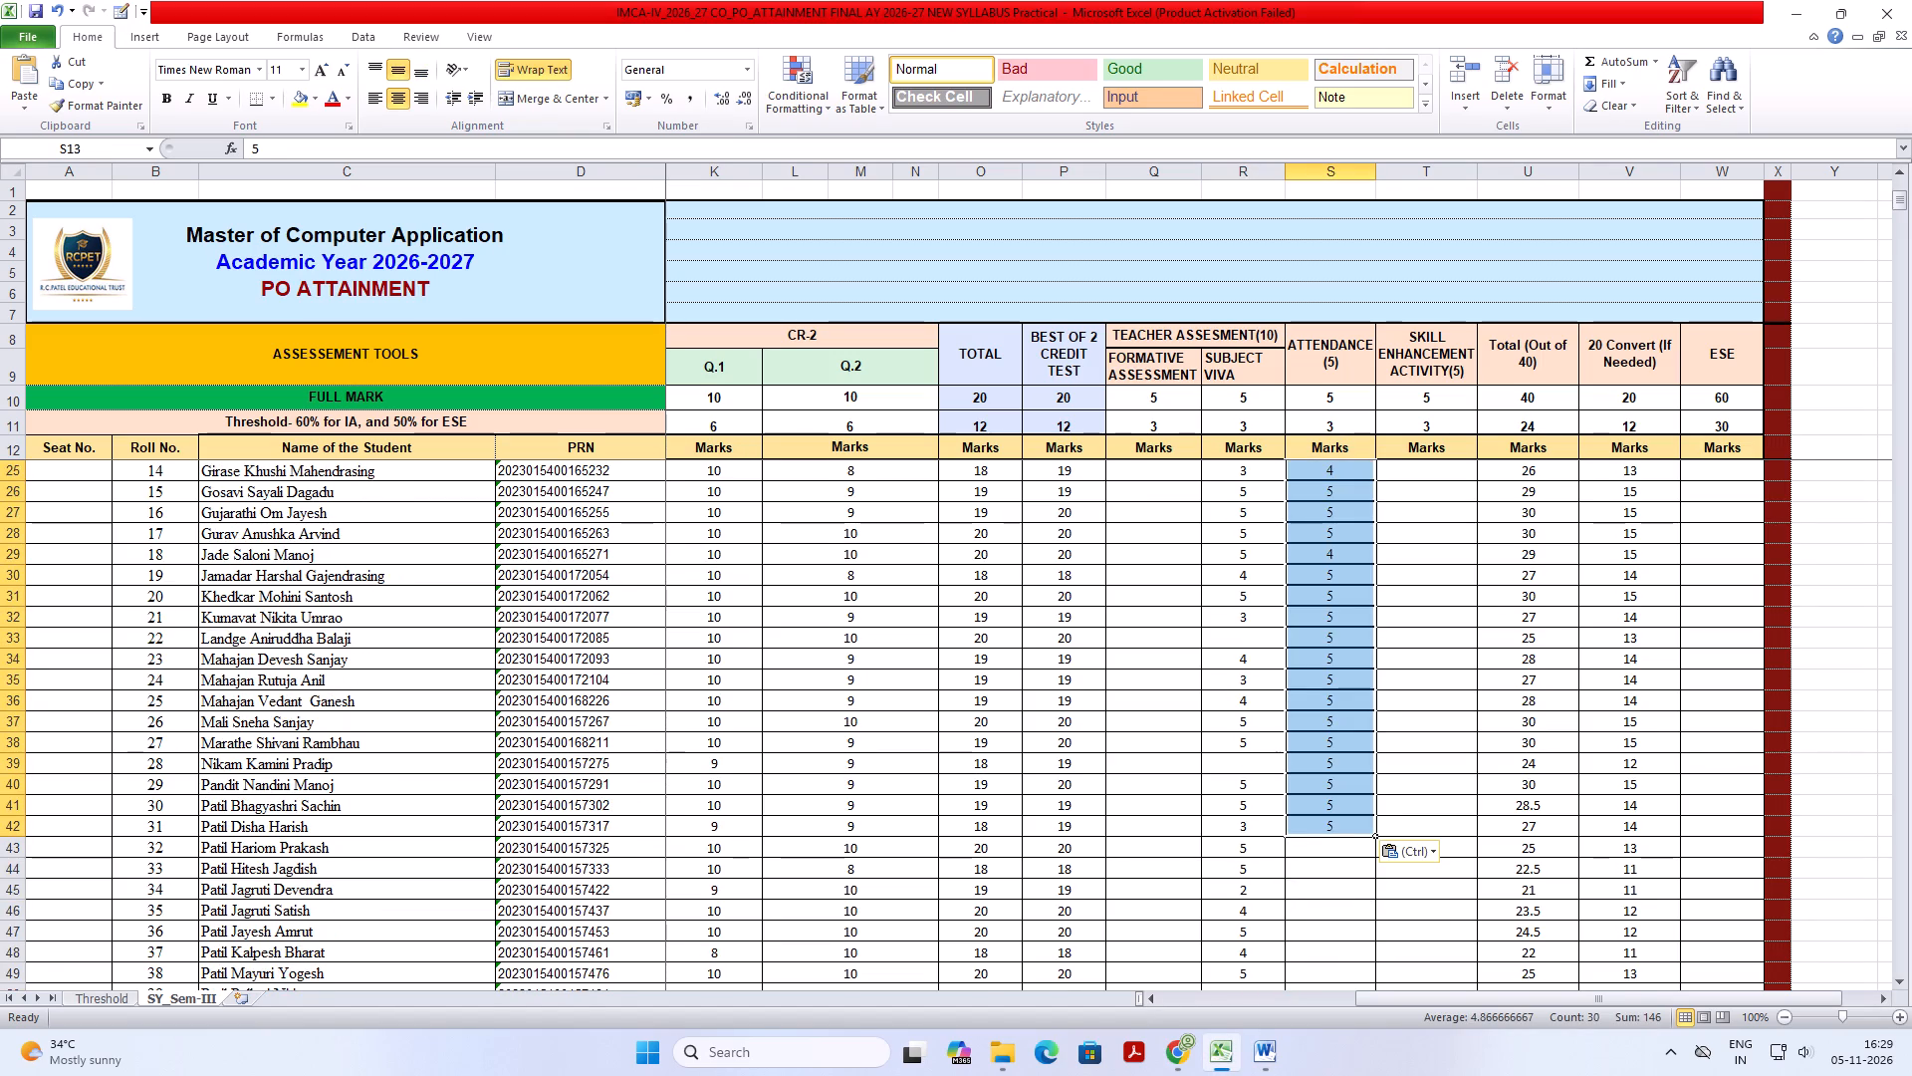
{"action": "left_click", "coordinate": [14, 828]}
{"action": "left_click", "coordinate": [854, 828]}
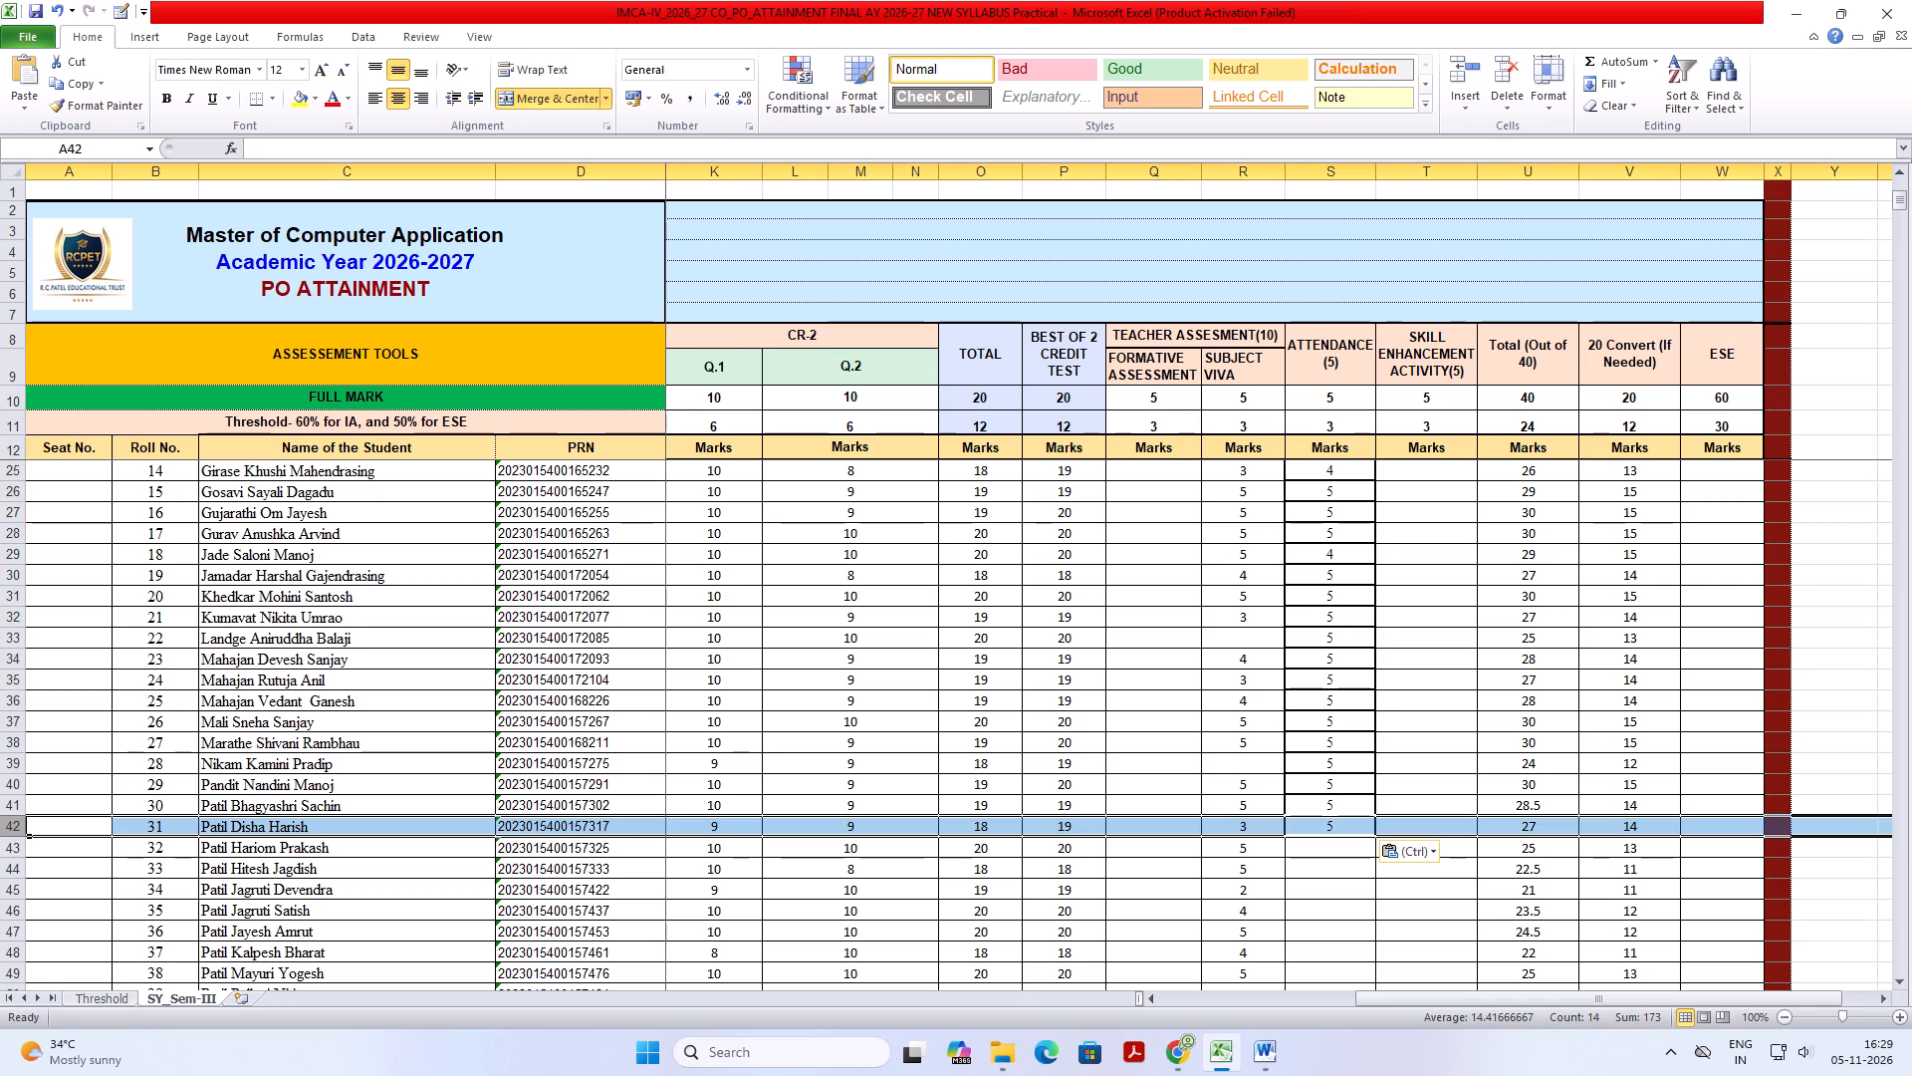
{"action": "left_click", "coordinate": [1419, 850]}
{"action": "left_click", "coordinate": [1435, 897]}
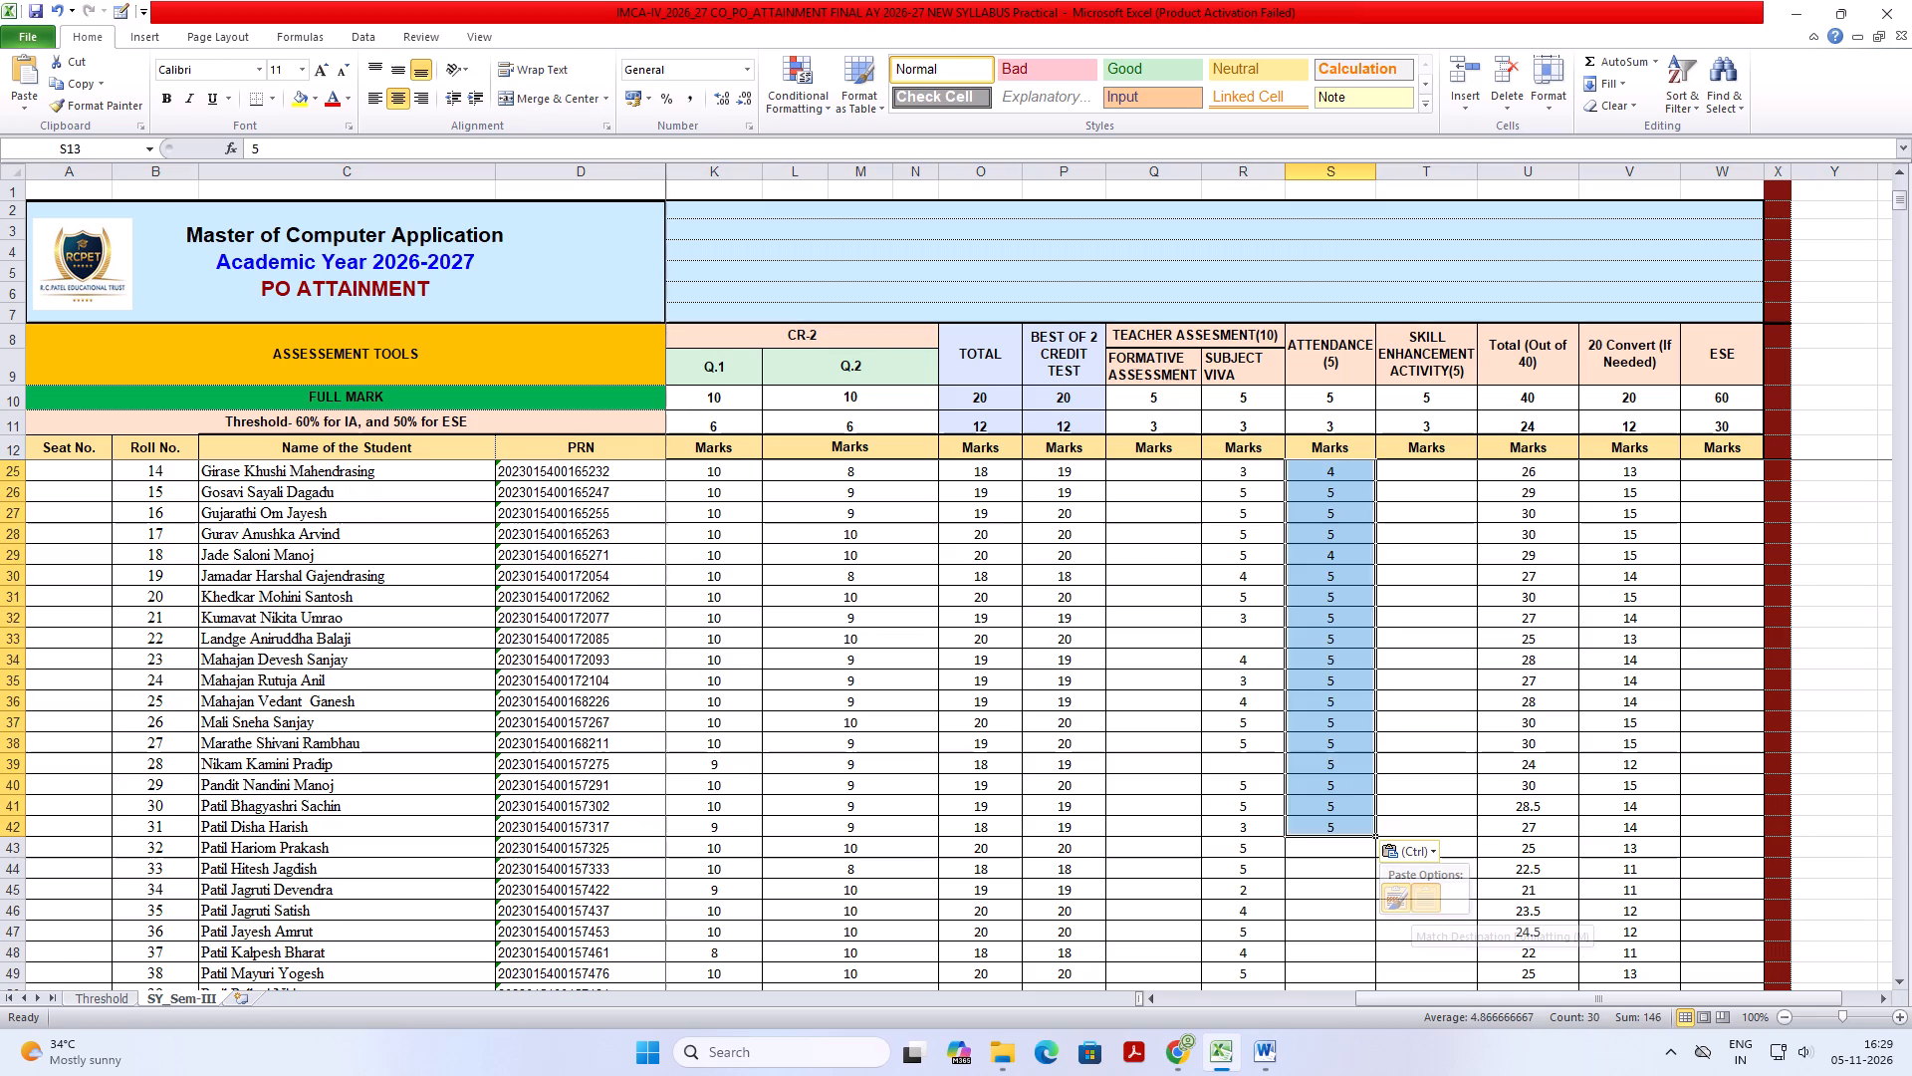
{"action": "left_click", "coordinate": [1294, 784]}
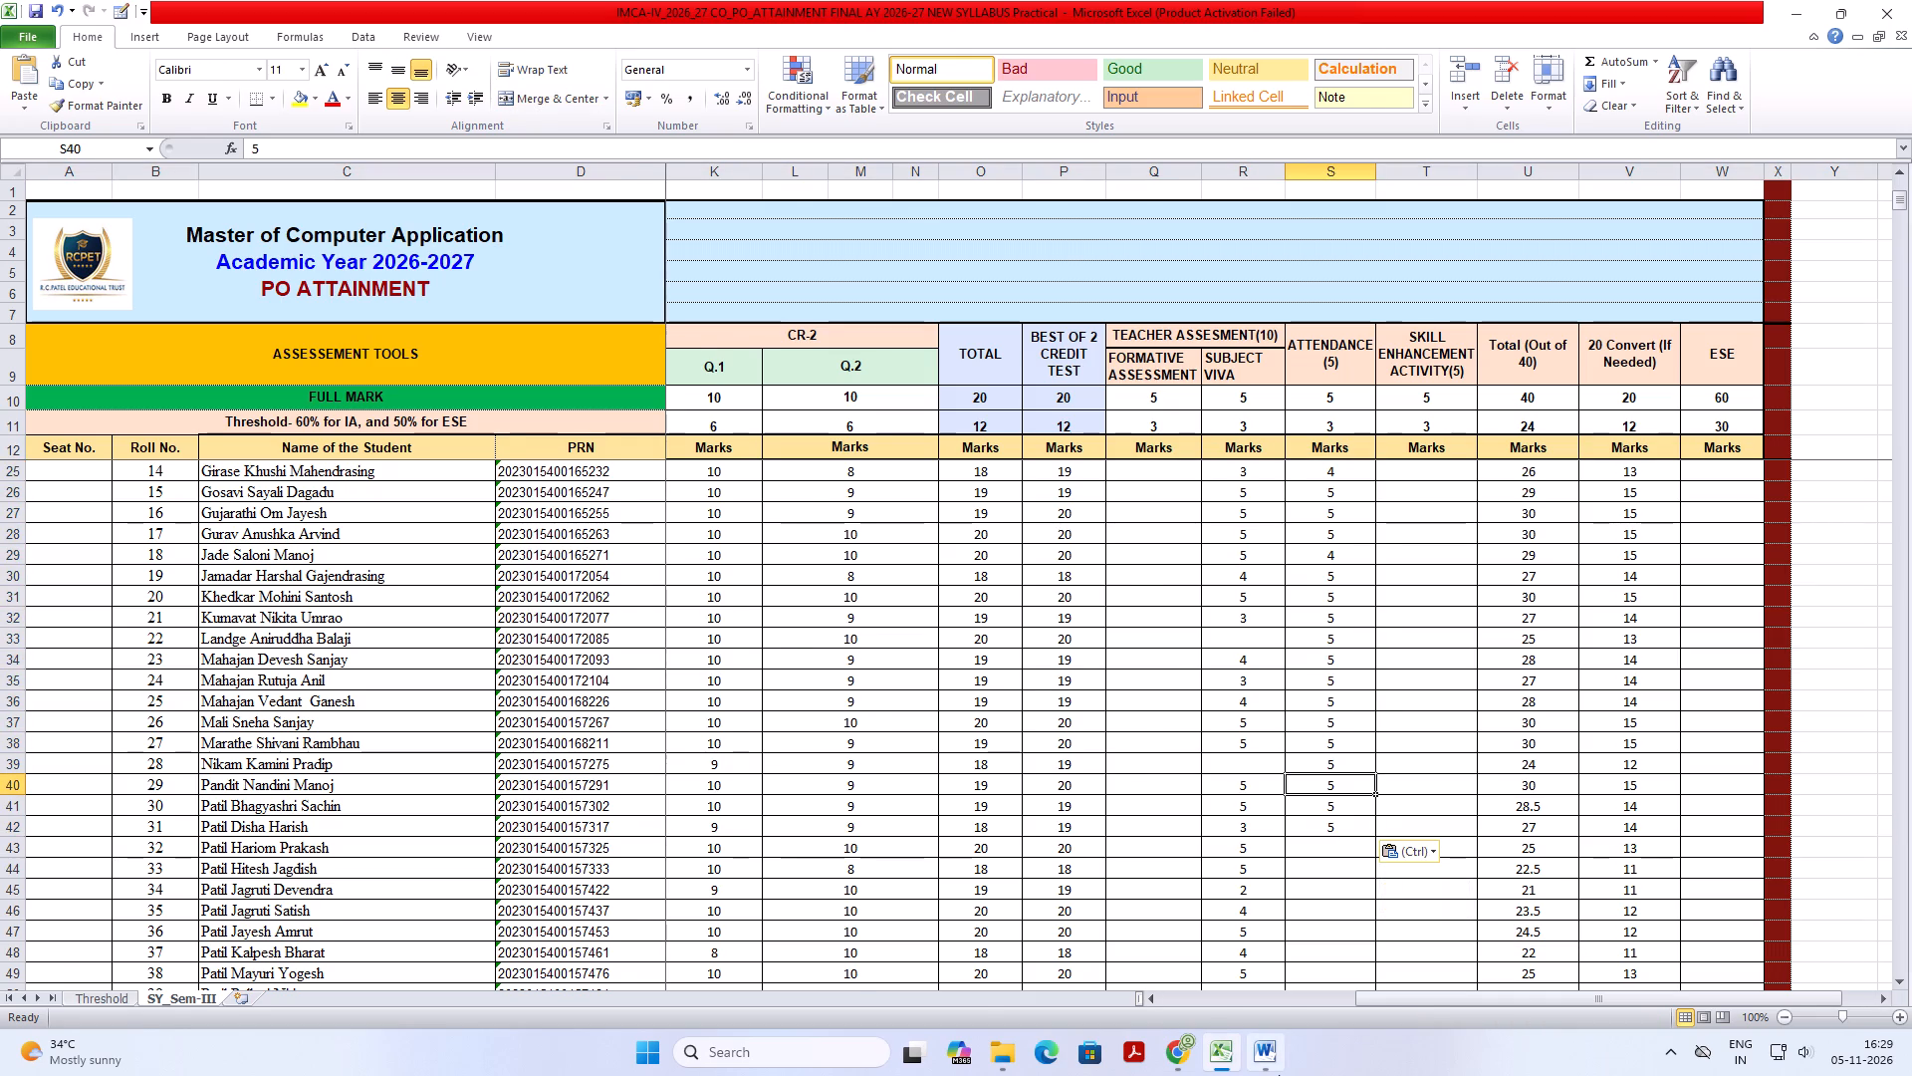
Return to the CA 7.6 attendance document in Word and copy the attendance marks of roll numbers 32 to 59.
{"action": "left_click", "coordinate": [1279, 1075]}
{"action": "scroll", "coordinate": [1093, 699], "scroll_direction": "down", "scroll_amount": 9}
{"action": "scroll", "coordinate": [1140, 630], "scroll_direction": "down", "scroll_amount": 2}
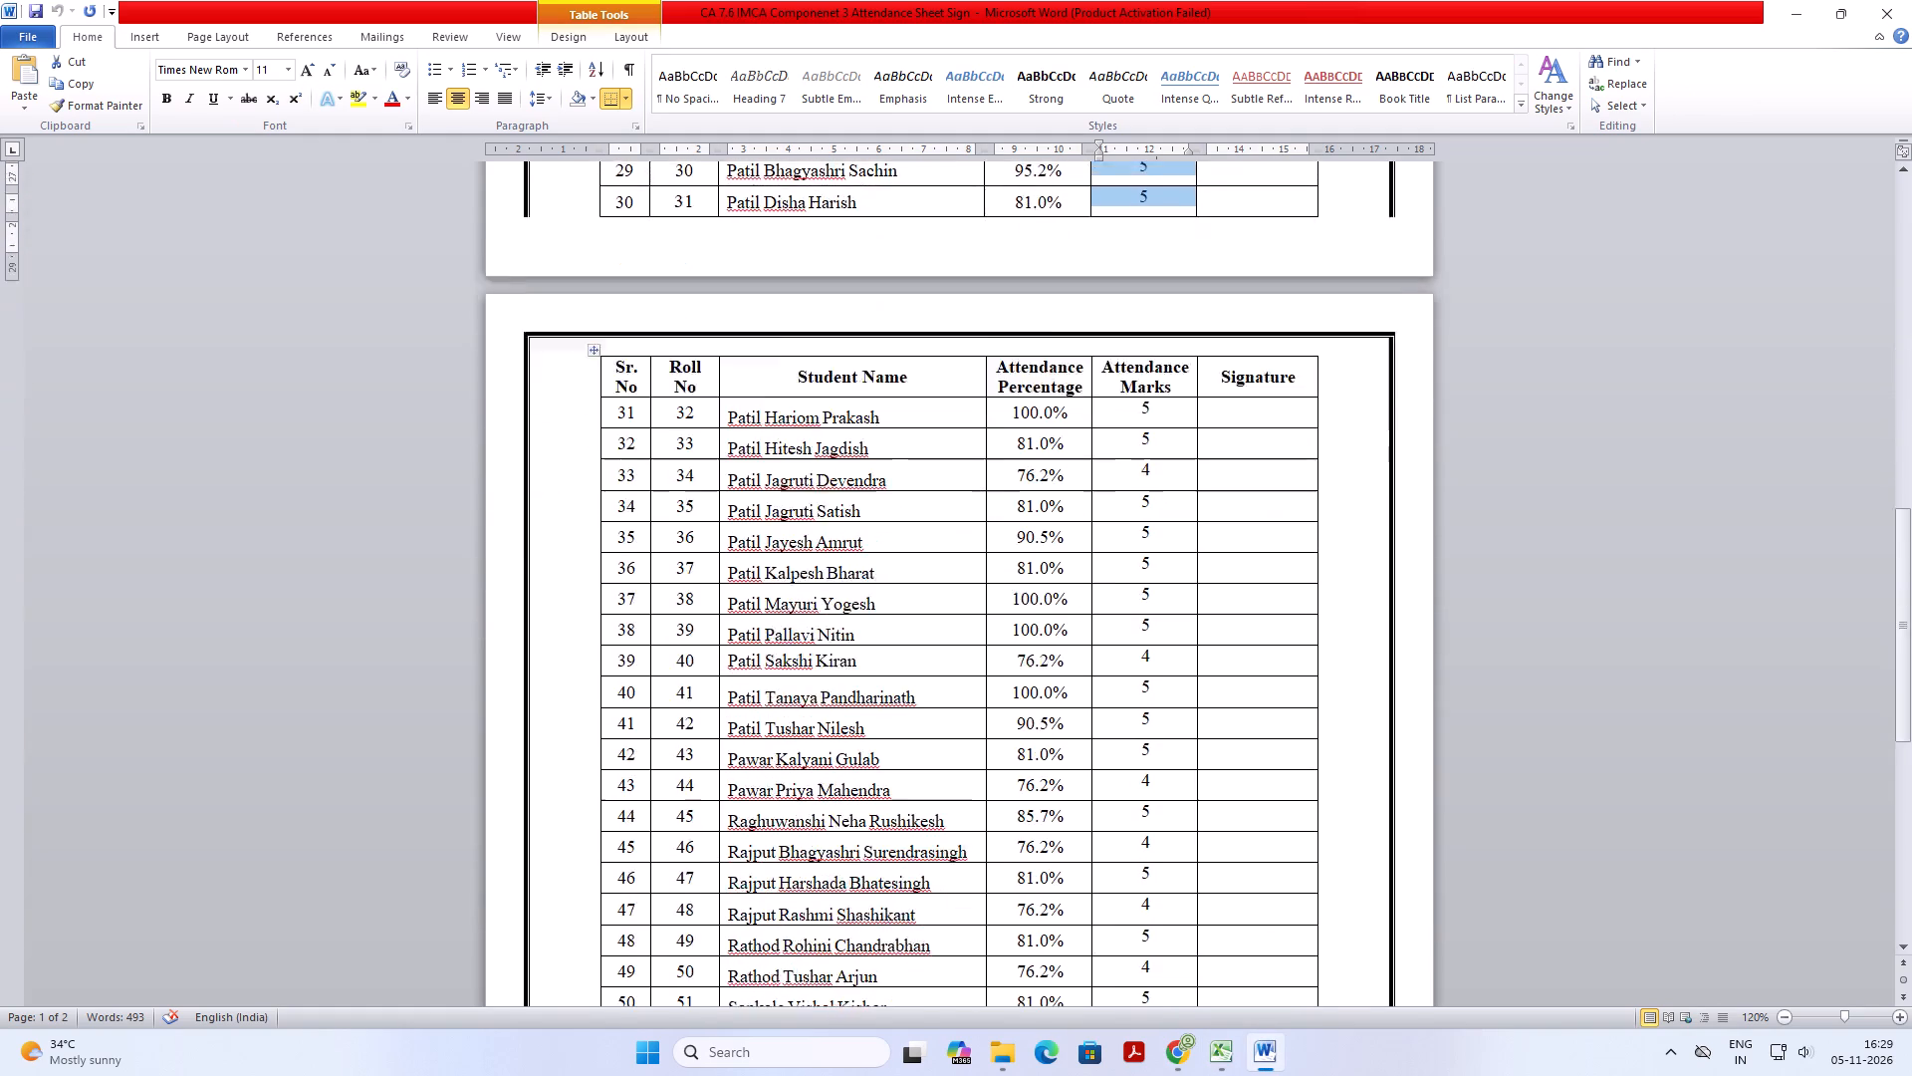
{"action": "scroll", "coordinate": [1140, 630], "scroll_direction": "down", "scroll_amount": 1}
{"action": "left_click_drag", "start_coordinate": [1129, 354], "coordinate": [1136, 852]}
{"action": "scroll", "coordinate": [1136, 833], "scroll_direction": "down", "scroll_amount": 3}
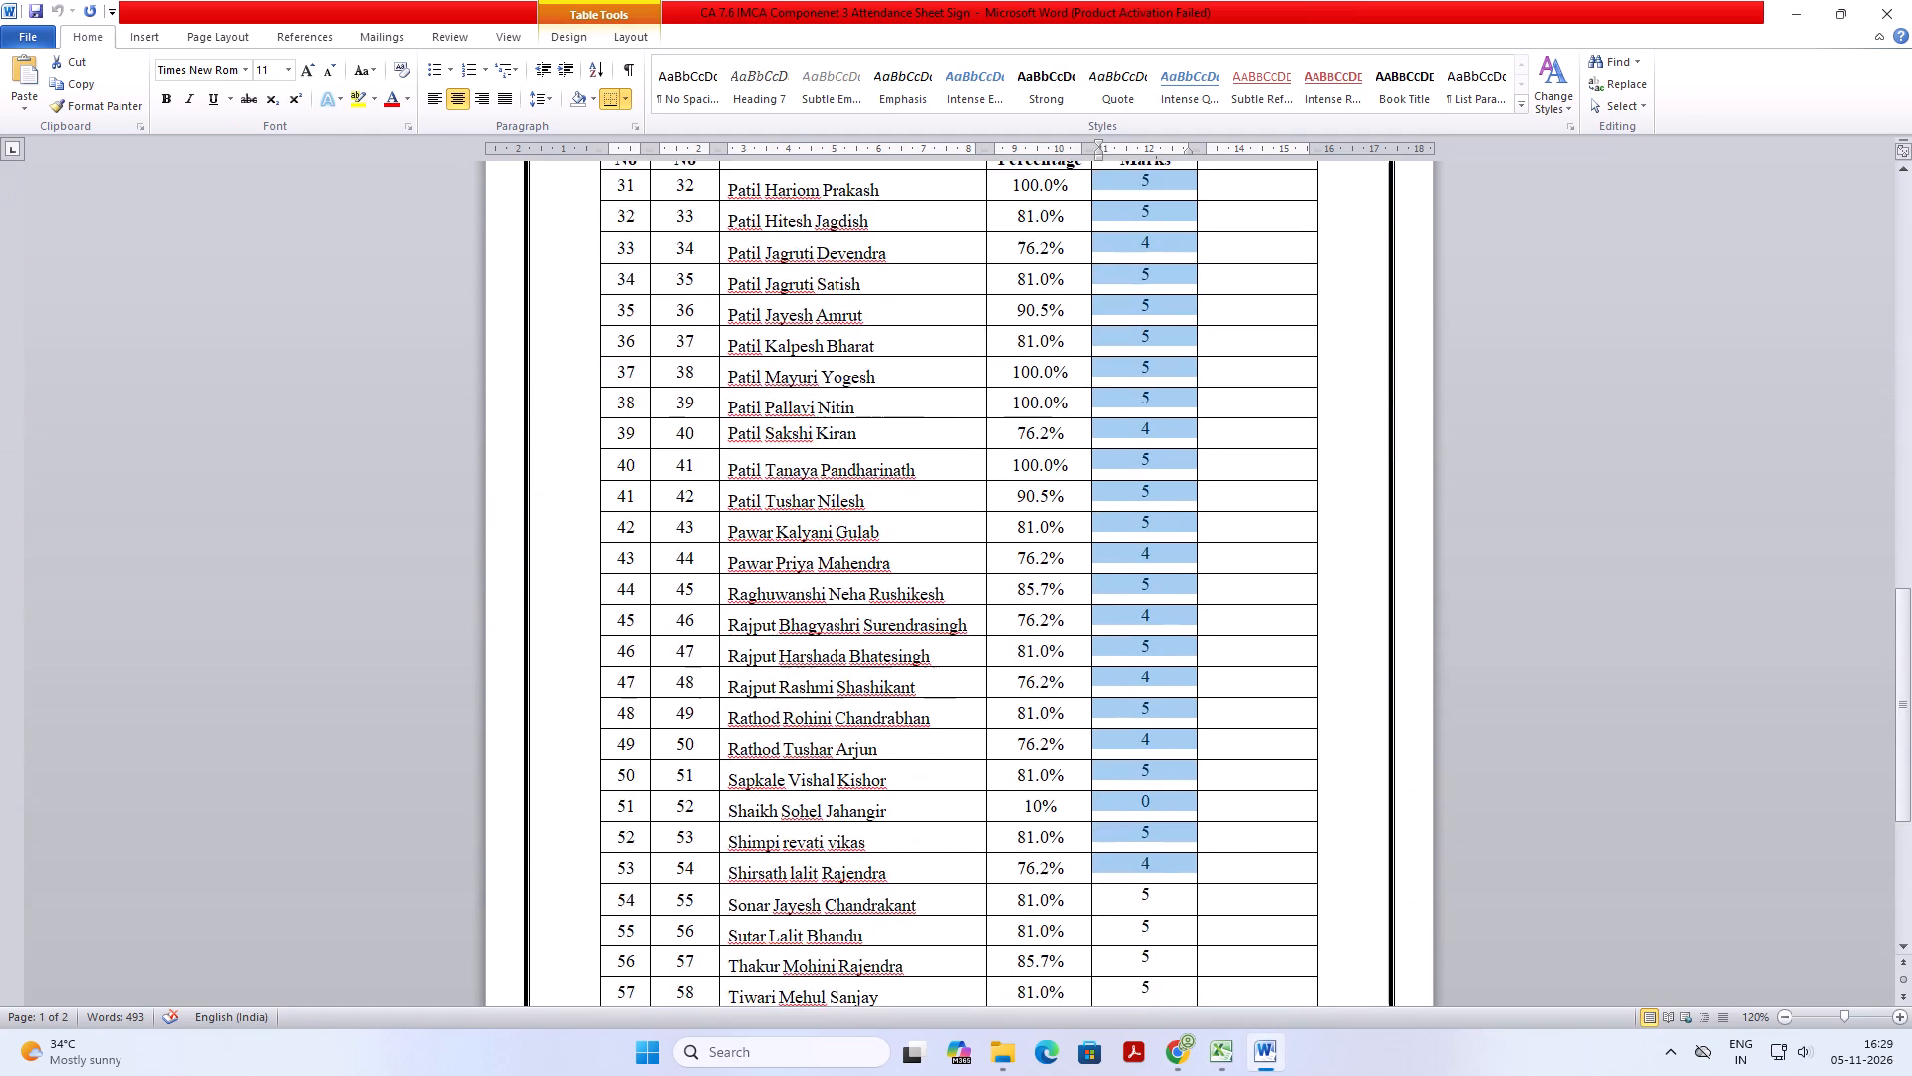
{"action": "scroll", "coordinate": [1136, 852], "scroll_direction": "down", "scroll_amount": 3}
{"action": "left_click_drag", "start_coordinate": [1136, 852], "coordinate": [1142, 910]}
{"action": "scroll", "coordinate": [1136, 858], "scroll_direction": "up", "scroll_amount": 1}
{"action": "key", "text": "ctrl+c"}
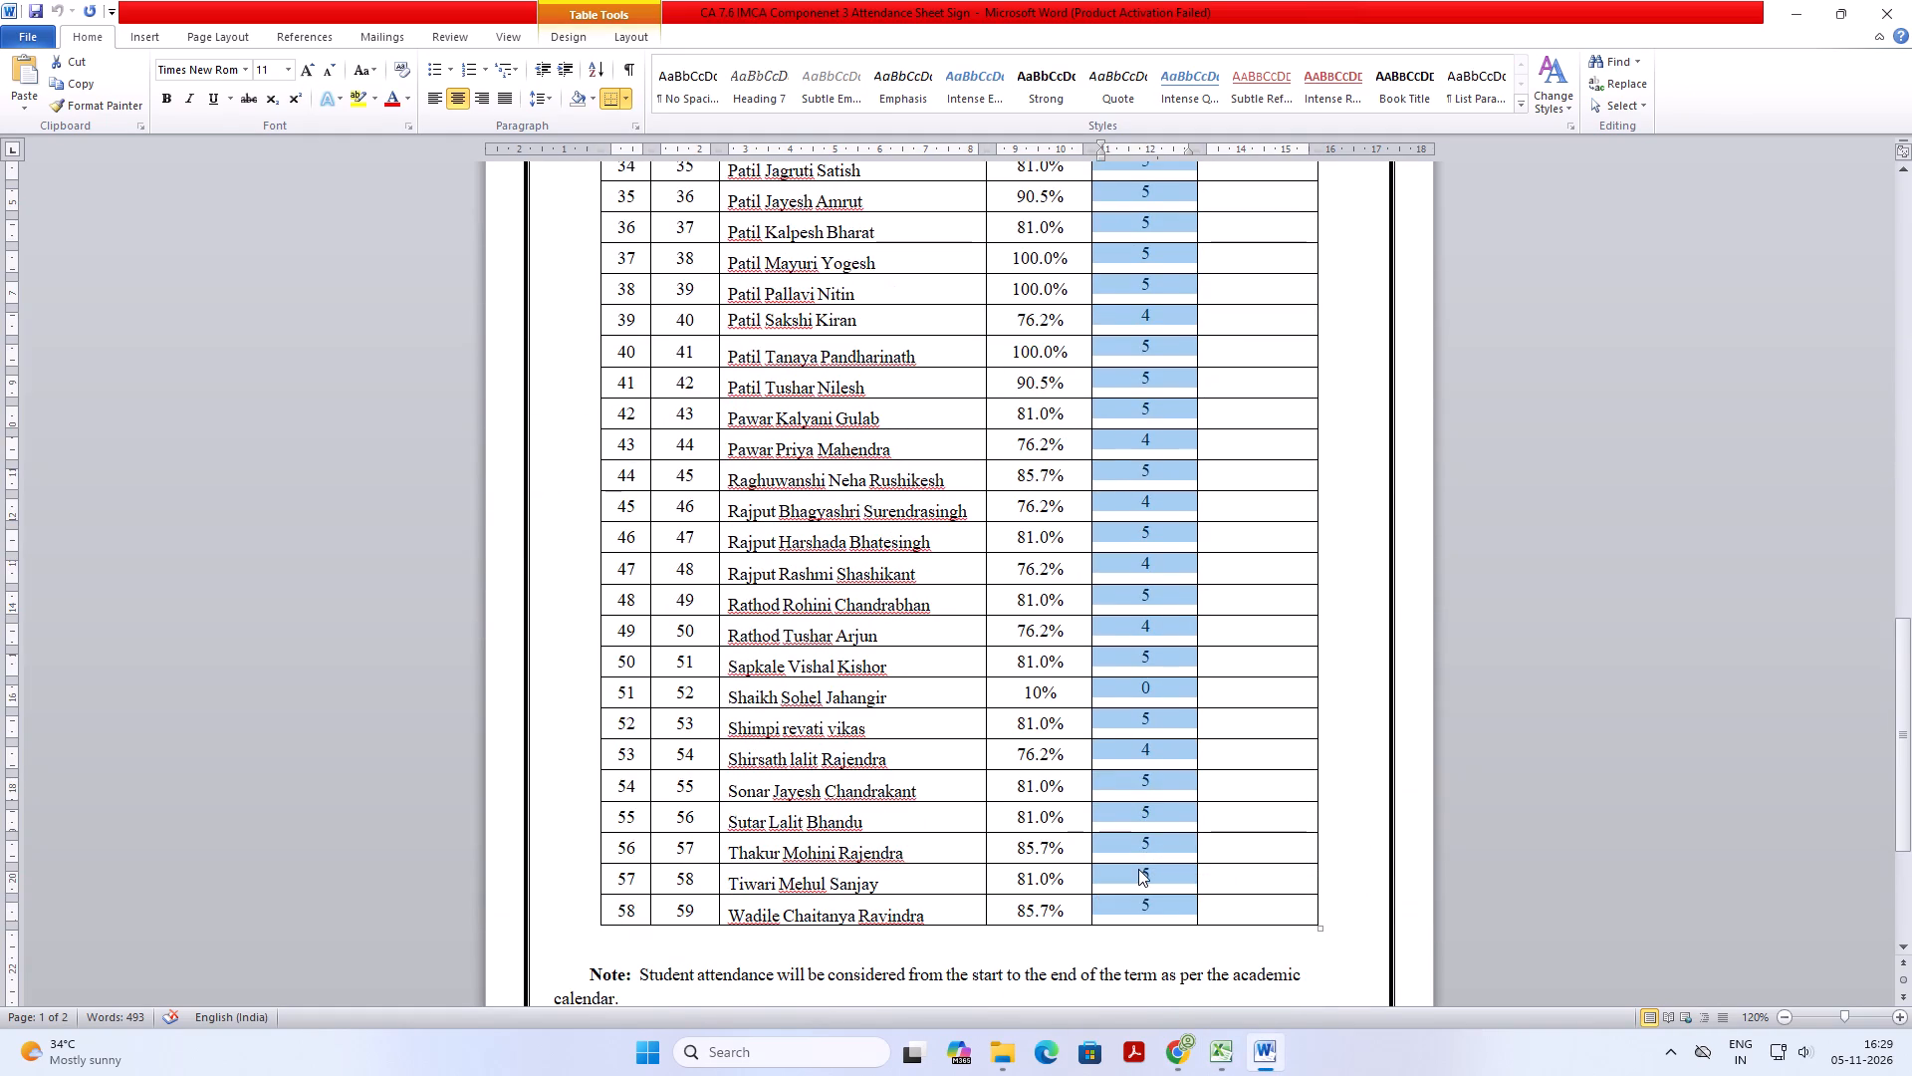
{"action": "key", "text": "ctrl+c"}
Switch to the Excel attainment workbook and paste the marks into the Attendance column from roll number 32, matching the destination formatting.
{"action": "left_click", "coordinate": [1219, 1040]}
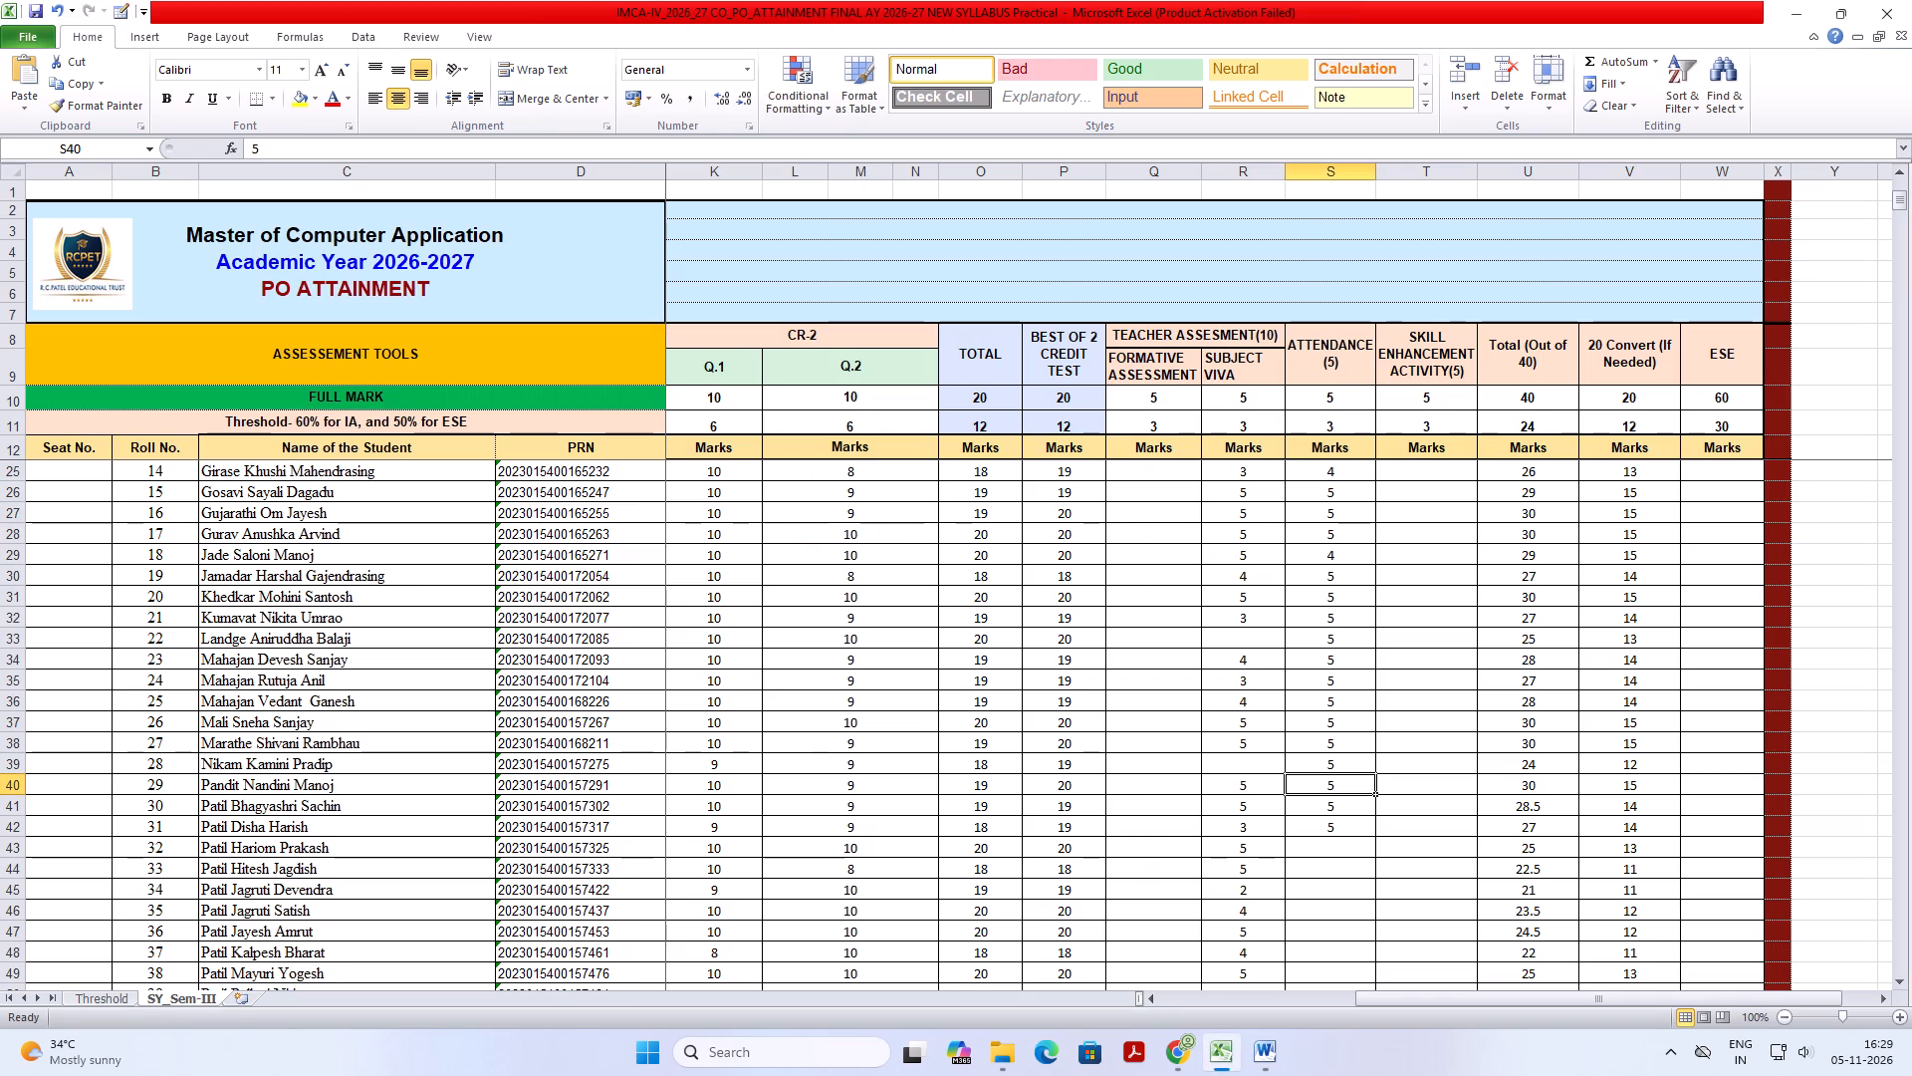
{"action": "left_click", "coordinate": [1340, 843]}
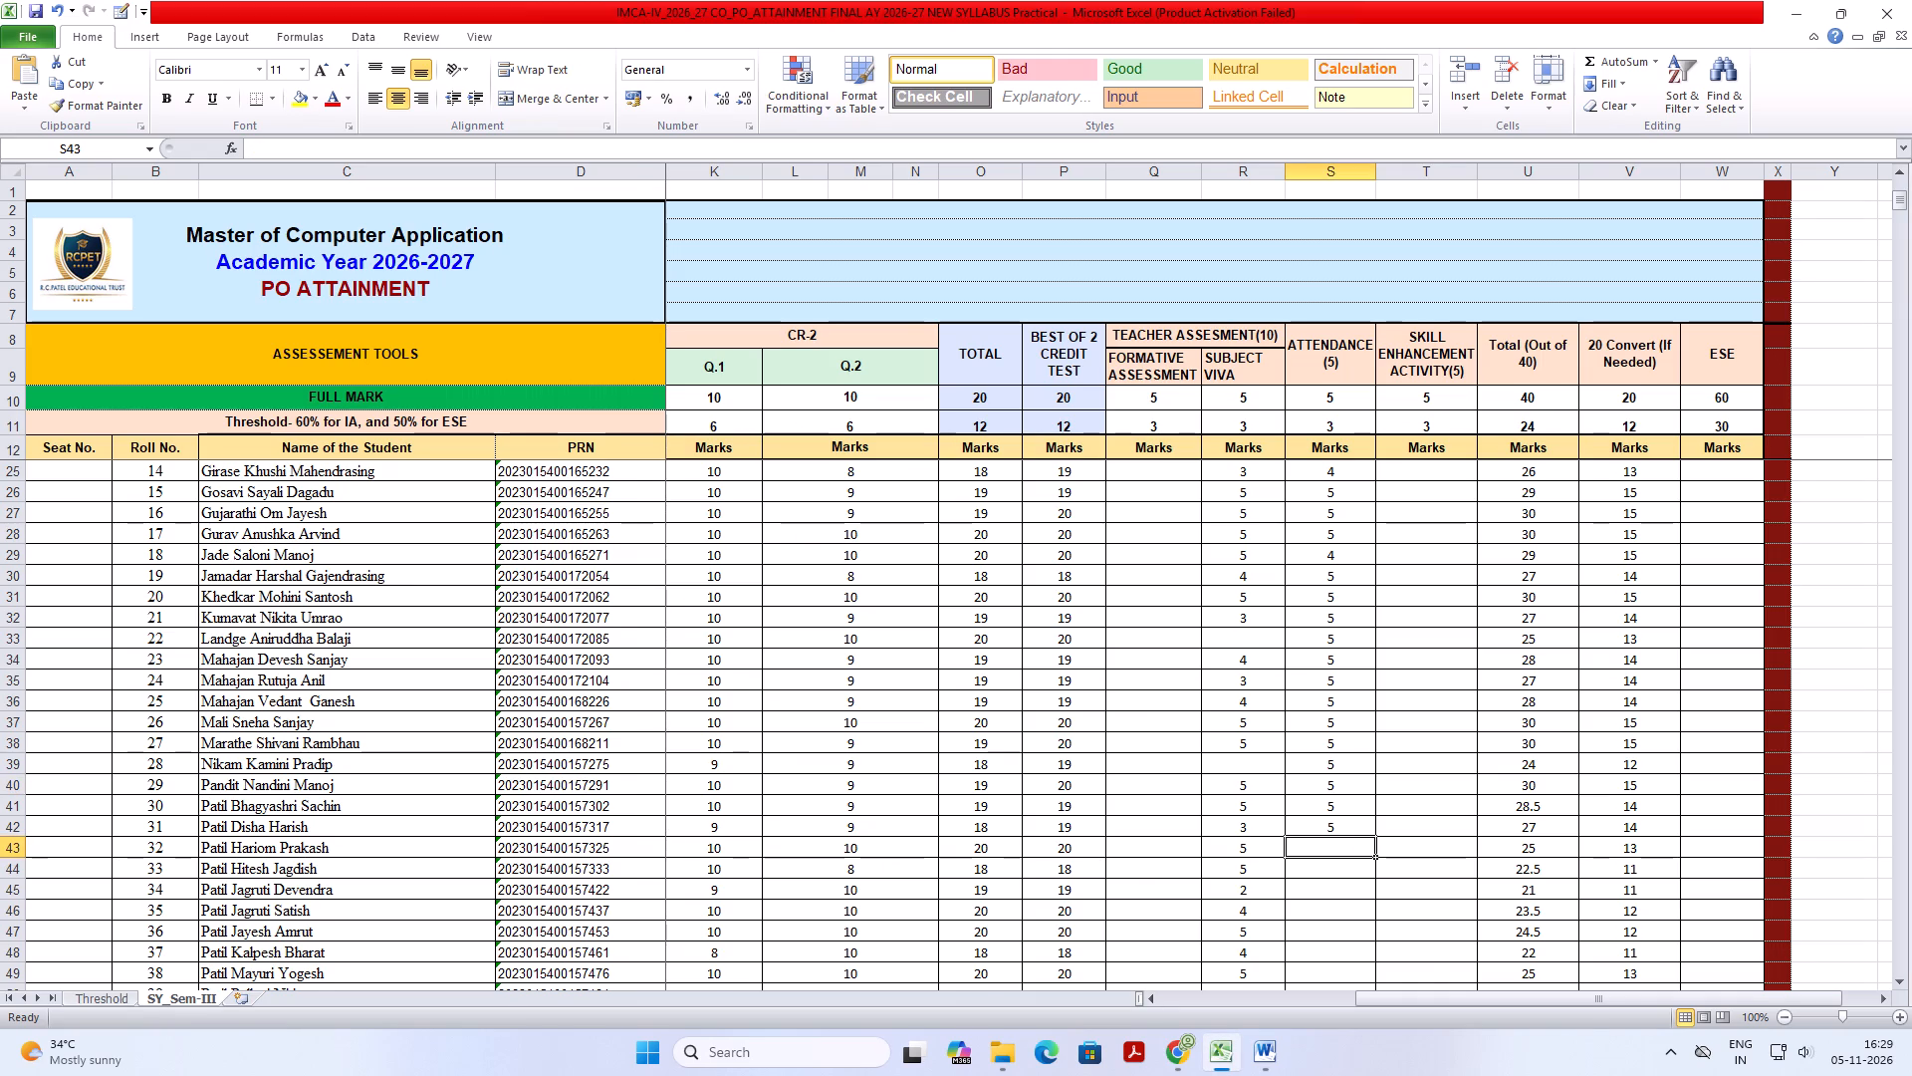
{"action": "key", "text": "ctrl+v"}
{"action": "scroll", "coordinate": [1340, 843], "scroll_direction": "down", "scroll_amount": 5}
{"action": "left_click", "coordinate": [1414, 916]}
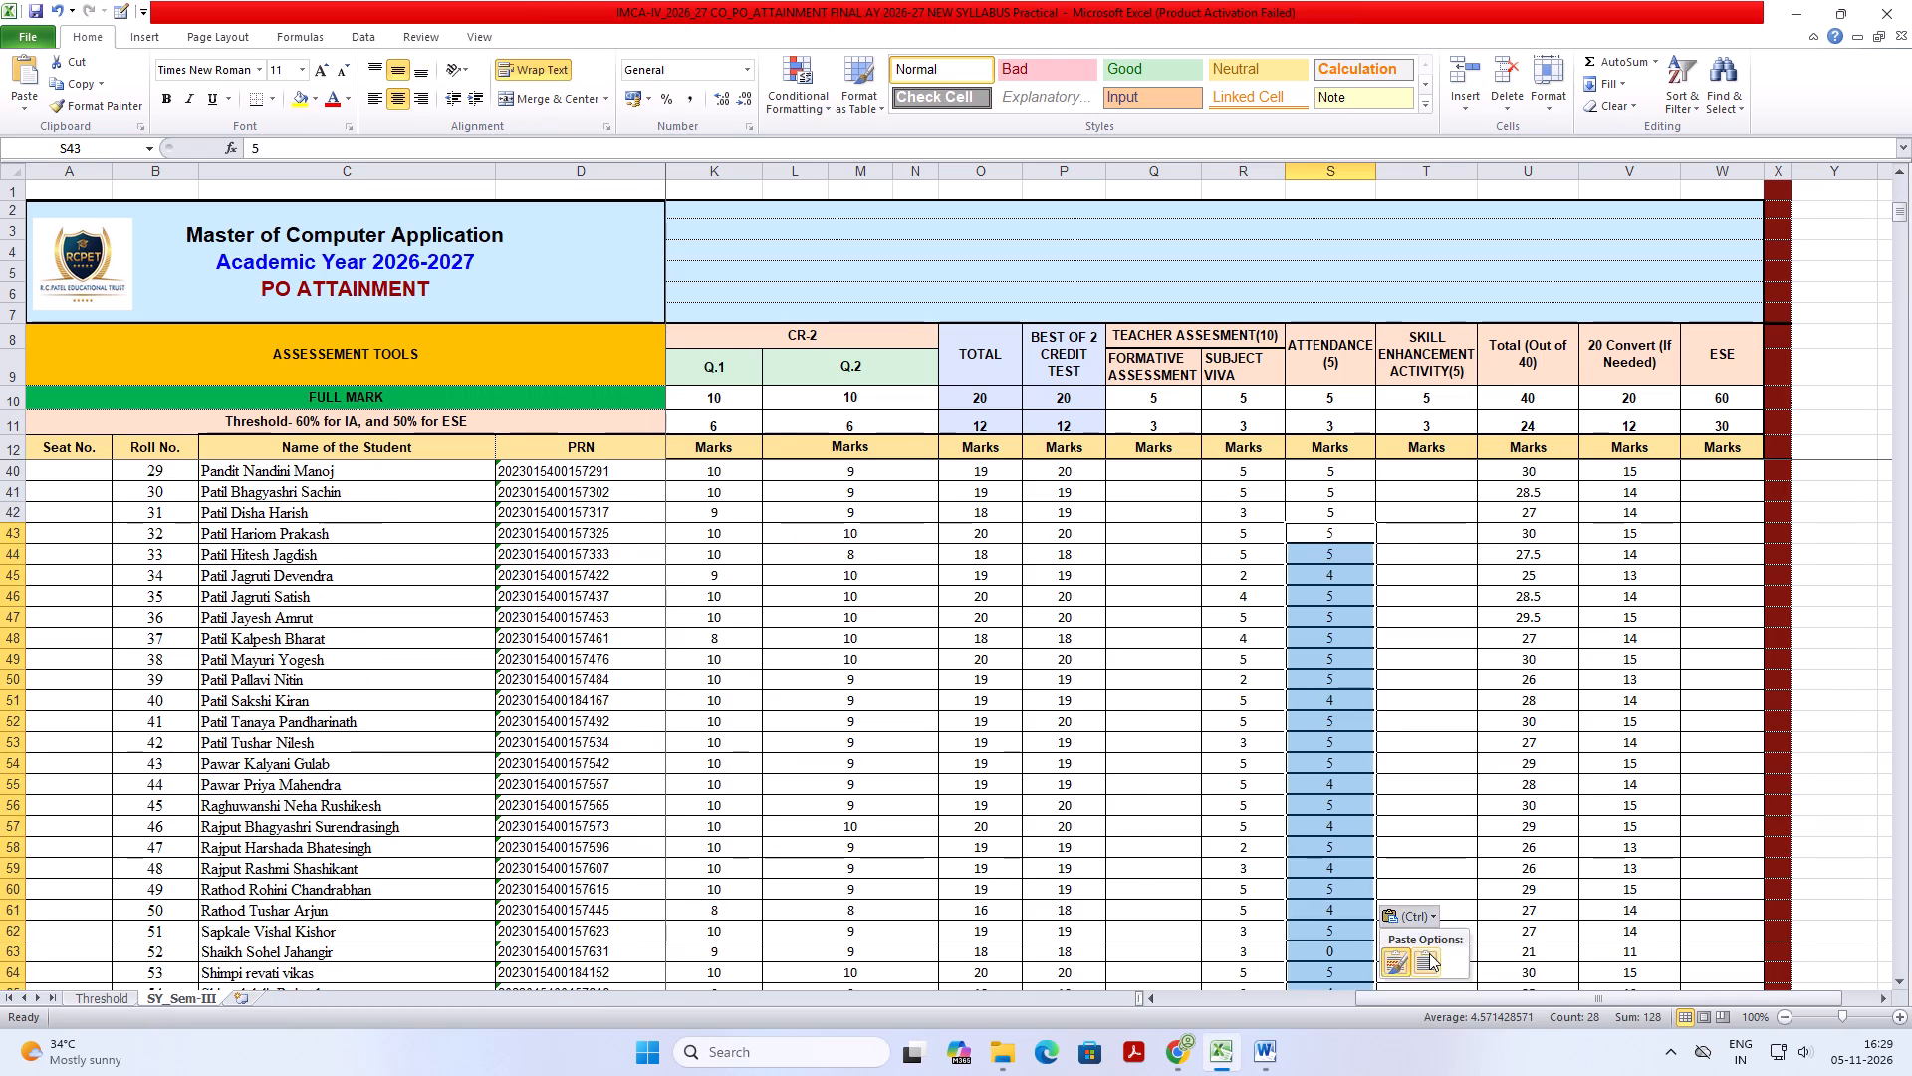
{"action": "left_click", "coordinate": [1429, 953]}
{"action": "scroll", "coordinate": [1304, 789], "scroll_direction": "down", "scroll_amount": 11}
{"action": "scroll", "coordinate": [1304, 789], "scroll_direction": "up", "scroll_amount": 5}
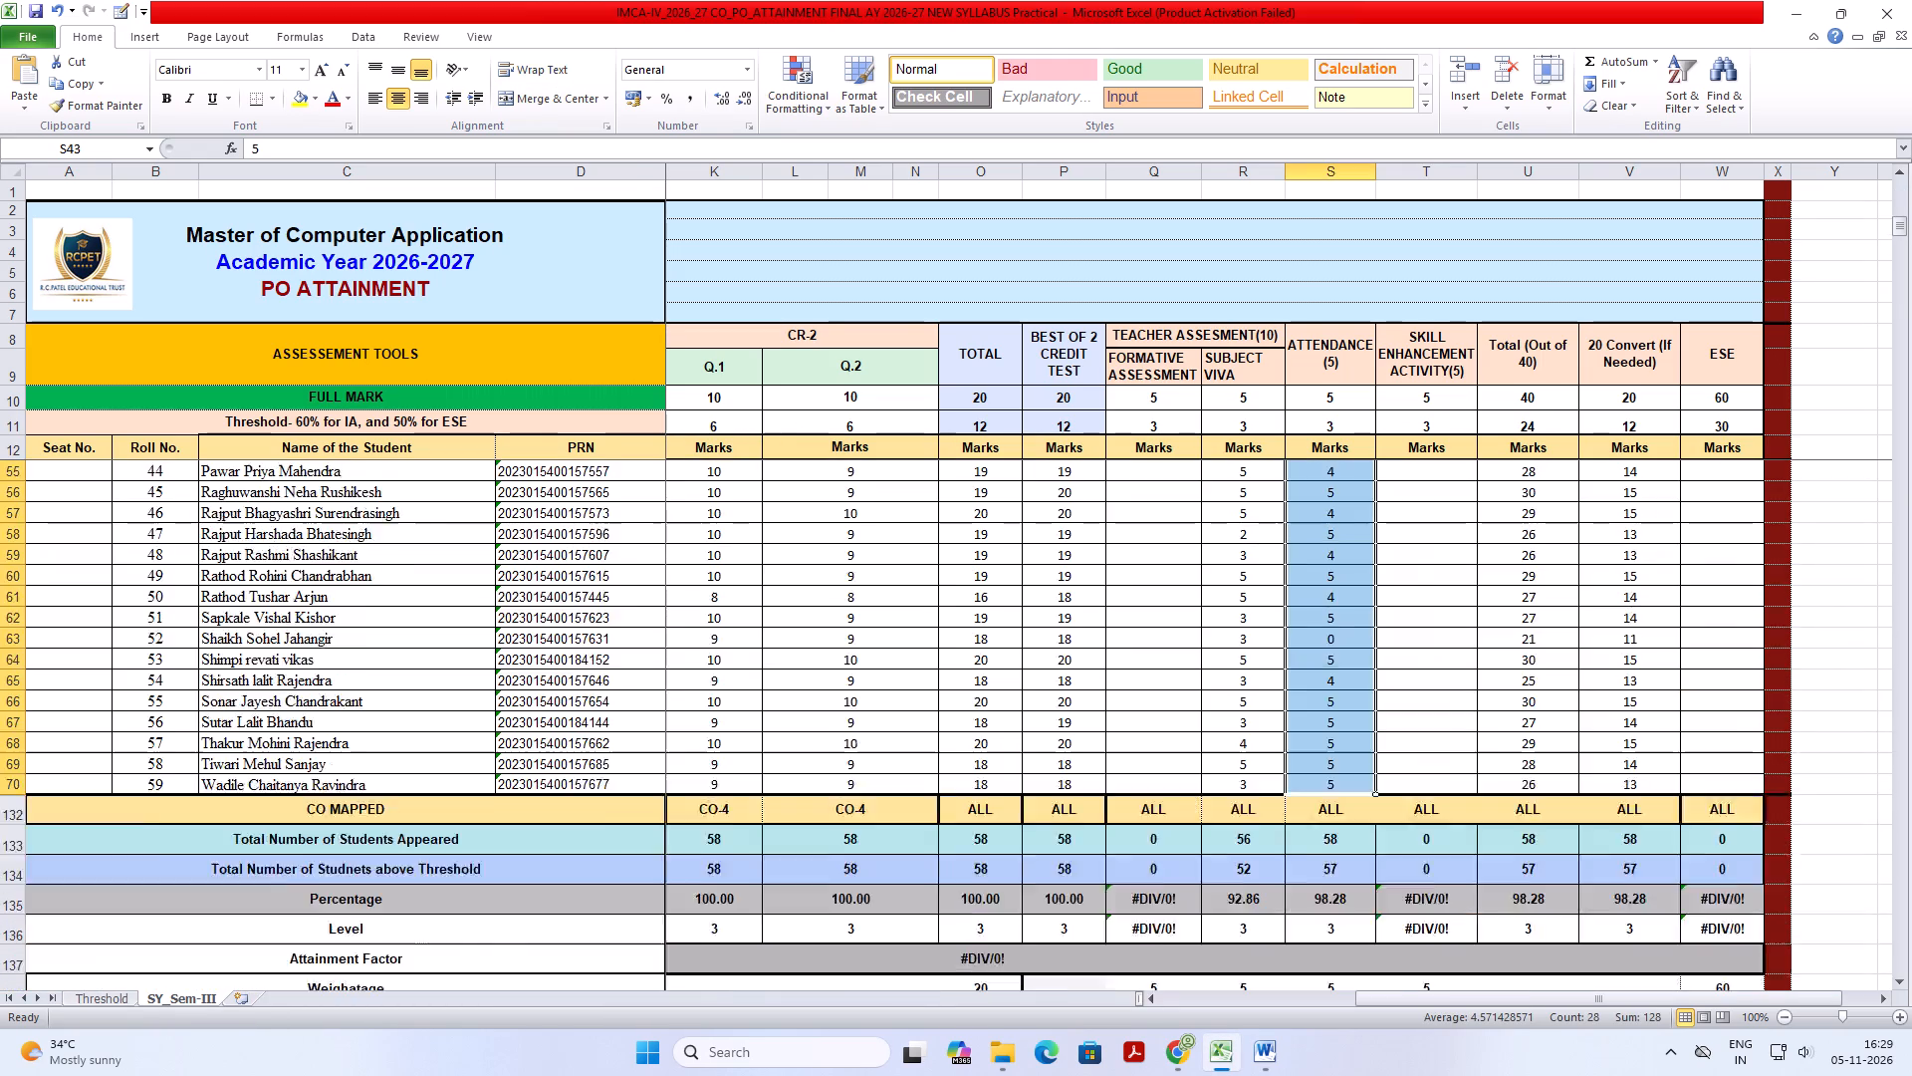
{"action": "scroll", "coordinate": [1304, 789], "scroll_direction": "up", "scroll_amount": 7}
{"action": "left_click", "coordinate": [1459, 676]}
{"action": "scroll", "coordinate": [1433, 679], "scroll_direction": "up", "scroll_amount": 15}
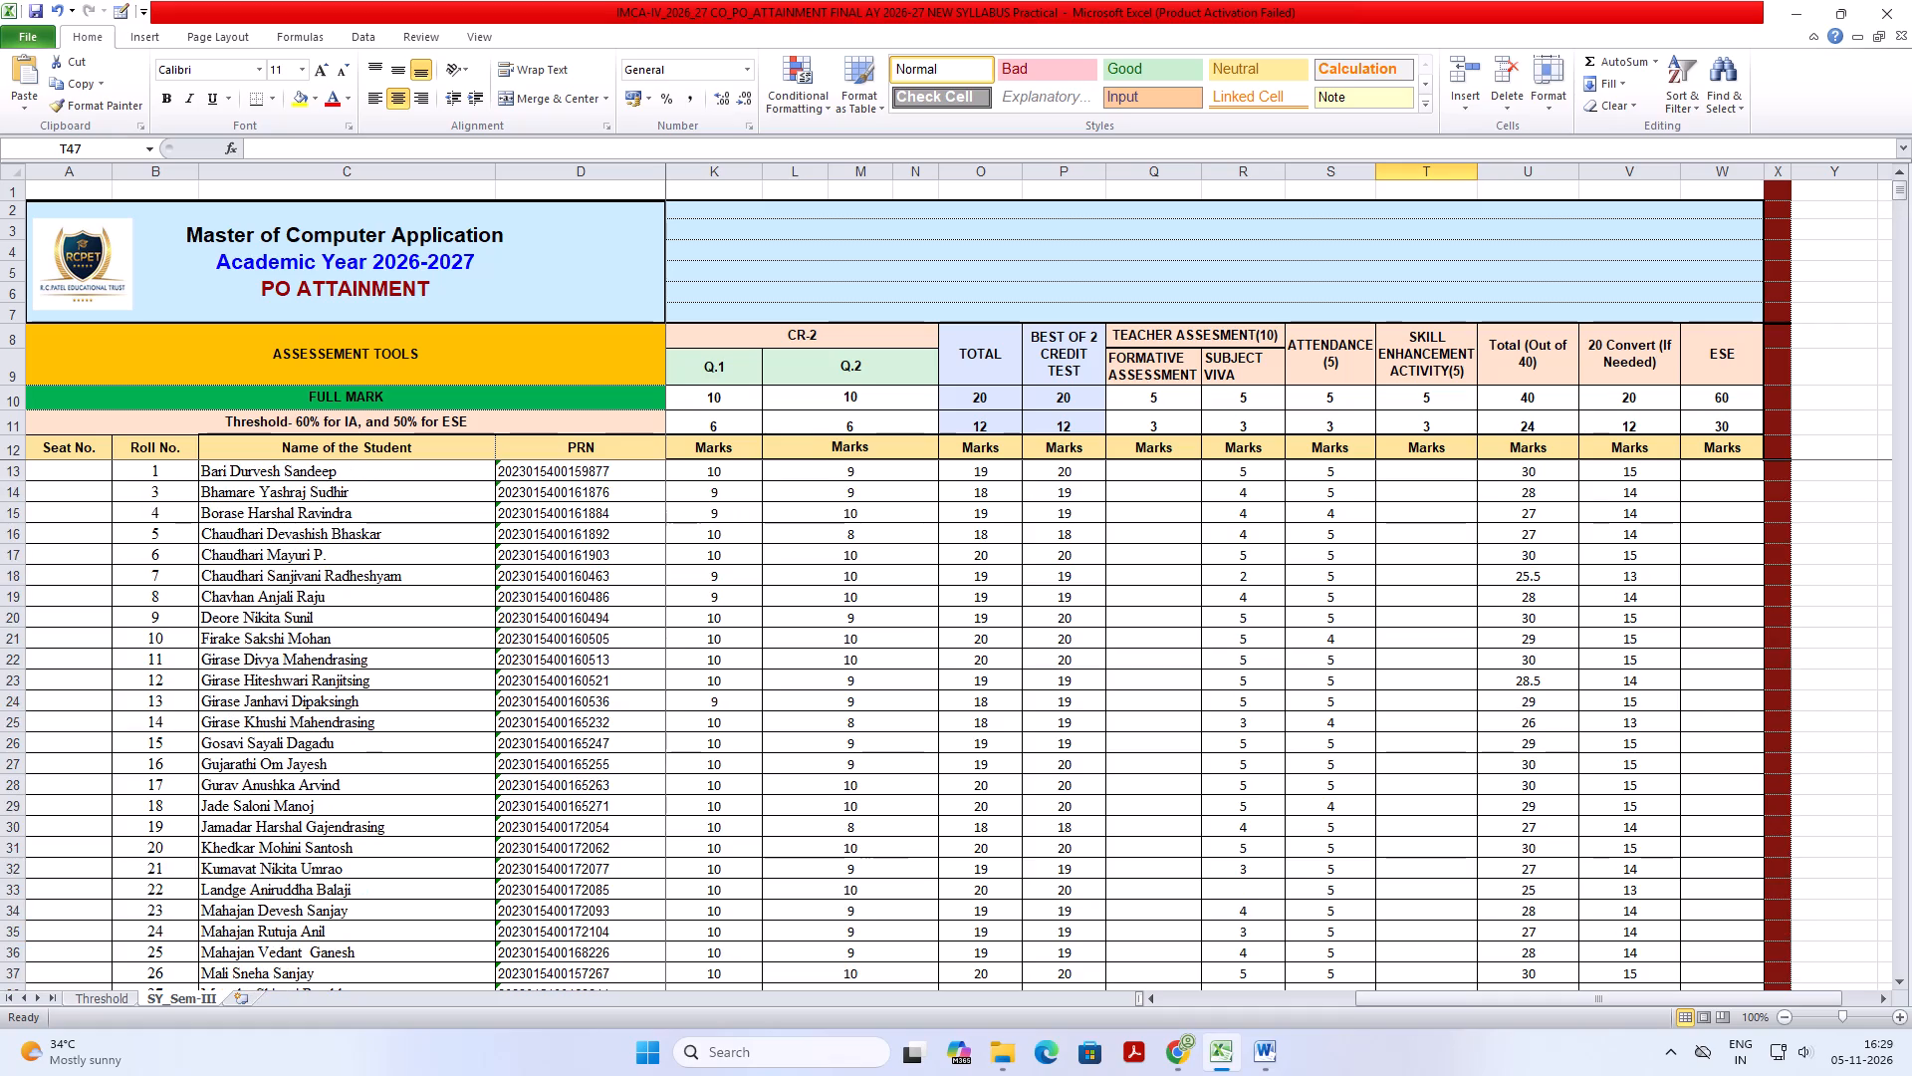
{"action": "scroll", "coordinate": [1423, 682], "scroll_direction": "up", "scroll_amount": 7}
{"action": "scroll", "coordinate": [1265, 634], "scroll_direction": "up", "scroll_amount": 3}
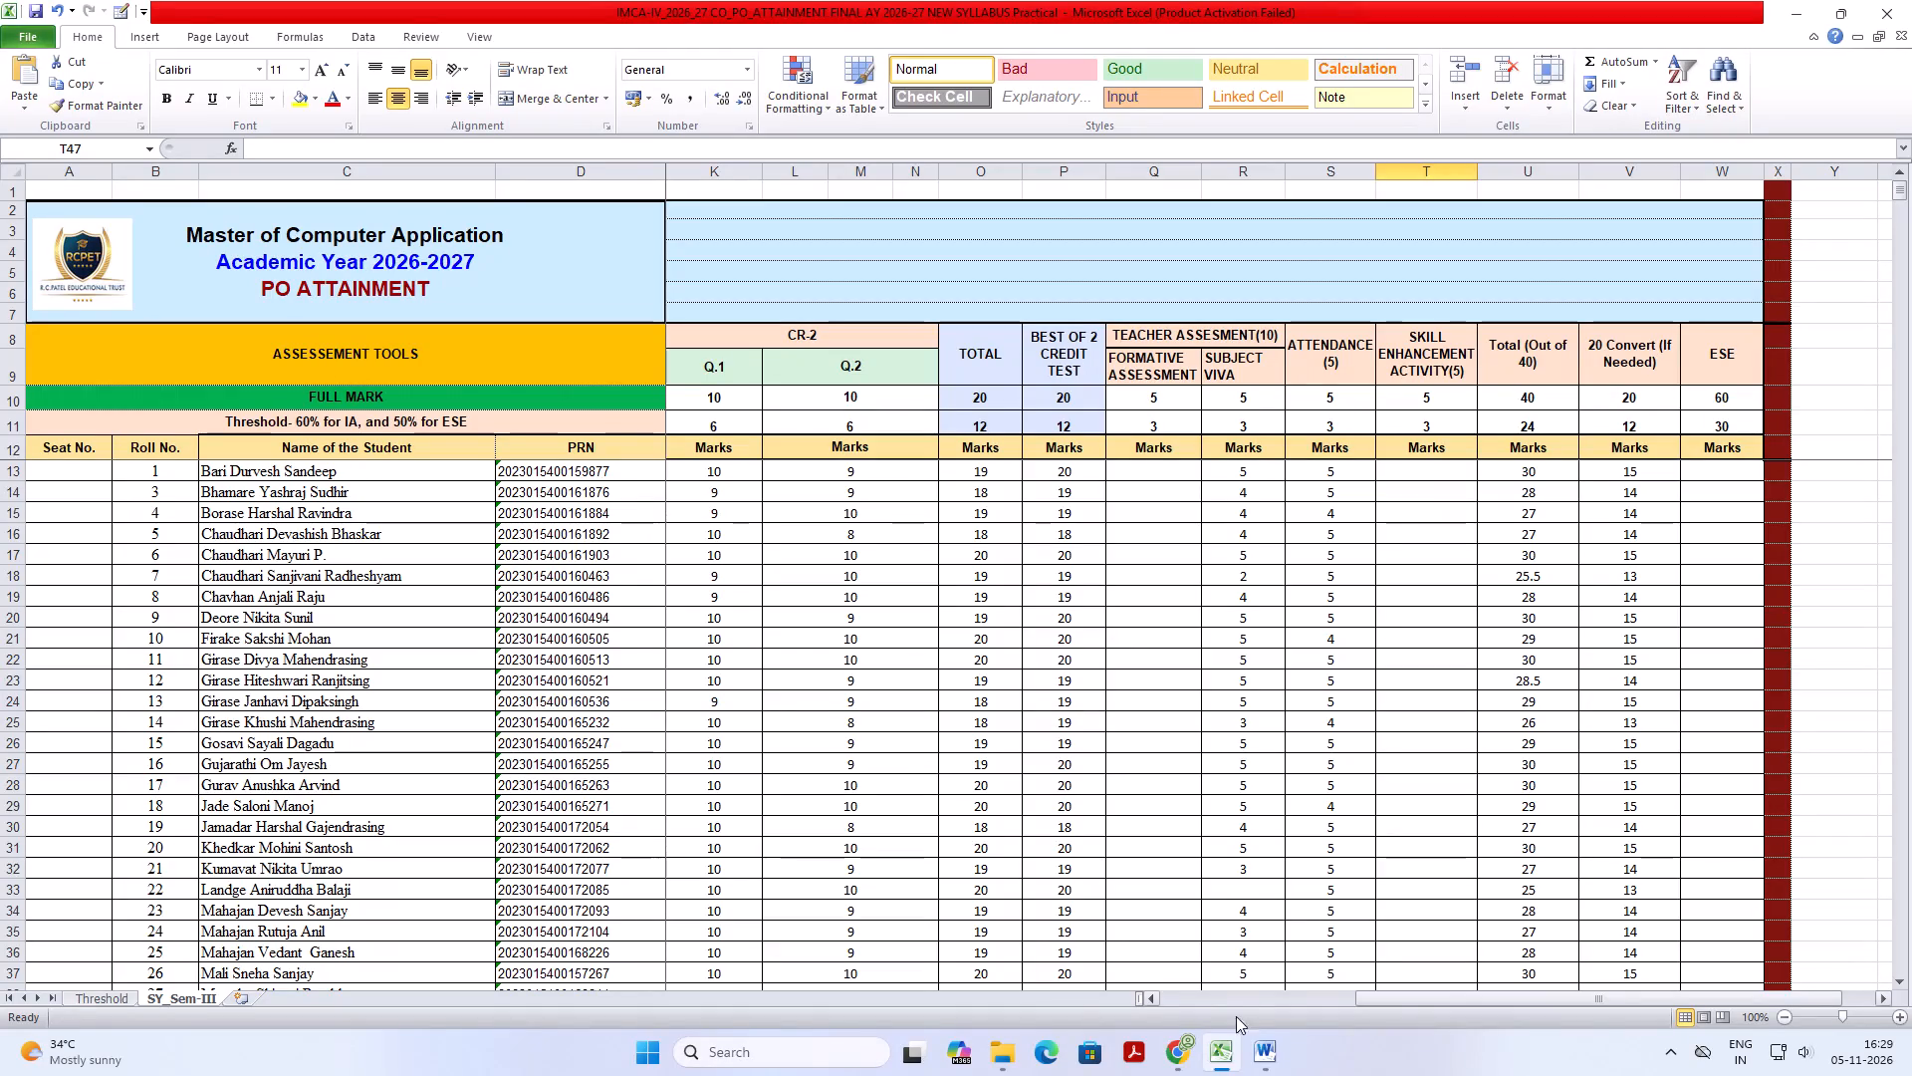
Review the CA 7.6 attendance document in Word from the last rows back to the heading, and close it.
{"action": "left_click", "coordinate": [1255, 922]}
{"action": "scroll", "coordinate": [950, 708], "scroll_direction": "down", "scroll_amount": 4}
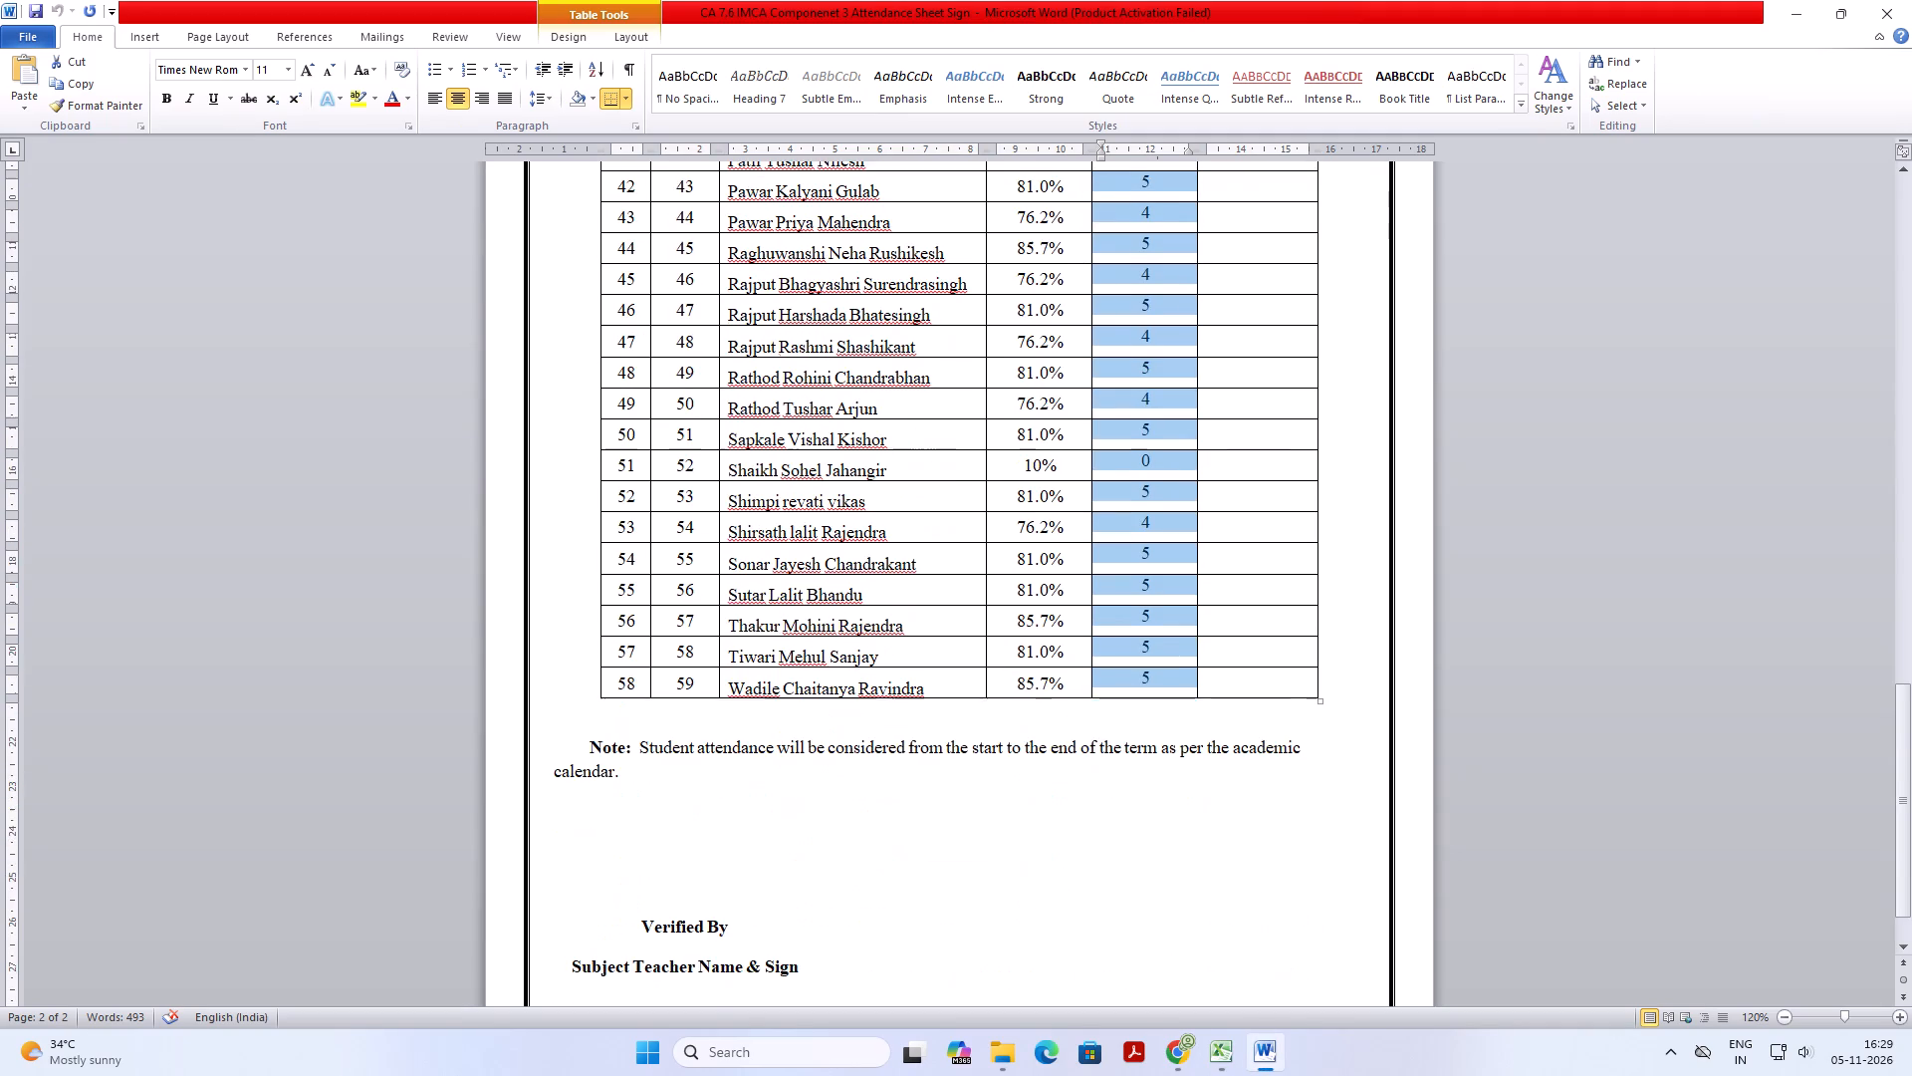
{"action": "scroll", "coordinate": [950, 708], "scroll_direction": "down", "scroll_amount": 6}
{"action": "scroll", "coordinate": [950, 708], "scroll_direction": "up", "scroll_amount": 20}
{"action": "scroll", "coordinate": [950, 708], "scroll_direction": "up", "scroll_amount": 7}
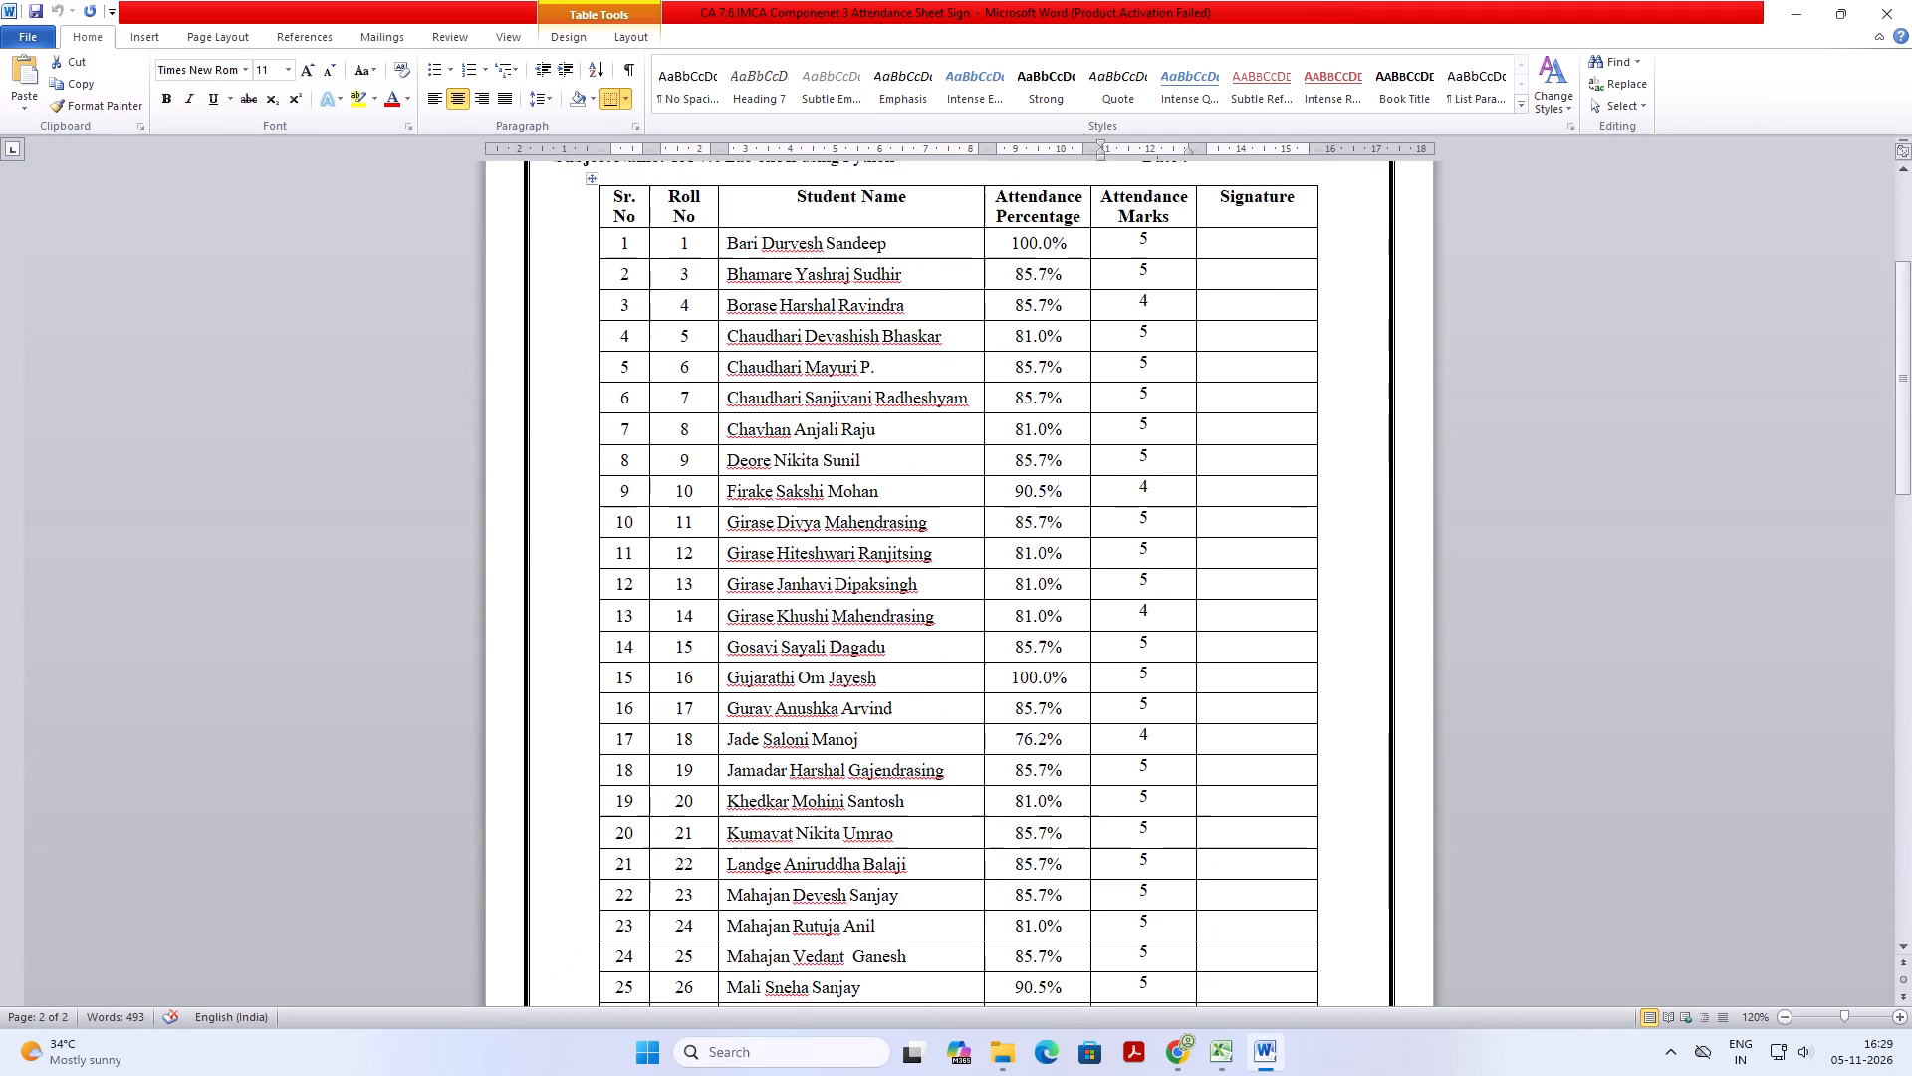
{"action": "scroll", "coordinate": [950, 708], "scroll_direction": "up", "scroll_amount": 15}
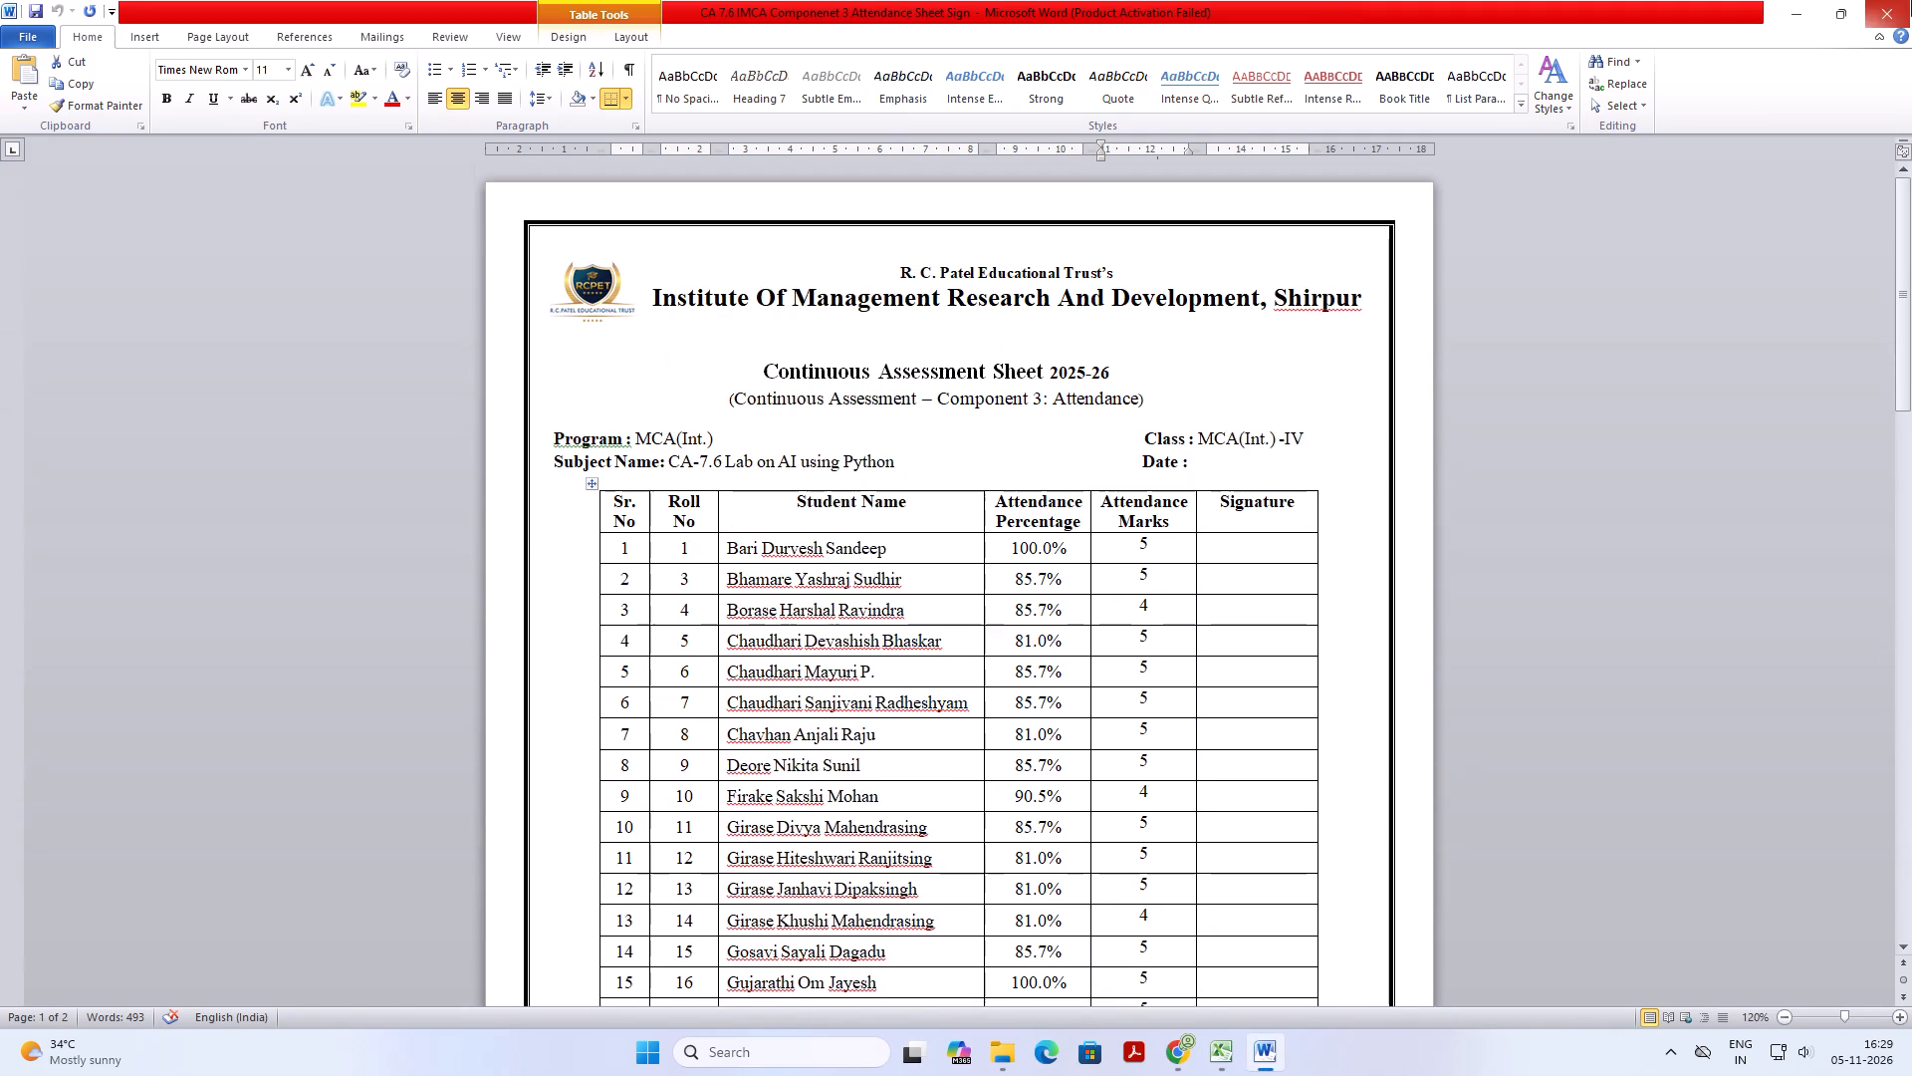
{"action": "left_click", "coordinate": [1891, 6]}
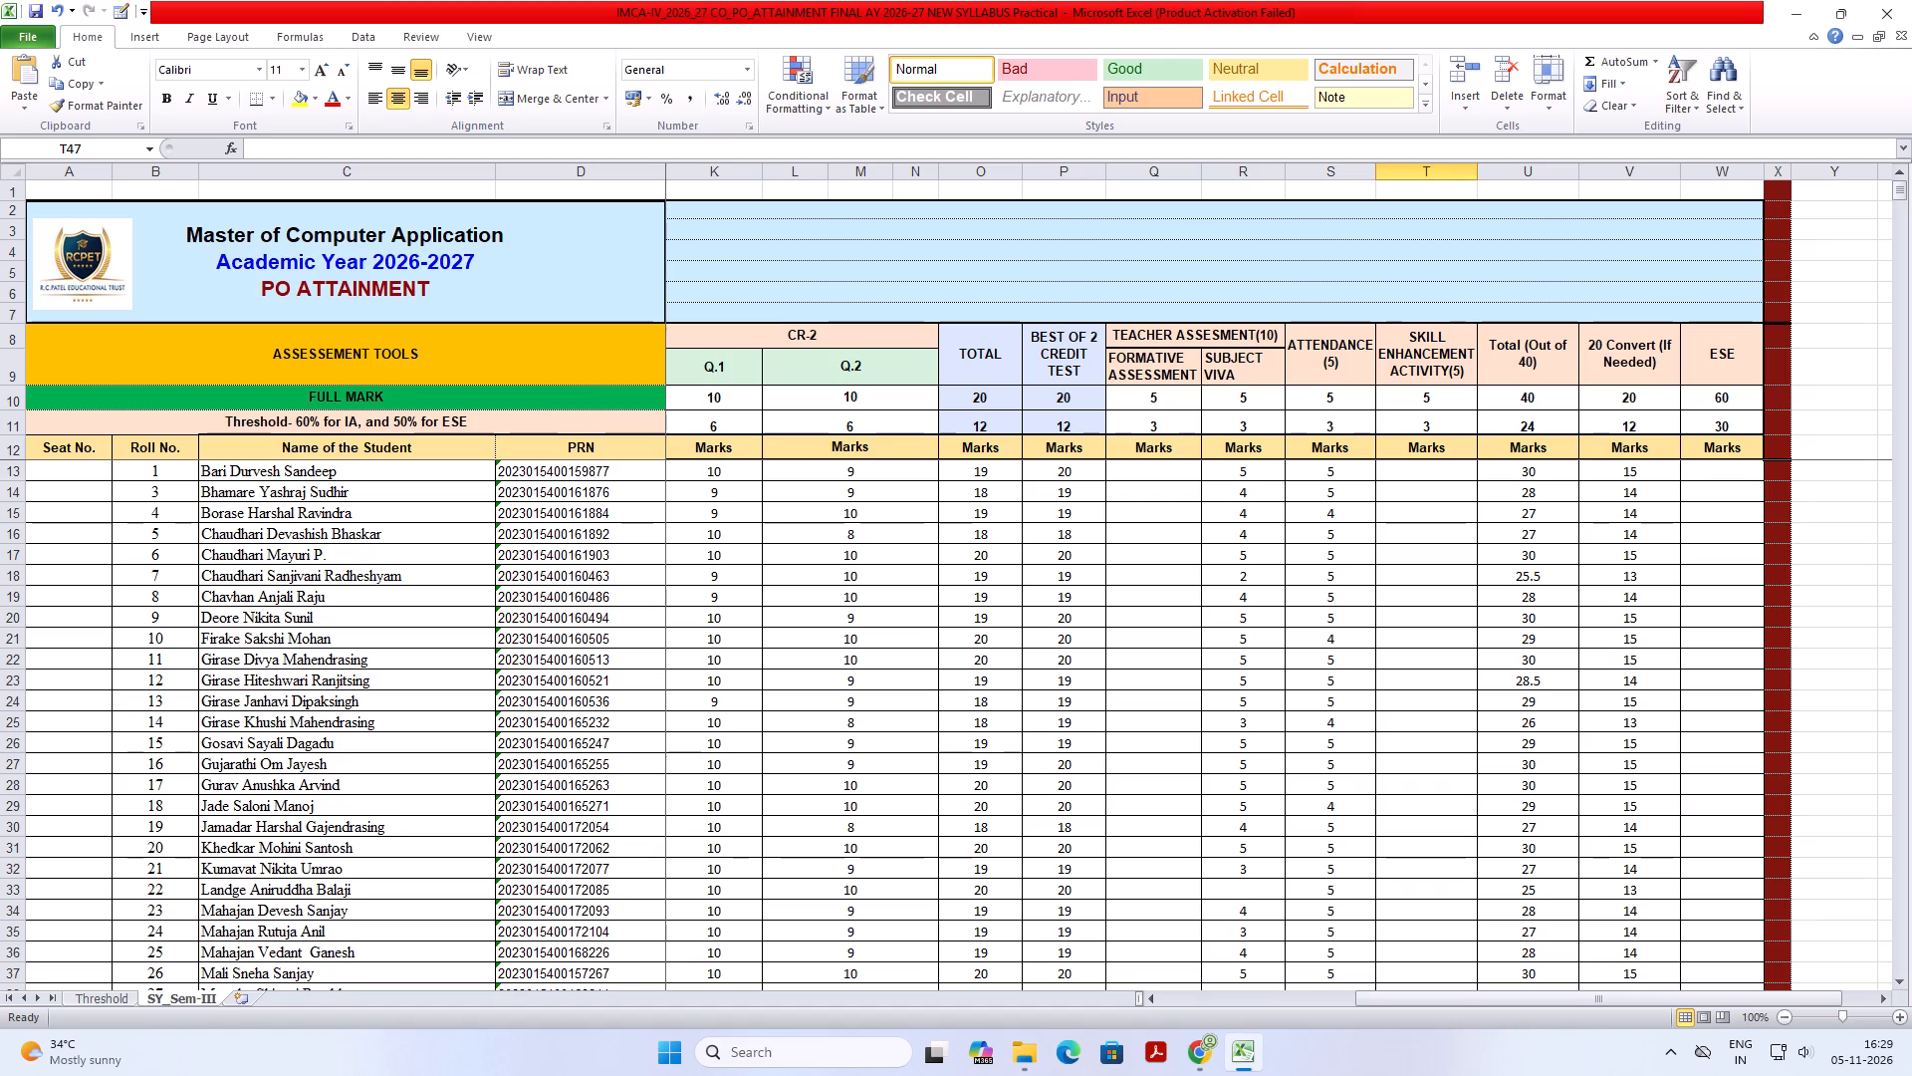
Save the IMCA-IV 2026-27 Practical attainment workbook and close it.
{"action": "left_click", "coordinate": [1177, 470]}
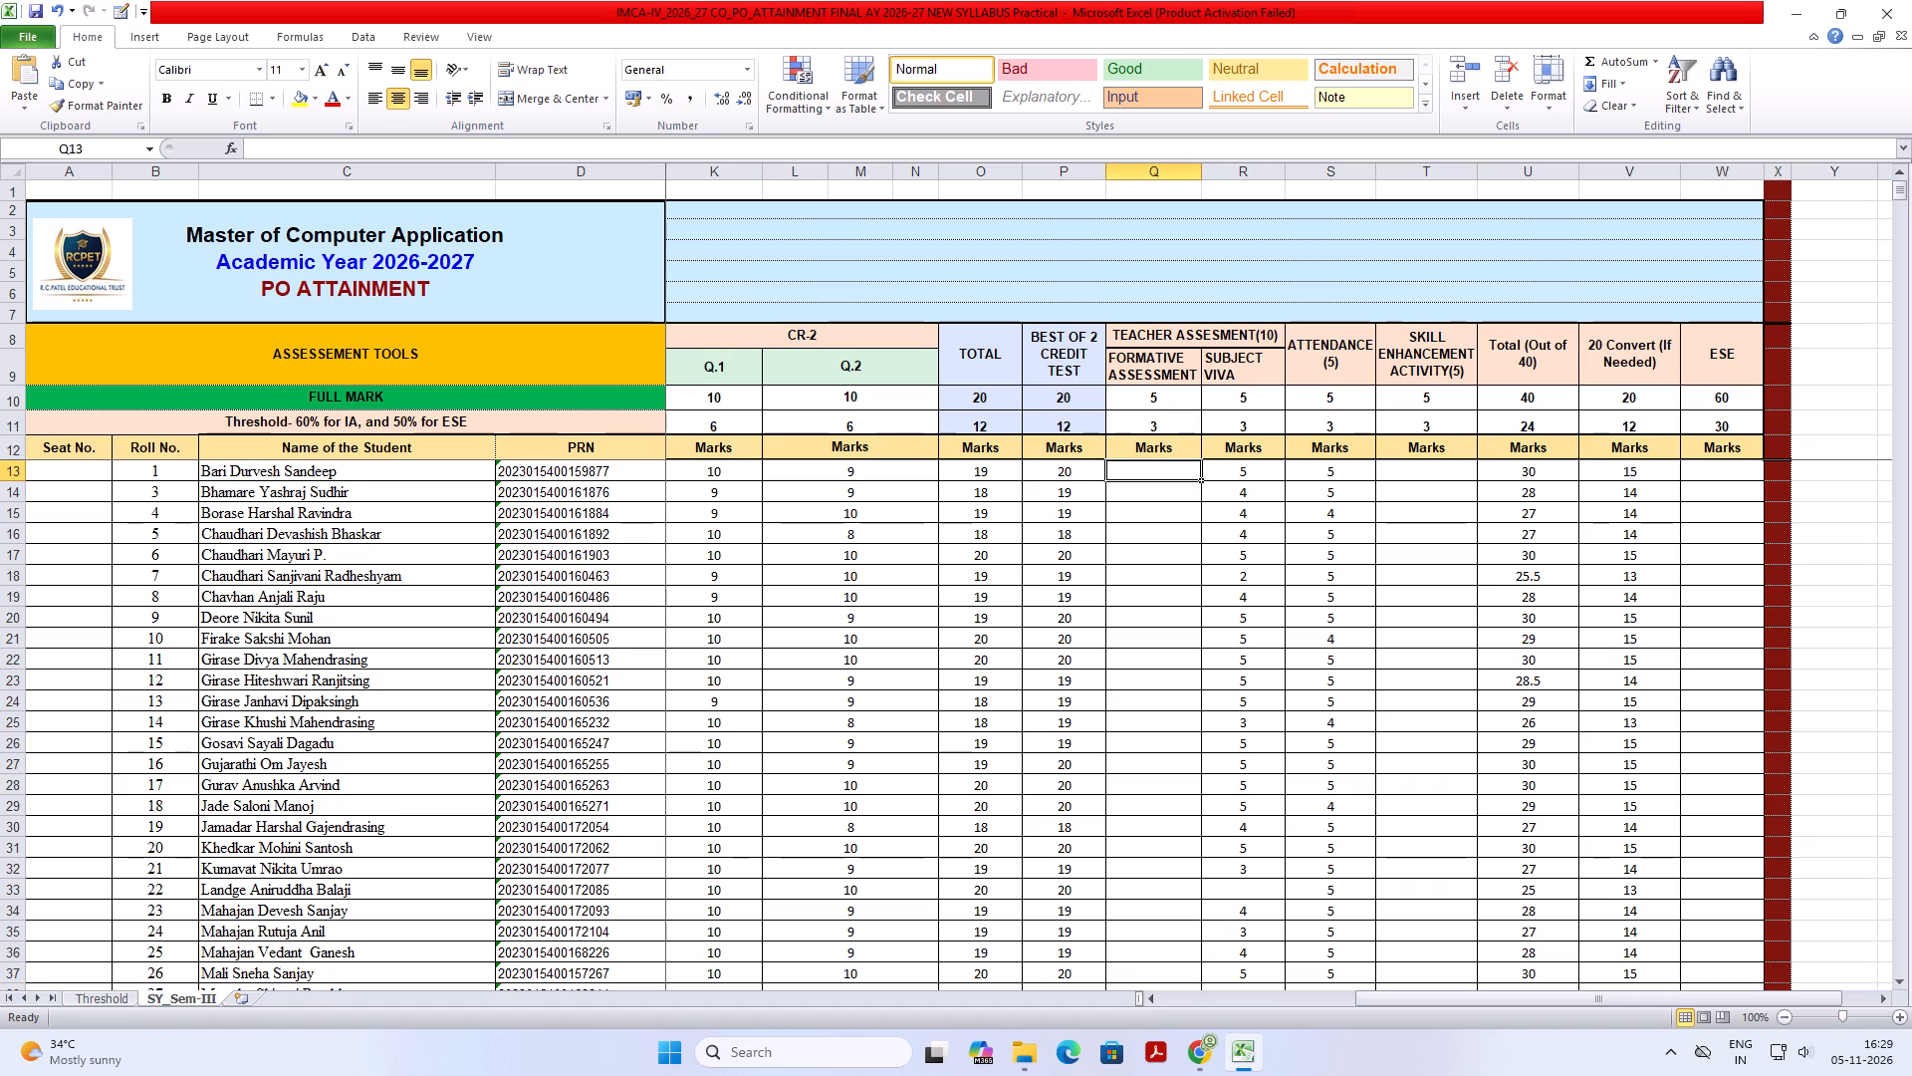
{"action": "left_click", "coordinate": [1318, 819]}
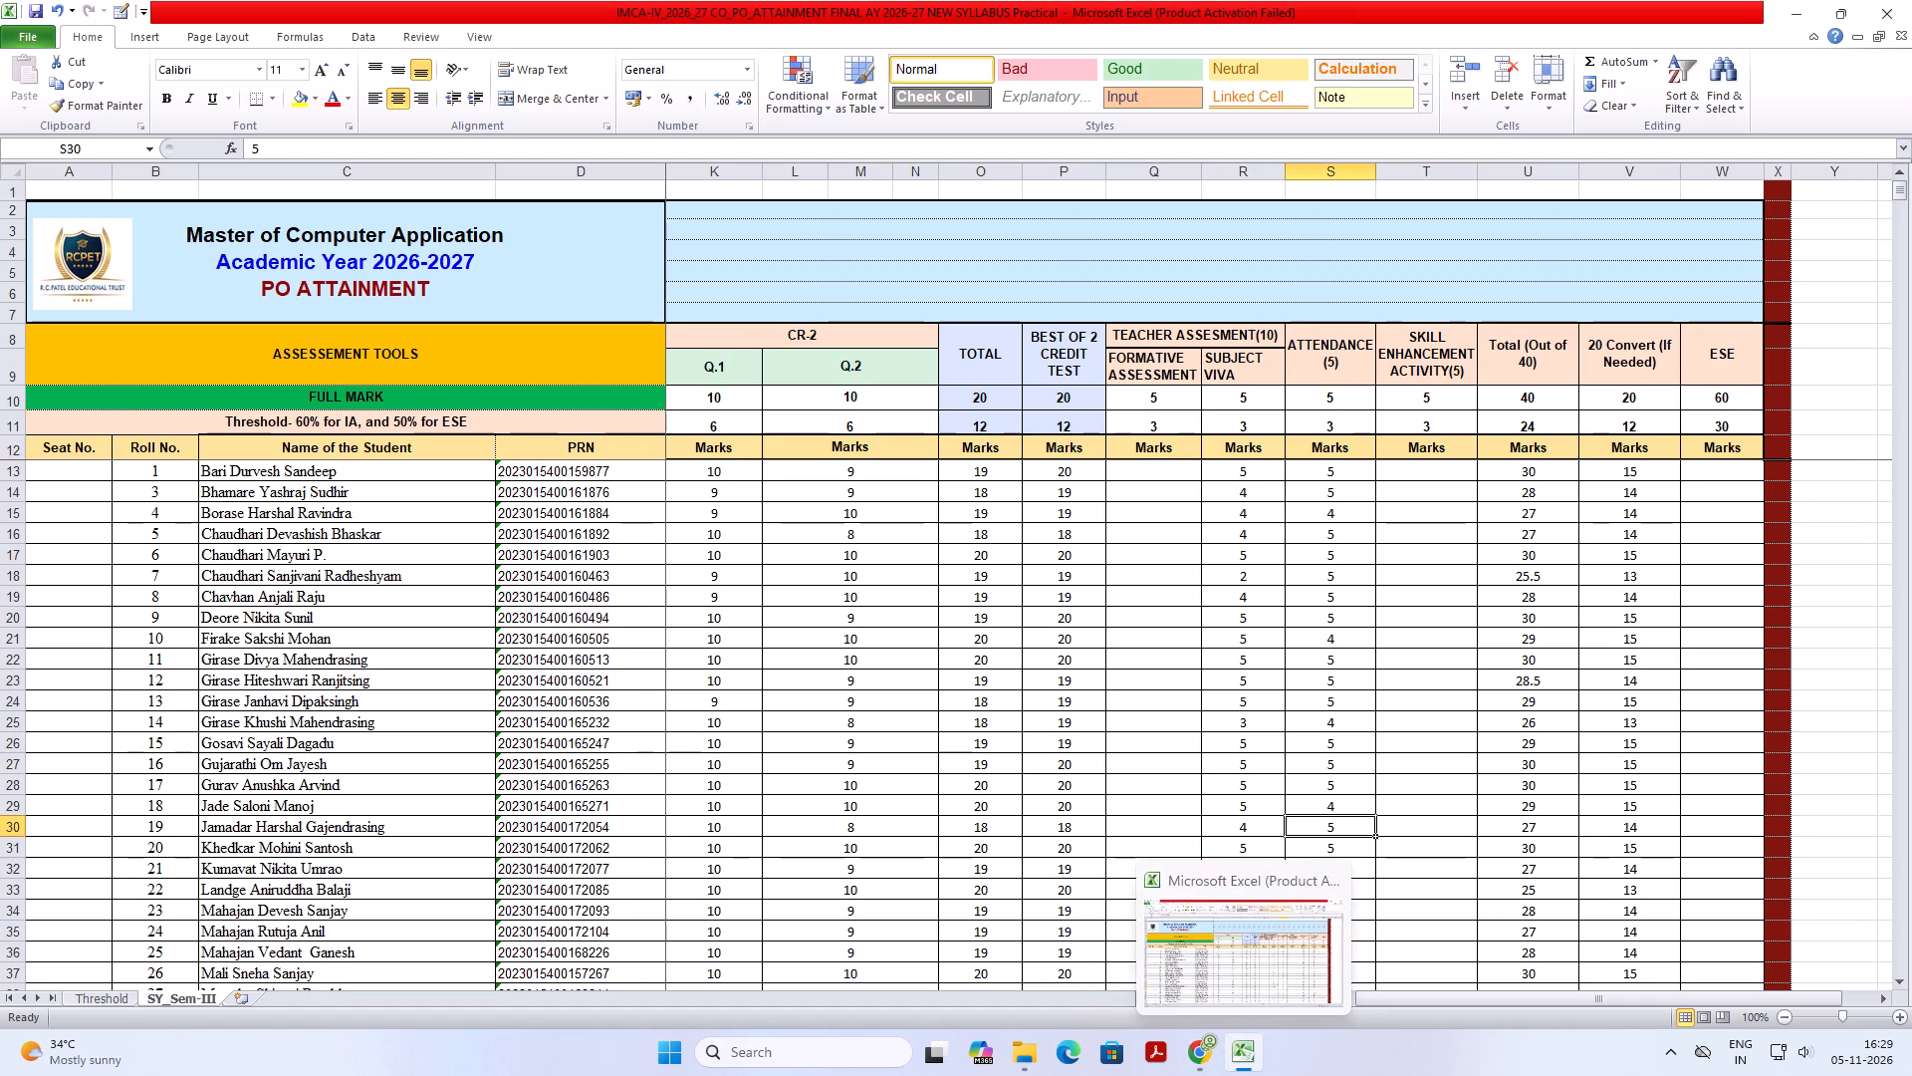
{"action": "key", "text": "ctrl+s"}
{"action": "key", "text": "ctrl+s"}
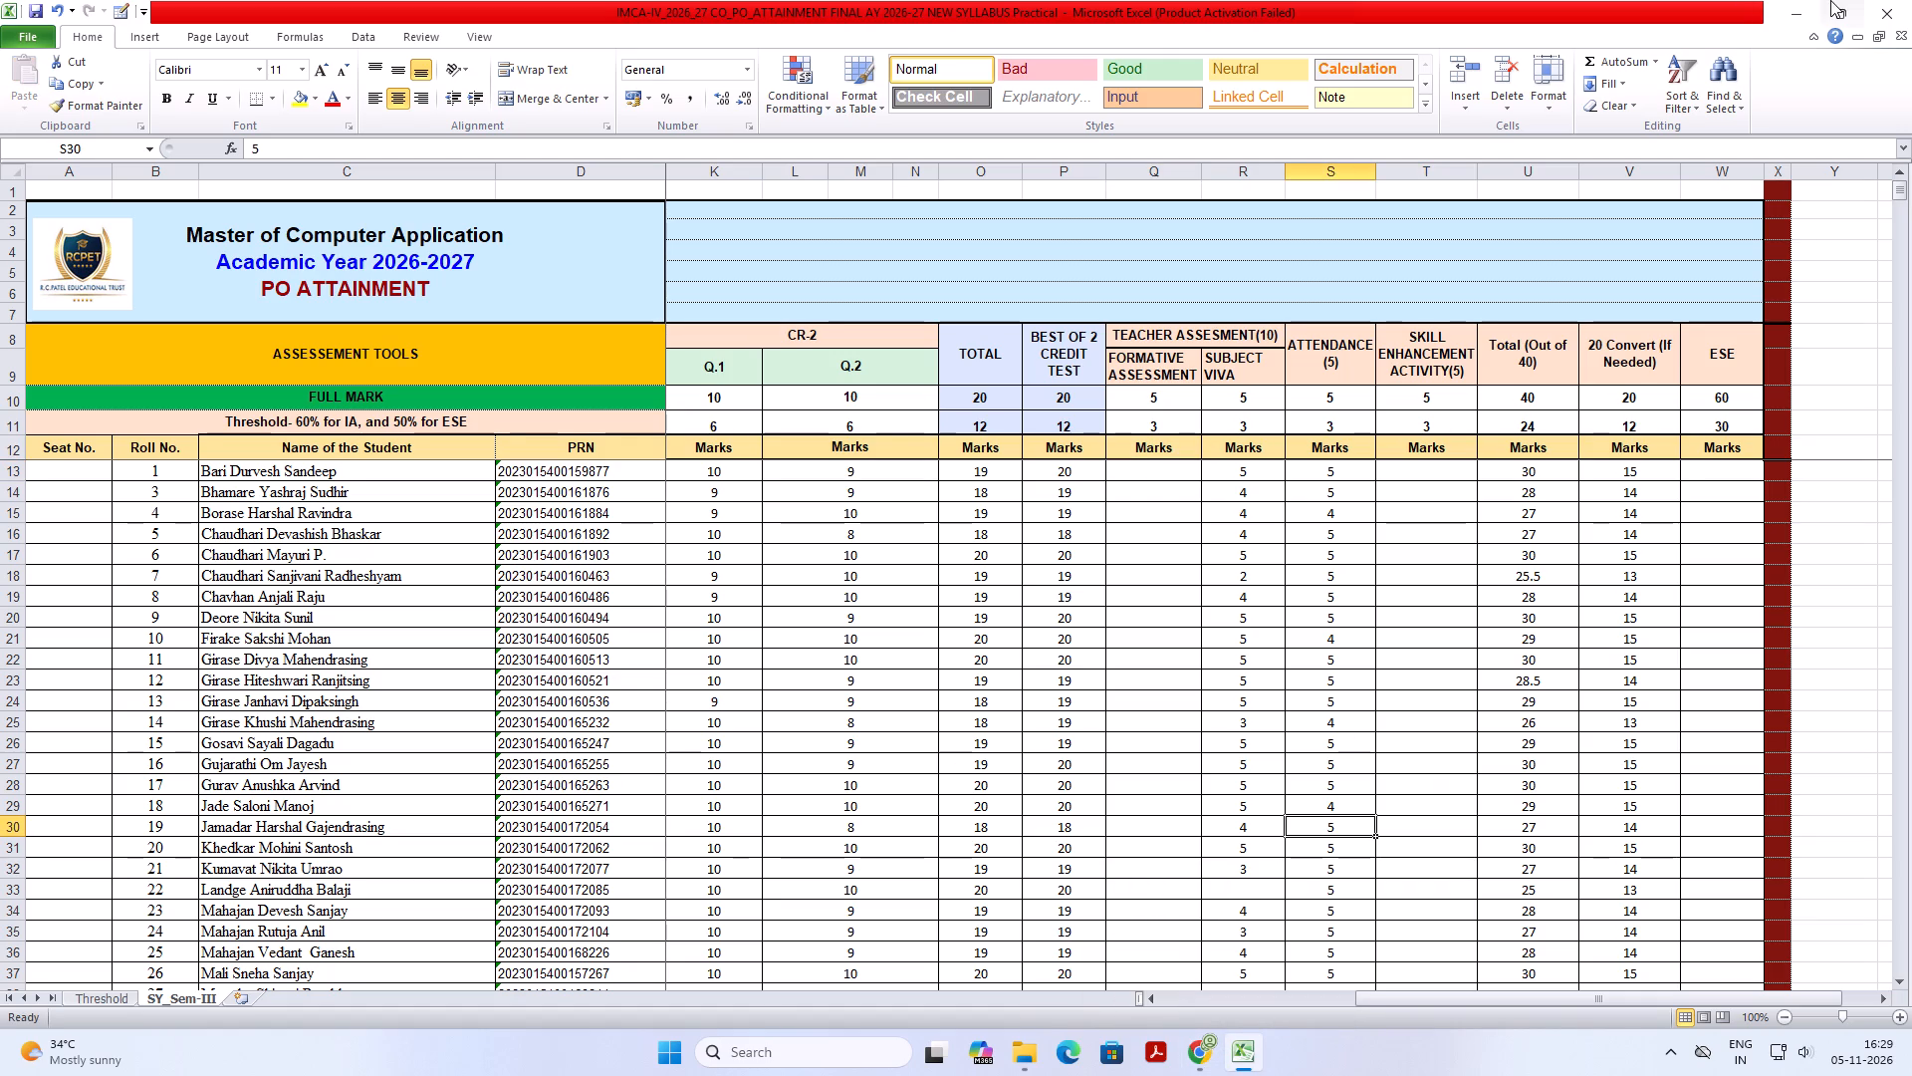
{"action": "left_click", "coordinate": [1887, 0]}
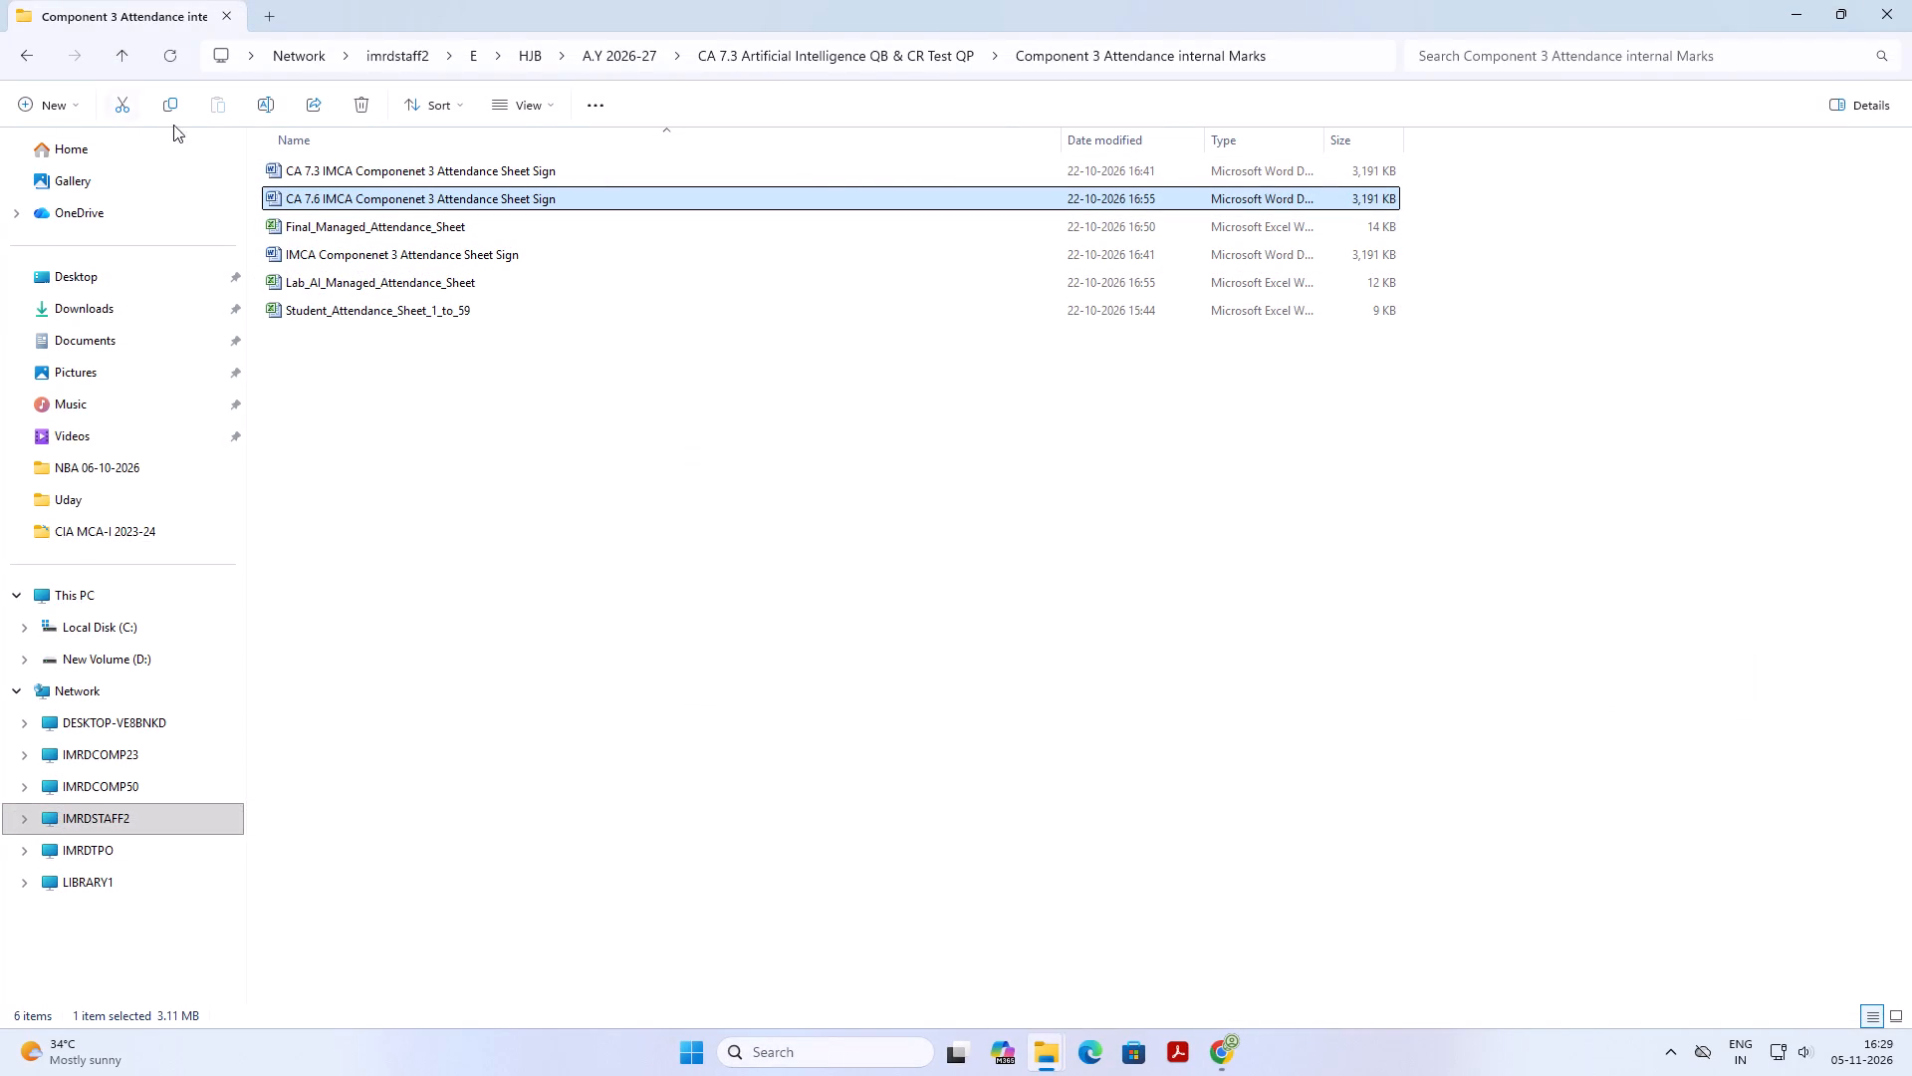
Open the CA 7.3 IMCA Componenet 3 Attendance Sheet Sign document and copy the attendance marks of roll numbers 1 to 31.
{"action": "double_click", "coordinate": [466, 177]}
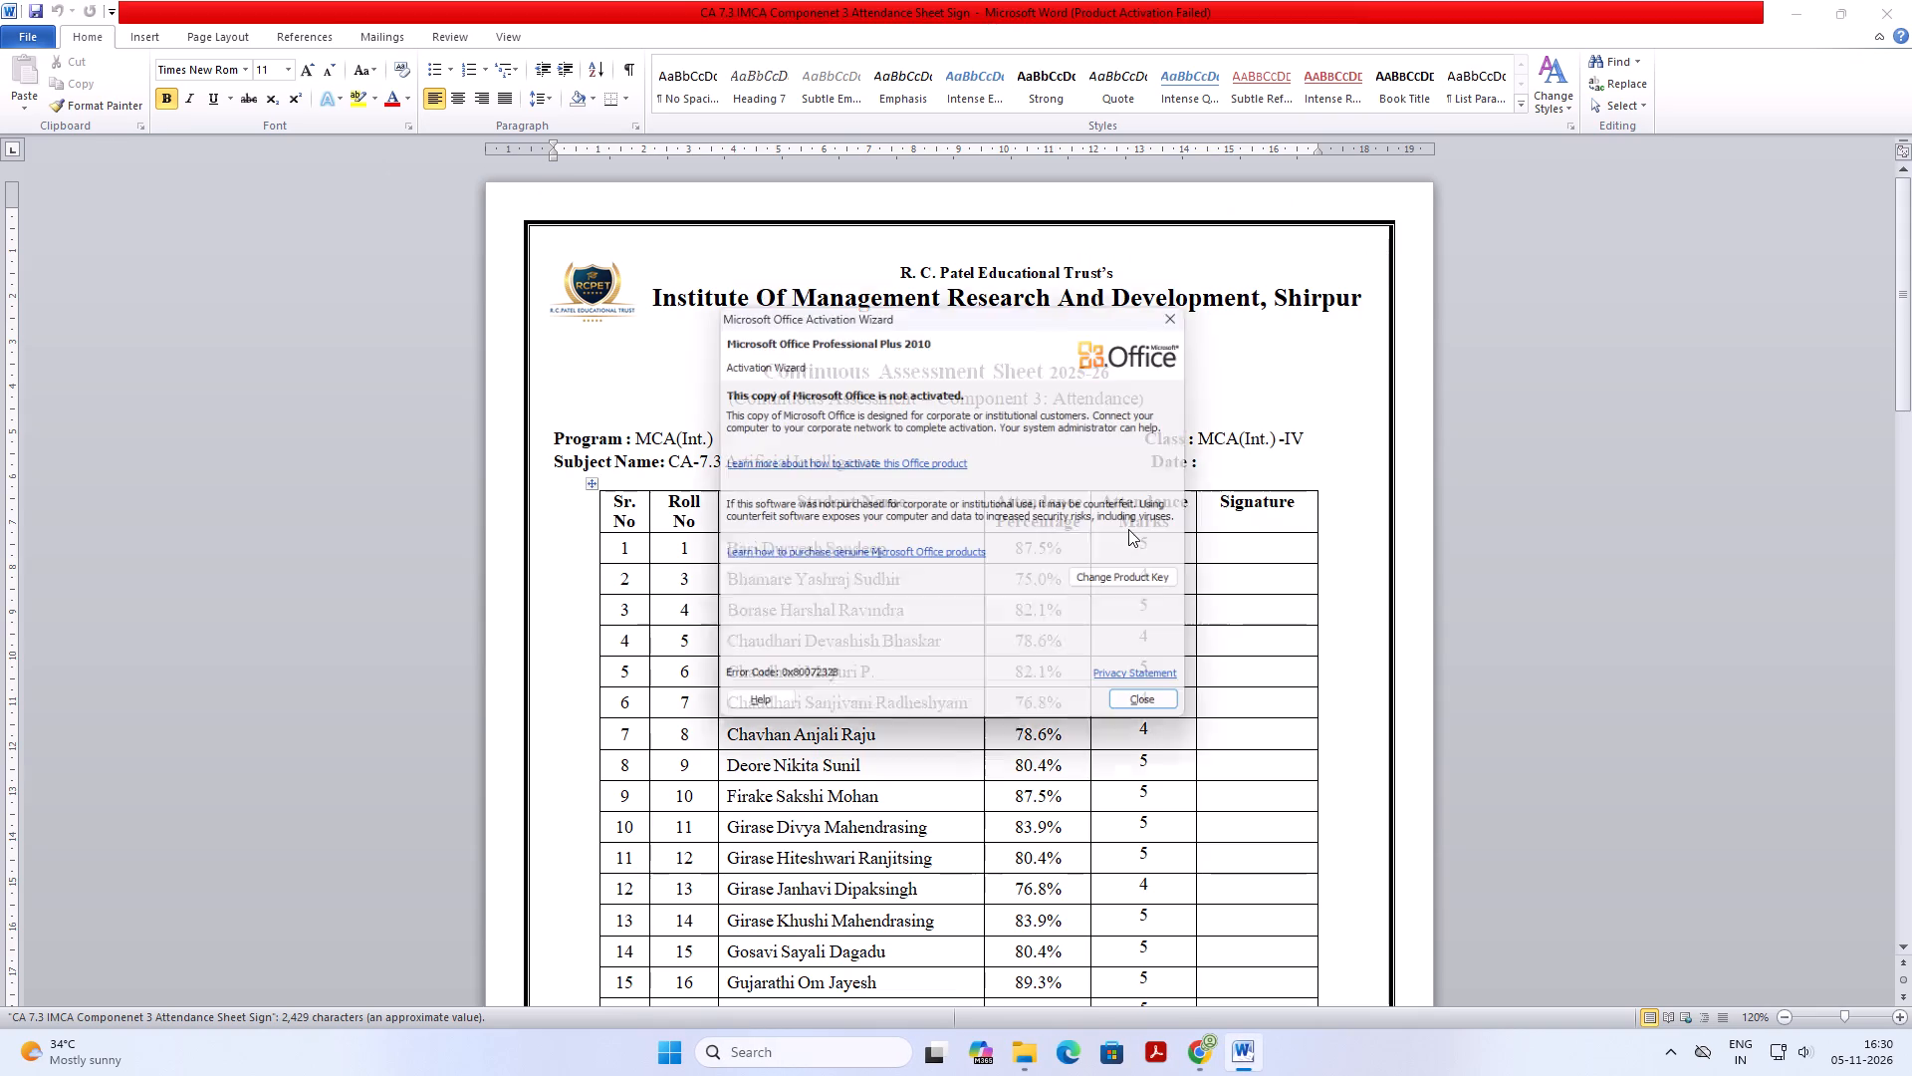
{"action": "left_click", "coordinate": [1156, 718]}
{"action": "left_click_drag", "start_coordinate": [1119, 544], "coordinate": [1115, 800]}
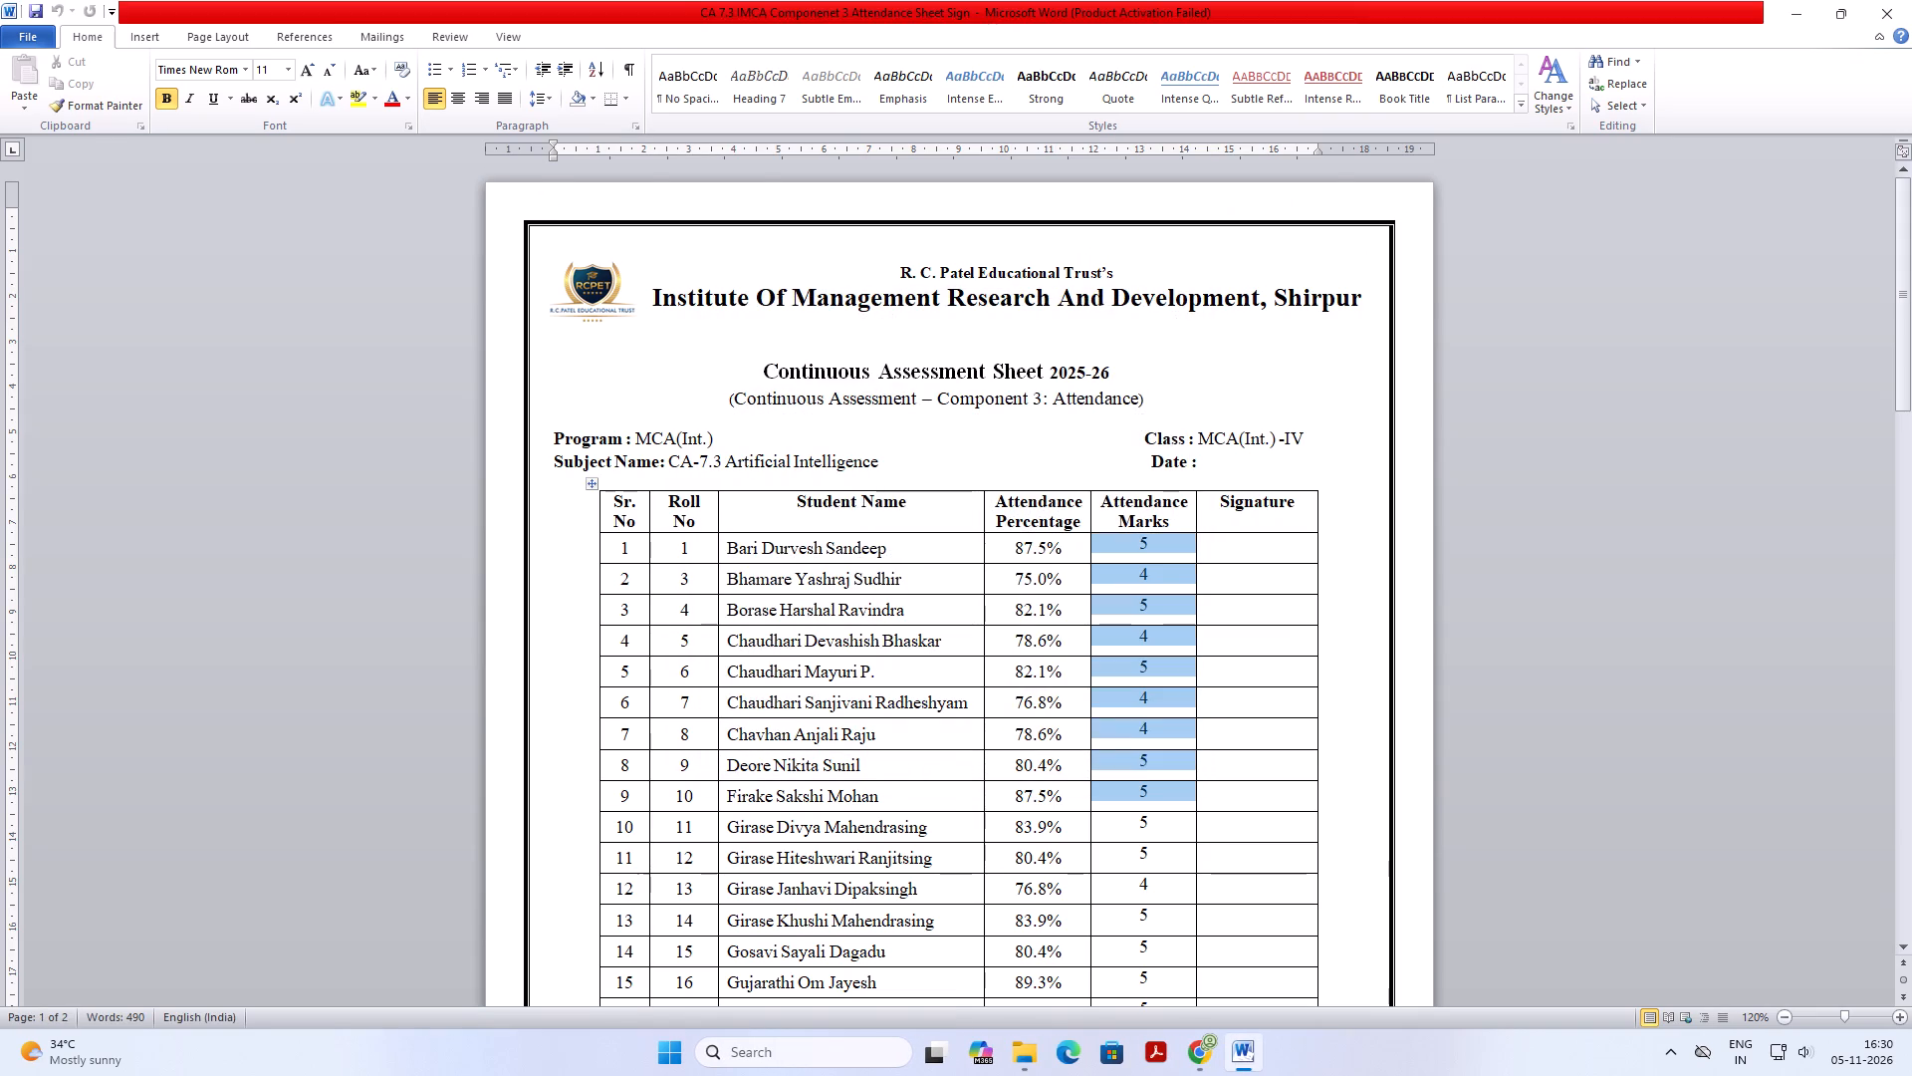
{"action": "left_click_drag", "start_coordinate": [1115, 800], "coordinate": [1117, 896]}
{"action": "scroll", "coordinate": [1097, 902], "scroll_direction": "down", "scroll_amount": 8}
{"action": "scroll", "coordinate": [1097, 964], "scroll_direction": "up", "scroll_amount": 1}
{"action": "scroll", "coordinate": [1097, 964], "scroll_direction": "down", "scroll_amount": 3}
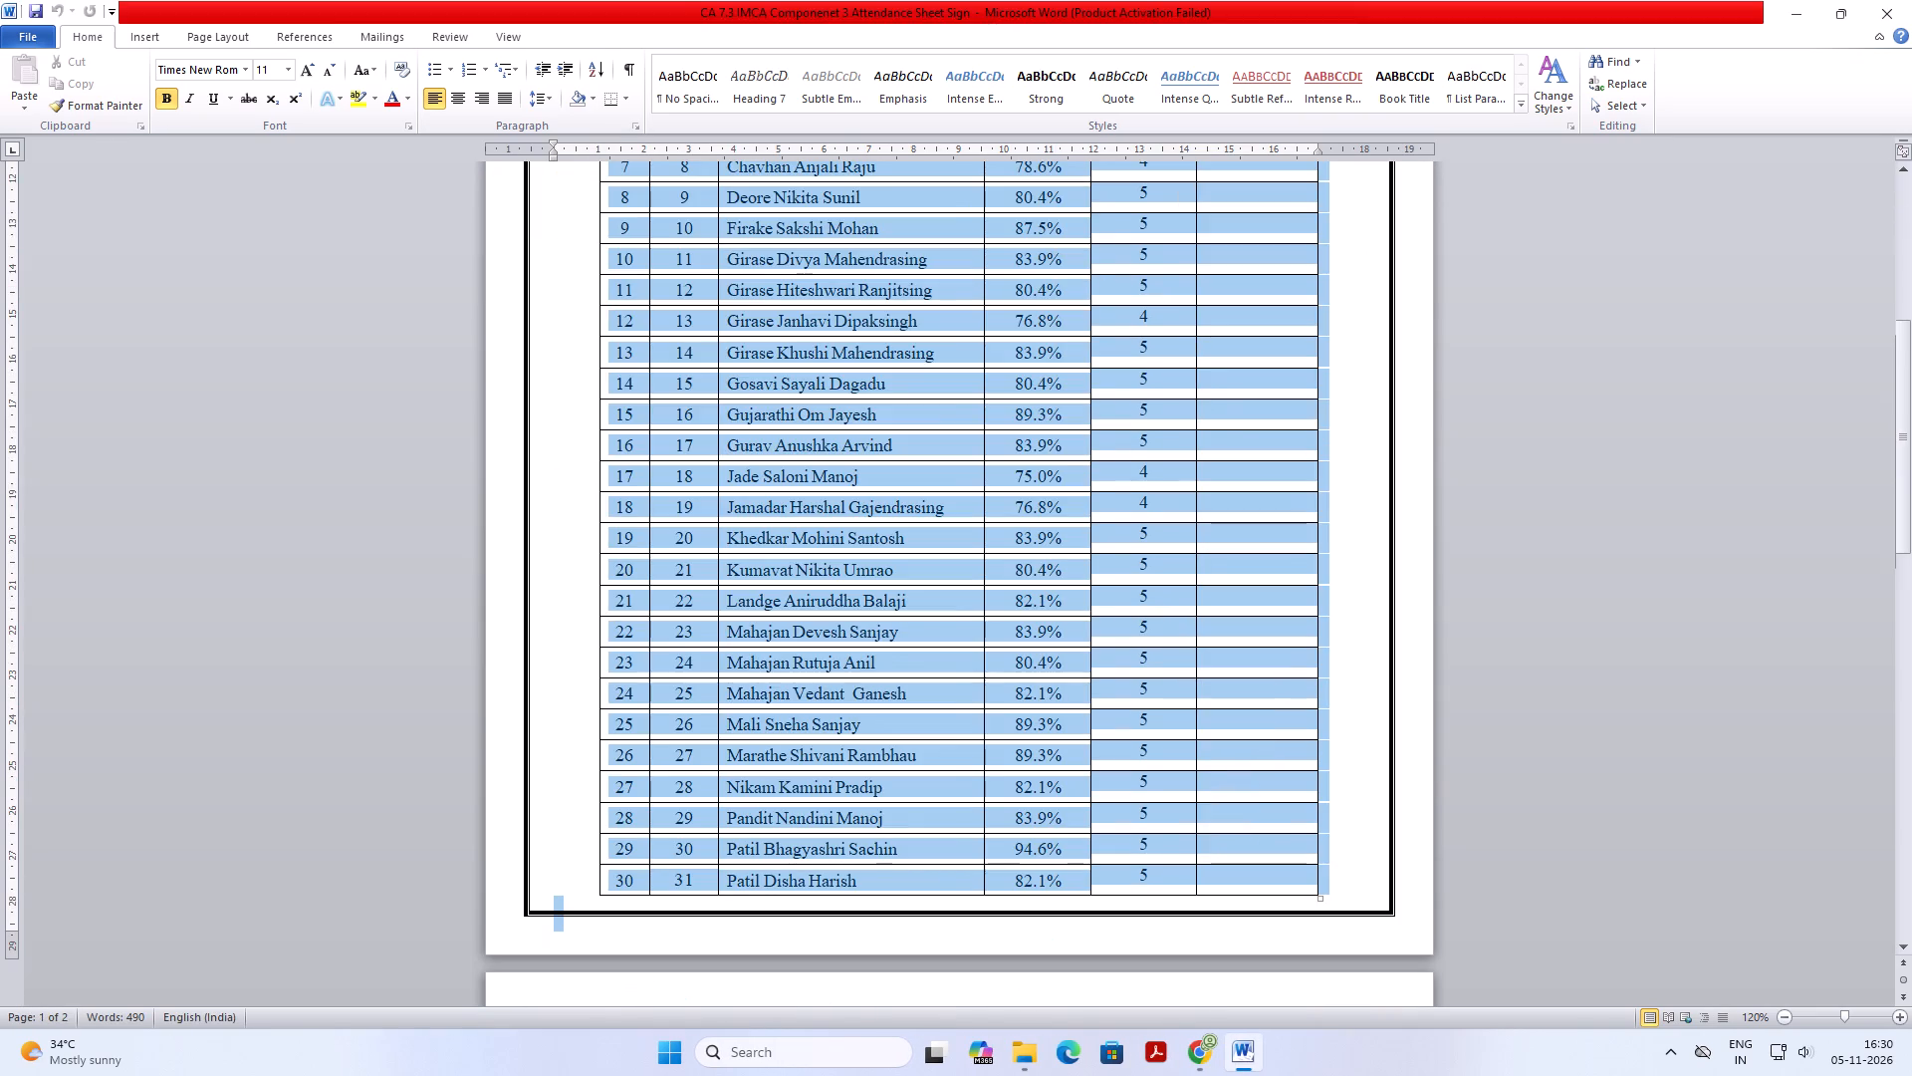
{"action": "left_click_drag", "start_coordinate": [1117, 896], "coordinate": [1118, 880]}
{"action": "key", "text": "ctrl+c"}
{"action": "key", "text": "ctrl+c"}
{"action": "key", "text": "ctrl+c"}
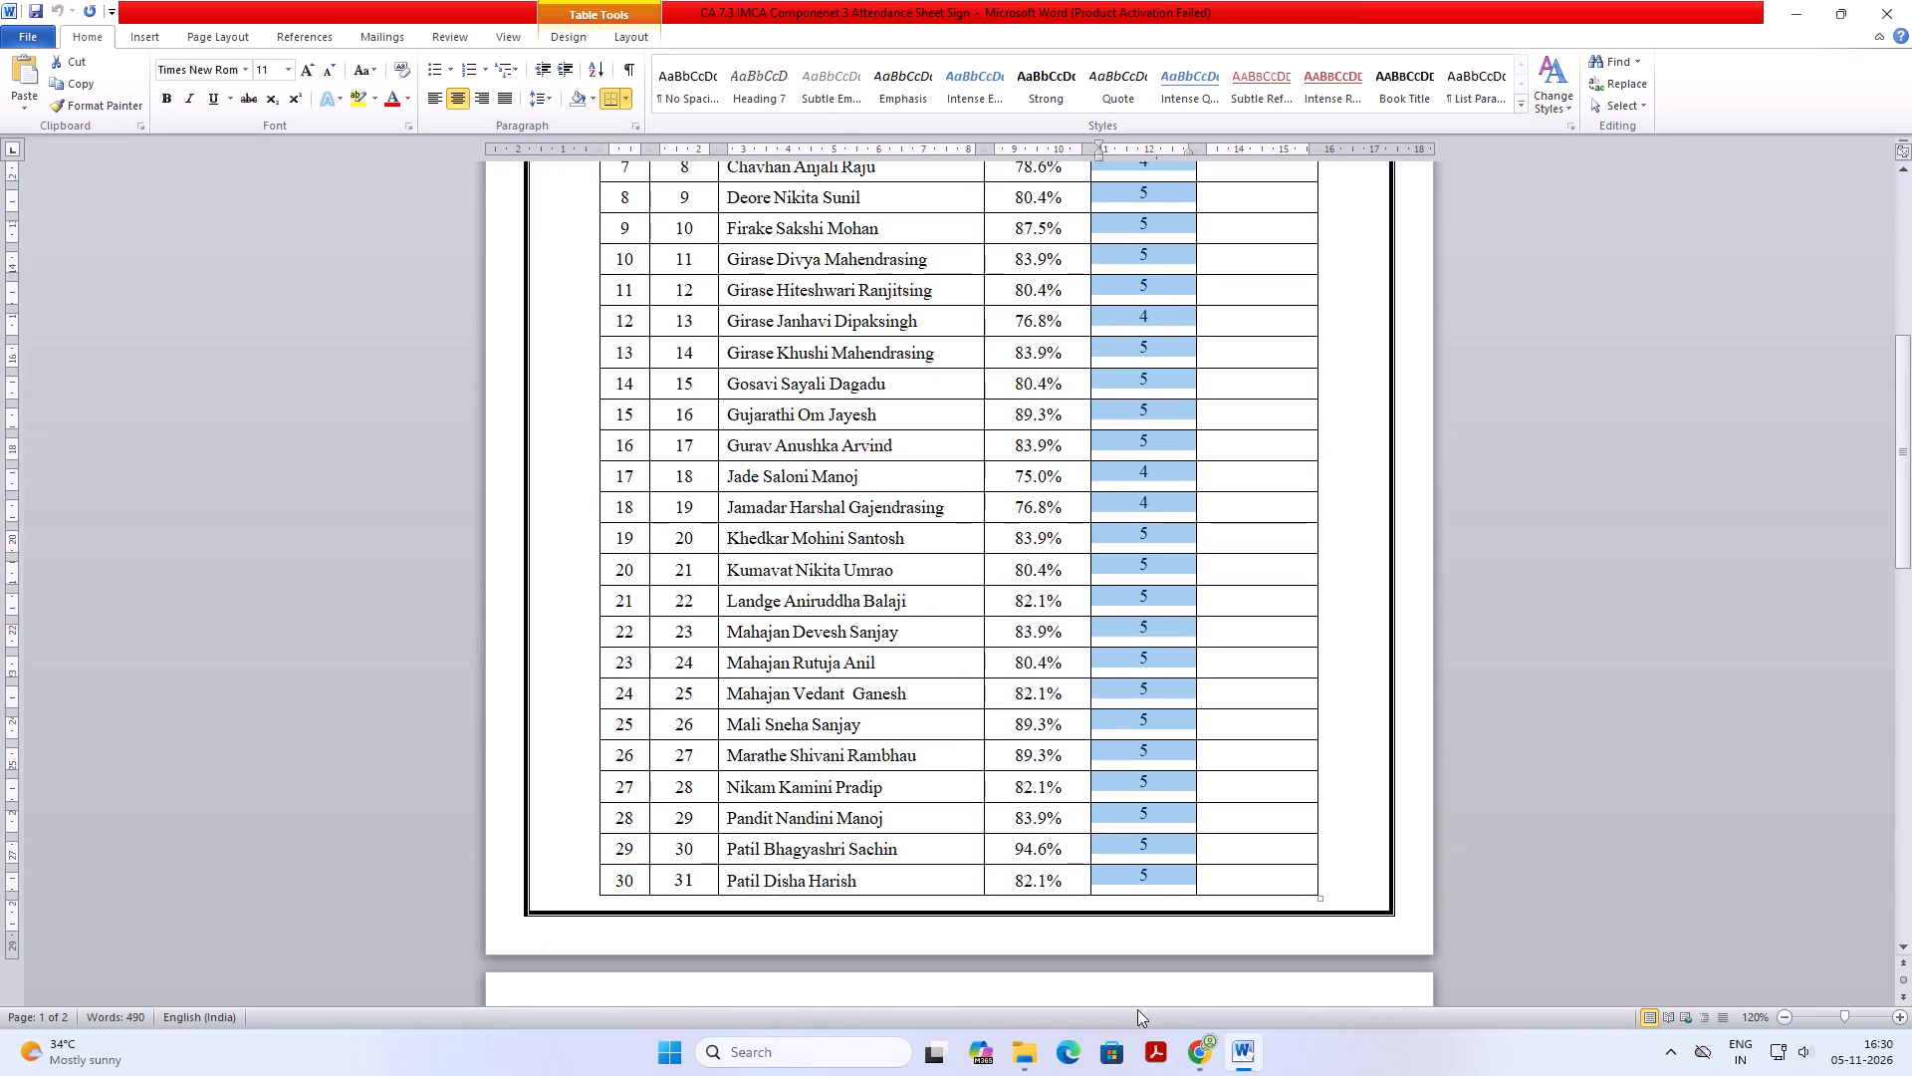
In File Explorer, open the IMCA-IV 2026-27 Theory HJB Final CA-7.3 attainment workbook from the MCA int 4th year internal marks folder.
{"action": "left_click", "coordinate": [1020, 1039]}
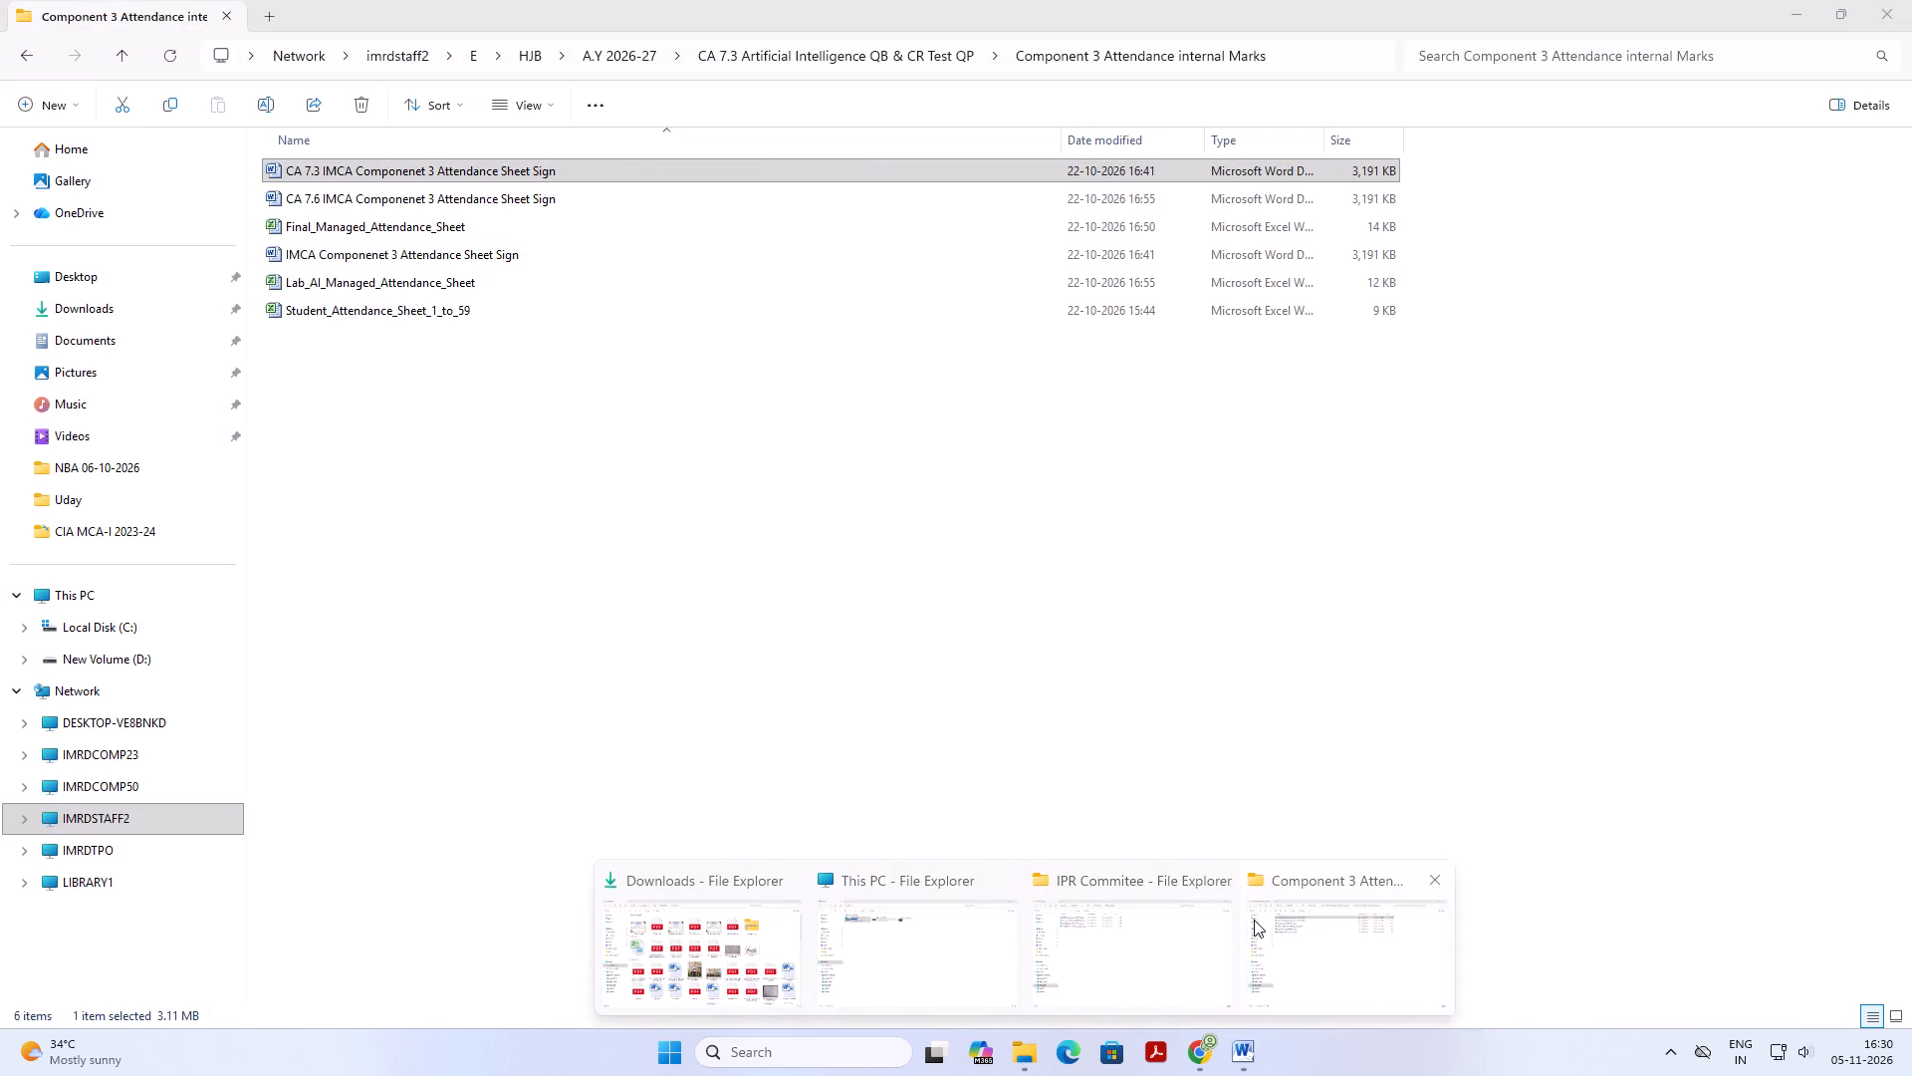
{"action": "left_click", "coordinate": [1295, 914]}
{"action": "left_click", "coordinate": [120, 50]}
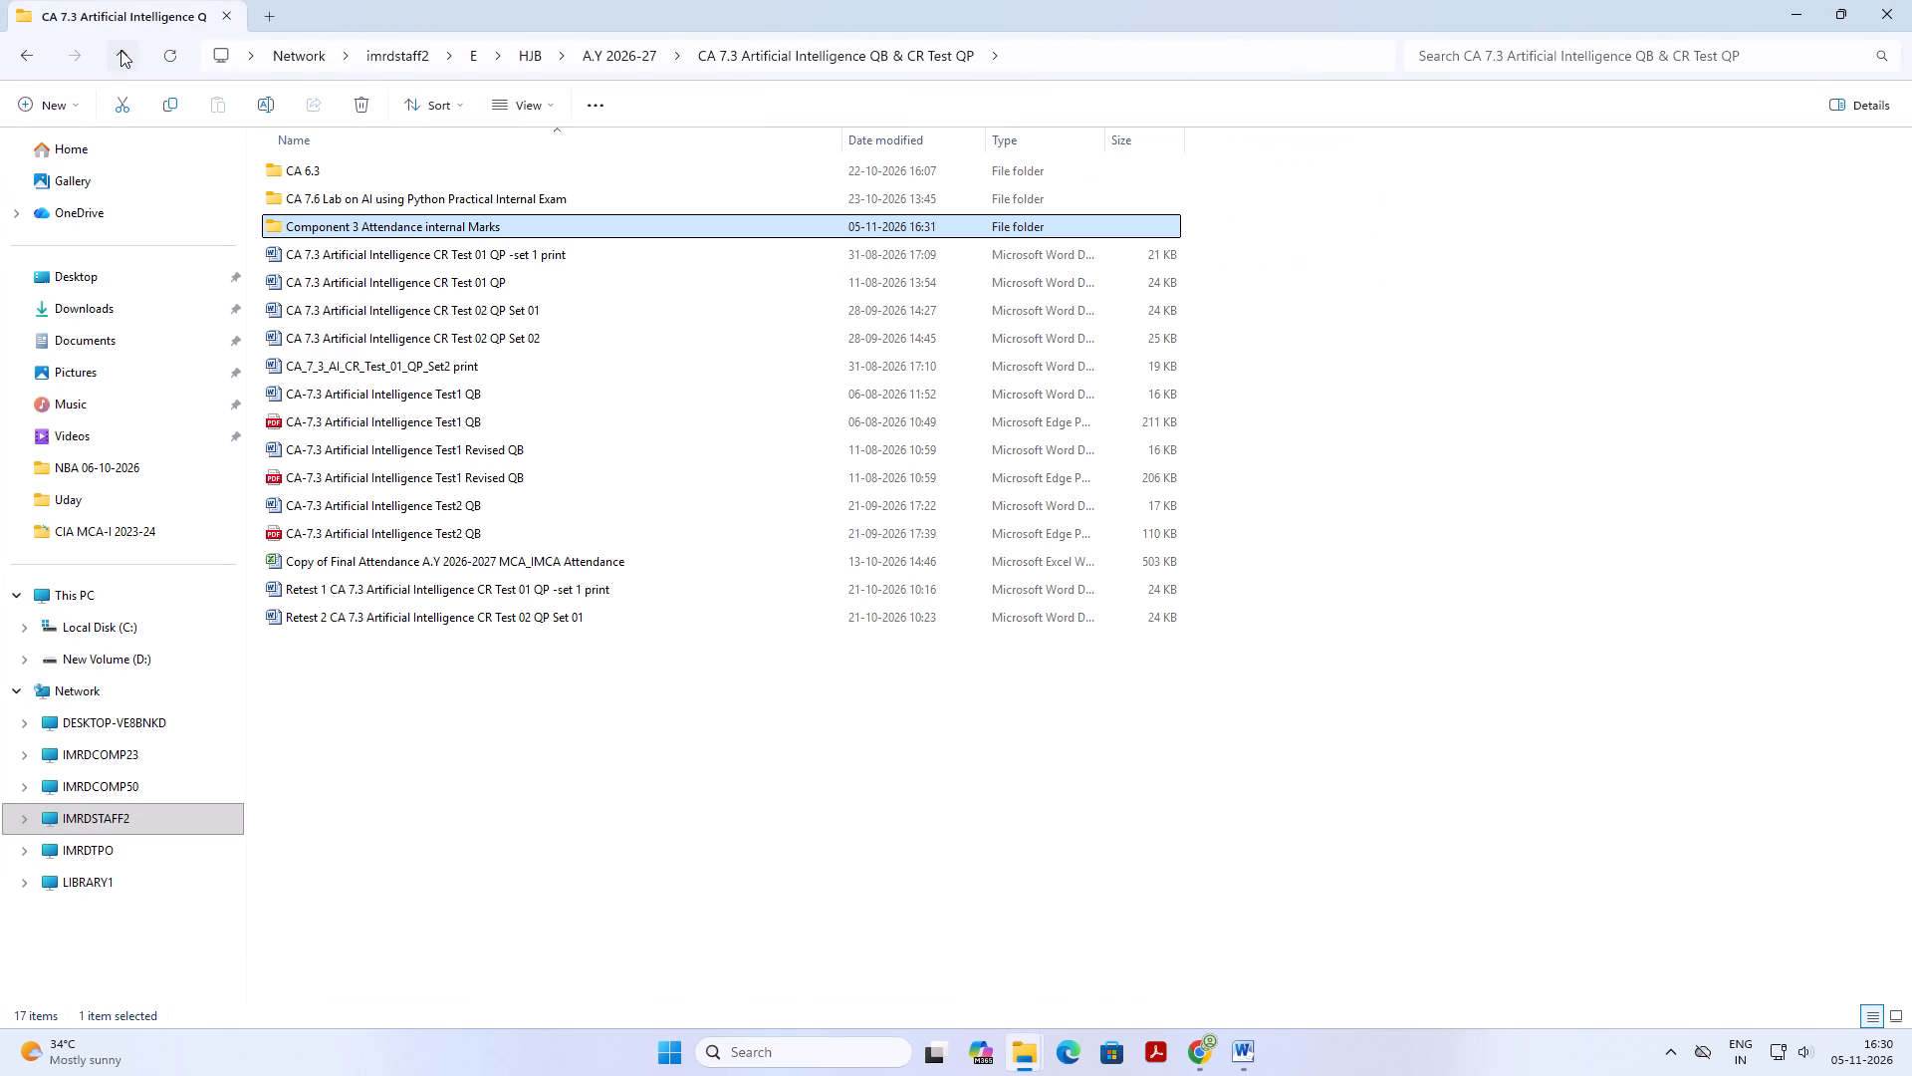
{"action": "left_click", "coordinate": [120, 50]}
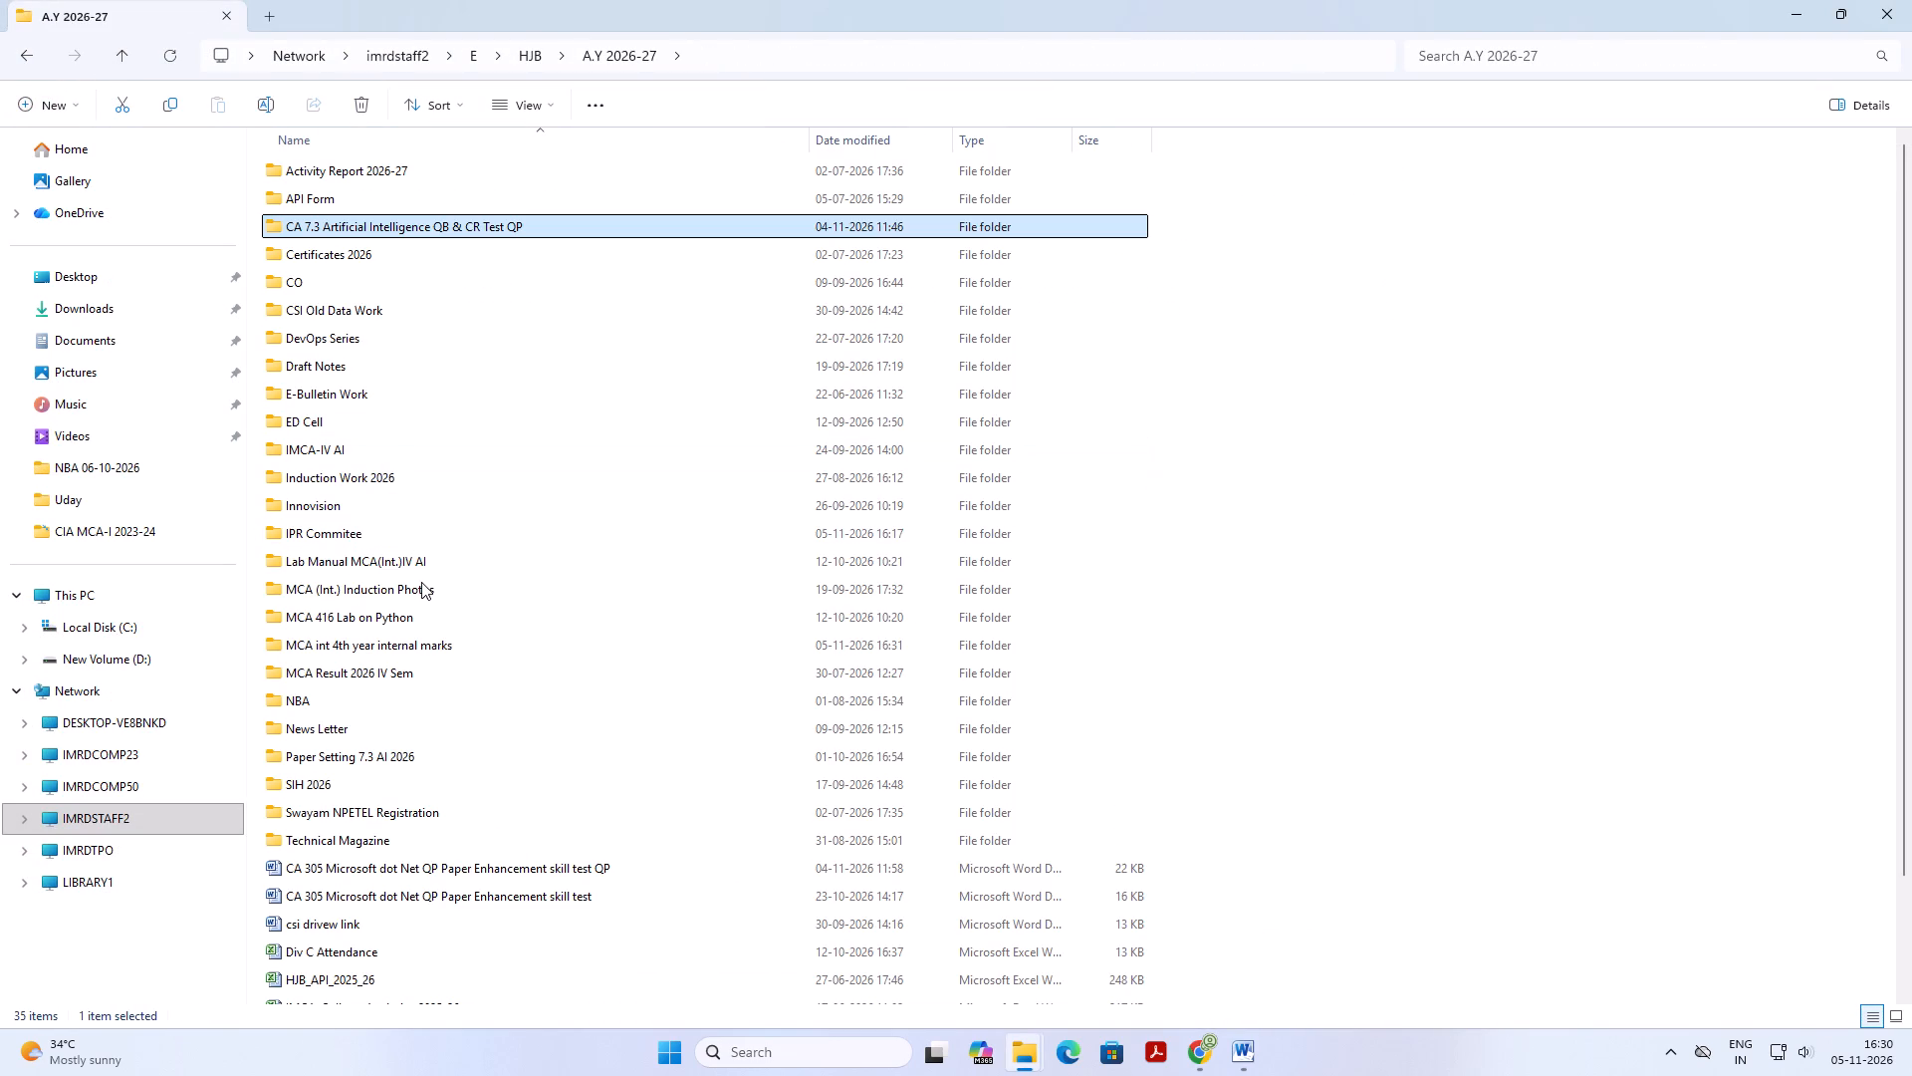
{"action": "double_click", "coordinate": [424, 654]}
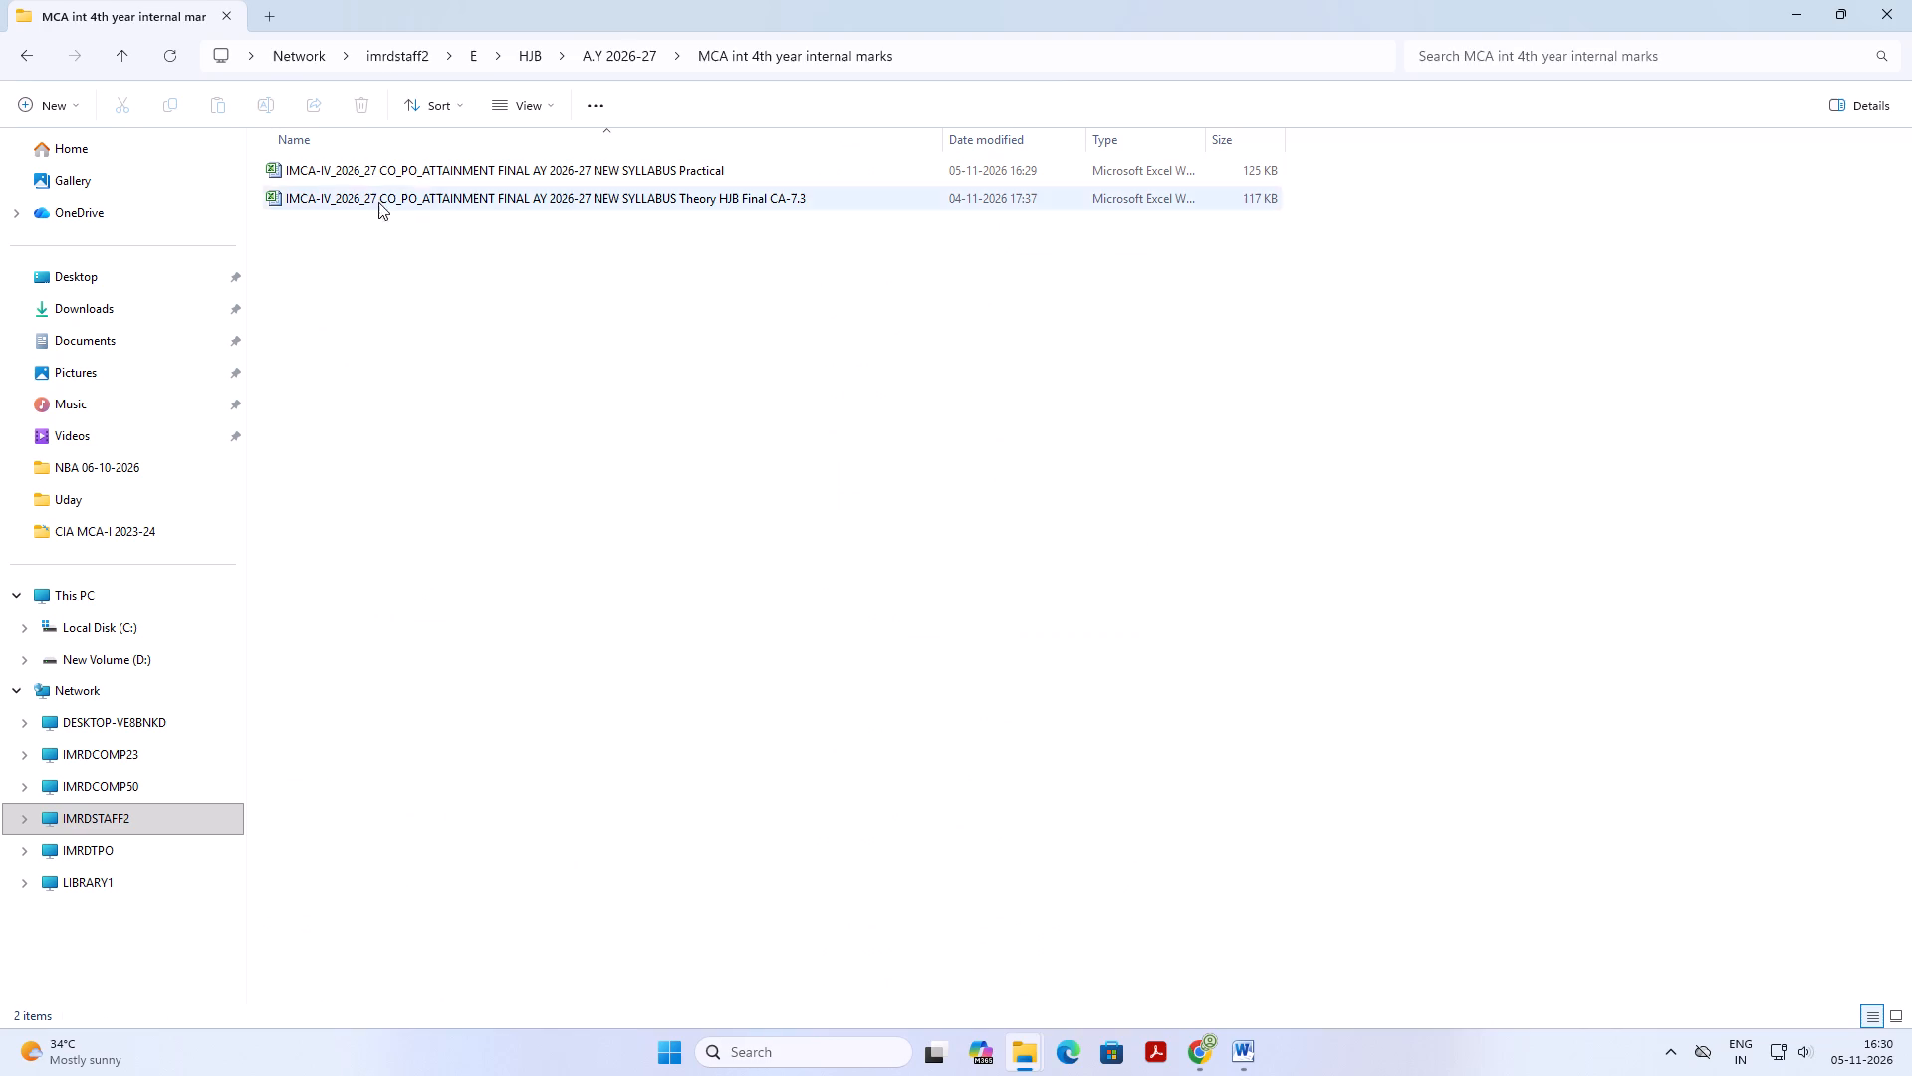
{"action": "double_click", "coordinate": [551, 190]}
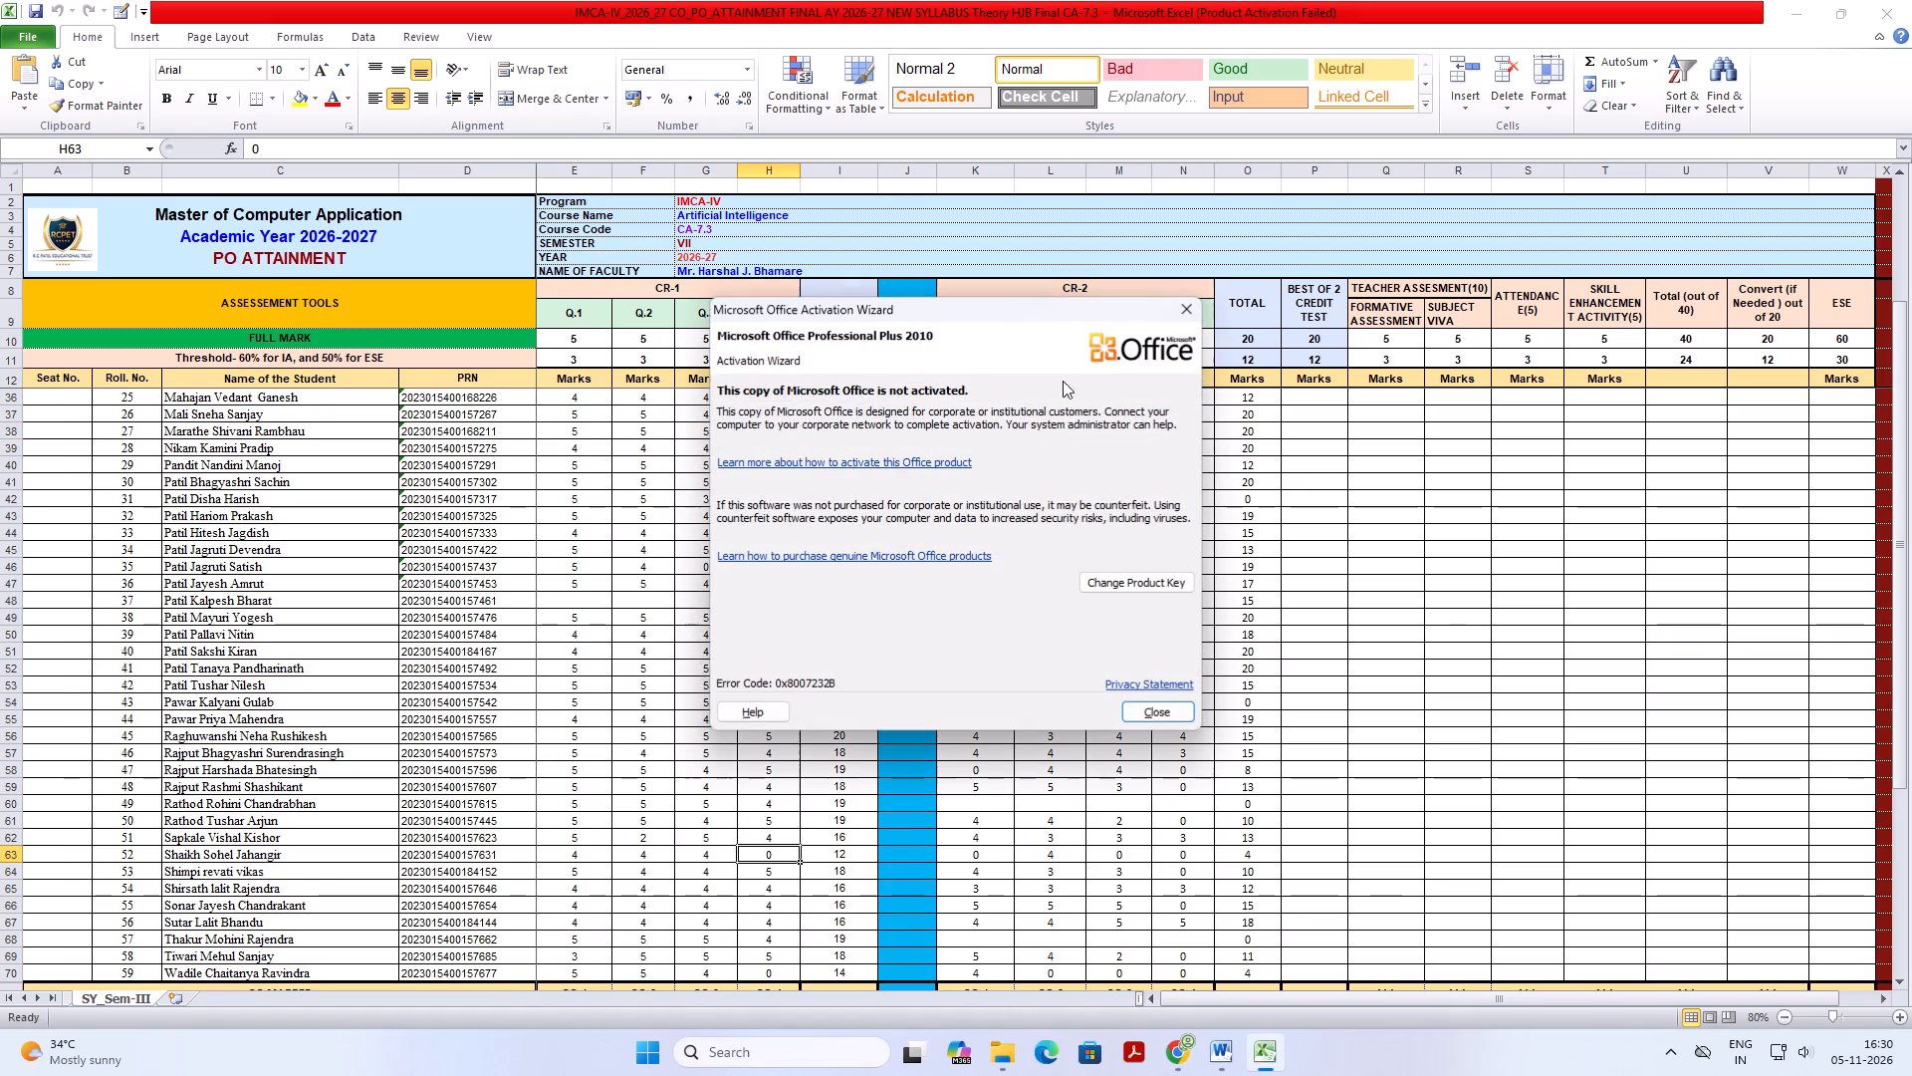
{"action": "left_click", "coordinate": [1175, 711]}
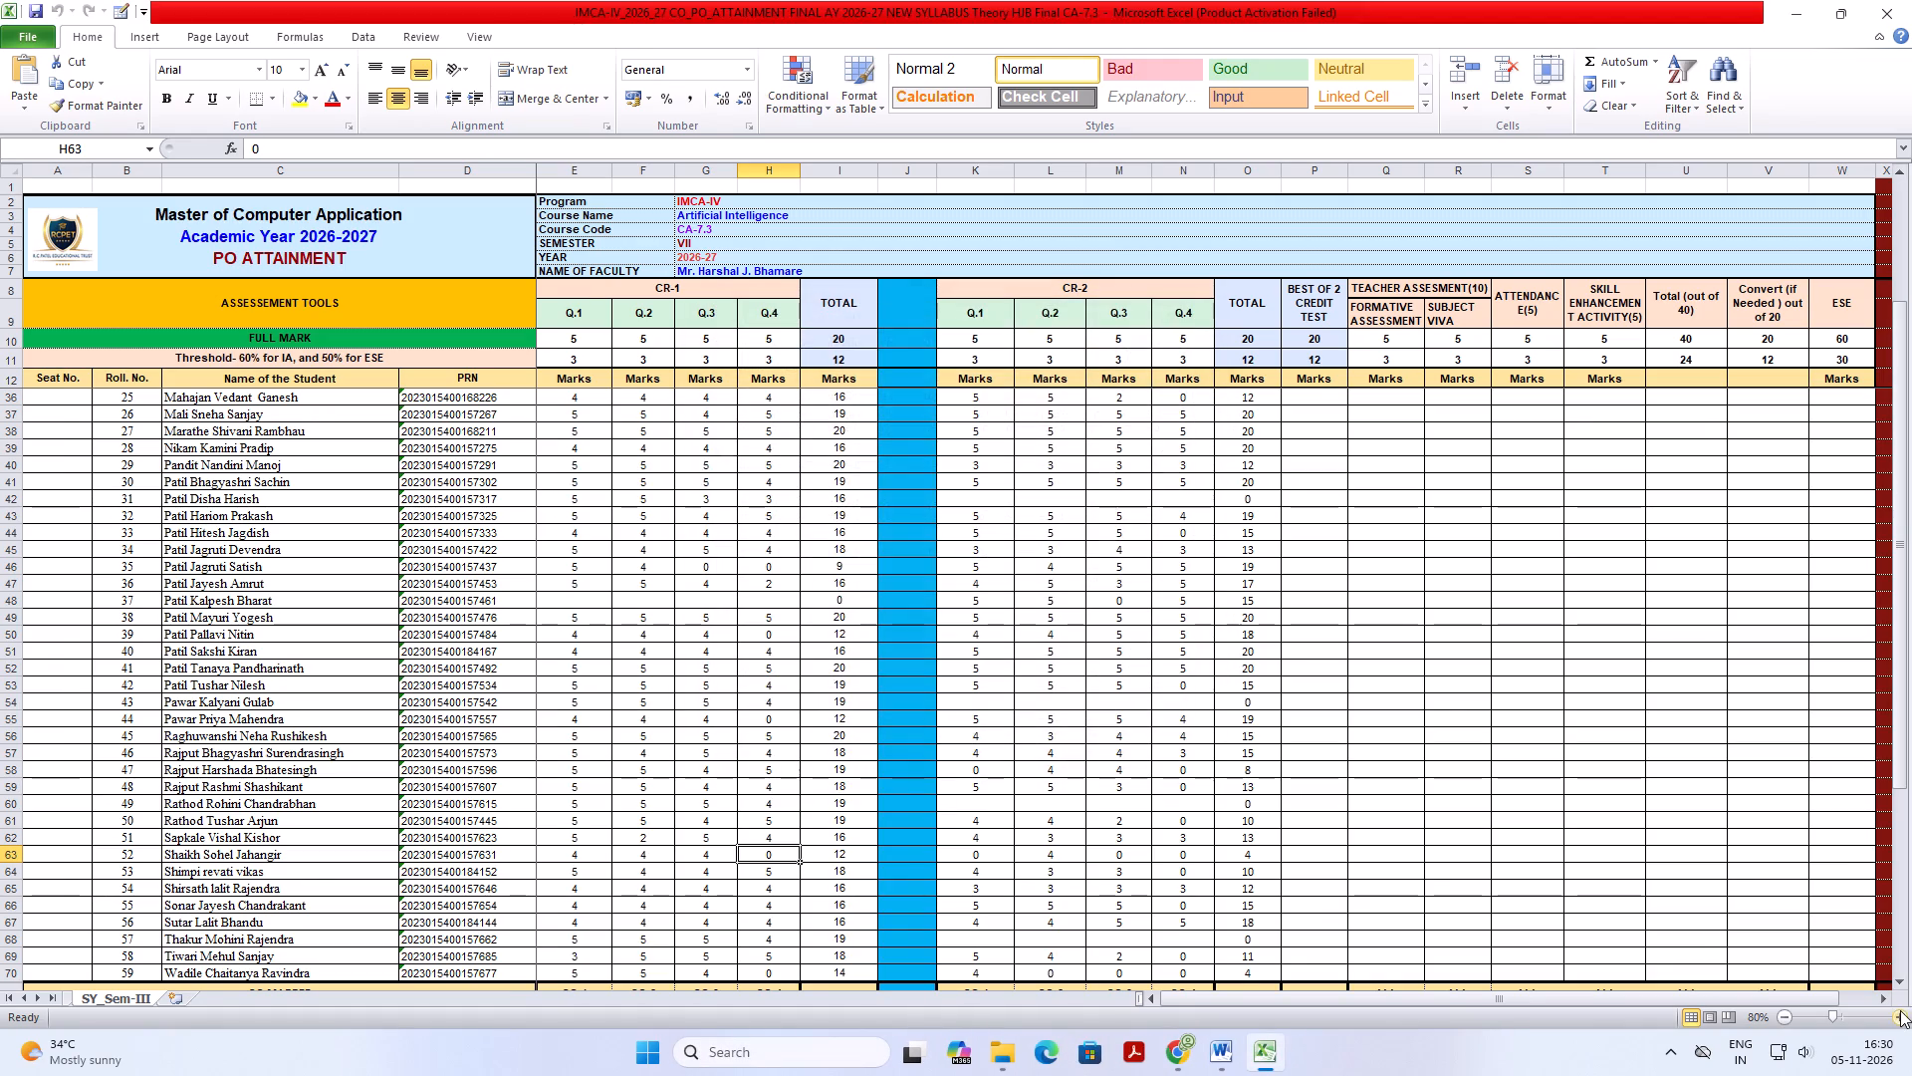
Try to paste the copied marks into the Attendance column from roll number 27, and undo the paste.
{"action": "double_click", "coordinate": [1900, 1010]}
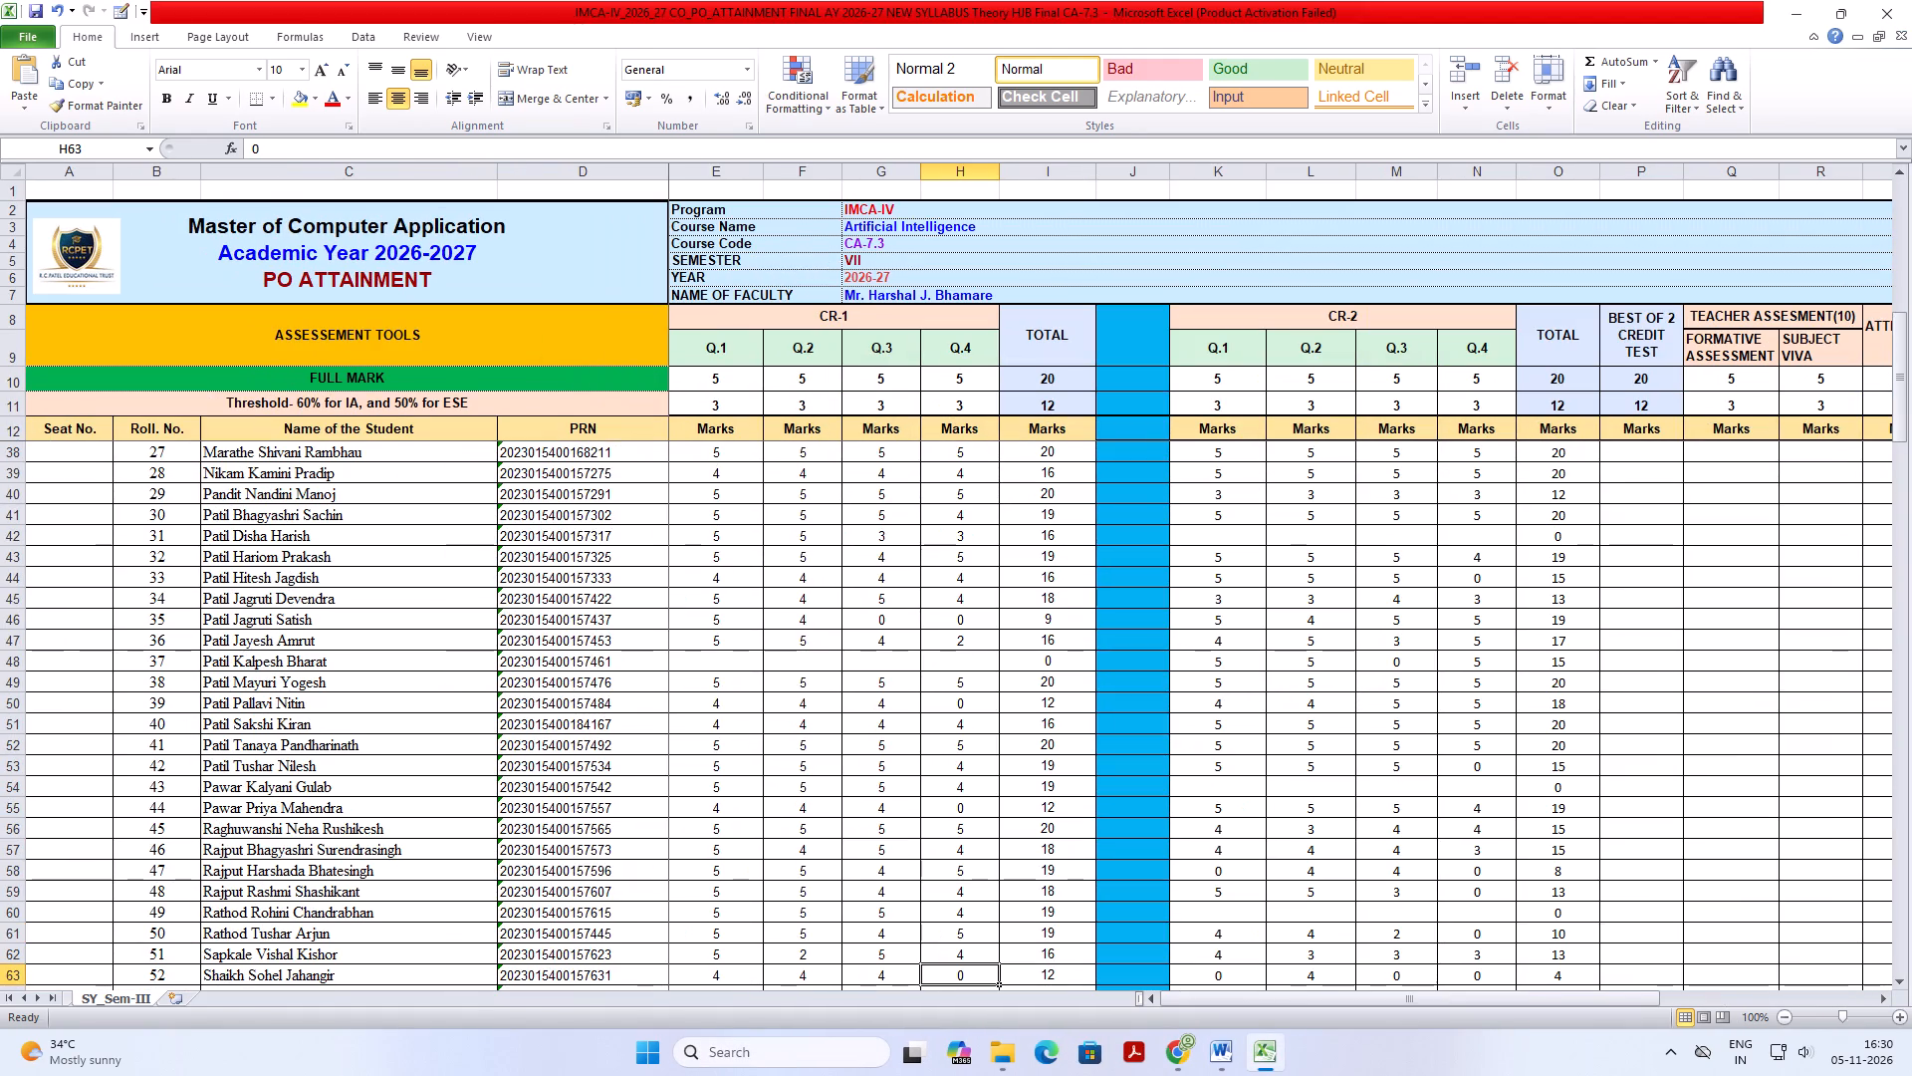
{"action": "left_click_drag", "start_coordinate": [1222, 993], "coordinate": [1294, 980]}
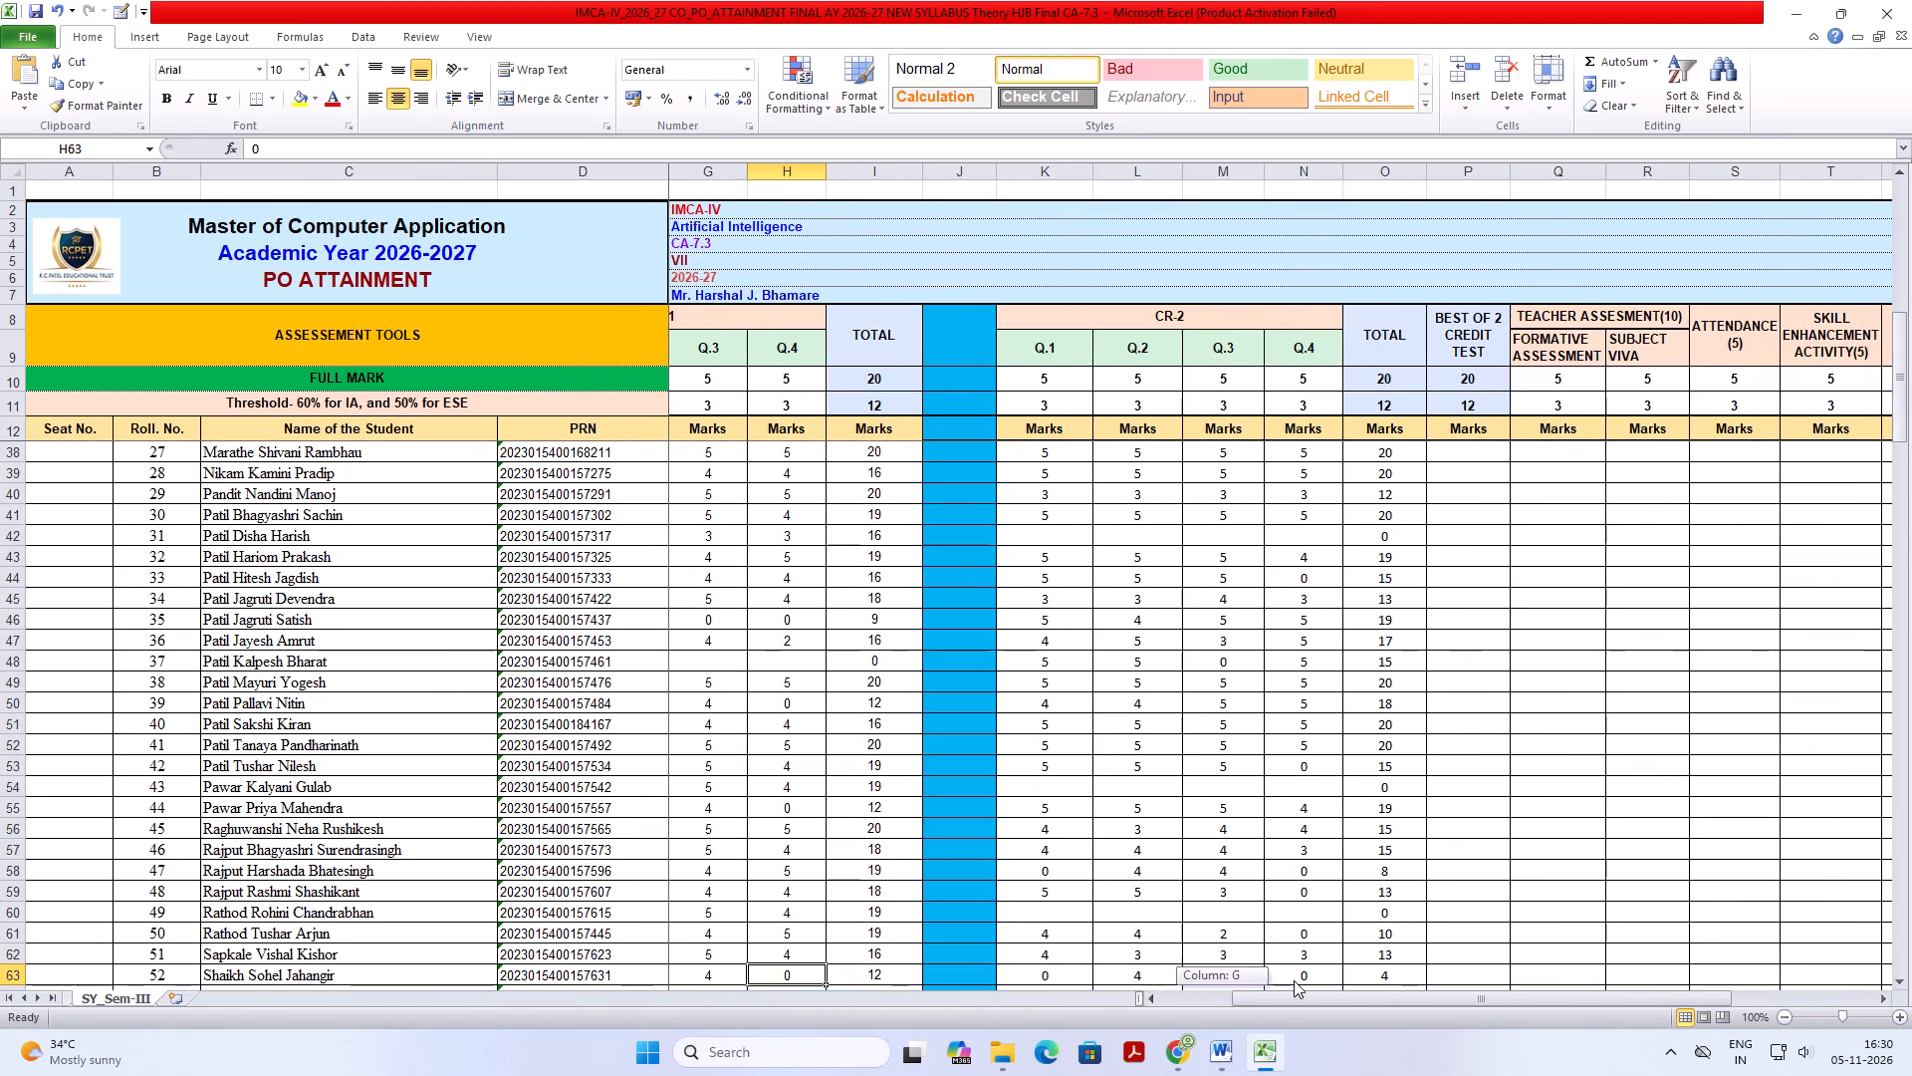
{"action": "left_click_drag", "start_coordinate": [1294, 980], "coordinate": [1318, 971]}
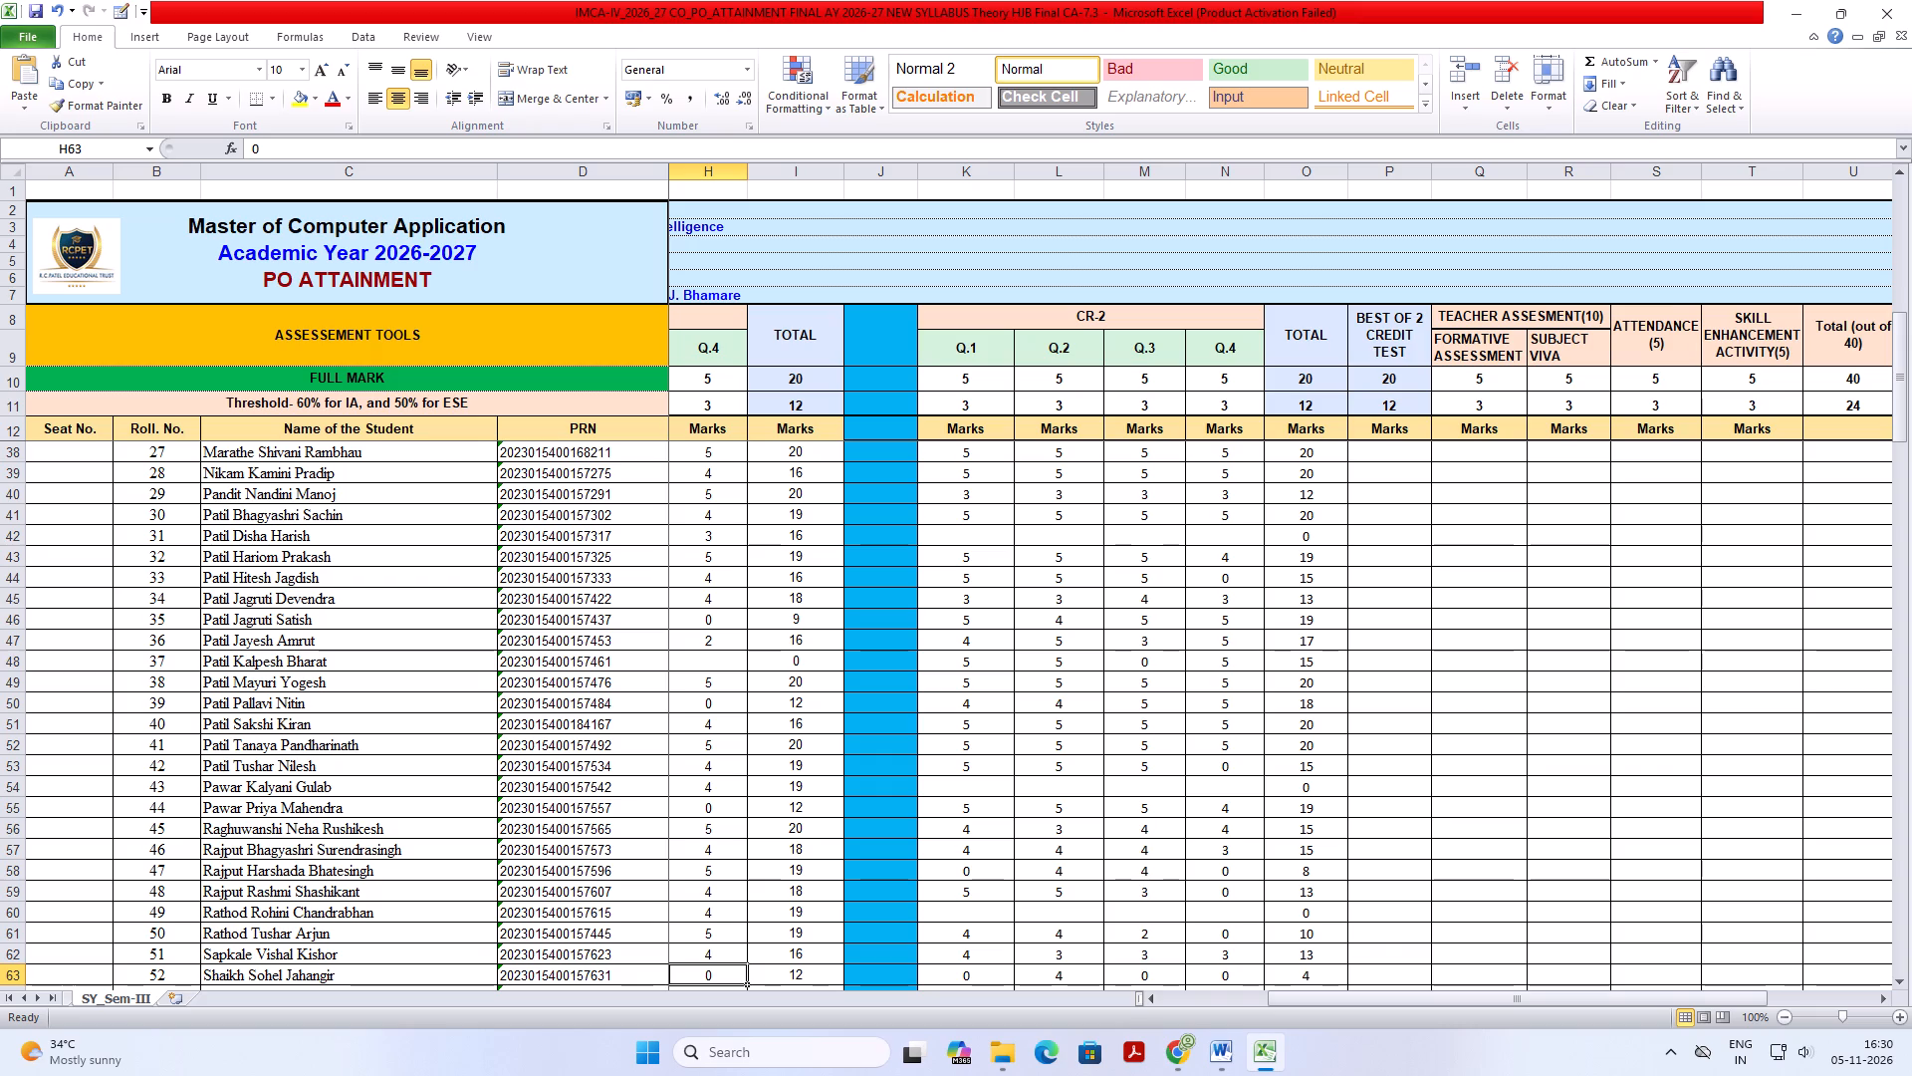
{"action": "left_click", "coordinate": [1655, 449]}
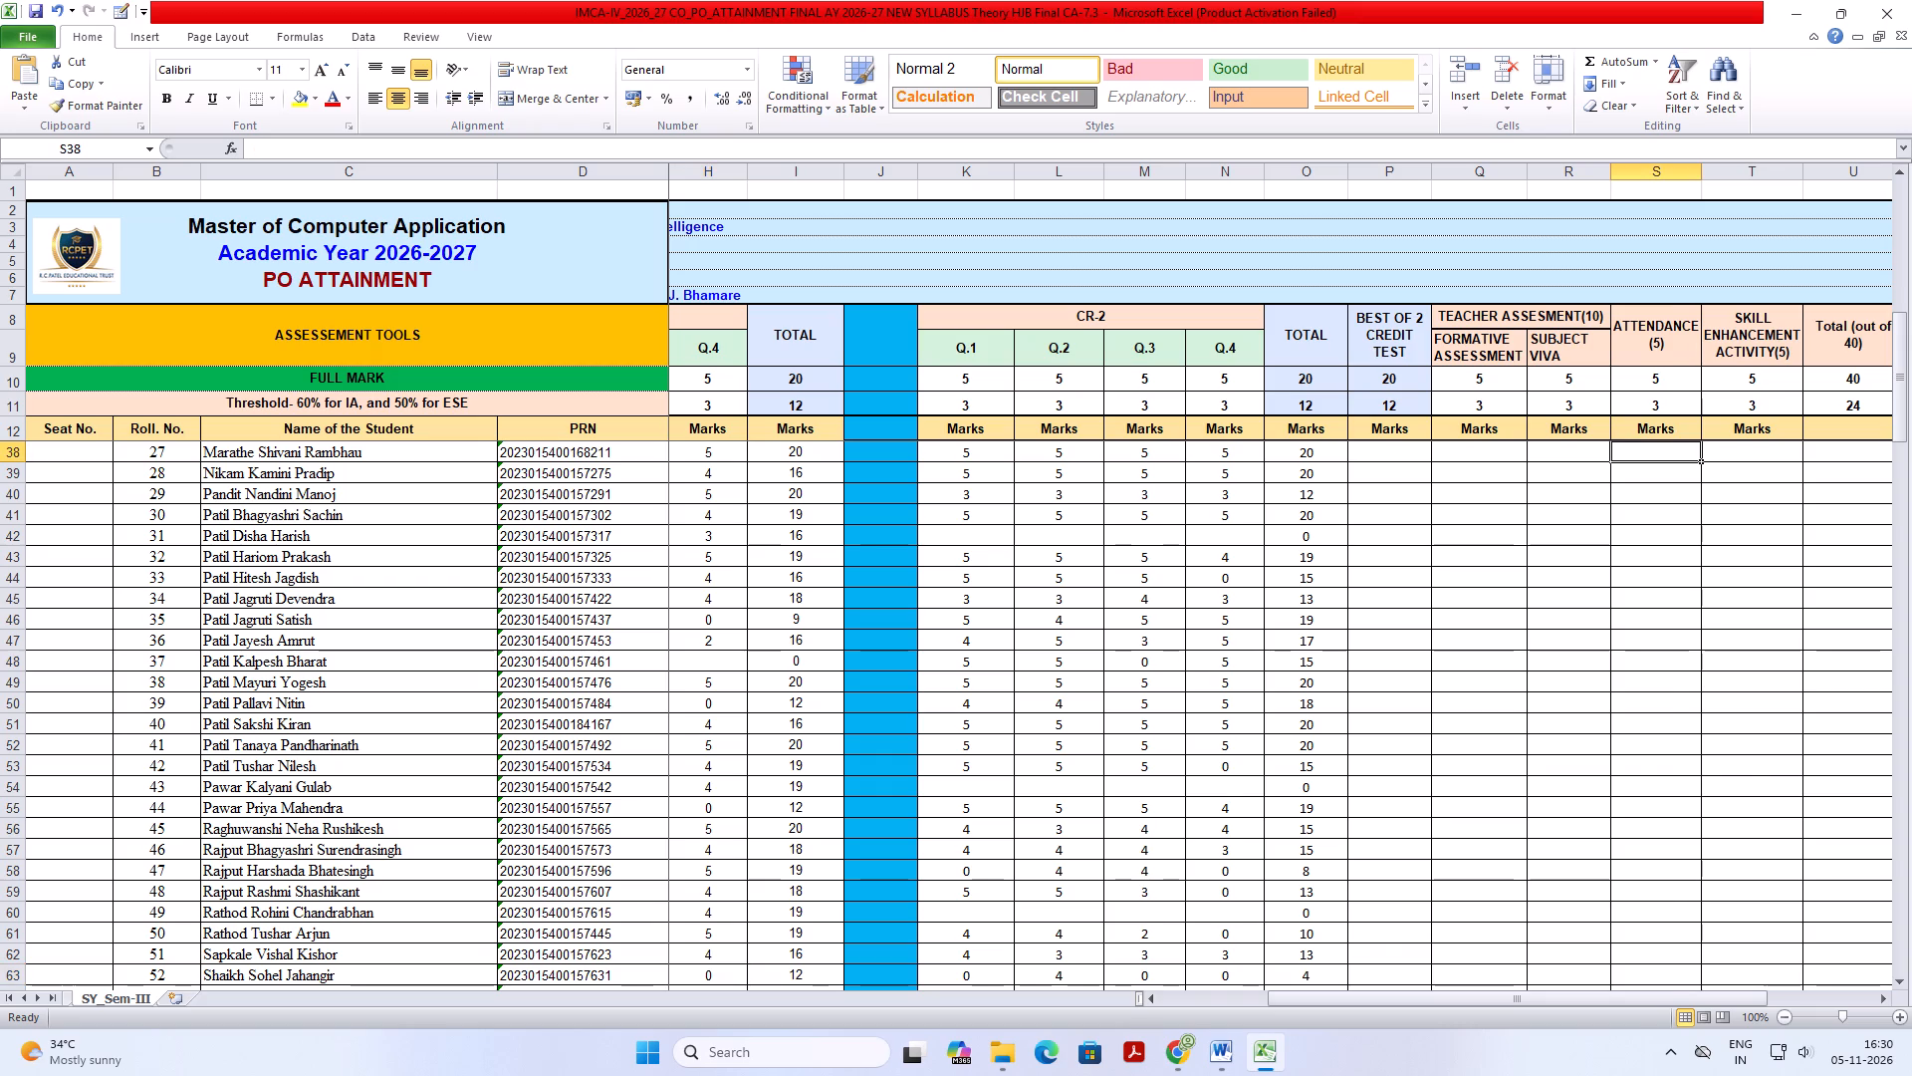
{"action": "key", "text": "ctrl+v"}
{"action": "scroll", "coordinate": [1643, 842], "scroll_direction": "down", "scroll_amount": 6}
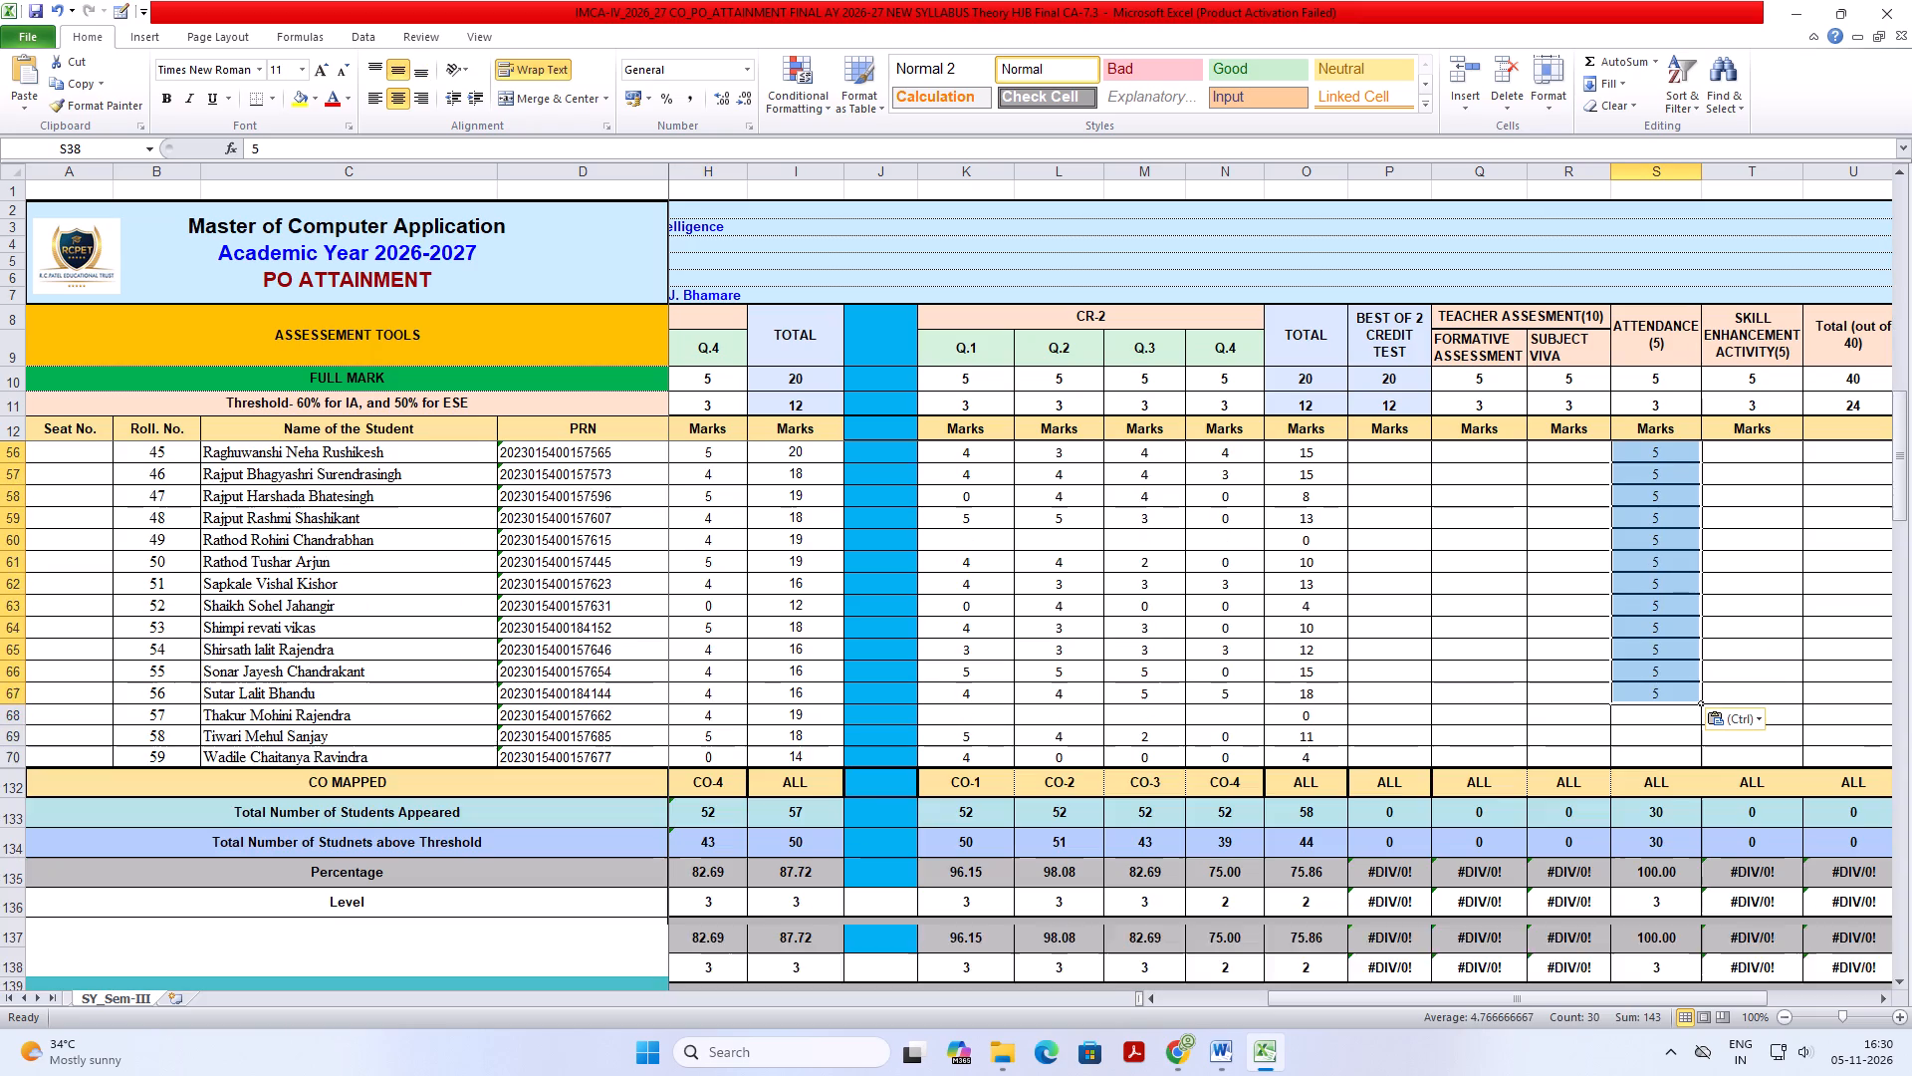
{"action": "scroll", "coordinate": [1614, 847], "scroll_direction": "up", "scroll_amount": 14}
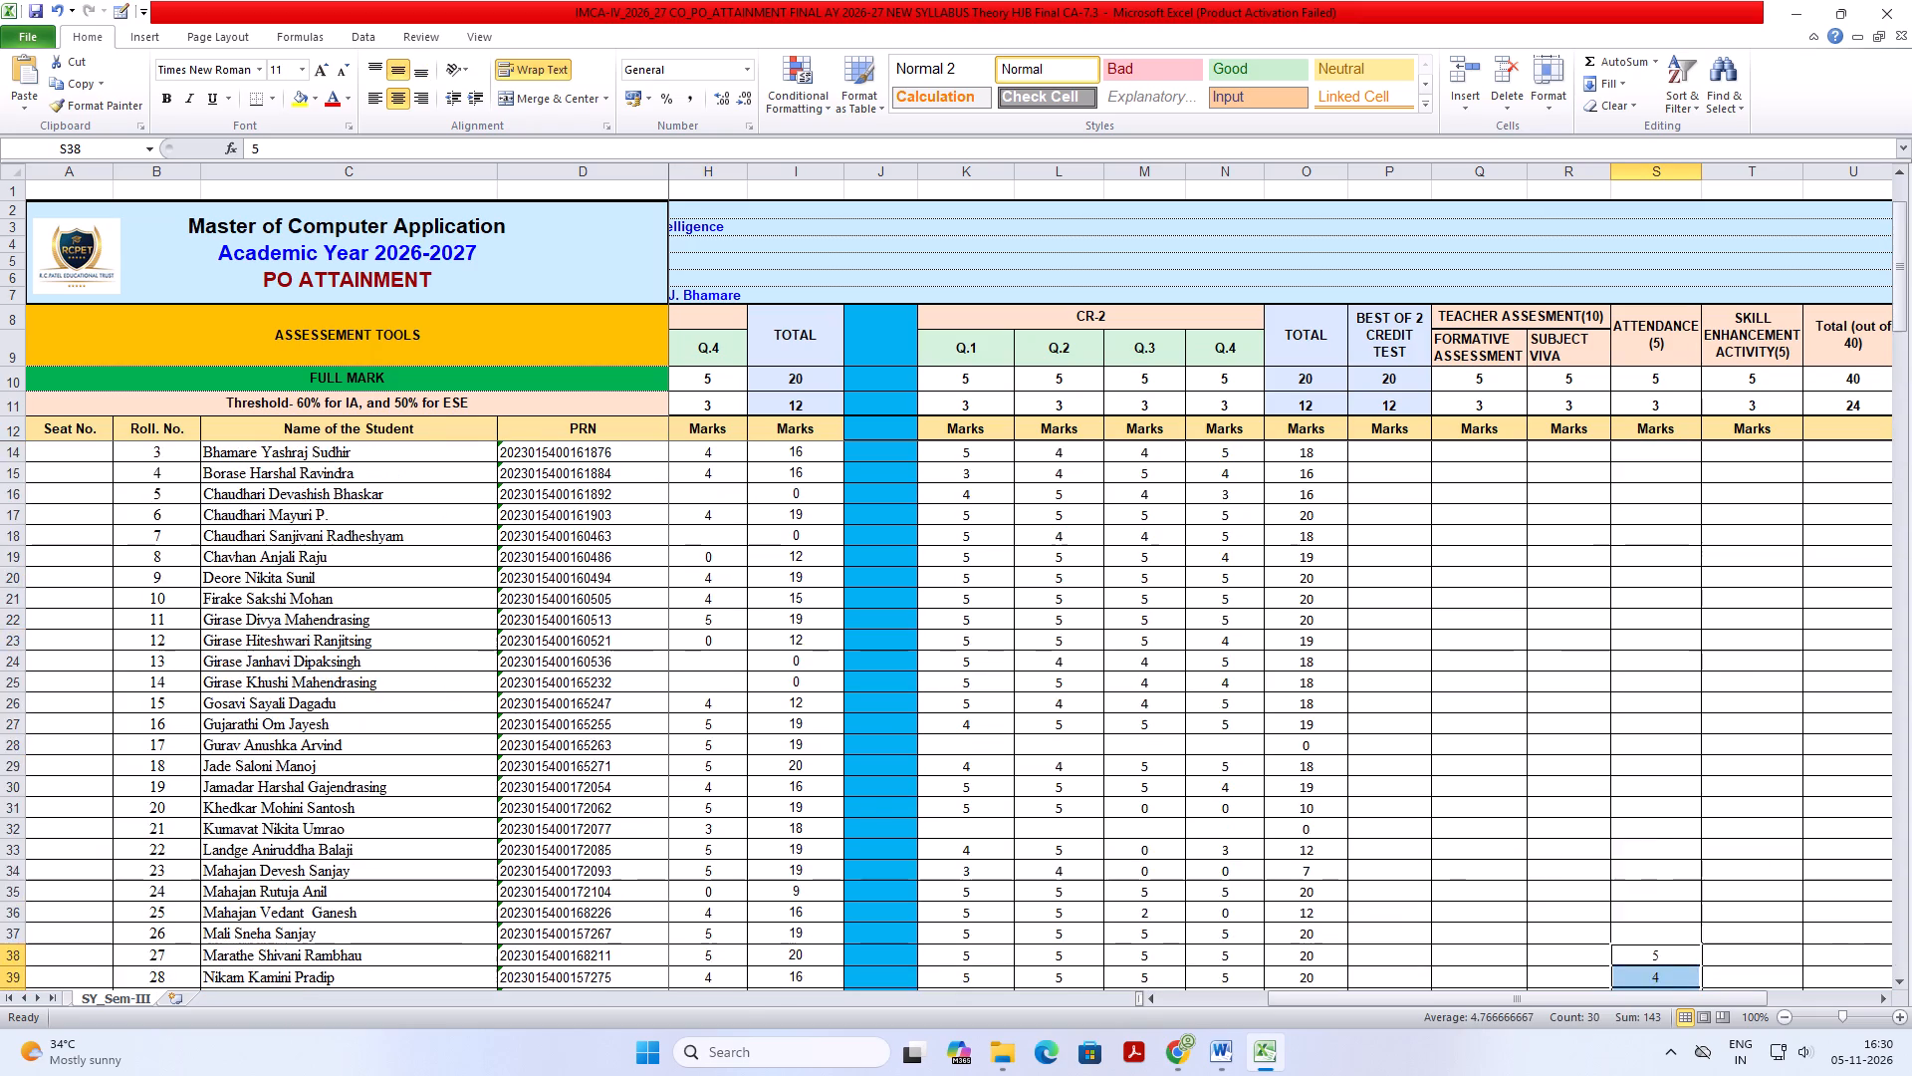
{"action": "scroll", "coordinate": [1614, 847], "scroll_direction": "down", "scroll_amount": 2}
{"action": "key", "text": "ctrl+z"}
Paste the copied CA 7.3 marks into the Attendance column from roll number 1, matching the destination formatting.
{"action": "scroll", "coordinate": [1614, 847], "scroll_direction": "up", "scroll_amount": 7}
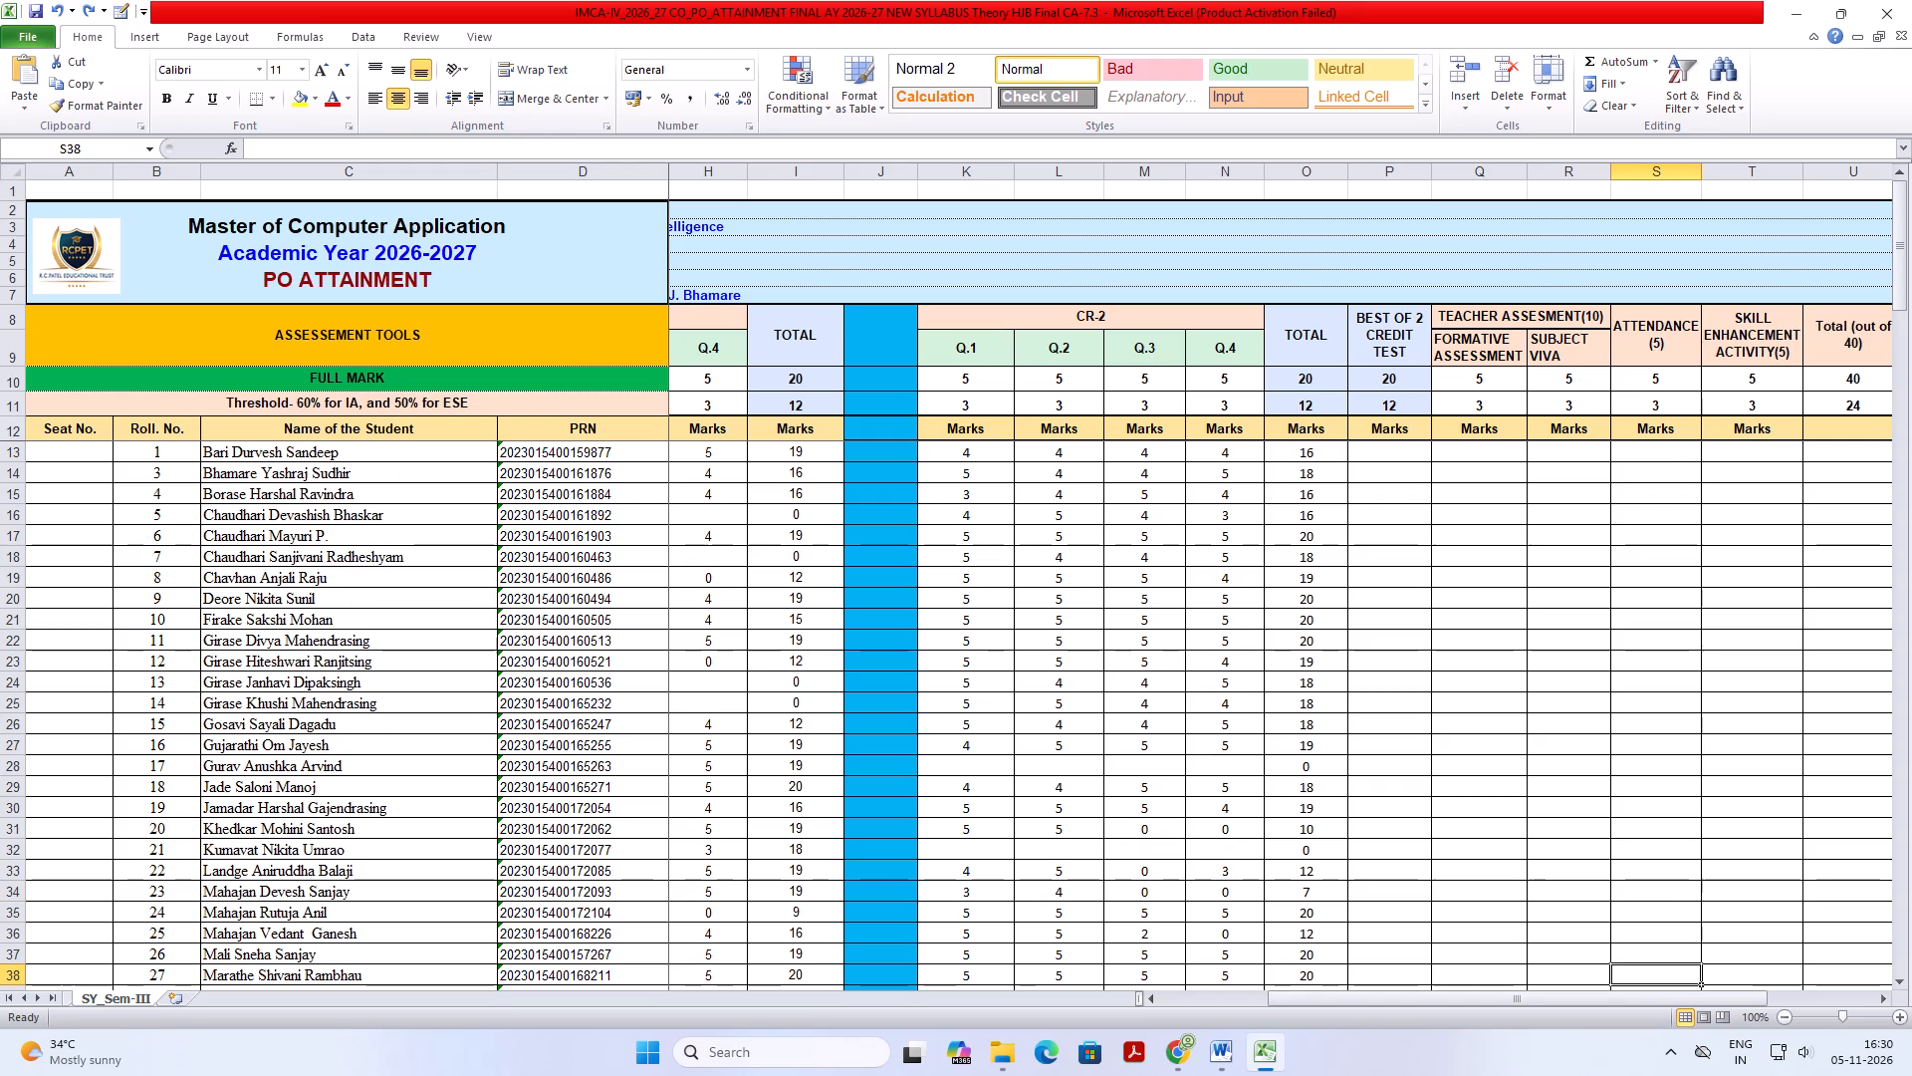
{"action": "scroll", "coordinate": [1614, 847], "scroll_direction": "up", "scroll_amount": 6}
{"action": "left_click", "coordinate": [1674, 451]}
{"action": "key", "text": "ctrl+v"}
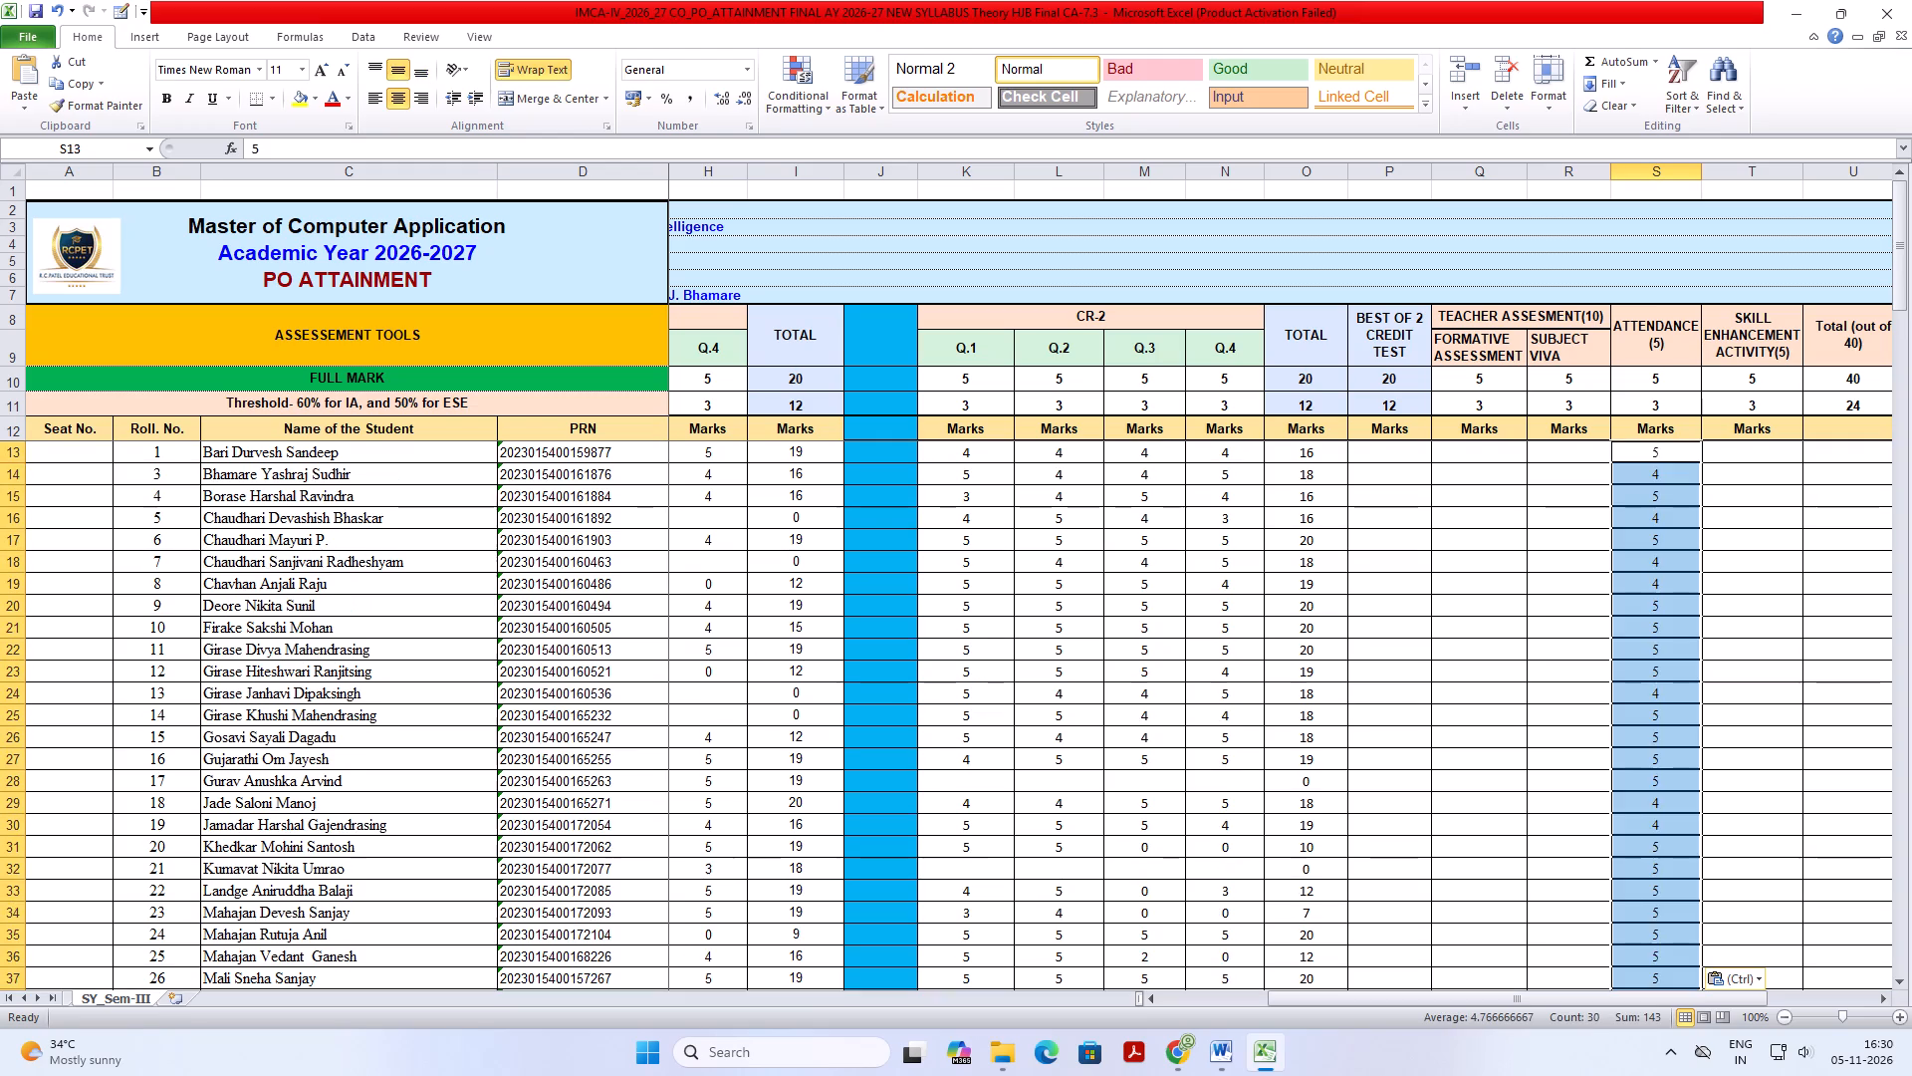
{"action": "scroll", "coordinate": [1674, 594], "scroll_direction": "down", "scroll_amount": 4}
{"action": "scroll", "coordinate": [1701, 678], "scroll_direction": "down", "scroll_amount": 2}
{"action": "left_click", "coordinate": [1674, 711]}
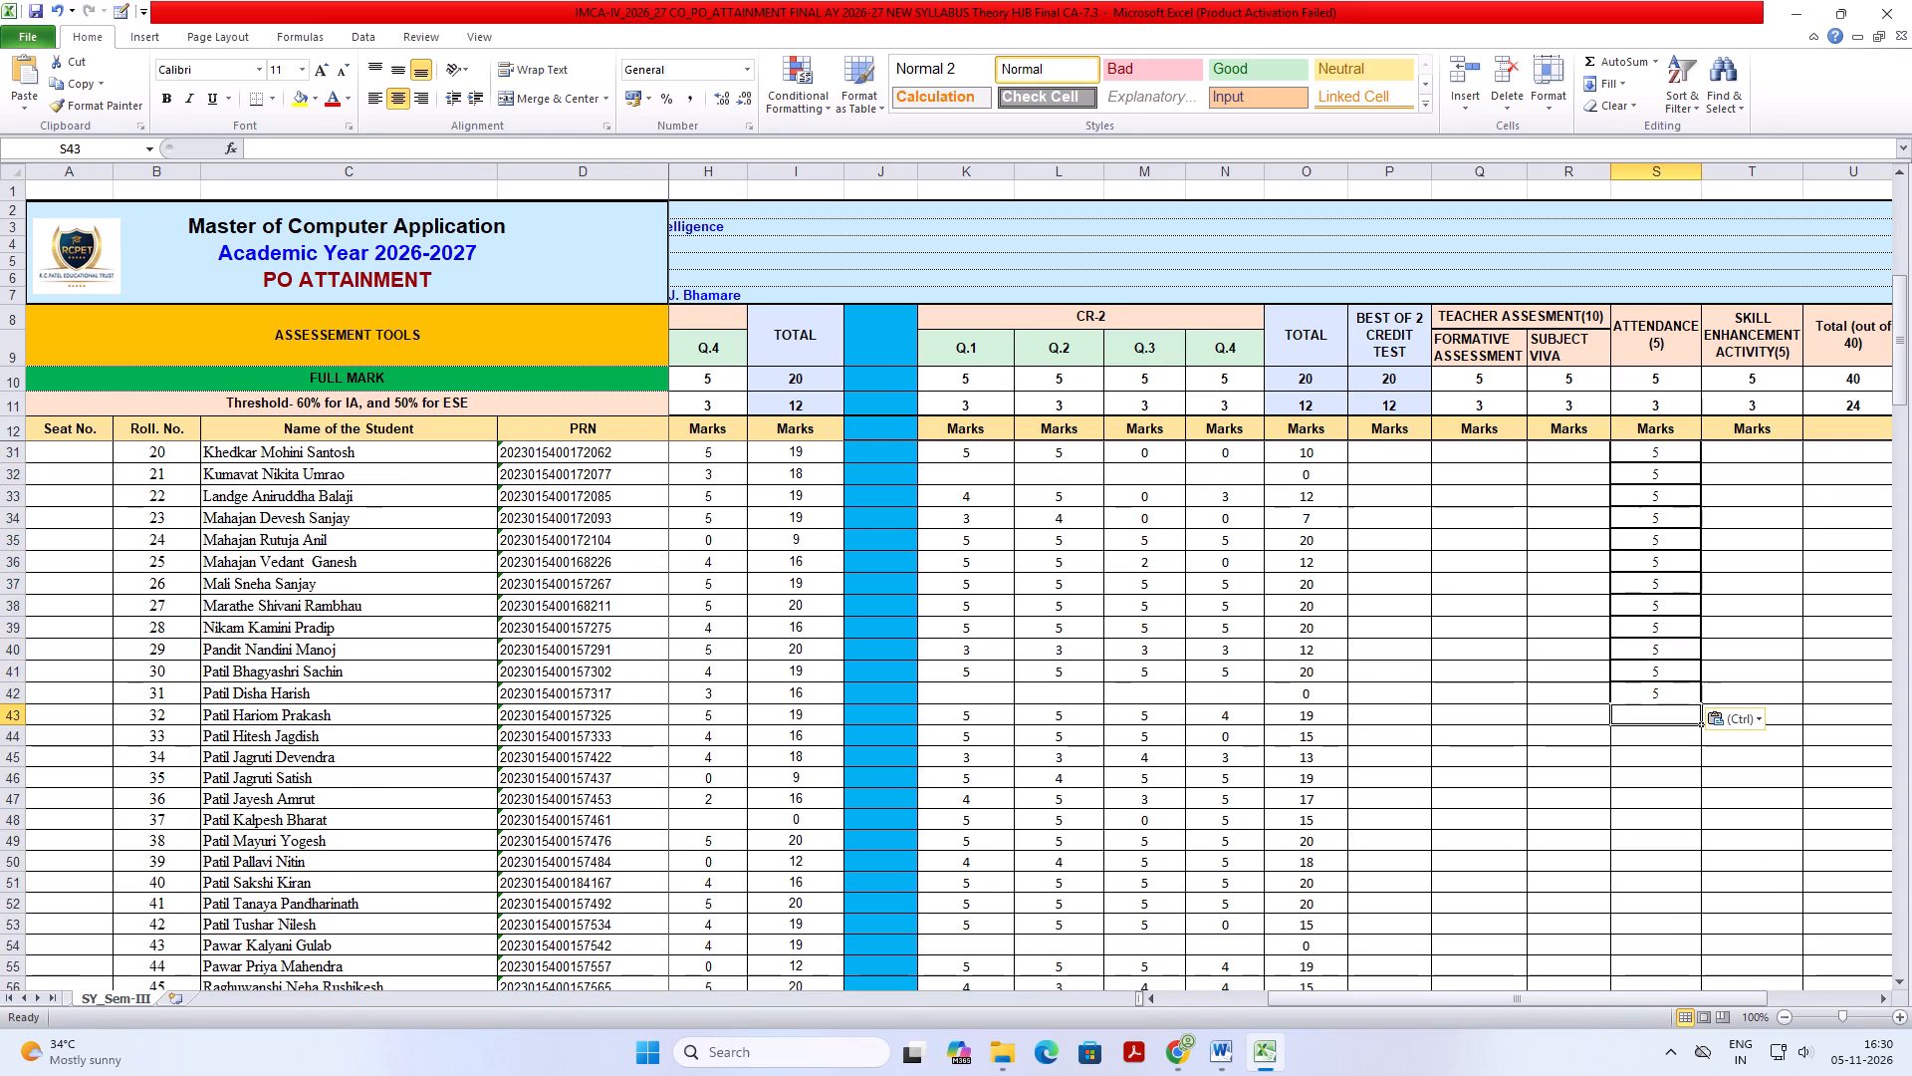
{"action": "left_click", "coordinate": [1717, 721]}
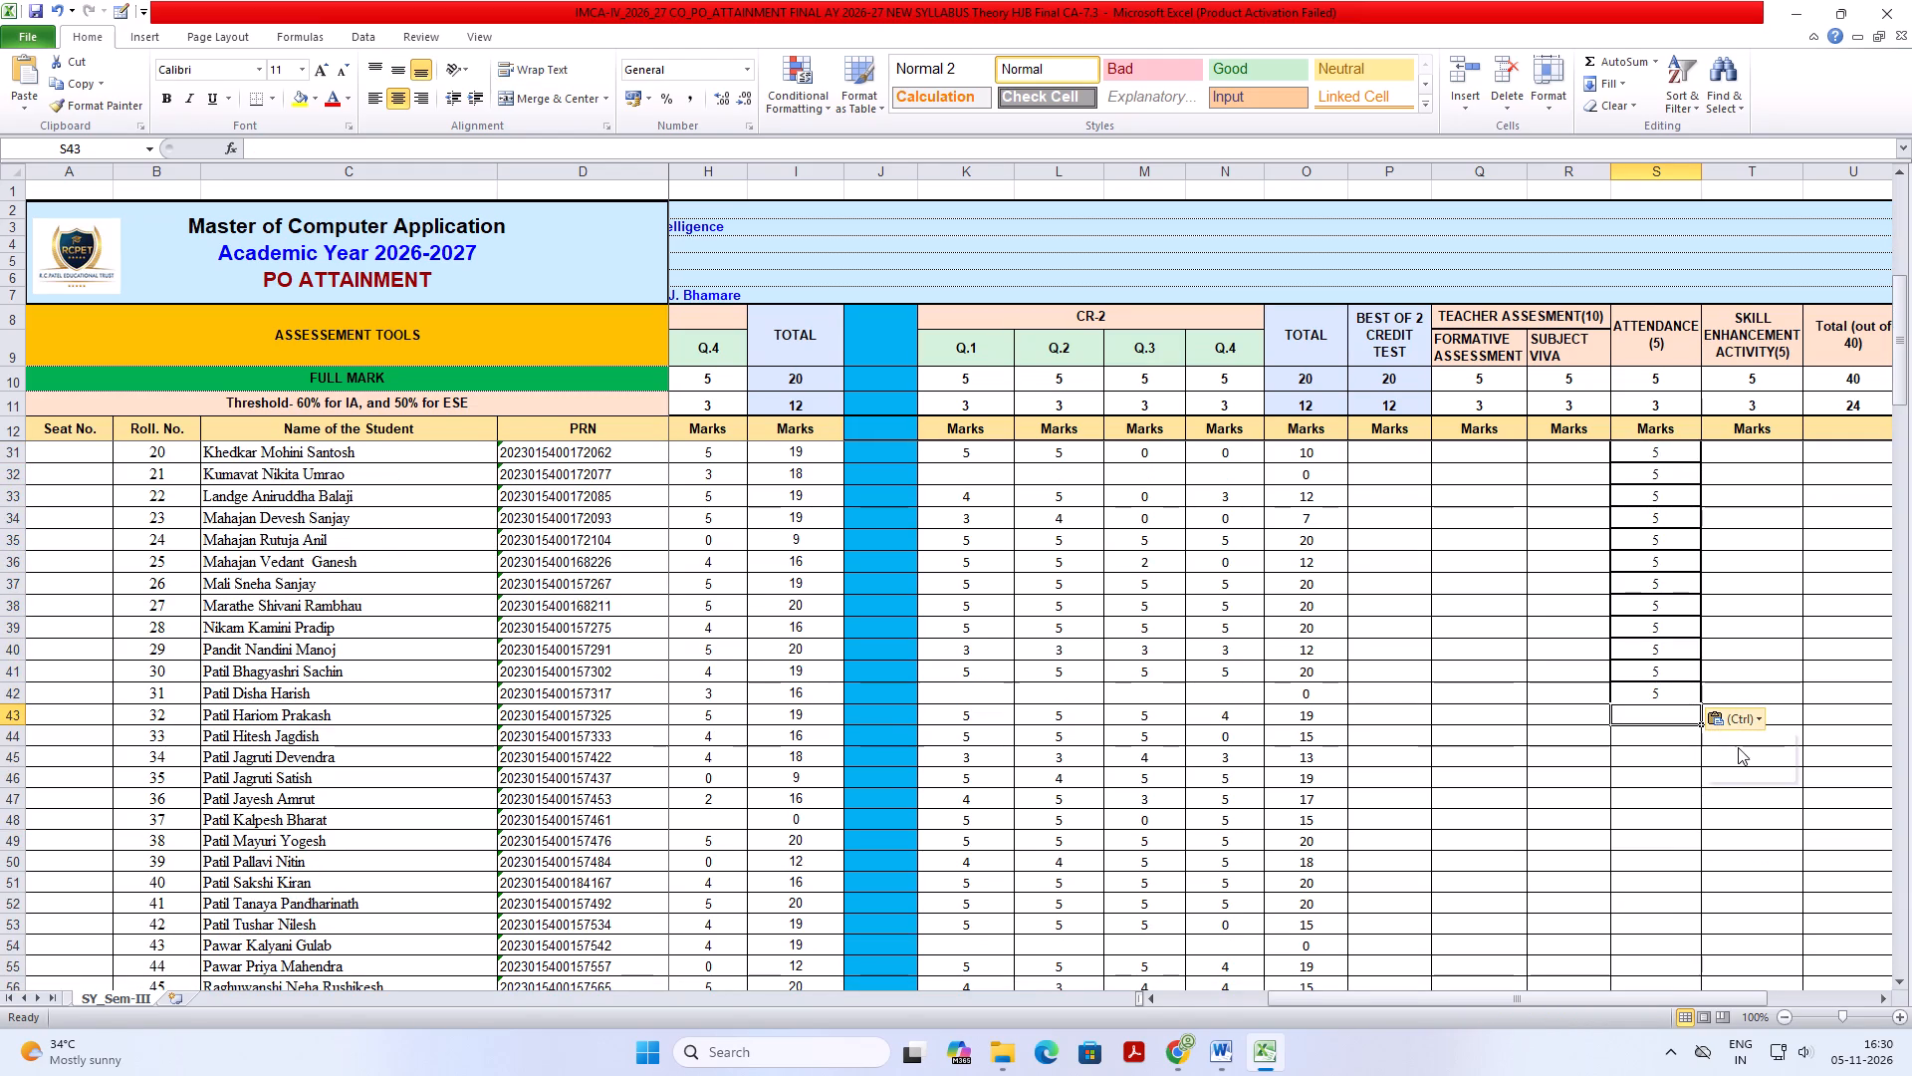
{"action": "left_click", "coordinate": [1755, 769]}
{"action": "left_click", "coordinate": [1673, 706]}
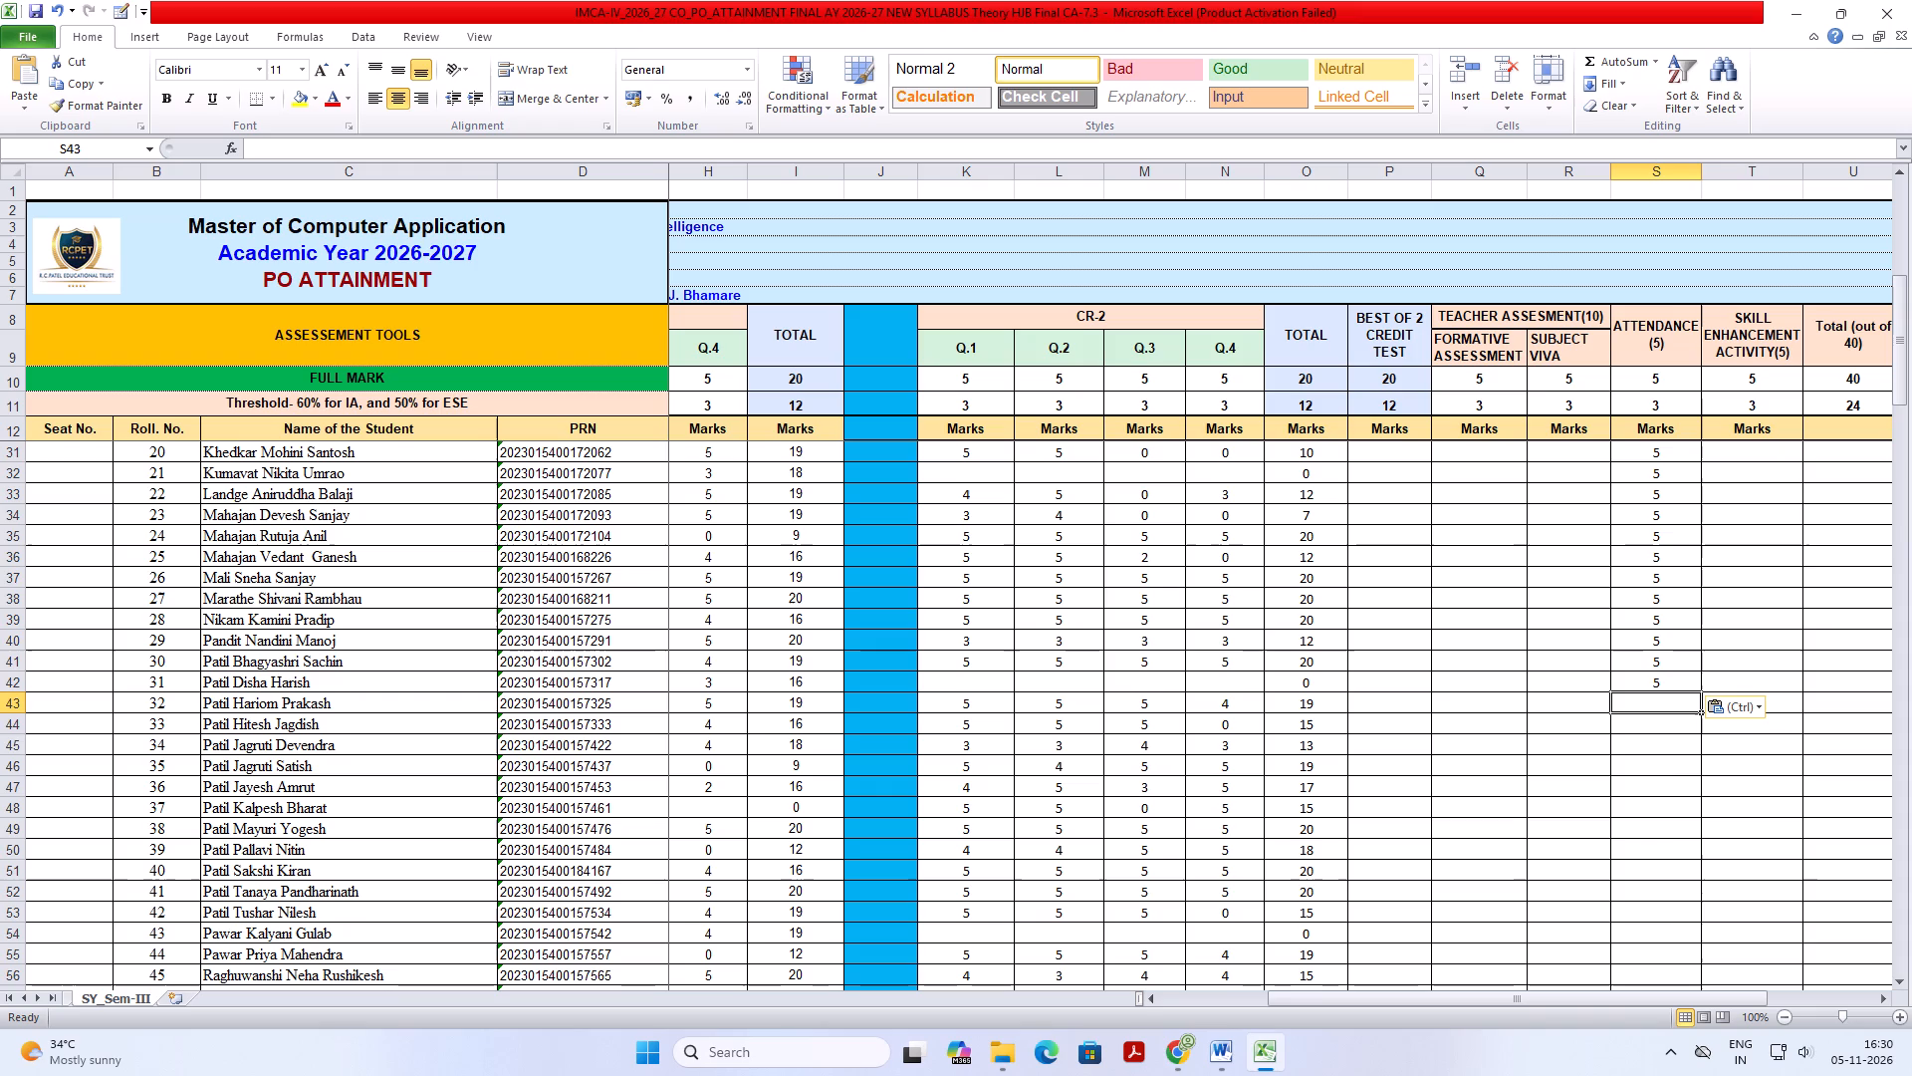
Copy the attendance marks of roll numbers 32 to 59 from the CA 7.3 attendance sheet in Word.
{"action": "left_click", "coordinate": [1238, 1066]}
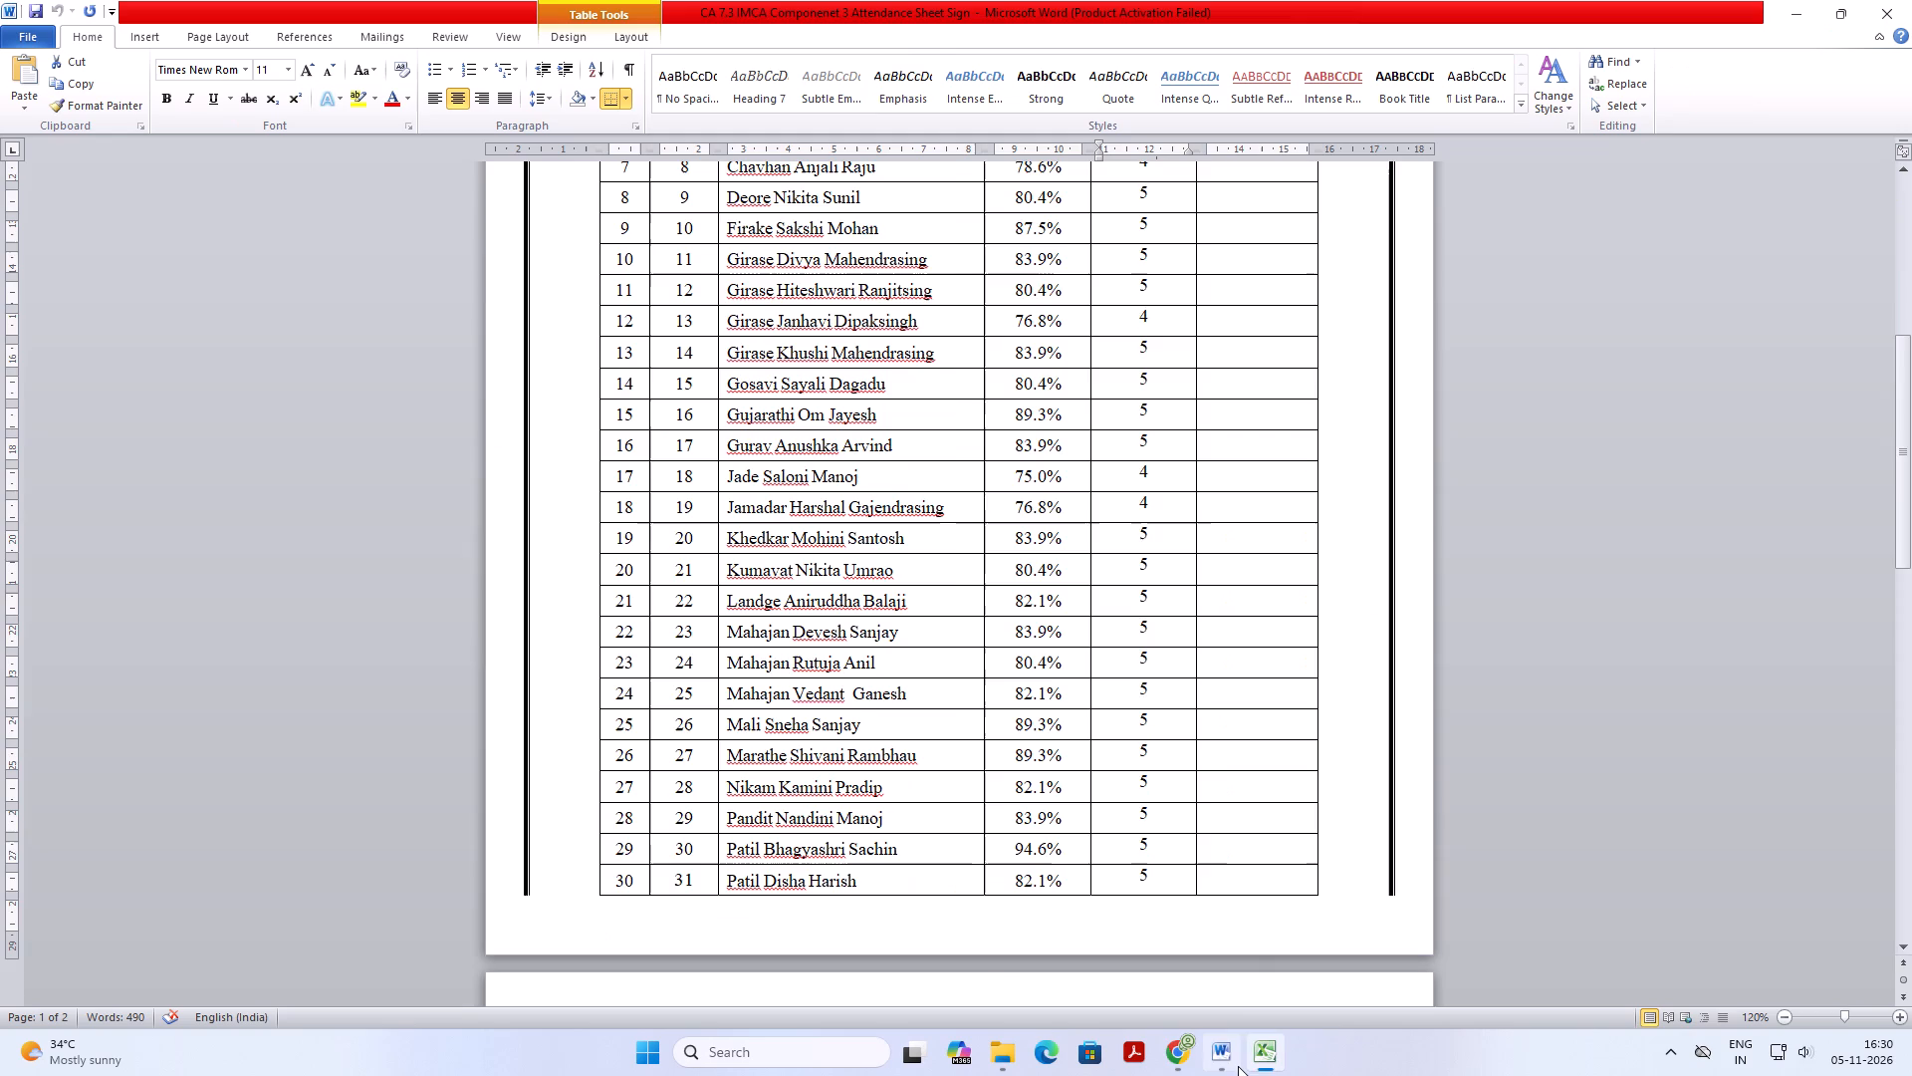
{"action": "scroll", "coordinate": [1219, 861], "scroll_direction": "down", "scroll_amount": 14}
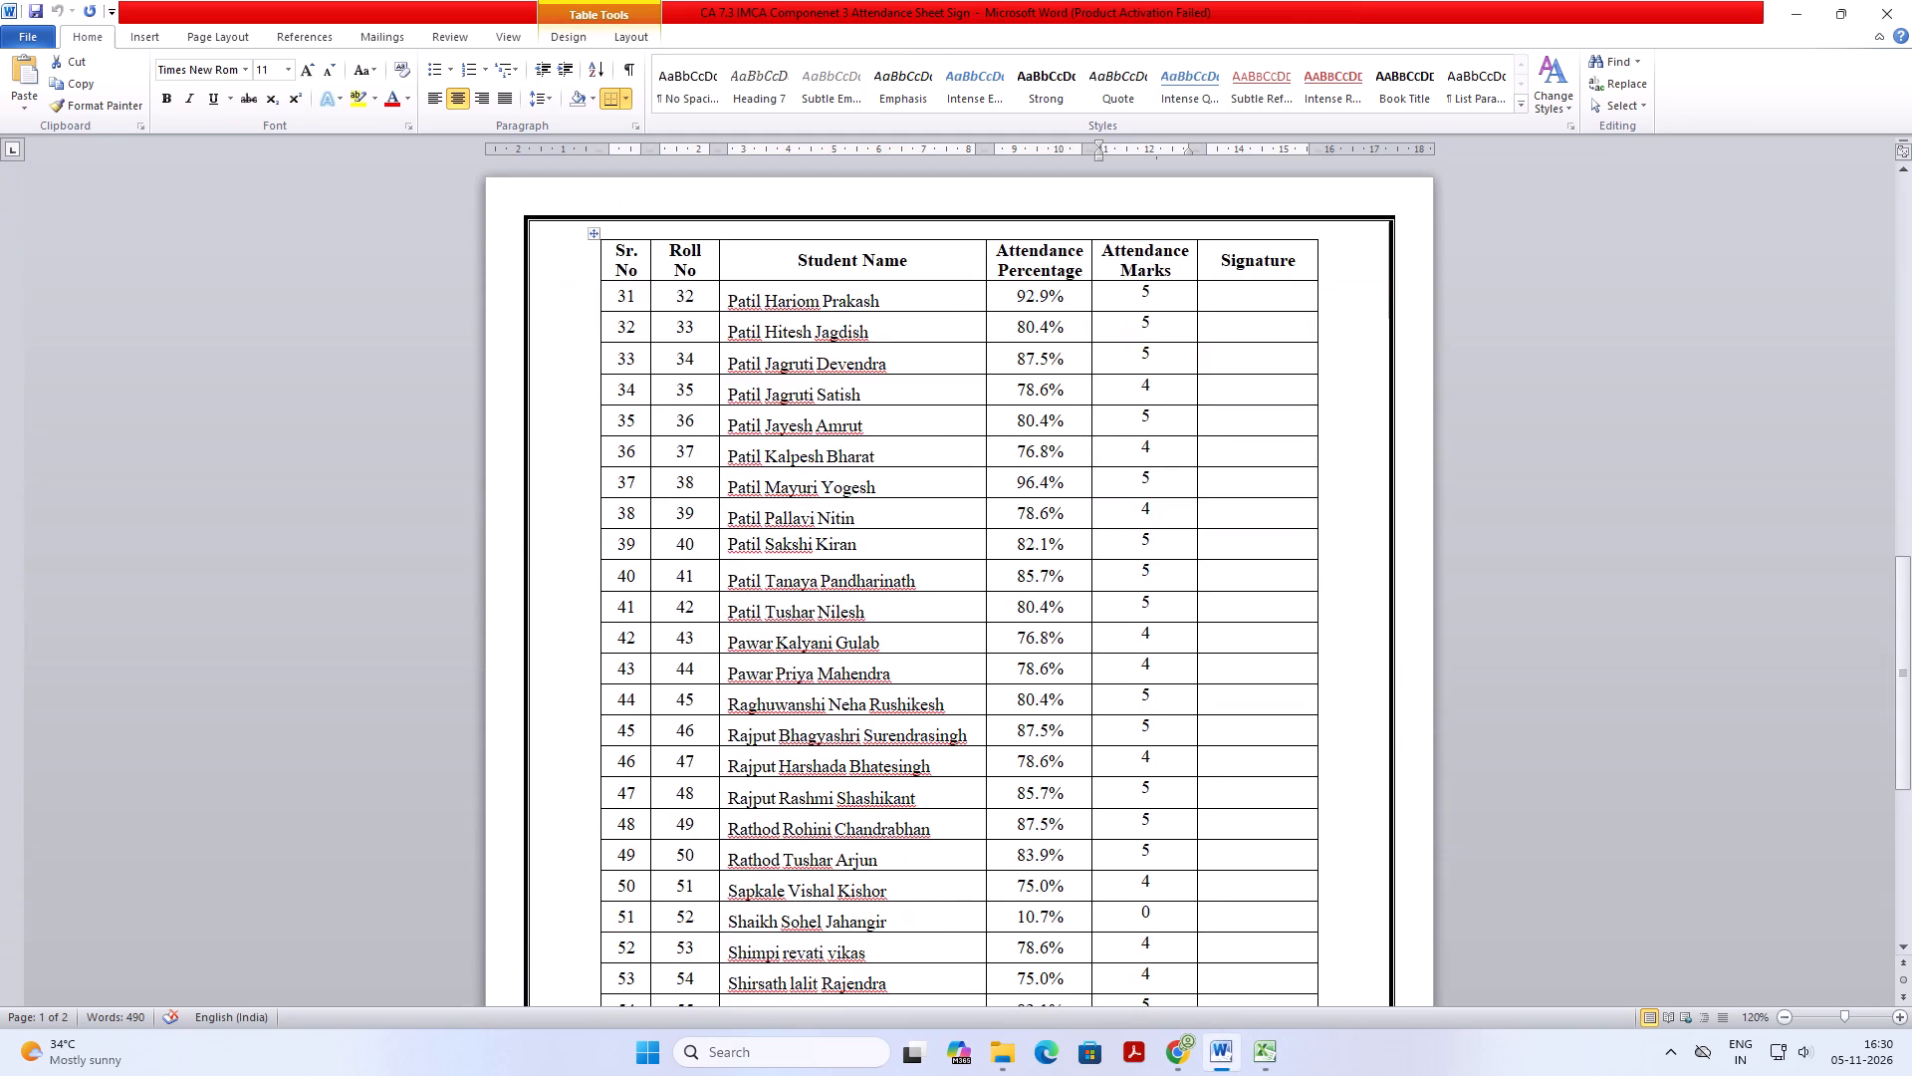
{"action": "left_click_drag", "start_coordinate": [1135, 294], "coordinate": [1174, 763]}
{"action": "scroll", "coordinate": [1174, 750], "scroll_direction": "down", "scroll_amount": 3}
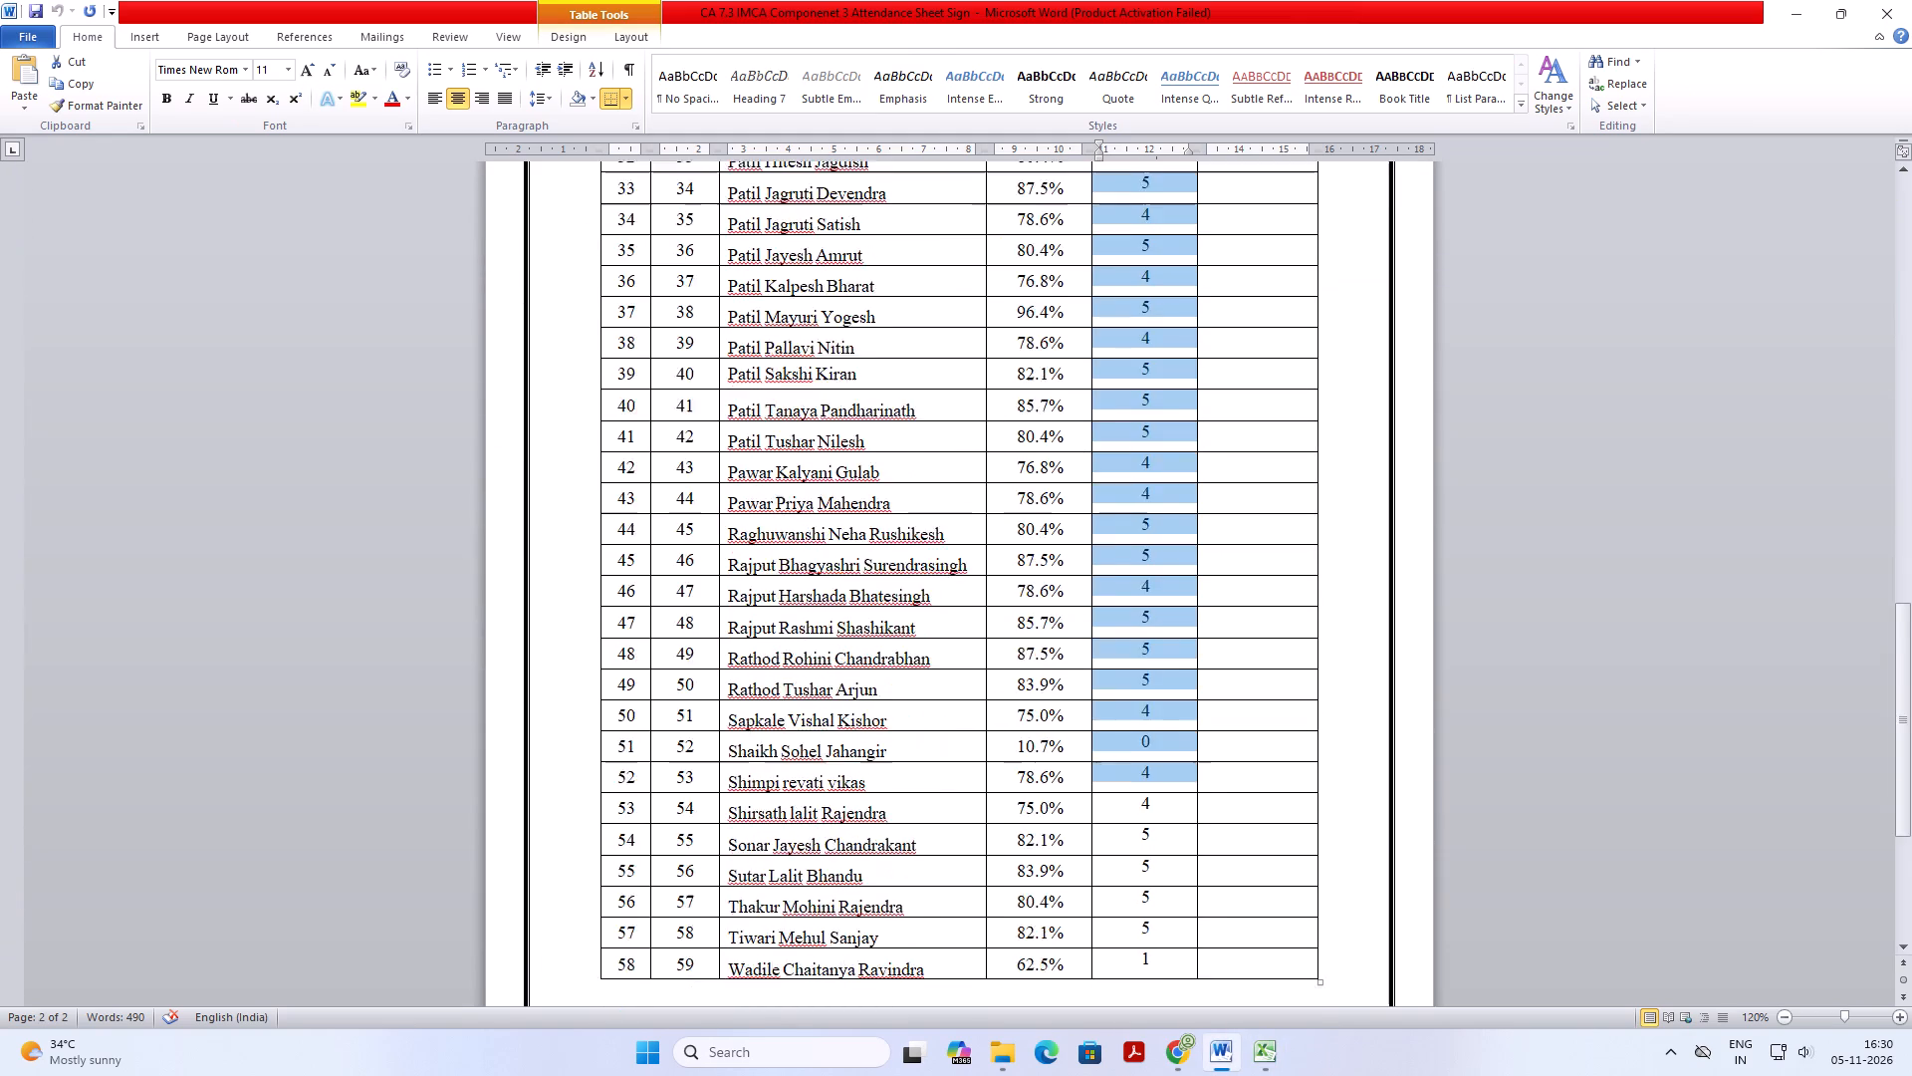
{"action": "left_click_drag", "start_coordinate": [1174, 763], "coordinate": [1151, 900]}
{"action": "scroll", "coordinate": [1174, 770], "scroll_direction": "up", "scroll_amount": 1}
{"action": "scroll", "coordinate": [1174, 770], "scroll_direction": "down", "scroll_amount": 2}
{"action": "key", "text": "ctrl+c"}
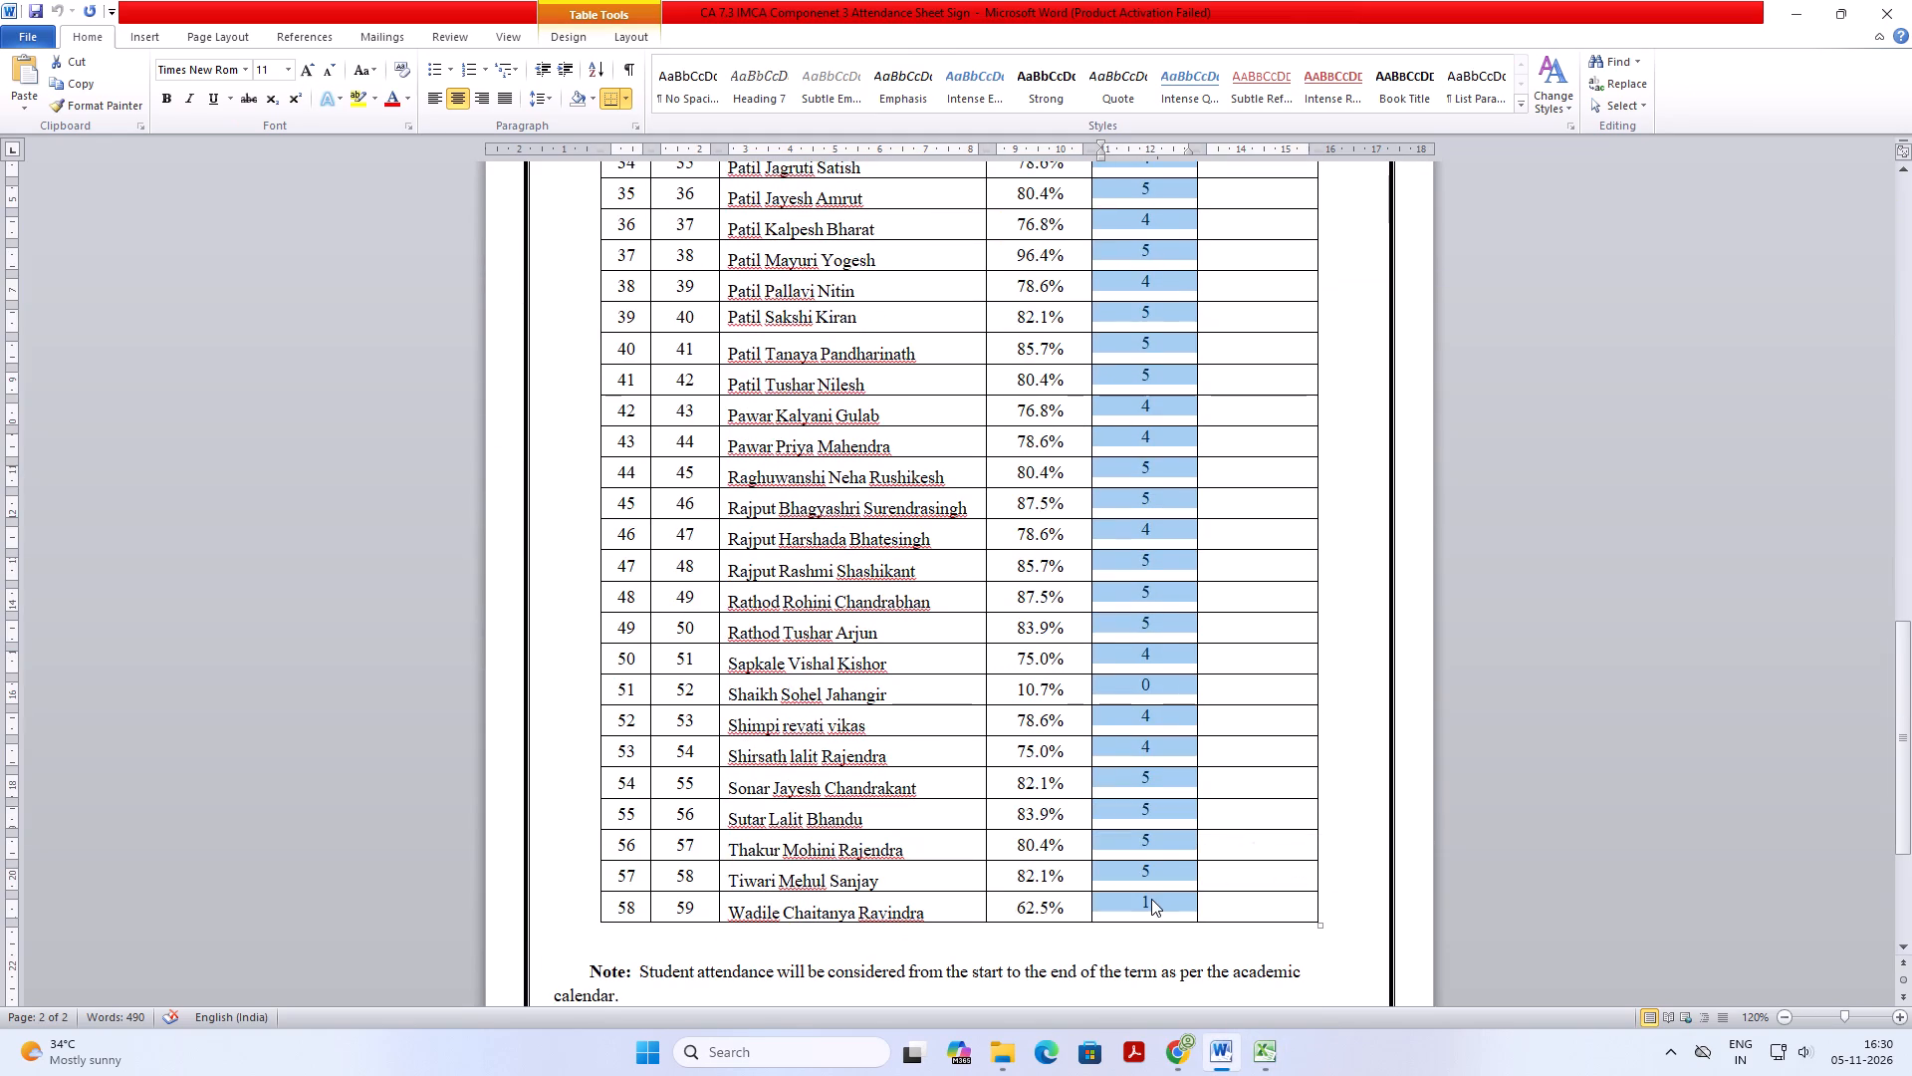
Paste the copied marks into the theory workbook's Attendance column from roll number 32, matching the destination formatting.
{"action": "left_click", "coordinate": [1259, 1055]}
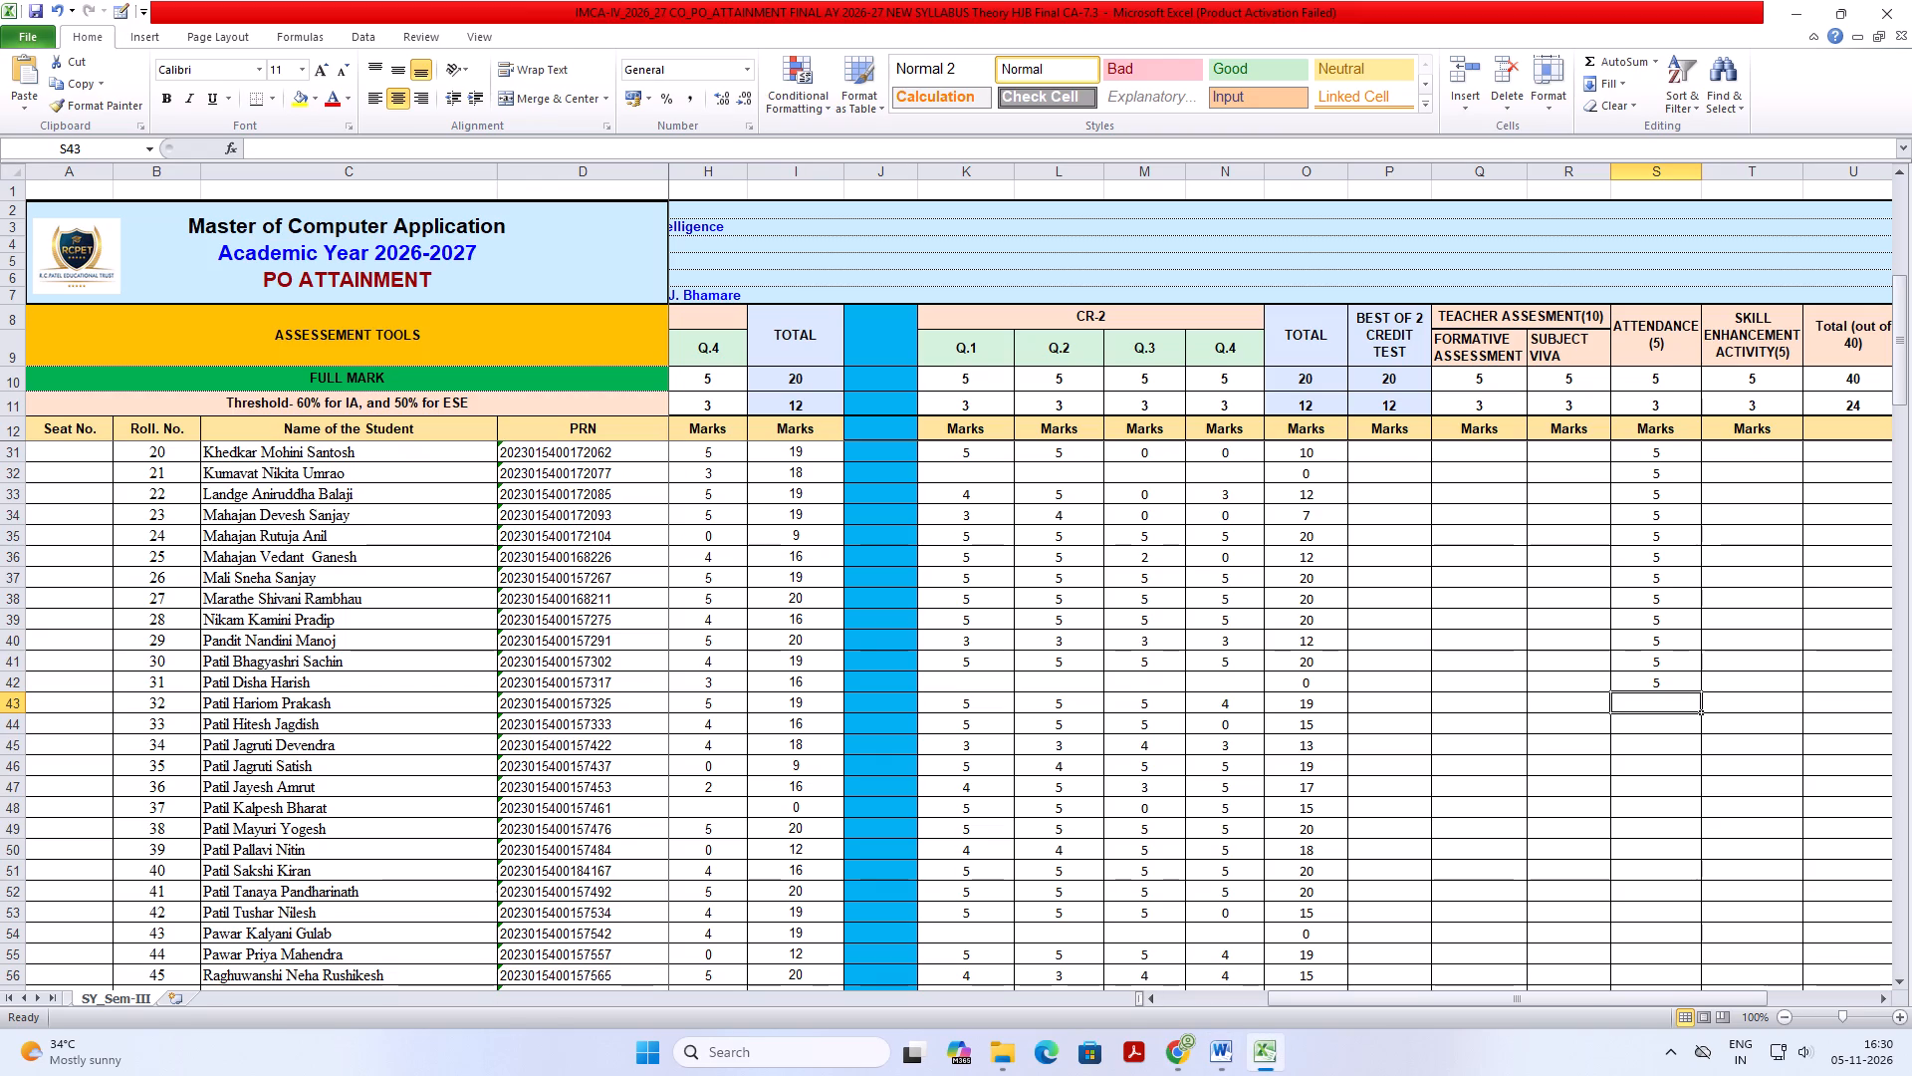
{"action": "left_click", "coordinate": [1662, 701]}
{"action": "key", "text": "ctrl+v"}
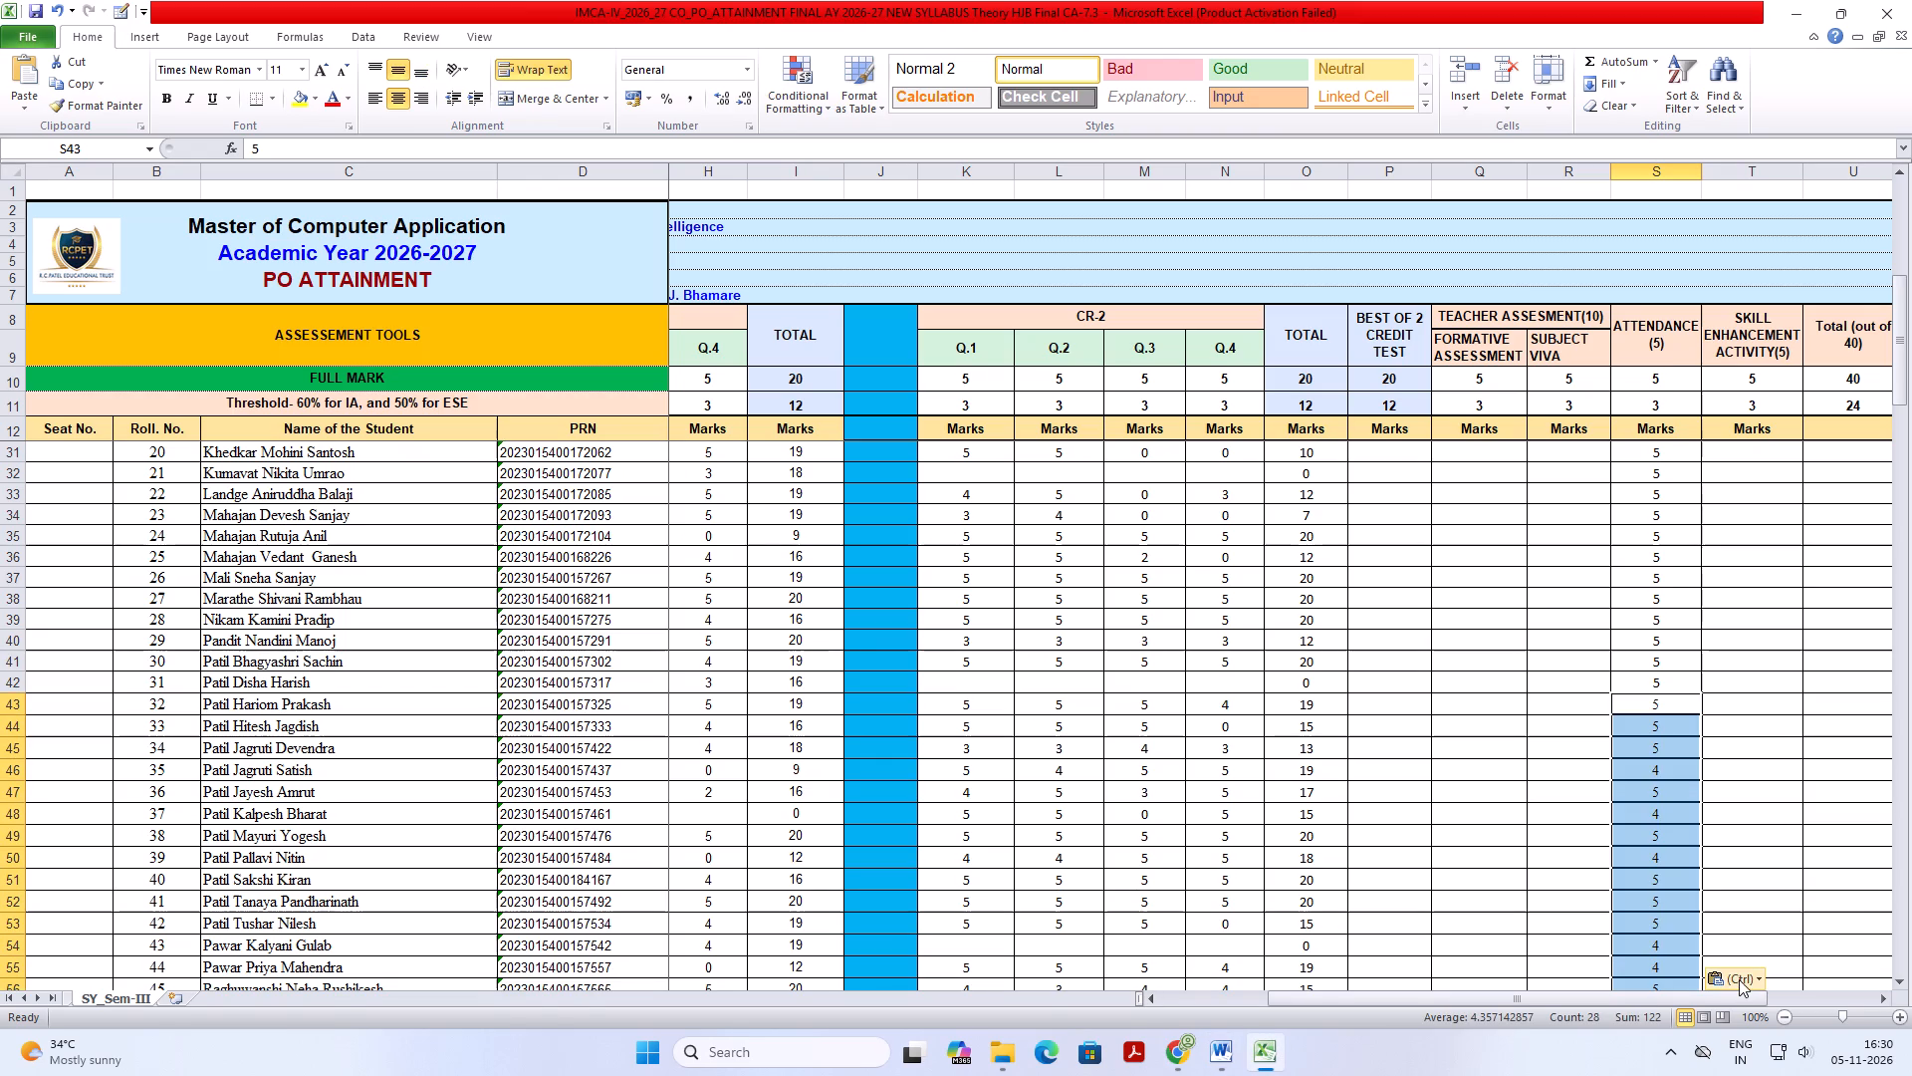
{"action": "left_click", "coordinate": [1739, 979]}
{"action": "left_click", "coordinate": [1761, 952]}
{"action": "scroll", "coordinate": [1685, 826], "scroll_direction": "down", "scroll_amount": 12}
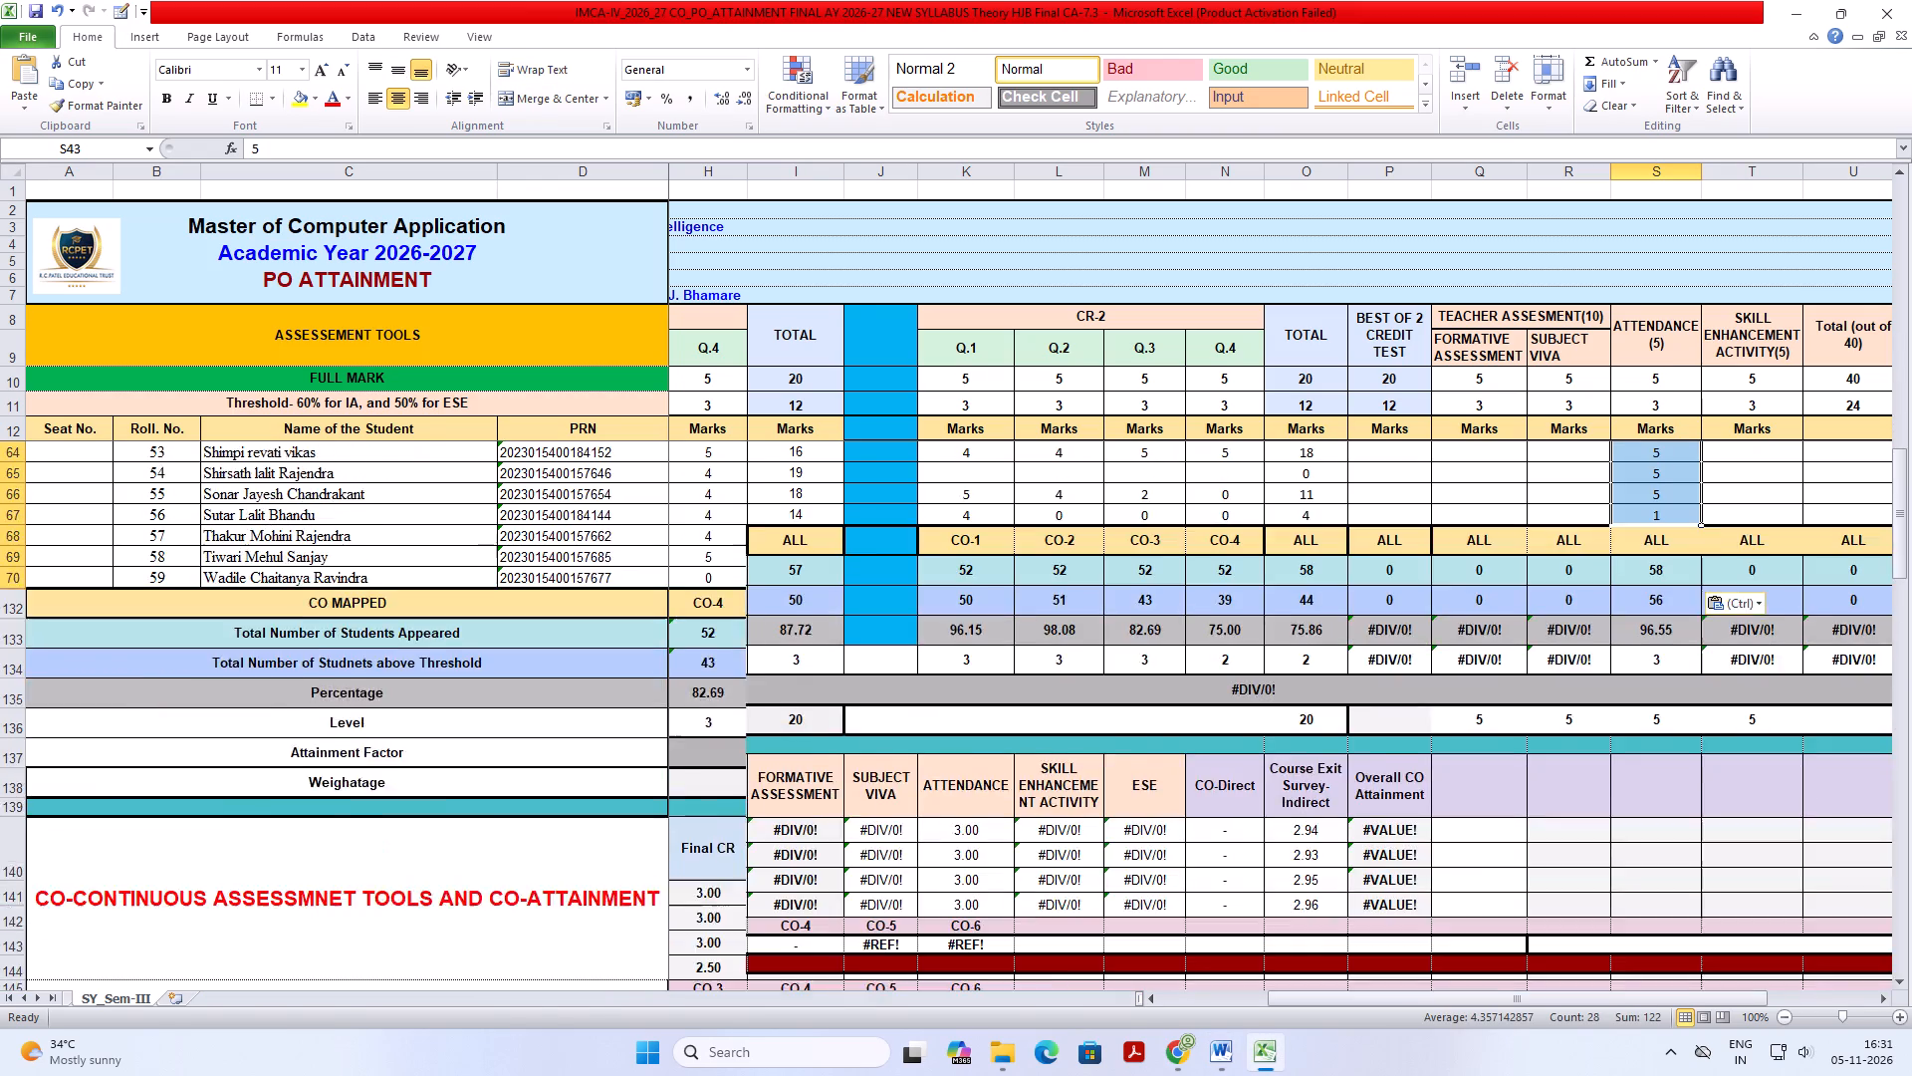
{"action": "scroll", "coordinate": [1685, 826], "scroll_direction": "up", "scroll_amount": 3}
{"action": "left_click", "coordinate": [1626, 709]}
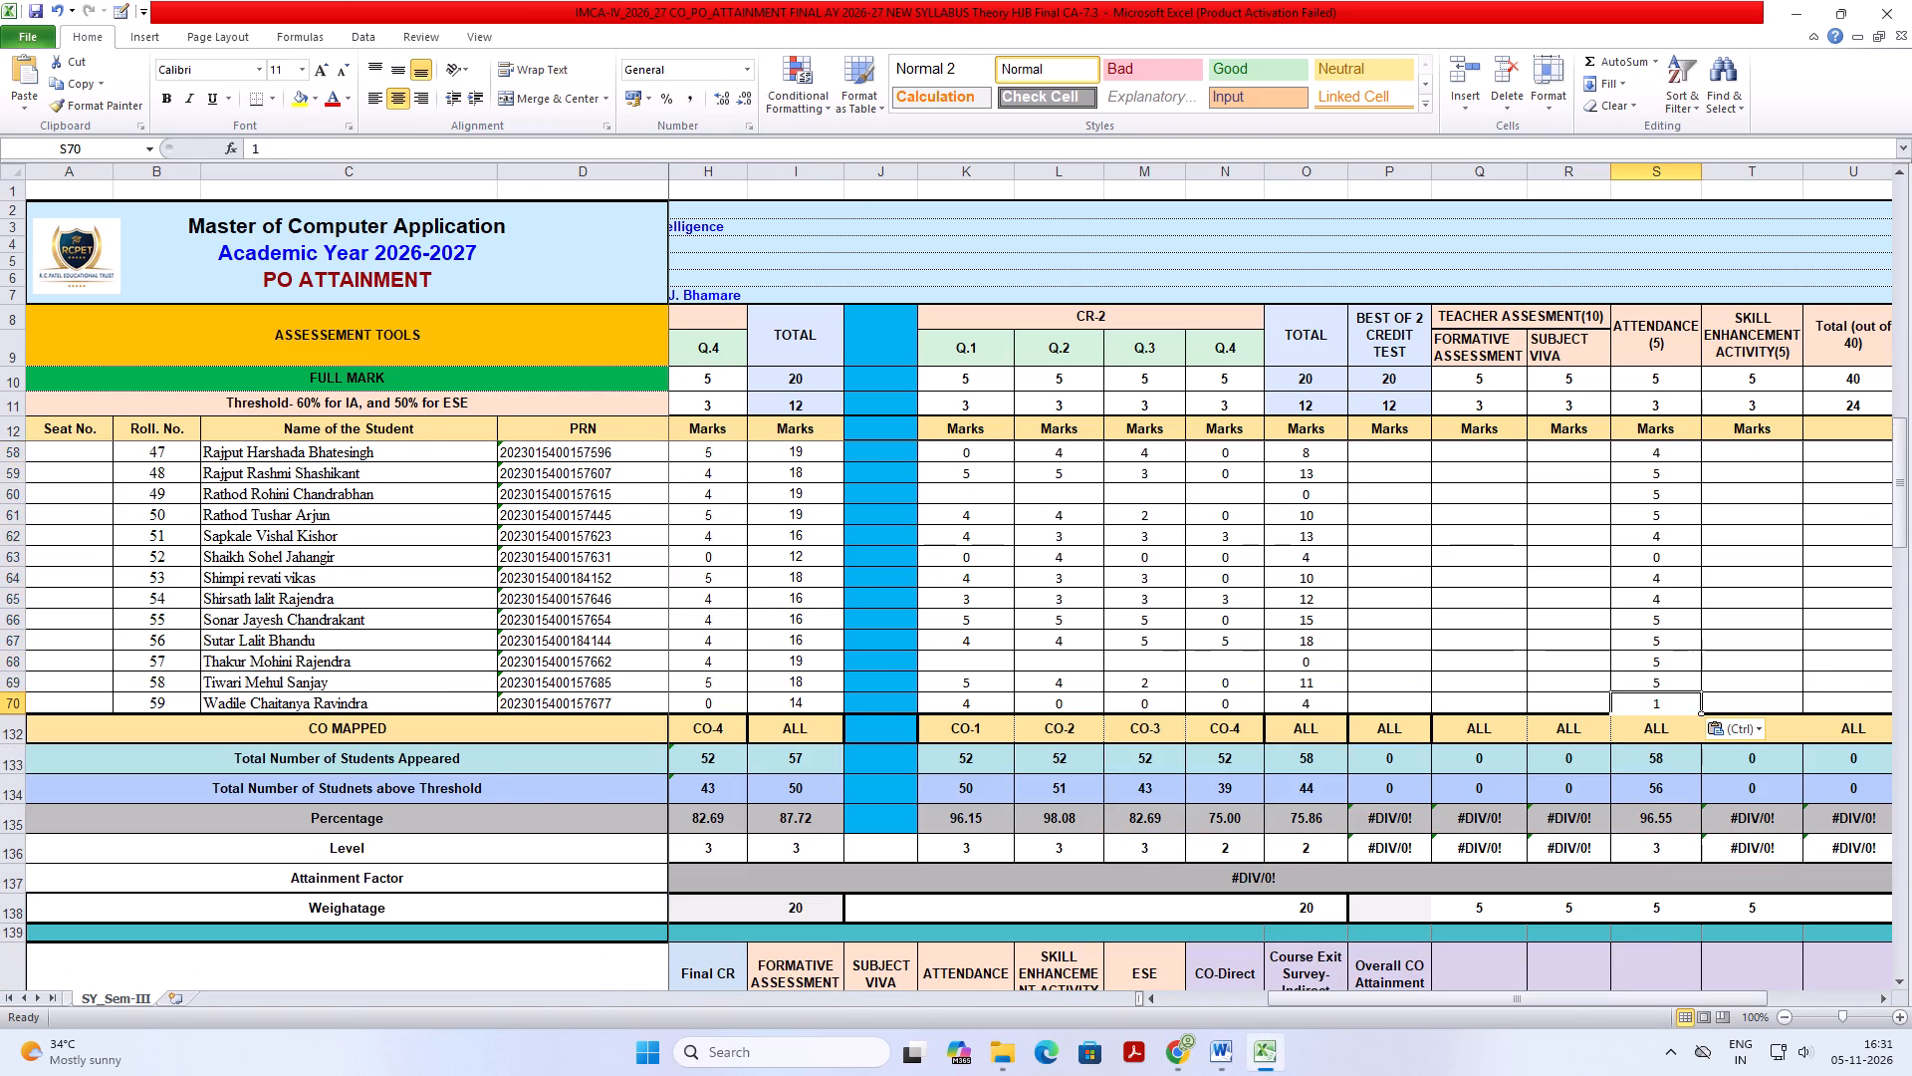
{"action": "scroll", "coordinate": [1471, 834], "scroll_direction": "up", "scroll_amount": 20}
{"action": "scroll", "coordinate": [1471, 834], "scroll_direction": "up", "scroll_amount": 4}
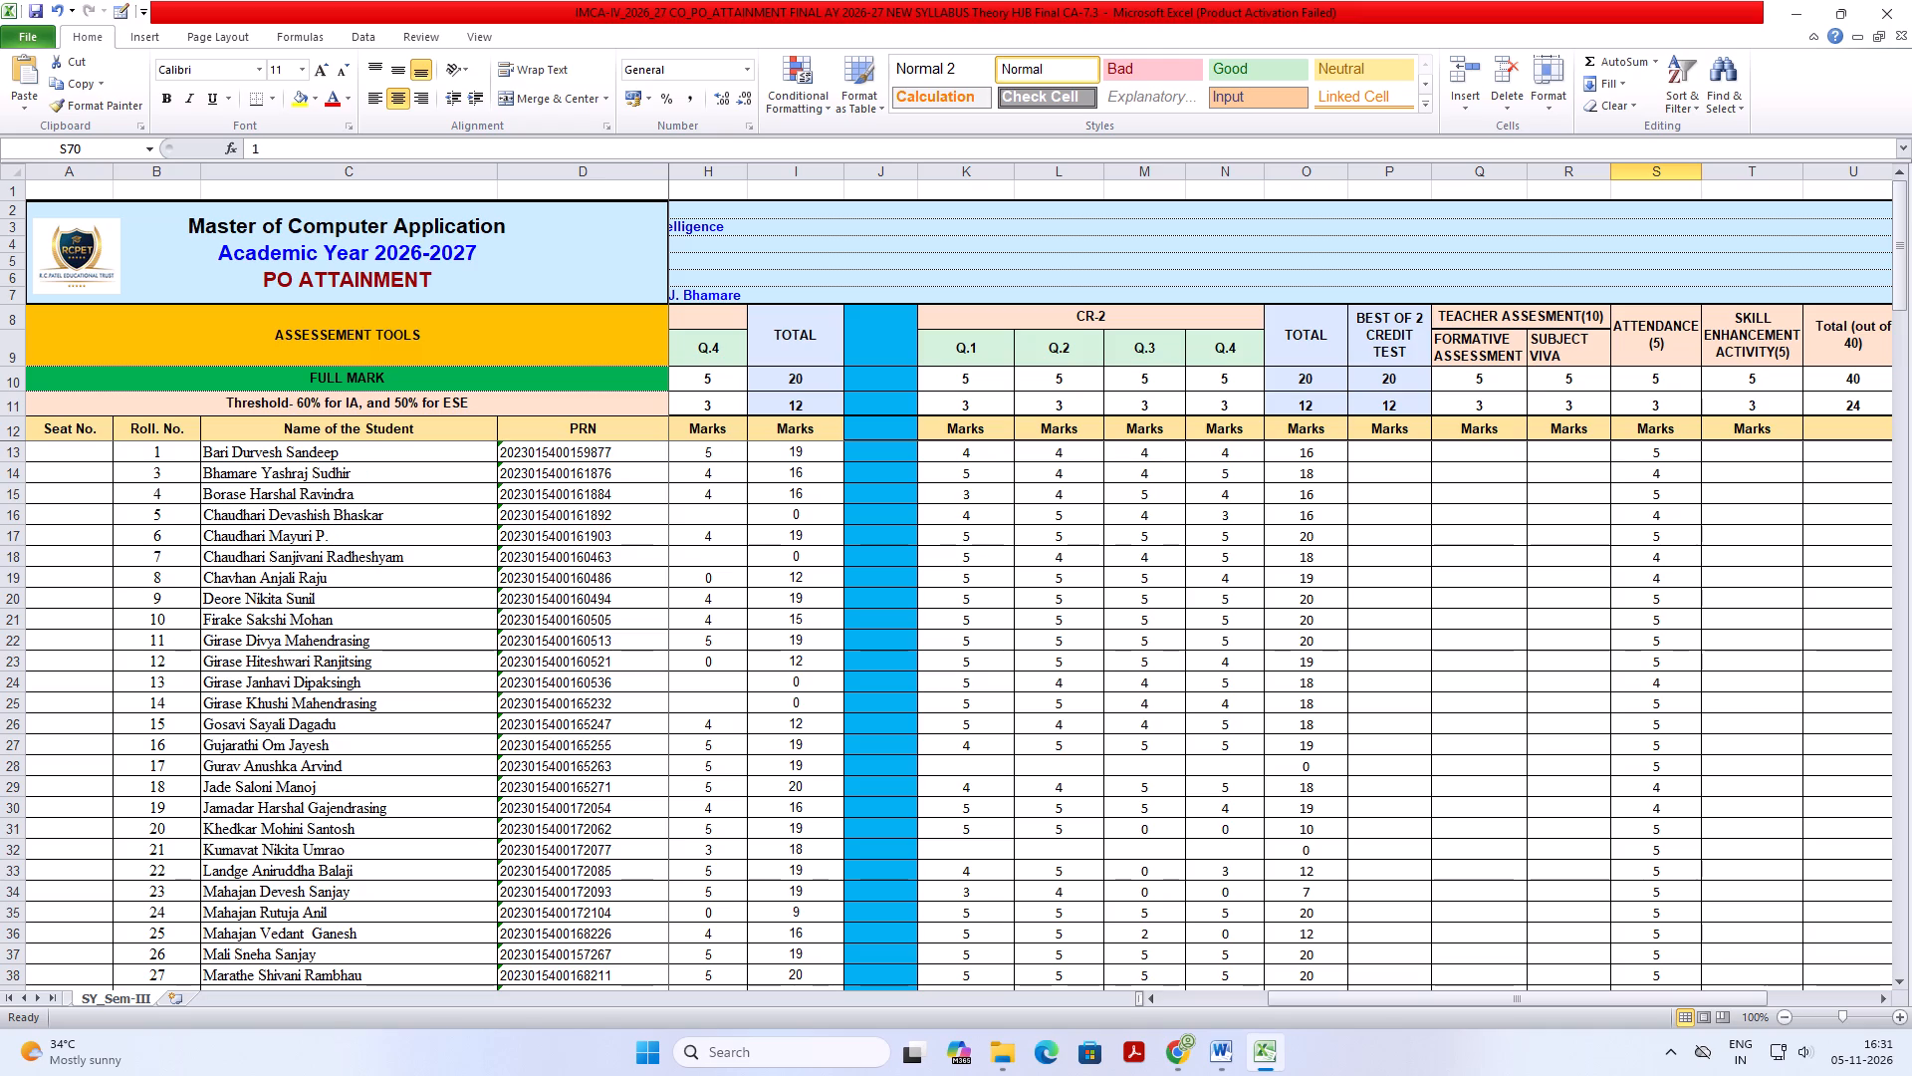
{"action": "scroll", "coordinate": [1471, 834], "scroll_direction": "up", "scroll_amount": 2}
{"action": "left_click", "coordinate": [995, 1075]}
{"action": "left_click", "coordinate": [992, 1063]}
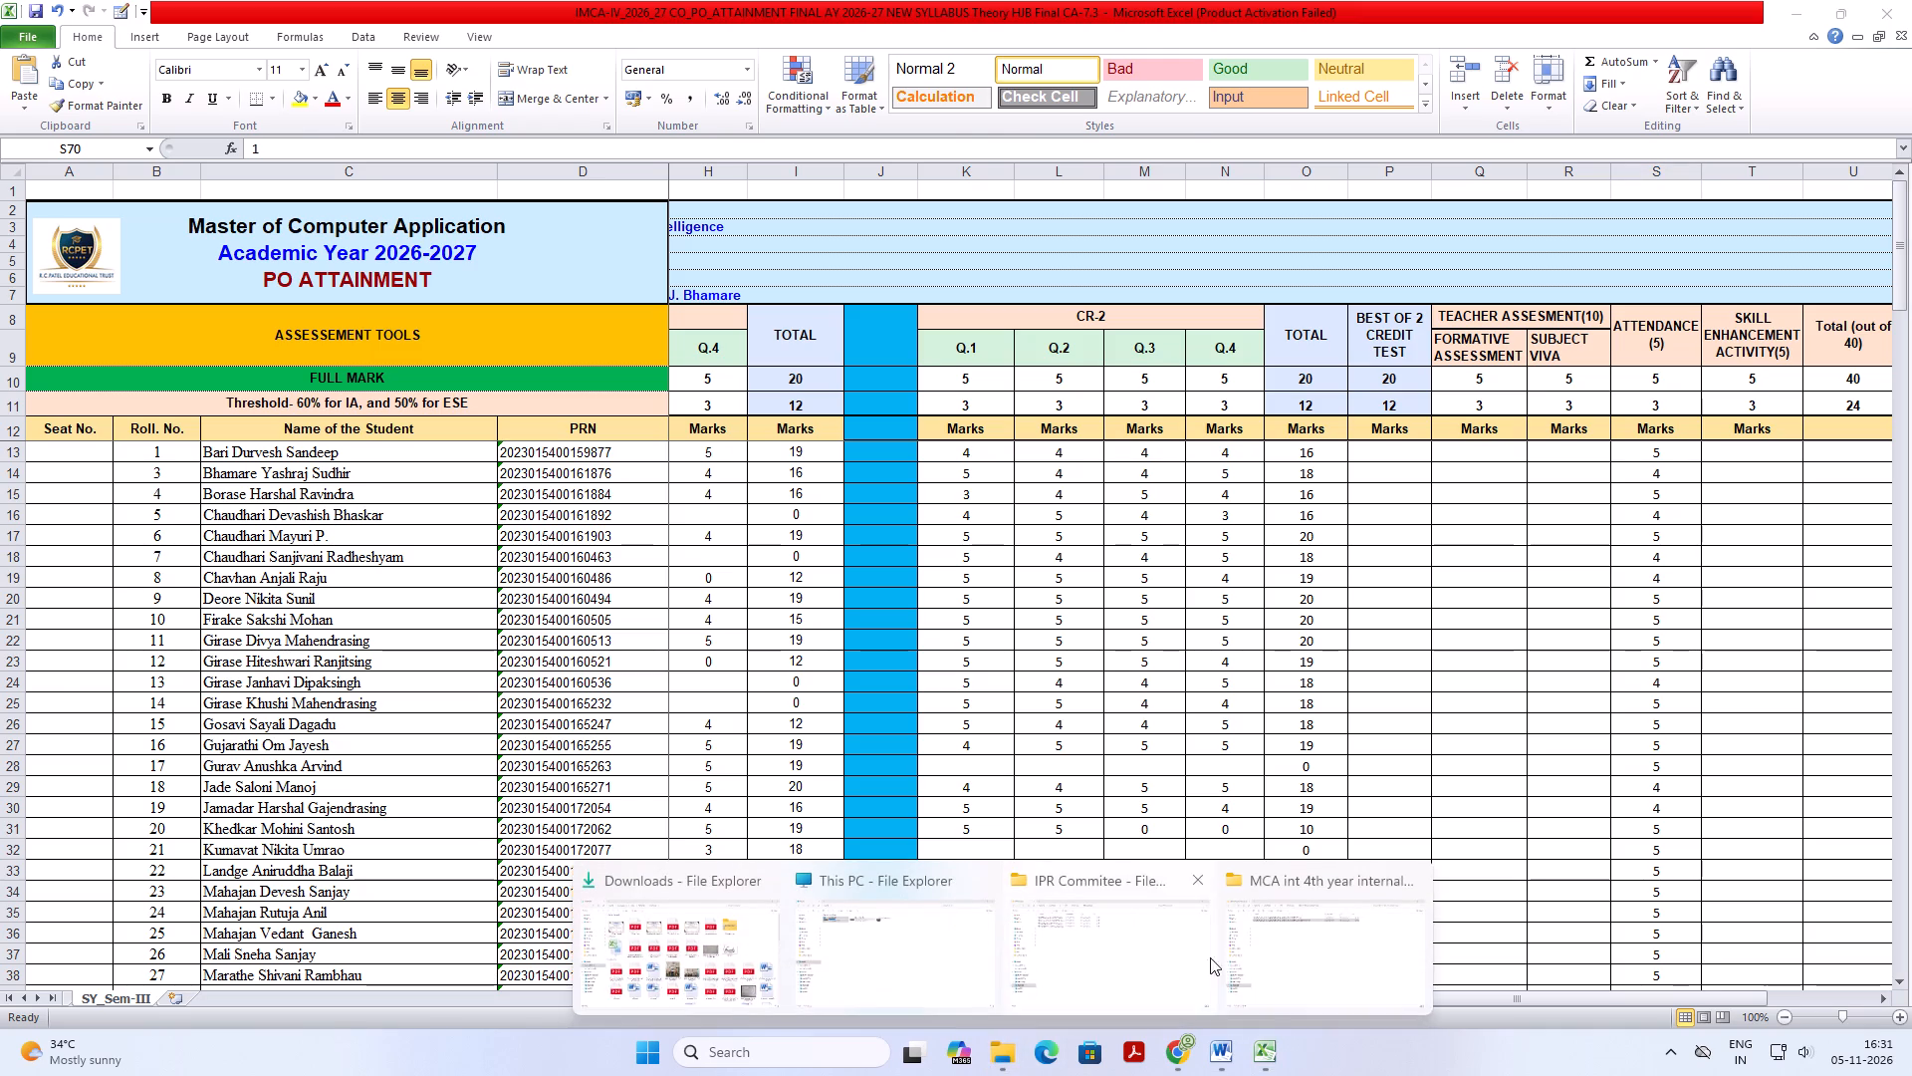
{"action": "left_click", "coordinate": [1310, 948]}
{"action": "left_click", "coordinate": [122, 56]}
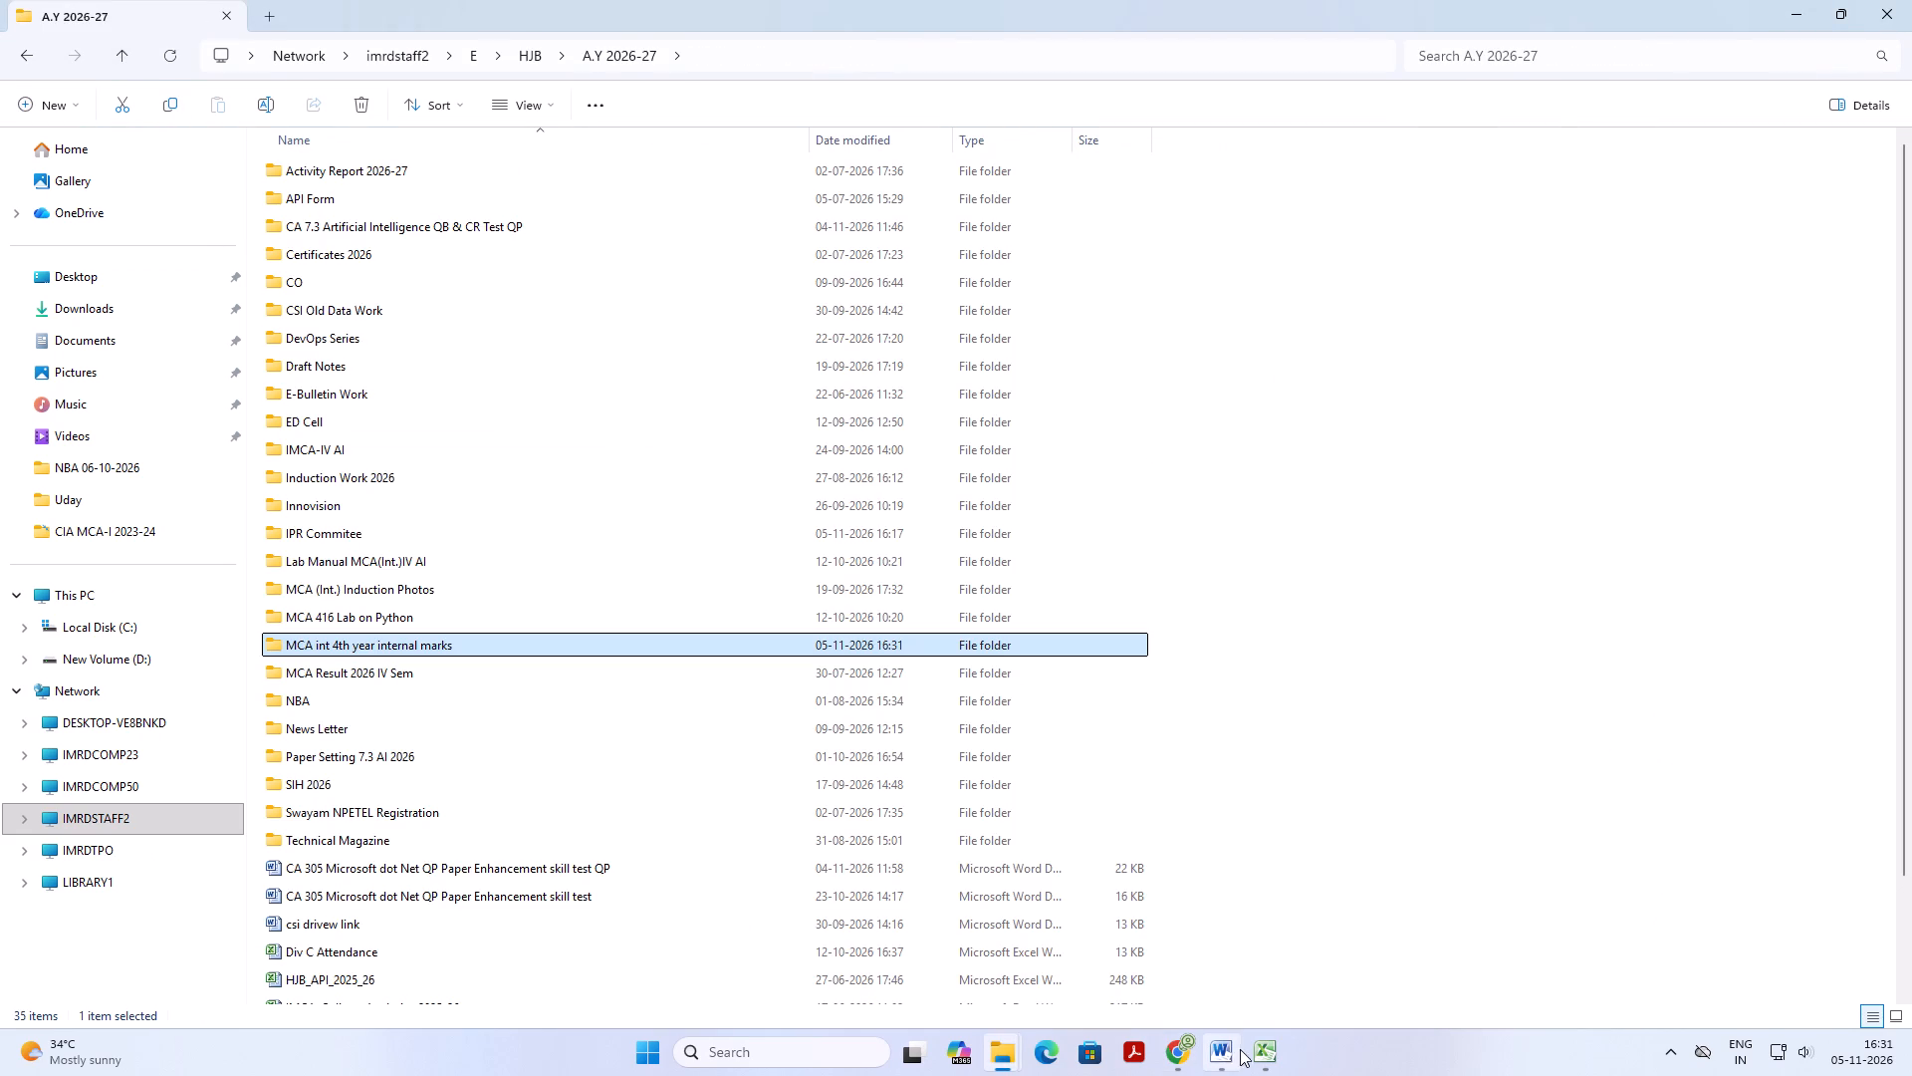
Switch to Chrome and copy the CA-7.3 viva marks of roll numbers 1 to 59 from the IMCA-IV sheet of Viva Marks All Class 2026-27.
{"action": "left_click", "coordinate": [1173, 940]}
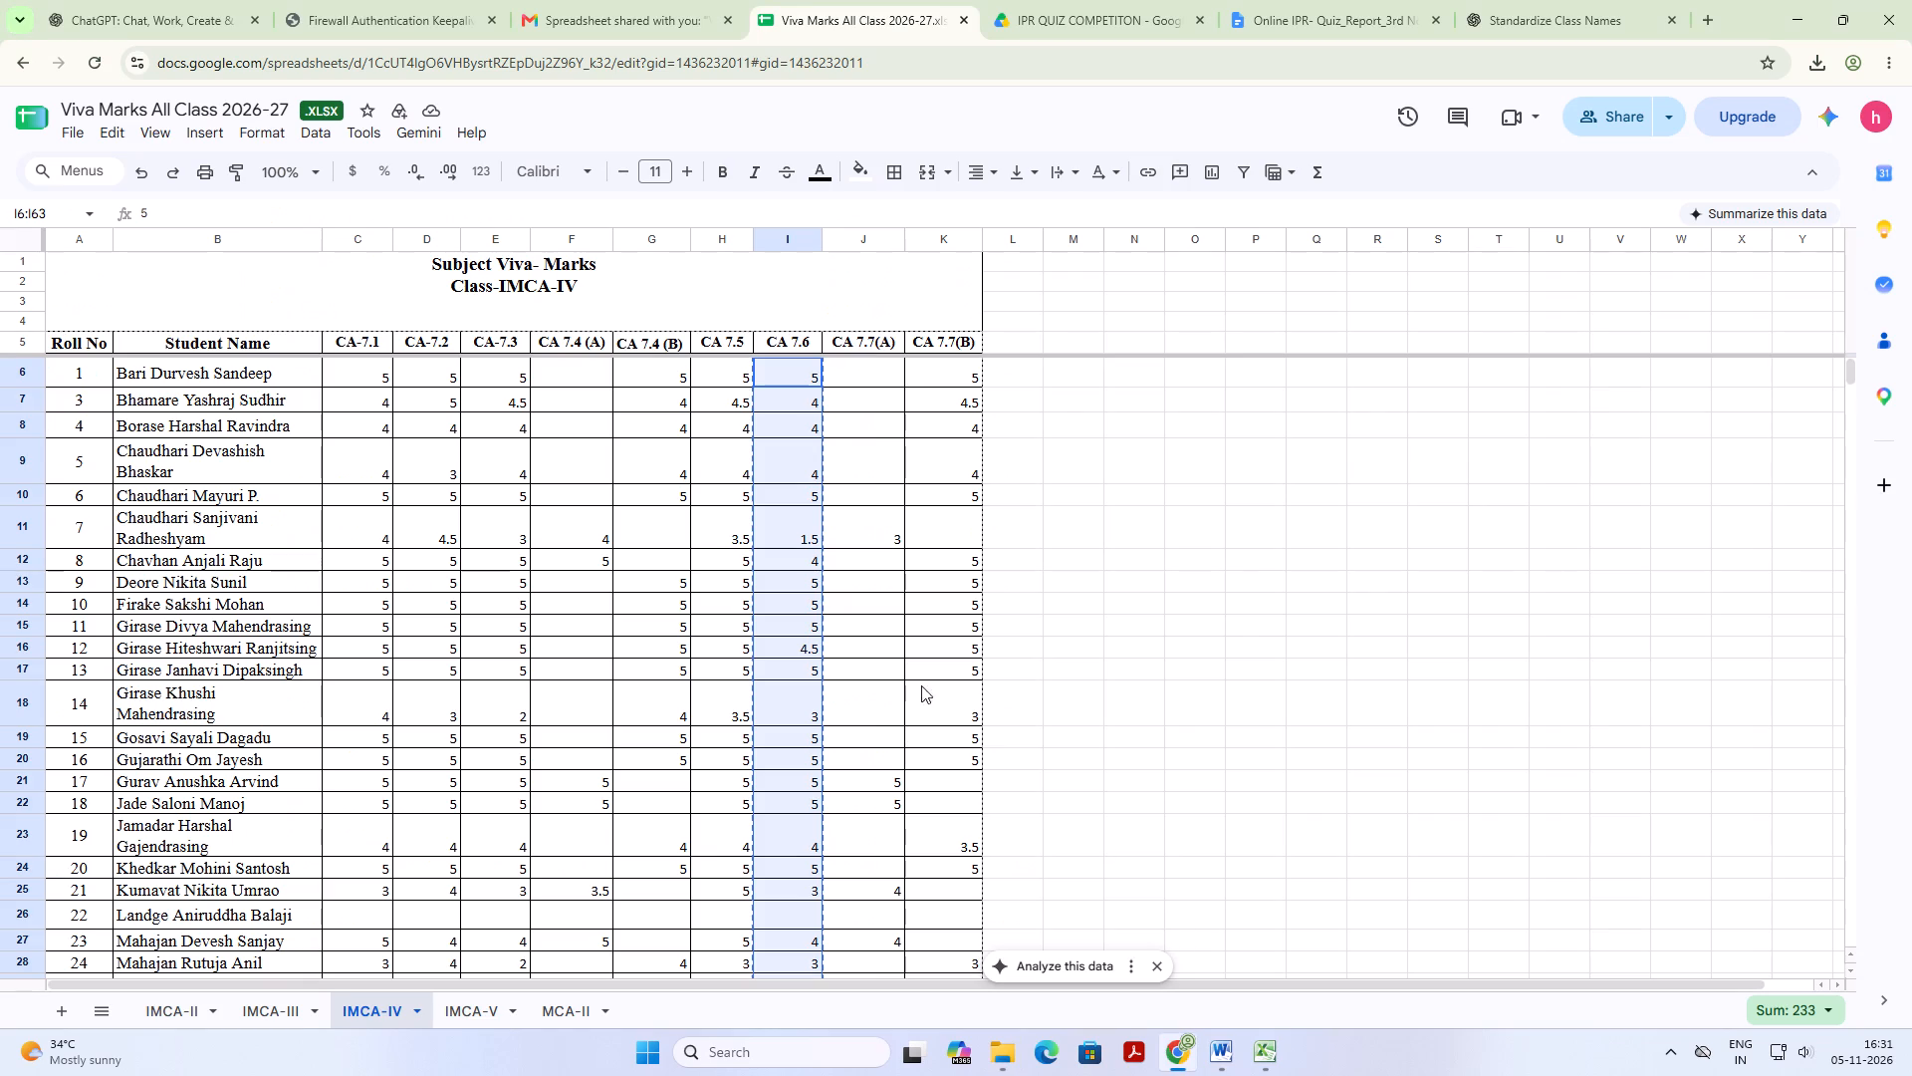
{"action": "left_click", "coordinate": [494, 371]}
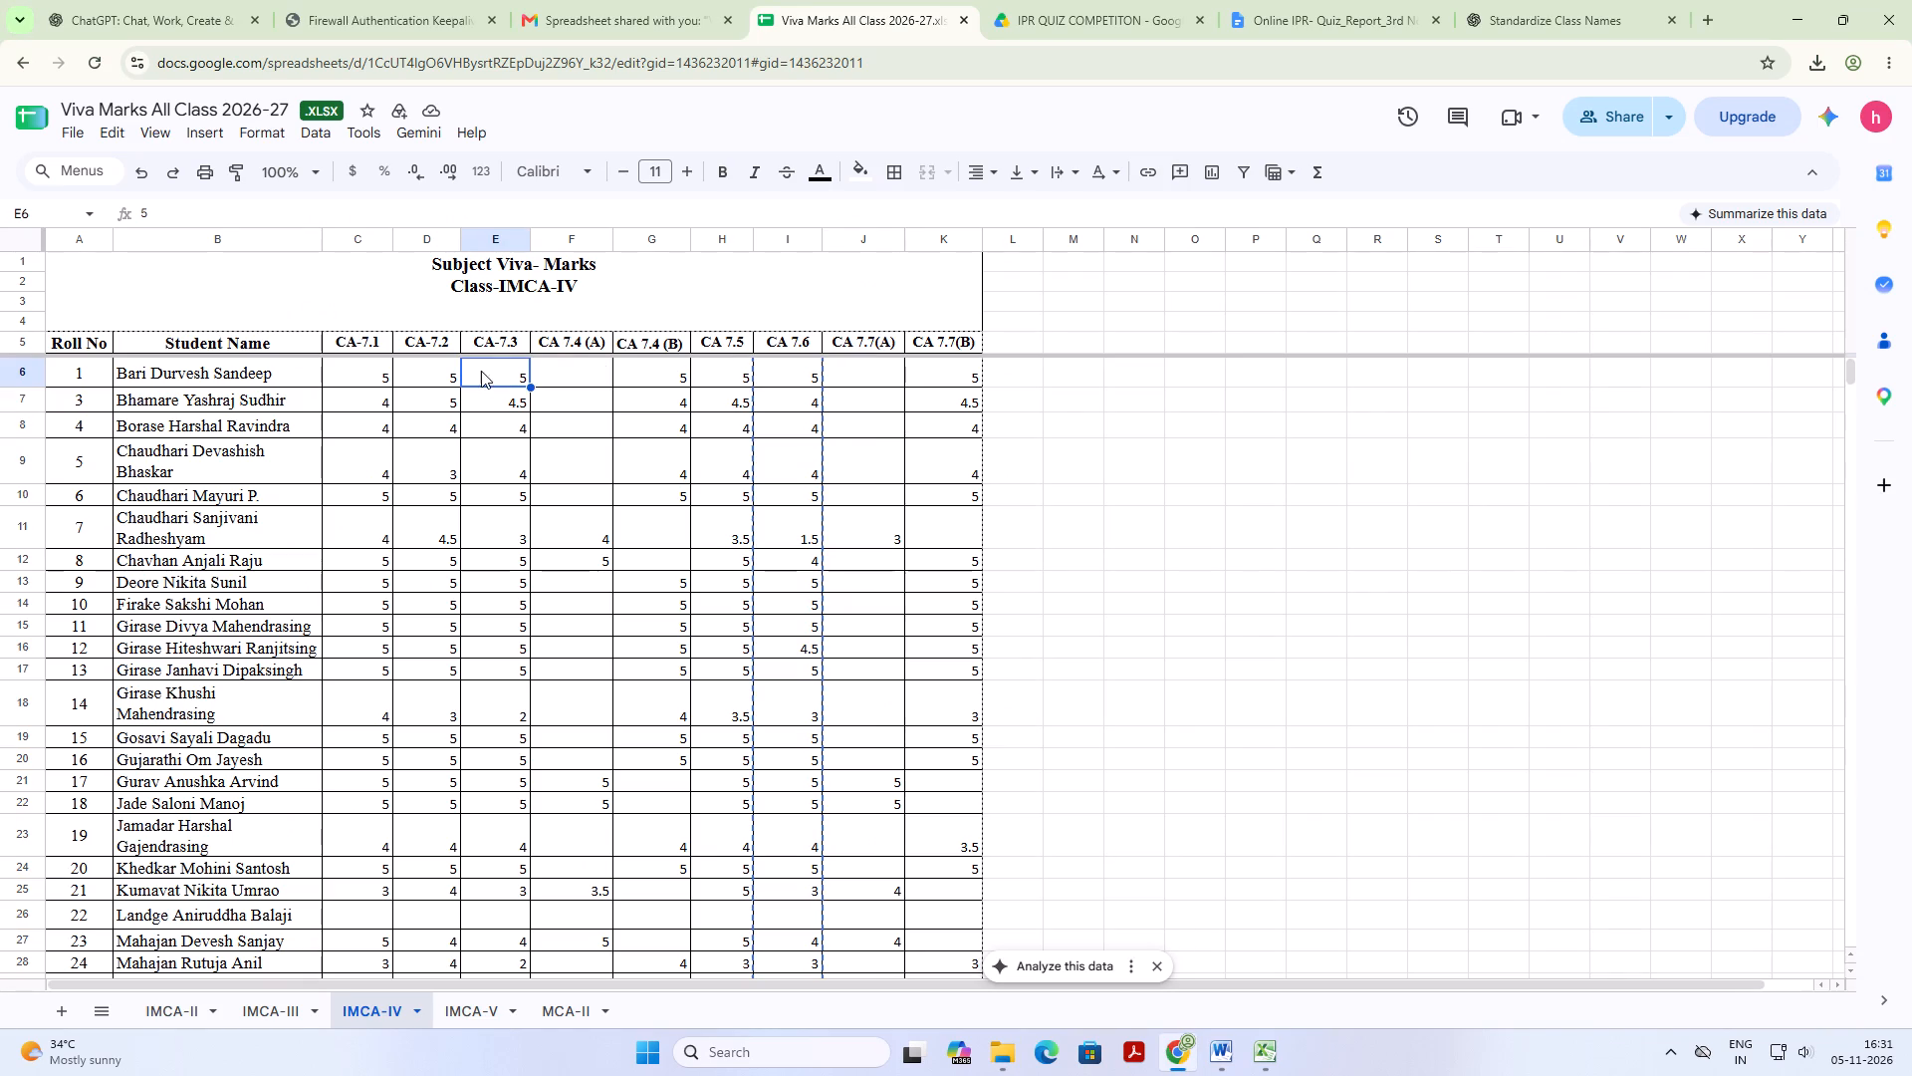
{"action": "left_click_drag", "start_coordinate": [498, 370], "coordinate": [477, 1013]}
{"action": "scroll", "coordinate": [484, 971], "scroll_direction": "down", "scroll_amount": 2}
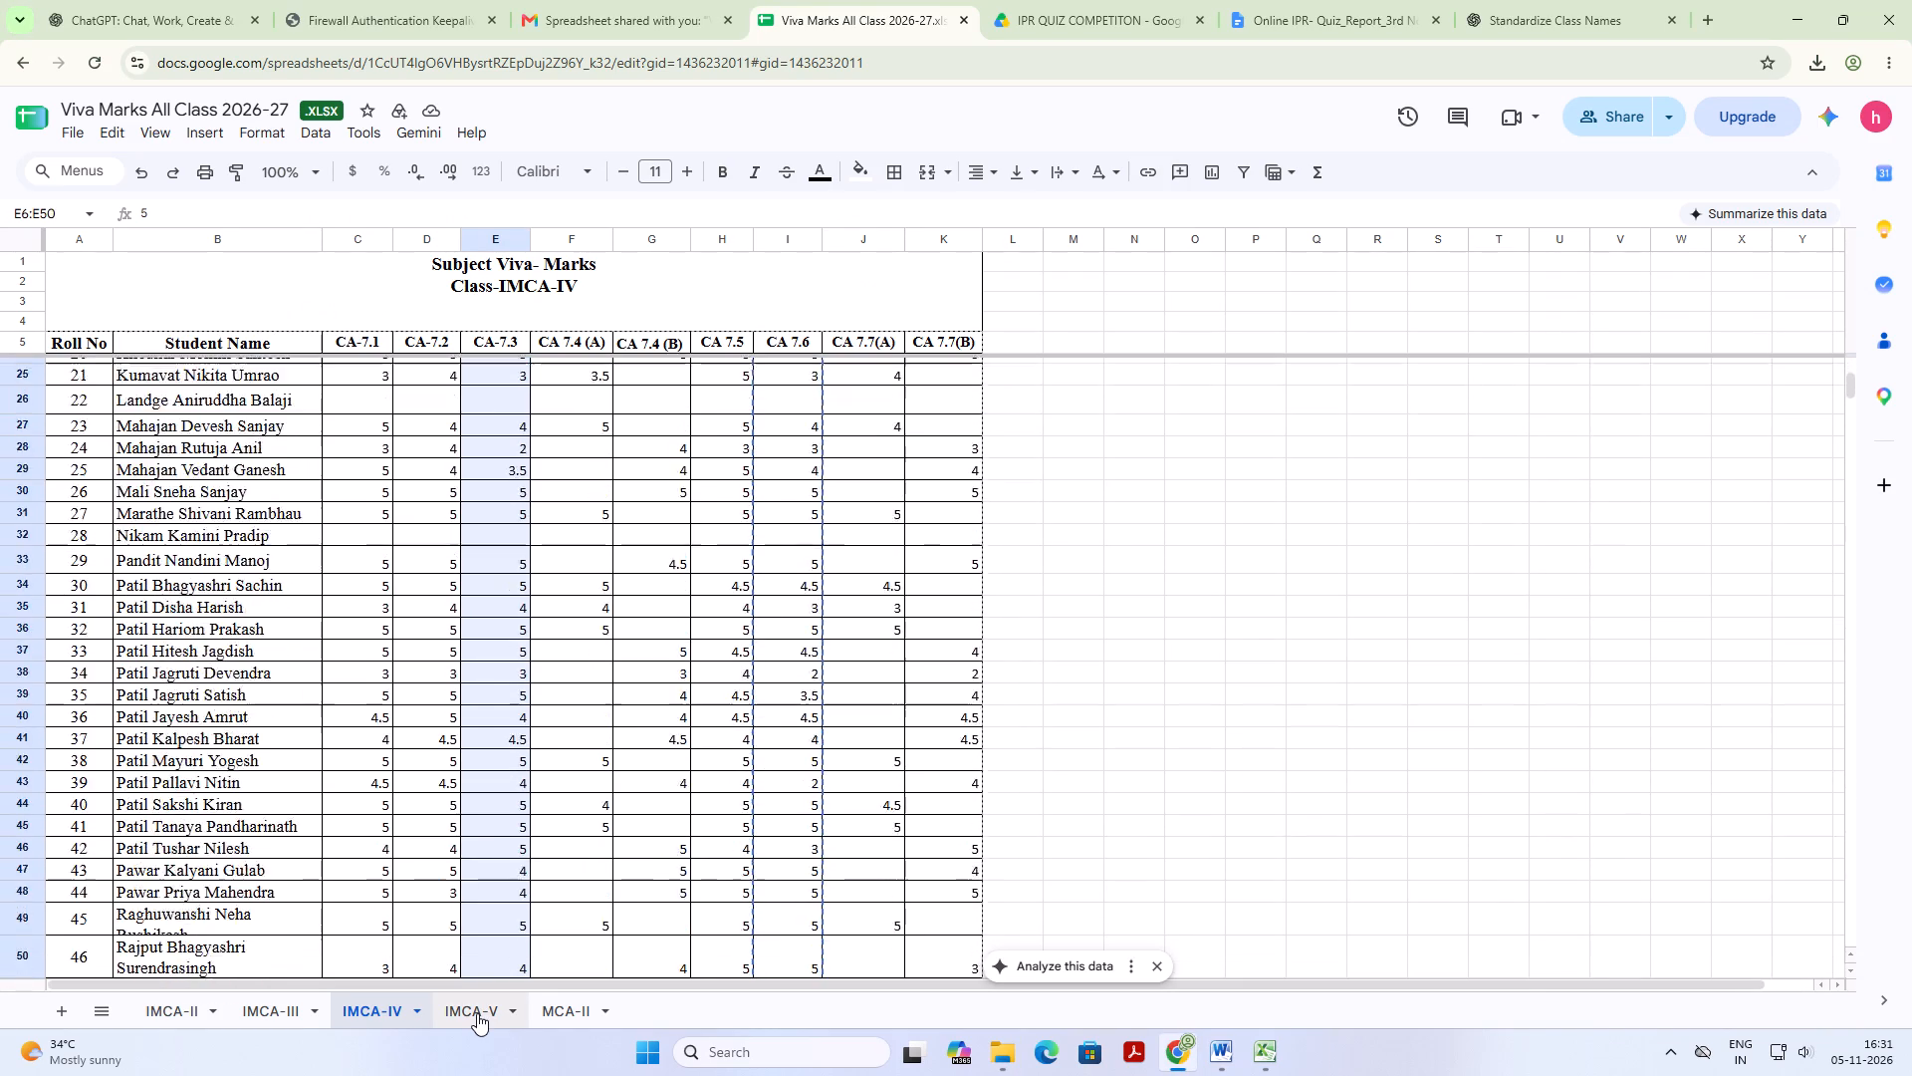
{"action": "left_click_drag", "start_coordinate": [477, 1013], "coordinate": [516, 873]}
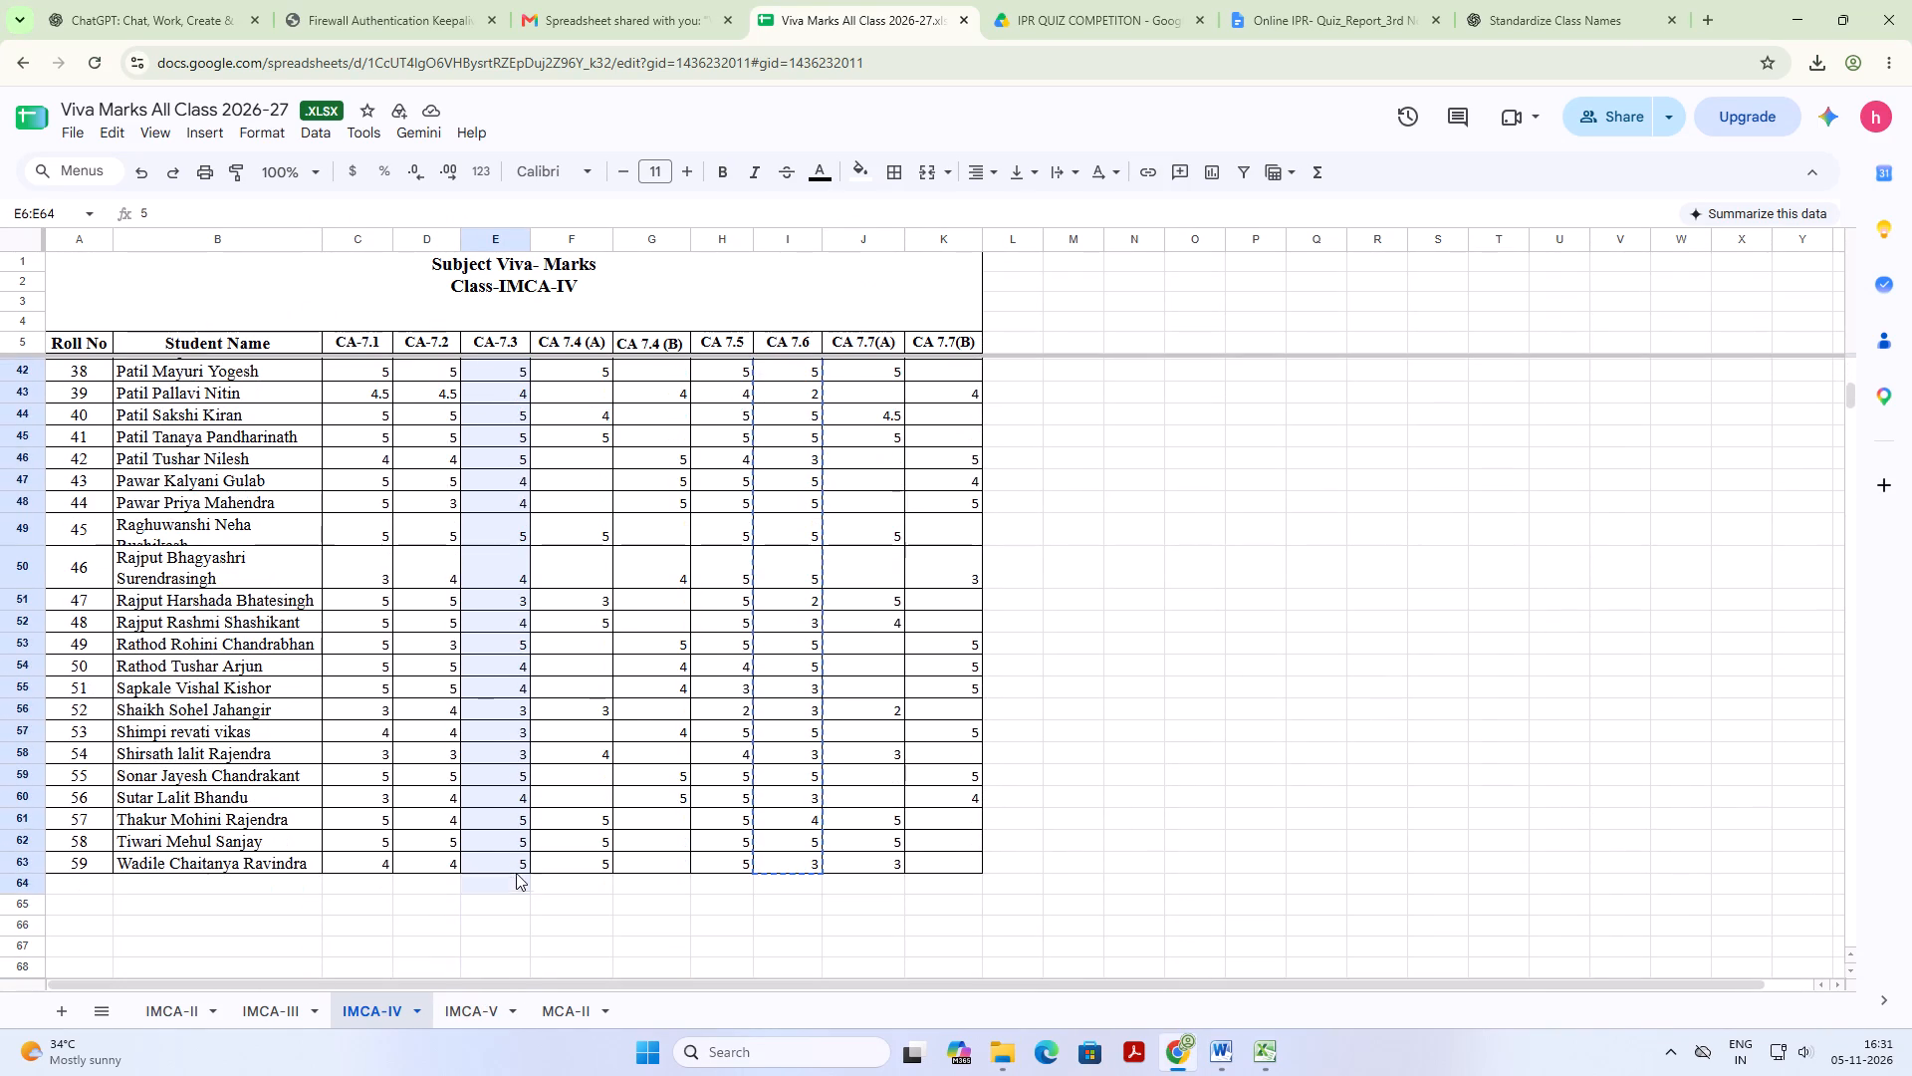
{"action": "left_click_drag", "start_coordinate": [516, 873], "coordinate": [517, 867]}
{"action": "key", "text": "ctrl+c"}
{"action": "key", "text": "ctrl+c"}
{"action": "key", "text": "ctrl+c"}
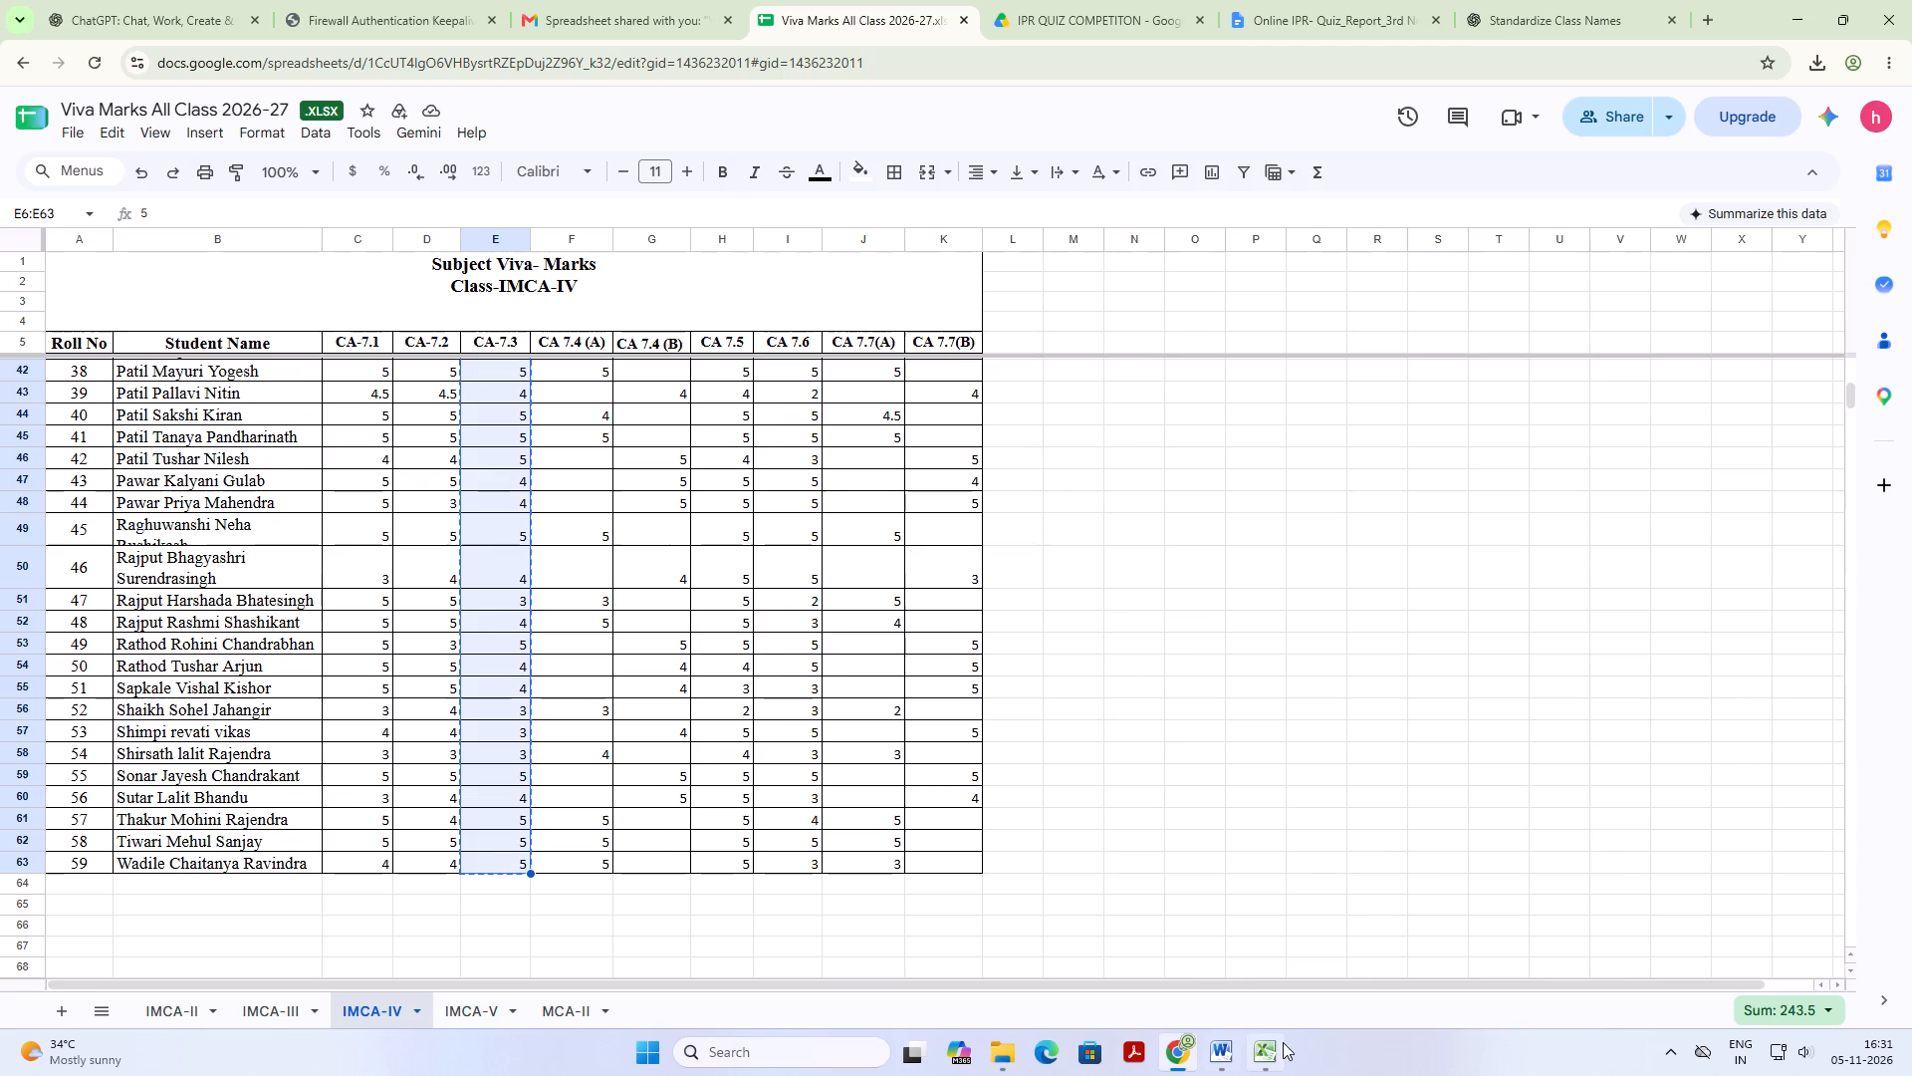
Paste the copied viva marks into the Excel workbook's Subject Viva column from roll number 1, matching the destination formatting.
{"action": "left_click", "coordinate": [1283, 1048]}
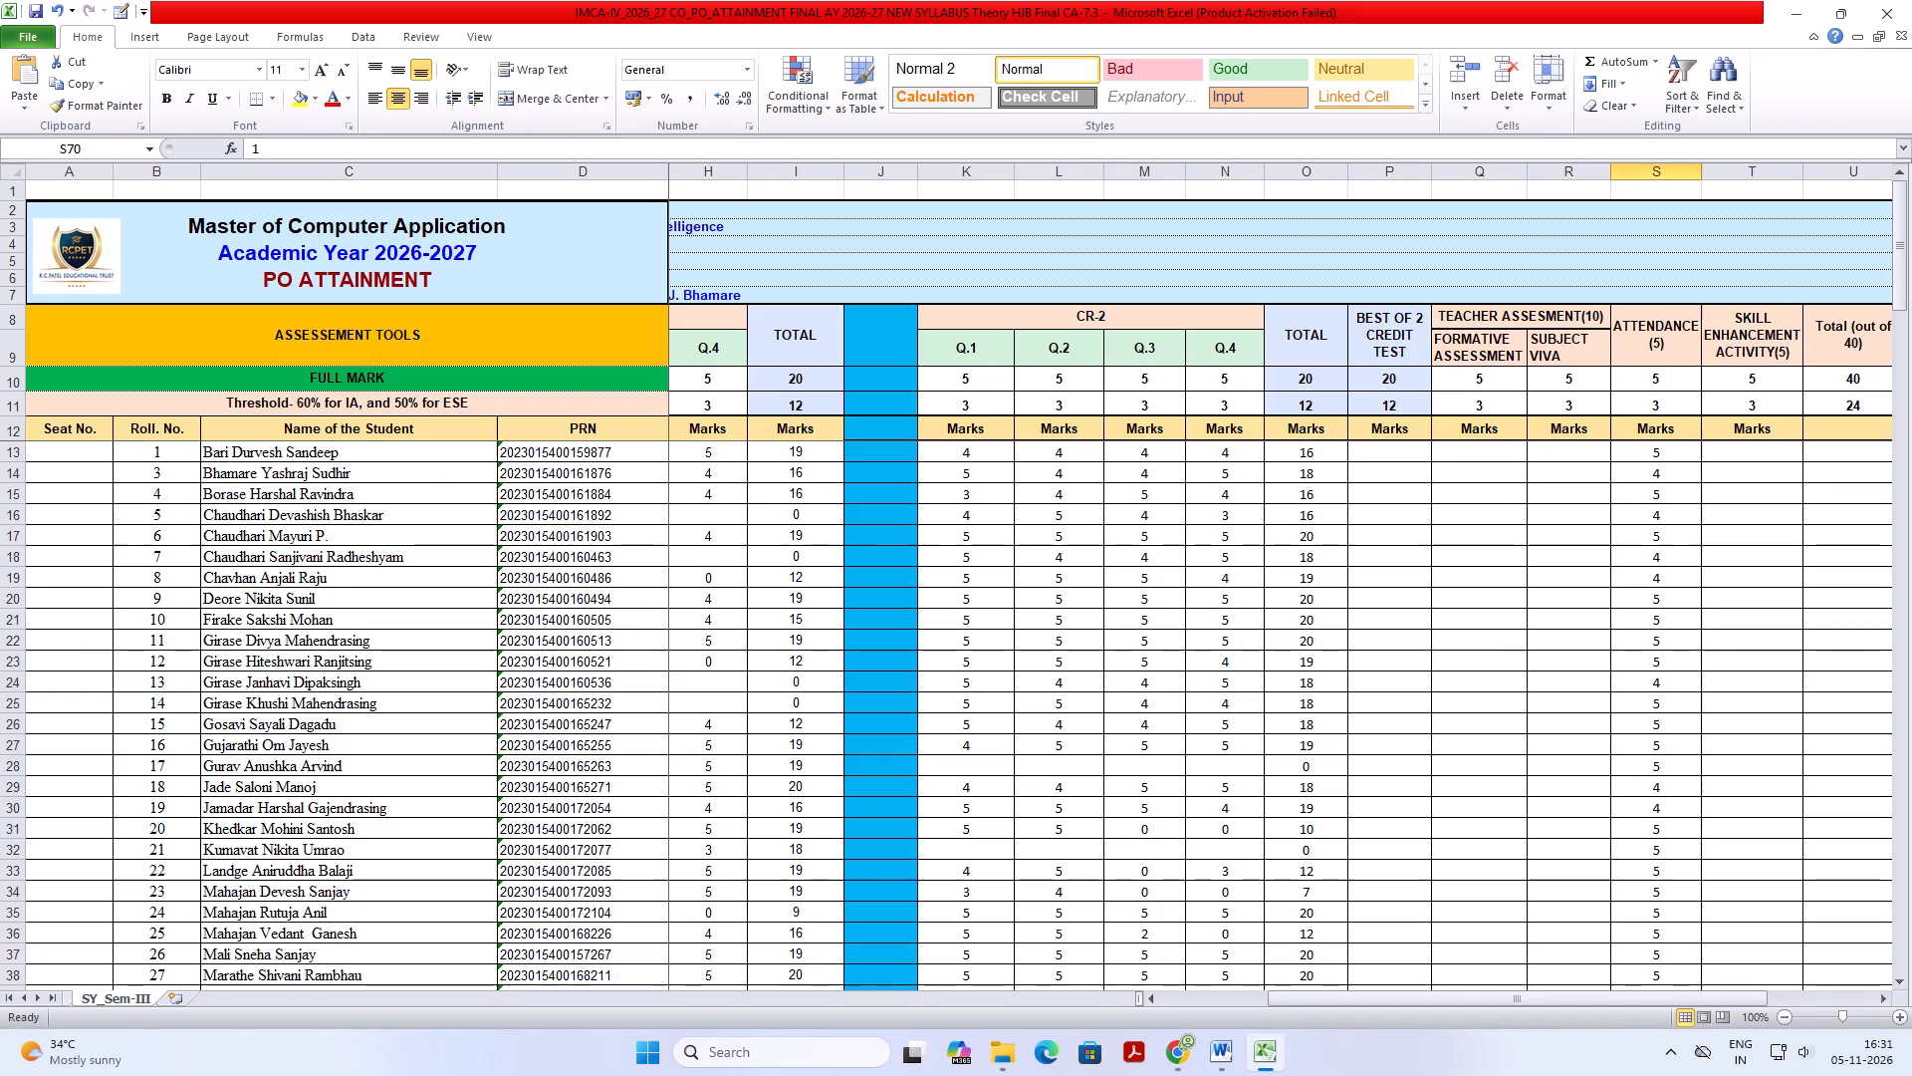
{"action": "left_click", "coordinate": [1571, 462]}
{"action": "left_click", "coordinate": [1584, 450]}
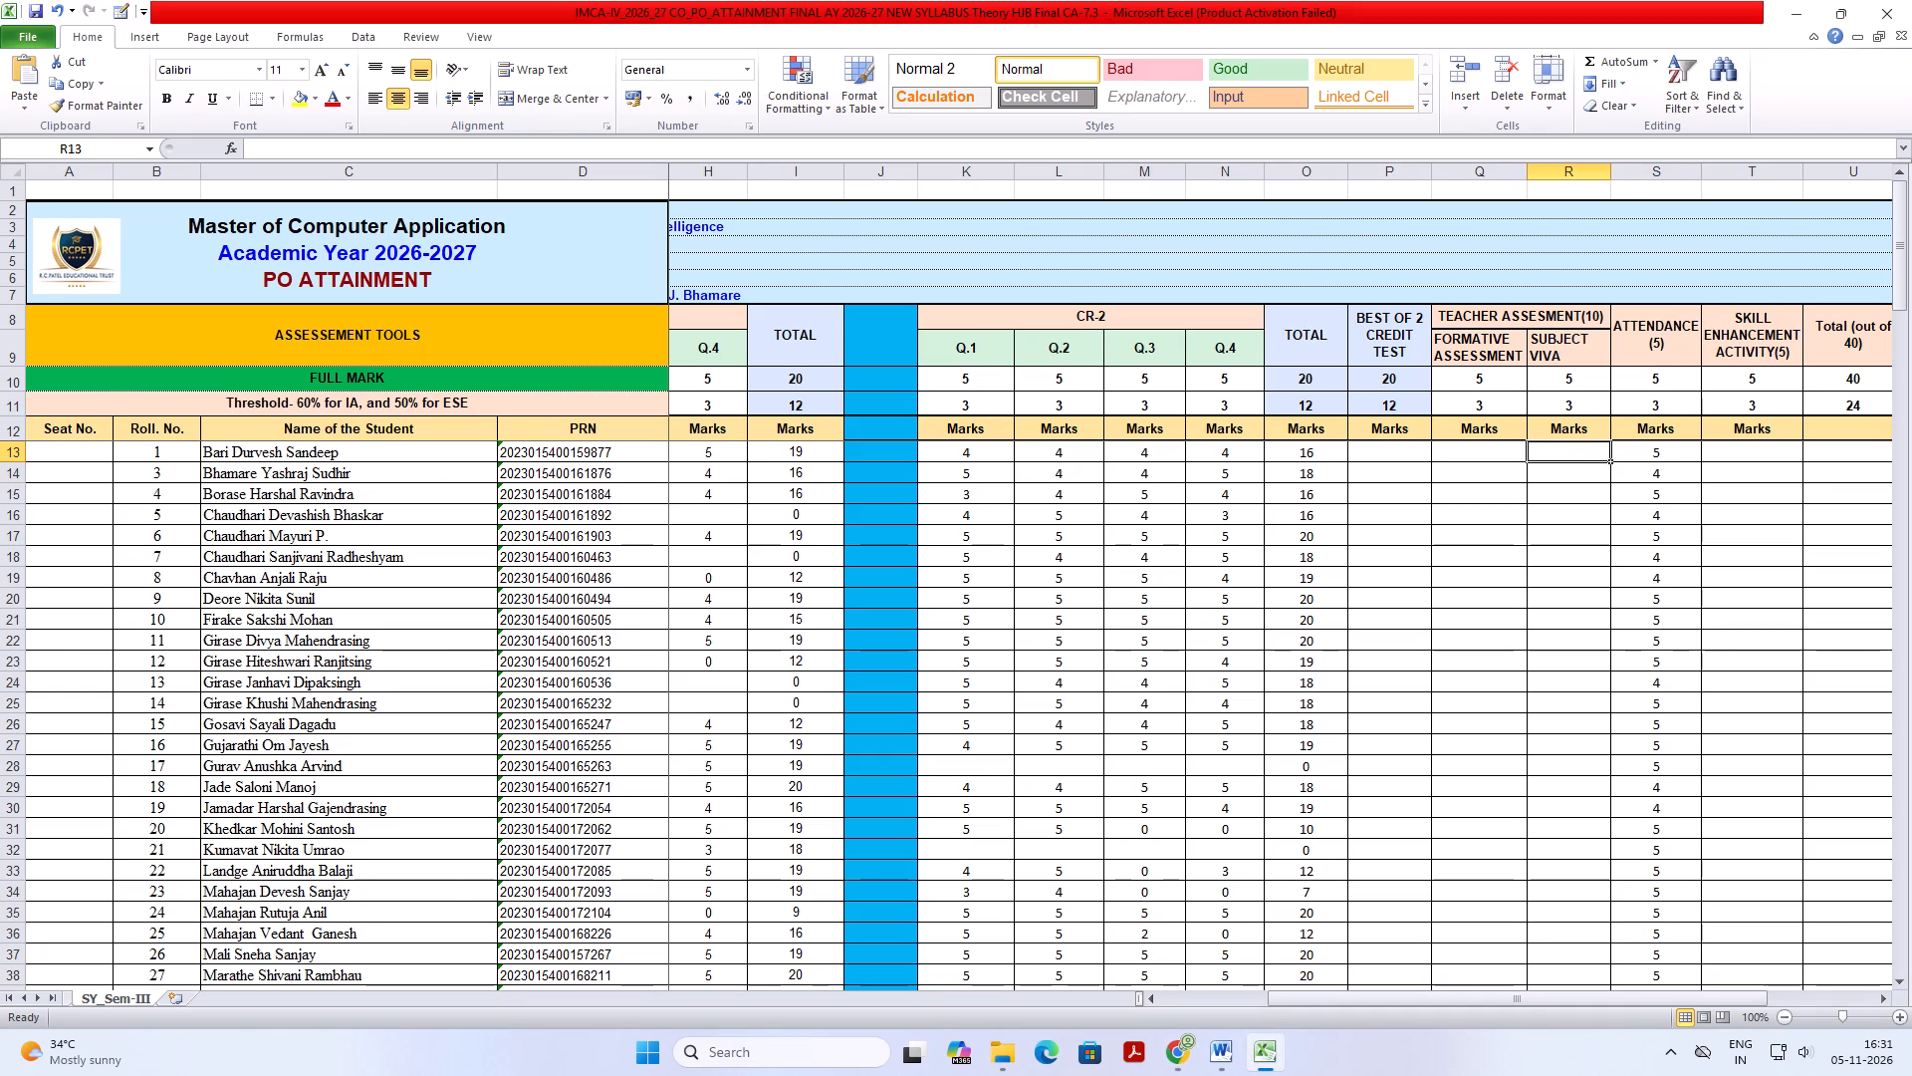
{"action": "key", "text": "ctrl+v"}
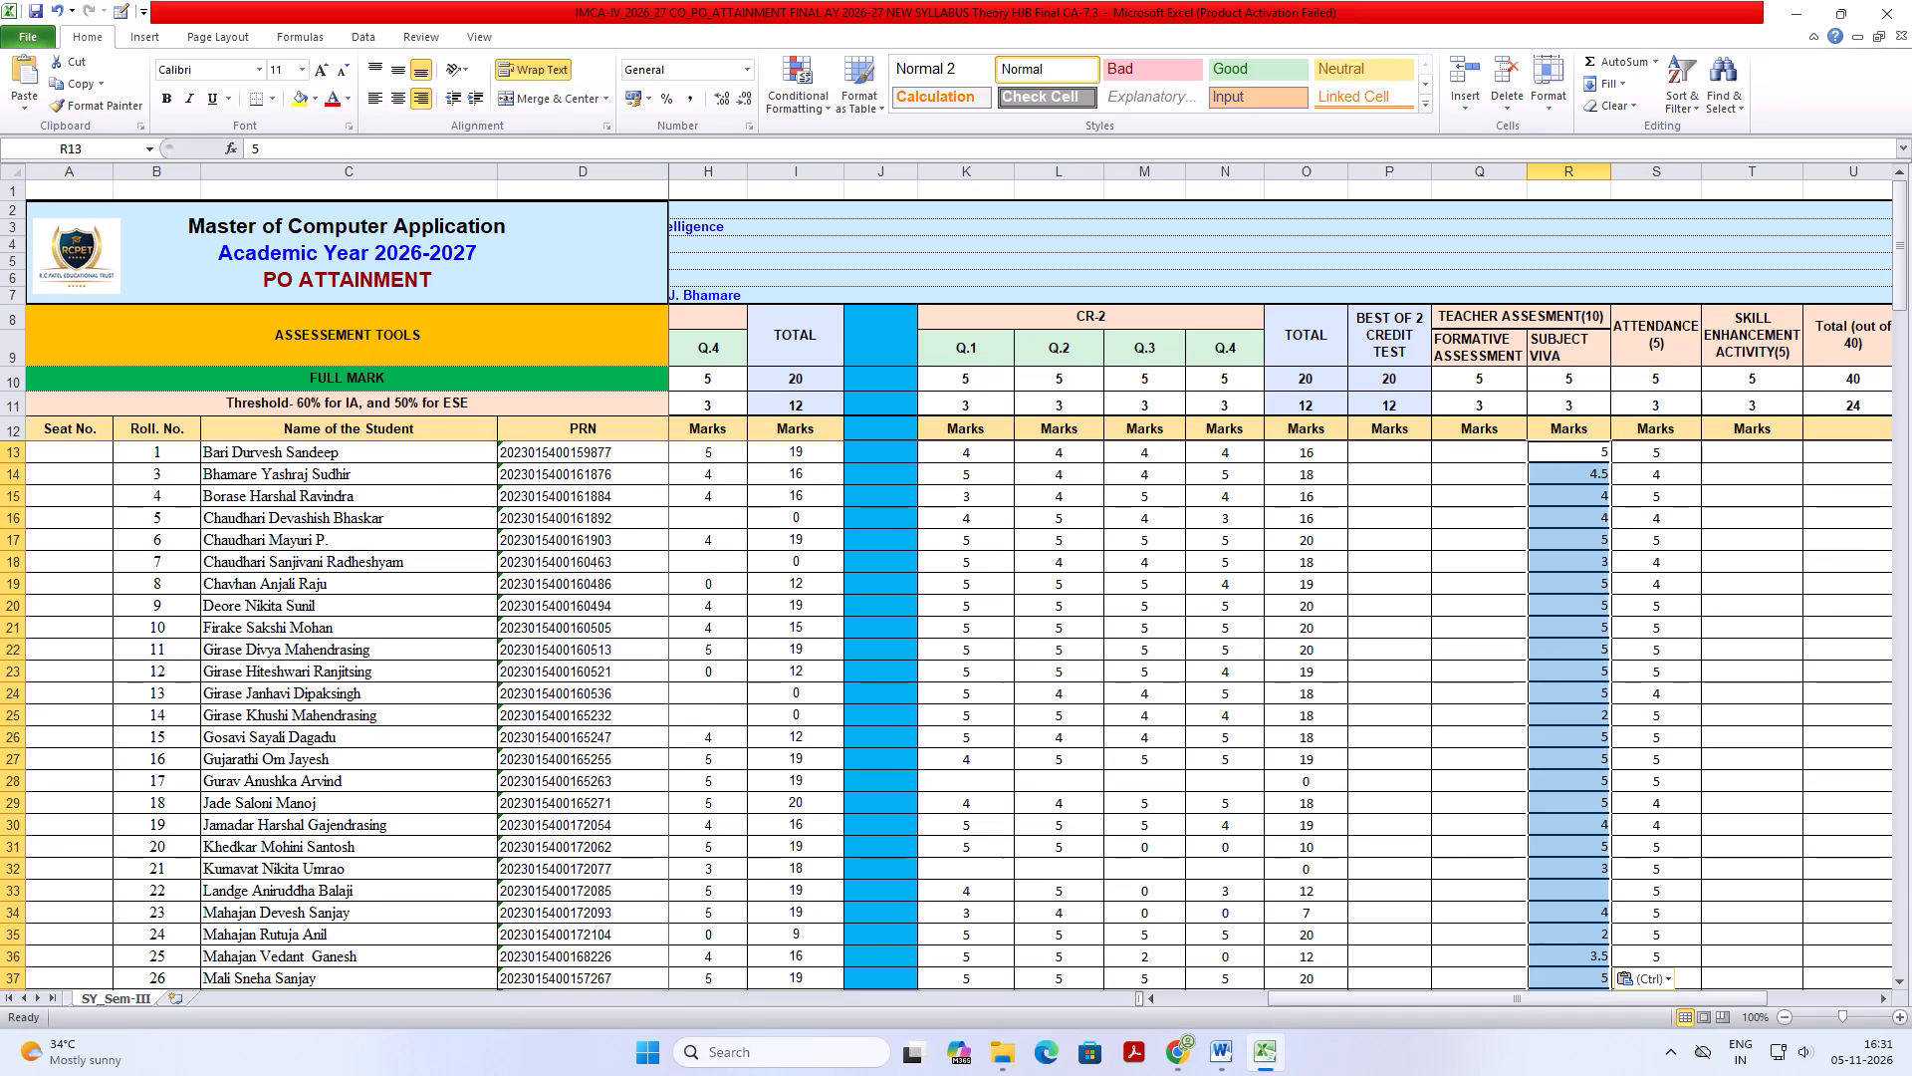
{"action": "left_click", "coordinate": [1644, 978]}
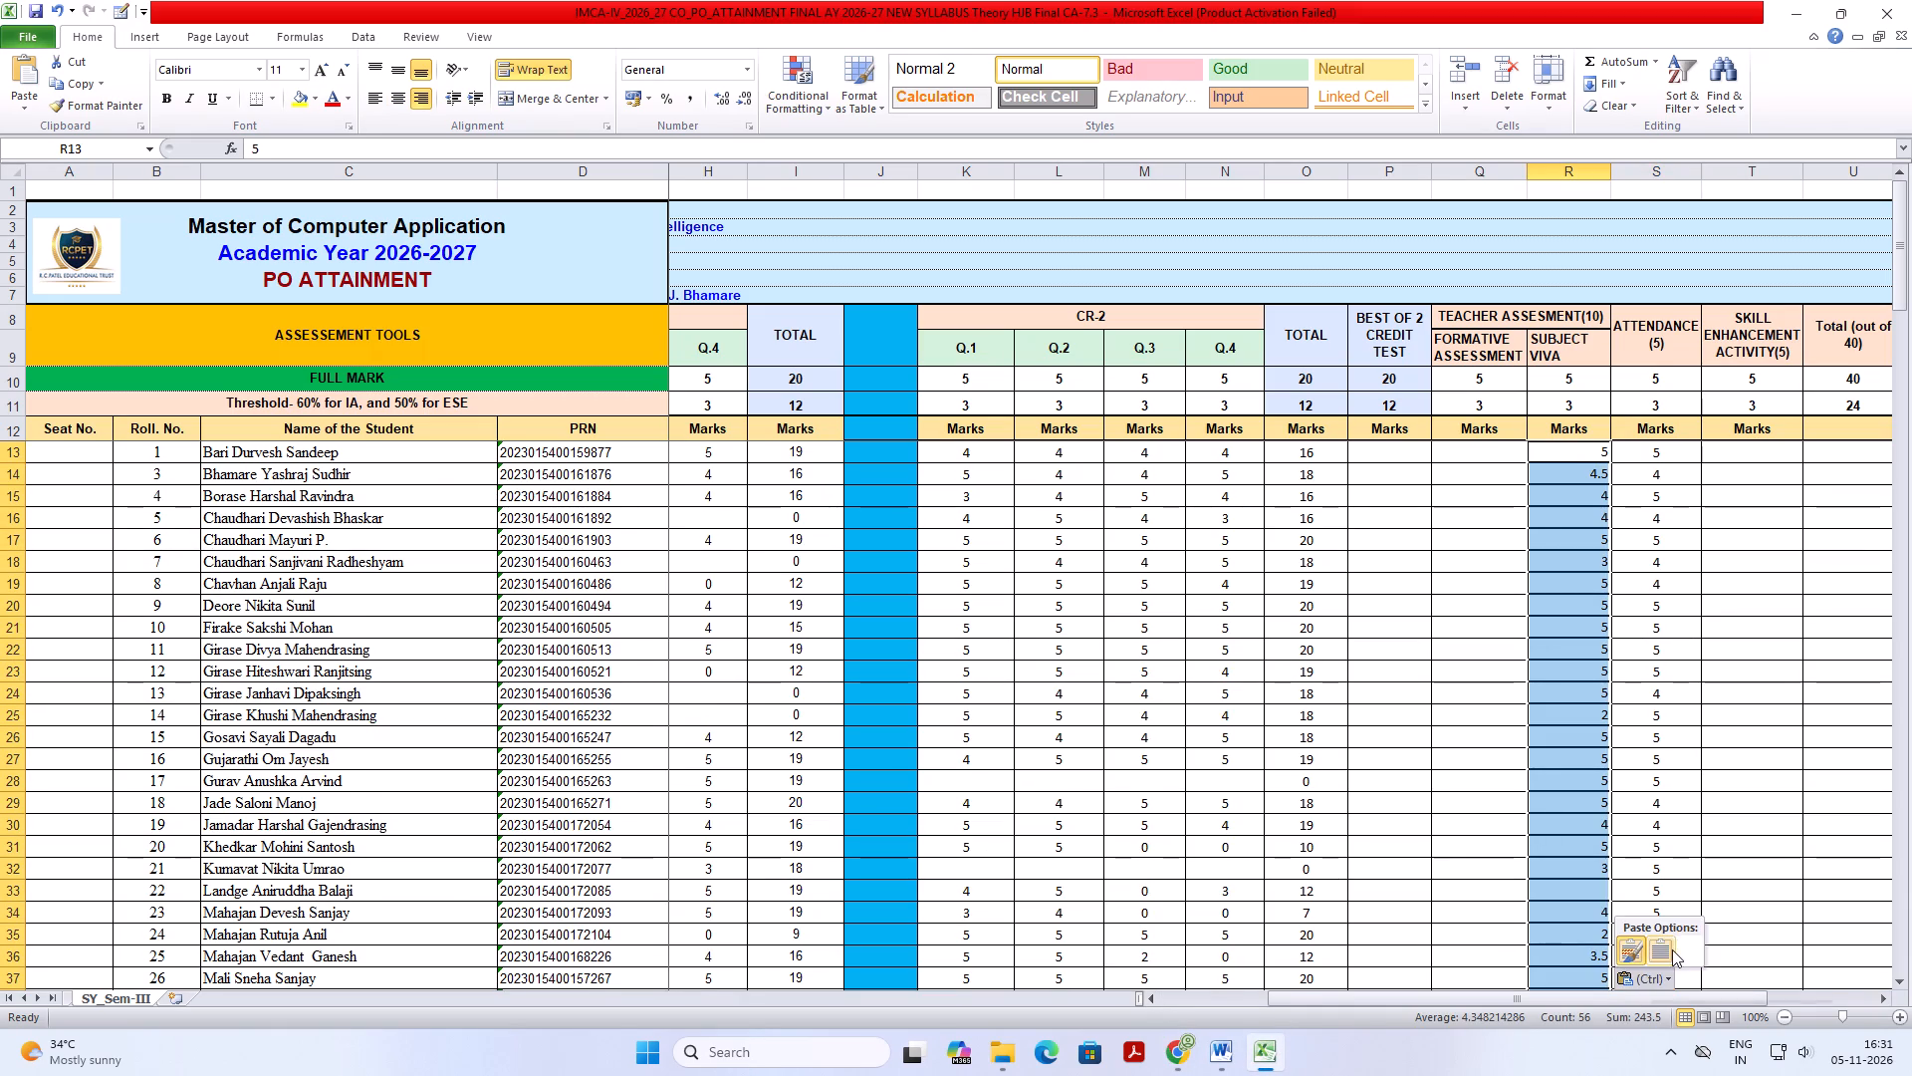
{"action": "left_click", "coordinate": [1672, 949]}
{"action": "left_click", "coordinate": [1590, 676]}
Decrease the displayed decimals of the Subject Viva marks for roll numbers 3, 25 and 37 to whole numbers.
{"action": "left_click", "coordinate": [1560, 481]}
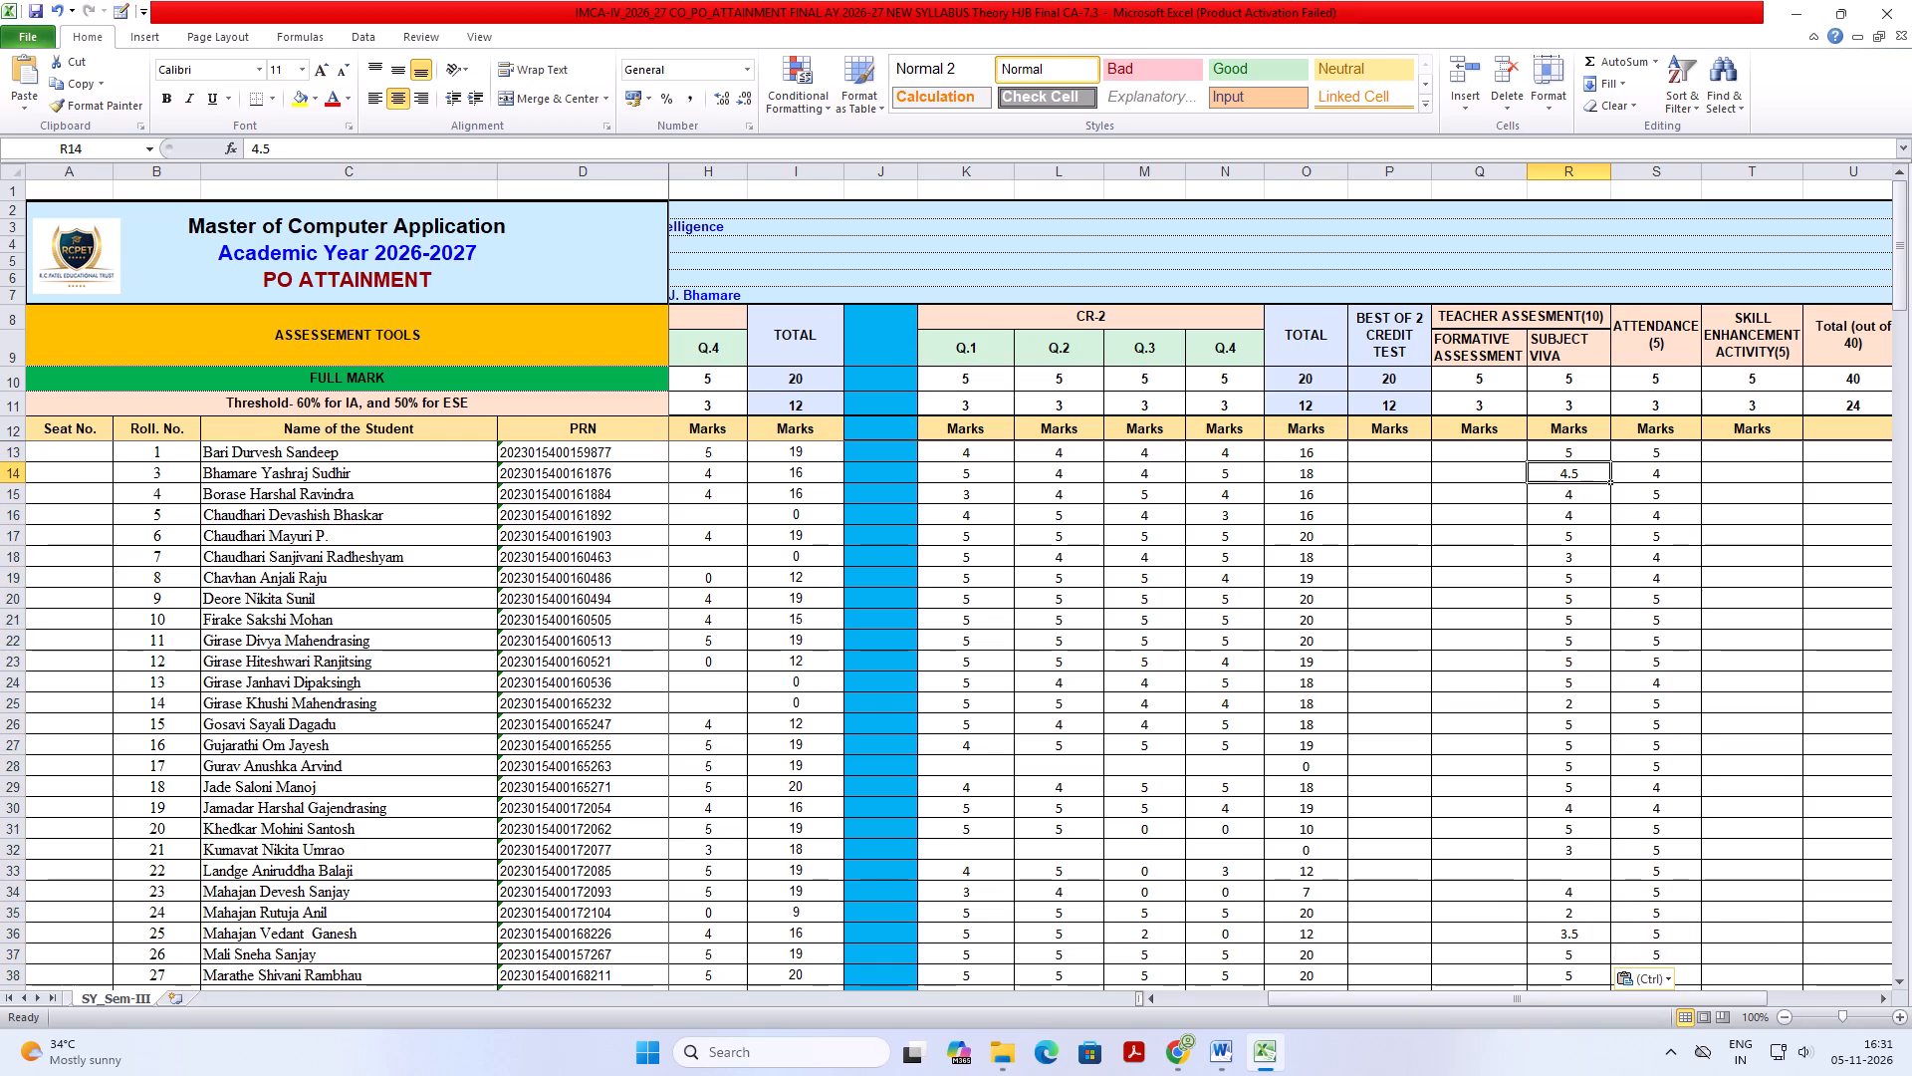
{"action": "left_click", "coordinate": [745, 106]}
{"action": "scroll", "coordinate": [1454, 792], "scroll_direction": "down", "scroll_amount": 3}
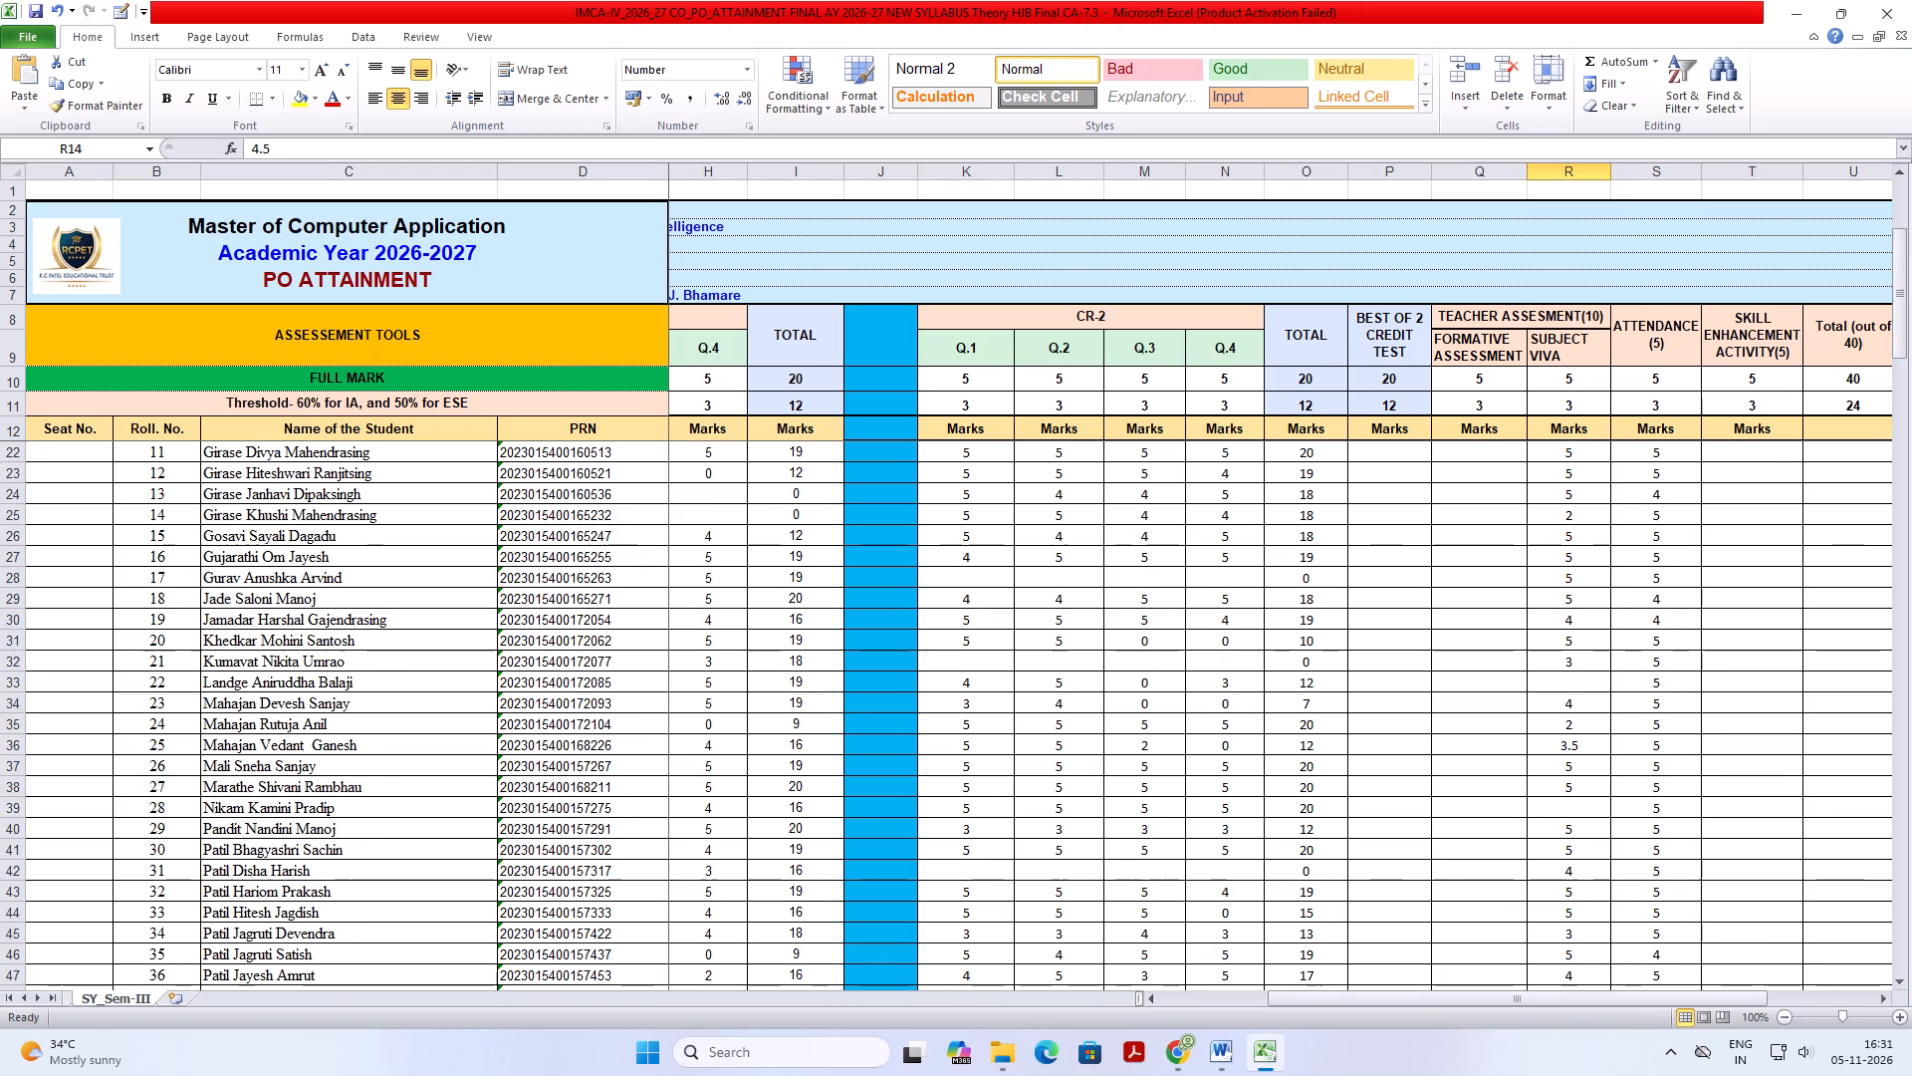
{"action": "left_click", "coordinate": [1586, 753]}
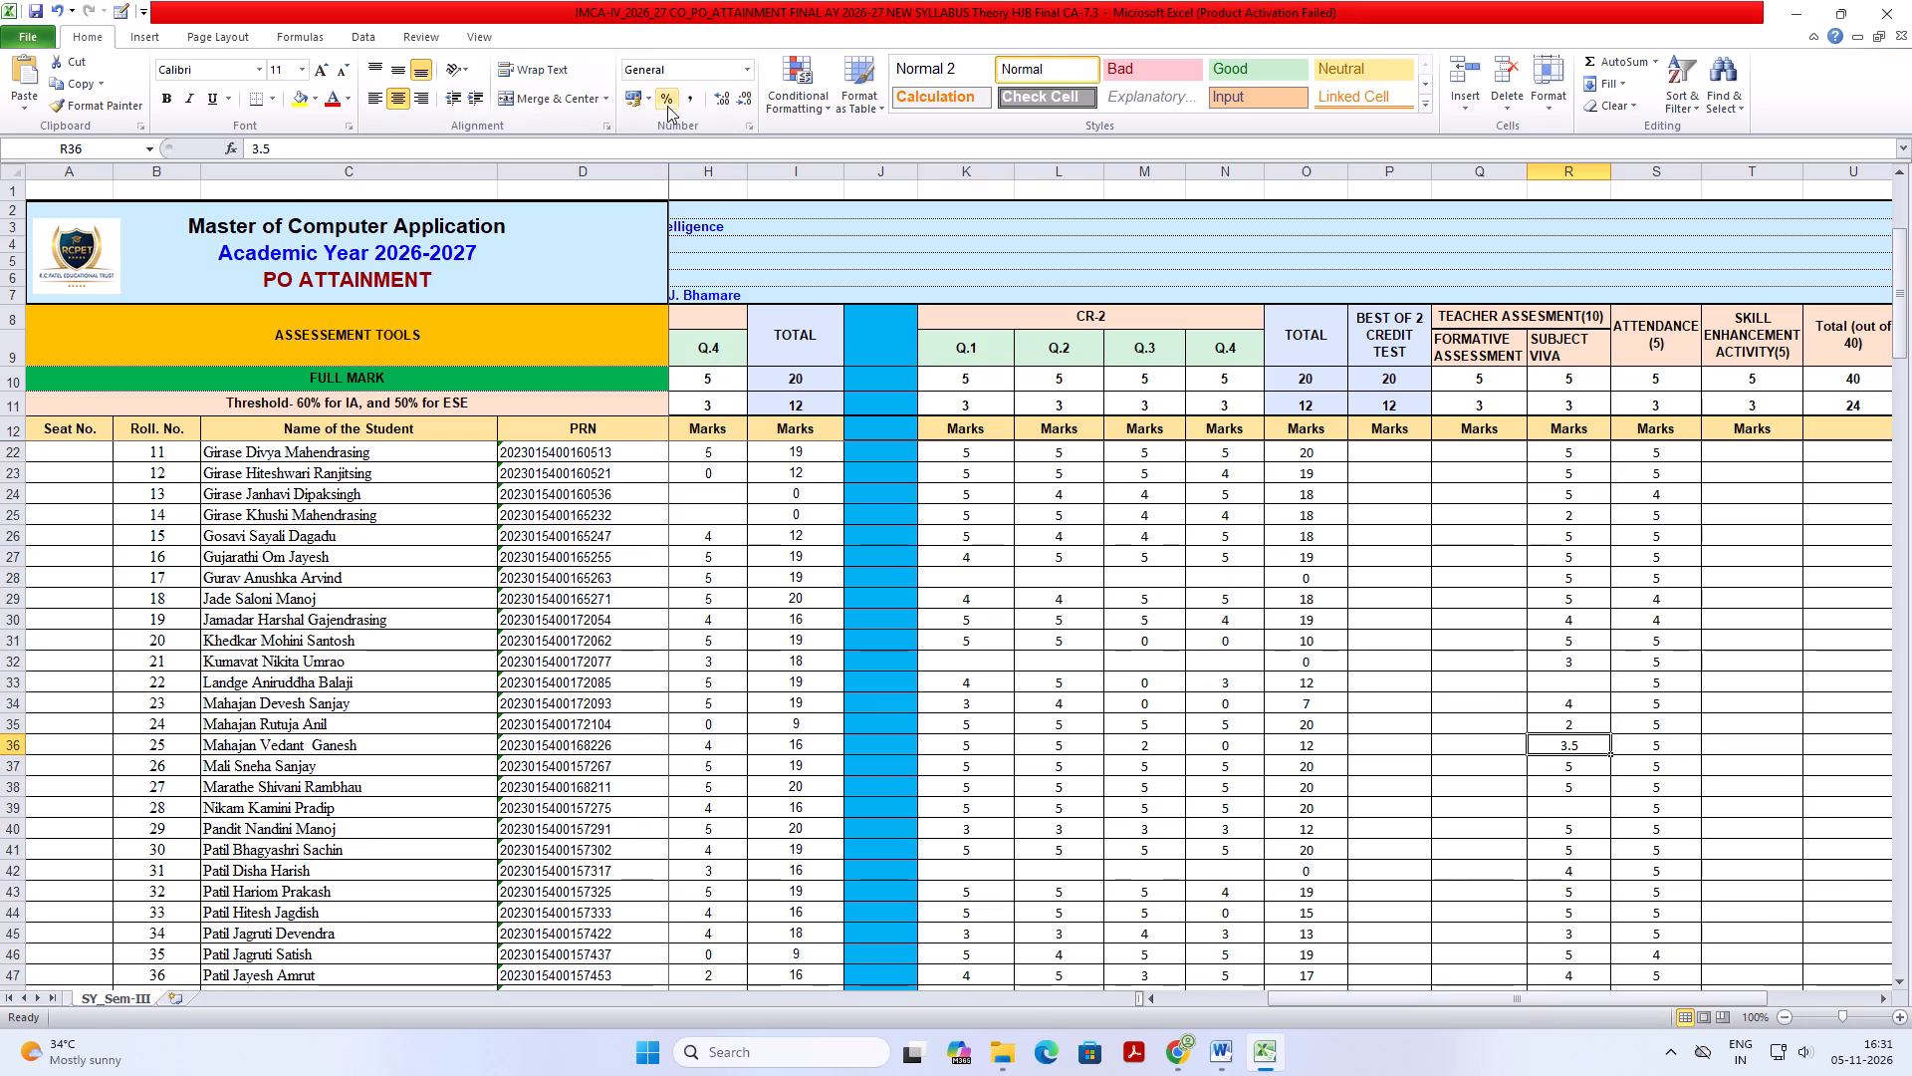
{"action": "left_click", "coordinate": [752, 91]}
{"action": "scroll", "coordinate": [1605, 797], "scroll_direction": "down", "scroll_amount": 4}
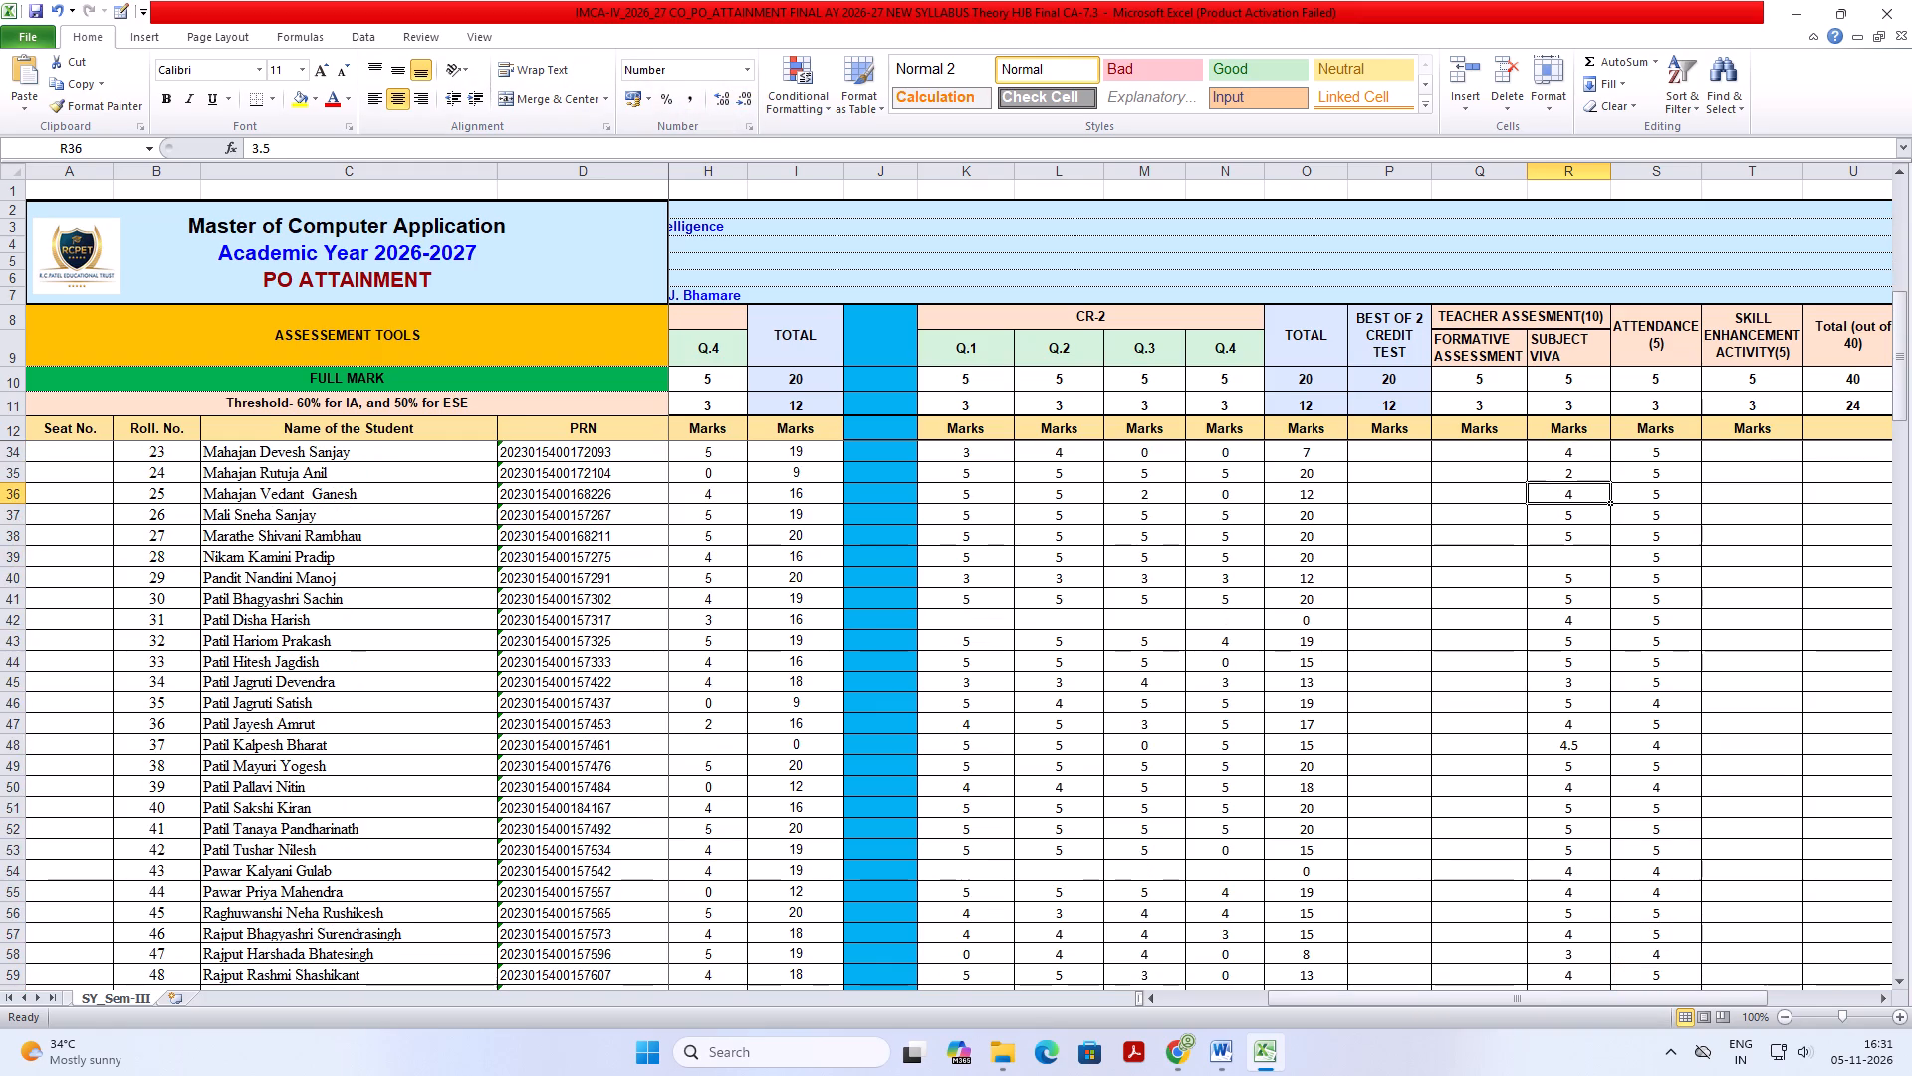
{"action": "left_click", "coordinate": [1569, 744]}
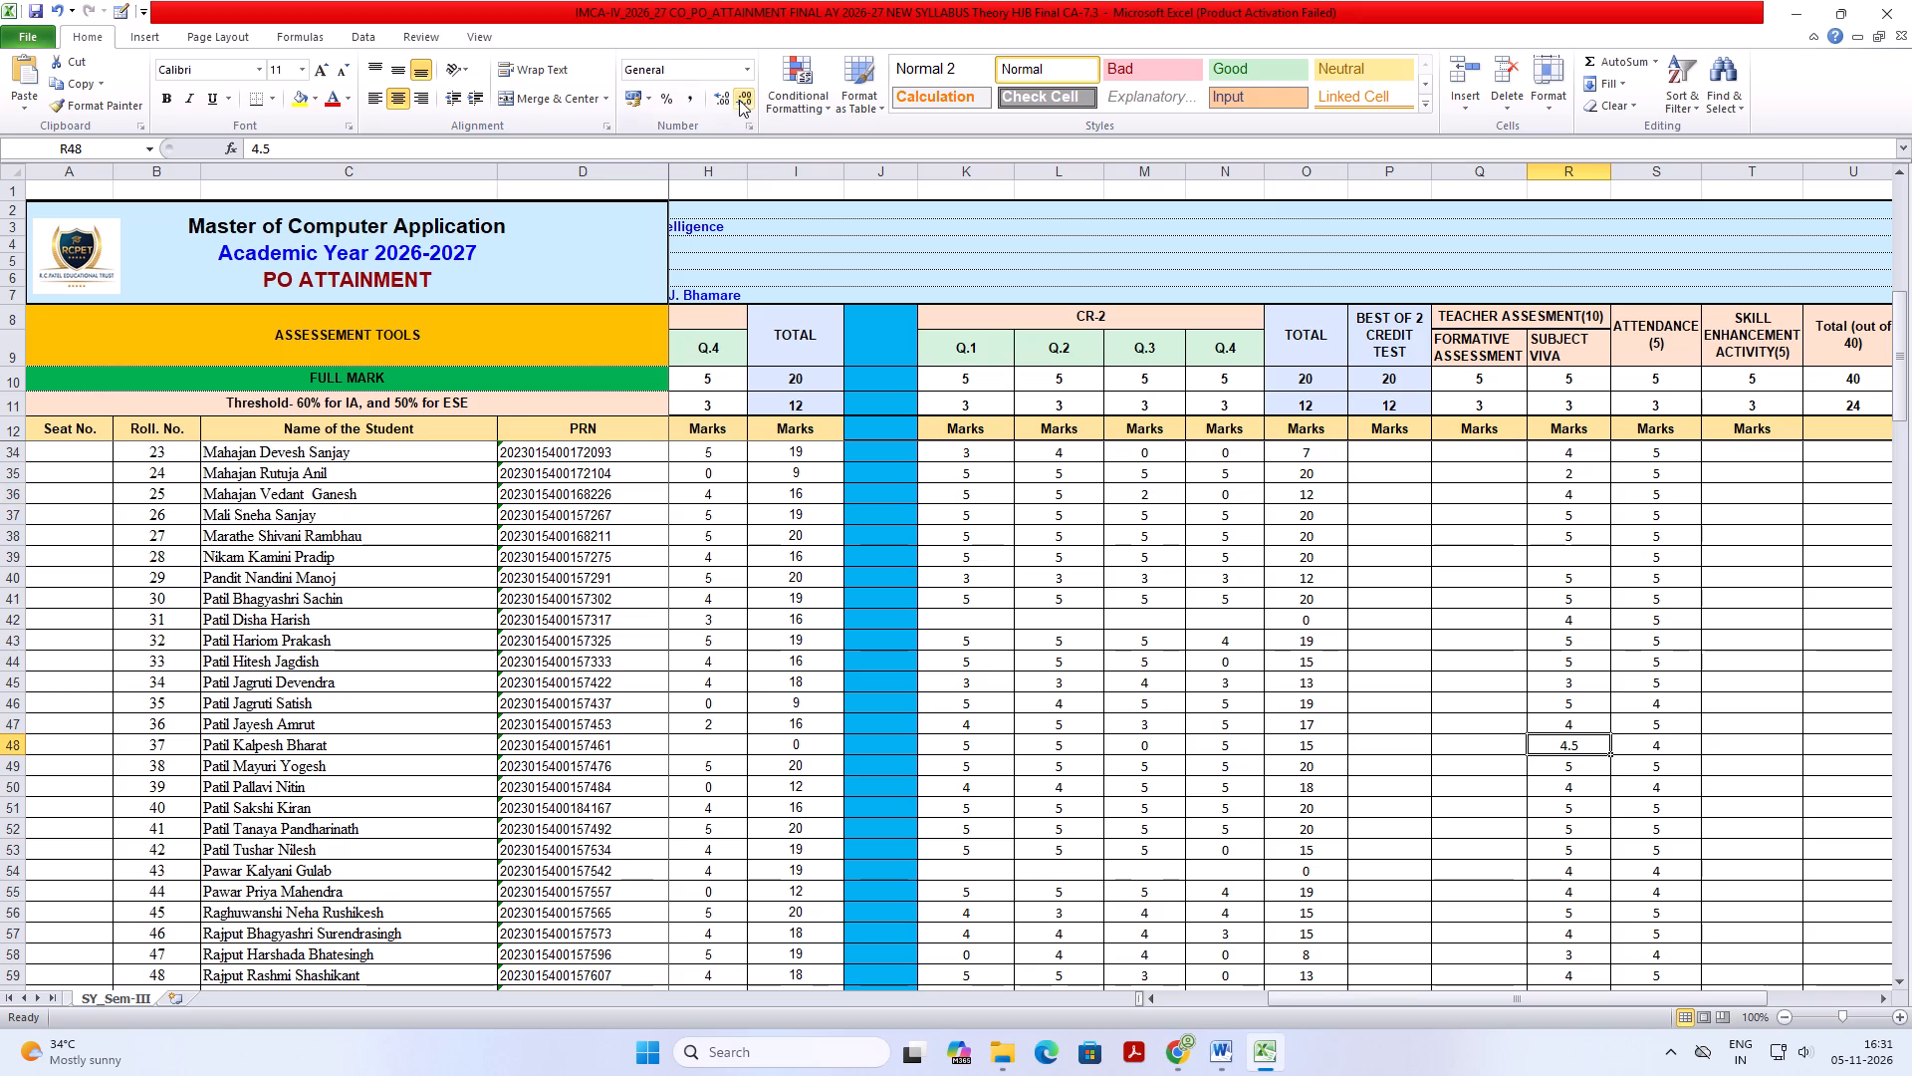
{"action": "left_click", "coordinate": [739, 100]}
{"action": "scroll", "coordinate": [1614, 771], "scroll_direction": "down", "scroll_amount": 5}
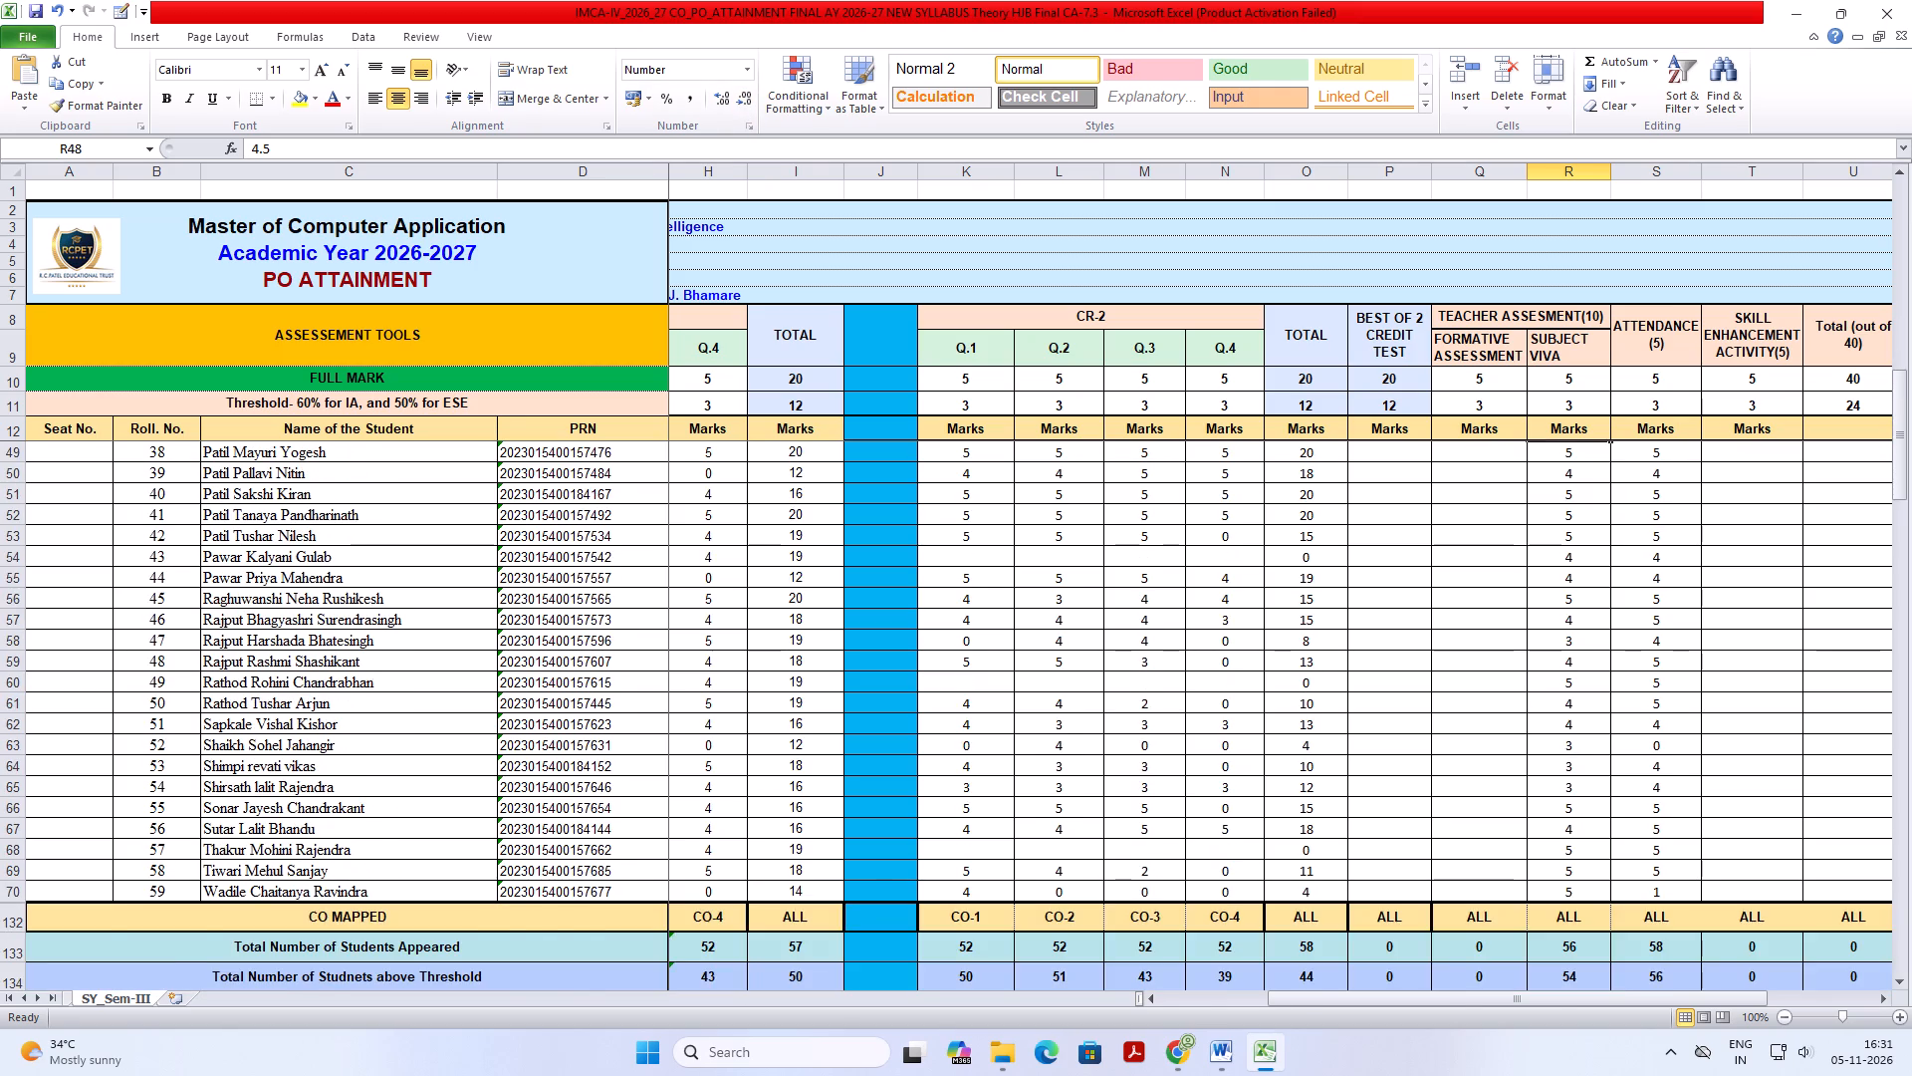
{"action": "scroll", "coordinate": [1614, 812], "scroll_direction": "up", "scroll_amount": 13}
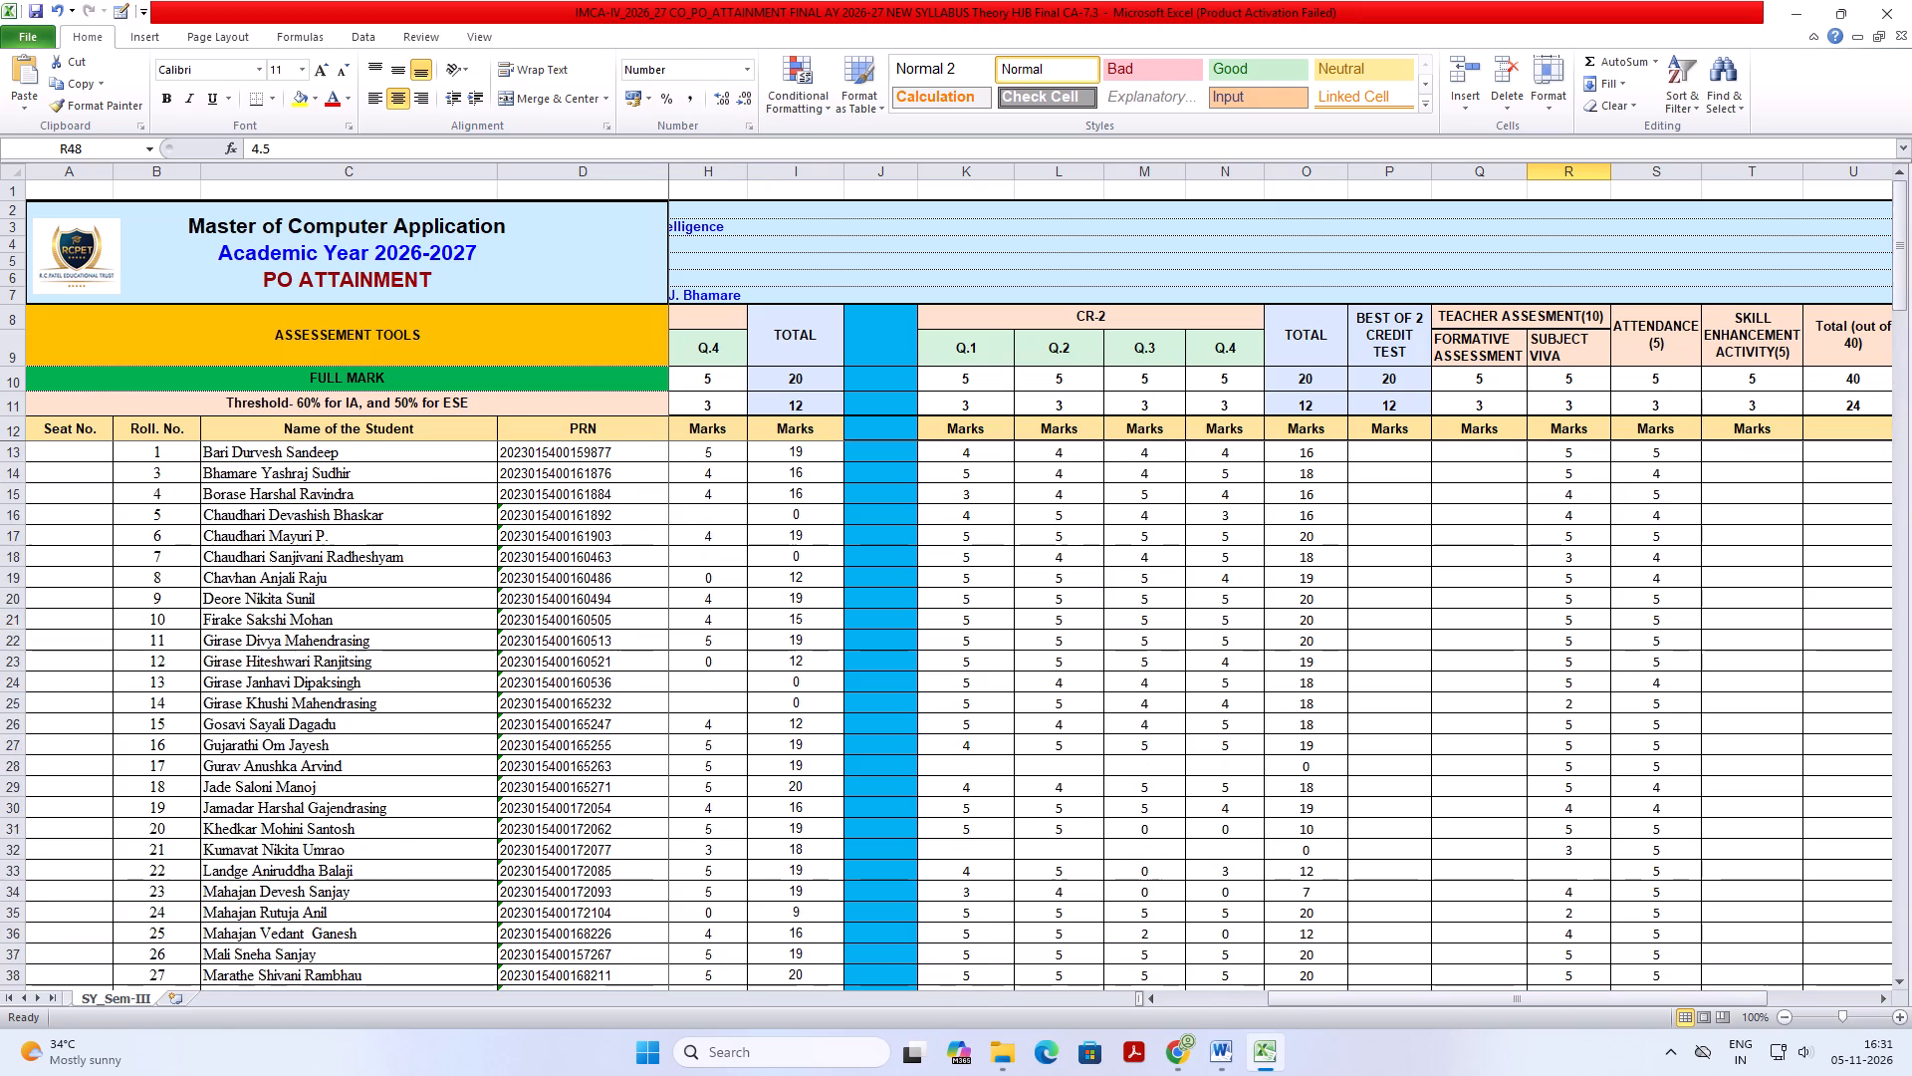
{"action": "scroll", "coordinate": [1614, 782], "scroll_direction": "up", "scroll_amount": 3}
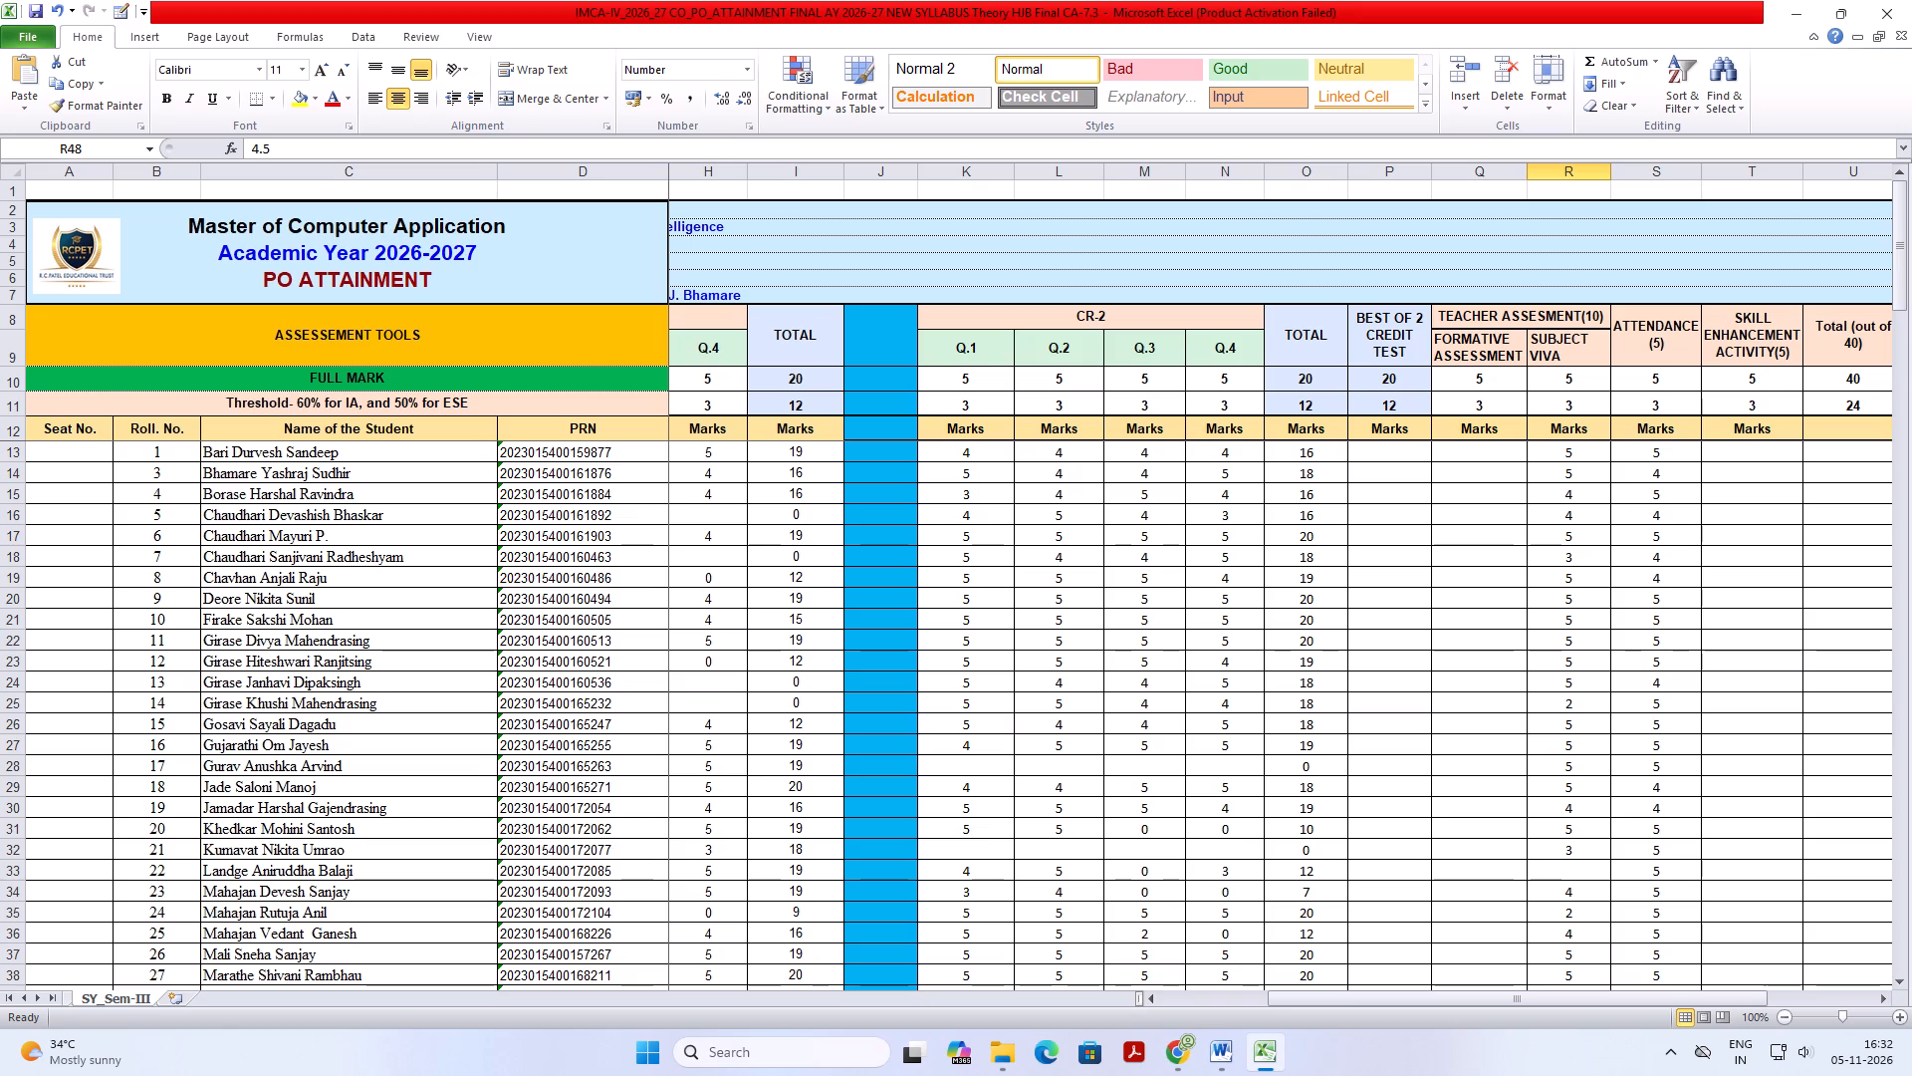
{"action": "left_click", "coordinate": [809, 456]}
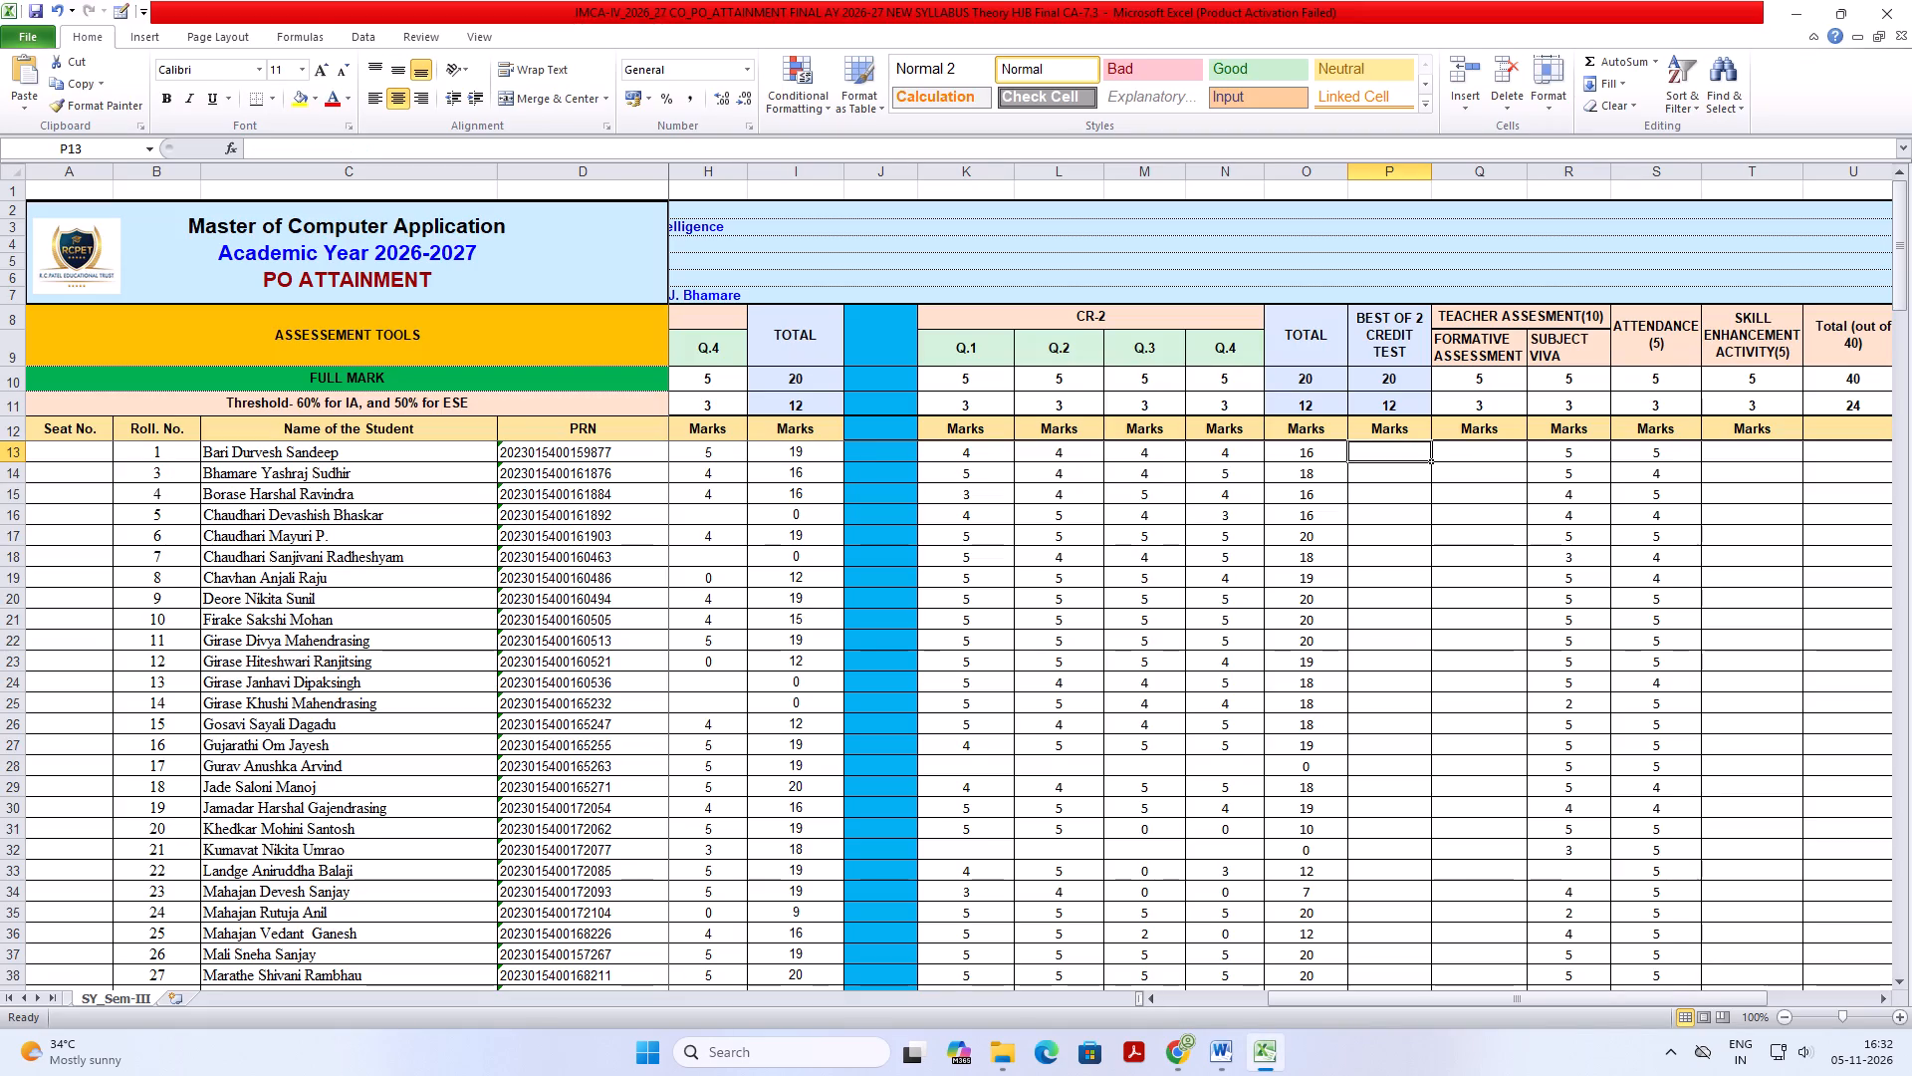
{"action": "left_click", "coordinate": [443, 151]}
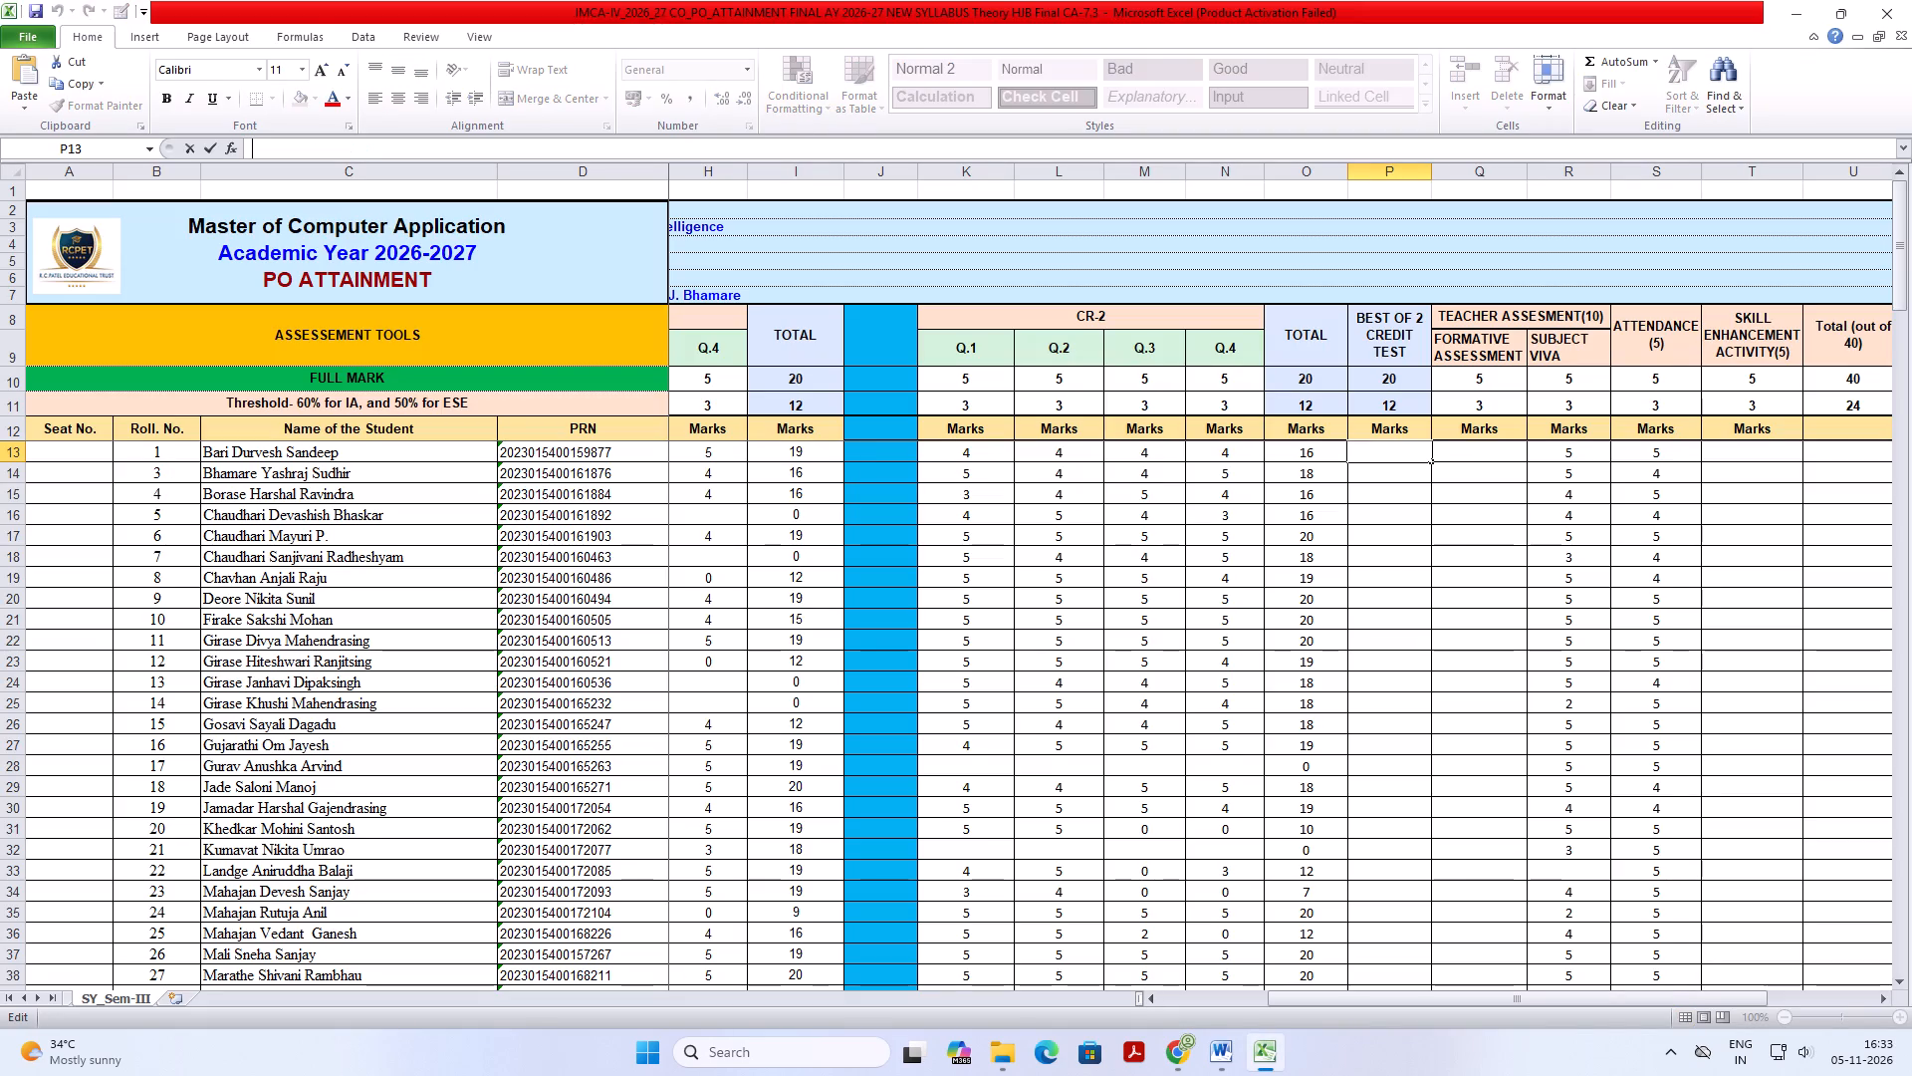
{"action": "key", "text": "equal"}
{"action": "type", "text": "max("}
{"action": "key", "text": "shift+parenright"}
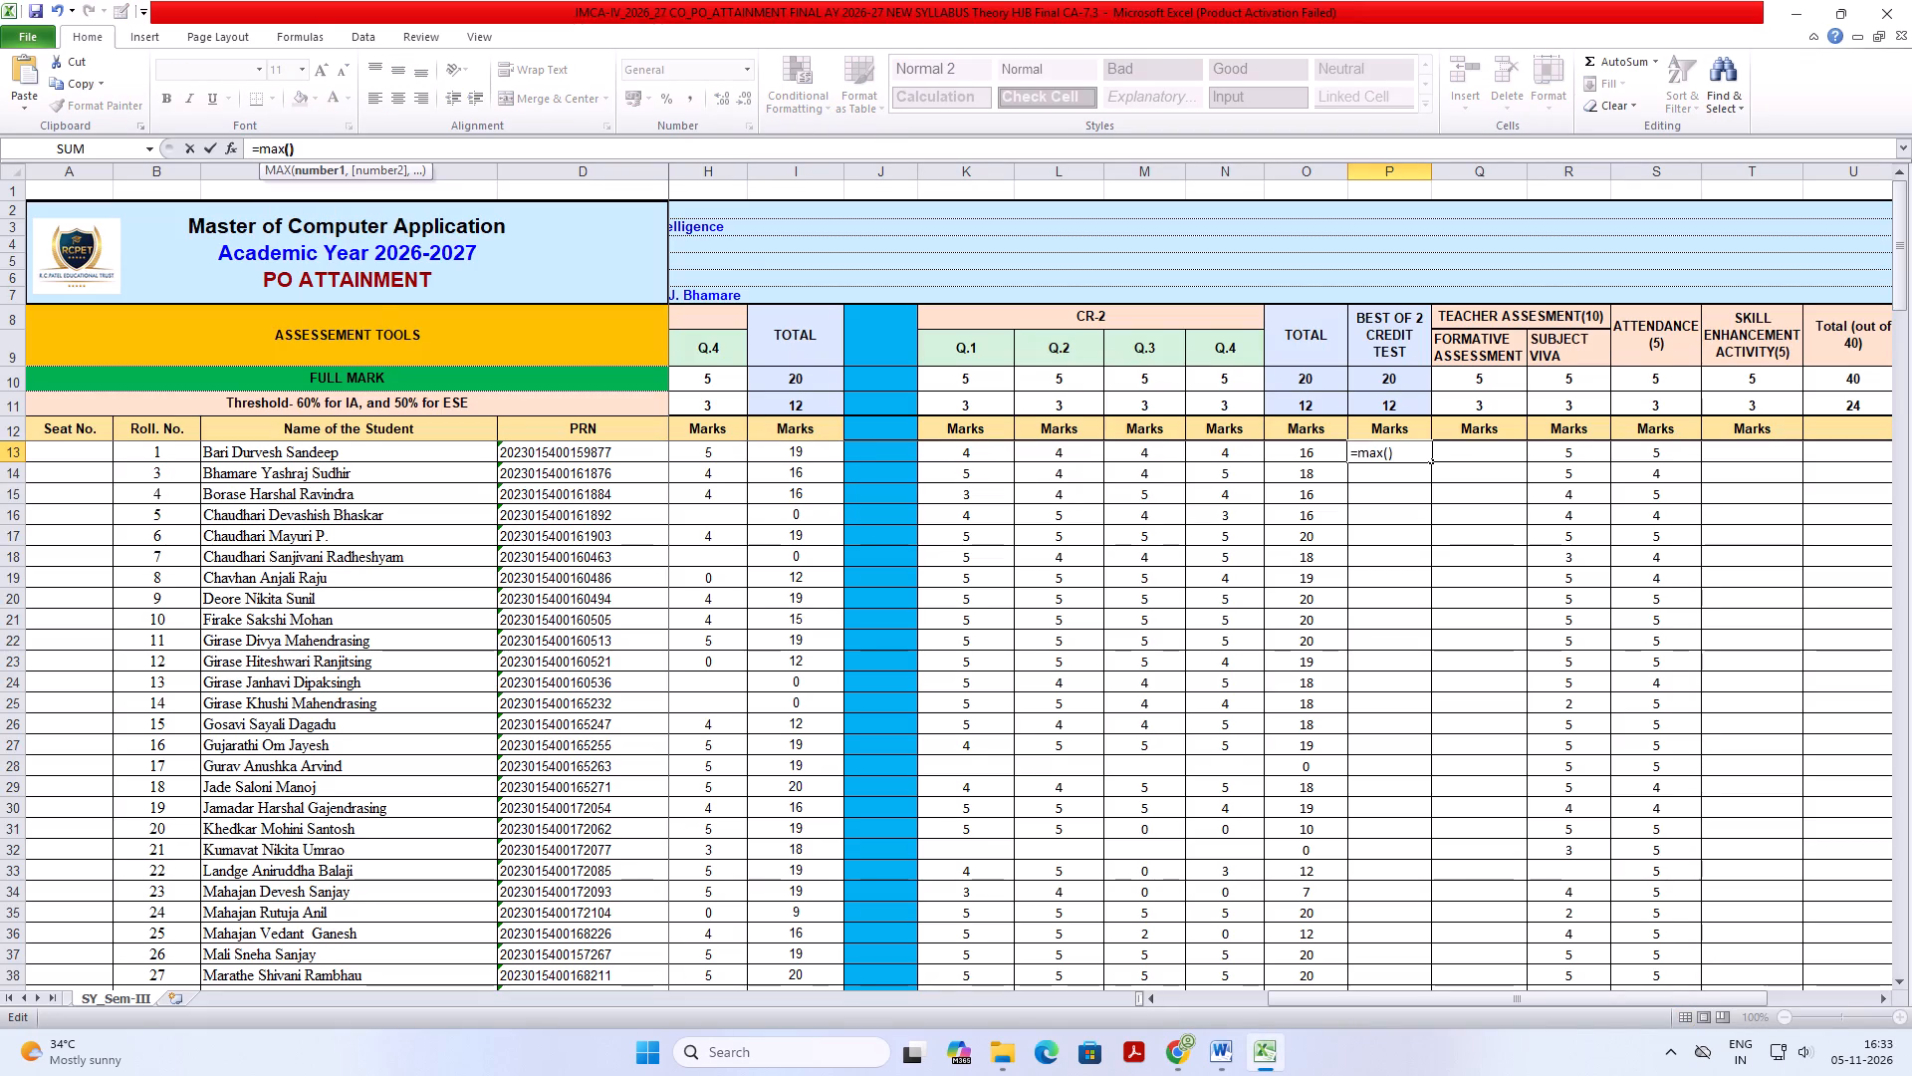
{"action": "key", "text": "Left"}
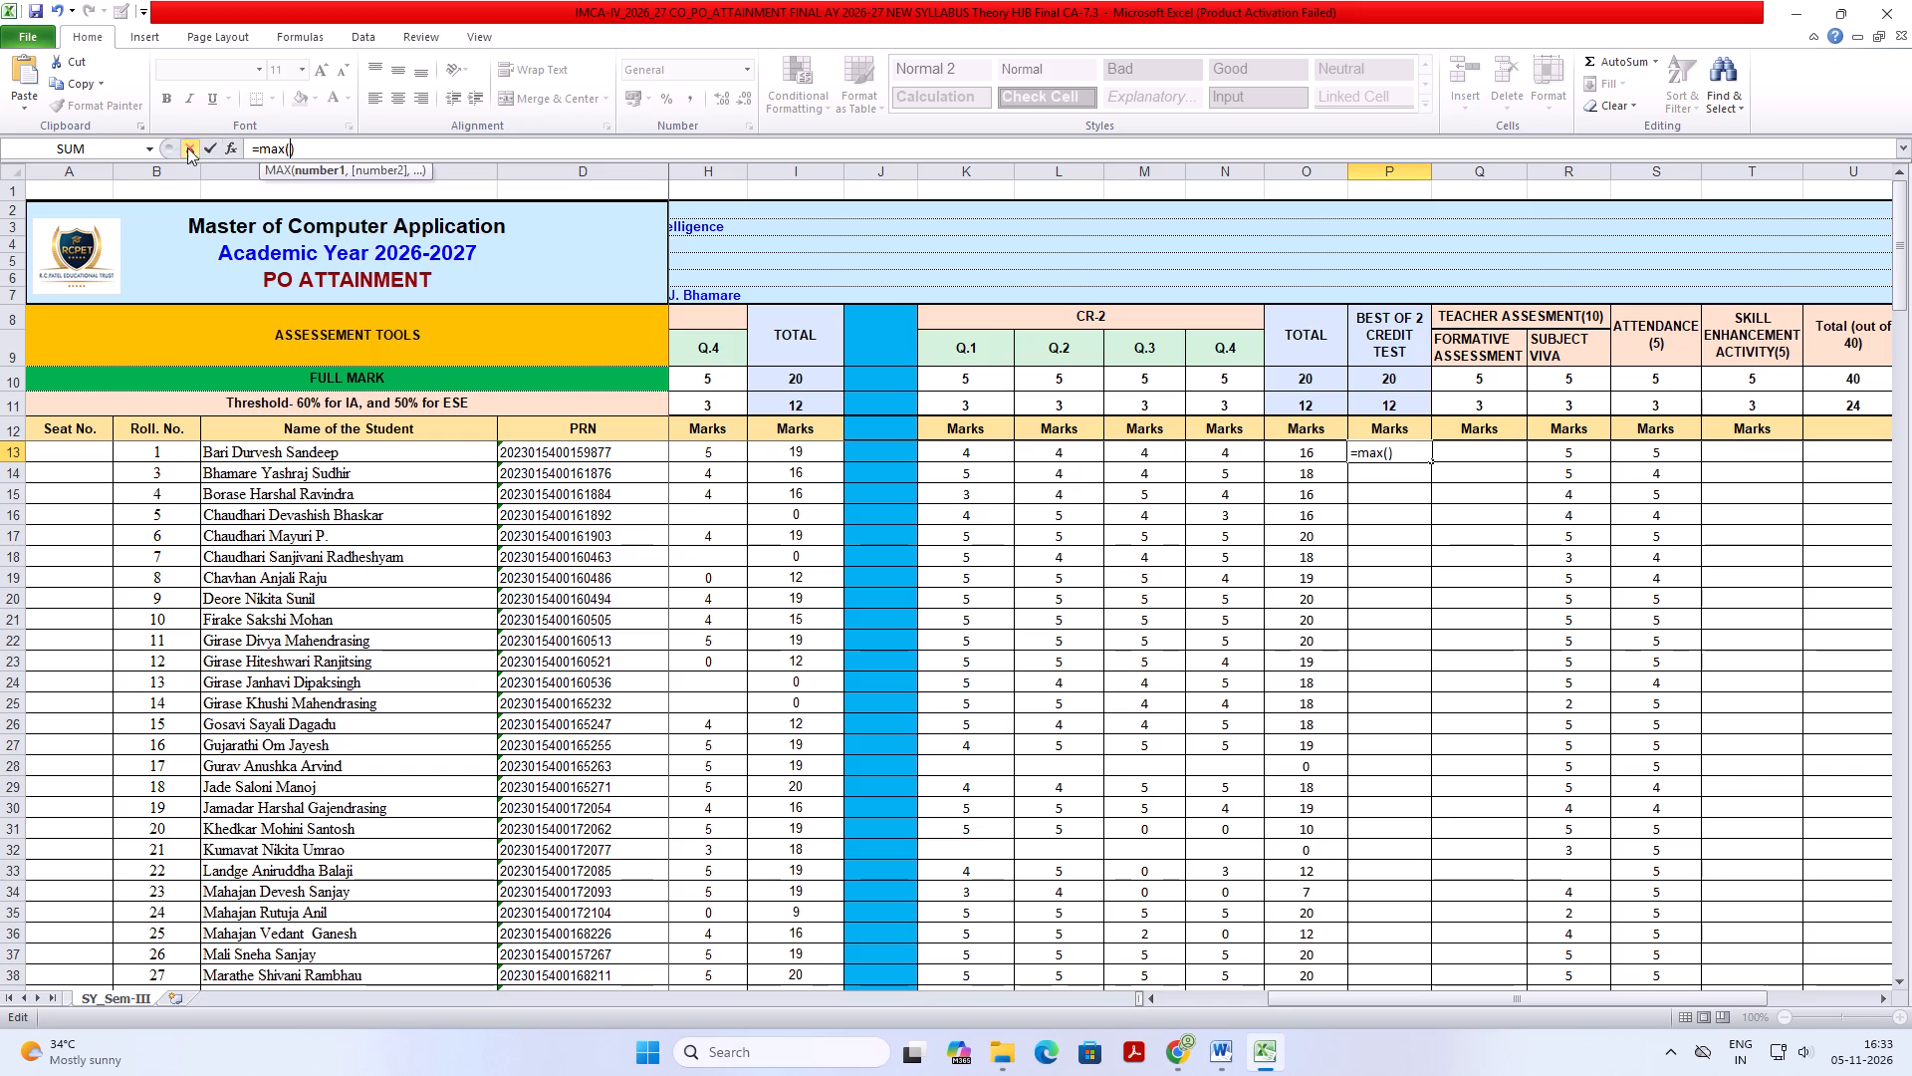
{"action": "left_click", "coordinate": [827, 450]}
{"action": "key", "text": "comma"}
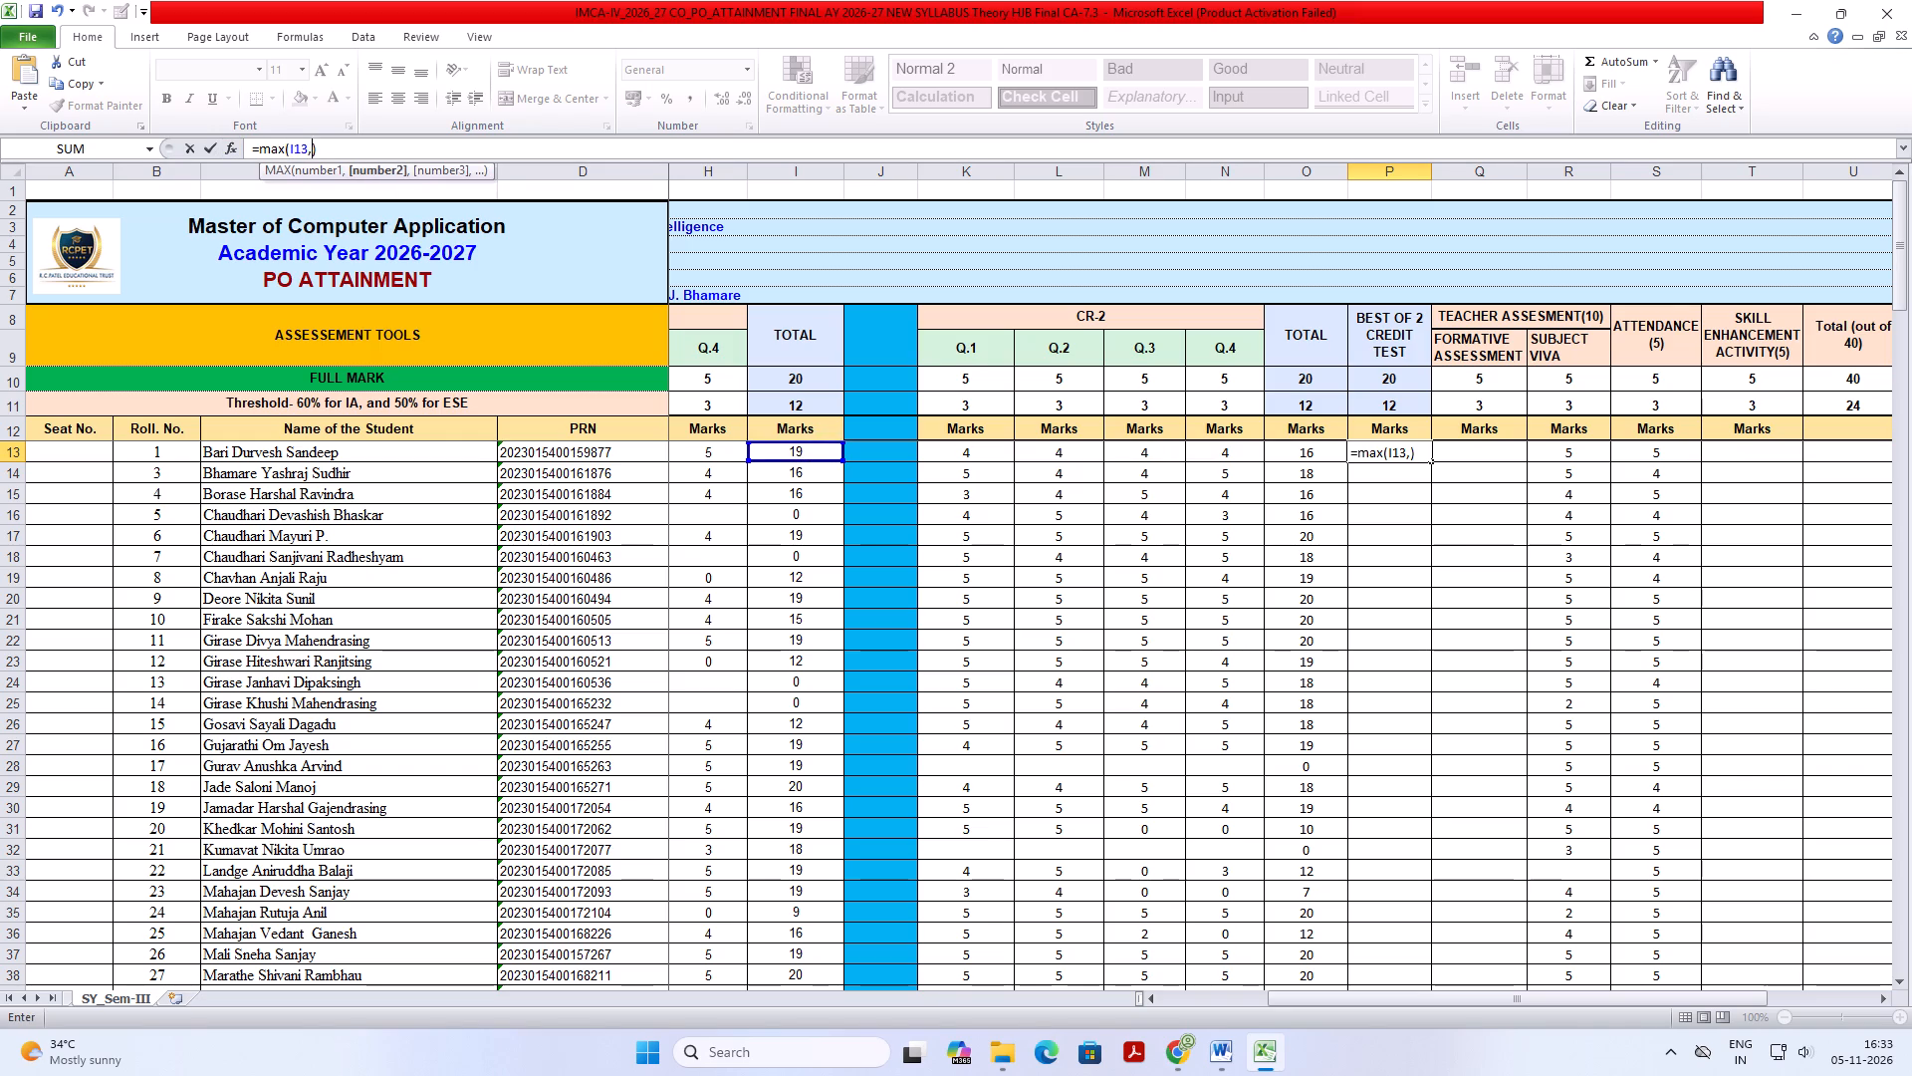
{"action": "left_click", "coordinate": [1318, 449]}
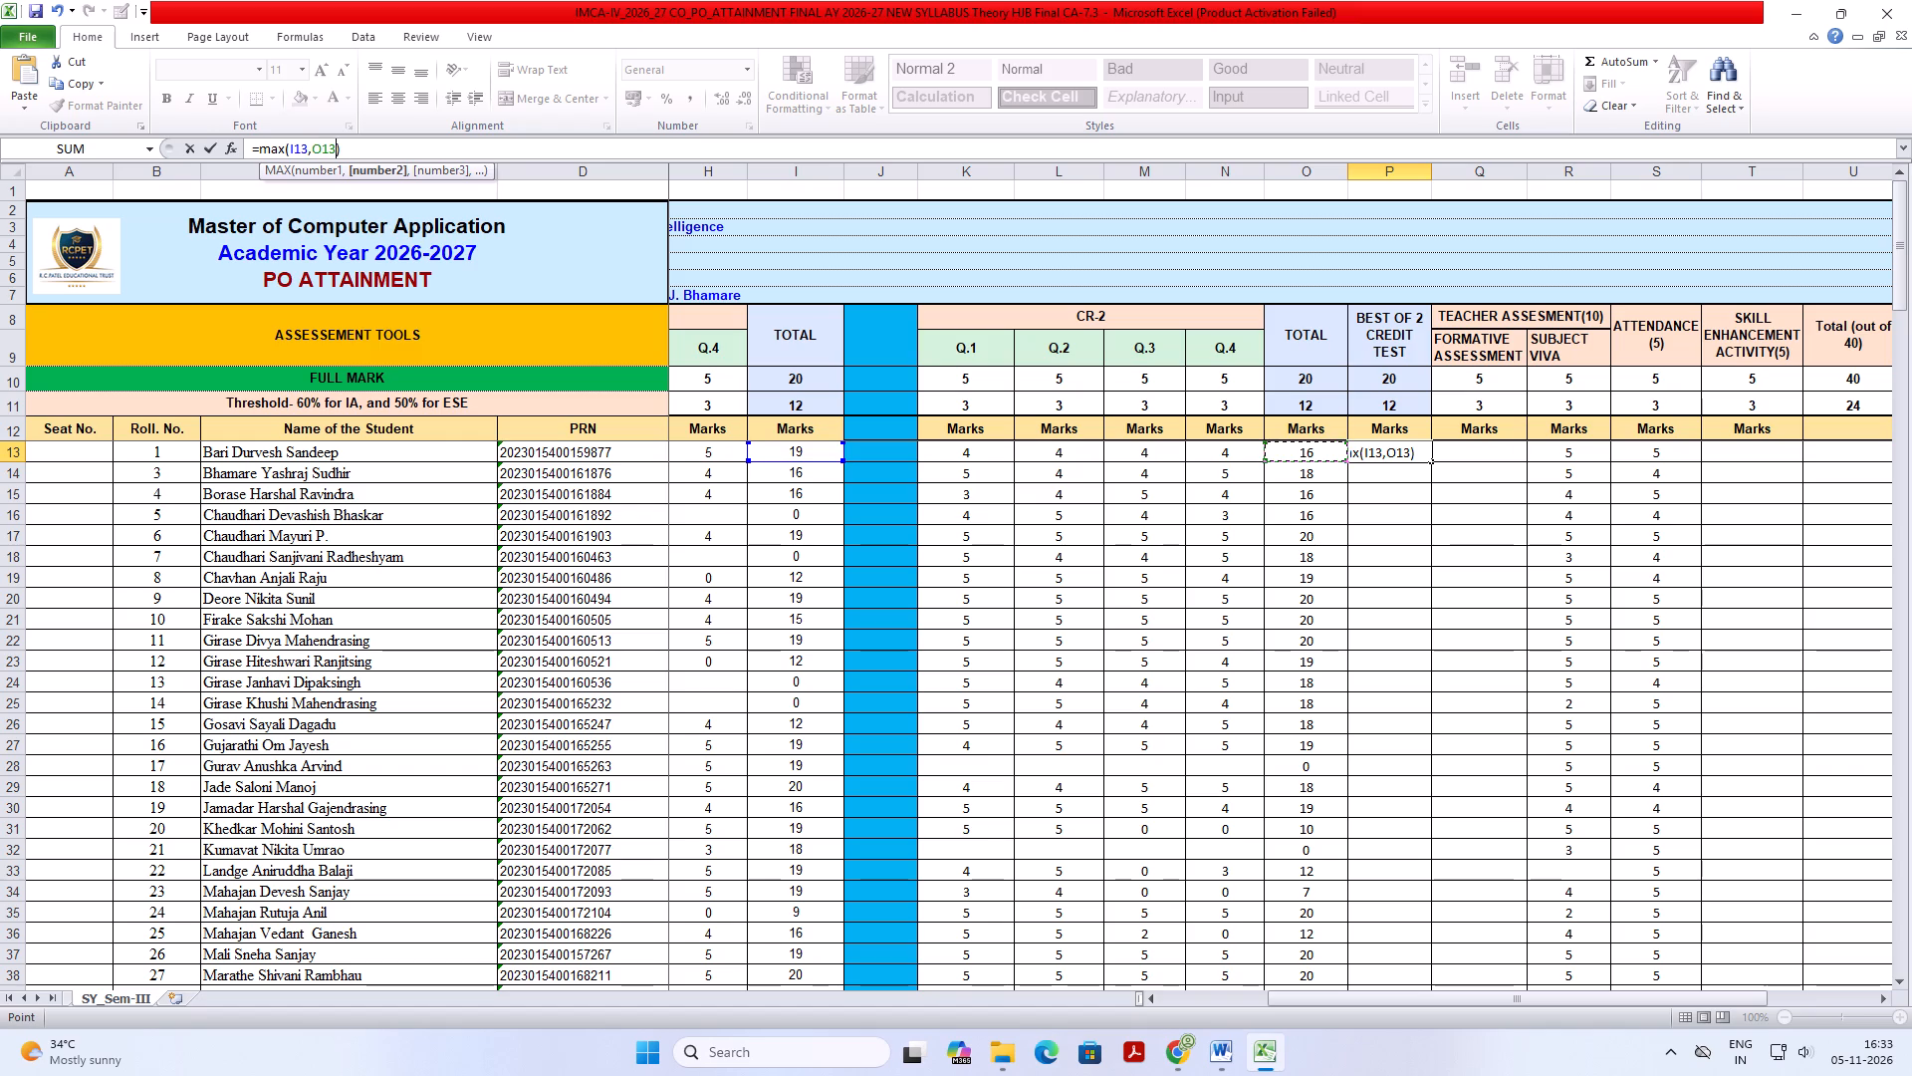
{"action": "key", "text": "Return"}
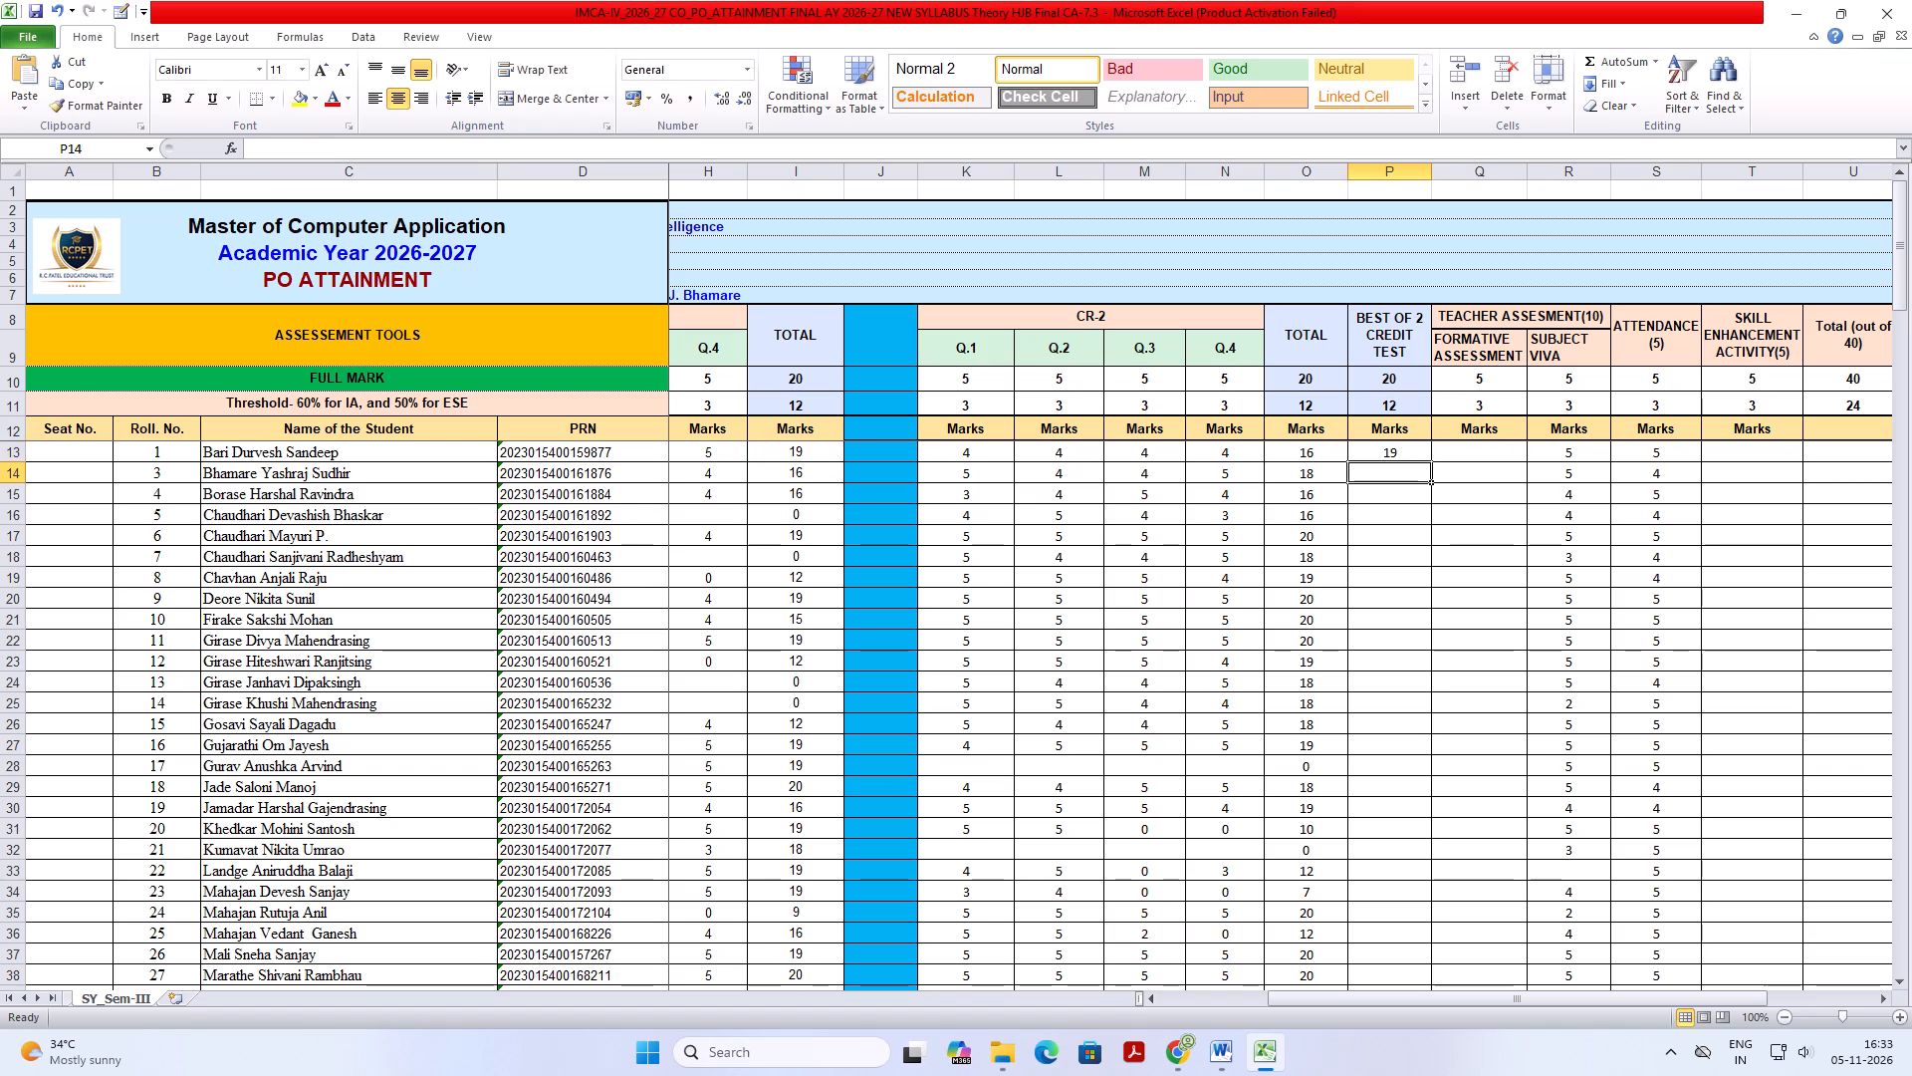
Fill the MAX formula from P13 down the Best of 2 Credit Test column to roll number 59 in row 70.
{"action": "left_click", "coordinate": [1383, 453]}
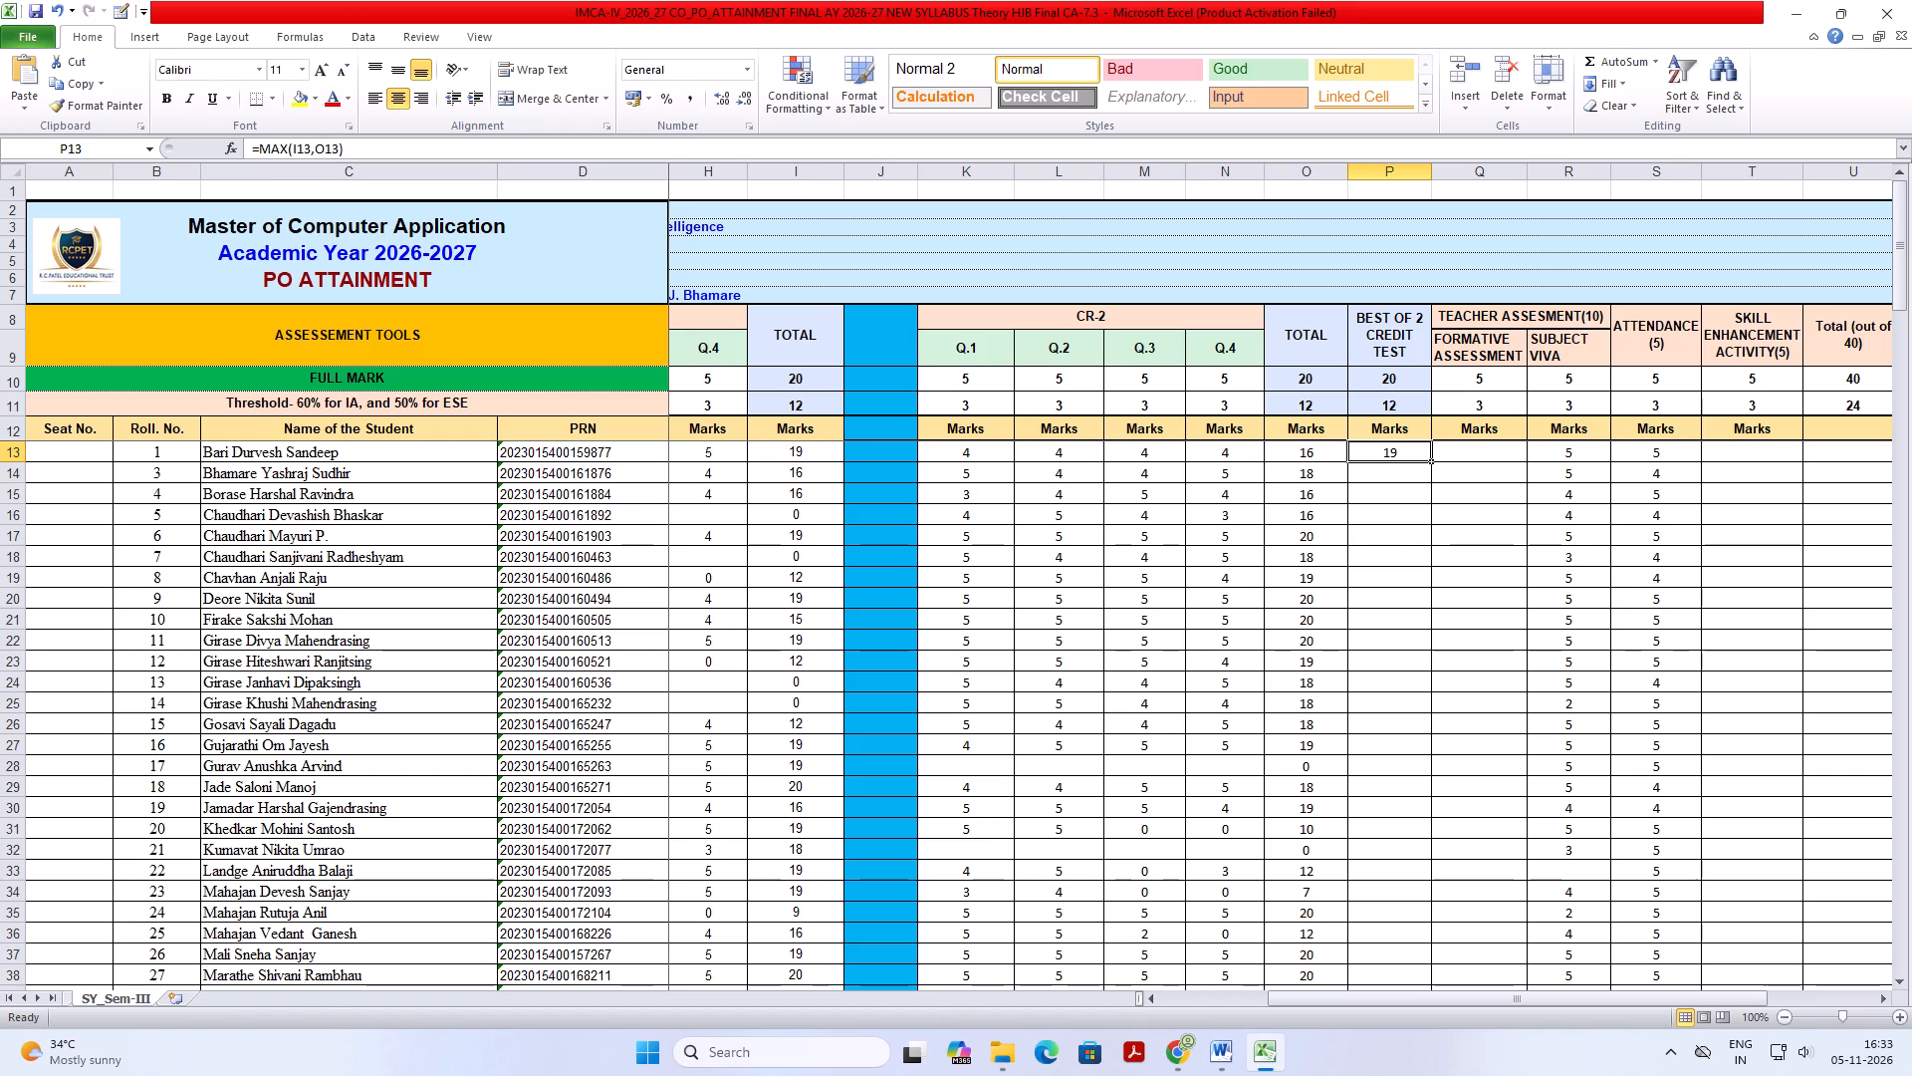
{"action": "left_click_drag", "start_coordinate": [1428, 459], "coordinate": [1429, 1058]}
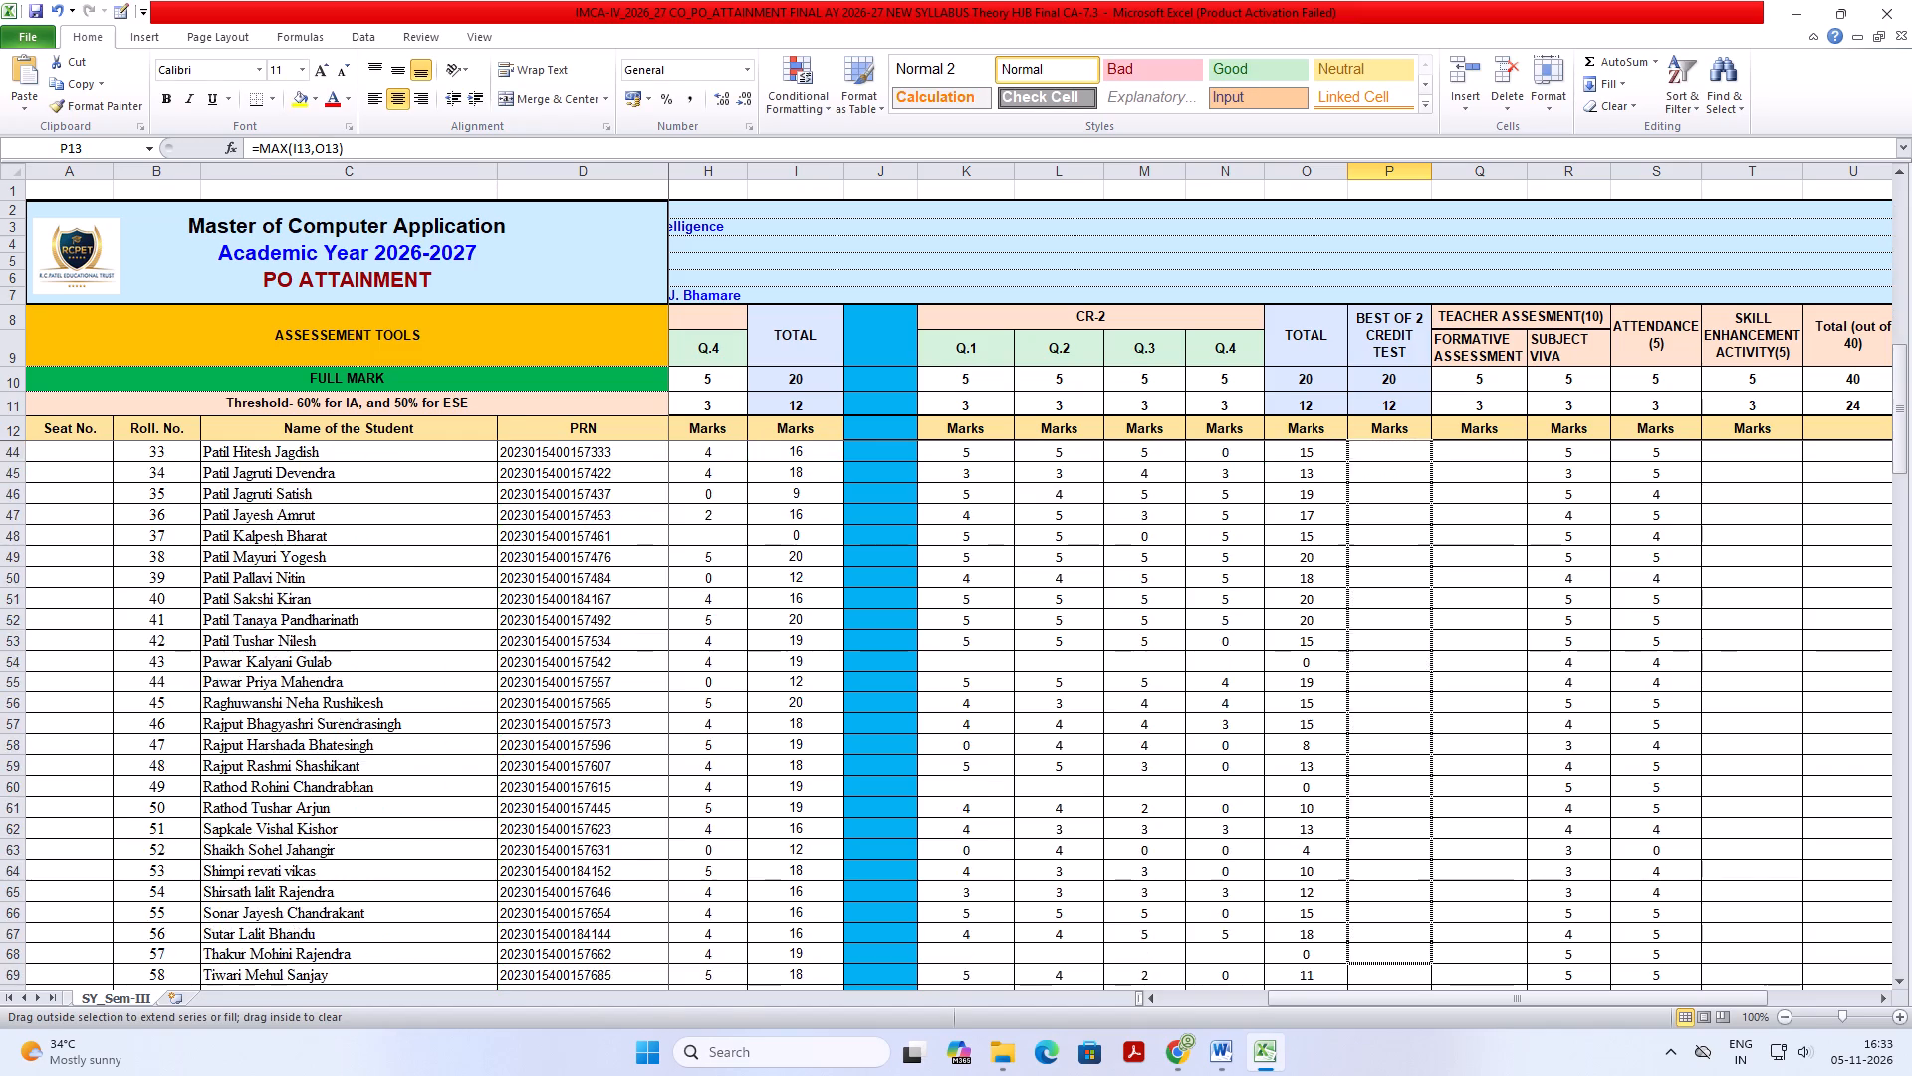
{"action": "left_click_drag", "start_coordinate": [1429, 1058], "coordinate": [1420, 982]}
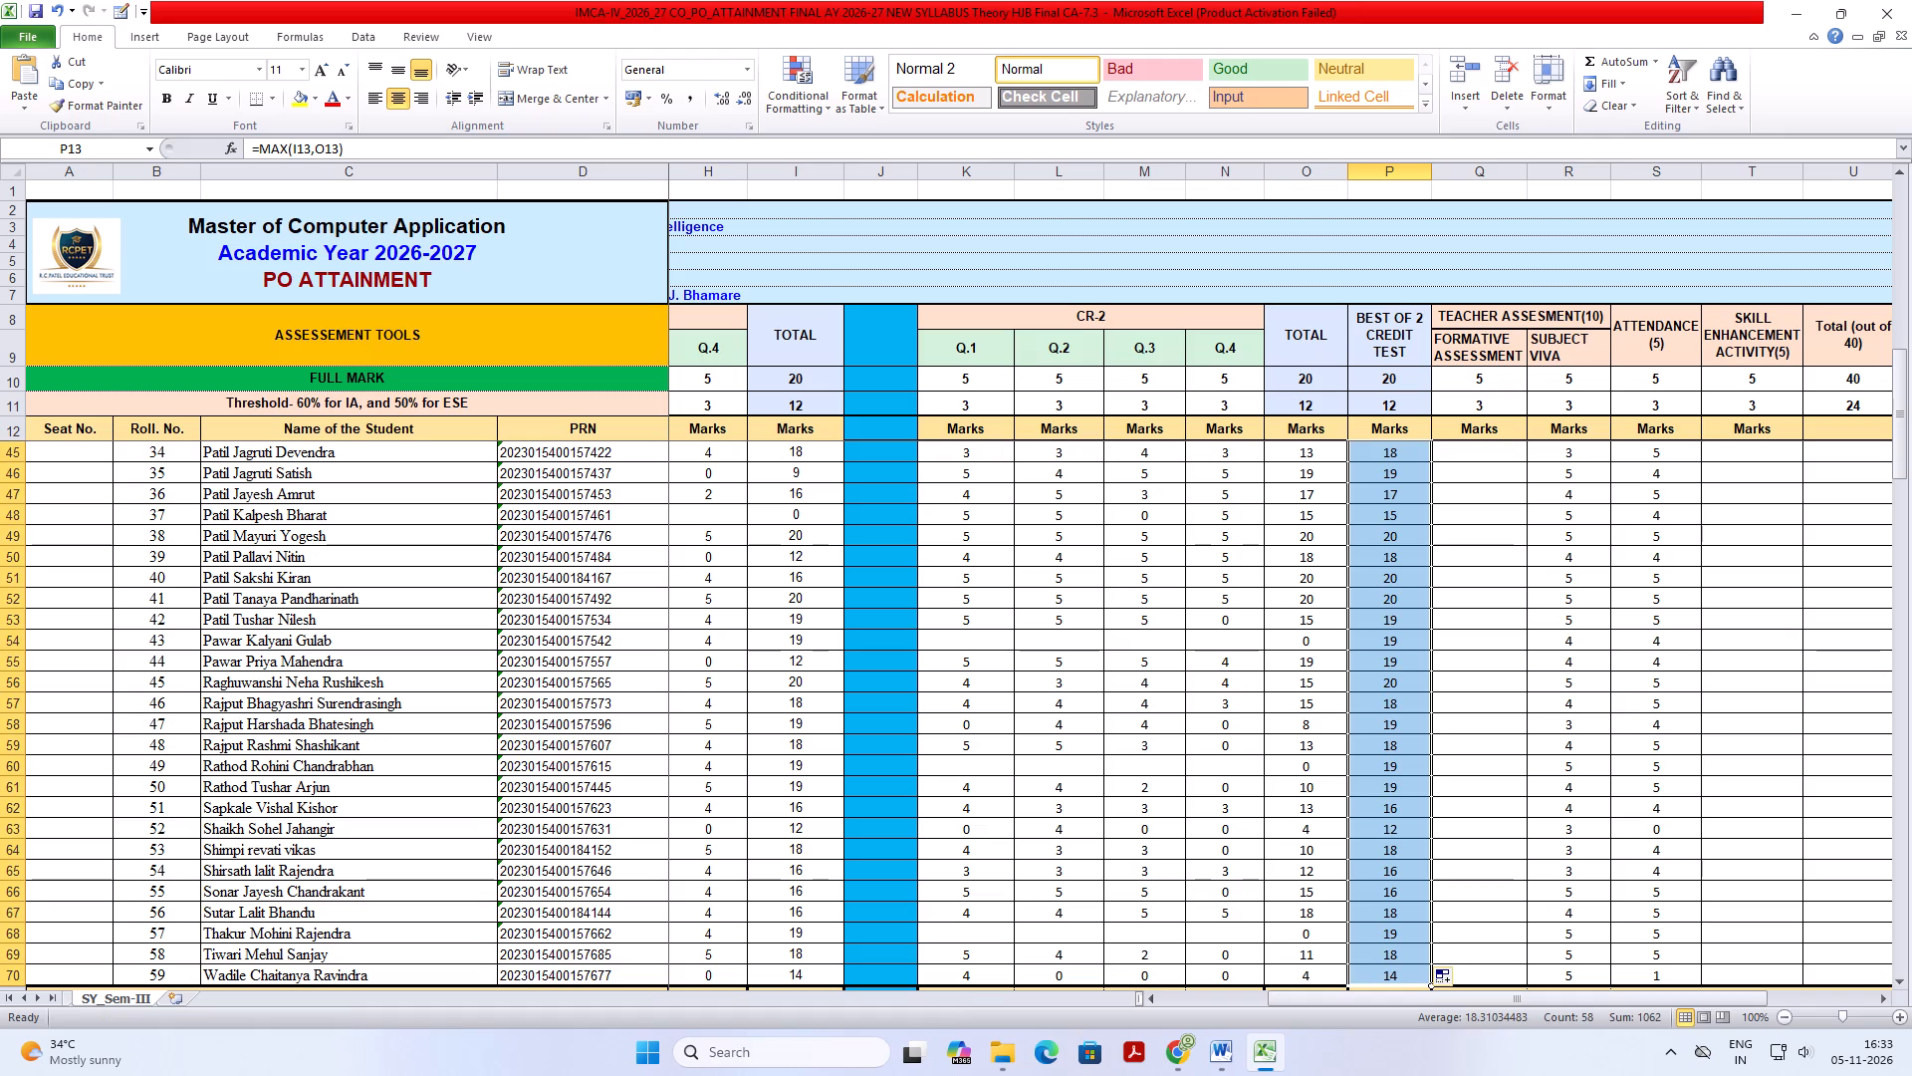
{"action": "left_click", "coordinate": [1410, 934]}
Check the filled Best of 2 Credit Test marks down to the attainment summary rows and save the CA-7.3 workbook.
{"action": "scroll", "coordinate": [1389, 887], "scroll_direction": "up", "scroll_amount": 9}
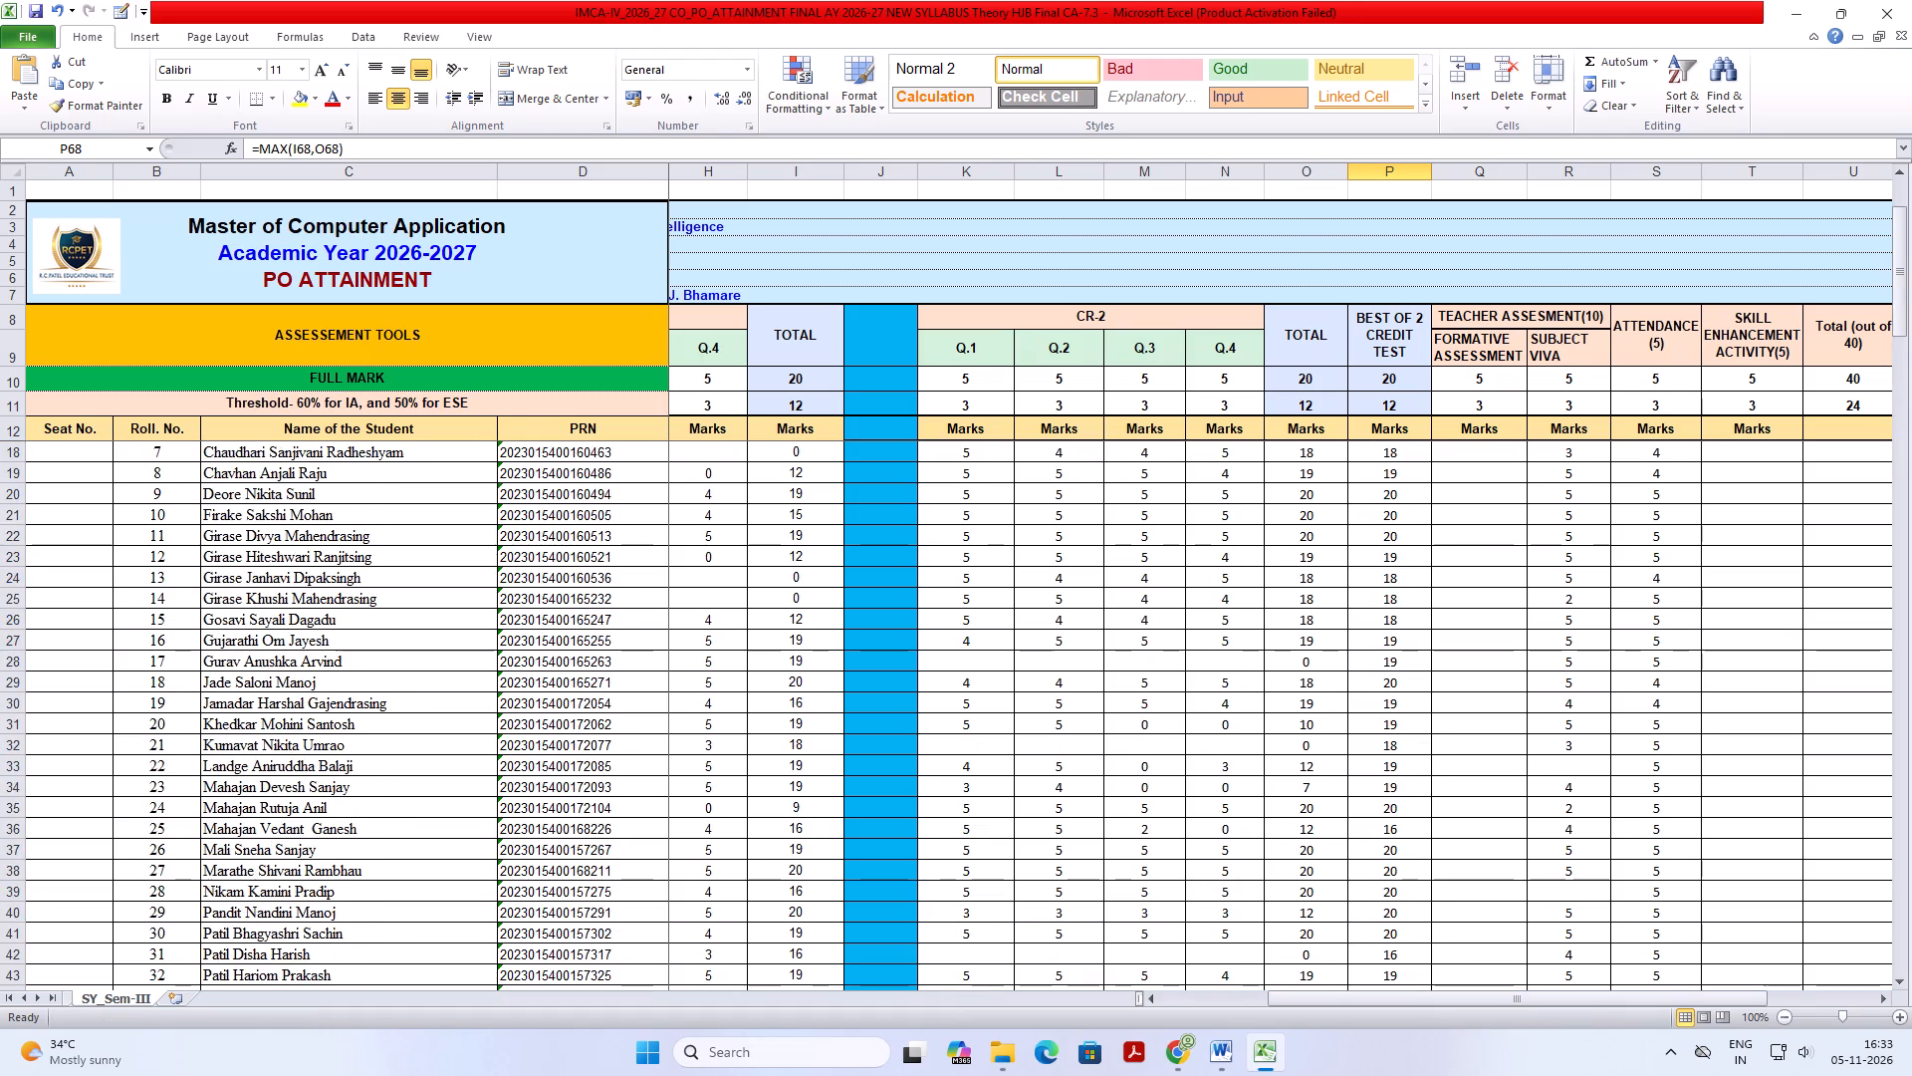
{"action": "scroll", "coordinate": [1380, 838], "scroll_direction": "up", "scroll_amount": 12}
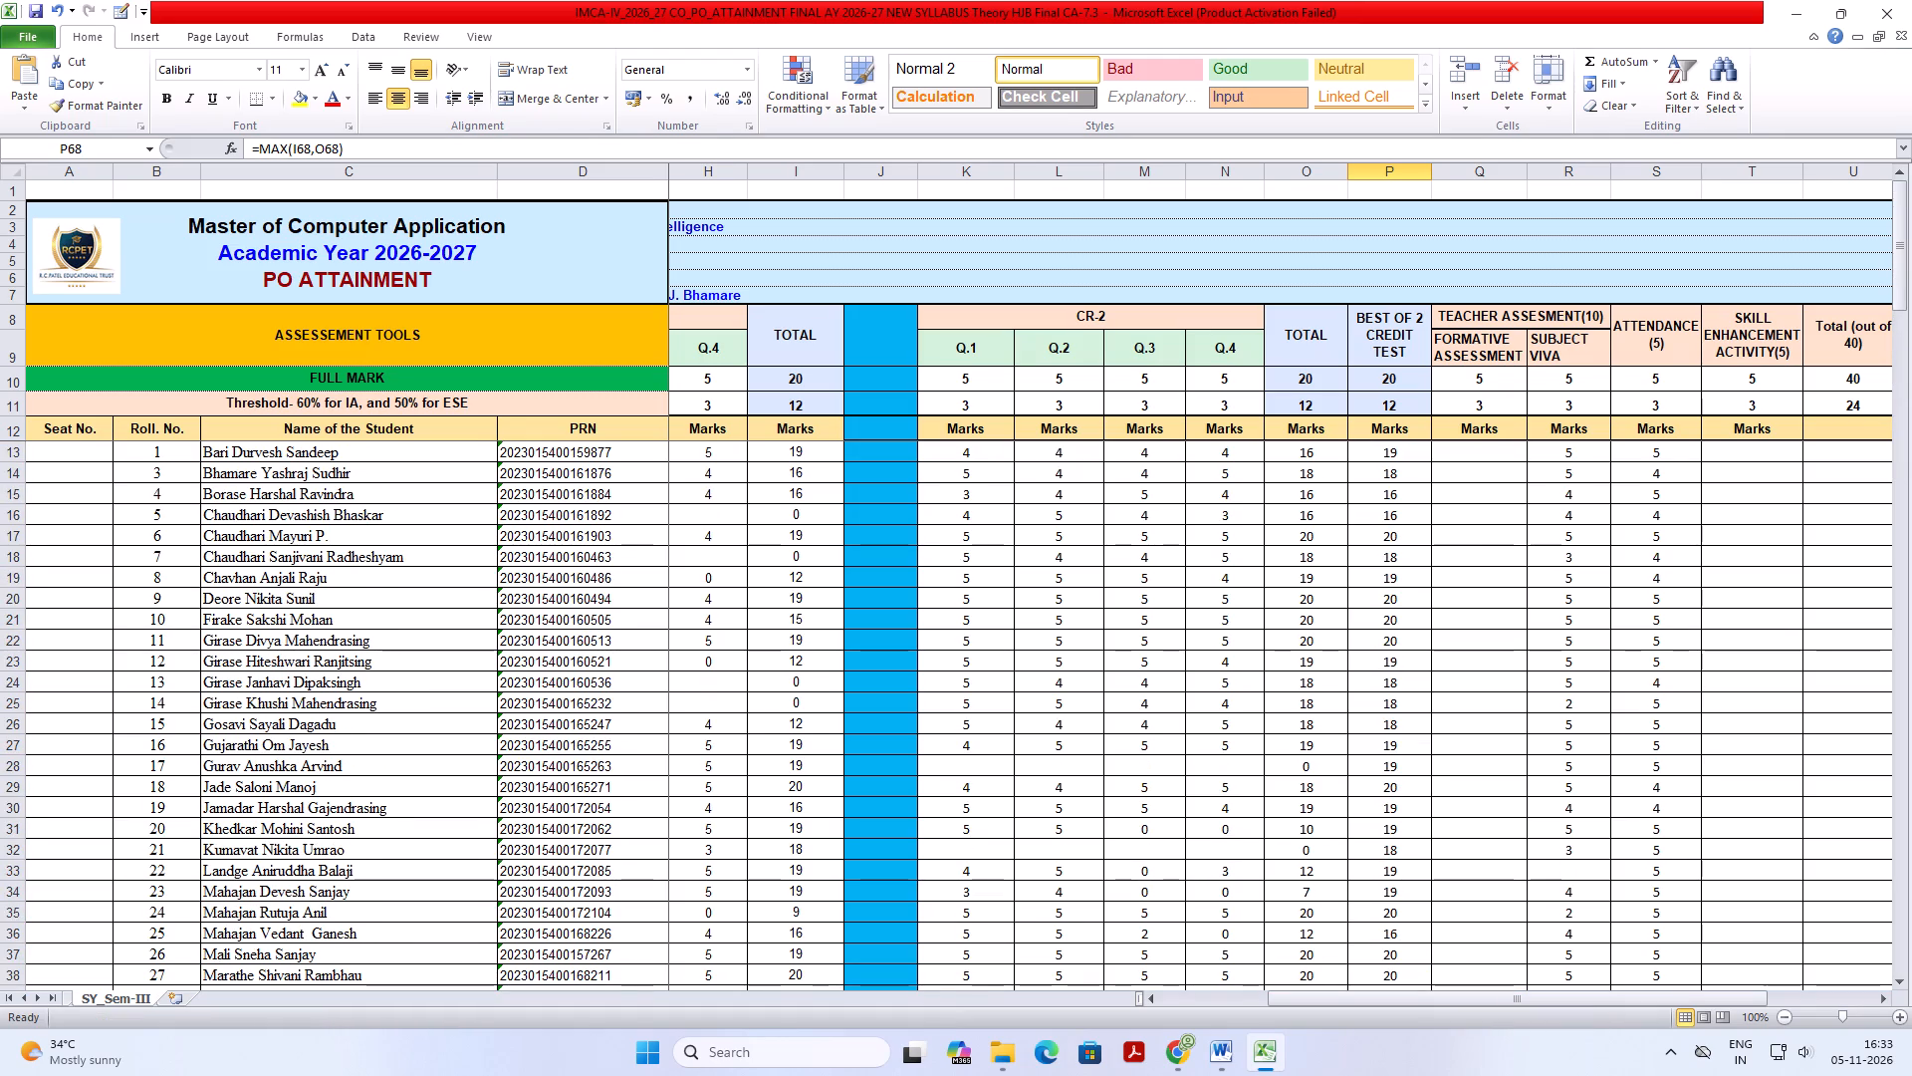
{"action": "scroll", "coordinate": [1501, 791], "scroll_direction": "down", "scroll_amount": 9}
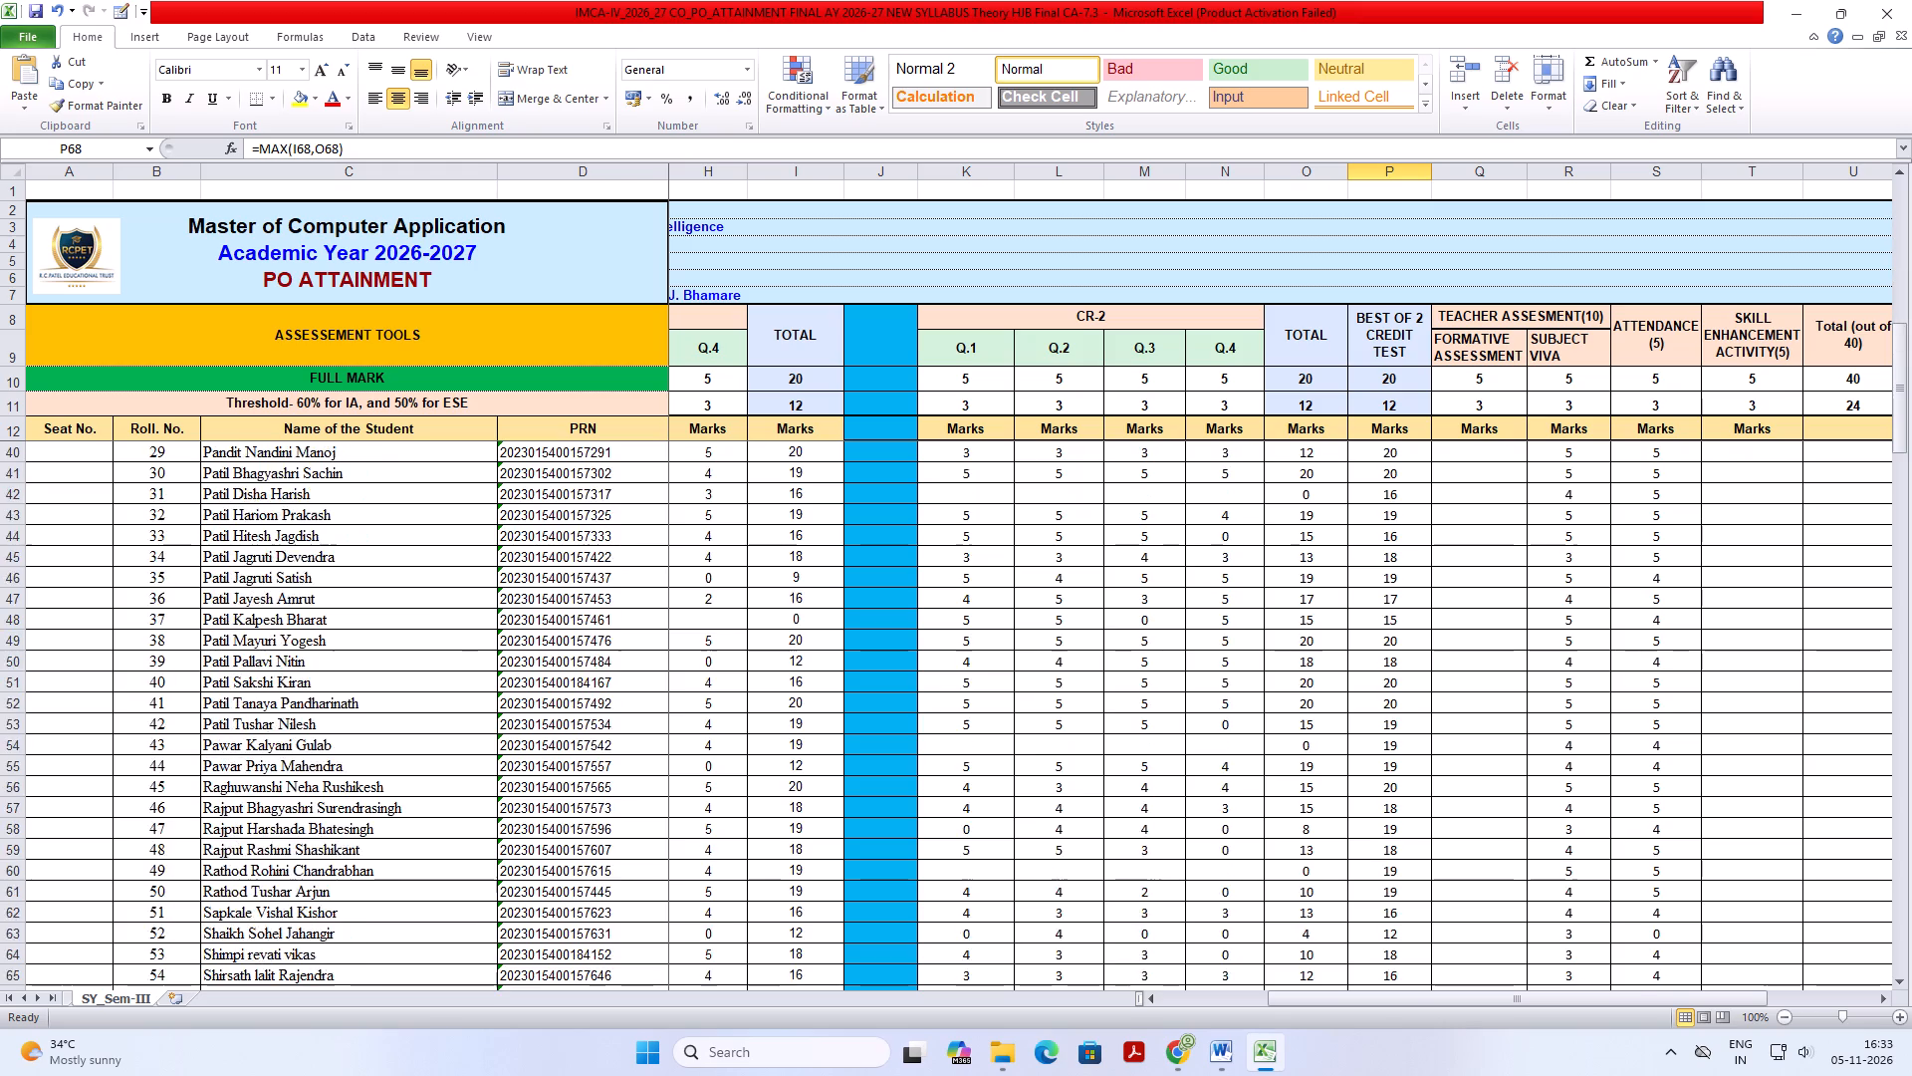
{"action": "scroll", "coordinate": [1501, 791], "scroll_direction": "down", "scroll_amount": 5}
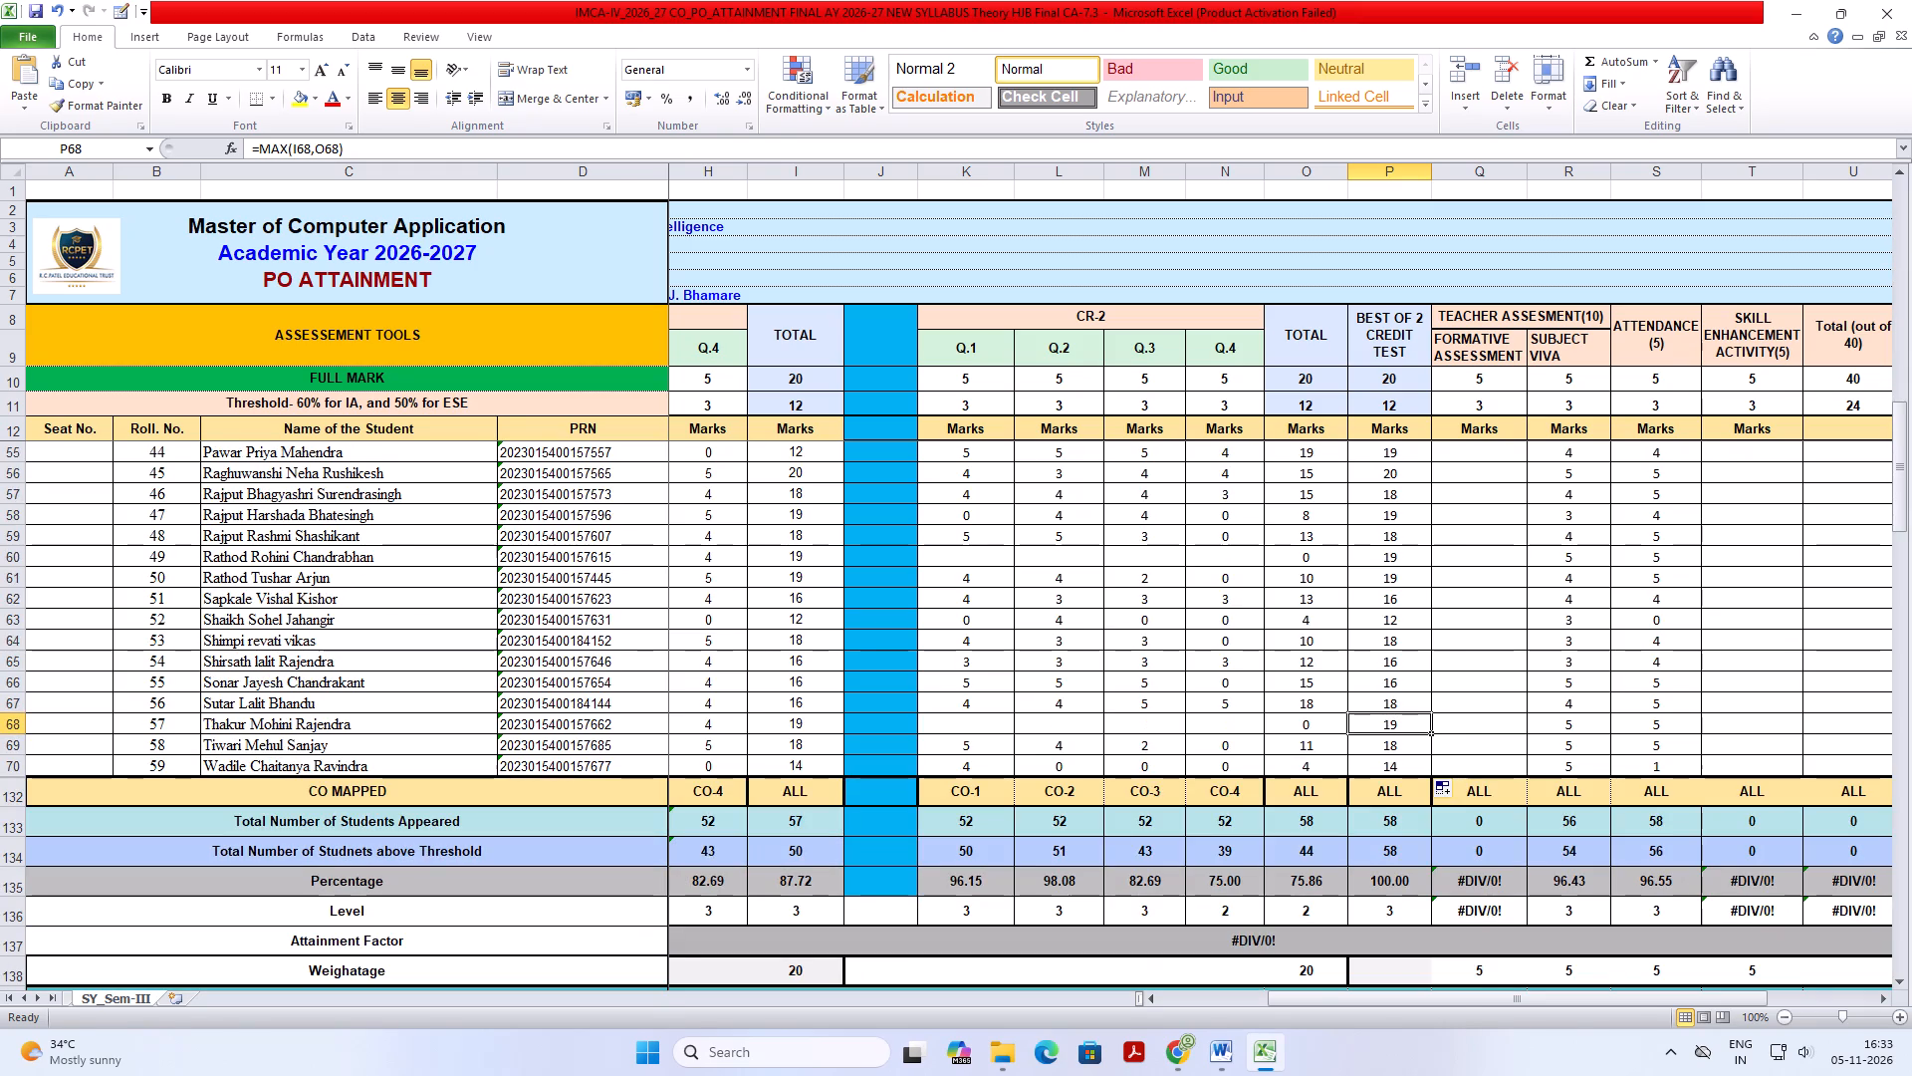
{"action": "key", "text": "ctrl+s"}
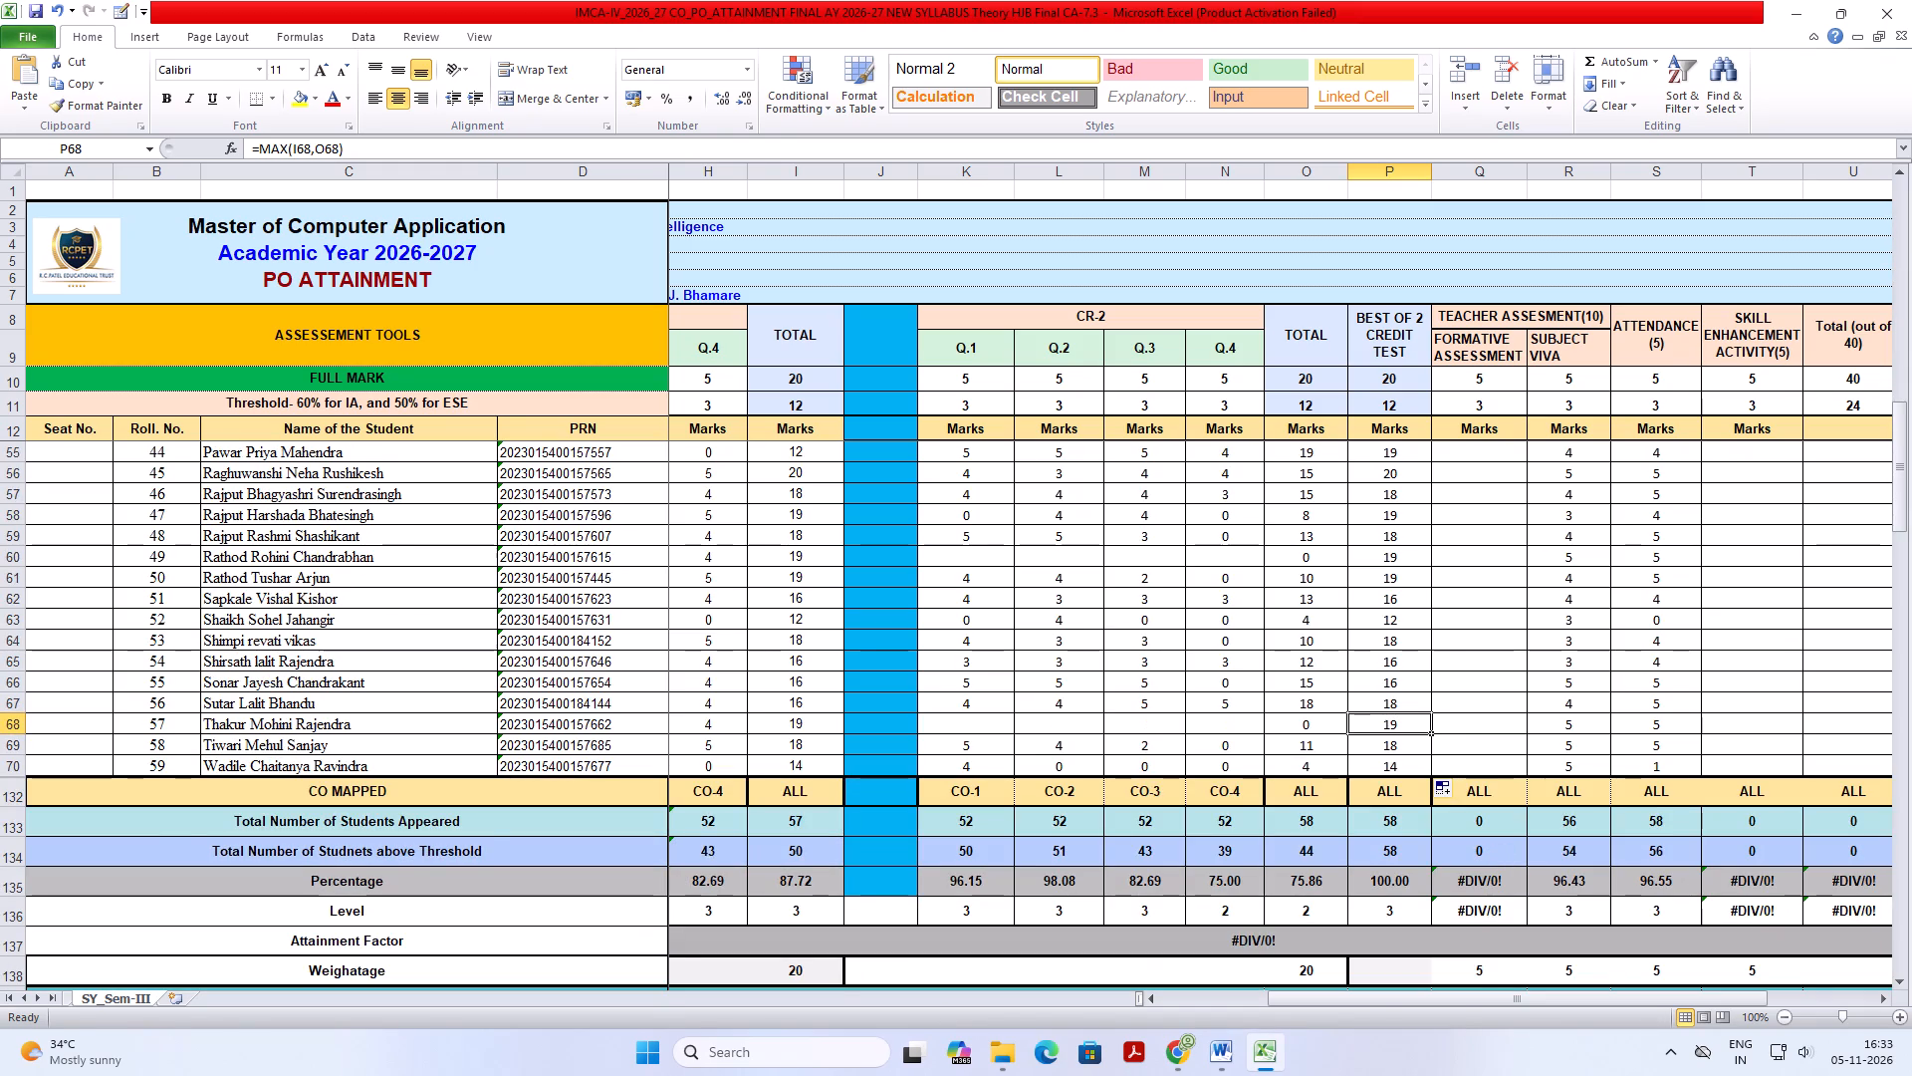
{"action": "scroll", "coordinate": [1545, 562], "scroll_direction": "up", "scroll_amount": 20}
{"action": "scroll", "coordinate": [1545, 562], "scroll_direction": "up", "scroll_amount": 4}
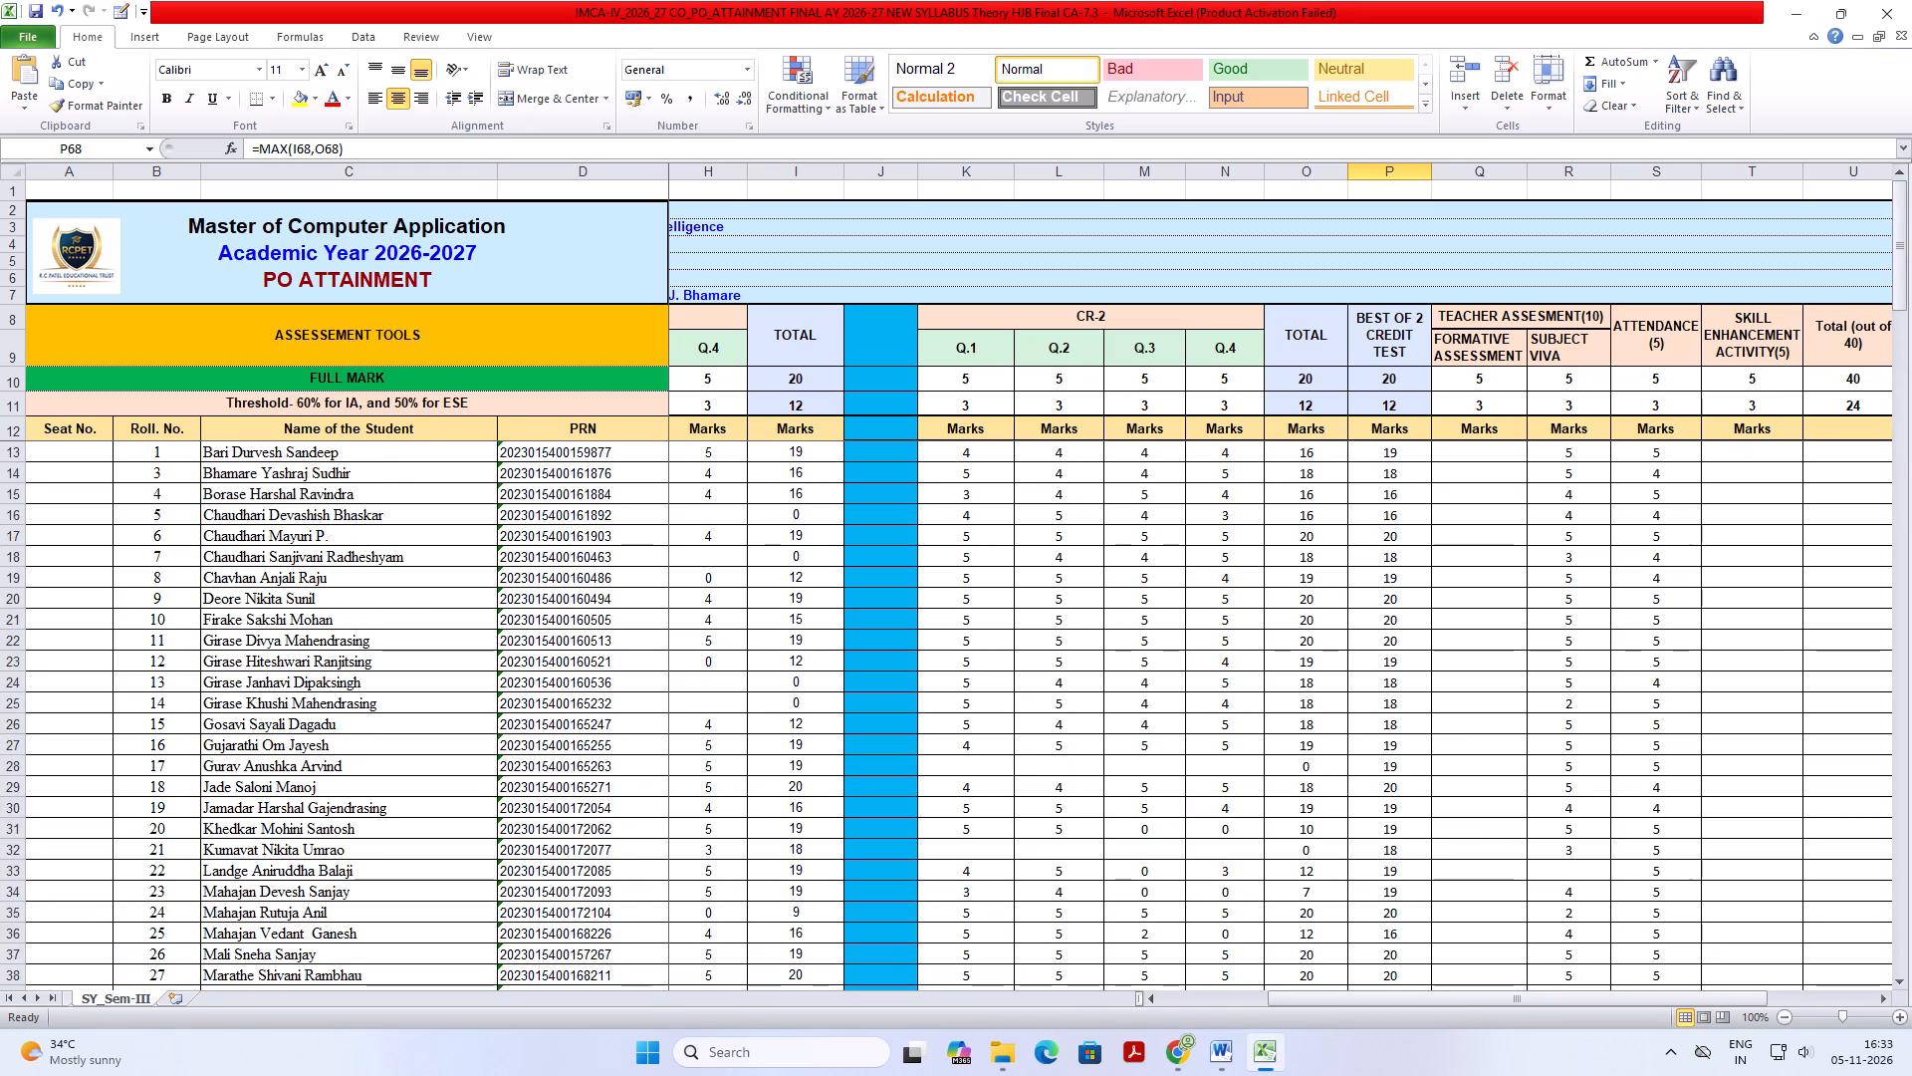
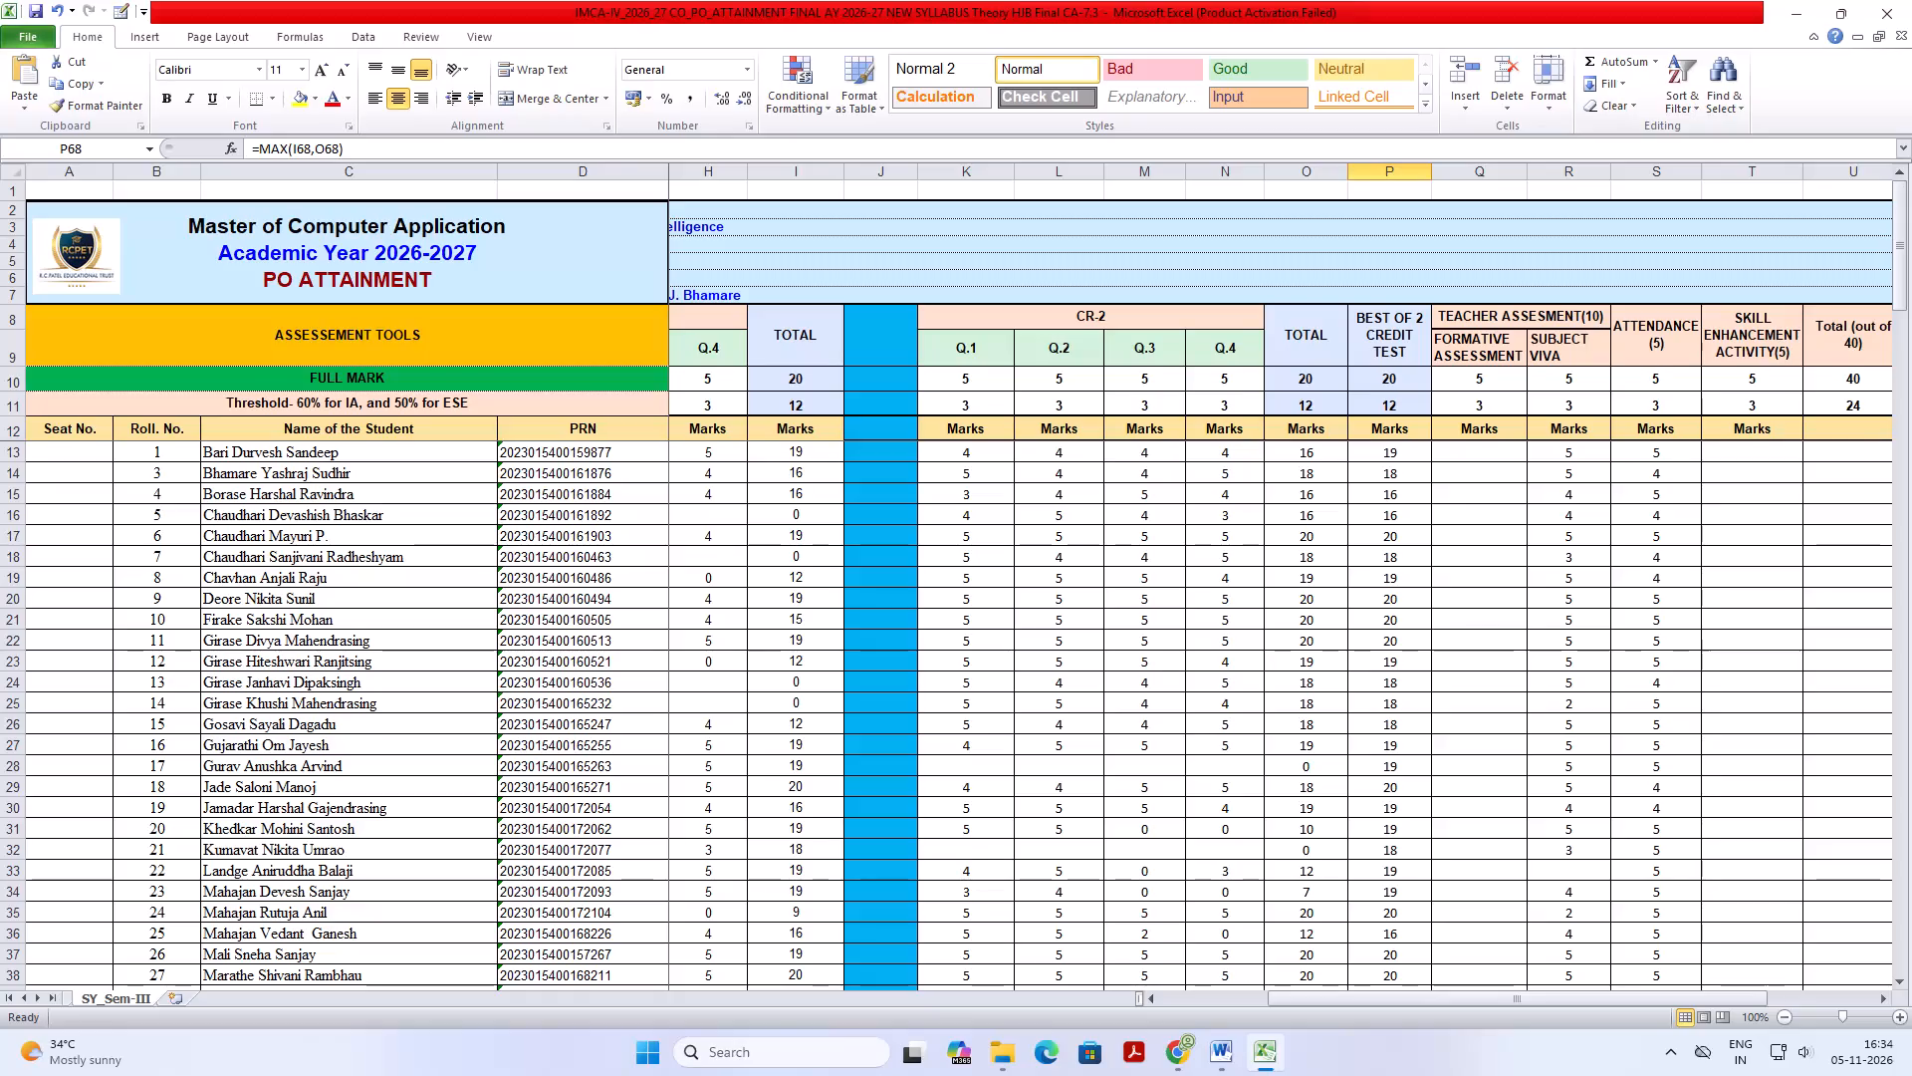
Switch from Excel to the Chrome browser window with the Standardize Class Names chat.
{"action": "left_click", "coordinate": [1204, 1057]}
{"action": "left_click", "coordinate": [1173, 1038]}
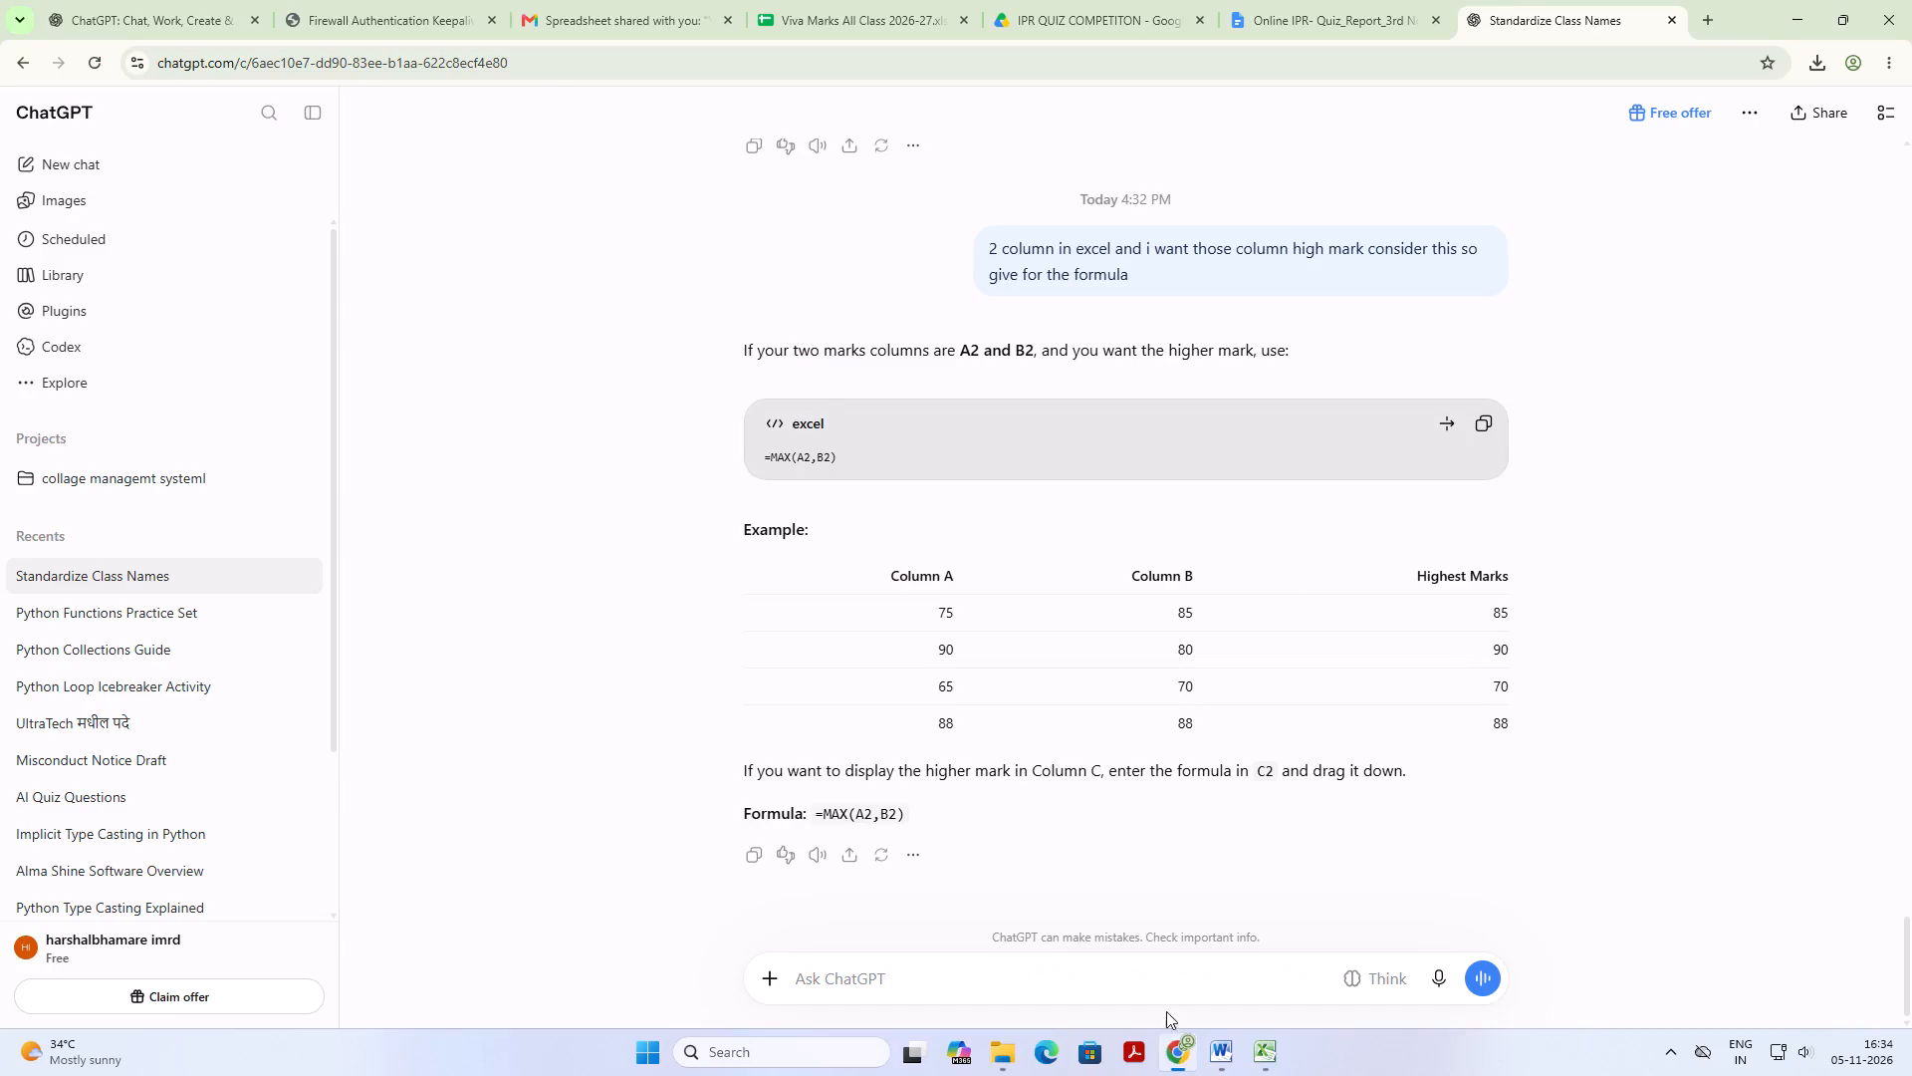
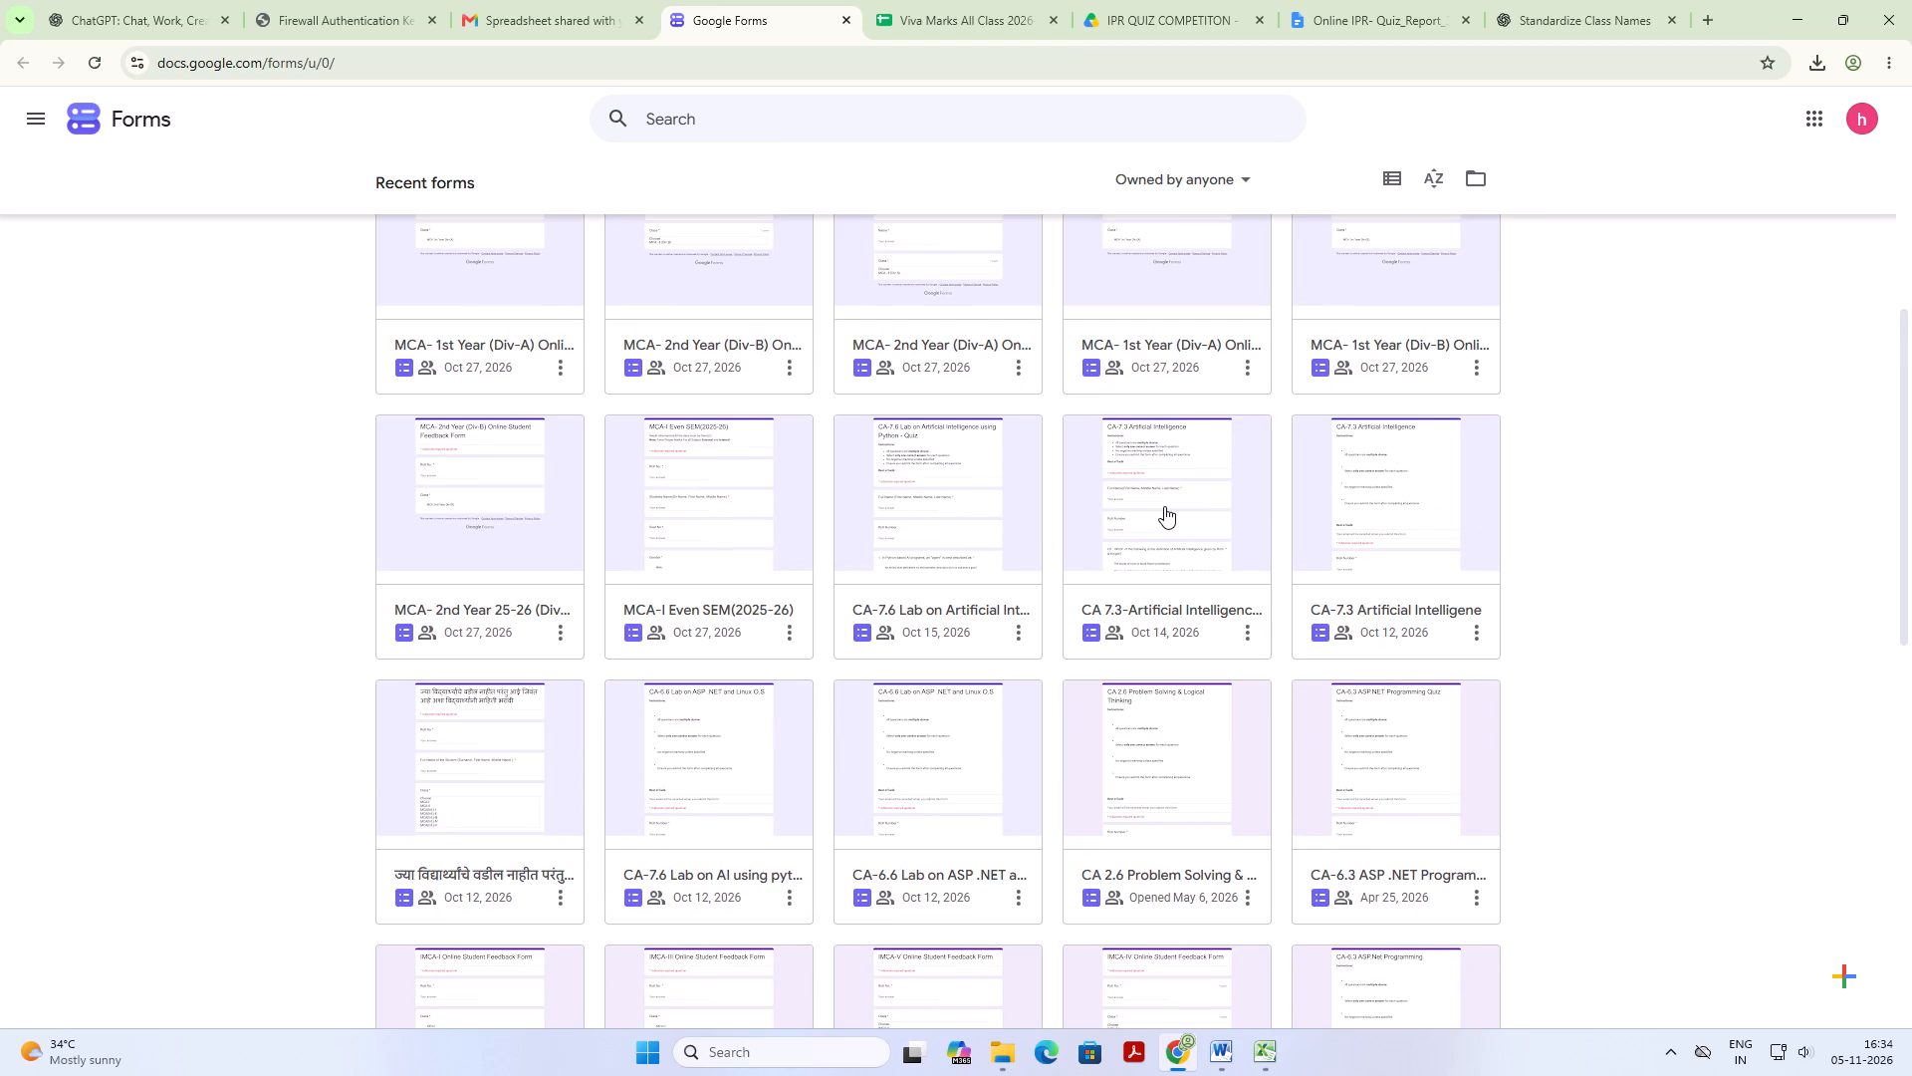
Open the CA 7.3-Artificial Intelligence quiz form from the recent forms in Google Forms.
{"action": "left_click", "coordinate": [1164, 506]}
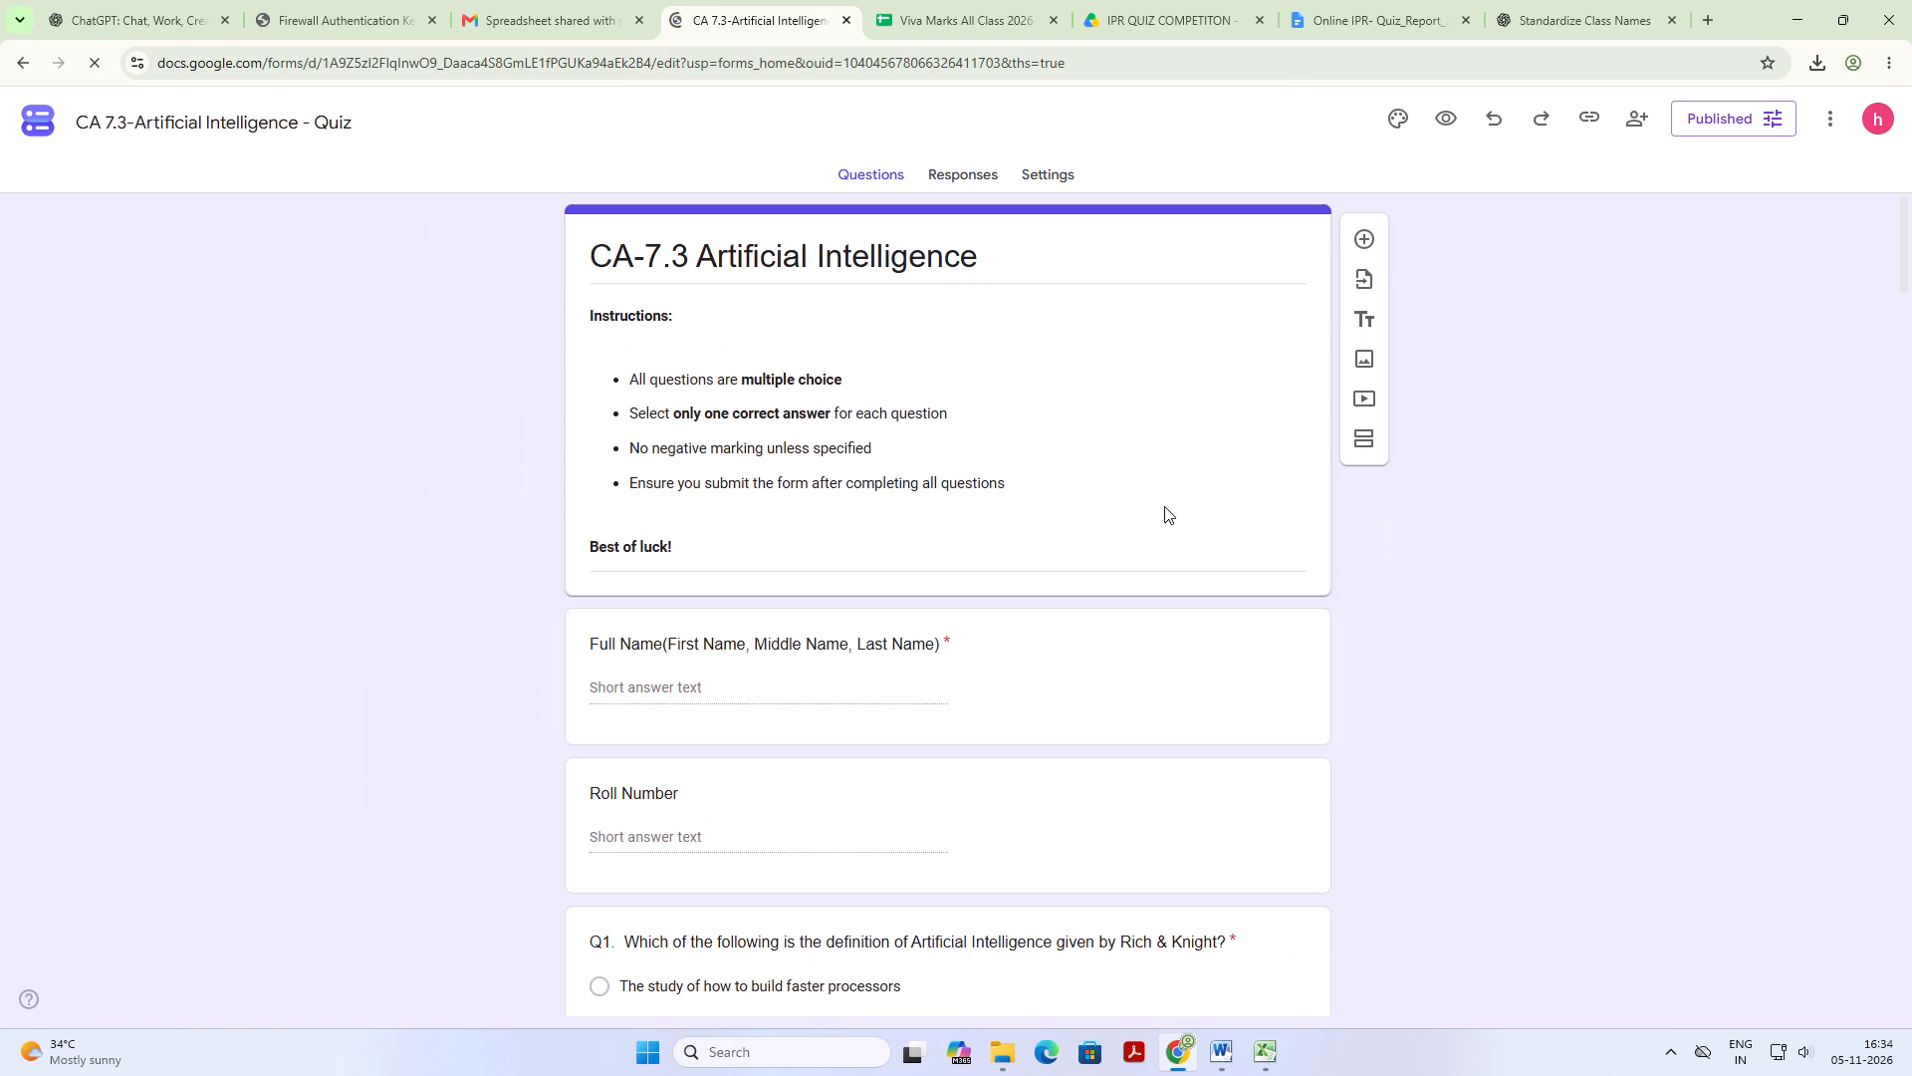
Open the CA 7.3-Artificial Intelligence quiz's linked response spreadsheet and download it as a Microsoft Excel (.xlsx) file.
{"action": "scroll", "coordinate": [940, 626], "scroll_direction": "down", "scroll_amount": 5}
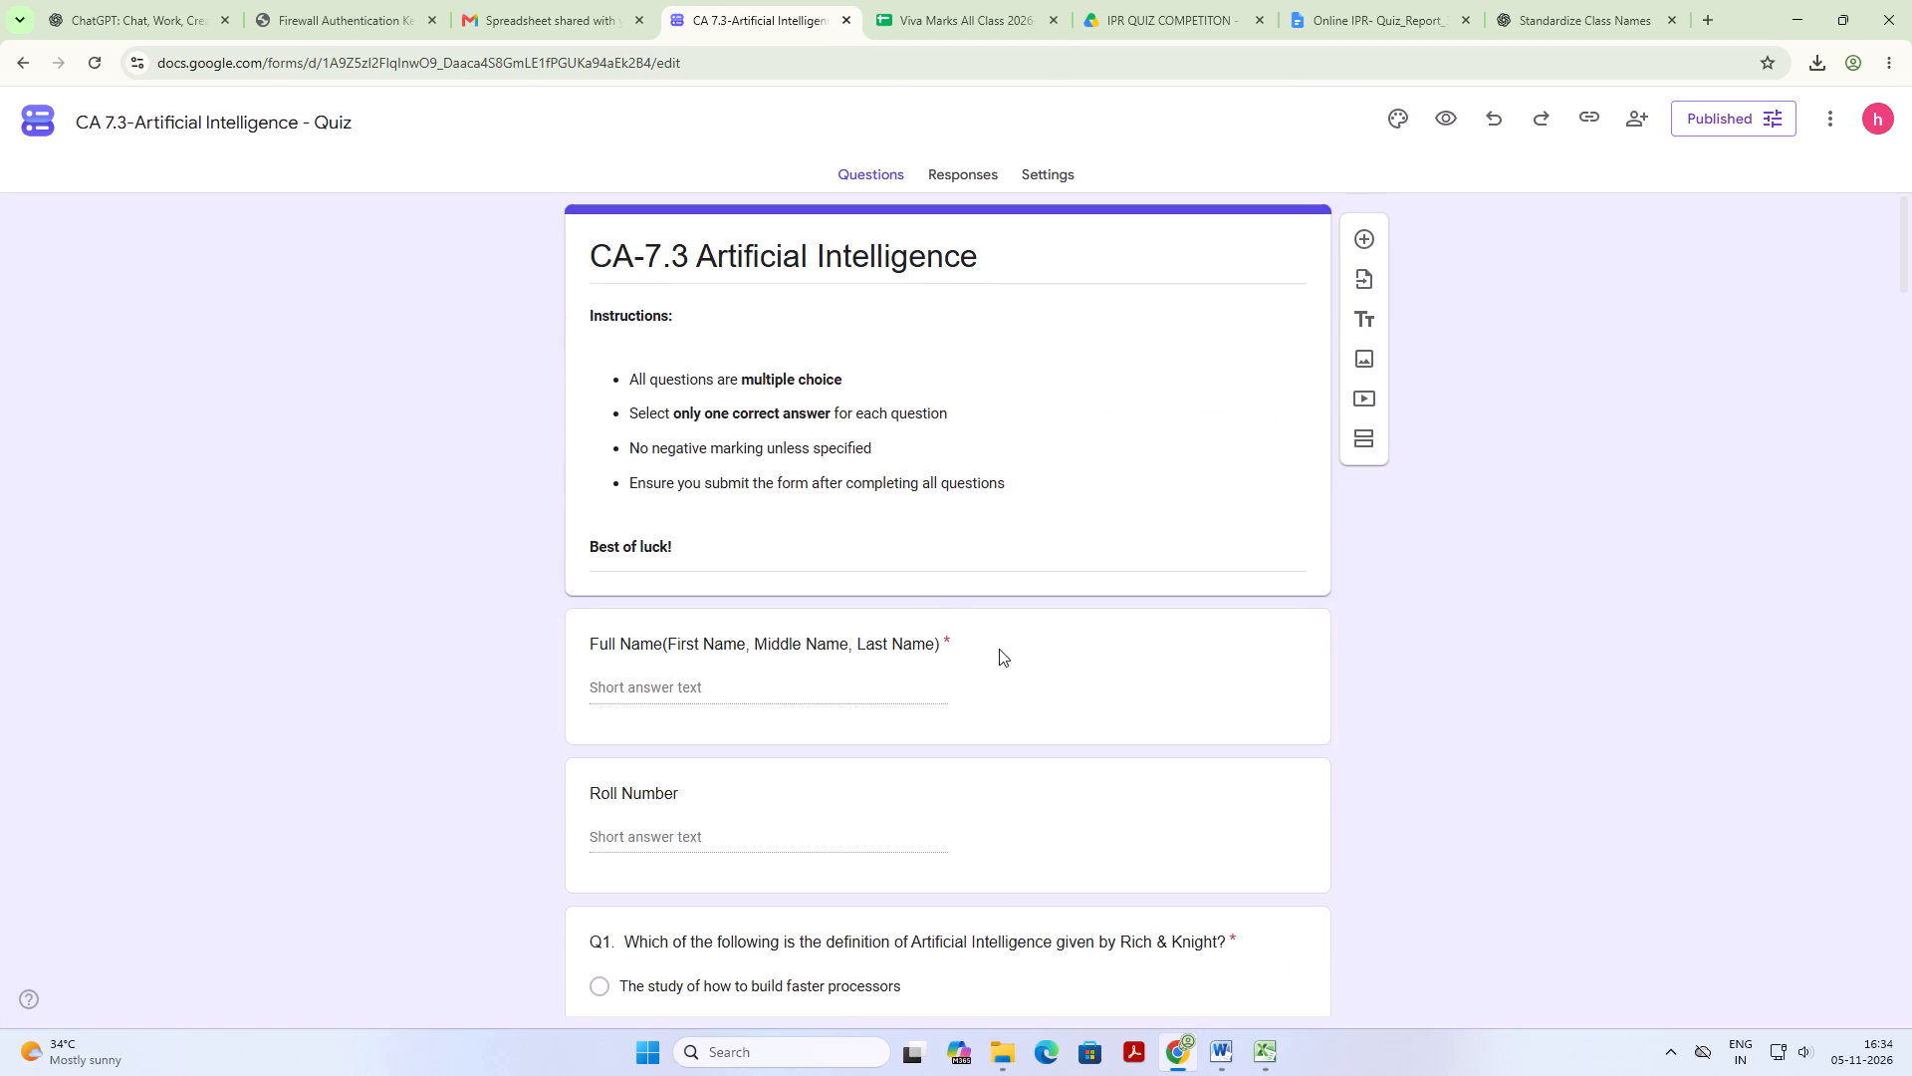
{"action": "scroll", "coordinate": [1001, 651], "scroll_direction": "down", "scroll_amount": 20}
{"action": "scroll", "coordinate": [1001, 651], "scroll_direction": "down", "scroll_amount": 7}
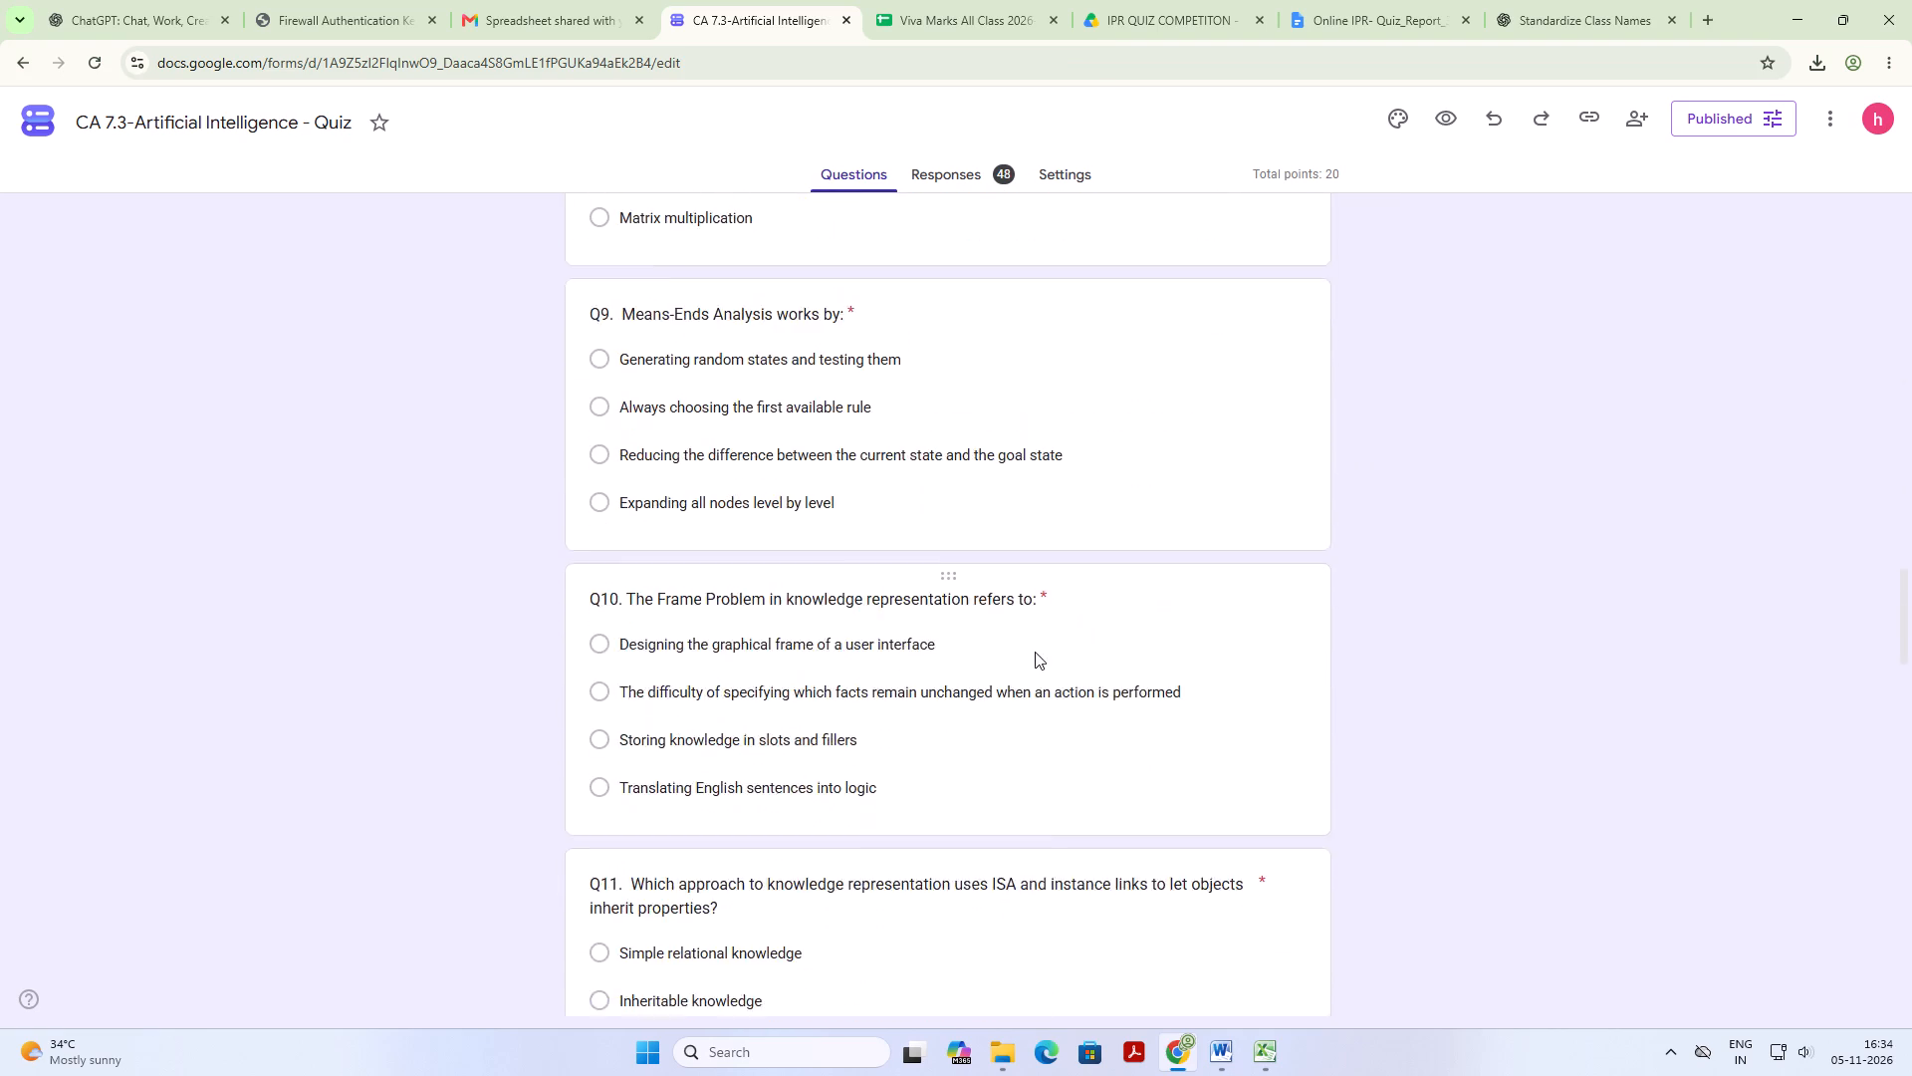
{"action": "scroll", "coordinate": [1035, 652], "scroll_direction": "down", "scroll_amount": 12}
{"action": "scroll", "coordinate": [1035, 652], "scroll_direction": "down", "scroll_amount": 20}
{"action": "scroll", "coordinate": [1035, 652], "scroll_direction": "down", "scroll_amount": 1}
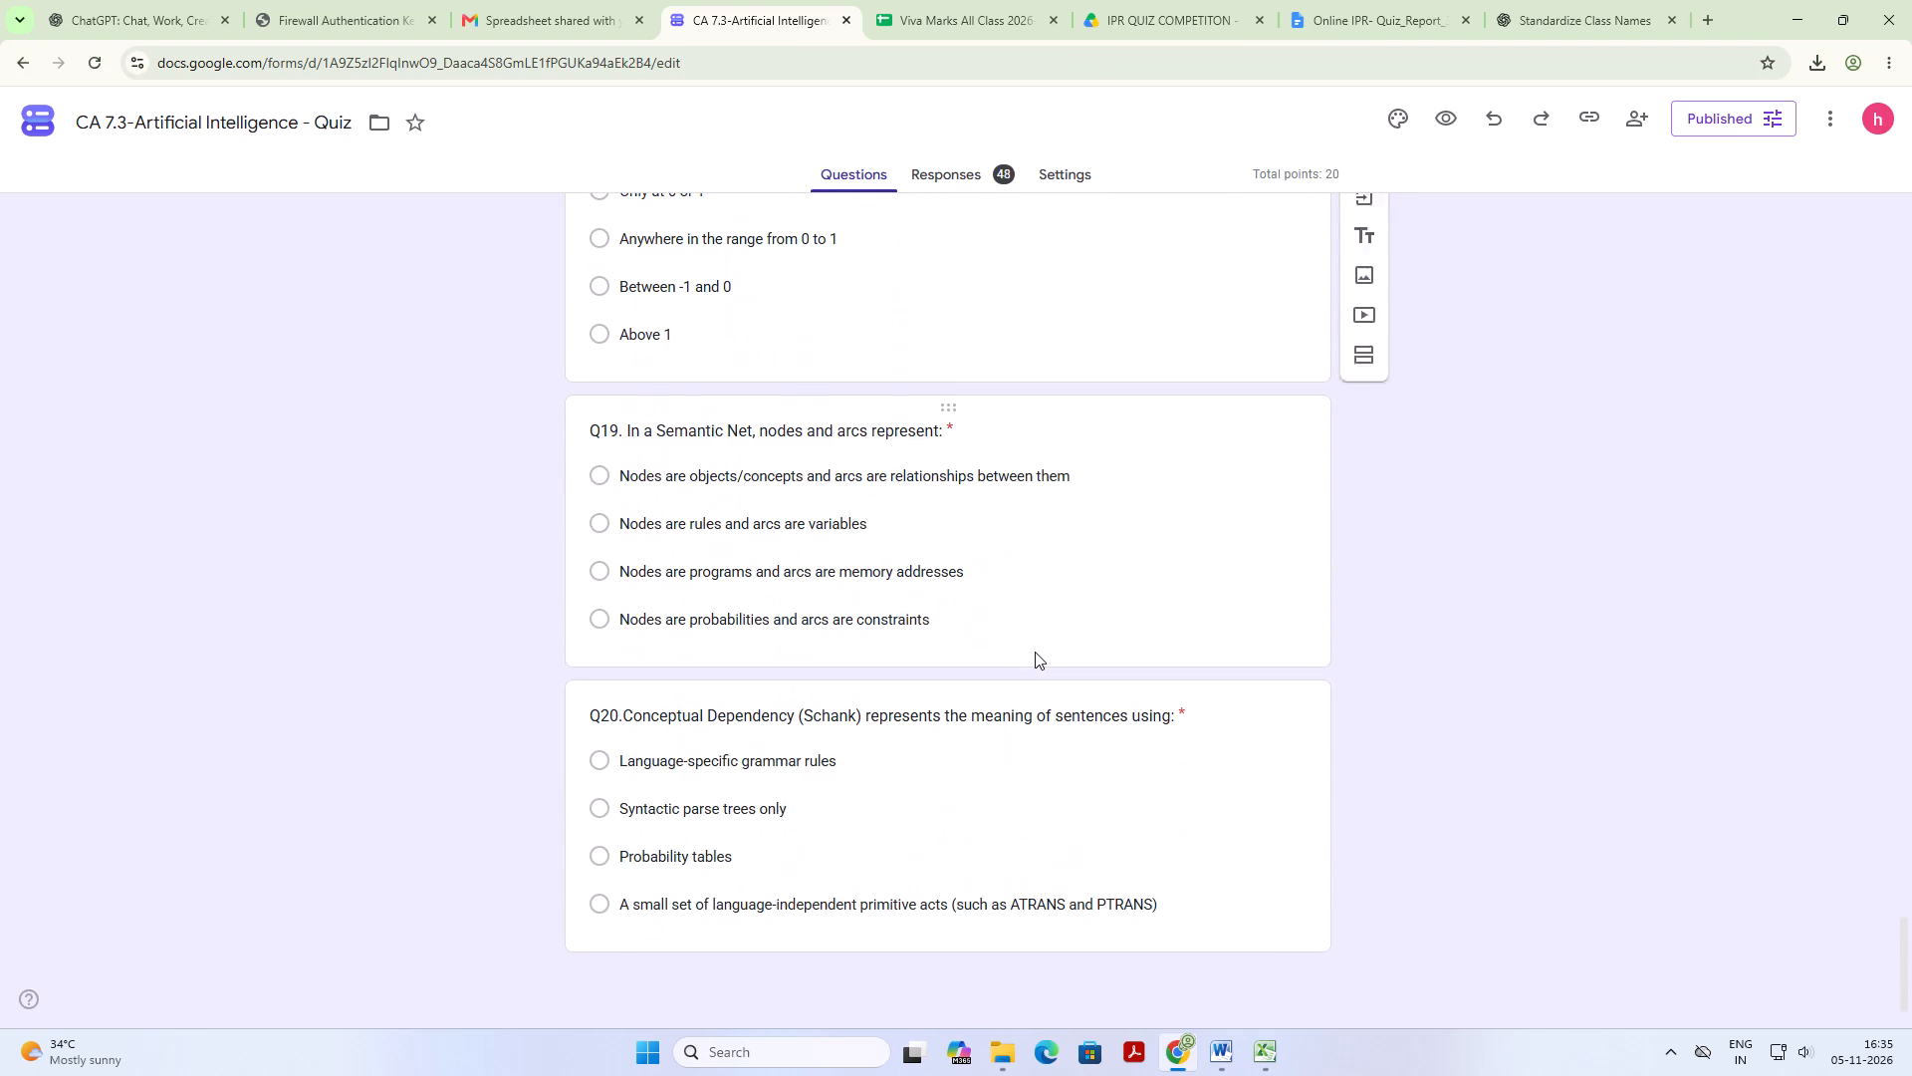
{"action": "left_click", "coordinate": [954, 170]}
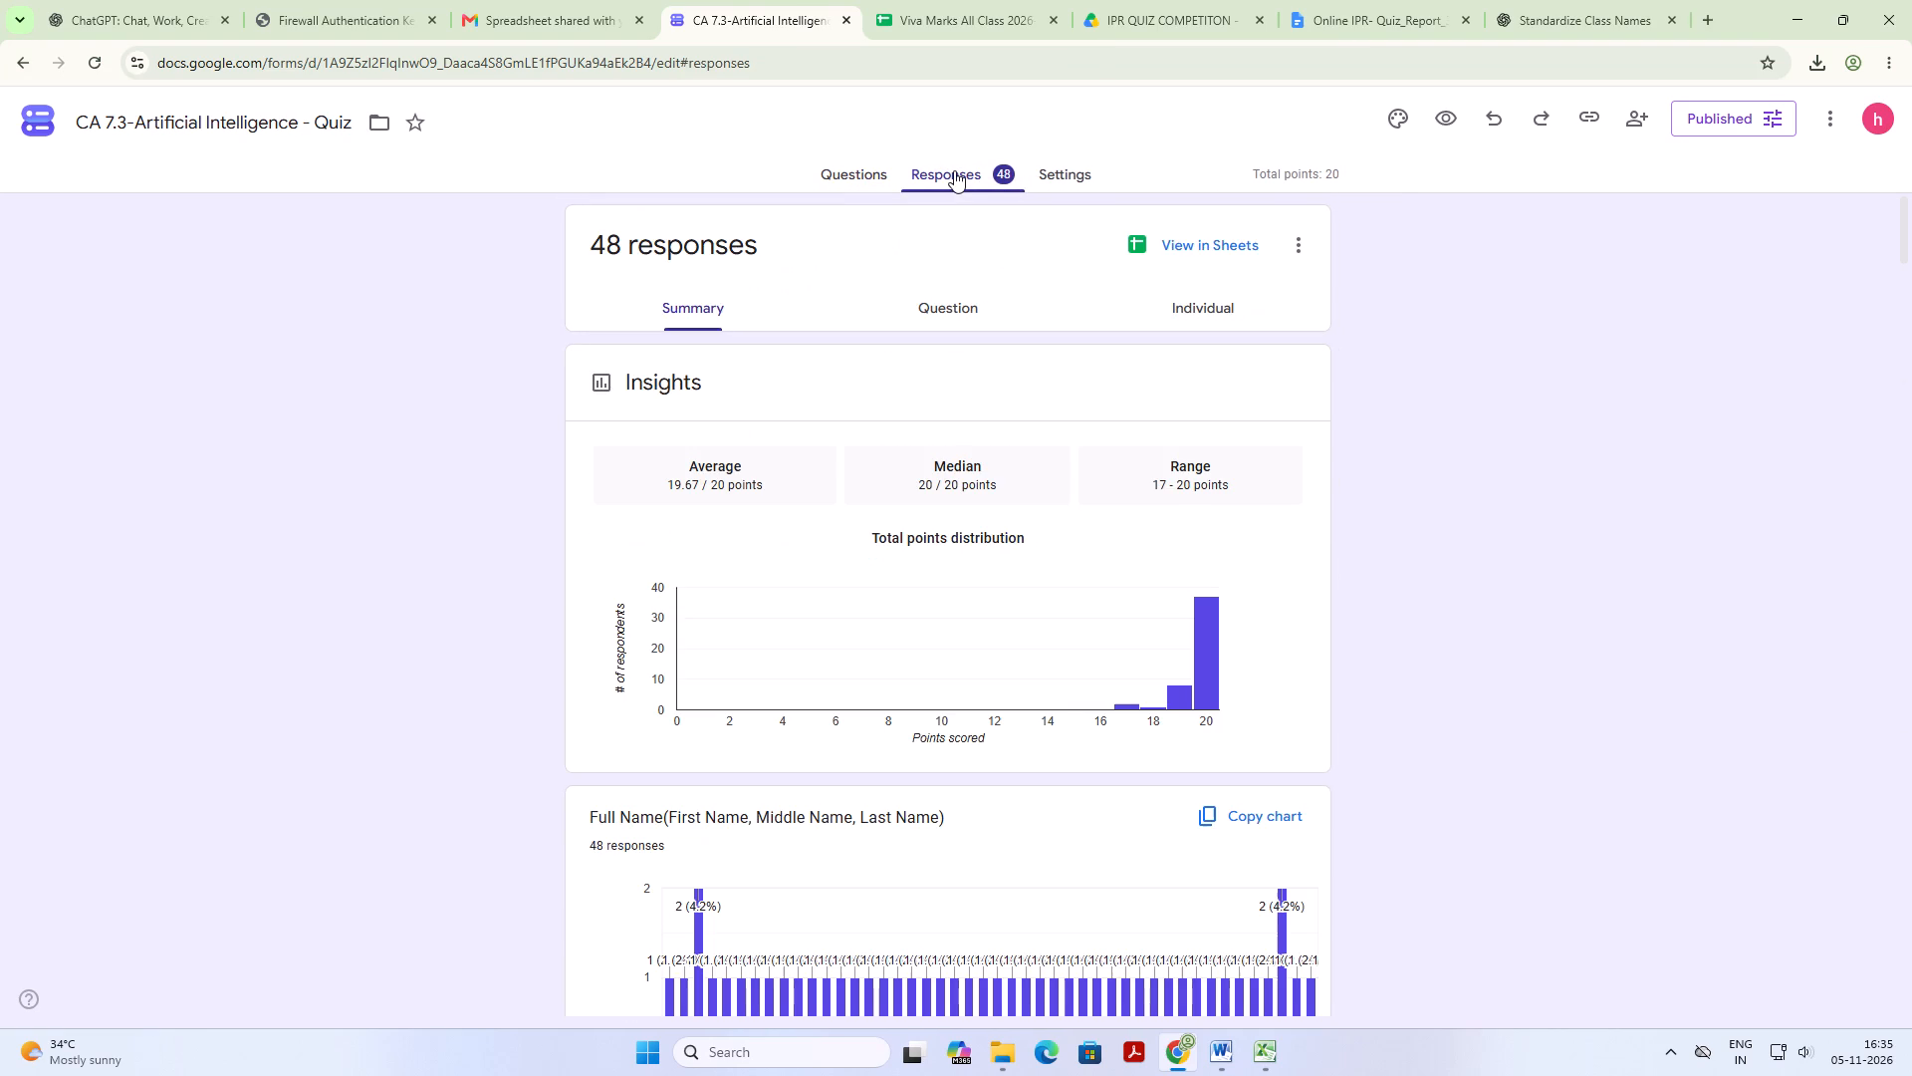
{"action": "left_click", "coordinate": [1226, 242]}
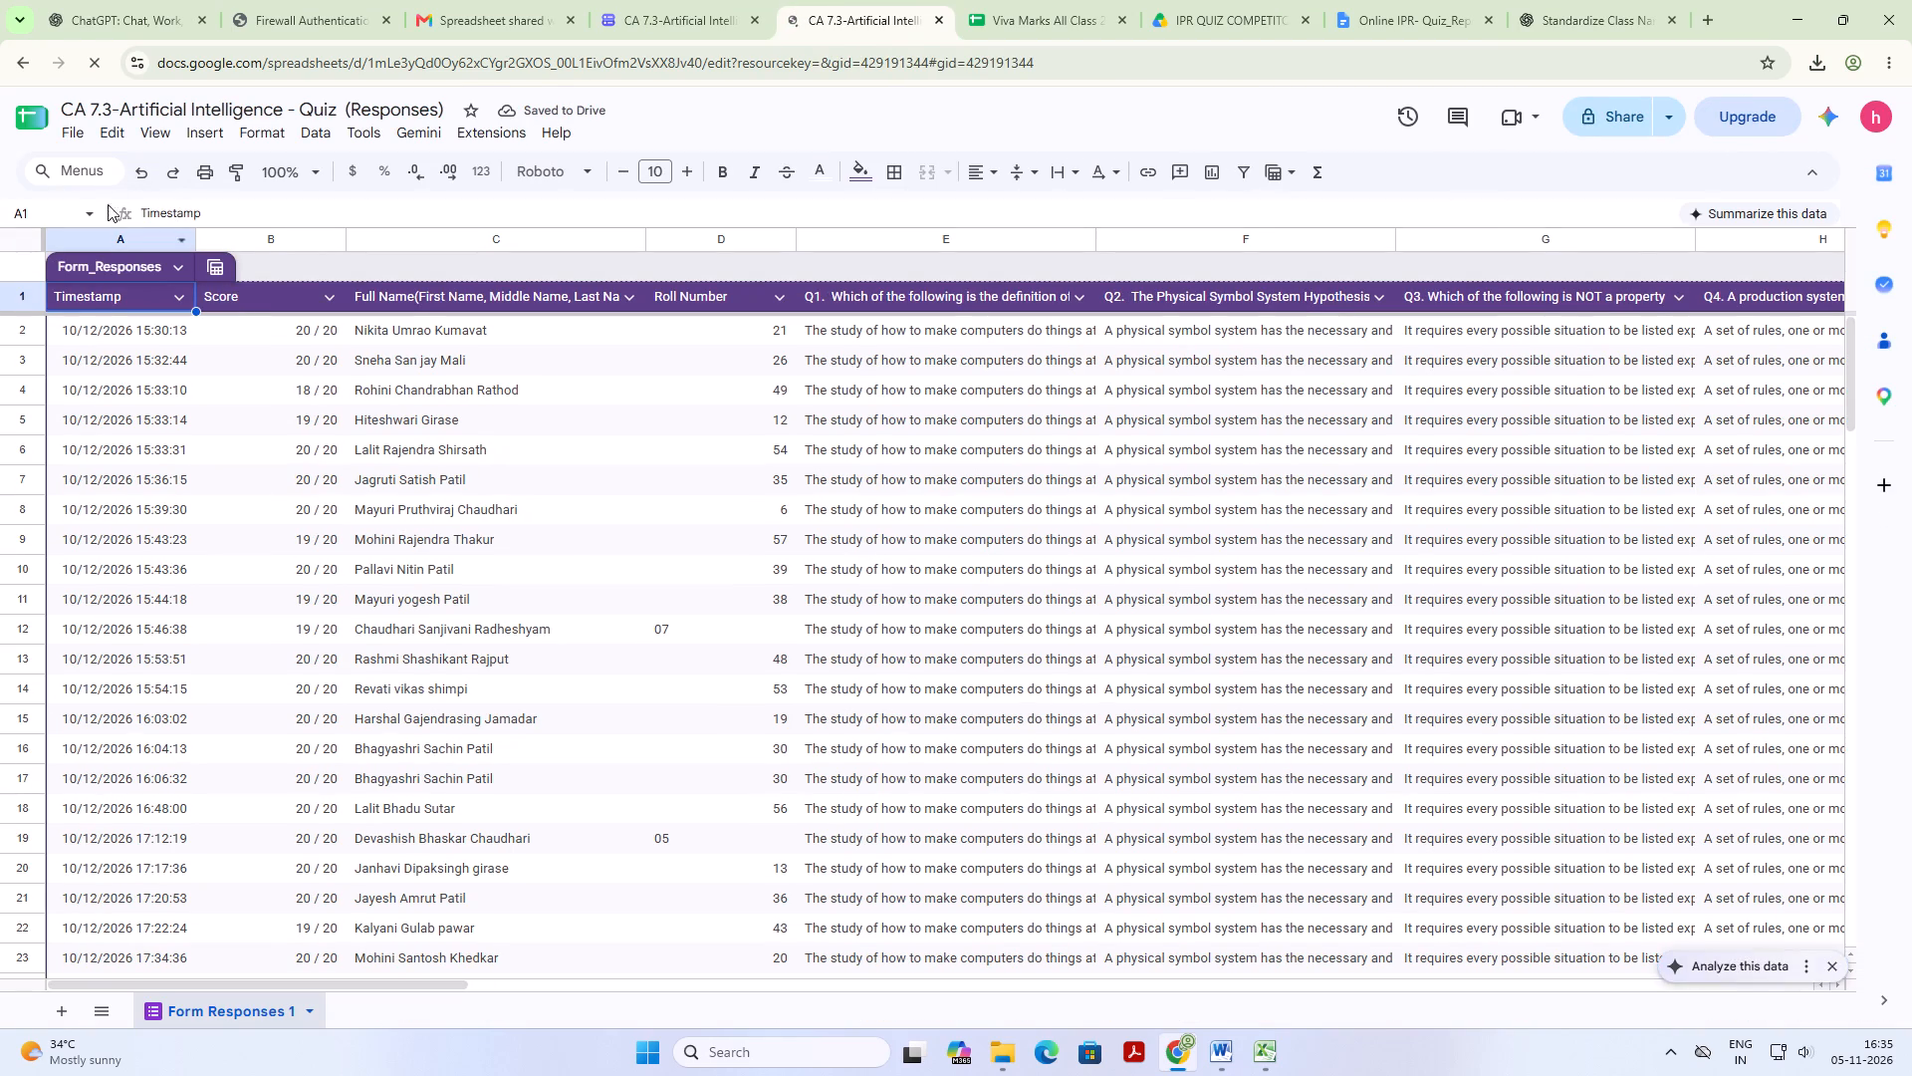
{"action": "left_click", "coordinate": [80, 135]}
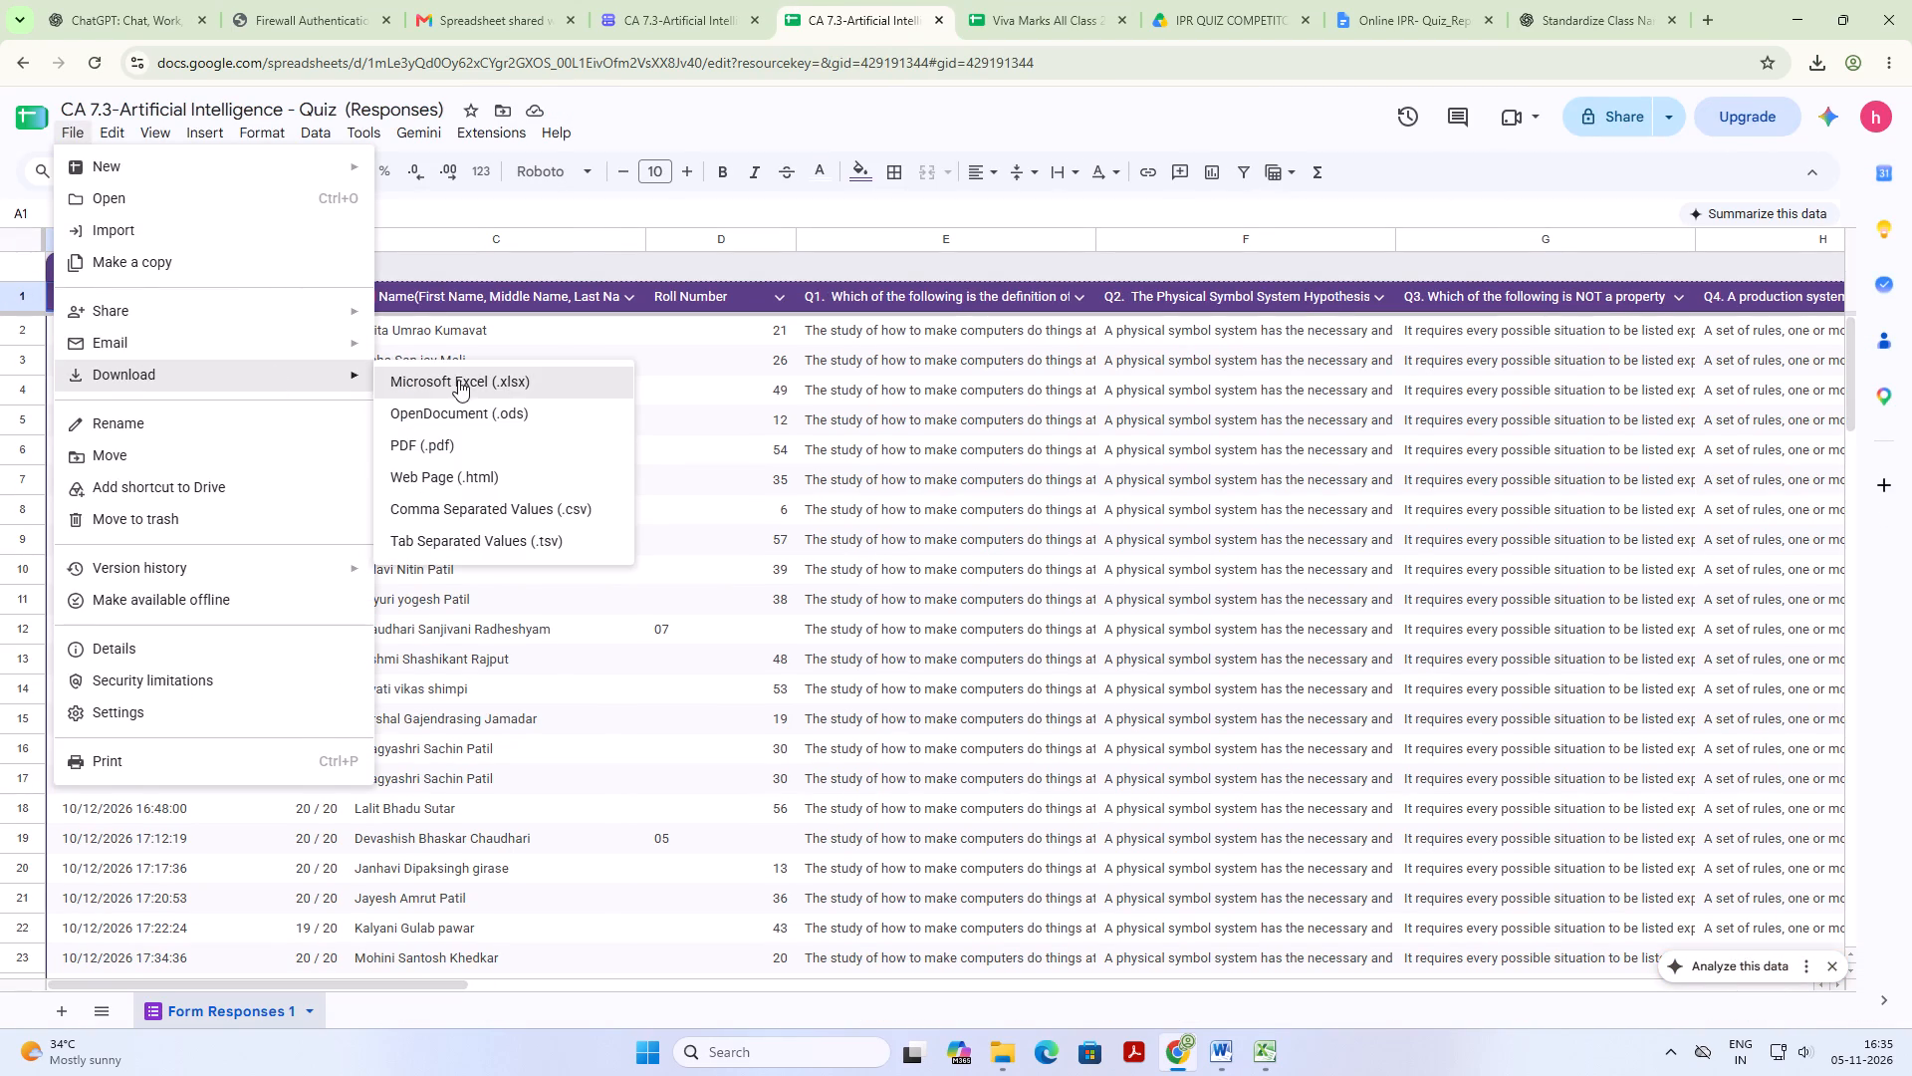
{"action": "left_click", "coordinate": [458, 380]}
Return to the recent forms list and open the CA-7.6 Lab on Artificial Intelligence using Python quiz.
{"action": "left_click", "coordinate": [656, 16]}
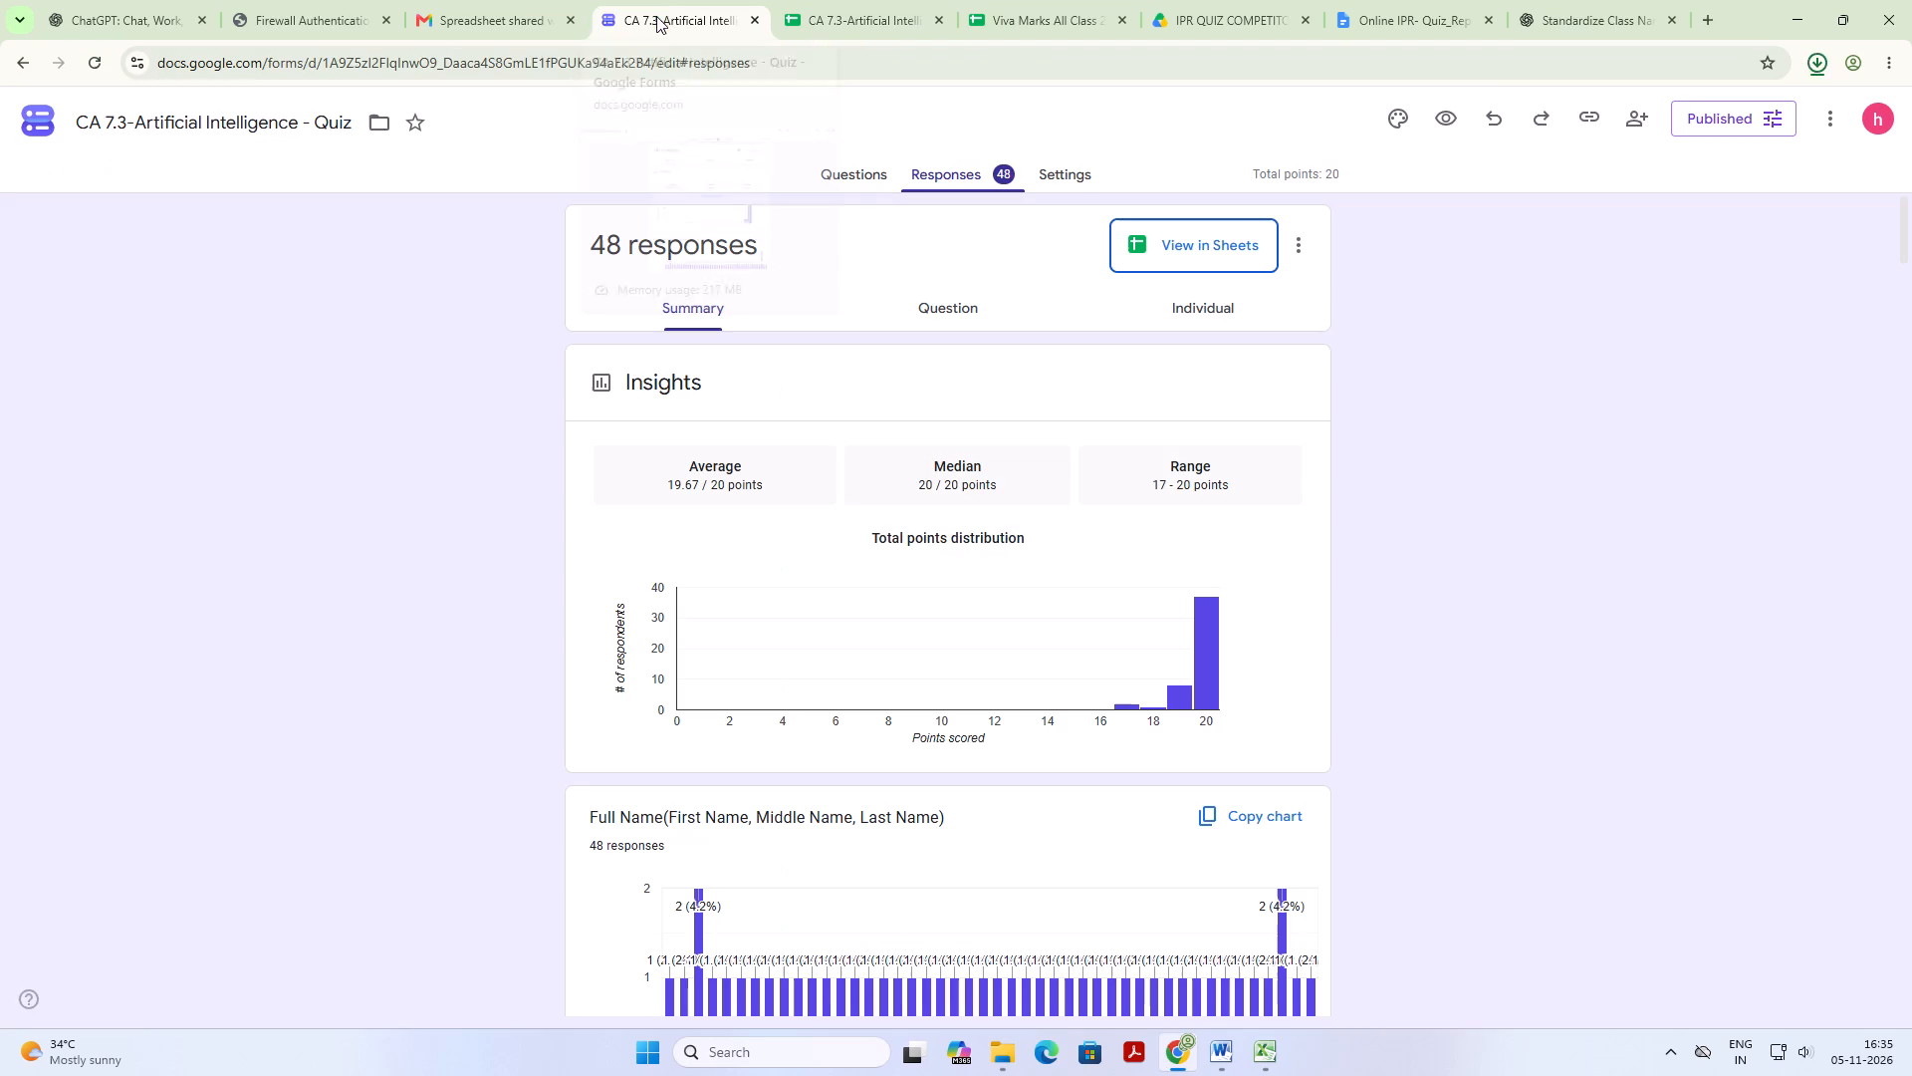
{"action": "left_click", "coordinate": [28, 66]}
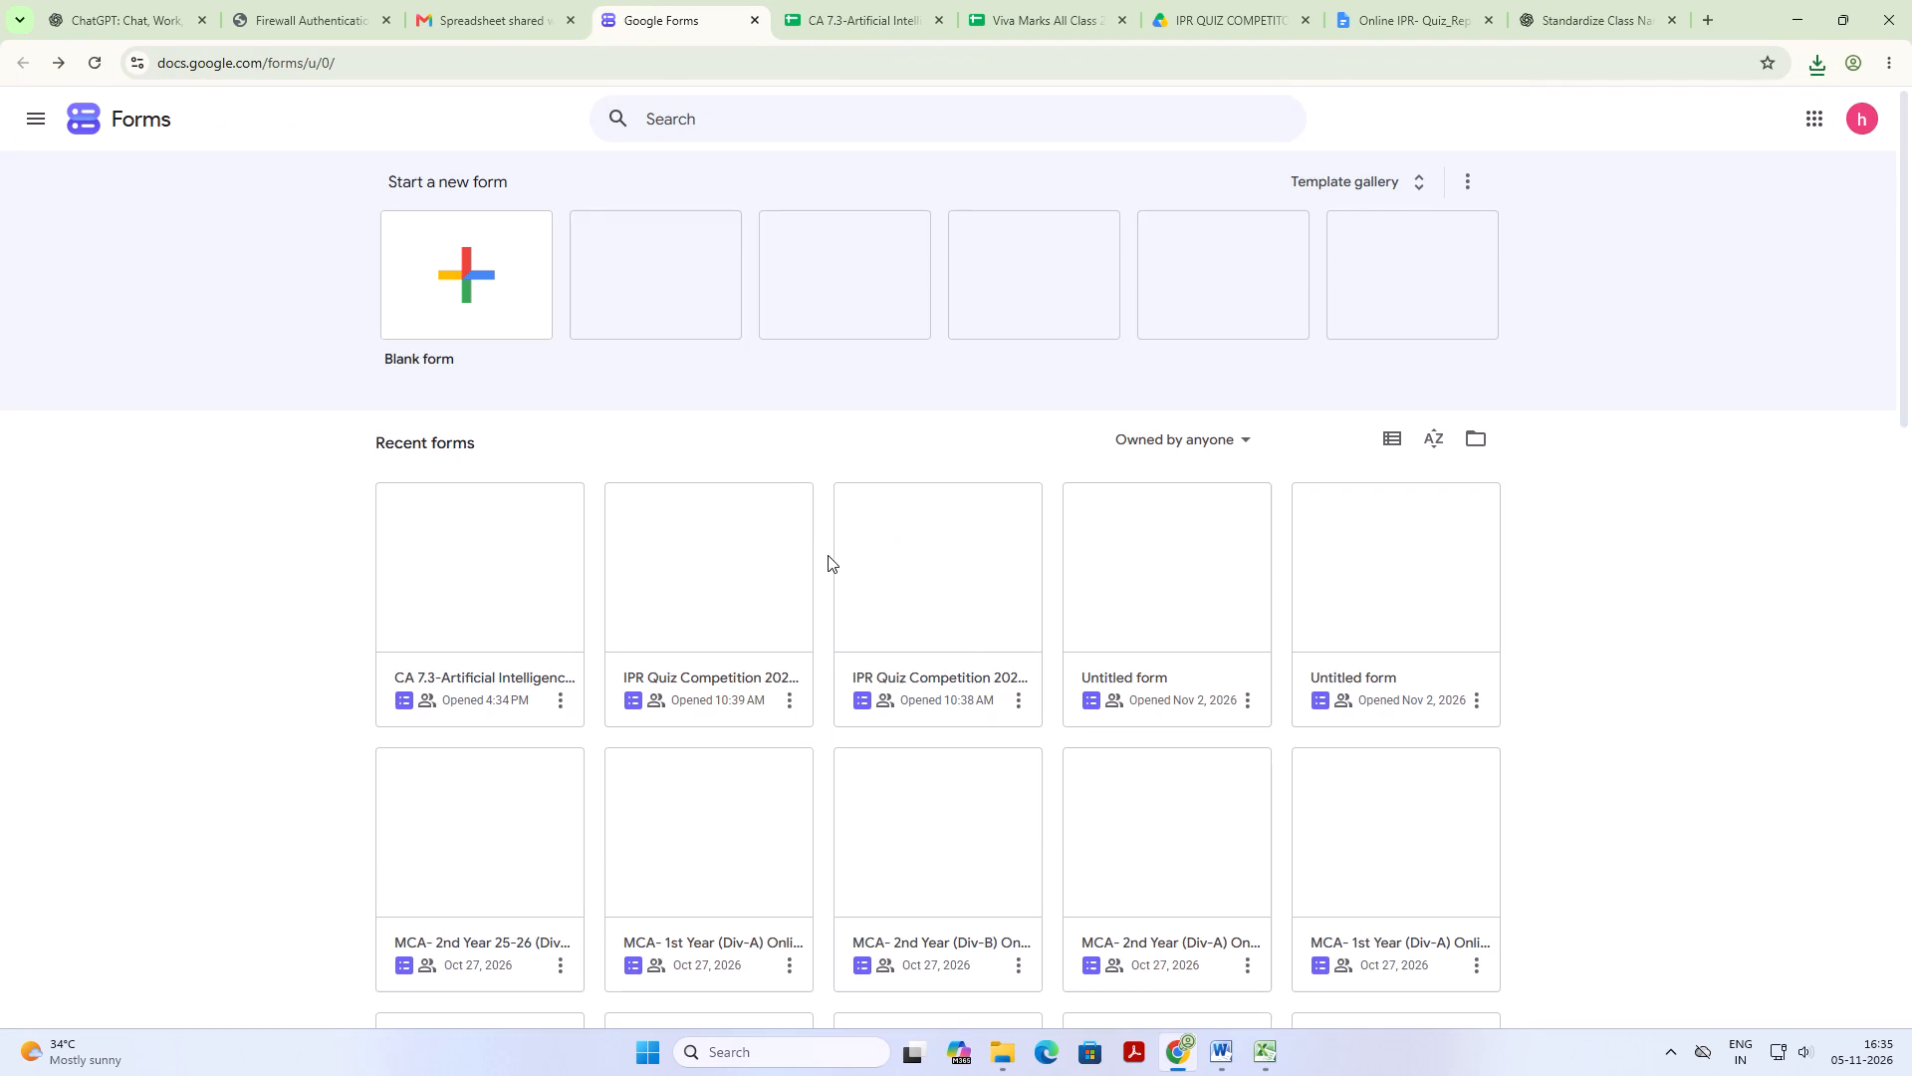
{"action": "scroll", "coordinate": [1098, 775], "scroll_direction": "down", "scroll_amount": 9}
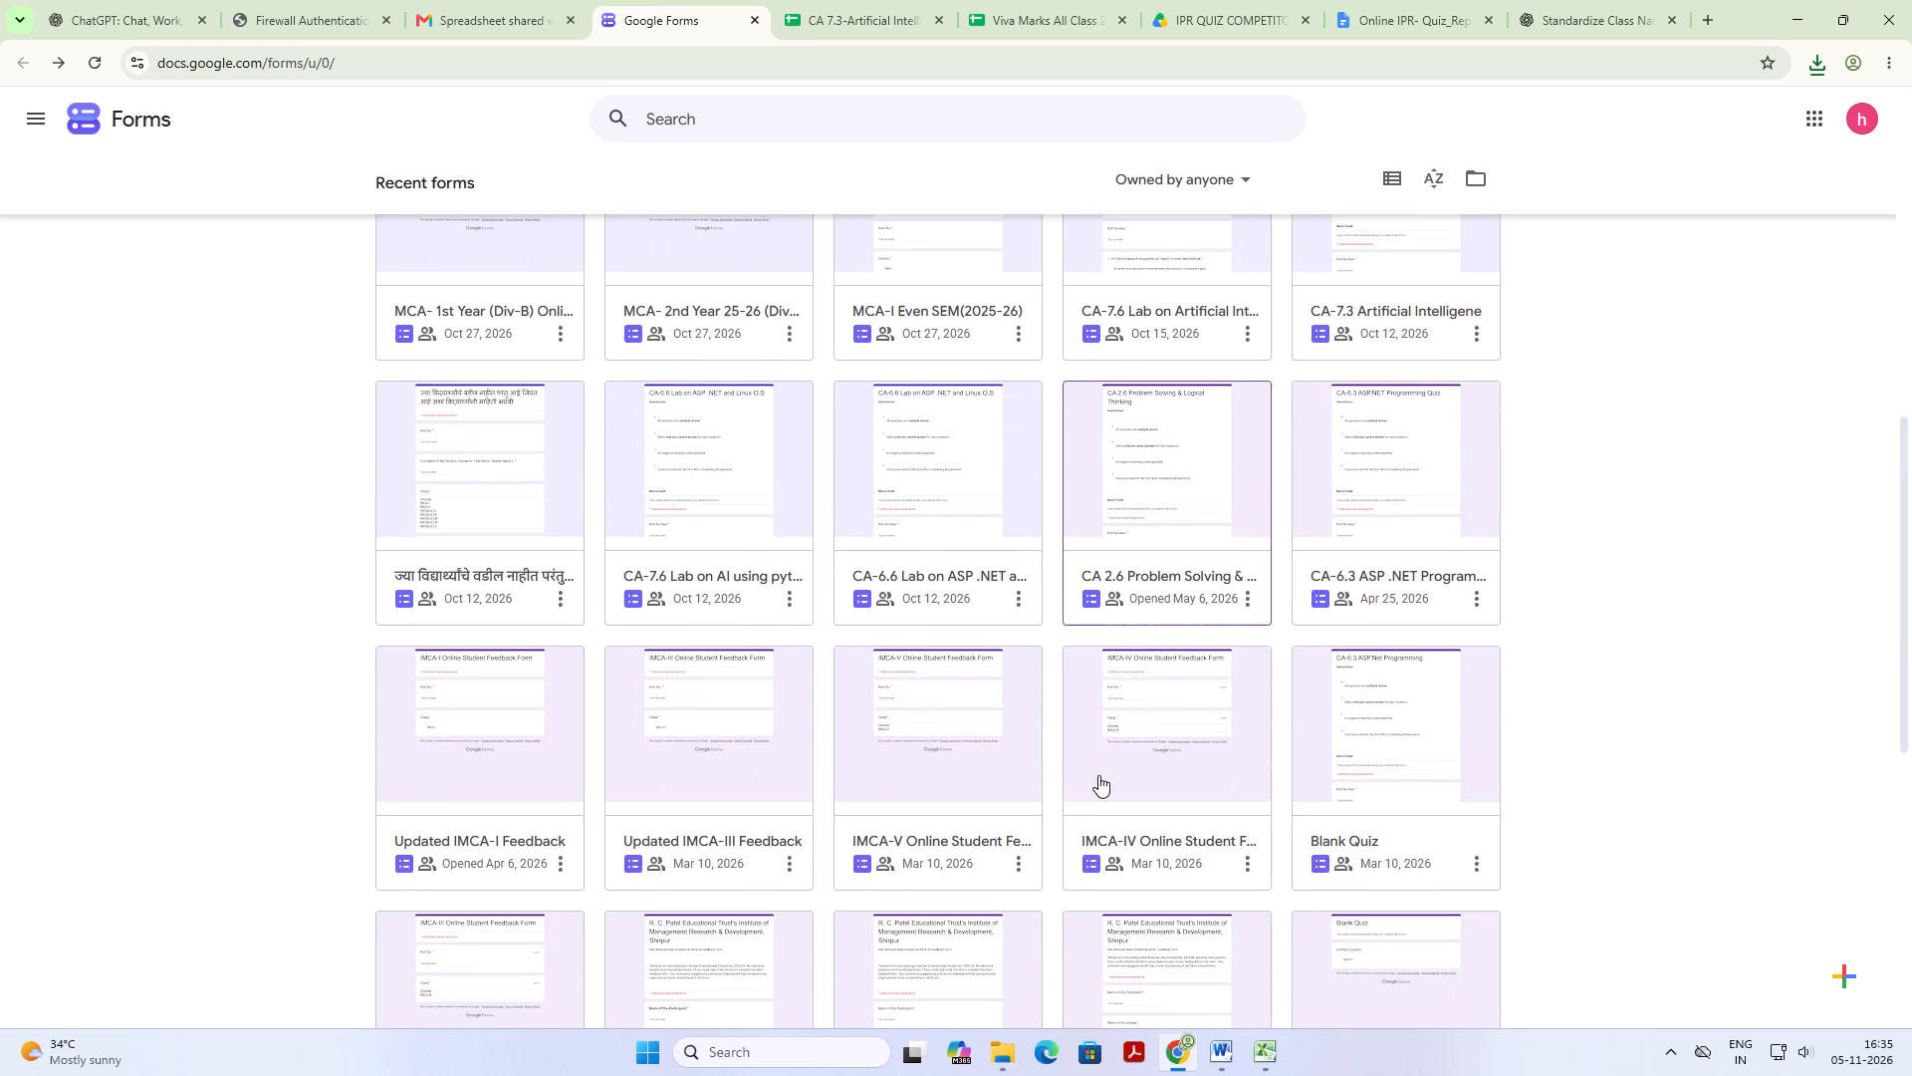
{"action": "scroll", "coordinate": [1046, 746], "scroll_direction": "down", "scroll_amount": 5}
{"action": "scroll", "coordinate": [1046, 746], "scroll_direction": "up", "scroll_amount": 3}
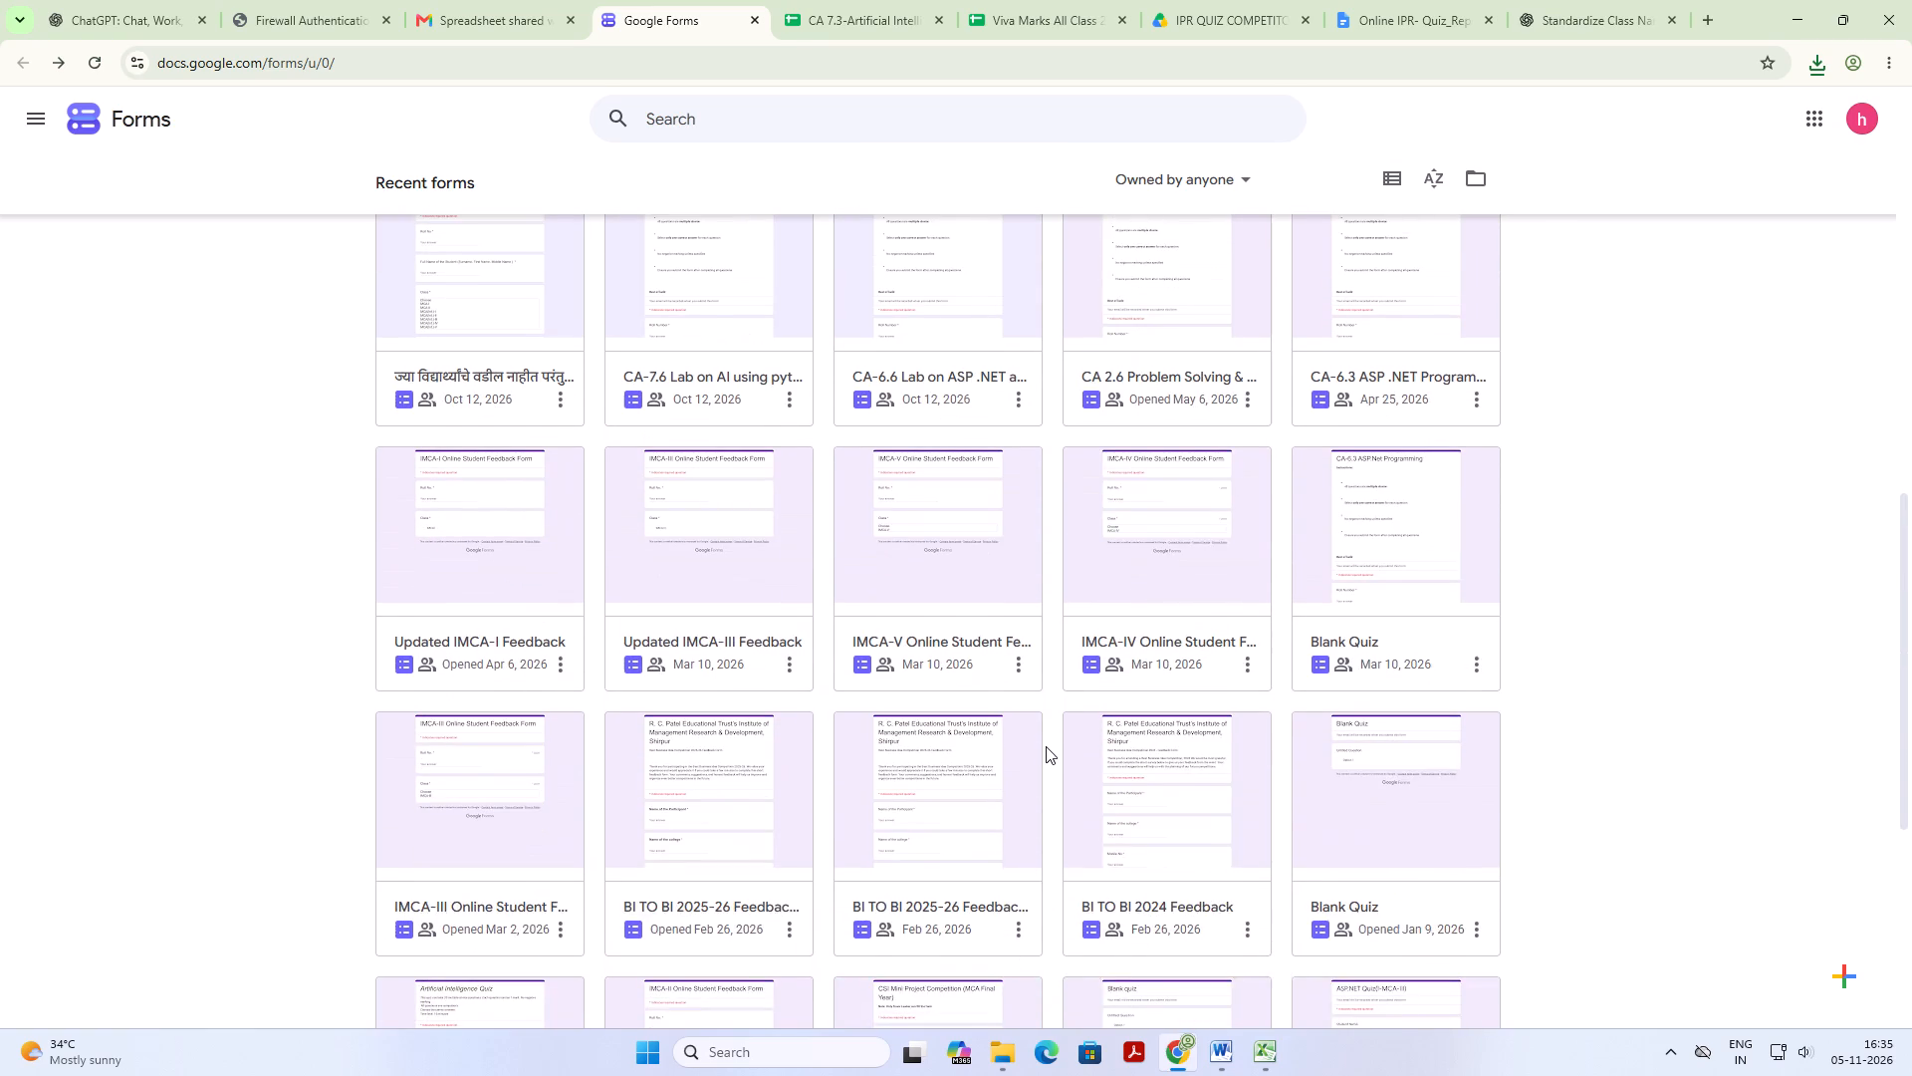
{"action": "scroll", "coordinate": [1046, 746], "scroll_direction": "up", "scroll_amount": 3}
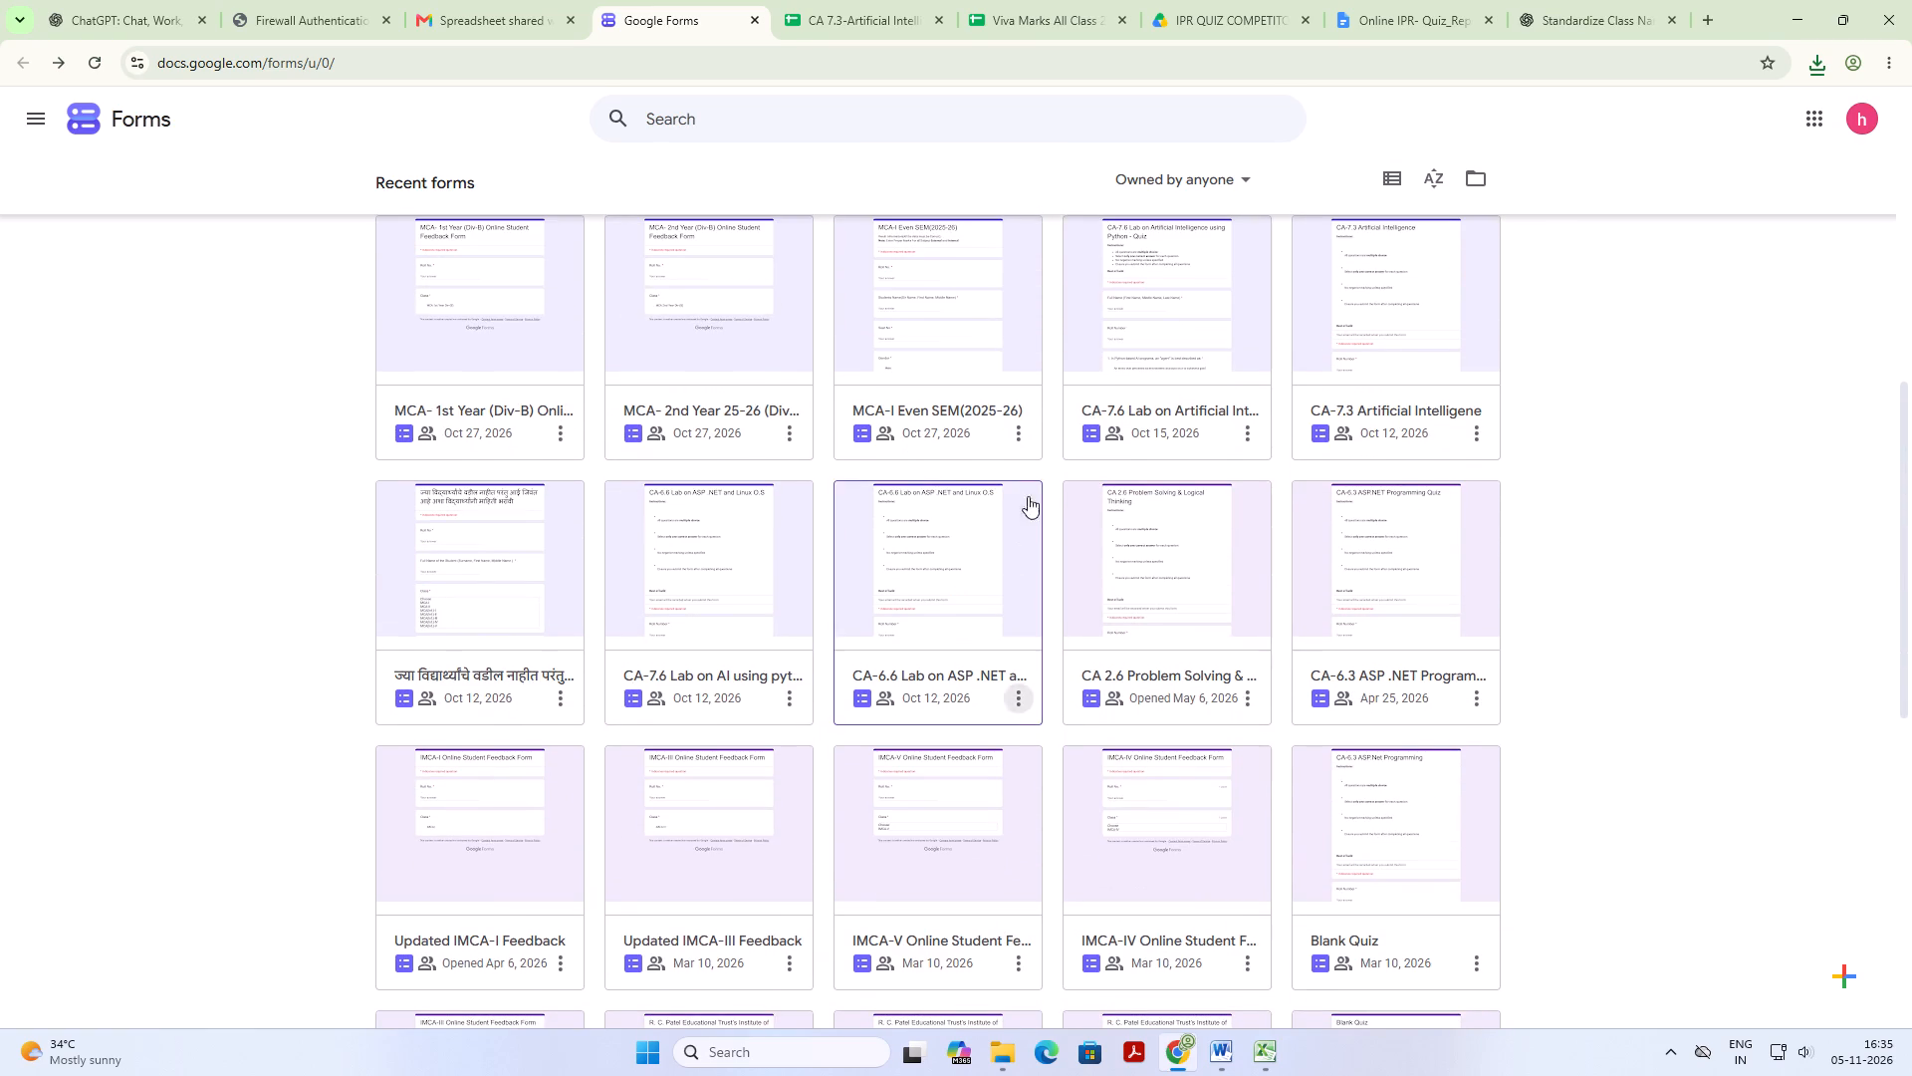
{"action": "scroll", "coordinate": [1088, 524], "scroll_direction": "up", "scroll_amount": 1}
{"action": "left_click", "coordinate": [1137, 417]}
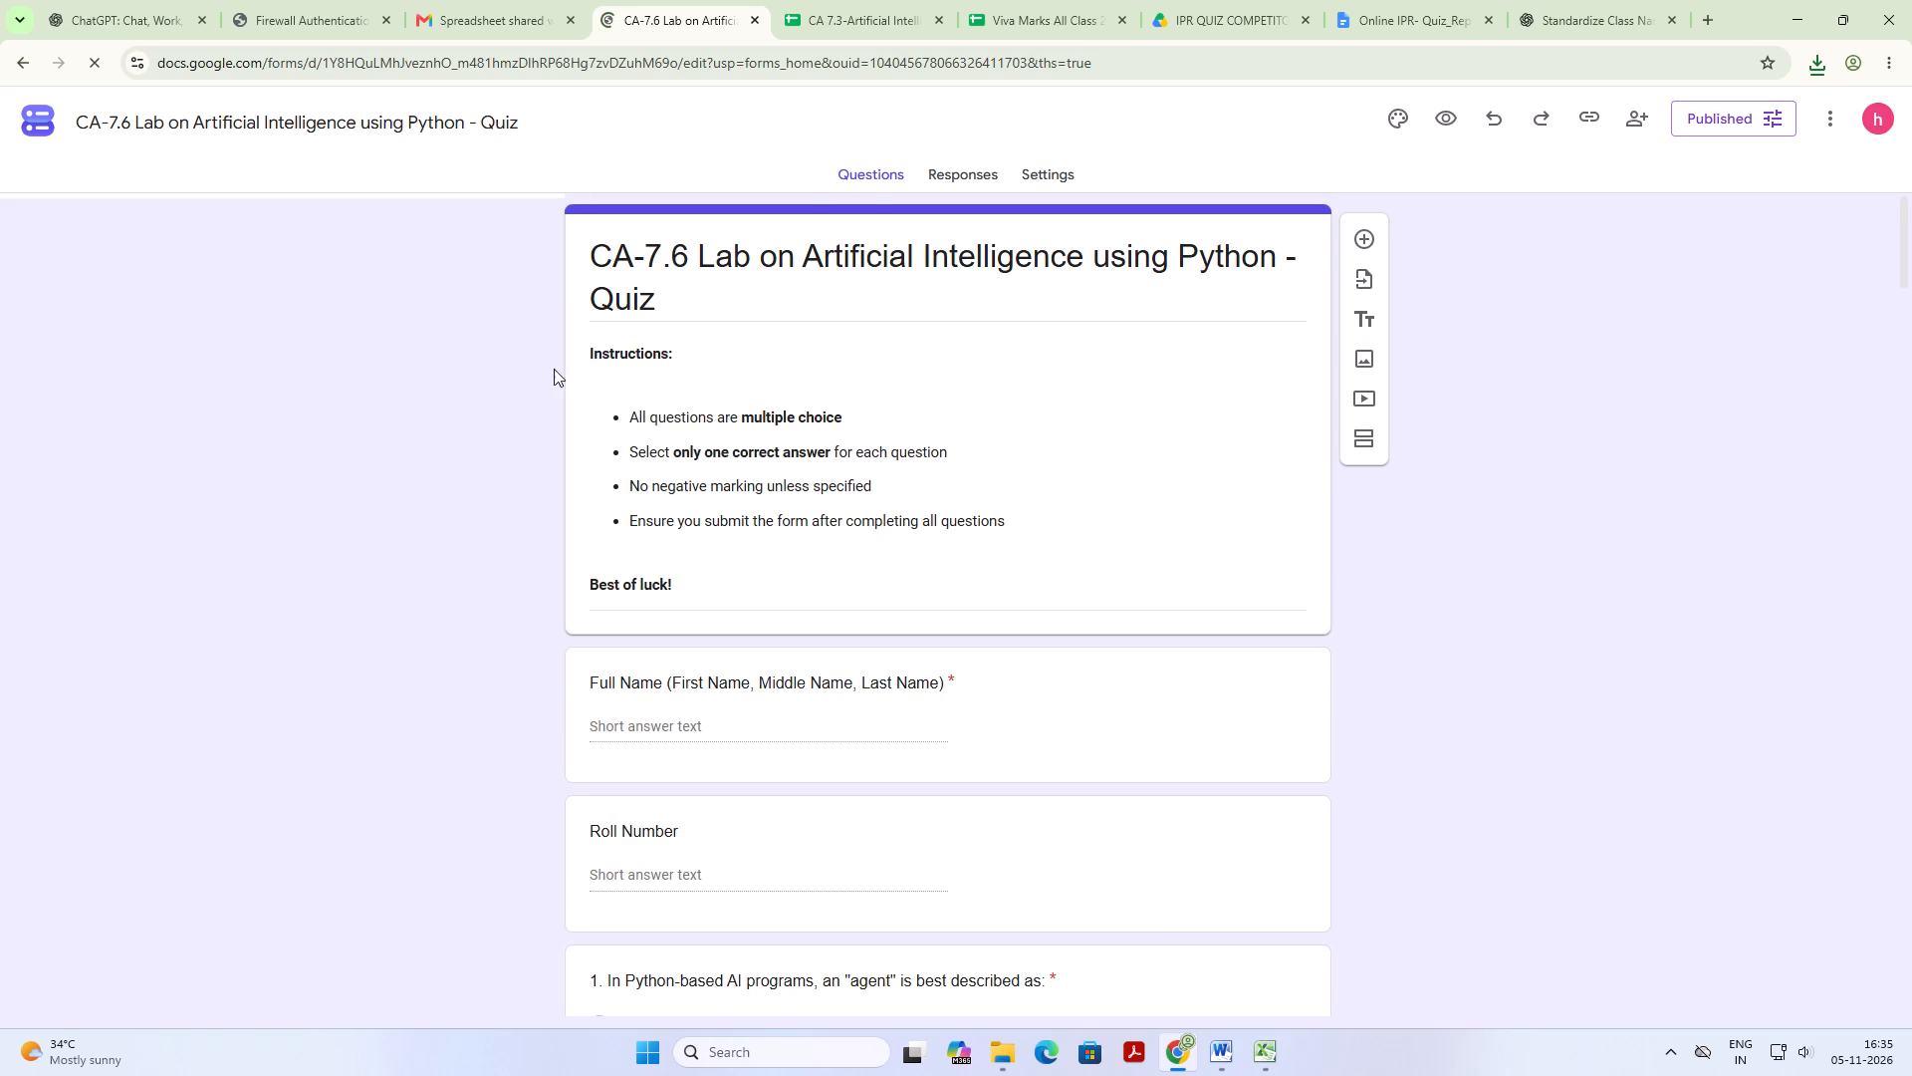
Link the CA-7.6 lab quiz responses to a newly created spreadsheet.
{"action": "left_click", "coordinate": [958, 174]}
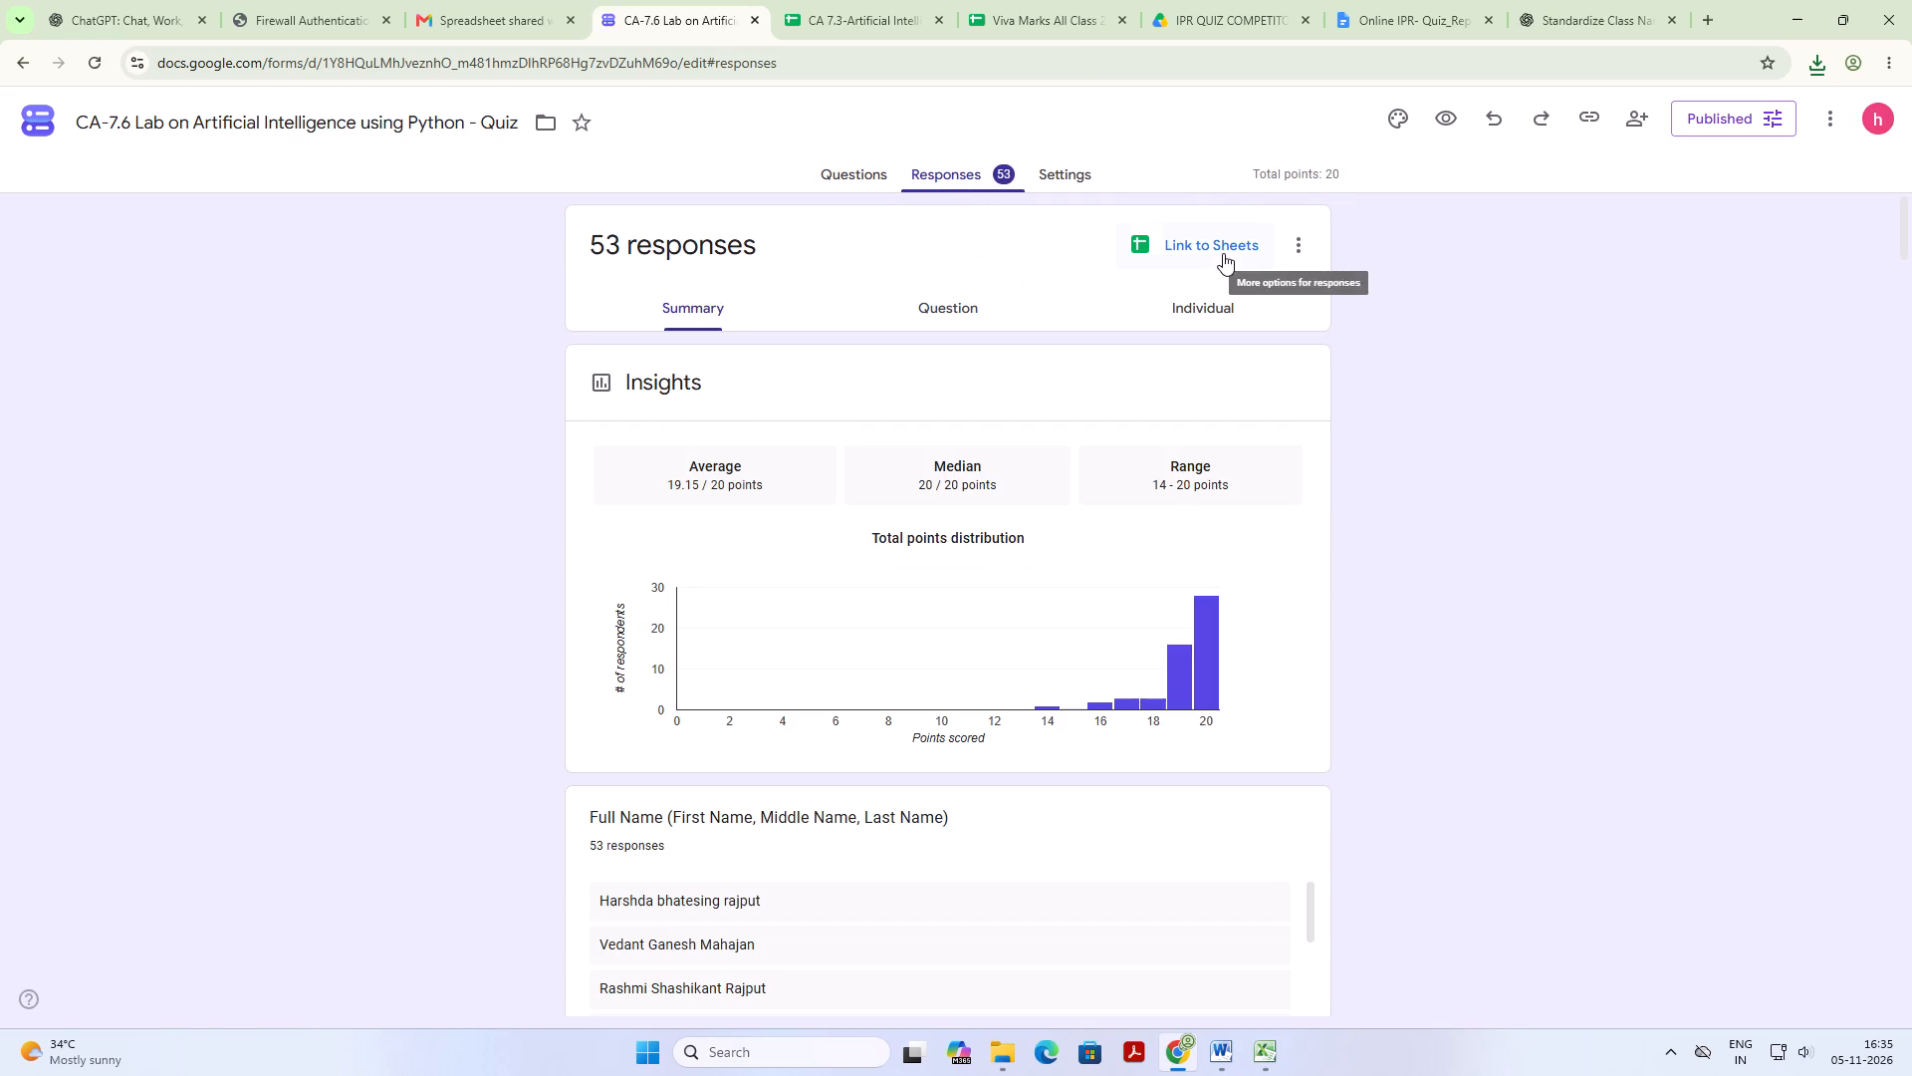
{"action": "left_click", "coordinate": [1299, 241]}
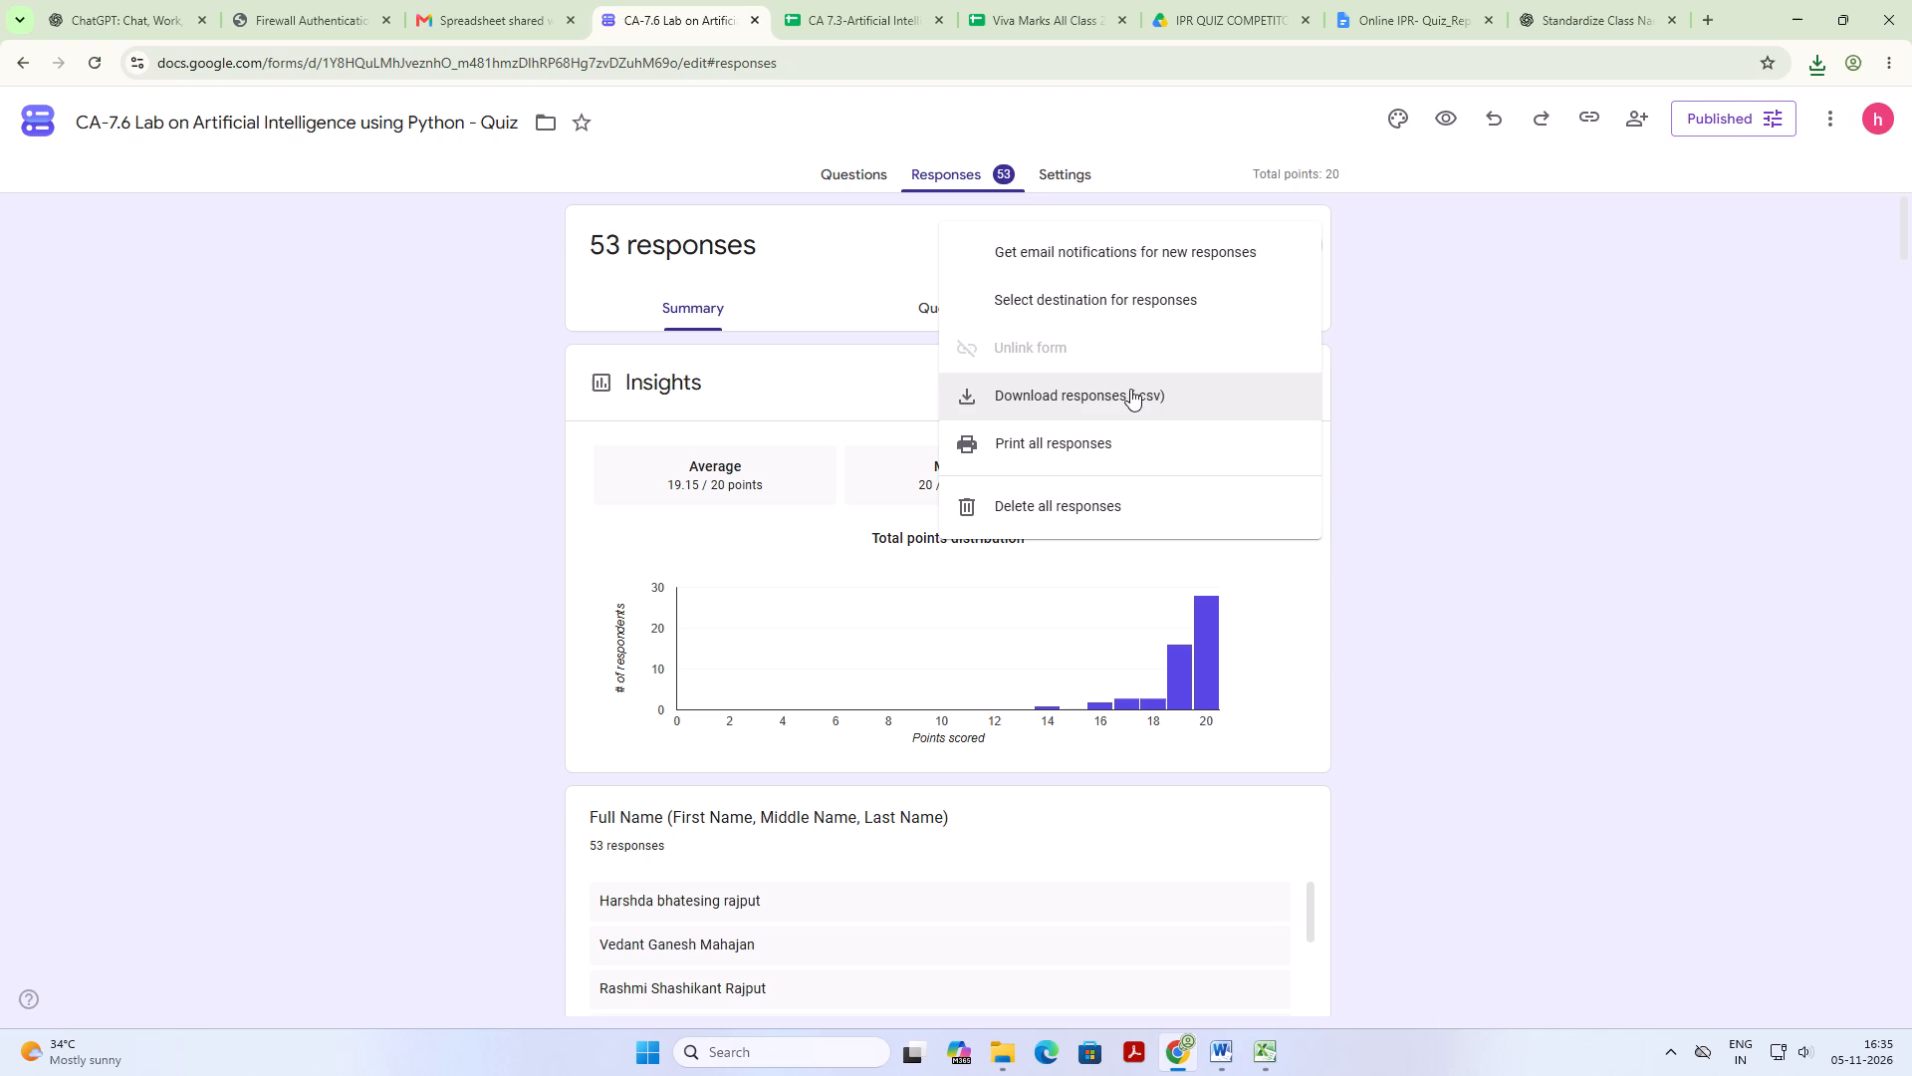
{"action": "left_click", "coordinate": [1446, 277]}
{"action": "left_click", "coordinate": [1225, 246]}
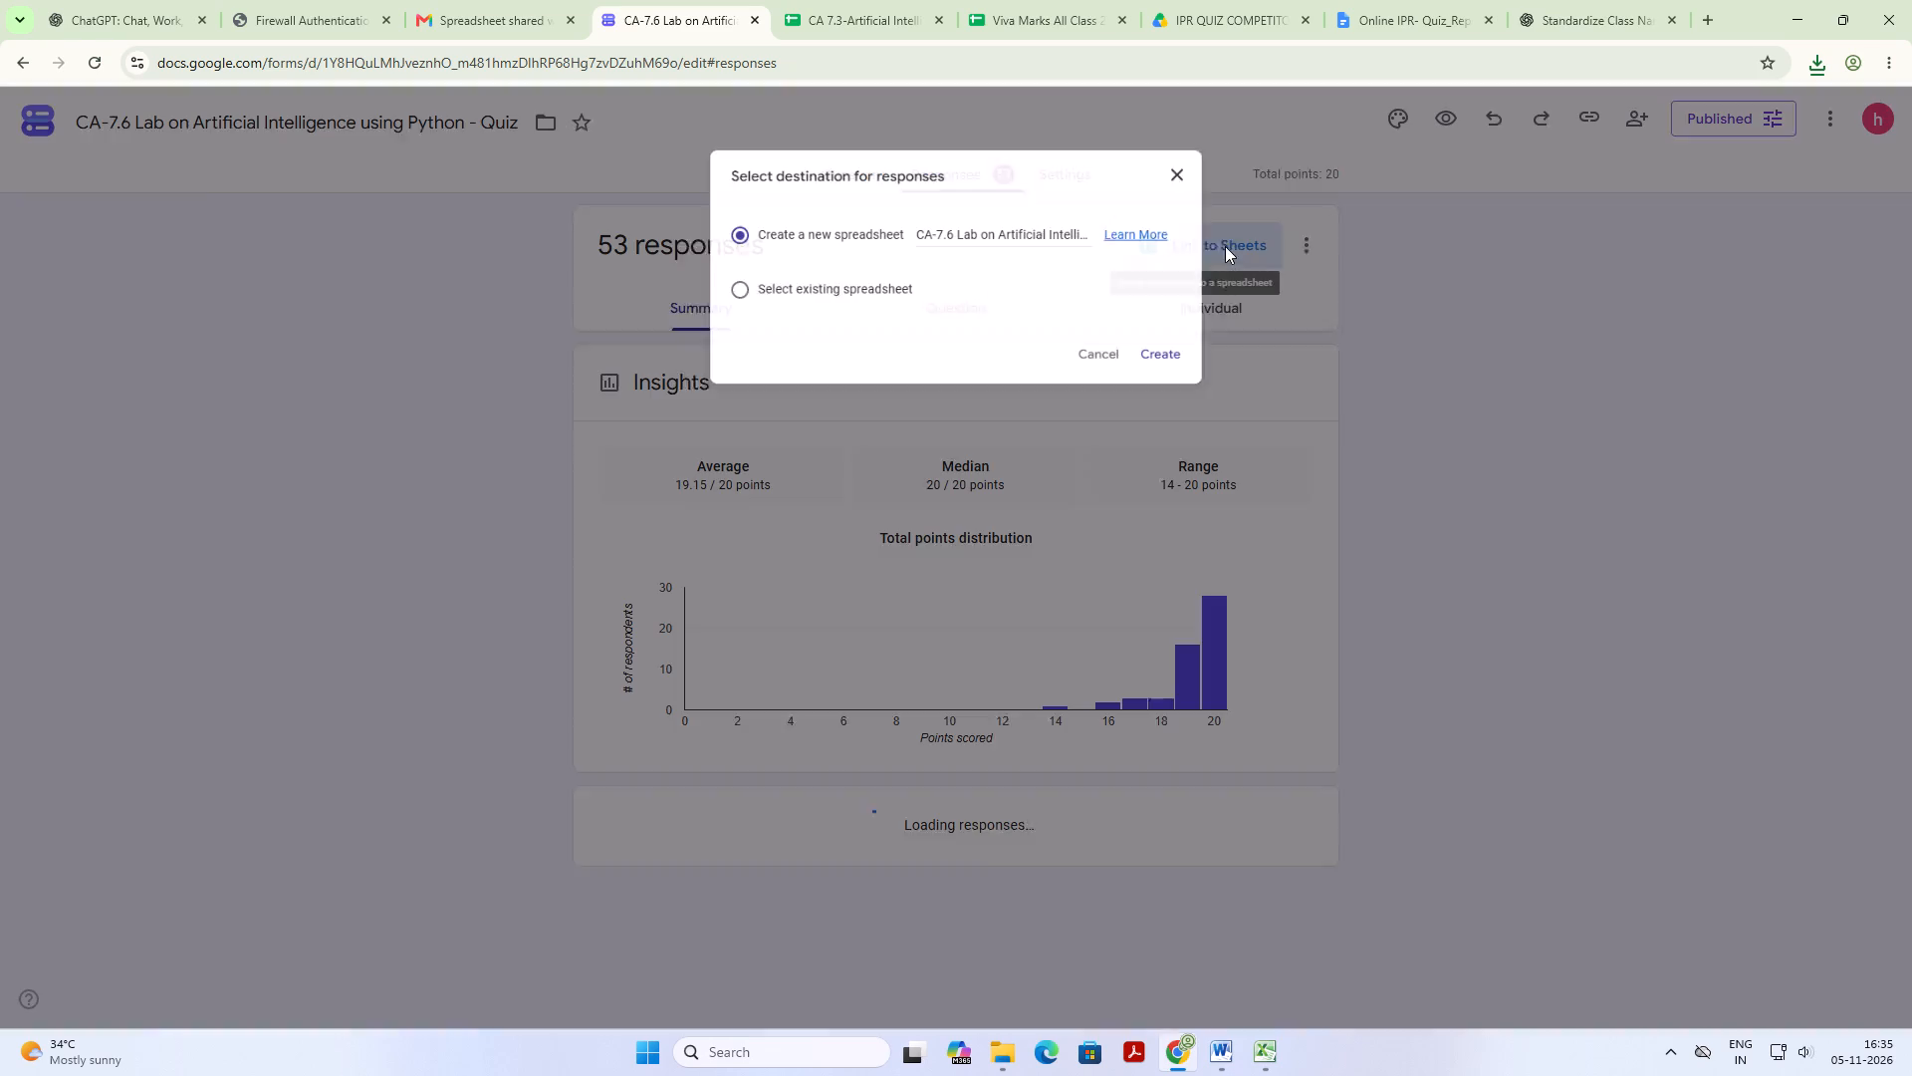
{"action": "left_click", "coordinate": [1185, 355]}
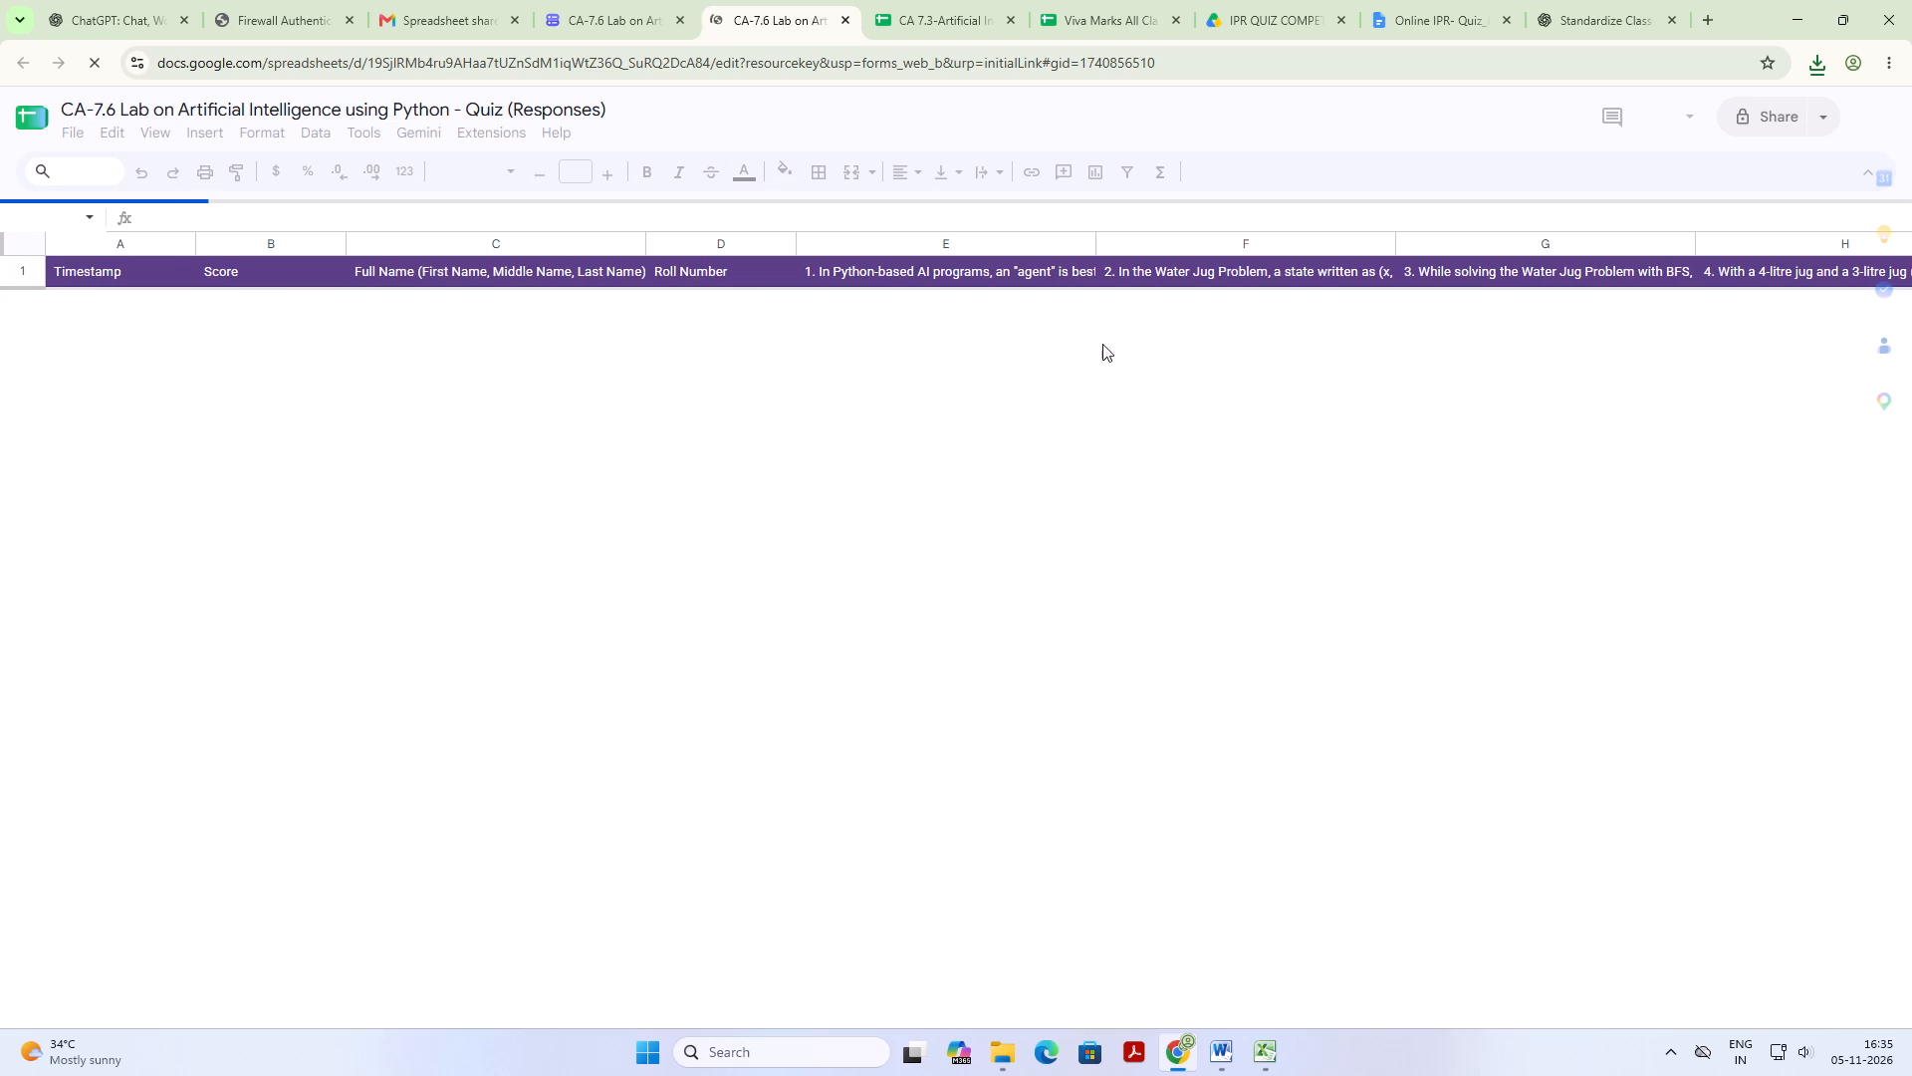
Download the CA-7.6 lab quiz response spreadsheet in Excel format and show the file in the Downloads folder.
{"action": "left_click", "coordinate": [77, 133]}
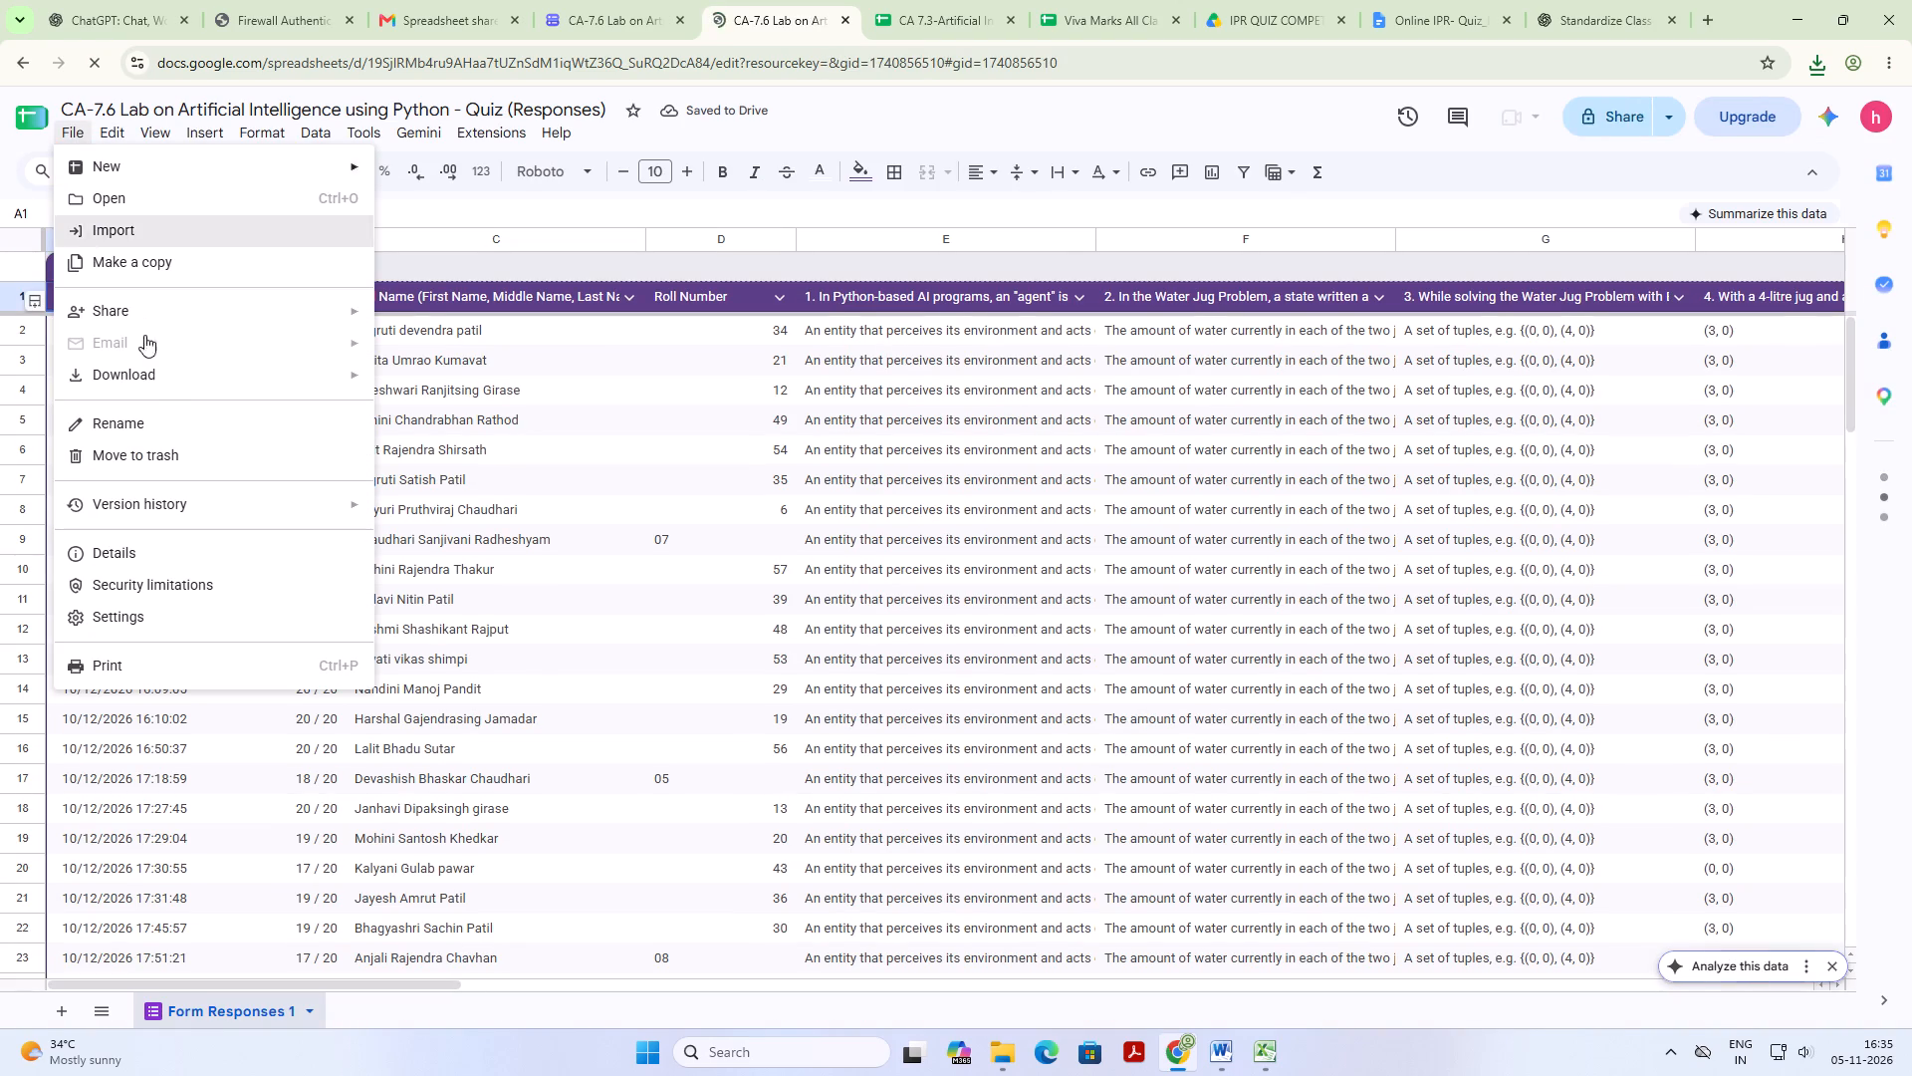
{"action": "left_click", "coordinate": [446, 367]}
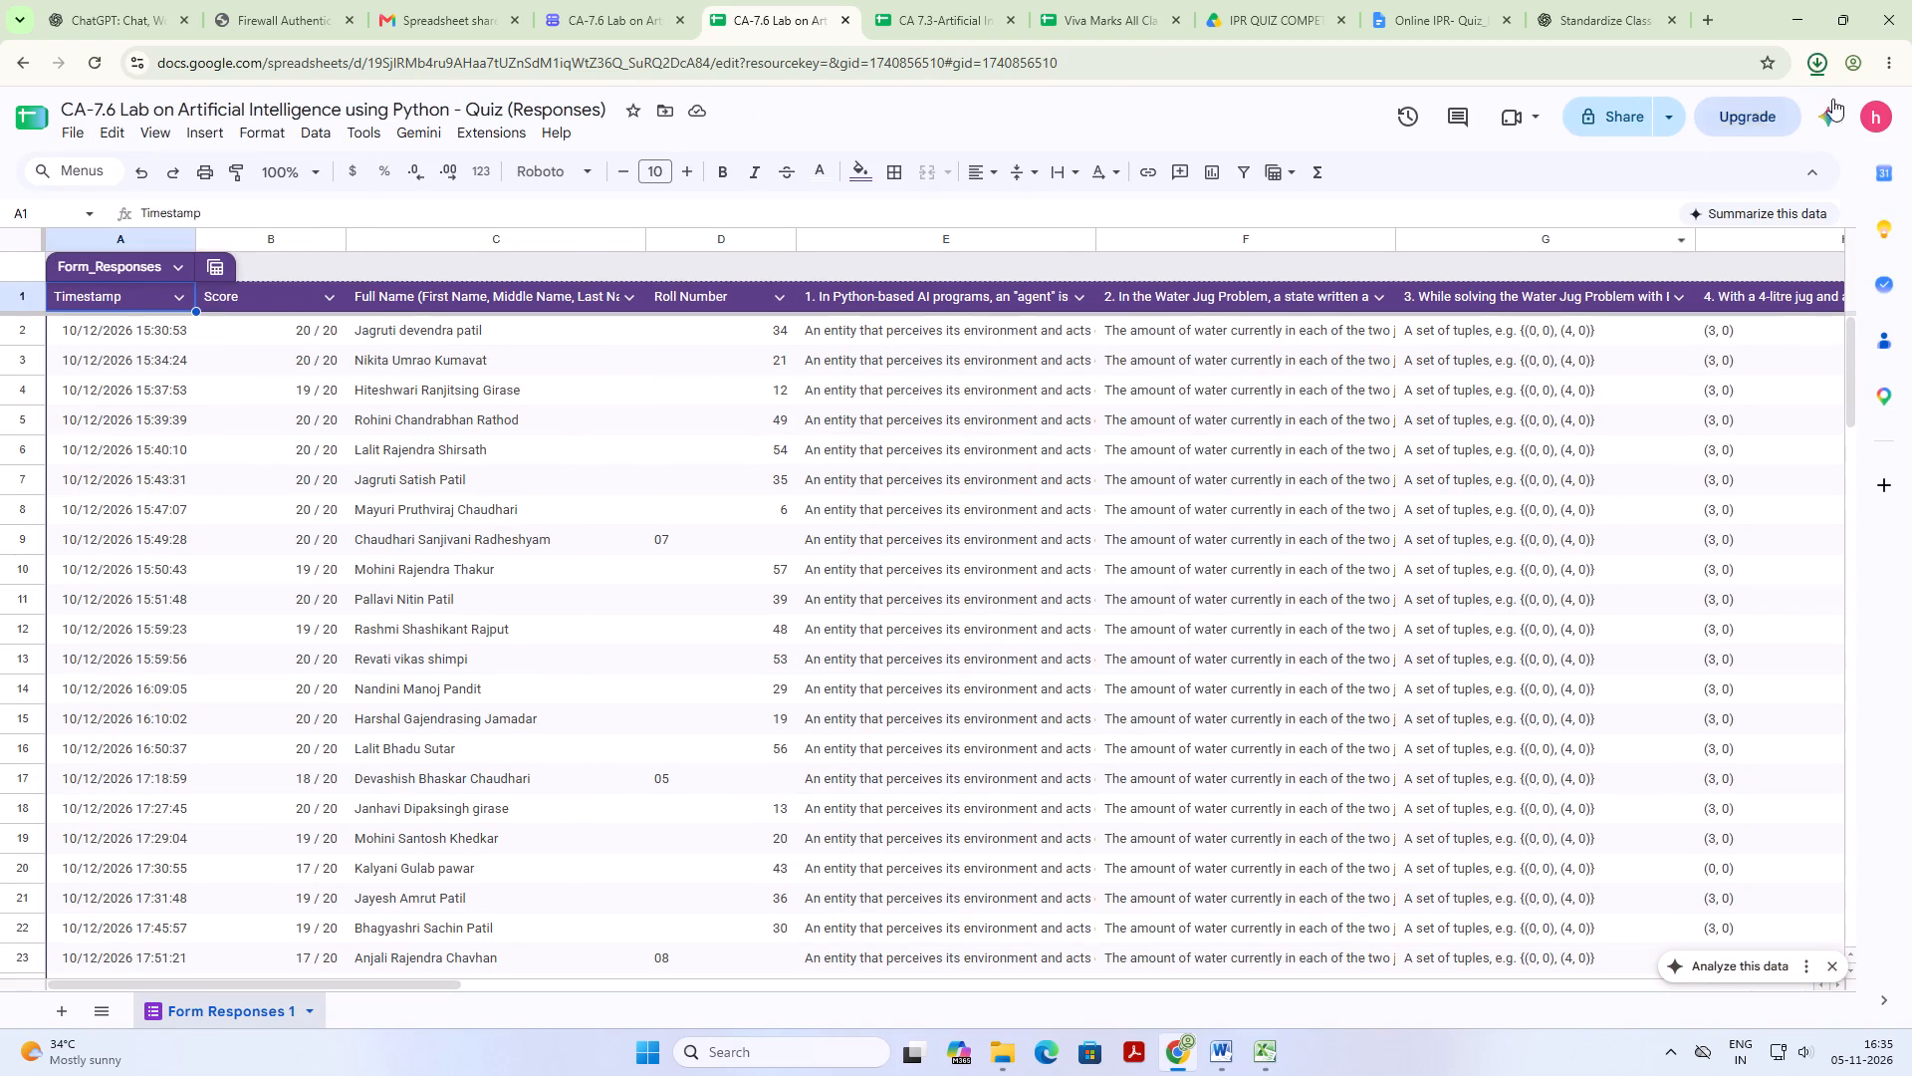
{"action": "left_click", "coordinate": [1757, 113]}
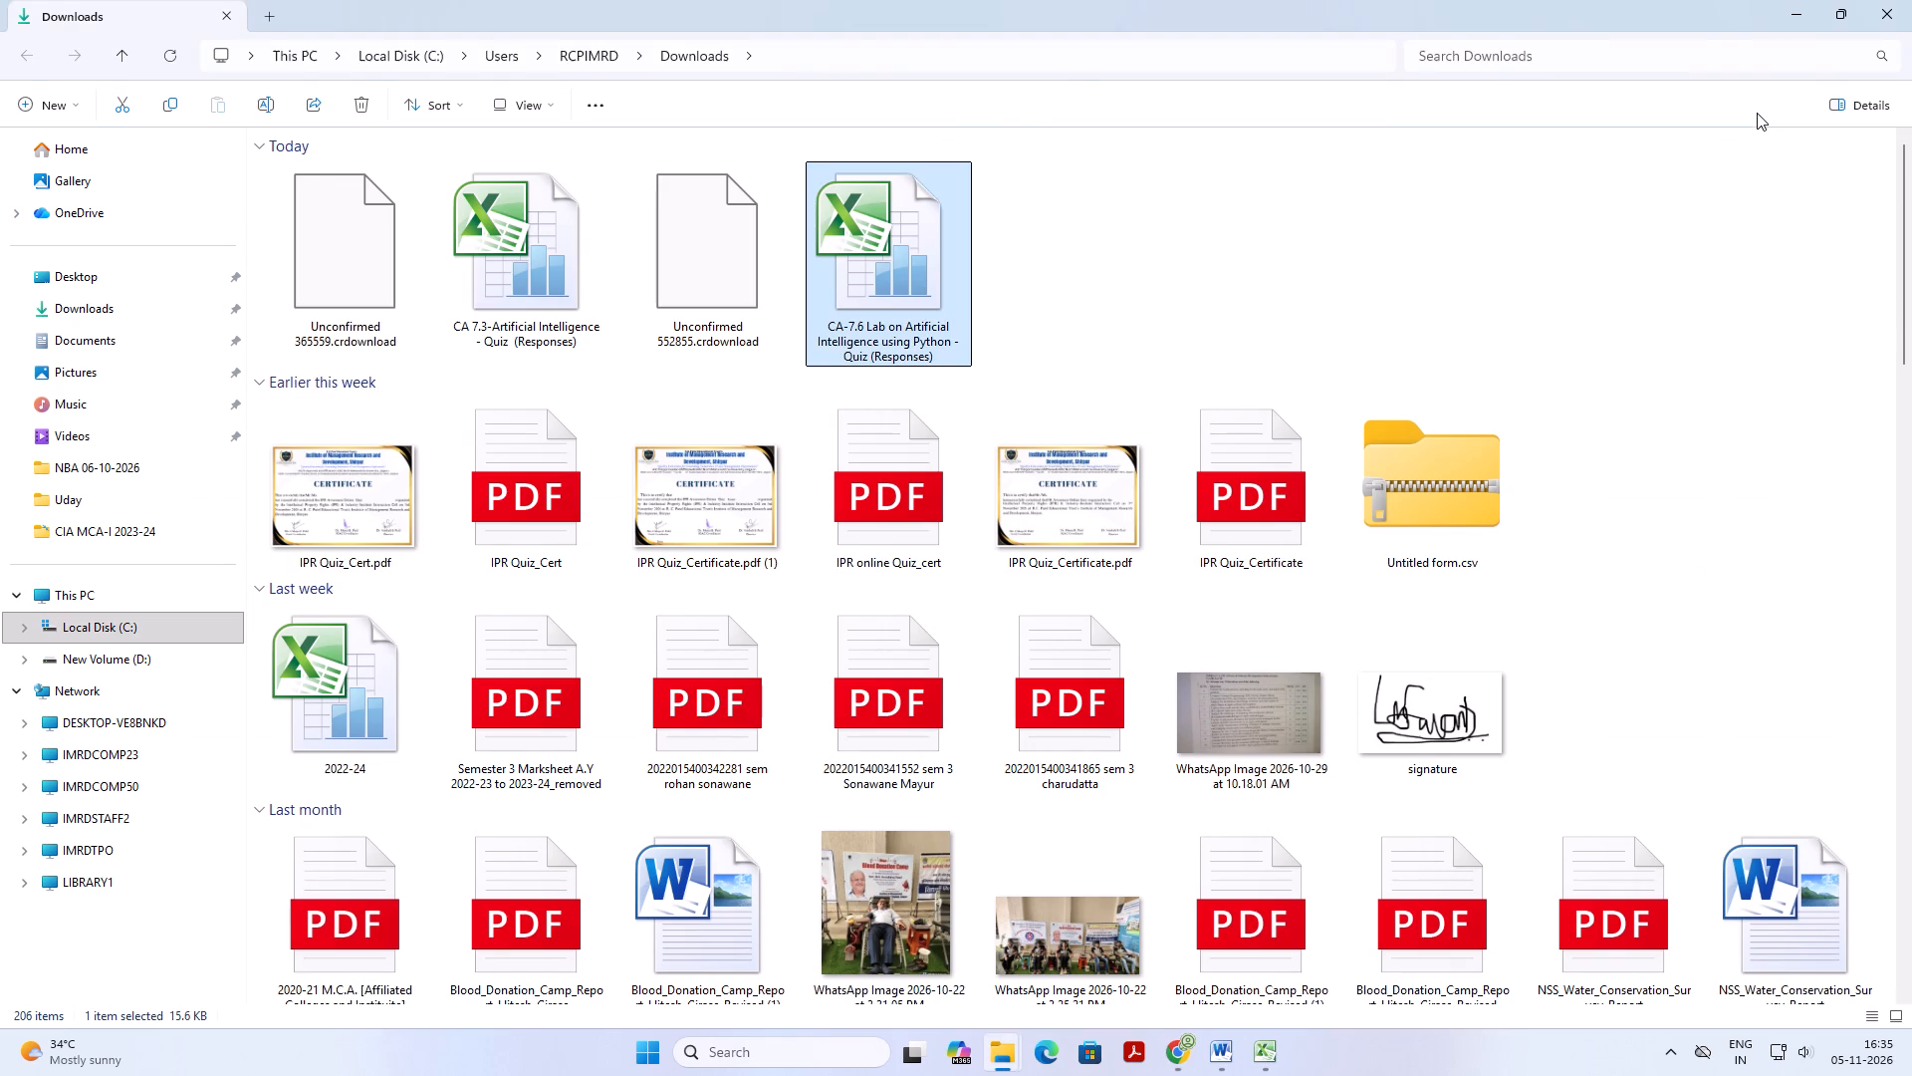
Look through the IMCA-IV AI, MCA int 4th year internal marks and Lab Manual MCA(Int.)IV AI folders in A.Y 2026-27.
{"action": "left_click", "coordinate": [1376, 340]}
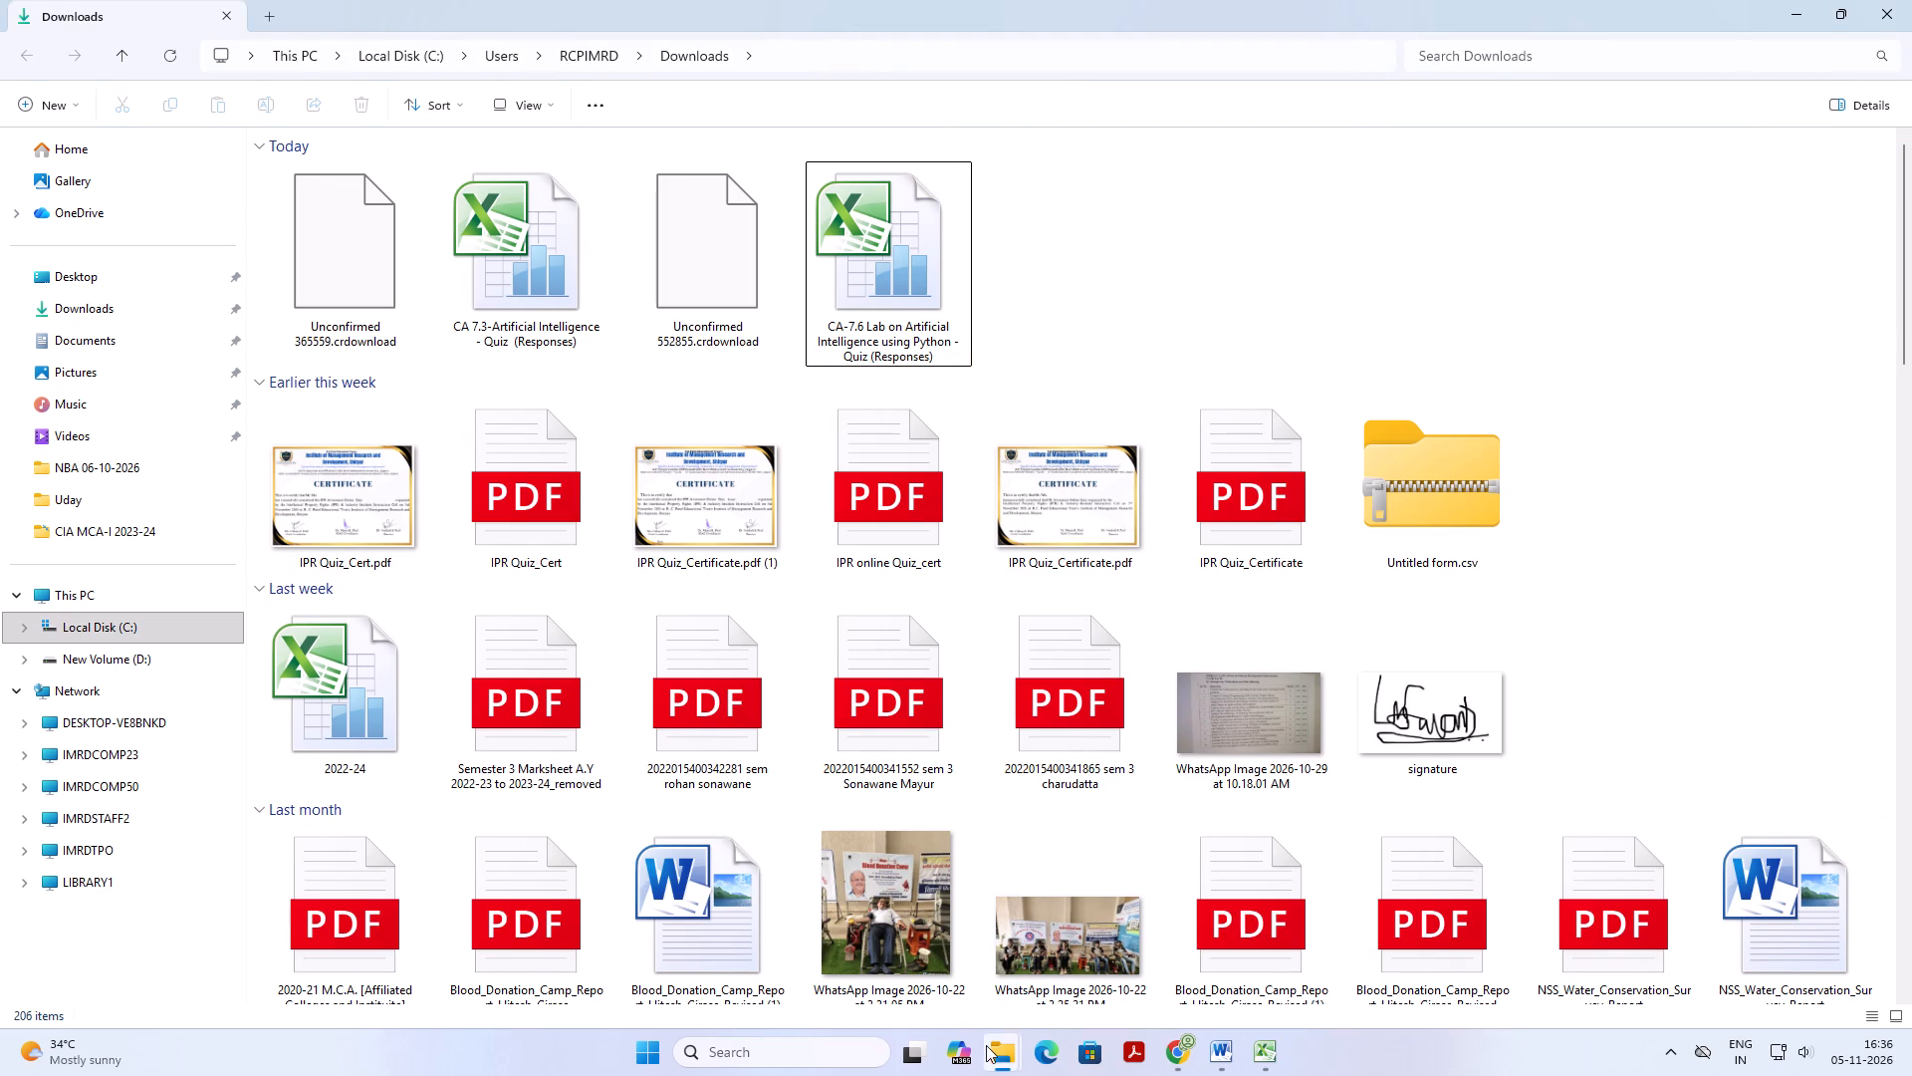
{"action": "left_click", "coordinate": [1275, 934]}
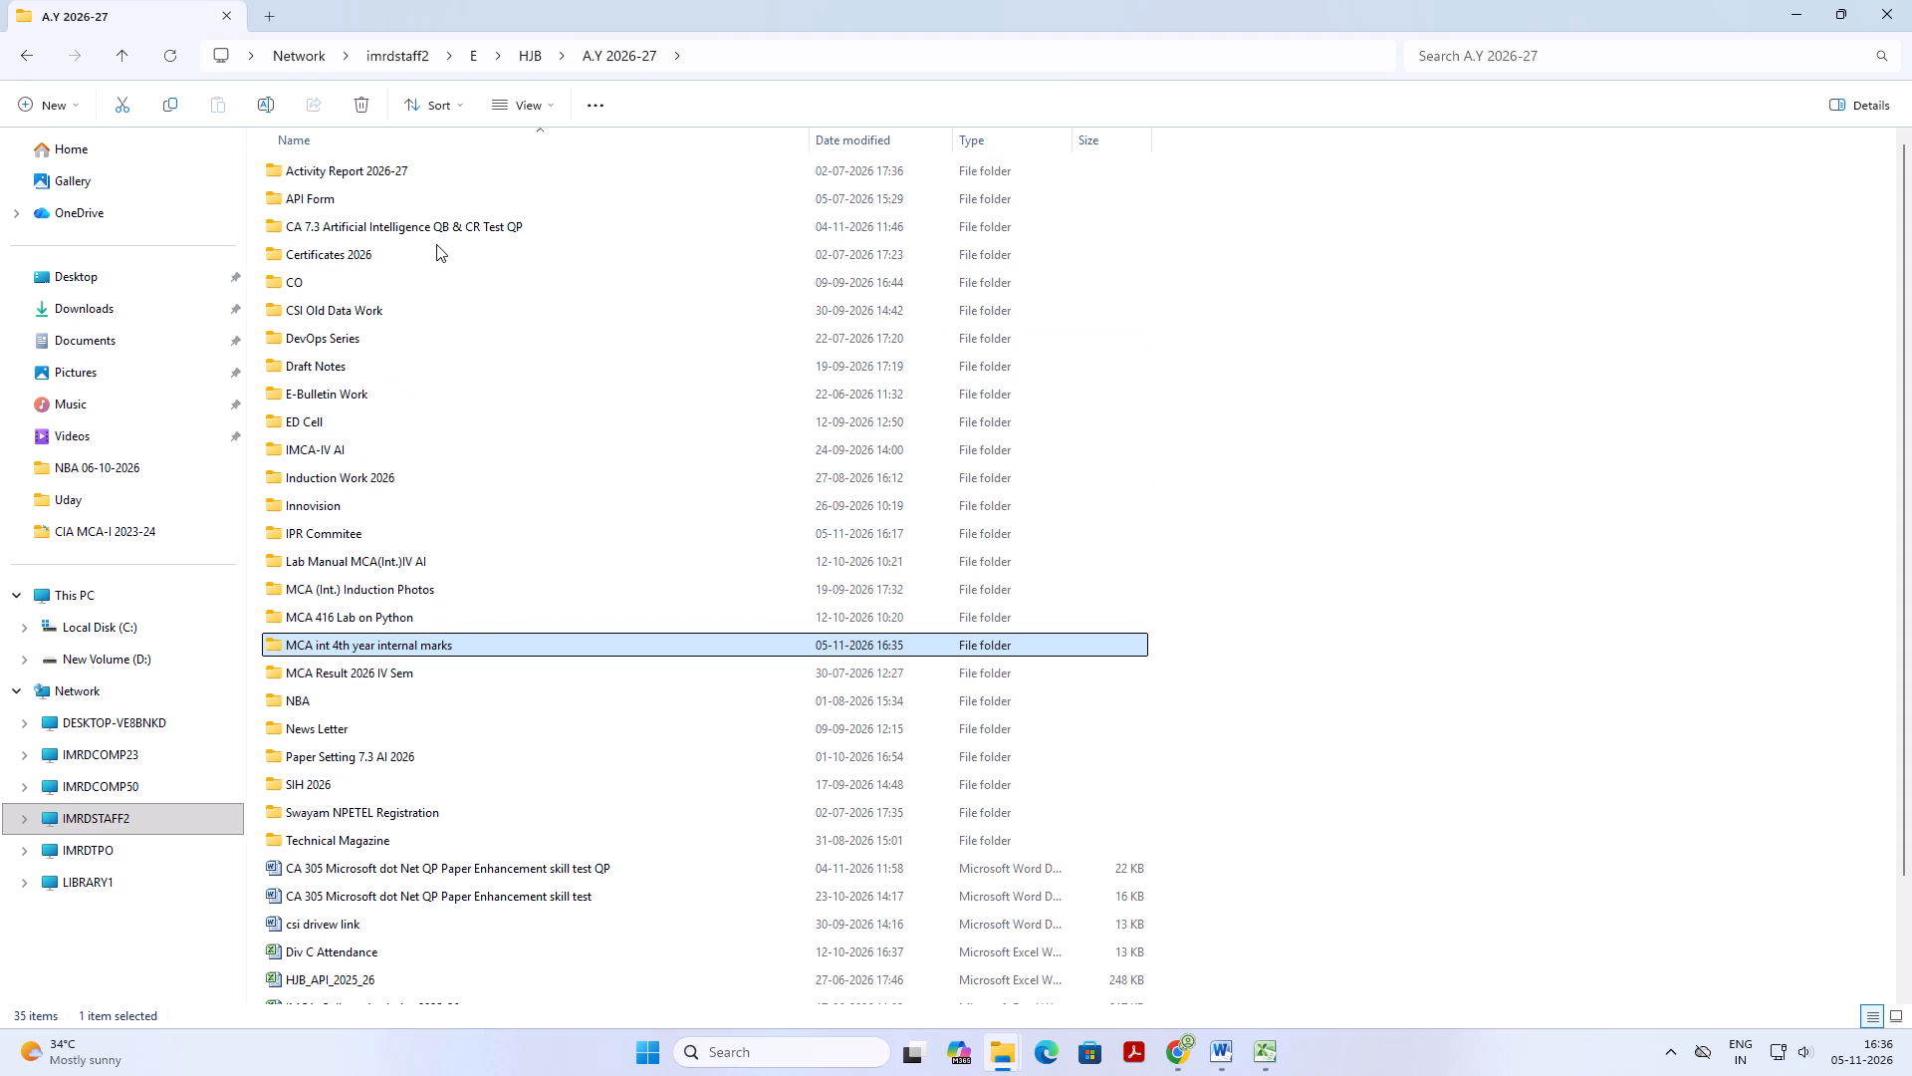
{"action": "scroll", "coordinate": [471, 402], "scroll_direction": "up", "scroll_amount": 1}
{"action": "double_click", "coordinate": [371, 452]}
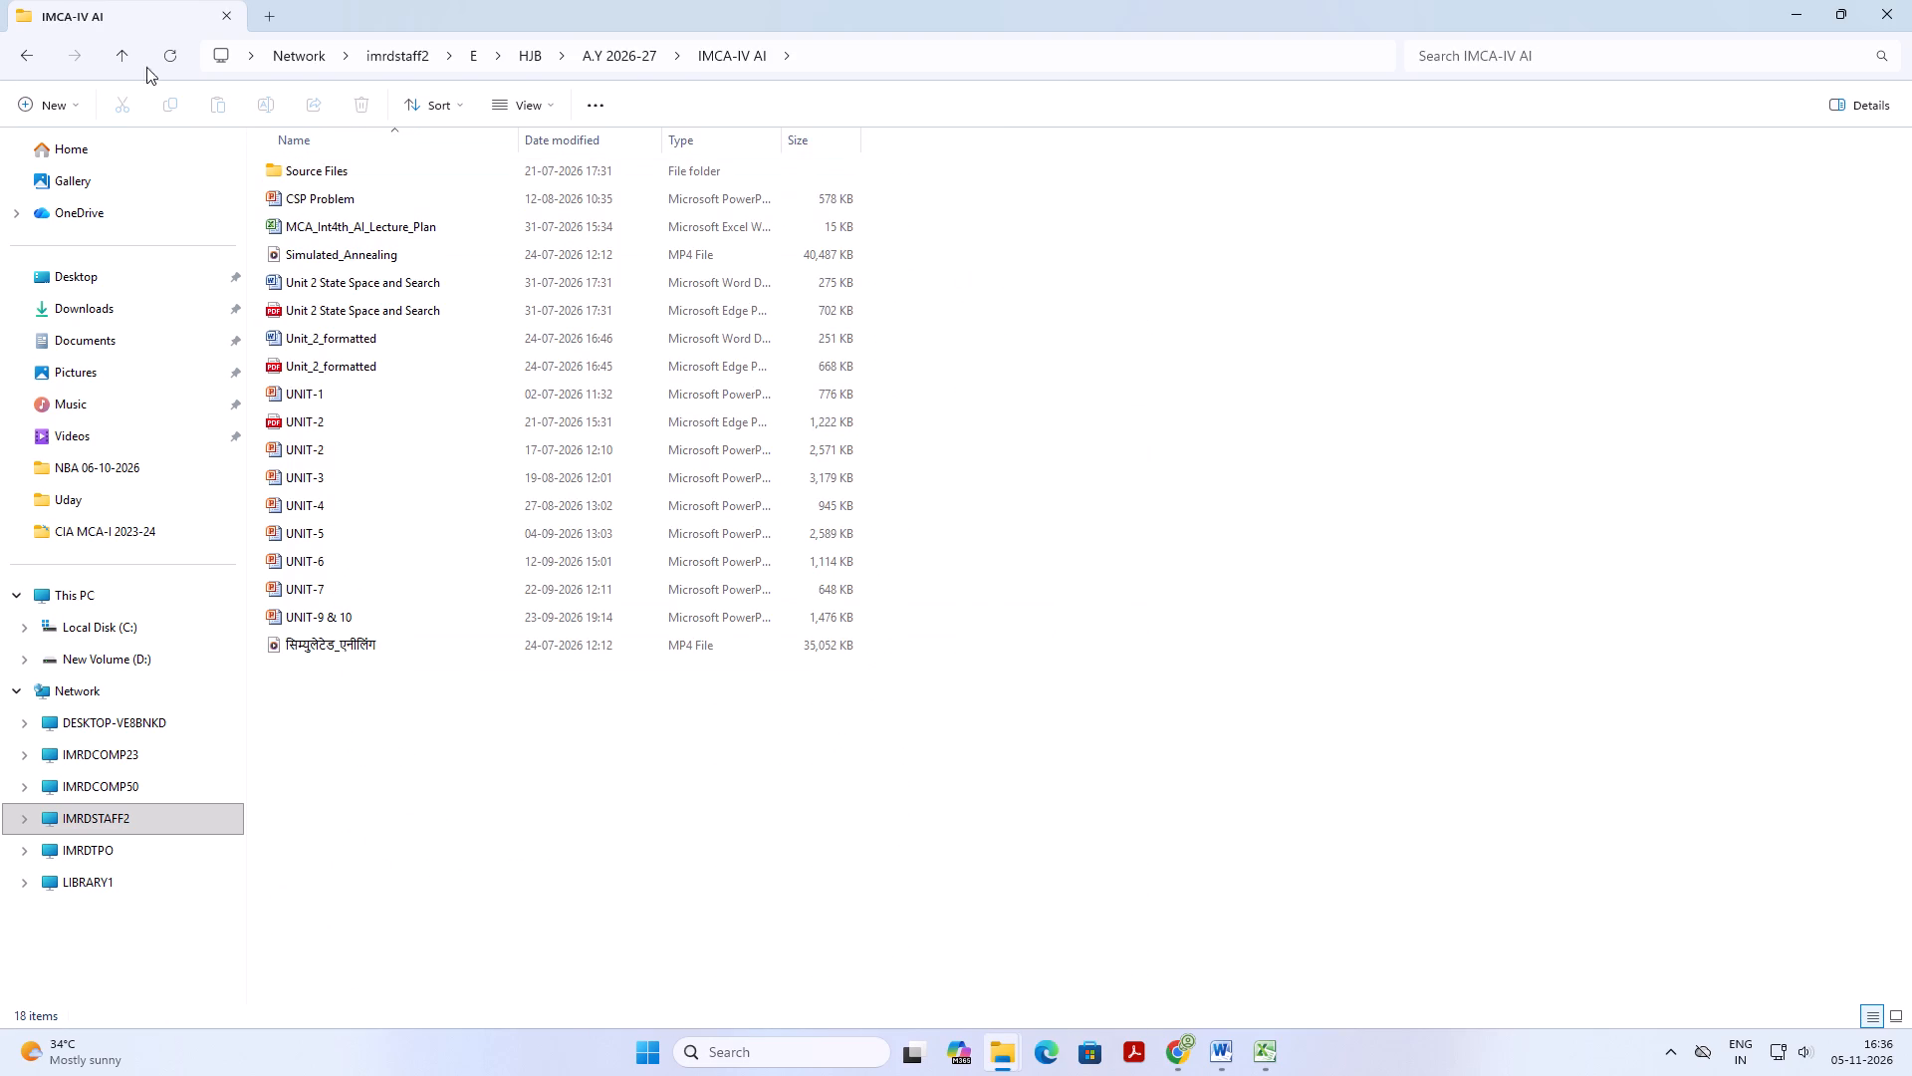
{"action": "left_click", "coordinate": [93, 49]}
{"action": "left_click", "coordinate": [116, 49]}
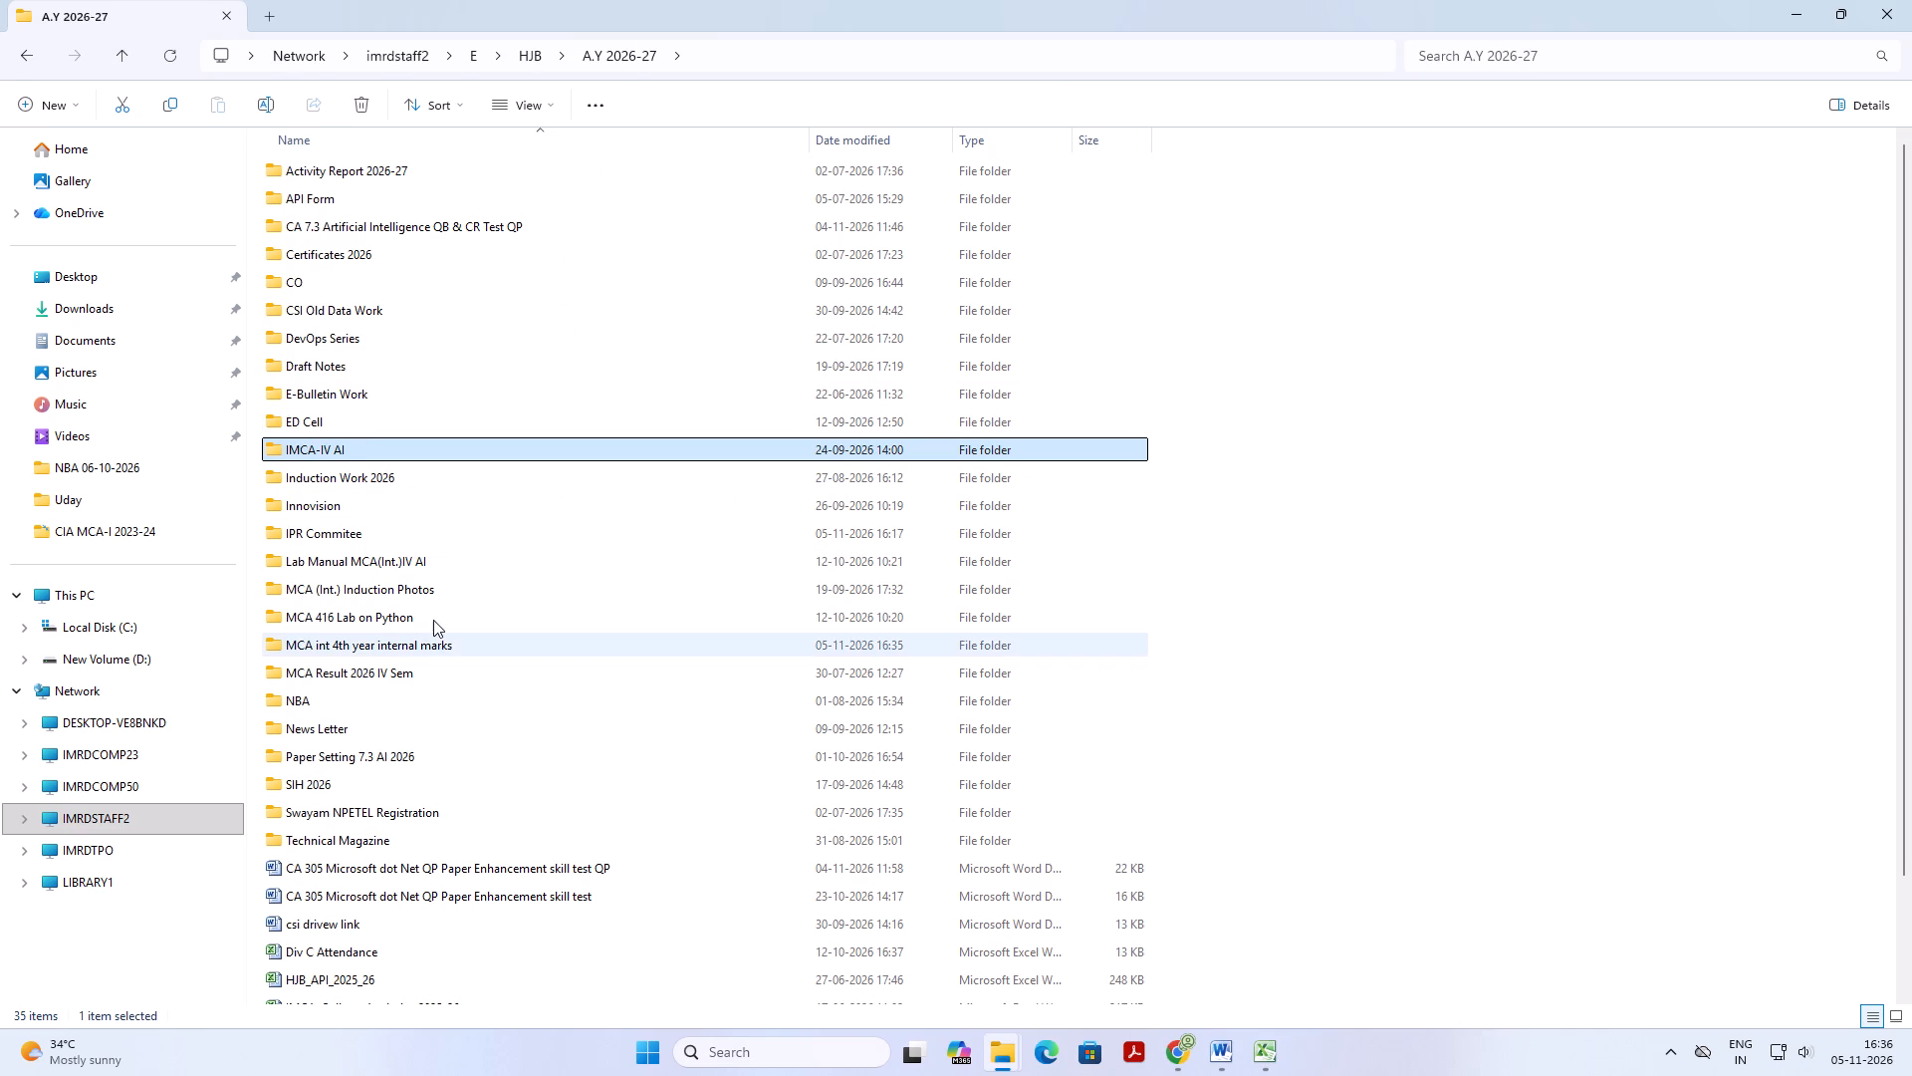
{"action": "double_click", "coordinate": [445, 644]}
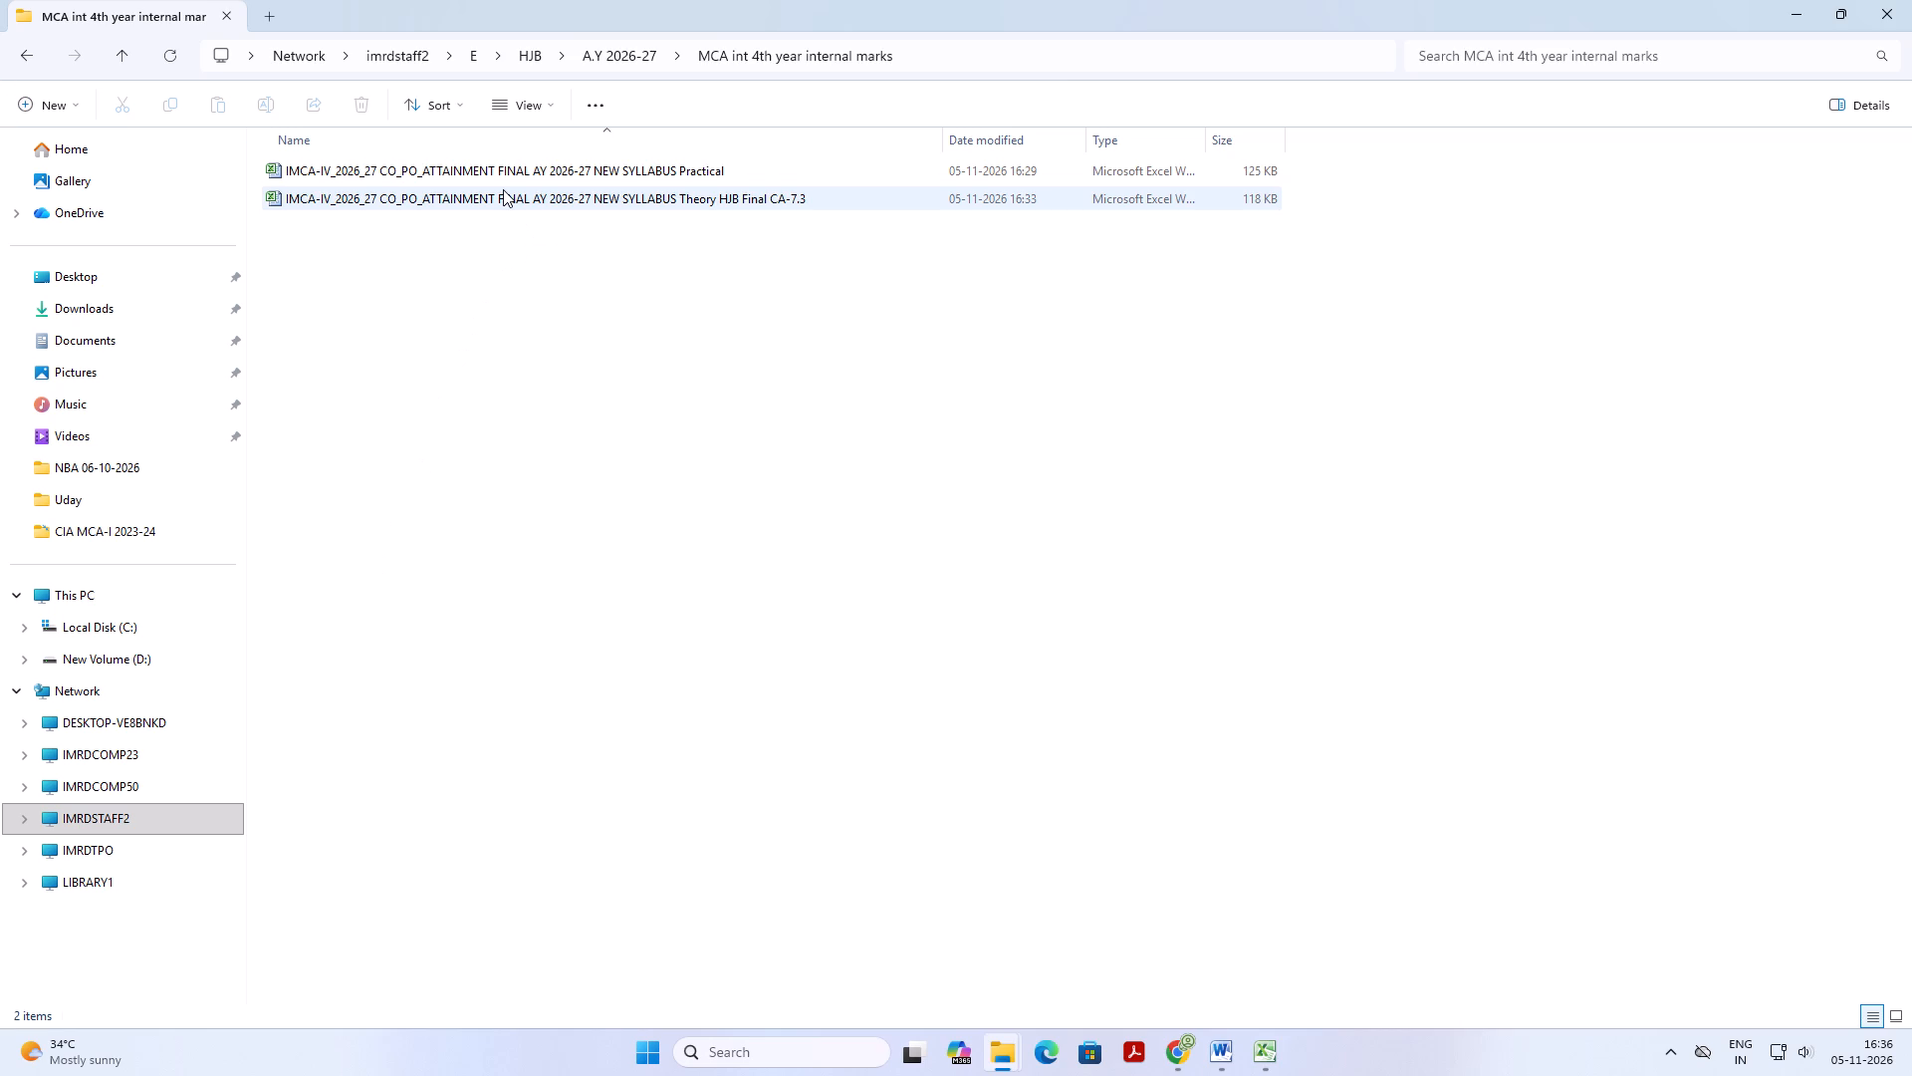
{"action": "left_click", "coordinate": [130, 62]}
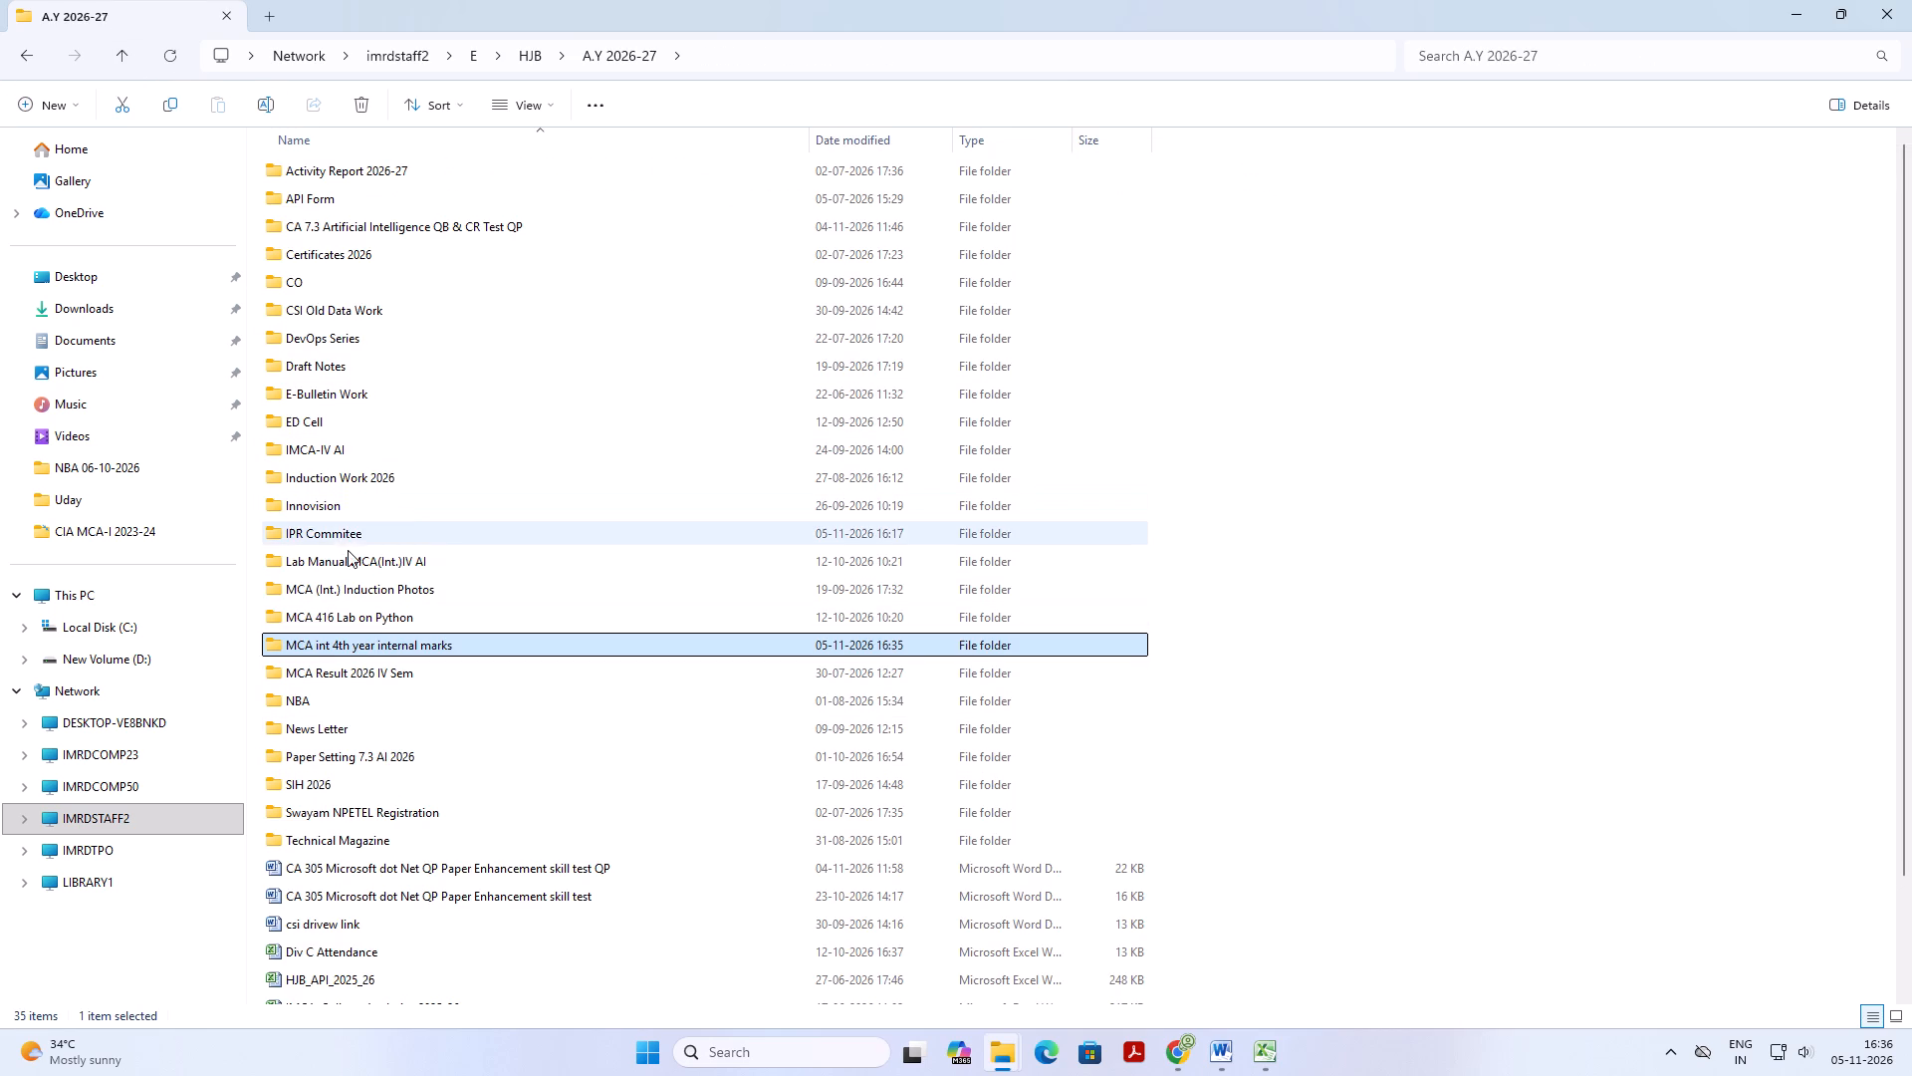
{"action": "double_click", "coordinate": [397, 571]}
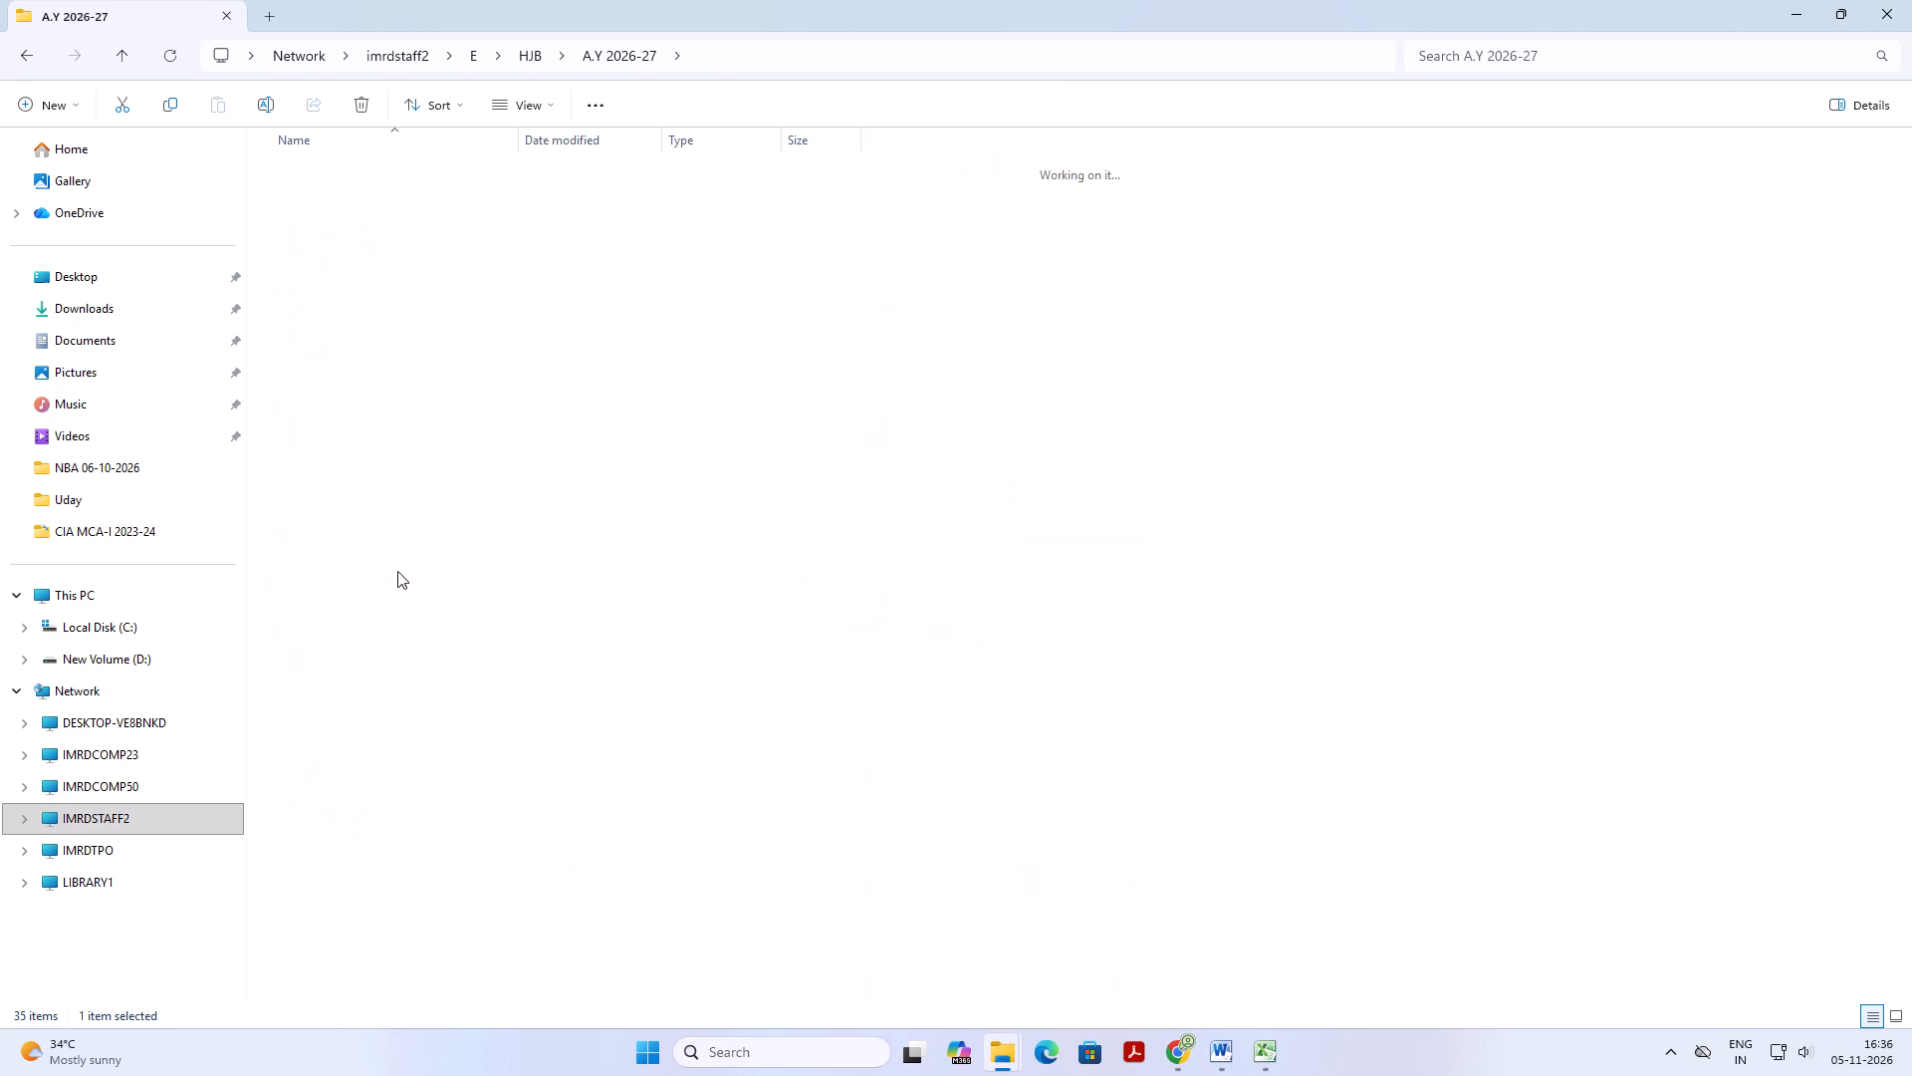
{"action": "left_click", "coordinate": [119, 62]}
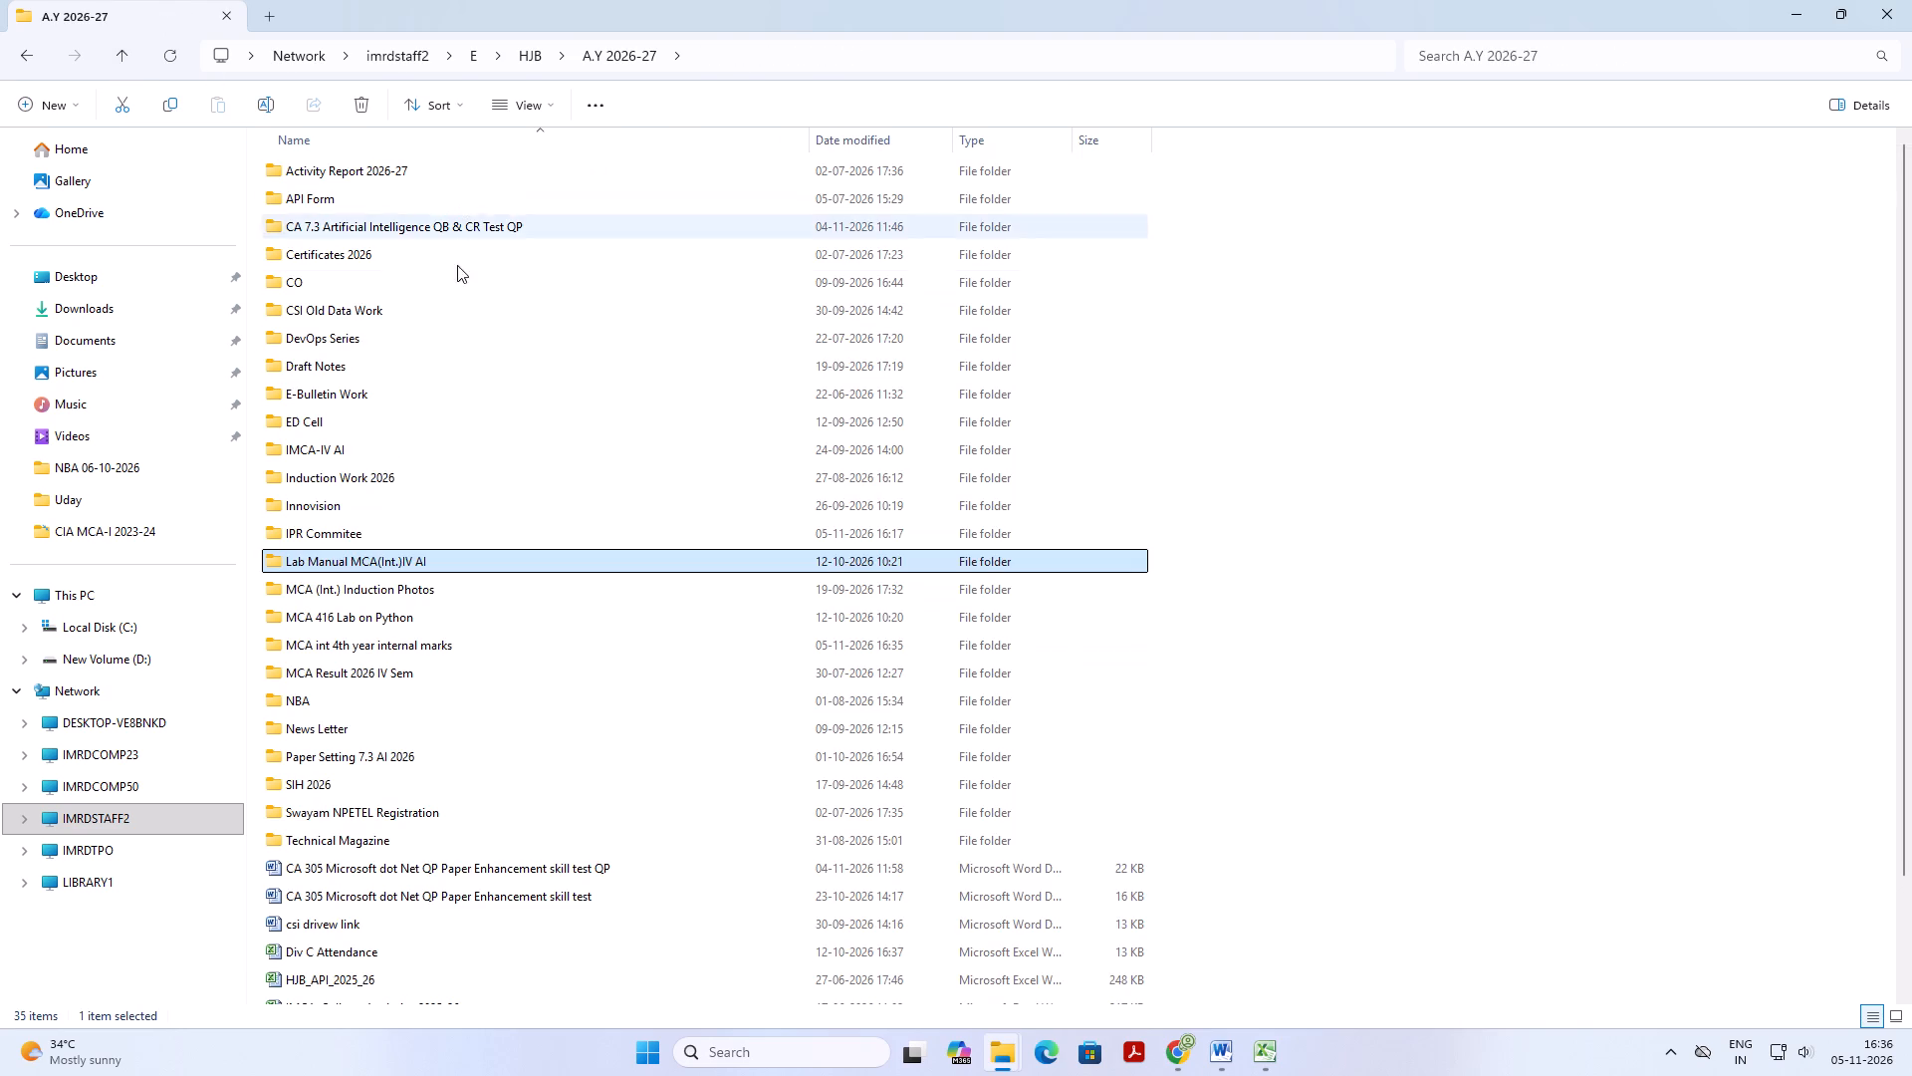
Open the CA 7.3 IMCA Component 3 attendance sheet from the Component 3 Attendance internal Marks folder and examine its attendance marks.
{"action": "double_click", "coordinate": [444, 233]}
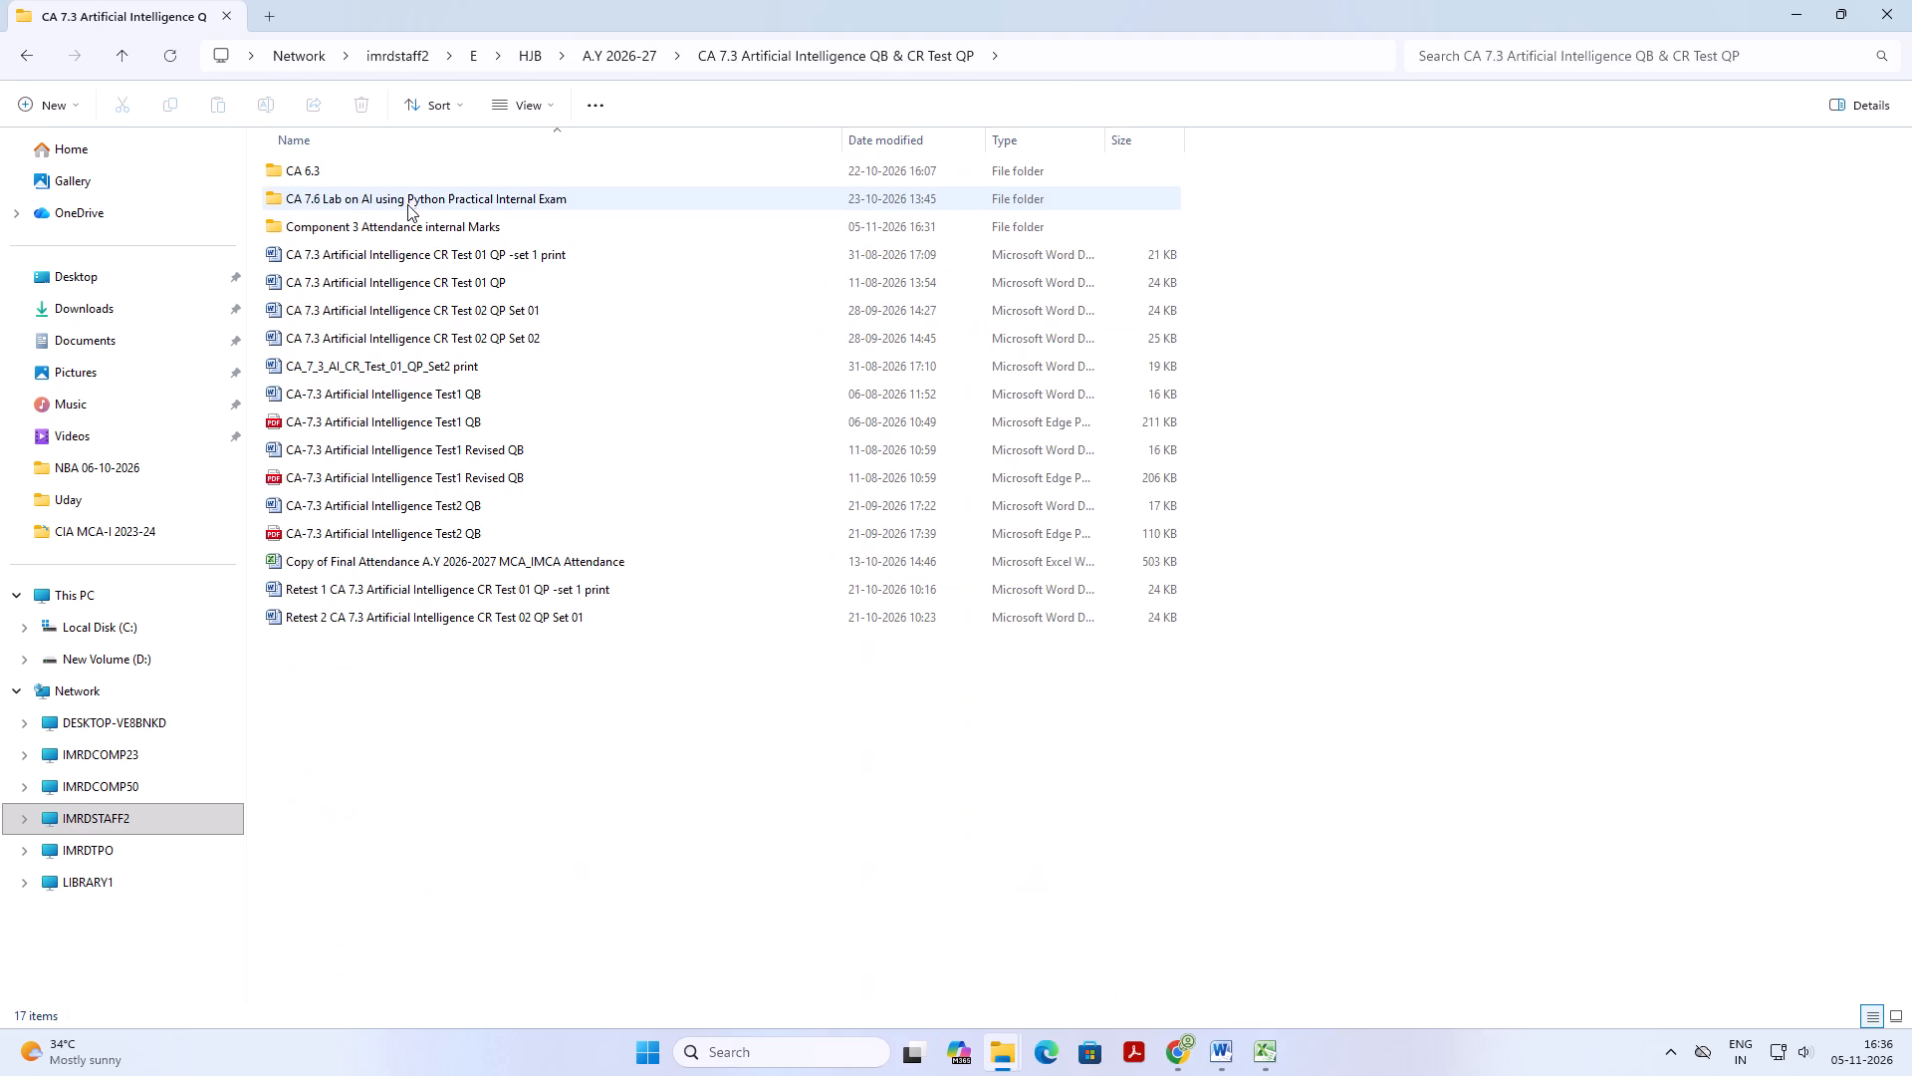
{"action": "double_click", "coordinate": [411, 215]}
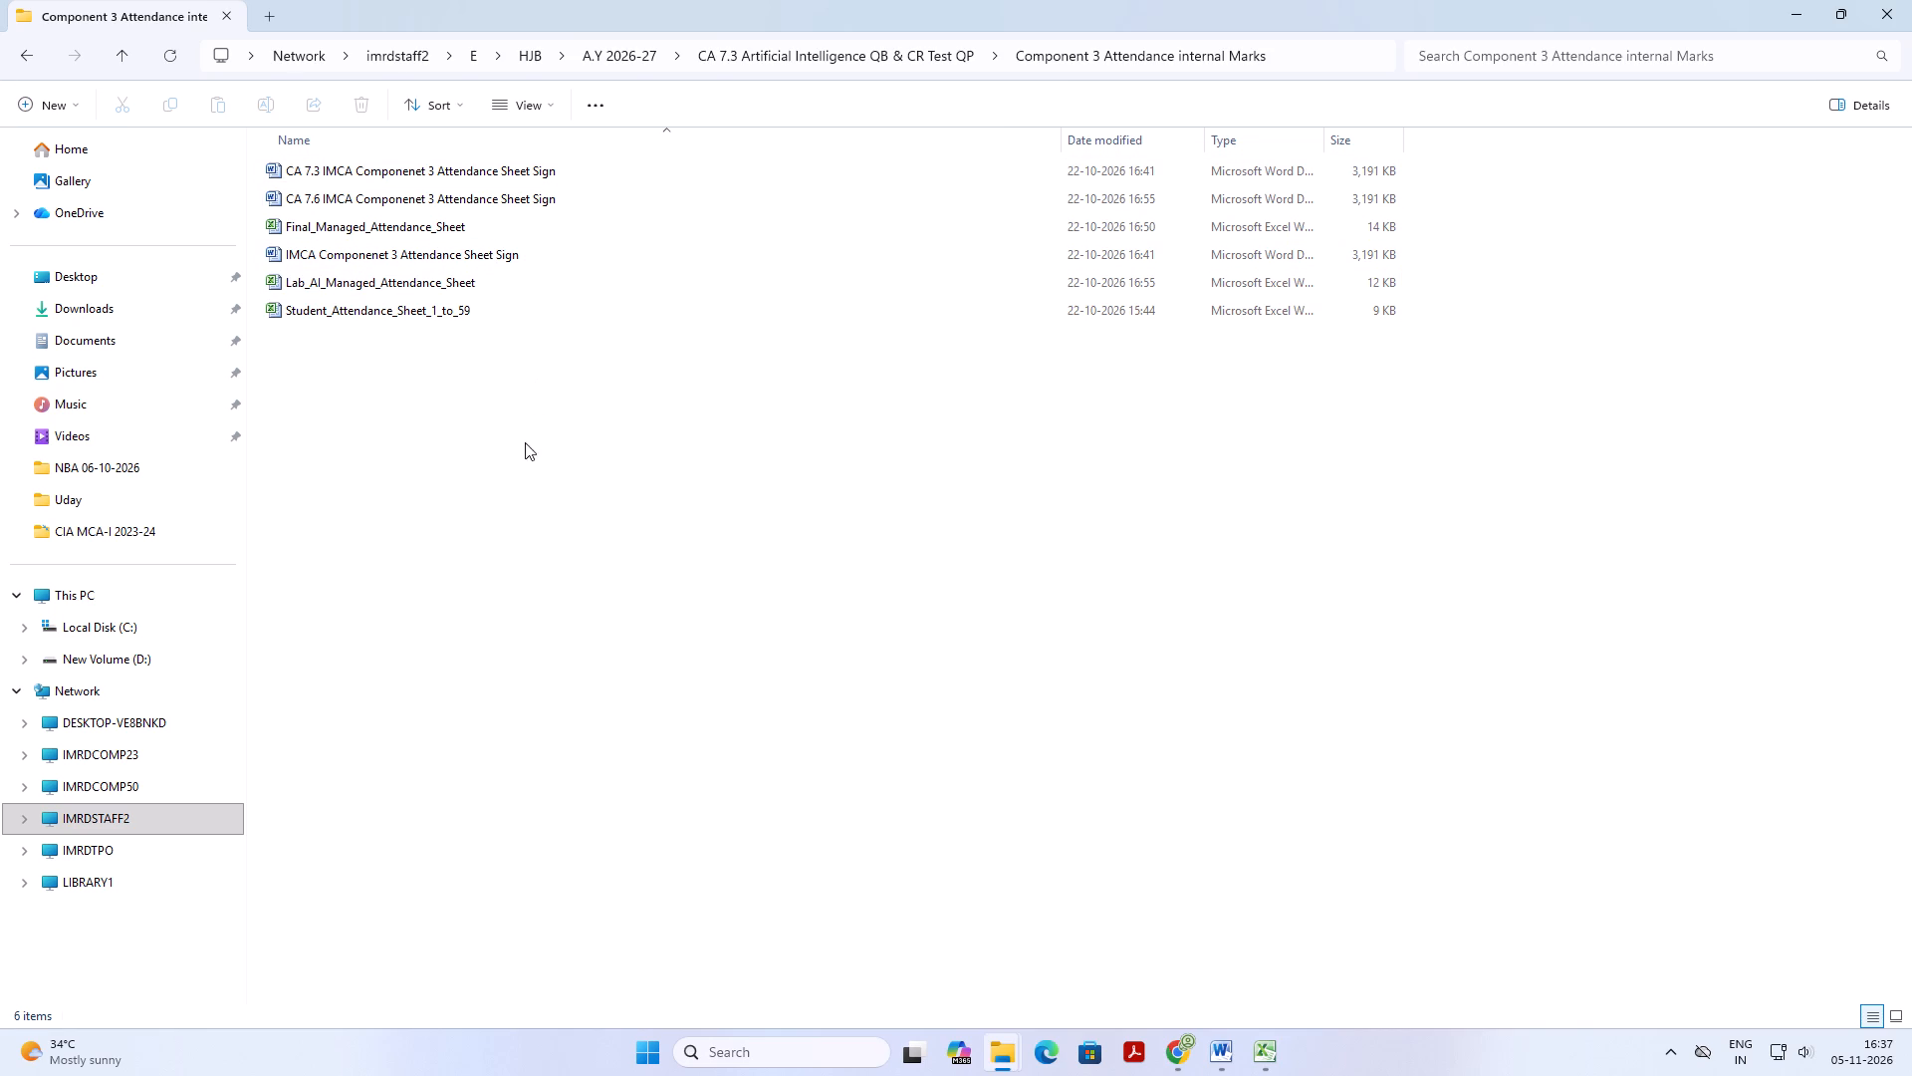
{"action": "right_click", "coordinate": [646, 540]}
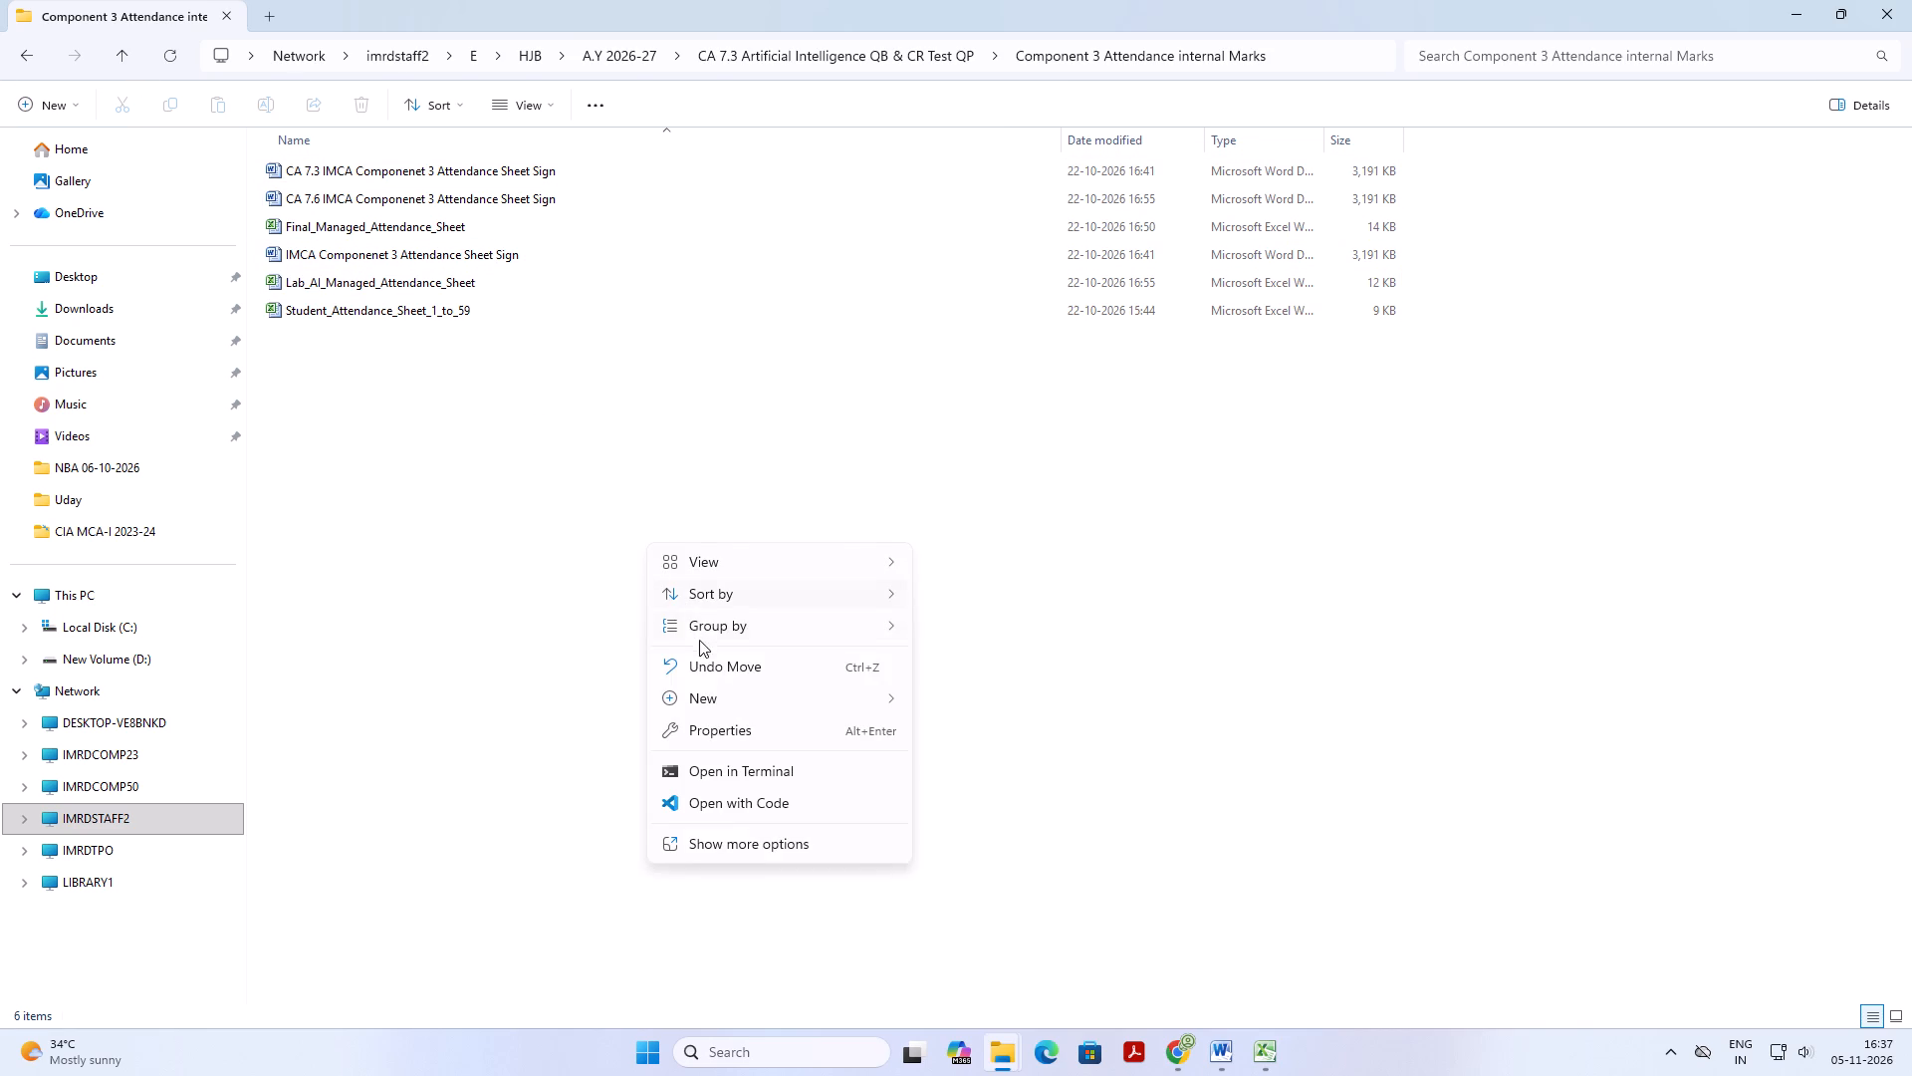
{"action": "left_click", "coordinate": [570, 642]}
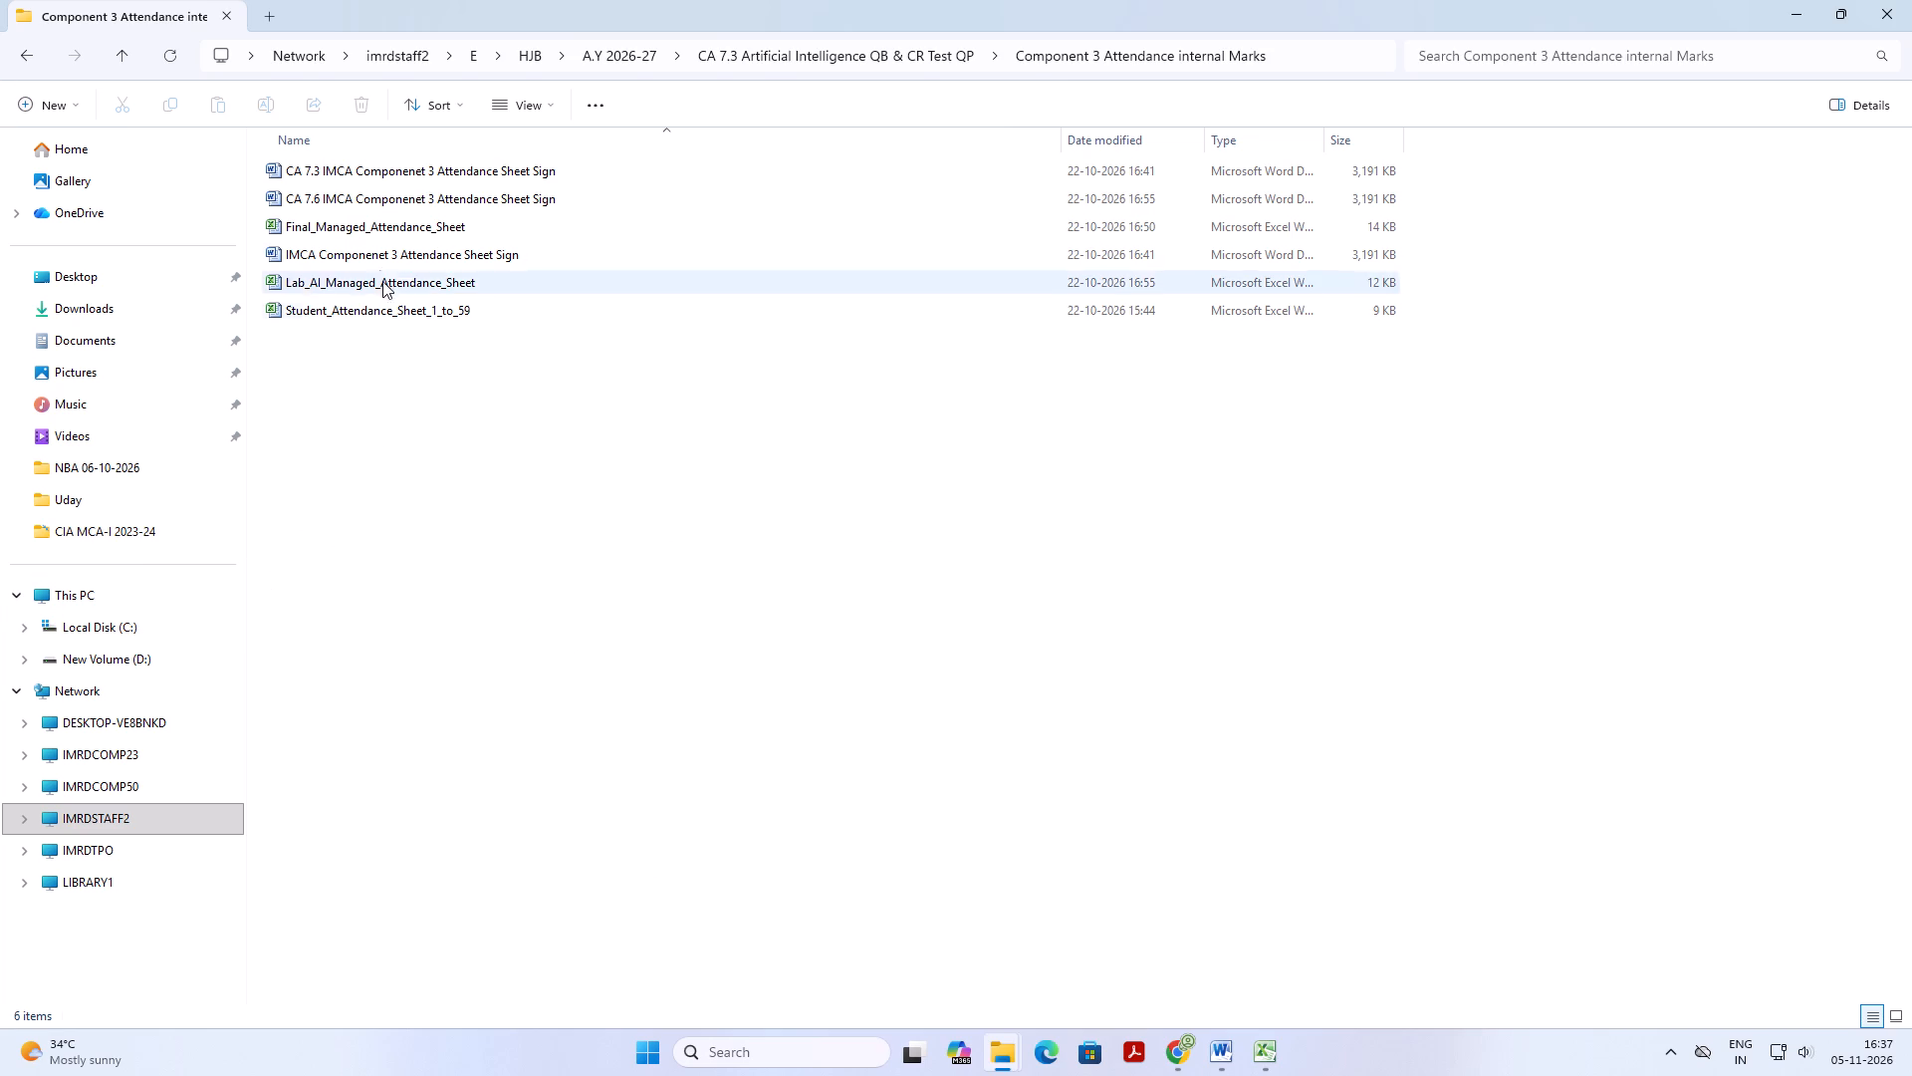
{"action": "double_click", "coordinate": [437, 174]}
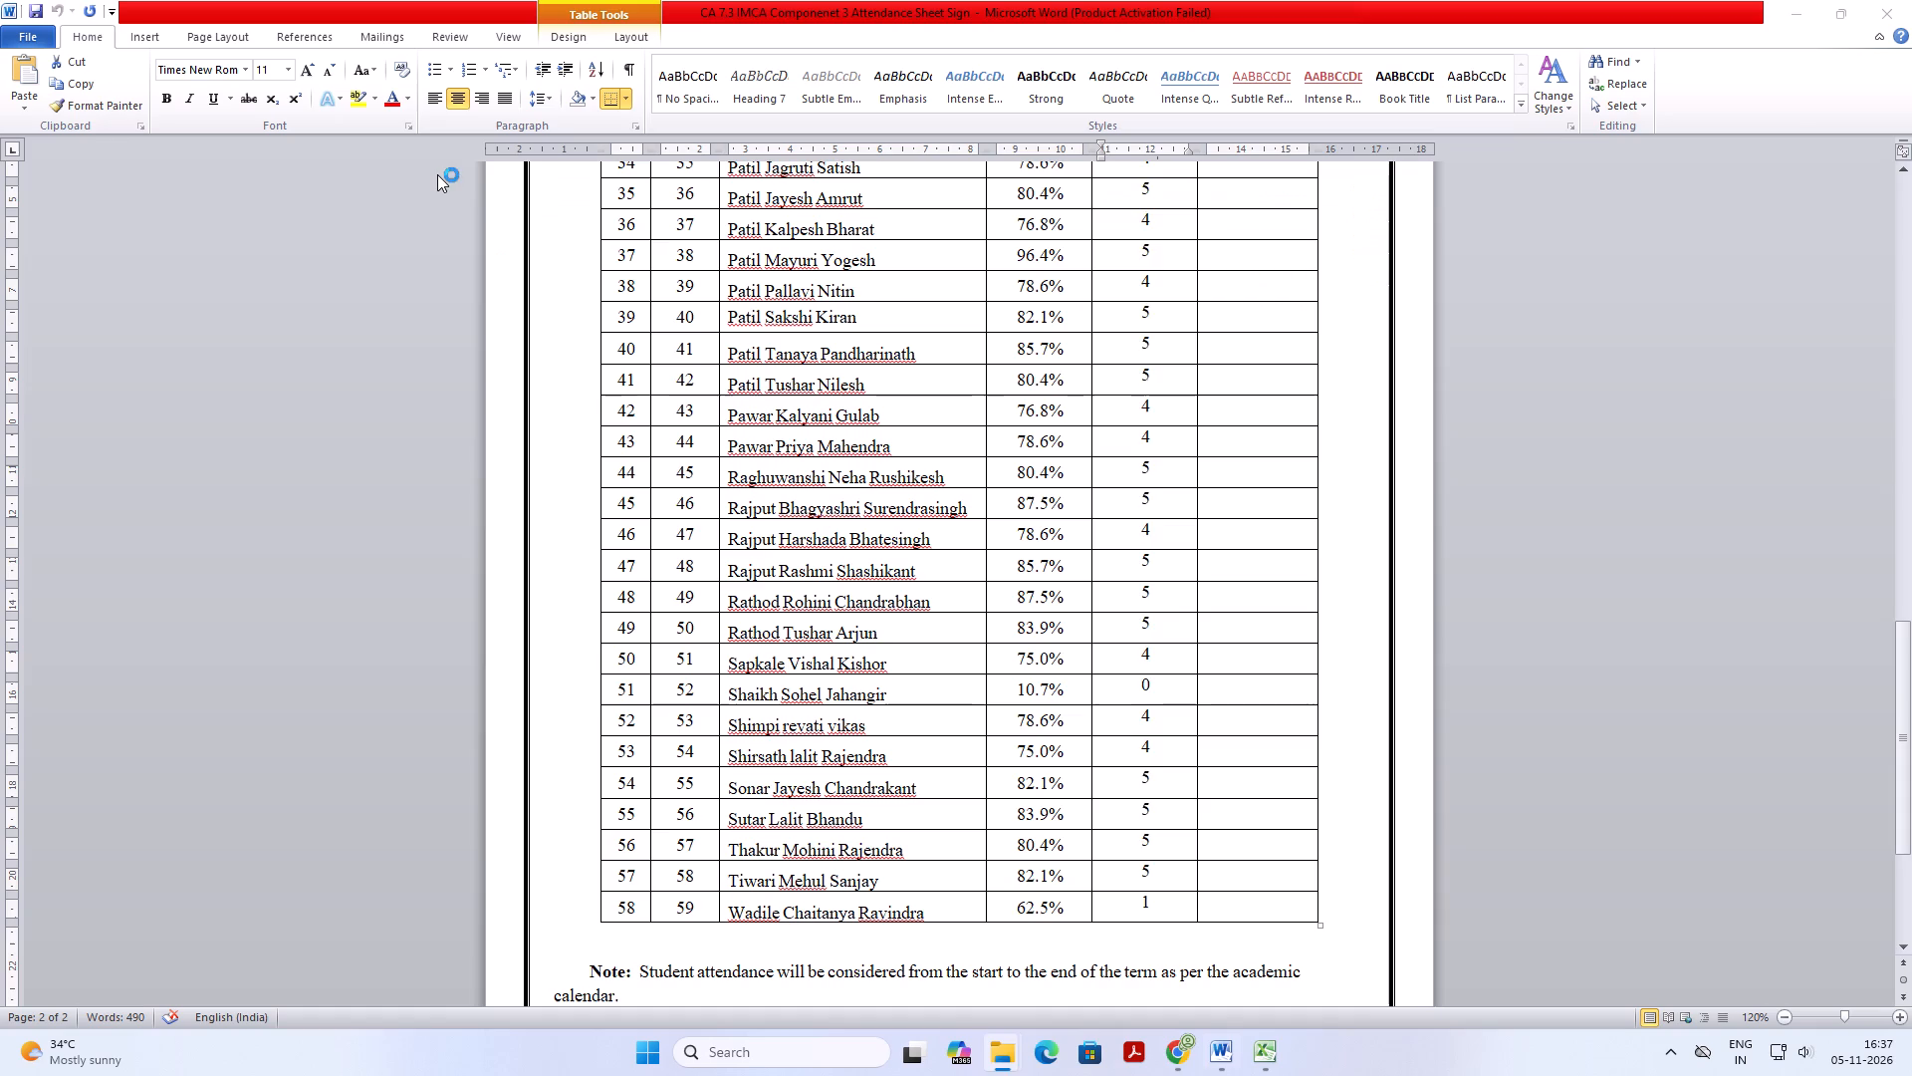
{"action": "scroll", "coordinate": [679, 486], "scroll_direction": "up", "scroll_amount": 14}
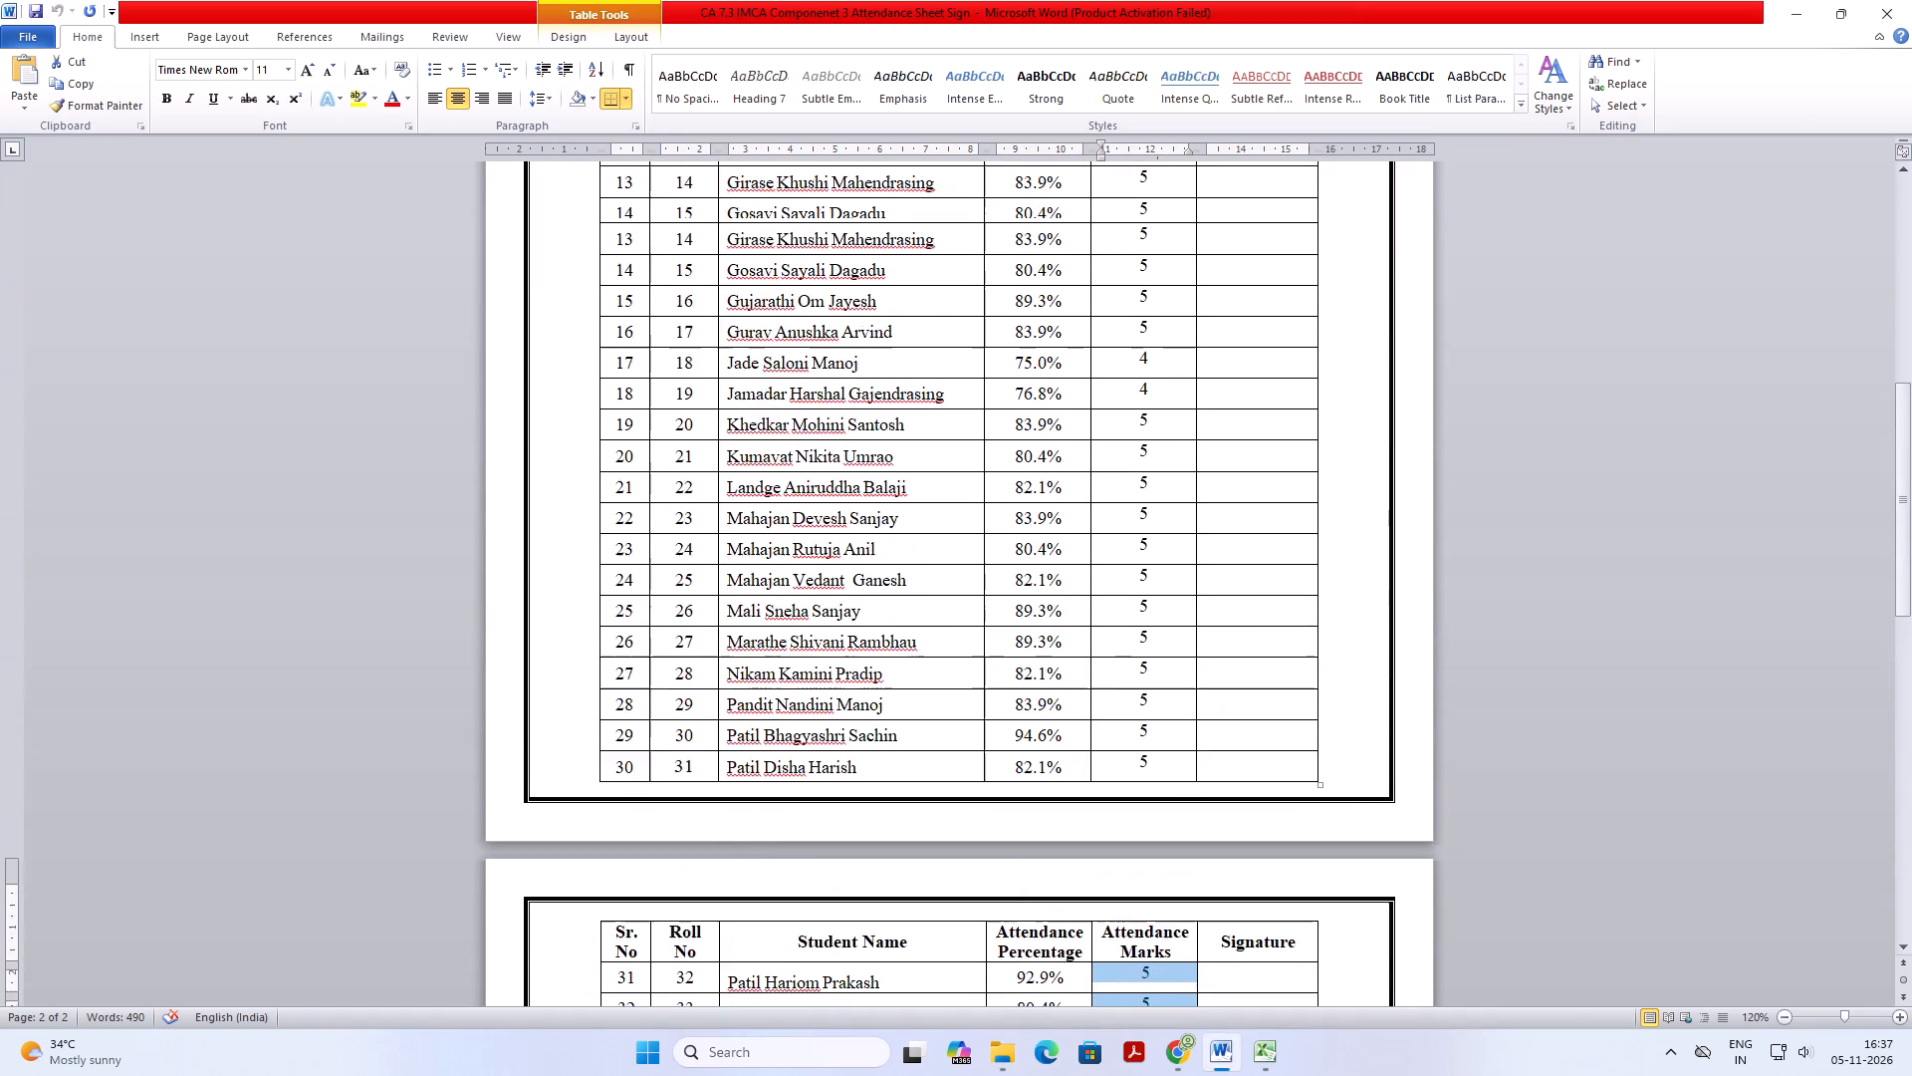
{"action": "scroll", "coordinate": [696, 495], "scroll_direction": "up", "scroll_amount": 14}
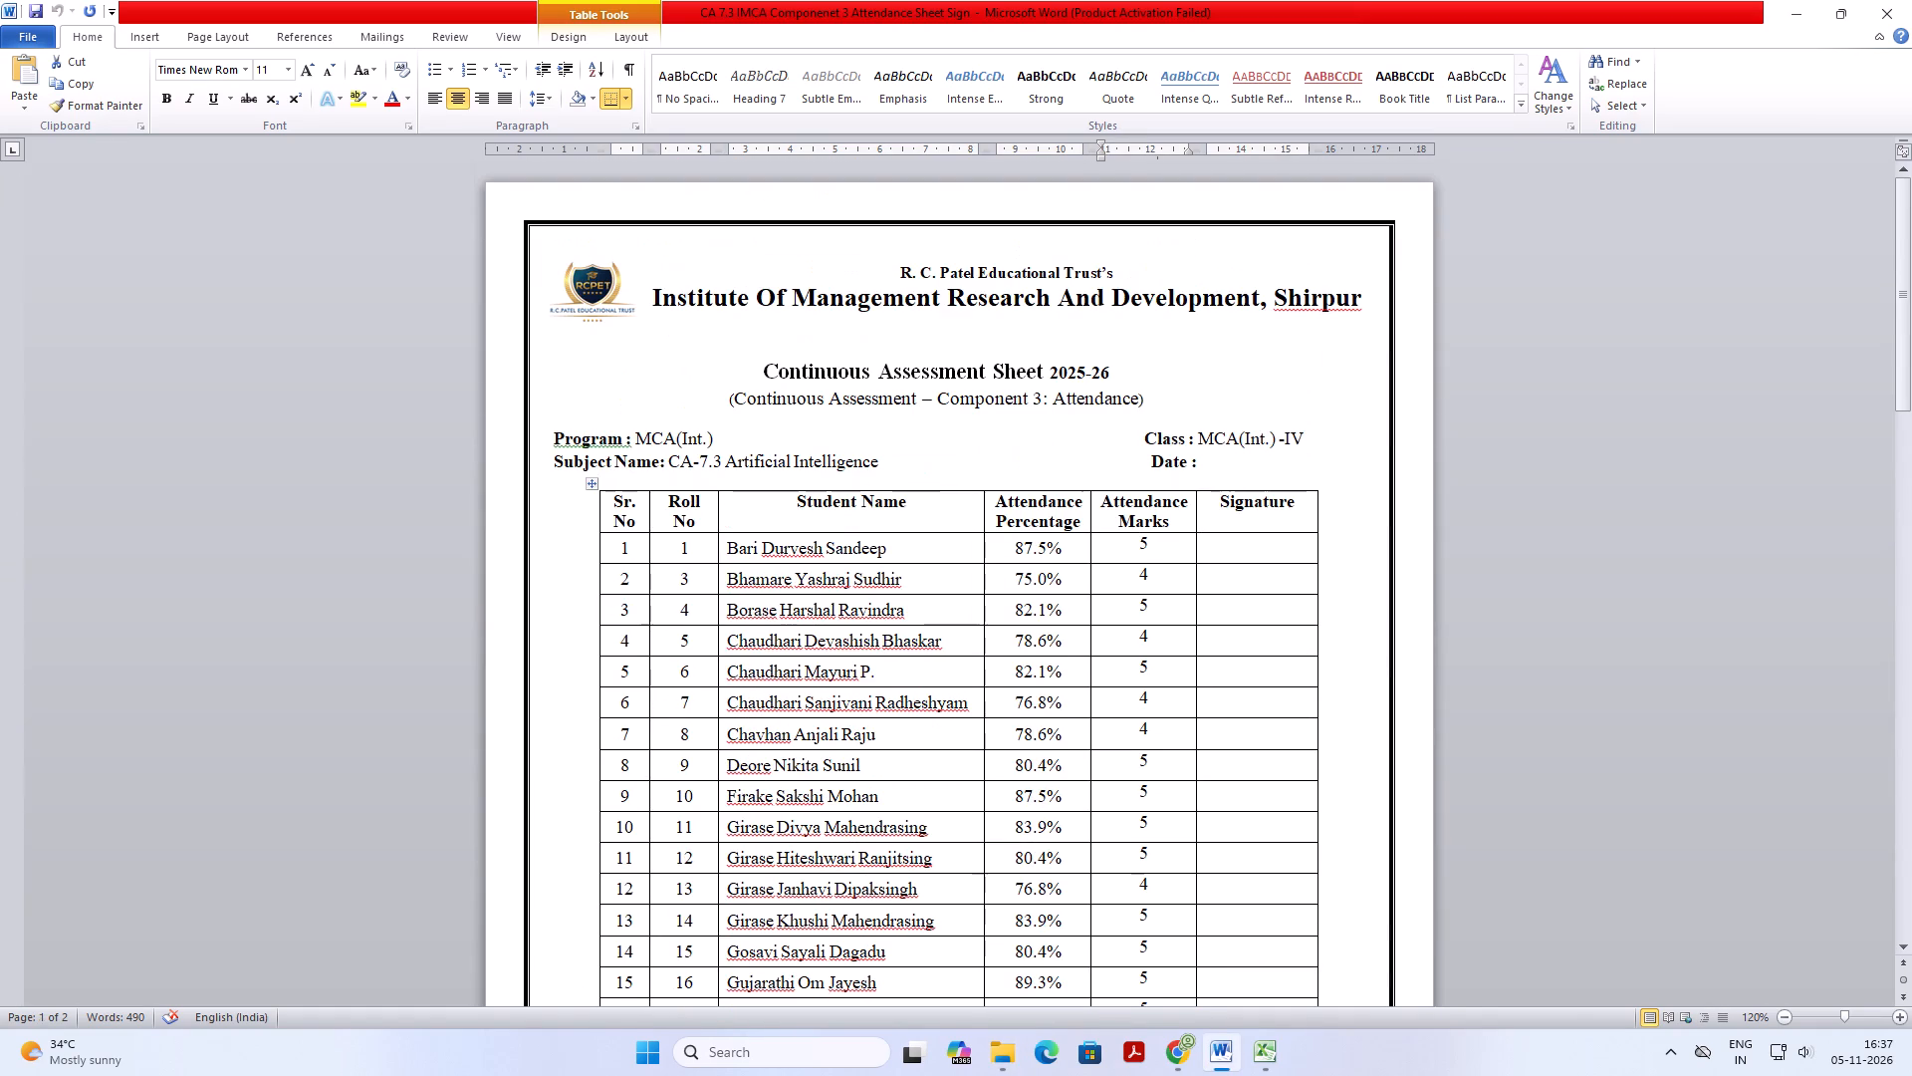
Close the attendance sheet, open the 6.3 Component II (3.2.1) Teacher Assessment document from CA 6.3's final folder, and examine its activity marks.
{"action": "left_click", "coordinate": [1882, 24]}
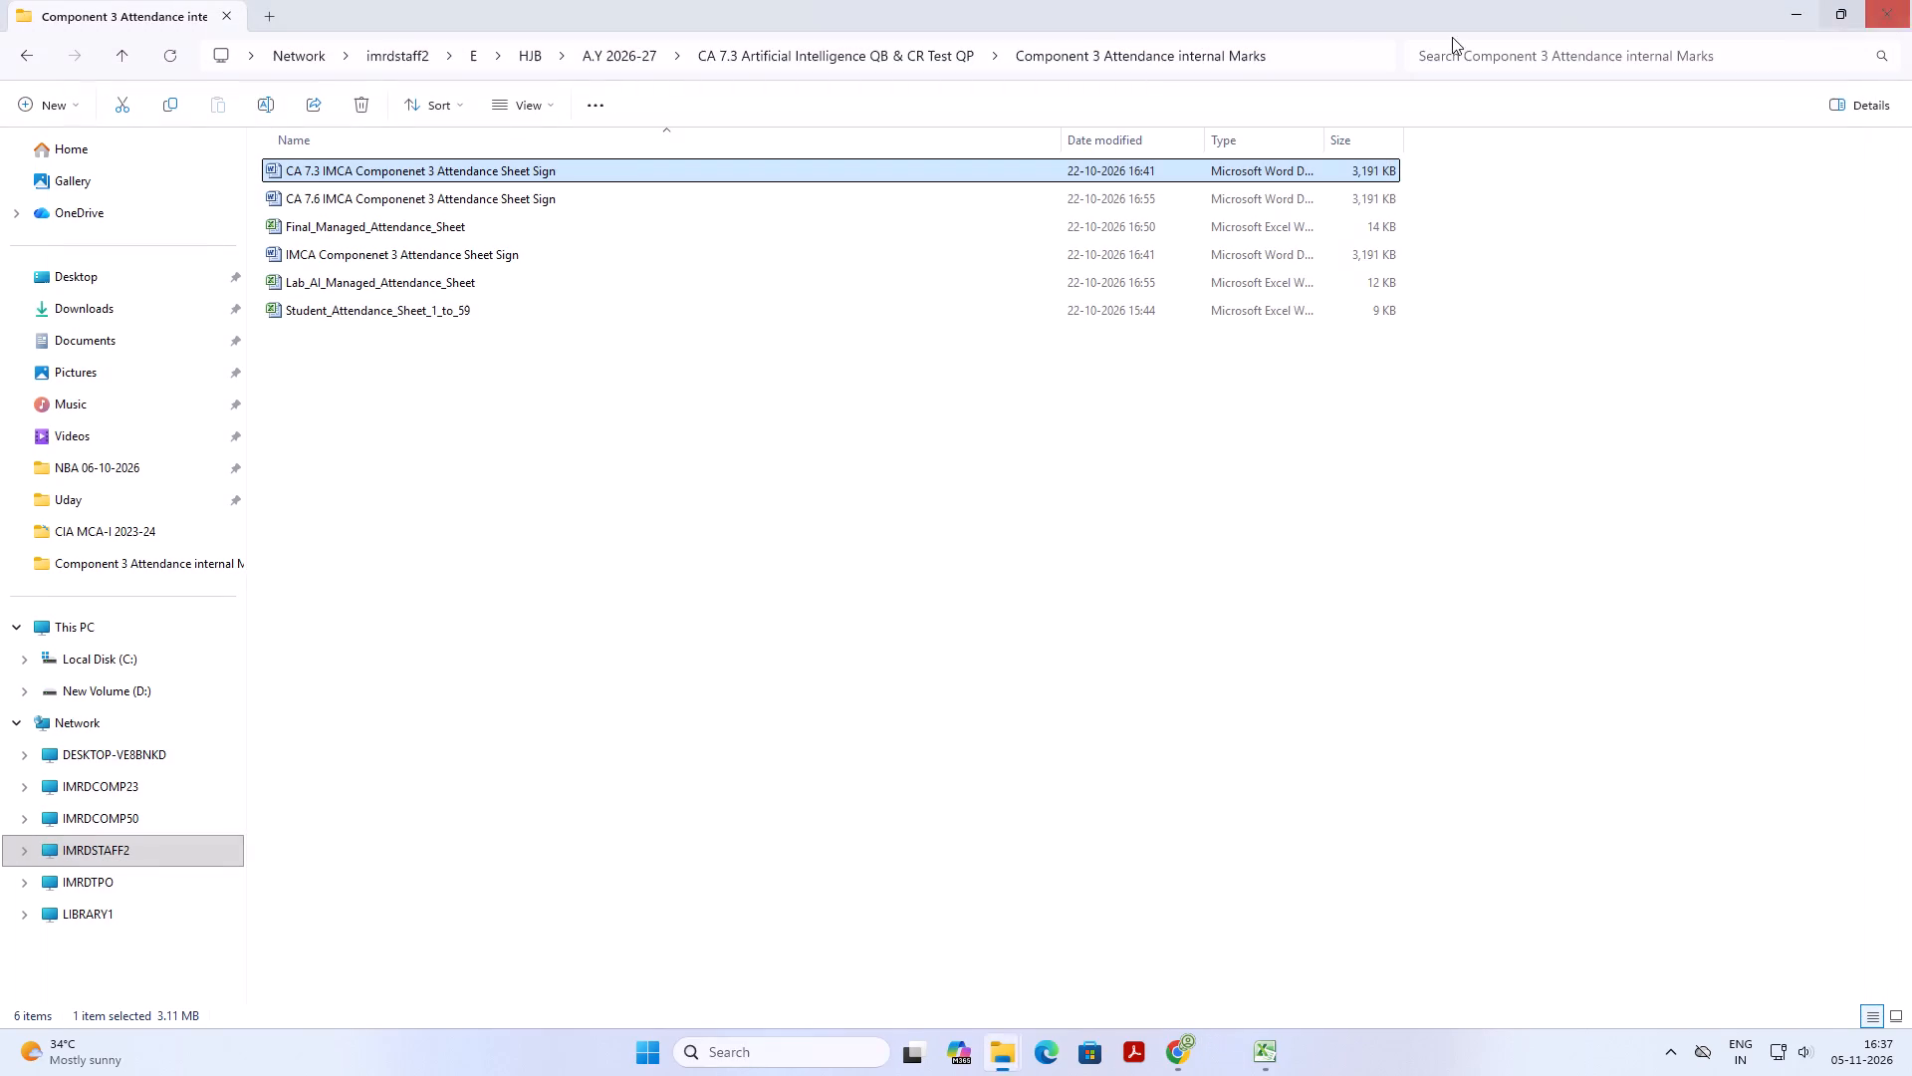
{"action": "left_click", "coordinate": [107, 45]}
{"action": "double_click", "coordinate": [321, 174]}
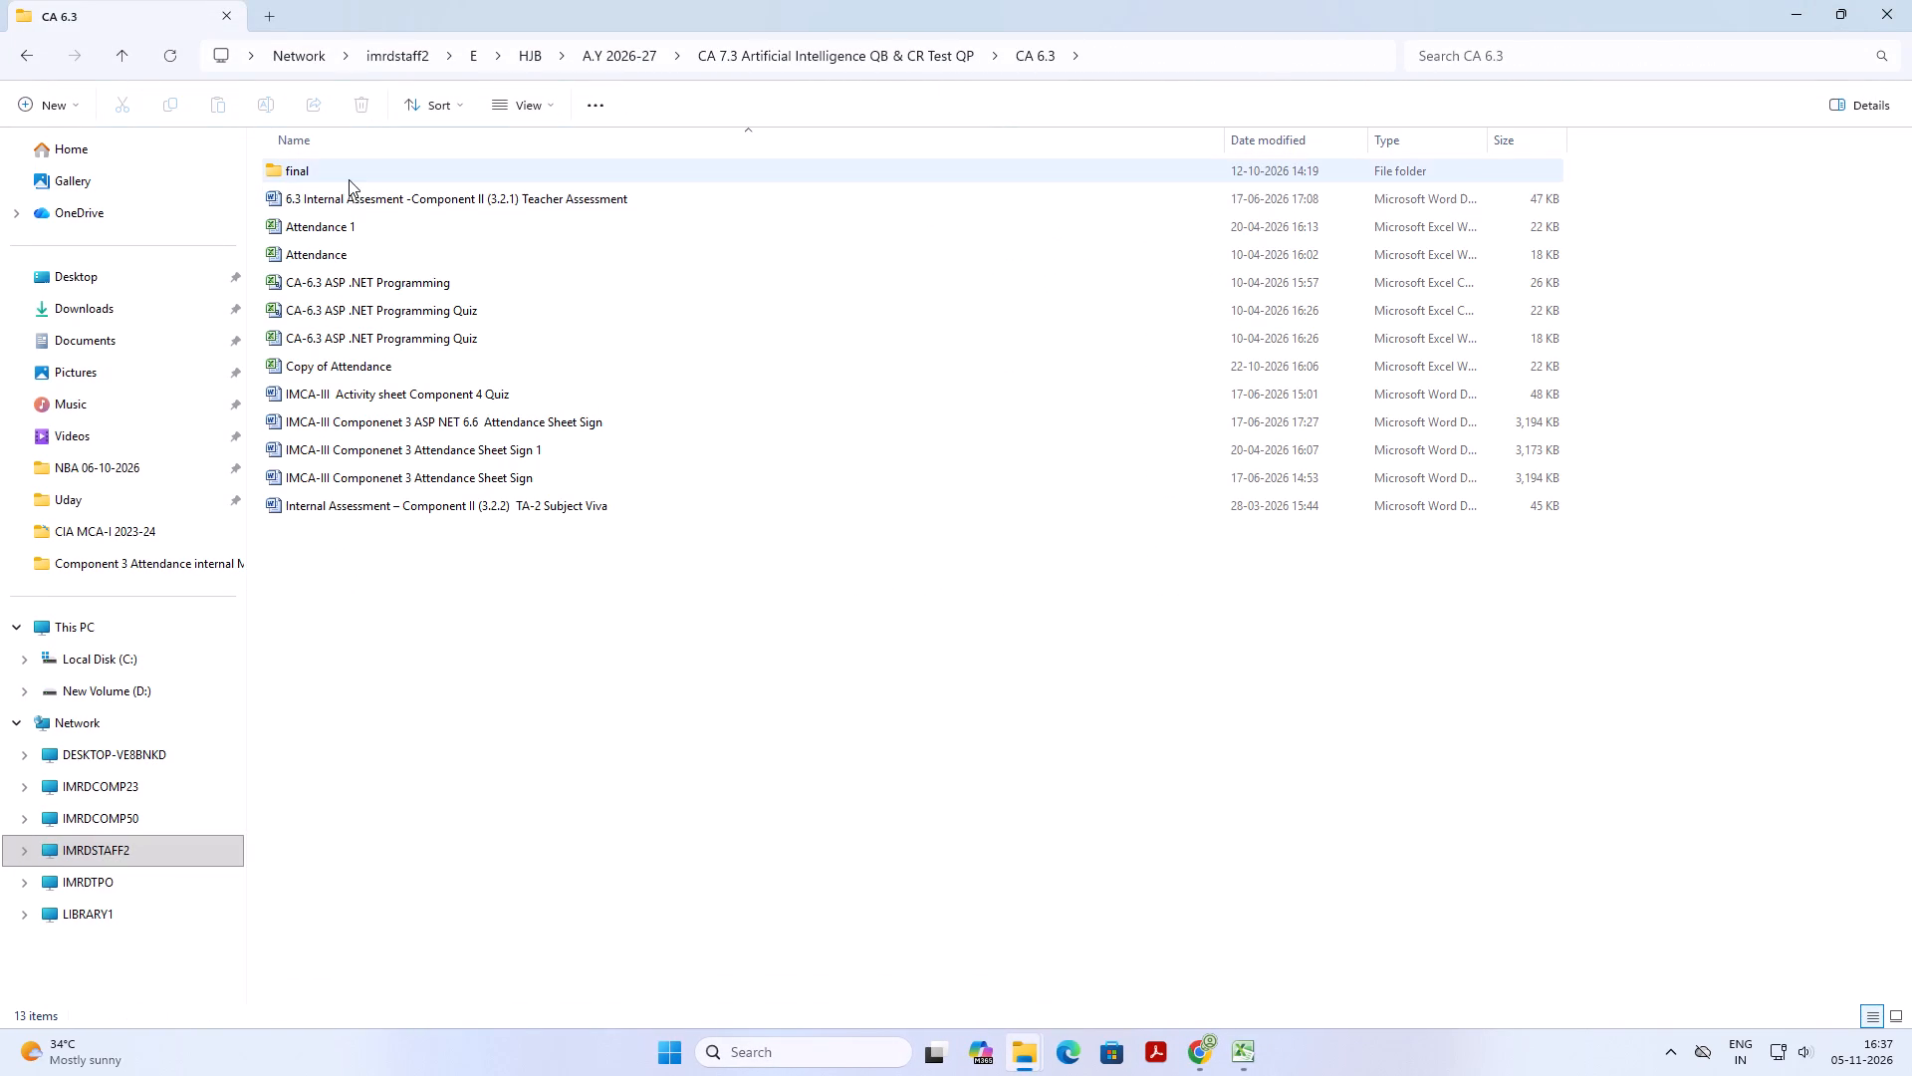
{"action": "double_click", "coordinate": [354, 171]}
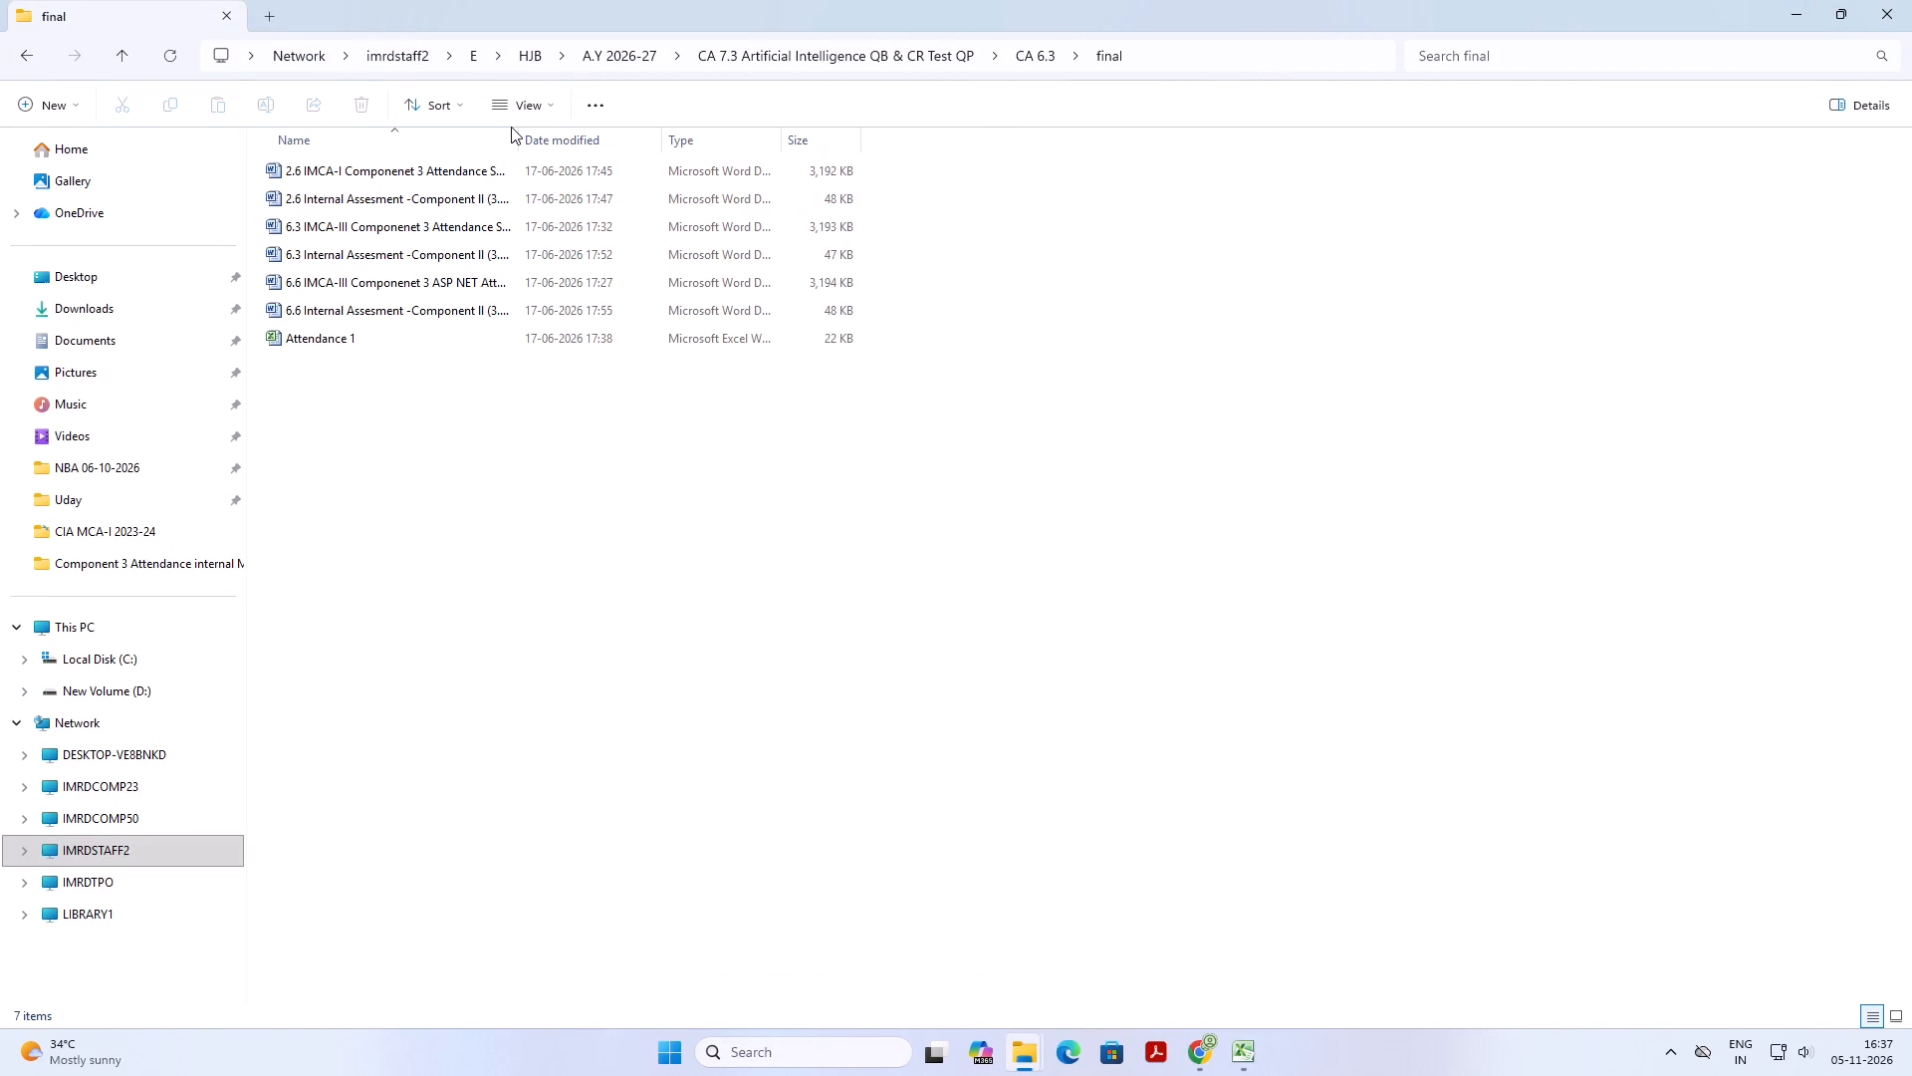
{"action": "left_click_drag", "start_coordinate": [518, 139], "coordinate": [1055, 165]}
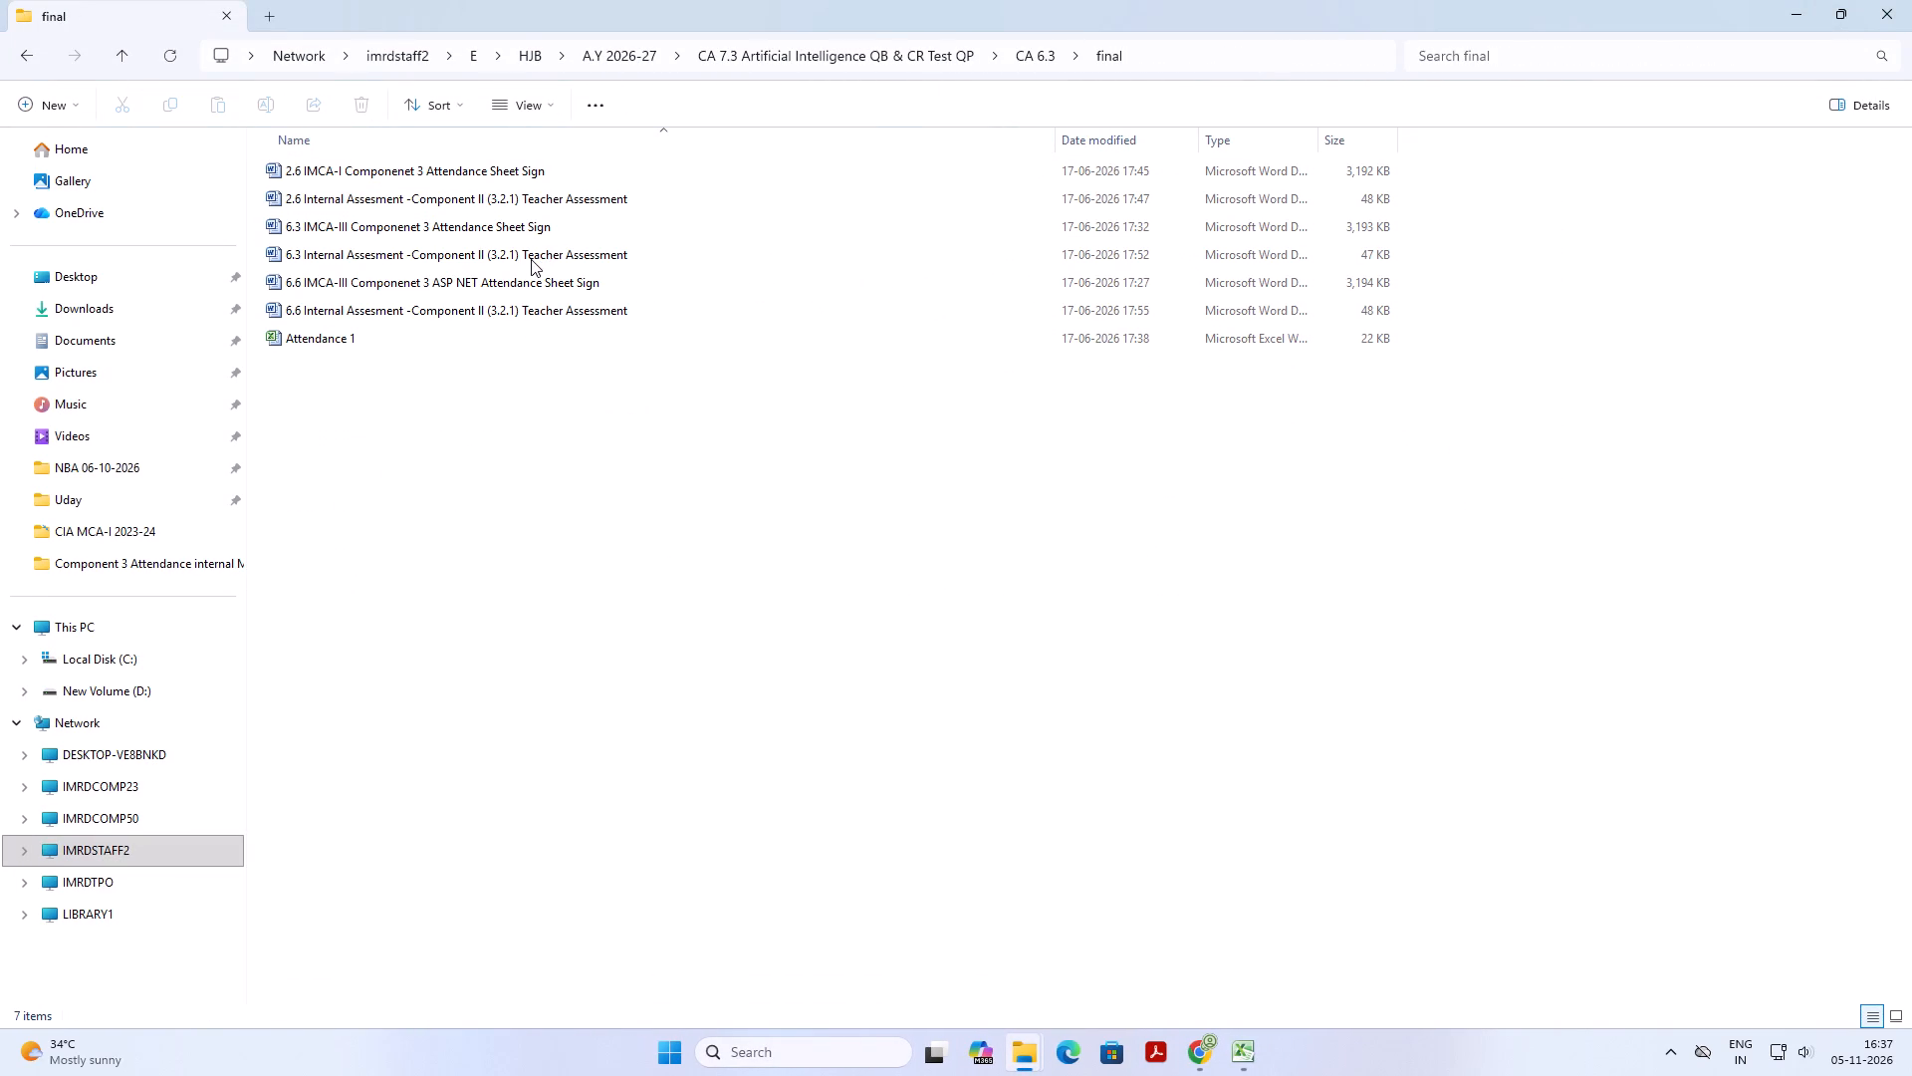
{"action": "double_click", "coordinate": [531, 259]}
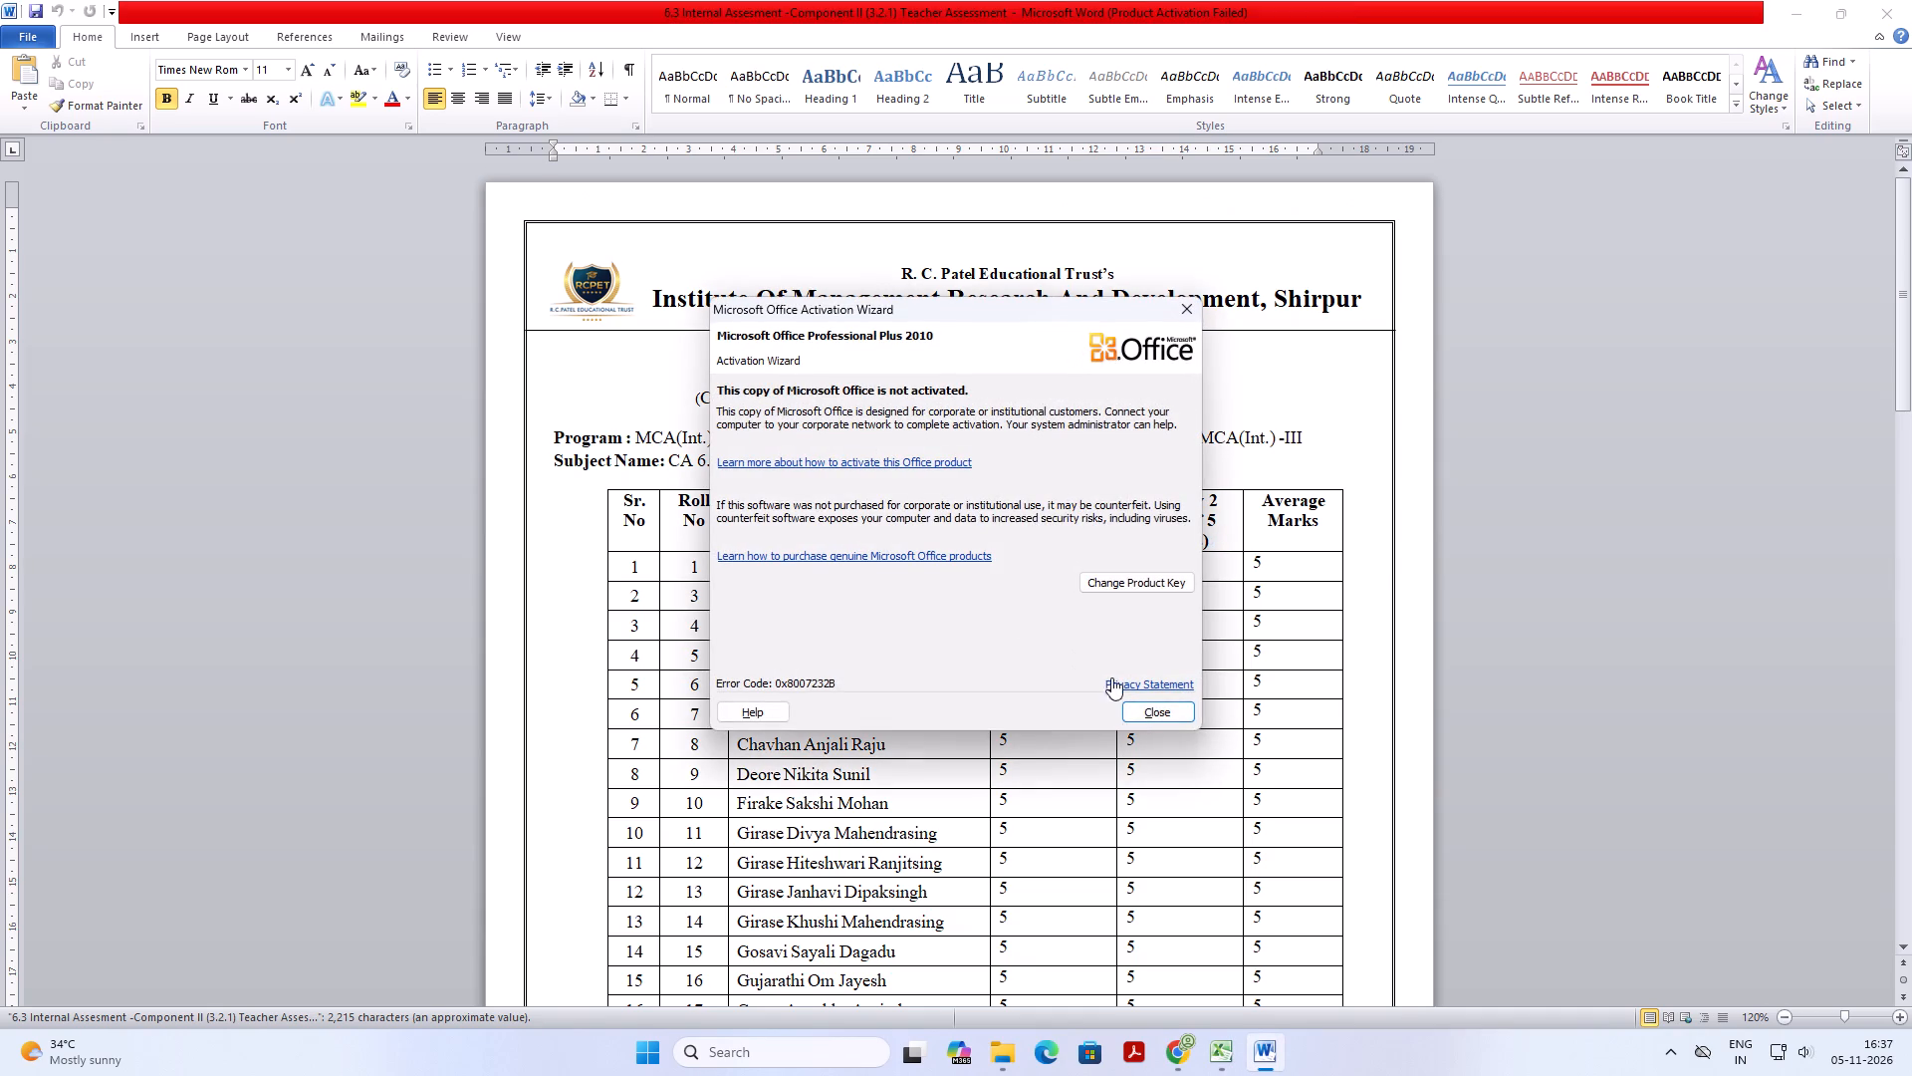
{"action": "left_click", "coordinate": [1188, 716]}
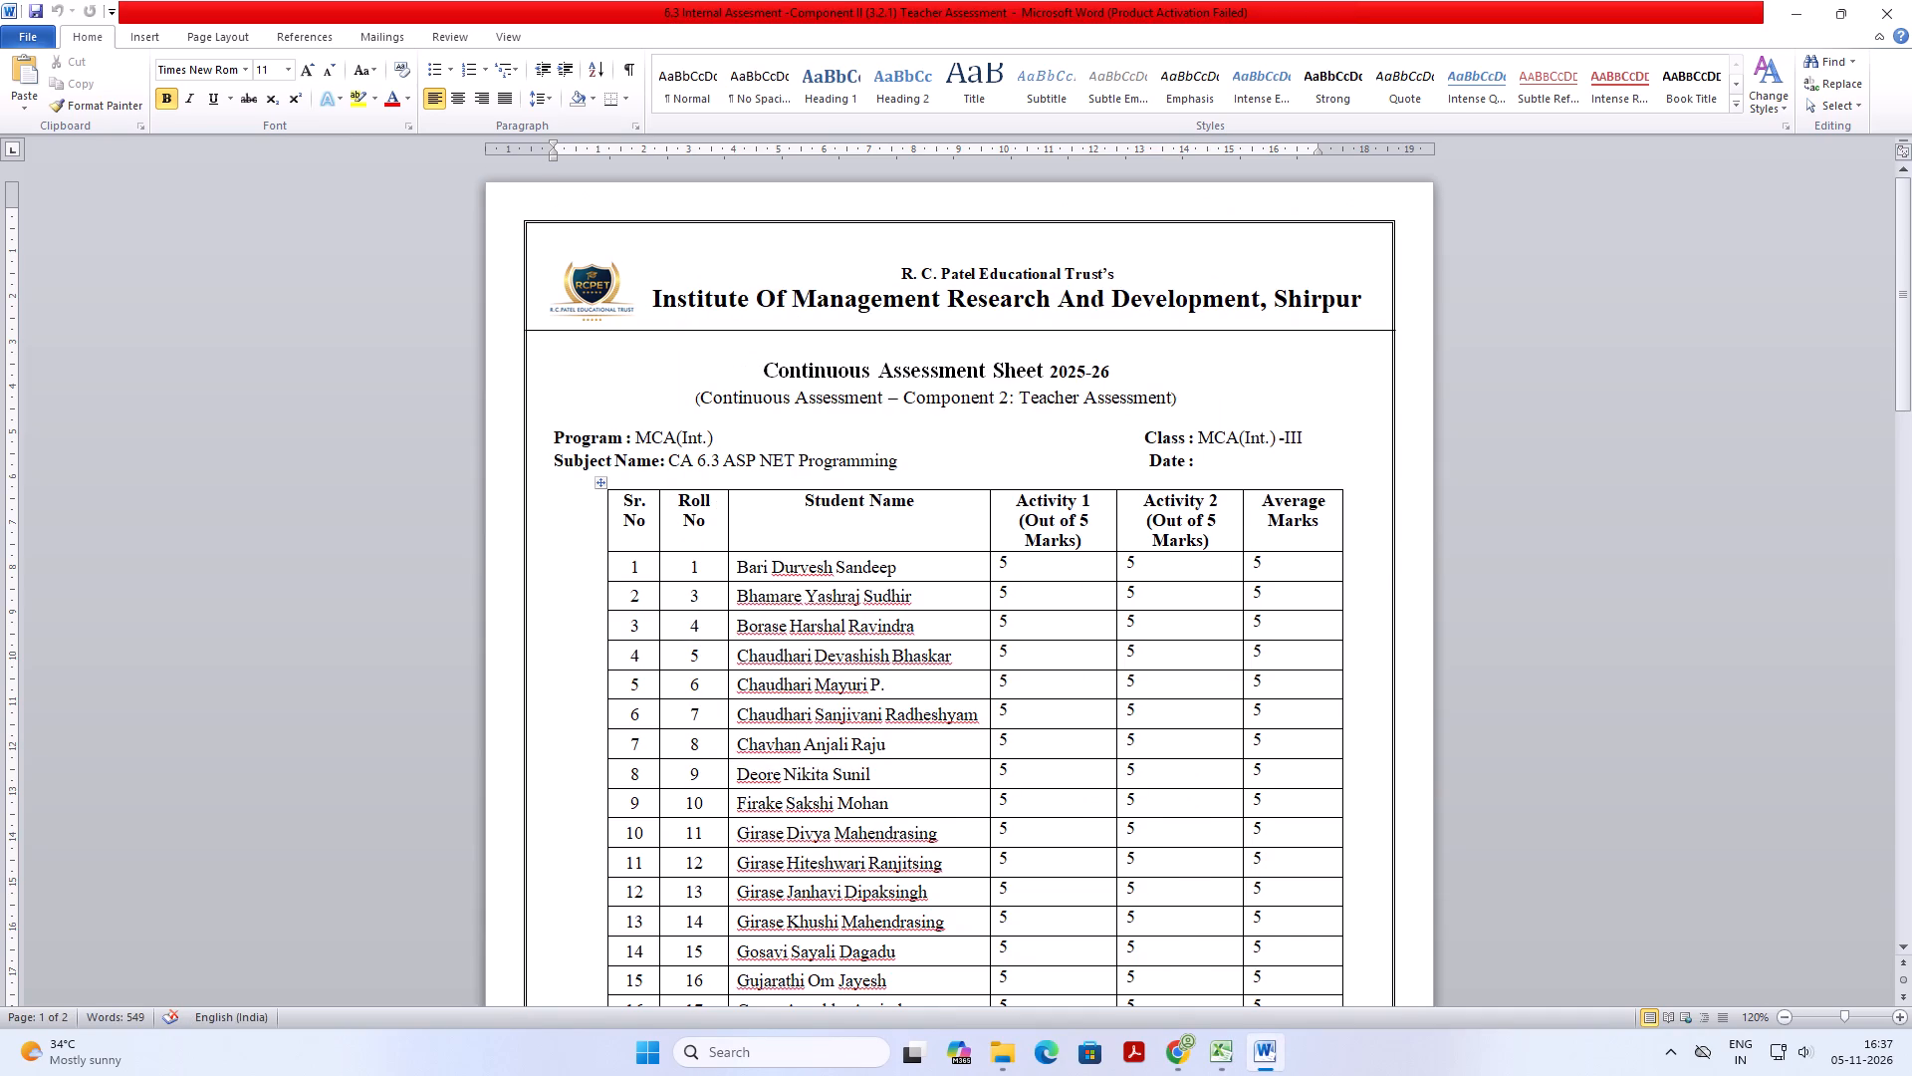
{"action": "scroll", "coordinate": [1175, 704], "scroll_direction": "down", "scroll_amount": 5}
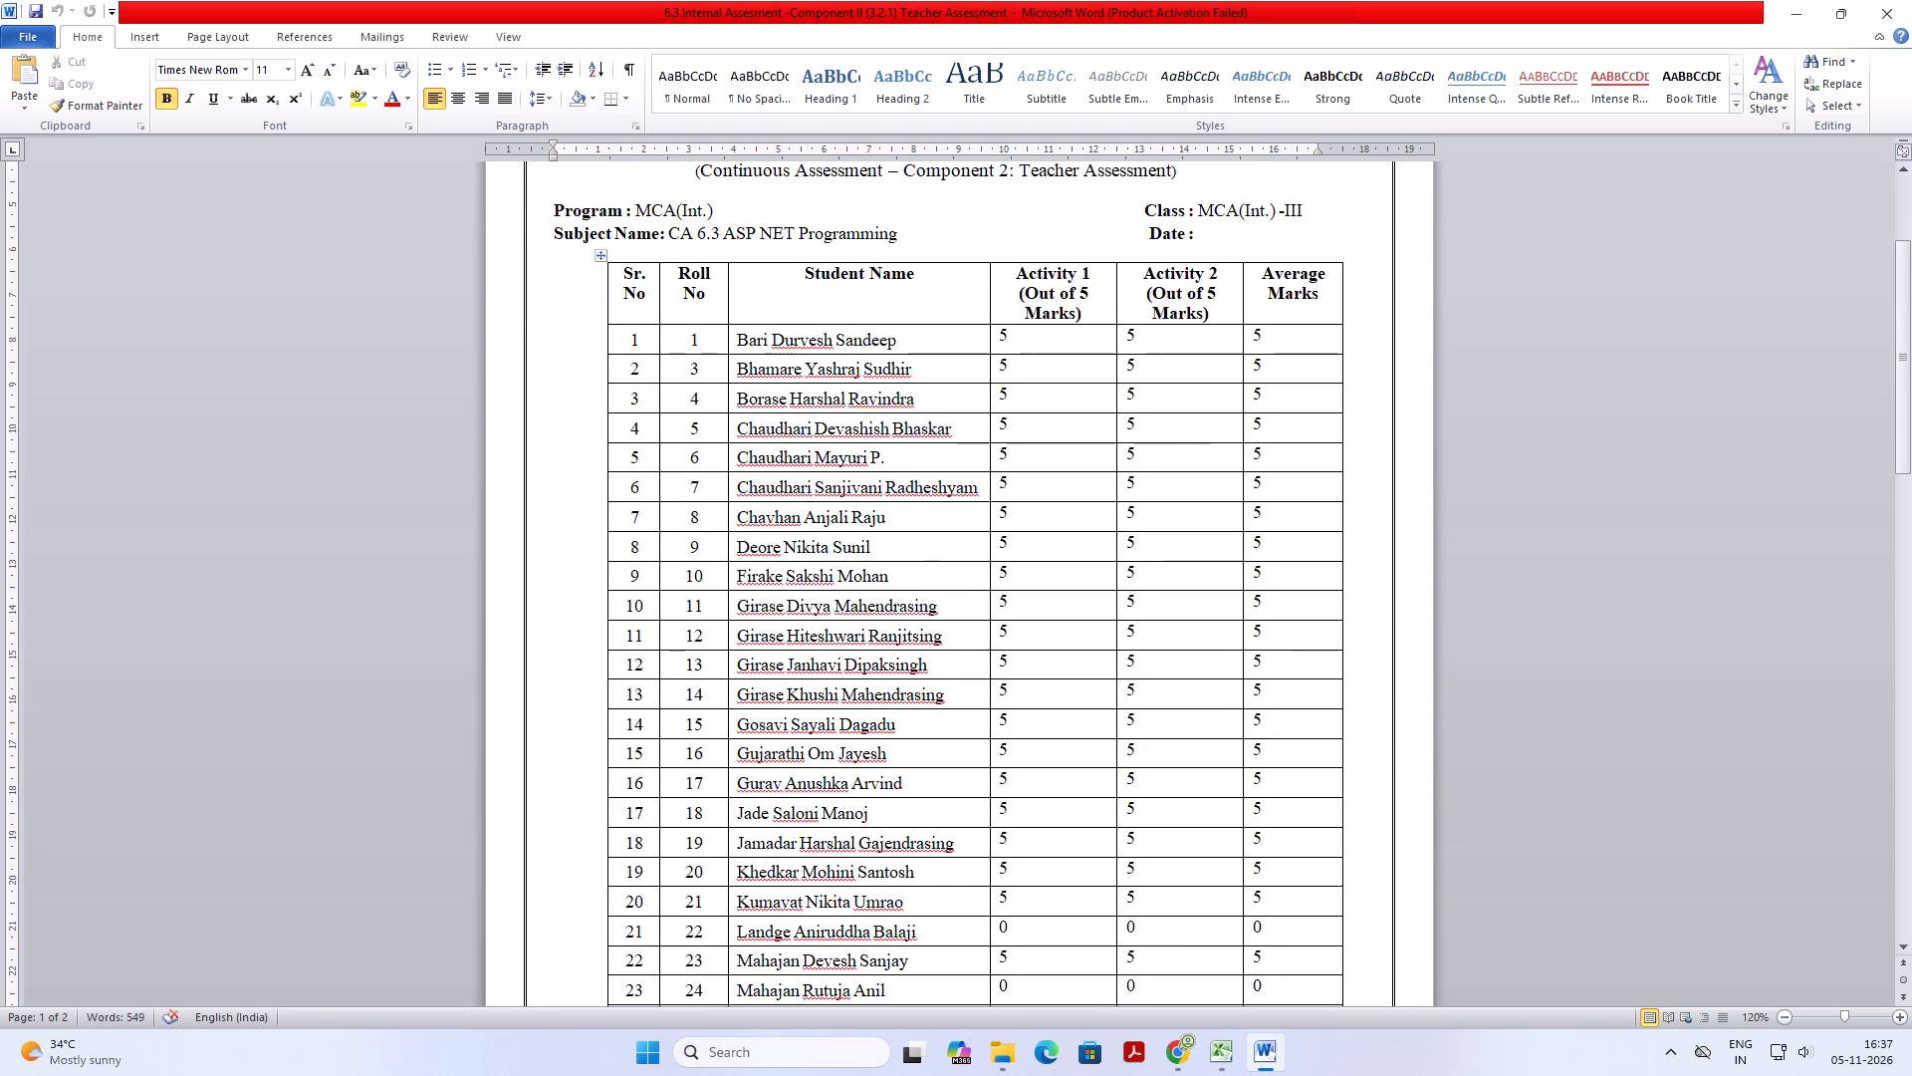
{"action": "scroll", "coordinate": [1174, 723], "scroll_direction": "down", "scroll_amount": 5}
{"action": "scroll", "coordinate": [1178, 724], "scroll_direction": "up", "scroll_amount": 10}
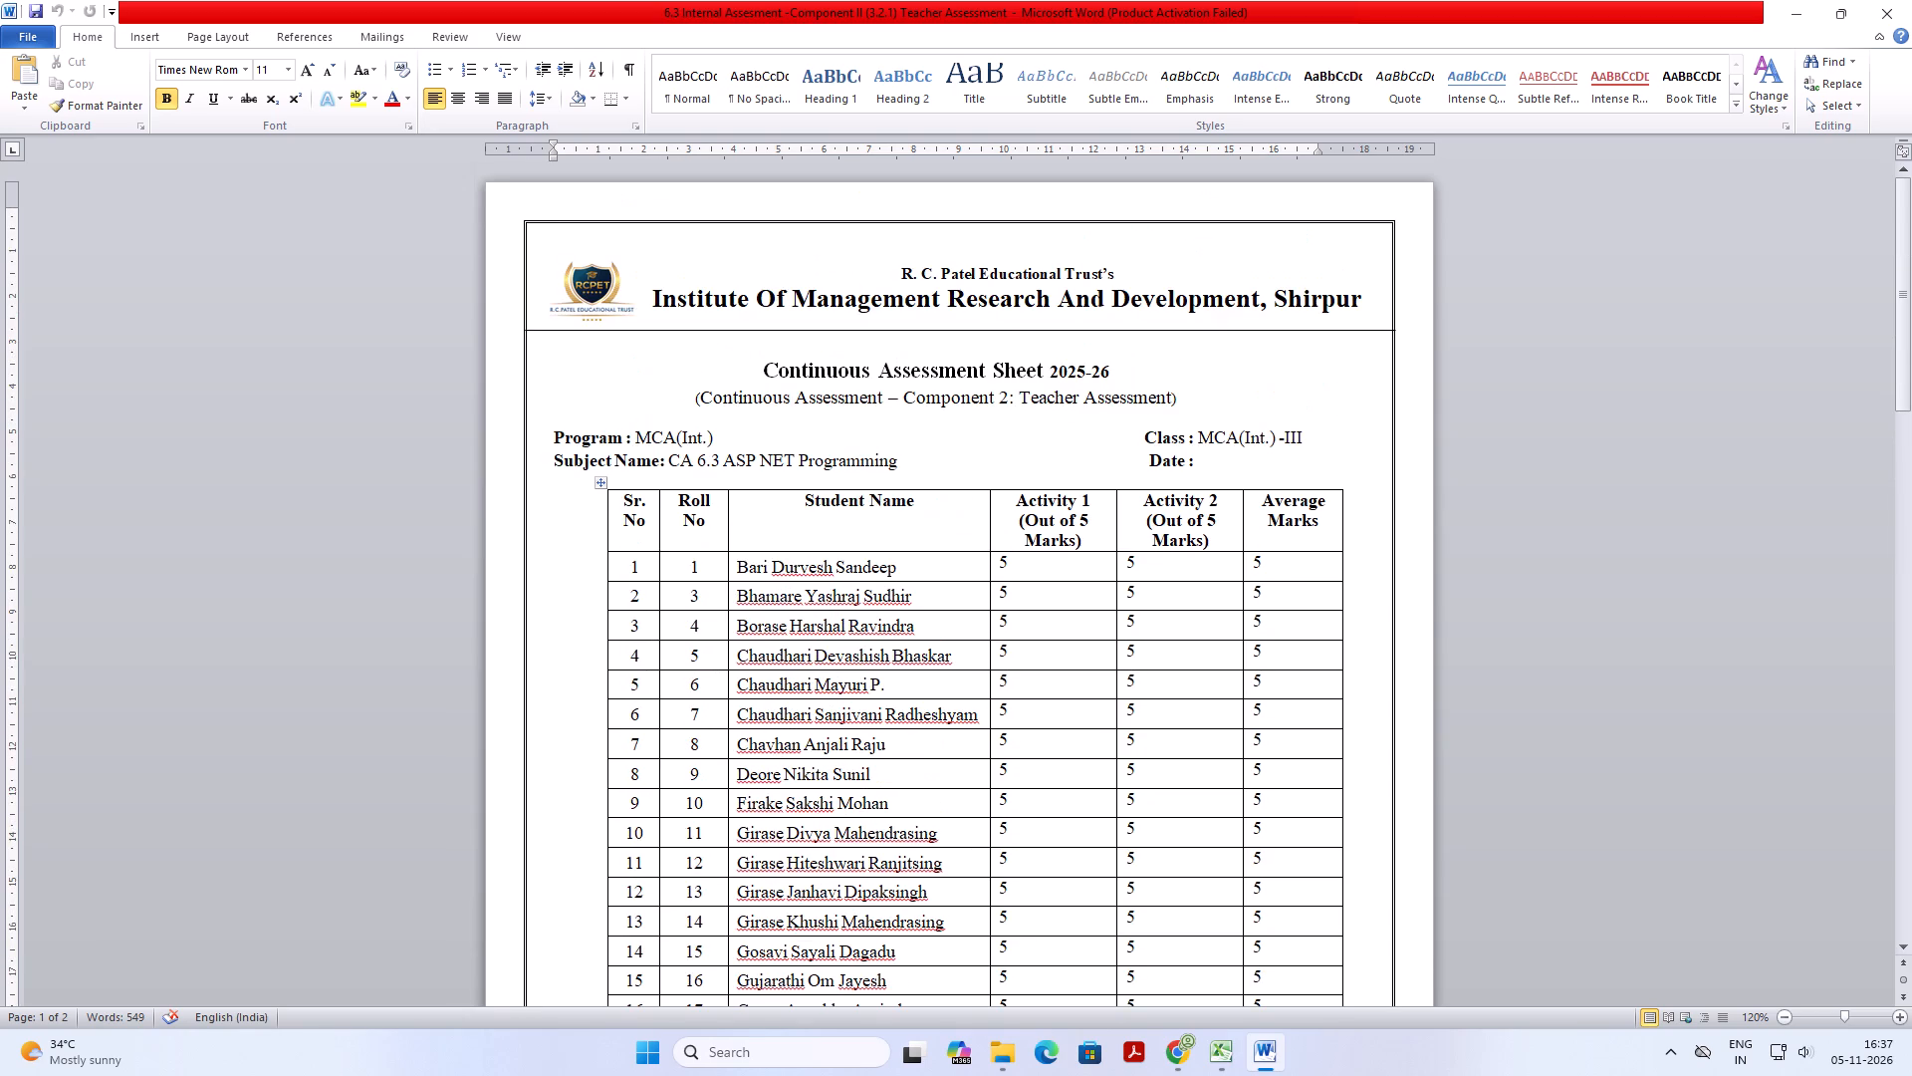
{"action": "left_click", "coordinate": [1911, 0]}
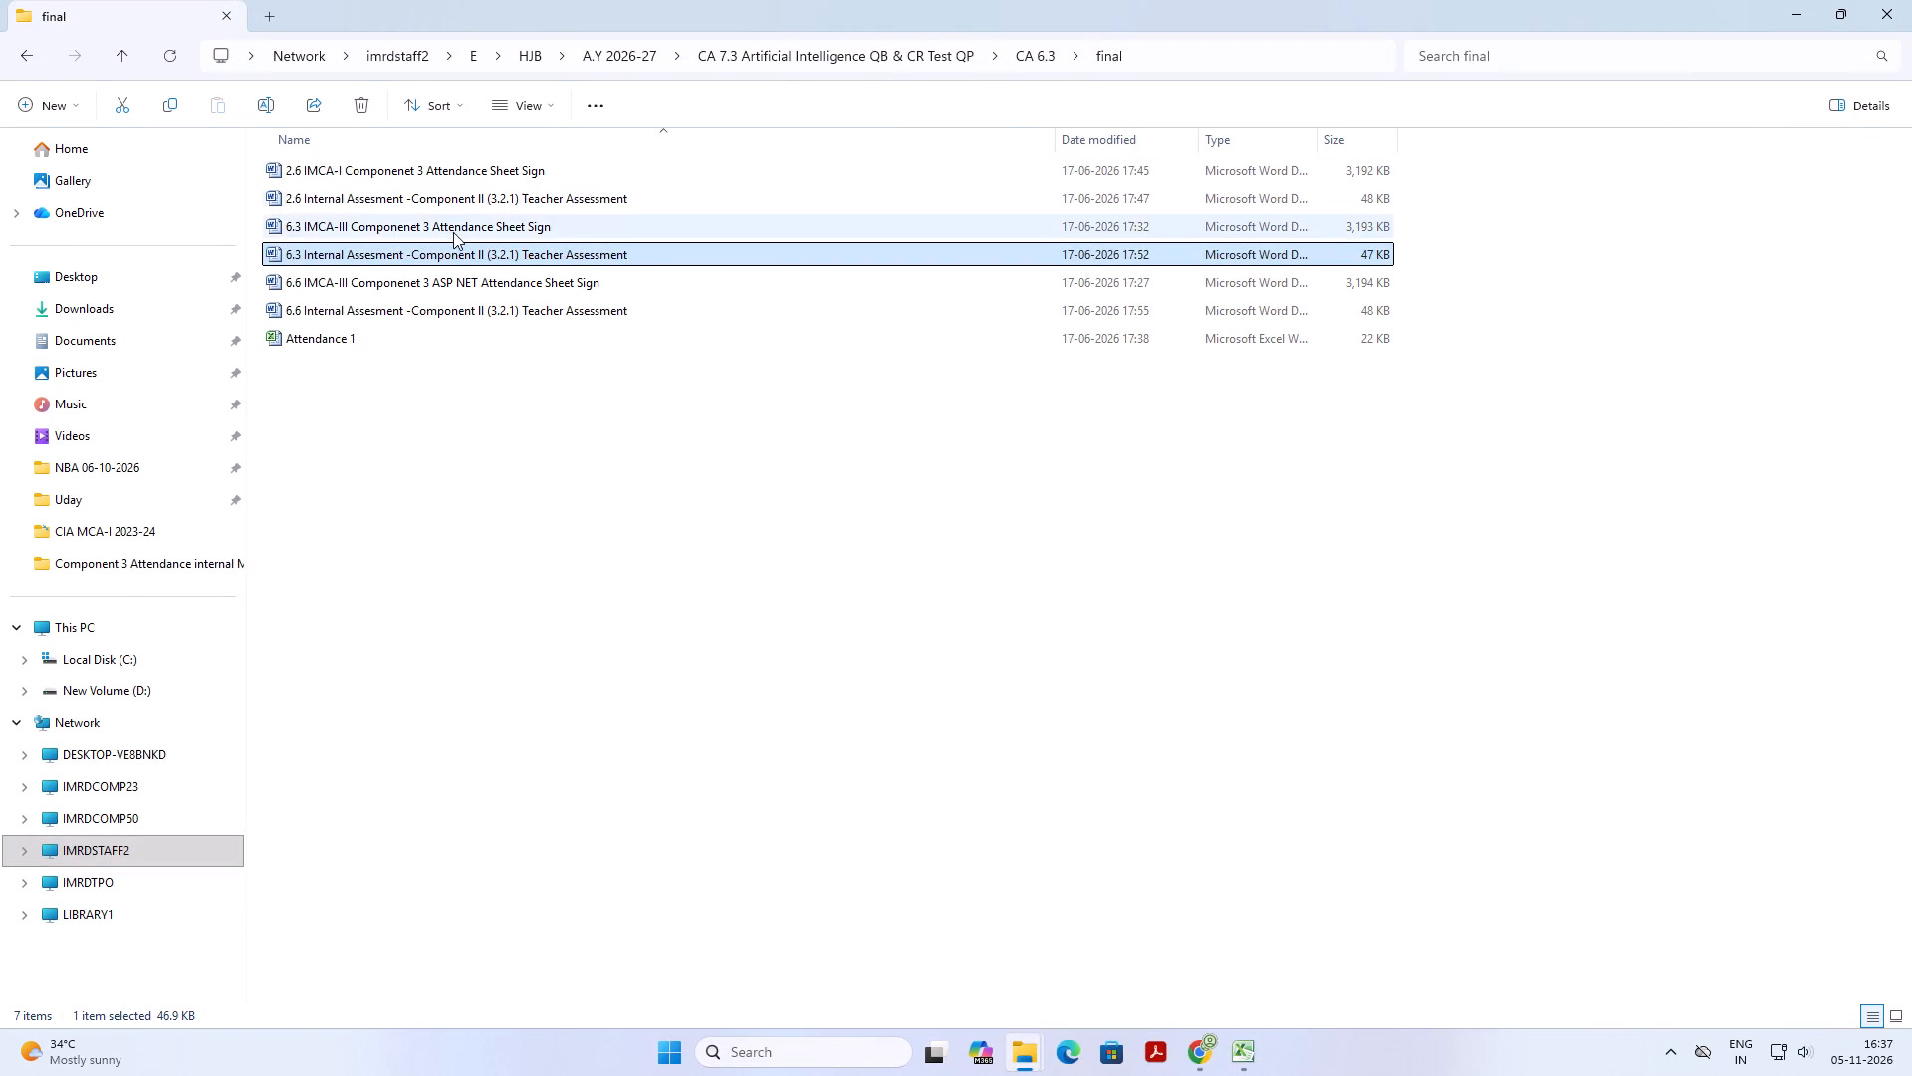
Open the 6.6 Internal Assesment -Component II (3.2.1) Teacher Assessment document from the final folder and examine its activity and average marks.
{"action": "double_click", "coordinate": [453, 300]}
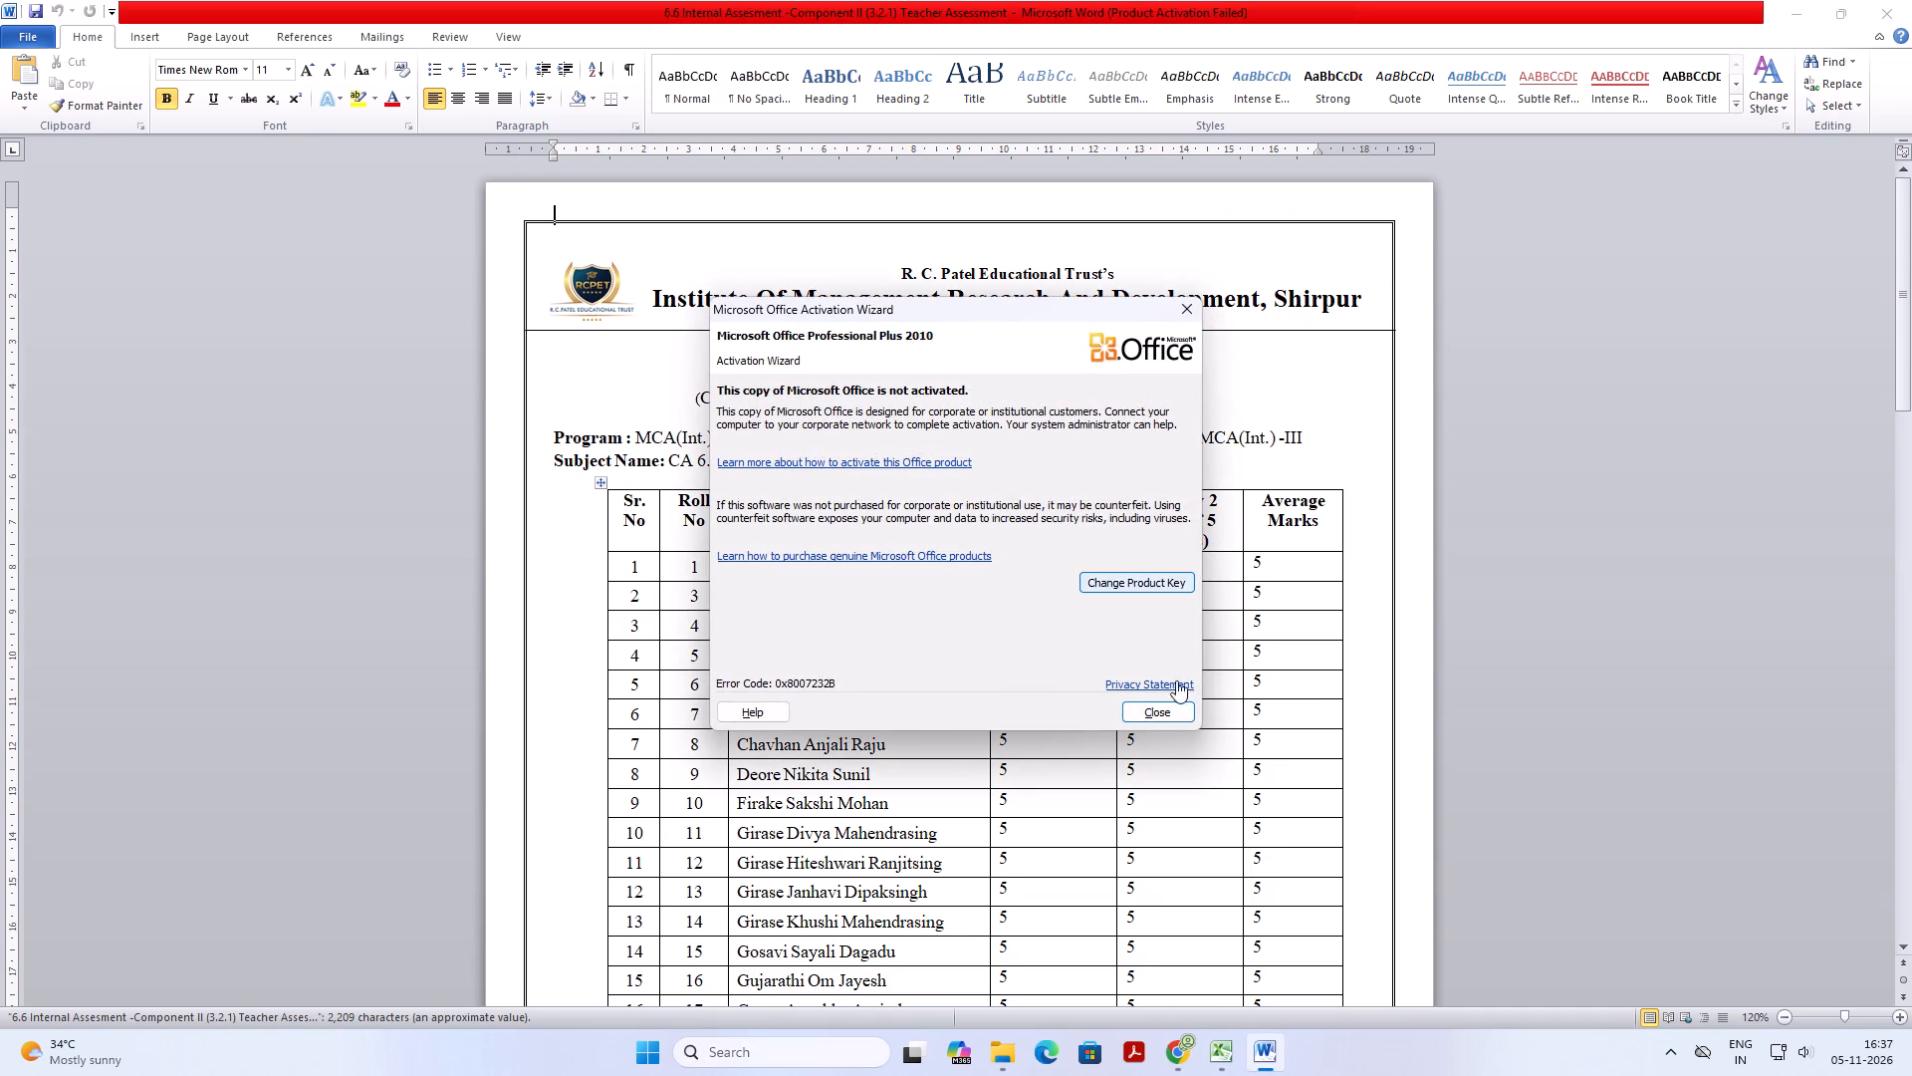
{"action": "left_click", "coordinate": [1177, 712]}
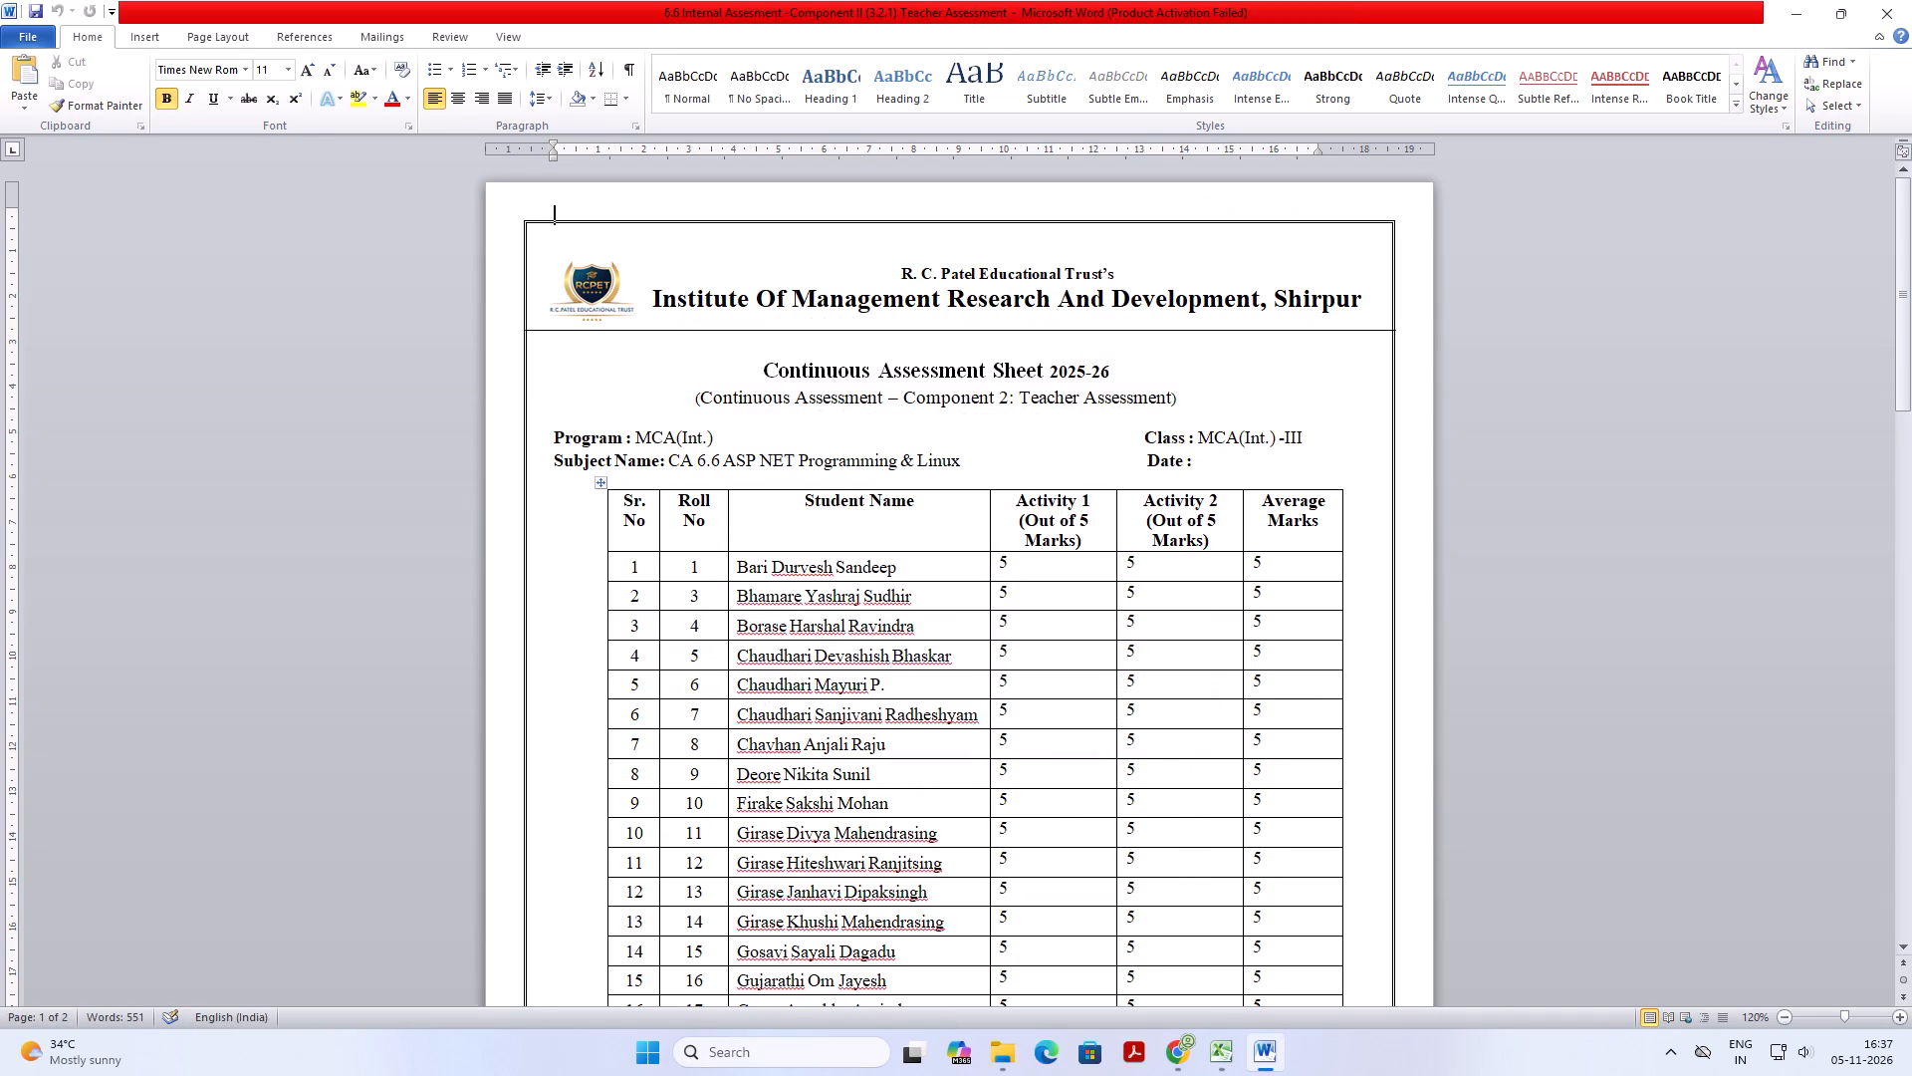
{"action": "scroll", "coordinate": [1050, 612], "scroll_direction": "down", "scroll_amount": 3}
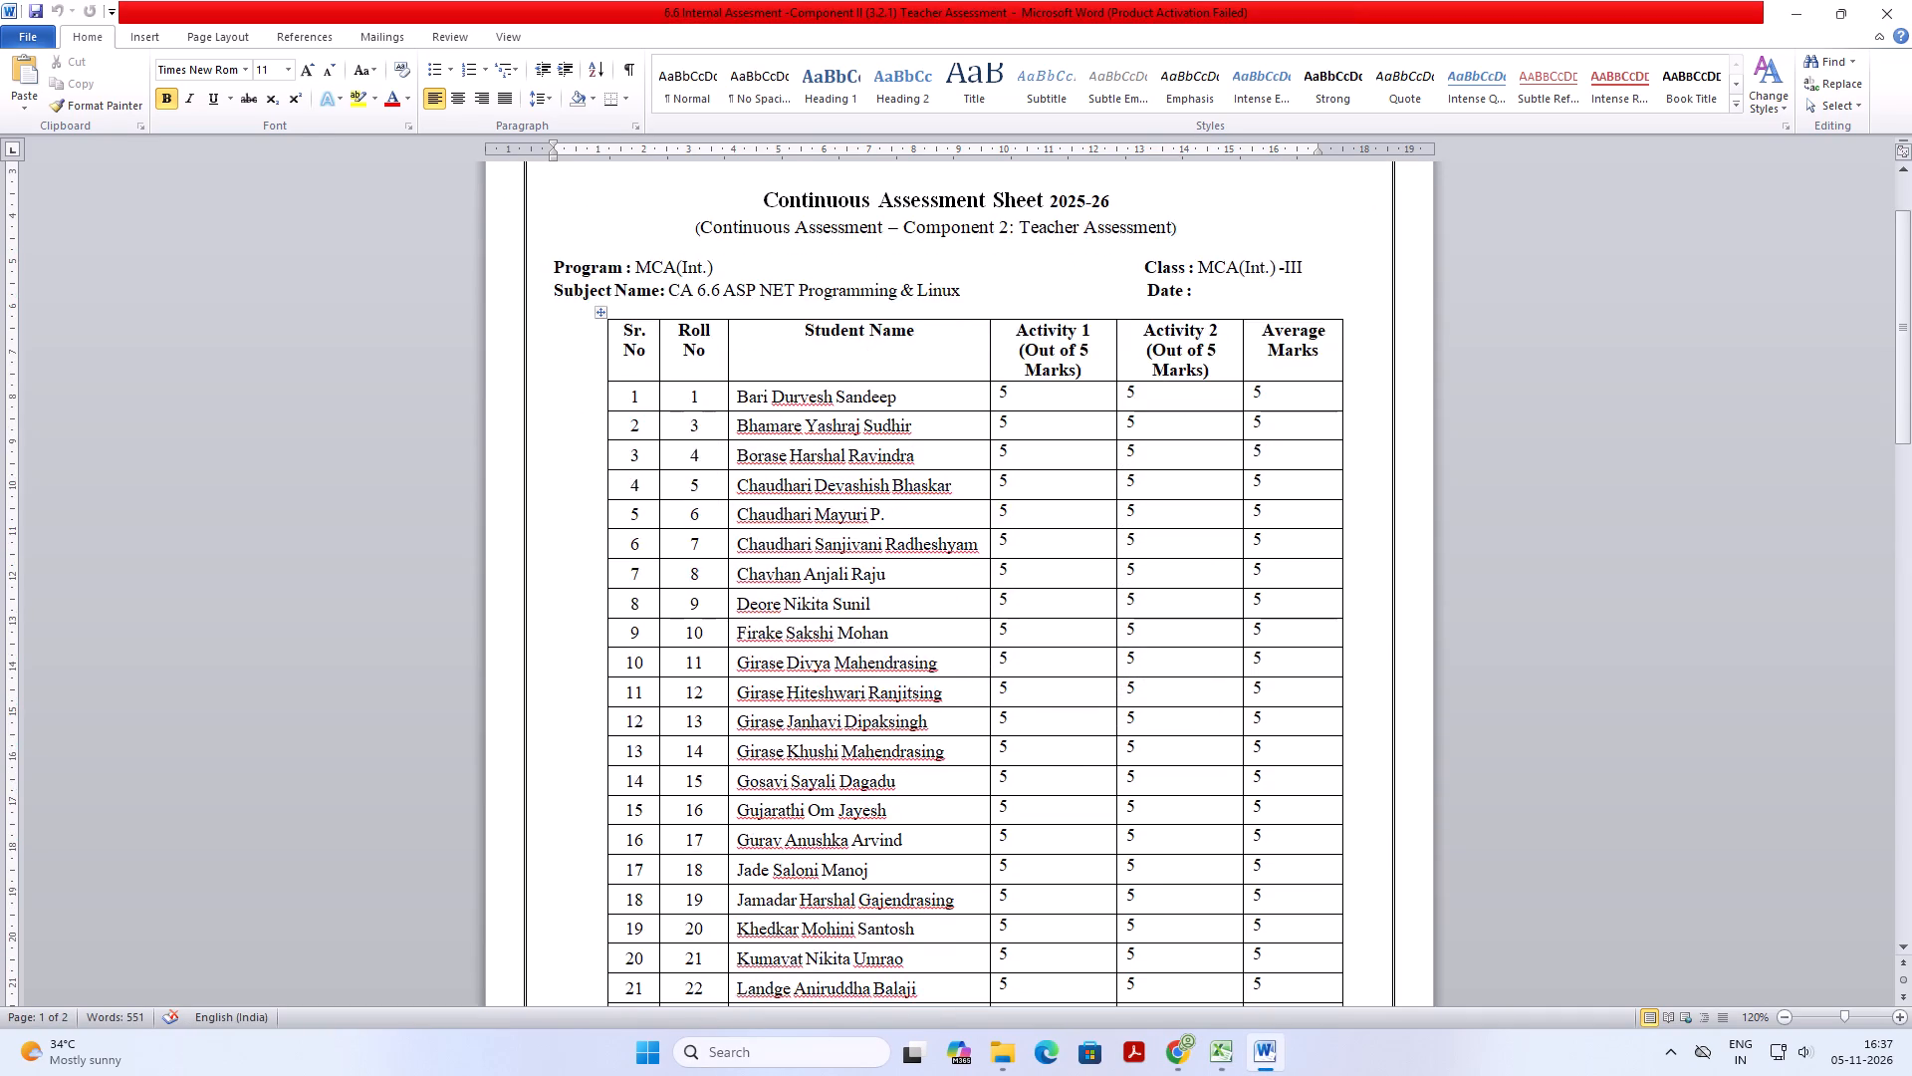
{"action": "scroll", "coordinate": [1050, 615], "scroll_direction": "down", "scroll_amount": 18}
{"action": "scroll", "coordinate": [1050, 619], "scroll_direction": "down", "scroll_amount": 3}
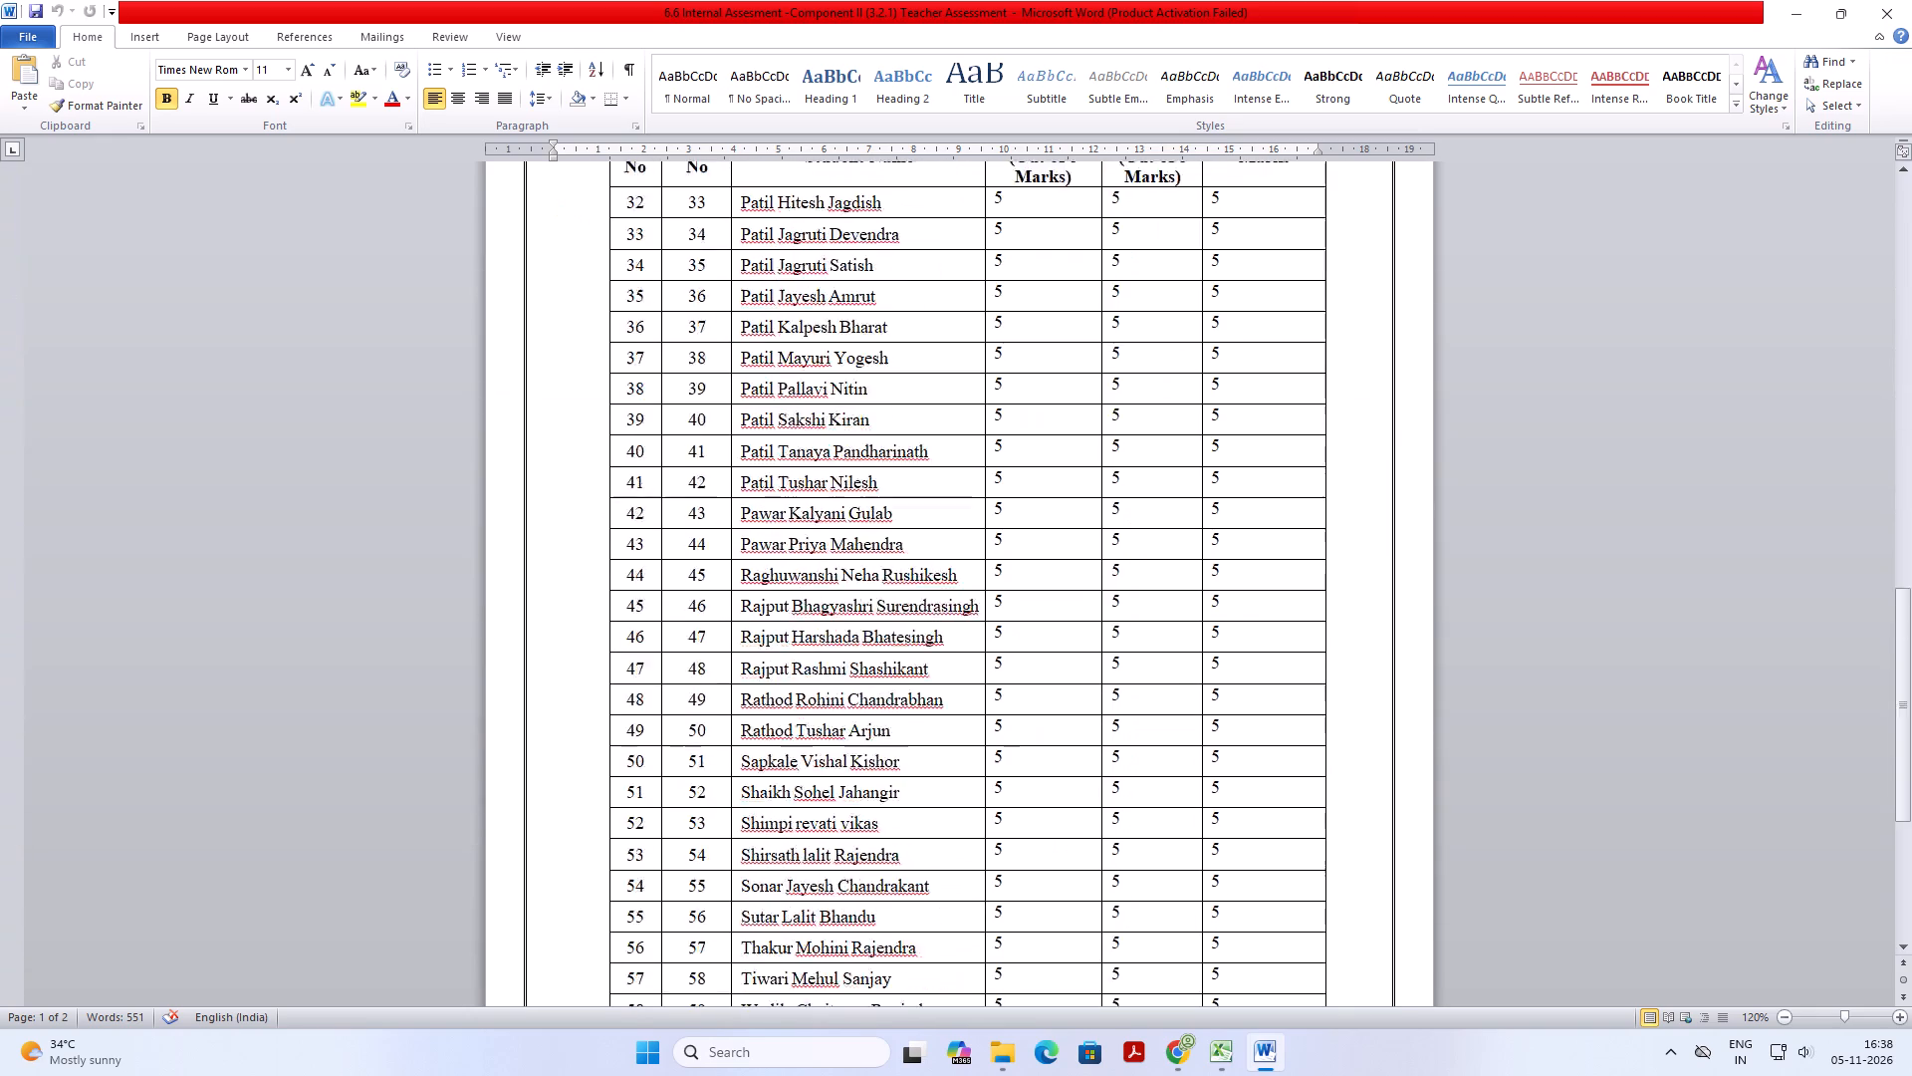
{"action": "scroll", "coordinate": [1050, 619], "scroll_direction": "down", "scroll_amount": 15}
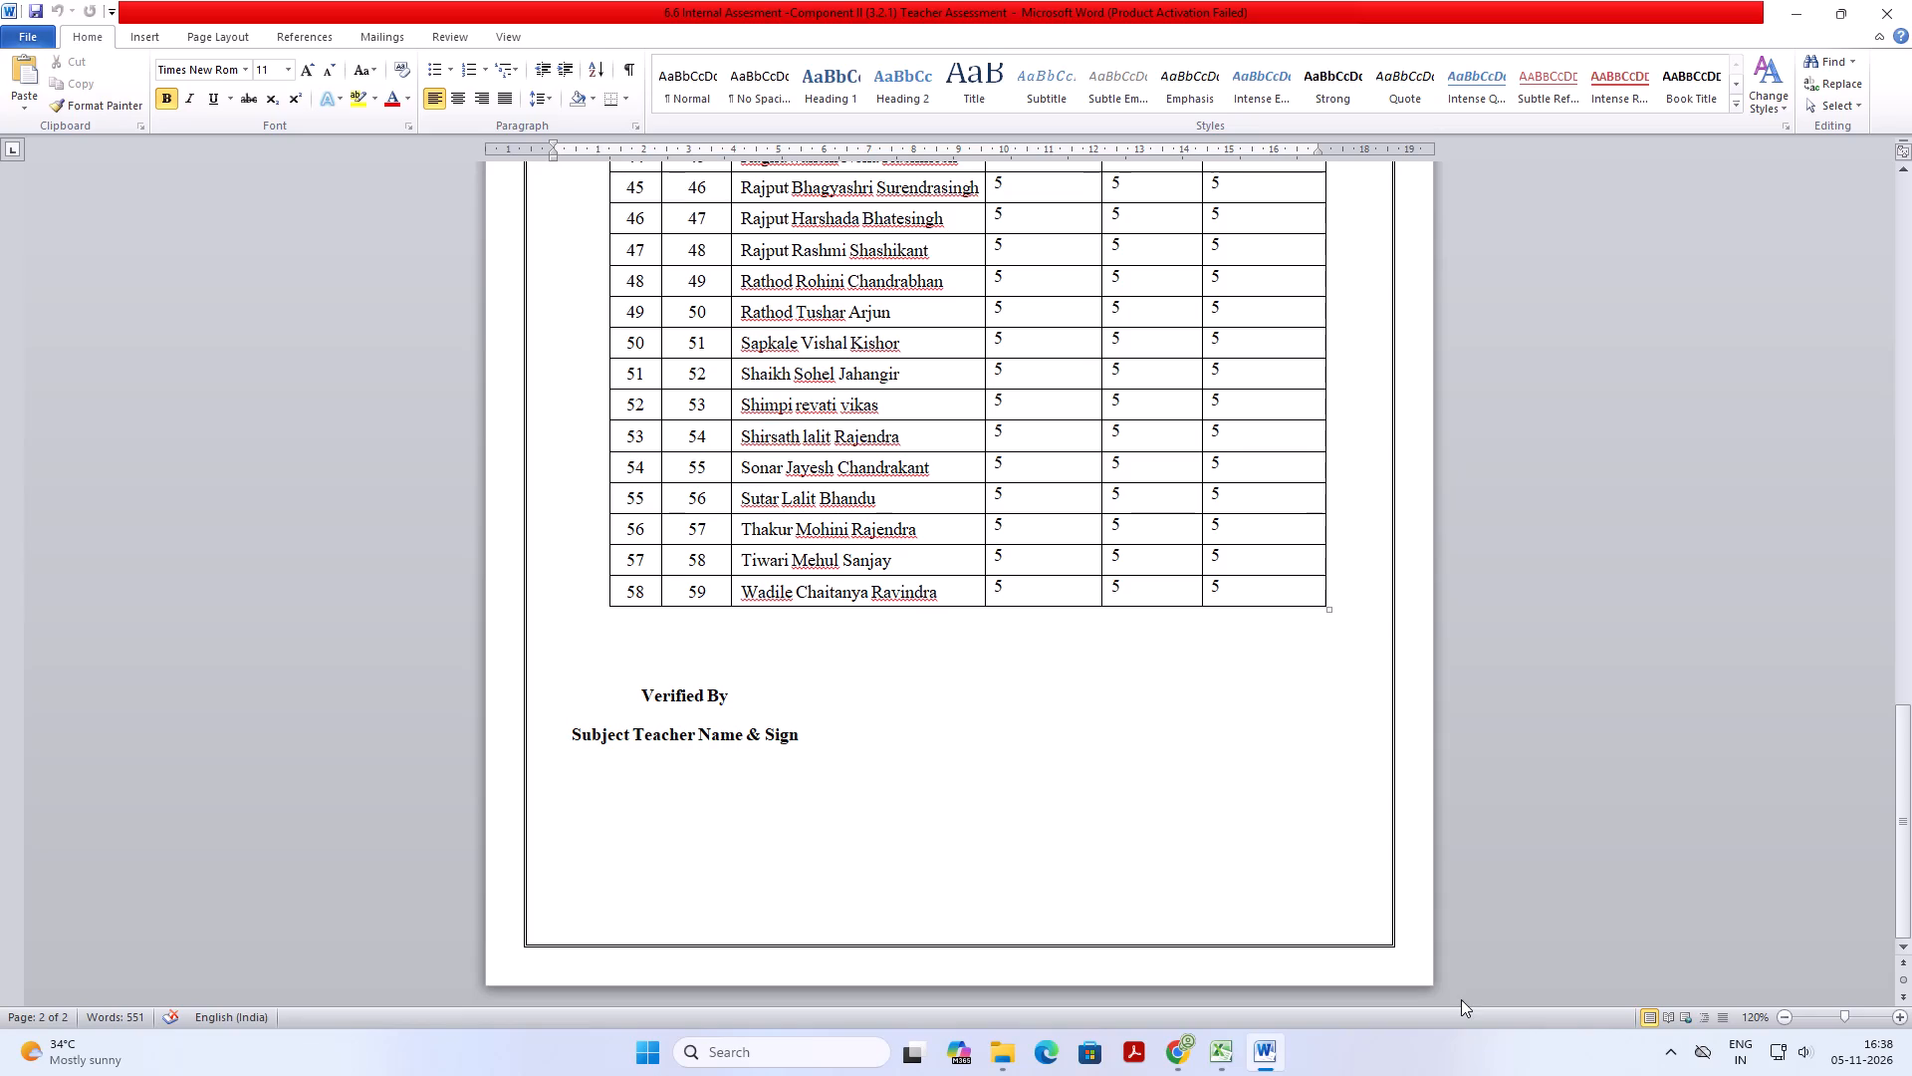
{"action": "scroll", "coordinate": [1377, 867], "scroll_direction": "up", "scroll_amount": 20}
{"action": "scroll", "coordinate": [1377, 867], "scroll_direction": "up", "scroll_amount": 12}
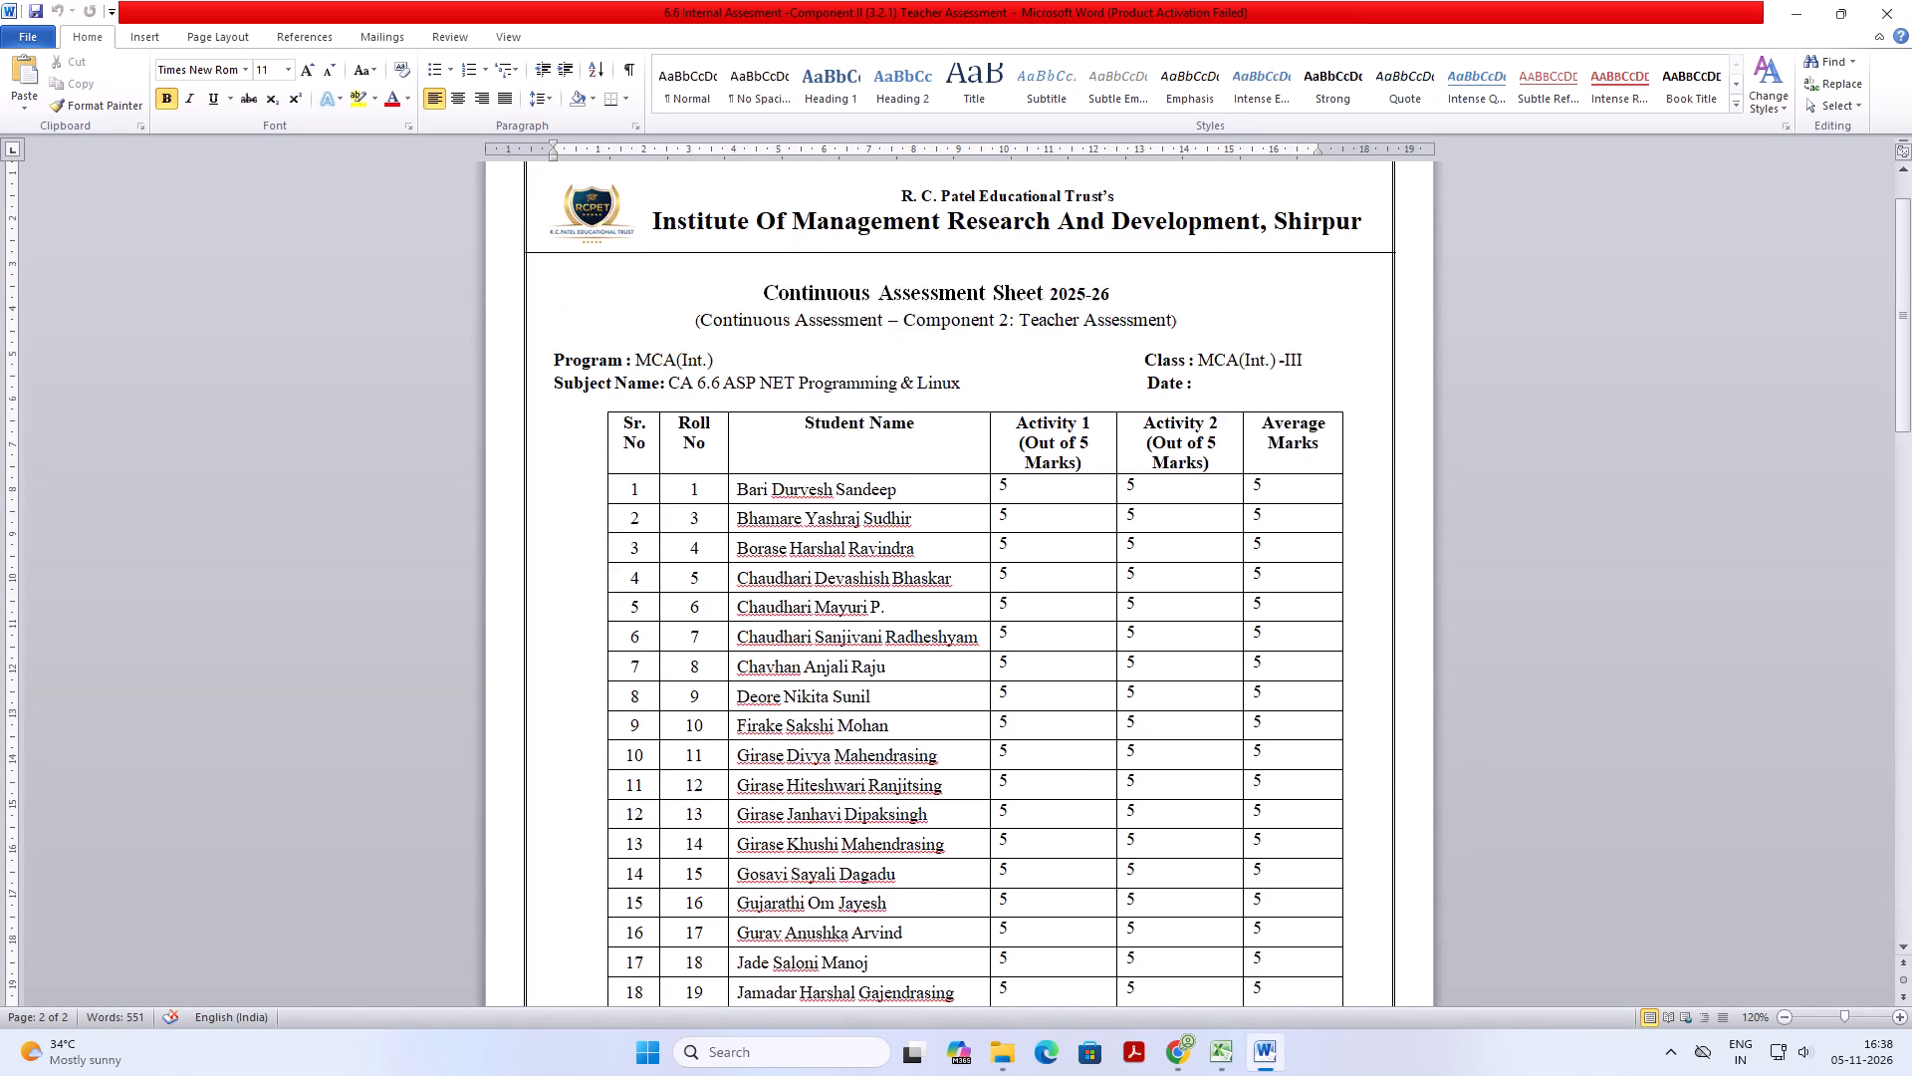
{"action": "scroll", "coordinate": [1354, 844], "scroll_direction": "up", "scroll_amount": 6}
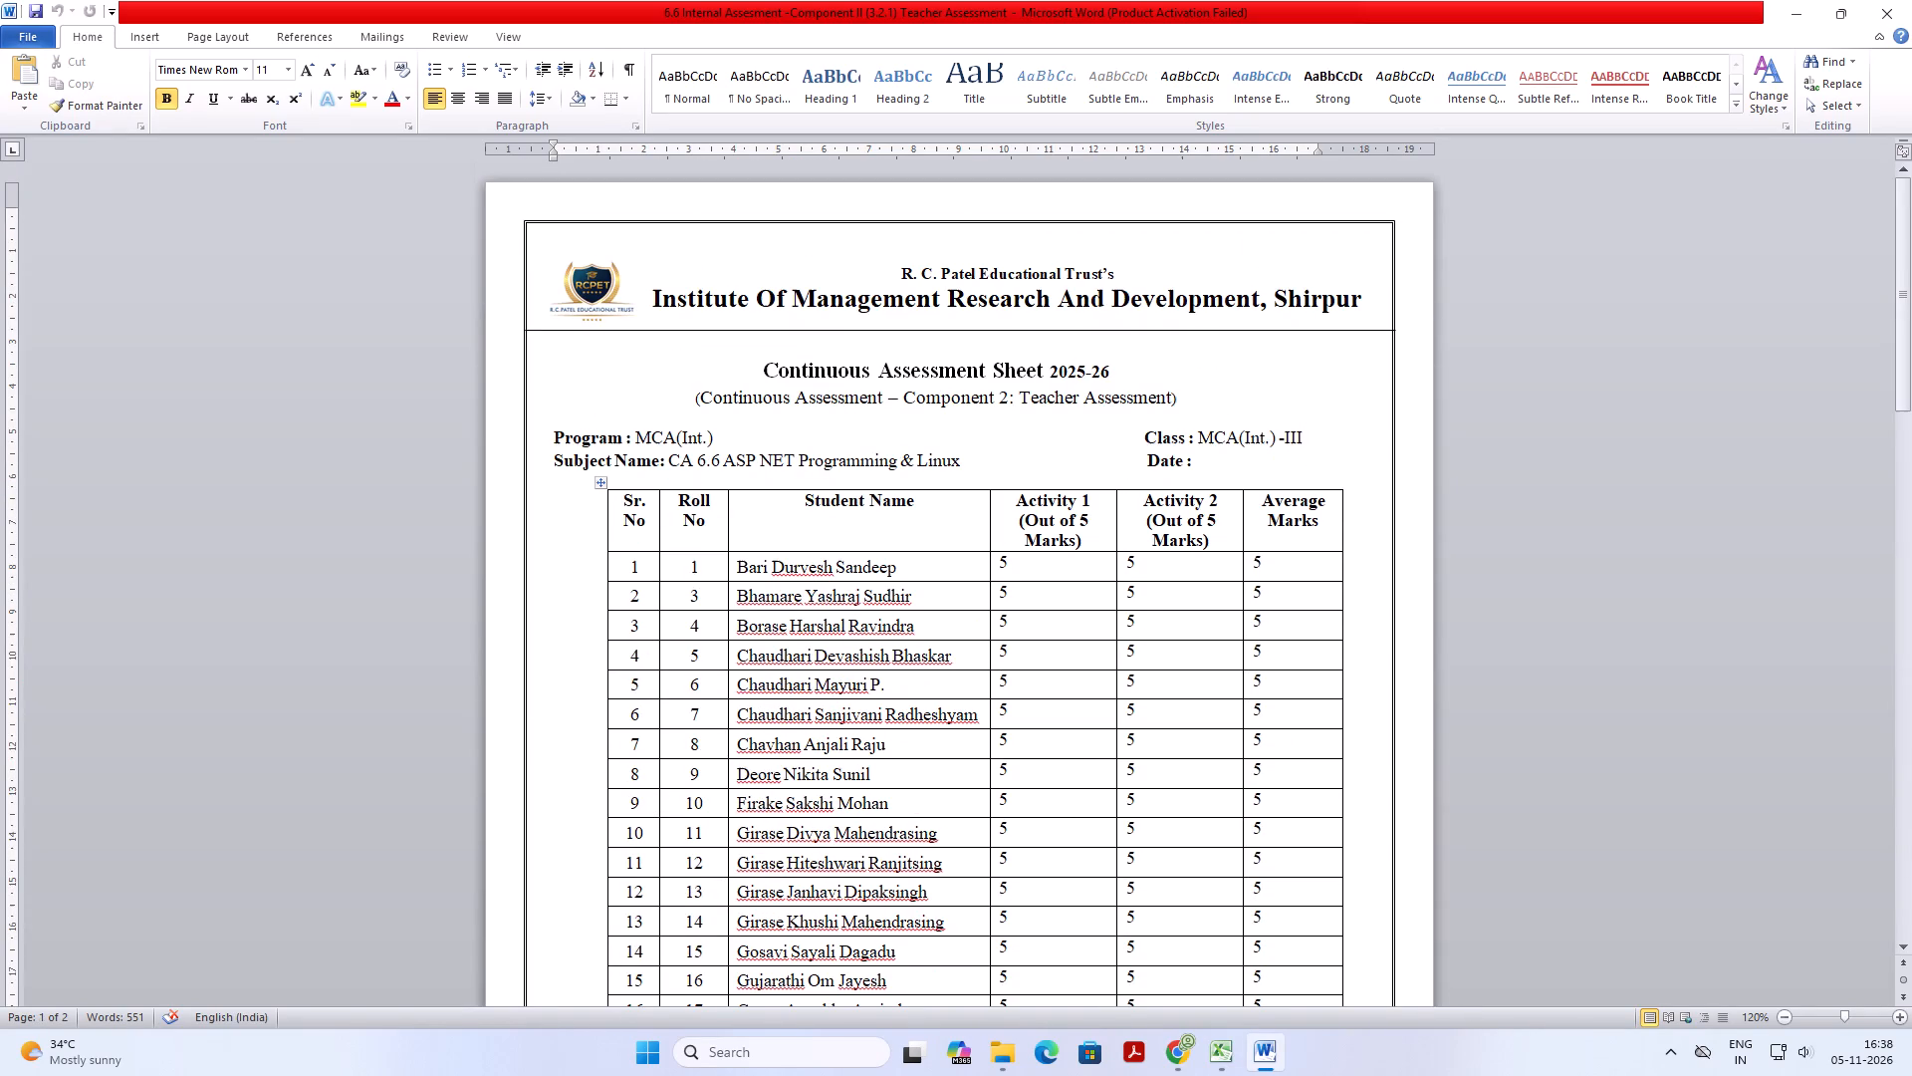
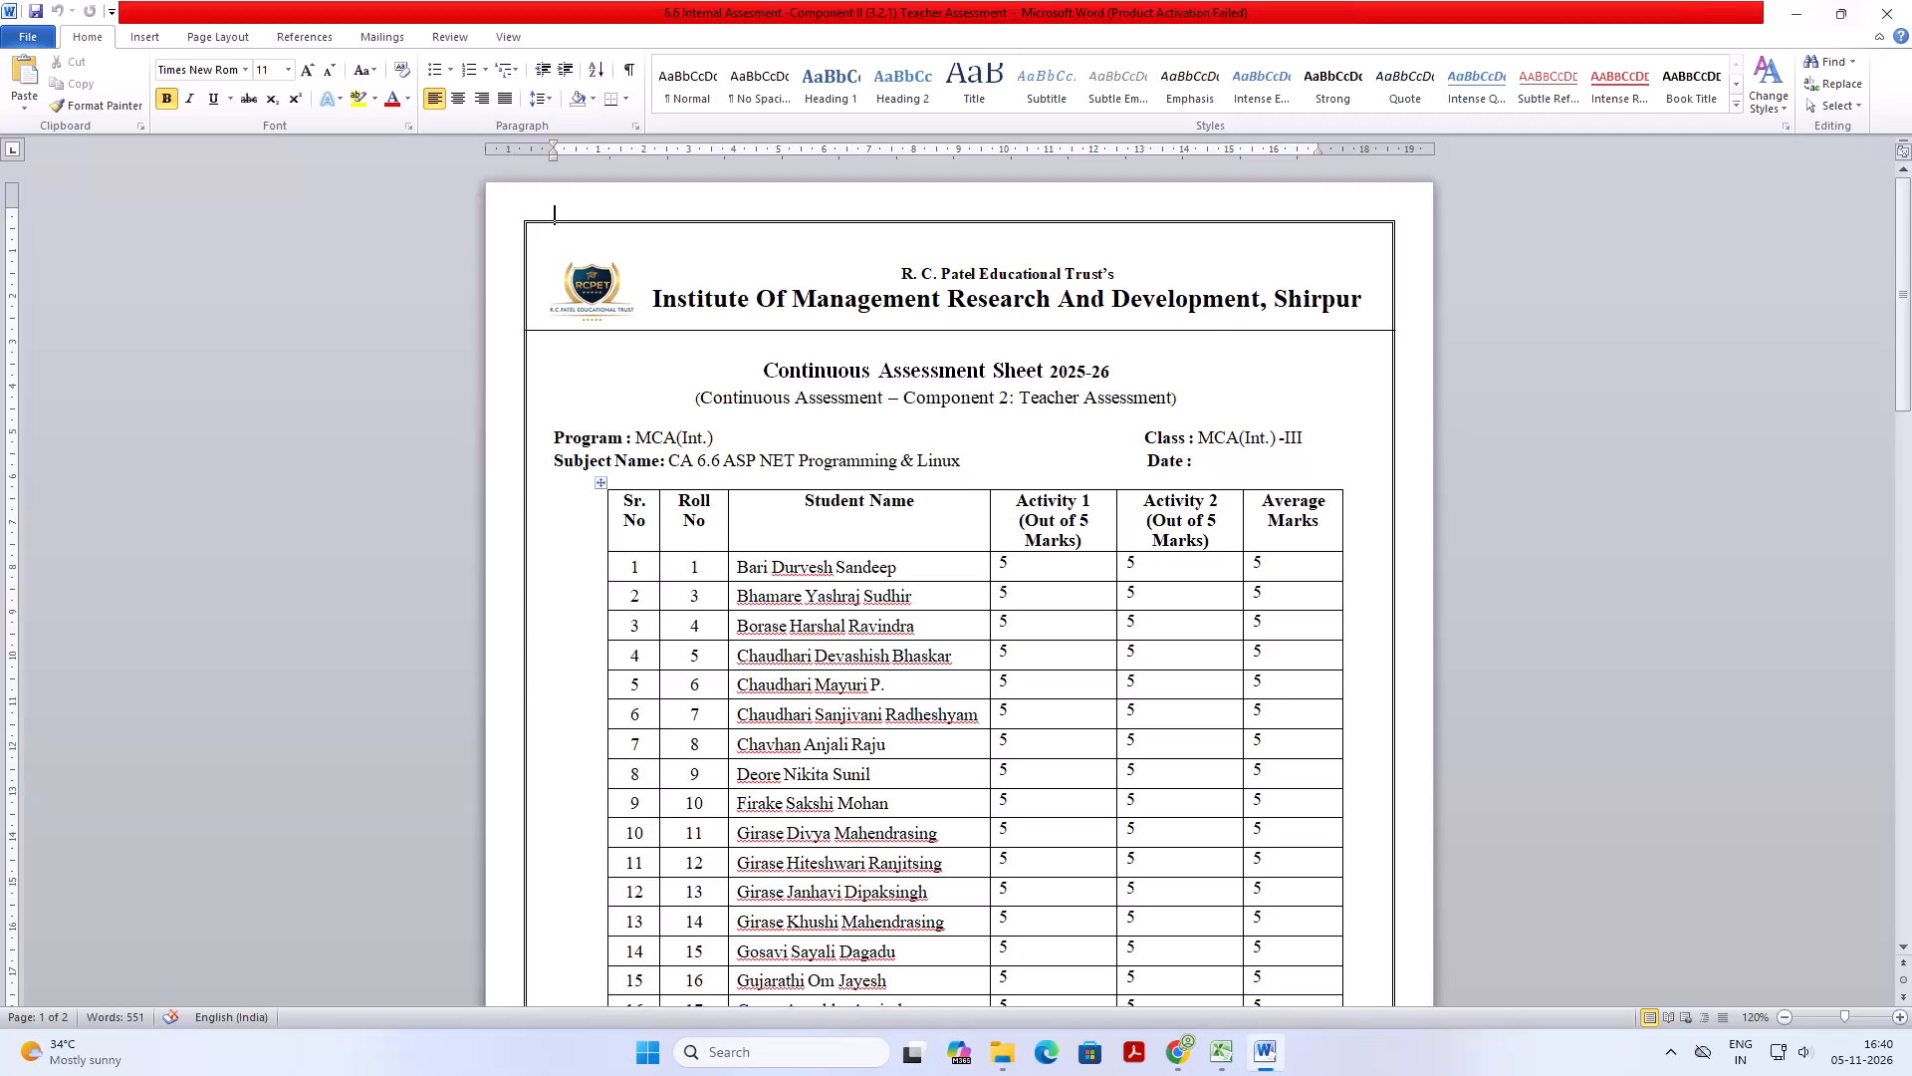
Switch to the CA-7.3 theory attainment workbook and examine the first student's best-of-two, teacher assessment, attendance and skill enhancement marks.
{"action": "left_click", "coordinate": [1223, 1060]}
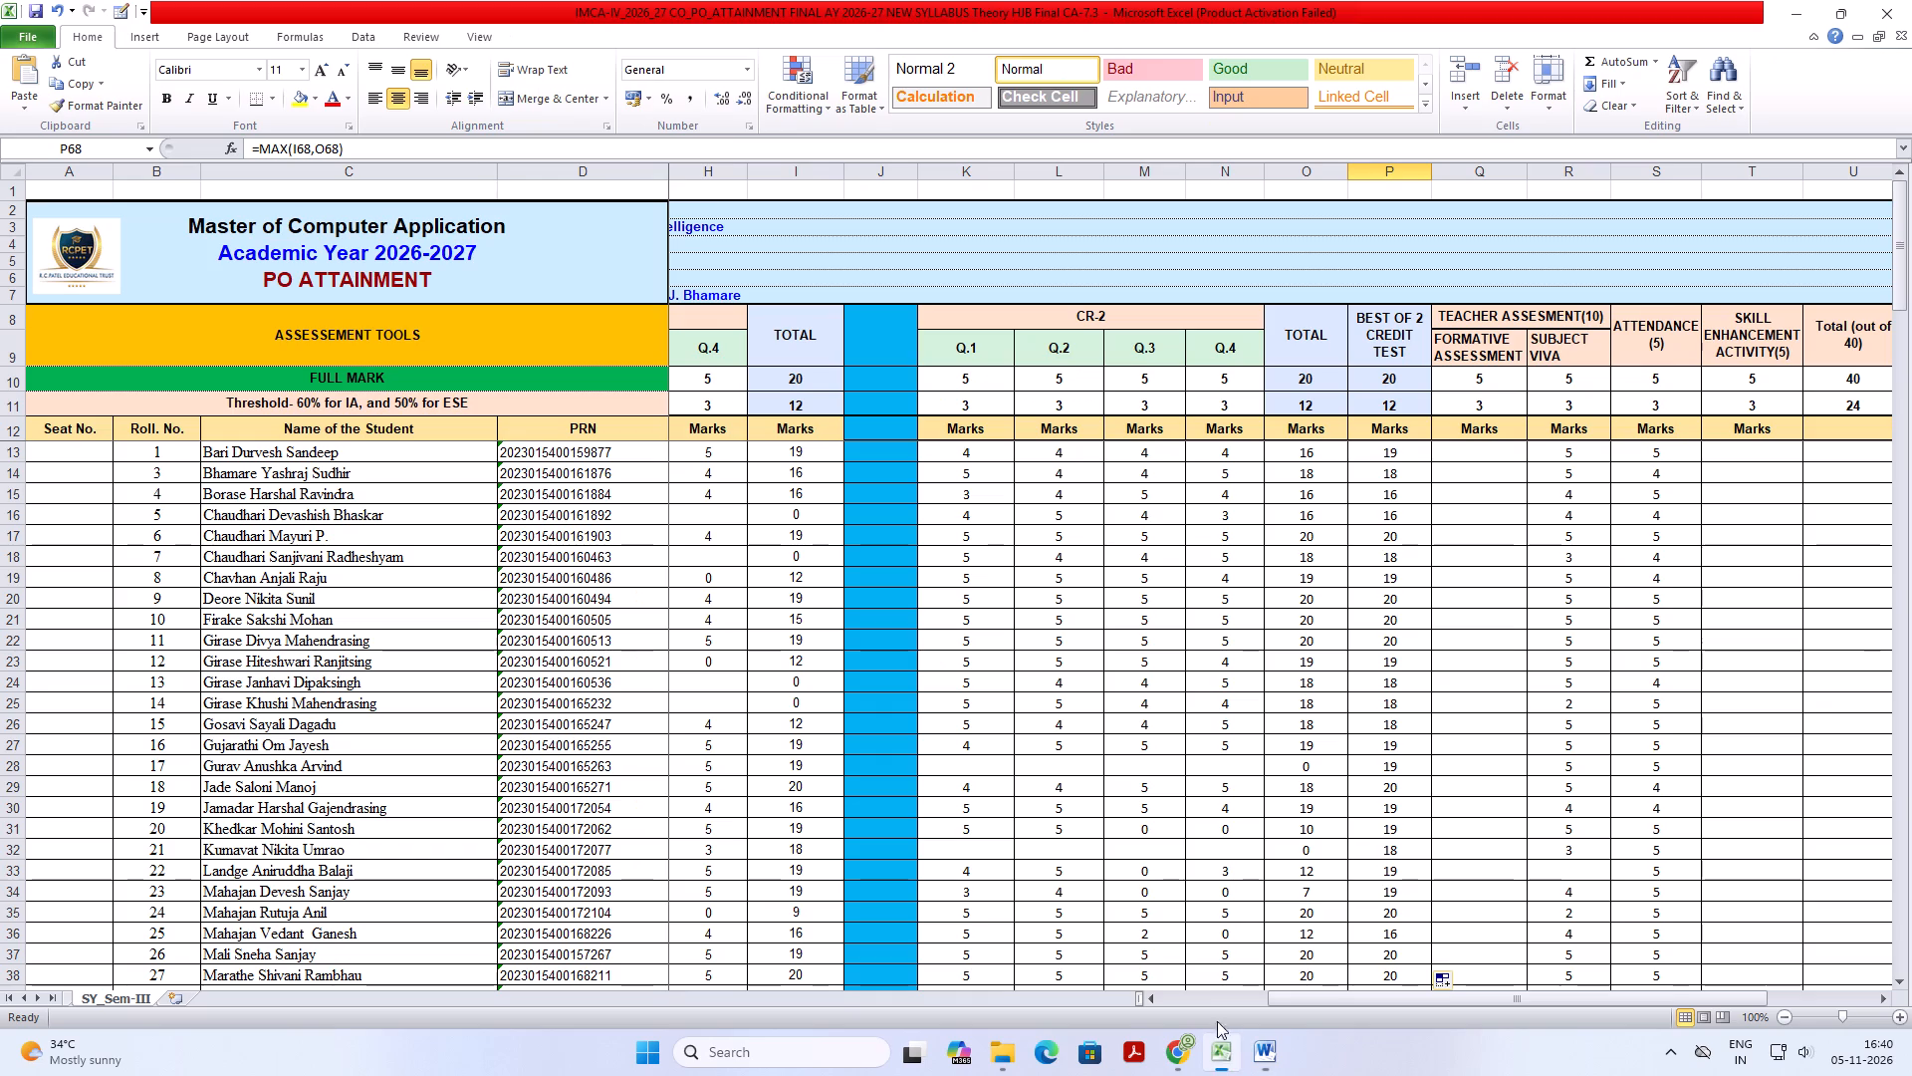
{"action": "left_click", "coordinate": [1474, 445]}
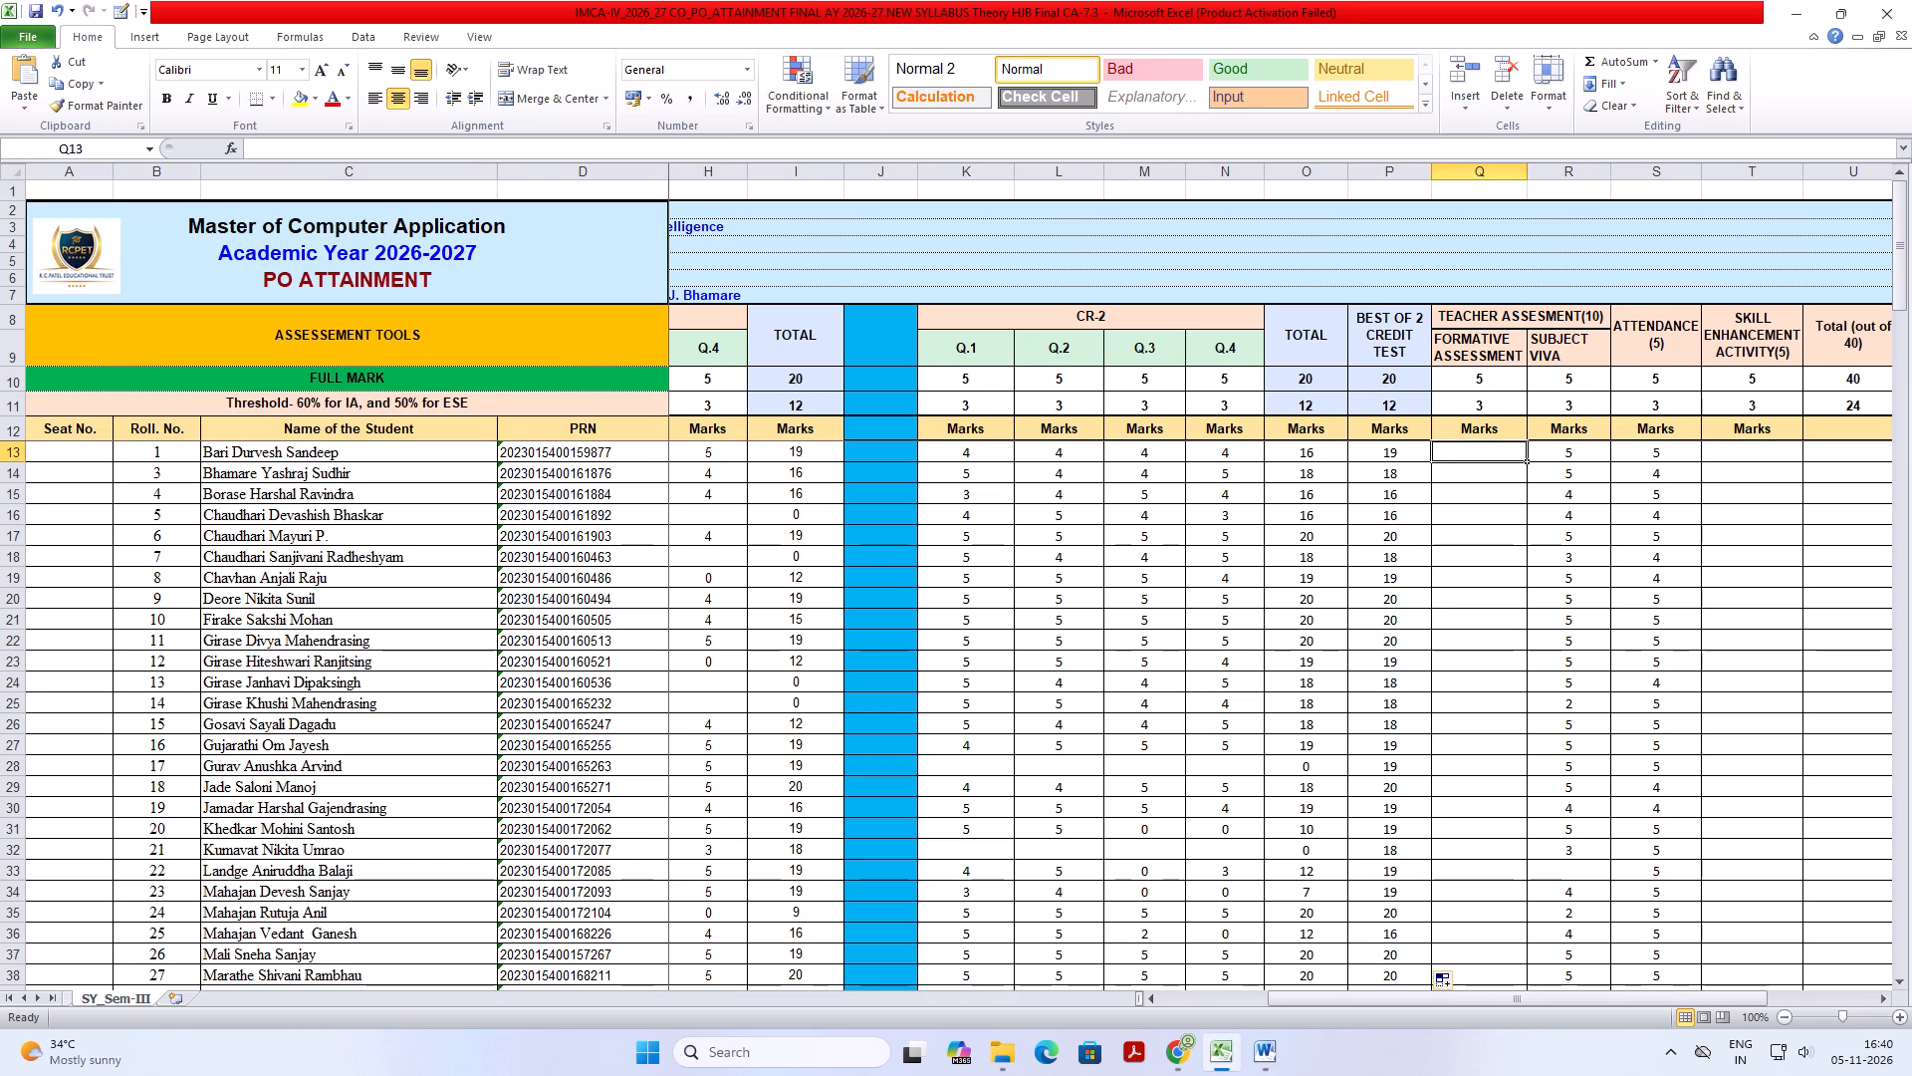
{"action": "left_click", "coordinate": [1585, 462]}
{"action": "left_click", "coordinate": [1650, 450]}
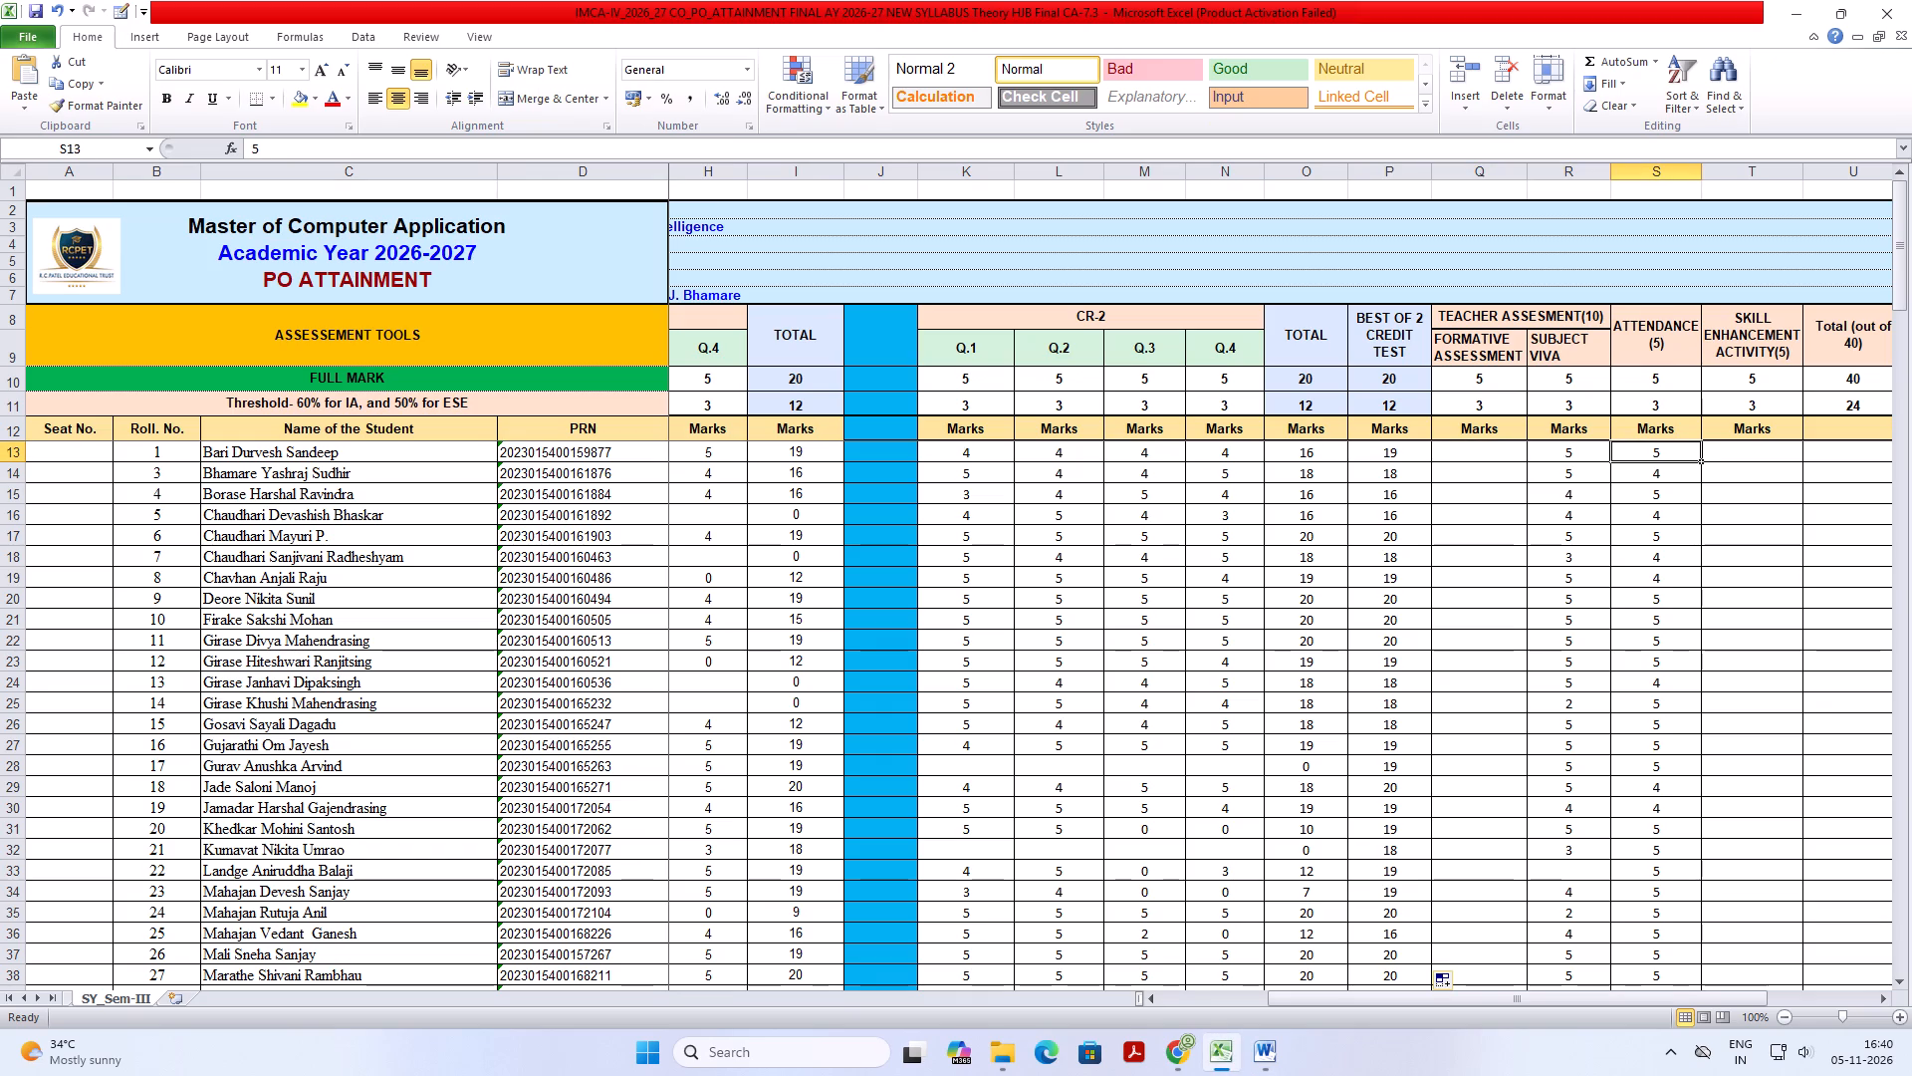
{"action": "left_click", "coordinate": [1486, 457]}
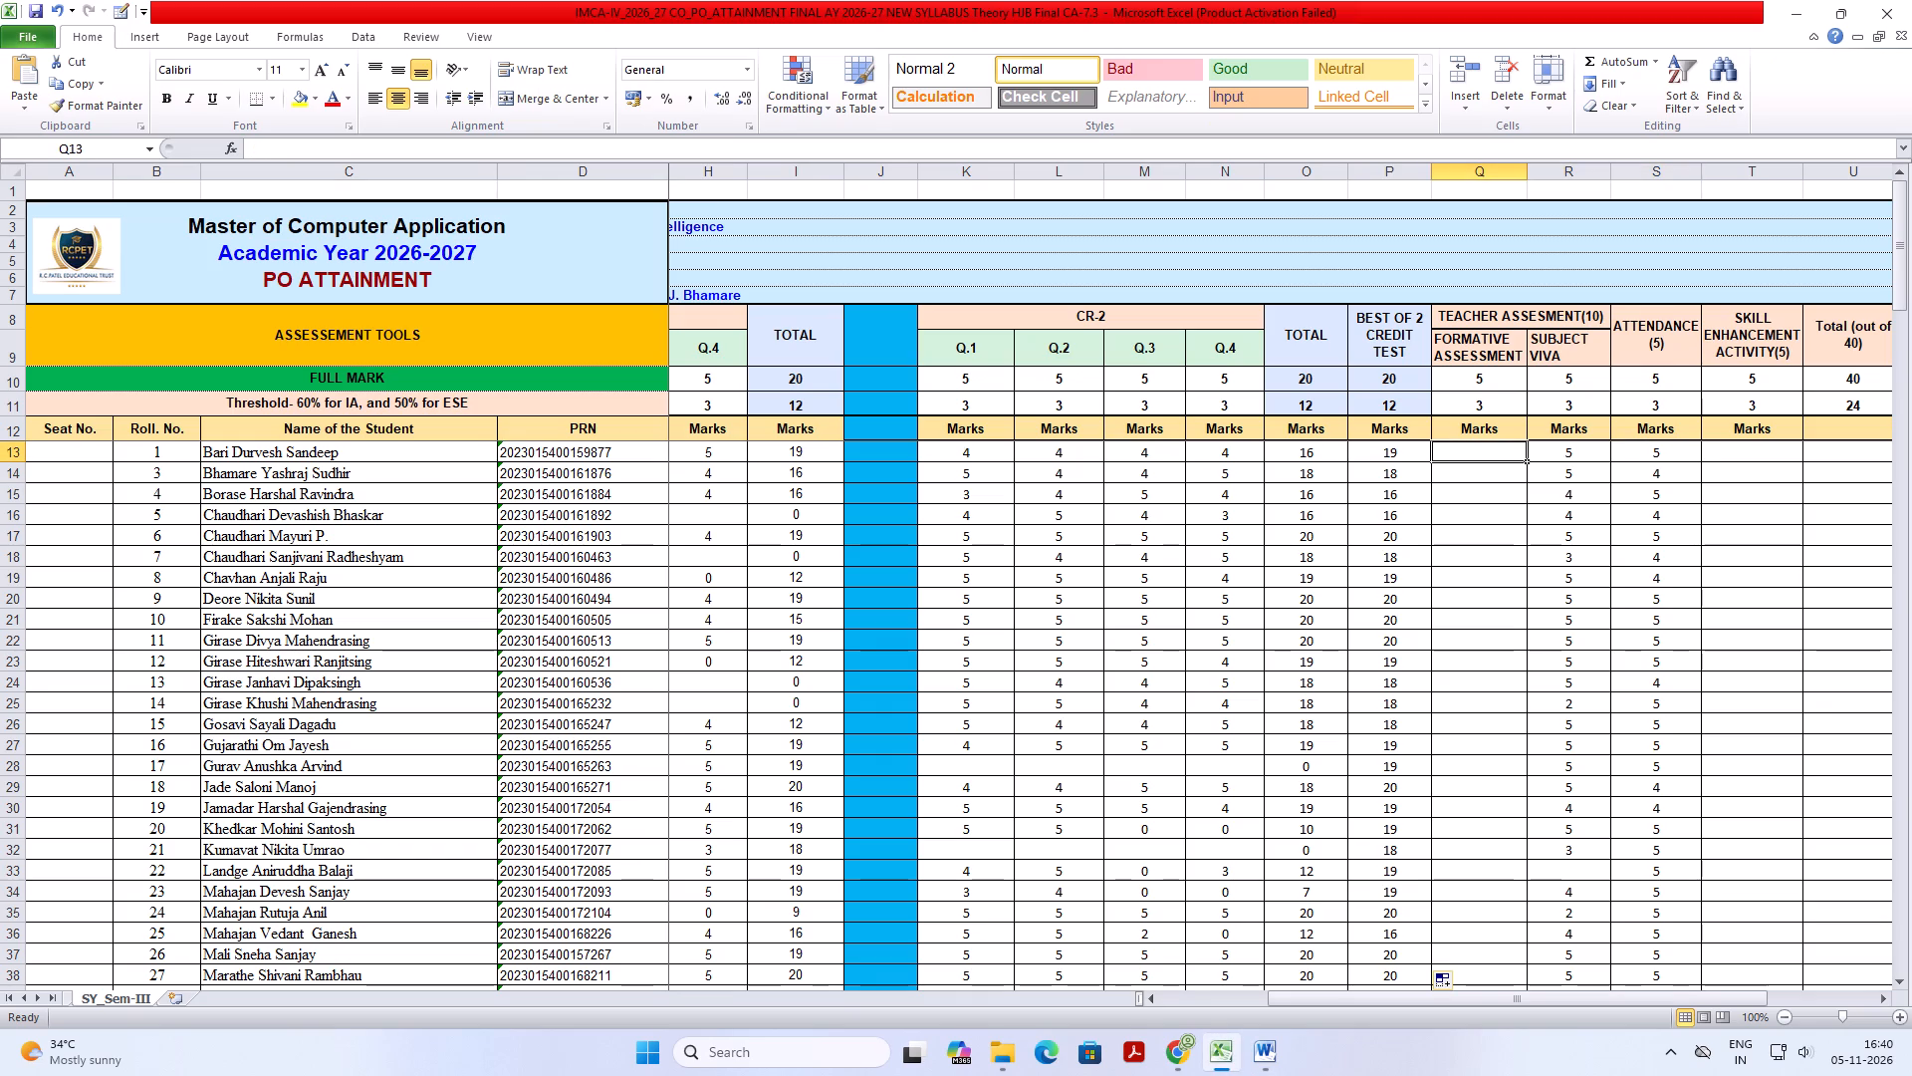
{"action": "left_click", "coordinate": [1501, 449]}
{"action": "left_click", "coordinate": [1387, 448]}
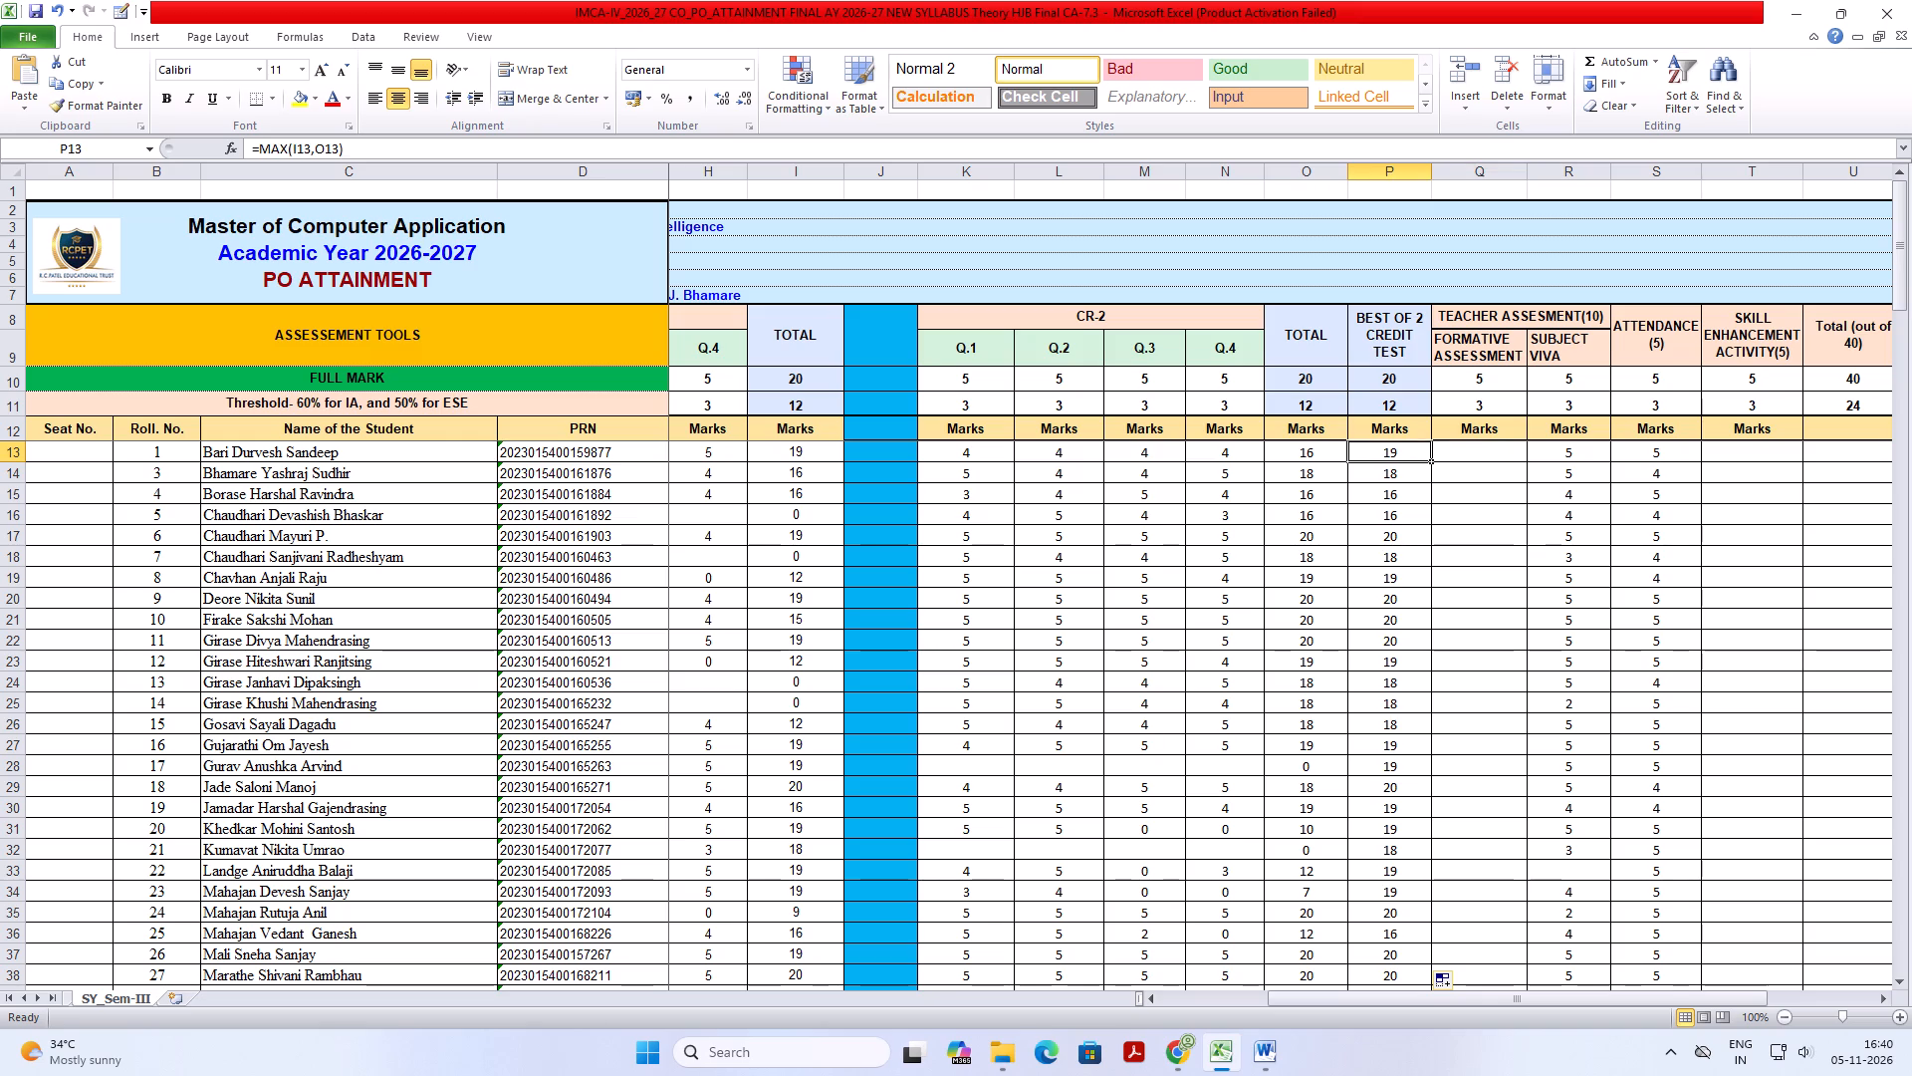
{"action": "left_click", "coordinate": [1415, 446]}
{"action": "left_click", "coordinate": [1481, 454]}
{"action": "left_click", "coordinate": [1556, 455]}
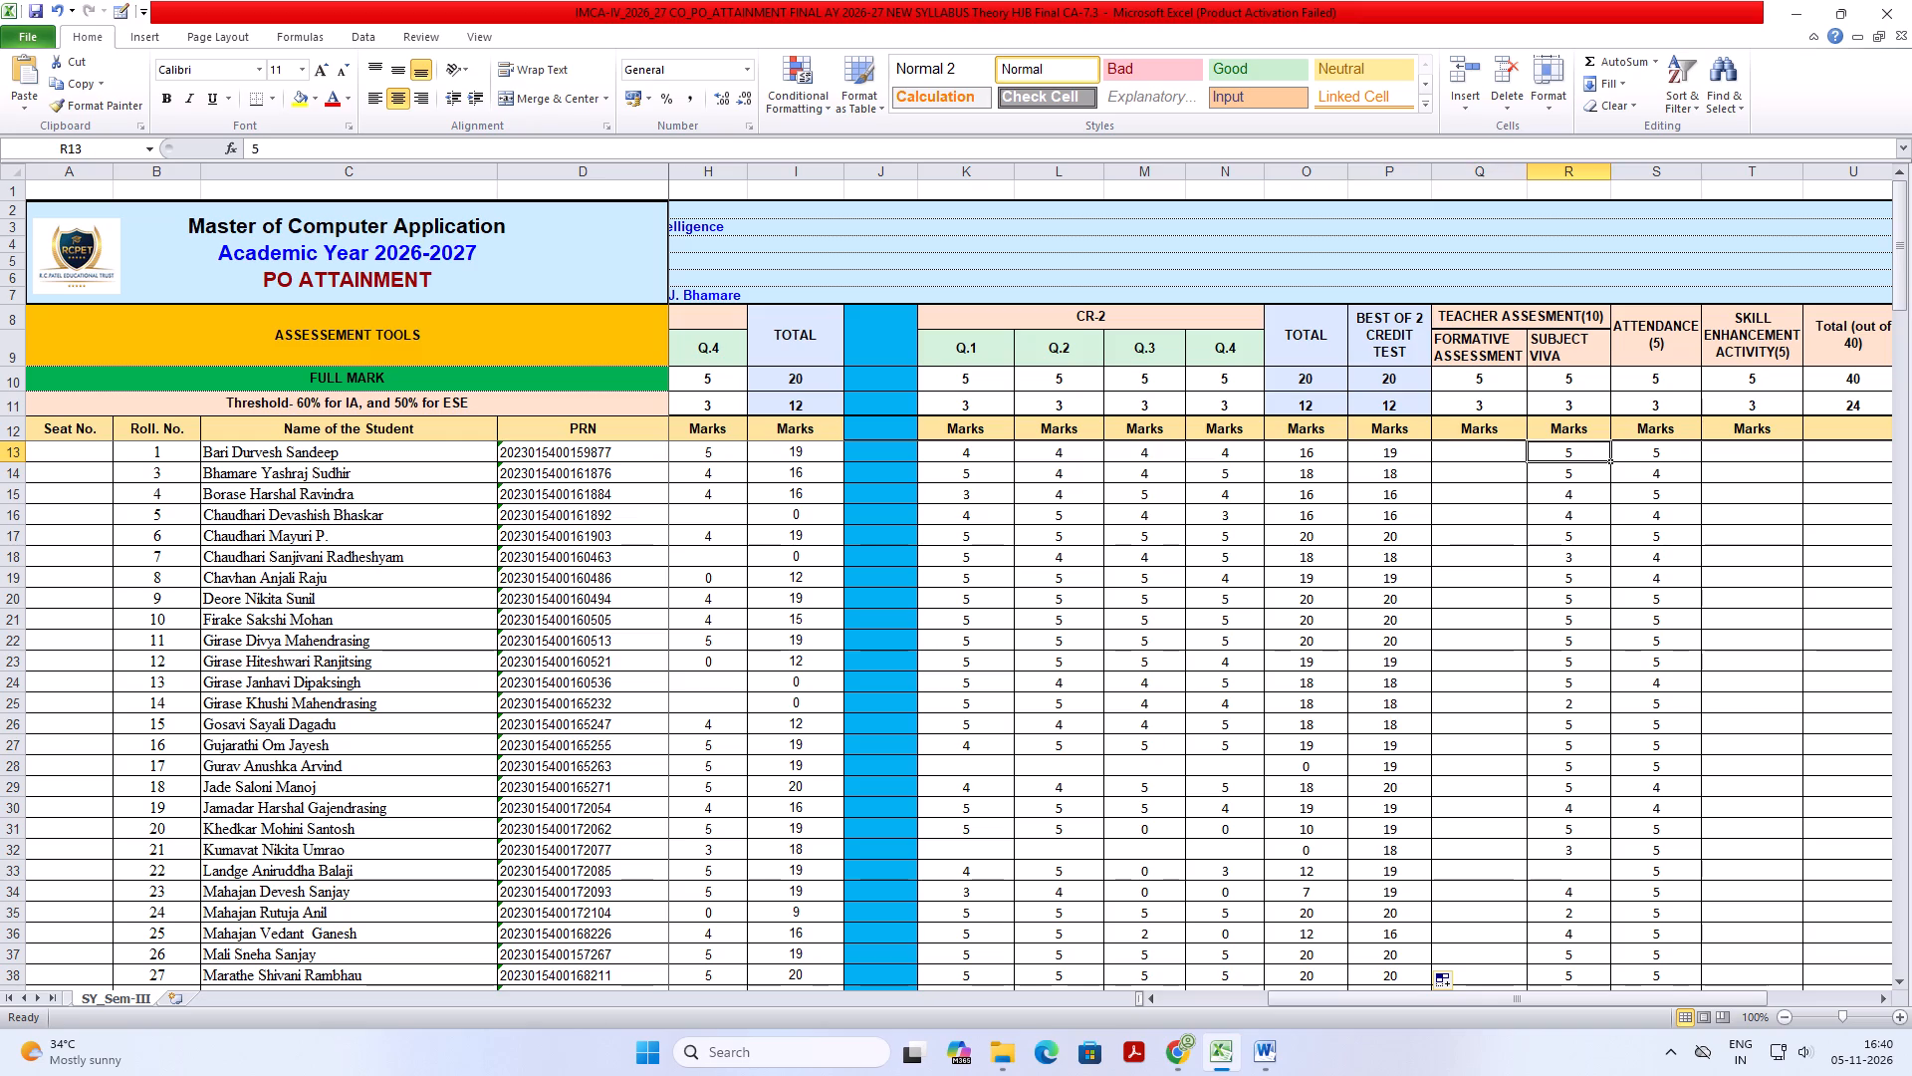
{"action": "left_click", "coordinate": [1664, 455]}
{"action": "left_click", "coordinate": [1740, 452]}
{"action": "left_click", "coordinate": [1521, 457]}
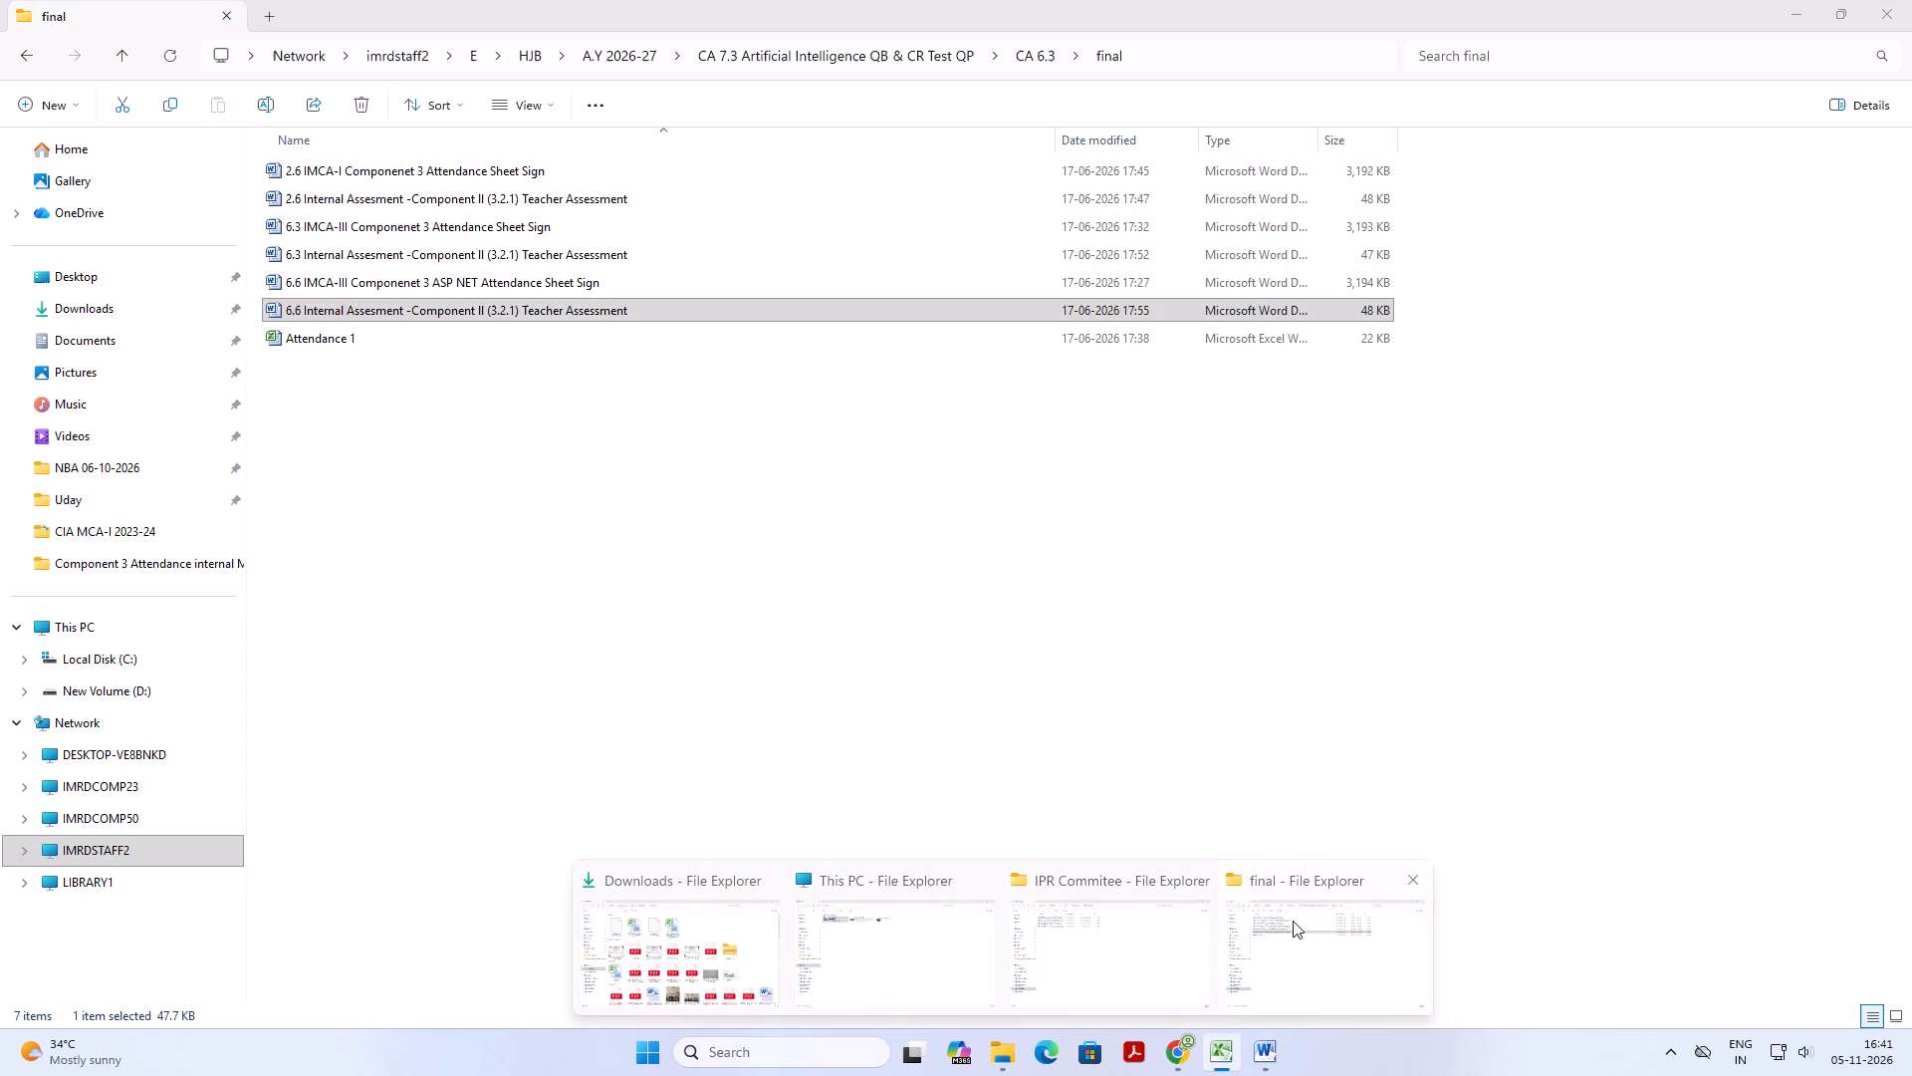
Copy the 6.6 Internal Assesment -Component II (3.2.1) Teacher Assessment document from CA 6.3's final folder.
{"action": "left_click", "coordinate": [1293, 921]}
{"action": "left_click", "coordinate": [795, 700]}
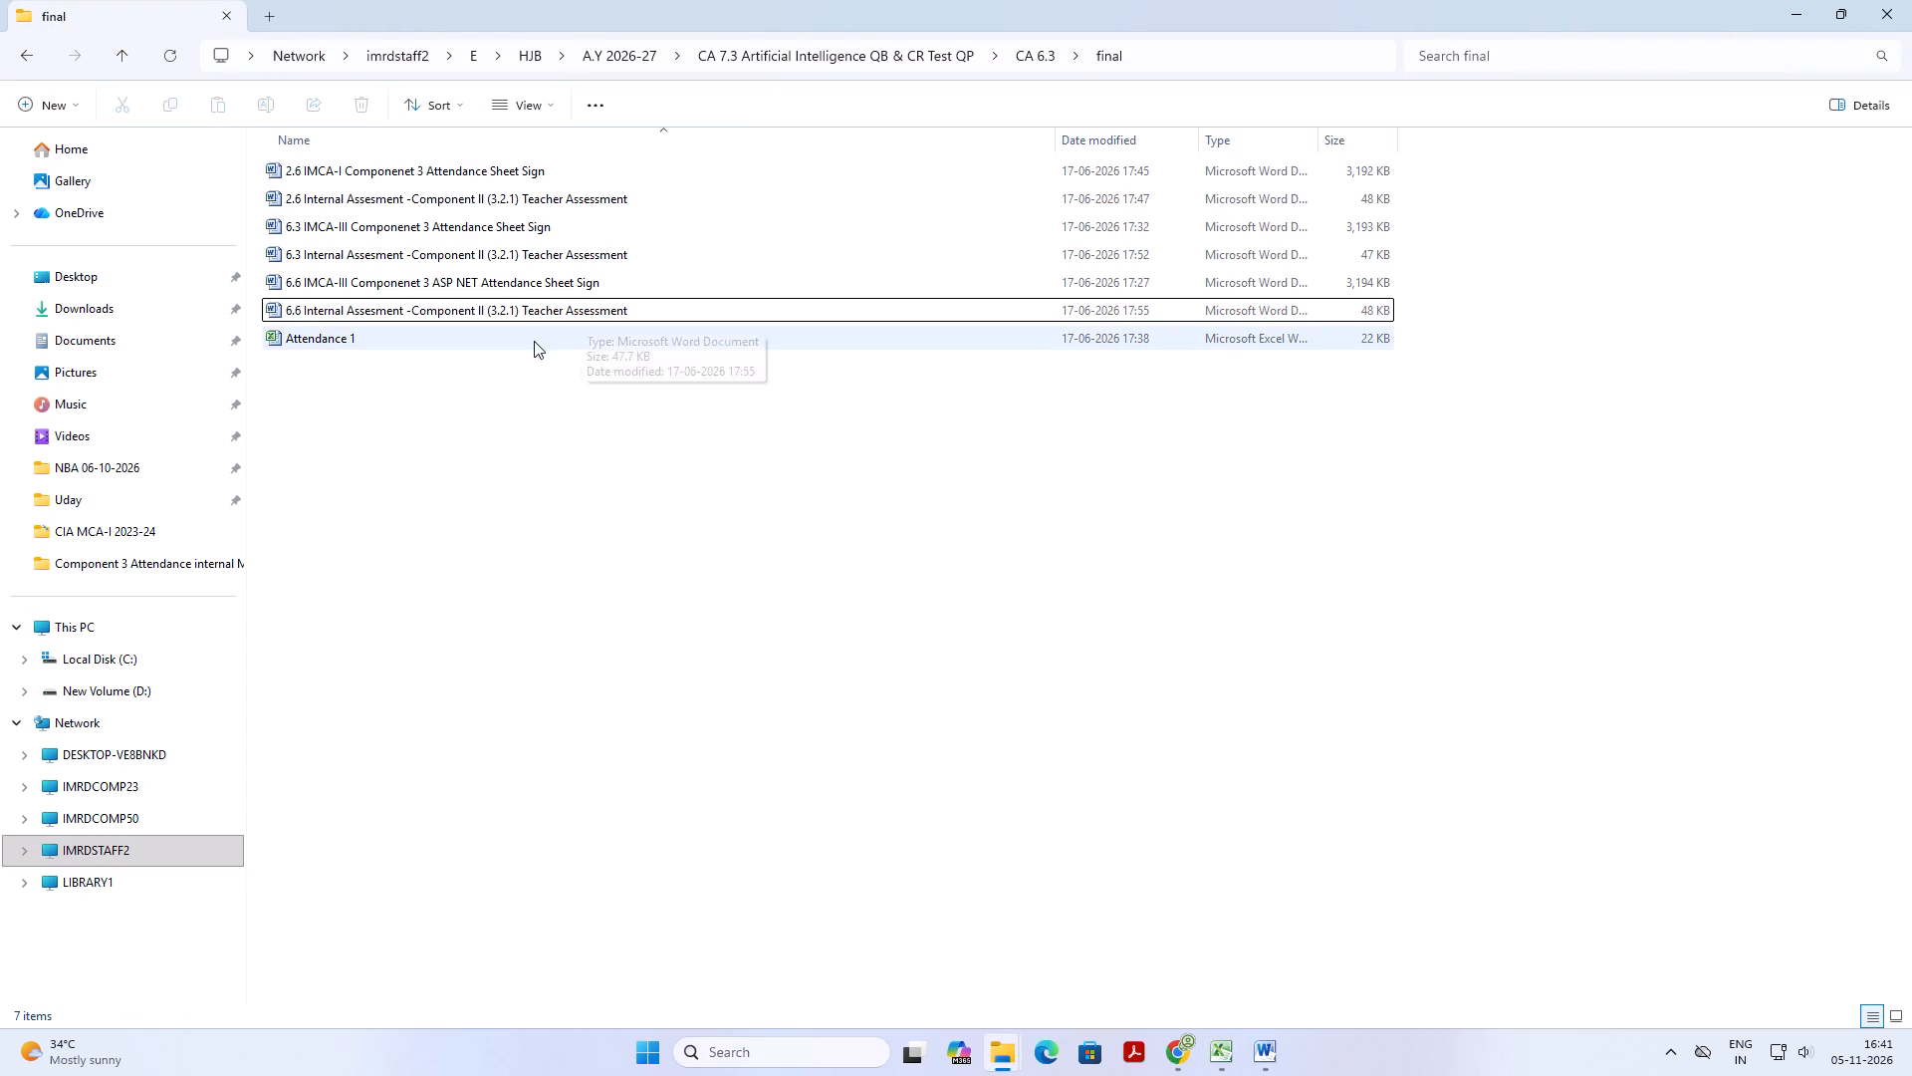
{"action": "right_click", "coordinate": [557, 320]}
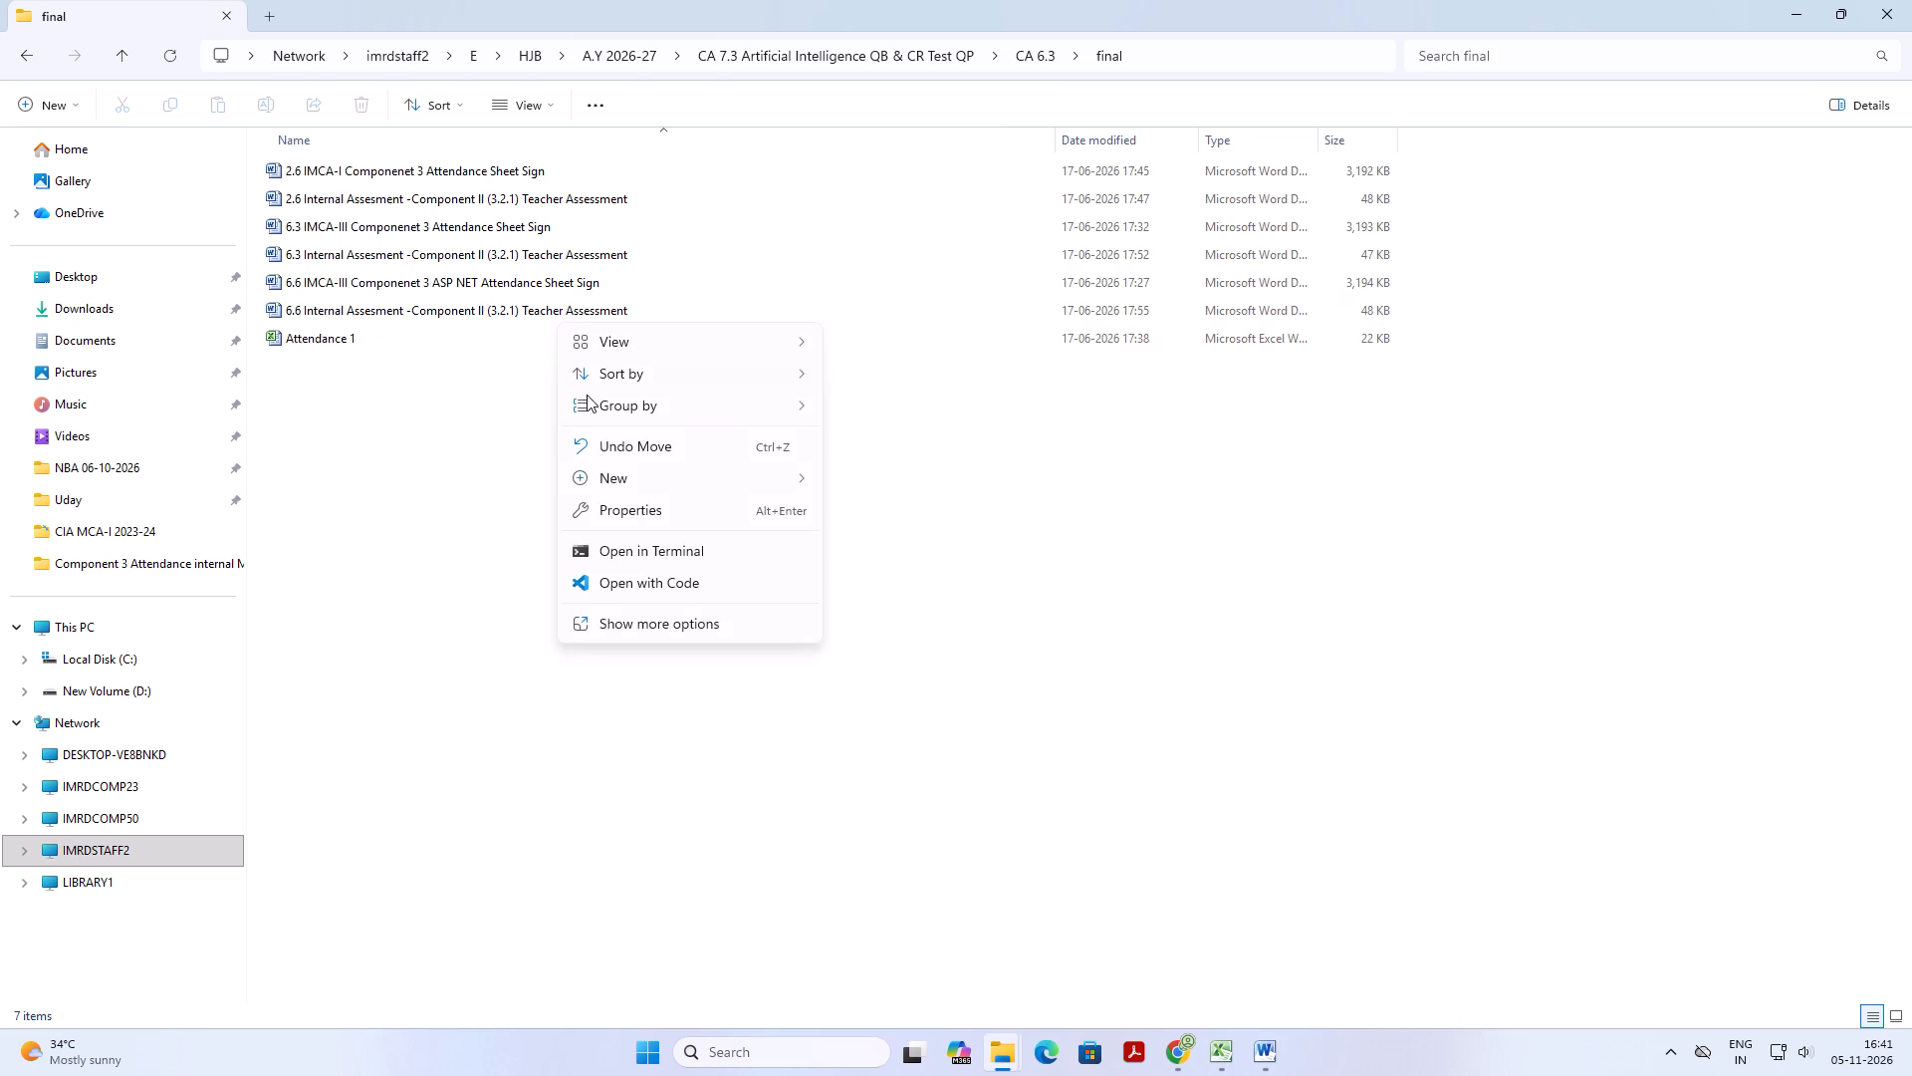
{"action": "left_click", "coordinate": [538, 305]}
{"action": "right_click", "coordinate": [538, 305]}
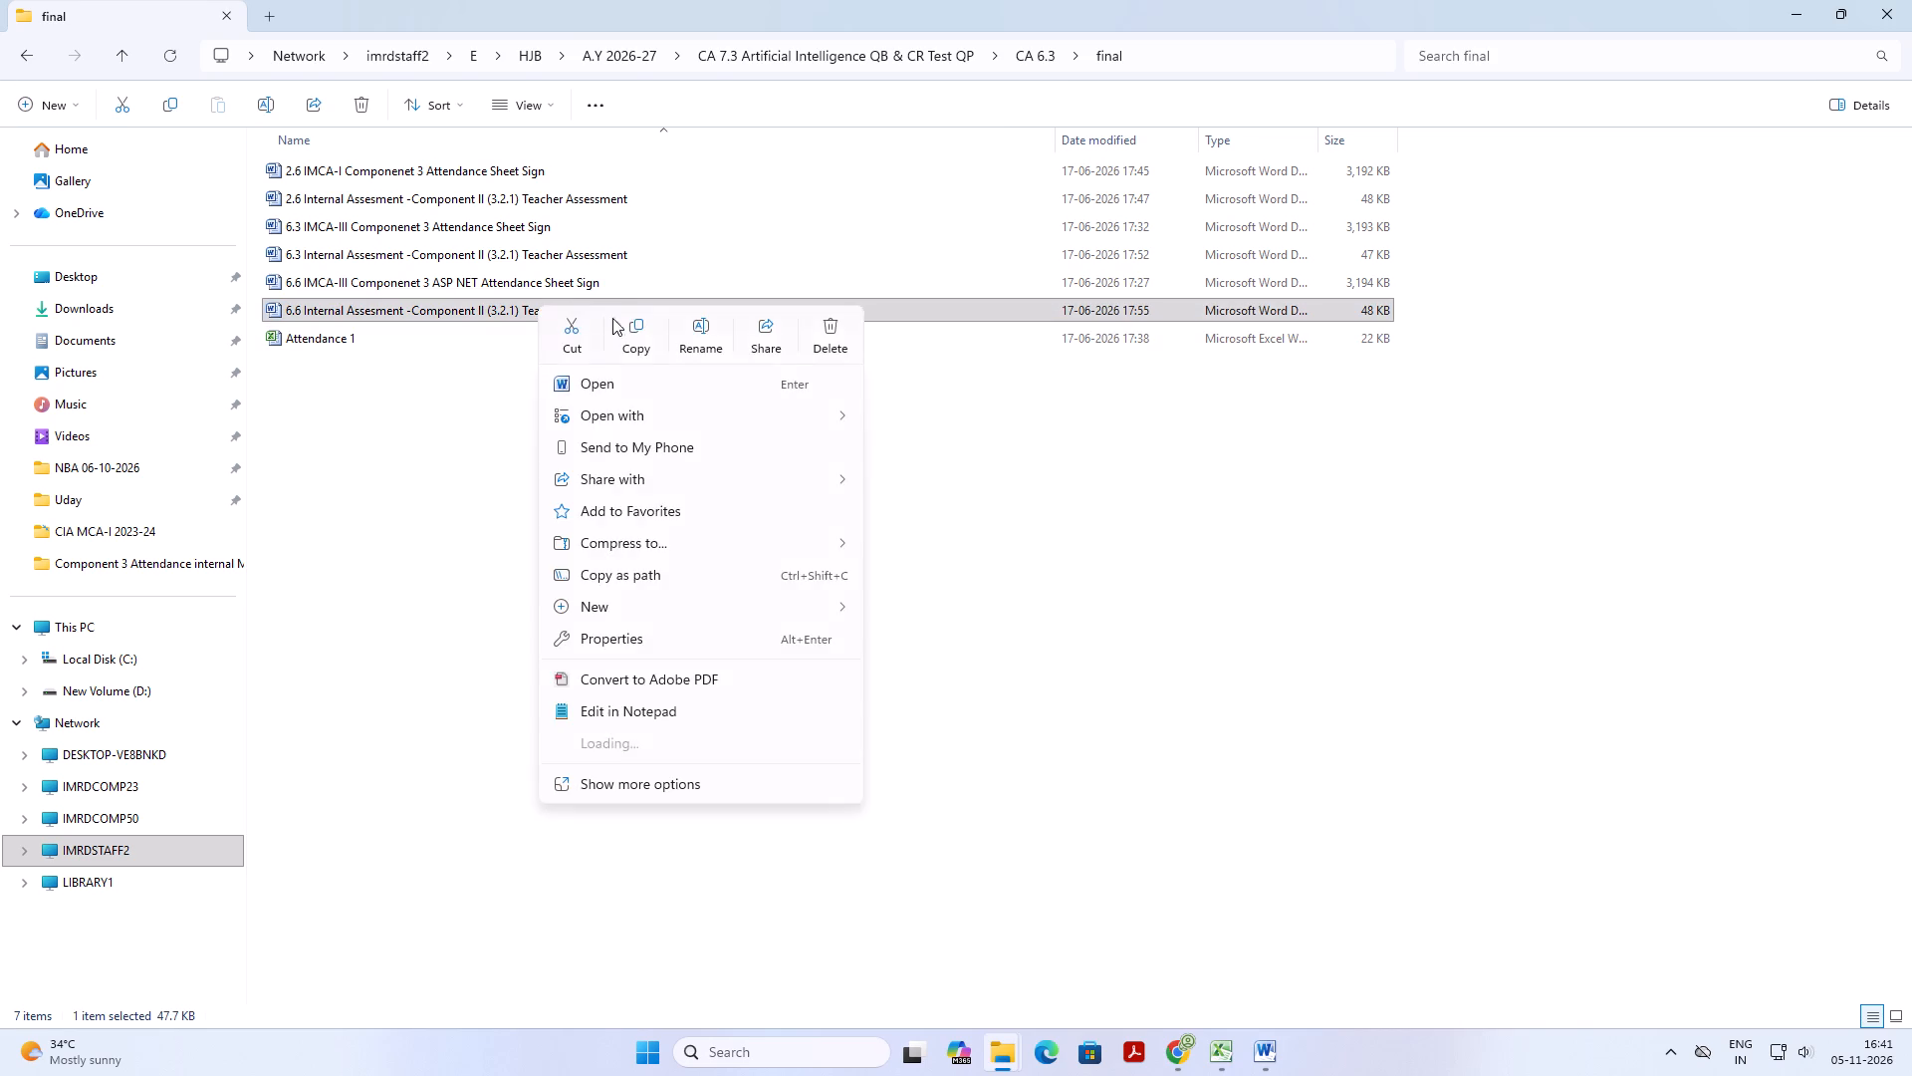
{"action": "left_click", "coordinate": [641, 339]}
Open the MCA int 4th year internal marks folder inside A.Y 2026-27.
{"action": "left_click", "coordinate": [126, 54]}
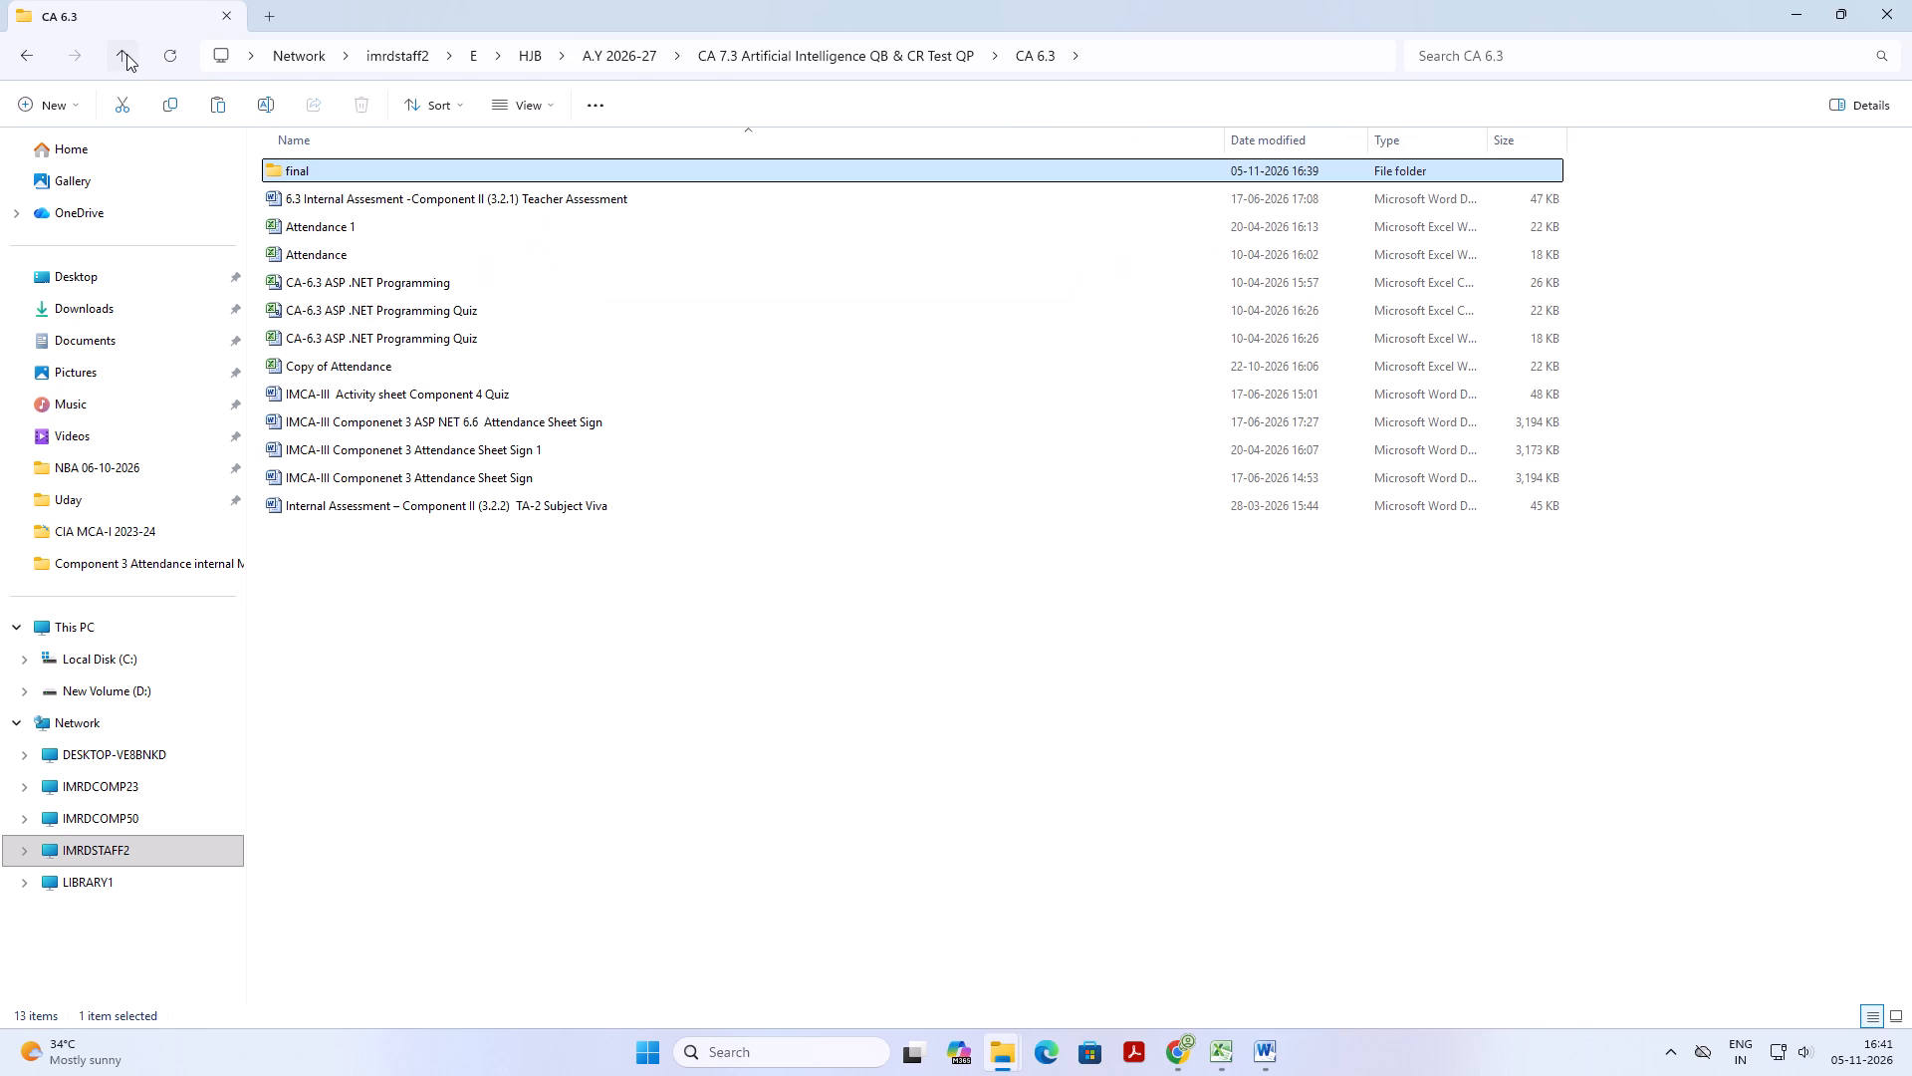
{"action": "left_click", "coordinate": [126, 54]}
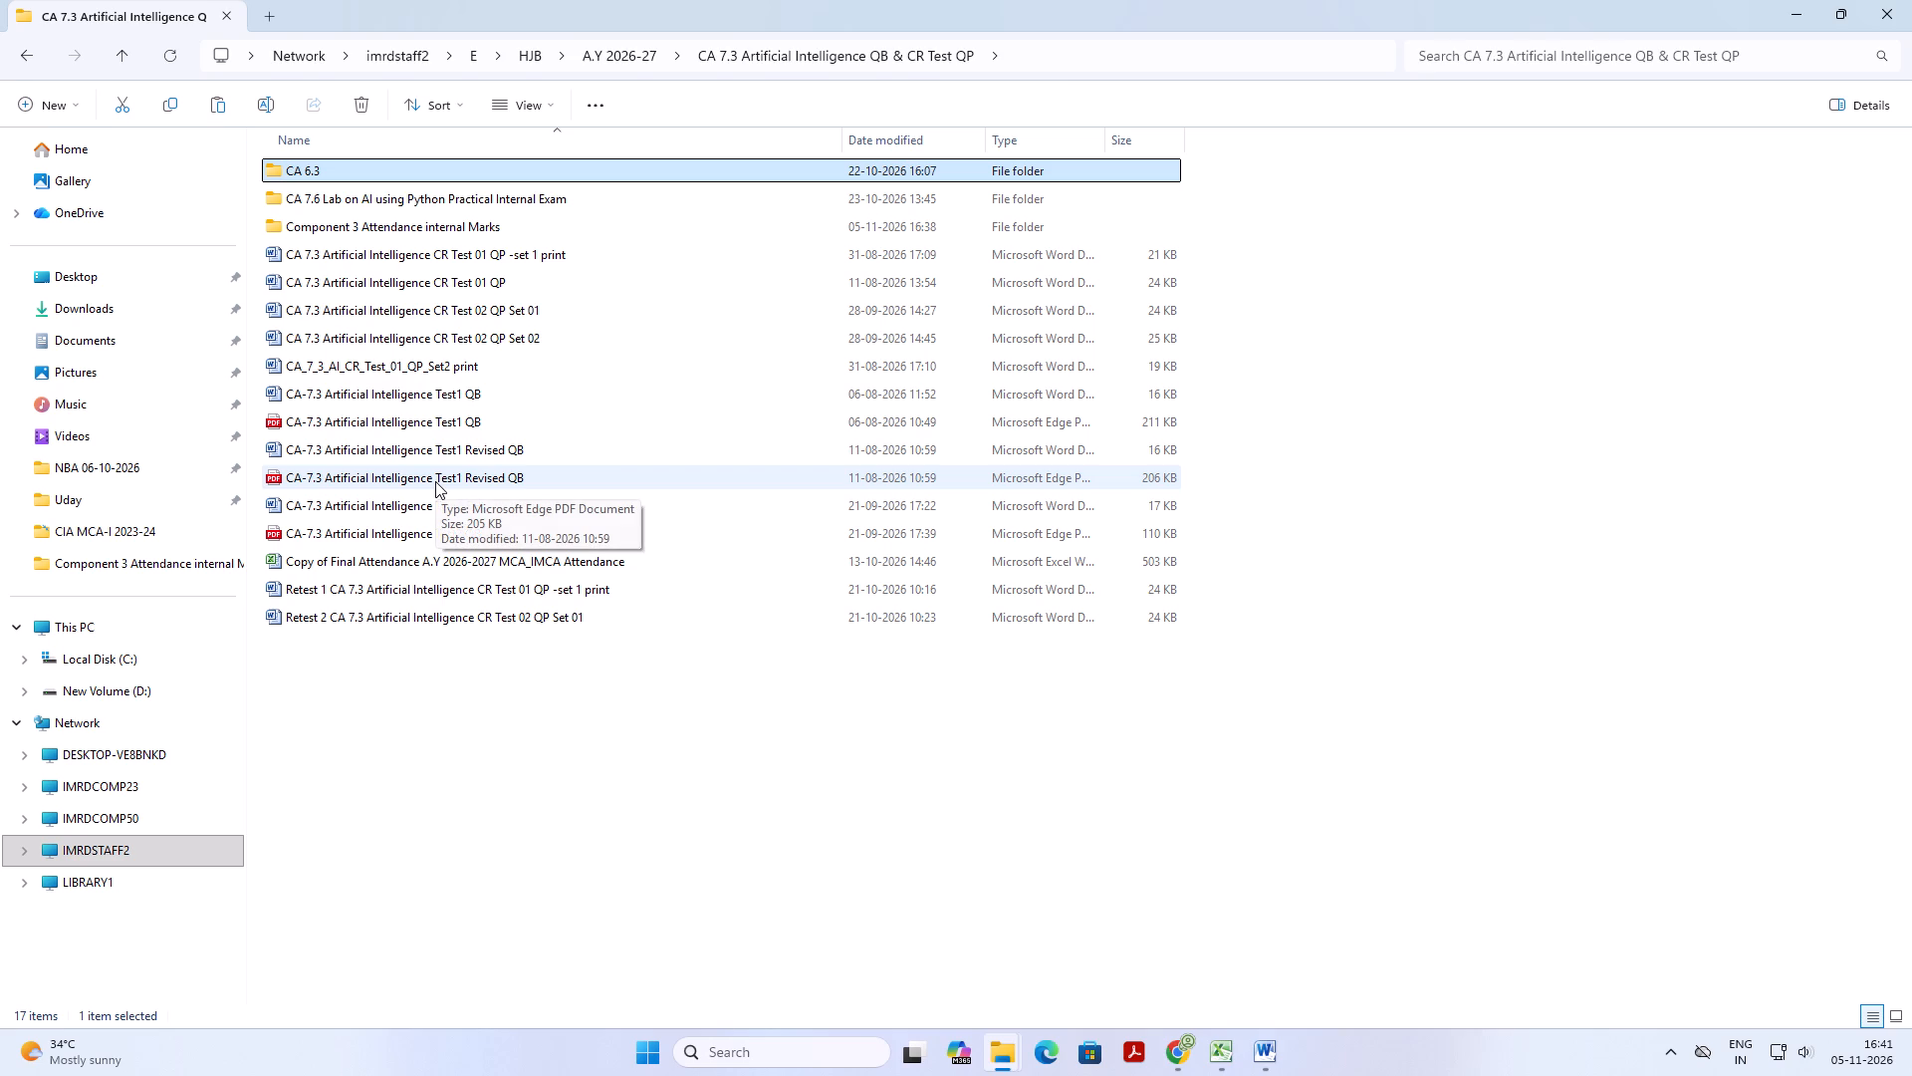
{"action": "left_click", "coordinate": [114, 60]}
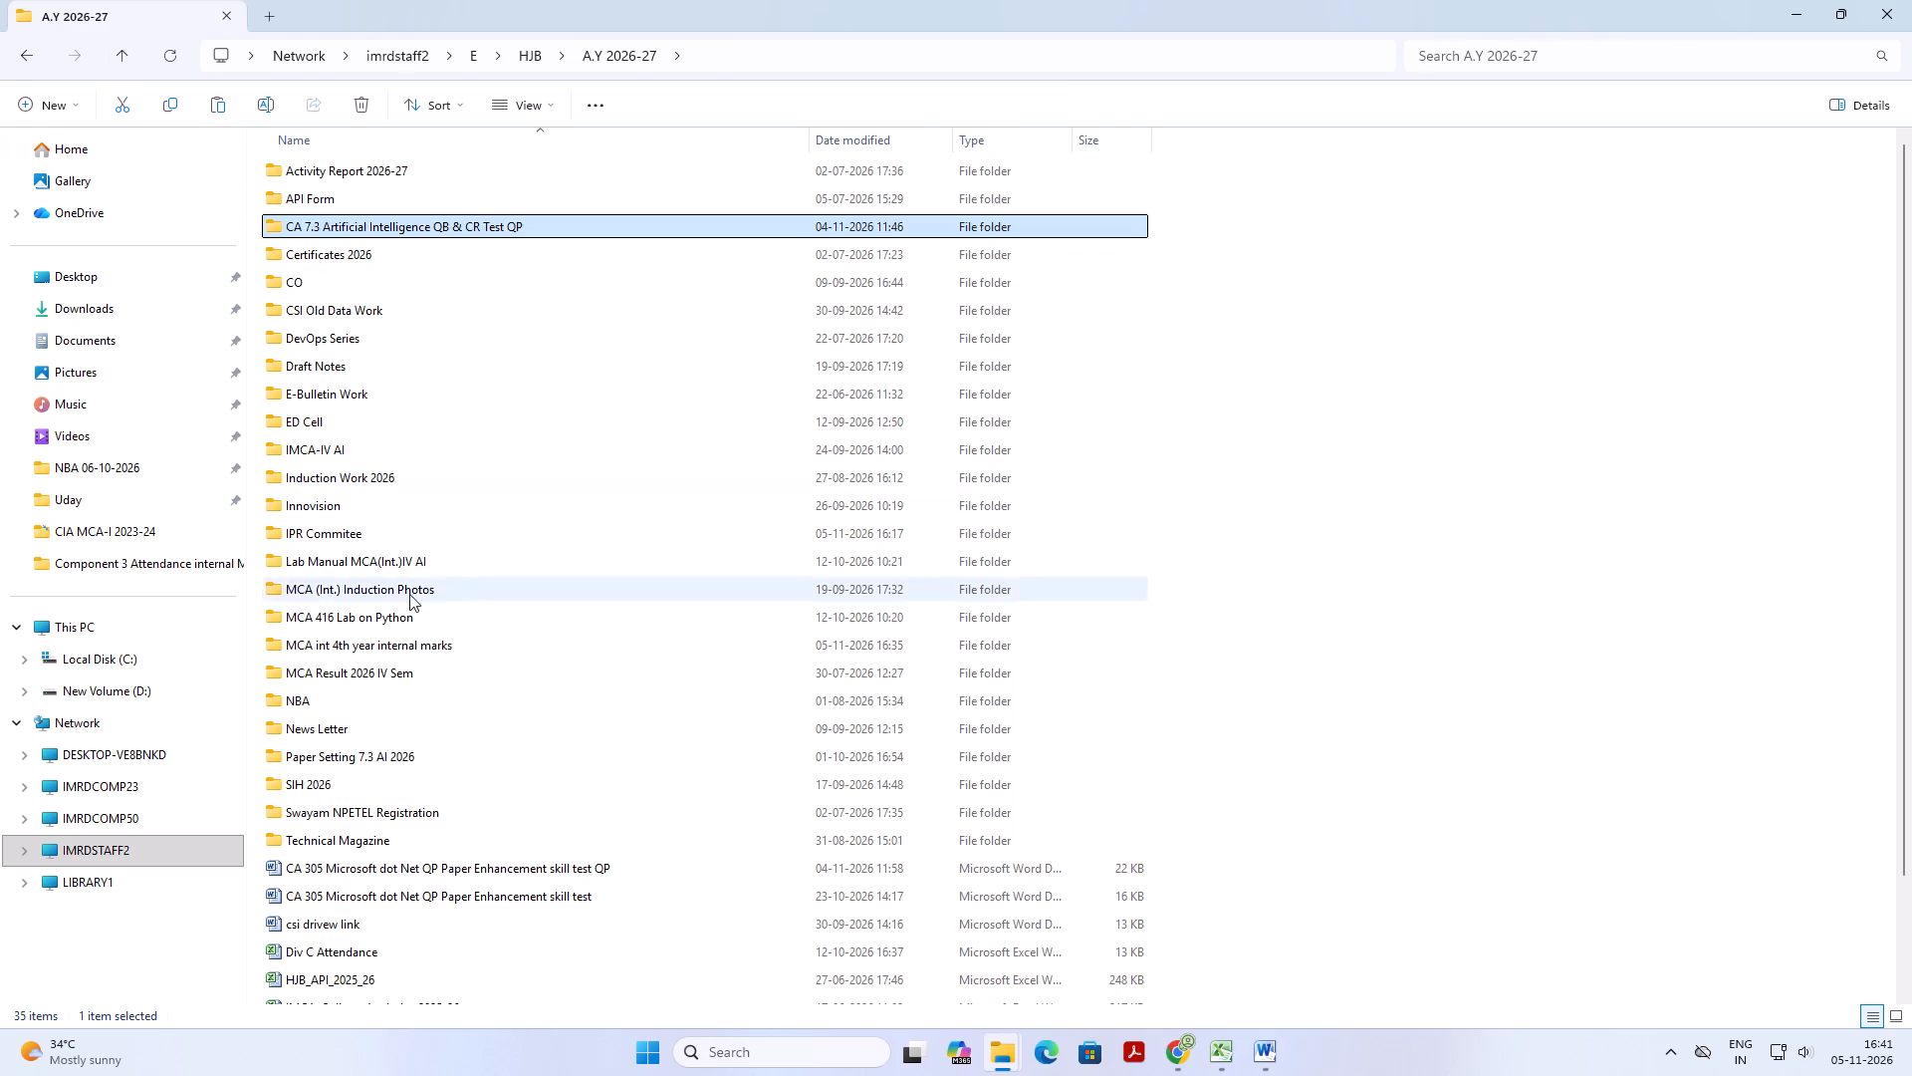
{"action": "left_click", "coordinate": [113, 49]}
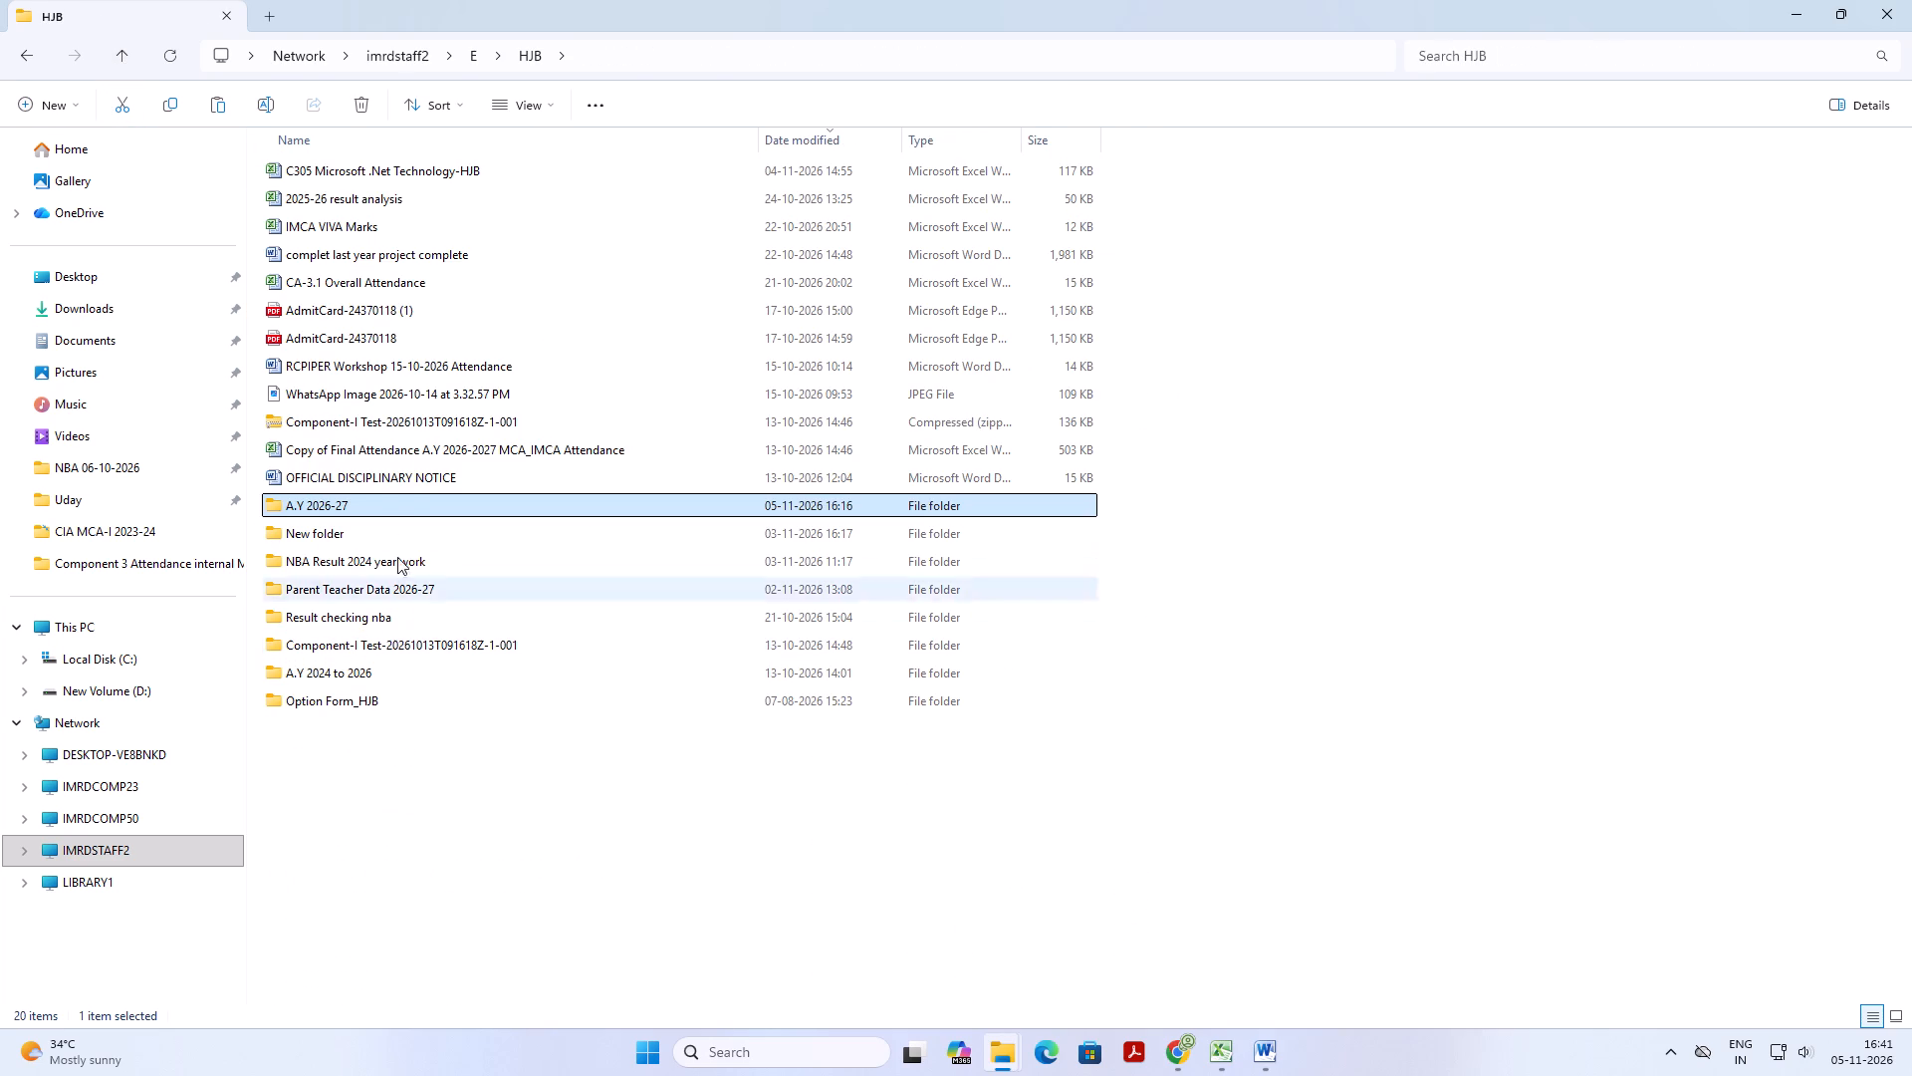
{"action": "double_click", "coordinate": [397, 496]}
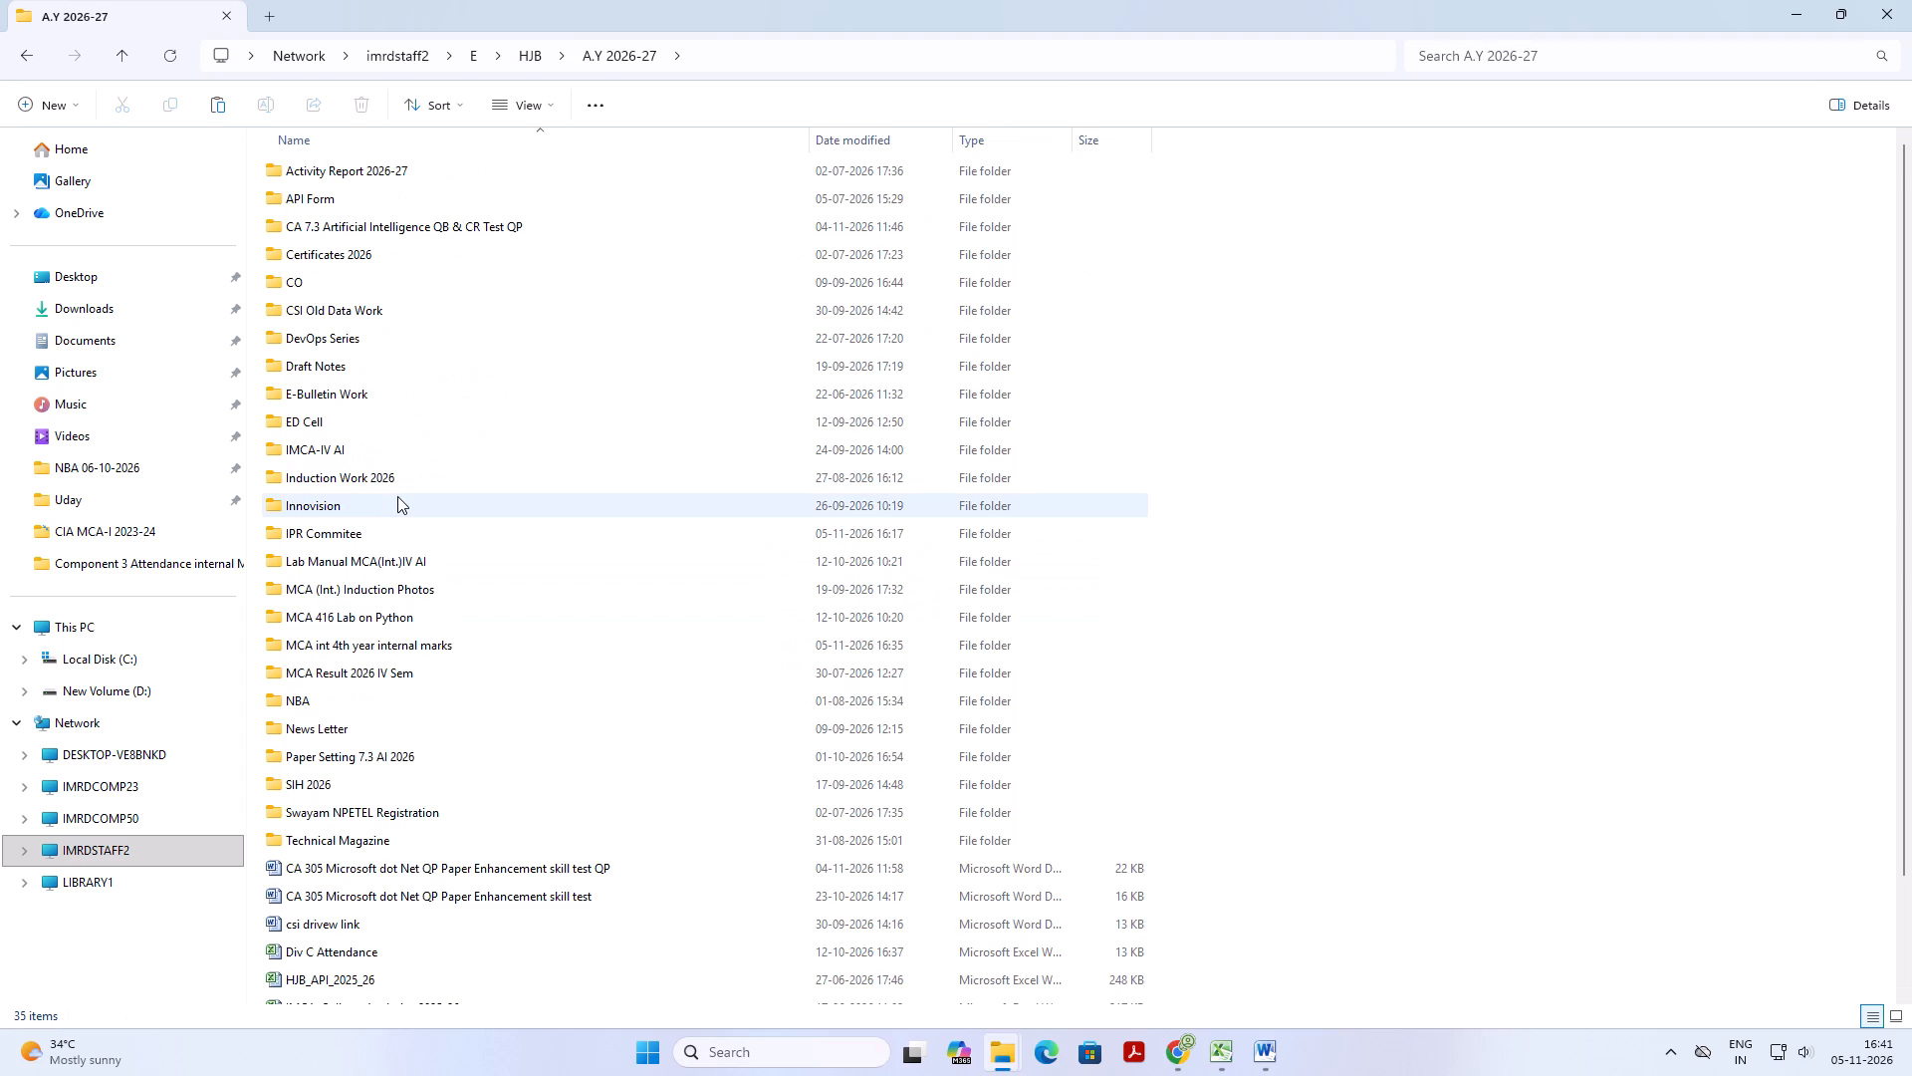
{"action": "type", "text": "imc"}
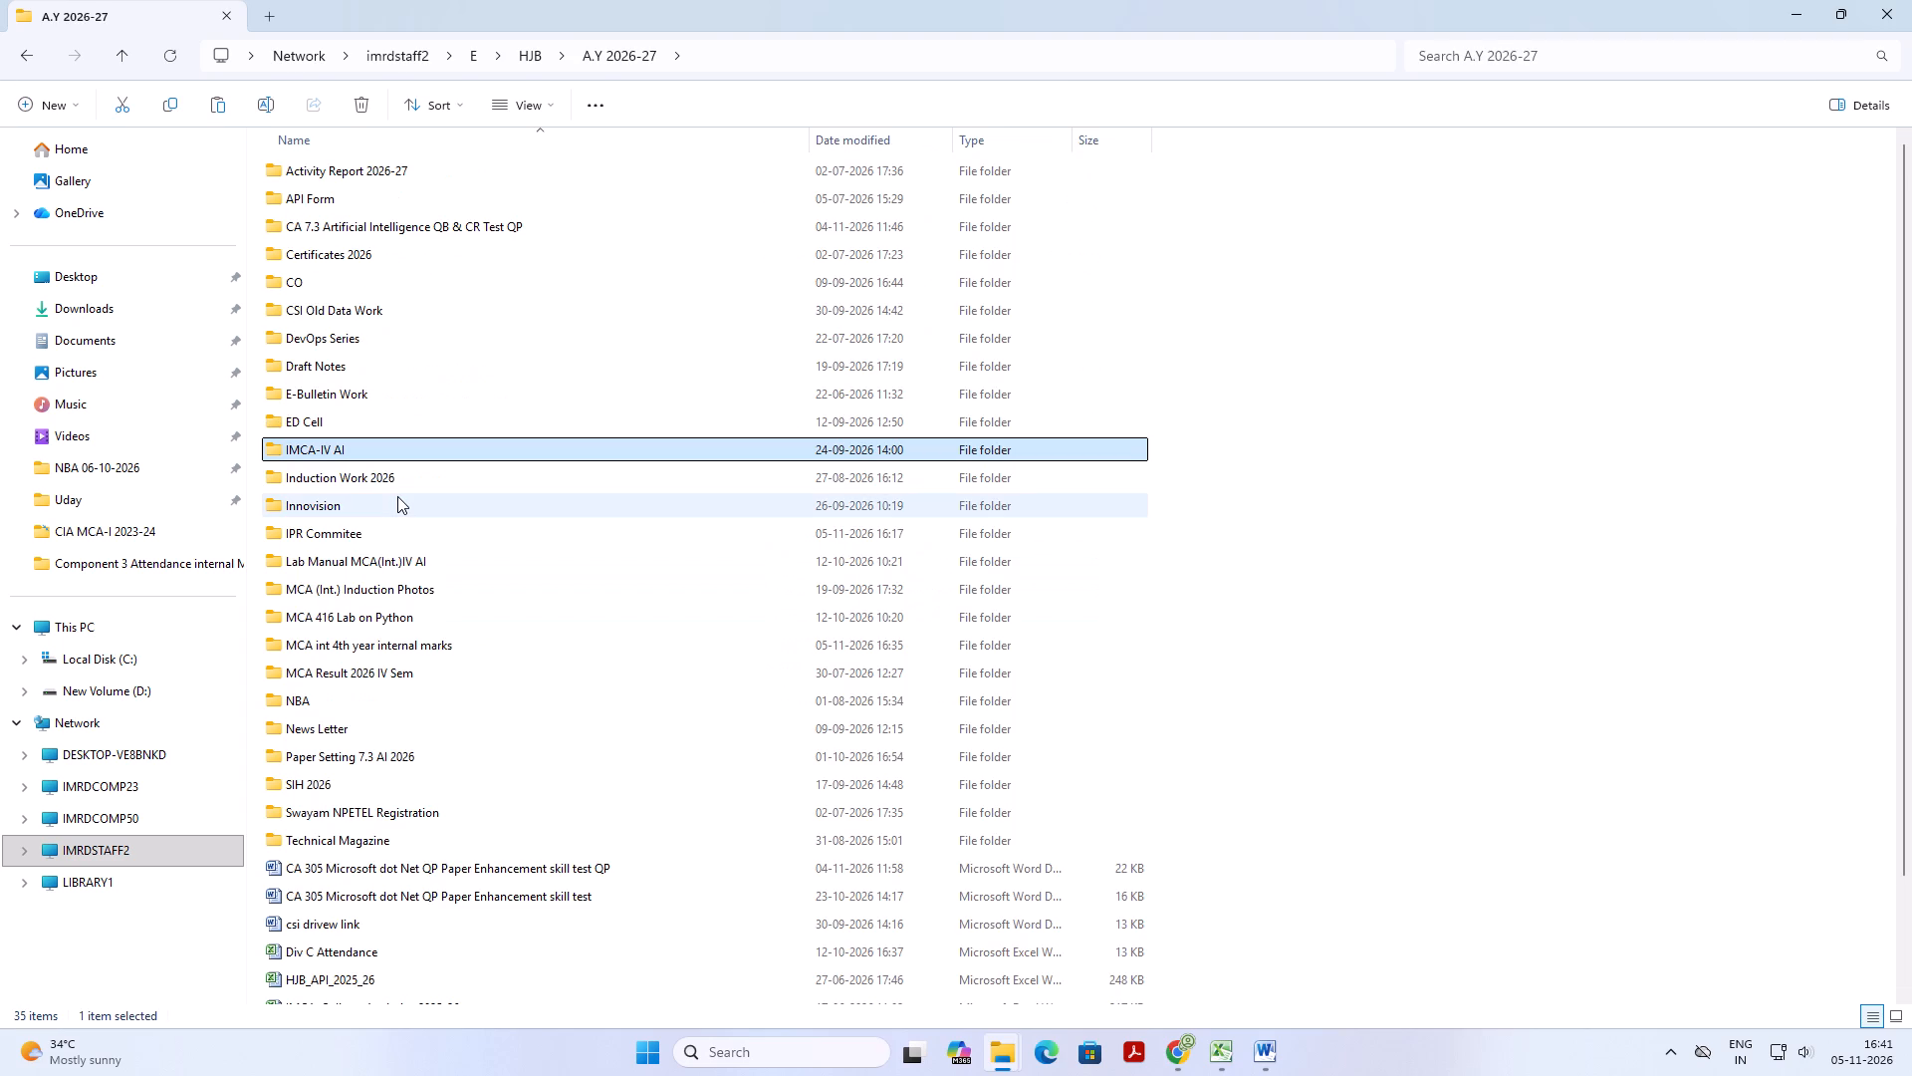
{"action": "type", "text": "mca"}
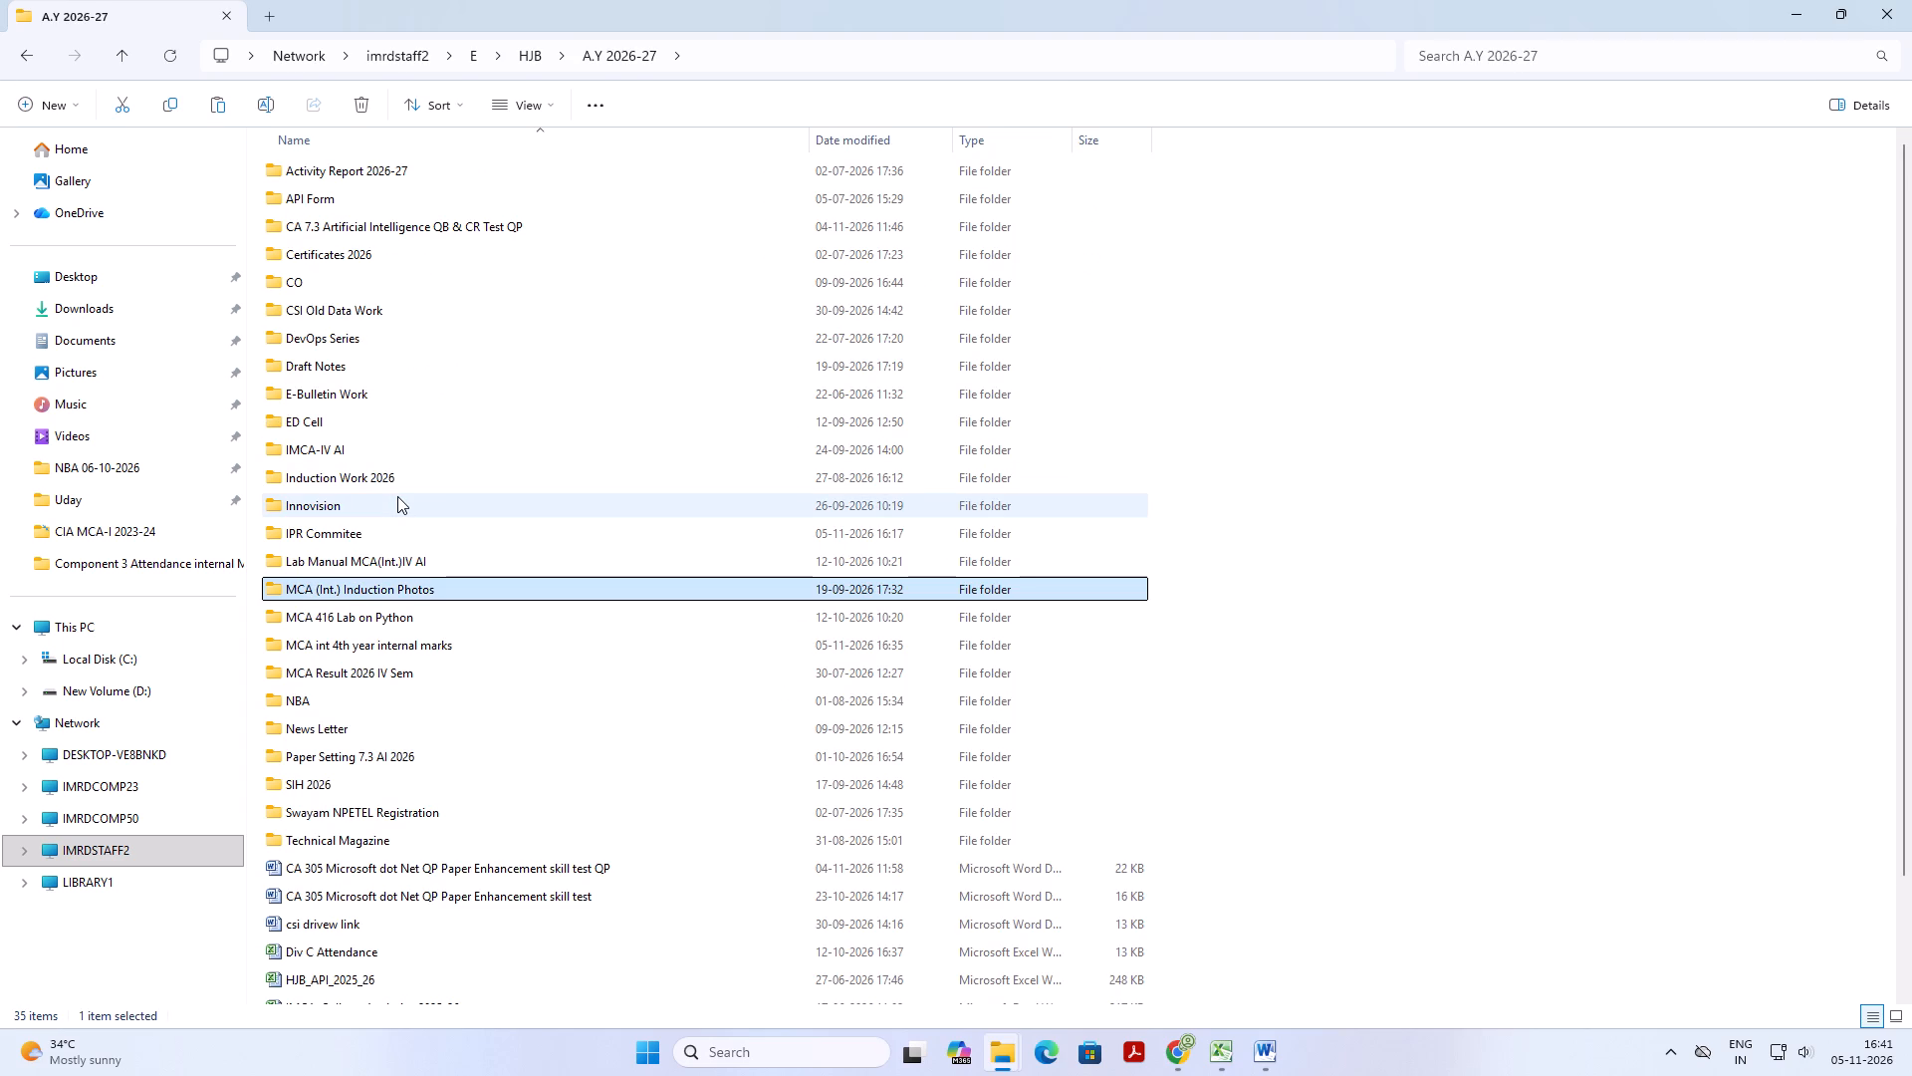
{"action": "key", "text": "Down"}
{"action": "key", "text": "Down"}
{"action": "key", "text": "Return"}
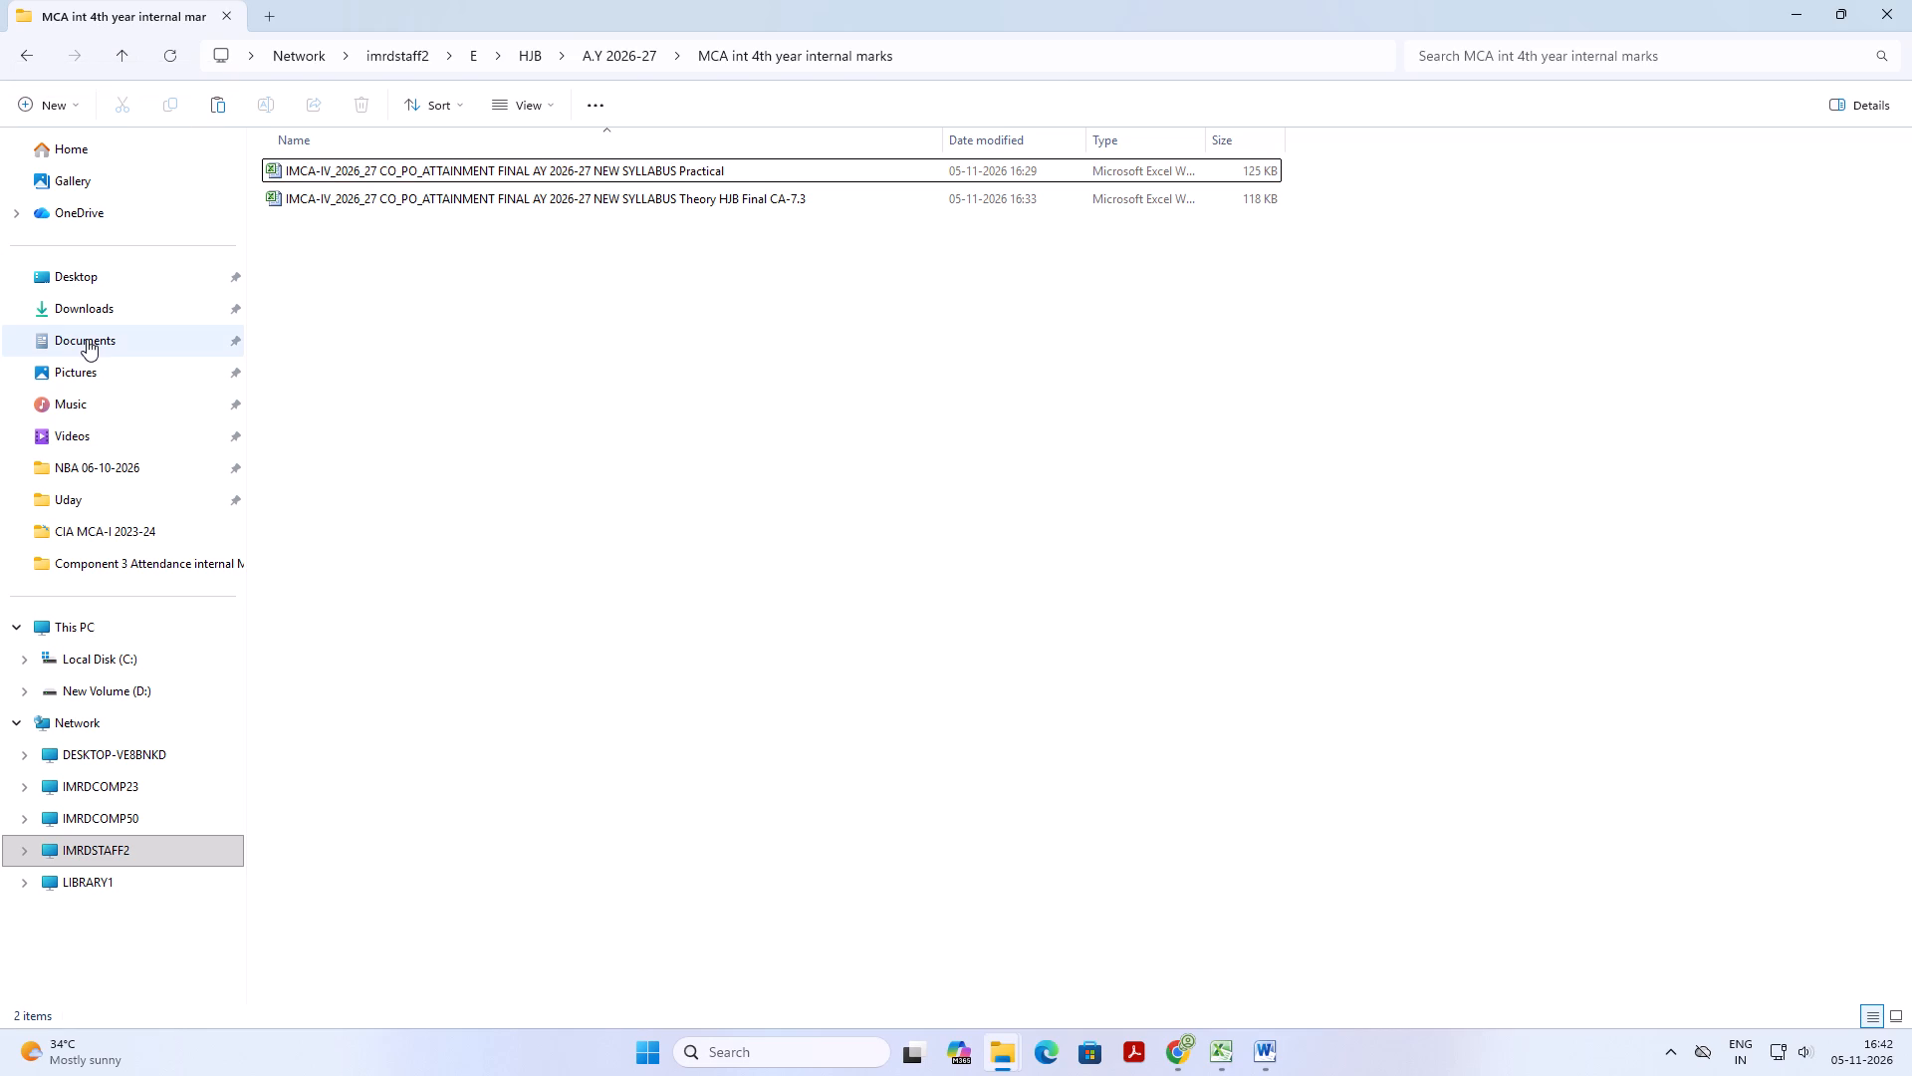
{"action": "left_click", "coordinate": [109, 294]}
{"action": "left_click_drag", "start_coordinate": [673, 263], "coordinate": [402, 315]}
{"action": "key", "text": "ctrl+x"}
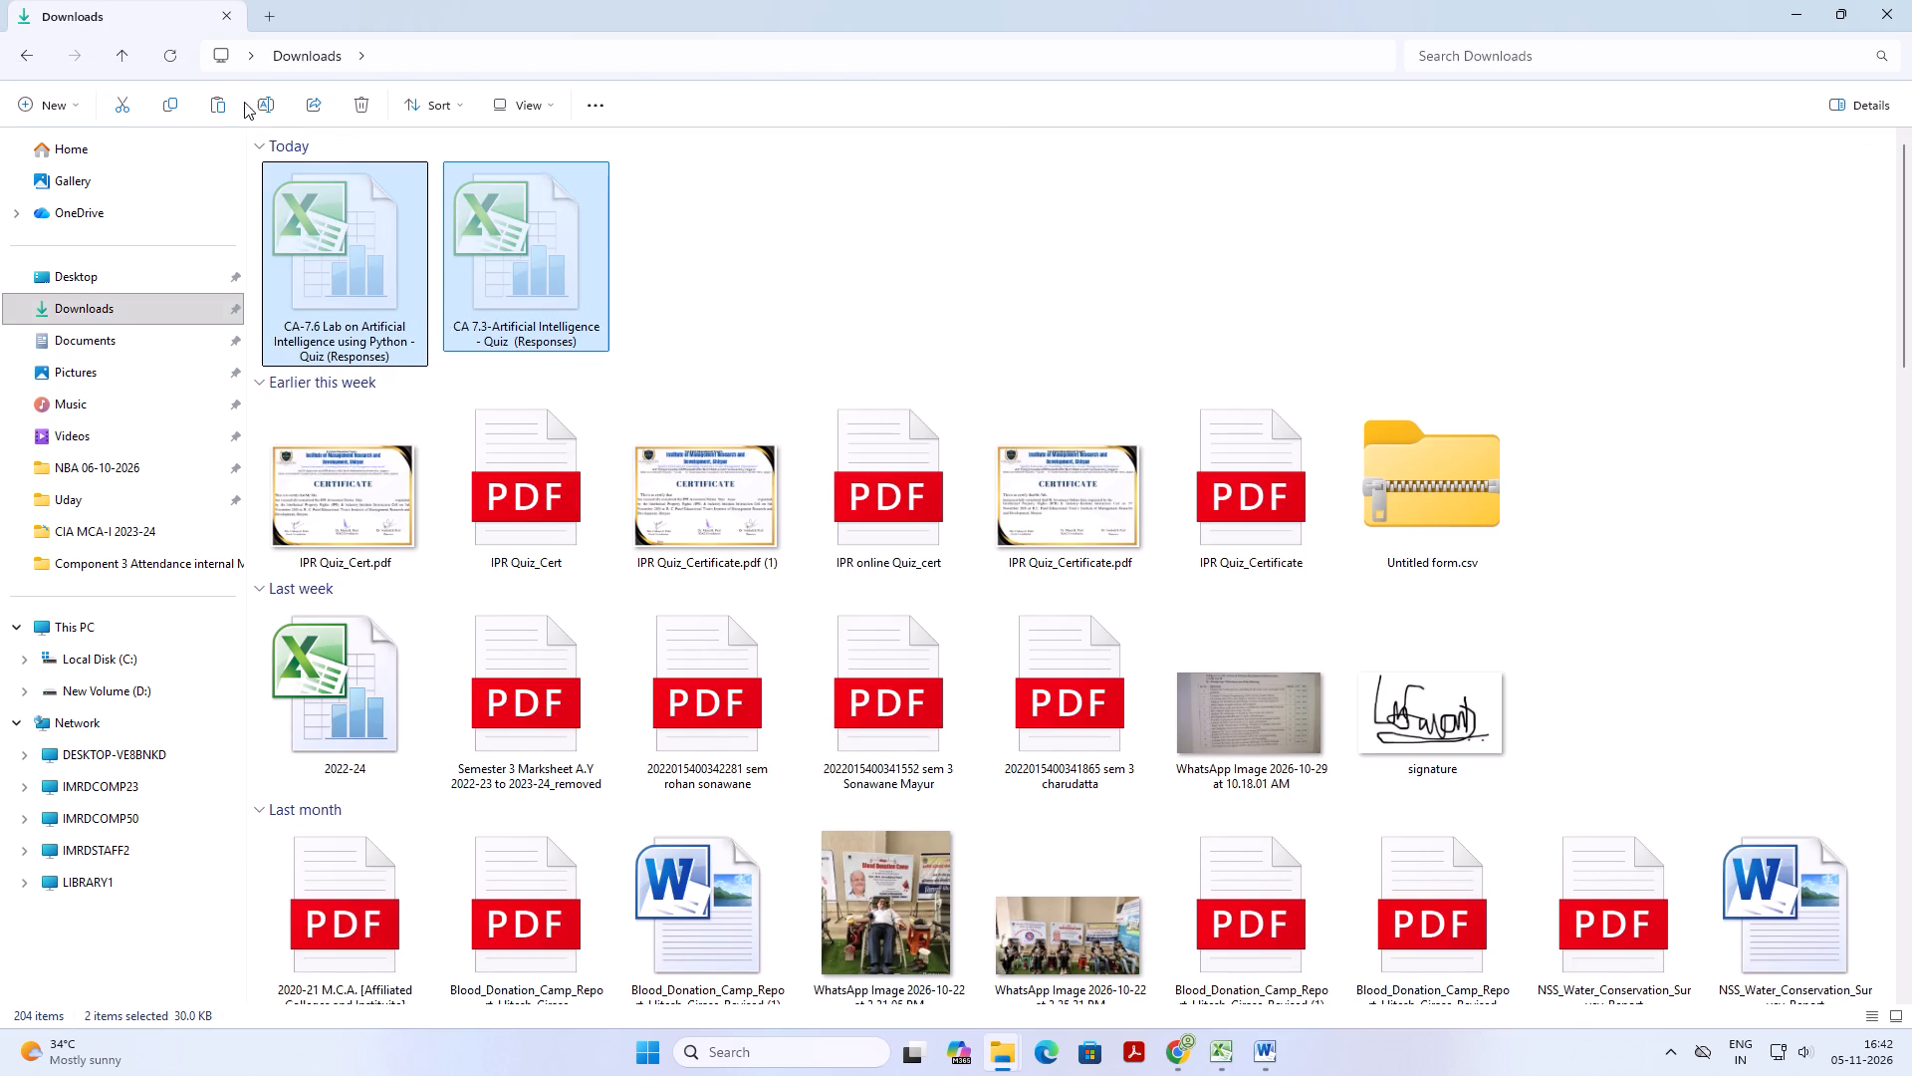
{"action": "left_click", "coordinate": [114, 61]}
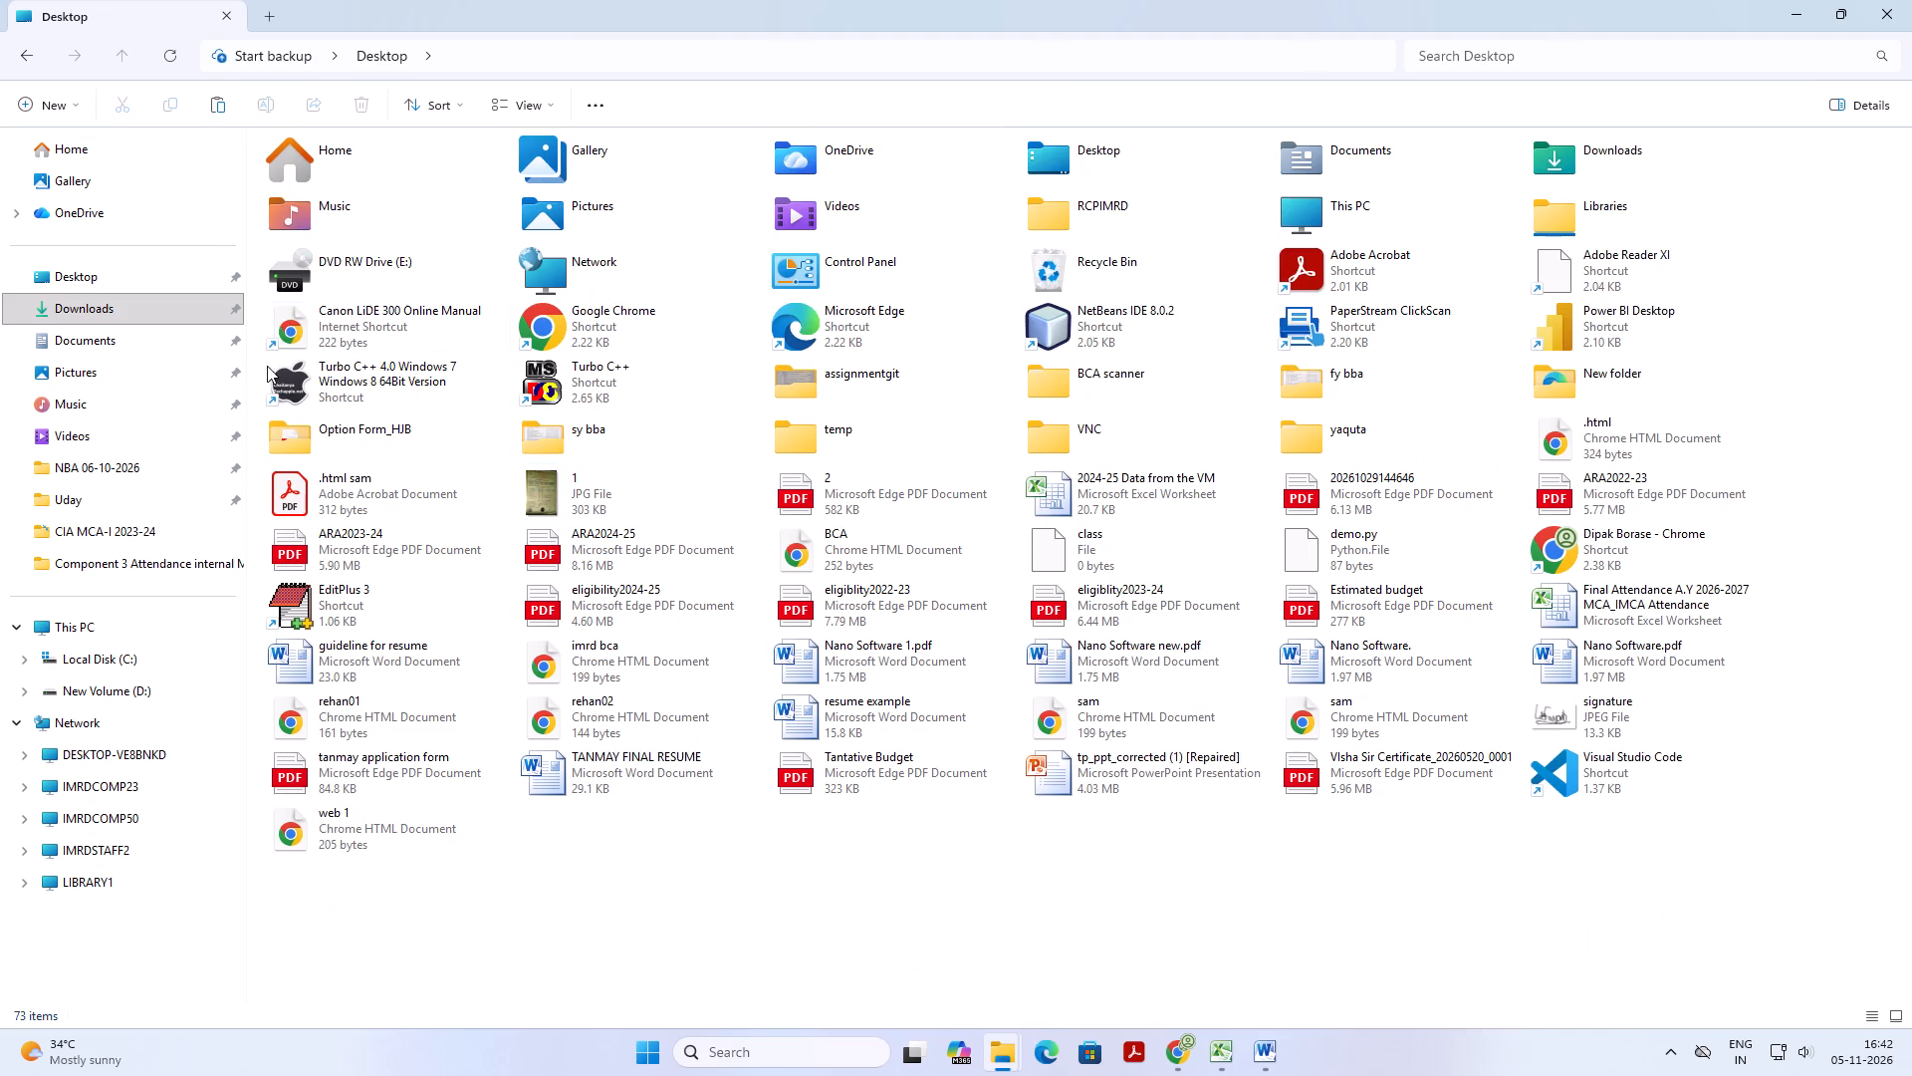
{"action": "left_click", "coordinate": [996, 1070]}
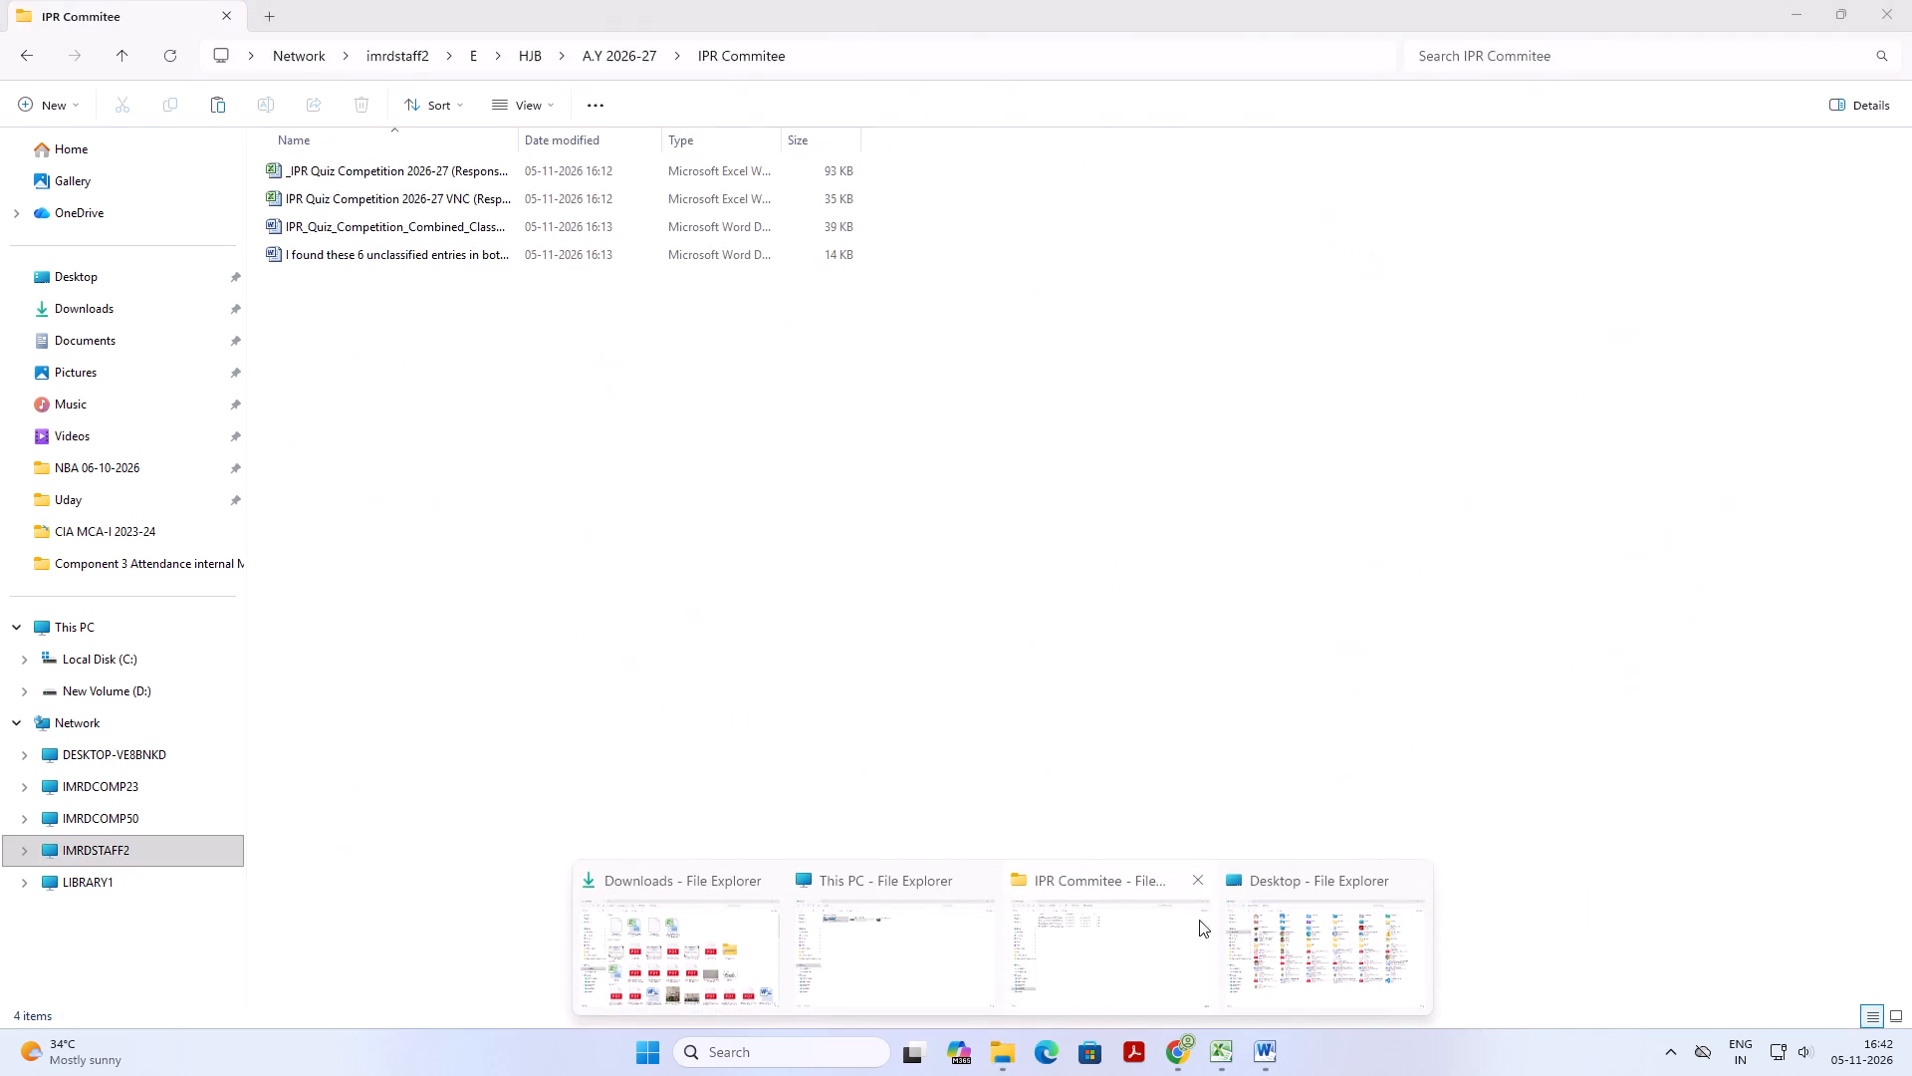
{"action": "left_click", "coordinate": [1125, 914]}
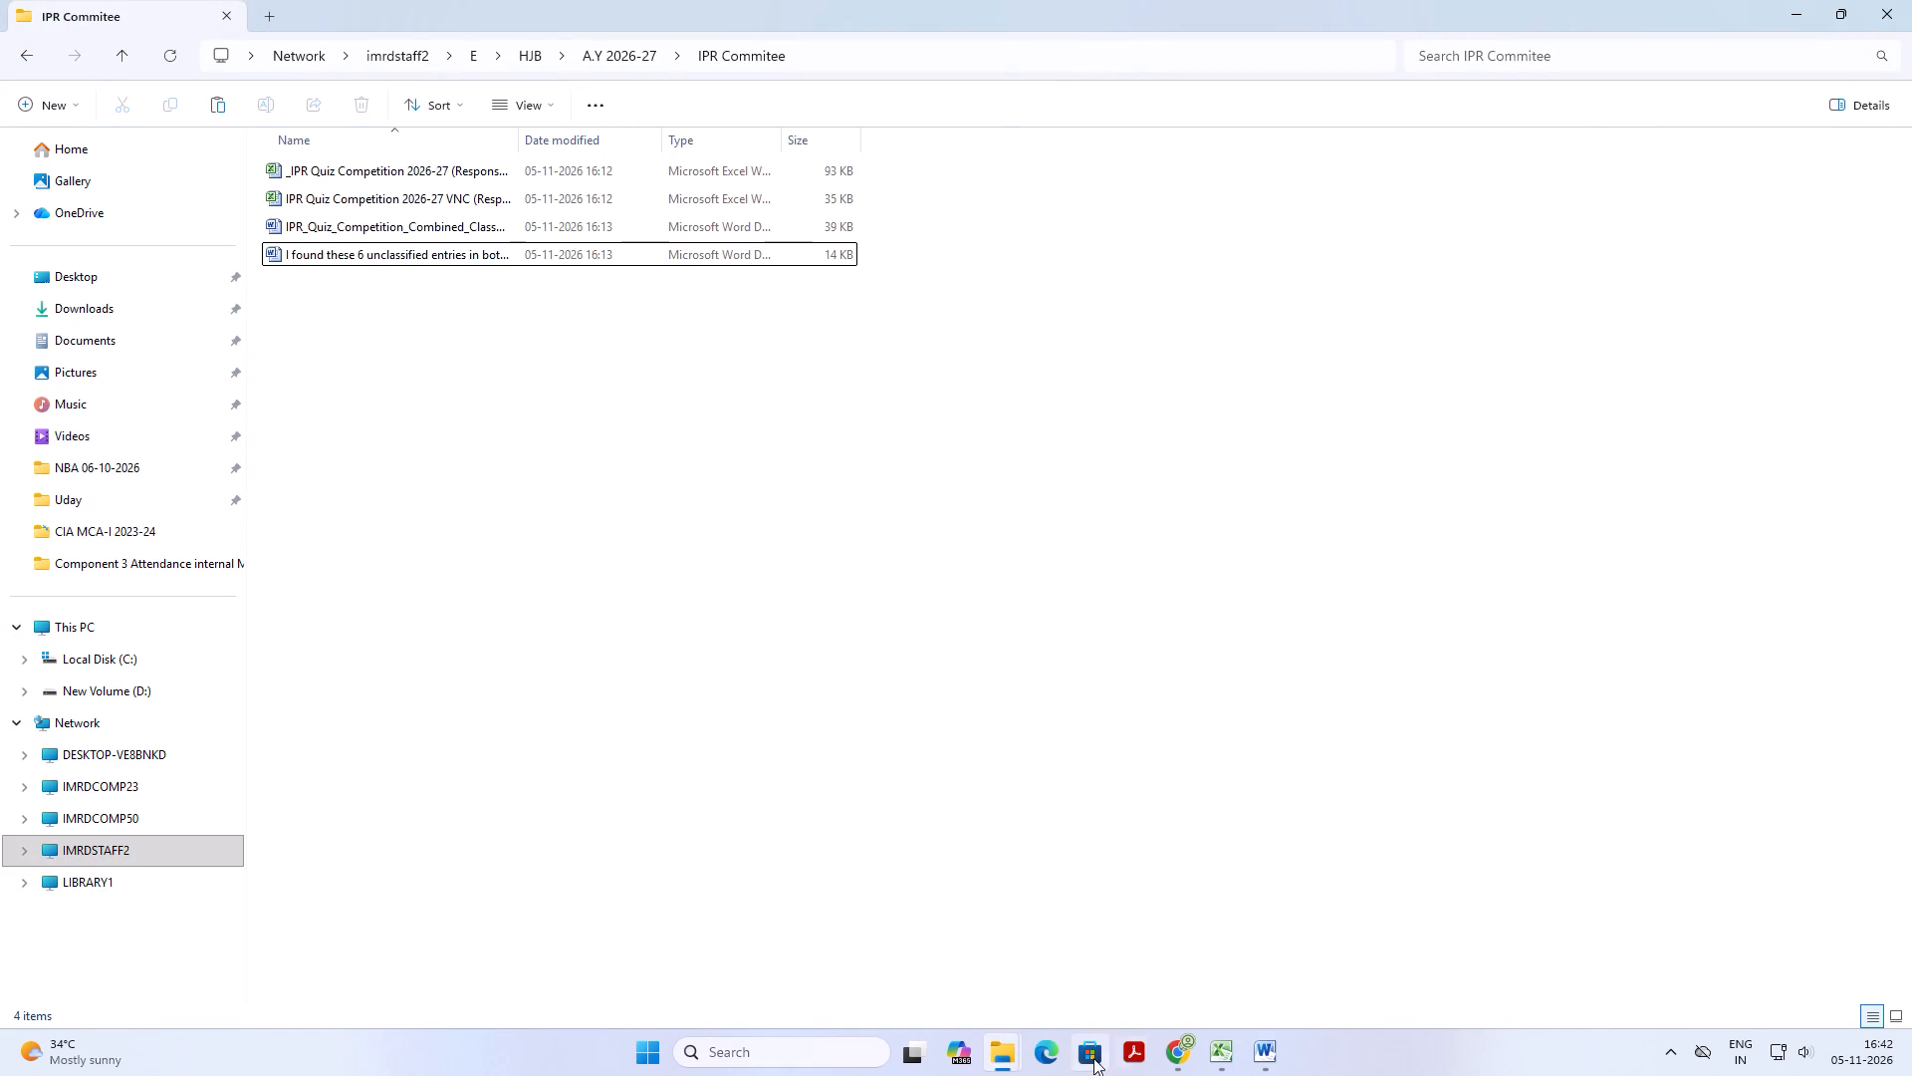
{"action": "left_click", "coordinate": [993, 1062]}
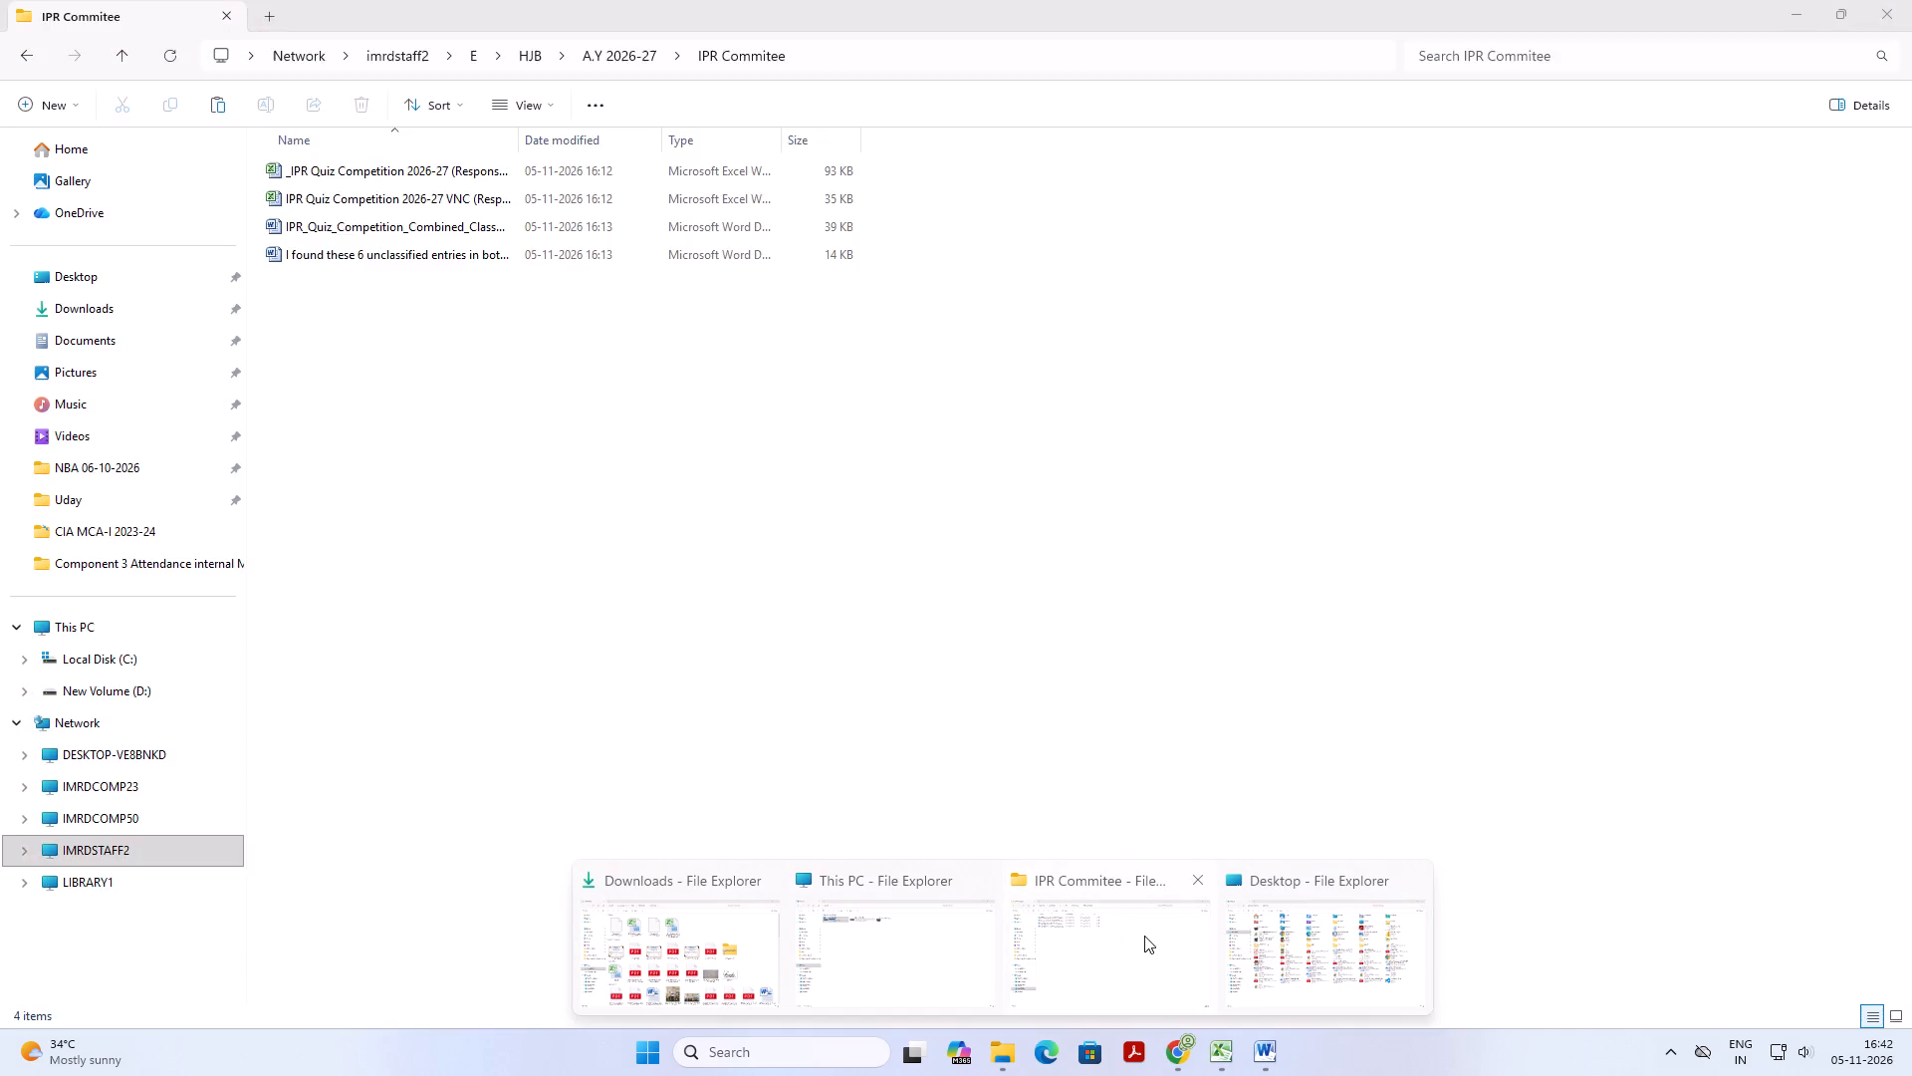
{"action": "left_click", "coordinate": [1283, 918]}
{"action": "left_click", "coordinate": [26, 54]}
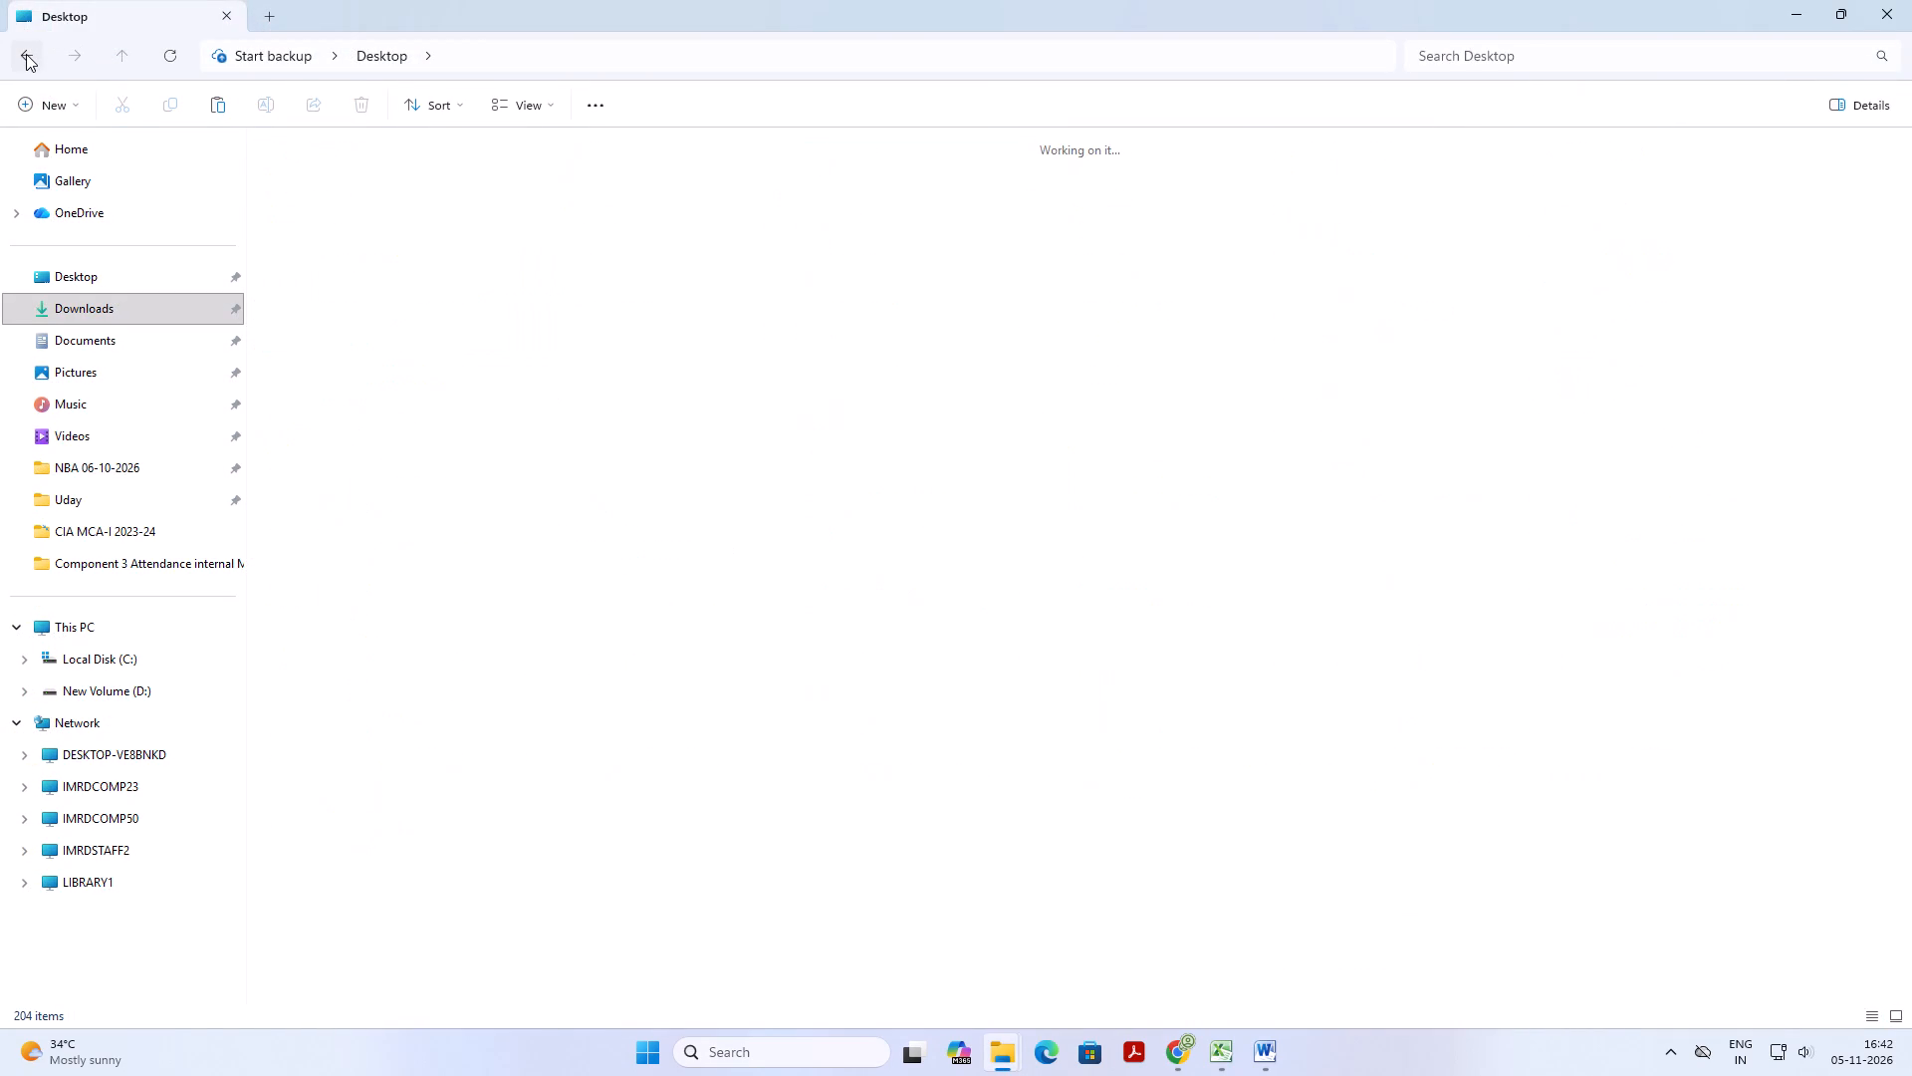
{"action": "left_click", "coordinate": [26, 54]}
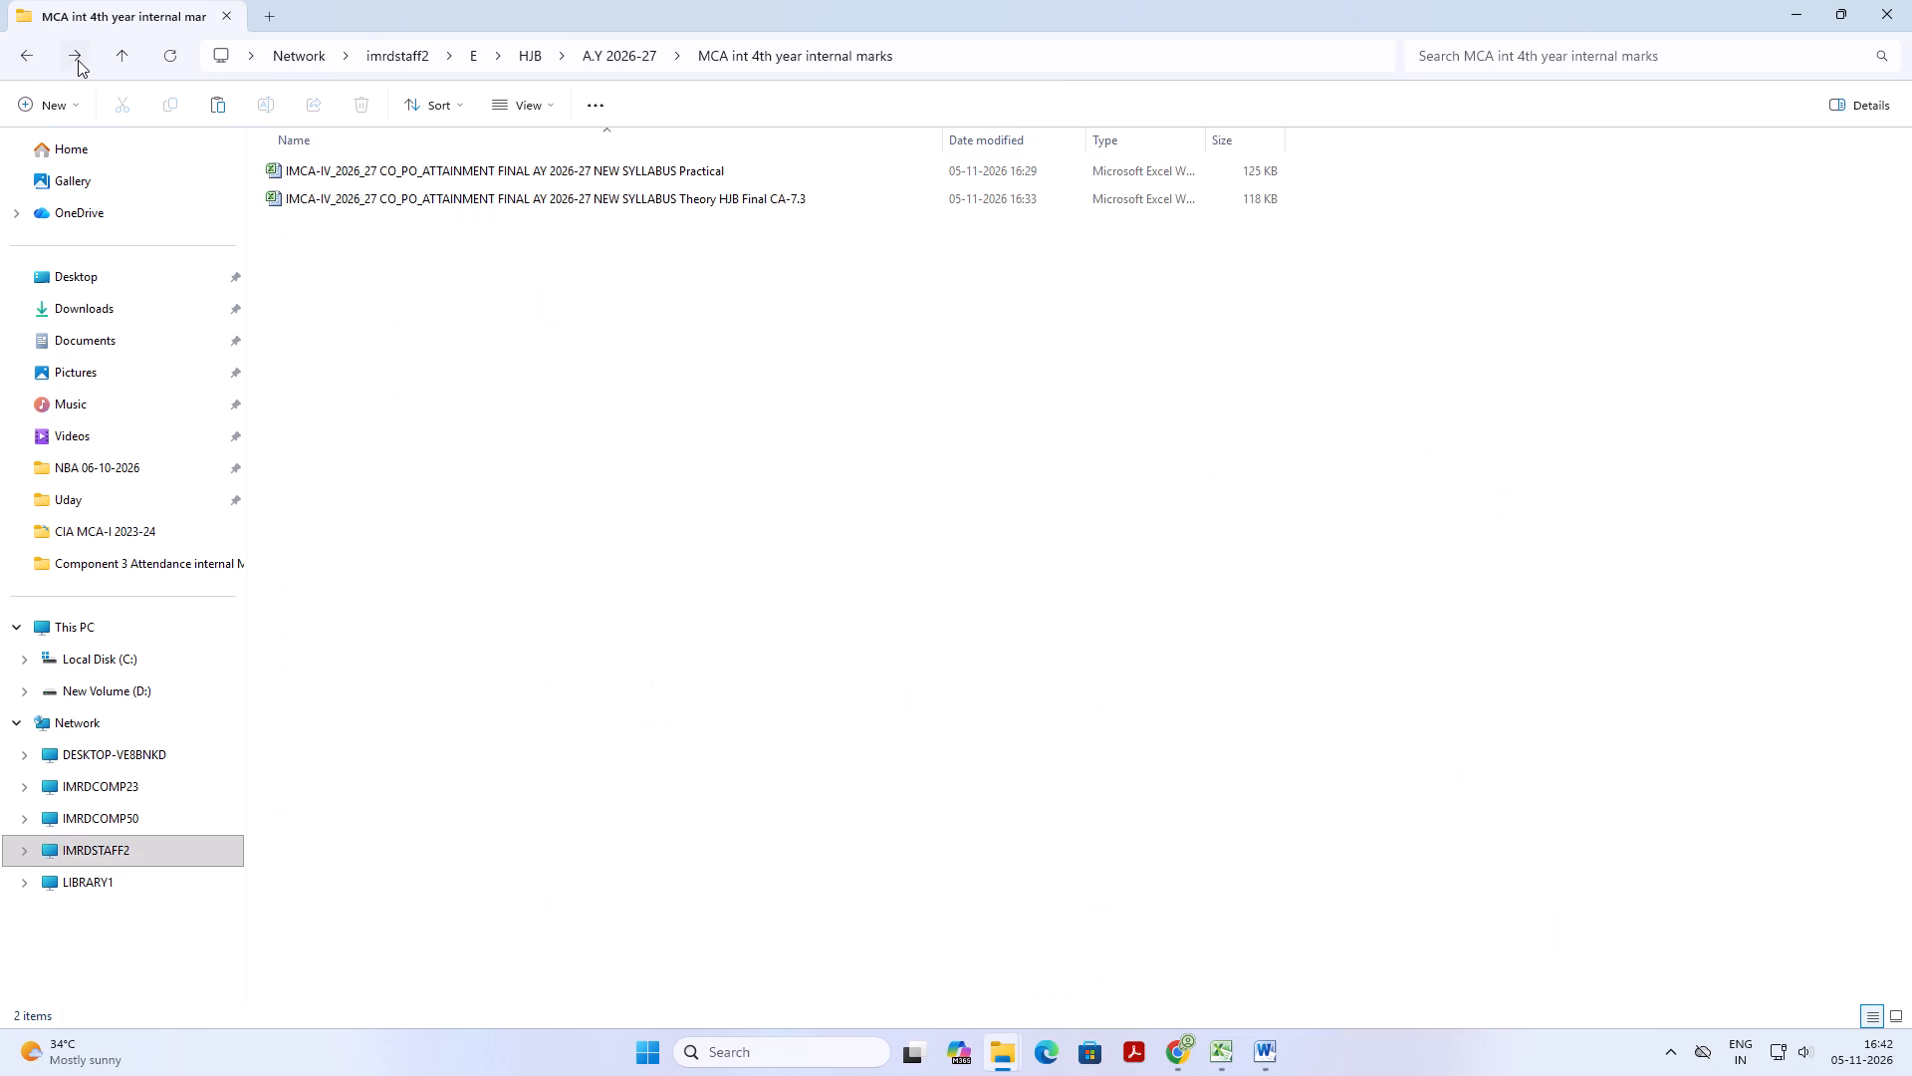
Move the CA-7.6 and CA 7.3 quiz response workbooks from Downloads into the MCA int 4th year internal marks folder.
{"action": "left_click", "coordinate": [124, 305]}
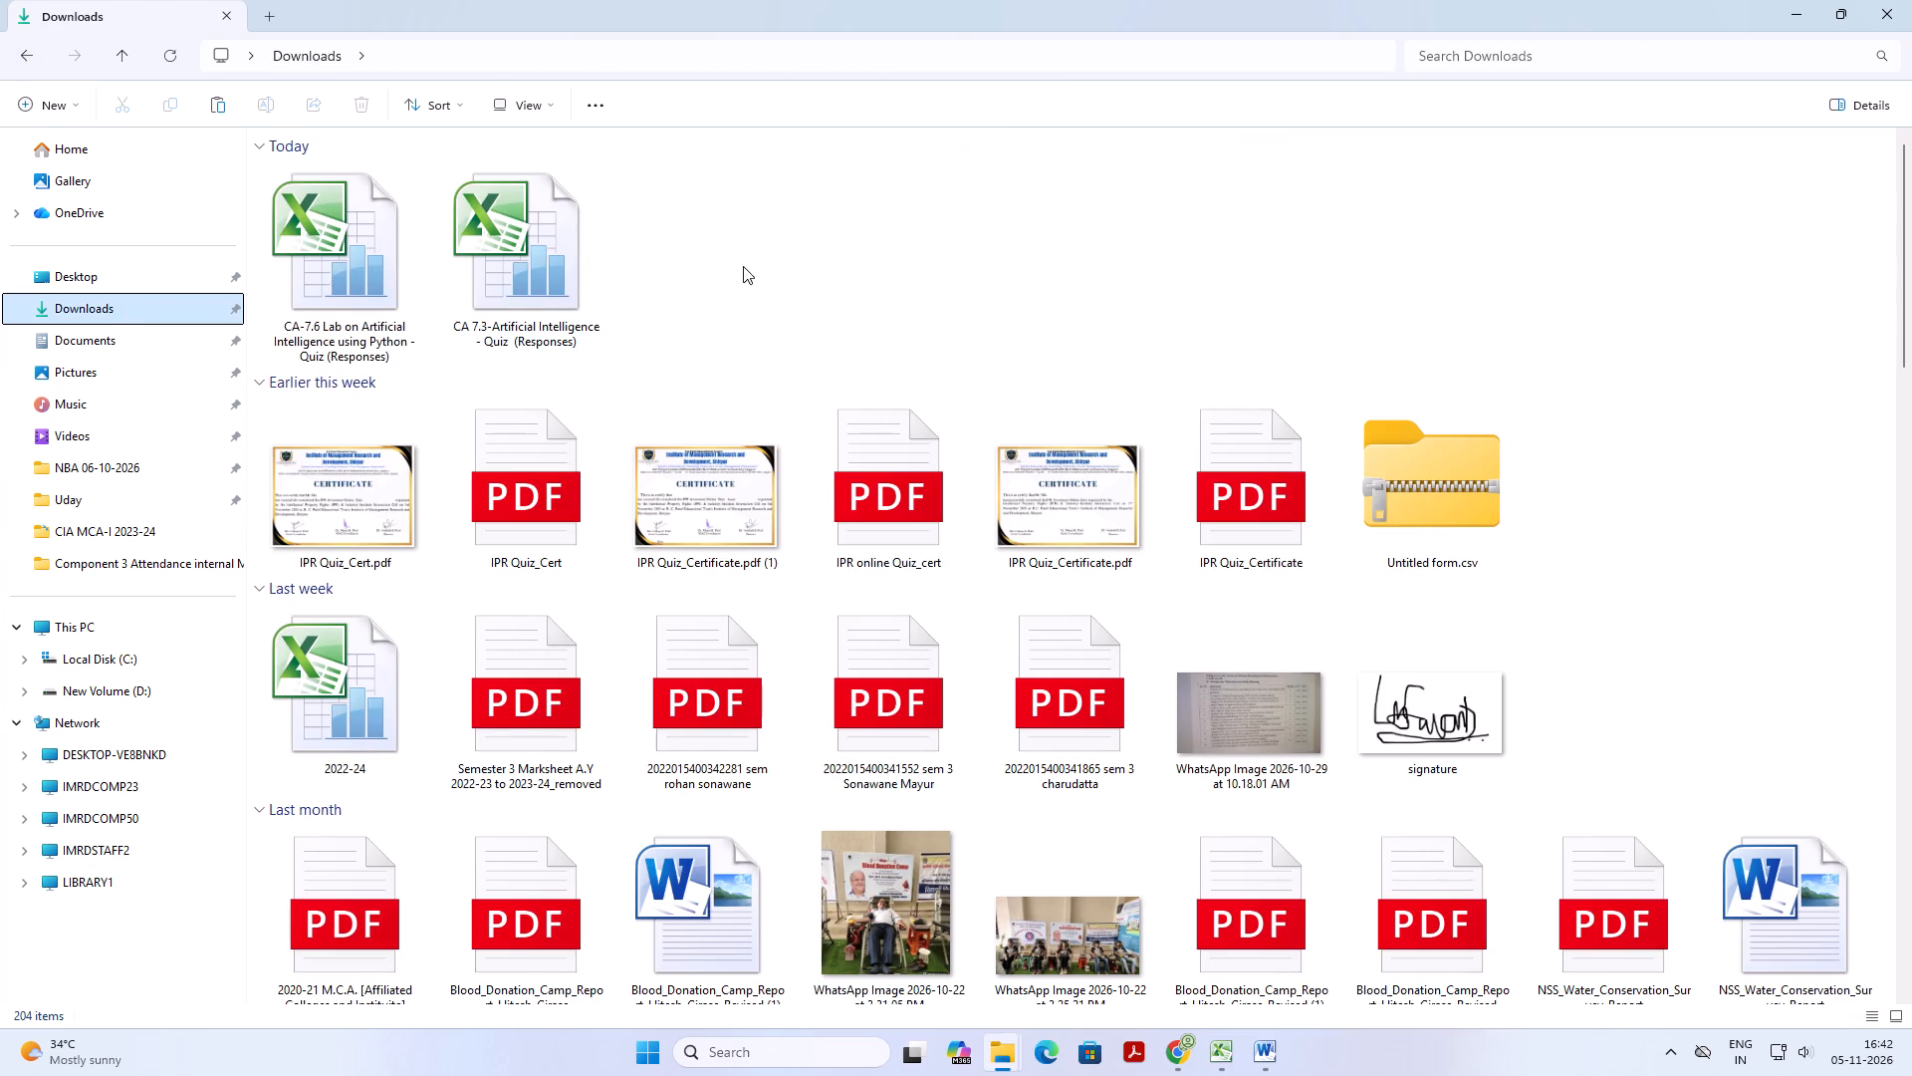
{"action": "left_click_drag", "start_coordinate": [743, 266], "coordinate": [268, 296]}
{"action": "key", "text": "ctrl+x"}
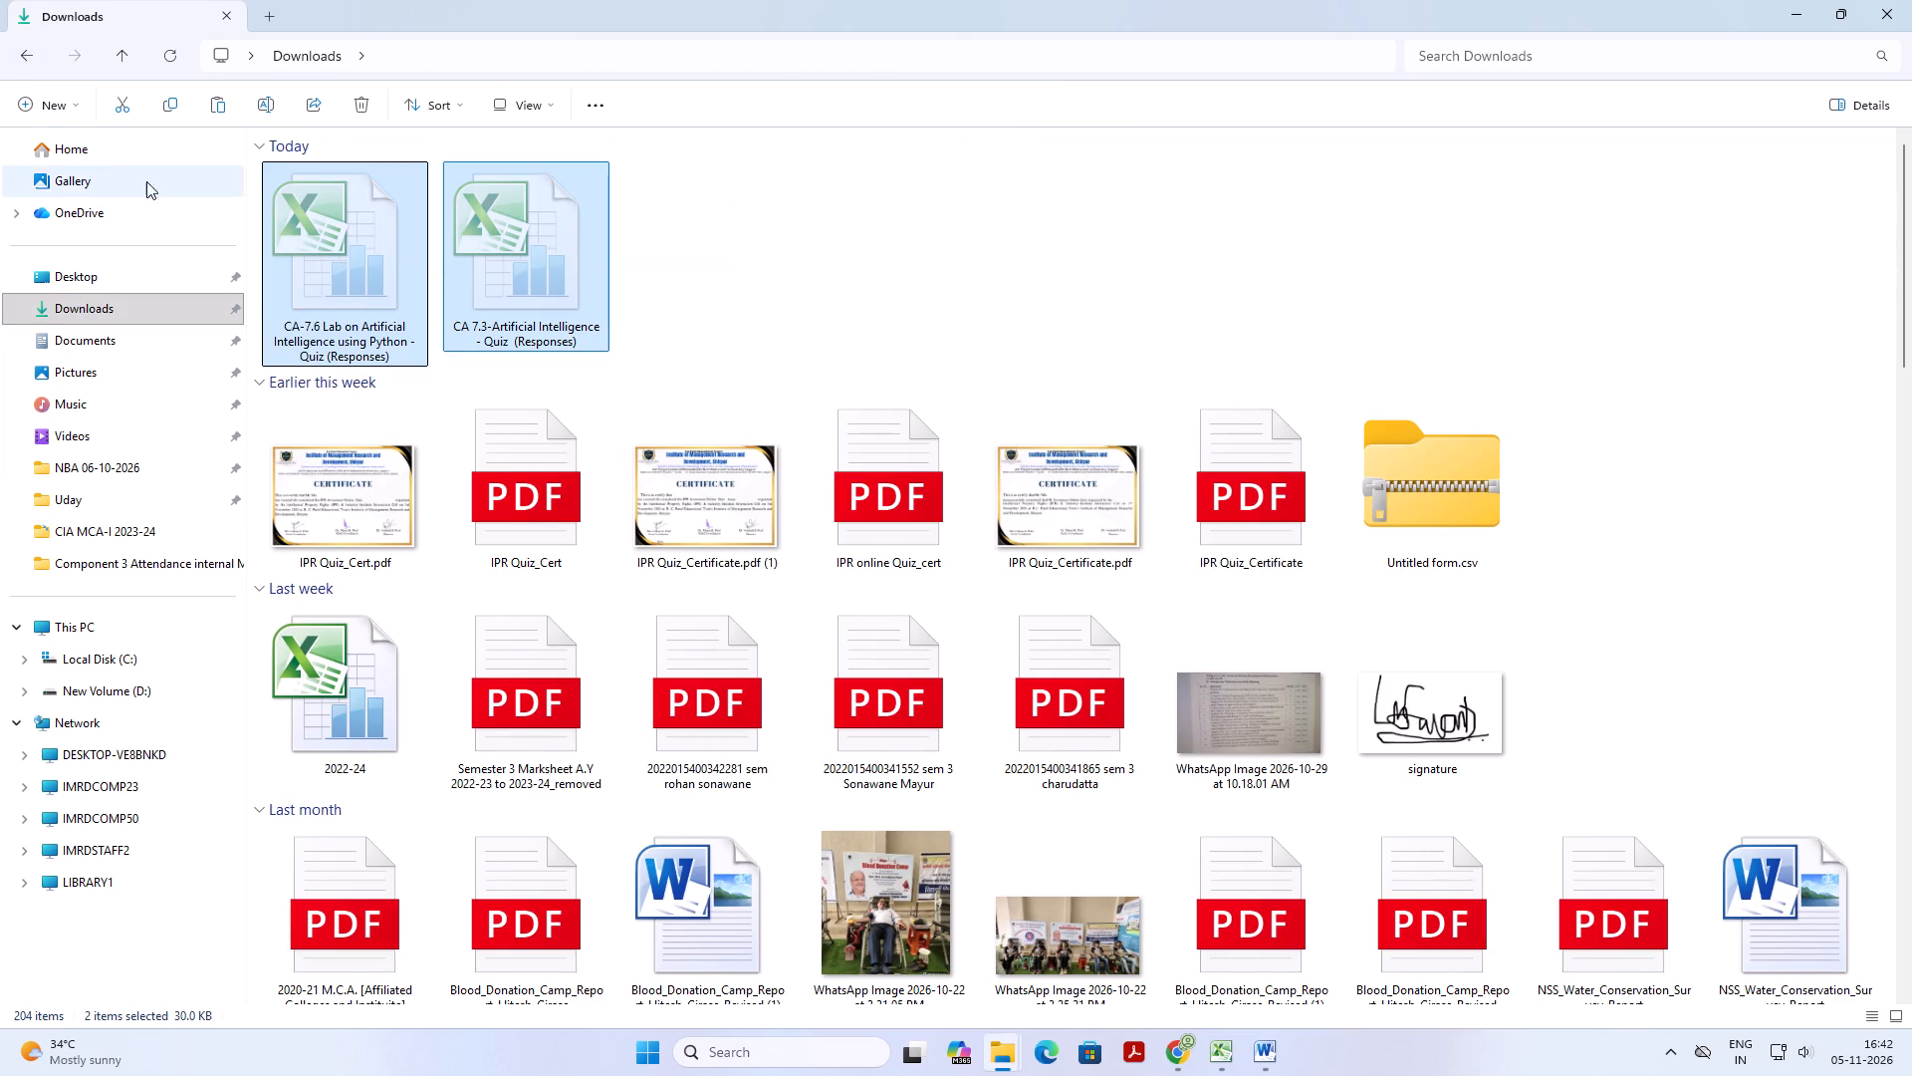
{"action": "left_click", "coordinate": [19, 60]}
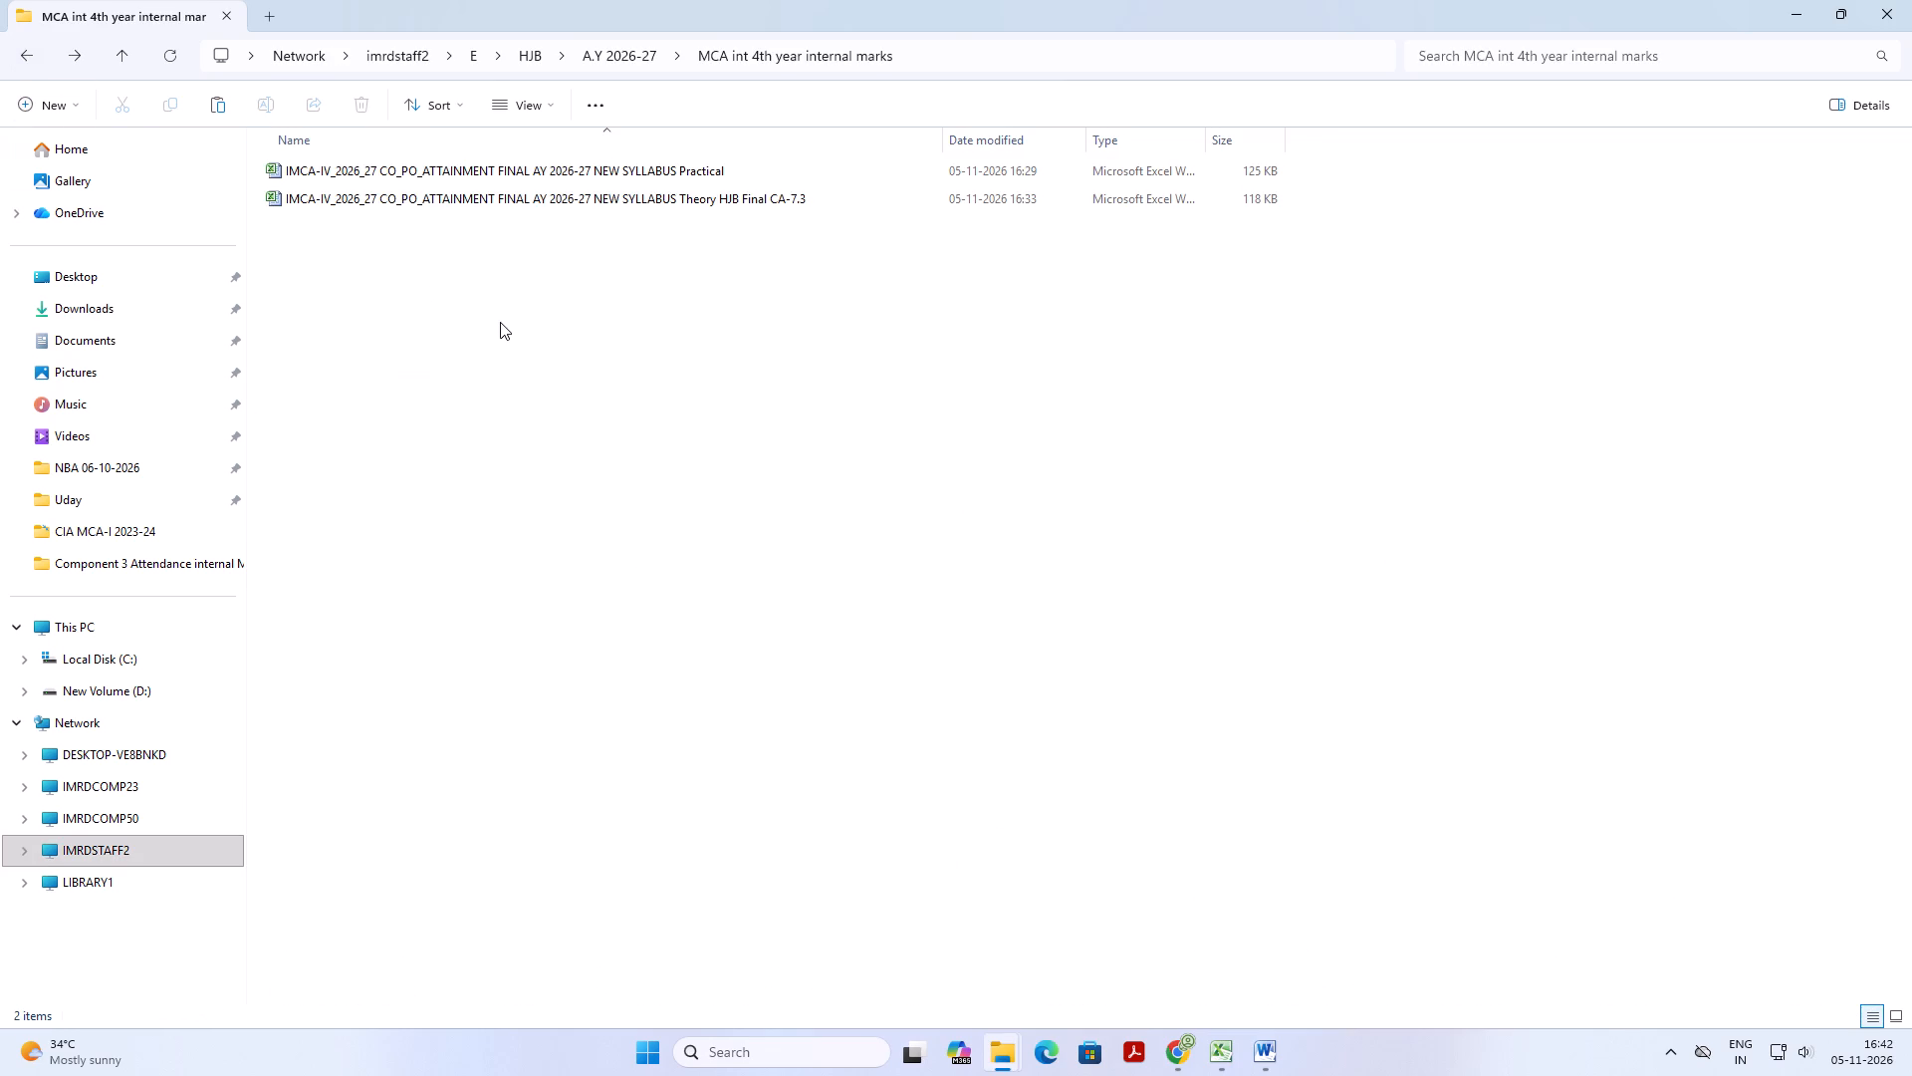
{"action": "key", "text": "ctrl+v"}
{"action": "left_click", "coordinate": [501, 397]}
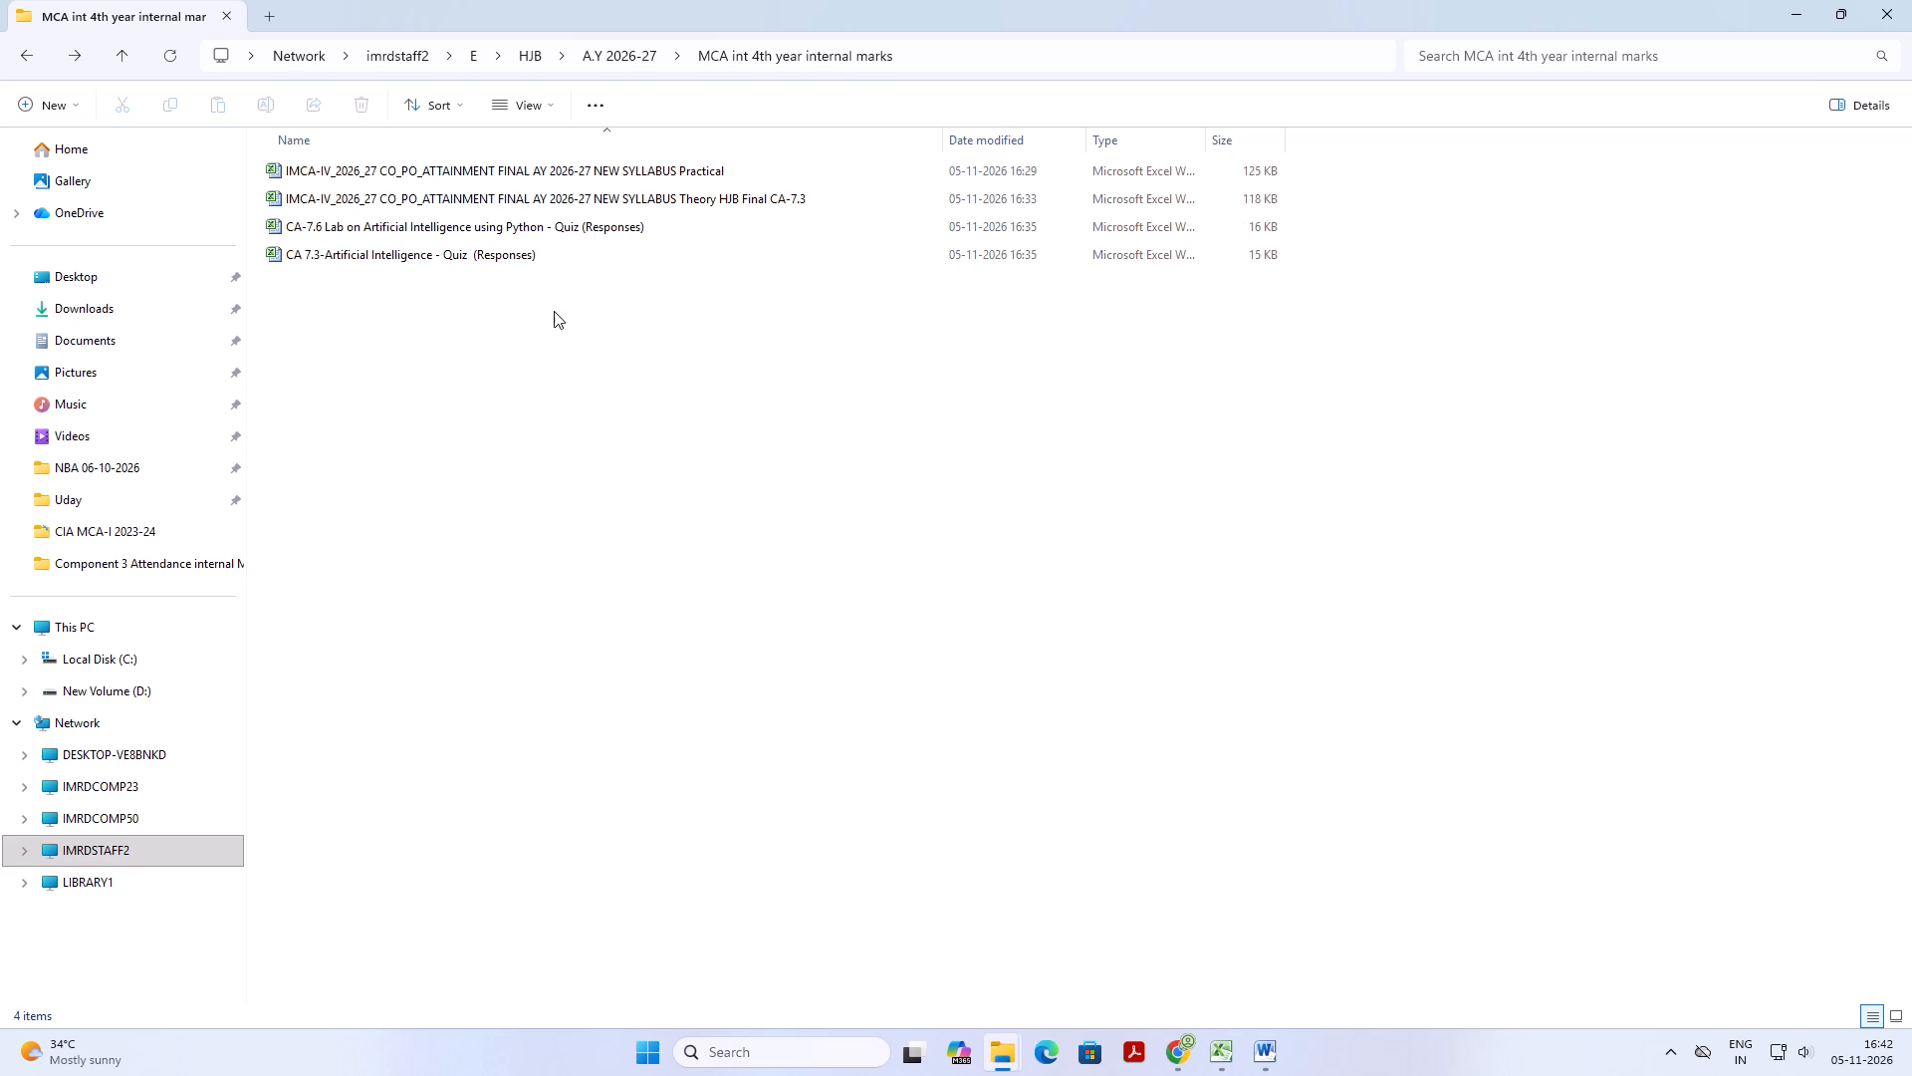
Open the 6.3 Internal Assesment -Component II (3.2.1) Teacher Assessment document from the CA 6.3 folder of CA 7.3 Artificial Intelligence QB & CR Test QP.
{"action": "left_click", "coordinate": [125, 51]}
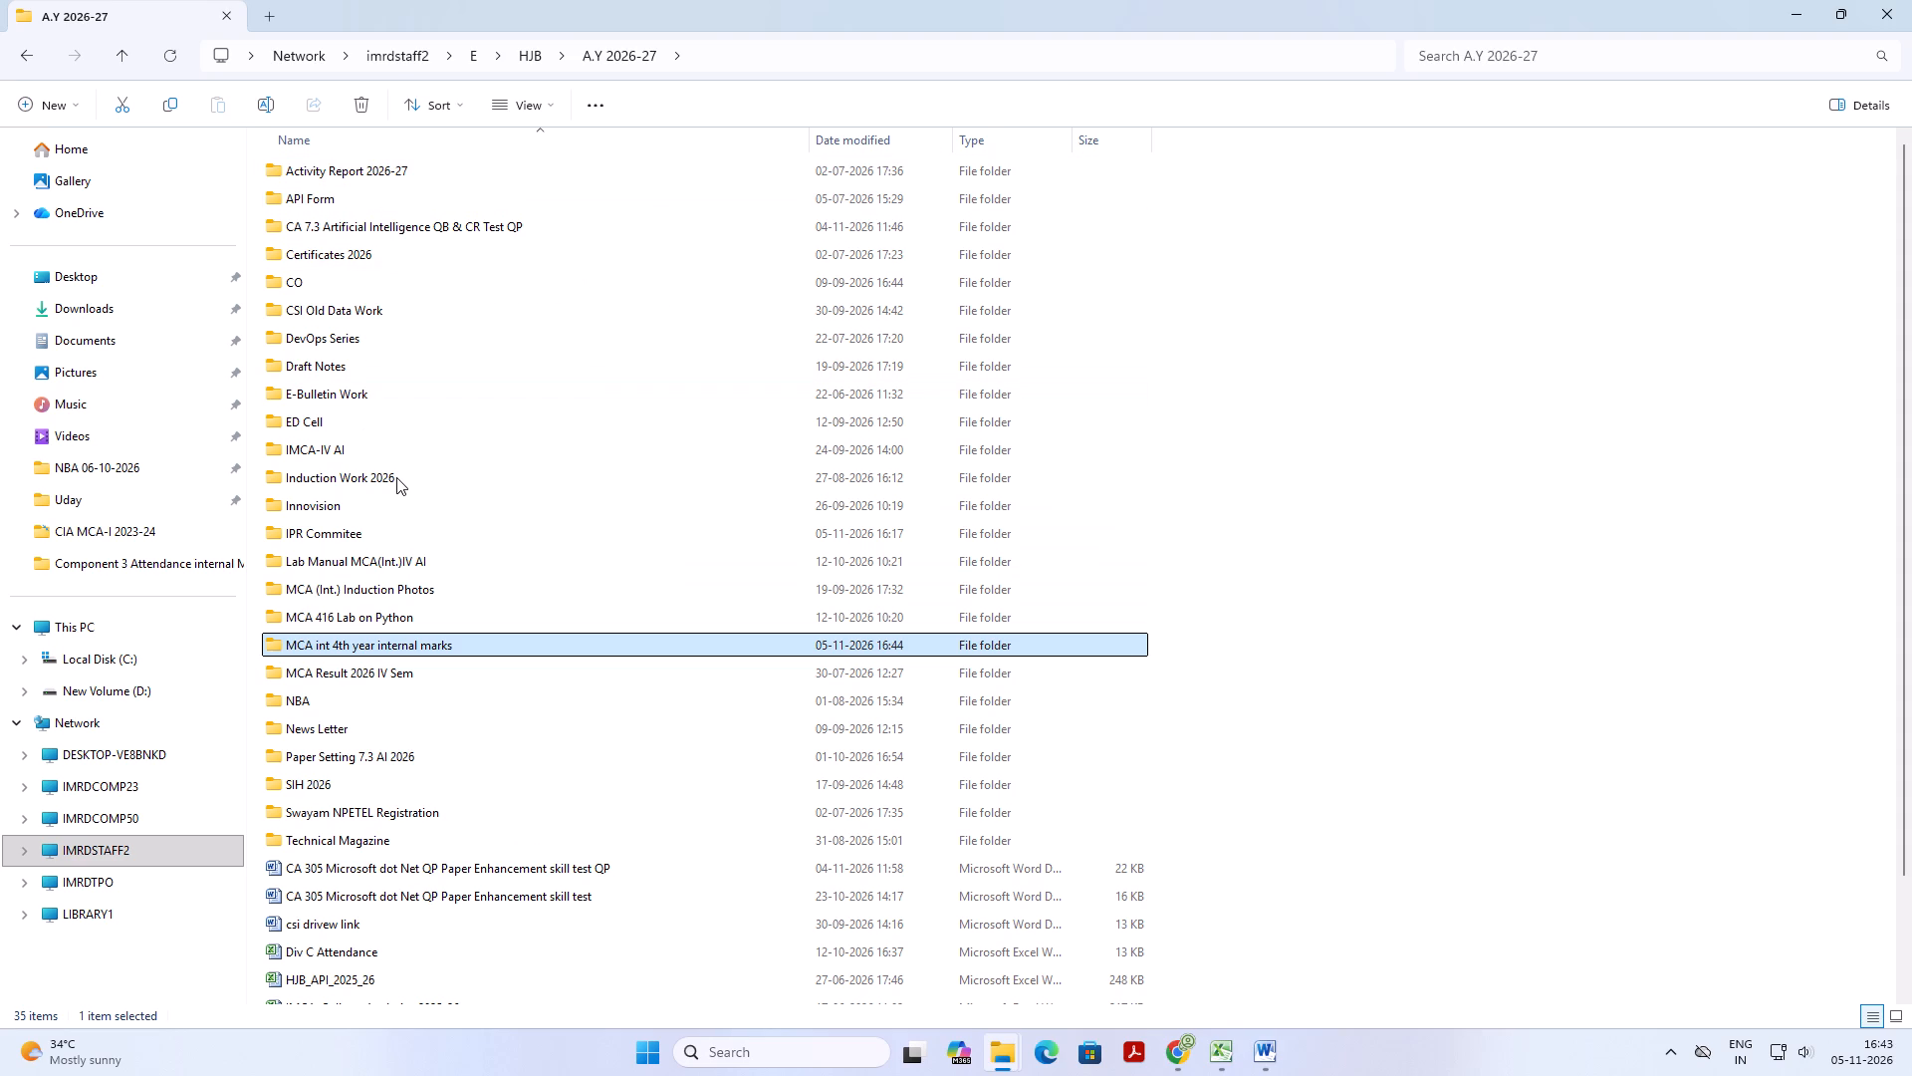
{"action": "double_click", "coordinate": [410, 231]}
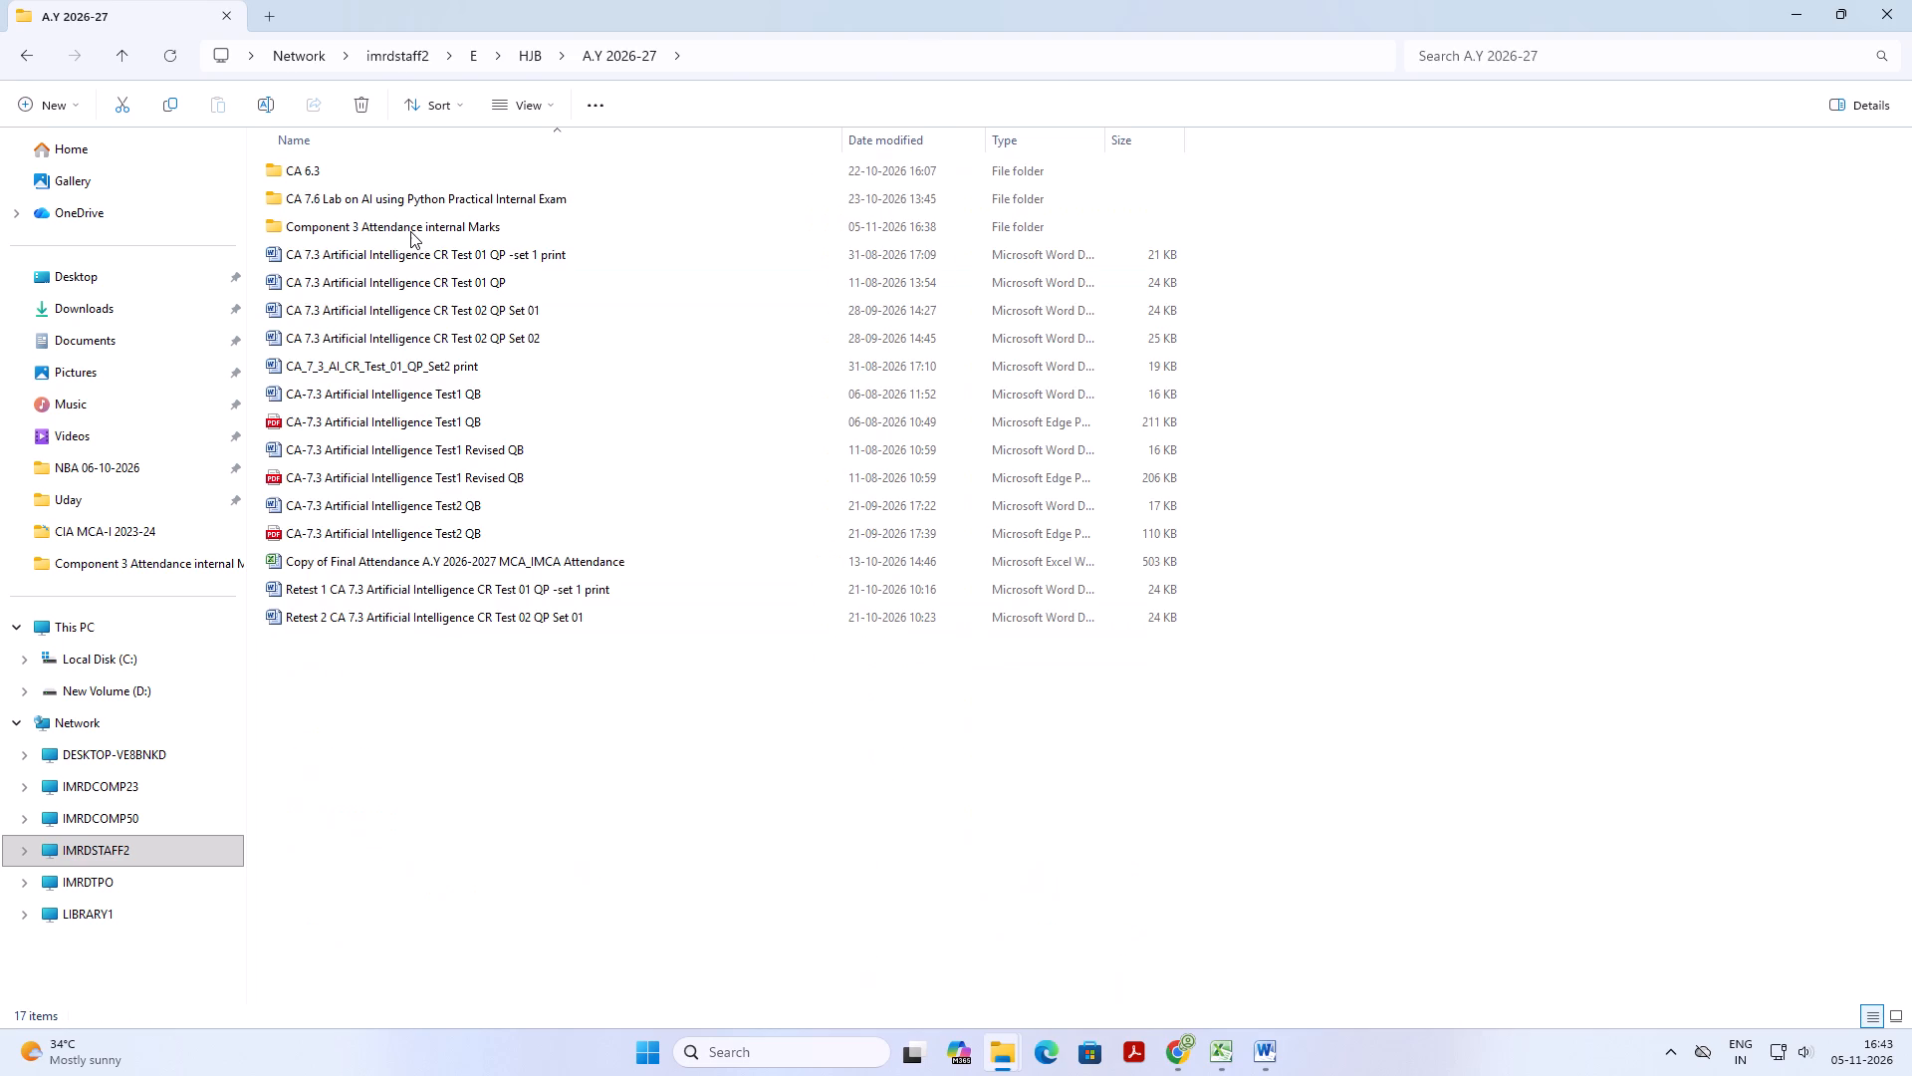
{"action": "double_click", "coordinate": [370, 193]}
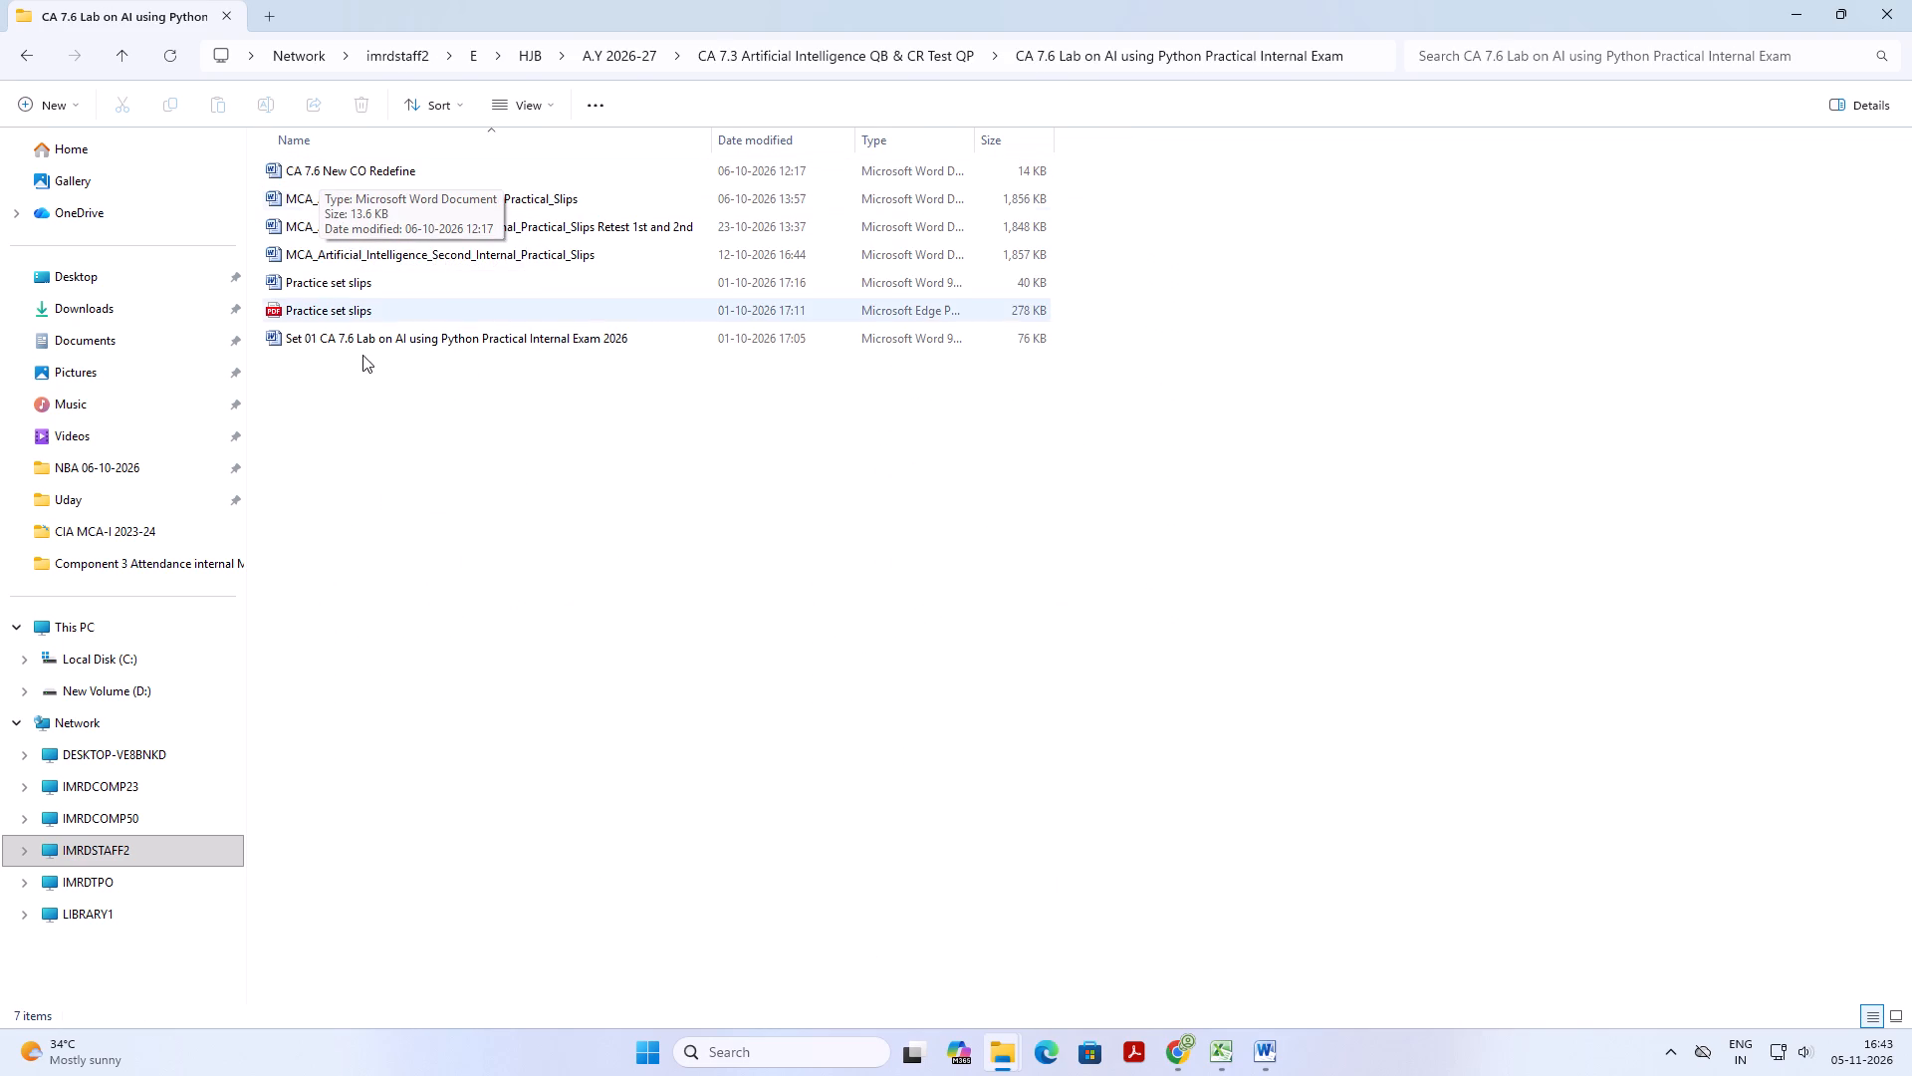
{"action": "left_click", "coordinate": [126, 54]}
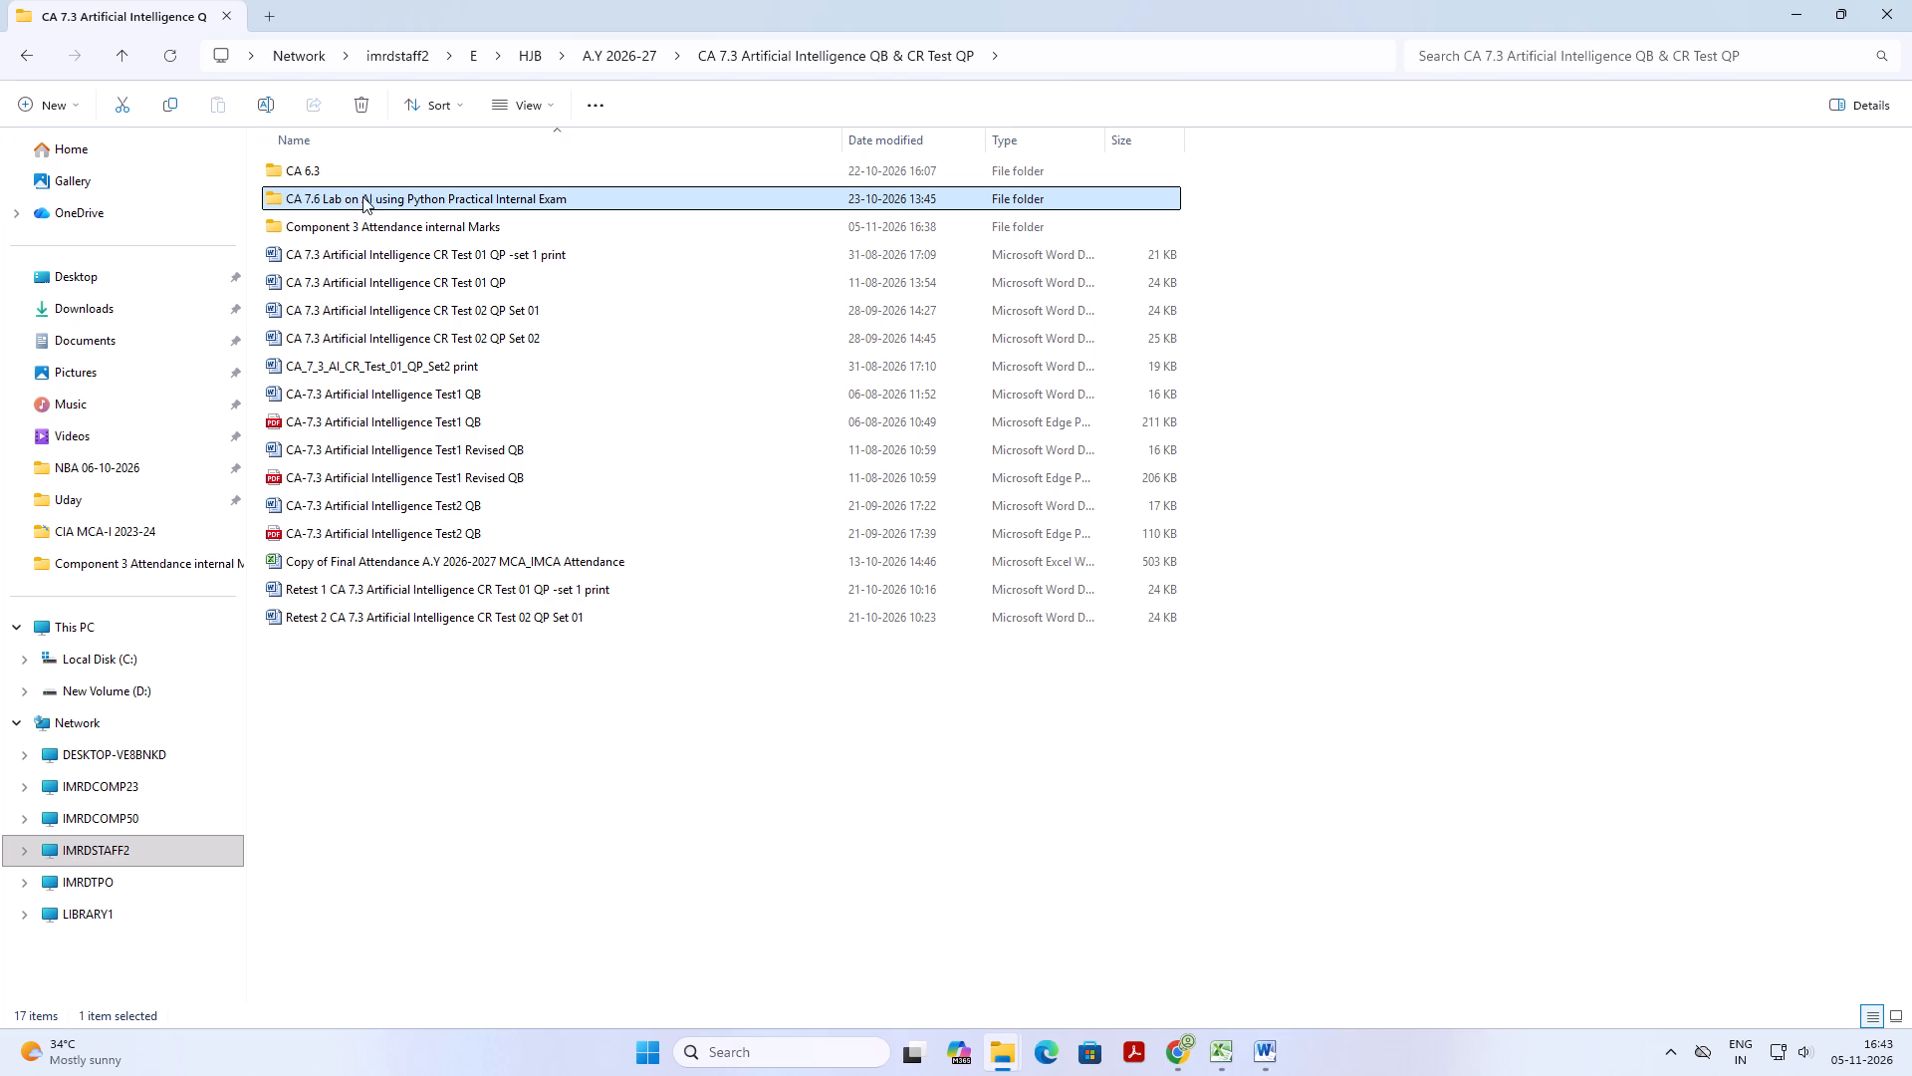
{"action": "double_click", "coordinate": [382, 175]}
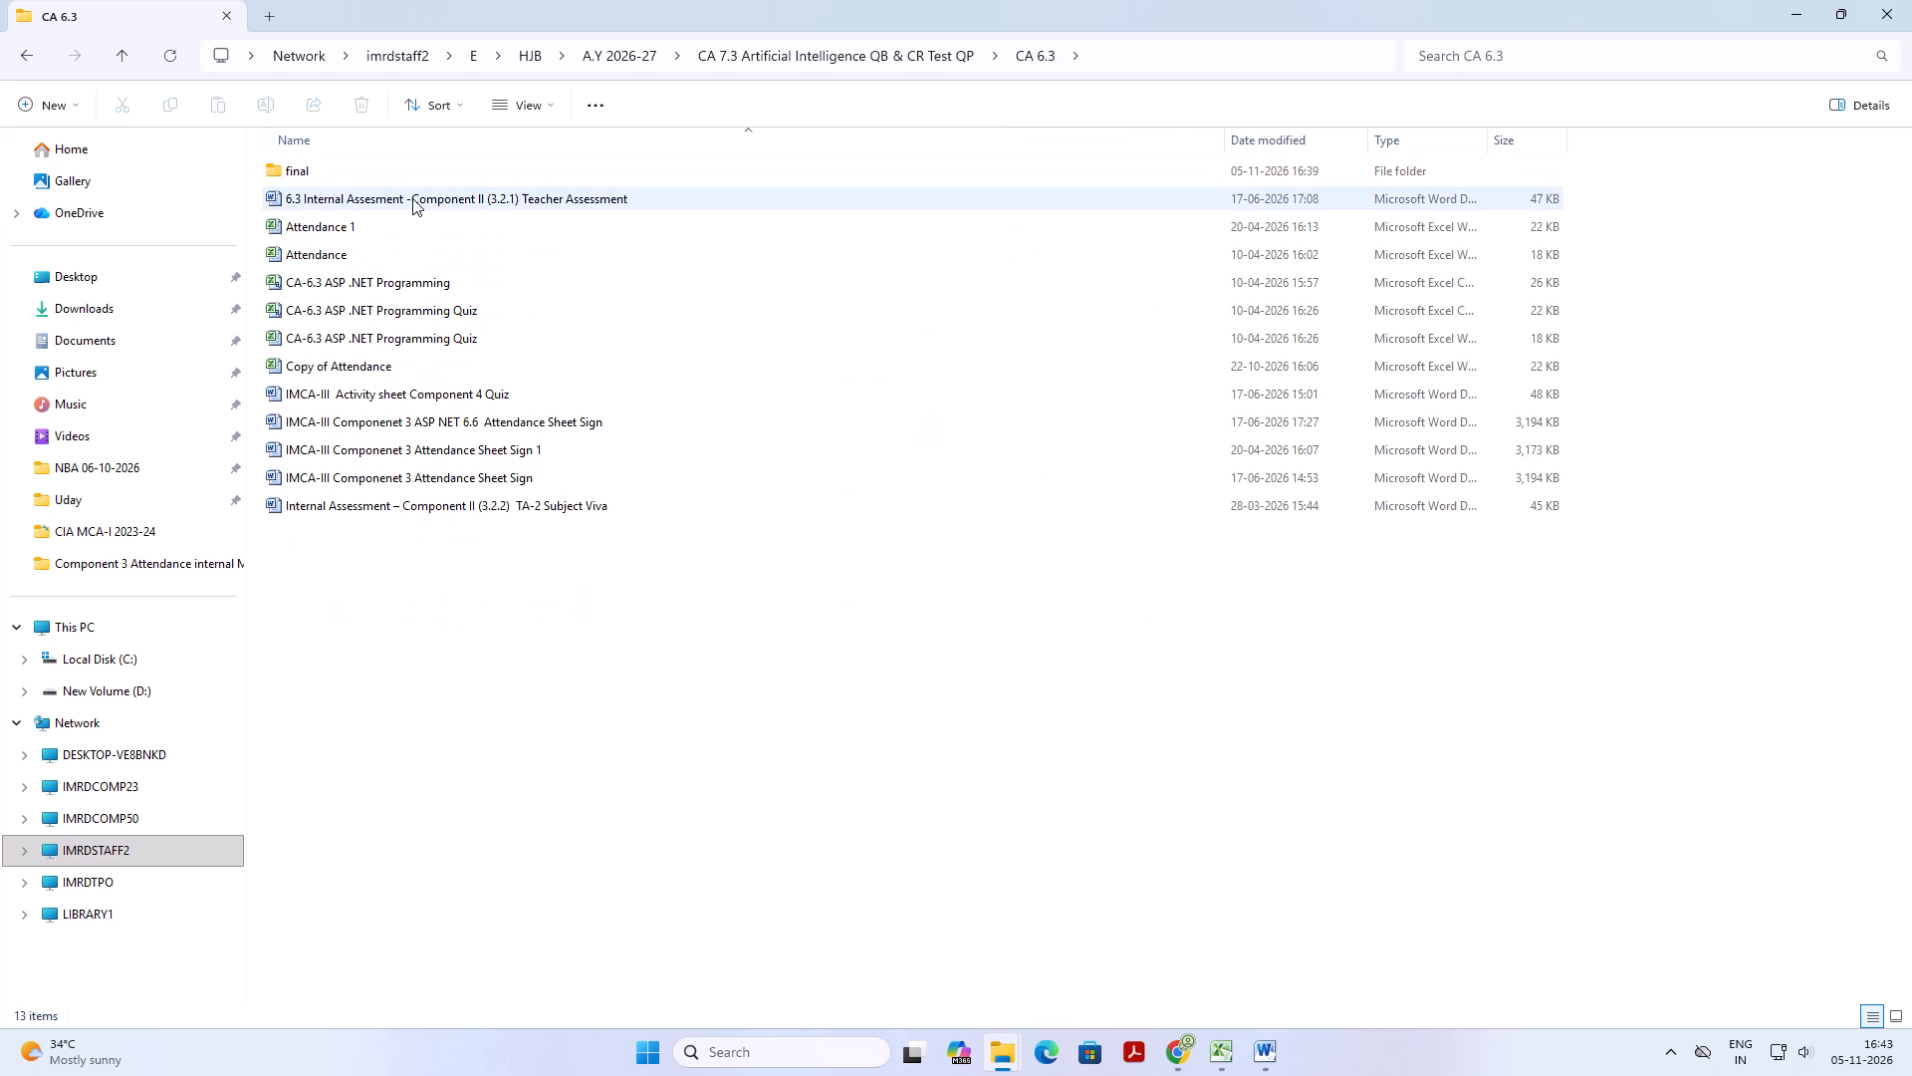
{"action": "double_click", "coordinate": [413, 198]}
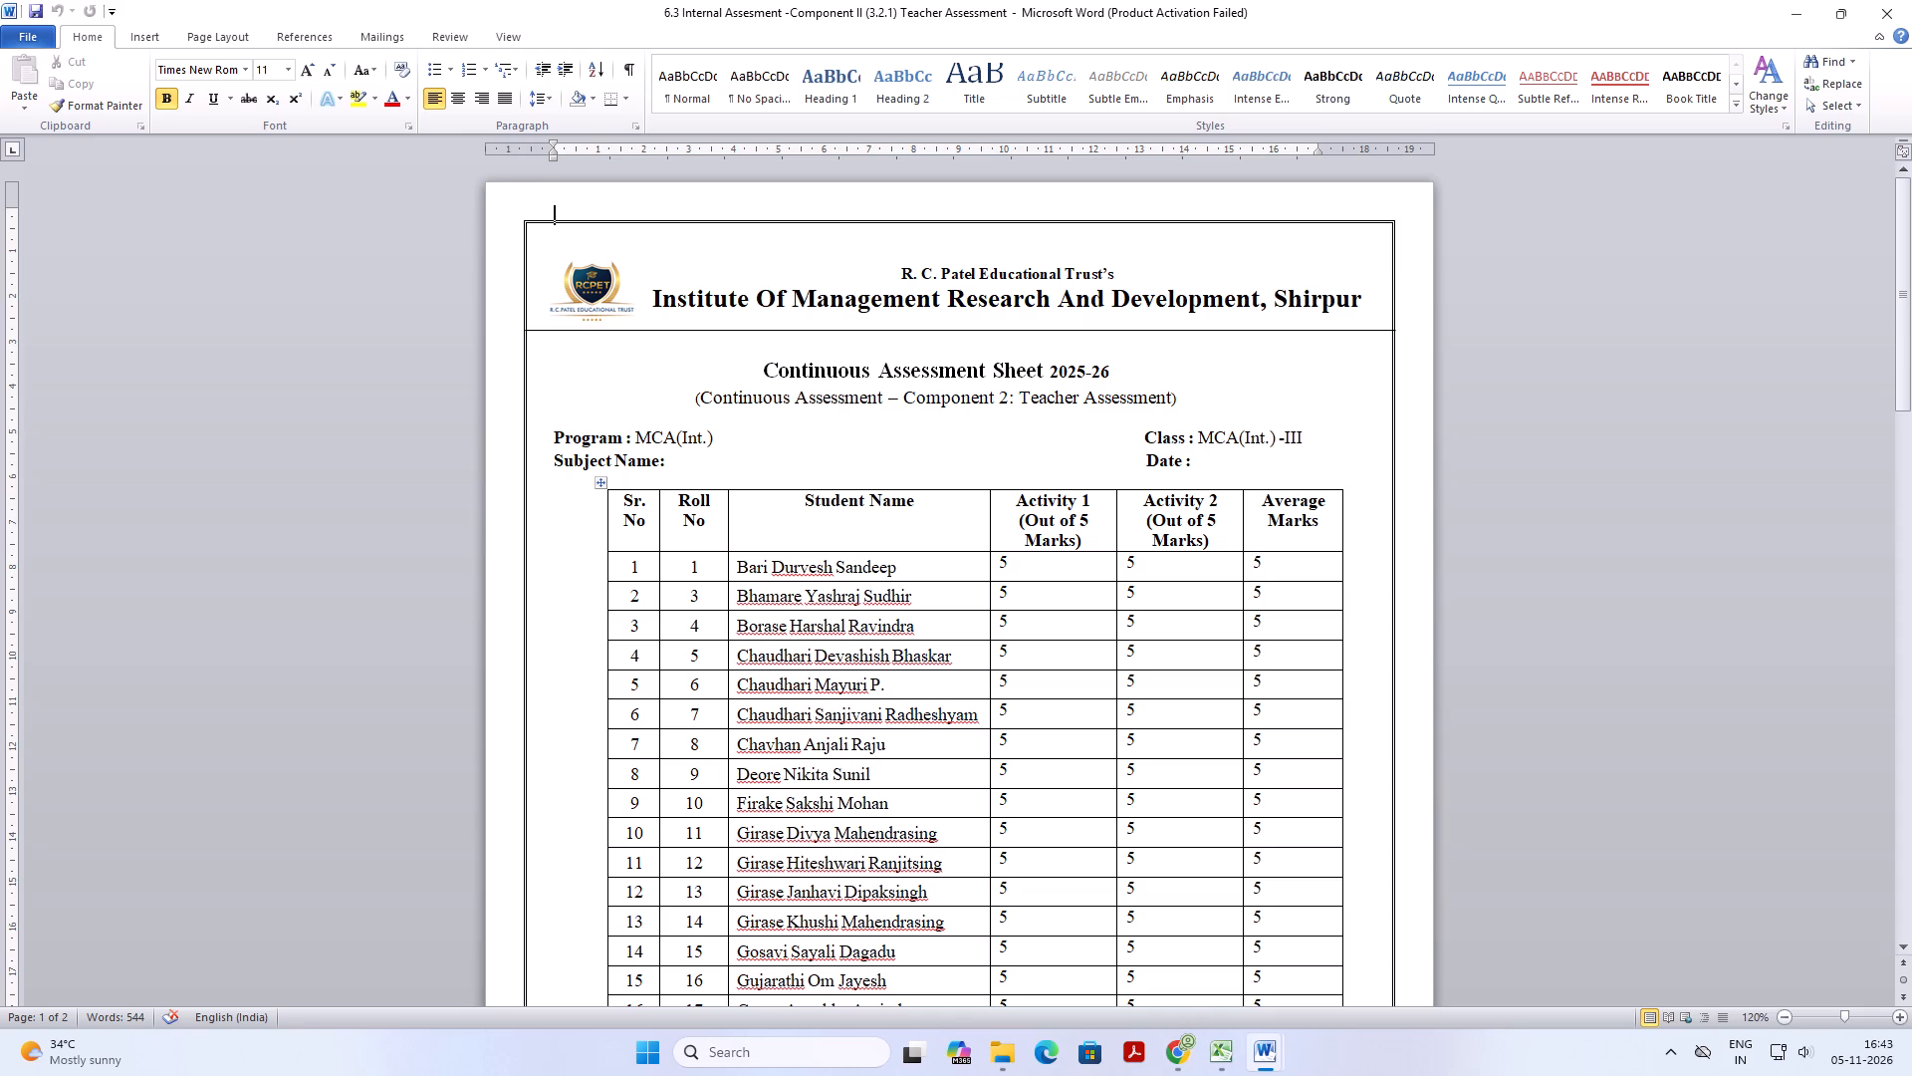
Examine the students' activity and average marks across the 6.3 teacher assessment sheet, and close the 6.3 and 6.6 documents.
{"action": "scroll", "coordinate": [1271, 617], "scroll_direction": "down", "scroll_amount": 6}
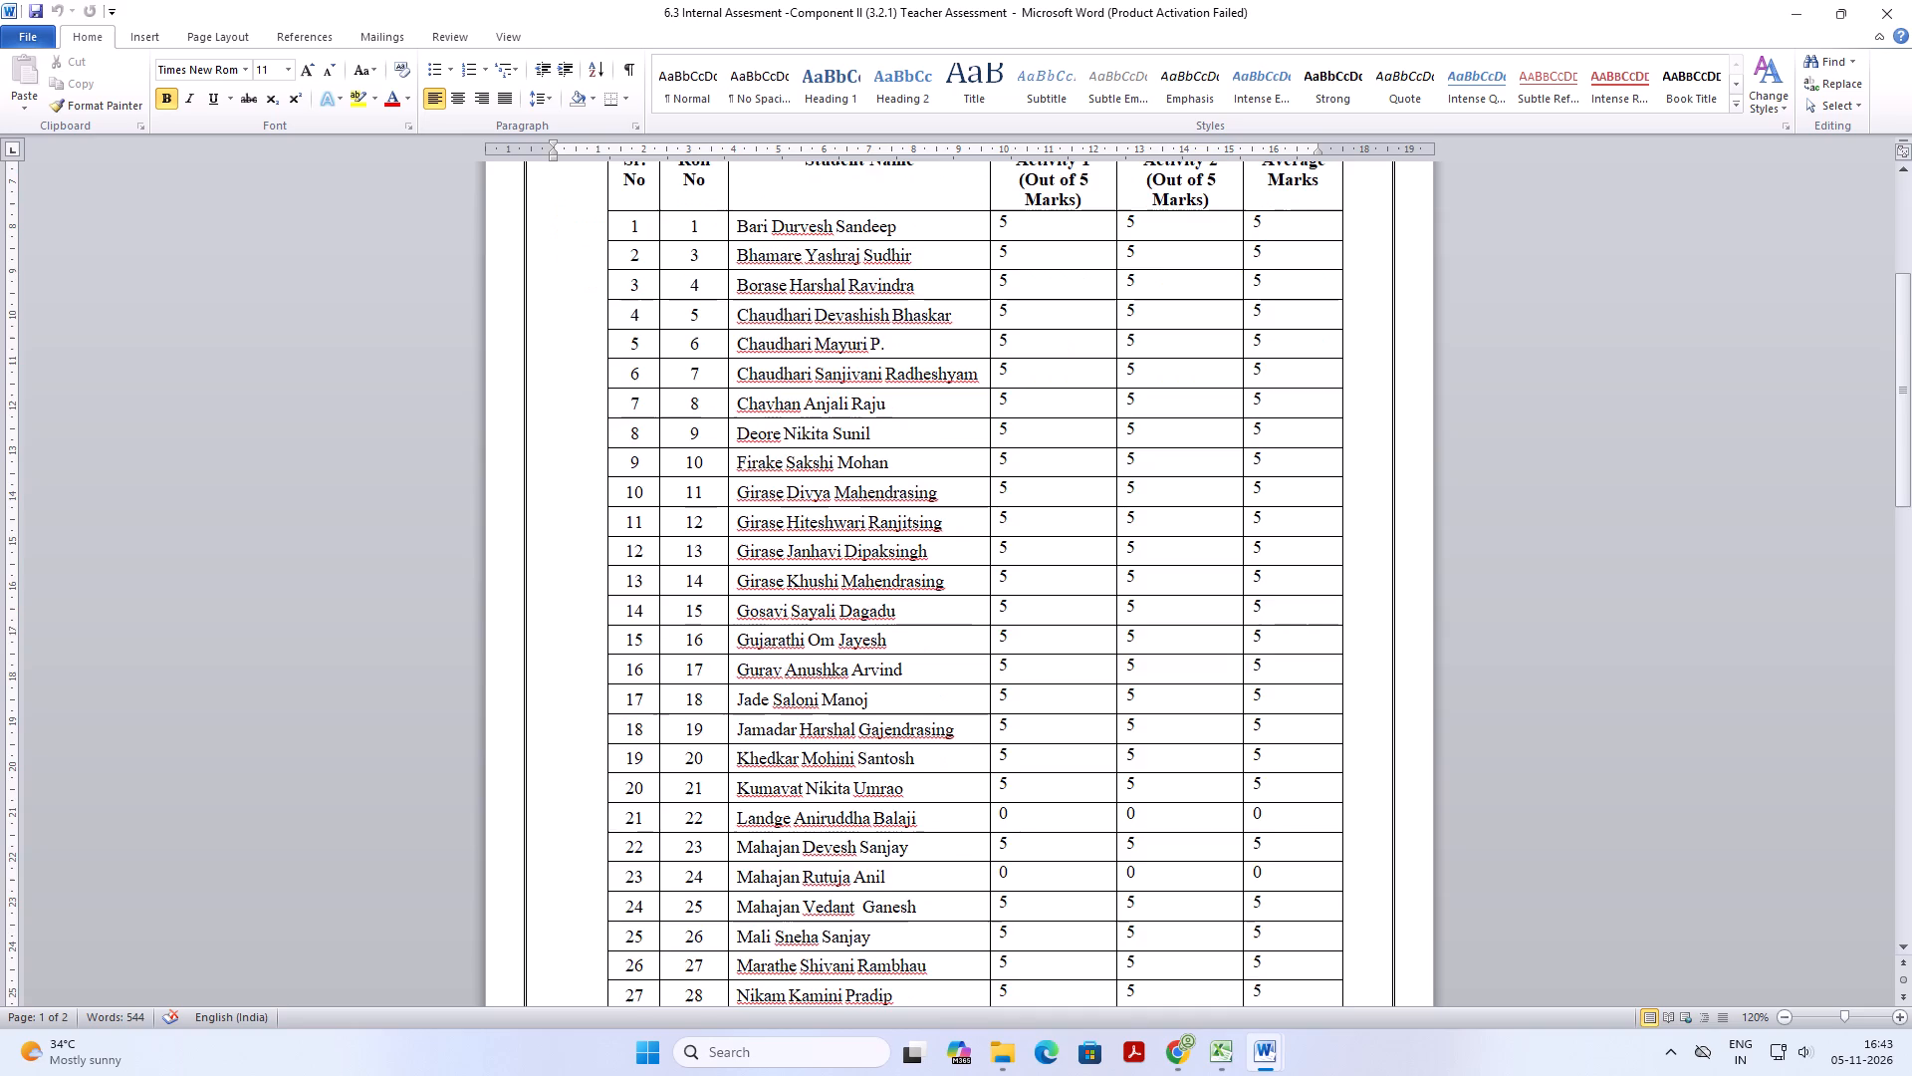
{"action": "scroll", "coordinate": [1265, 633], "scroll_direction": "down", "scroll_amount": 20}
{"action": "scroll", "coordinate": [1265, 633], "scroll_direction": "down", "scroll_amount": 7}
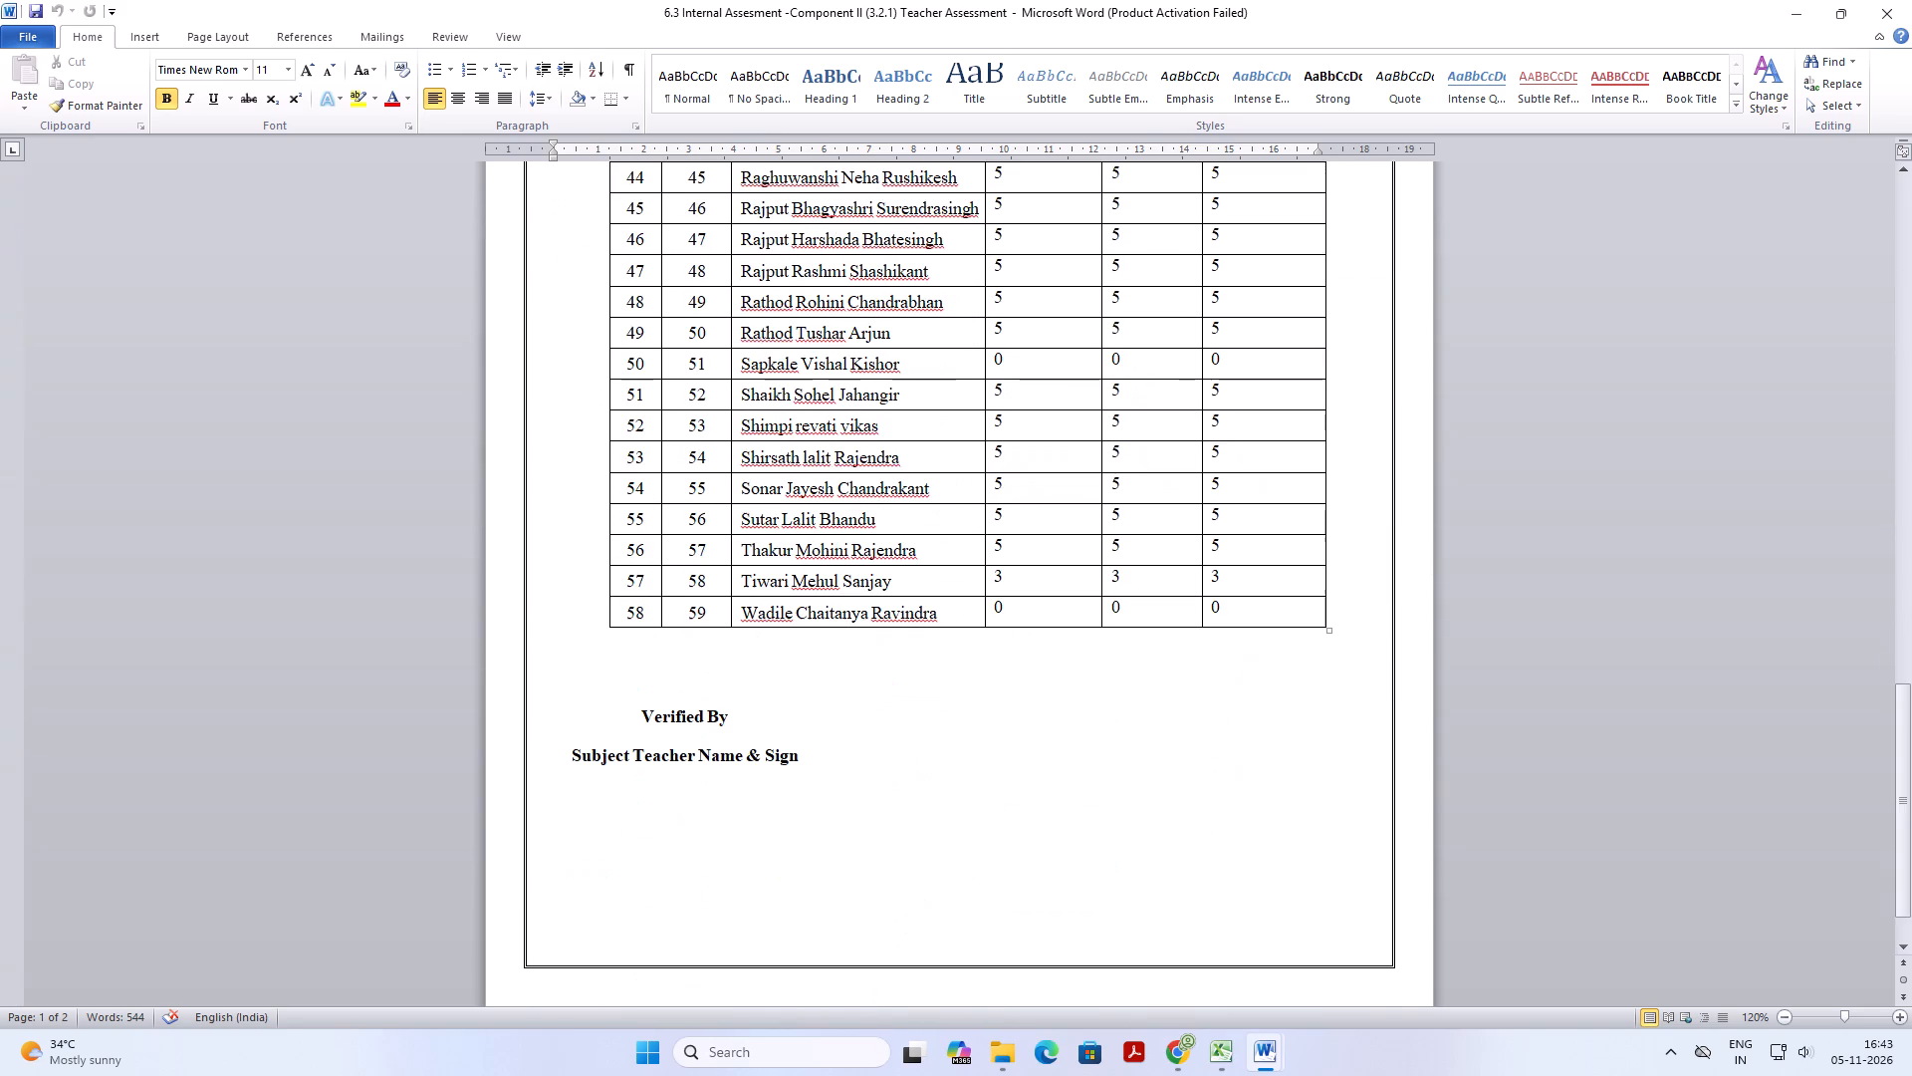
{"action": "scroll", "coordinate": [1262, 635], "scroll_direction": "up", "scroll_amount": 15}
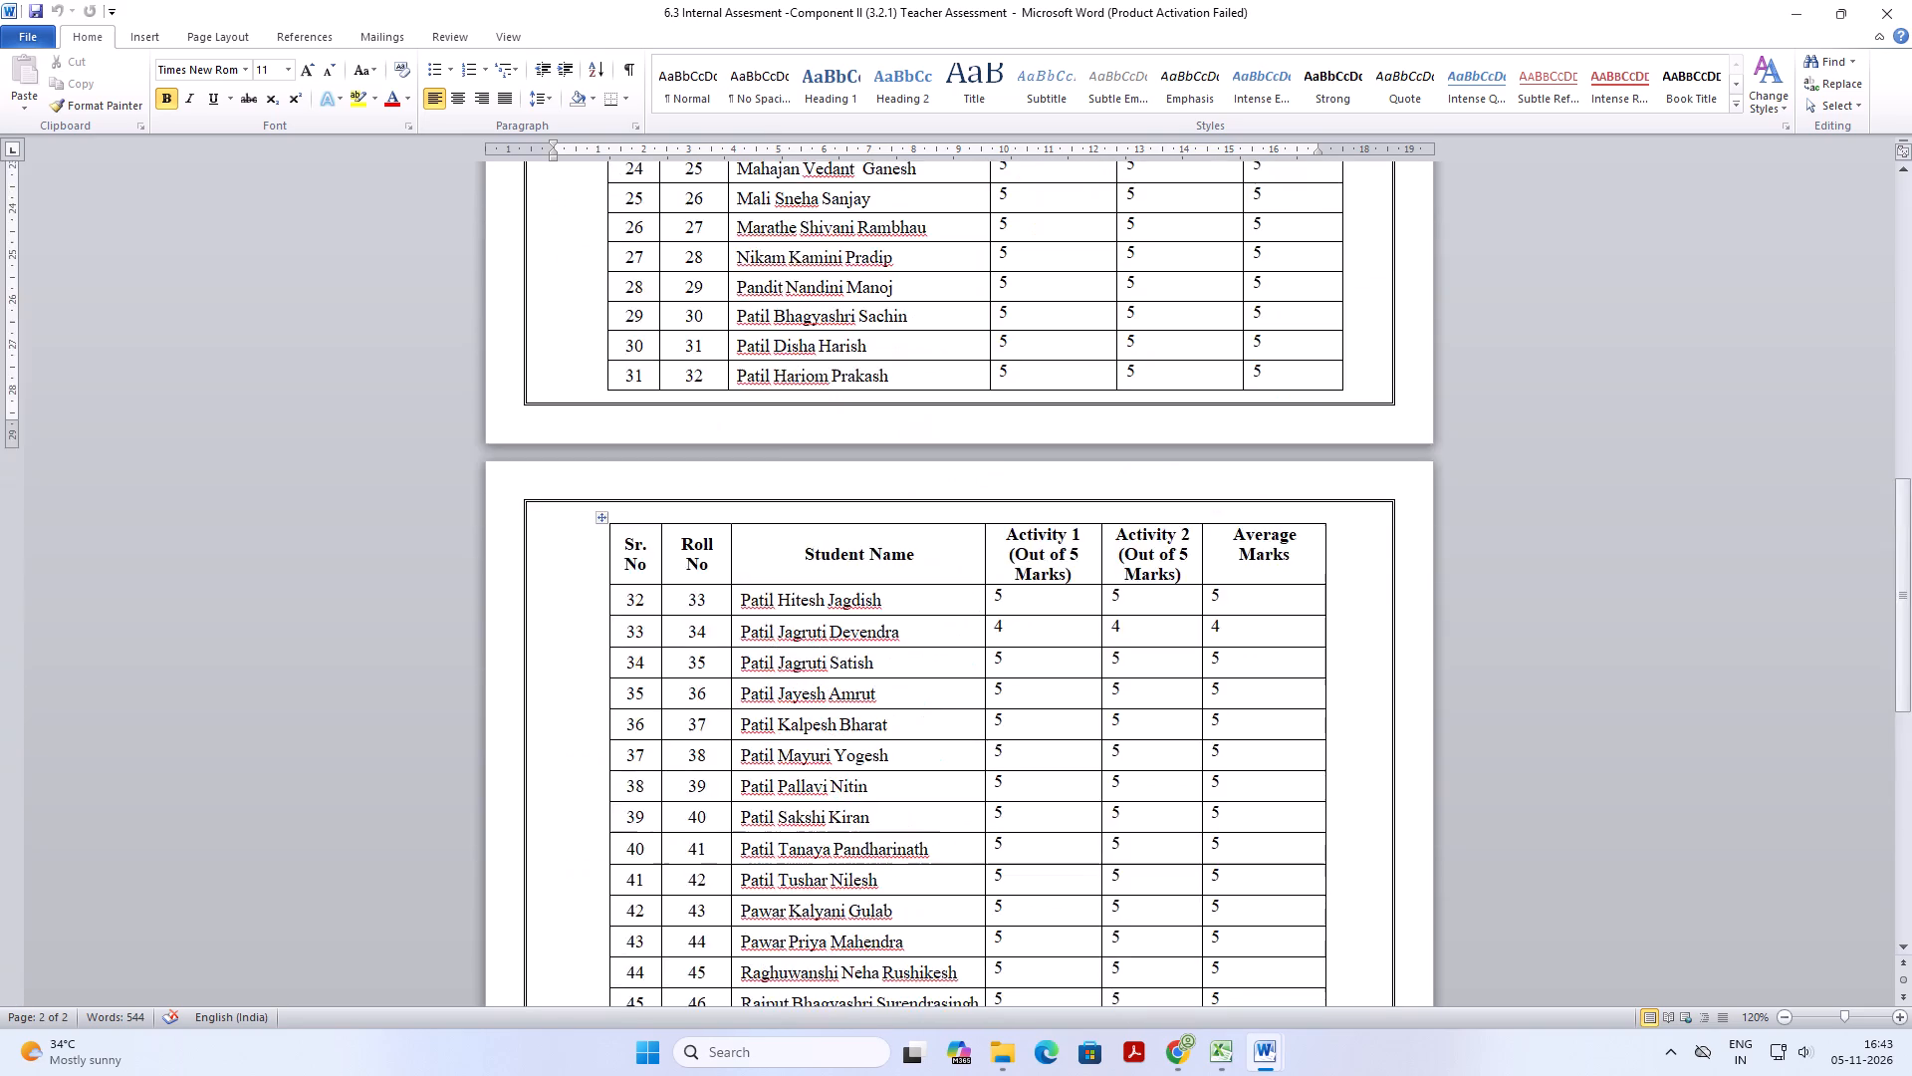
{"action": "scroll", "coordinate": [1254, 610], "scroll_direction": "up", "scroll_amount": 20}
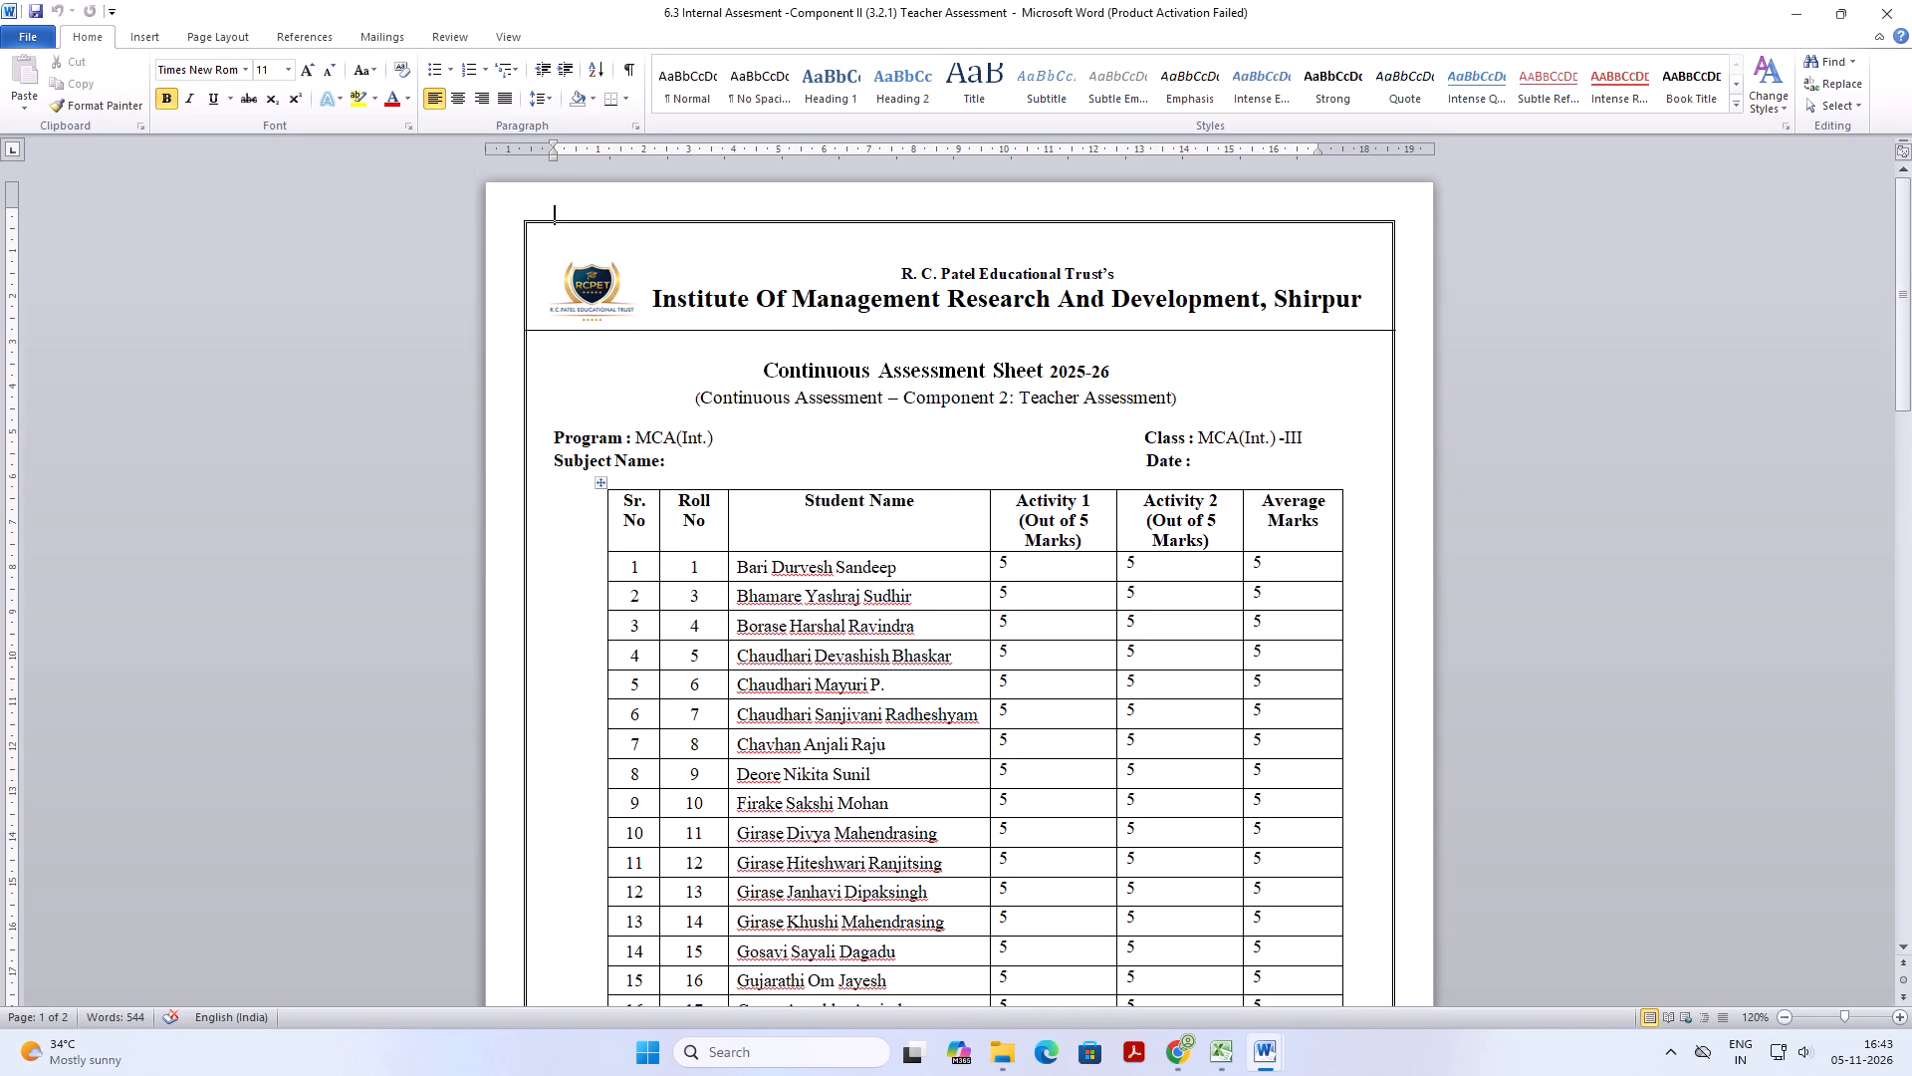
{"action": "scroll", "coordinate": [1191, 656], "scroll_direction": "down", "scroll_amount": 4}
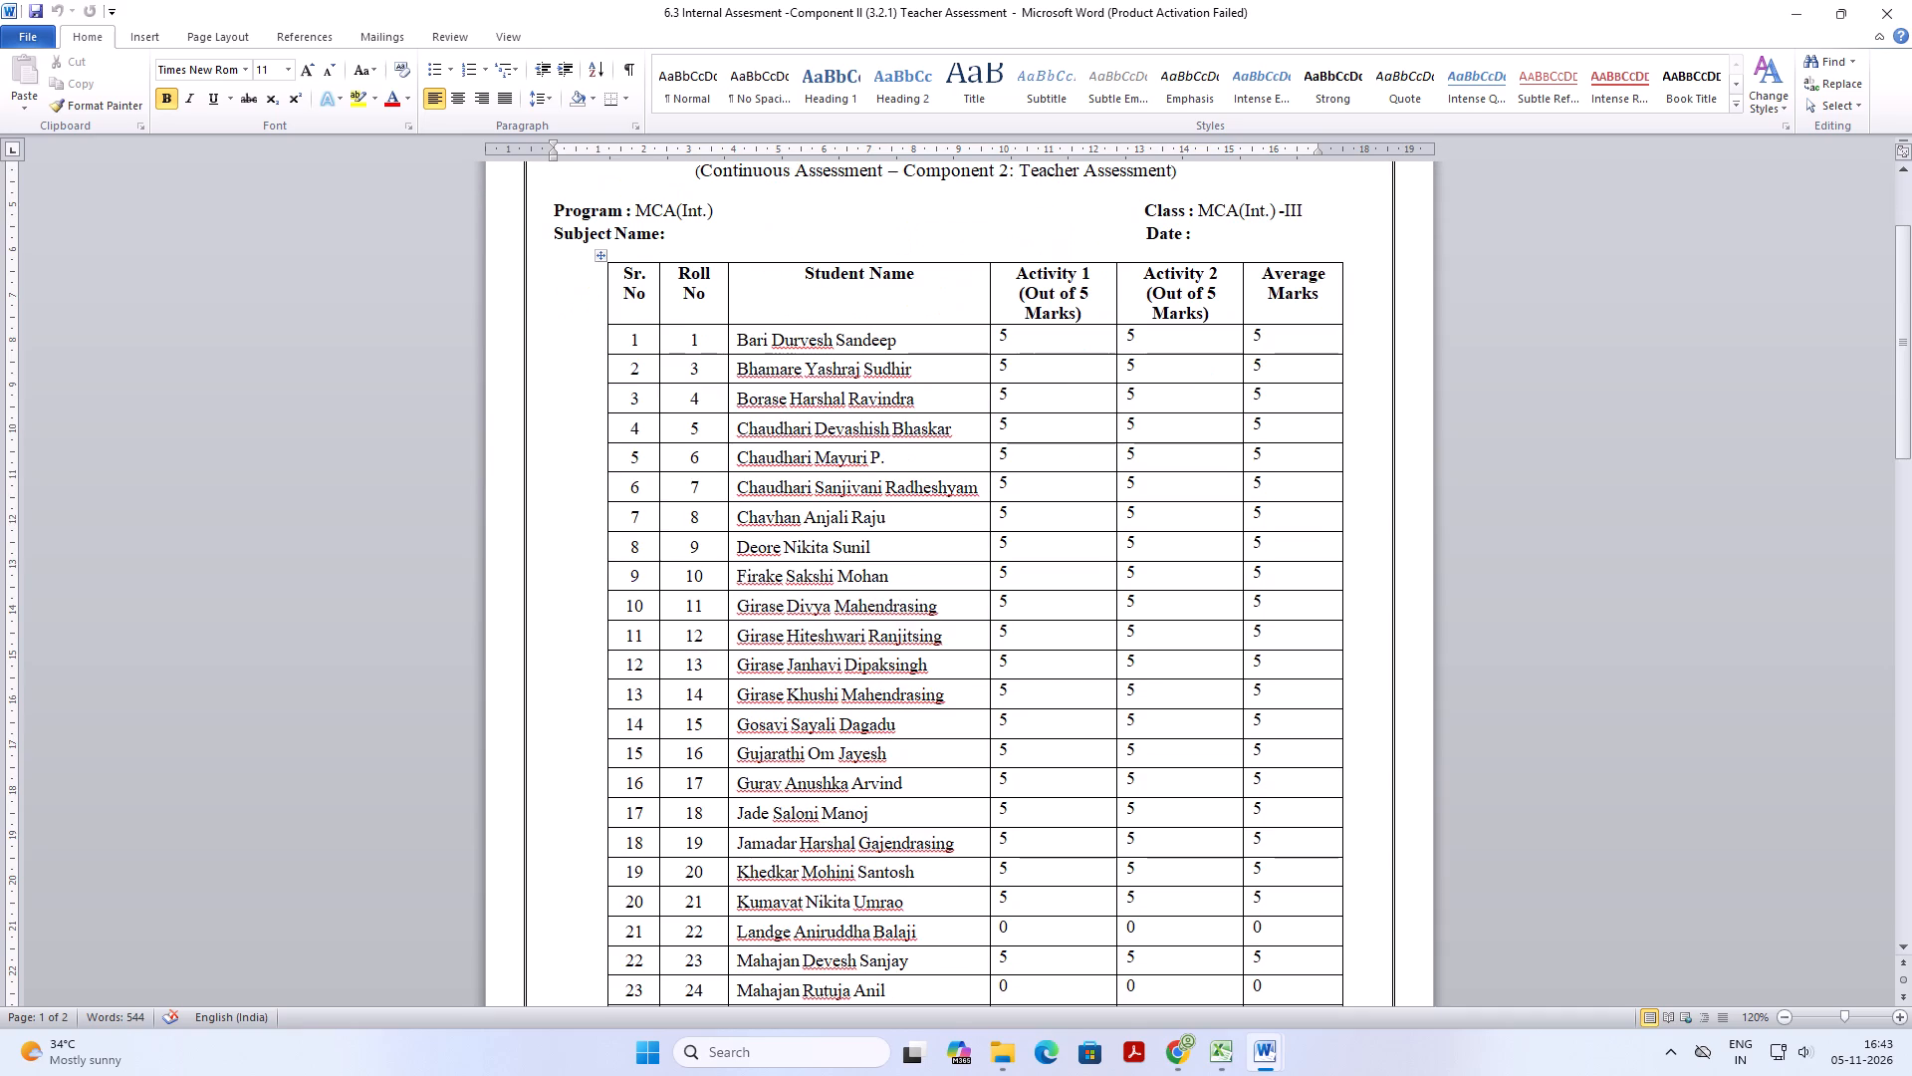
{"action": "scroll", "coordinate": [1191, 656], "scroll_direction": "down", "scroll_amount": 9}
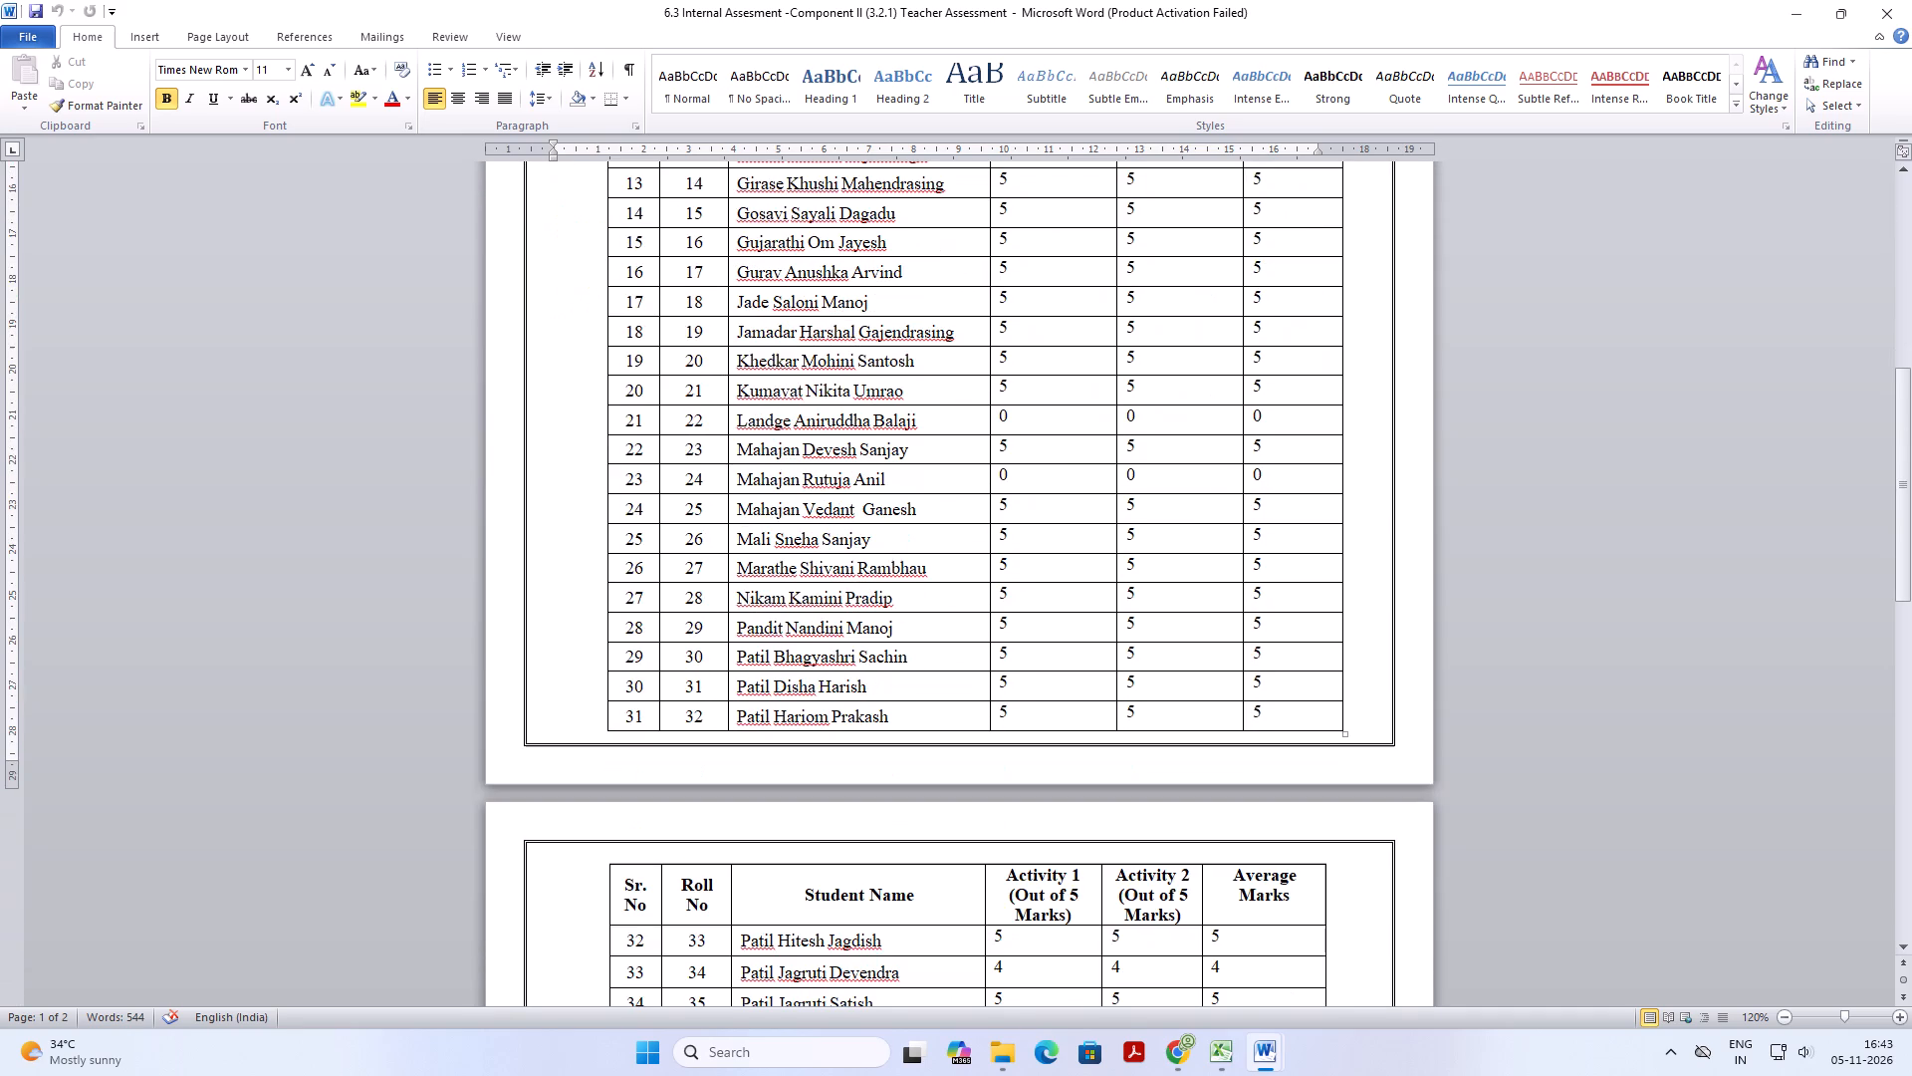
{"action": "scroll", "coordinate": [1191, 656], "scroll_direction": "up", "scroll_amount": 12}
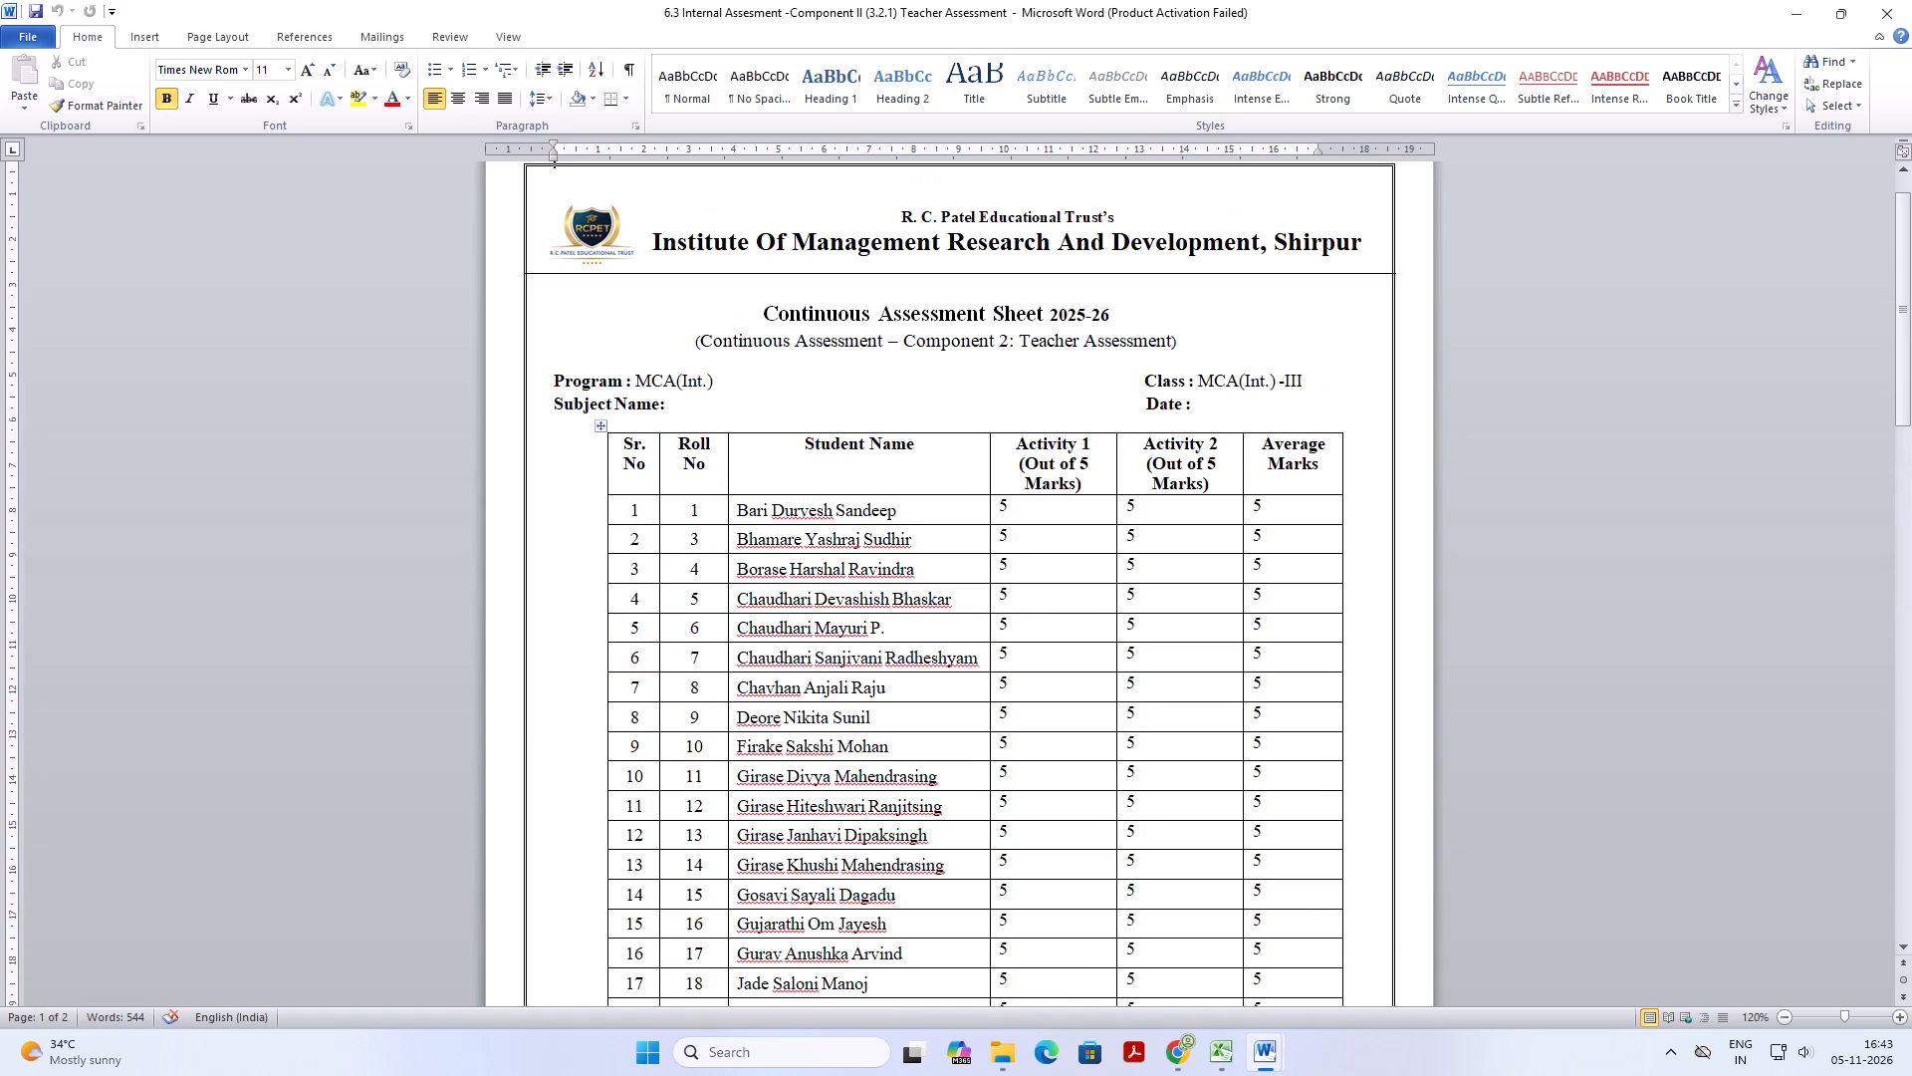
{"action": "left_click", "coordinate": [1911, 0]}
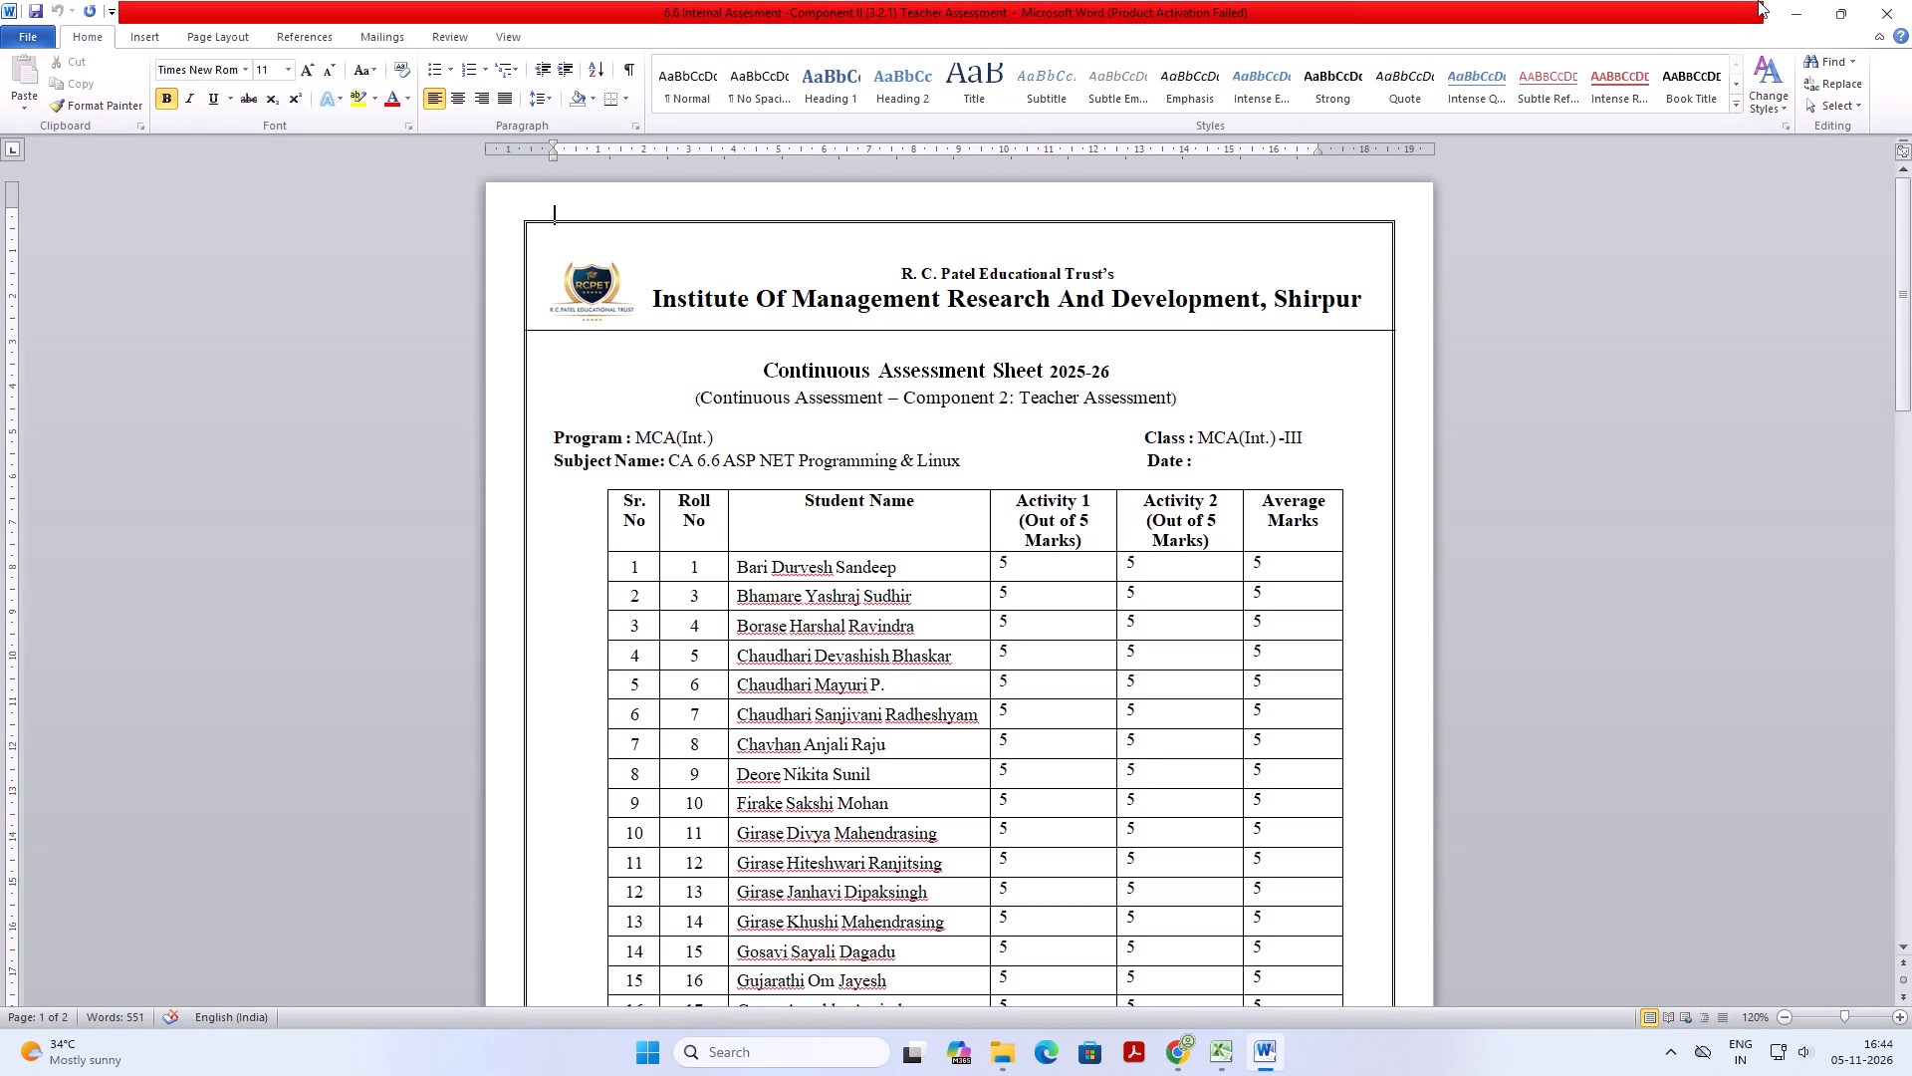
{"action": "left_click", "coordinate": [1911, 0]}
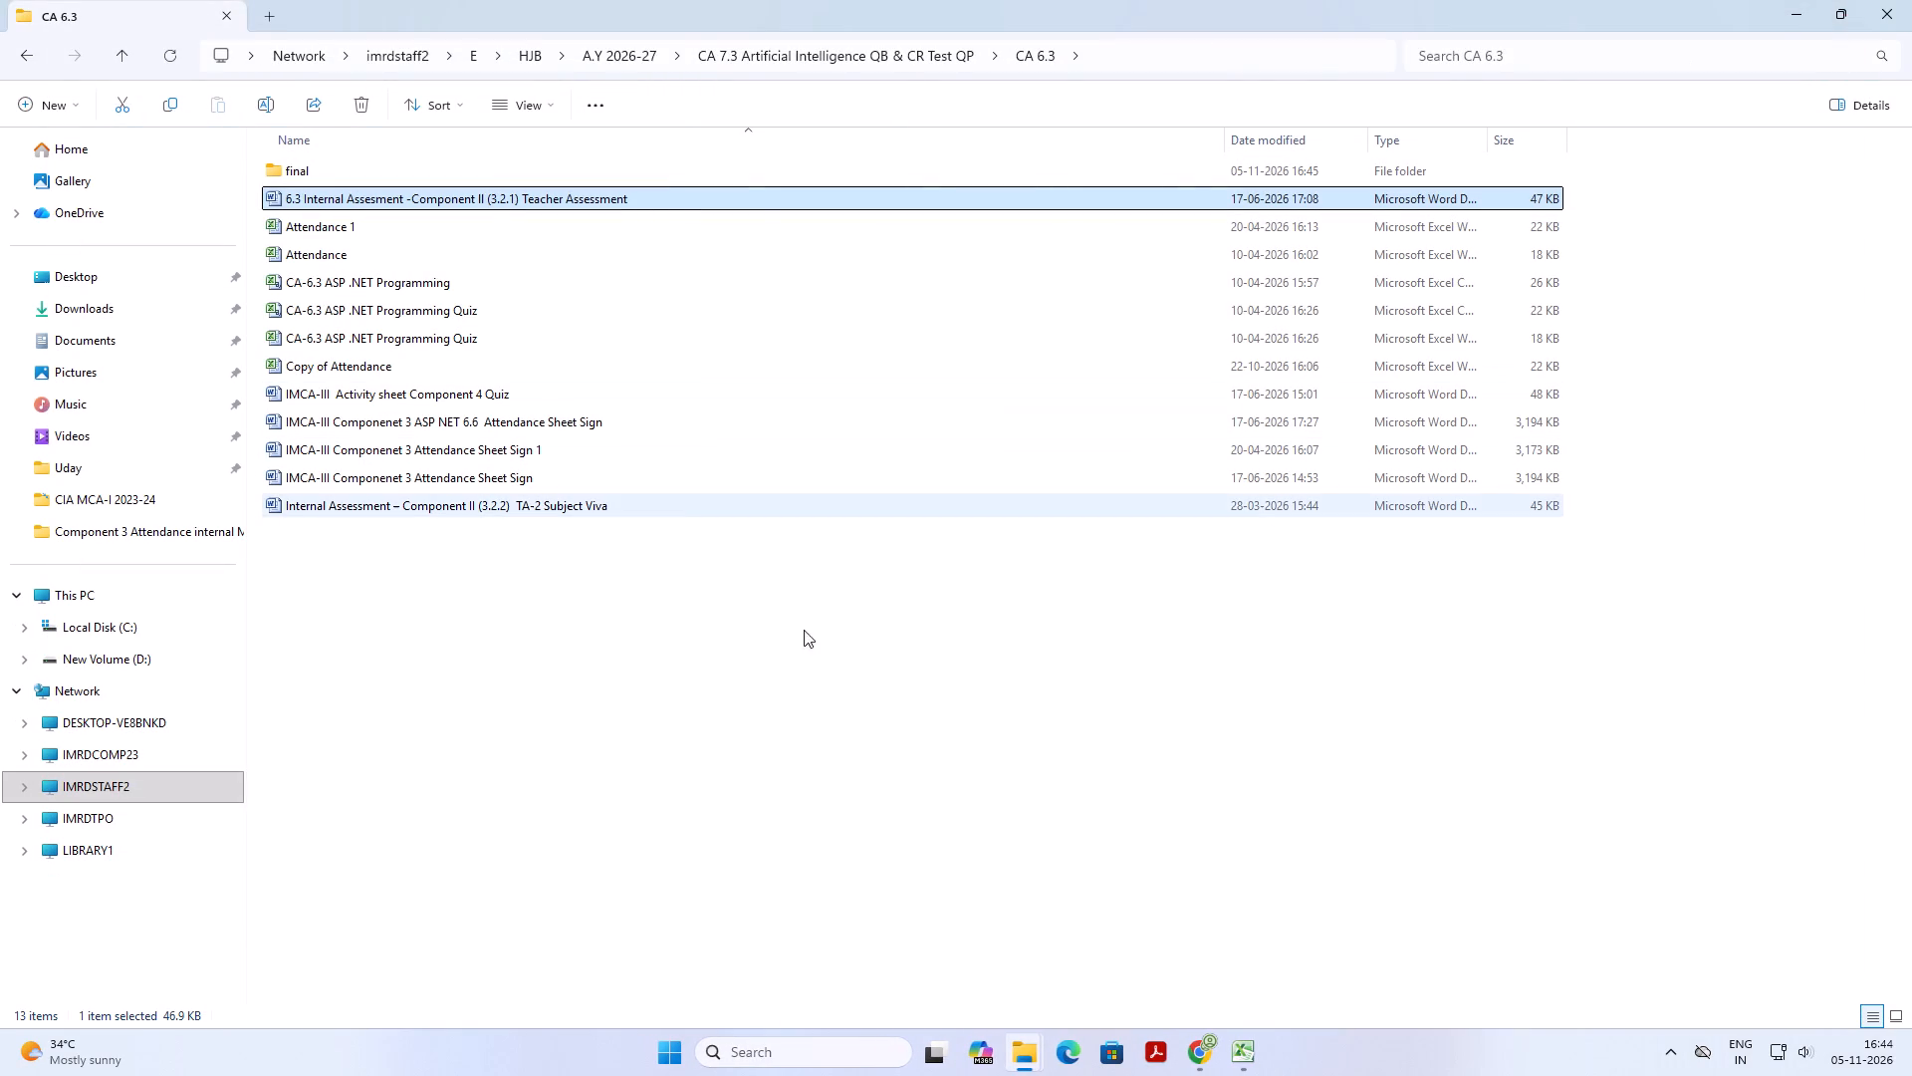
Copy the 6.3 Internal Assesment -Component II (3.2.1) Teacher Assessment document from CA 6.3 into the MCA int 4th year internal marks folder.
{"action": "left_click", "coordinate": [826, 691]}
{"action": "left_click", "coordinate": [534, 196]}
{"action": "right_click", "coordinate": [534, 196]}
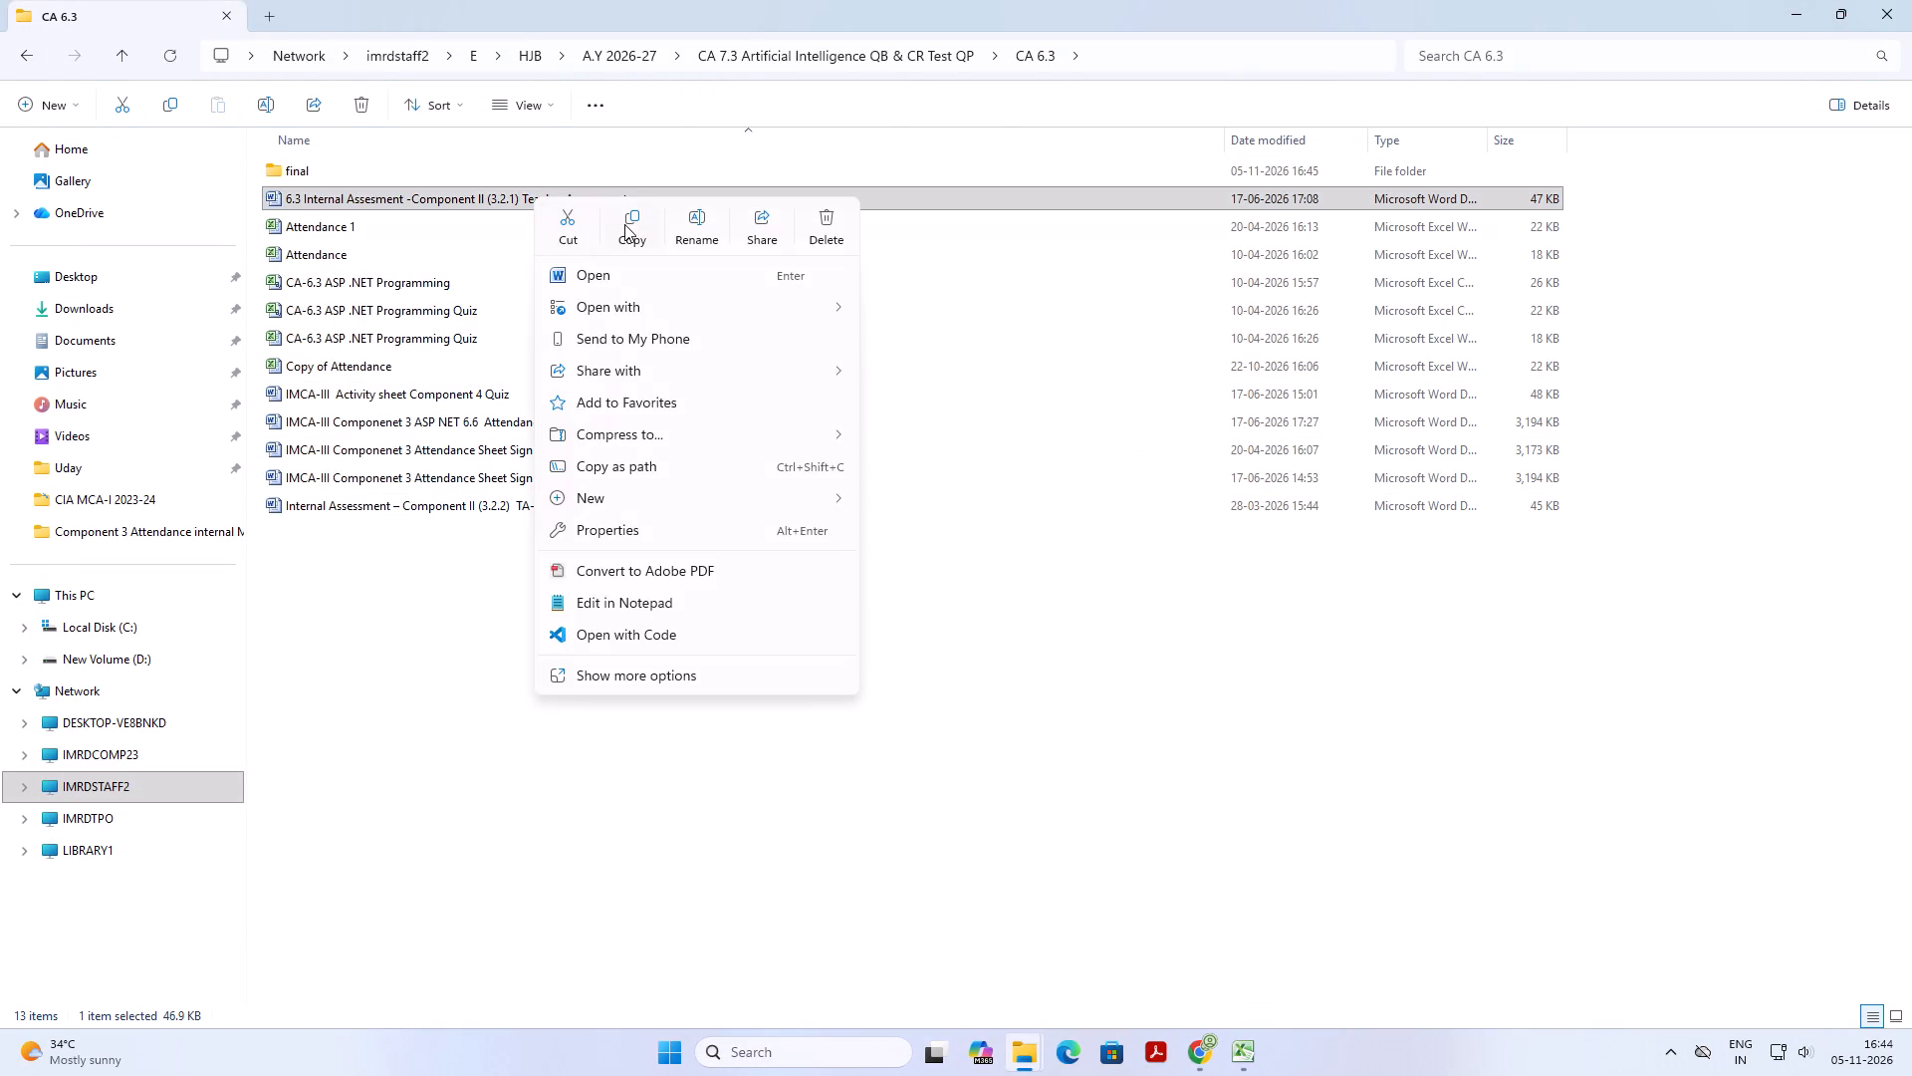
{"action": "left_click", "coordinate": [624, 224]}
{"action": "left_click", "coordinate": [119, 62]}
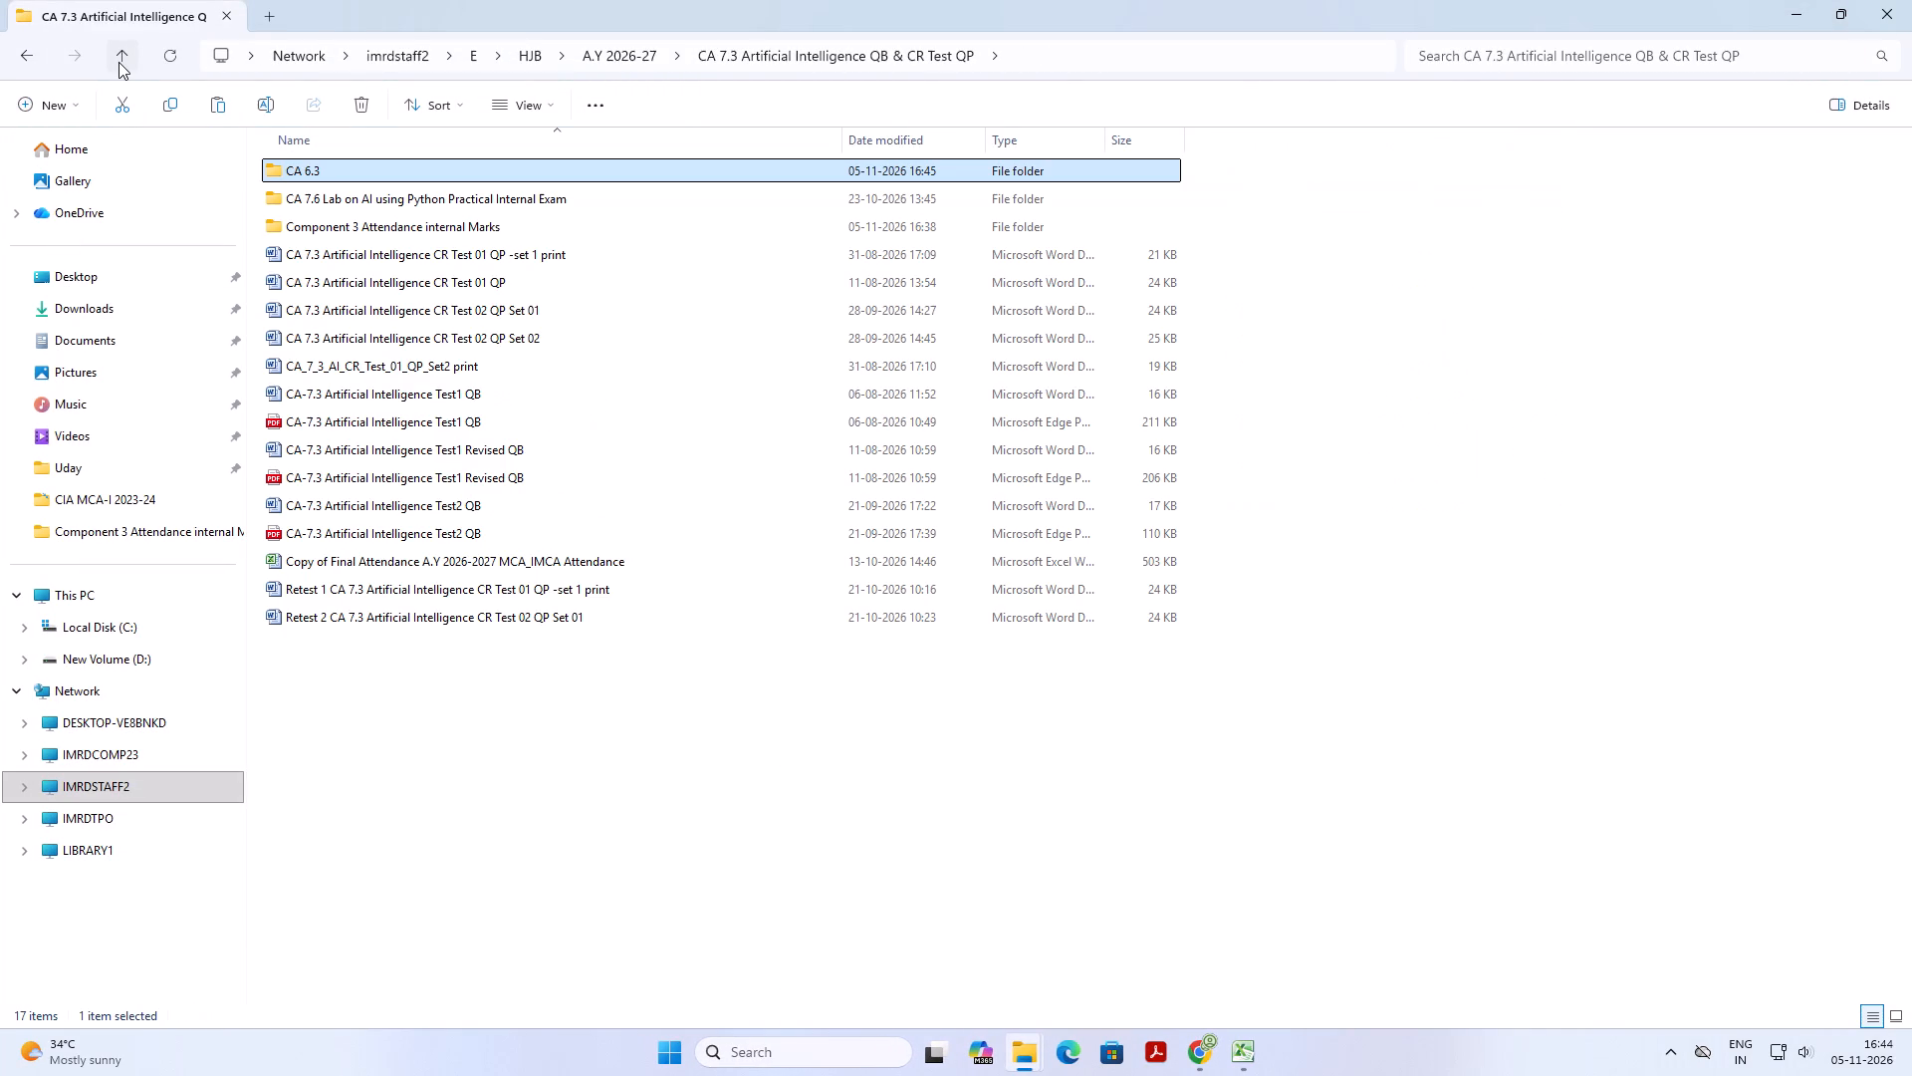
{"action": "double_click", "coordinate": [303, 216]}
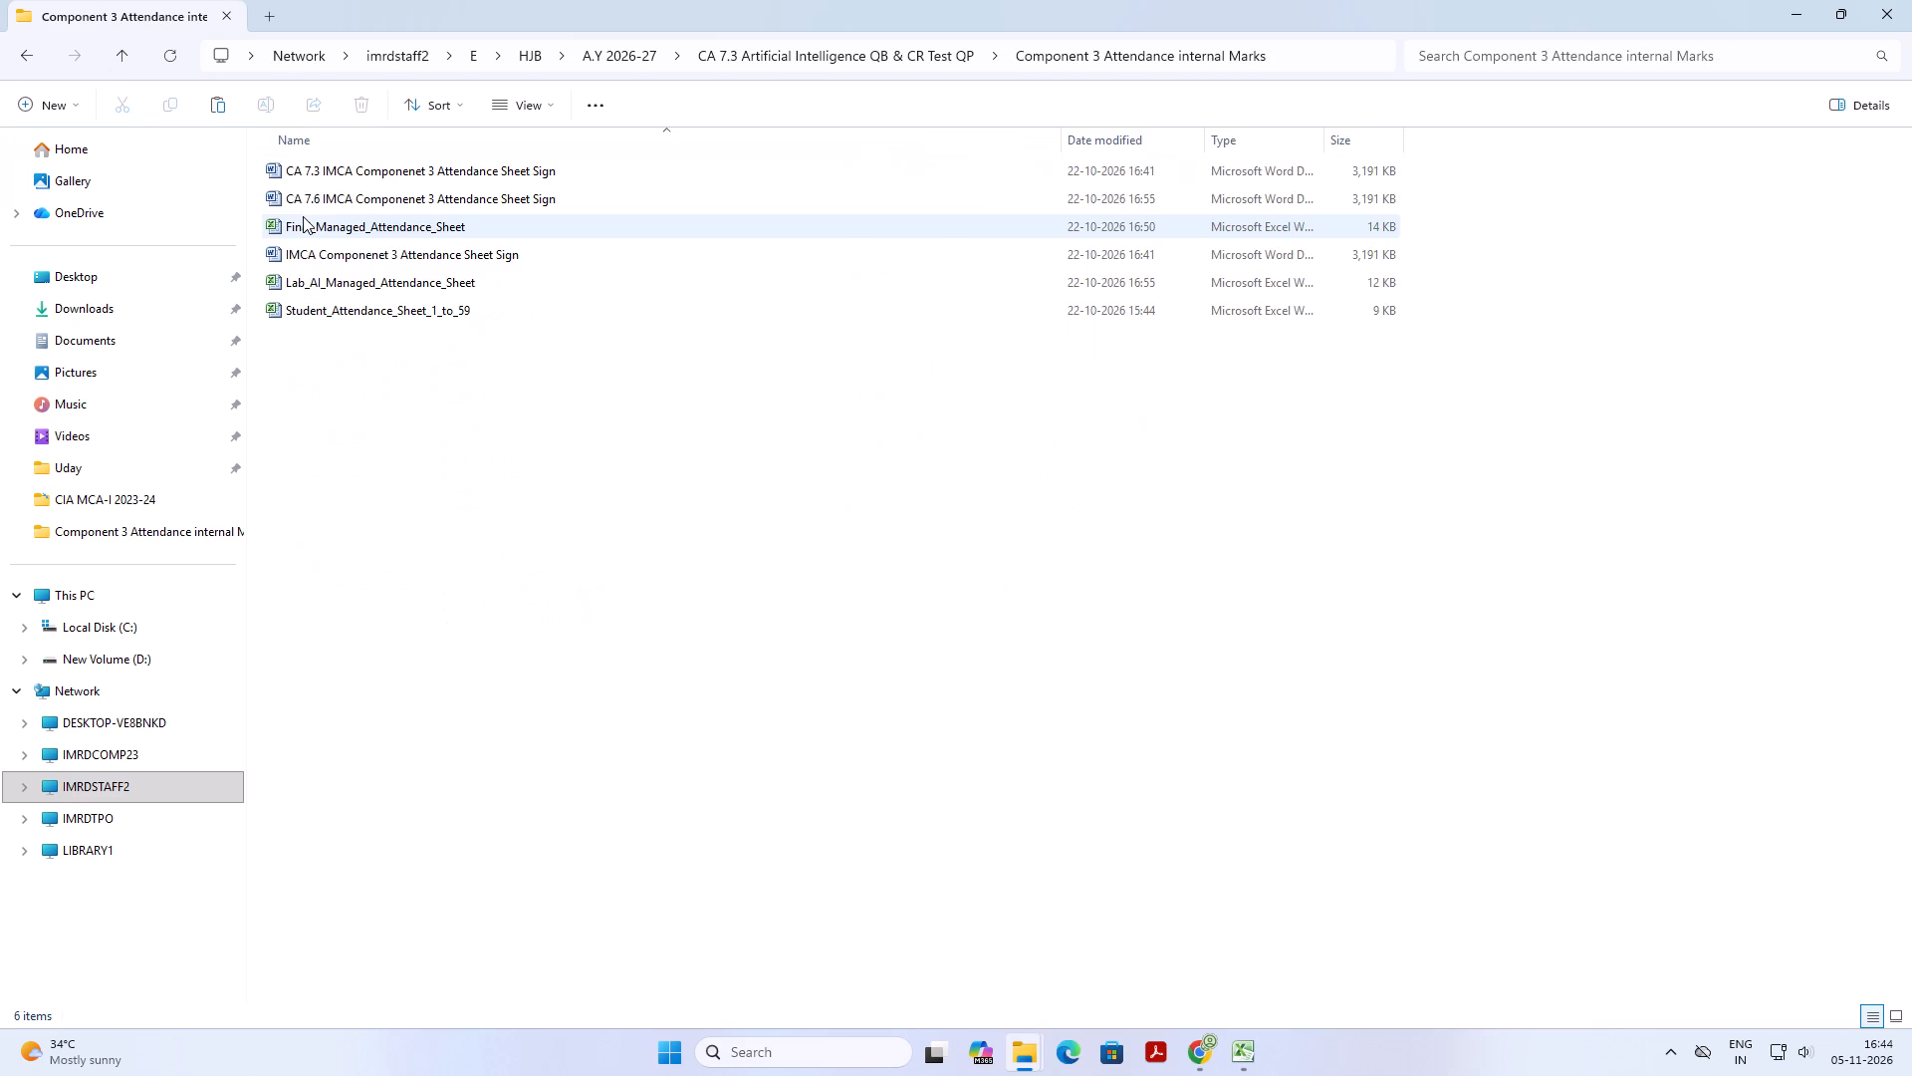
{"action": "left_click", "coordinate": [110, 49]}
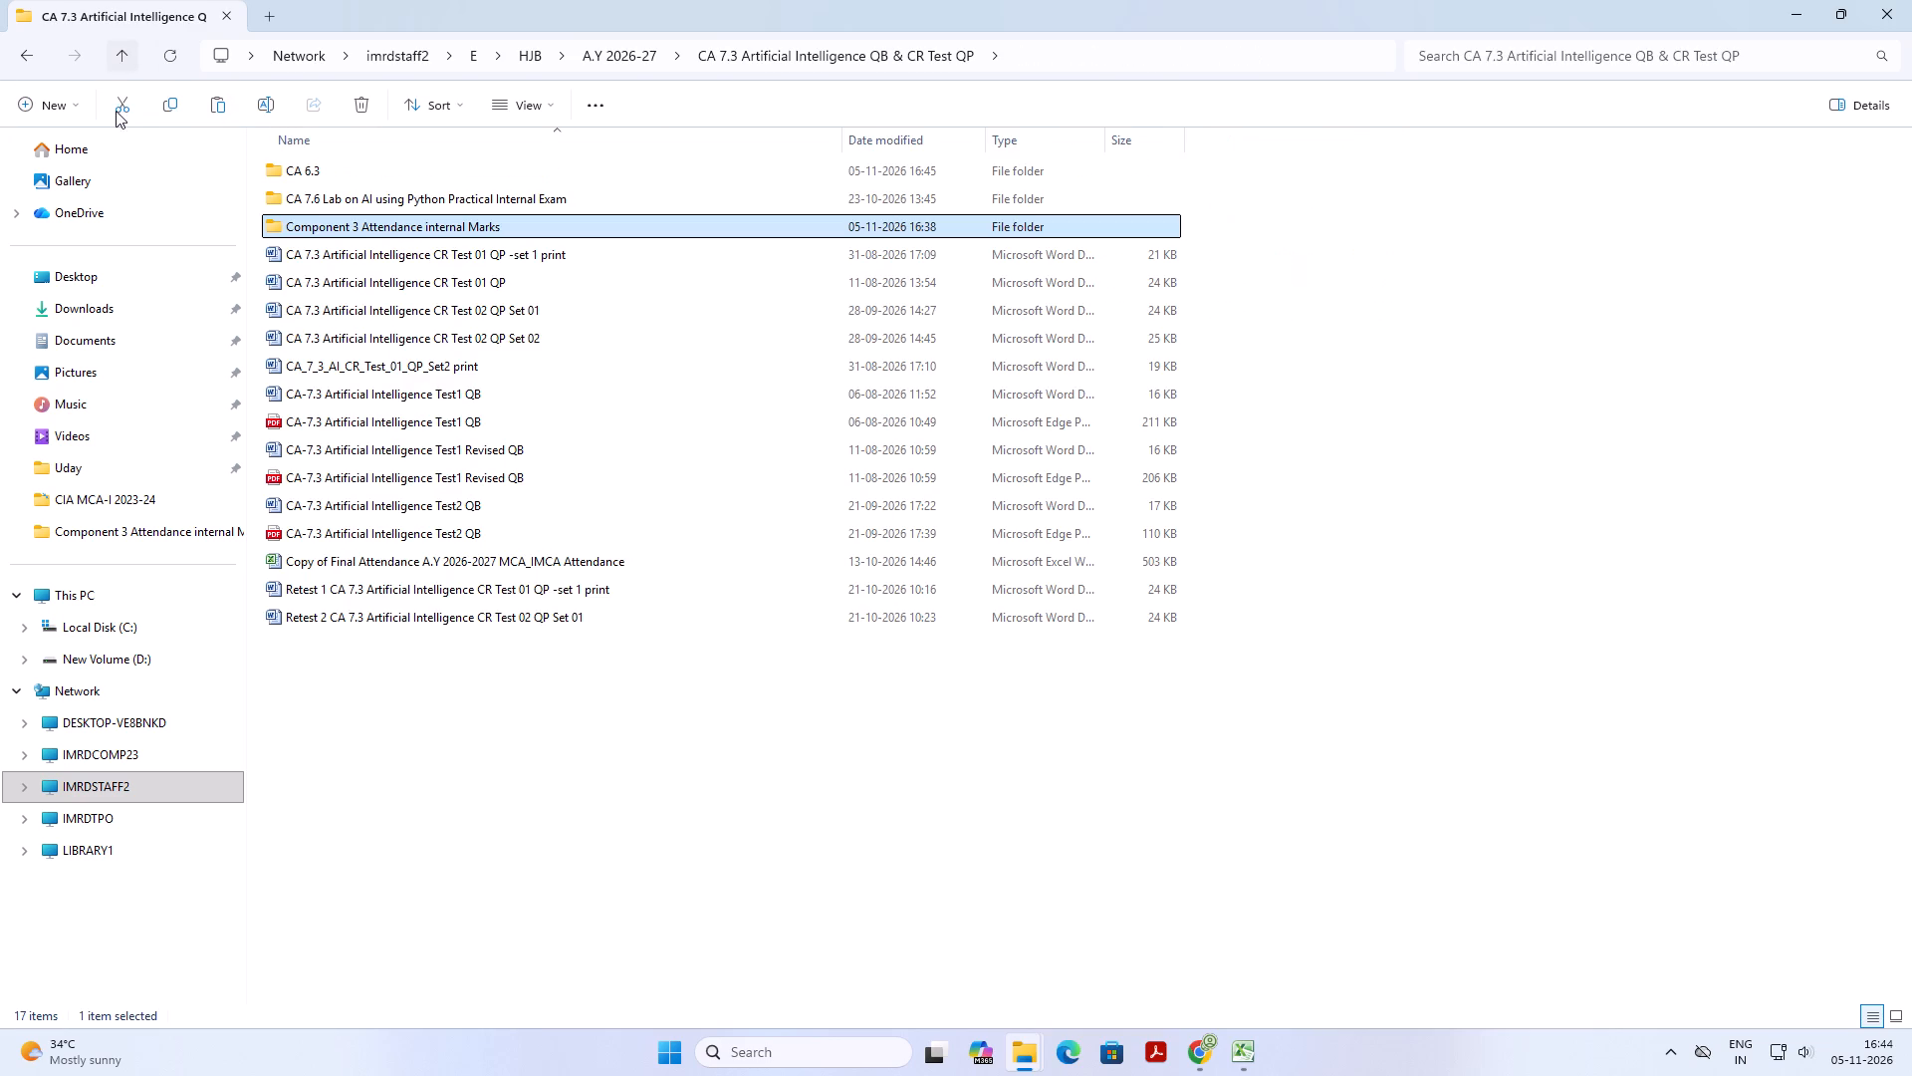
{"action": "left_click", "coordinate": [108, 52]}
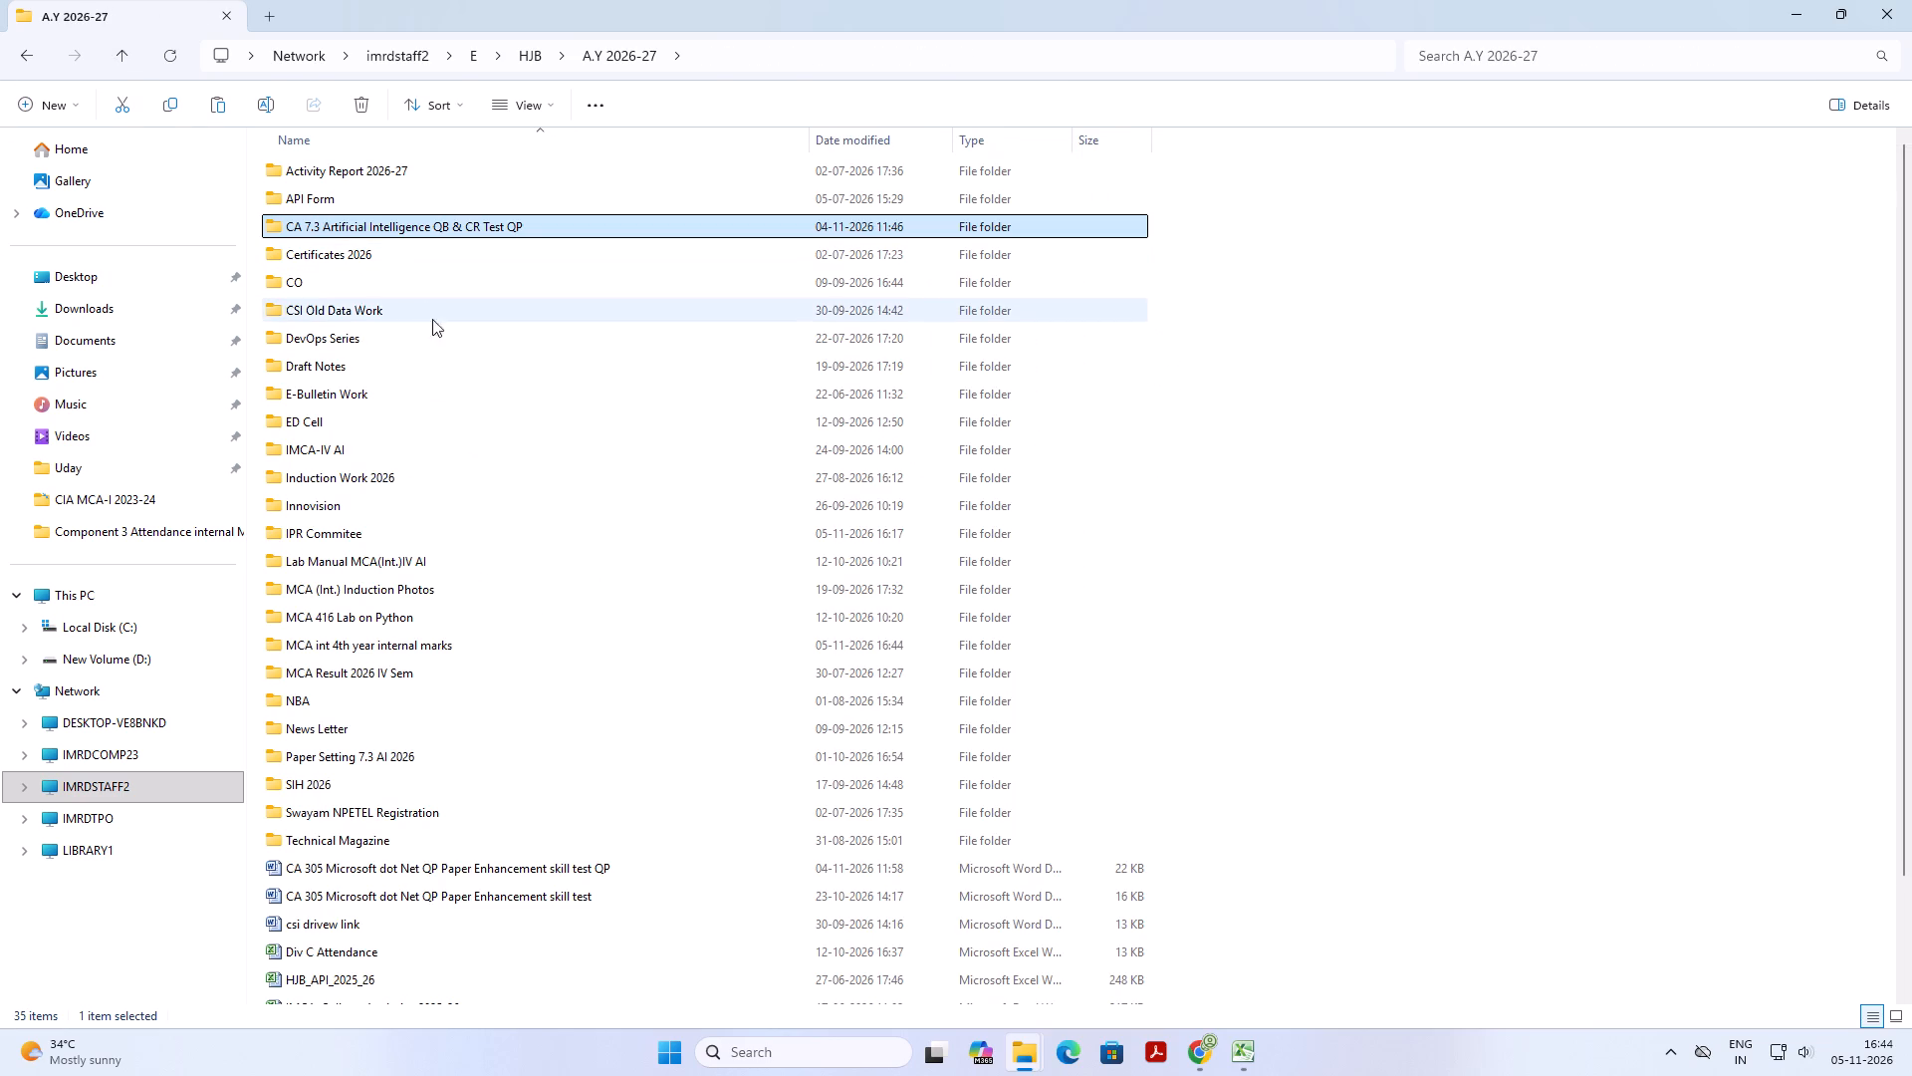
{"action": "double_click", "coordinate": [422, 649]}
{"action": "right_click", "coordinate": [488, 475]}
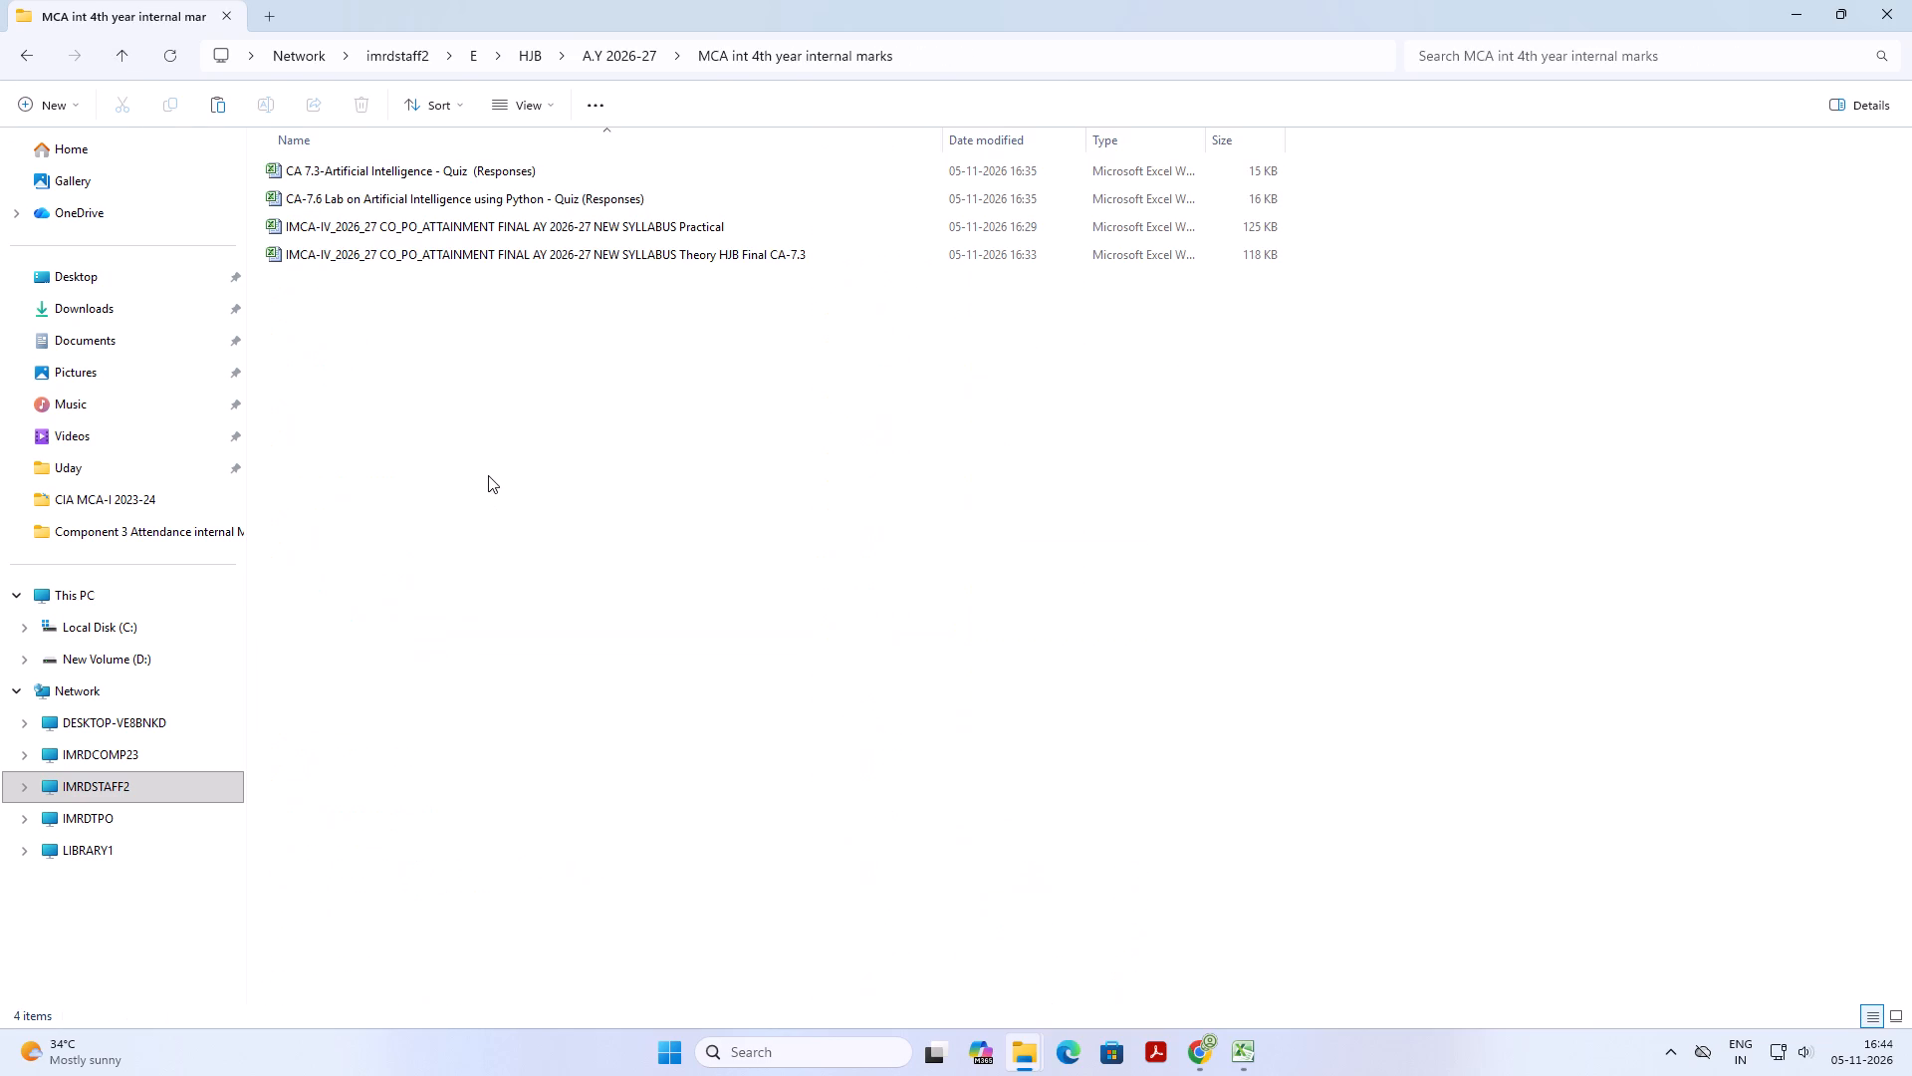
{"action": "left_click", "coordinate": [522, 506]}
{"action": "left_click", "coordinate": [522, 506]}
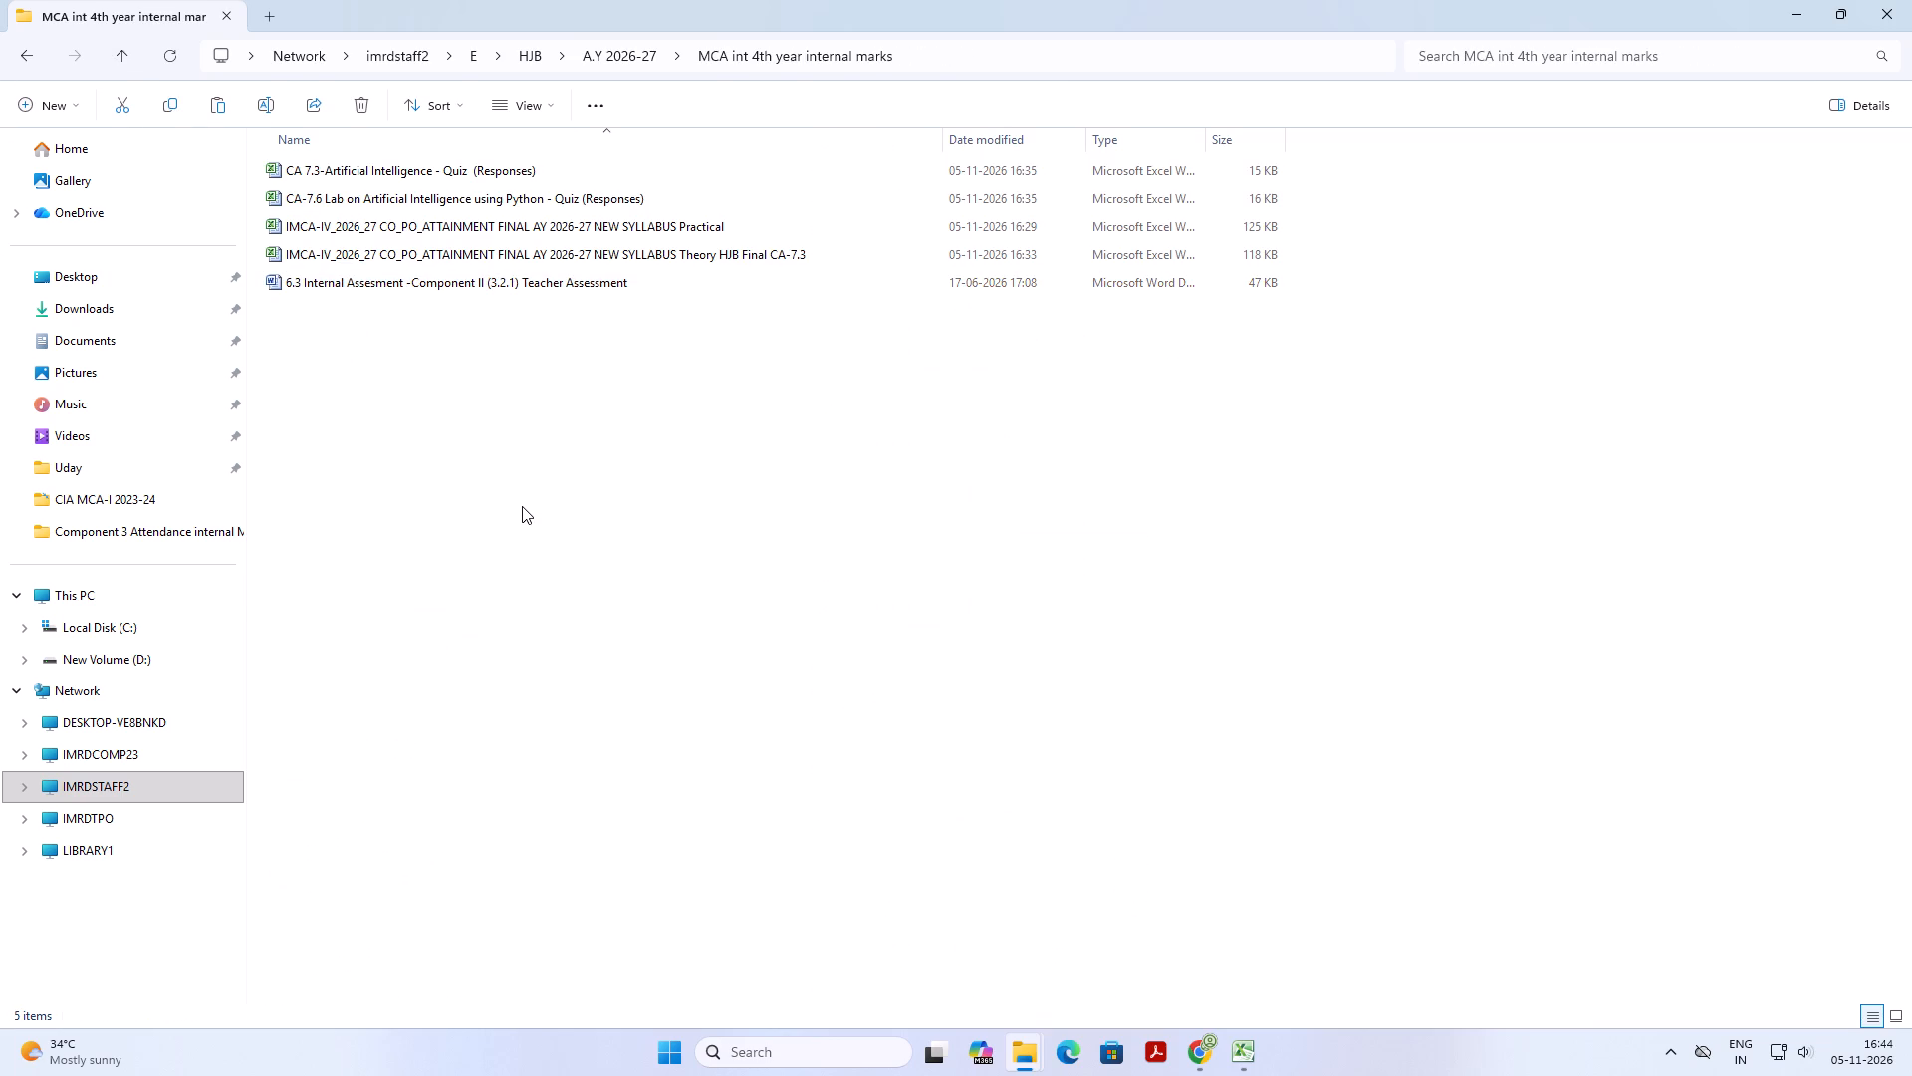
Move the Component 3 Attendance internal Marks folder from CA 7.3 Artificial Intelligence QB & CR Test QP into MCA int 4th year internal marks.
{"action": "left_click", "coordinate": [133, 53]}
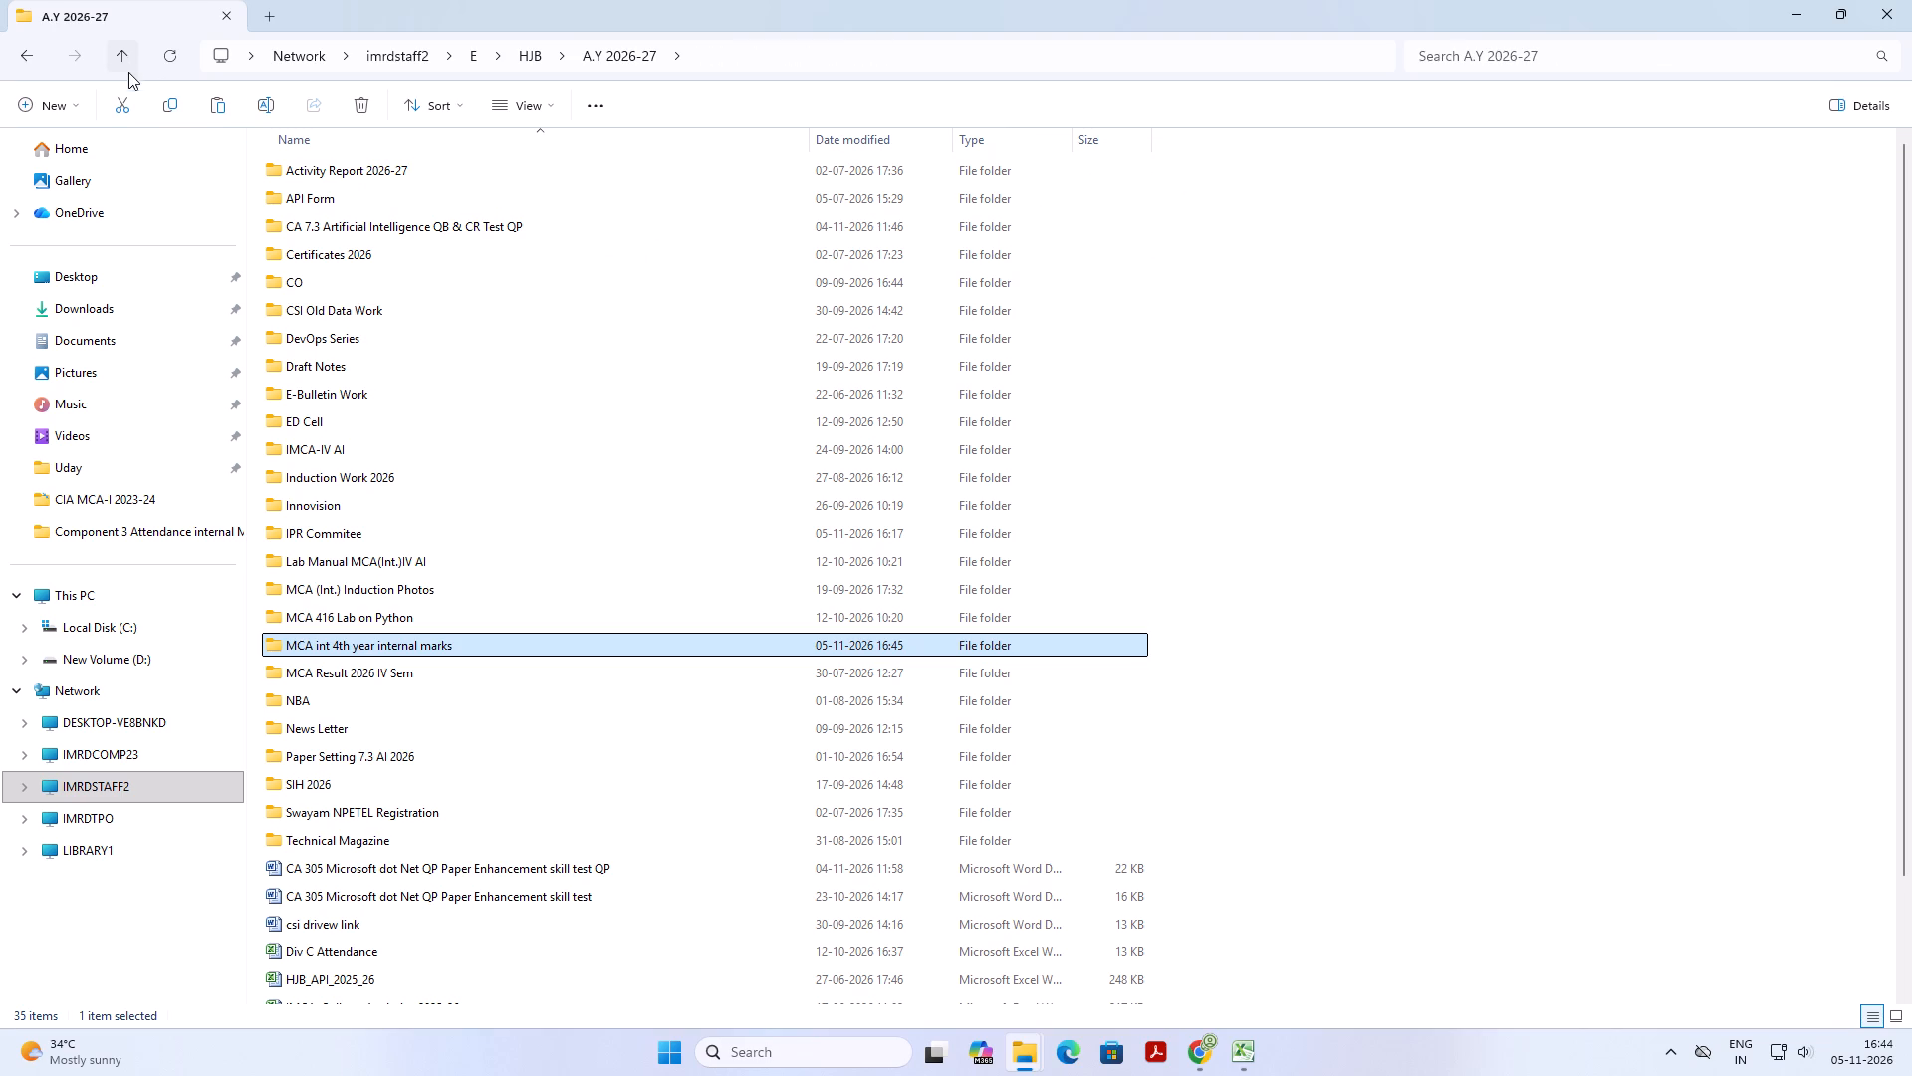
{"action": "double_click", "coordinate": [440, 214]}
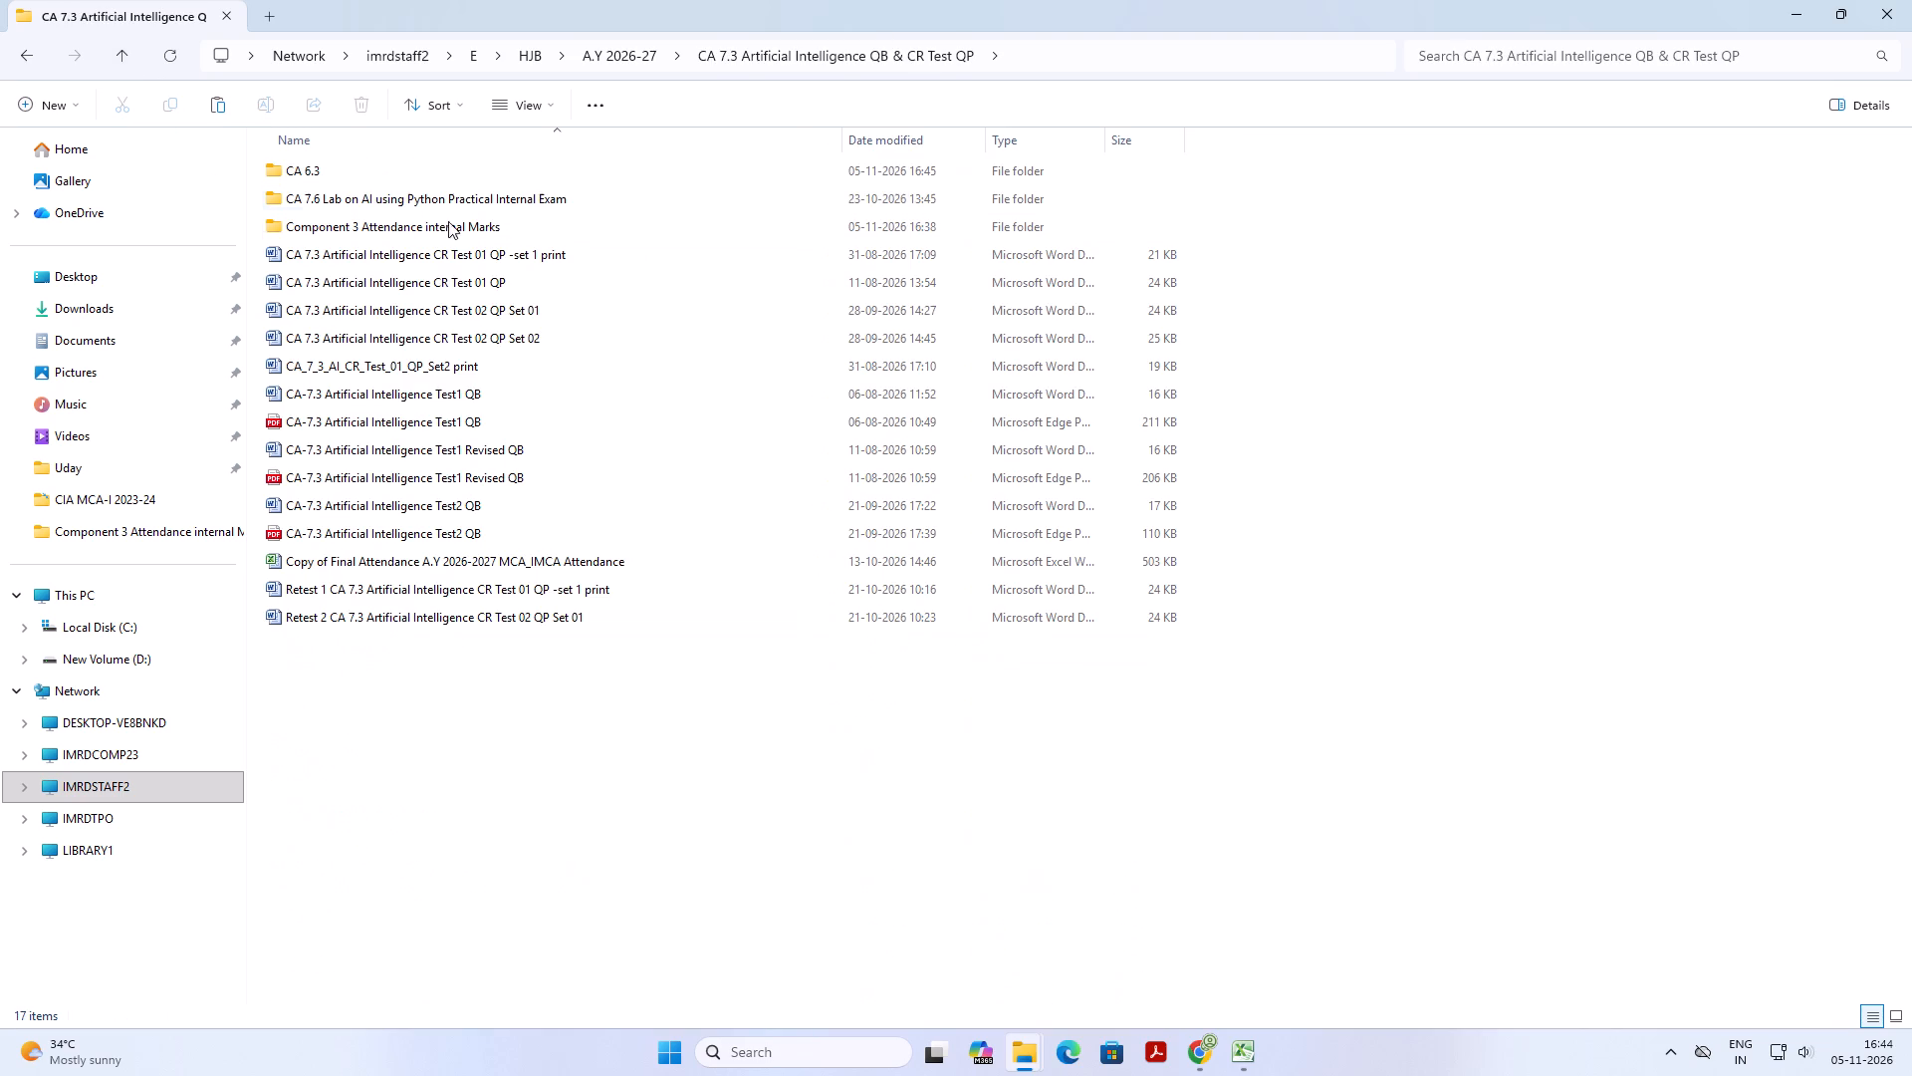
{"action": "left_click", "coordinate": [467, 228]}
{"action": "right_click", "coordinate": [467, 228]}
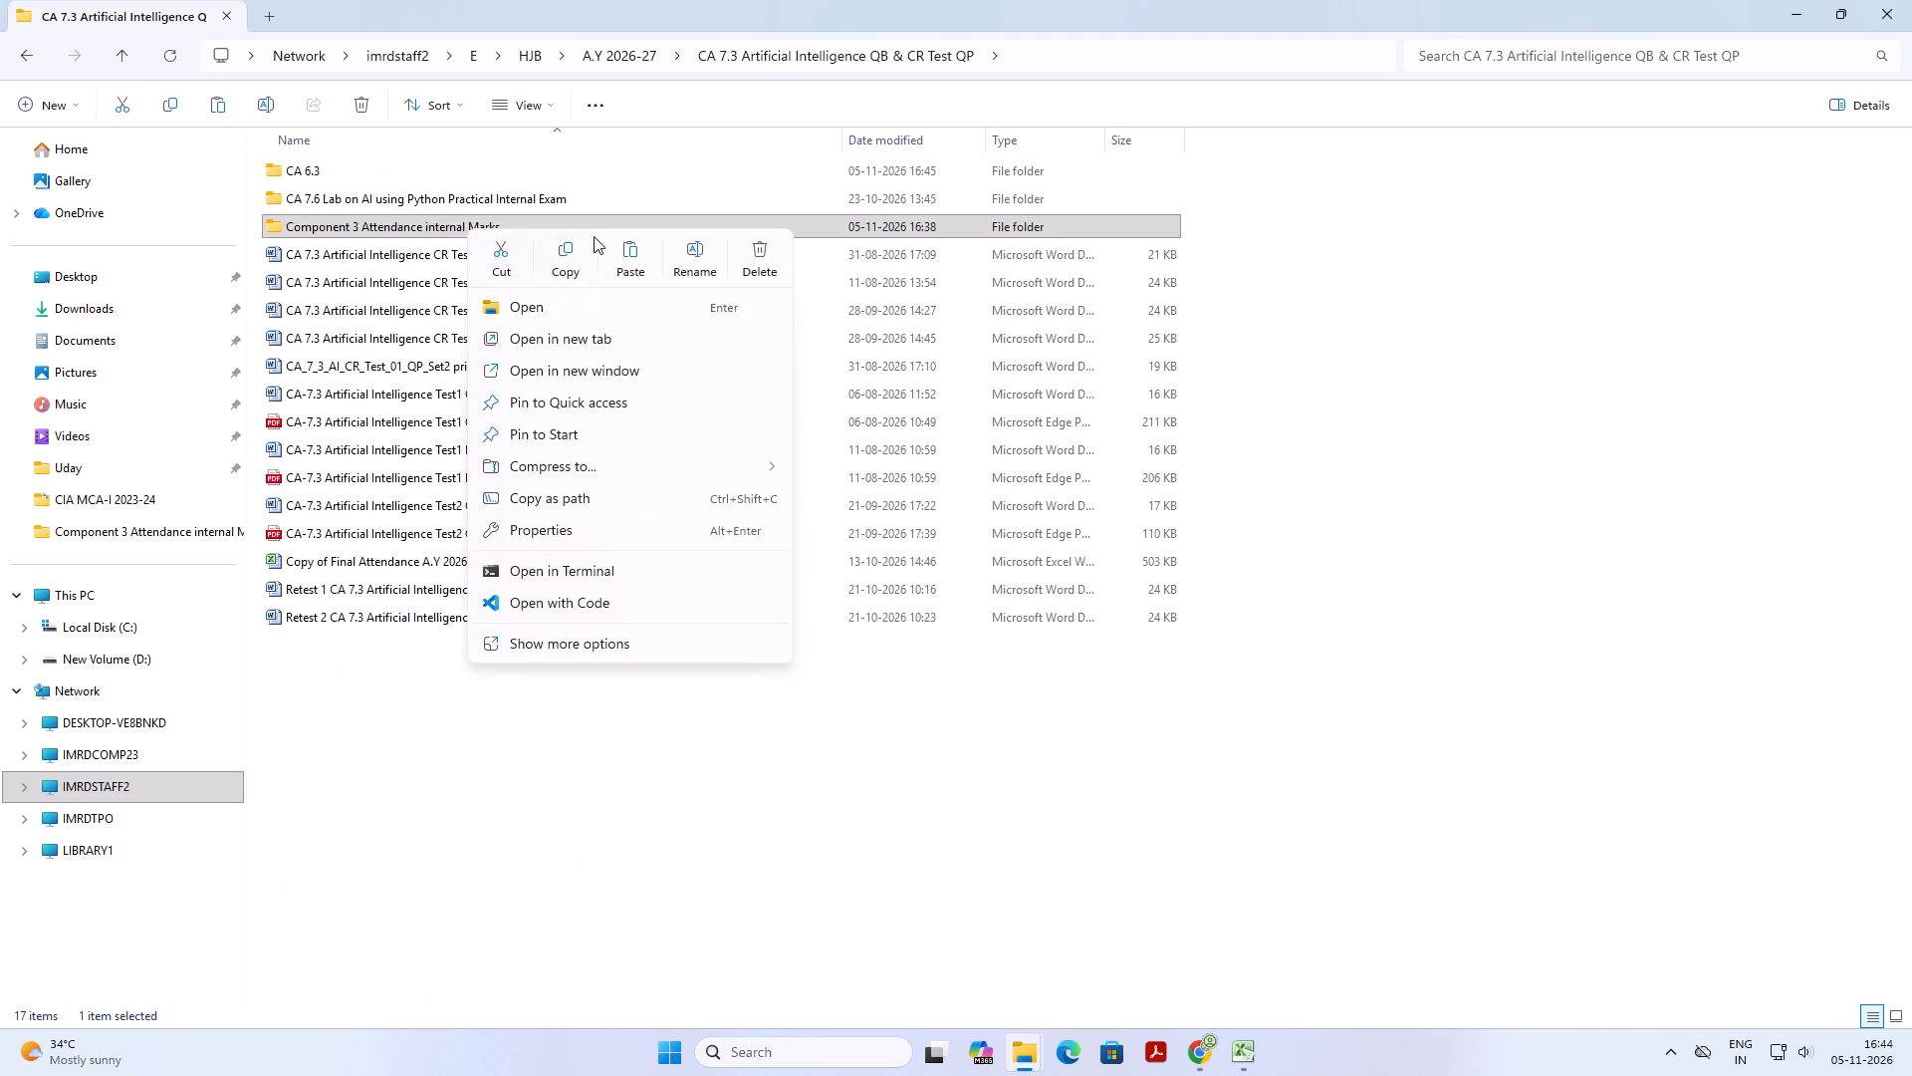
{"action": "left_click", "coordinate": [511, 257]}
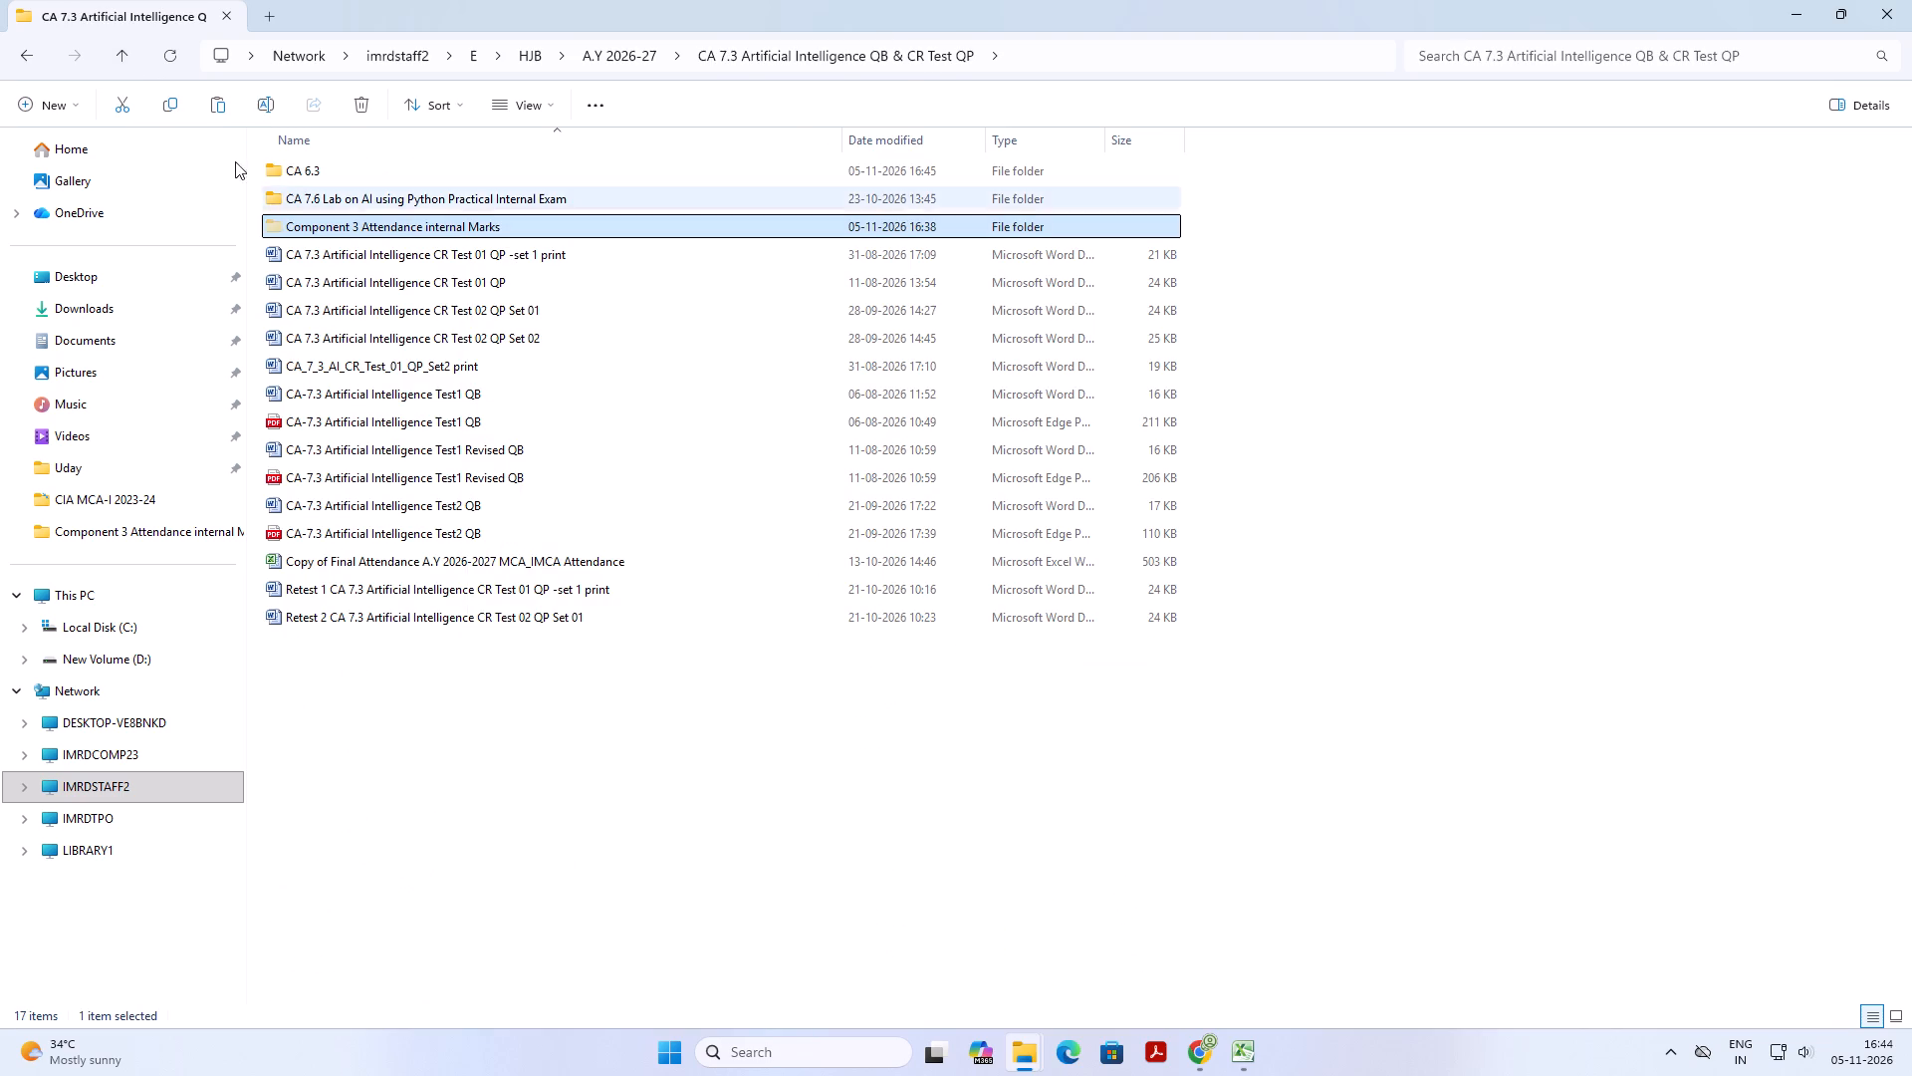
{"action": "left_click", "coordinate": [125, 61]}
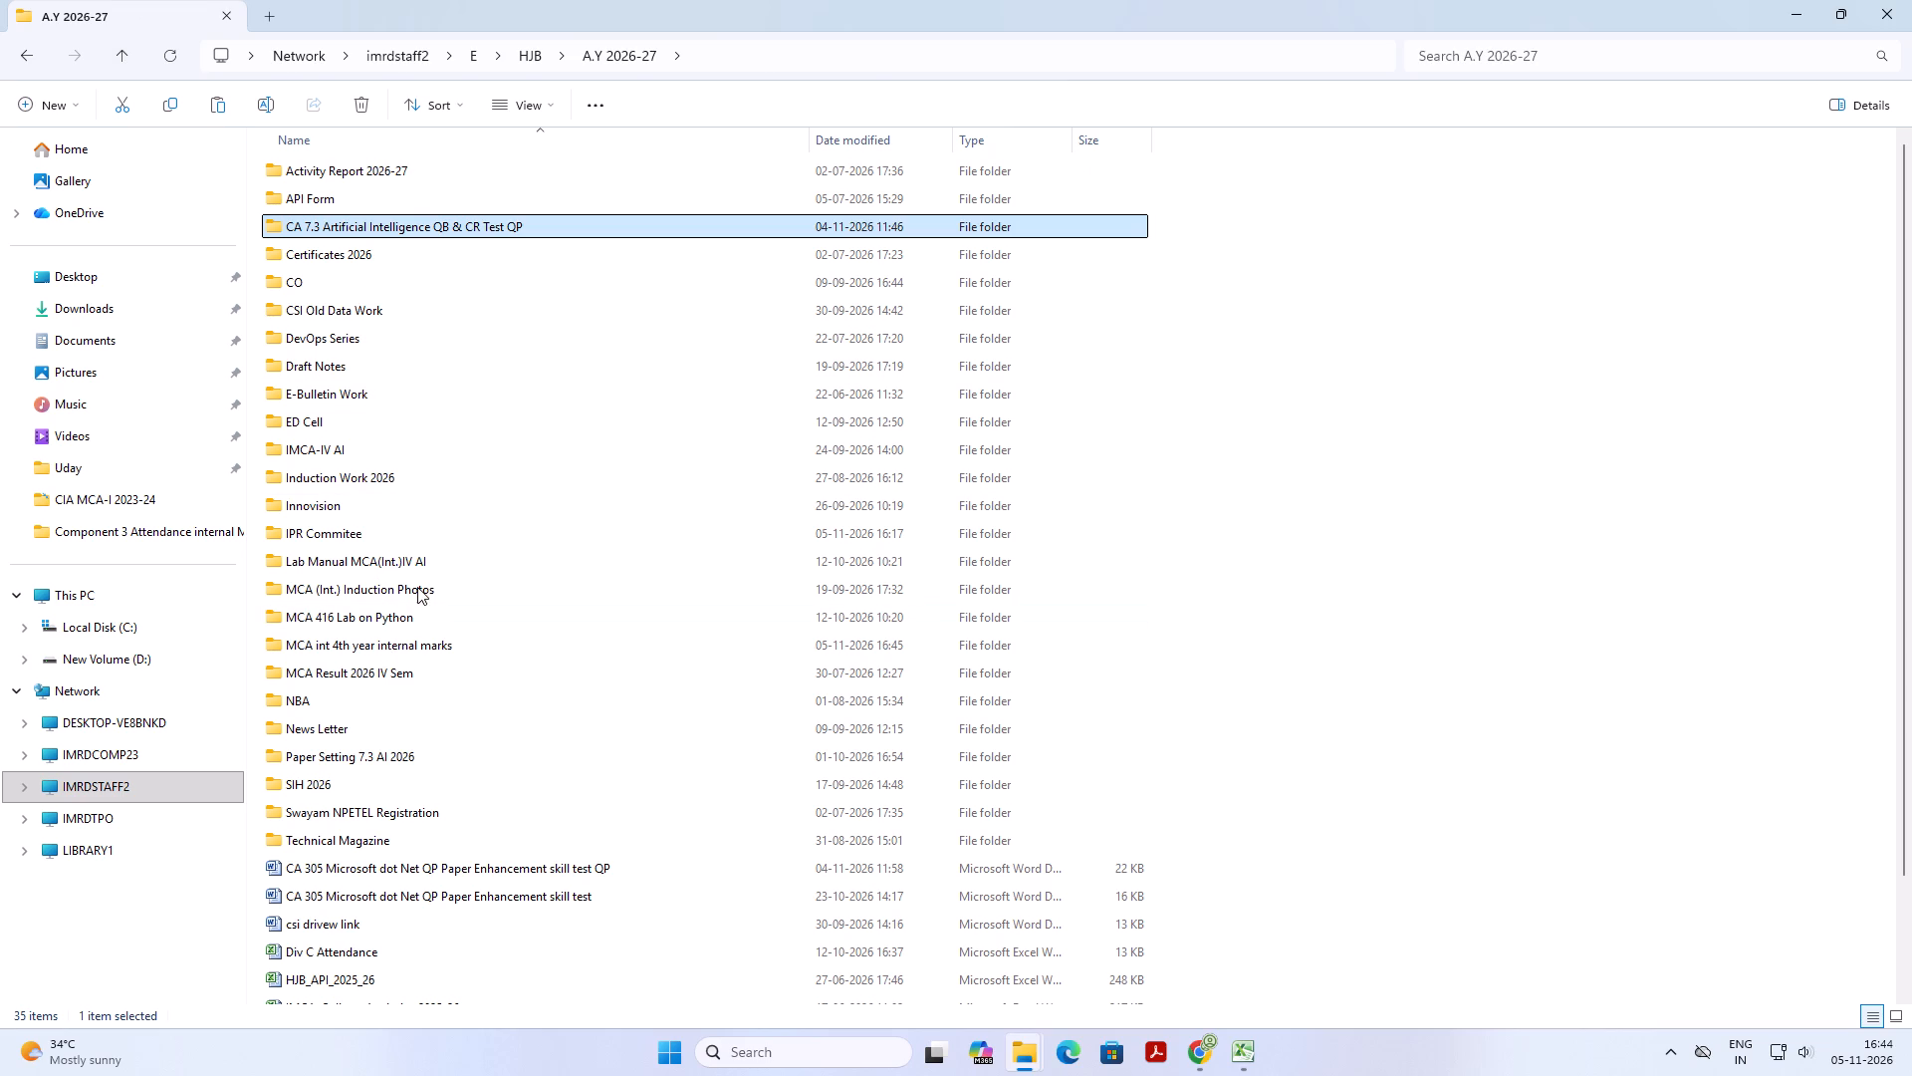
{"action": "double_click", "coordinate": [425, 644]}
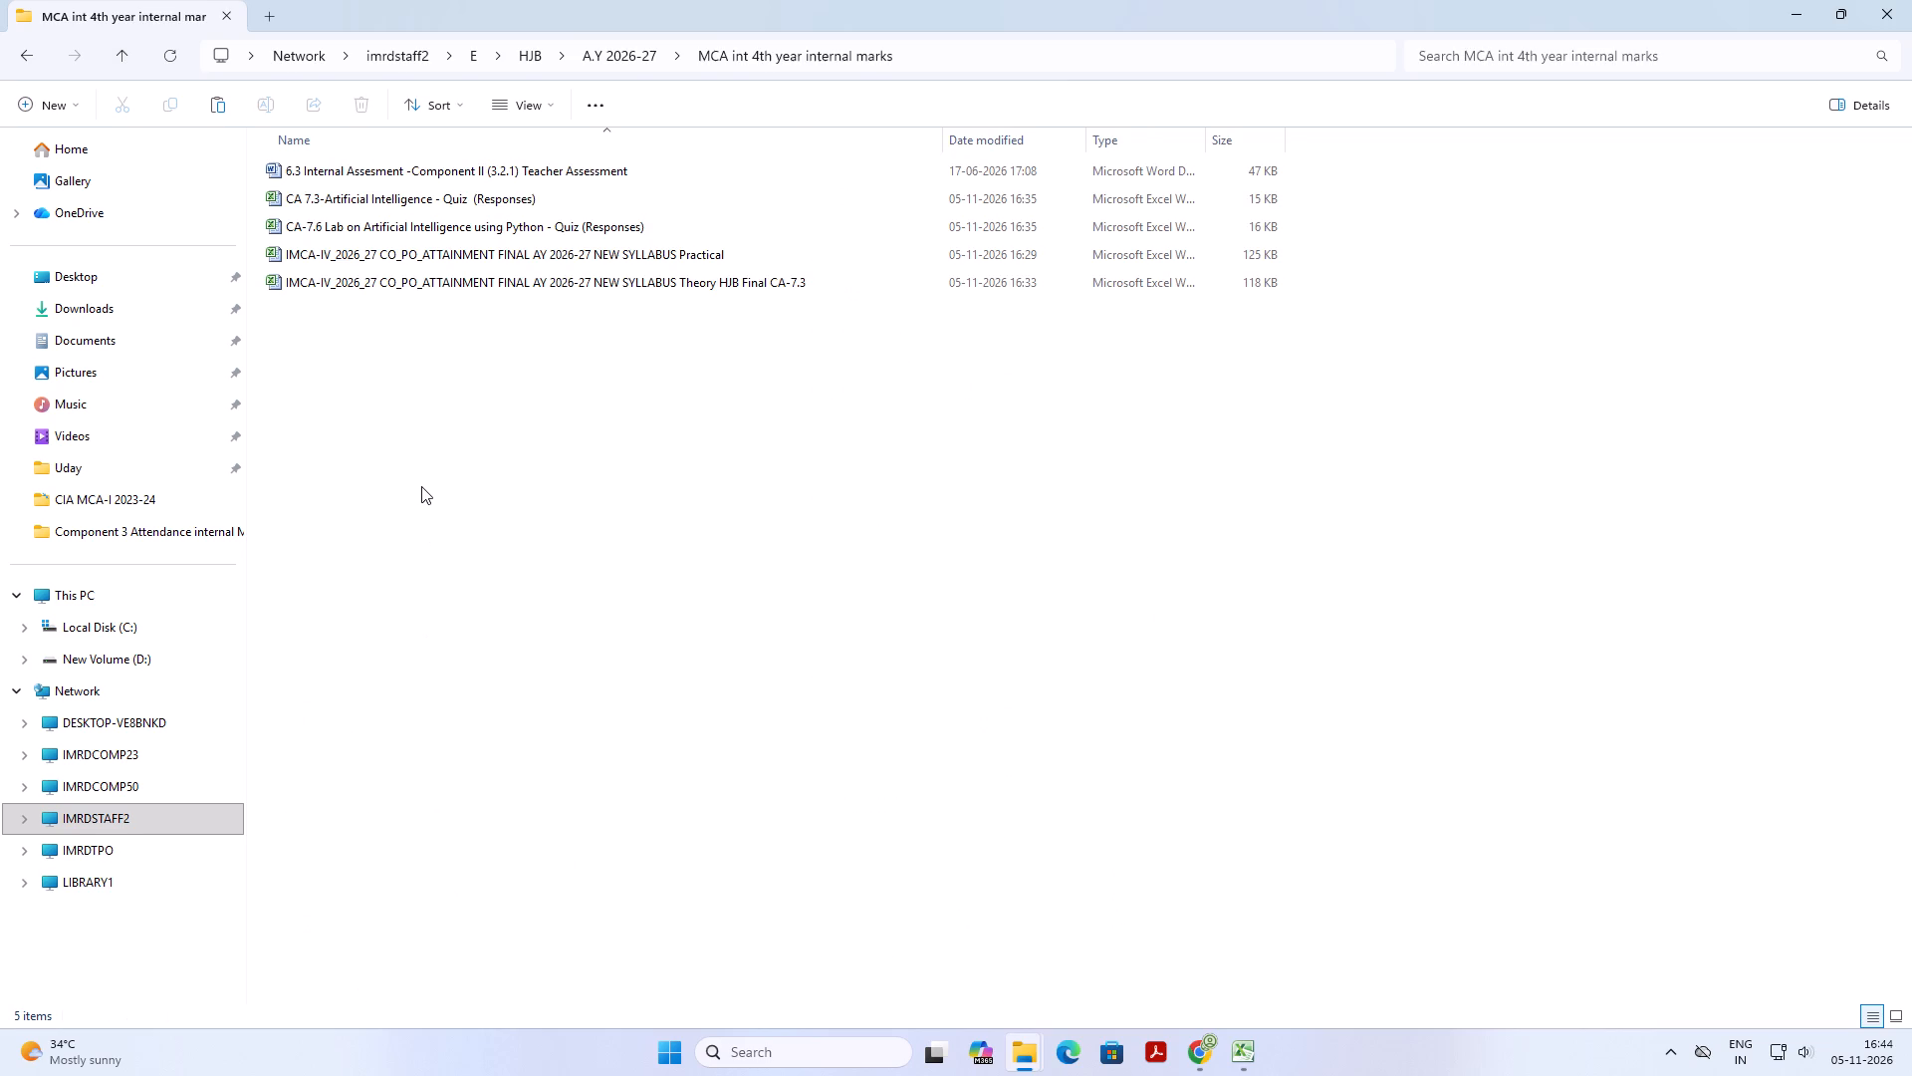
{"action": "right_click", "coordinate": [421, 486]}
{"action": "left_click", "coordinate": [463, 521]}
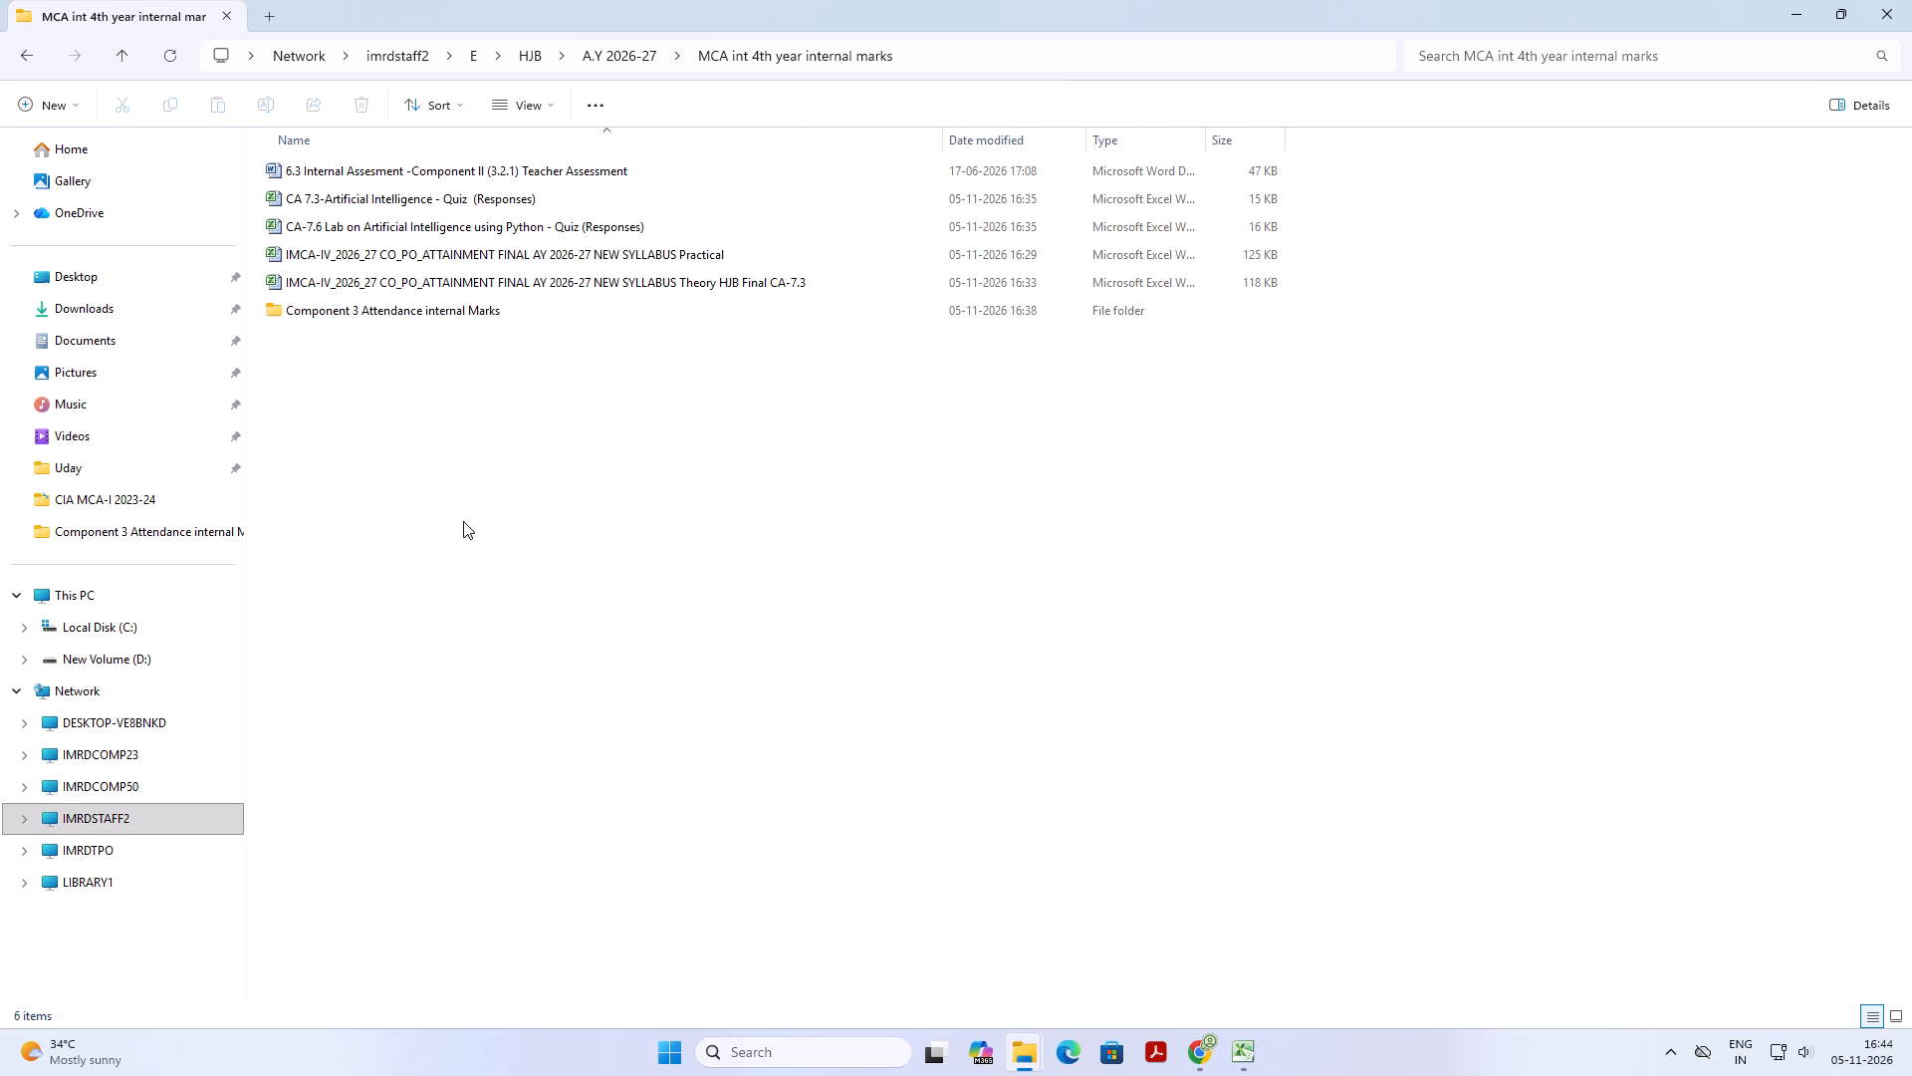
{"action": "left_click", "coordinate": [463, 521]}
Rename the copied 6.3 teacher assessment document as 7.3 Internal Assesment -Component II (3.2.1) Teacher Assessment.
{"action": "right_click", "coordinate": [495, 175]}
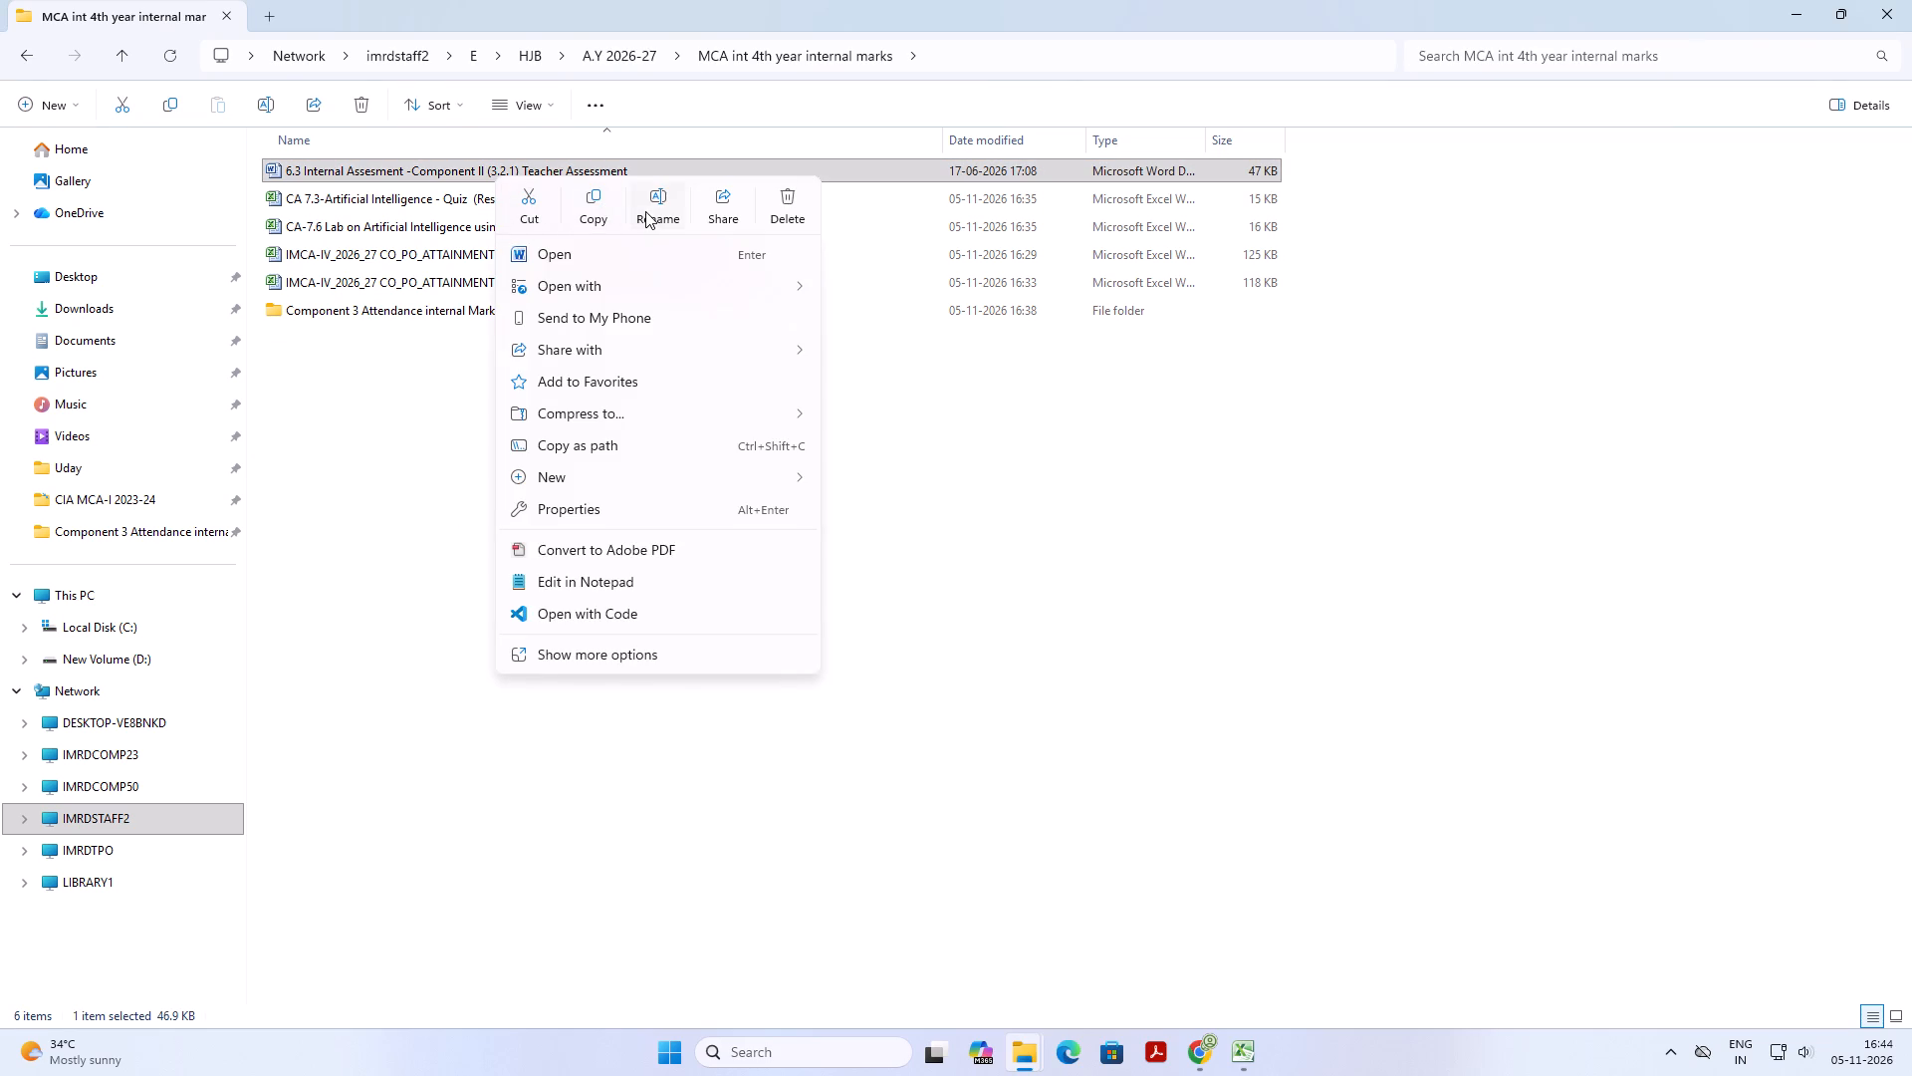
{"action": "left_click", "coordinate": [645, 211]}
{"action": "left_click", "coordinate": [292, 161]}
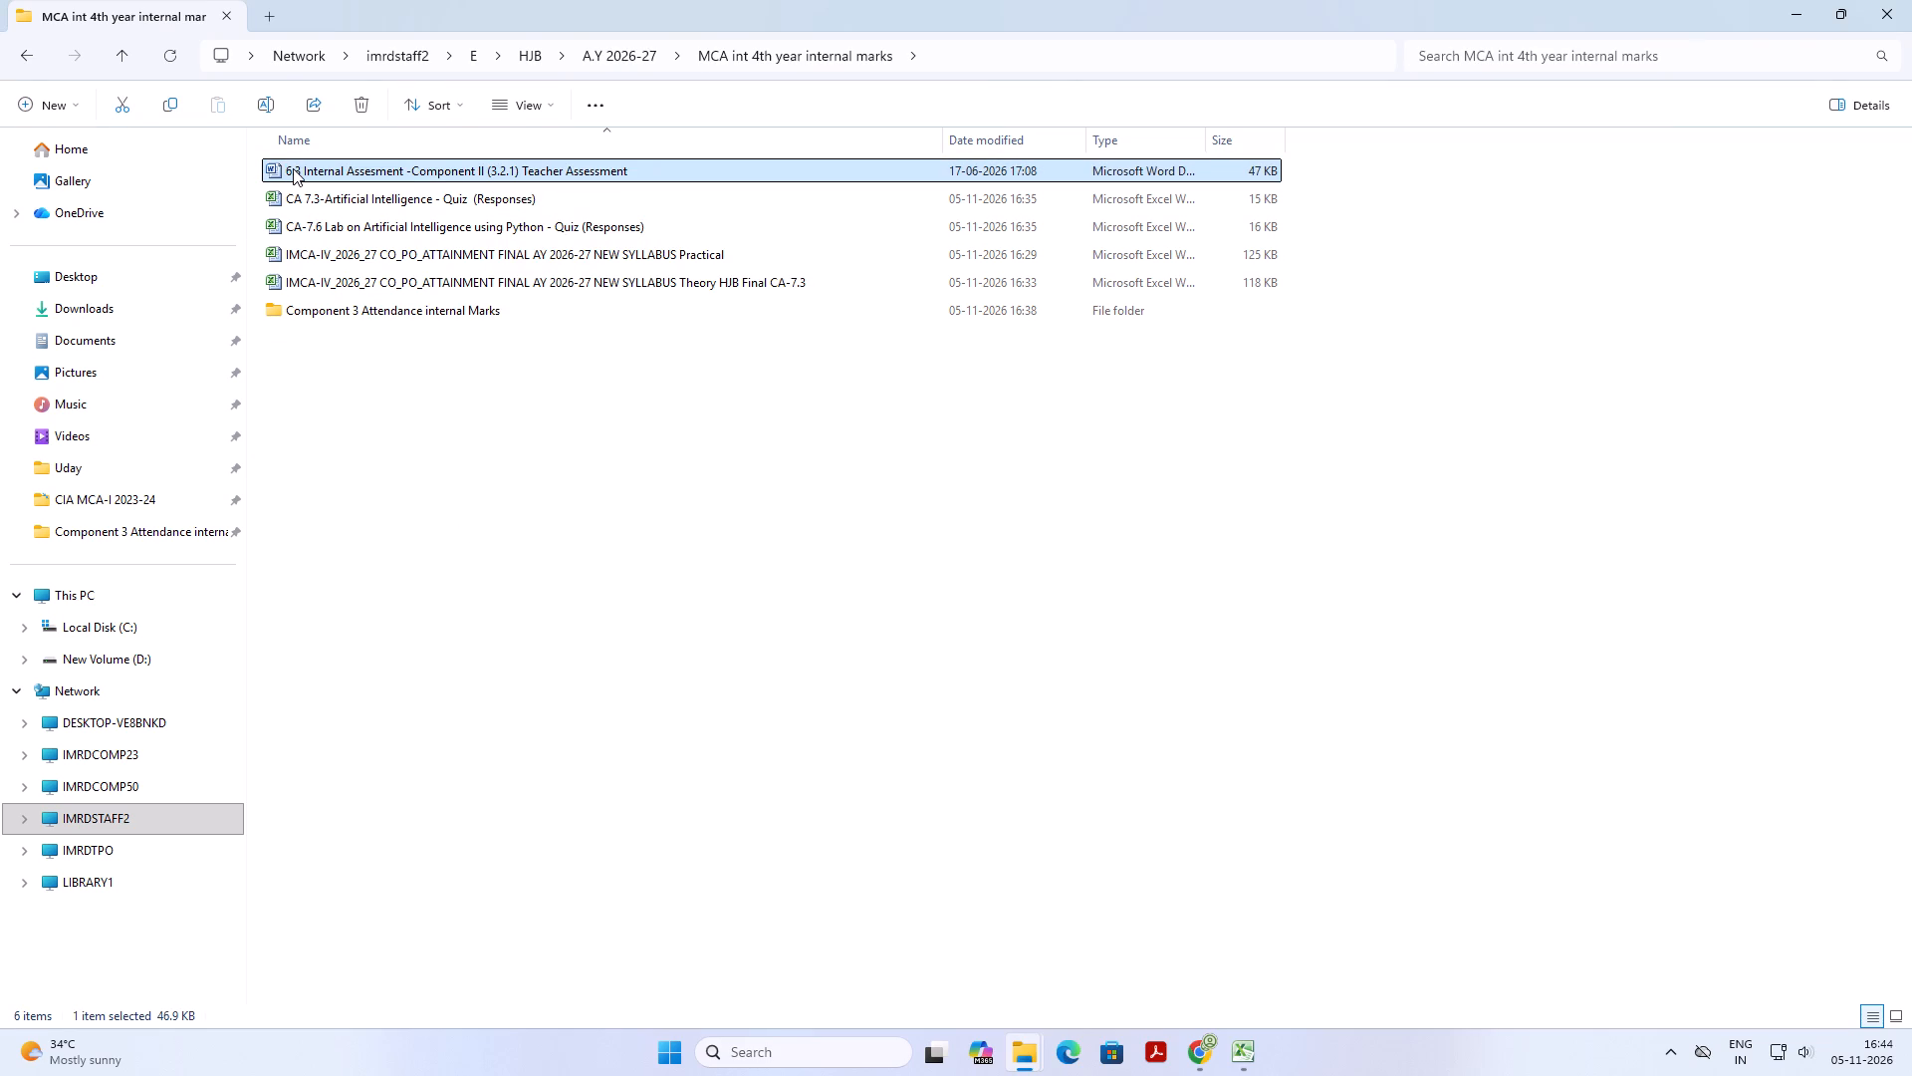
{"action": "right_click", "coordinate": [293, 168]}
{"action": "left_click", "coordinate": [436, 195]}
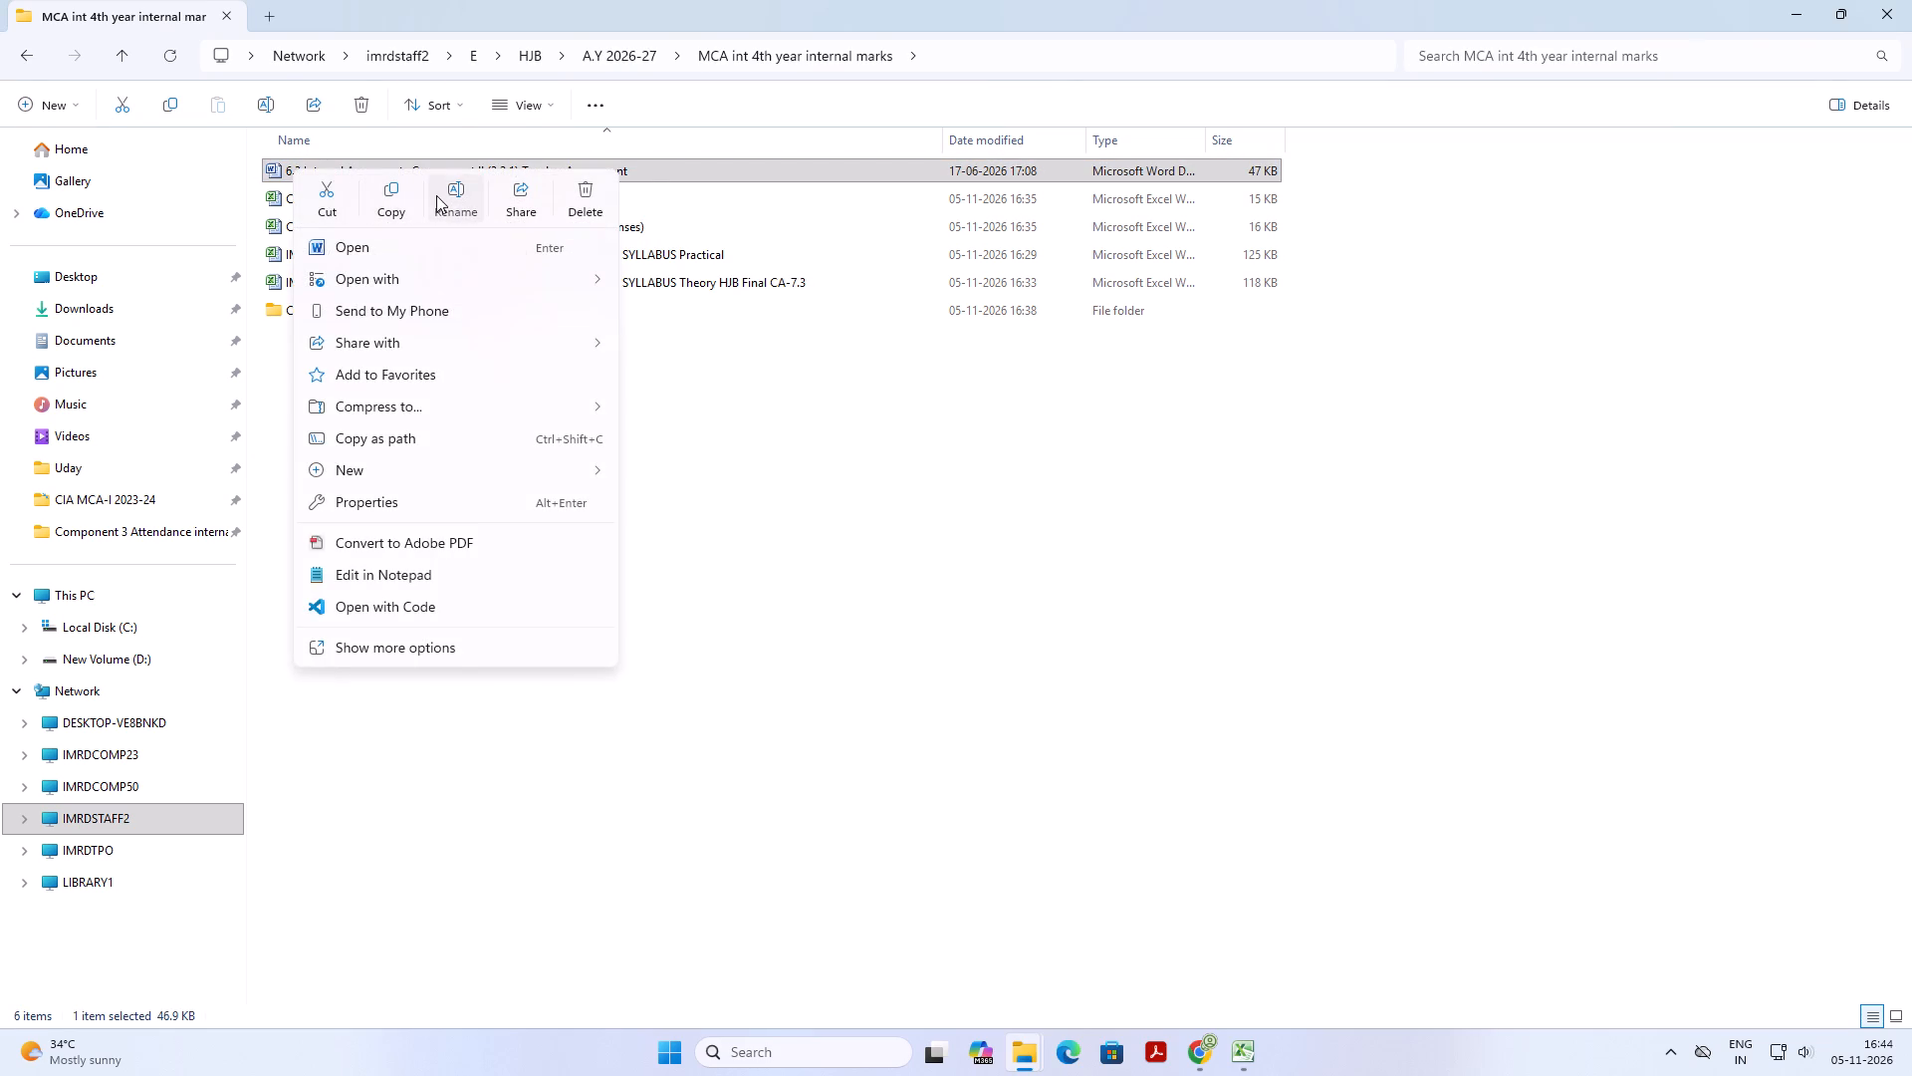
{"action": "key", "text": "Right"}
{"action": "key", "text": "Left"}
{"action": "key", "text": "Left"}
{"action": "key", "text": "Left"}
{"action": "key", "text": "Left"}
{"action": "key", "text": "Left"}
{"action": "key", "text": "Left"}
{"action": "key", "text": "Left"}
{"action": "key", "text": "Left"}
{"action": "key", "text": "Left"}
{"action": "key", "text": "Left"}
{"action": "key", "text": "Left"}
{"action": "key", "text": "Left"}
{"action": "key", "text": "Left"}
{"action": "key", "text": "Left"}
{"action": "key", "text": "Left"}
{"action": "key", "text": "Left"}
{"action": "key", "text": "Left"}
{"action": "key", "text": "Left"}
{"action": "key", "text": "Left"}
{"action": "key", "text": "Left"}
{"action": "key", "text": "Left"}
{"action": "key", "text": "Left"}
{"action": "key", "text": "Left"}
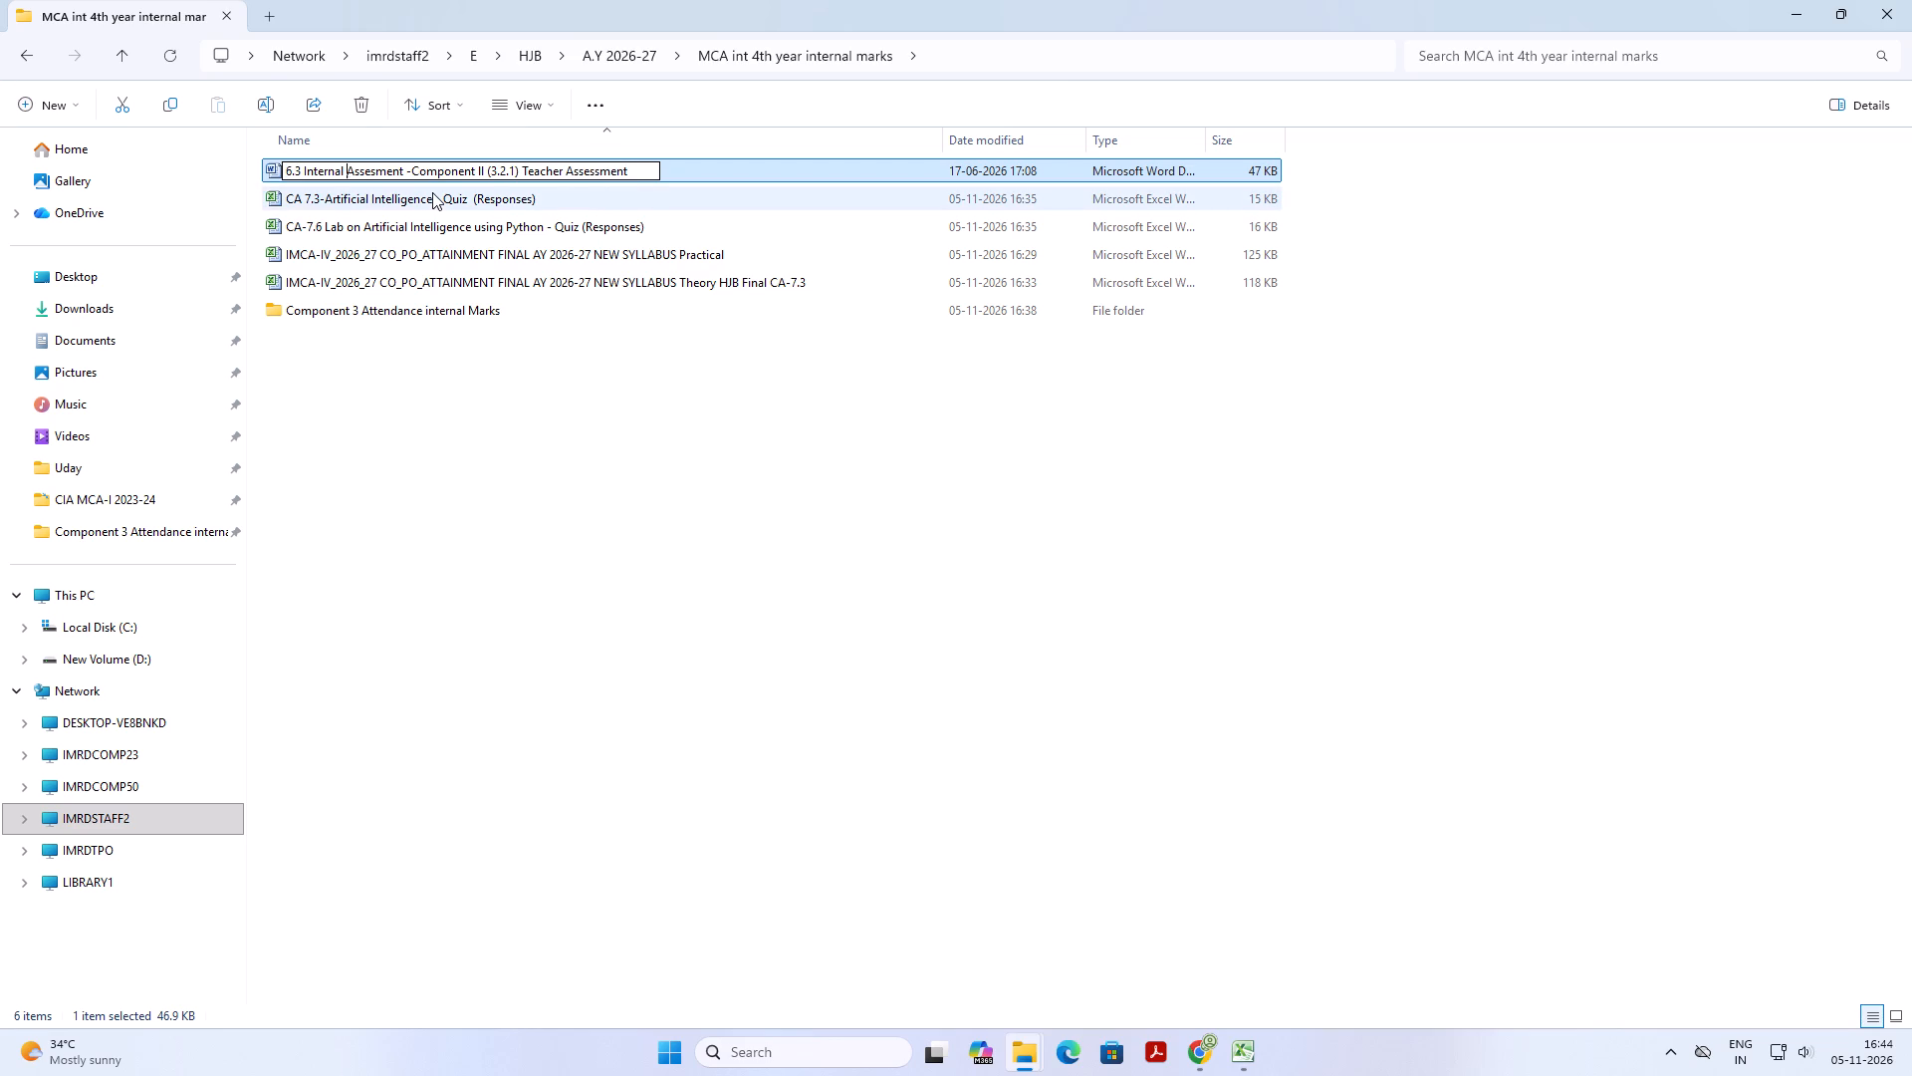
{"action": "key", "text": "Left"}
{"action": "key", "text": "Left"}
{"action": "key", "text": "Left"}
{"action": "key", "text": "Left"}
{"action": "key", "text": "Left"}
{"action": "key", "text": "BackSpace"}
{"action": "key", "text": "7"}
{"action": "key", "text": "Return"}
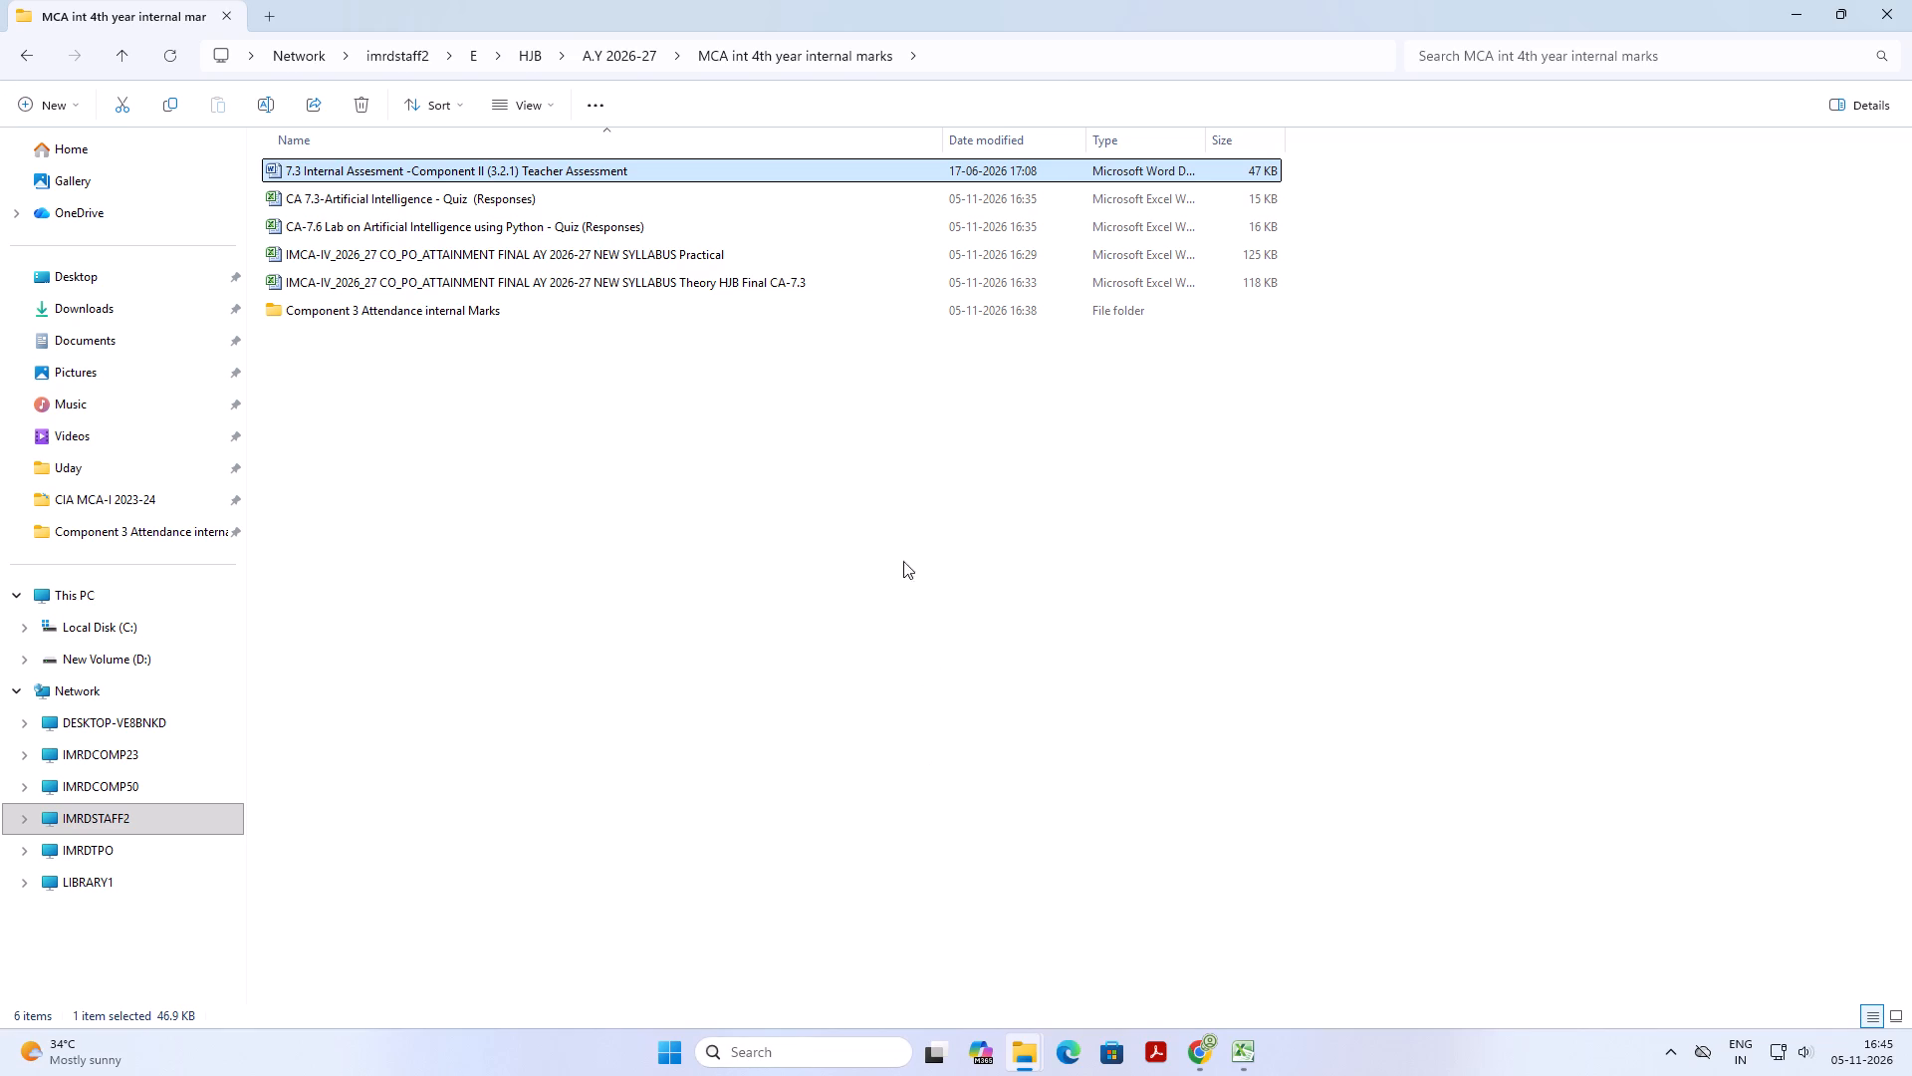
Open the 7.3 Internal Assesment -Component II (3.2.1) Teacher Assessment document in Word and dismiss the Office activation wizard.
{"action": "left_click", "coordinate": [900, 534]}
{"action": "double_click", "coordinate": [571, 158]}
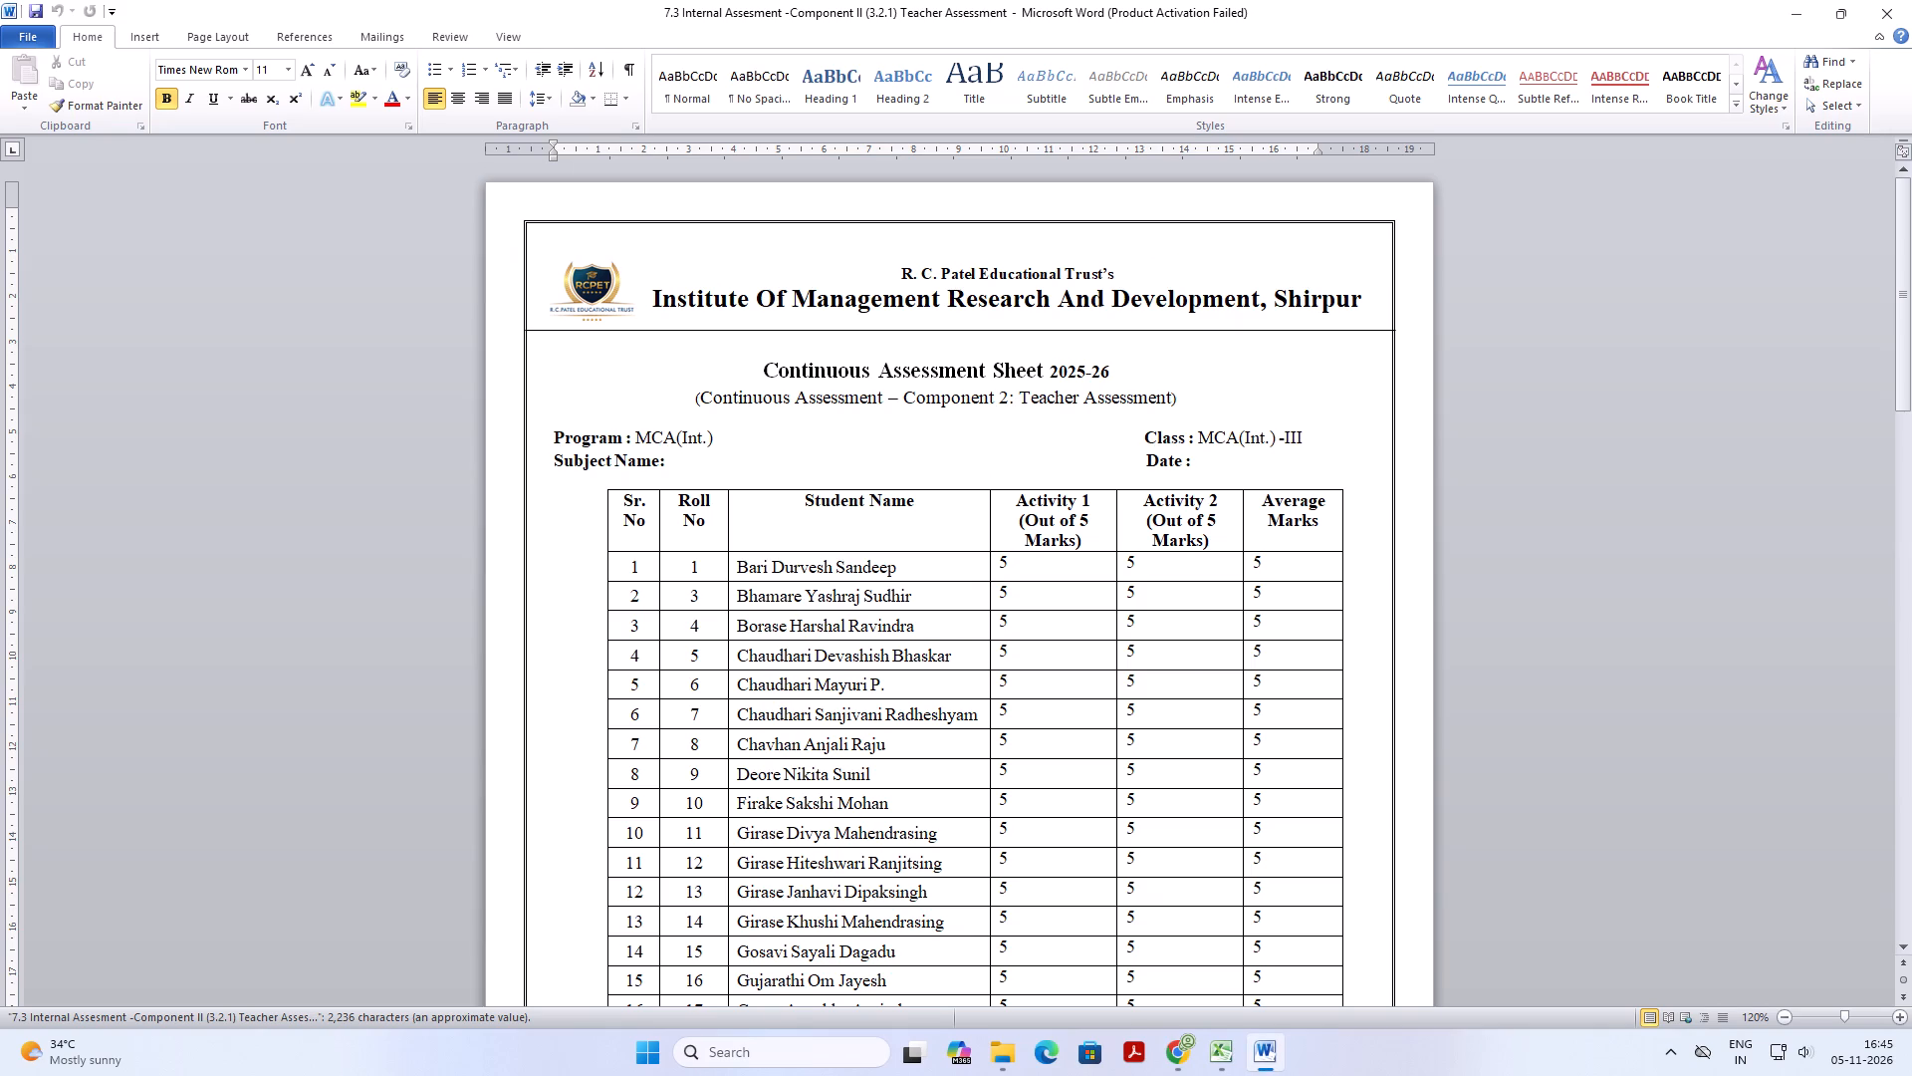
{"action": "left_click", "coordinate": [1164, 699]}
{"action": "left_click", "coordinate": [1170, 720]}
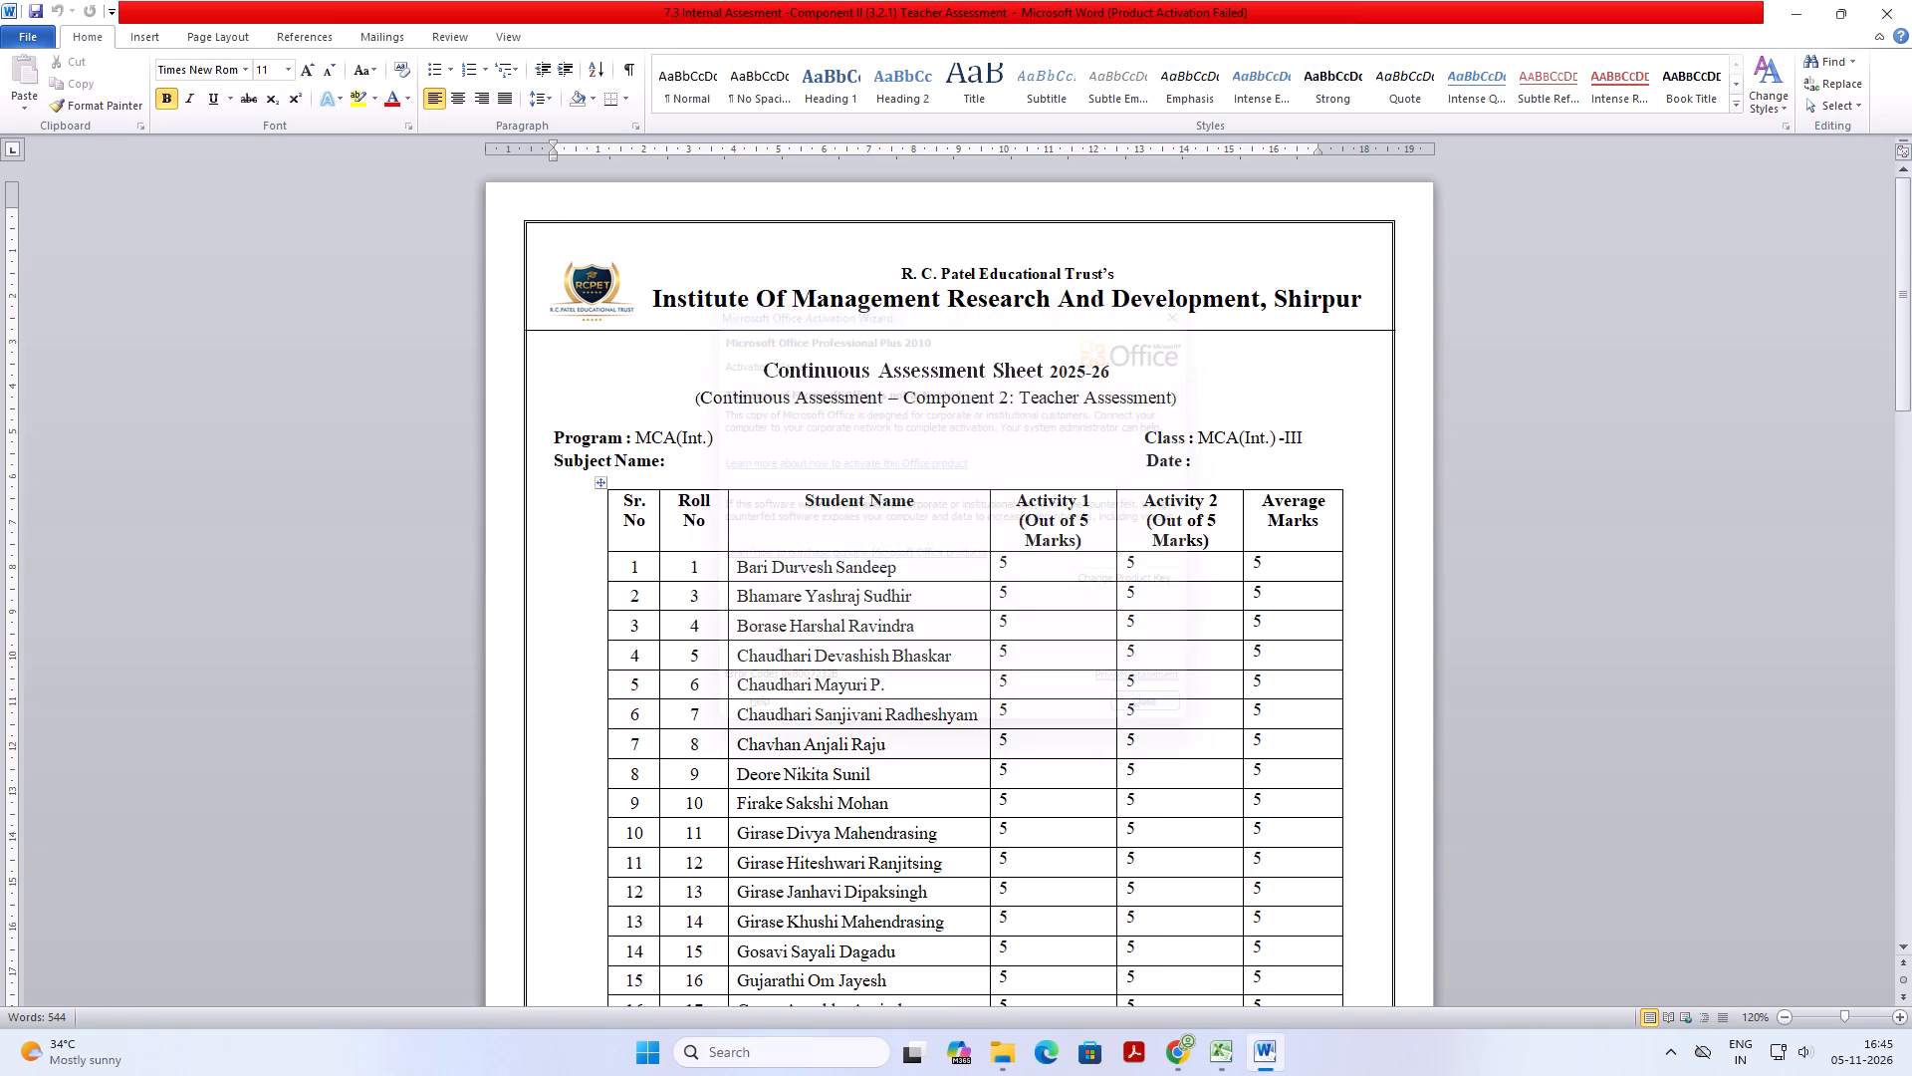
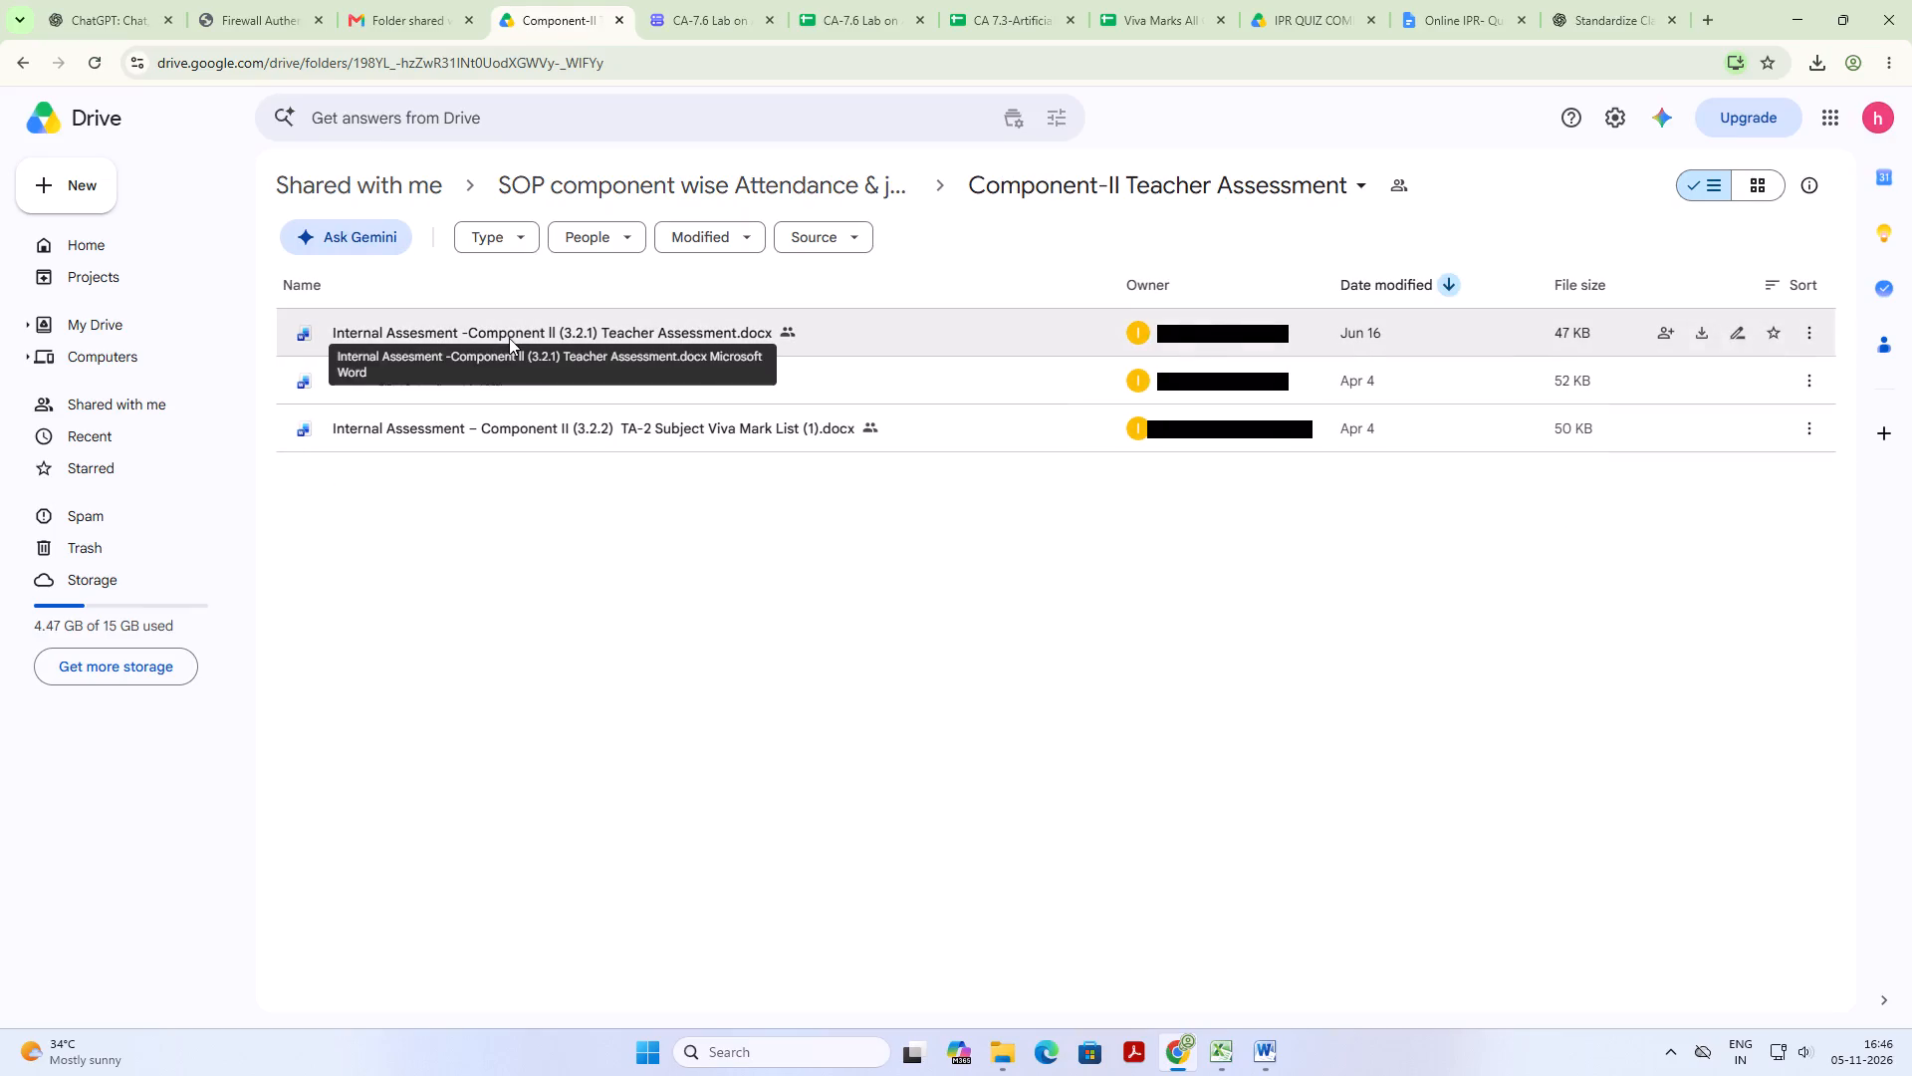
Open the shared Internal Assesment -Component II (3.2.1) Teacher Assessment document from Drive and review its class header and student list.
{"action": "double_click", "coordinate": [457, 330]}
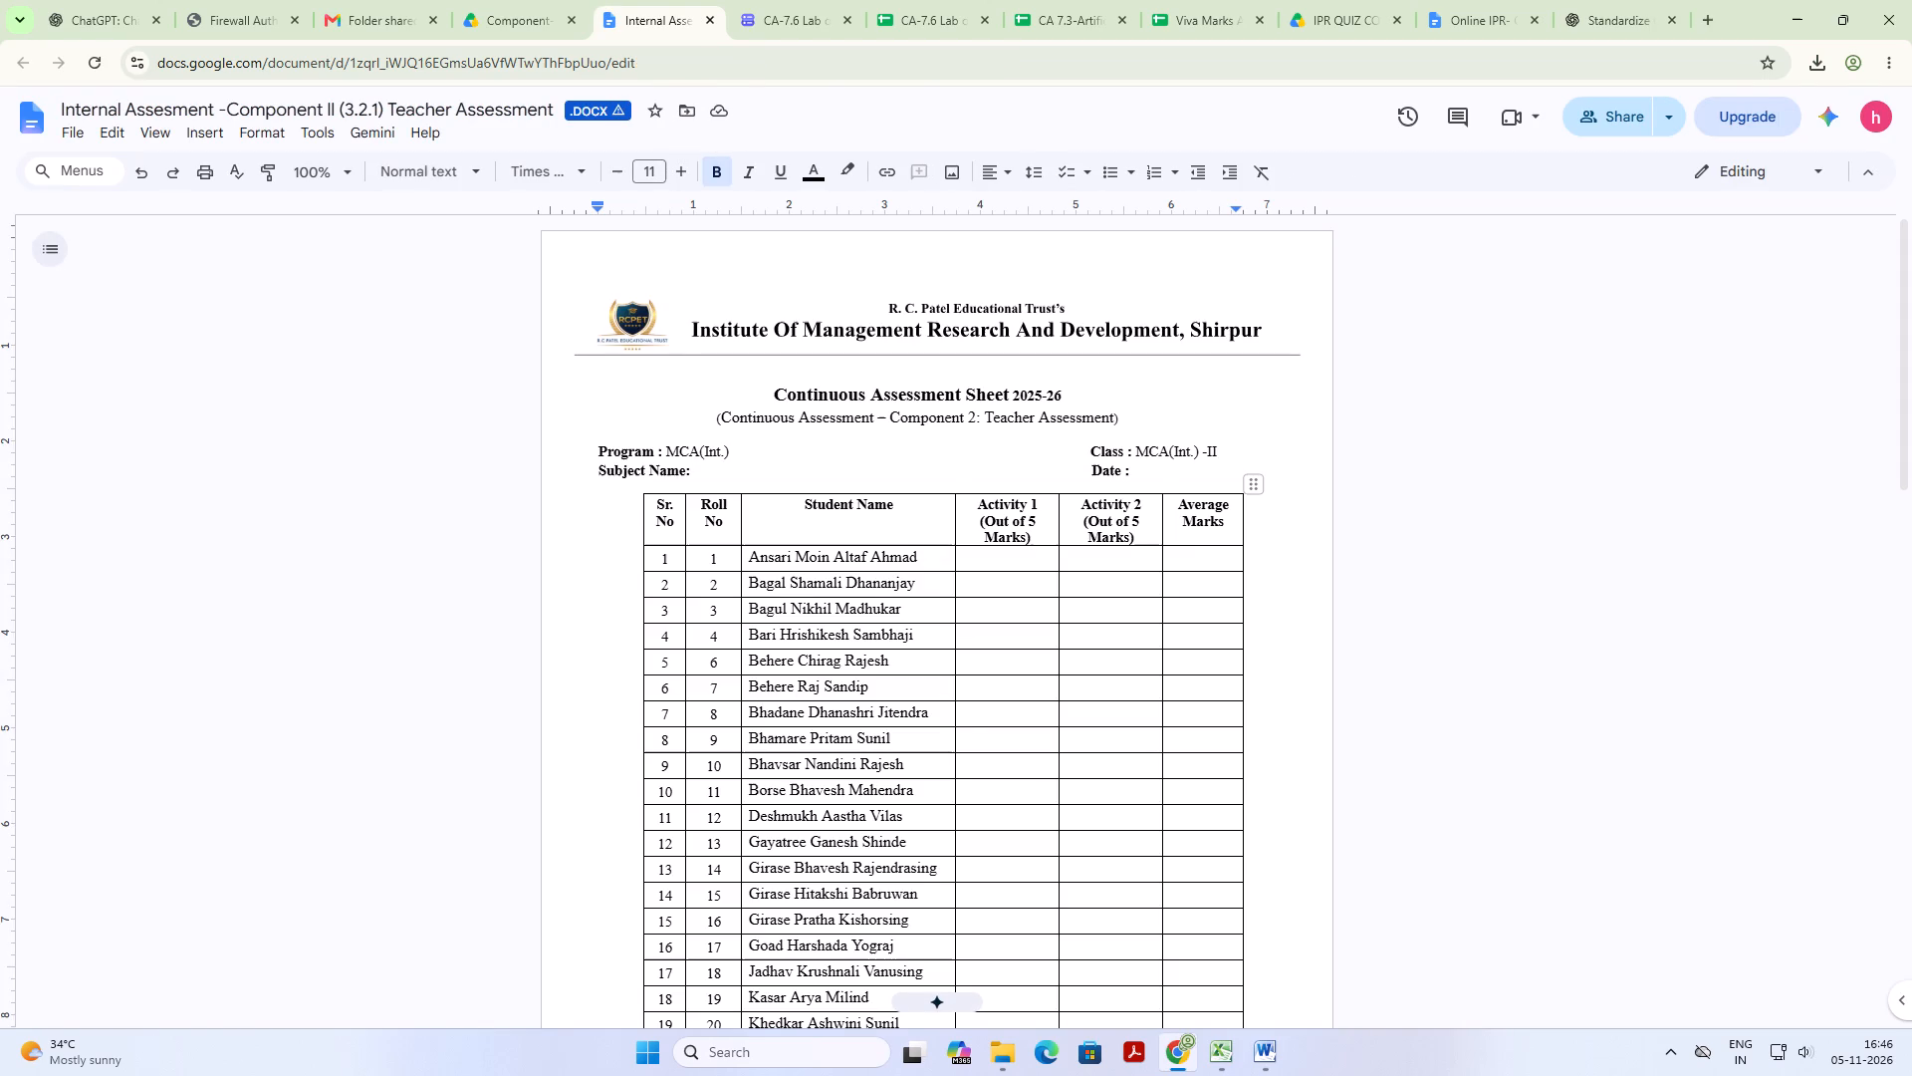
{"action": "scroll", "coordinate": [956, 715], "scroll_direction": "down", "scroll_amount": 6}
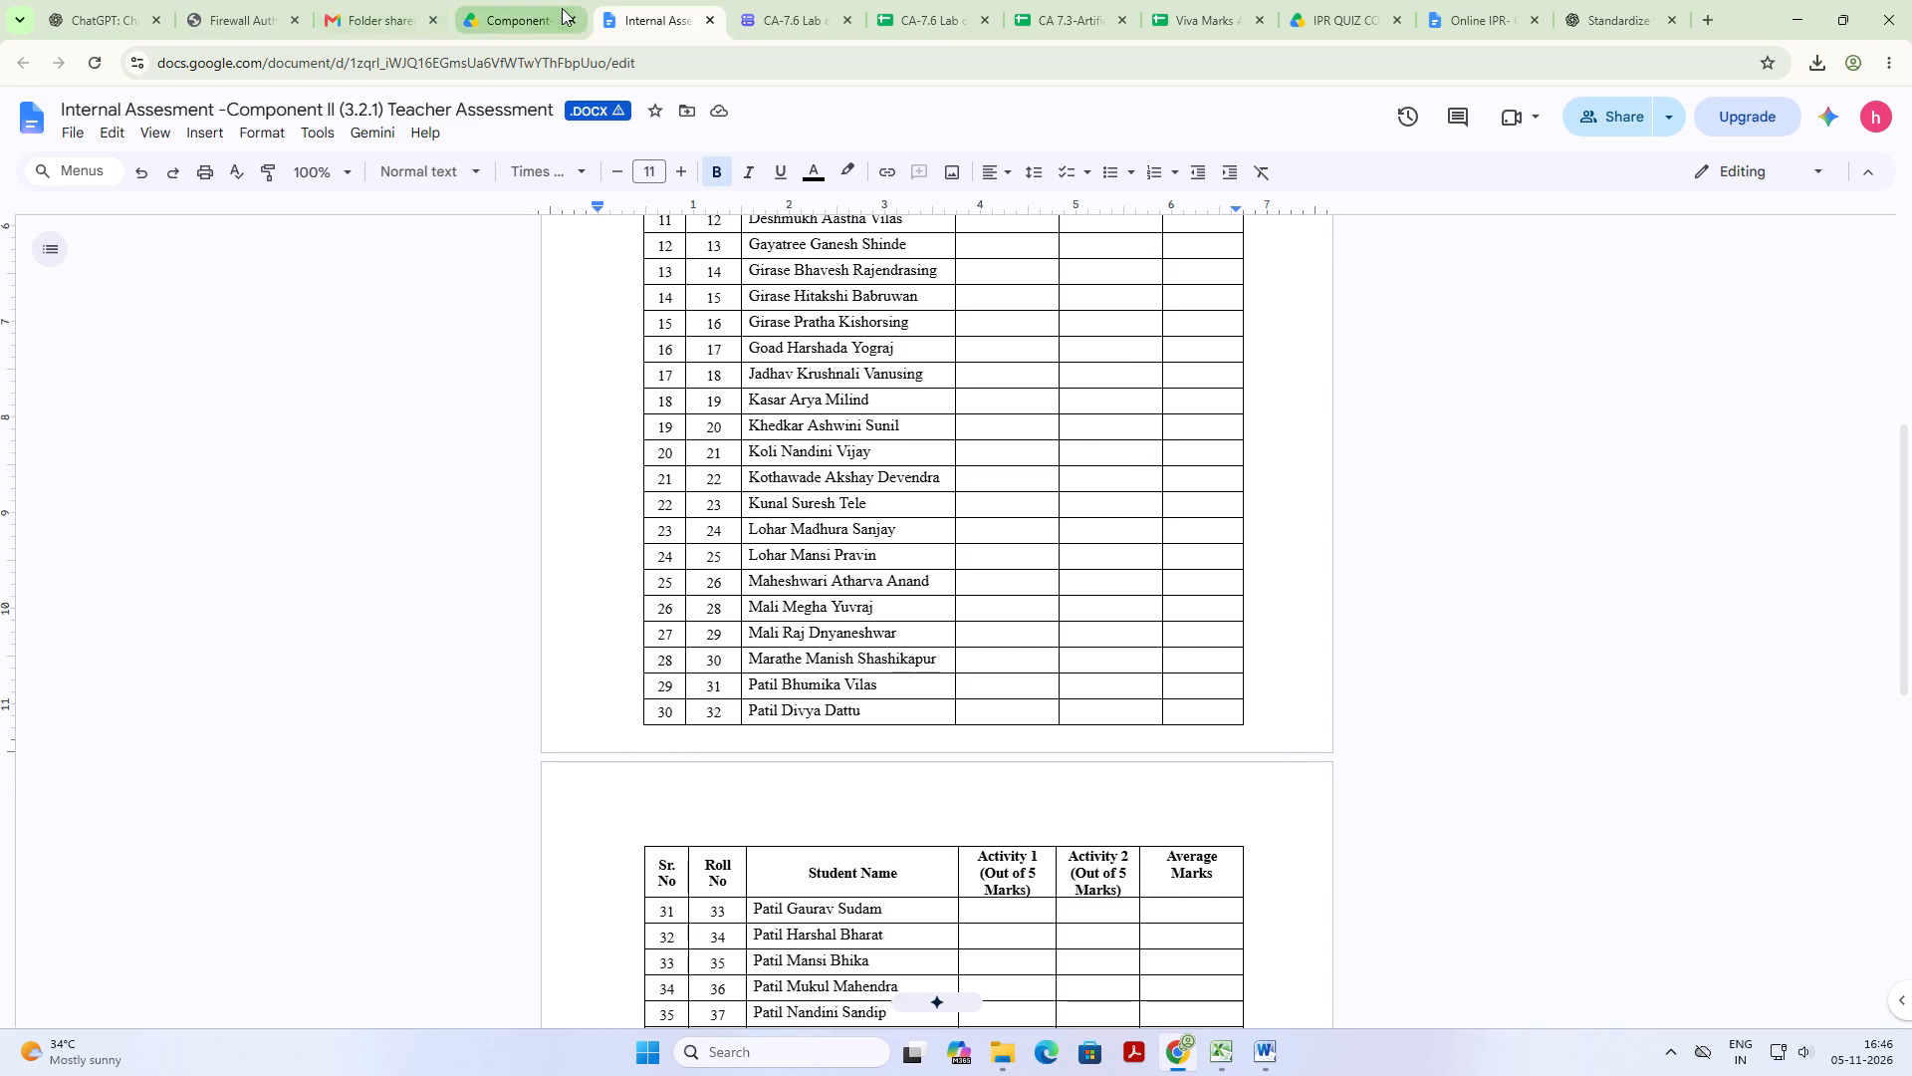
{"action": "left_click", "coordinate": [14, 59]}
{"action": "left_click", "coordinate": [496, 17]}
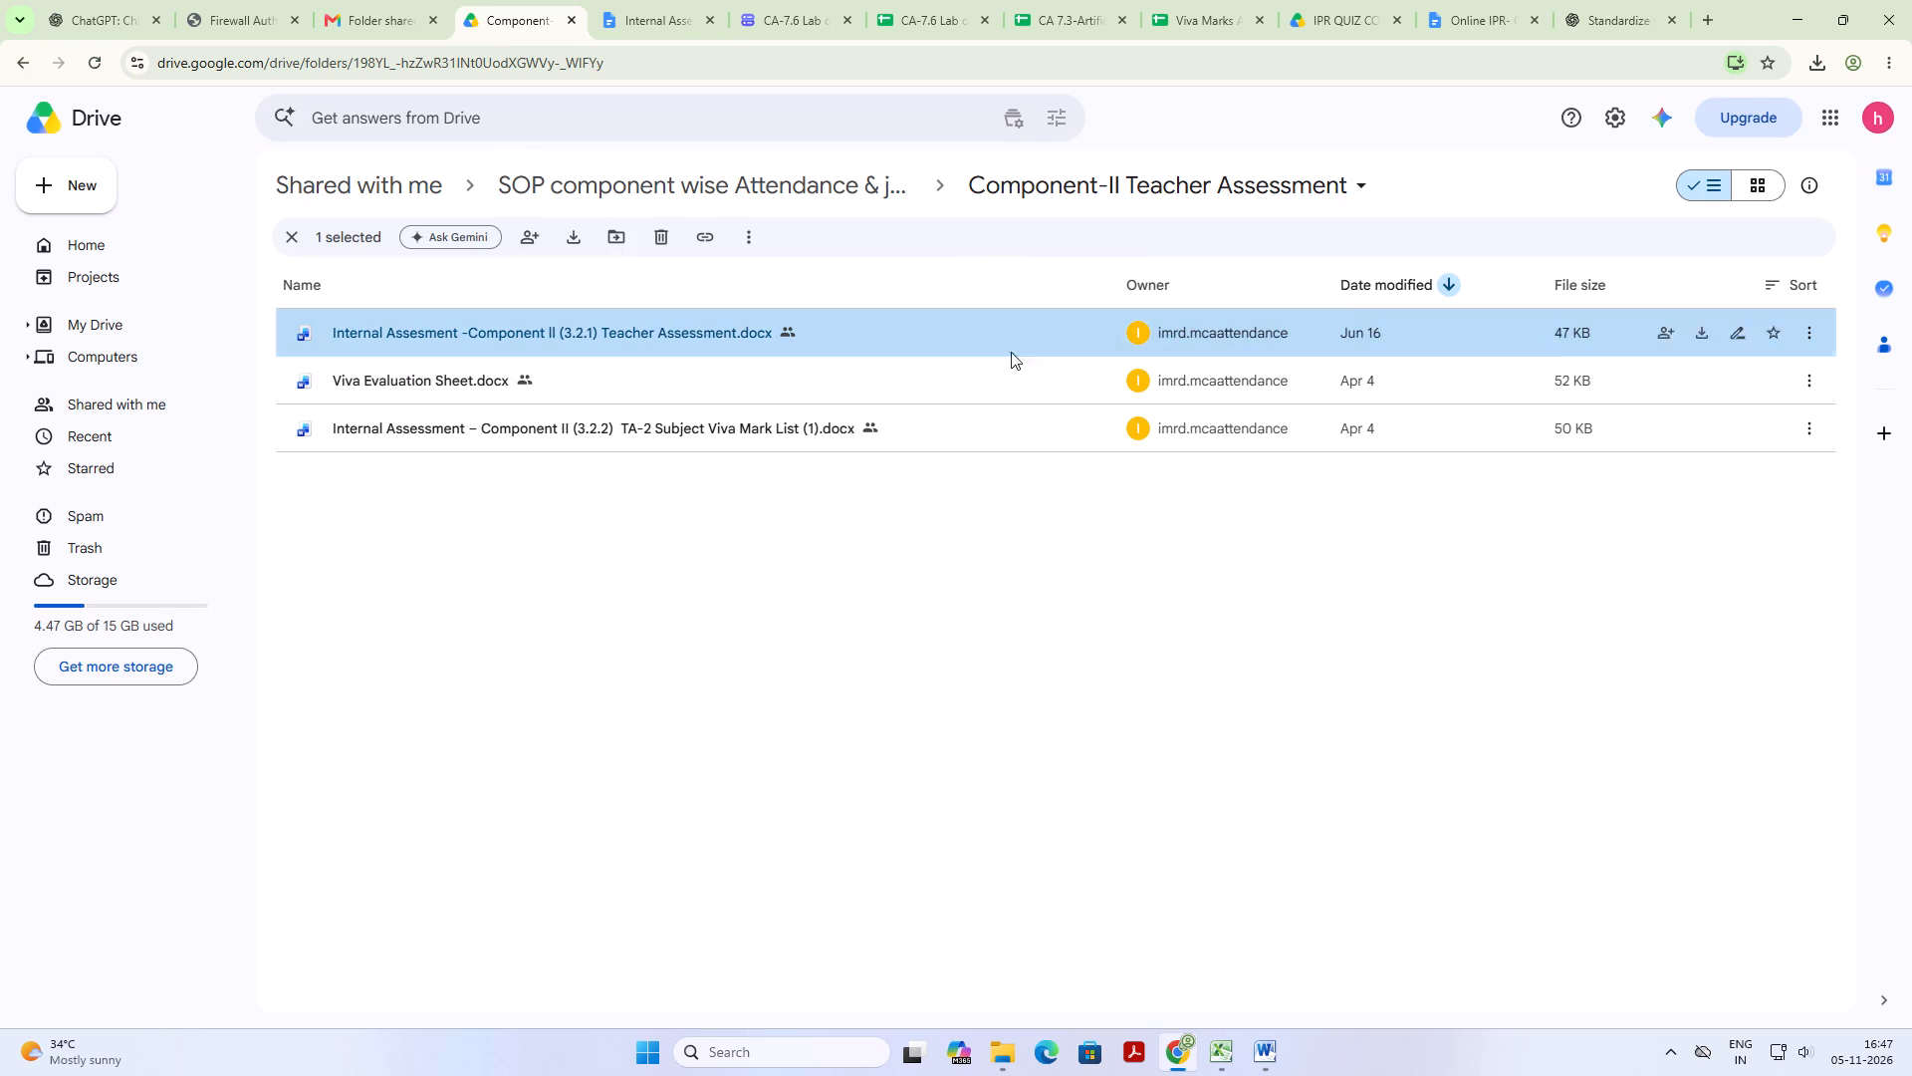
Switch to the 7.3 teacher assessment document in Word and change the class to MCA(Int.) –IV Year.
{"action": "left_click", "coordinate": [1268, 1047]}
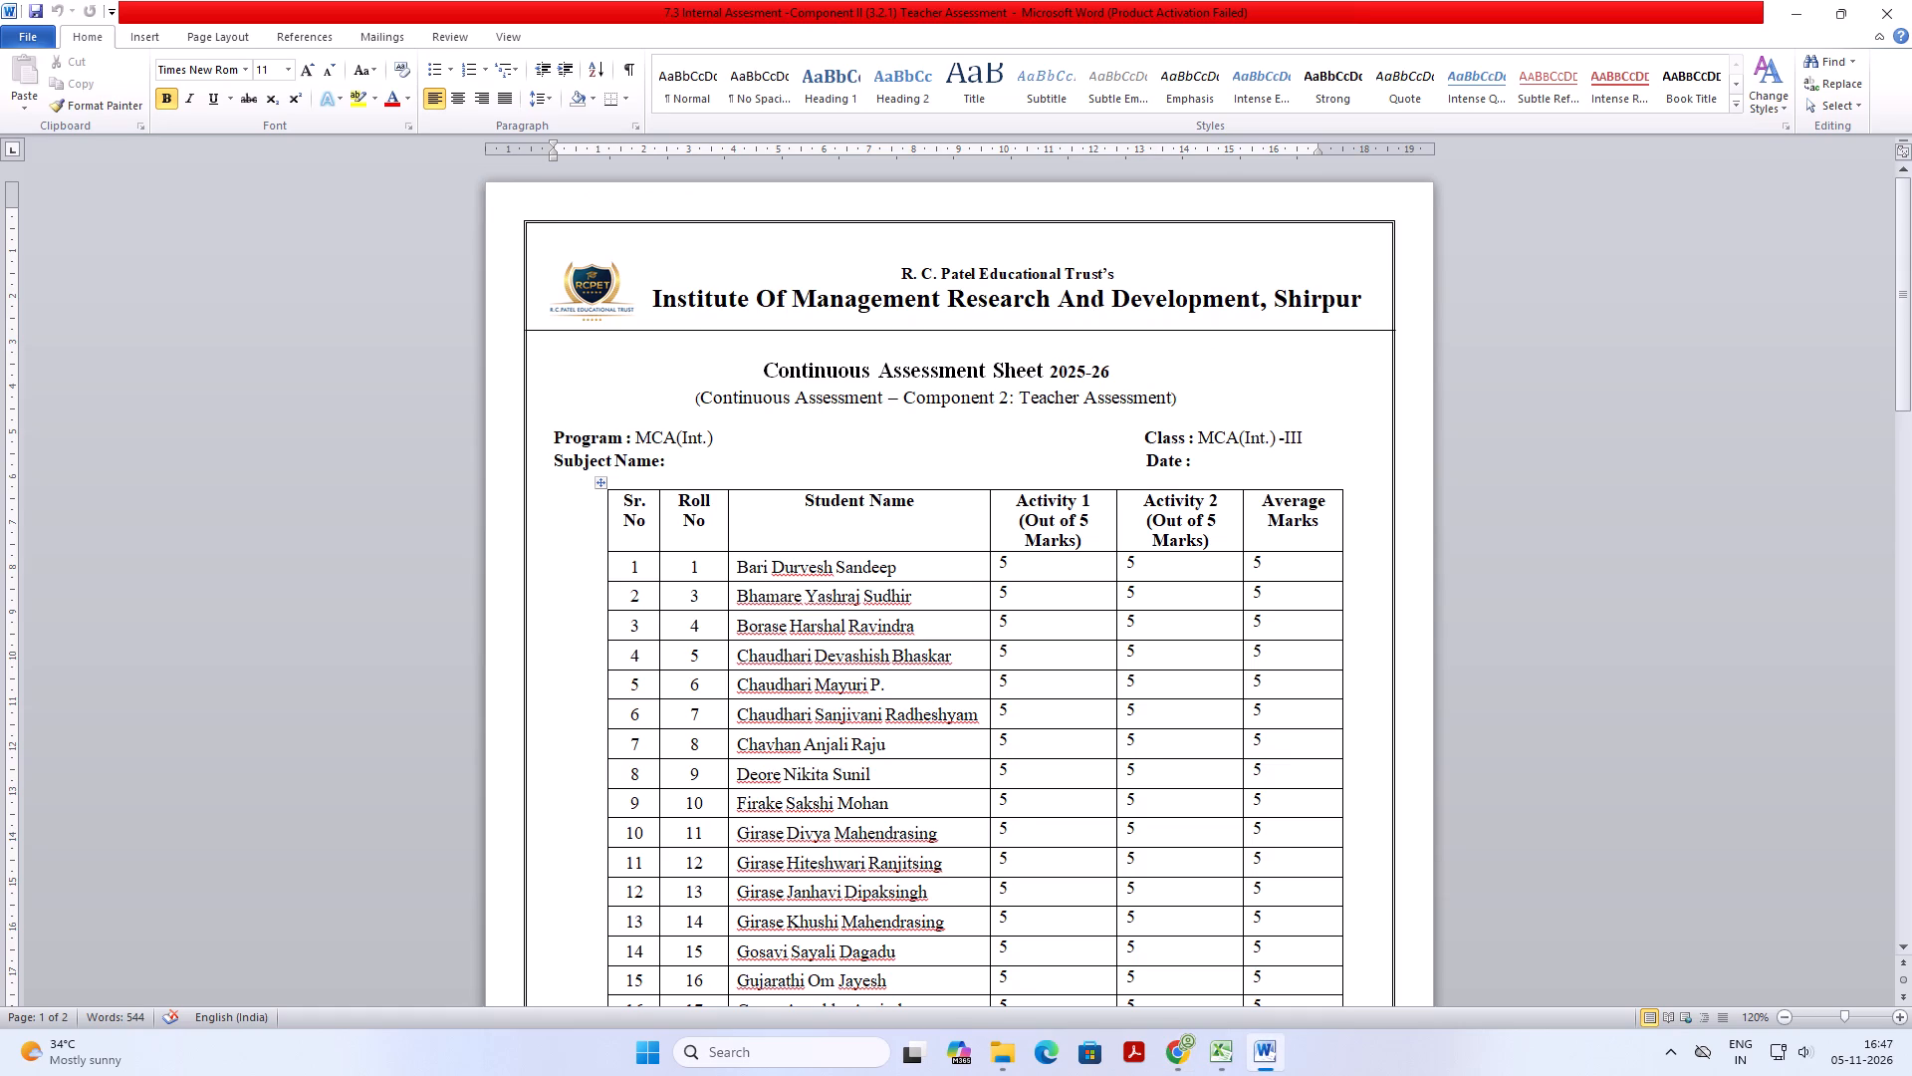
{"action": "left_click", "coordinate": [1303, 437]}
{"action": "key", "text": "BackSpace"}
{"action": "key", "text": "BackSpace"}
{"action": "key", "text": "BackSpace"}
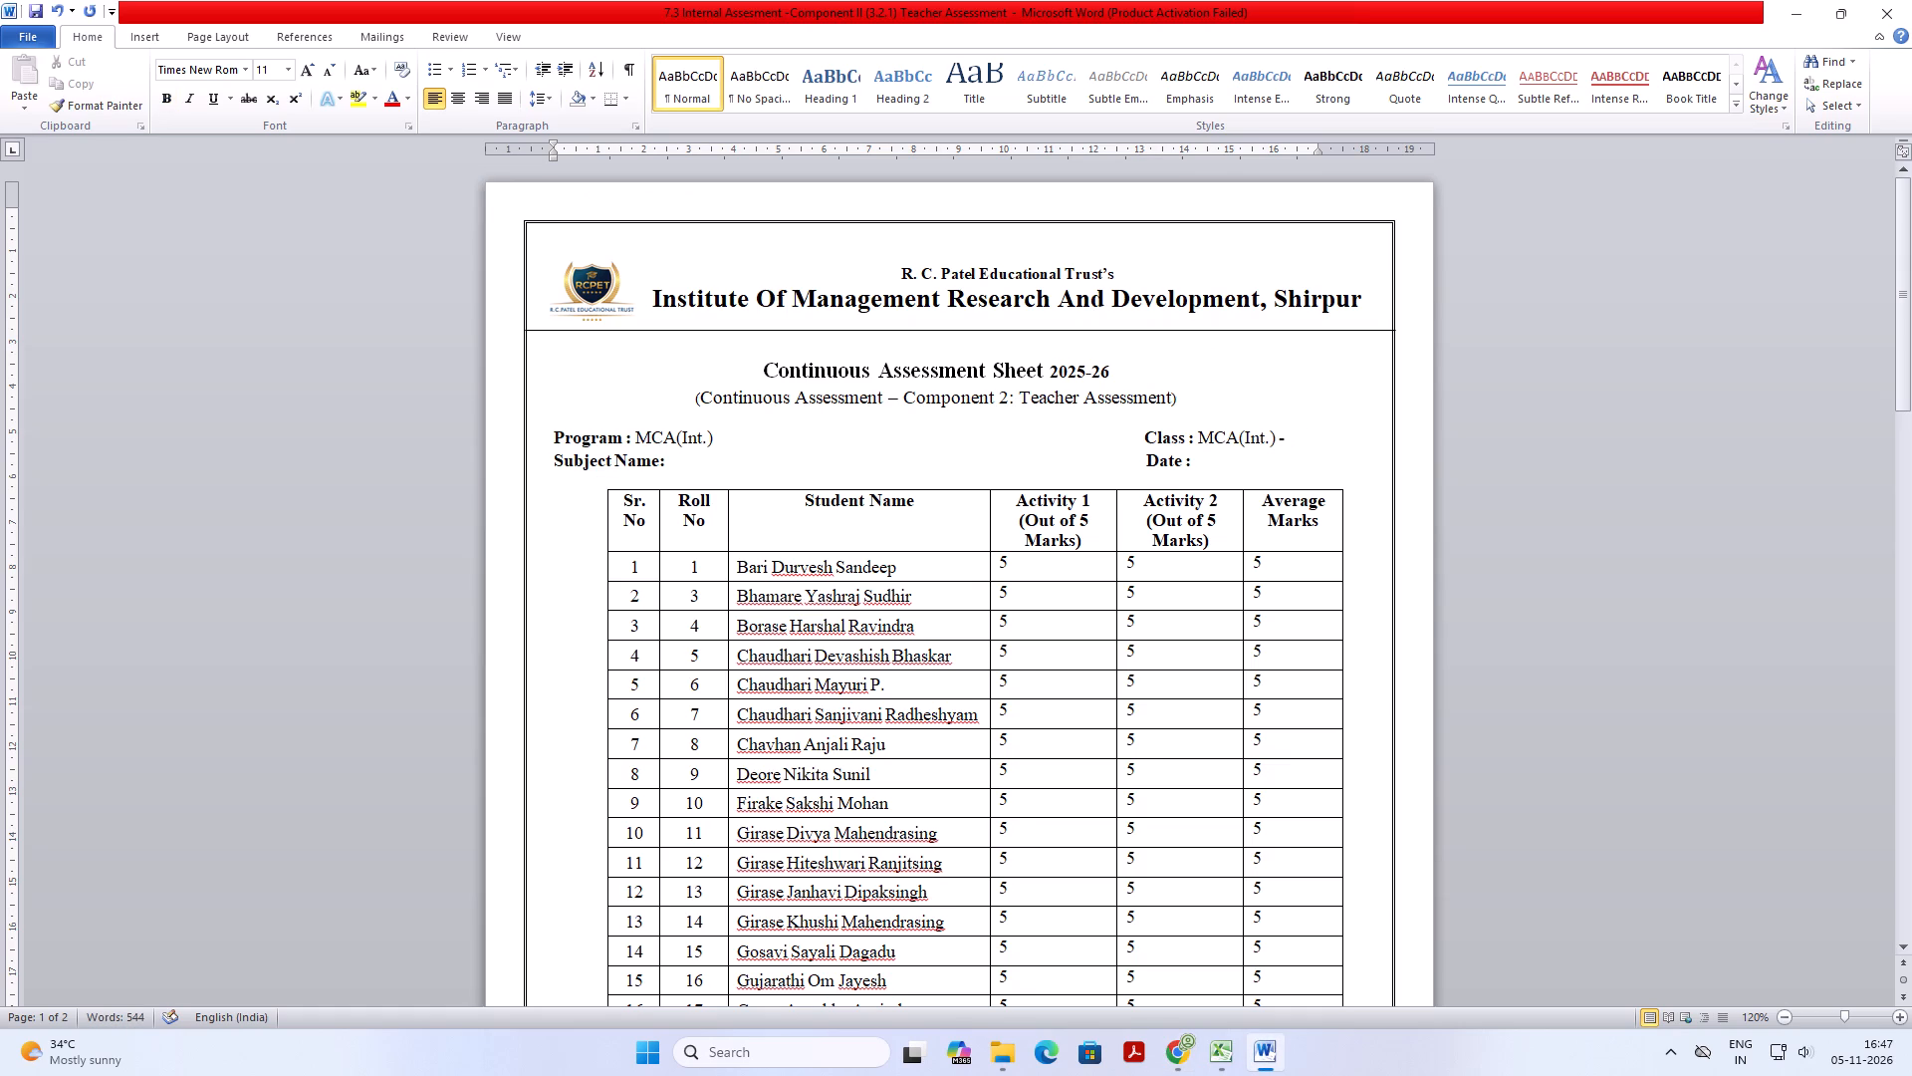
{"action": "type", "text": "IV"}
{"action": "key", "text": "space"}
{"action": "key", "text": "shift+y"}
{"action": "type", "text": "ear"}
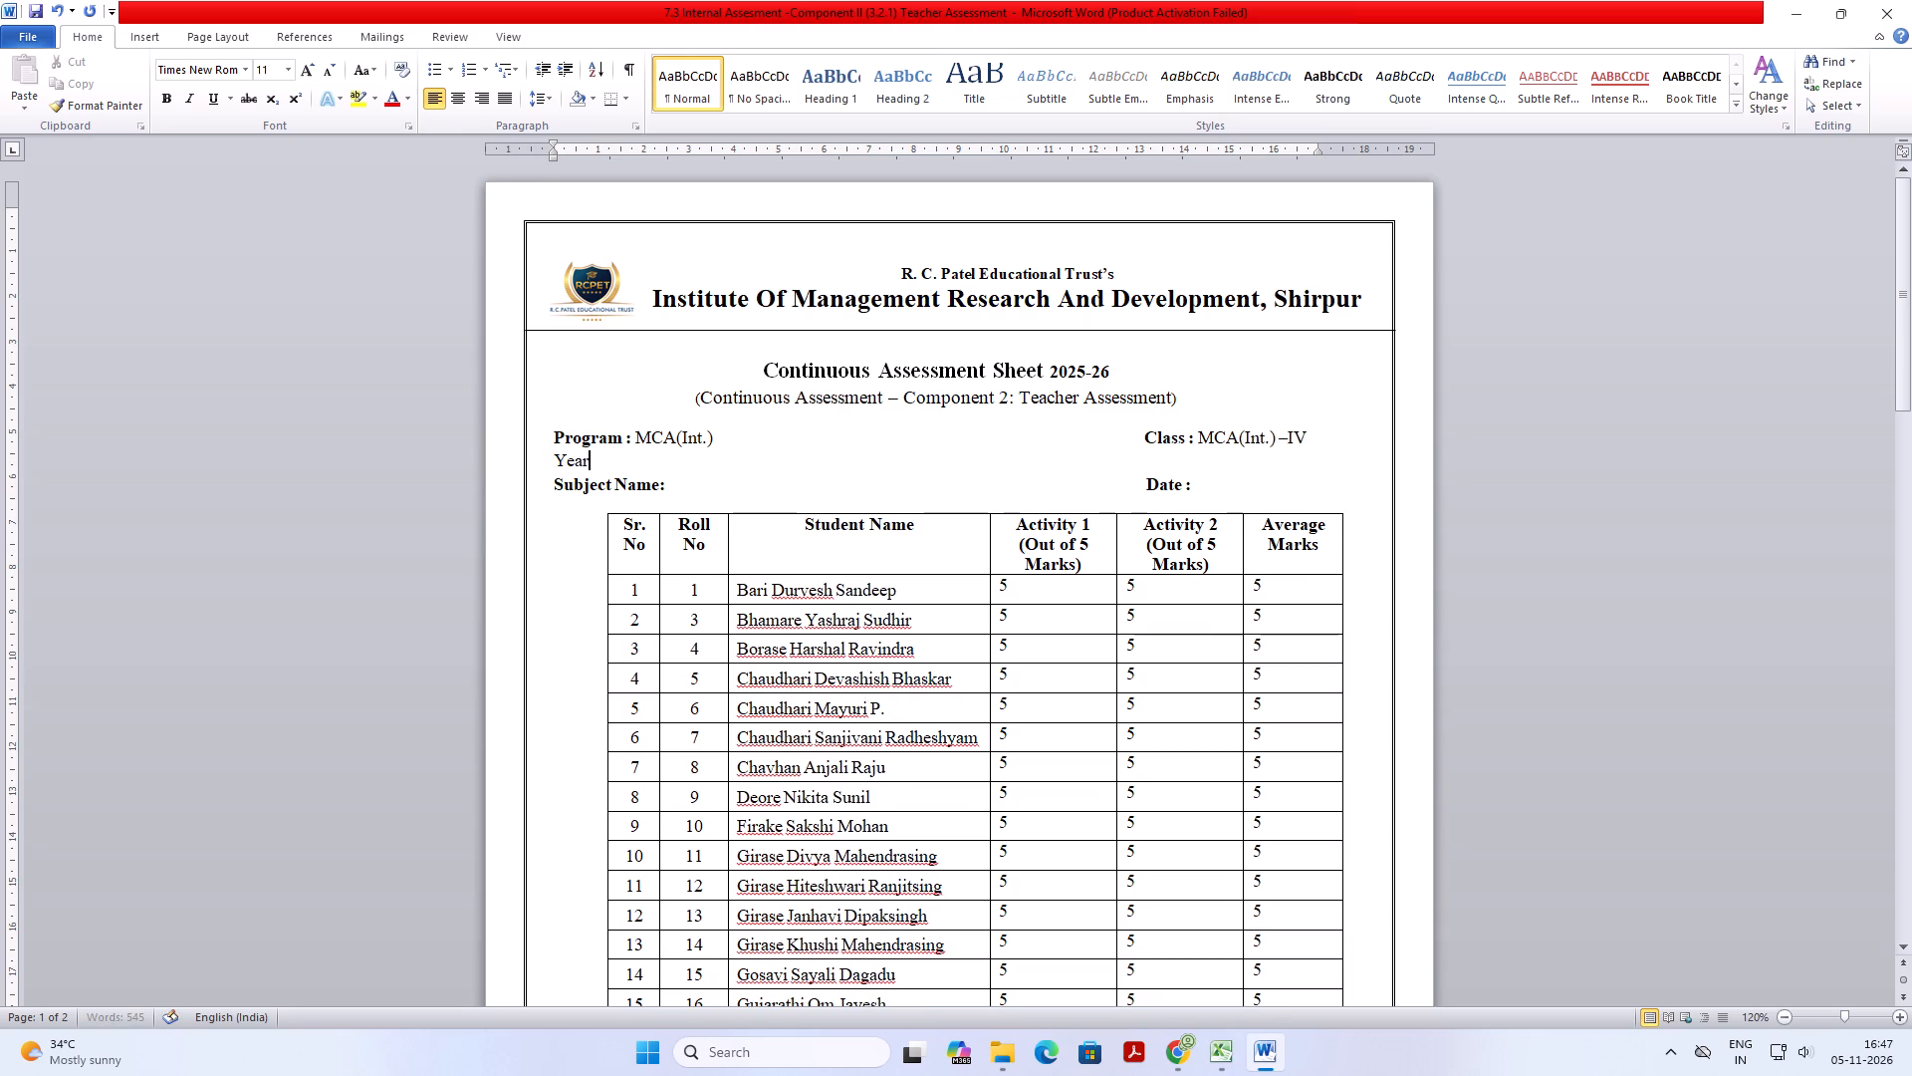
Remove extra spaces before the Class label so the whole class entry fits on the Program line.
{"action": "key", "text": "Up"}
{"action": "key", "text": "Right"}
{"action": "key", "text": "Right"}
{"action": "key", "text": "Right"}
{"action": "key", "text": "Right"}
{"action": "key", "text": "Right"}
{"action": "key", "text": "Right"}
{"action": "key", "text": "Right"}
{"action": "key", "text": "Right"}
{"action": "key", "text": "Right"}
{"action": "key", "text": "Right"}
{"action": "key", "text": "Right"}
{"action": "key", "text": "Right"}
{"action": "key", "text": "Right"}
{"action": "key", "text": "Right"}
{"action": "key", "text": "Right"}
{"action": "key", "text": "Right"}
{"action": "key", "text": "Right"}
{"action": "key", "text": "Right"}
{"action": "key", "text": "Right"}
{"action": "key", "text": "Right"}
{"action": "key", "text": "Right"}
{"action": "key", "text": "Right"}
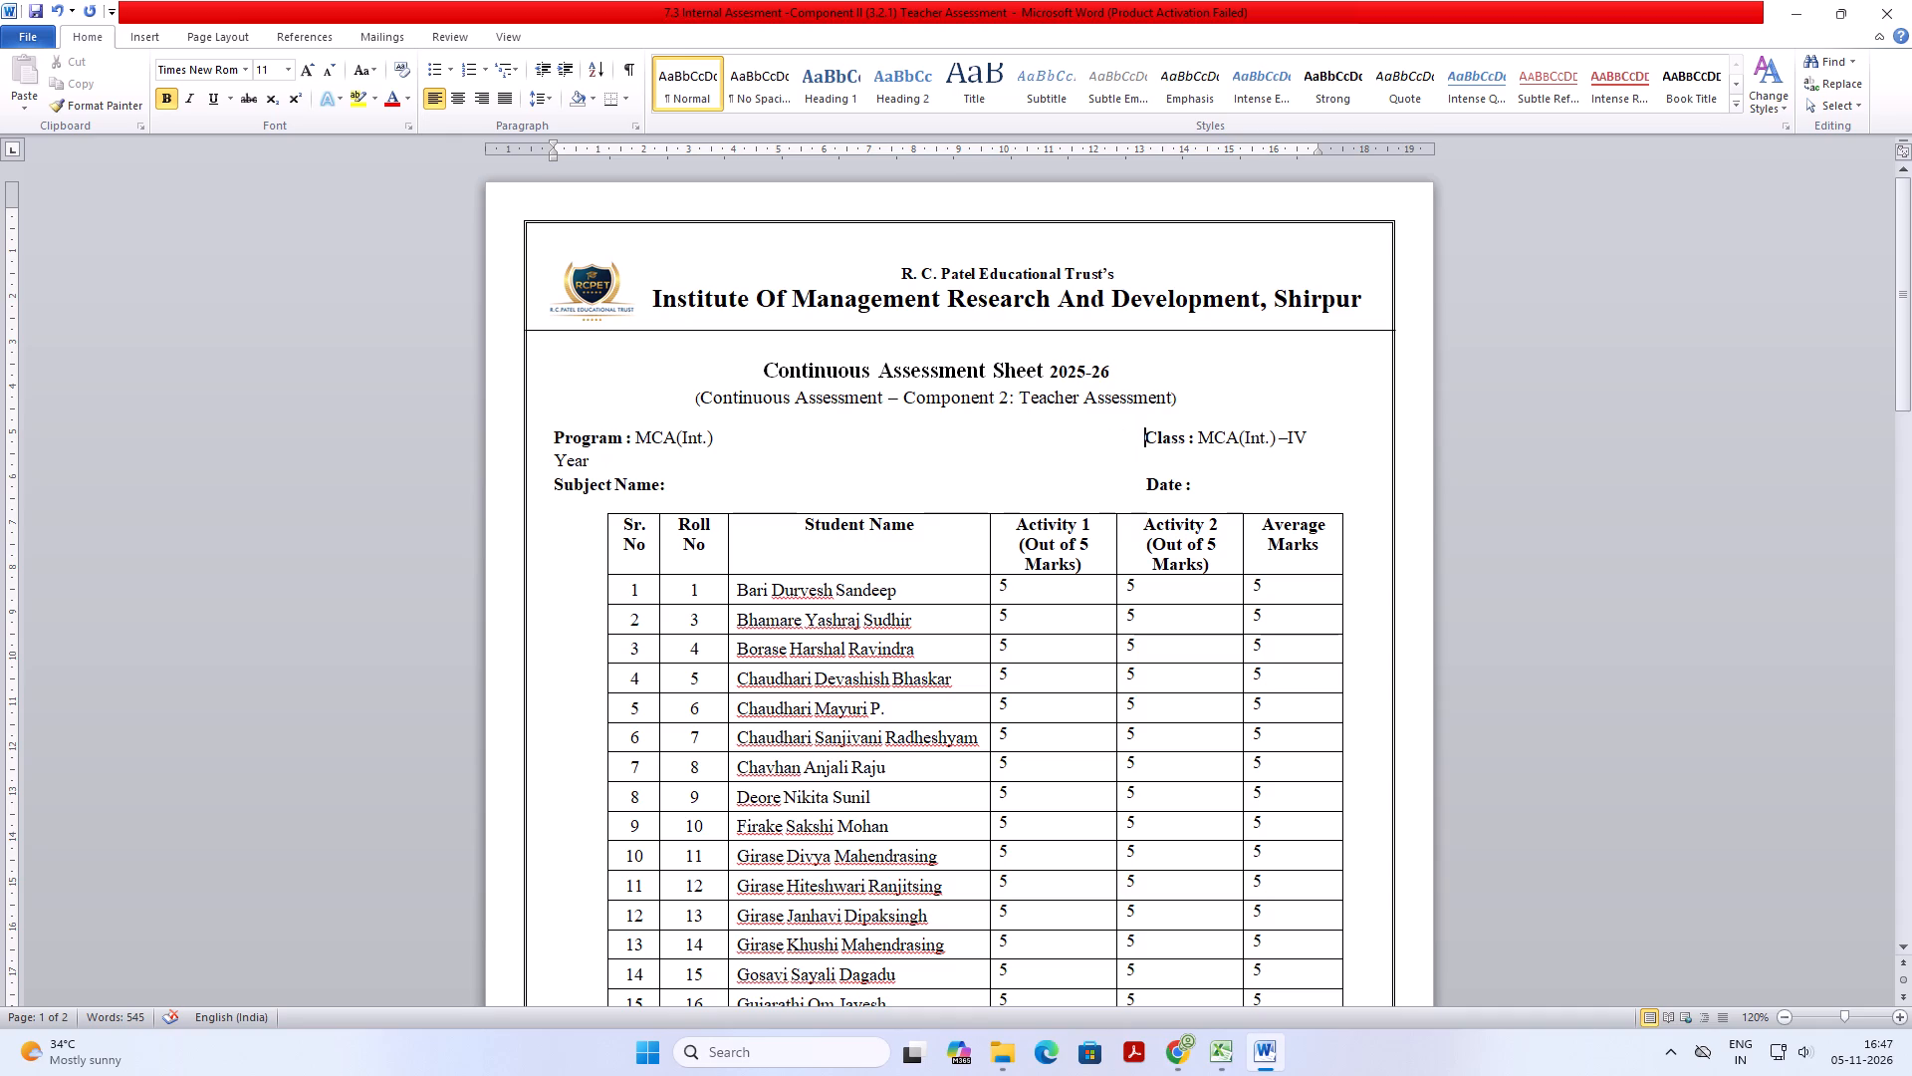
{"action": "key", "text": "BackSpace"}
{"action": "key", "text": "BackSpace"}
{"action": "key", "text": "BackSpace"}
{"action": "key", "text": "BackSpace"}
{"action": "key", "text": "BackSpace"}
{"action": "key", "text": "BackSpace"}
{"action": "key", "text": "BackSpace"}
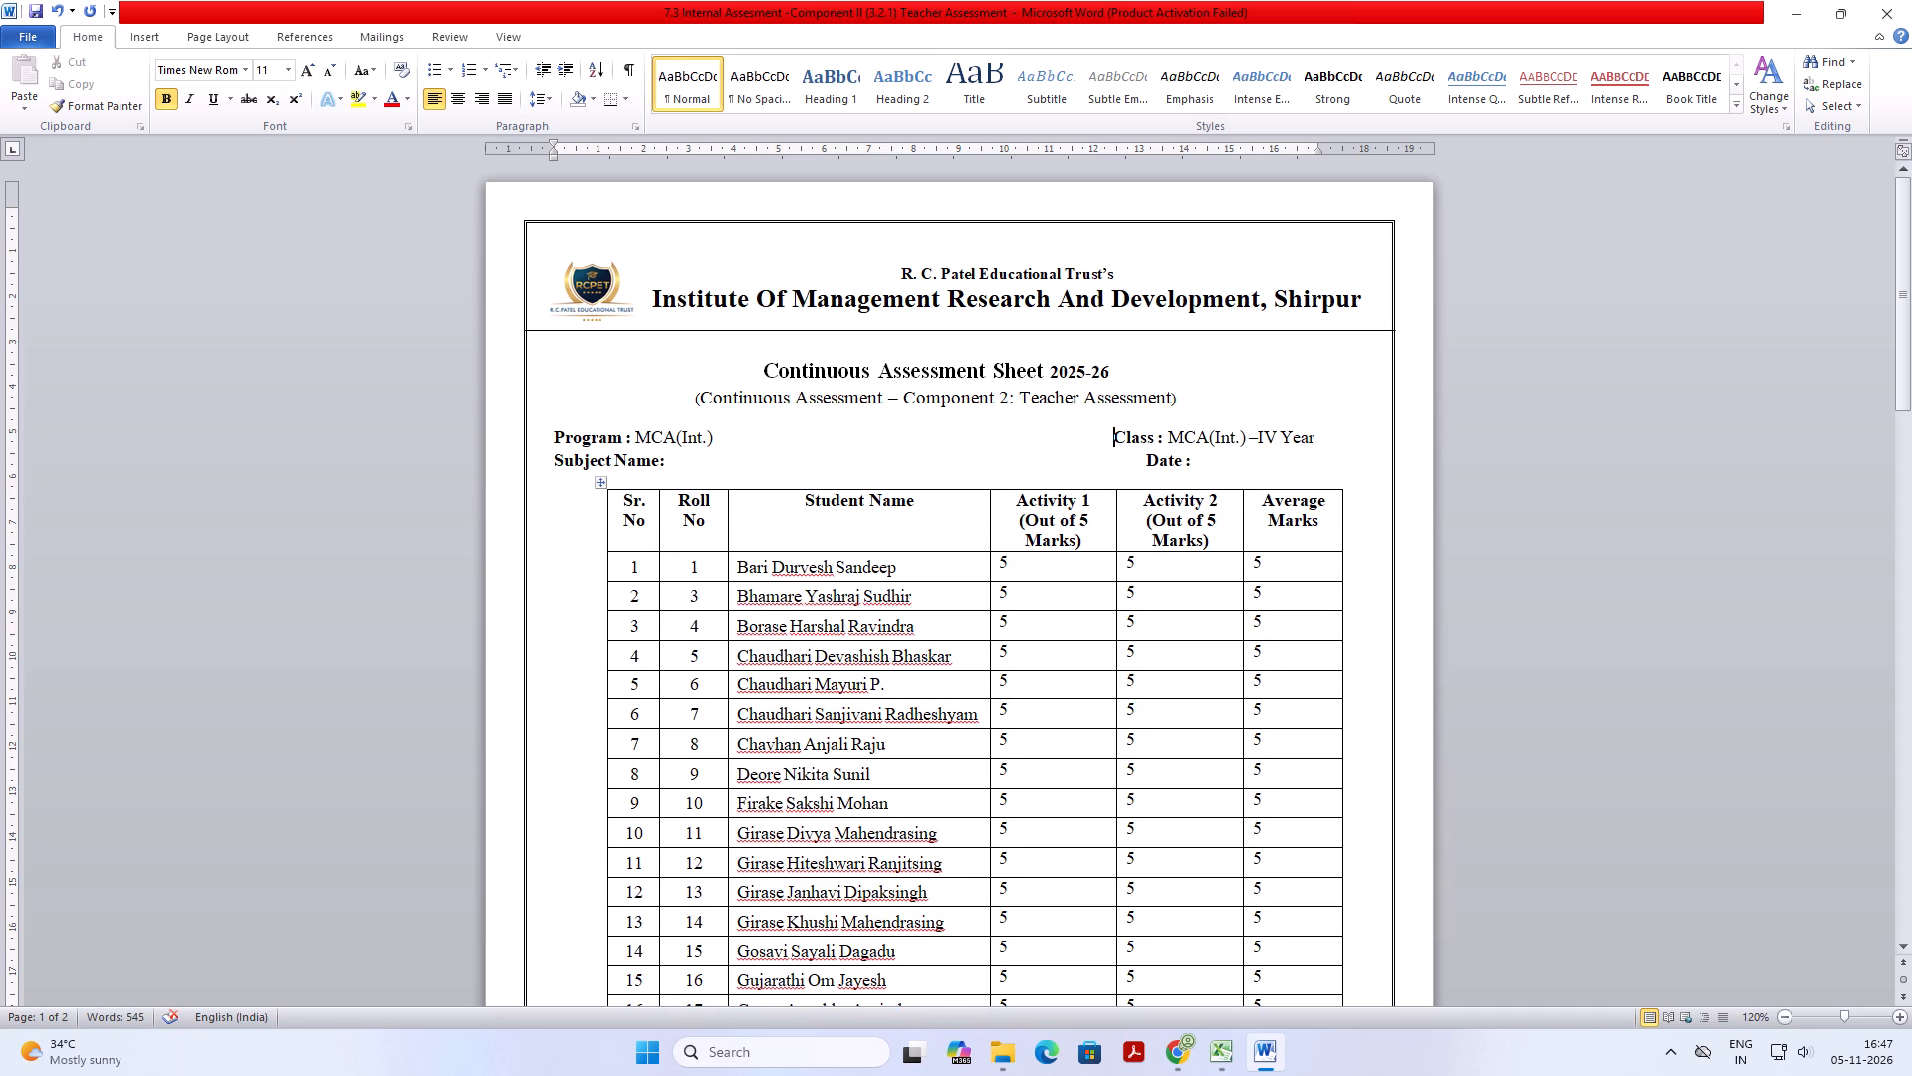
Remove spaces before the Date label to line it up under the Class label.
{"action": "left_click", "coordinate": [1152, 459]}
{"action": "key", "text": "BackSpace"}
{"action": "key", "text": "BackSpace"}
{"action": "key", "text": "BackSpace"}
{"action": "key", "text": "BackSpace"}
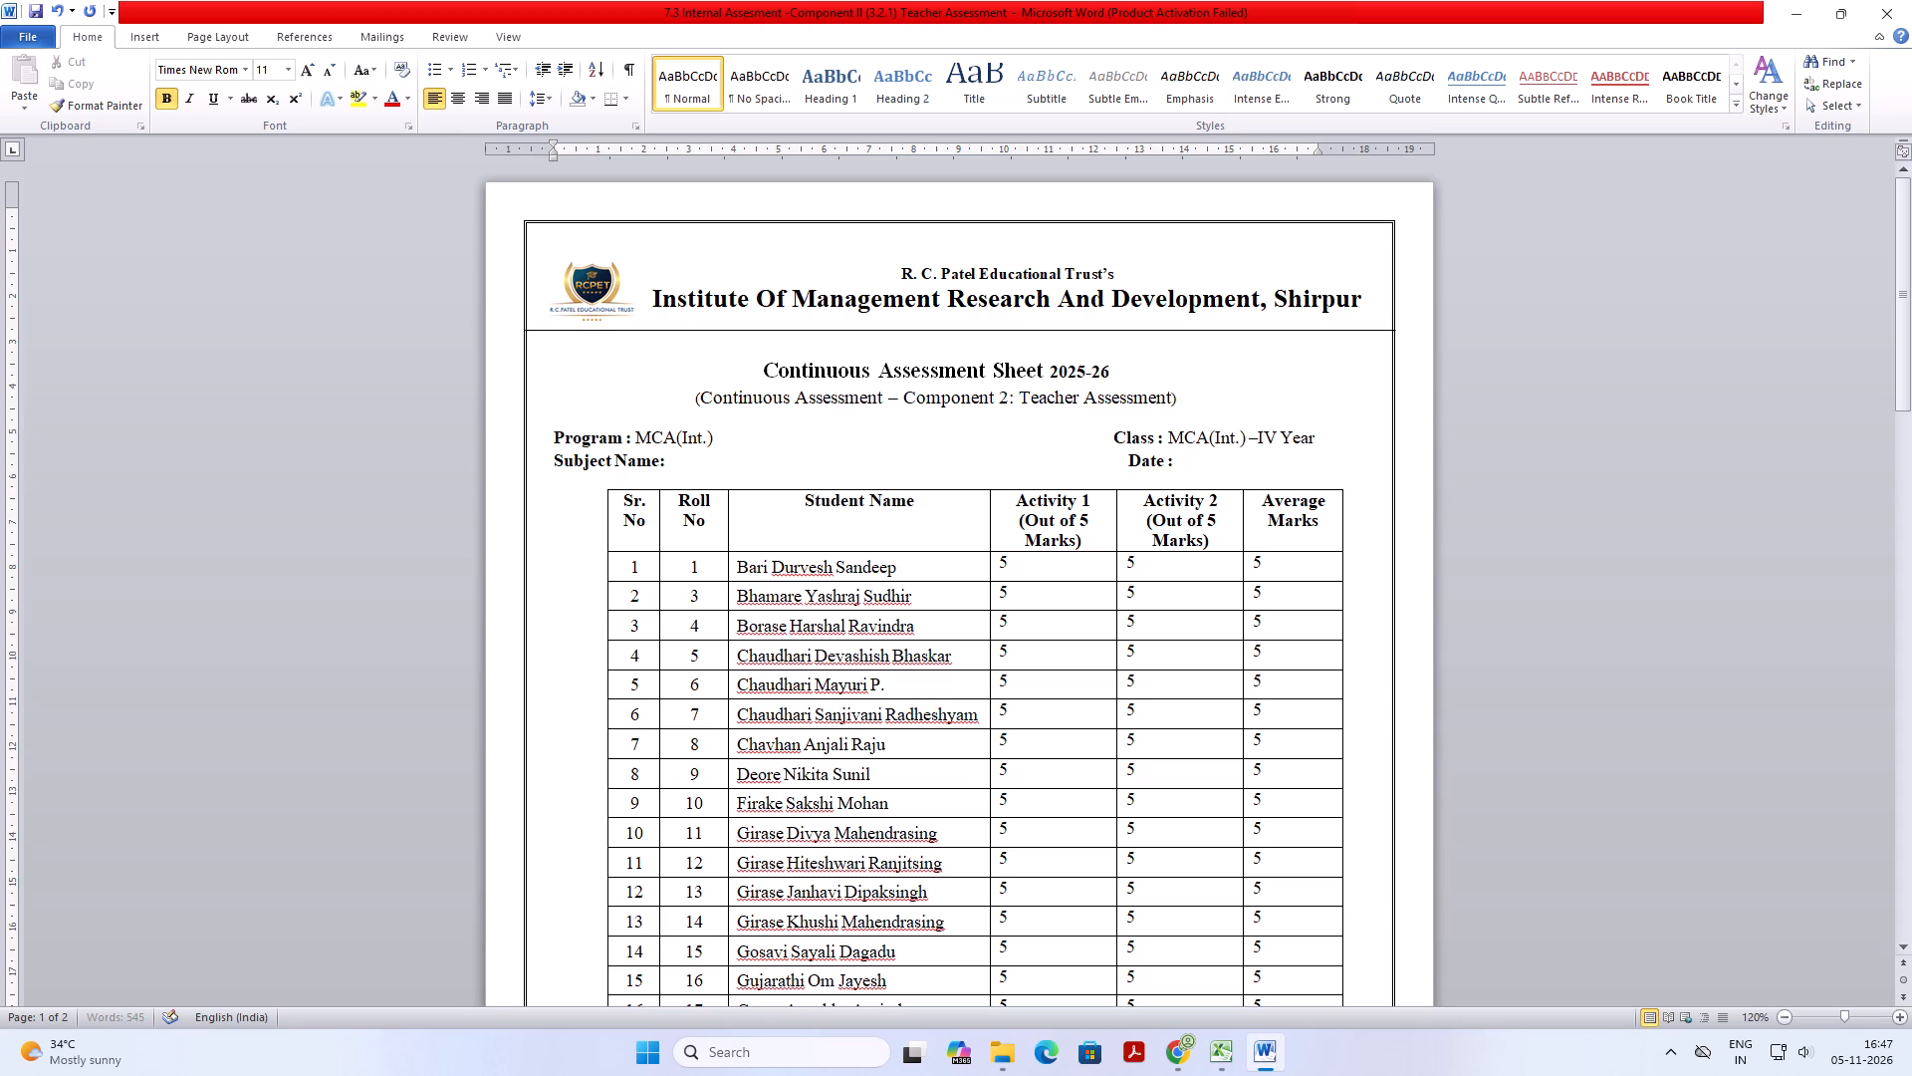
{"action": "key", "text": "BackSpace"}
{"action": "key", "text": "BackSpace"}
Enter 7.3 Artificial Intelligence as the subject name.
{"action": "key", "text": "Right"}
{"action": "key", "text": "Right"}
{"action": "key", "text": "Right"}
{"action": "key", "text": "Right"}
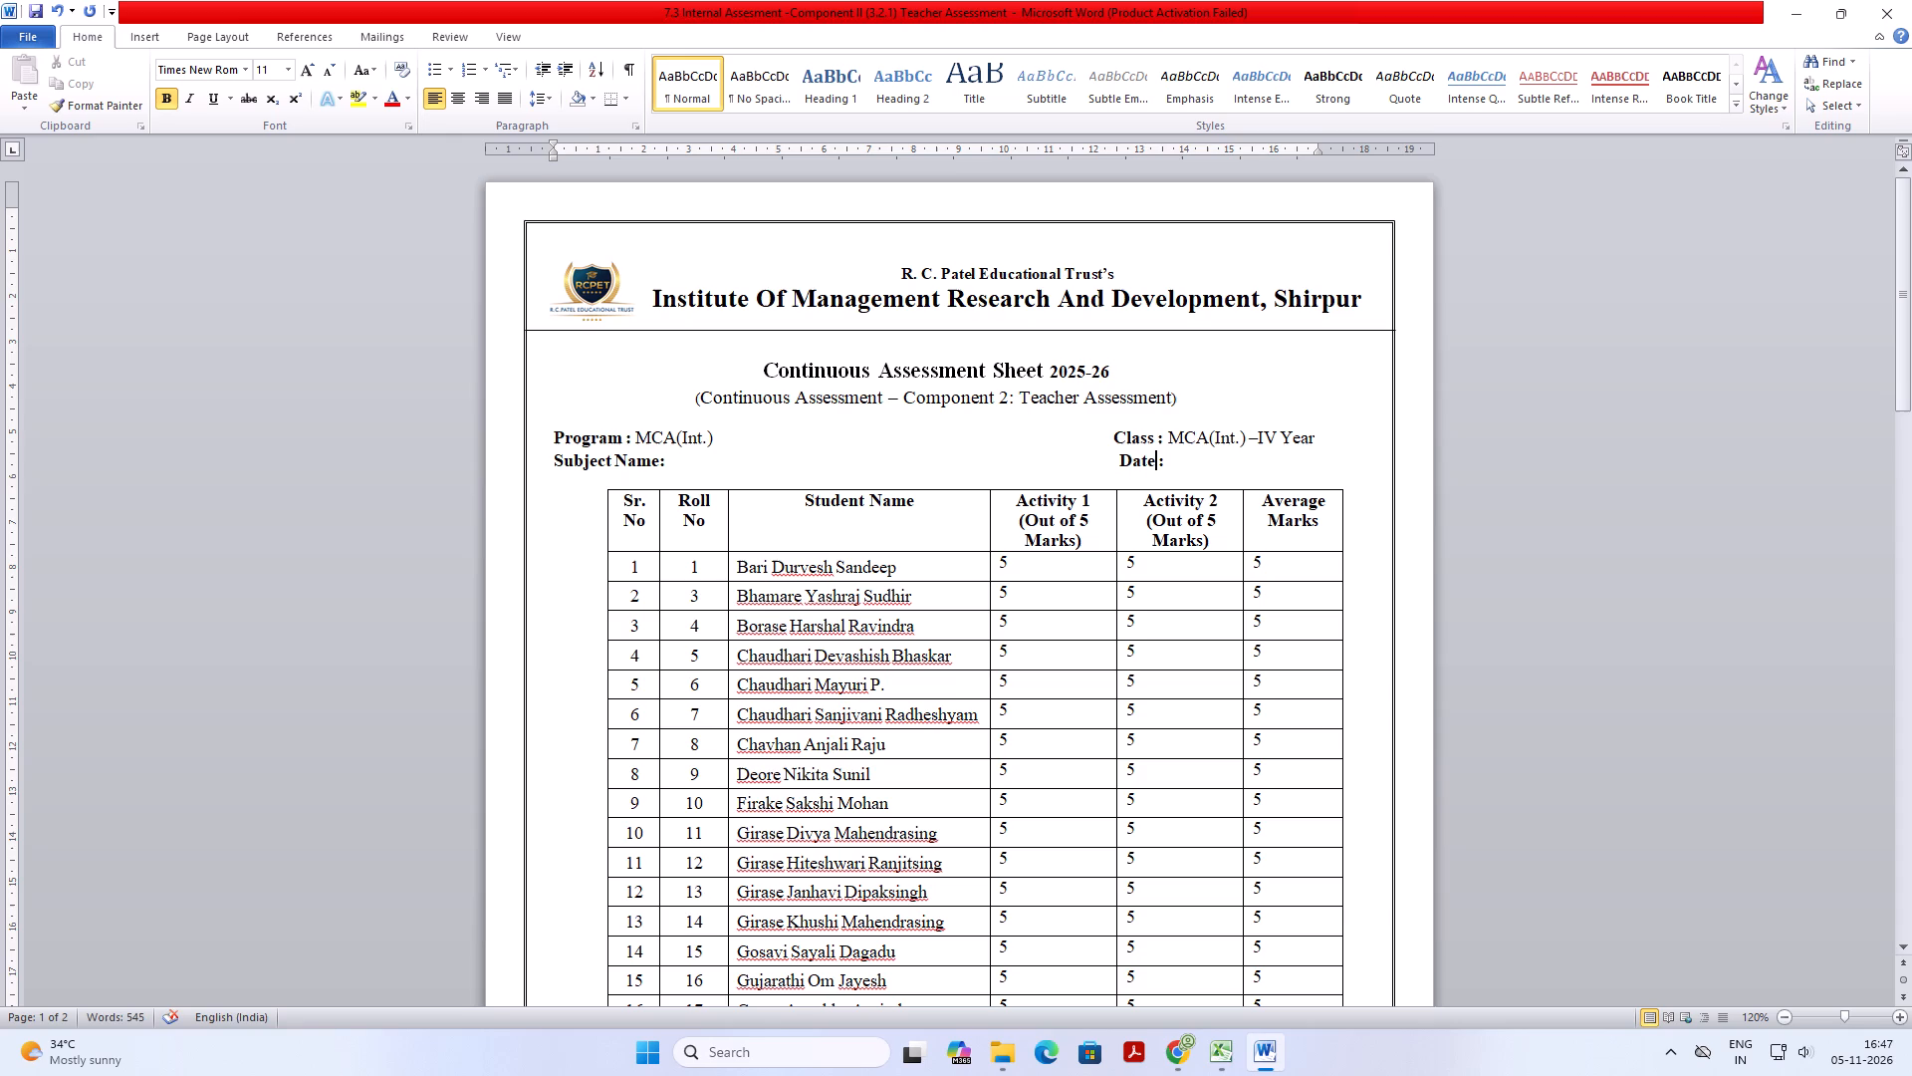
{"action": "key", "text": "Right"}
{"action": "key", "text": "Left"}
{"action": "key", "text": "Left"}
{"action": "key", "text": "Left"}
{"action": "key", "text": "Left"}
{"action": "key", "text": "Left"}
{"action": "key", "text": "Left"}
{"action": "key", "text": "Left"}
{"action": "key", "text": "Left"}
{"action": "key", "text": "Left"}
{"action": "key", "text": "Left"}
{"action": "key", "text": "Left"}
{"action": "key", "text": "Left"}
{"action": "key", "text": "Left"}
{"action": "key", "text": "Left"}
{"action": "key", "text": "Left"}
{"action": "key", "text": "Left"}
{"action": "key", "text": "Left"}
{"action": "key", "text": "Left"}
{"action": "key", "text": "Left"}
{"action": "key", "text": "Left"}
{"action": "key", "text": "Left"}
{"action": "key", "text": "Left"}
{"action": "key", "text": "Left"}
{"action": "type", "text": "73"}
{"action": "key", "text": "BackSpace"}
{"action": "type", "text": ".3"}
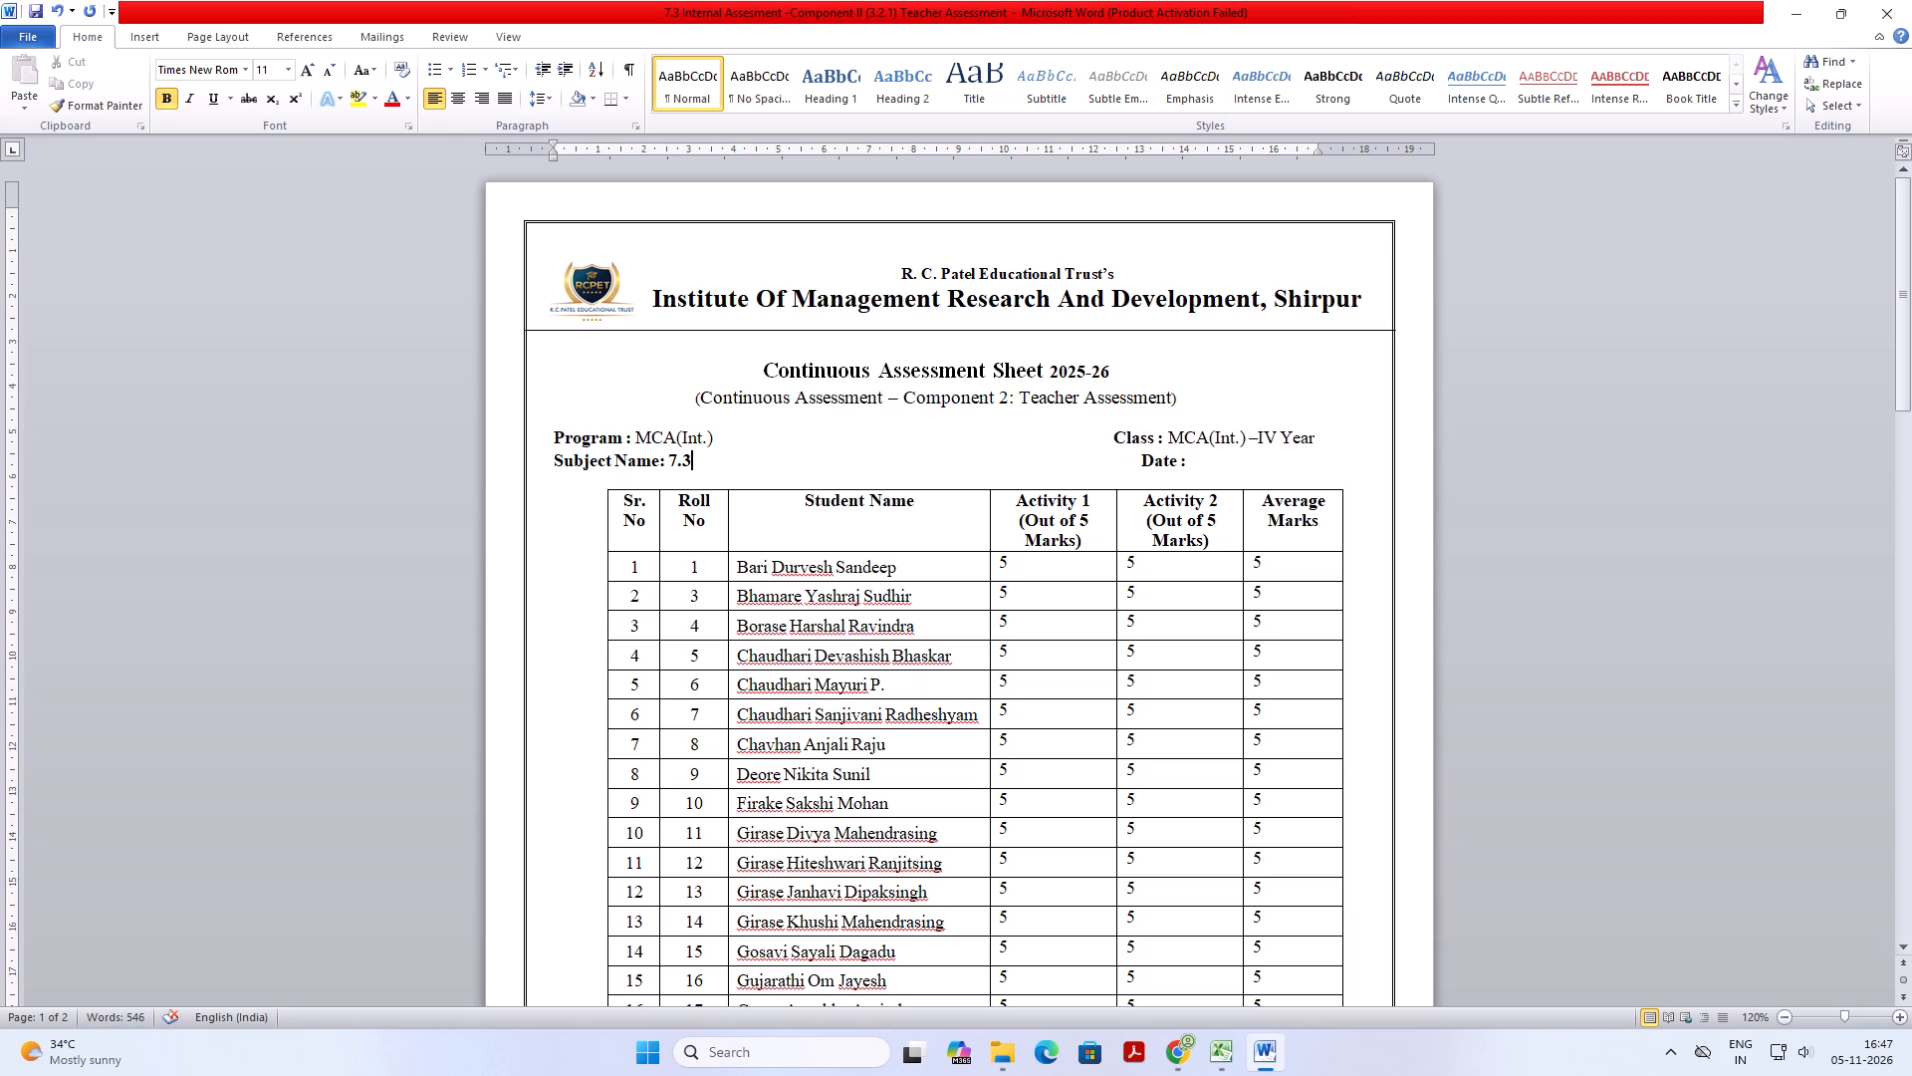
{"action": "key", "text": "space"}
{"action": "type", "text": "Artificial Inteli"}
{"action": "key", "text": "BackSpace"}
{"action": "type", "text": "ligence"}
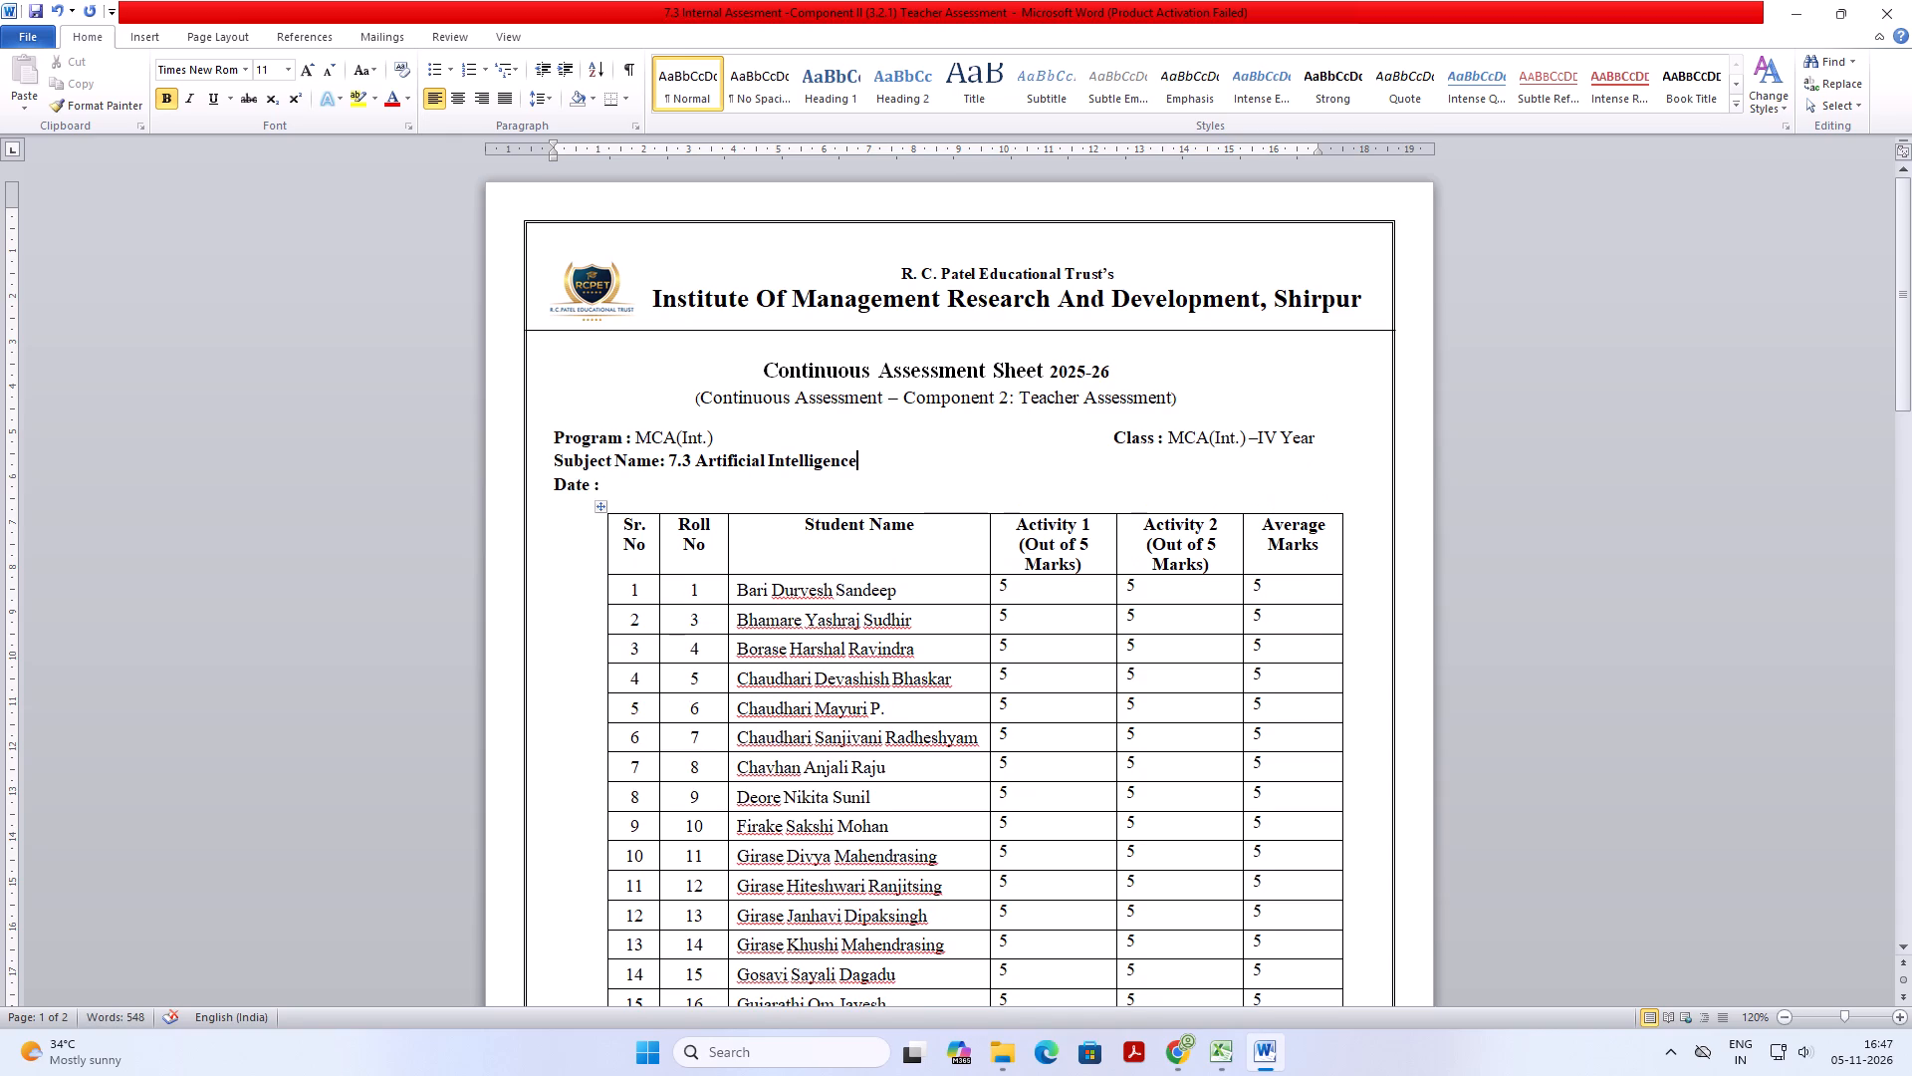
Delete the surplus spaces after the subject name to bring Date back onto that line, aligned under Class.
{"action": "left_click", "coordinate": [1080, 433]}
{"action": "left_click", "coordinate": [1087, 476]}
{"action": "left_click", "coordinate": [1100, 460]}
{"action": "key", "text": "BackSpace"}
{"action": "key", "text": "BackSpace"}
{"action": "key", "text": "BackSpace"}
{"action": "key", "text": "BackSpace"}
{"action": "key", "text": "BackSpace"}
{"action": "key", "text": "BackSpace"}
{"action": "key", "text": "BackSpace"}
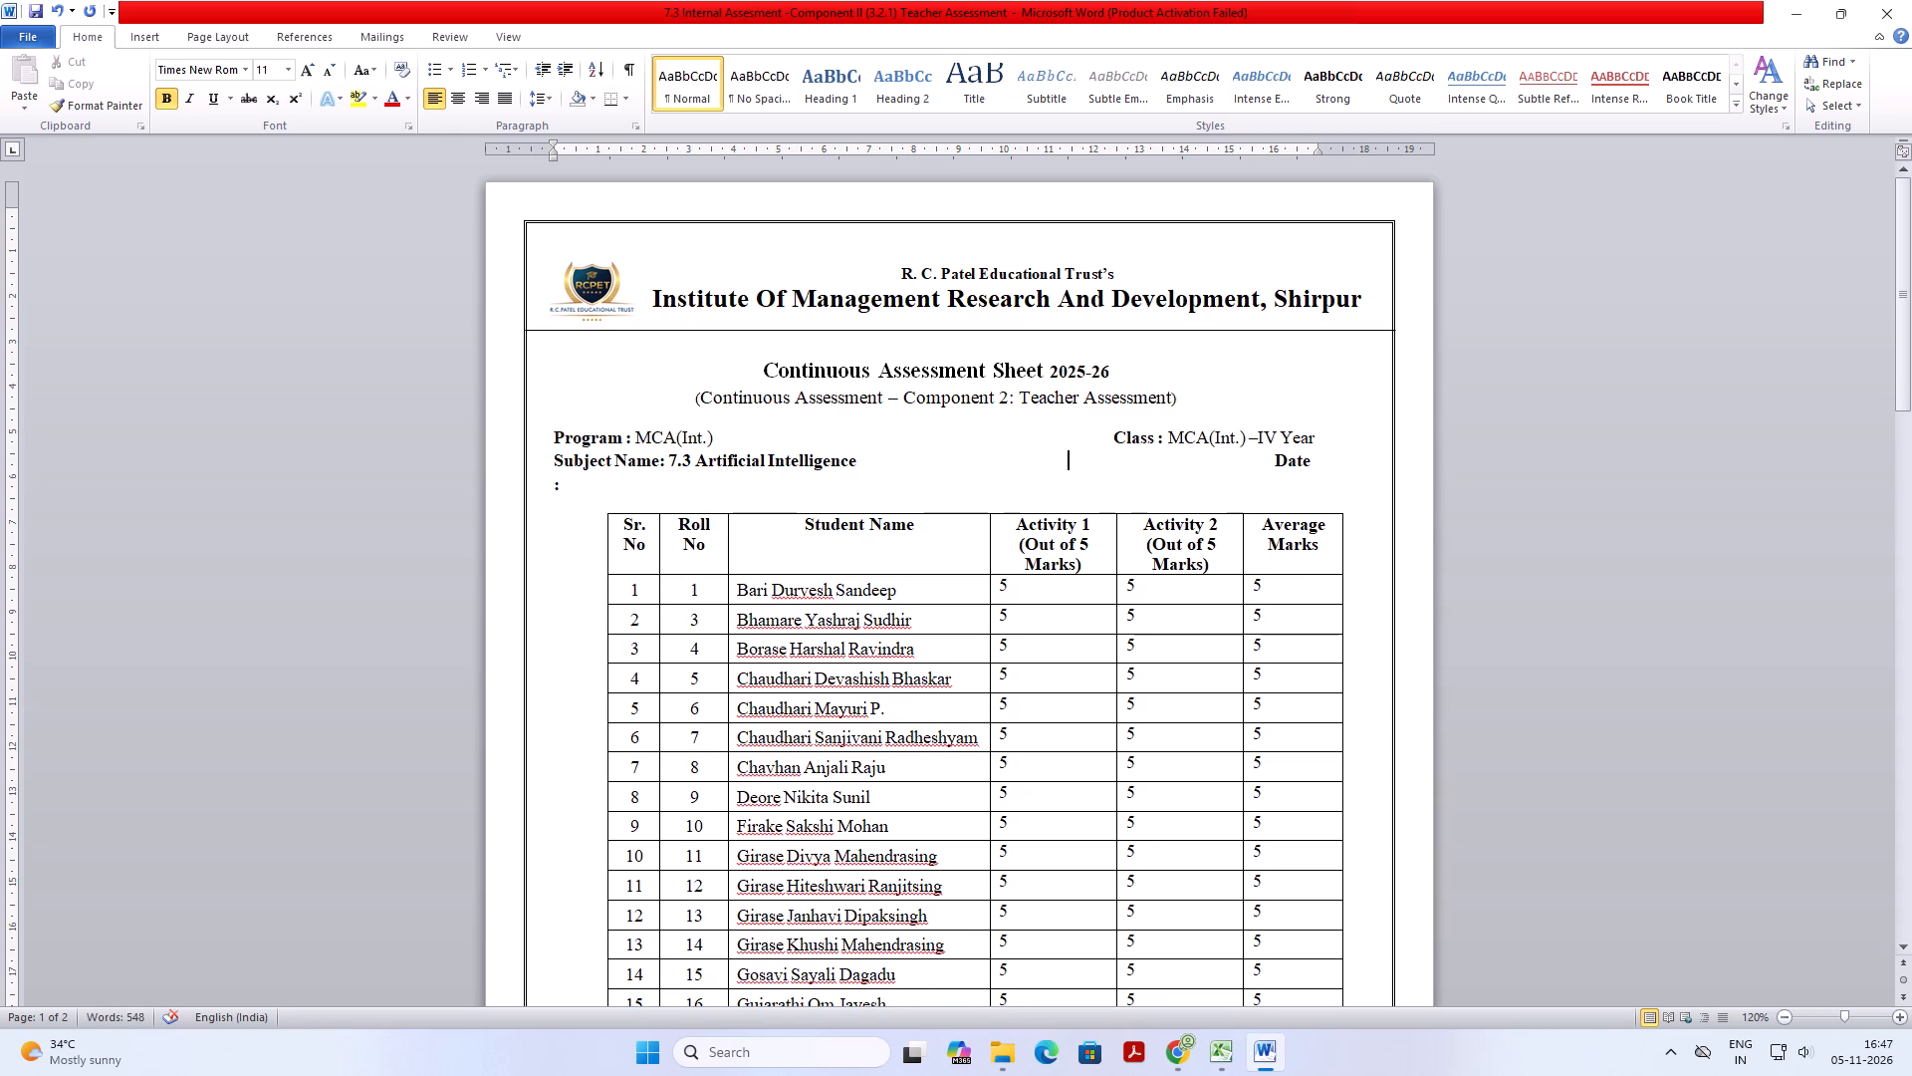
{"action": "key", "text": "BackSpace"}
{"action": "key", "text": "BackSpace"}
{"action": "key", "text": "BackSpace"}
{"action": "key", "text": "BackSpace"}
{"action": "key", "text": "BackSpace"}
{"action": "key", "text": "BackSpace"}
{"action": "key", "text": "BackSpace"}
{"action": "key", "text": "BackSpace"}
{"action": "key", "text": "BackSpace"}
{"action": "key", "text": "BackSpace"}
{"action": "key", "text": "BackSpace"}
{"action": "key", "text": "BackSpace"}
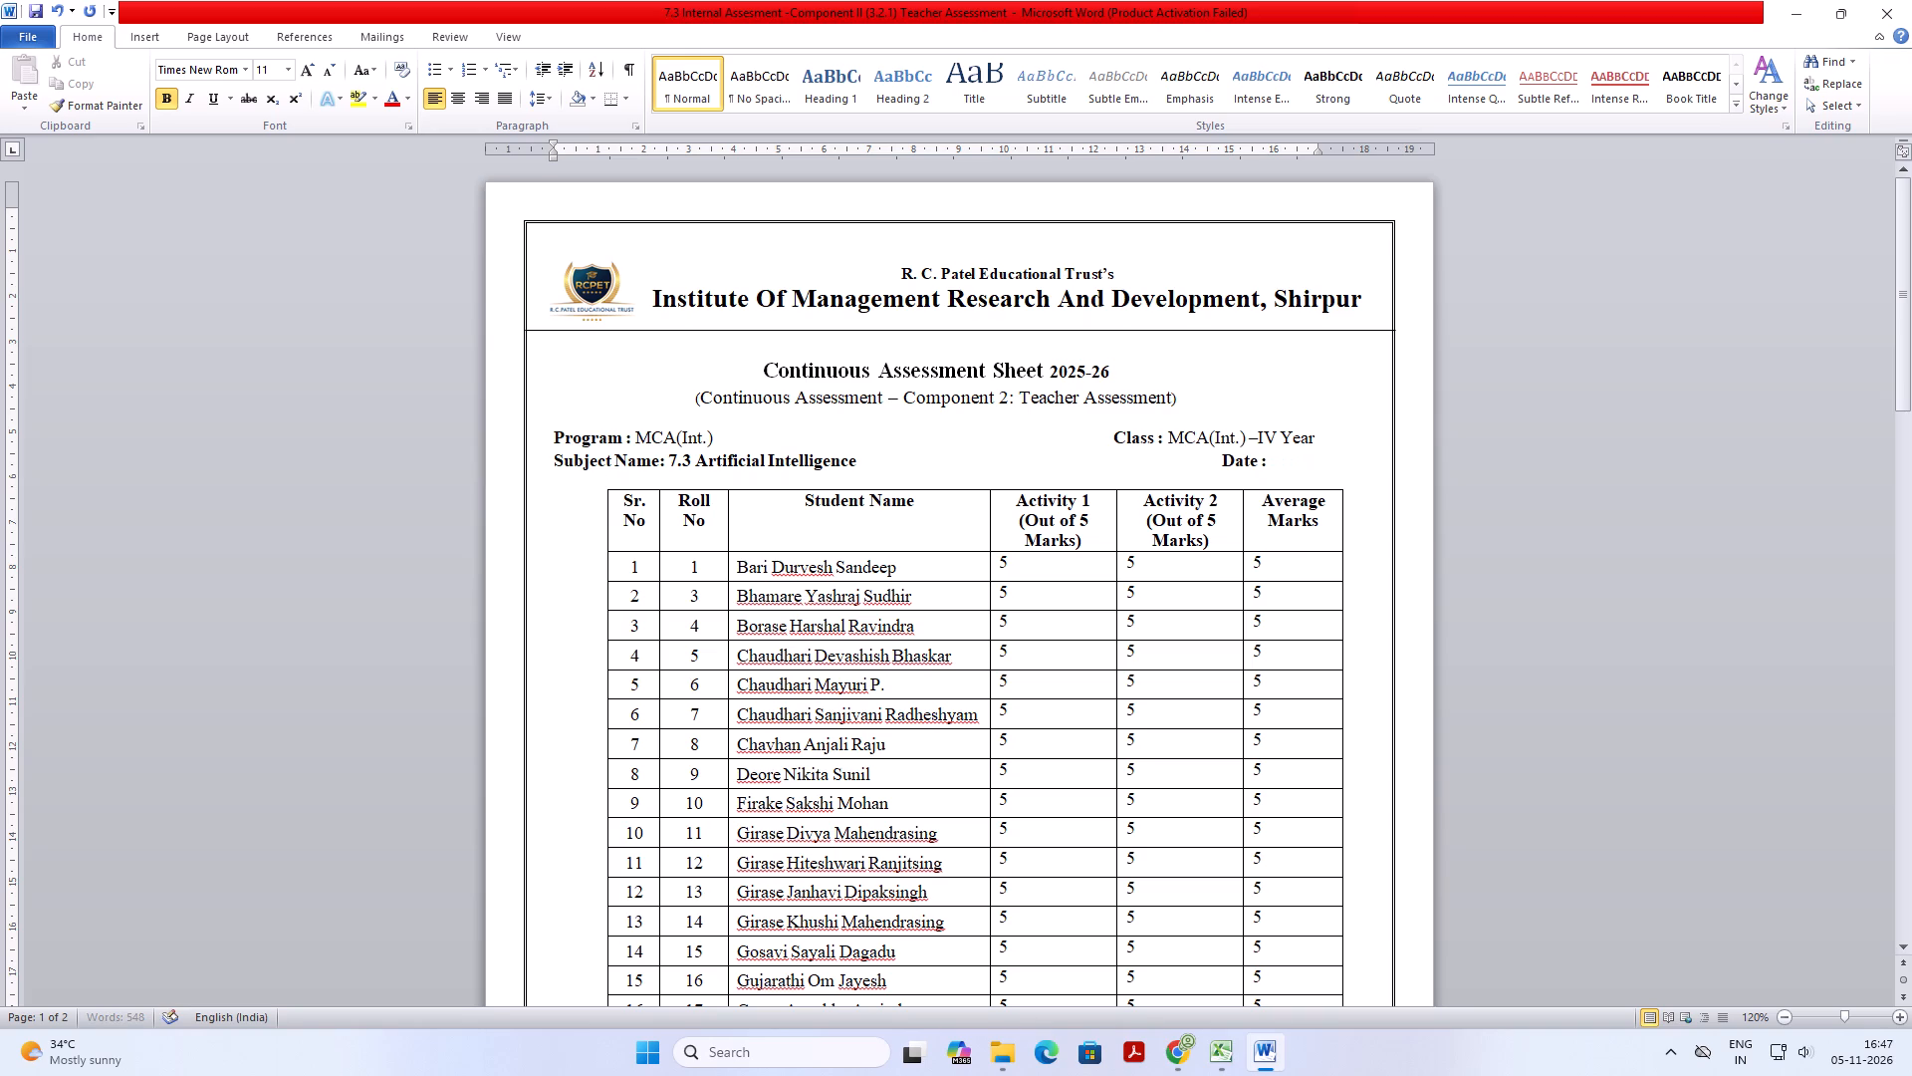
{"action": "key", "text": "BackSpace"}
{"action": "key", "text": "BackSpace"}
{"action": "key", "text": "BackSpace"}
{"action": "key", "text": "BackSpace"}
{"action": "key", "text": "BackSpace"}
{"action": "key", "text": "BackSpace"}
{"action": "key", "text": "BackSpace"}
{"action": "key", "text": "BackSpace"}
{"action": "key", "text": "BackSpace"}
{"action": "key", "text": "BackSpace"}
{"action": "key", "text": "BackSpace"}
{"action": "key", "text": "BackSpace"}
{"action": "key", "text": "BackSpace"}
{"action": "key", "text": "BackSpace"}
{"action": "key", "text": "BackSpace"}
{"action": "key", "text": "BackSpace"}
{"action": "key", "text": "BackSpace"}
{"action": "key", "text": "BackSpace"}
{"action": "key", "text": "BackSpace"}
{"action": "key", "text": "BackSpace"}
{"action": "key", "text": "BackSpace"}
{"action": "key", "text": "BackSpace"}
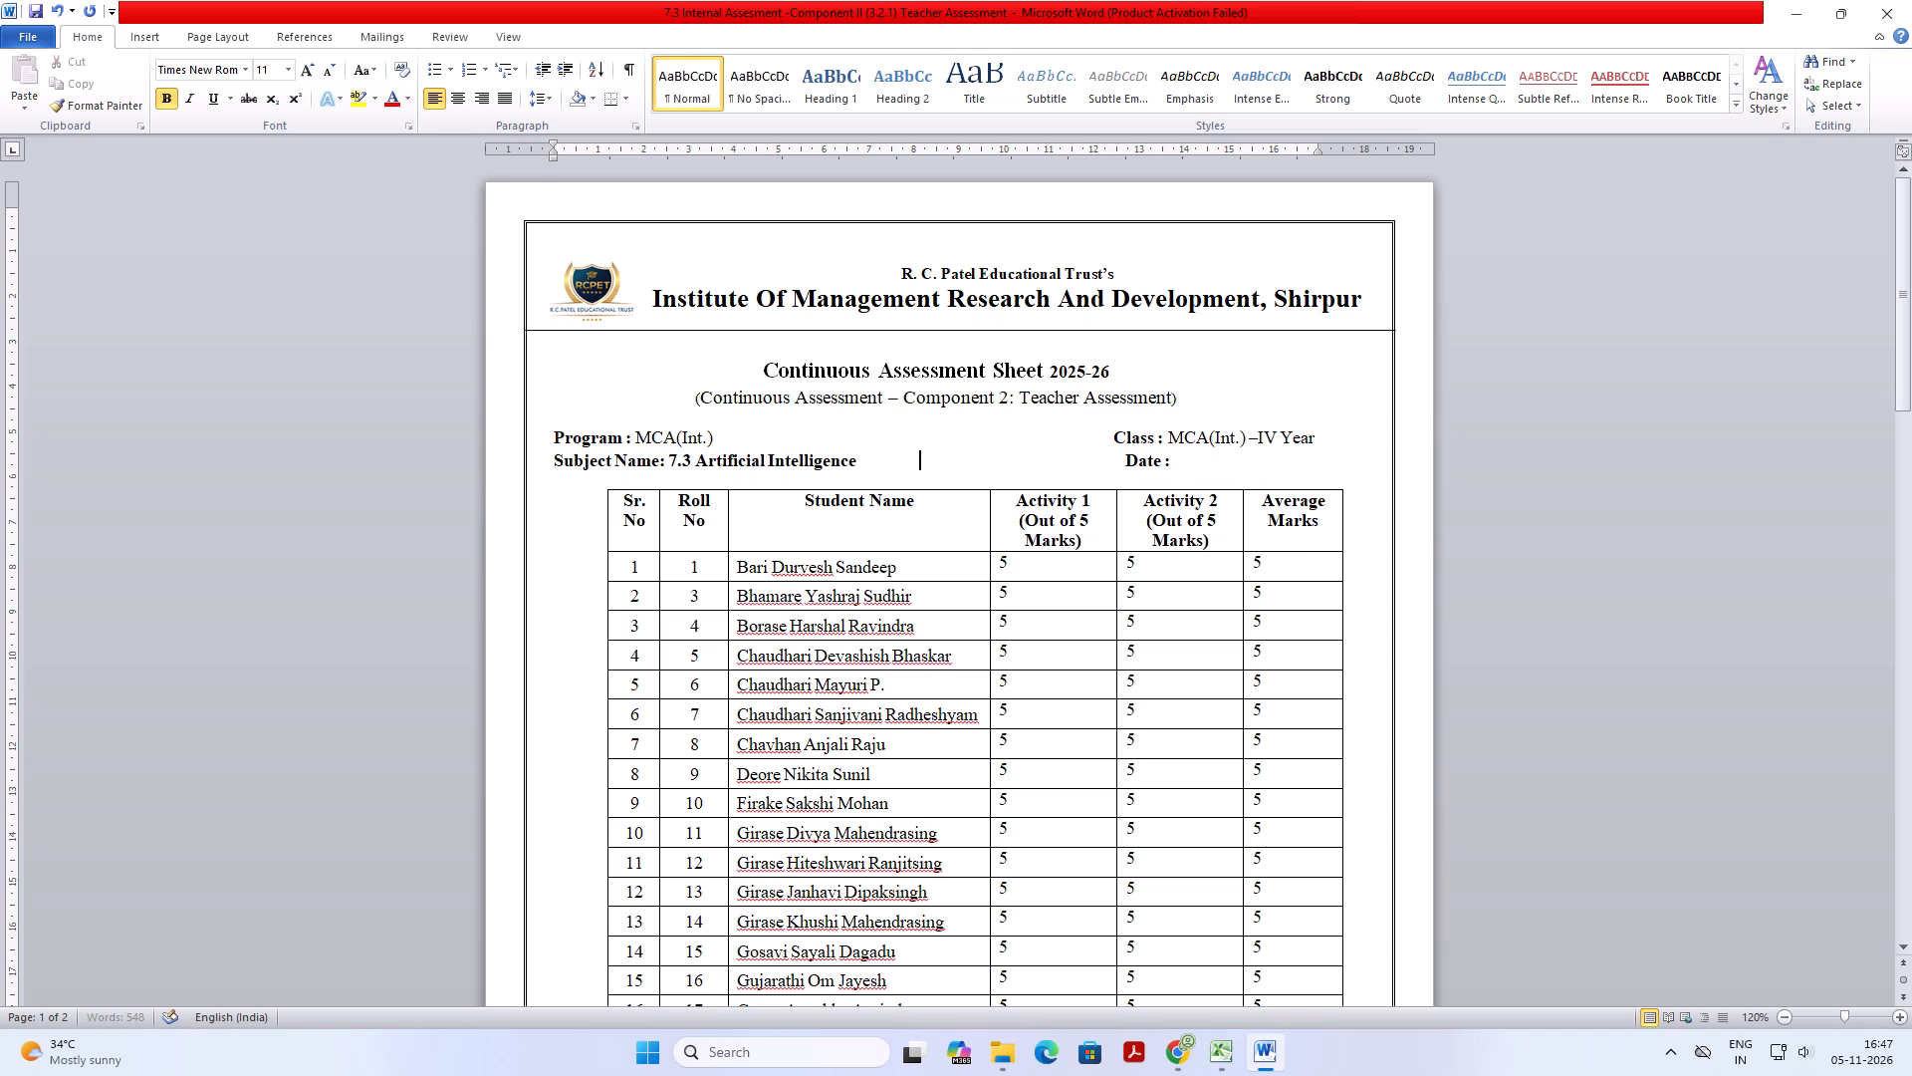
{"action": "key", "text": "BackSpace"}
{"action": "key", "text": "BackSpace"}
Remove the bold formatting from the subject name 7.3 Artificial Intelligence.
{"action": "left_click_drag", "start_coordinate": [859, 461], "coordinate": [672, 475]}
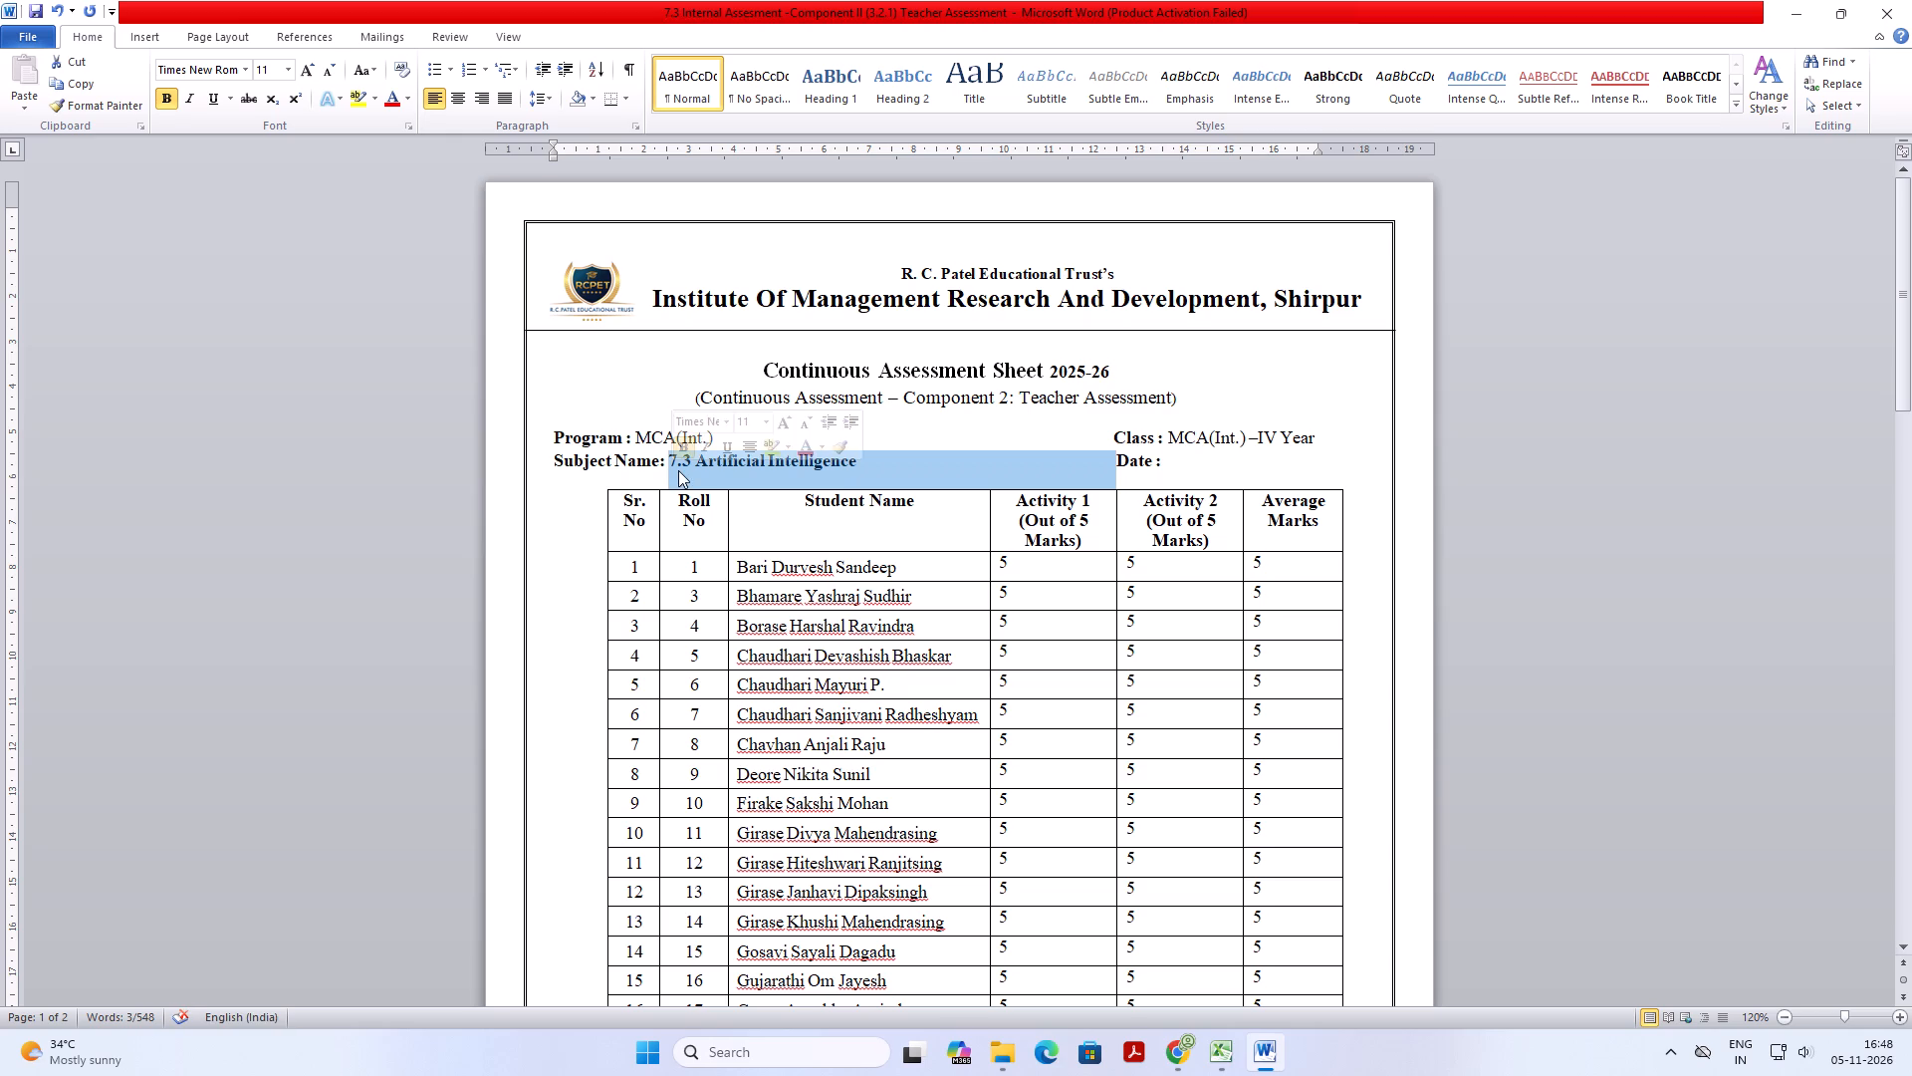
{"action": "left_click", "coordinate": [678, 470]}
{"action": "left_click_drag", "start_coordinate": [668, 465], "coordinate": [811, 464]}
{"action": "key", "text": "ctrl+b"}
{"action": "left_click", "coordinate": [833, 459]}
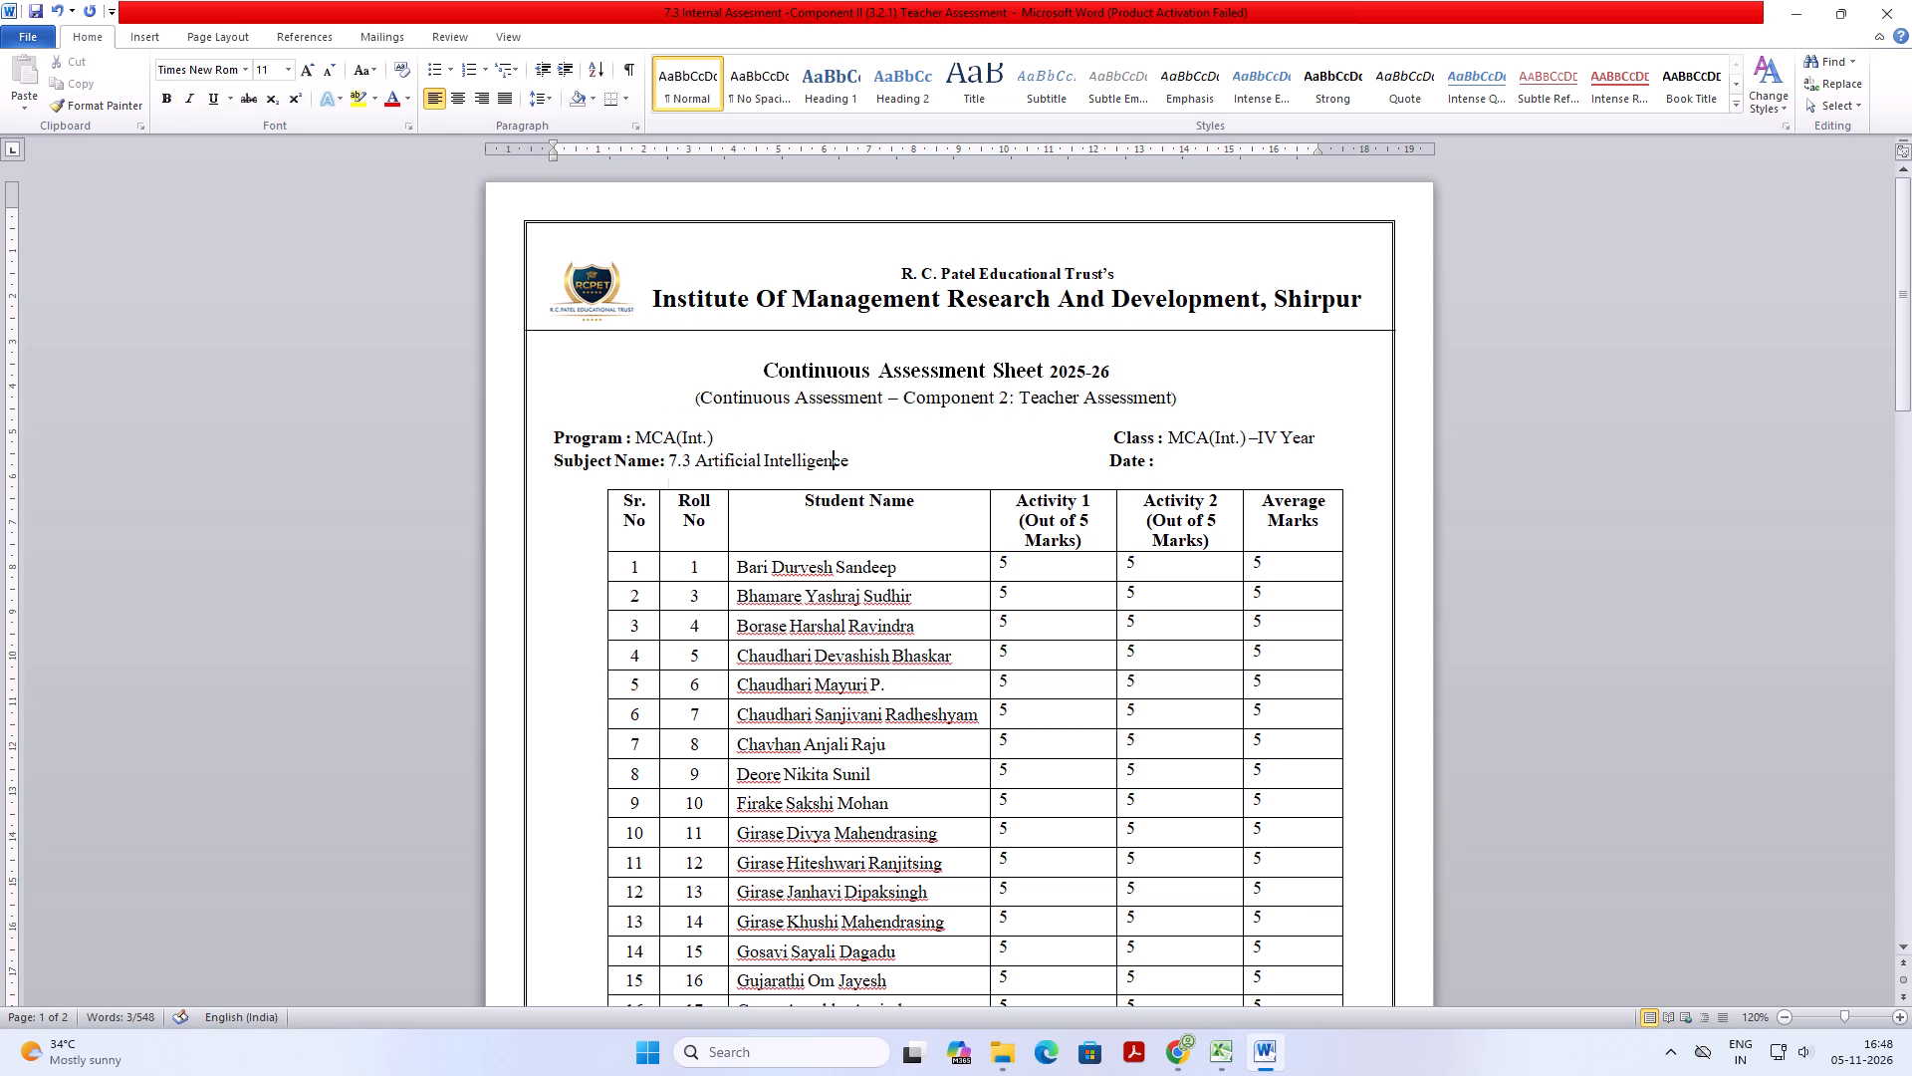
{"action": "left_click", "coordinate": [849, 459]}
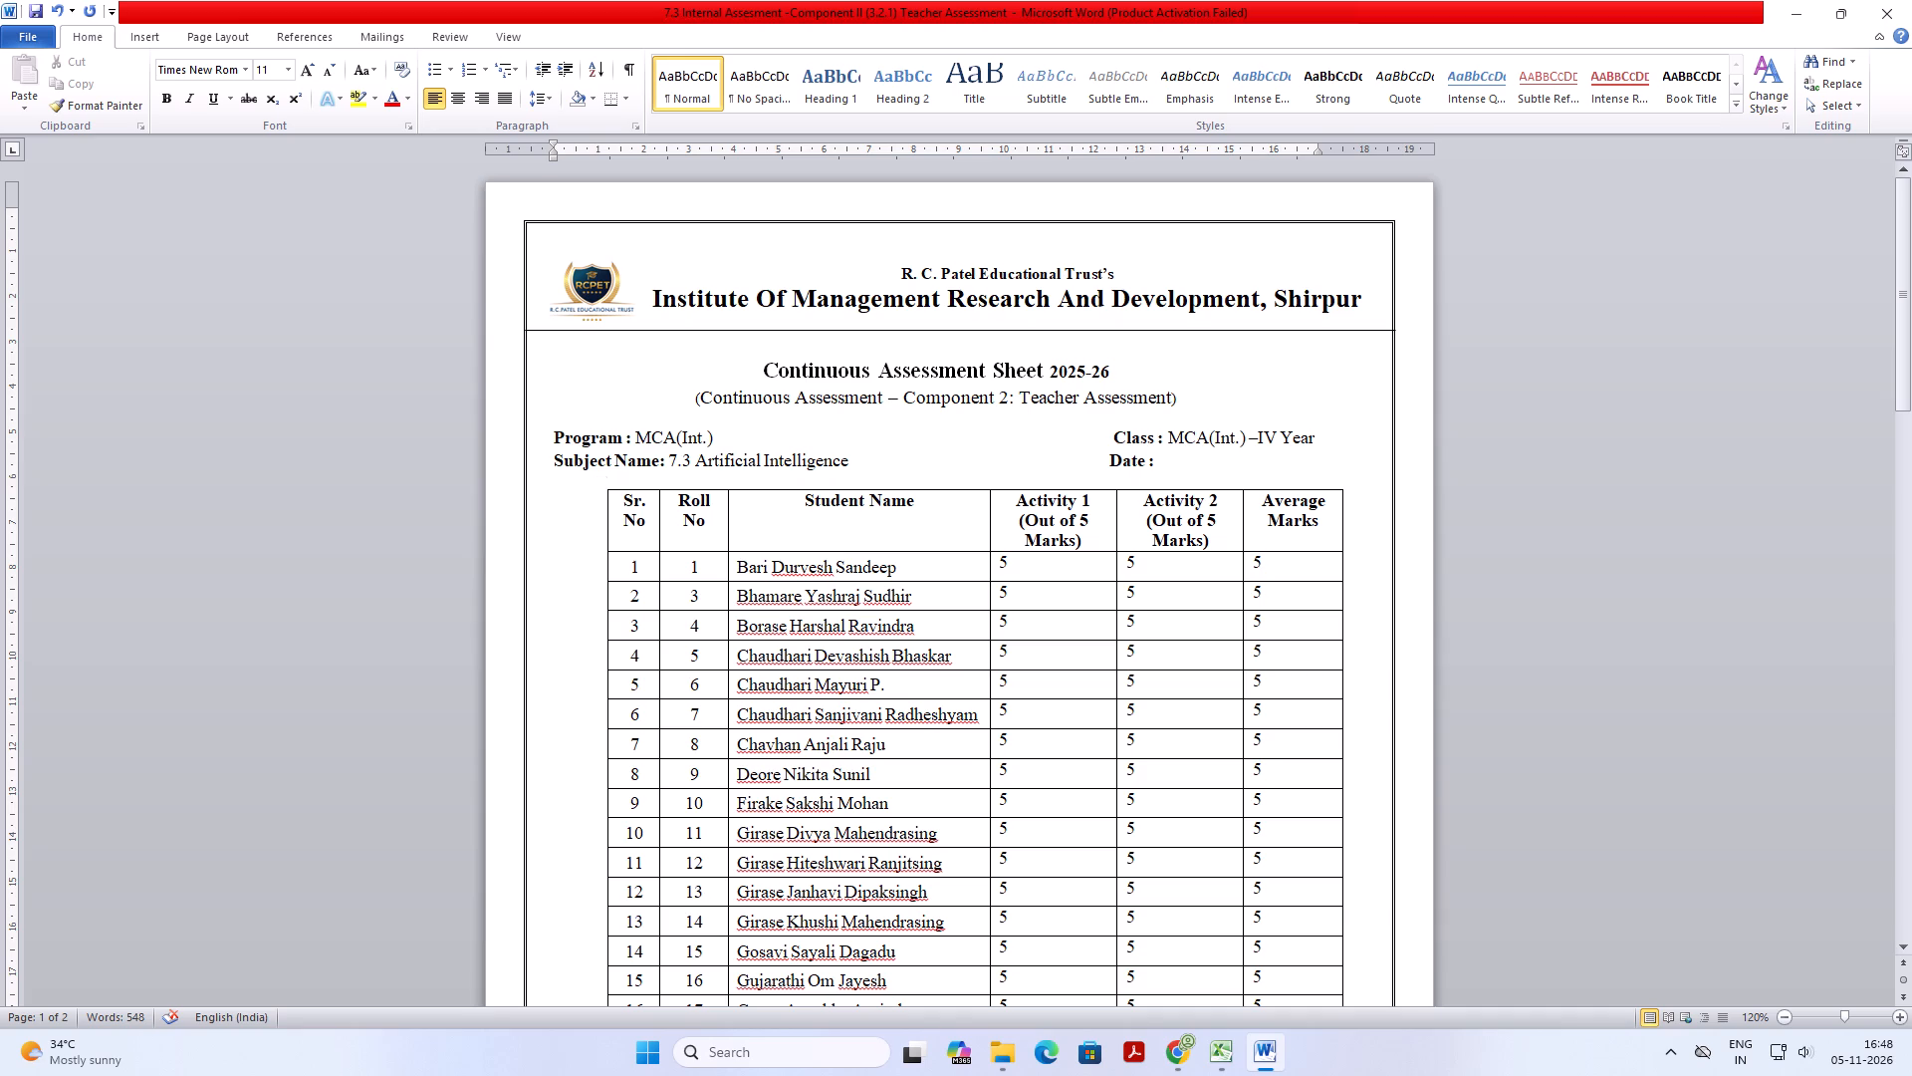
Insert CA before 7.3 in the subject name and make it non-bold.
{"action": "left_click", "coordinate": [672, 461]}
{"action": "type", "text": "CA"}
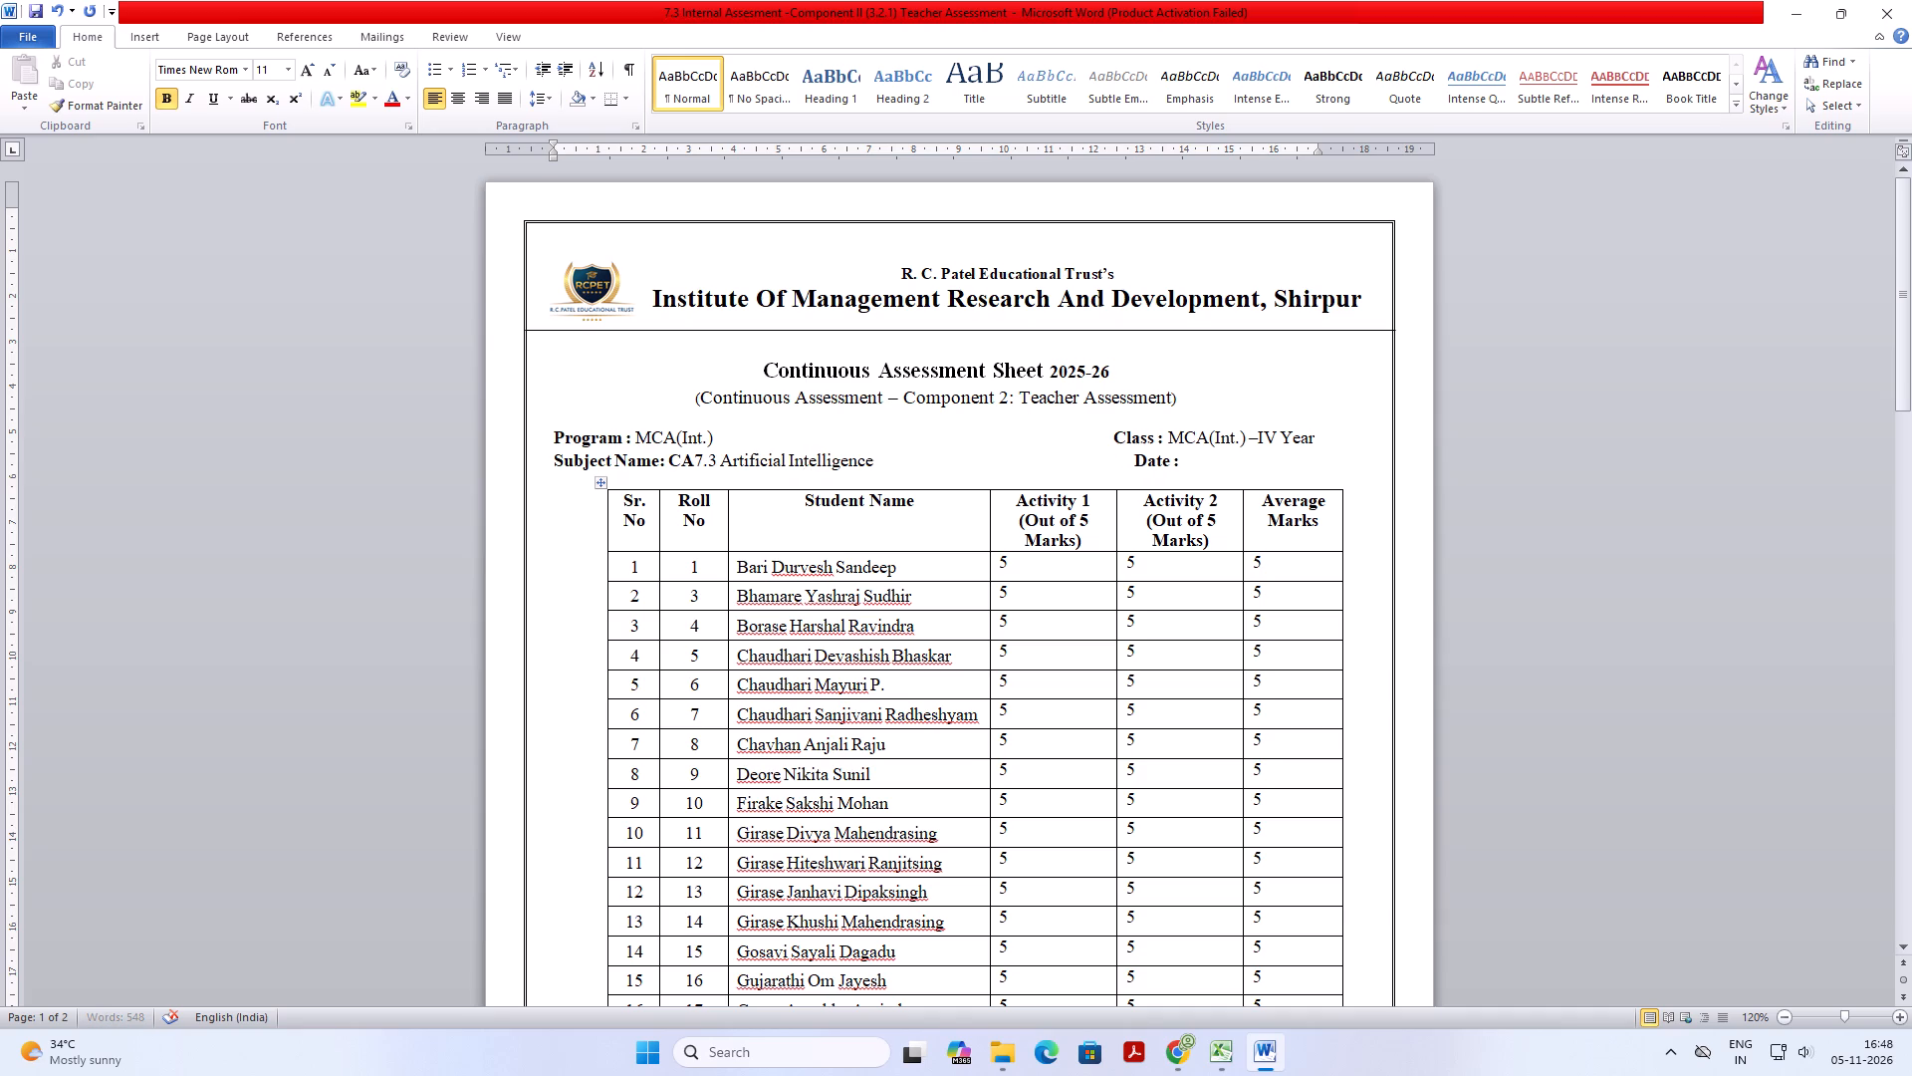
{"action": "key", "text": "space"}
{"action": "key", "text": "Left"}
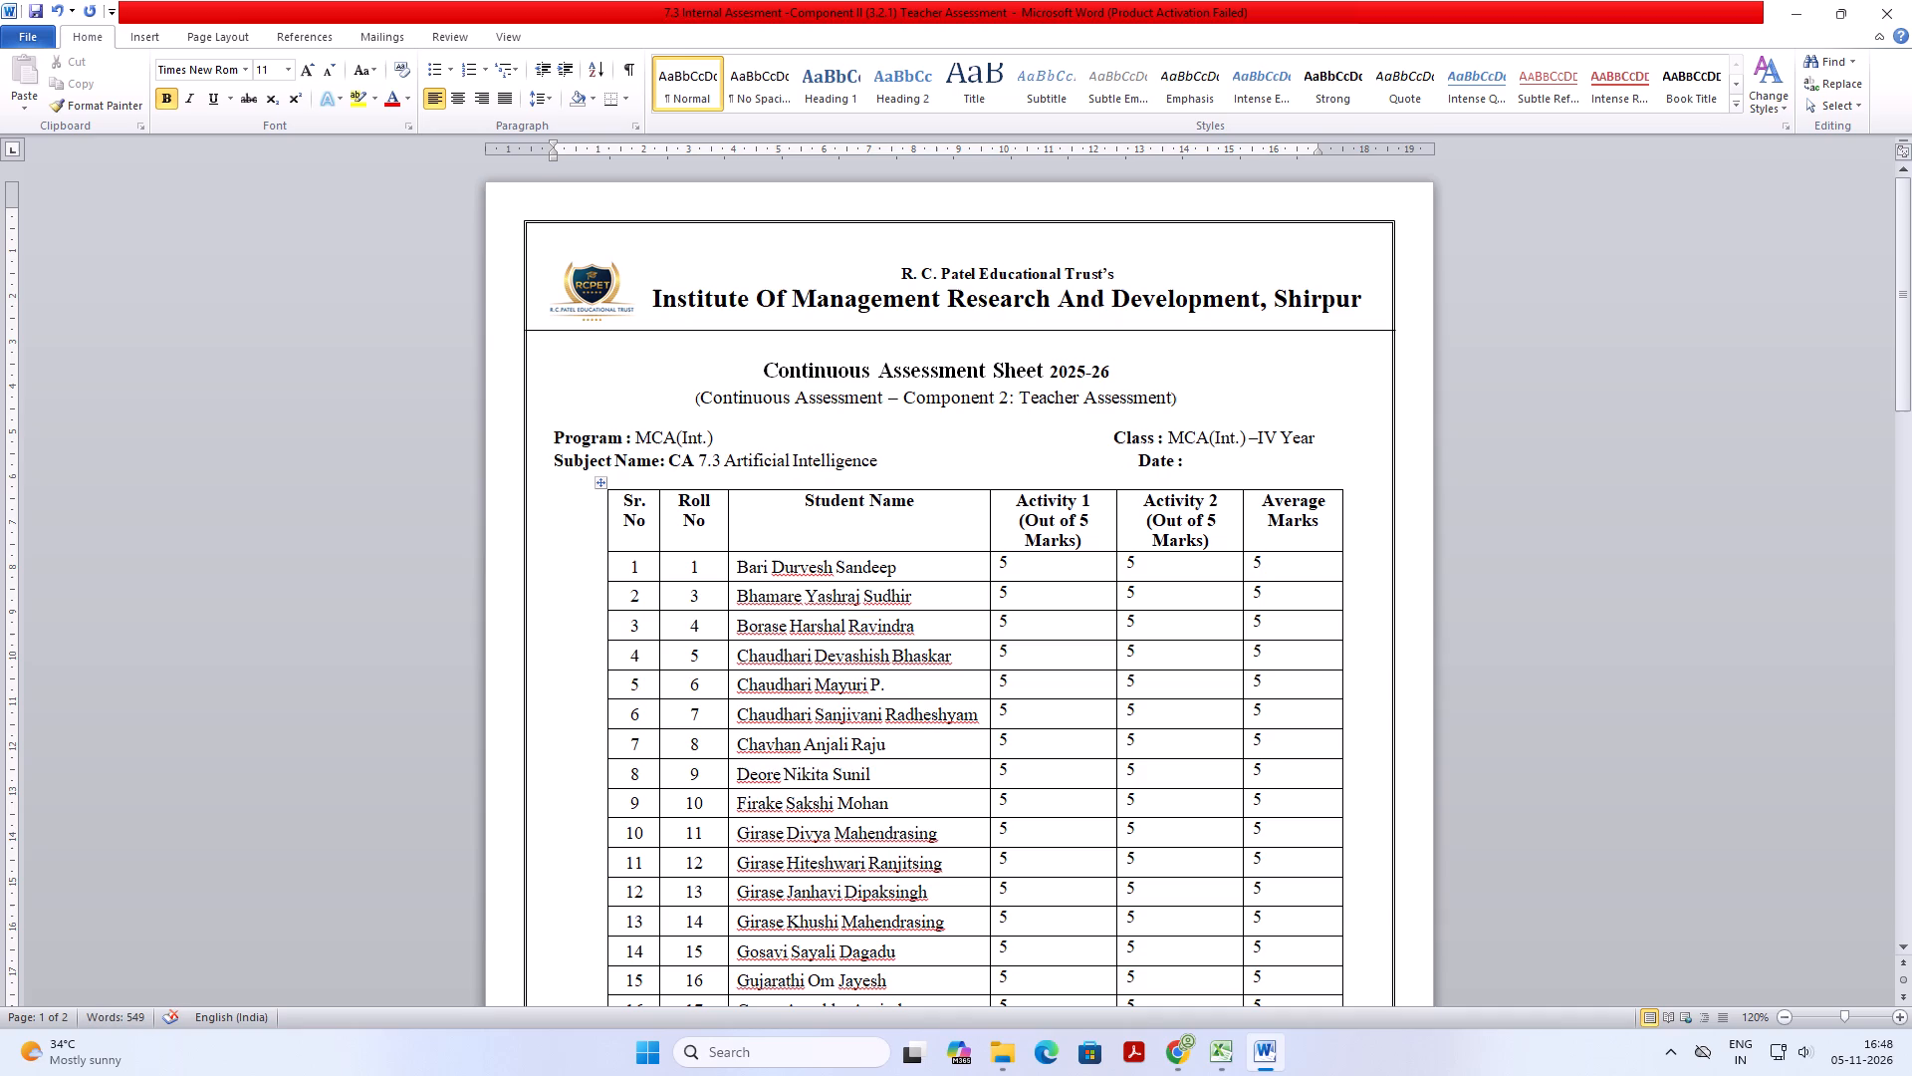
{"action": "key", "text": "shift+Left"}
{"action": "key", "text": "shift+Left"}
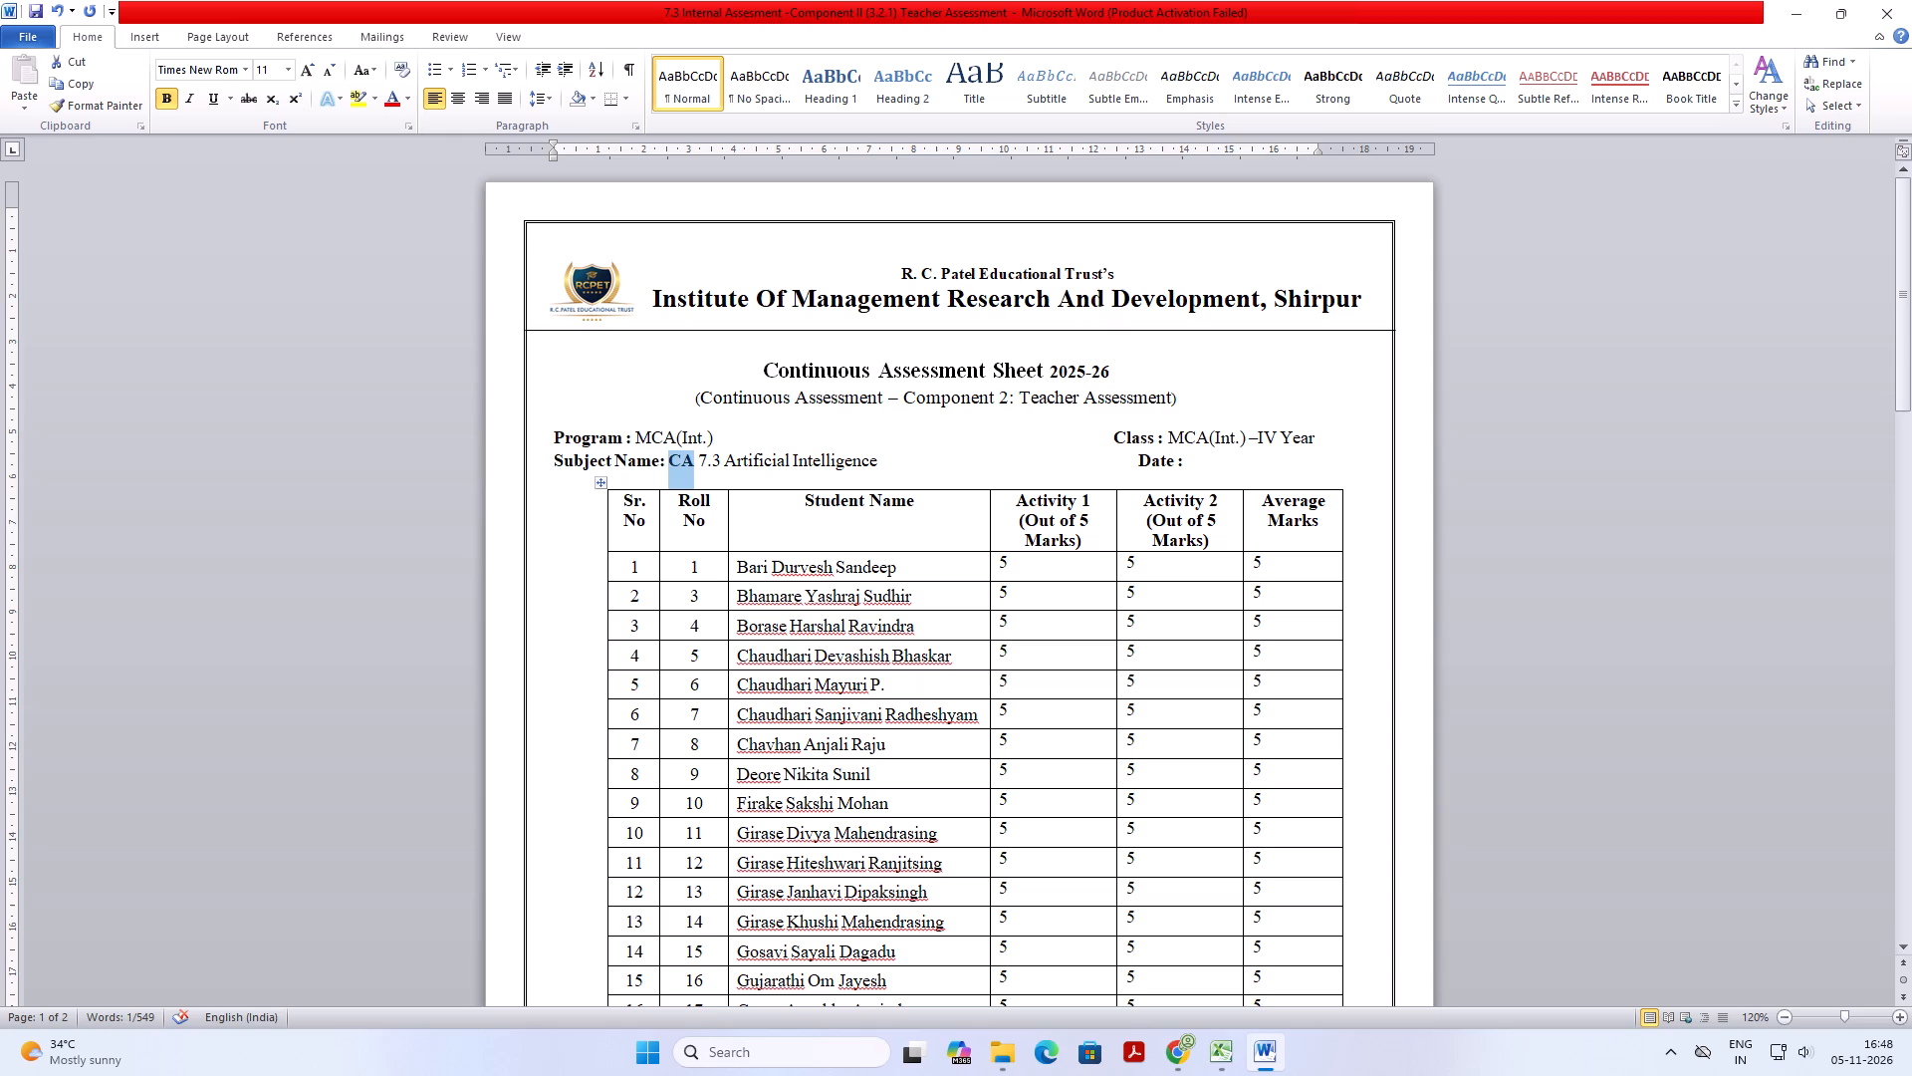
{"action": "key", "text": "ctrl+b"}
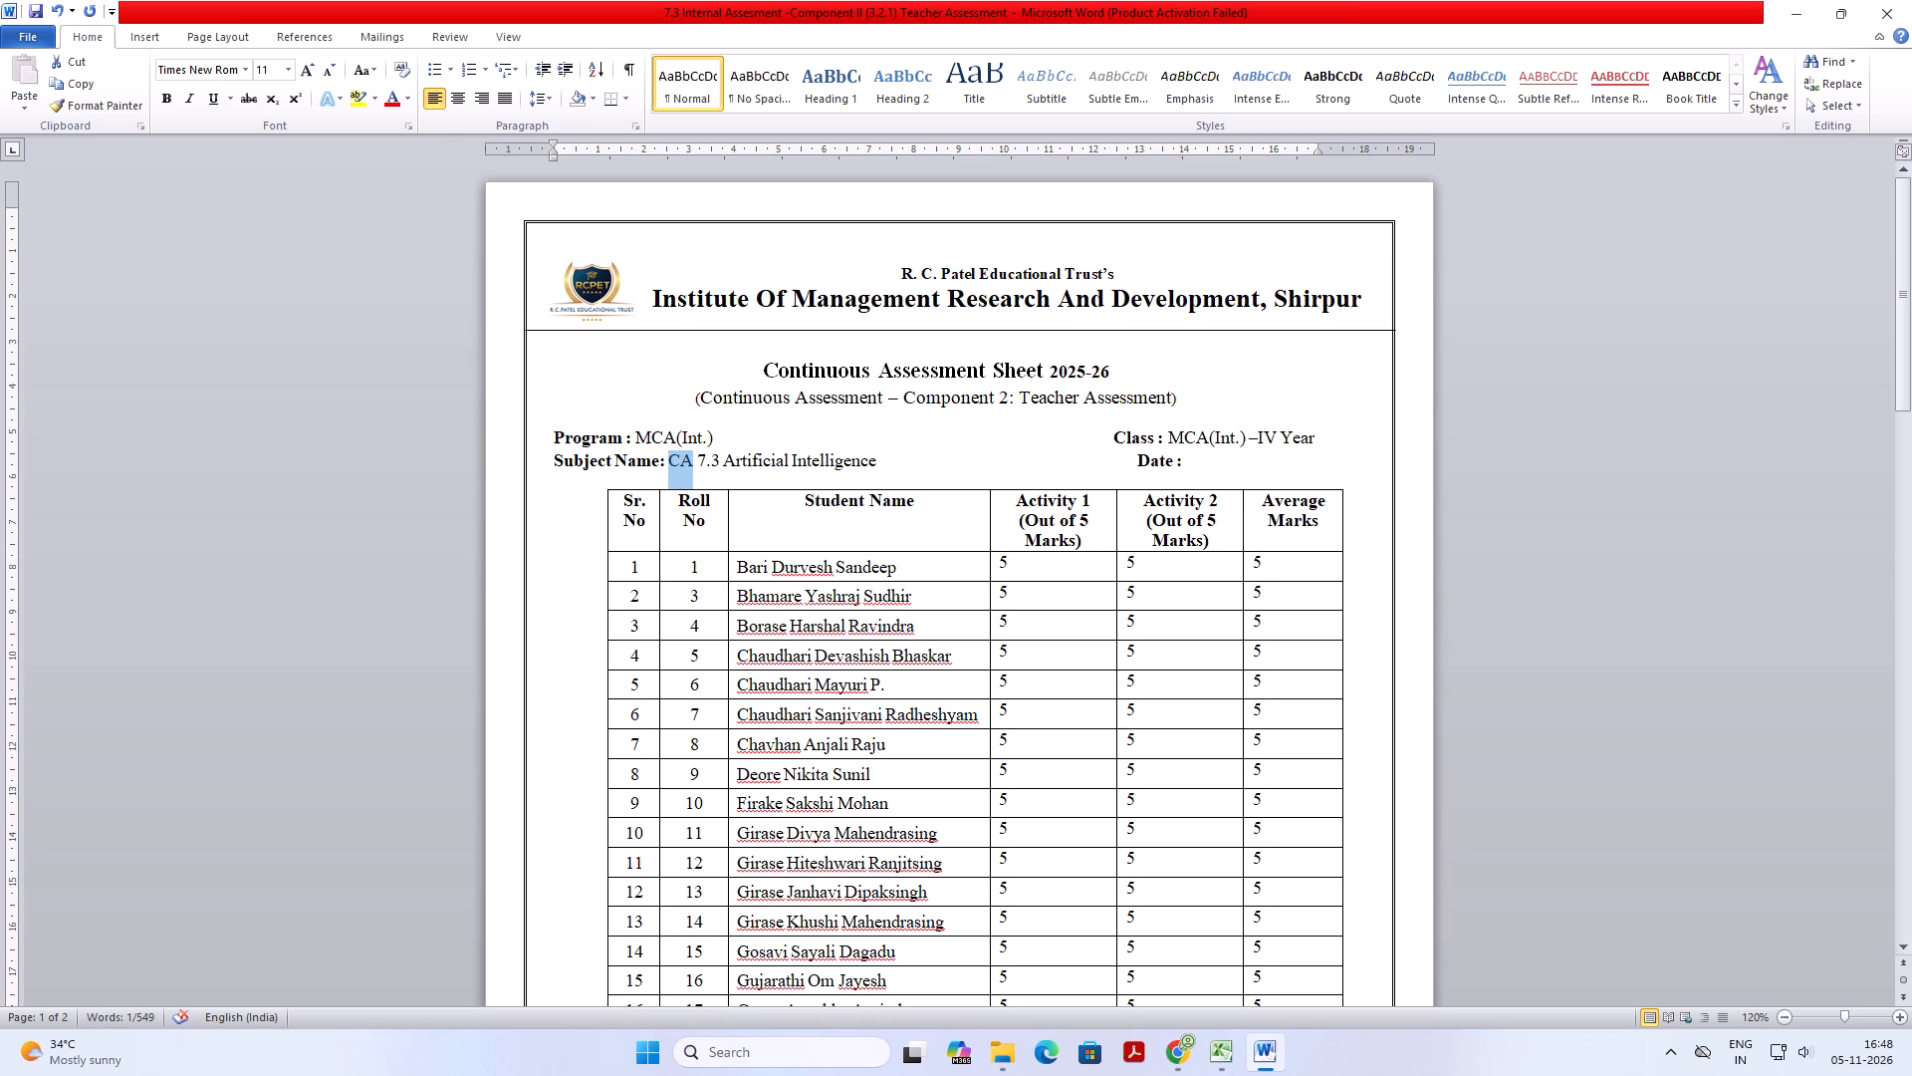
Adjust the spacing before the Date label to align it under Class again, and save the document.
{"action": "left_click", "coordinate": [1141, 453]}
{"action": "key", "text": "BackSpace"}
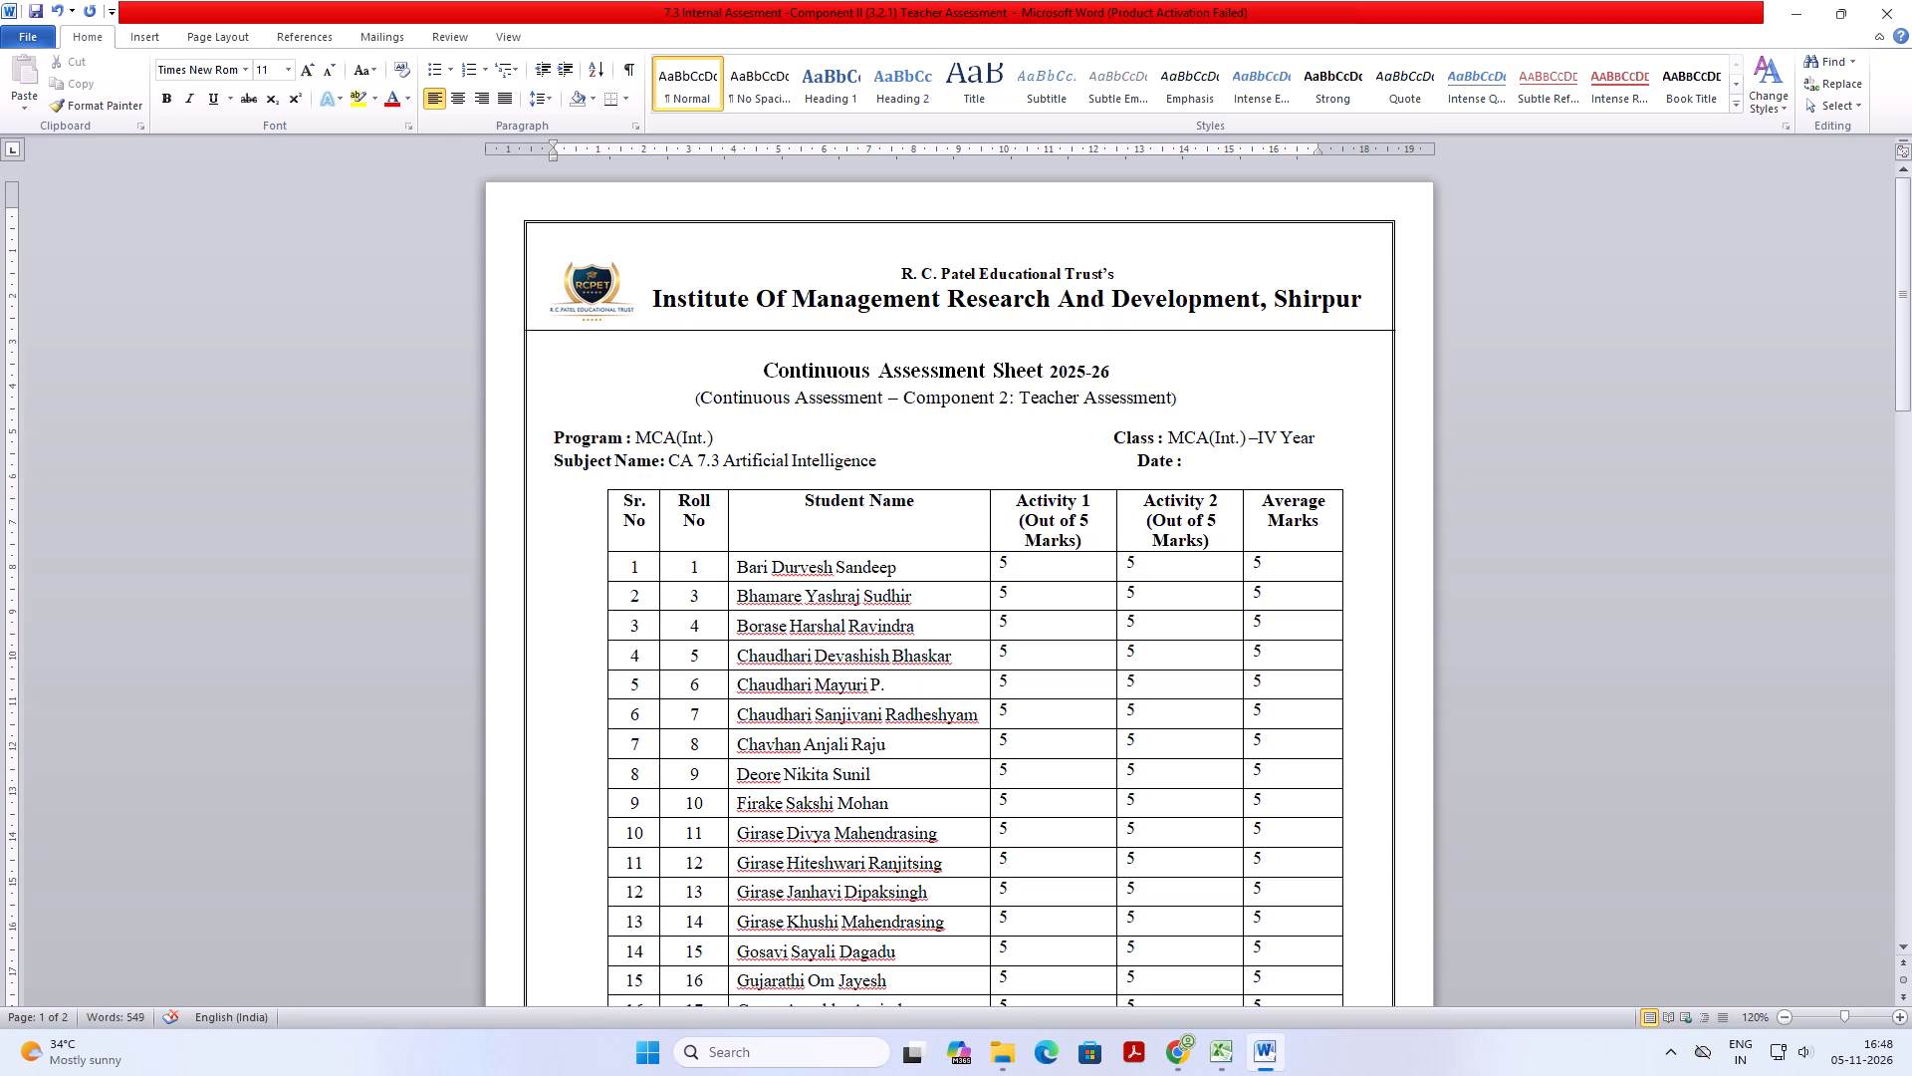
{"action": "key", "text": "BackSpace"}
{"action": "key", "text": "BackSpace"}
{"action": "key", "text": "BackSpace"}
{"action": "key", "text": "BackSpace"}
{"action": "key", "text": "space"}
{"action": "key", "text": "ctrl+s"}
{"action": "key", "text": "ctrl+s"}
Save the 7.3 teacher assessment document.
{"action": "key", "text": "ctrl+s"}
{"action": "key", "text": "ctrl+s"}
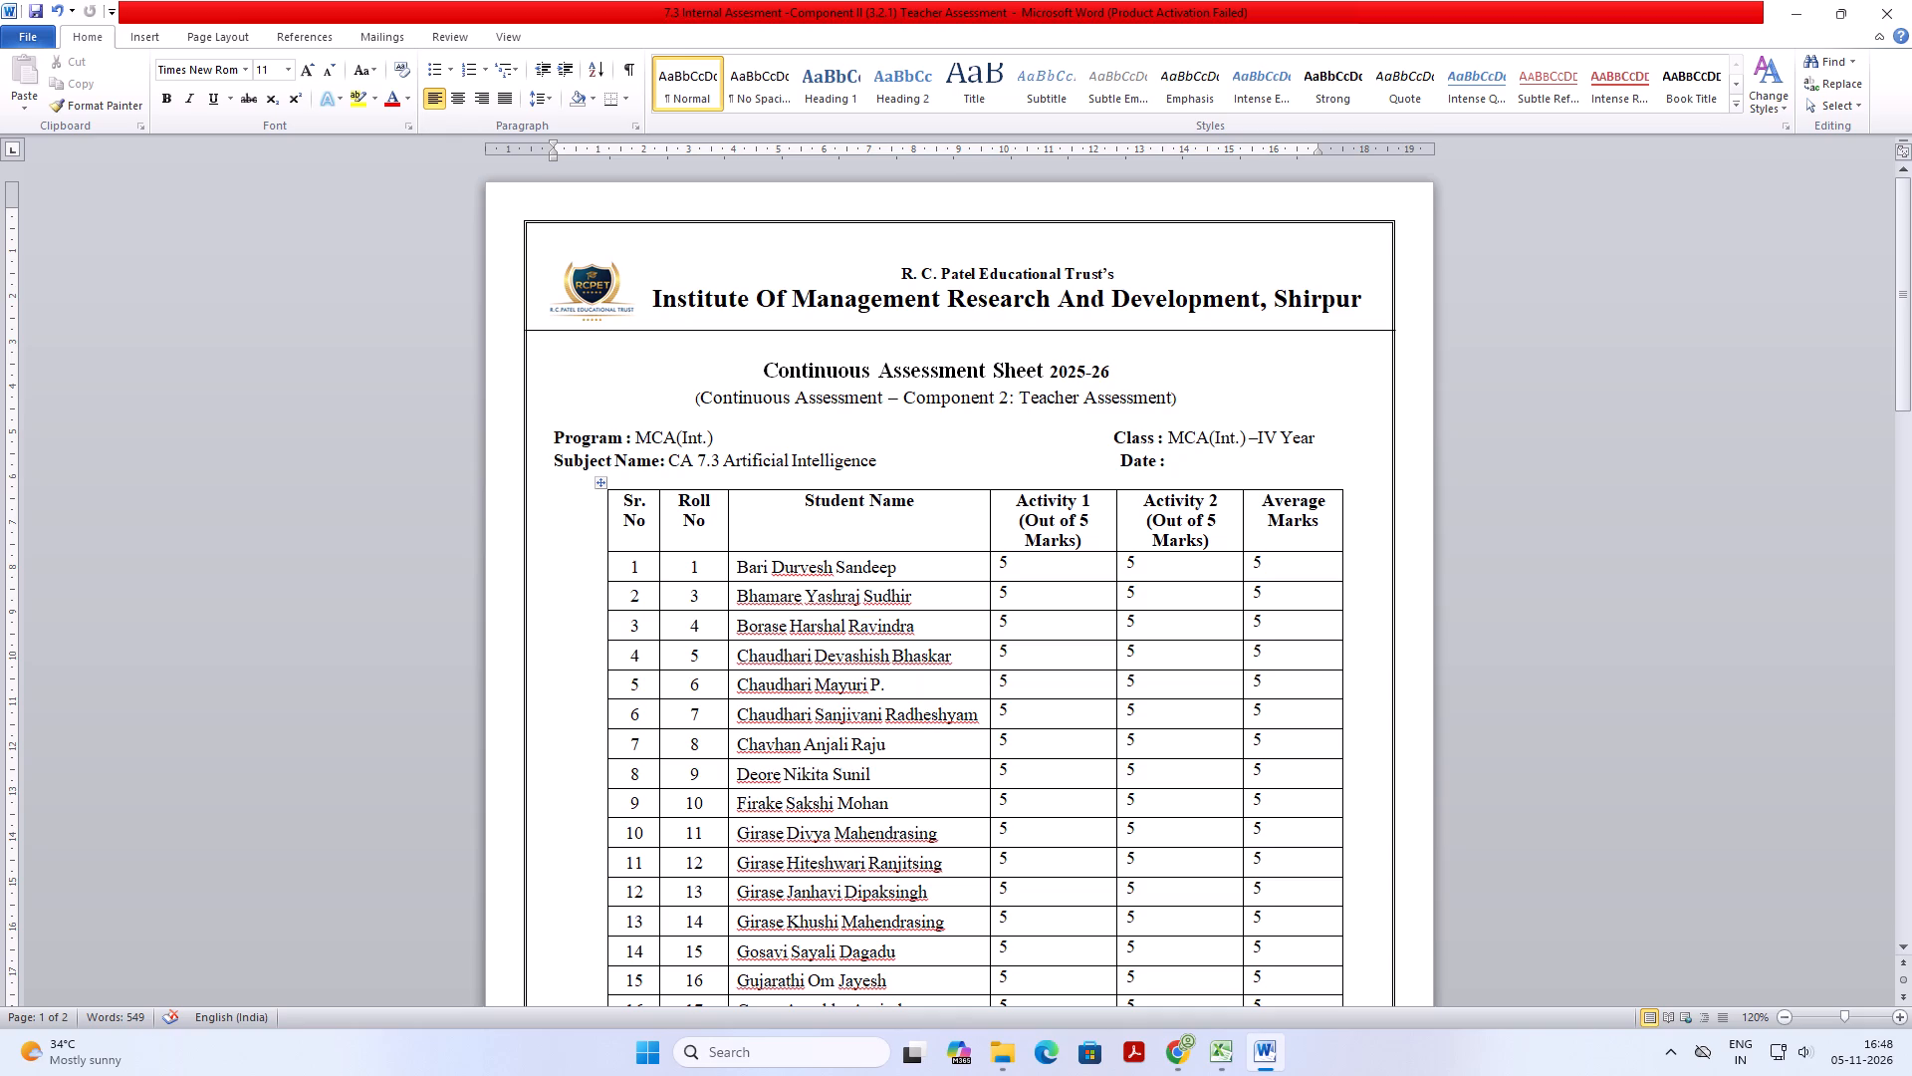
{"action": "key", "text": "ctrl+s"}
Change the year in the Continuous Assessment Sheet heading to 2026-27 and save the document.
{"action": "left_click_drag", "start_coordinate": [1001, 558], "coordinate": [1259, 704]}
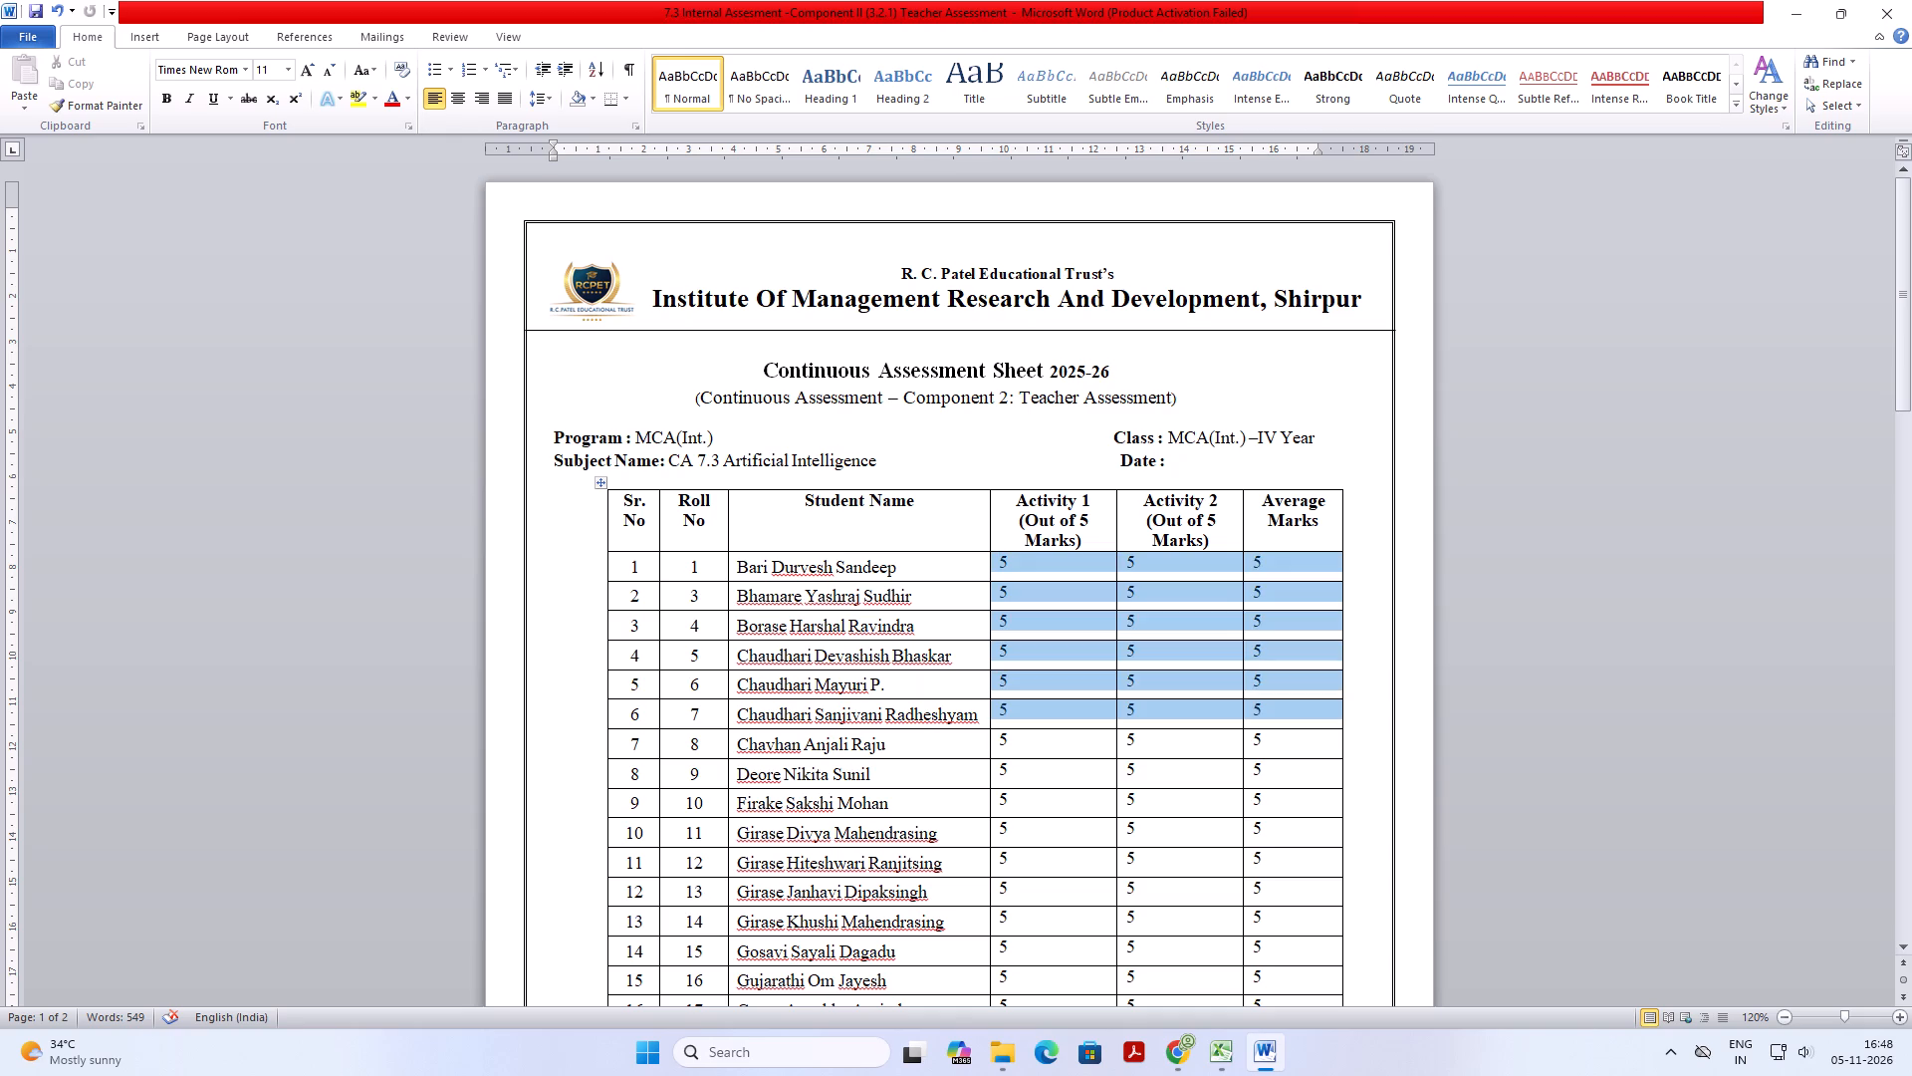
{"action": "left_click_drag", "start_coordinate": [1259, 704], "coordinate": [1267, 838]}
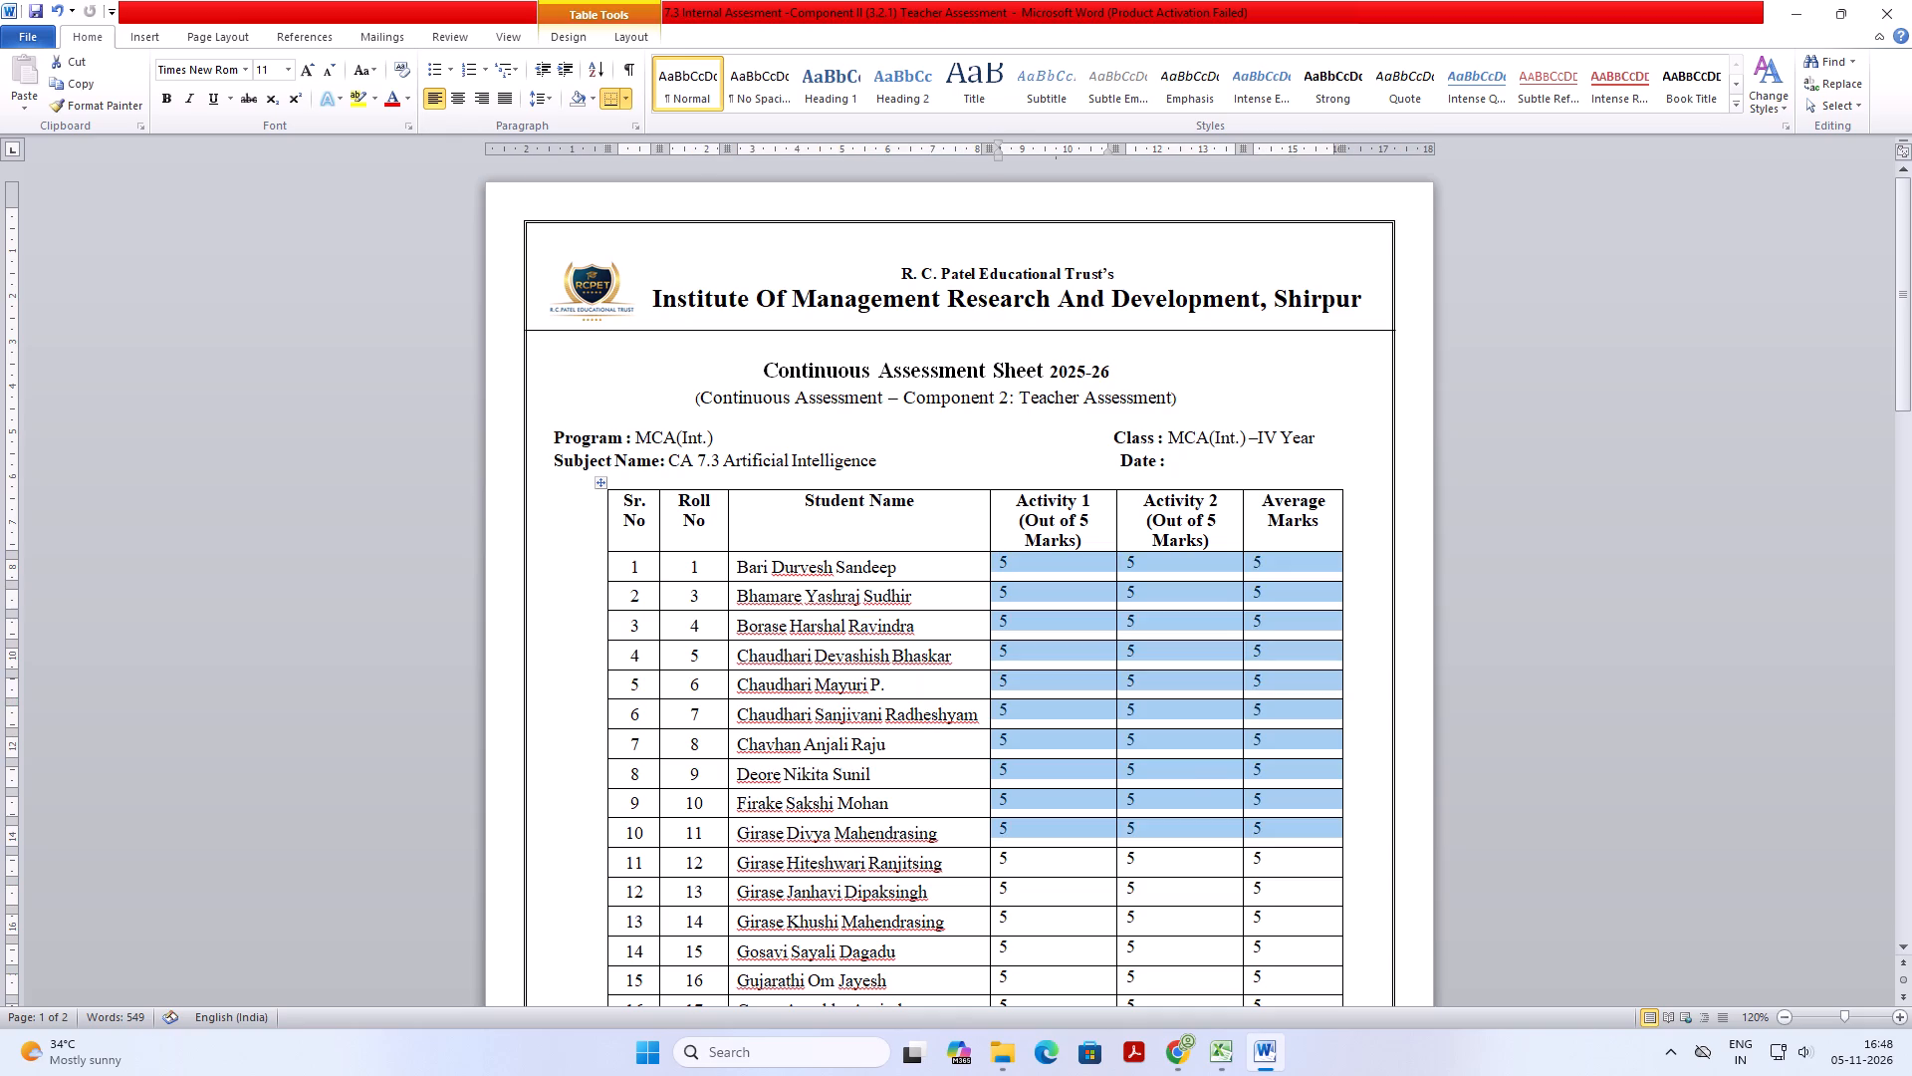
{"action": "left_click", "coordinate": [1085, 378]}
{"action": "key", "text": "BackSpace"}
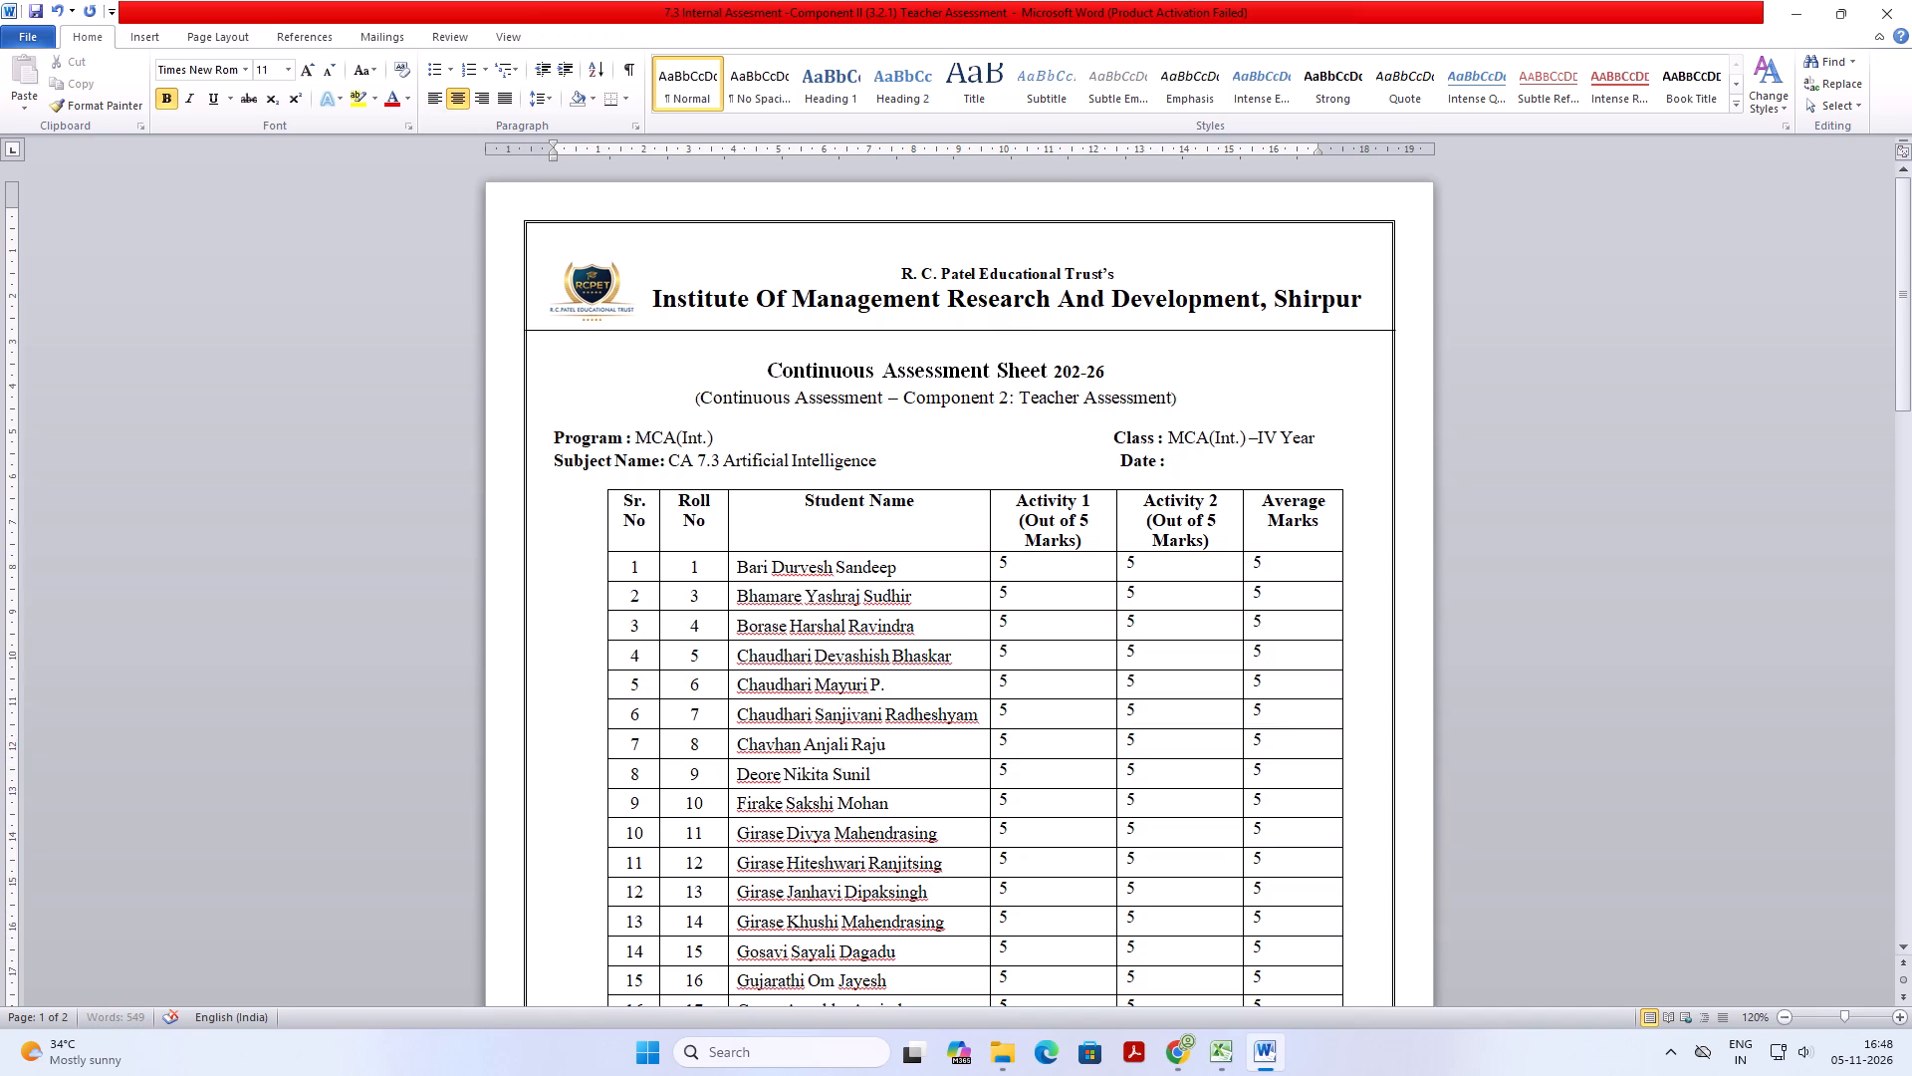
{"action": "key", "text": "6"}
{"action": "key", "text": "Right"}
{"action": "key", "text": "Right"}
{"action": "key", "text": "Right"}
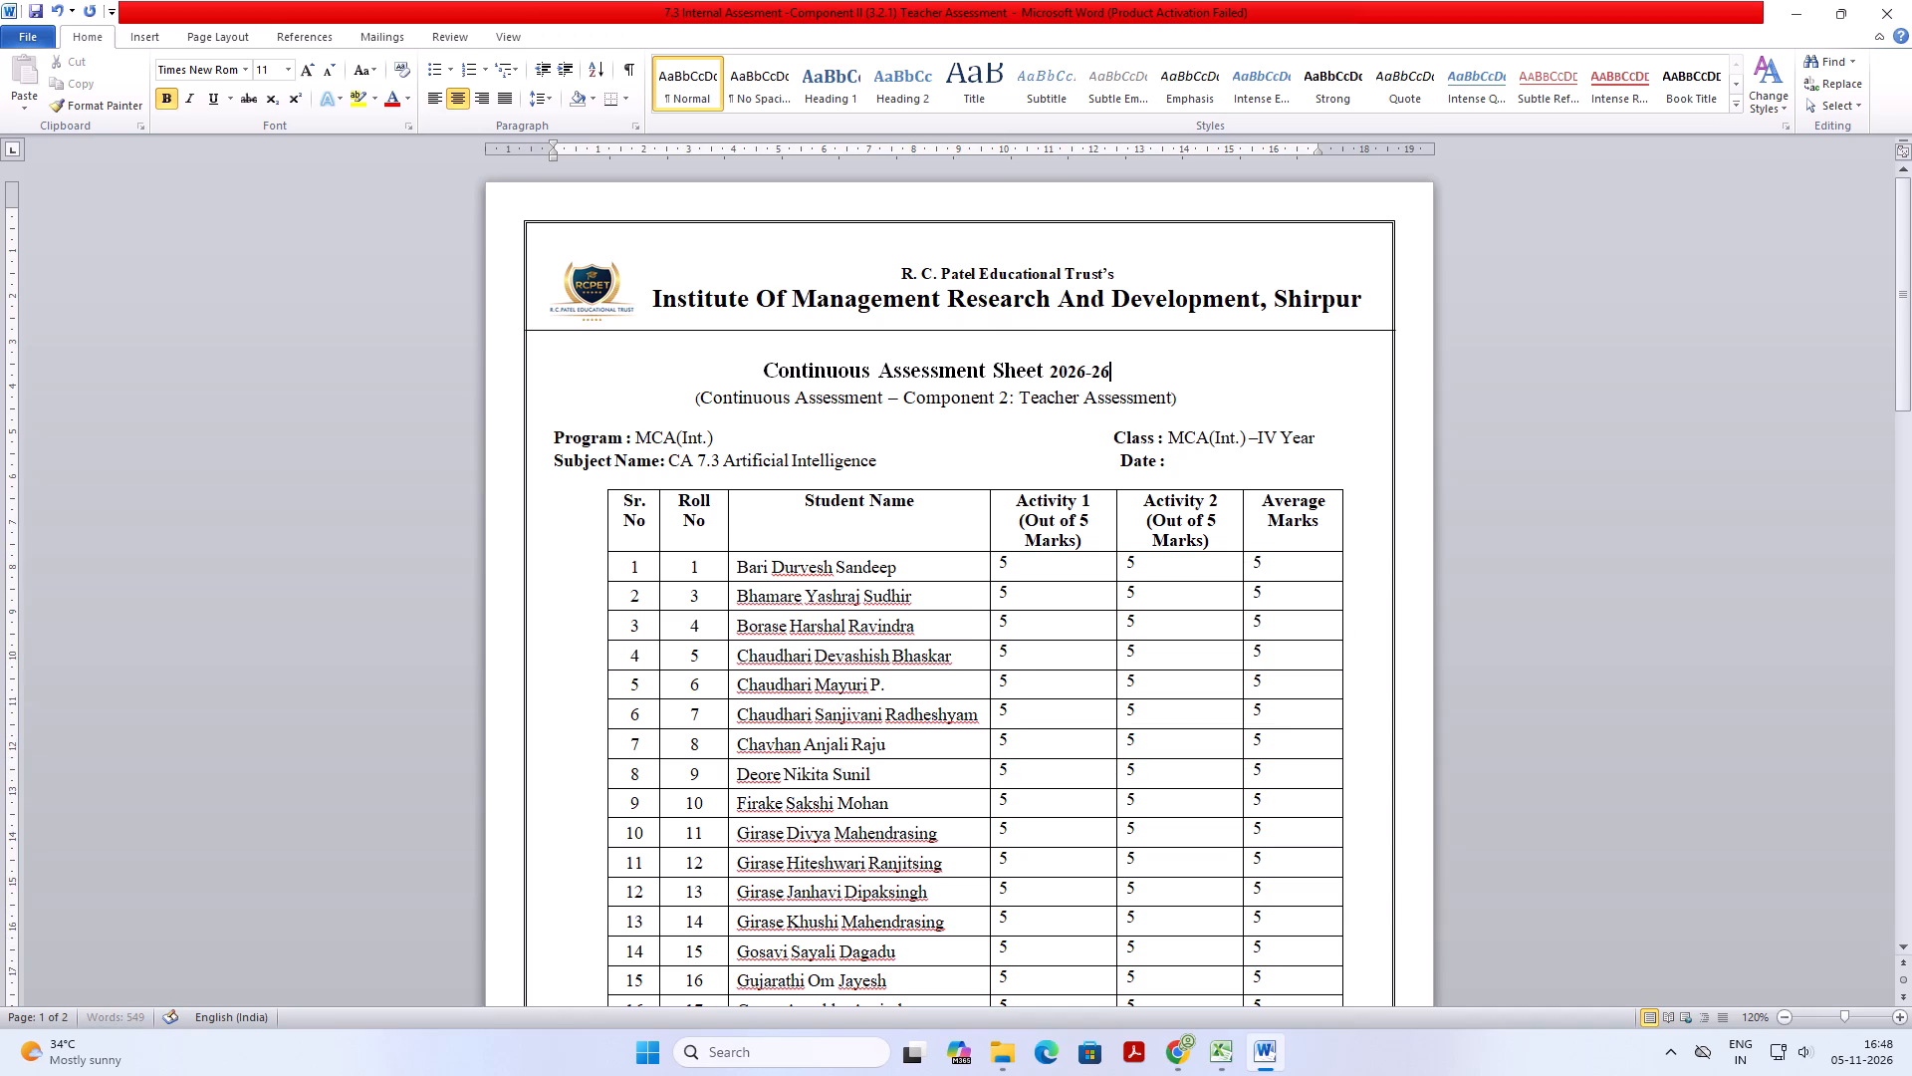
{"action": "key", "text": "BackSpace"}
{"action": "key", "text": "7"}
{"action": "key", "text": "ctrl+s"}
Clear the Activity 1, Activity 2 and Average Marks entries for all students in the first page's table.
{"action": "left_click_drag", "start_coordinate": [1002, 559], "coordinate": [1238, 1026]}
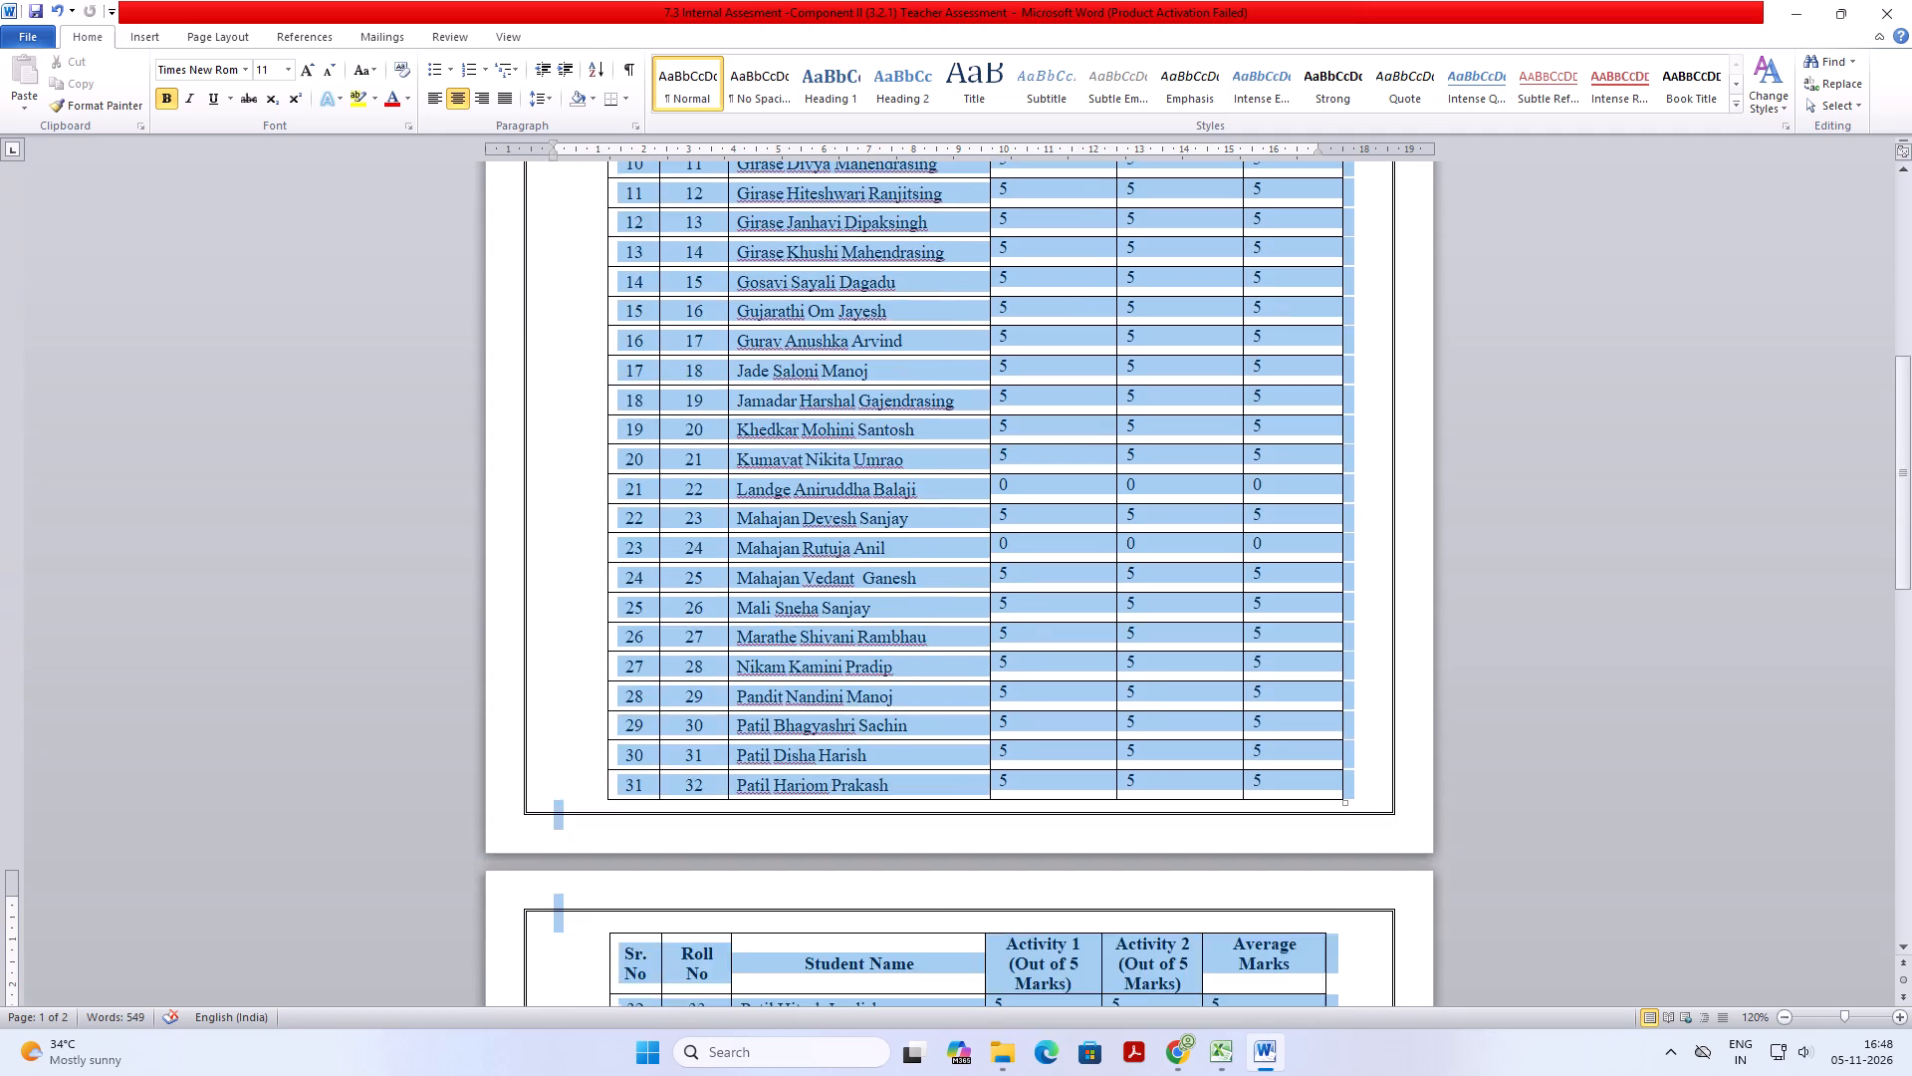
{"action": "left_click_drag", "start_coordinate": [1238, 1026], "coordinate": [1279, 790]}
{"action": "key", "text": "Delete"}
Clear the Activity 1, Activity 2 and Average Marks entries for all students in the second page's table.
{"action": "scroll", "coordinate": [1186, 792], "scroll_direction": "down", "scroll_amount": 3}
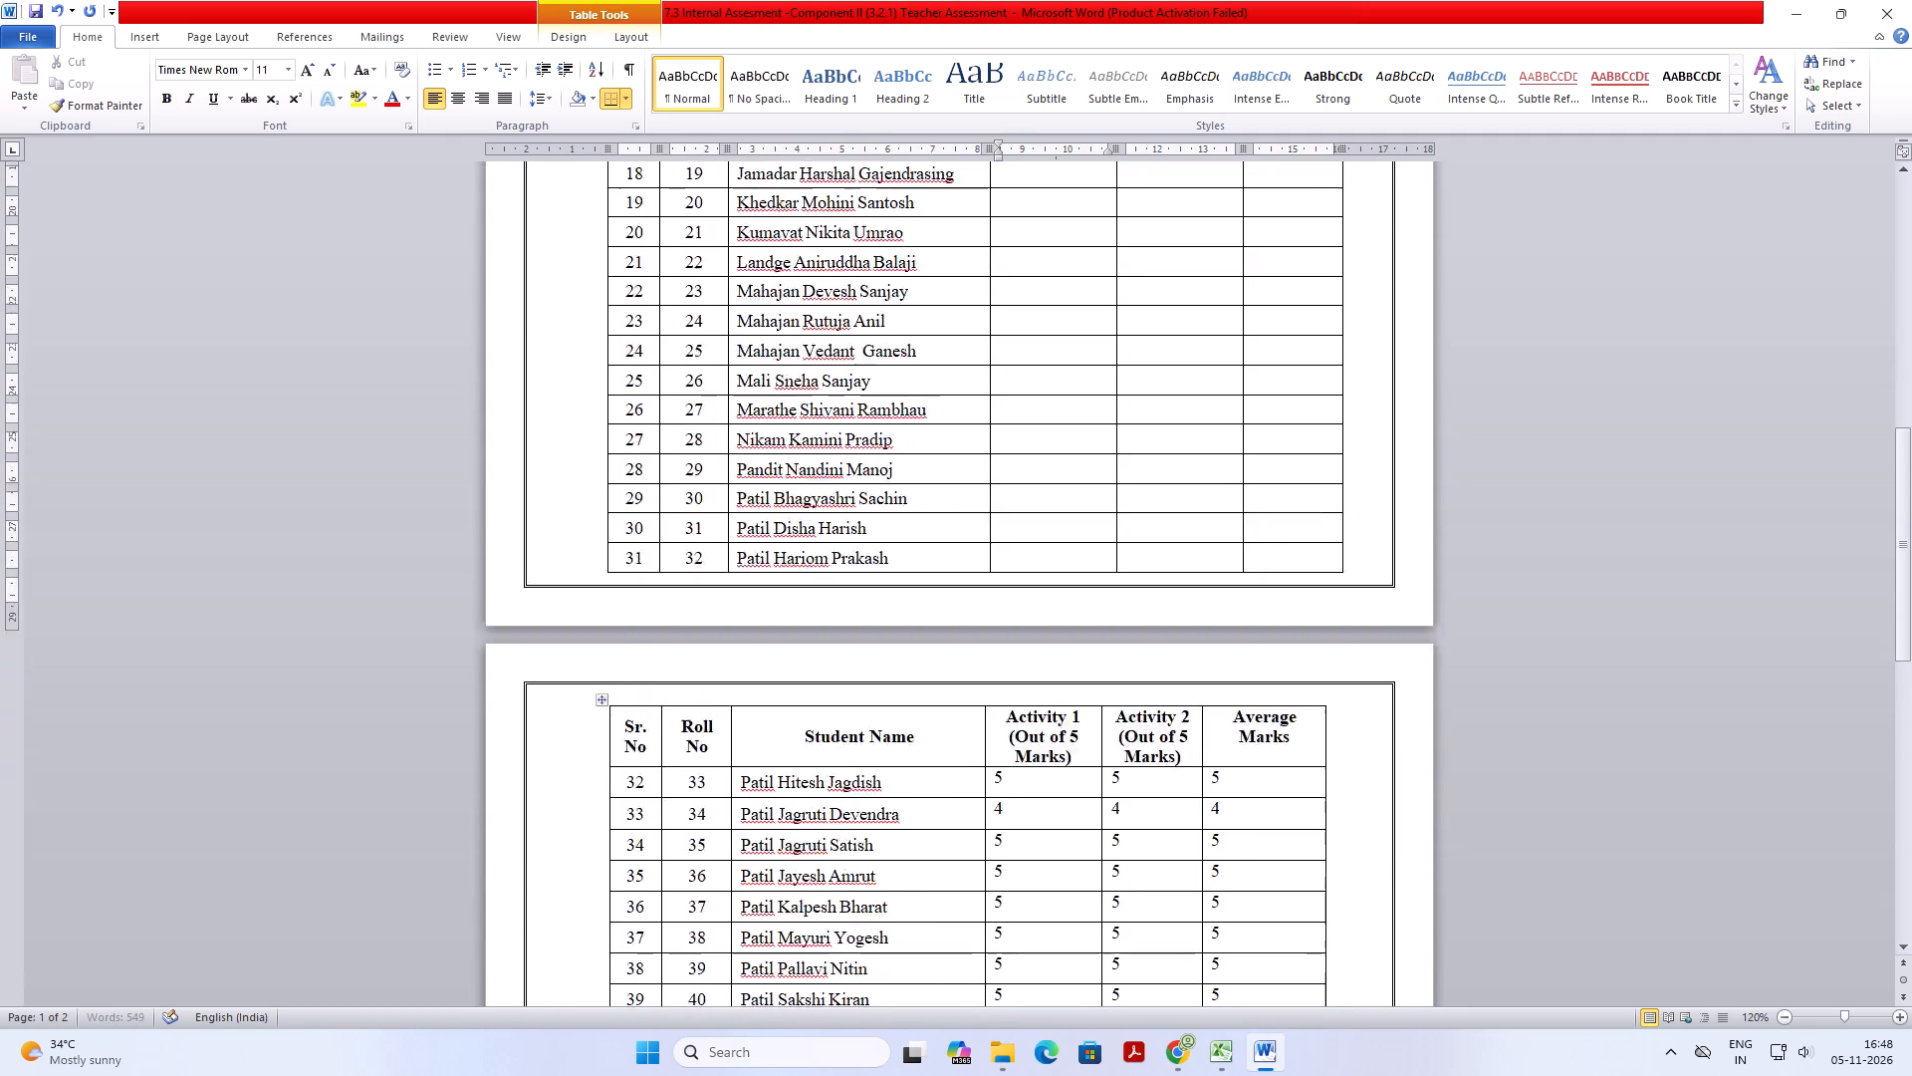
{"action": "scroll", "coordinate": [1162, 847], "scroll_direction": "down", "scroll_amount": 3}
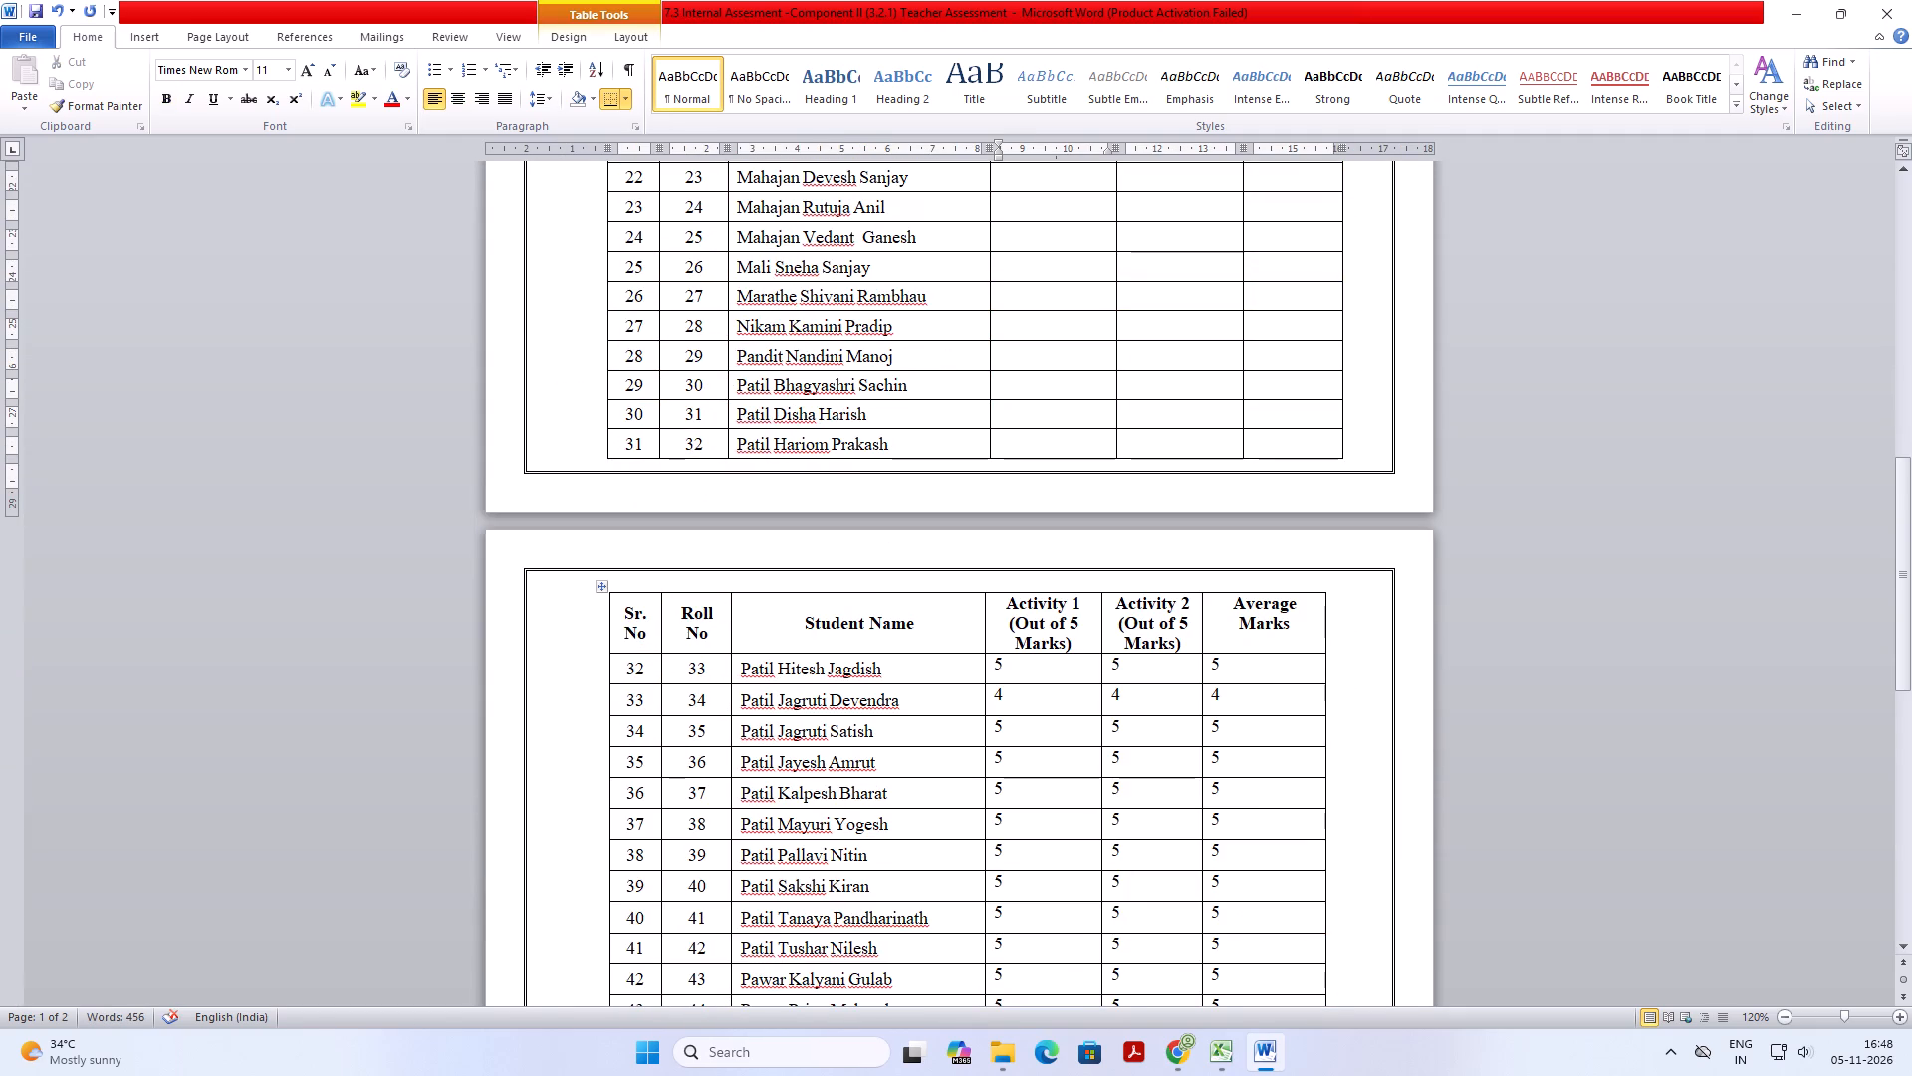
{"action": "left_click", "coordinate": [993, 665]}
{"action": "left_click", "coordinate": [1009, 674]}
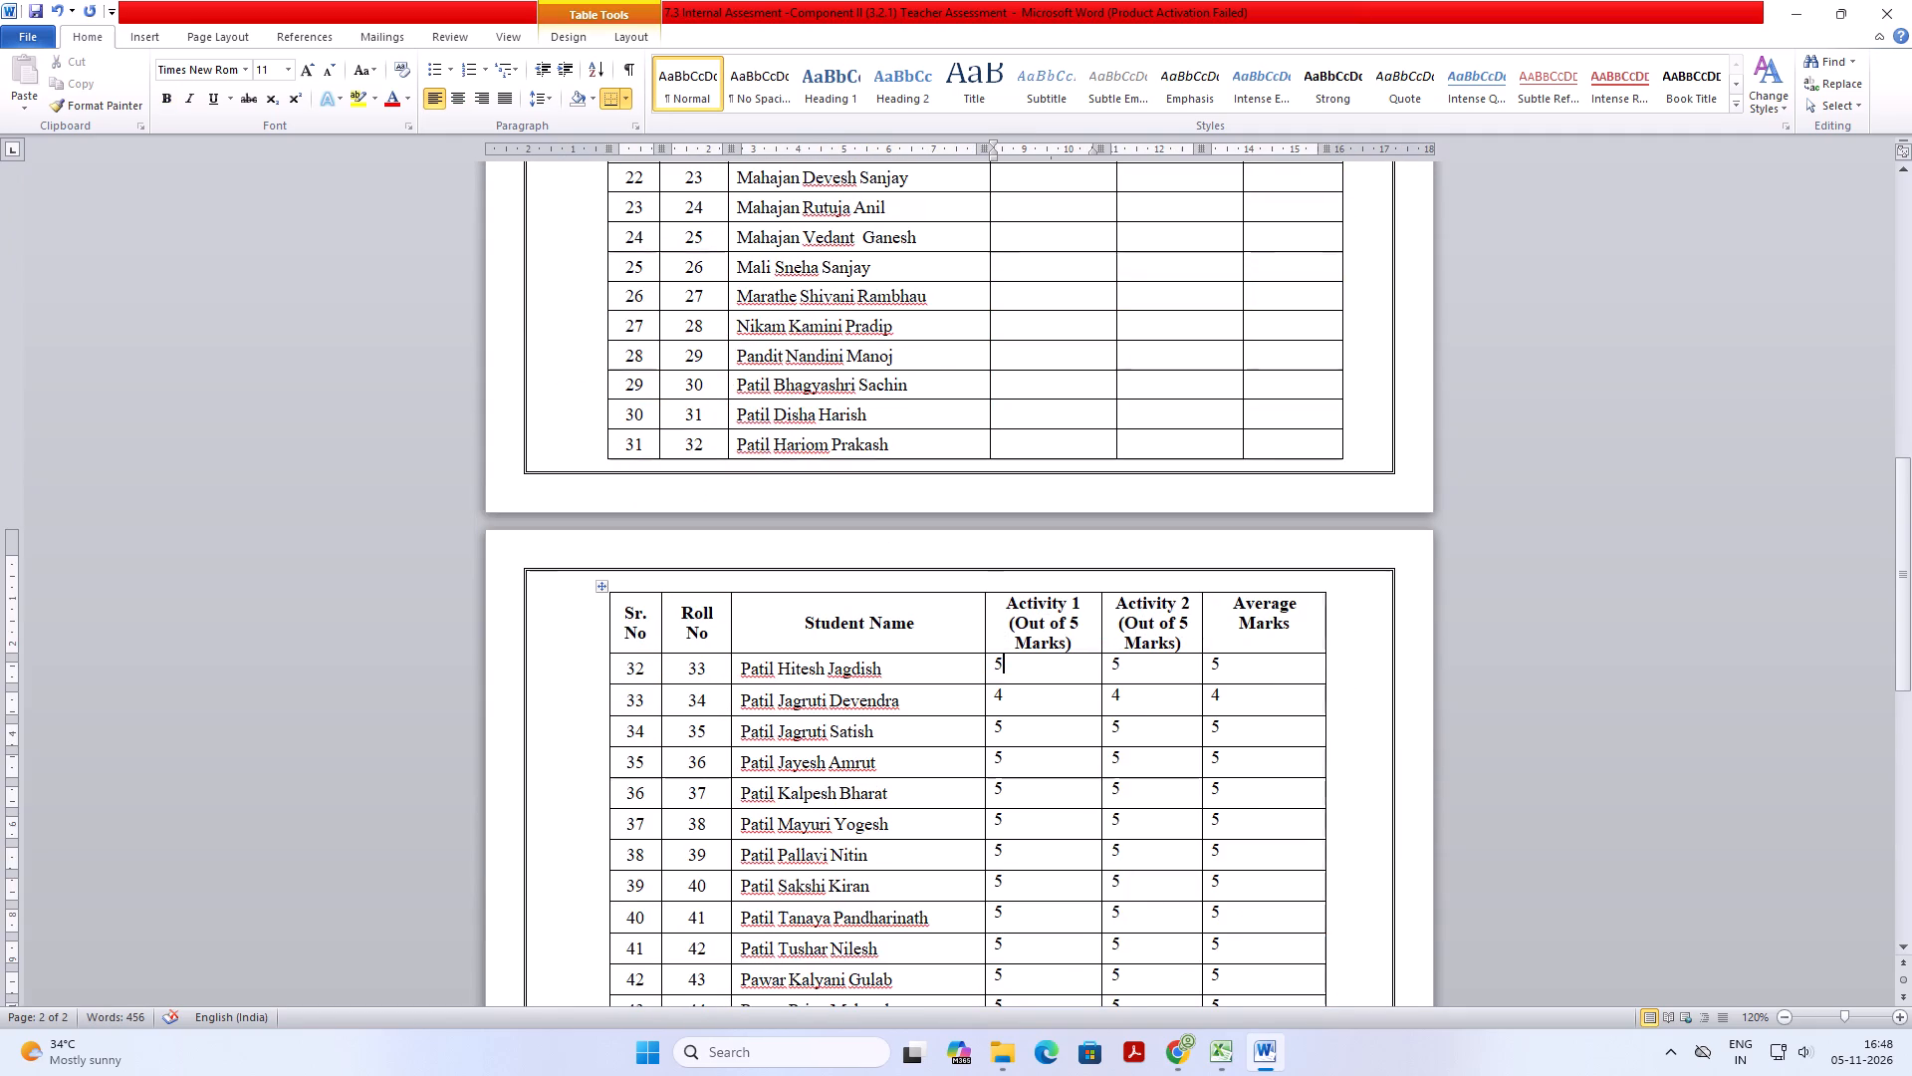
{"action": "left_click_drag", "start_coordinate": [994, 666], "coordinate": [1260, 781]}
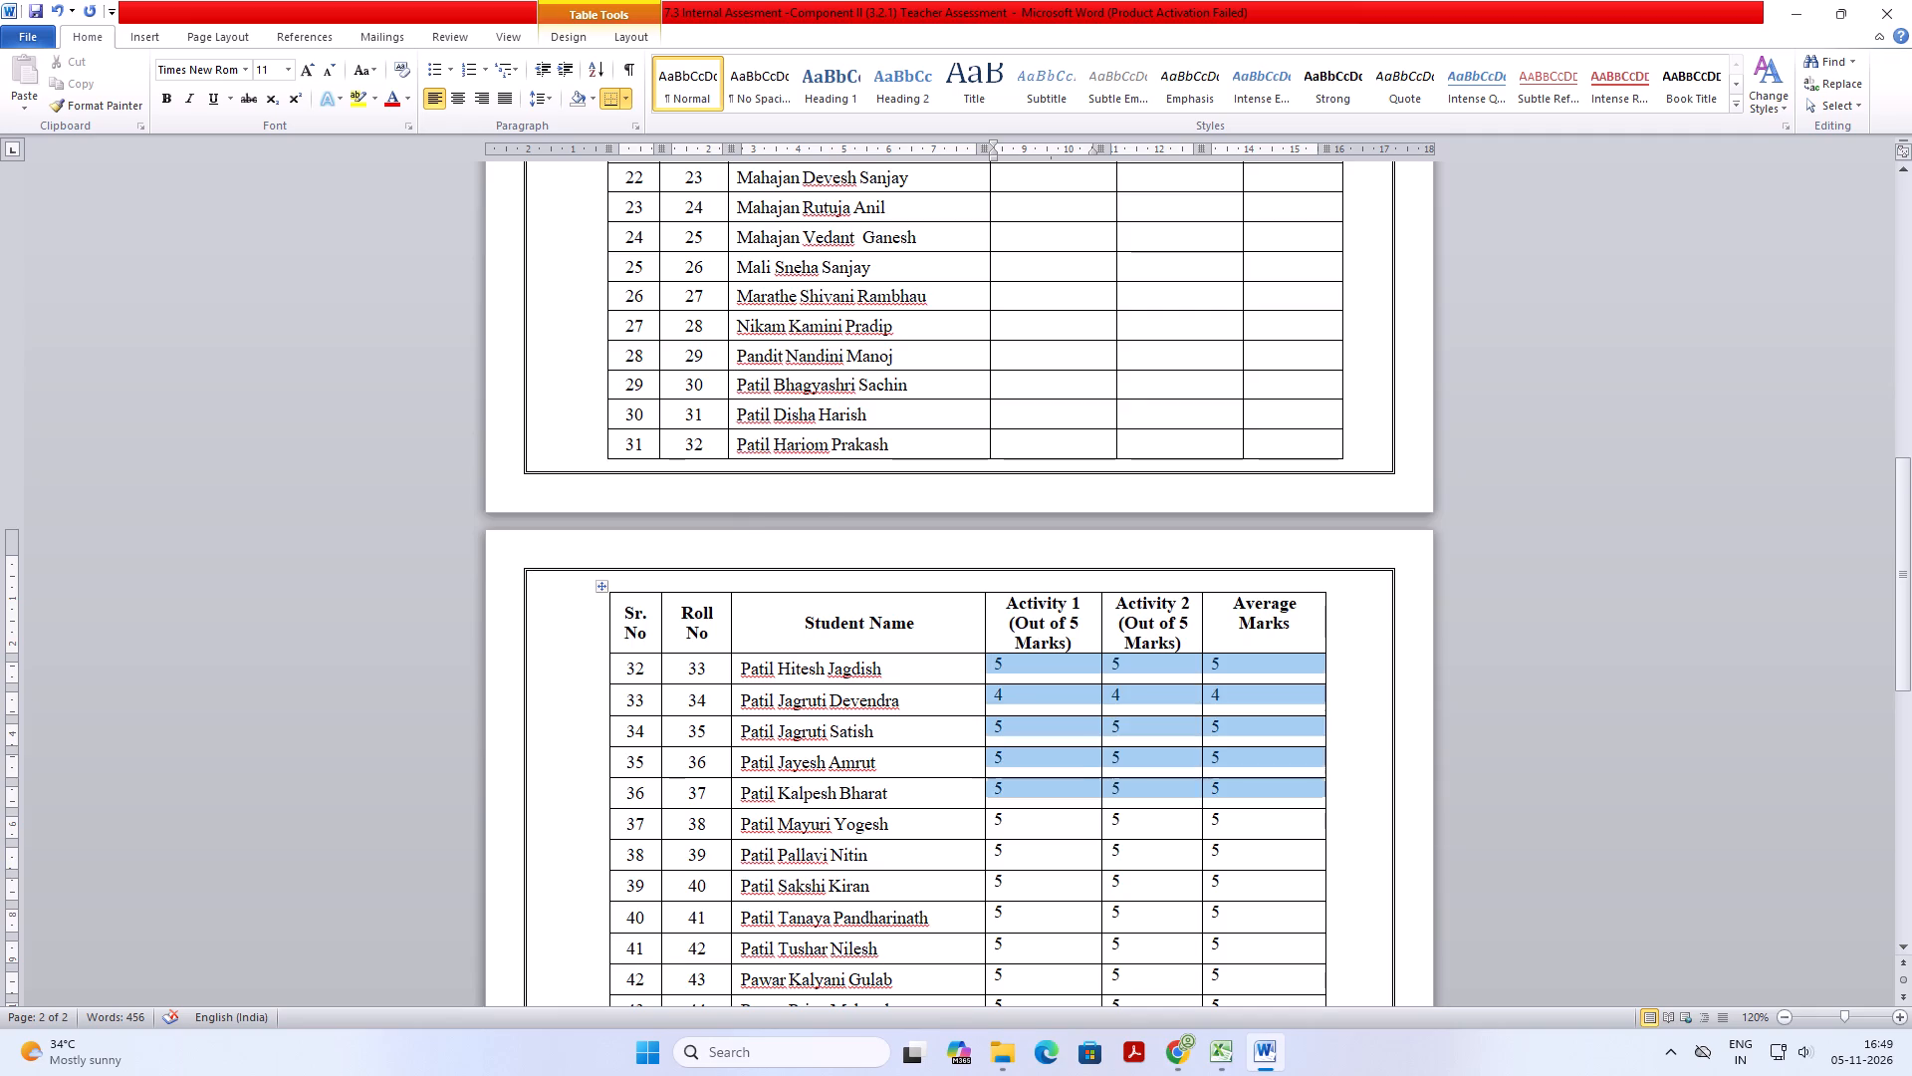
{"action": "left_click_drag", "start_coordinate": [1260, 781], "coordinate": [1225, 828]}
{"action": "scroll", "coordinate": [1254, 872], "scroll_direction": "down", "scroll_amount": 11}
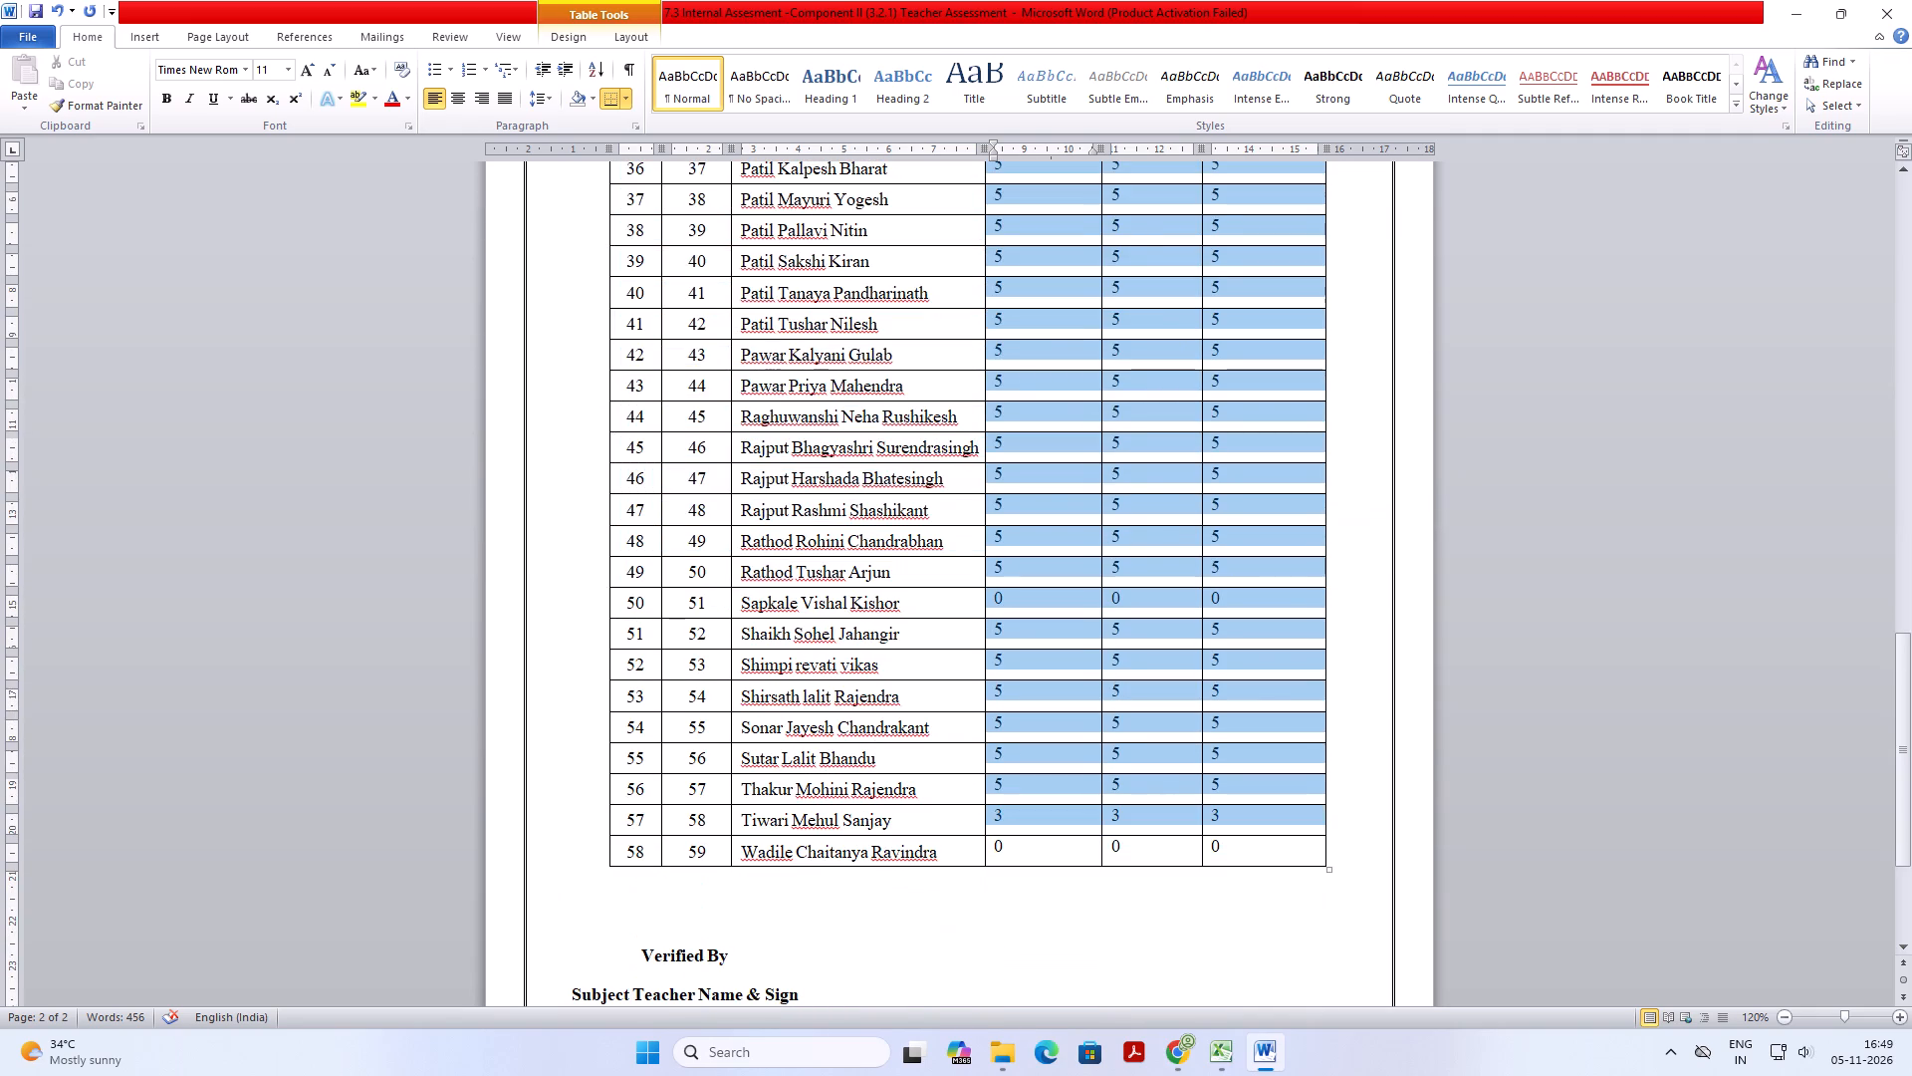
{"action": "left_click_drag", "start_coordinate": [1225, 828], "coordinate": [1225, 845]}
{"action": "key", "text": "Delete"}
Save and close the 7.3 teacher assessment document.
{"action": "scroll", "coordinate": [1224, 835], "scroll_direction": "up", "scroll_amount": 20}
{"action": "scroll", "coordinate": [1224, 835], "scroll_direction": "up", "scroll_amount": 2}
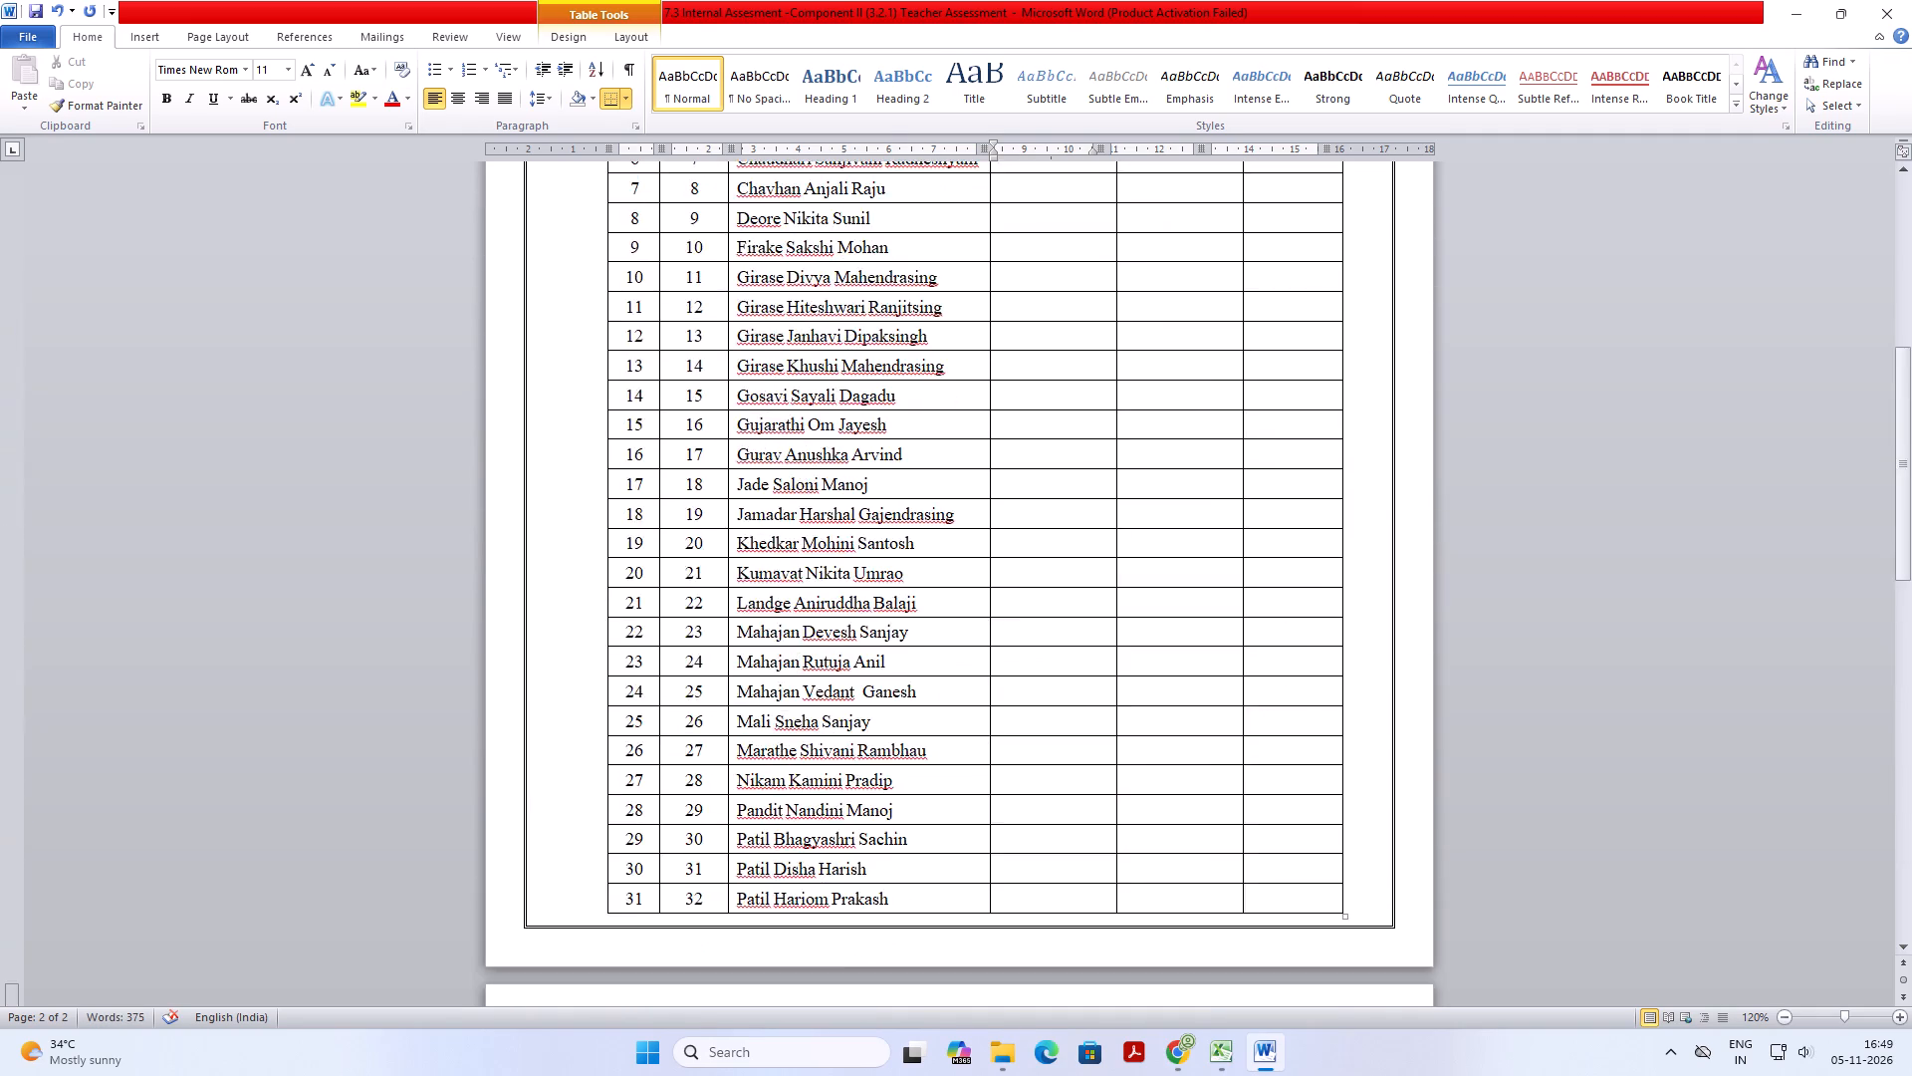
{"action": "scroll", "coordinate": [1141, 788], "scroll_direction": "up", "scroll_amount": 20}
{"action": "scroll", "coordinate": [1141, 788], "scroll_direction": "up", "scroll_amount": 4}
{"action": "key", "text": "ctrl+s"}
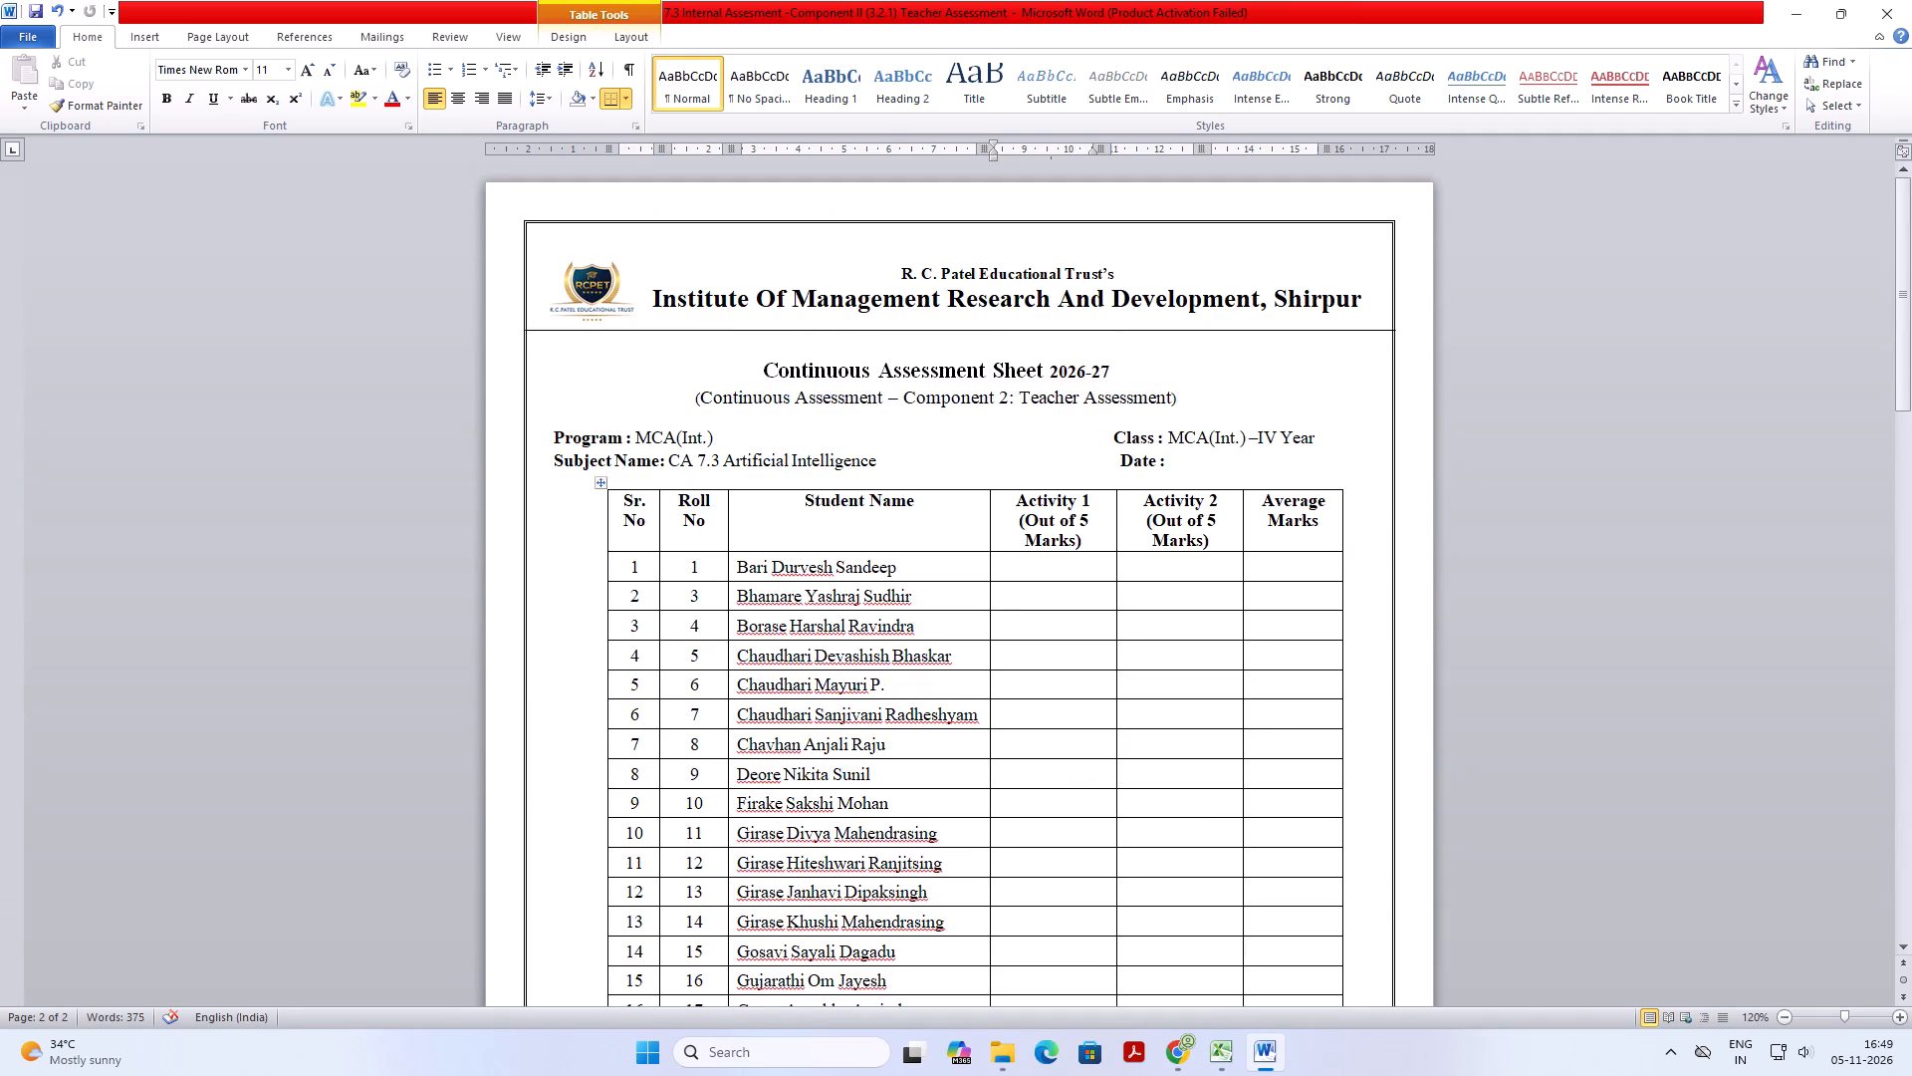
{"action": "key", "text": "ctrl+s"}
{"action": "key", "text": "ctrl+s"}
{"action": "key", "text": "ctrl+s"}
{"action": "key", "text": "ctrl+s"}
{"action": "key", "text": "ctrl+s"}
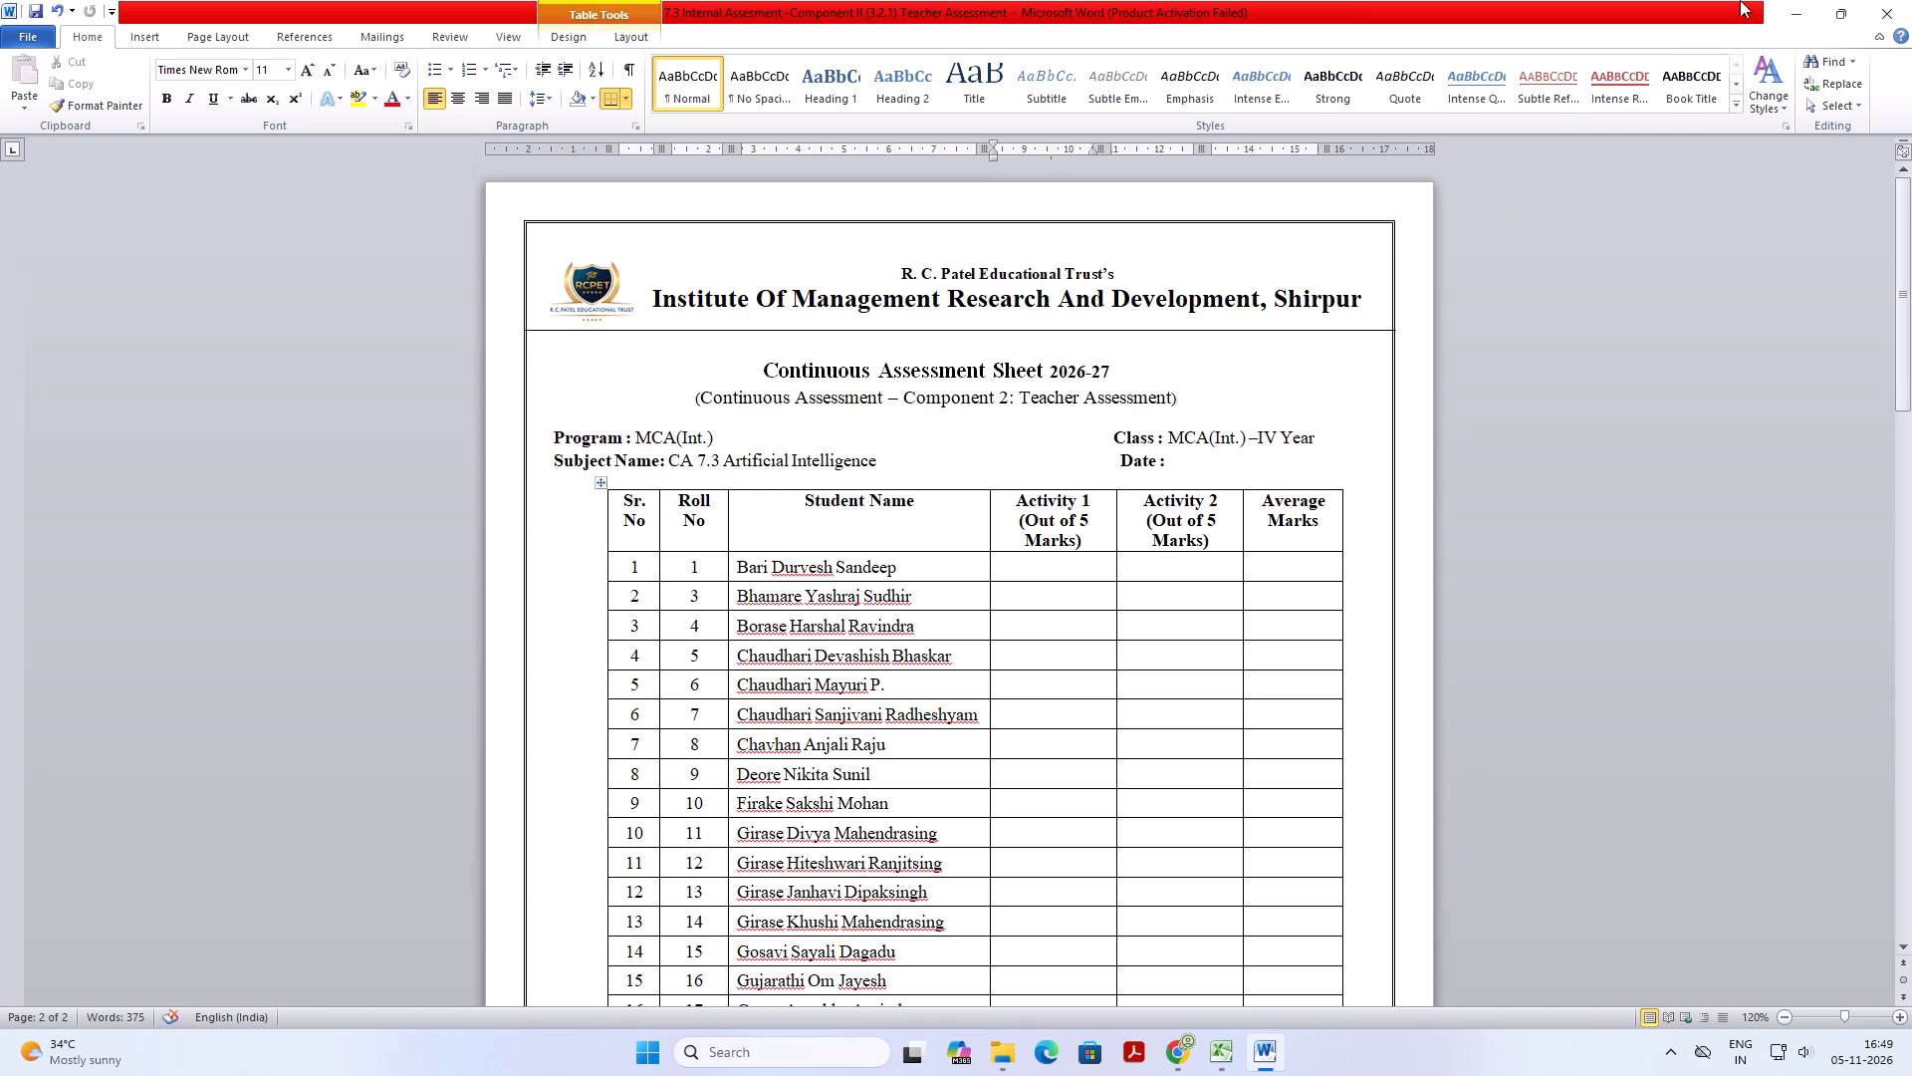
{"action": "left_click", "coordinate": [1911, 0]}
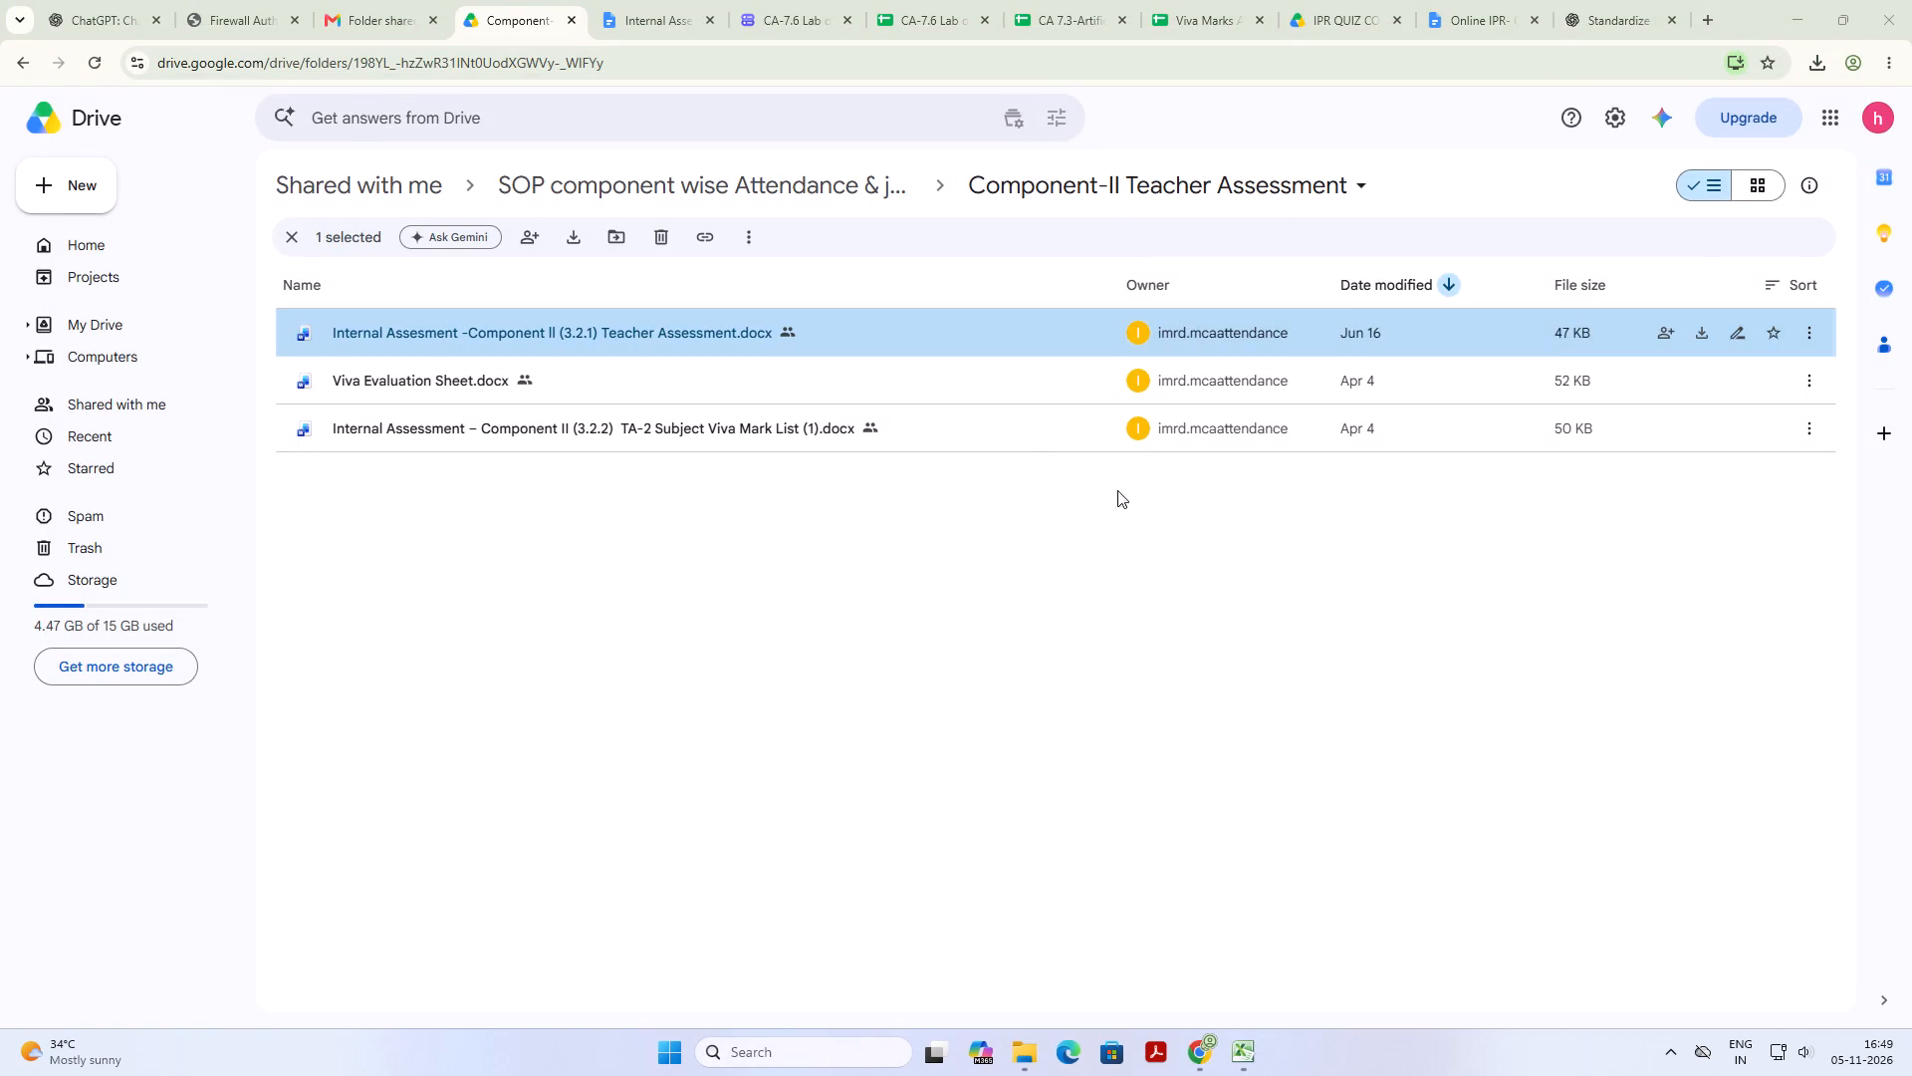
Switch to File Explorer and open the CA 7.3-Artificial Intelligence - Quiz (Responses) workbook from the MCA int 4th year internal marks folder.
{"action": "left_click", "coordinate": [1043, 1057]}
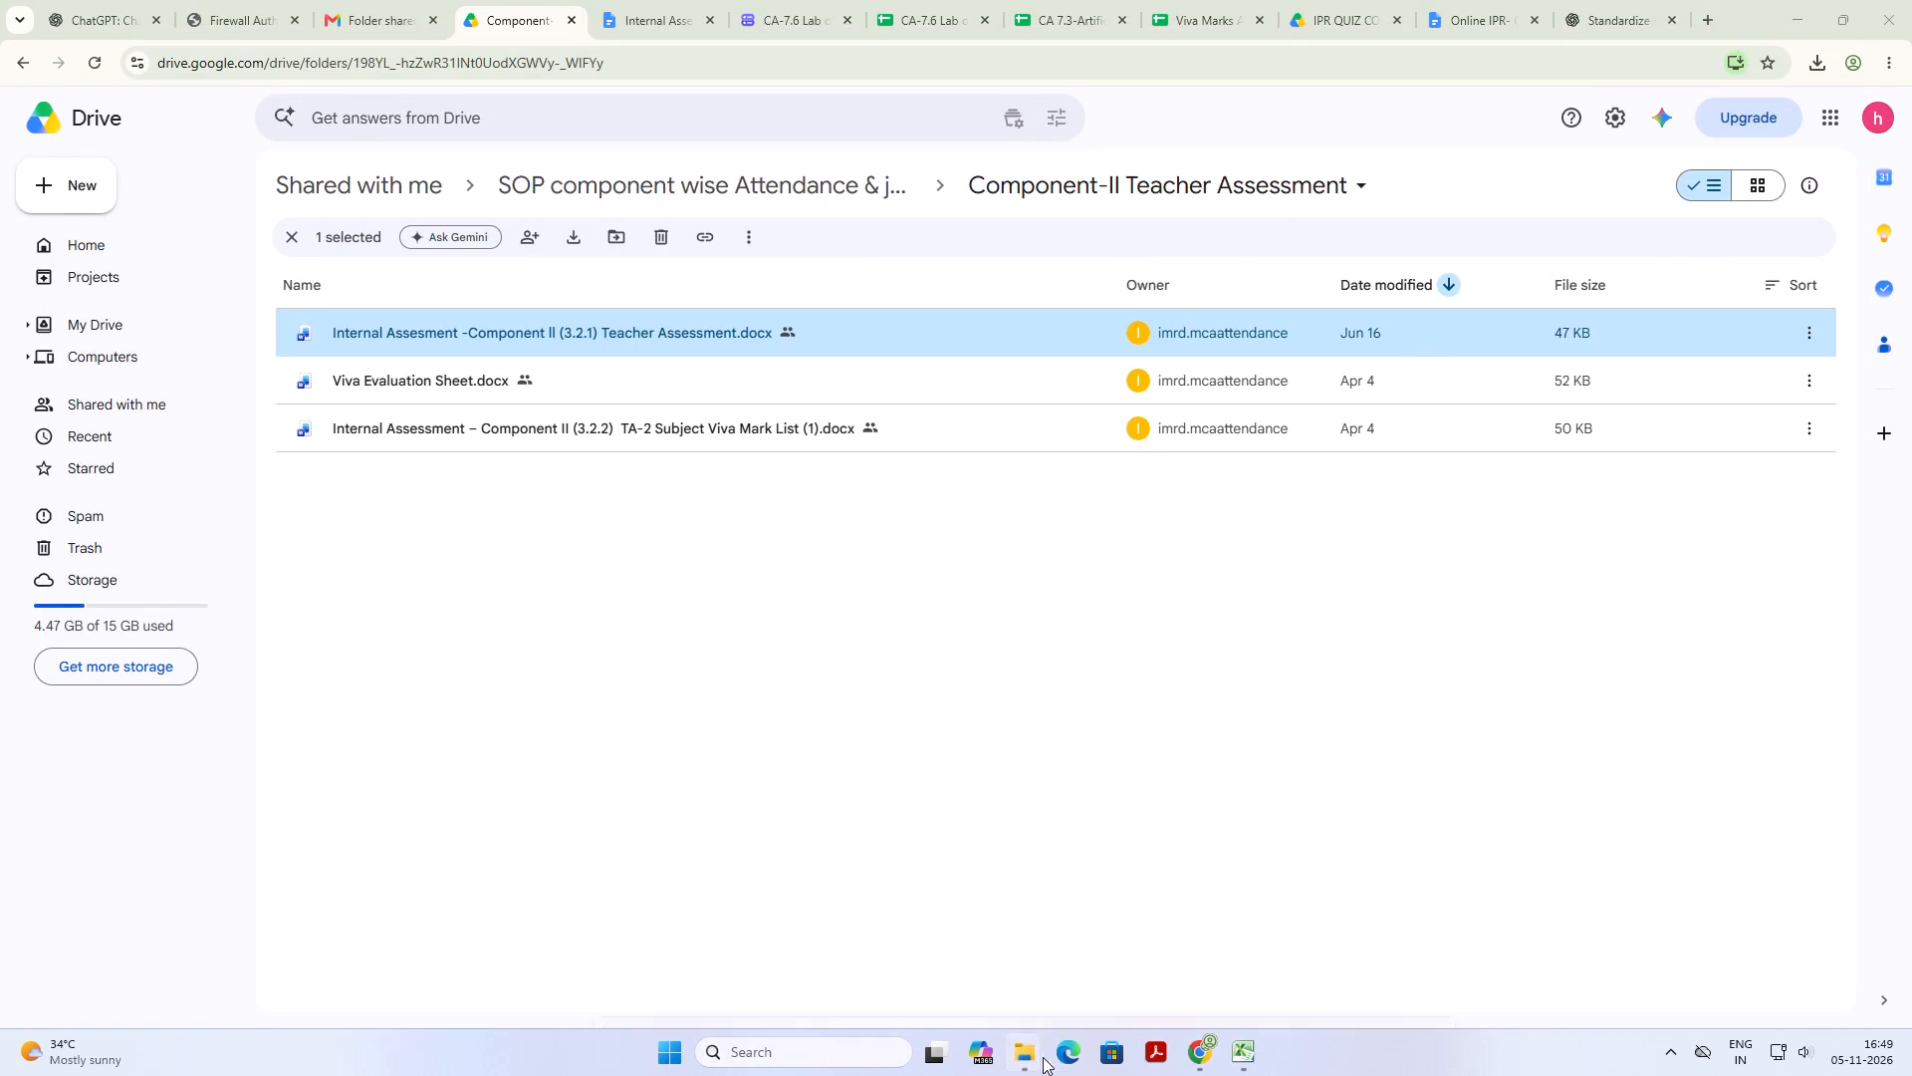
{"action": "left_click", "coordinate": [1330, 915]}
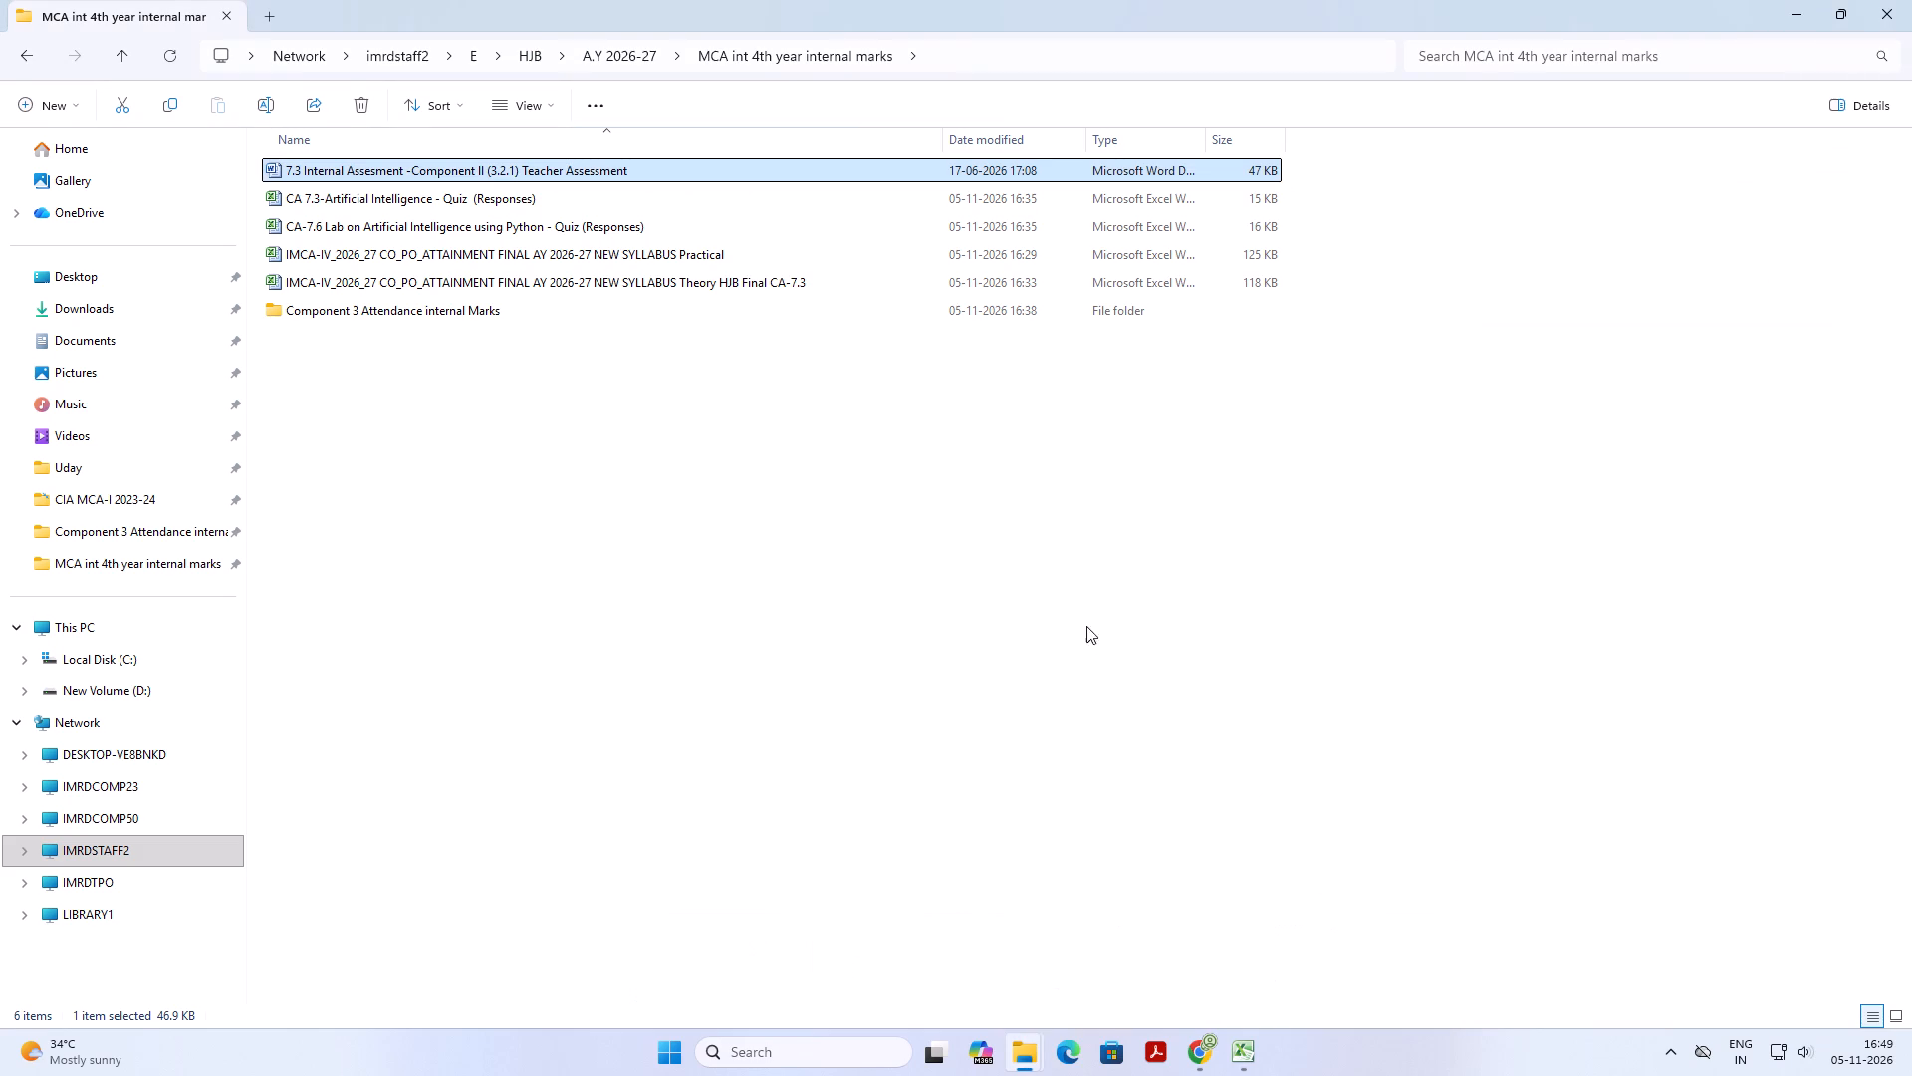
{"action": "left_click", "coordinate": [720, 544]}
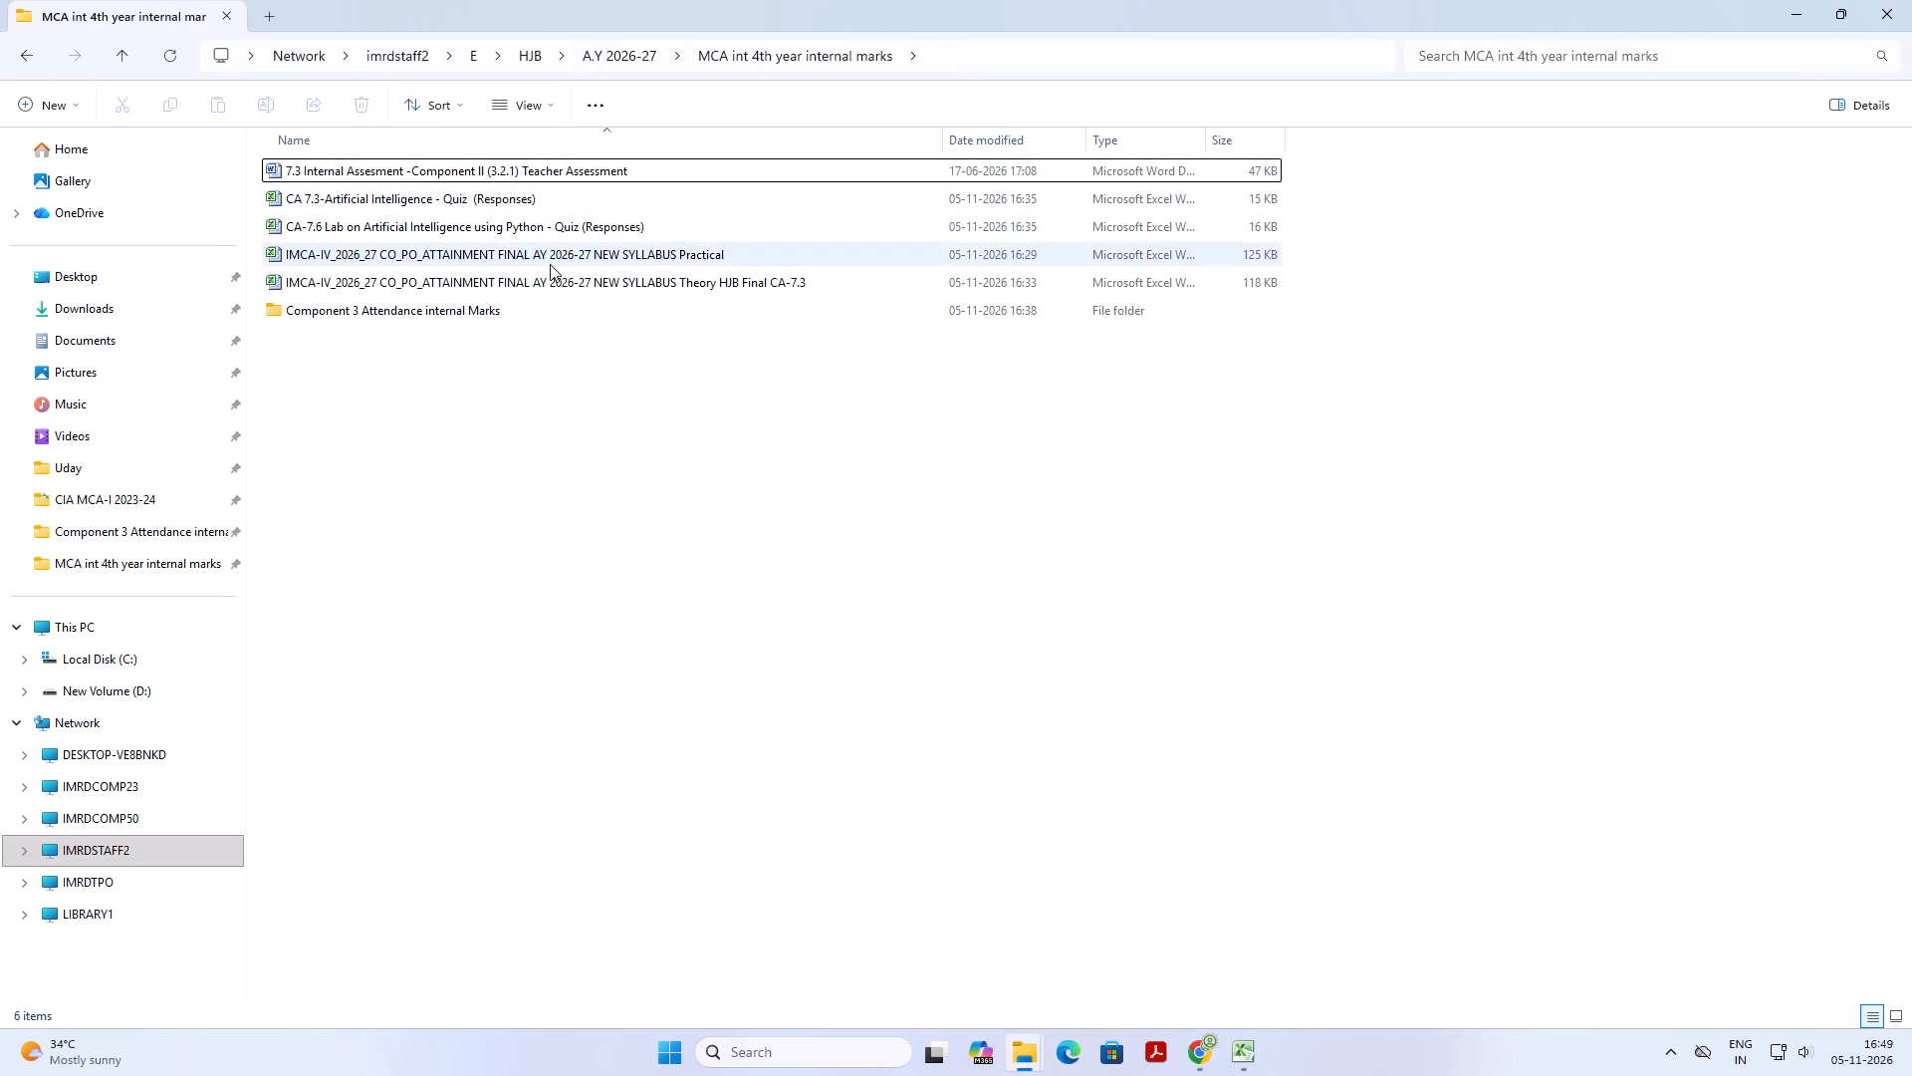
{"action": "double_click", "coordinate": [522, 201]}
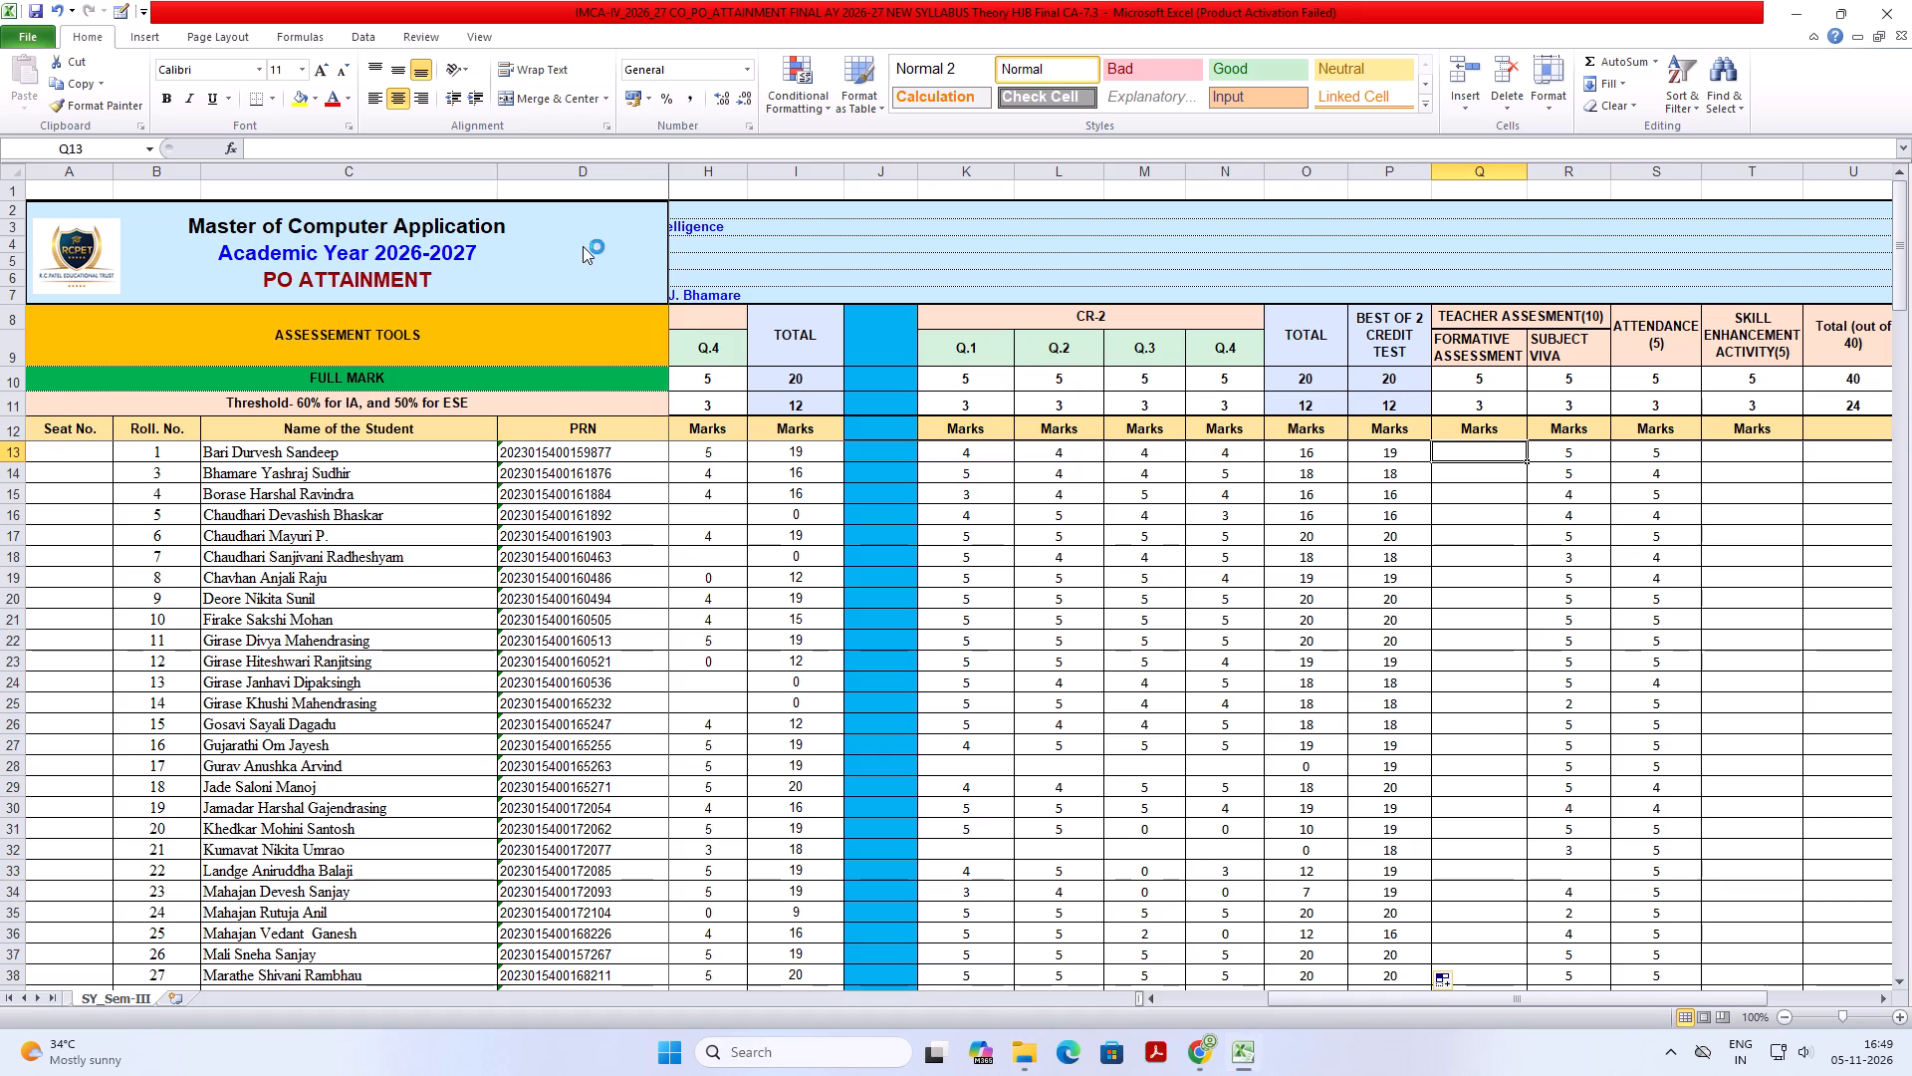
{"action": "left_click", "coordinate": [659, 66]}
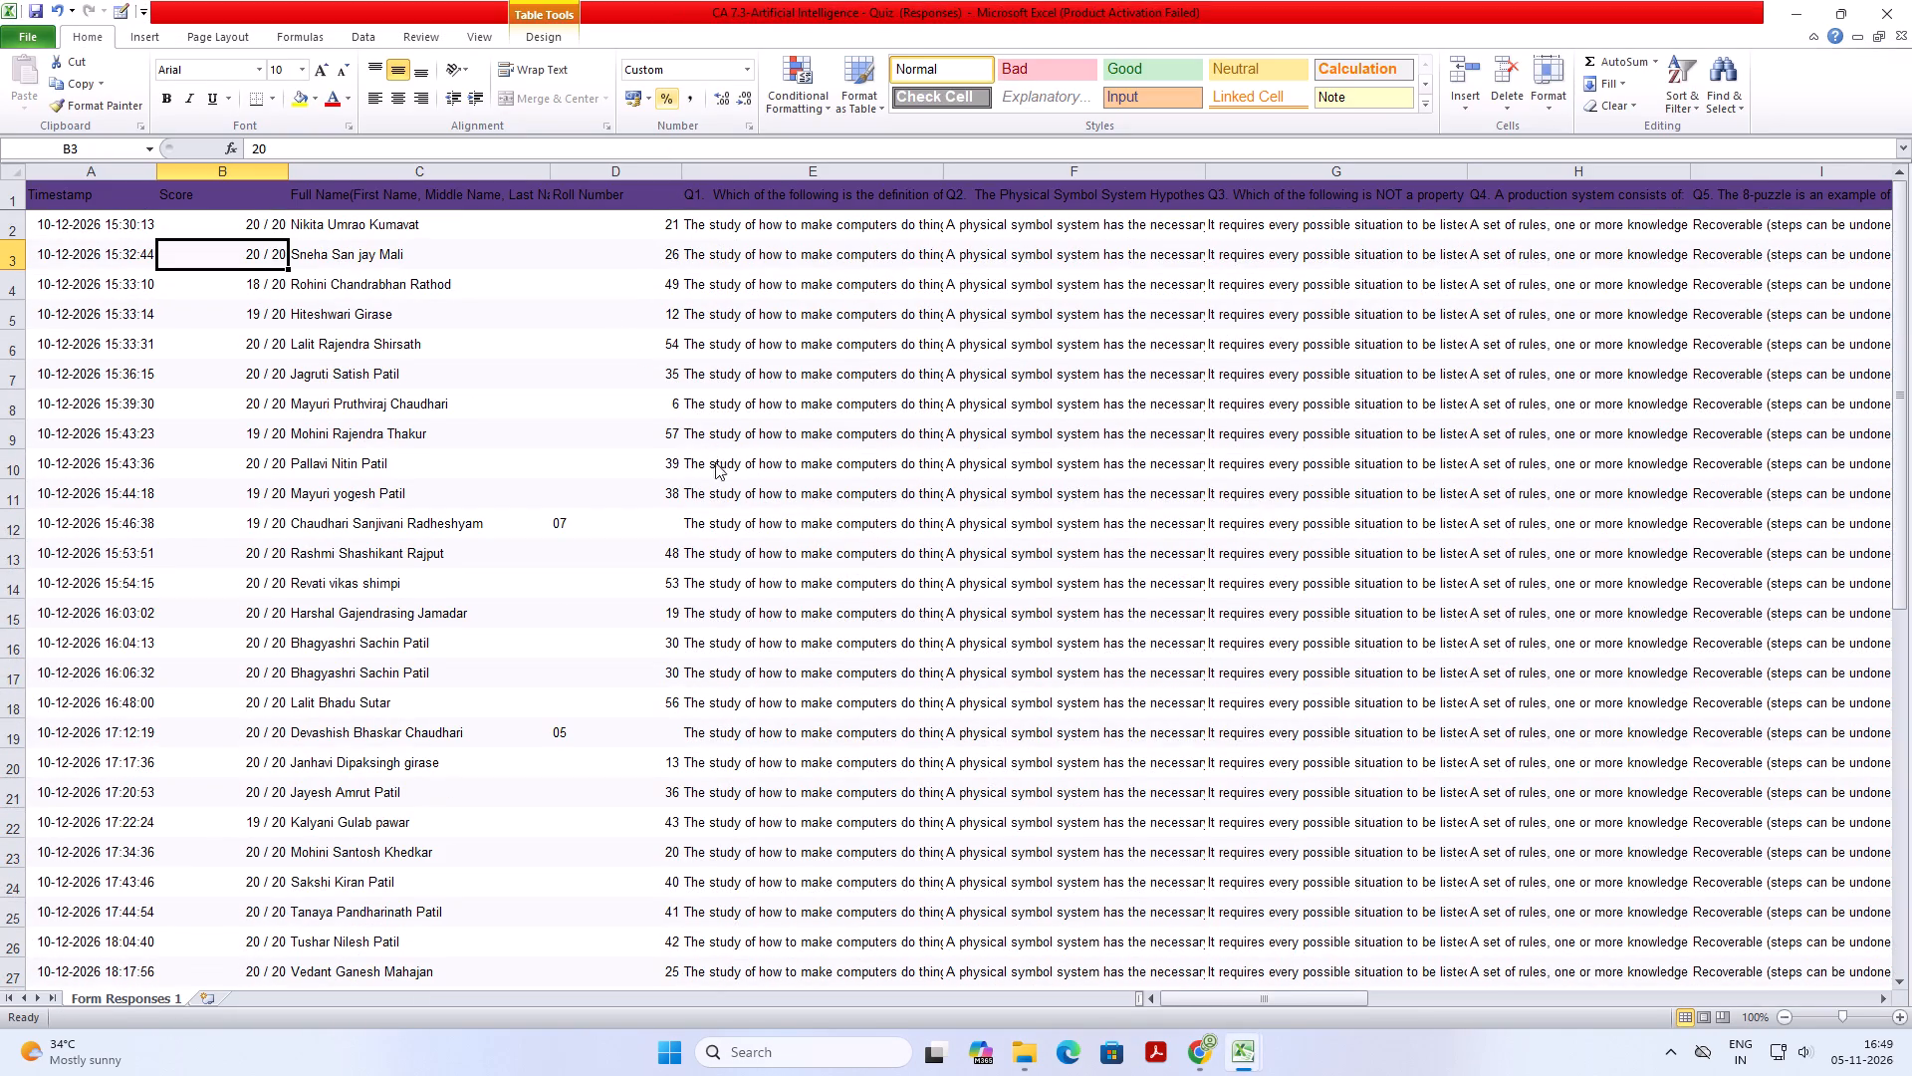
Add a new blank worksheet to the quiz responses workbook.
{"action": "left_click", "coordinate": [215, 998]}
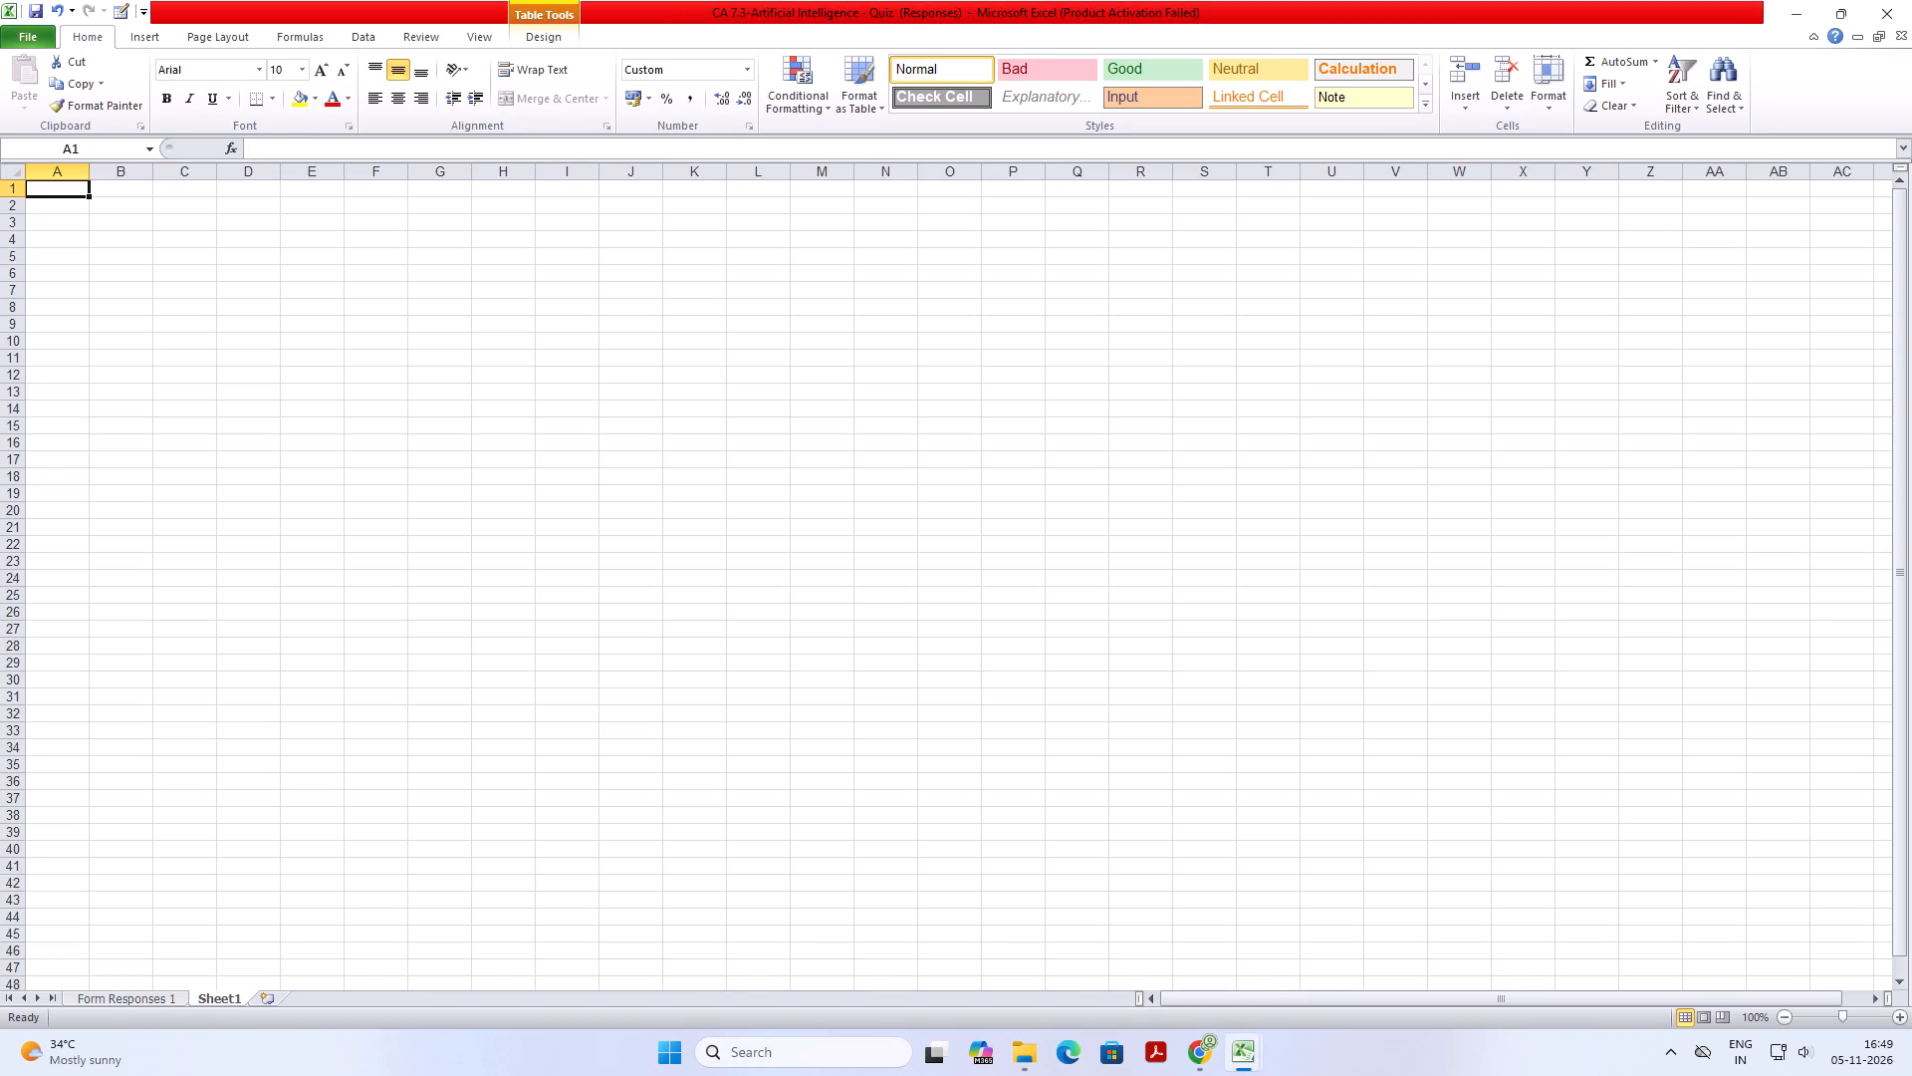
Hide the Timestamp column on the Form Responses 1 sheet.
{"action": "left_click", "coordinate": [168, 1001]}
{"action": "scroll", "coordinate": [537, 738], "scroll_direction": "up", "scroll_amount": 4}
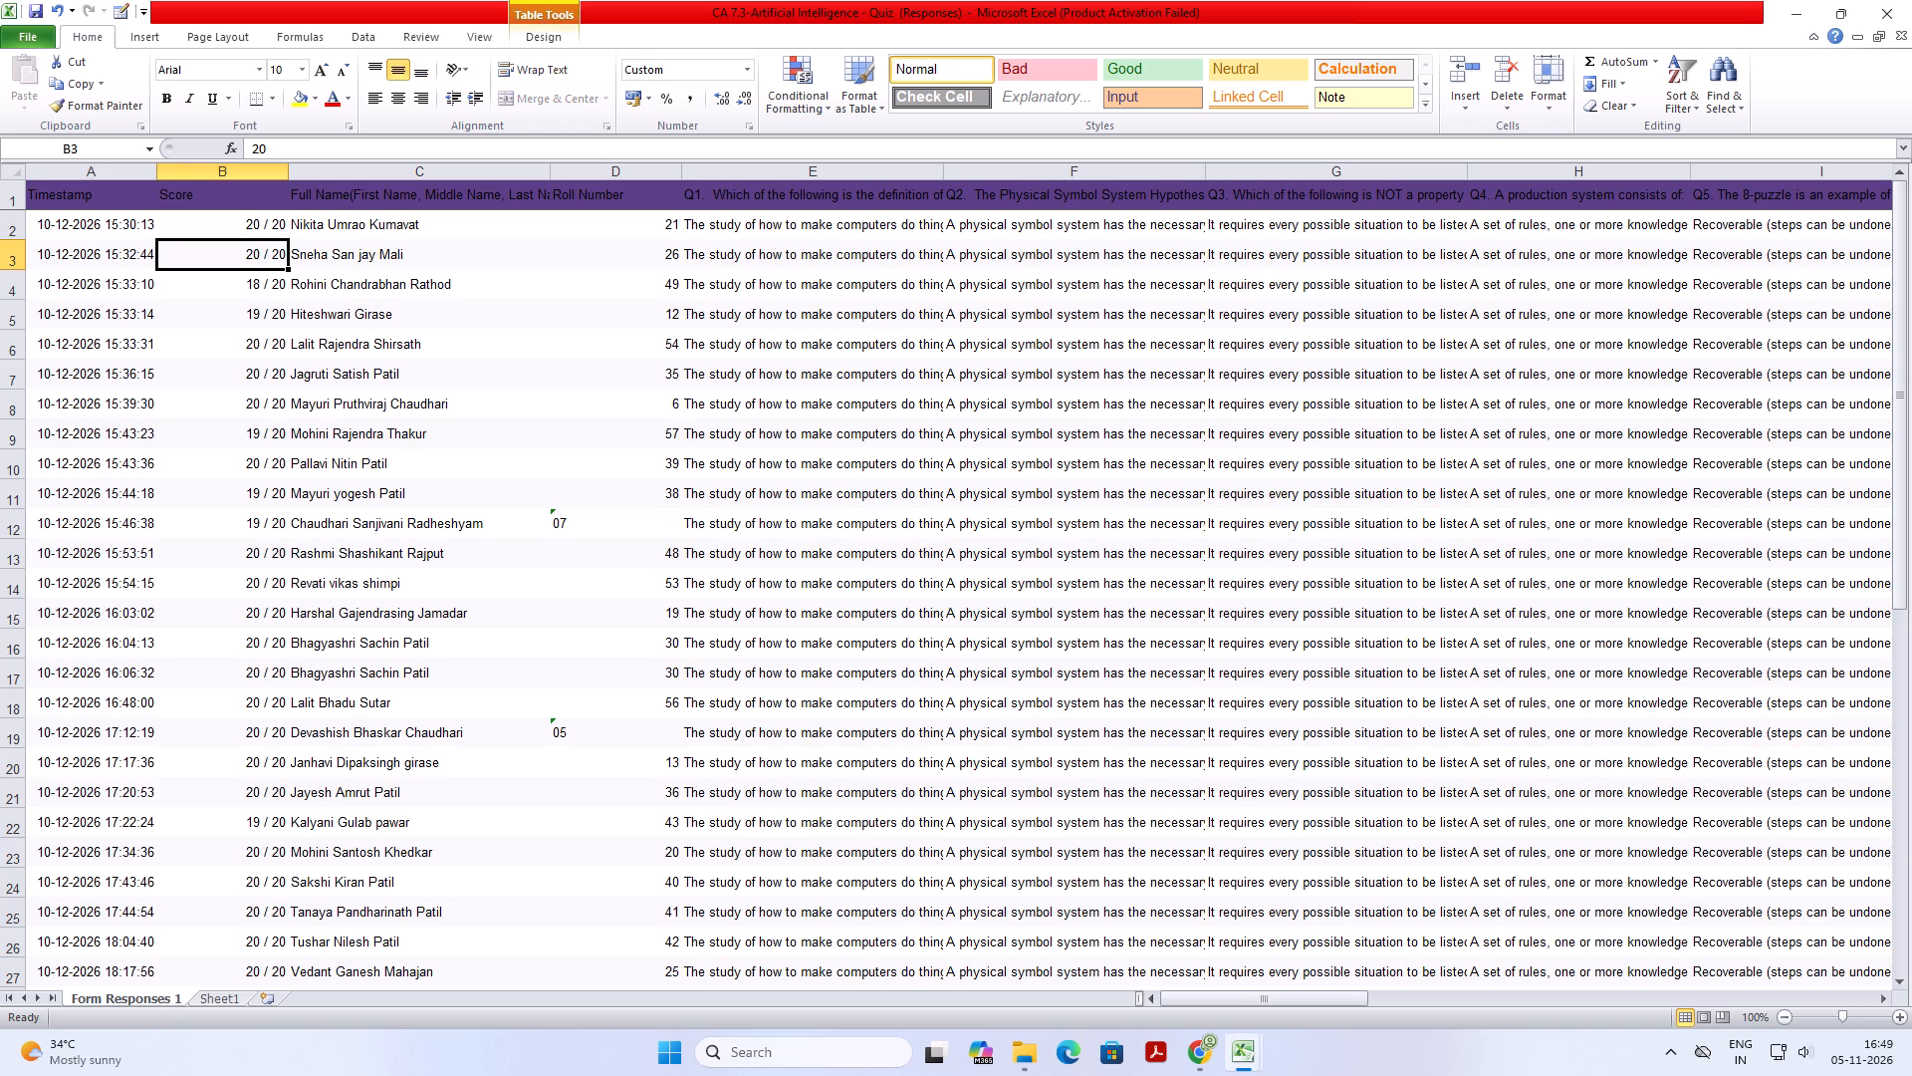
{"action": "left_click", "coordinate": [244, 179]}
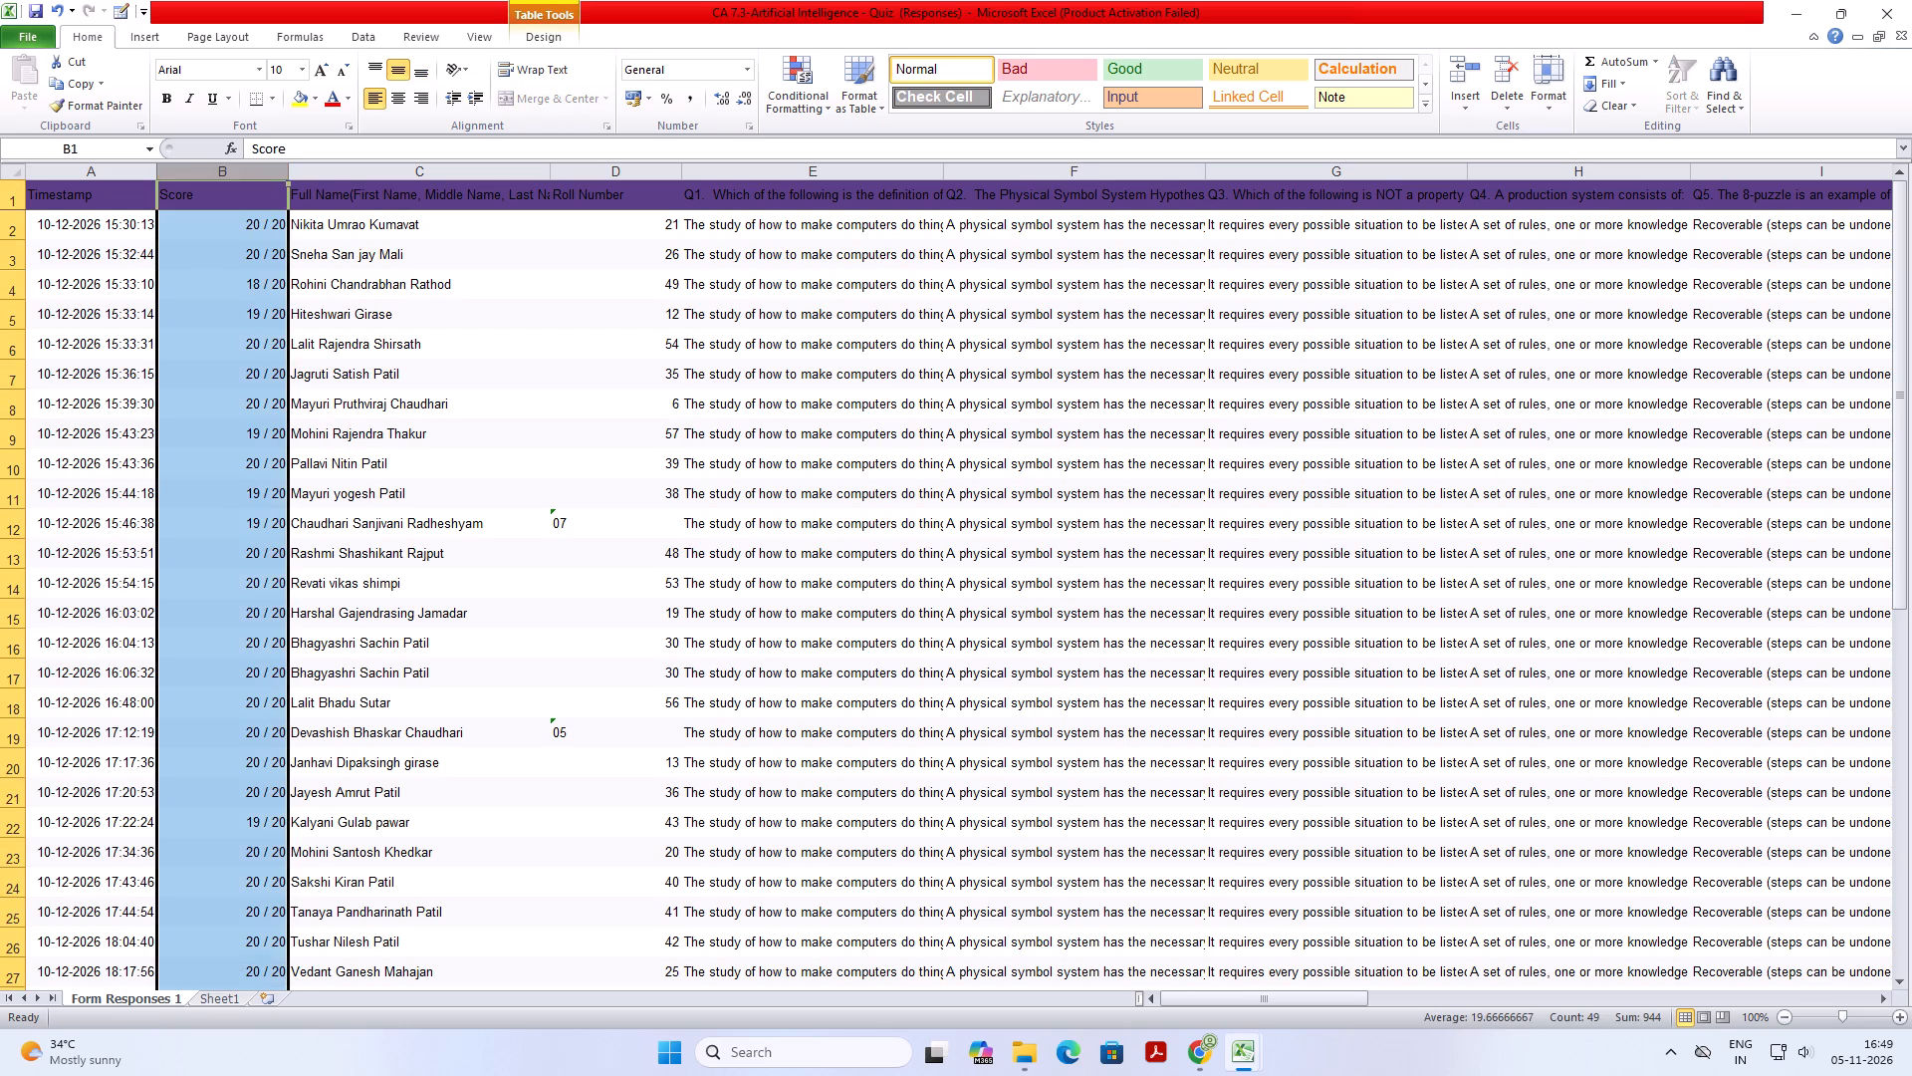
{"action": "left_click", "coordinate": [242, 248]}
{"action": "left_click", "coordinate": [236, 201]}
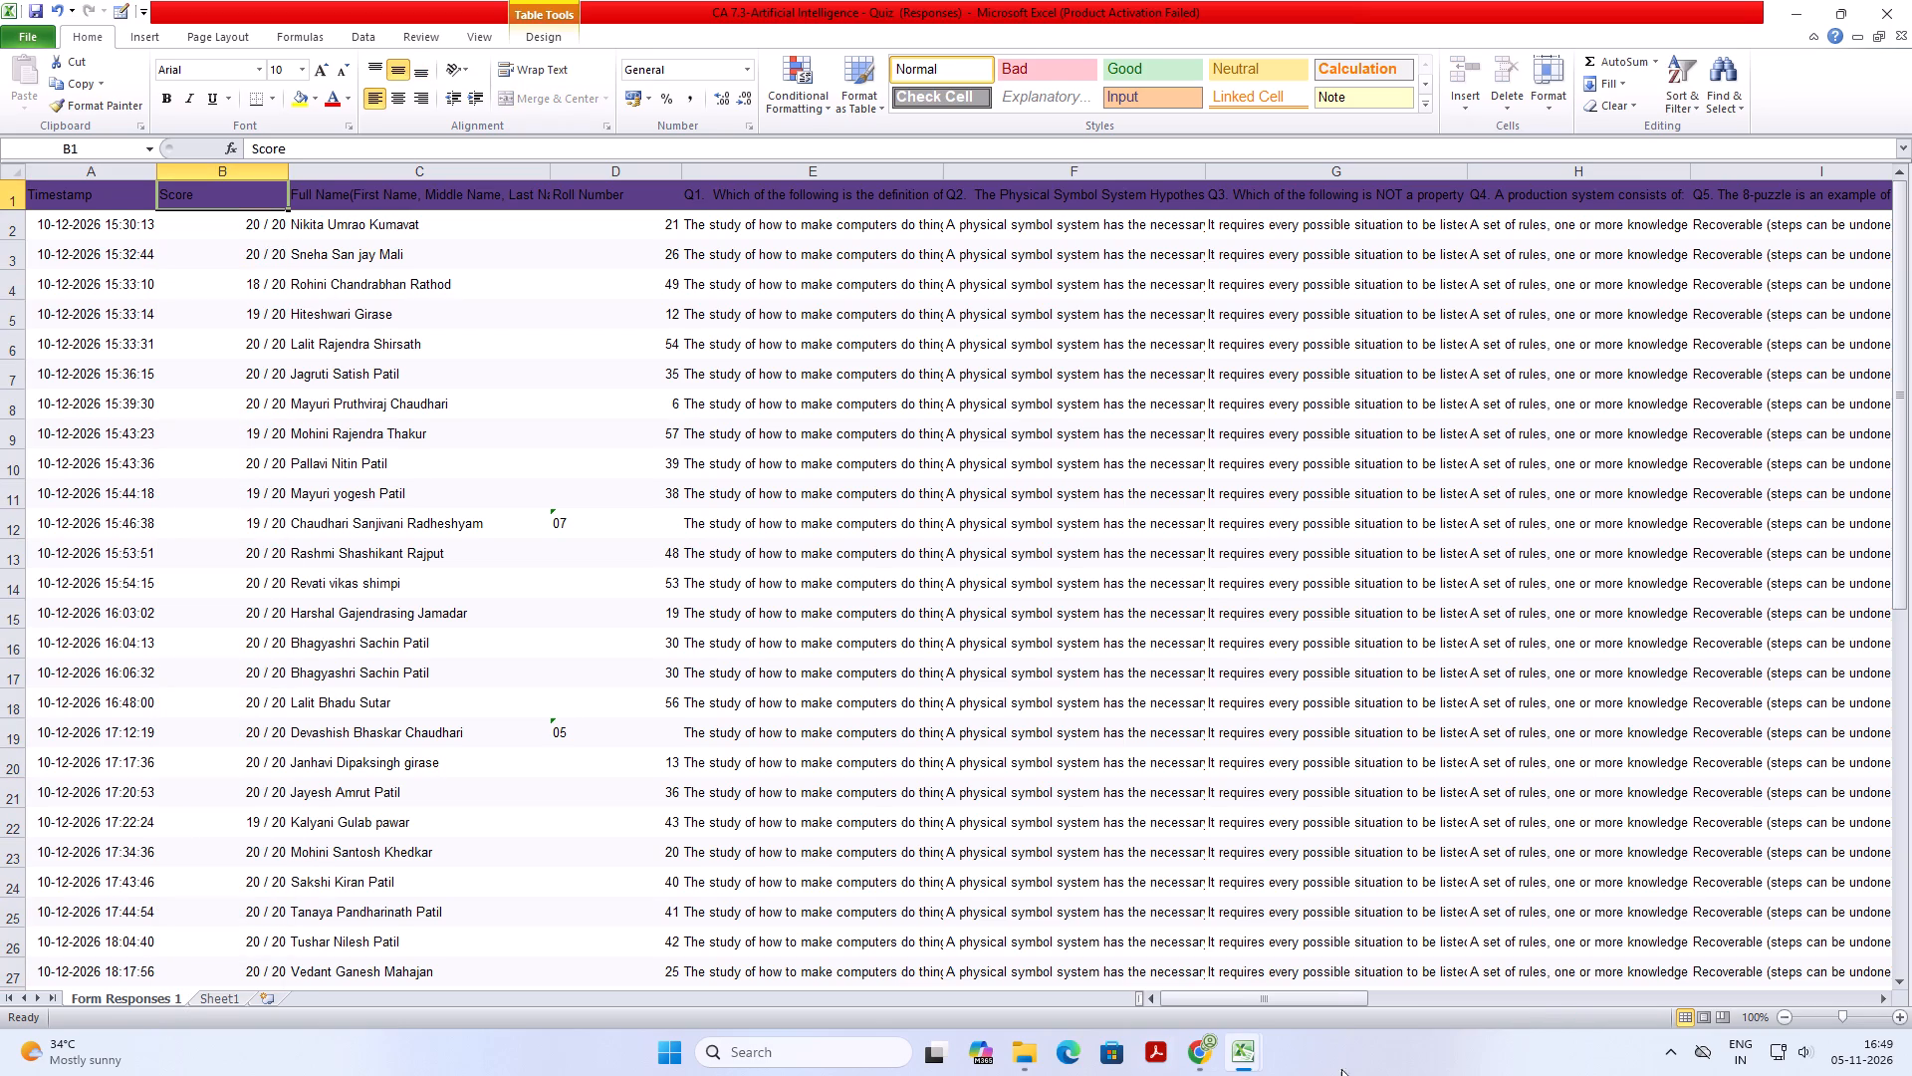
{"action": "left_click_drag", "start_coordinate": [1330, 994], "coordinate": [1186, 1003]}
{"action": "left_click", "coordinate": [86, 203]}
{"action": "left_click", "coordinate": [112, 176]}
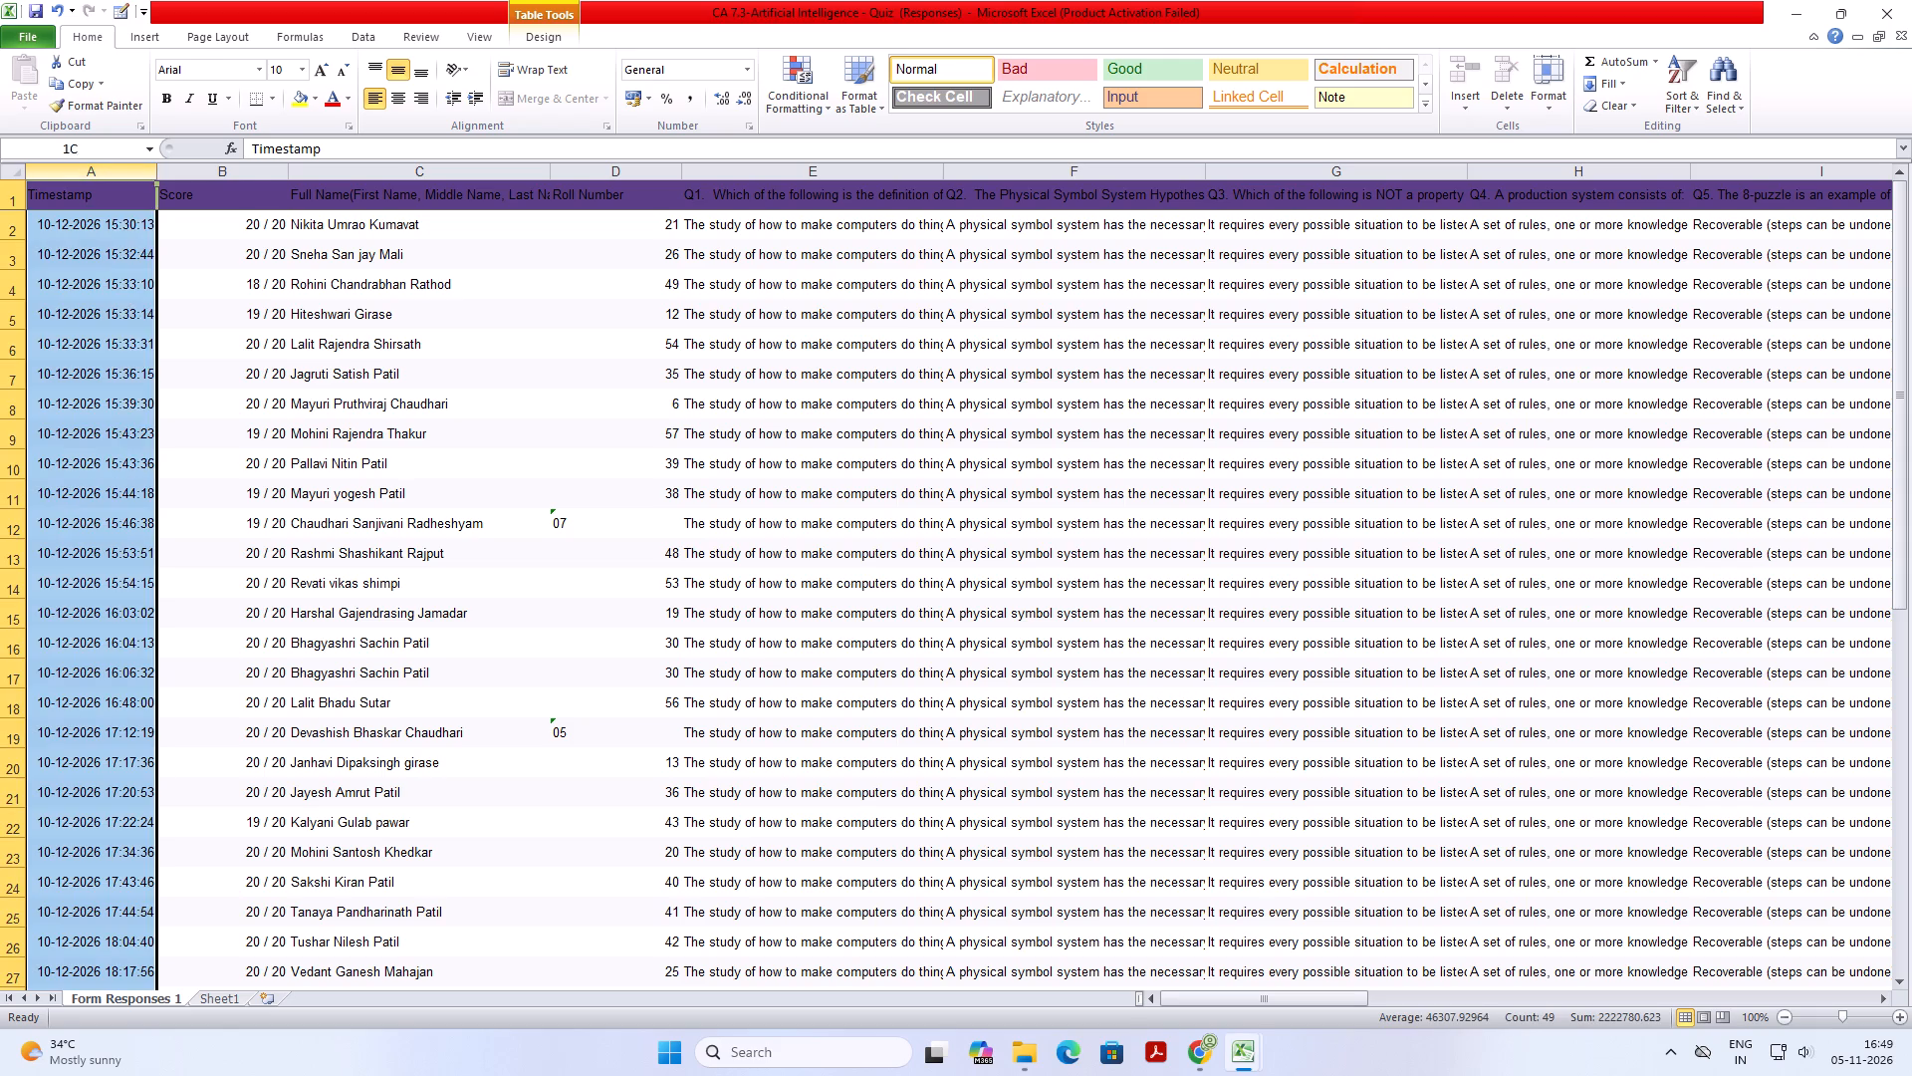
{"action": "right_click", "coordinate": [112, 176]}
{"action": "left_click", "coordinate": [185, 417]}
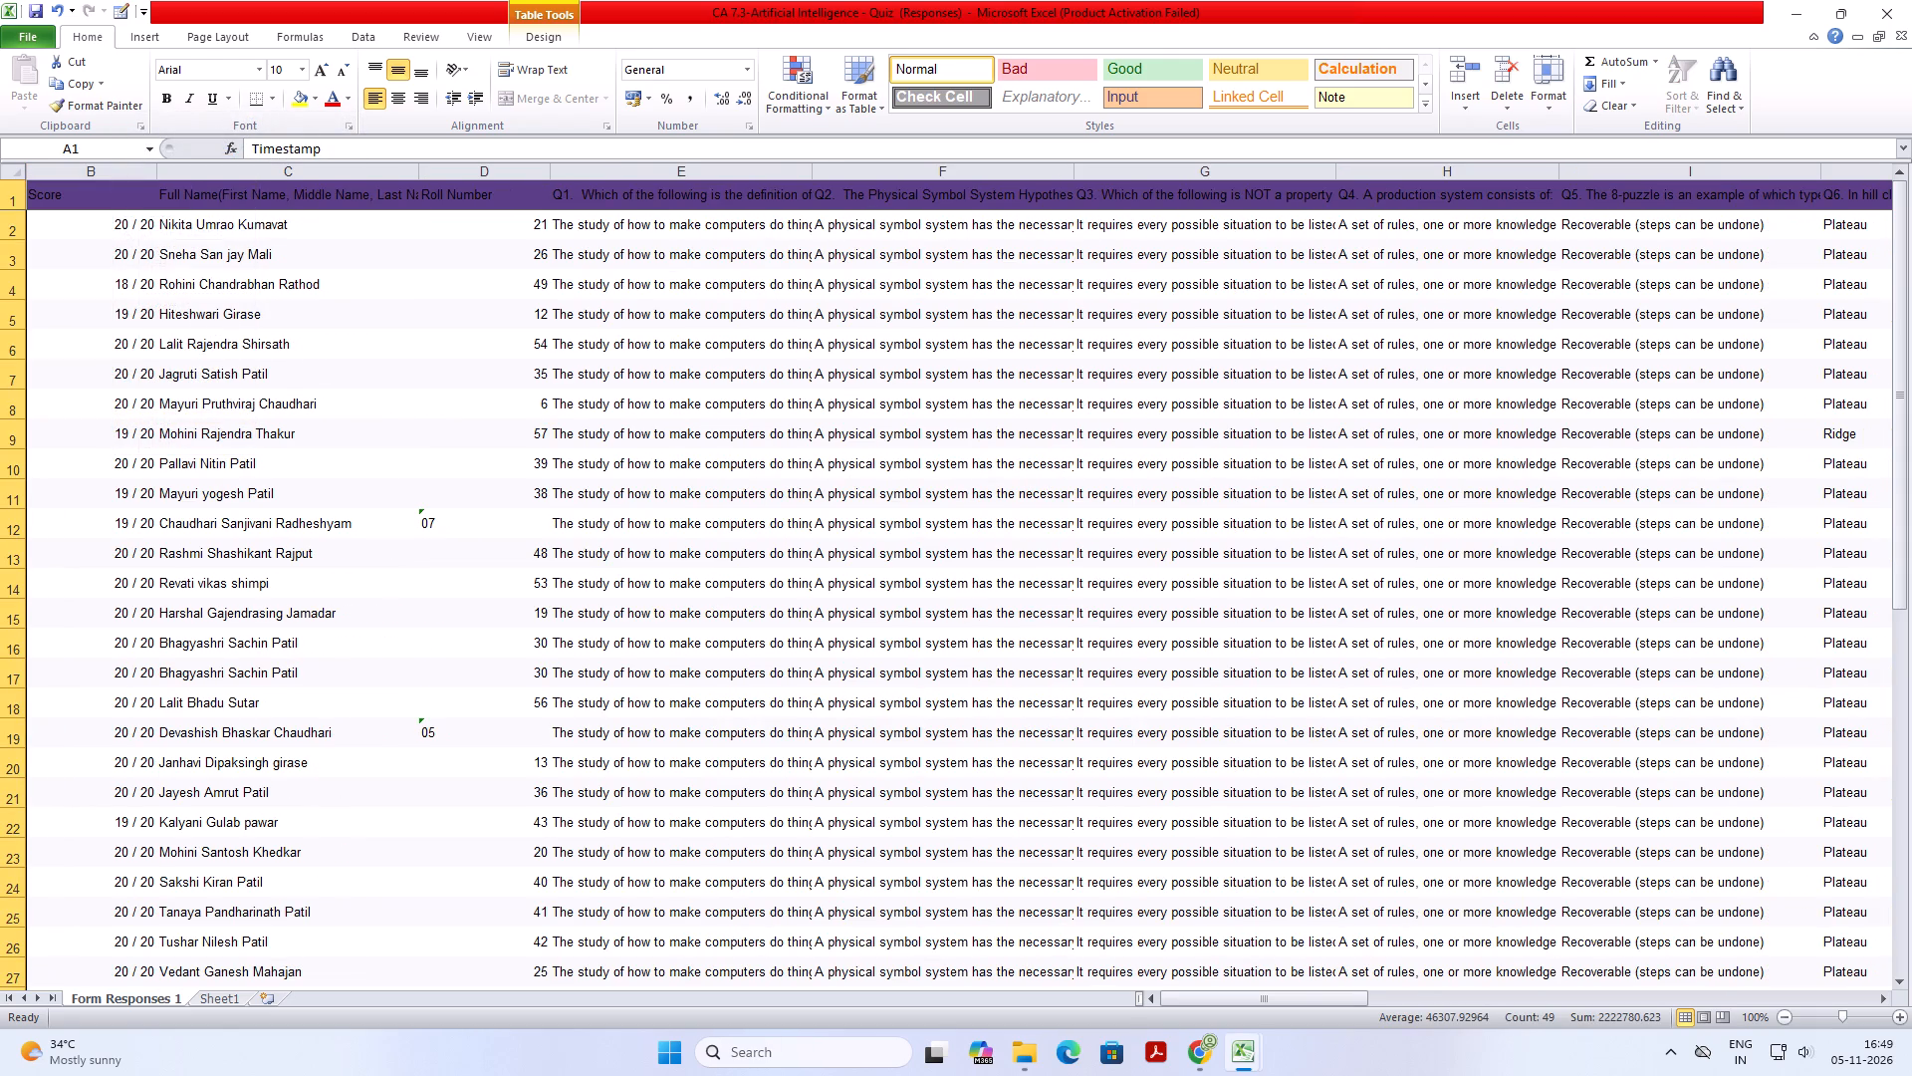
Hide columns E to Z, from question Q1 onward, leaving the Score, Full Name and Roll Number columns displayed.
{"action": "left_click", "coordinate": [504, 168]}
{"action": "left_click", "coordinate": [647, 177]}
{"action": "left_click", "coordinate": [813, 176]}
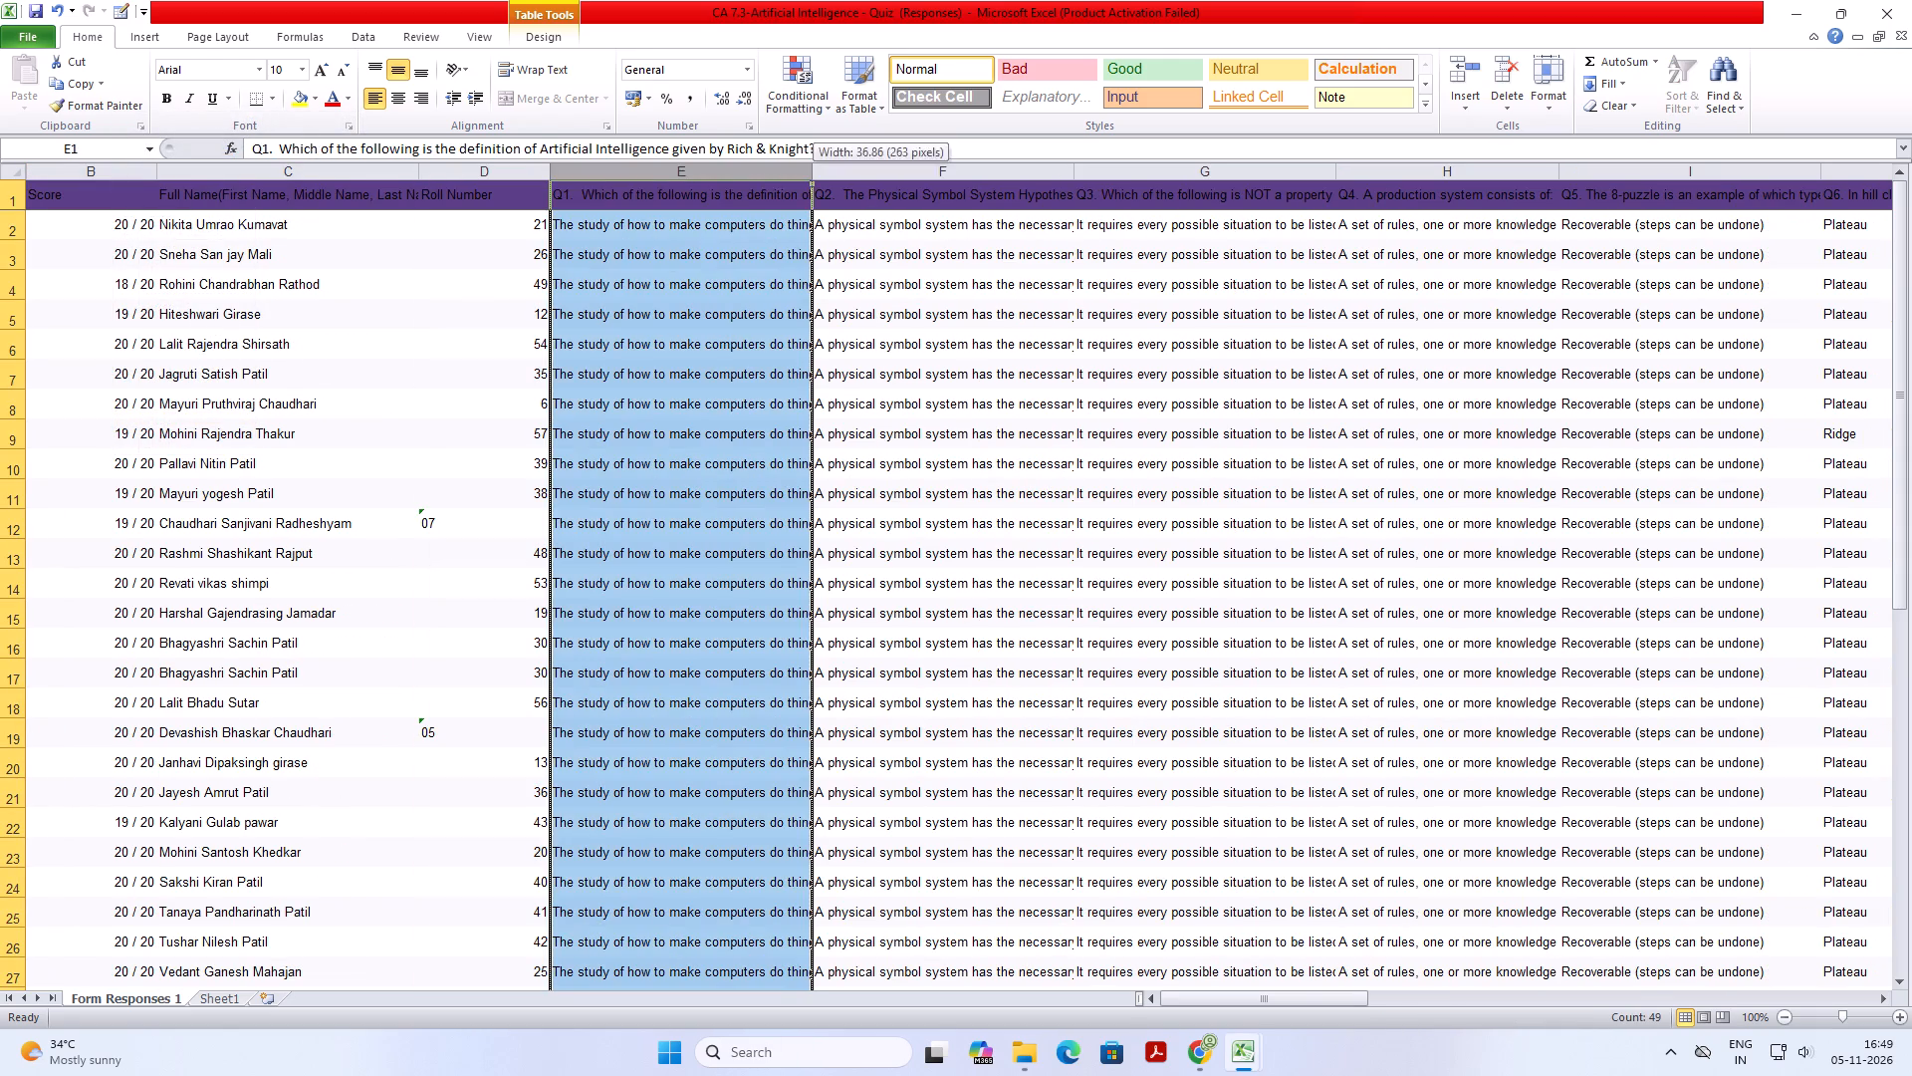
{"action": "left_click", "coordinate": [891, 176]}
{"action": "left_click_drag", "start_coordinate": [750, 168], "coordinate": [1911, 206]}
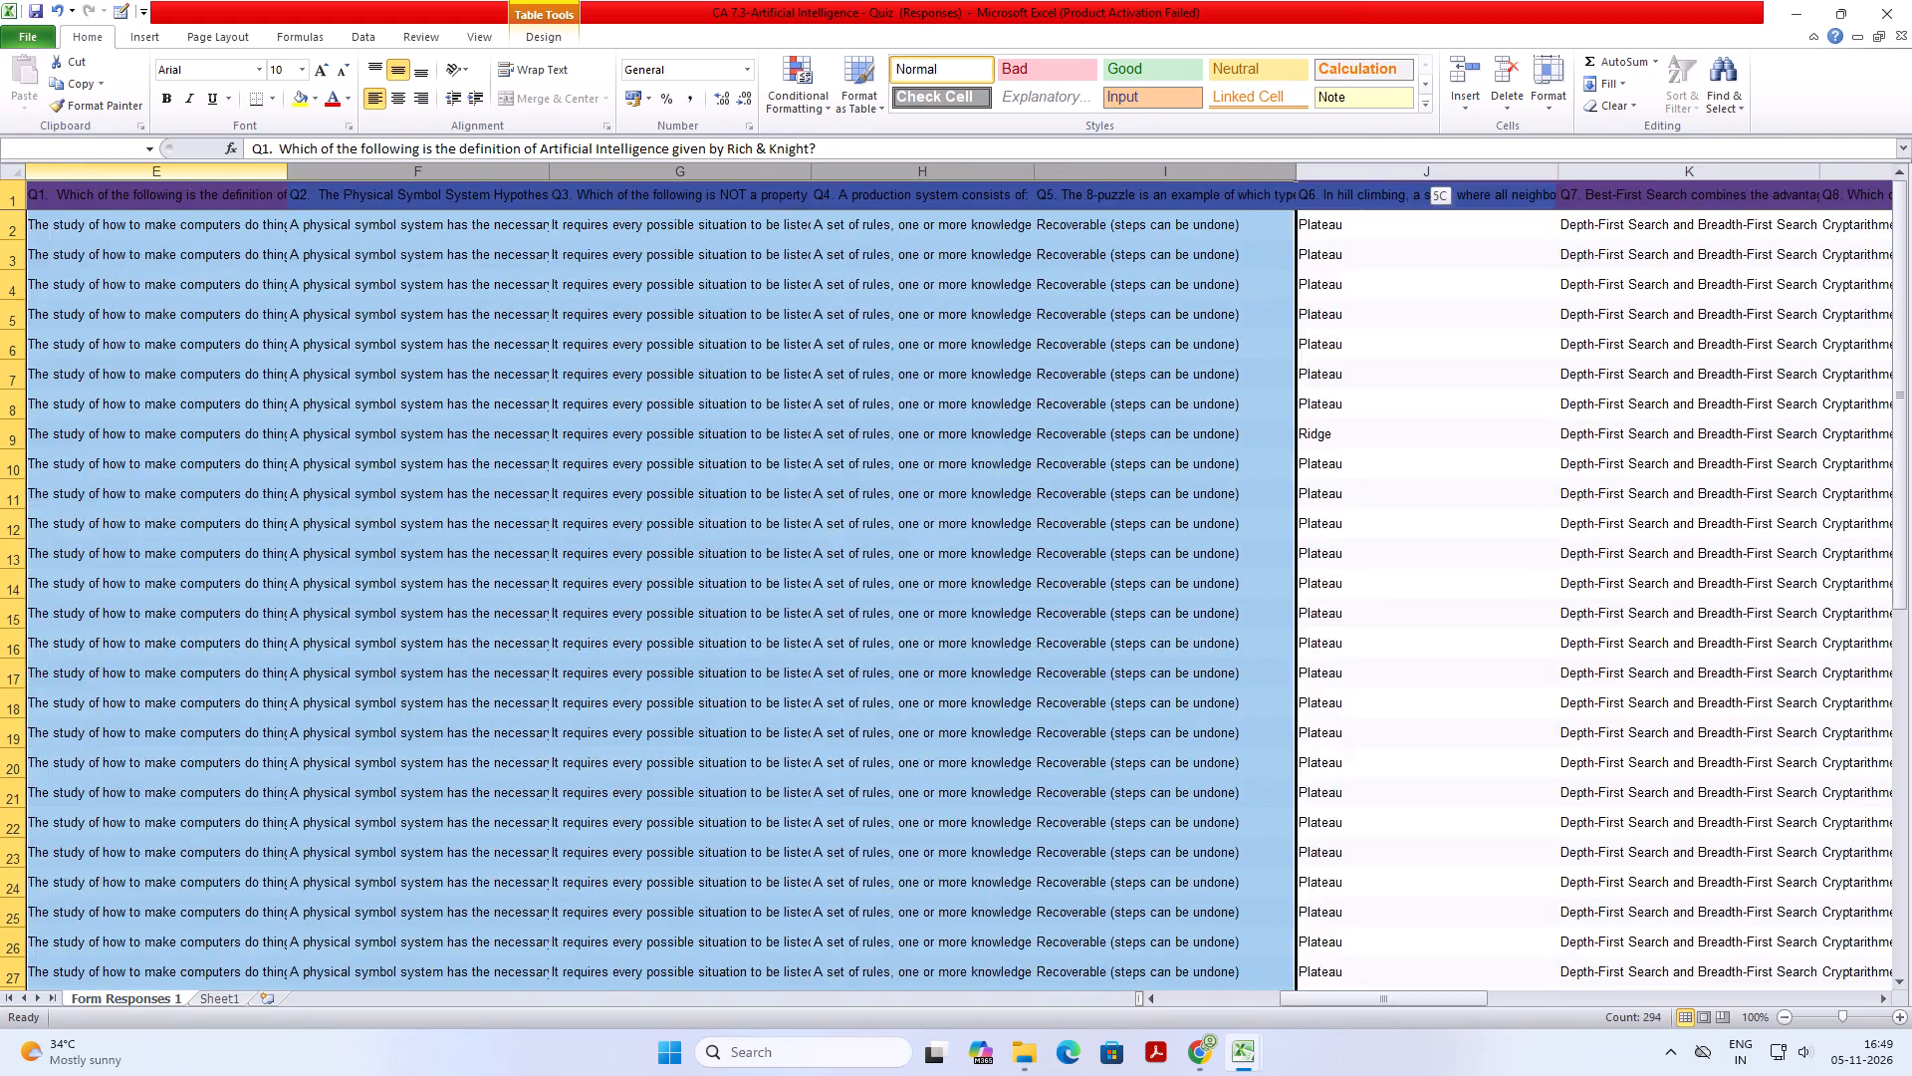
{"action": "left_click_drag", "start_coordinate": [1911, 206], "coordinate": [1911, 241]}
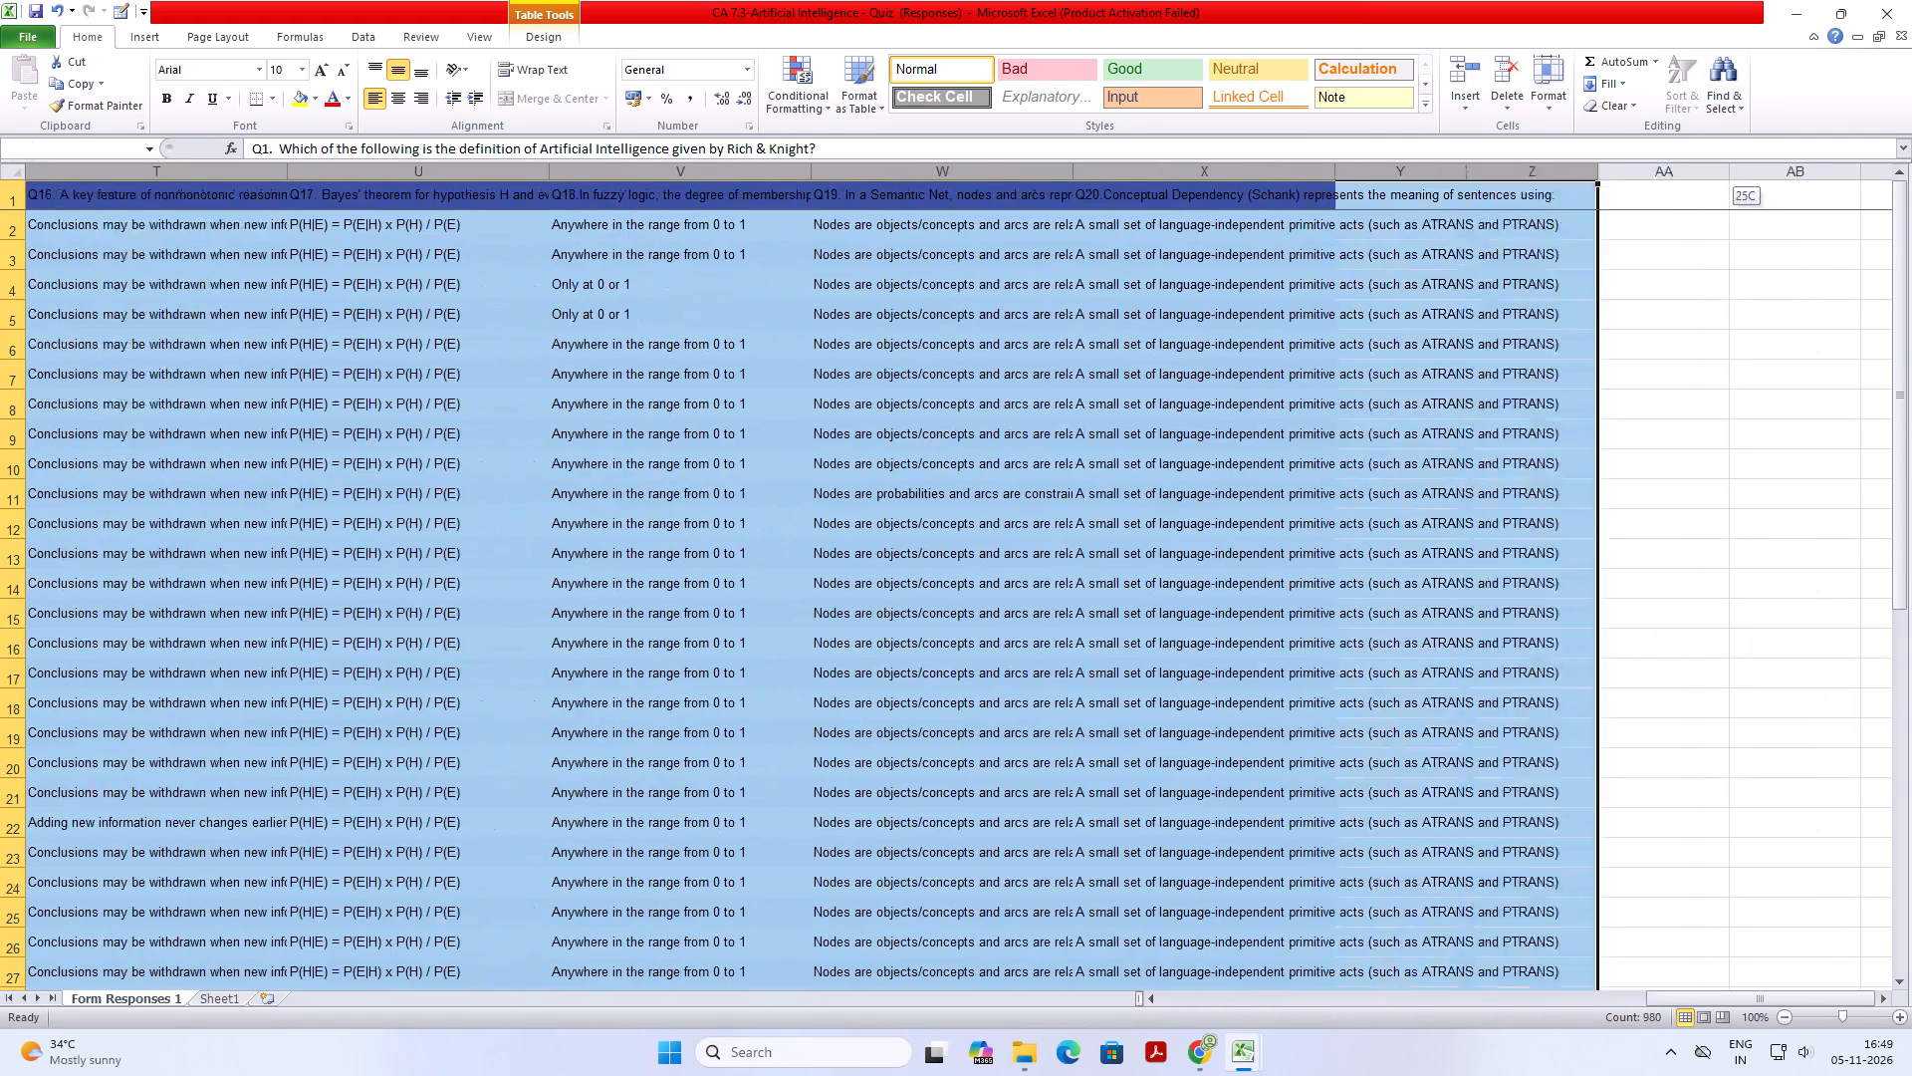
{"action": "left_click_drag", "start_coordinate": [1911, 241], "coordinate": [713, 262]}
{"action": "right_click", "coordinate": [649, 176]}
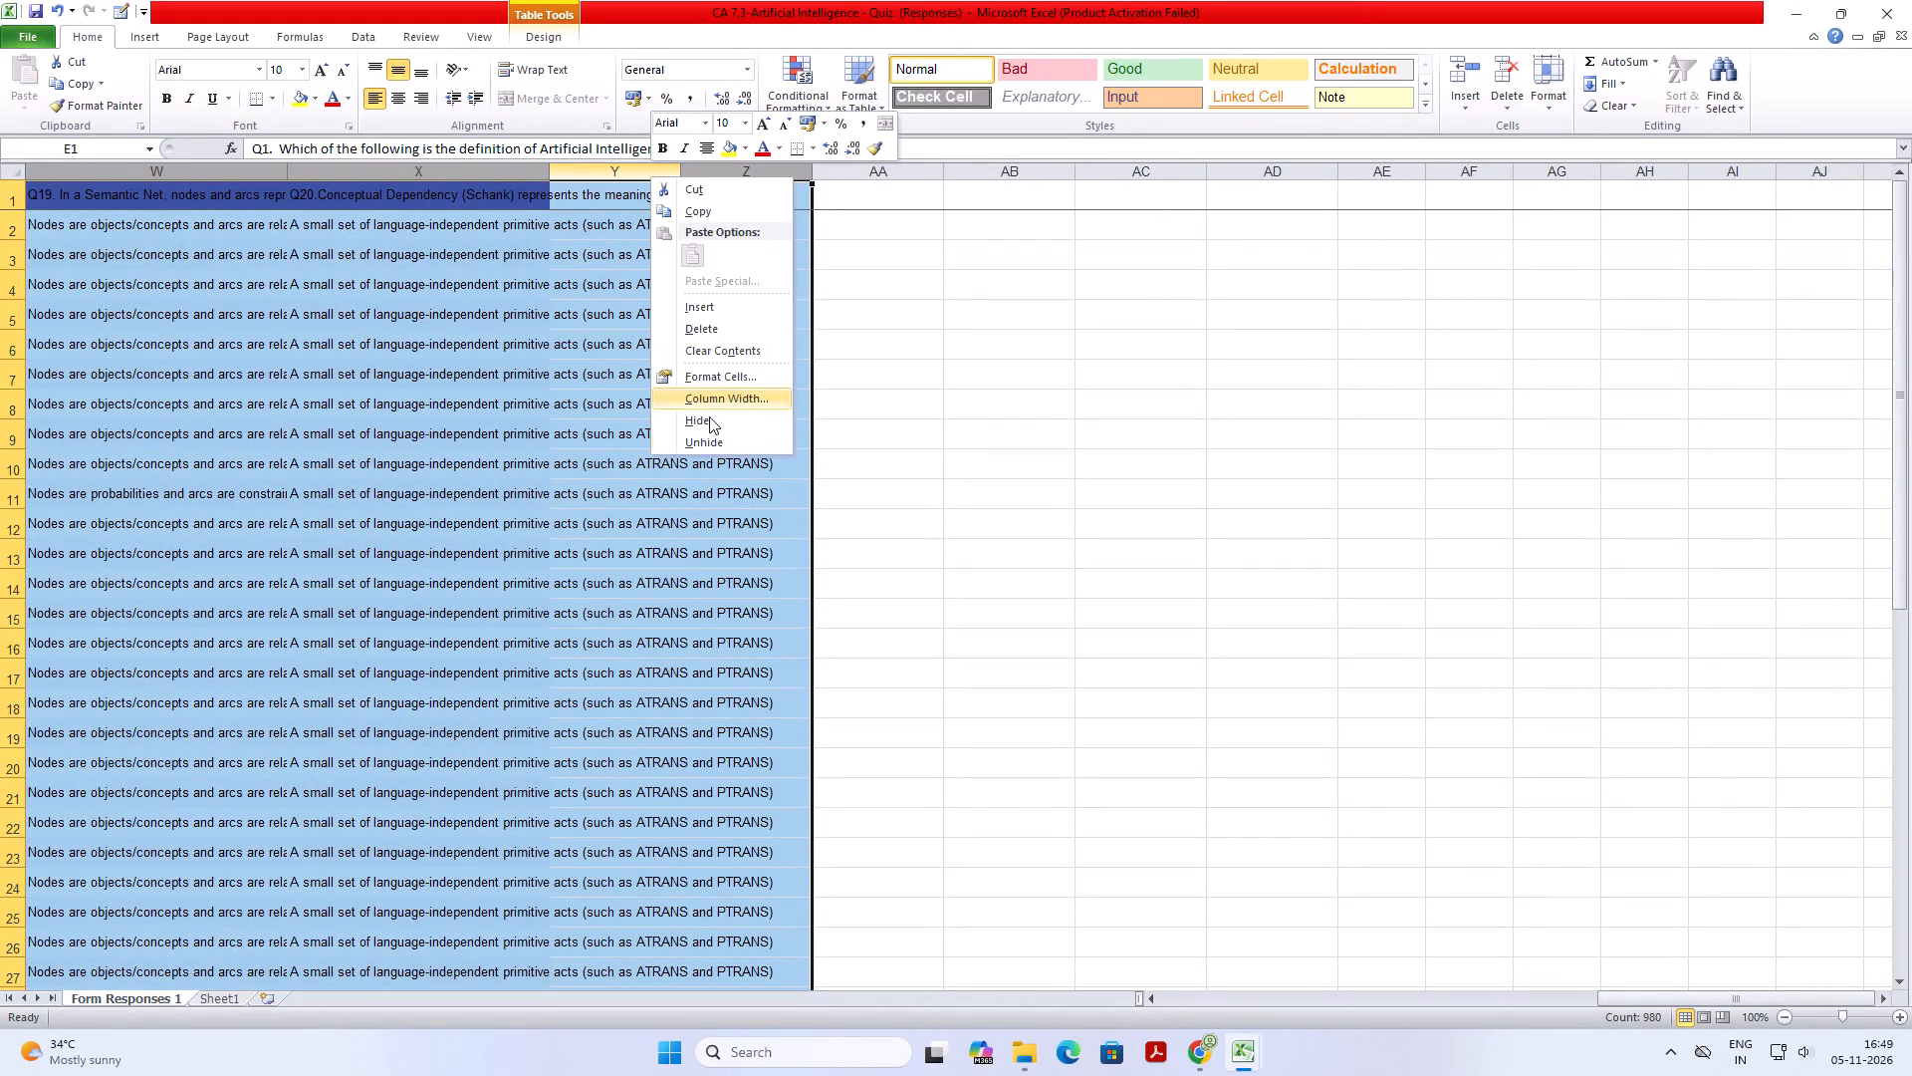
{"action": "left_click", "coordinate": [719, 414]}
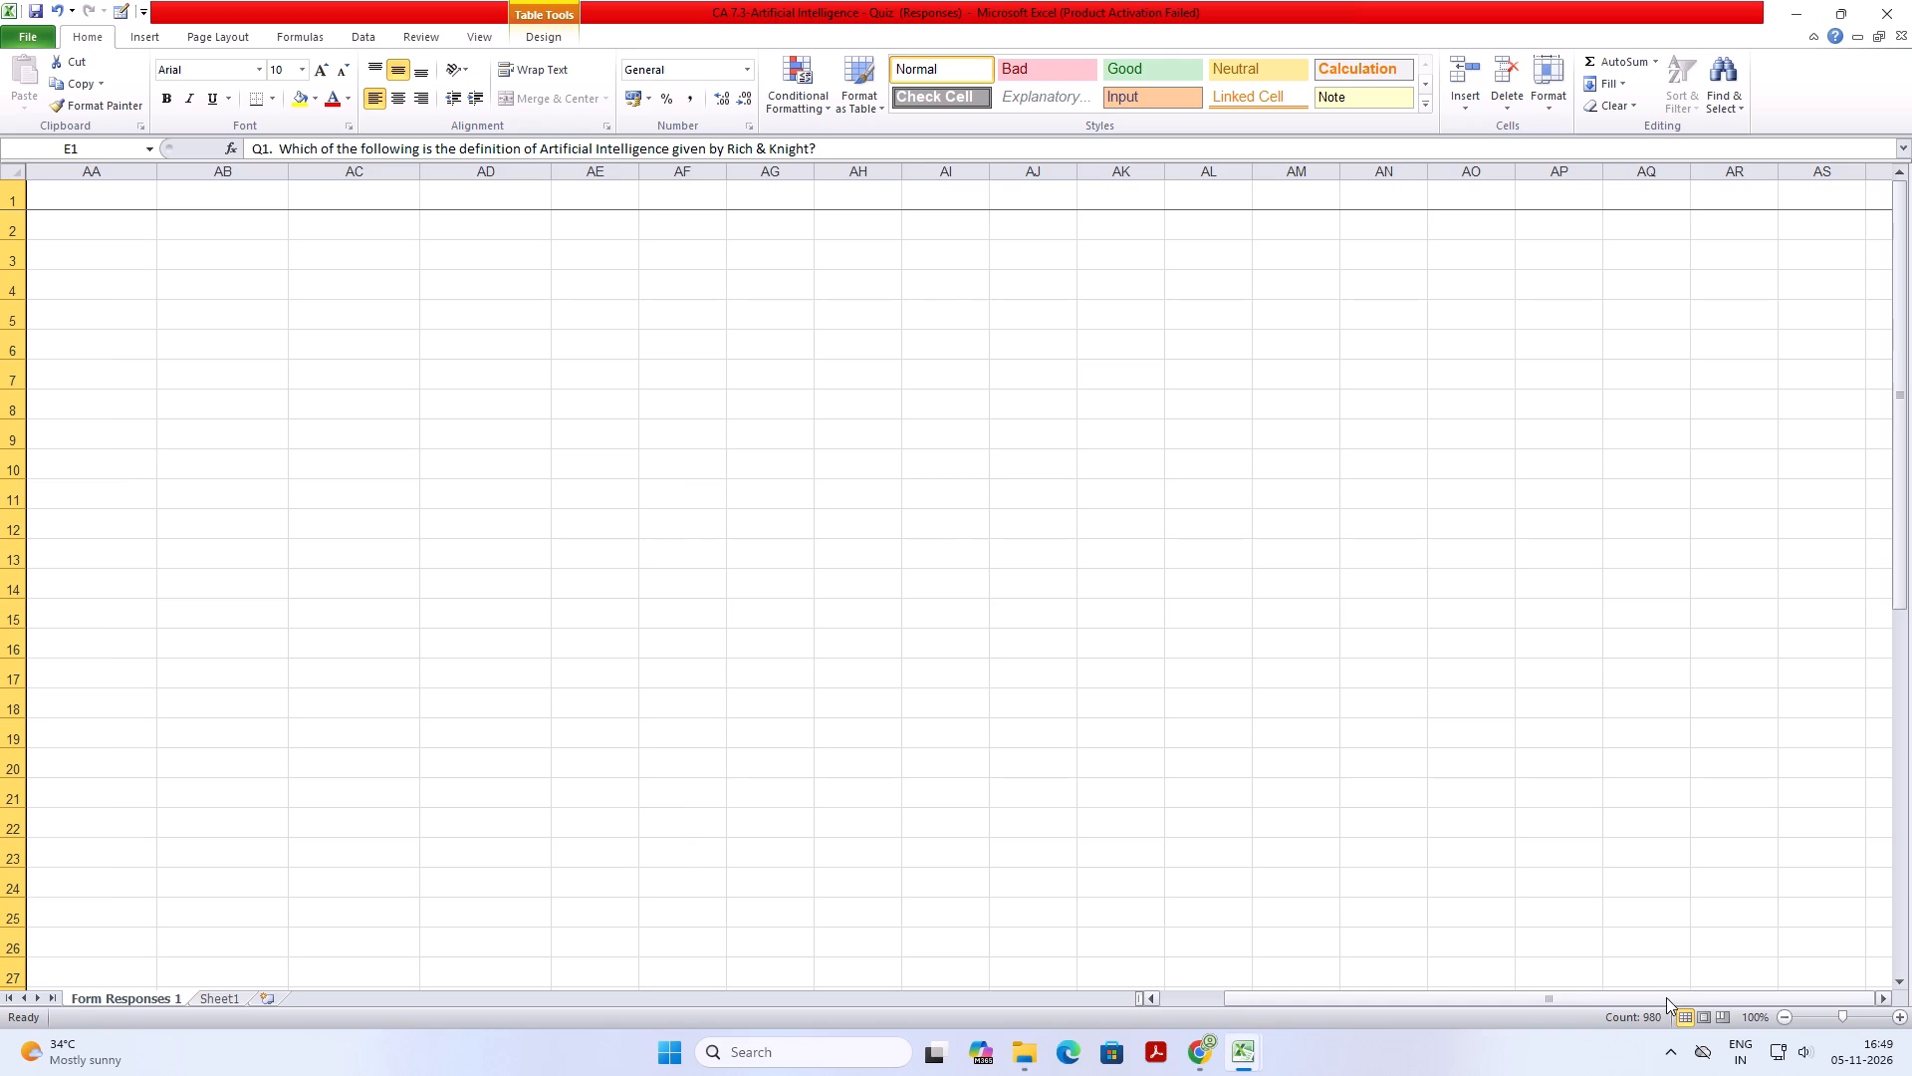
{"action": "left_click_drag", "start_coordinate": [1670, 996], "coordinate": [759, 1022]}
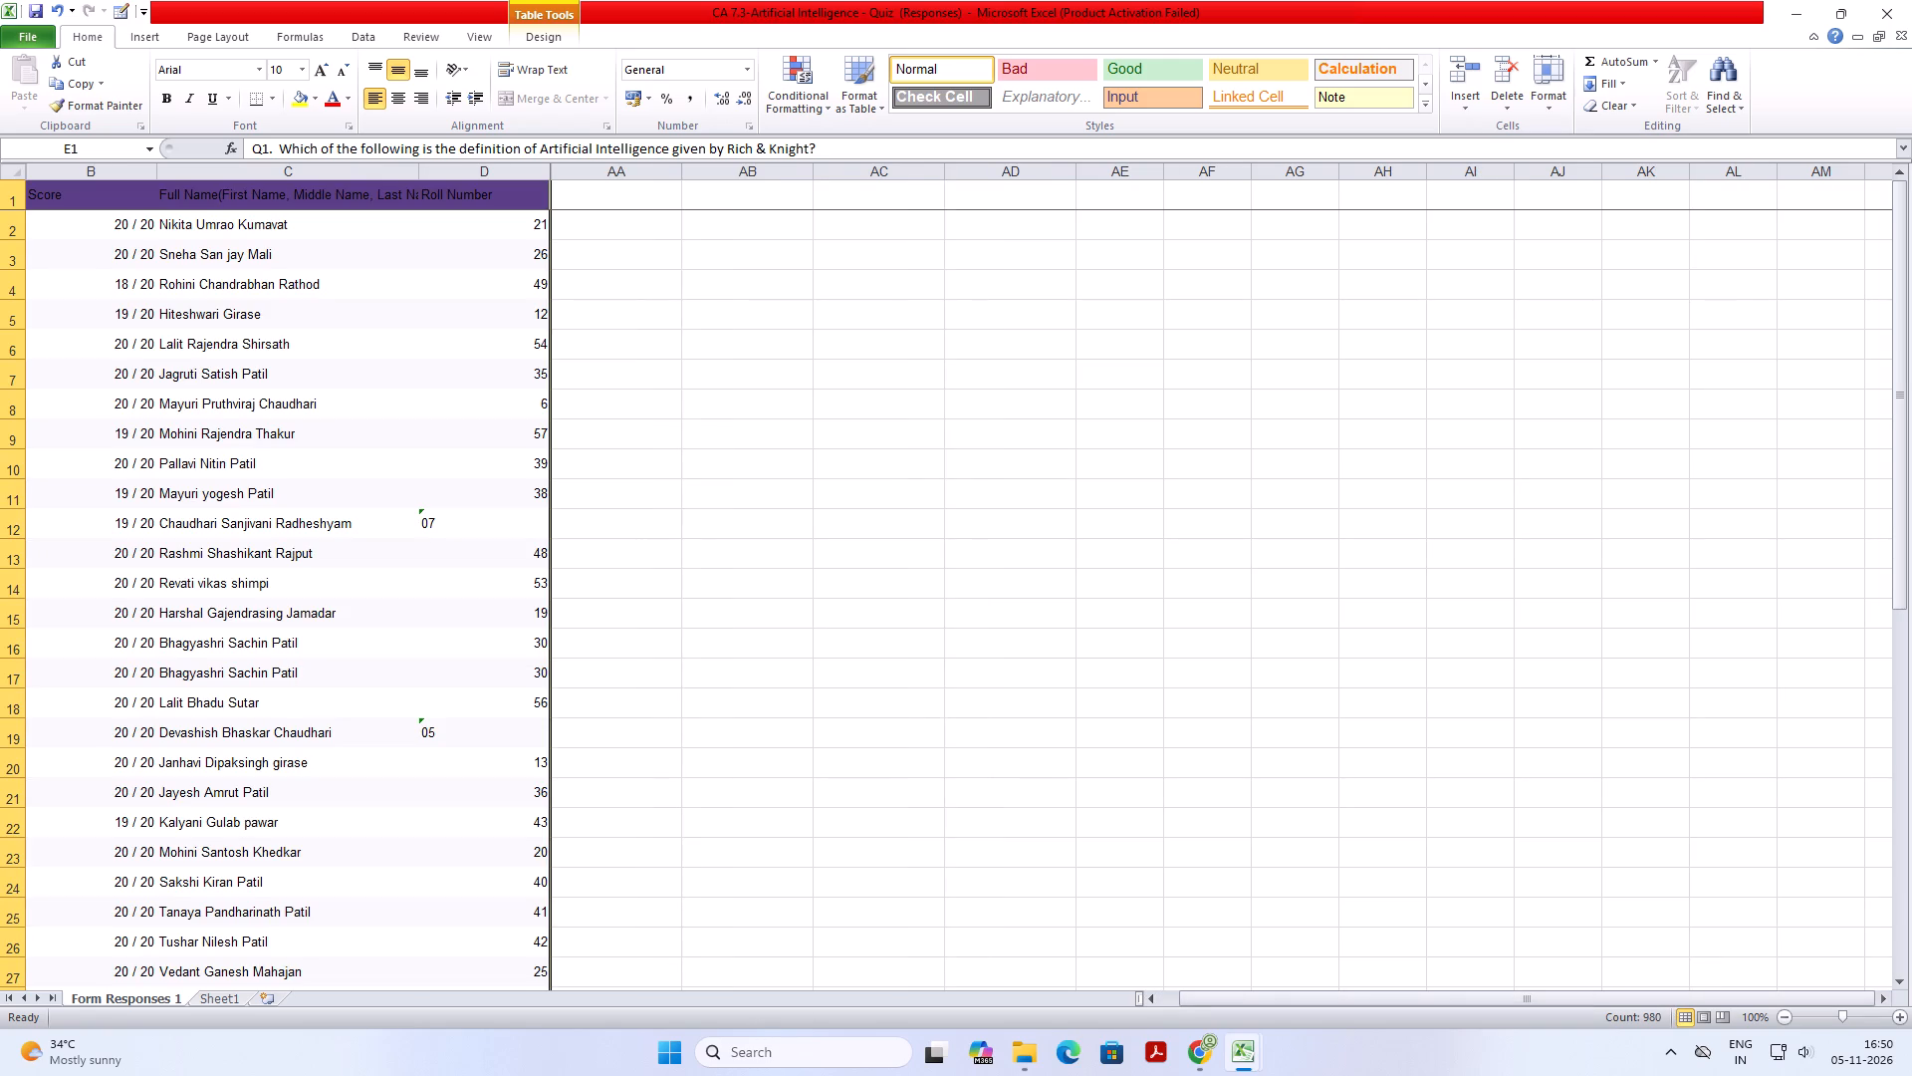
Copy the Score, Full Name and Roll Number columns from Form Responses 1 and paste them into Sheet1 starting at cell A1.
{"action": "left_click", "coordinate": [399, 201]}
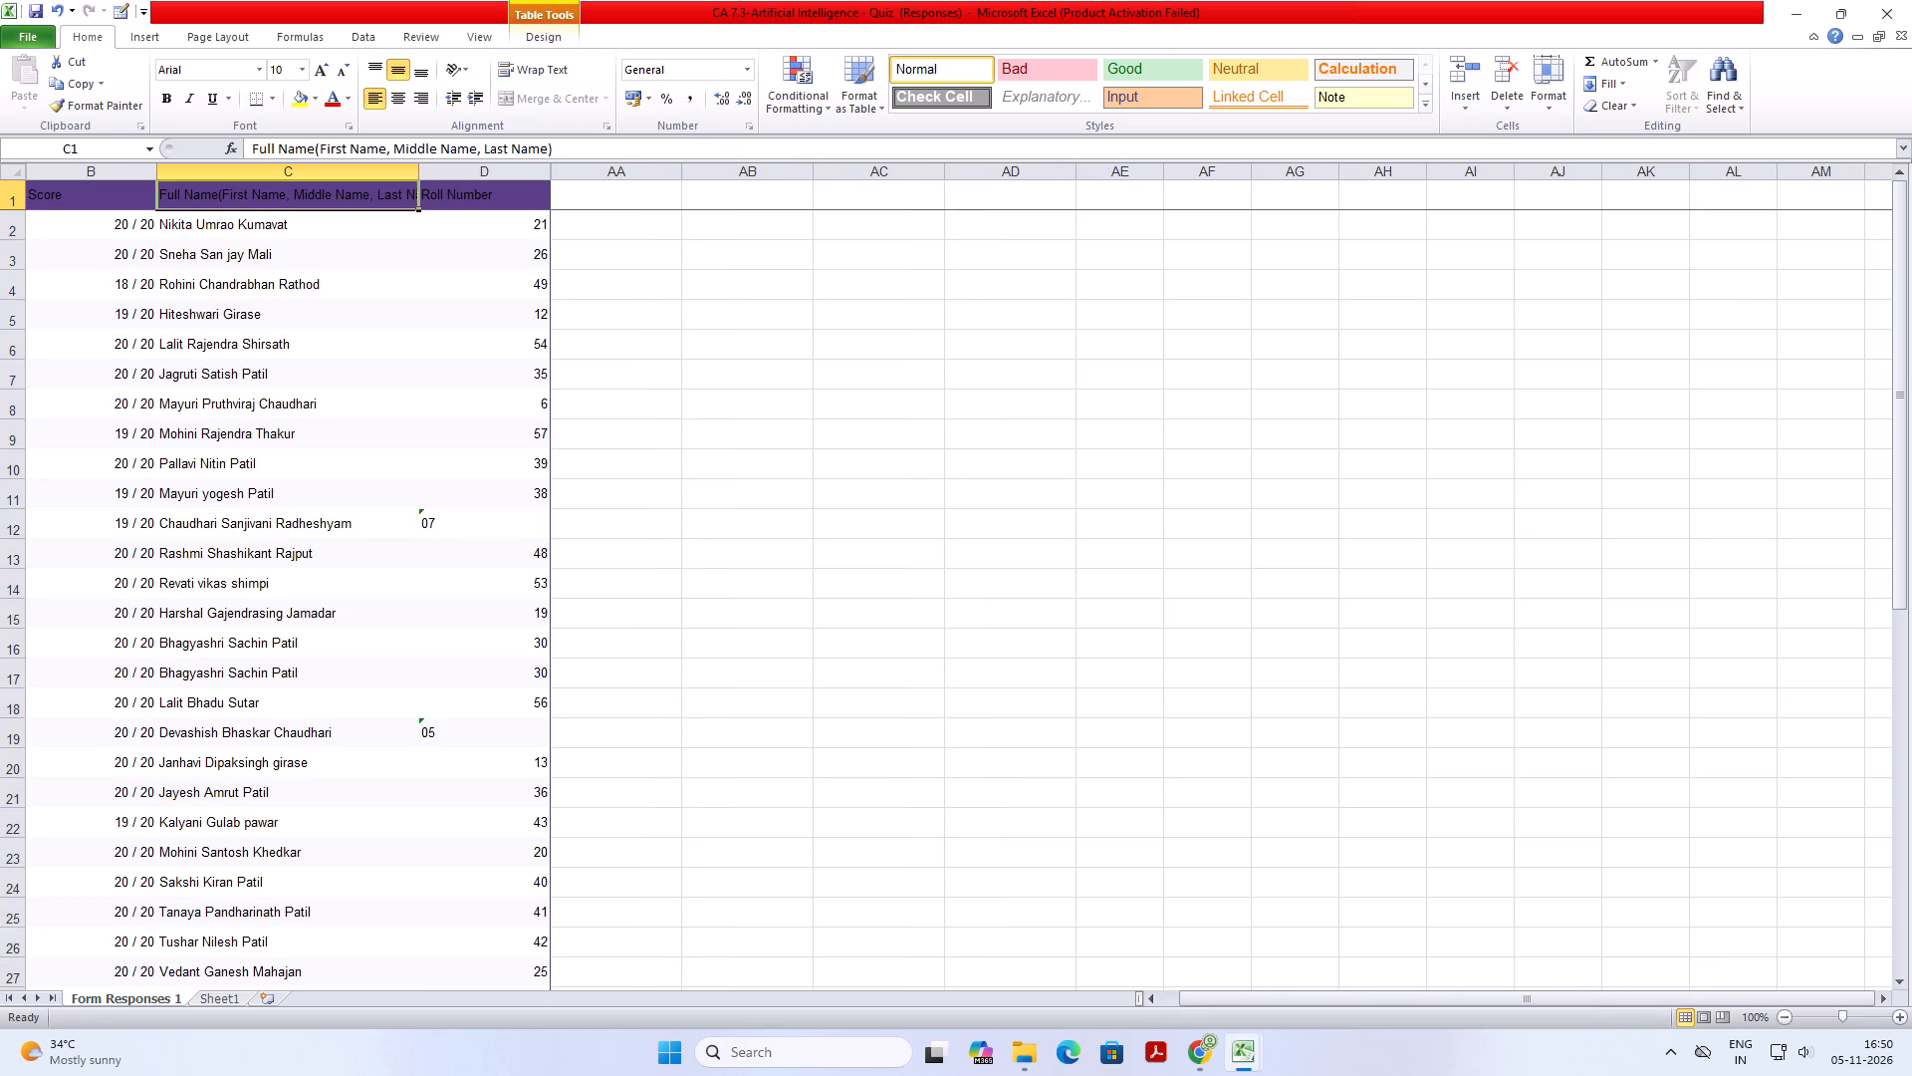
{"action": "left_click", "coordinate": [94, 201]}
{"action": "left_click", "coordinate": [12, 173]}
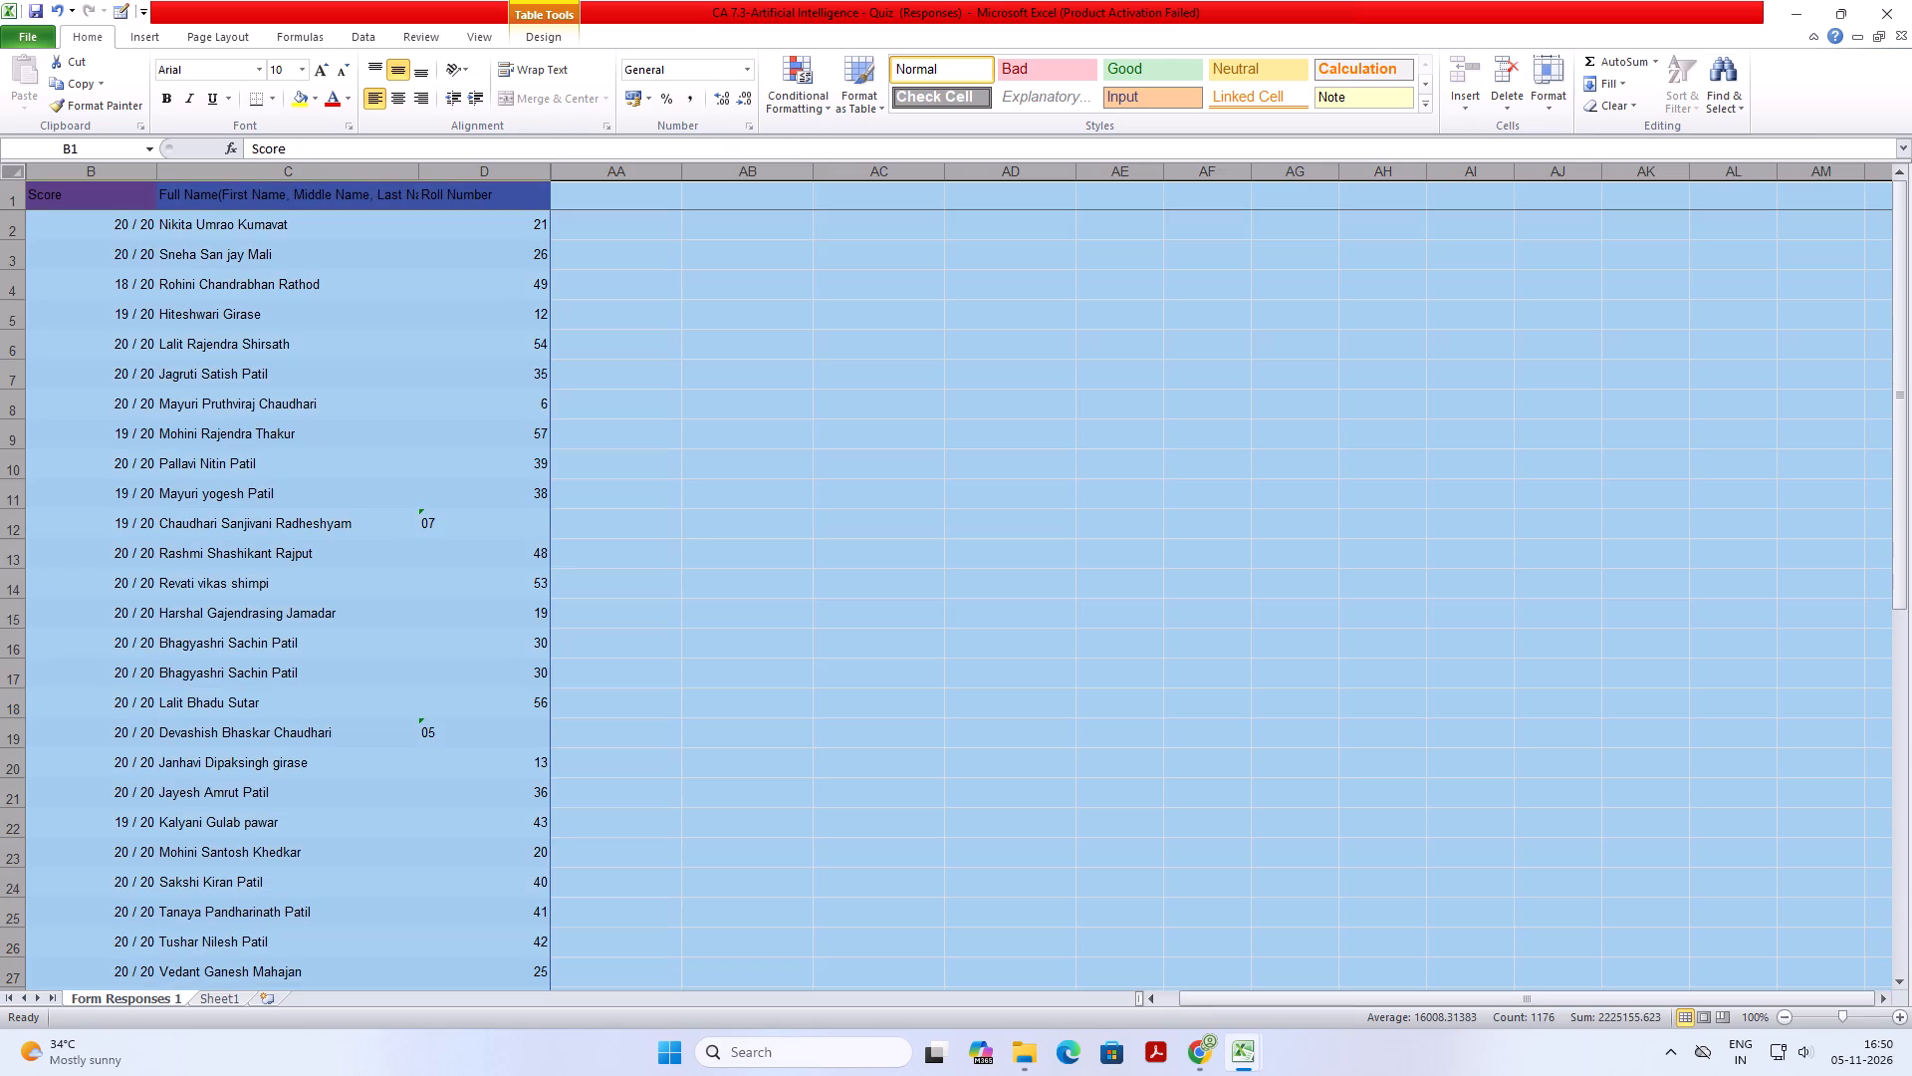
{"action": "left_click", "coordinate": [602, 286]}
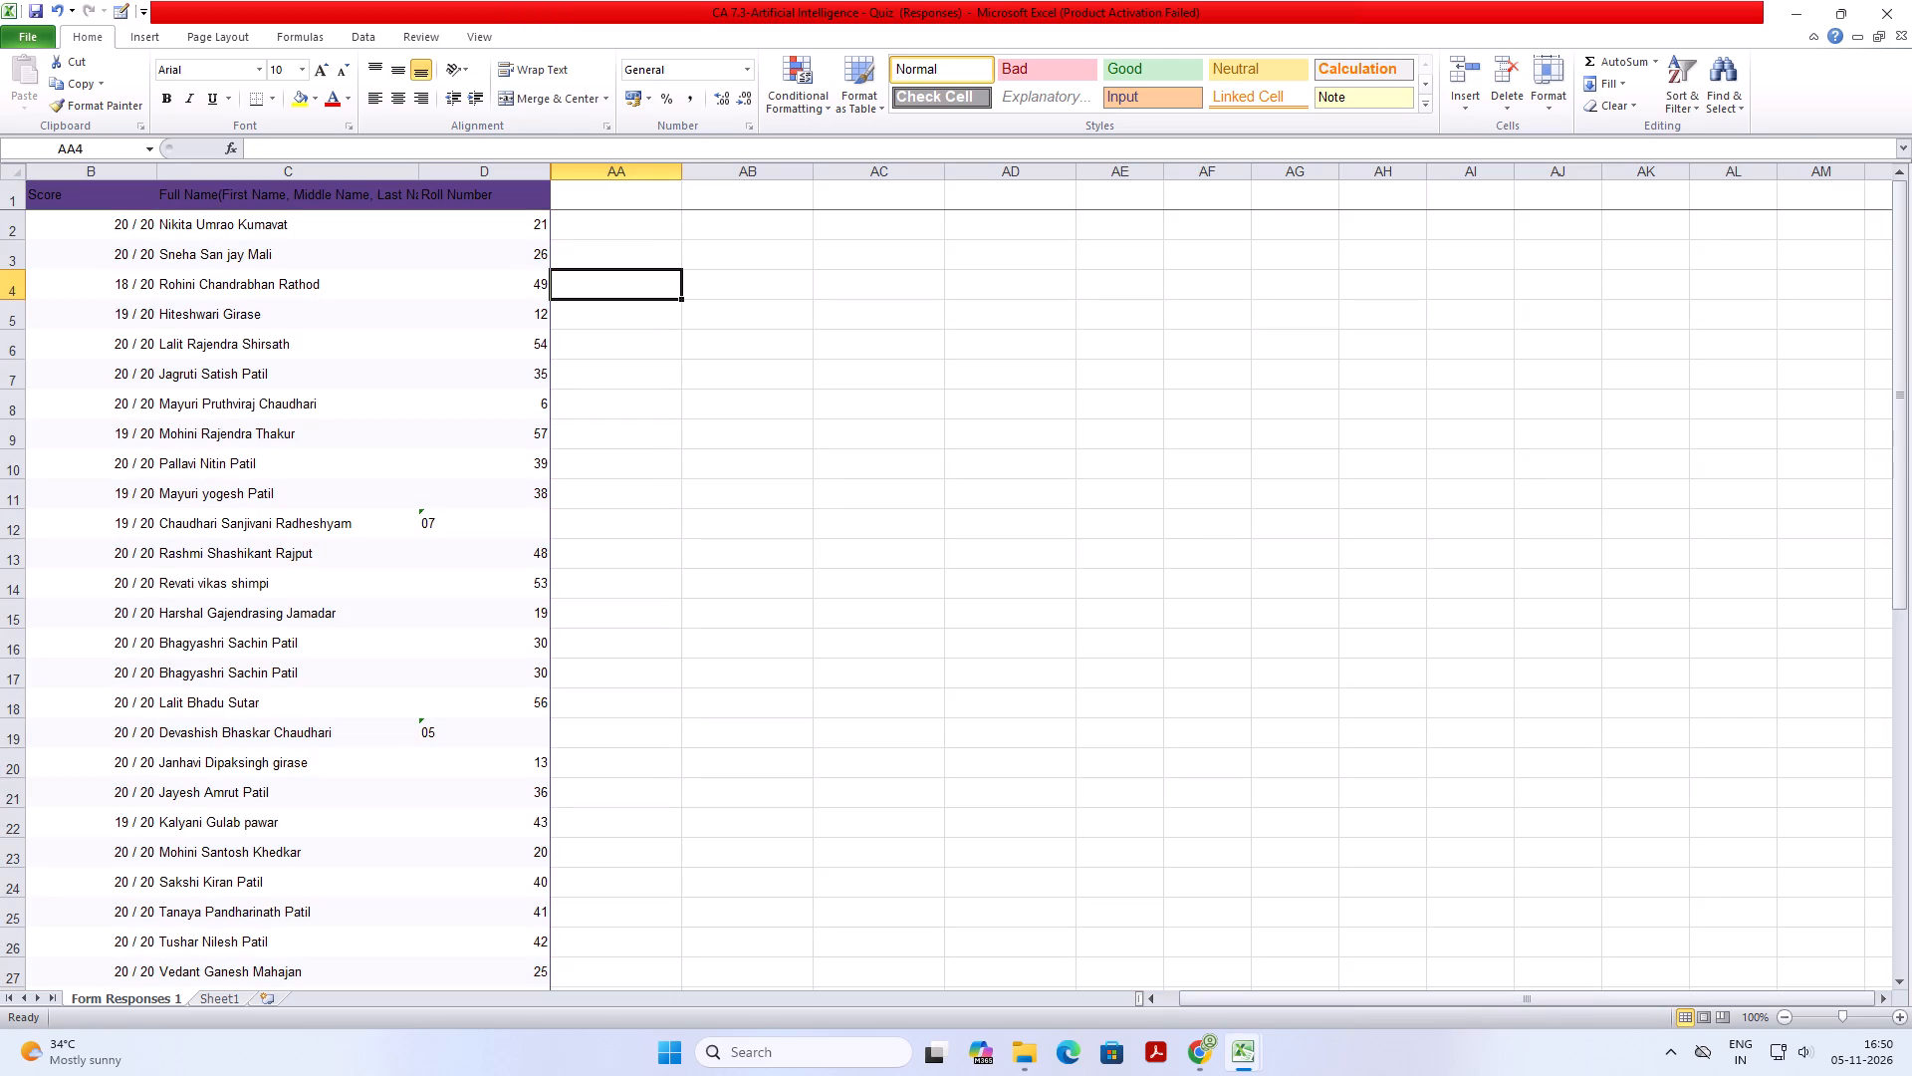
{"action": "left_click_drag", "start_coordinate": [78, 177], "coordinate": [452, 196]}
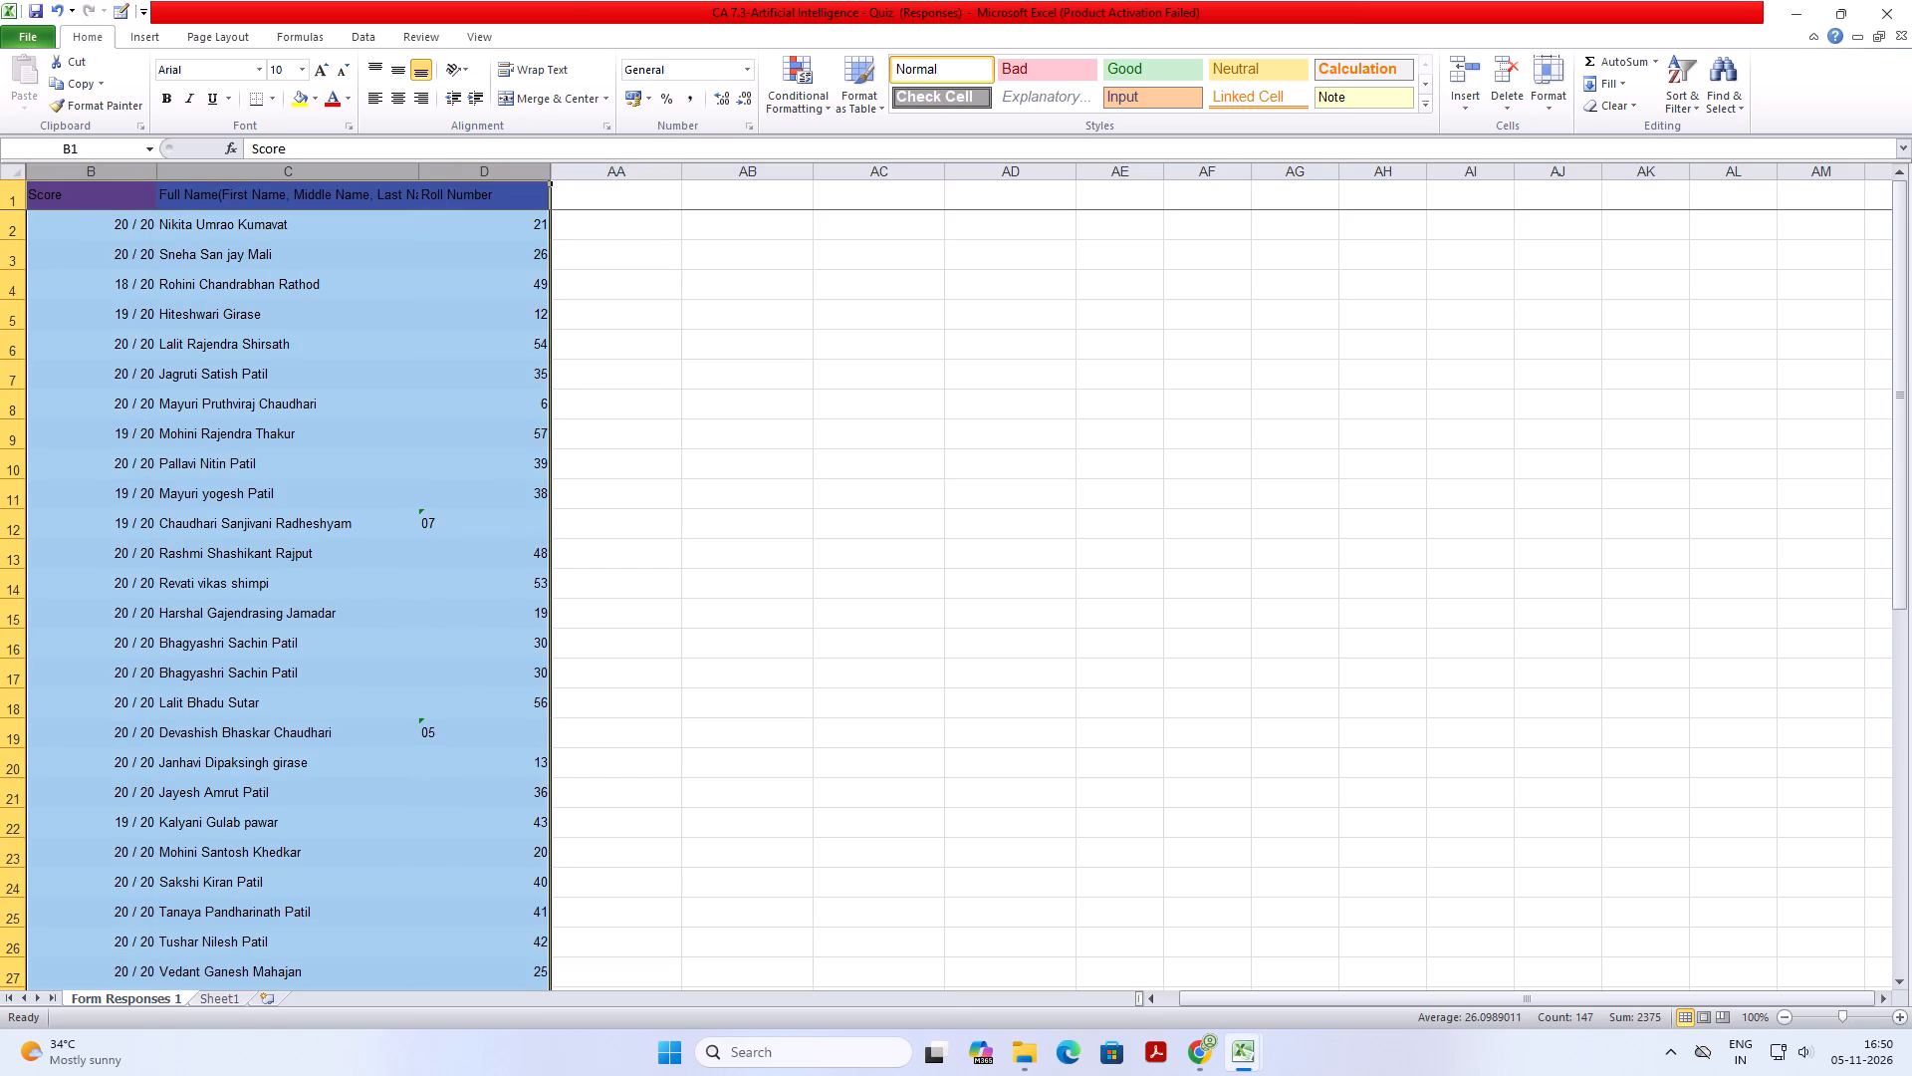
{"action": "key", "text": "ctrl+c"}
{"action": "left_click", "coordinate": [230, 1006]}
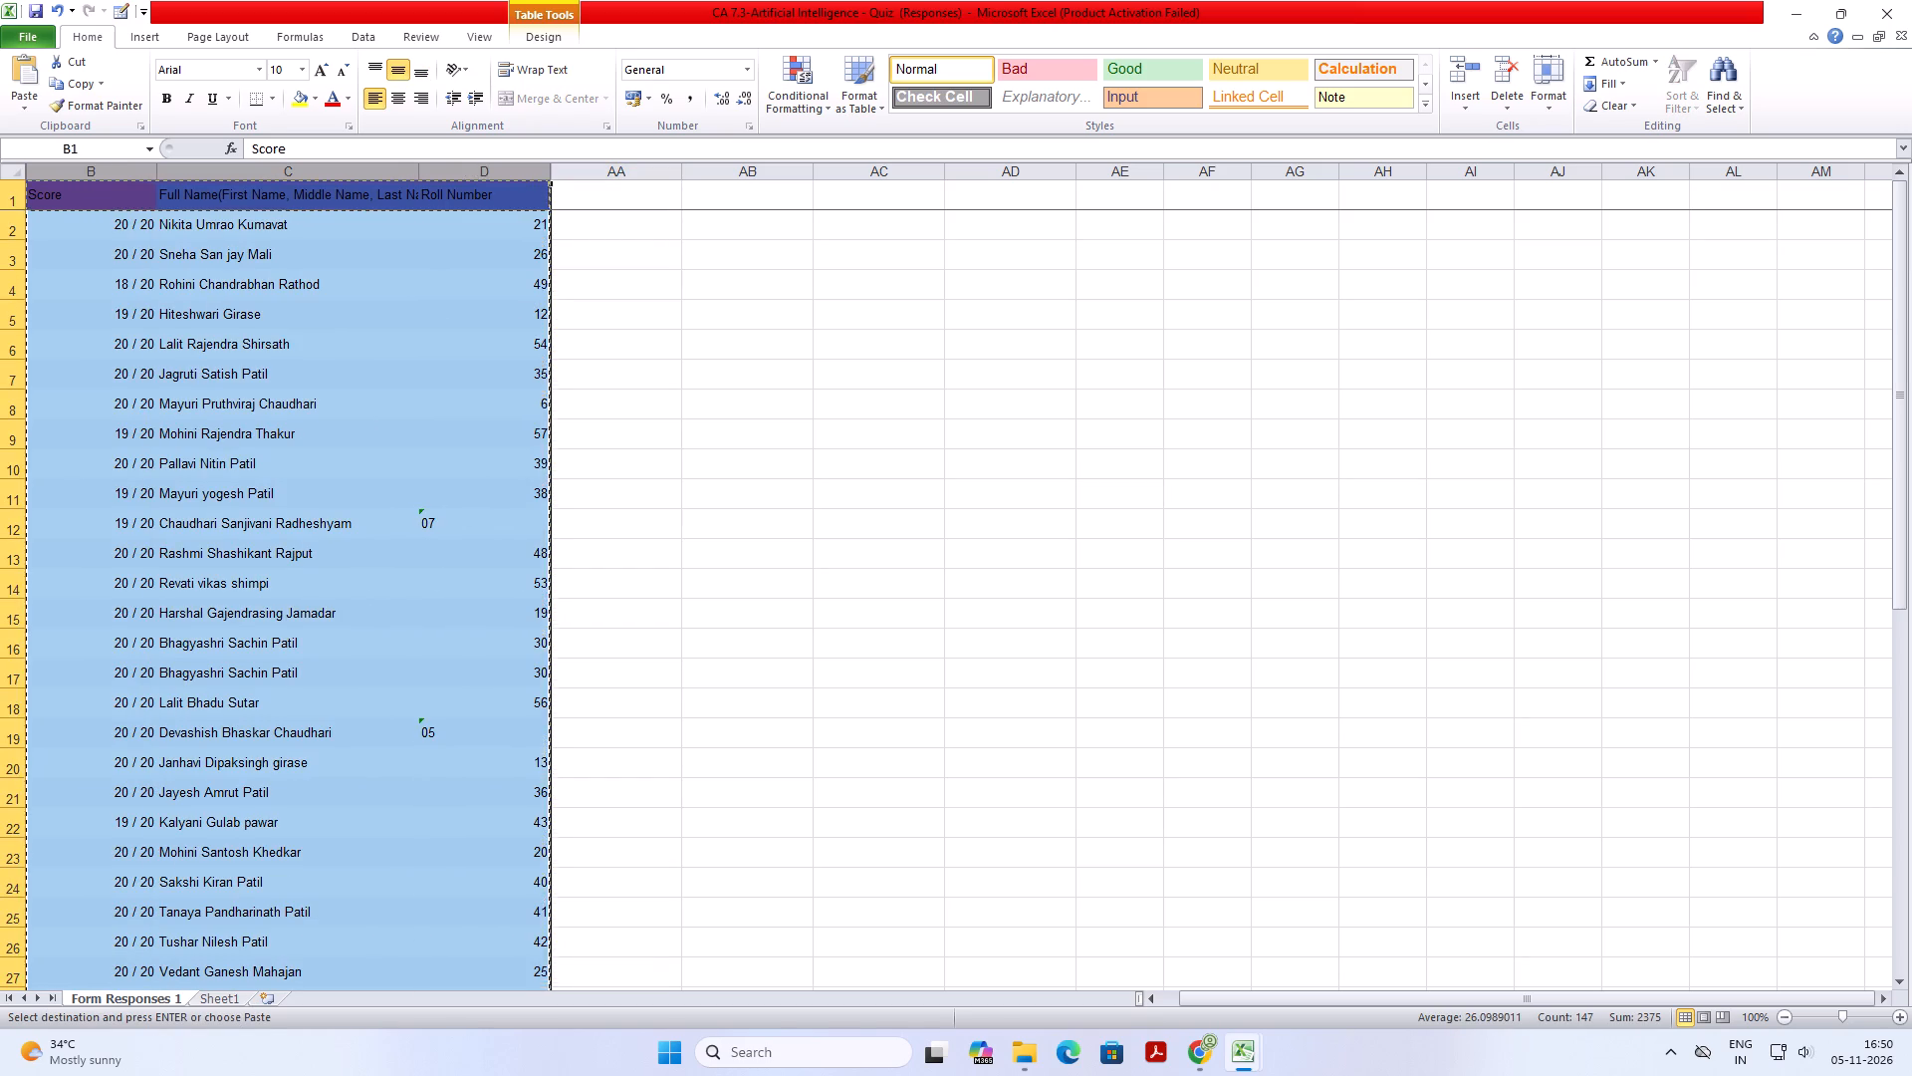
{"action": "left_click", "coordinate": [232, 1002]}
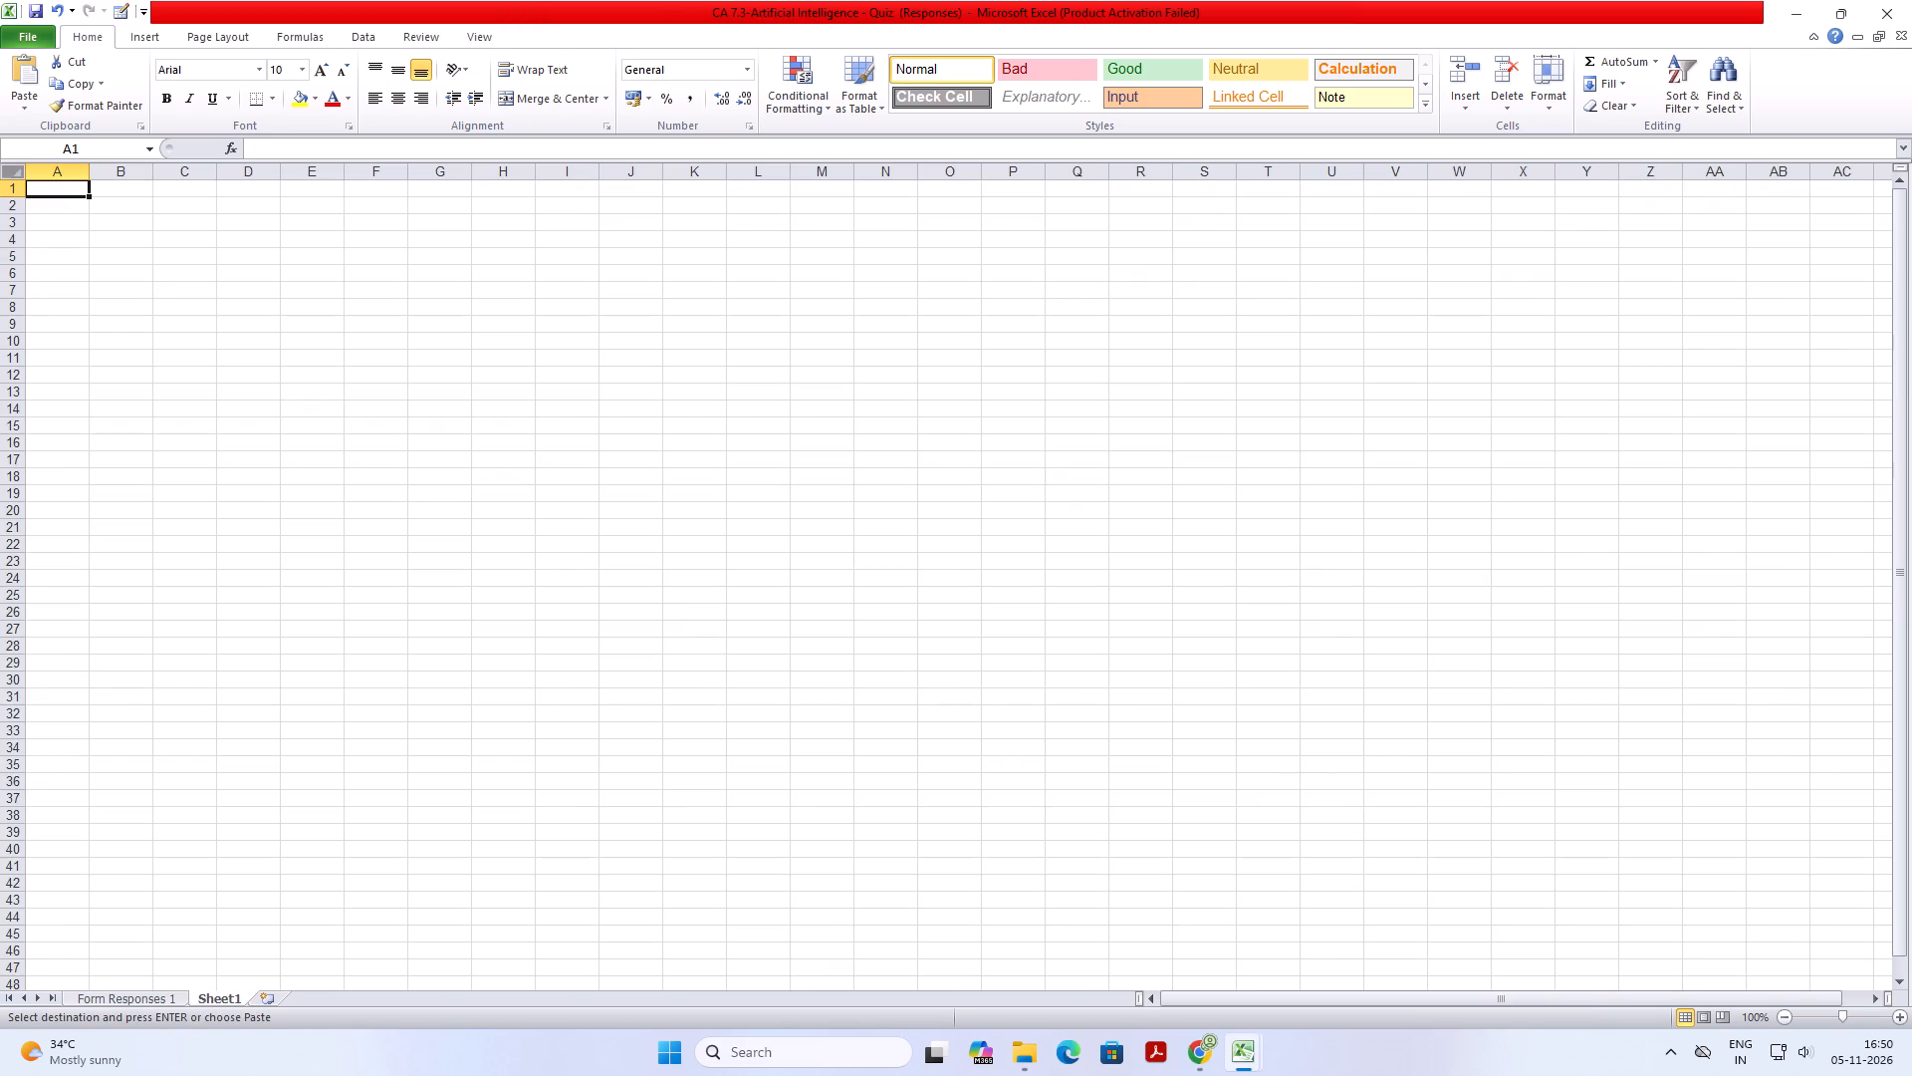
{"action": "left_click", "coordinate": [17, 176]}
{"action": "key", "text": "ctrl+v"}
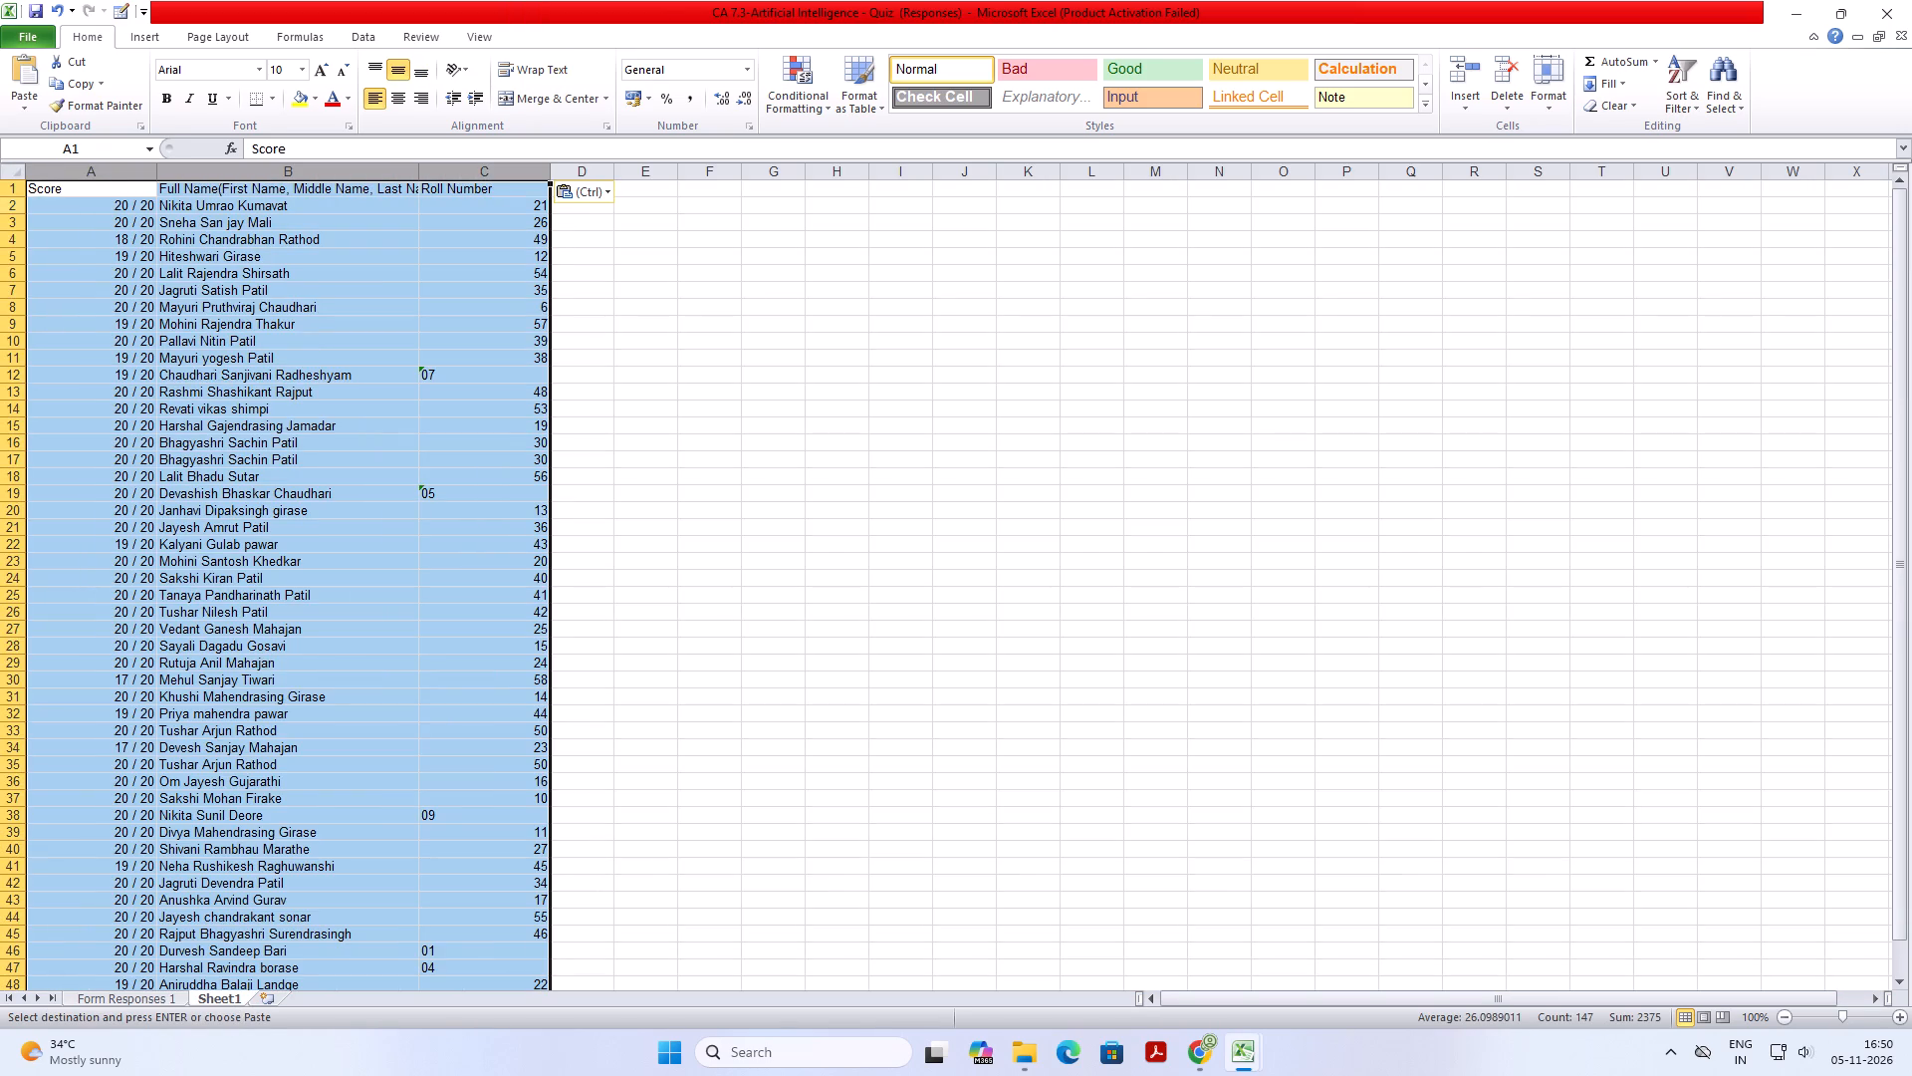
{"action": "left_click", "coordinate": [685, 291]}
Make the Score, Full Name and Roll Number header cells in row 1 of Sheet1 bold.
{"action": "left_click", "coordinate": [103, 190]}
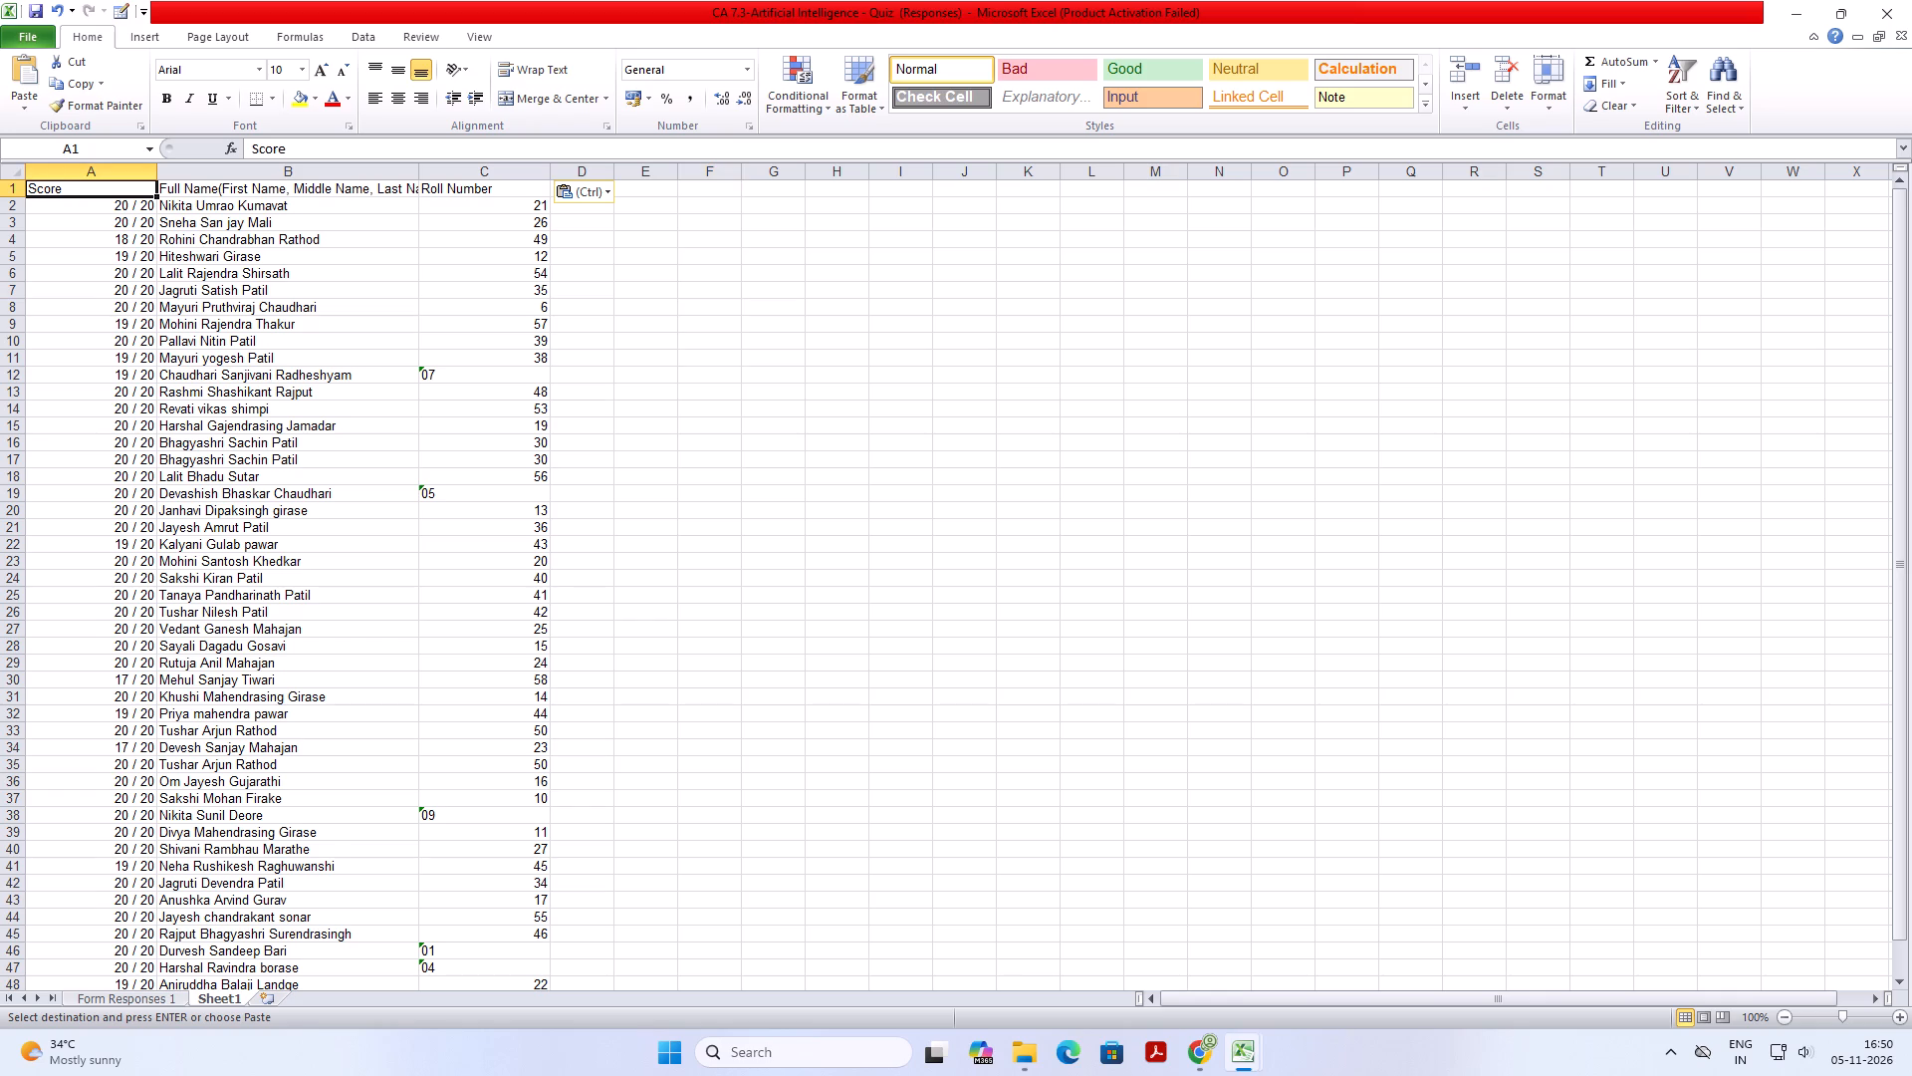
{"action": "key", "text": "ctrl+b"}
{"action": "left_click", "coordinate": [305, 181]}
{"action": "key", "text": "ctrl+b"}
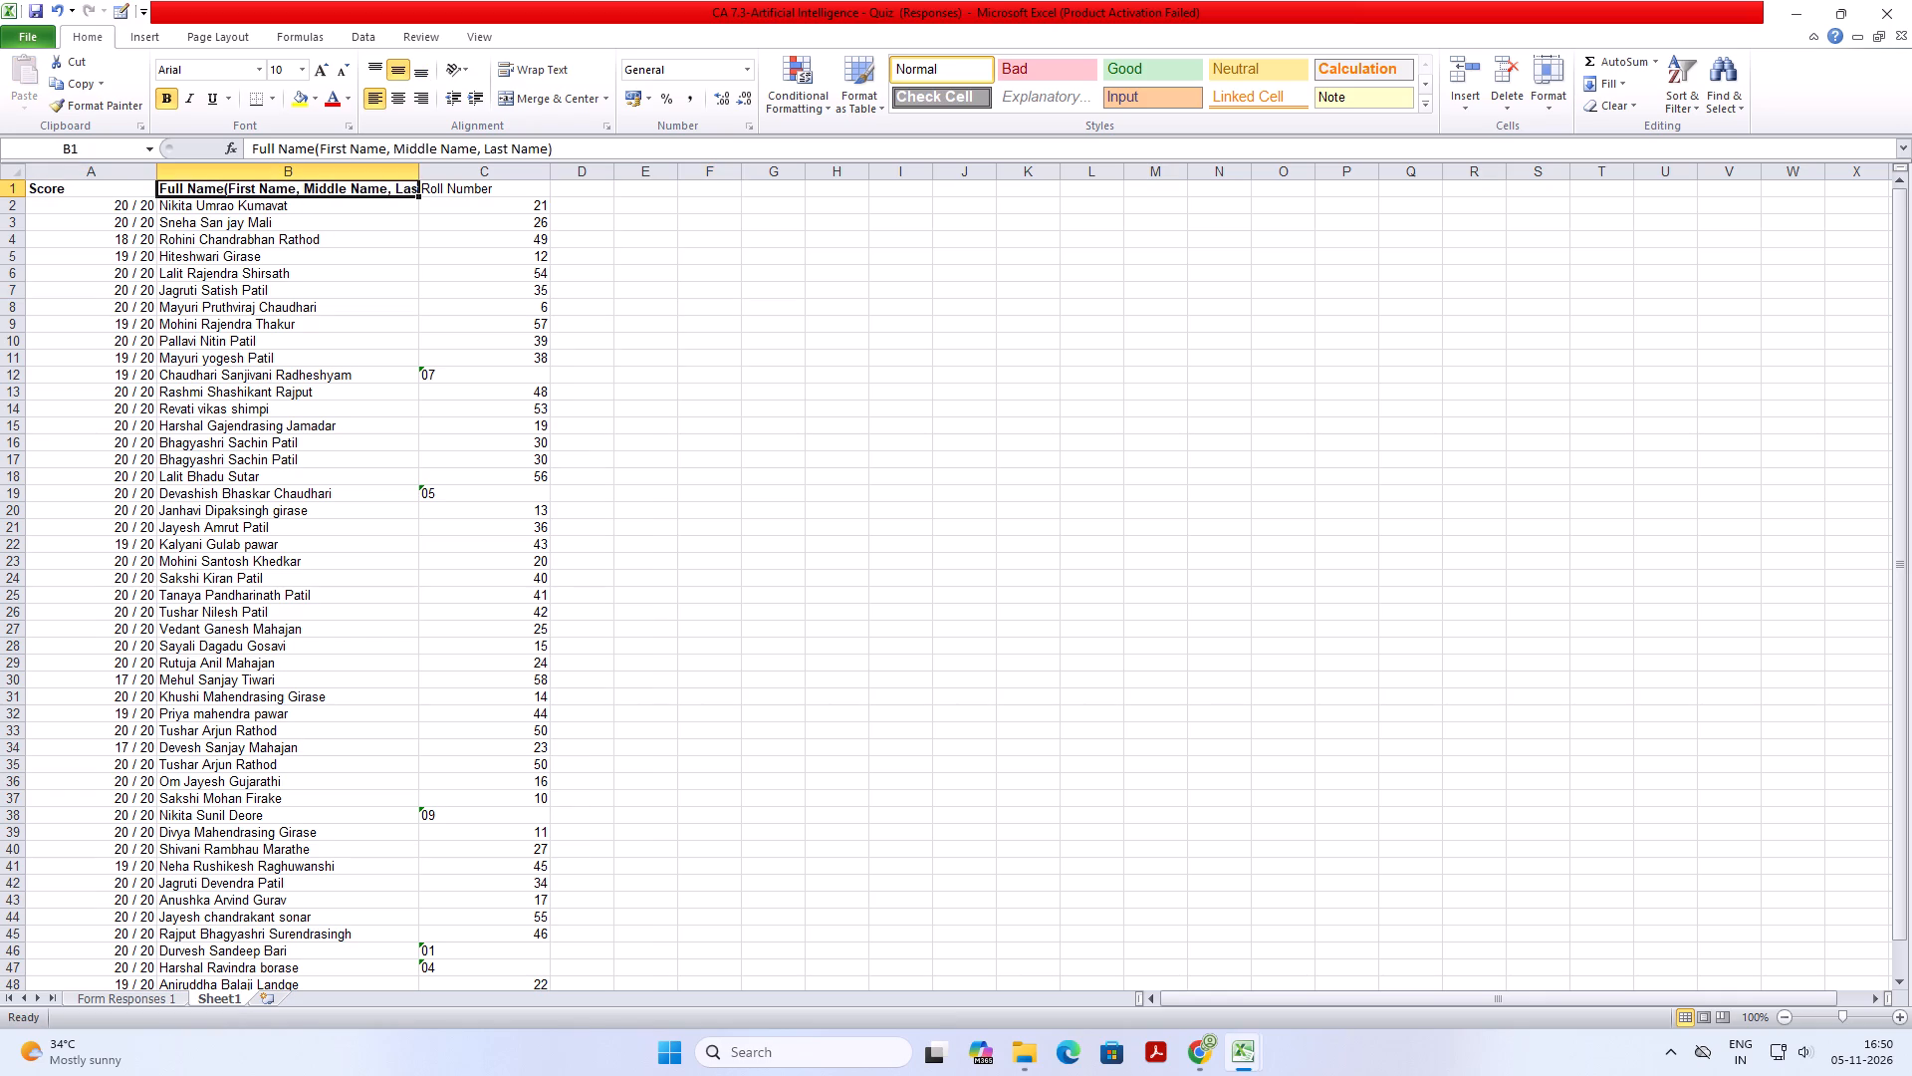
{"action": "left_click", "coordinate": [459, 187]}
{"action": "key", "text": "ctrl+b"}
{"action": "left_click", "coordinate": [785, 232]}
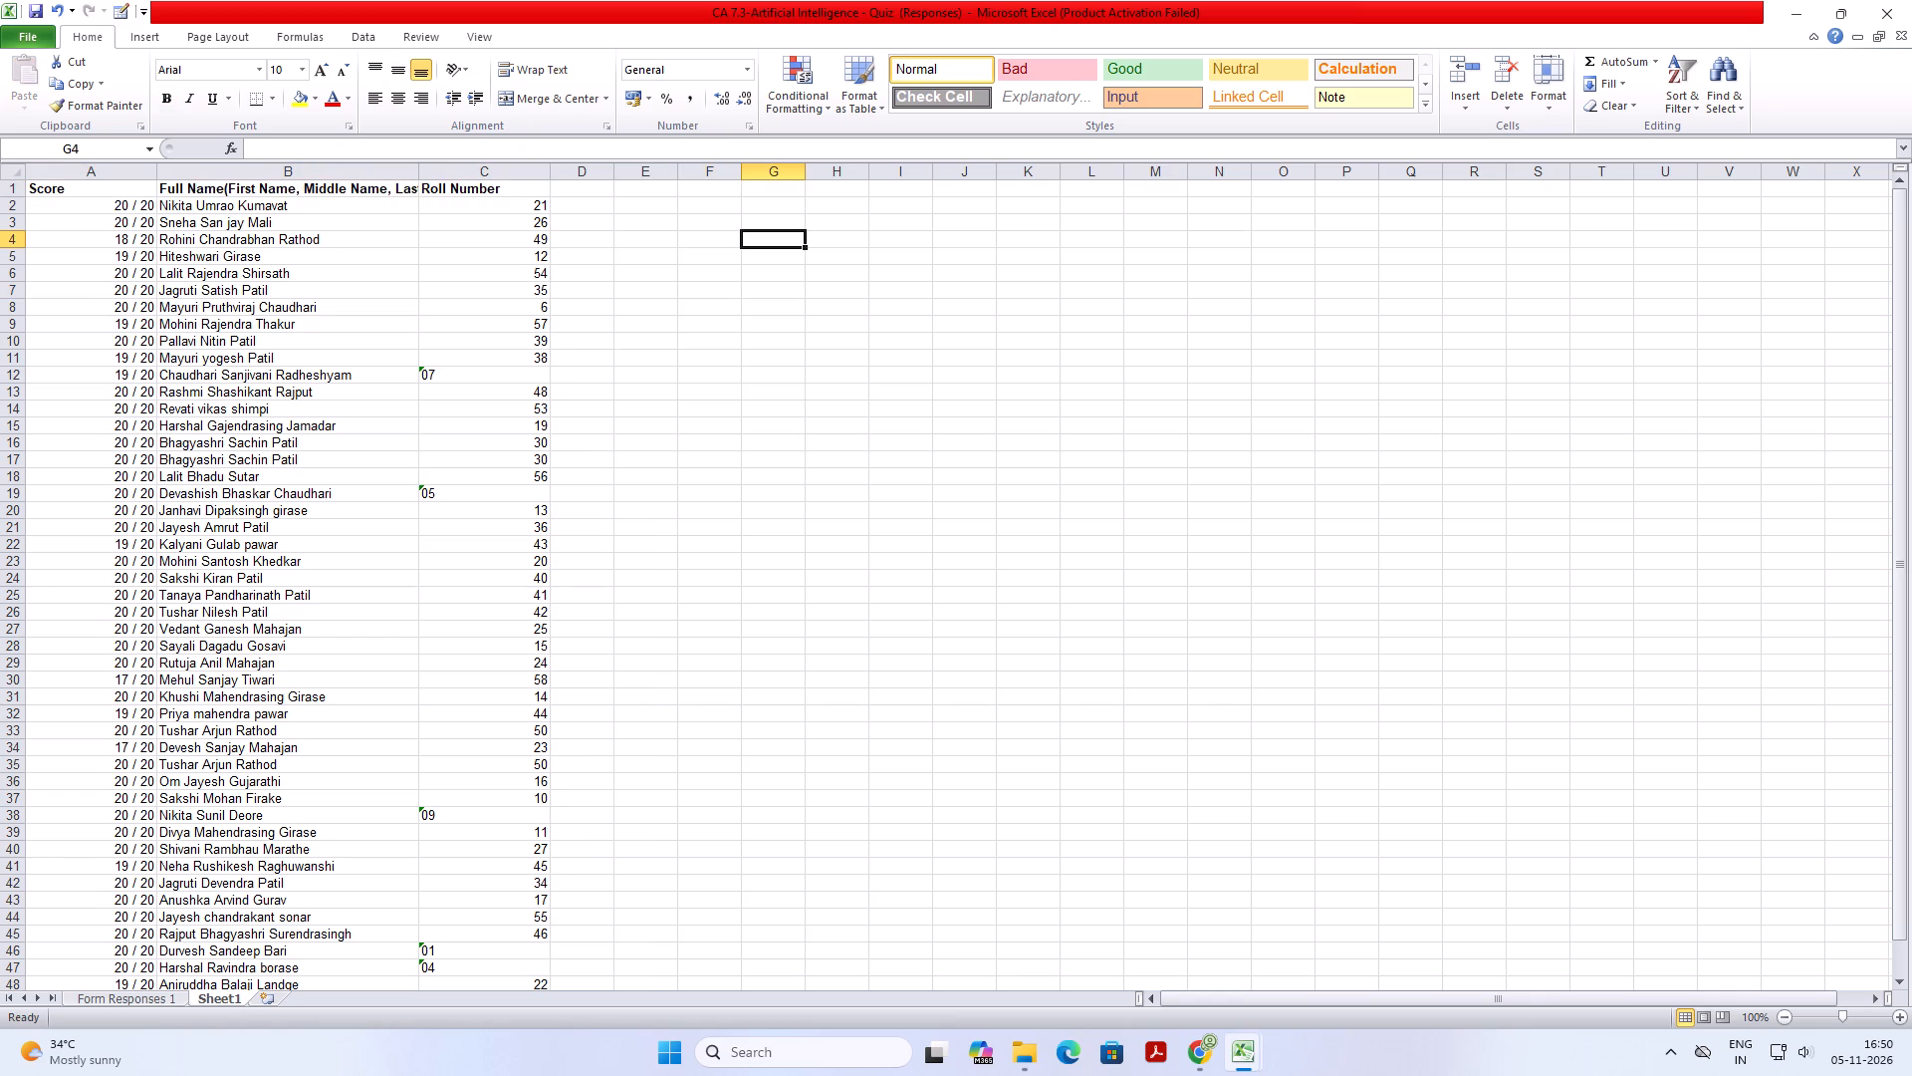
Centre the contents of columns A to C horizontally on Sheet1.
{"action": "left_click_drag", "start_coordinate": [56, 173], "coordinate": [462, 181]}
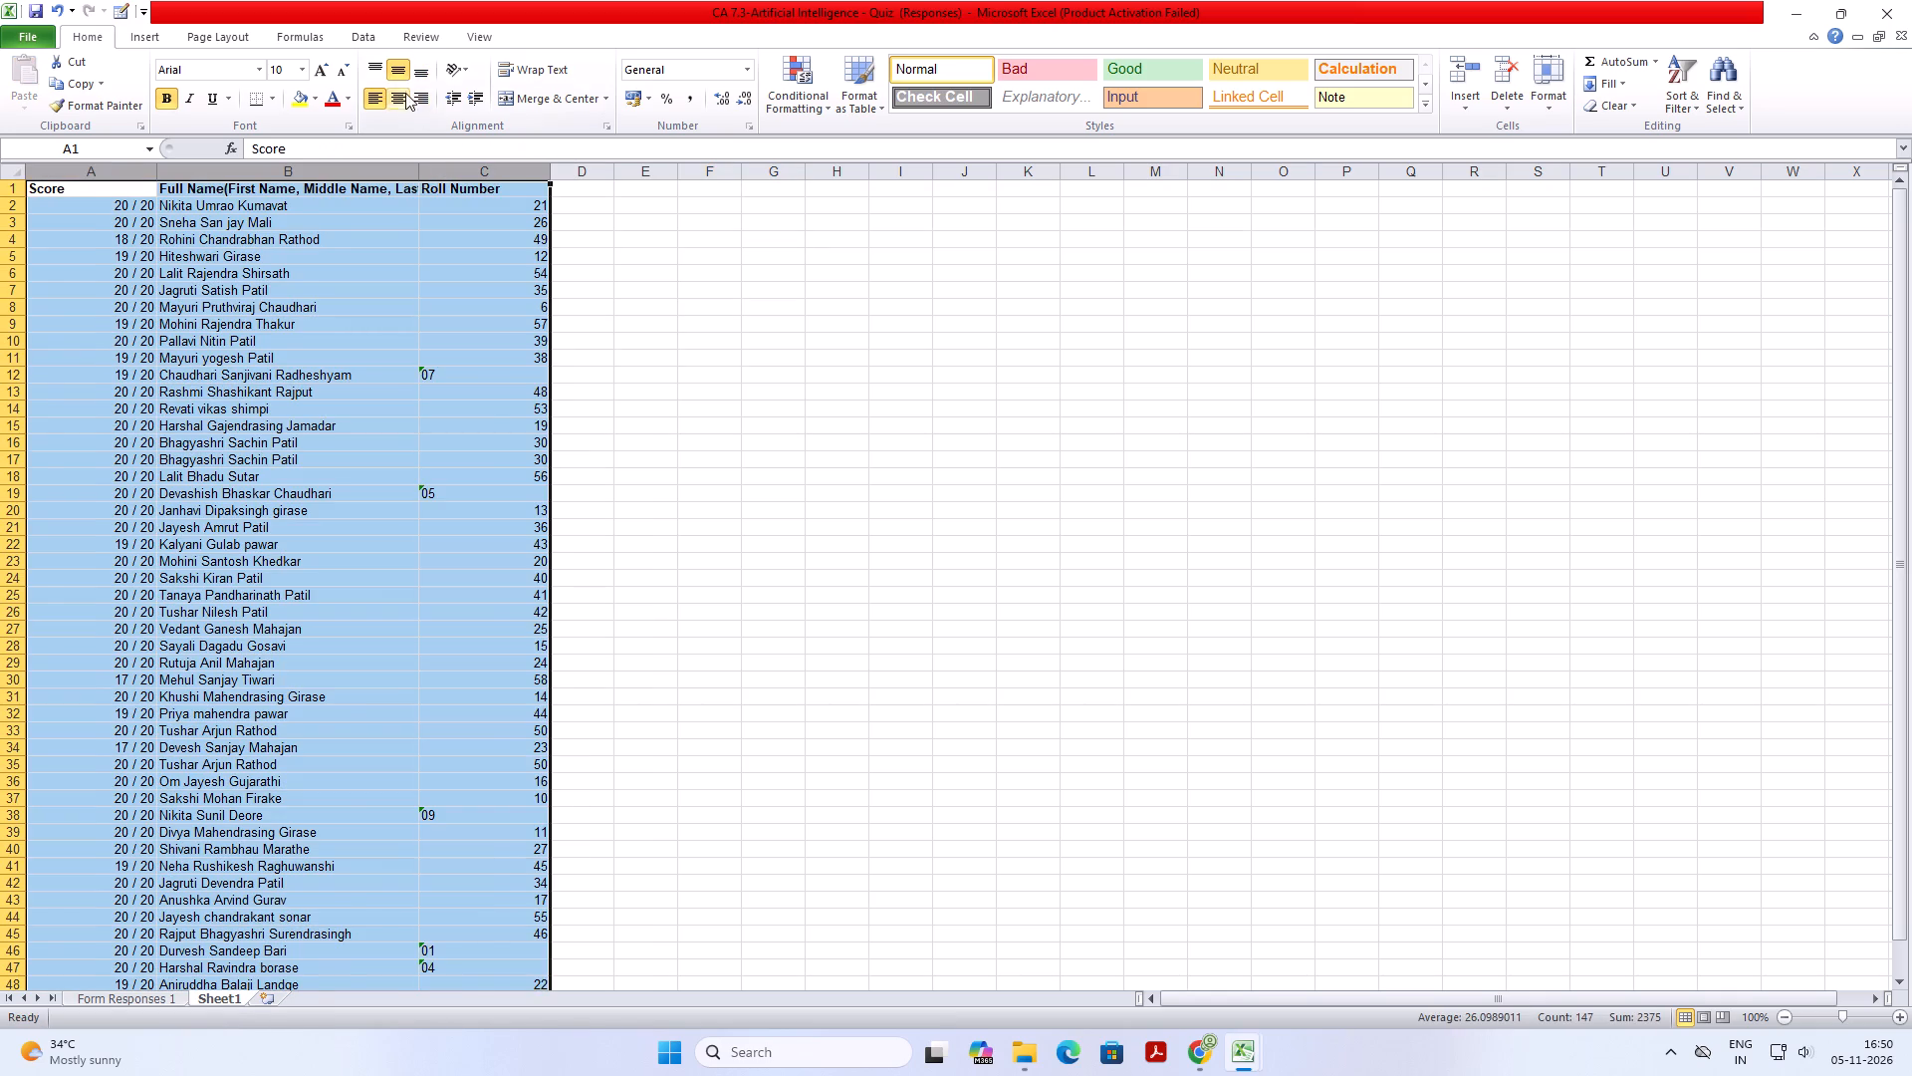
{"action": "left_click", "coordinate": [404, 91]}
{"action": "left_click", "coordinate": [400, 71]}
{"action": "left_click", "coordinate": [623, 367]}
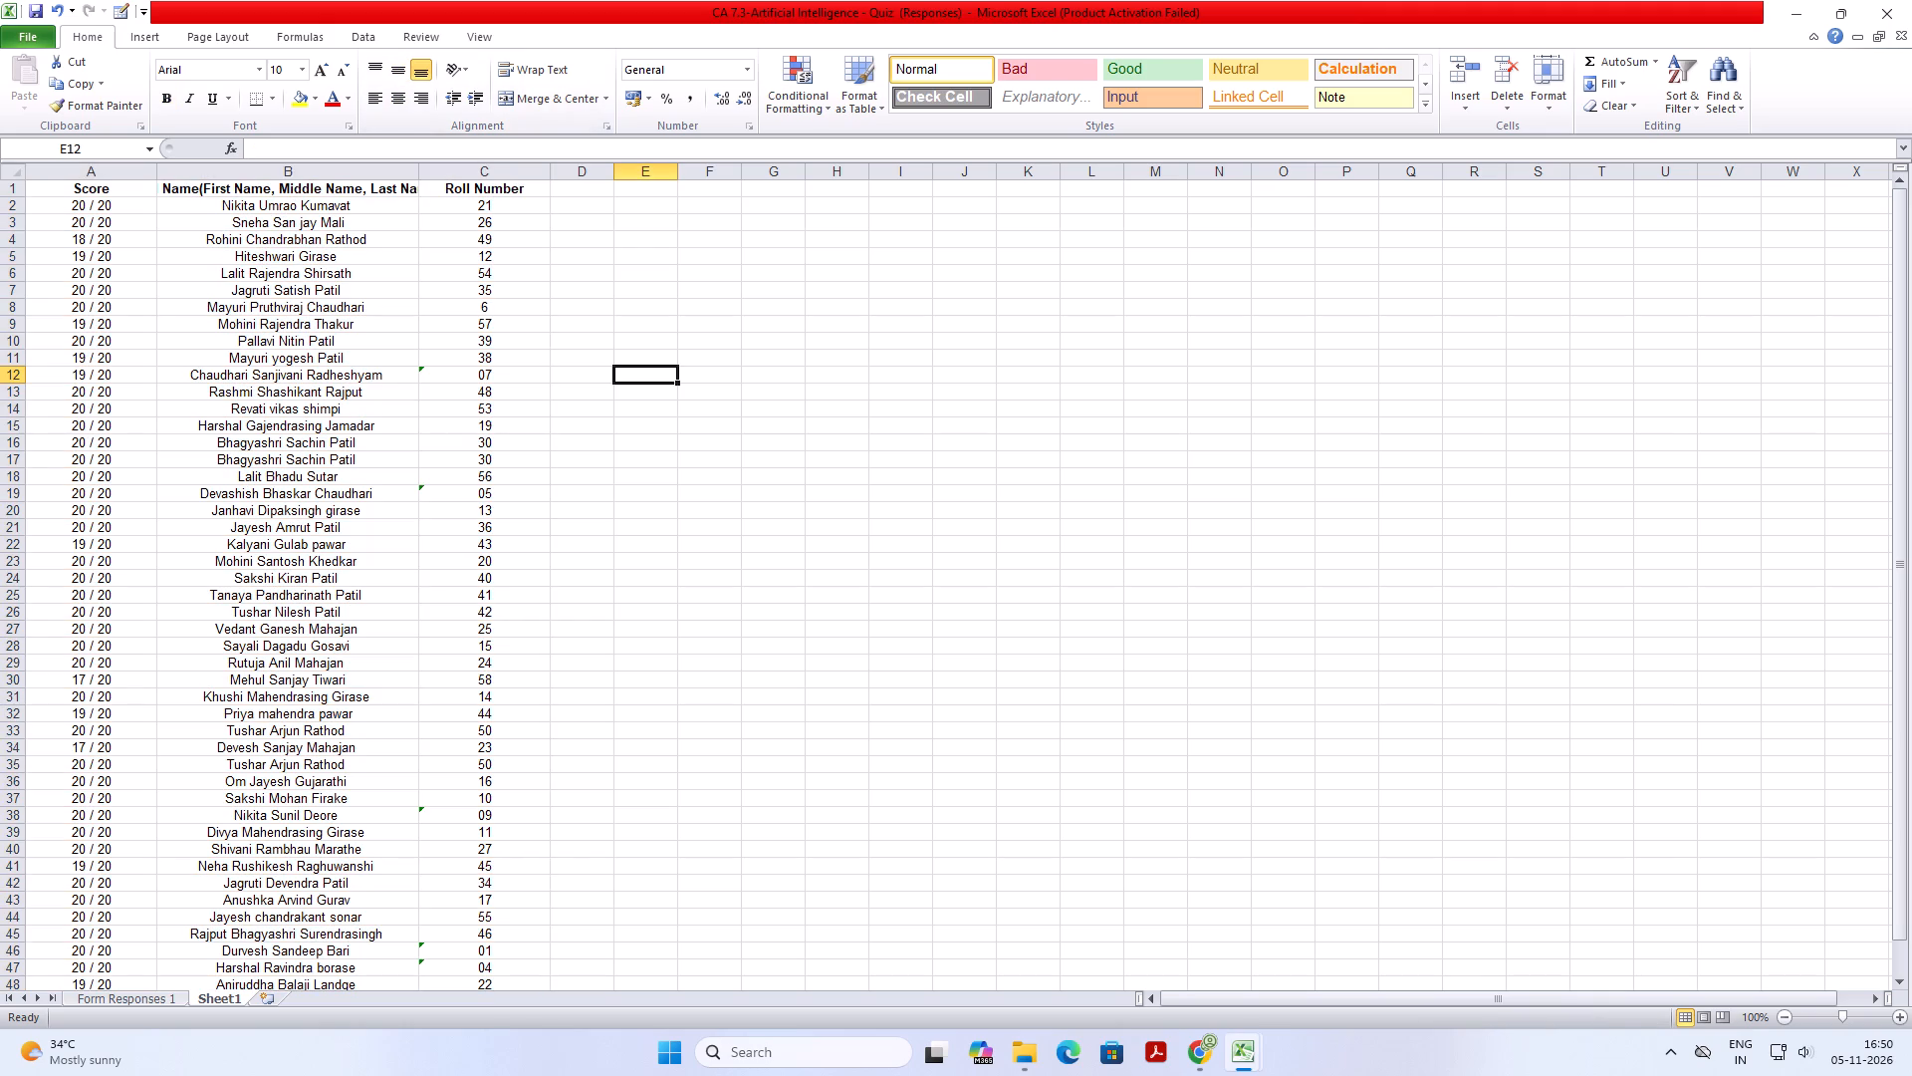
Apply all borders to columns A to C on Sheet1.
{"action": "left_click_drag", "start_coordinate": [78, 171], "coordinate": [406, 197]}
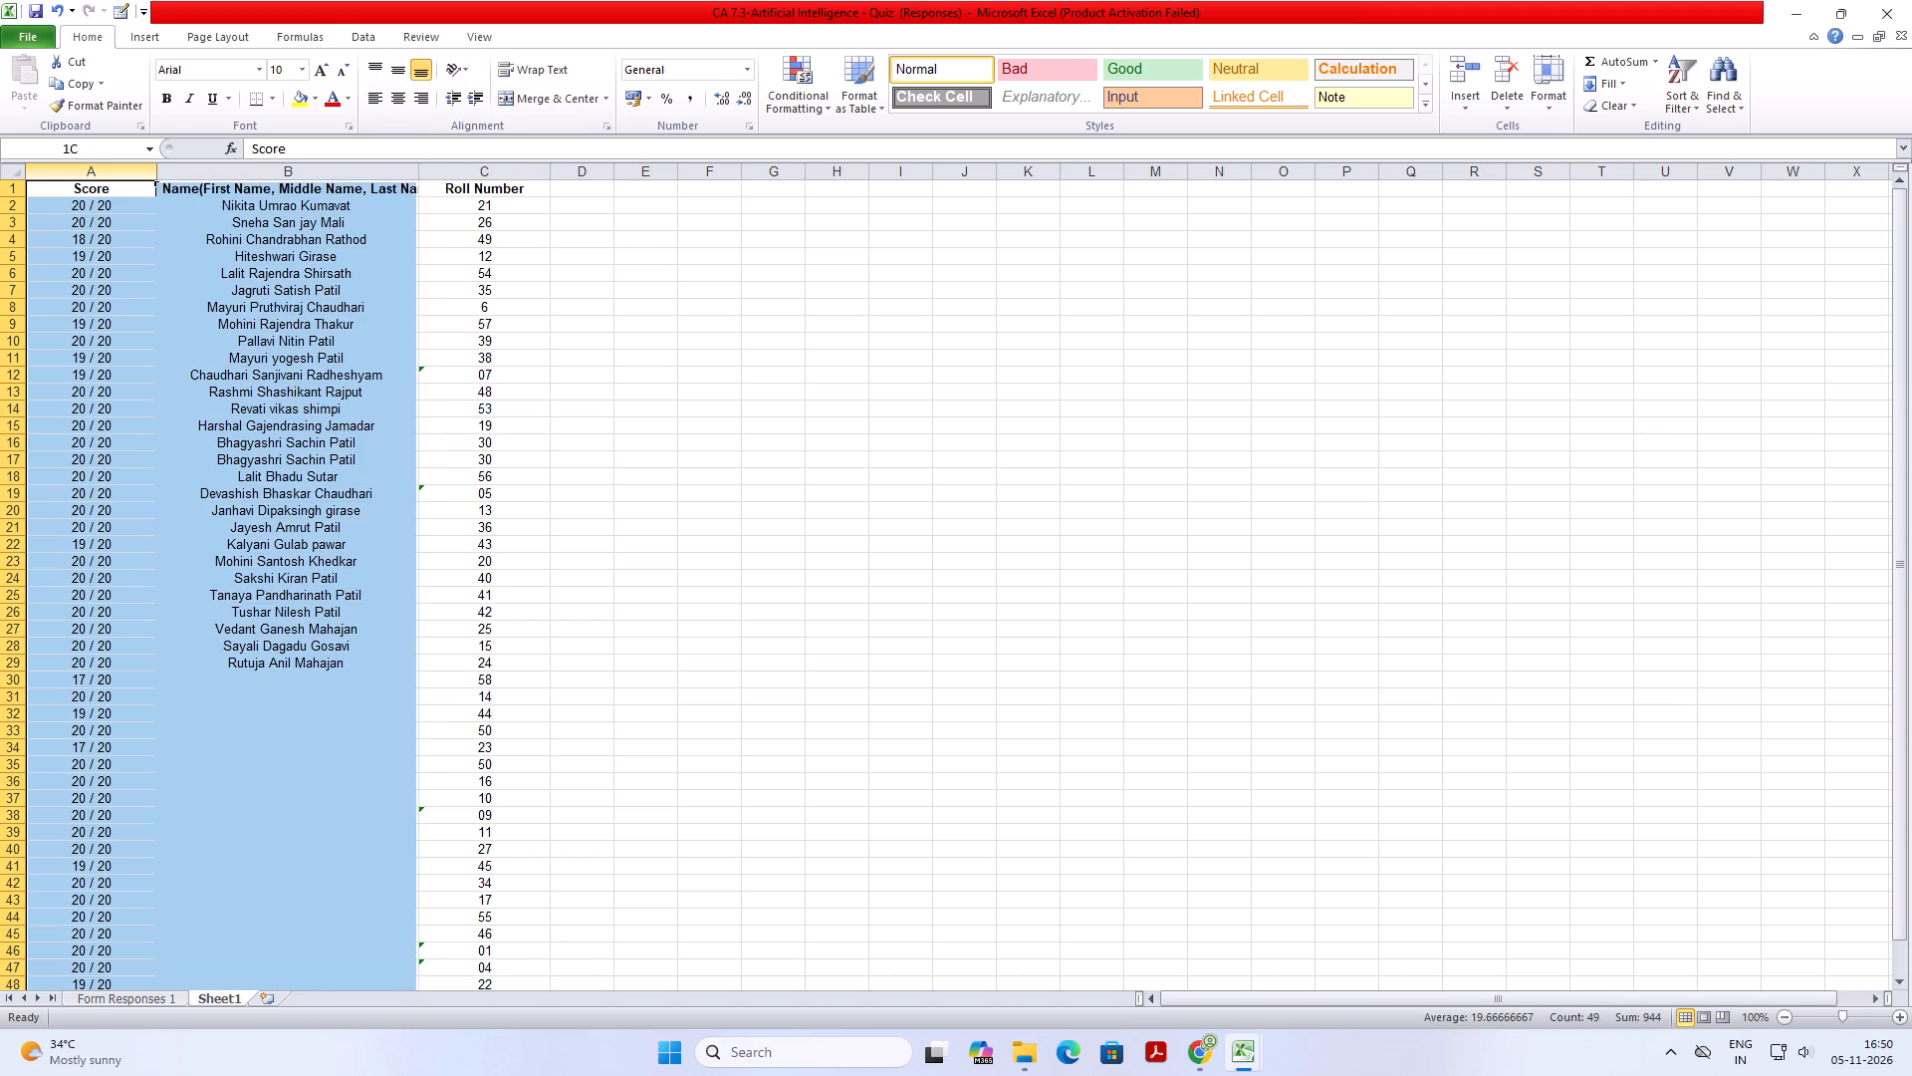
{"action": "left_click_drag", "start_coordinate": [406, 197], "coordinate": [484, 199]}
{"action": "left_click", "coordinate": [267, 95]}
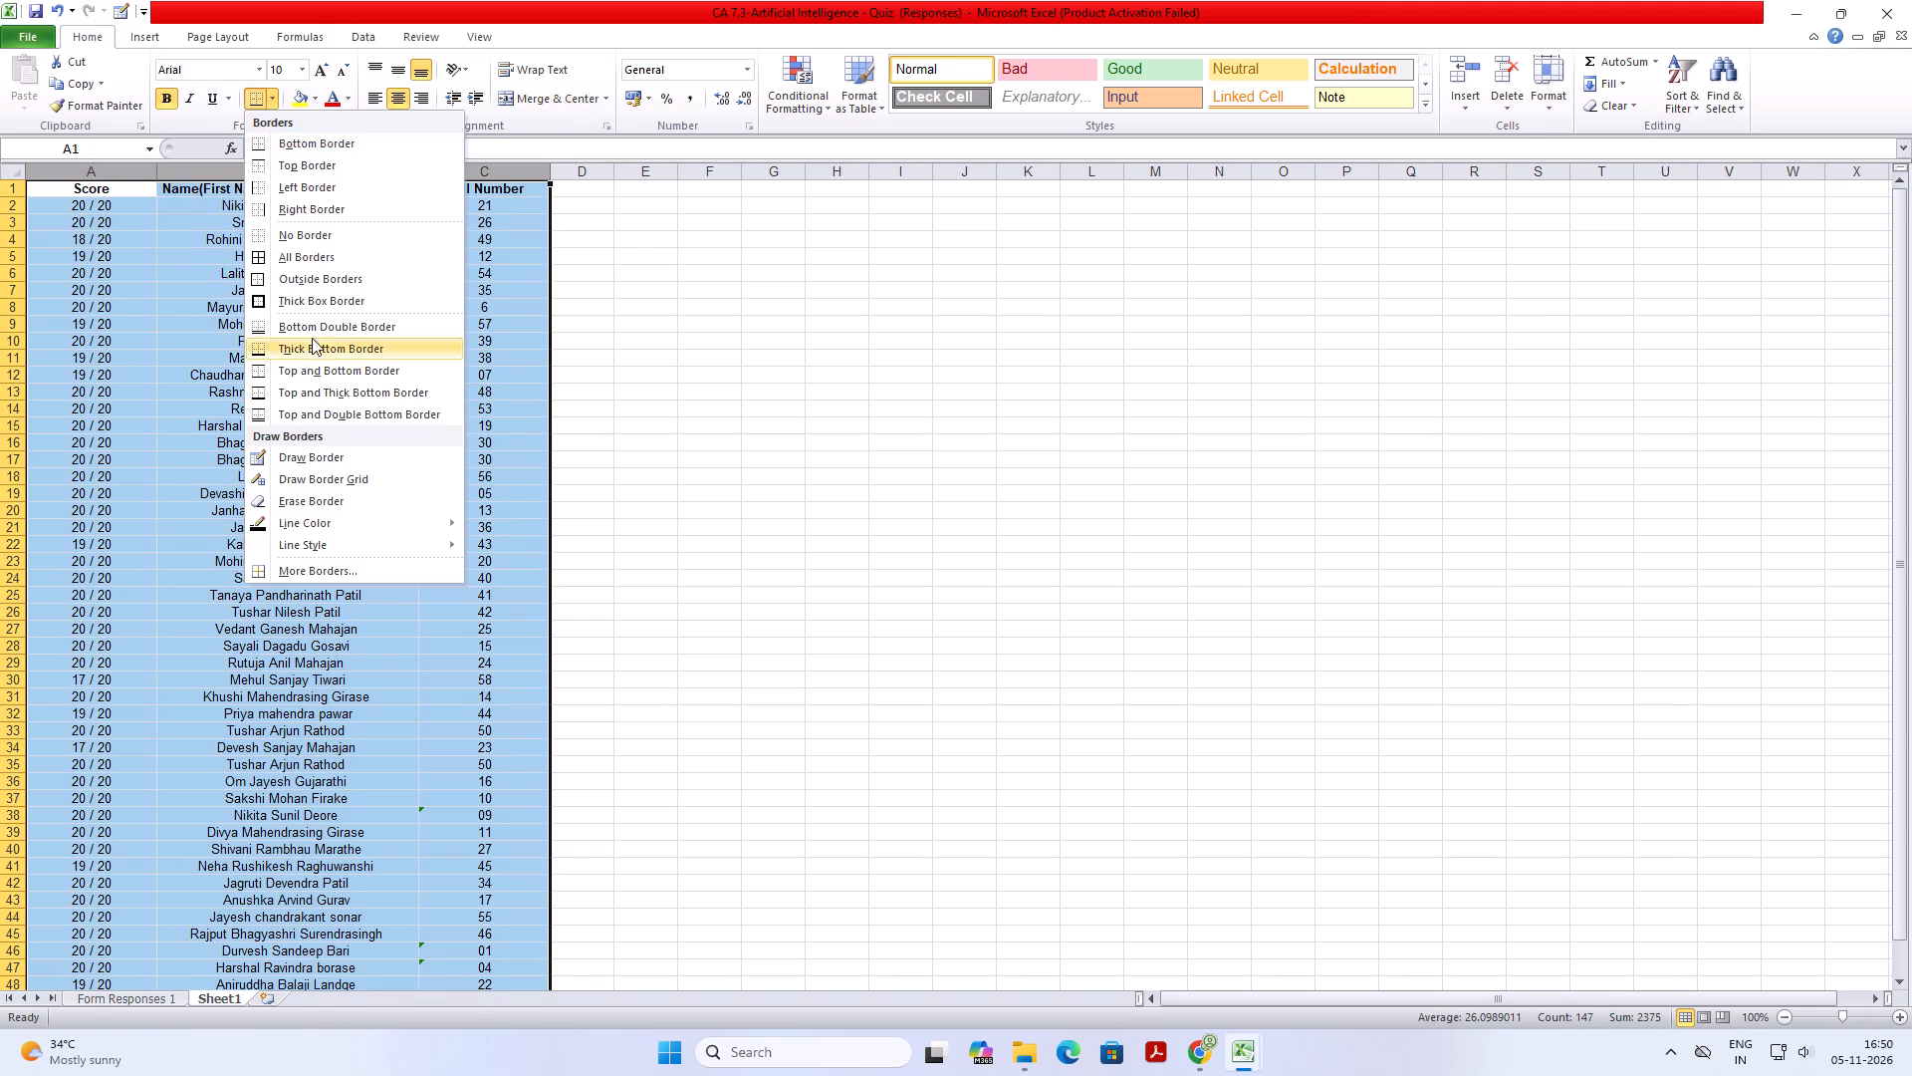
{"action": "left_click", "coordinate": [327, 265]}
{"action": "left_click", "coordinate": [641, 389]}
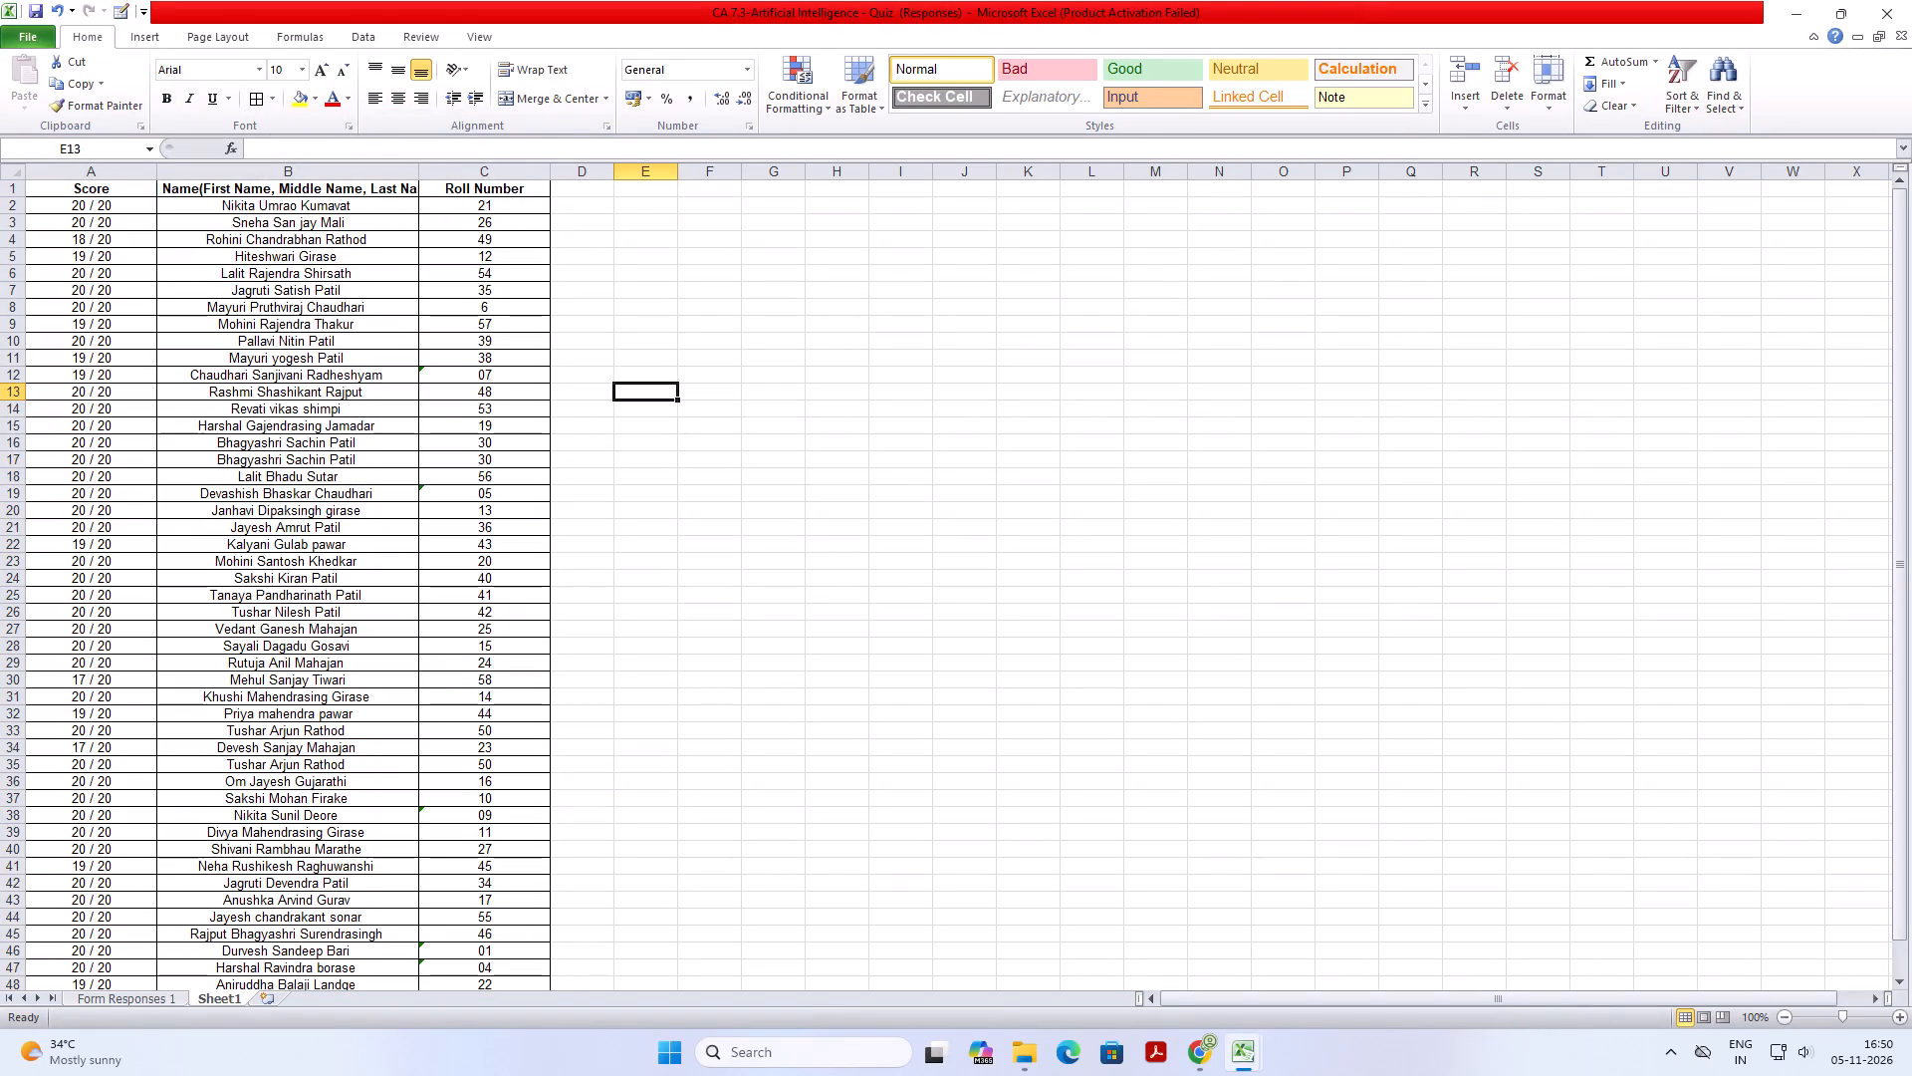
Set the font of columns A to C to Times New Roman, size 12.
{"action": "left_click_drag", "start_coordinate": [99, 172], "coordinate": [429, 193]}
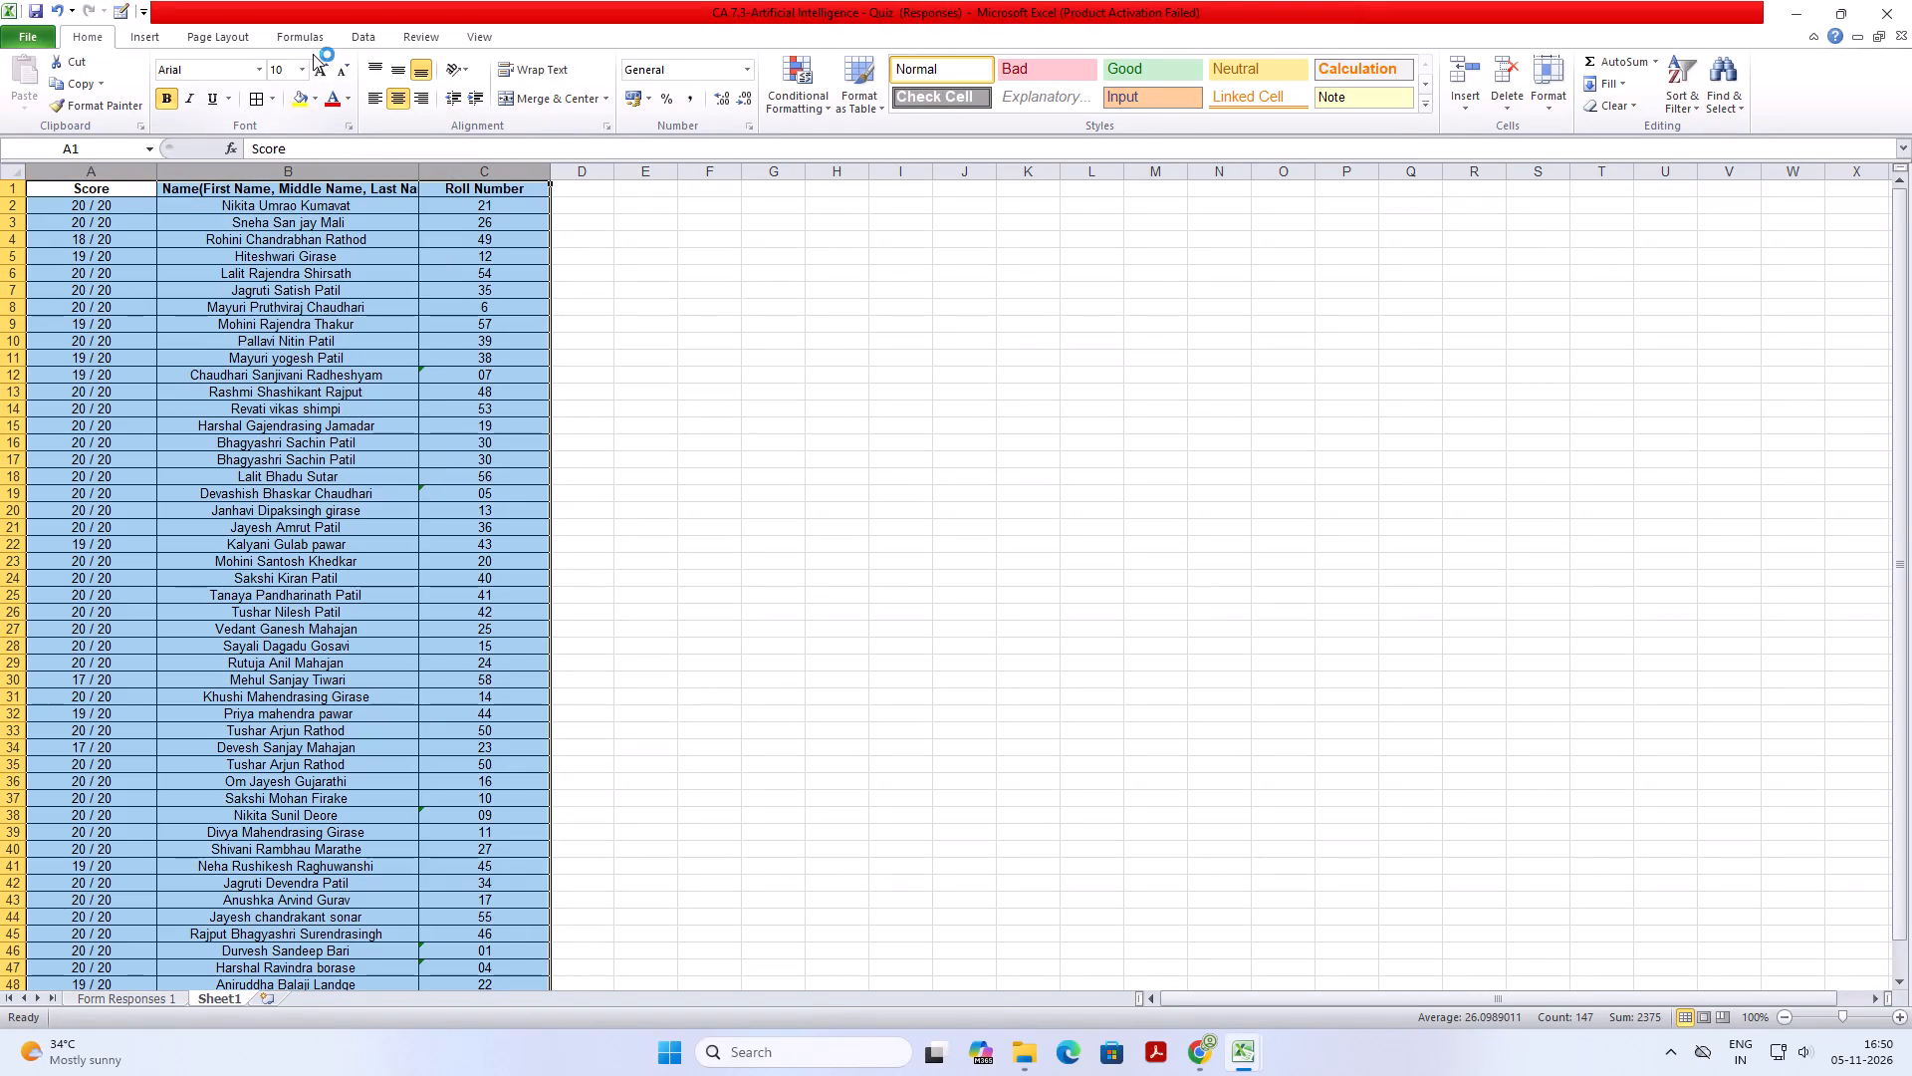
{"action": "double_click", "coordinate": [315, 64]}
{"action": "left_click", "coordinate": [259, 71]}
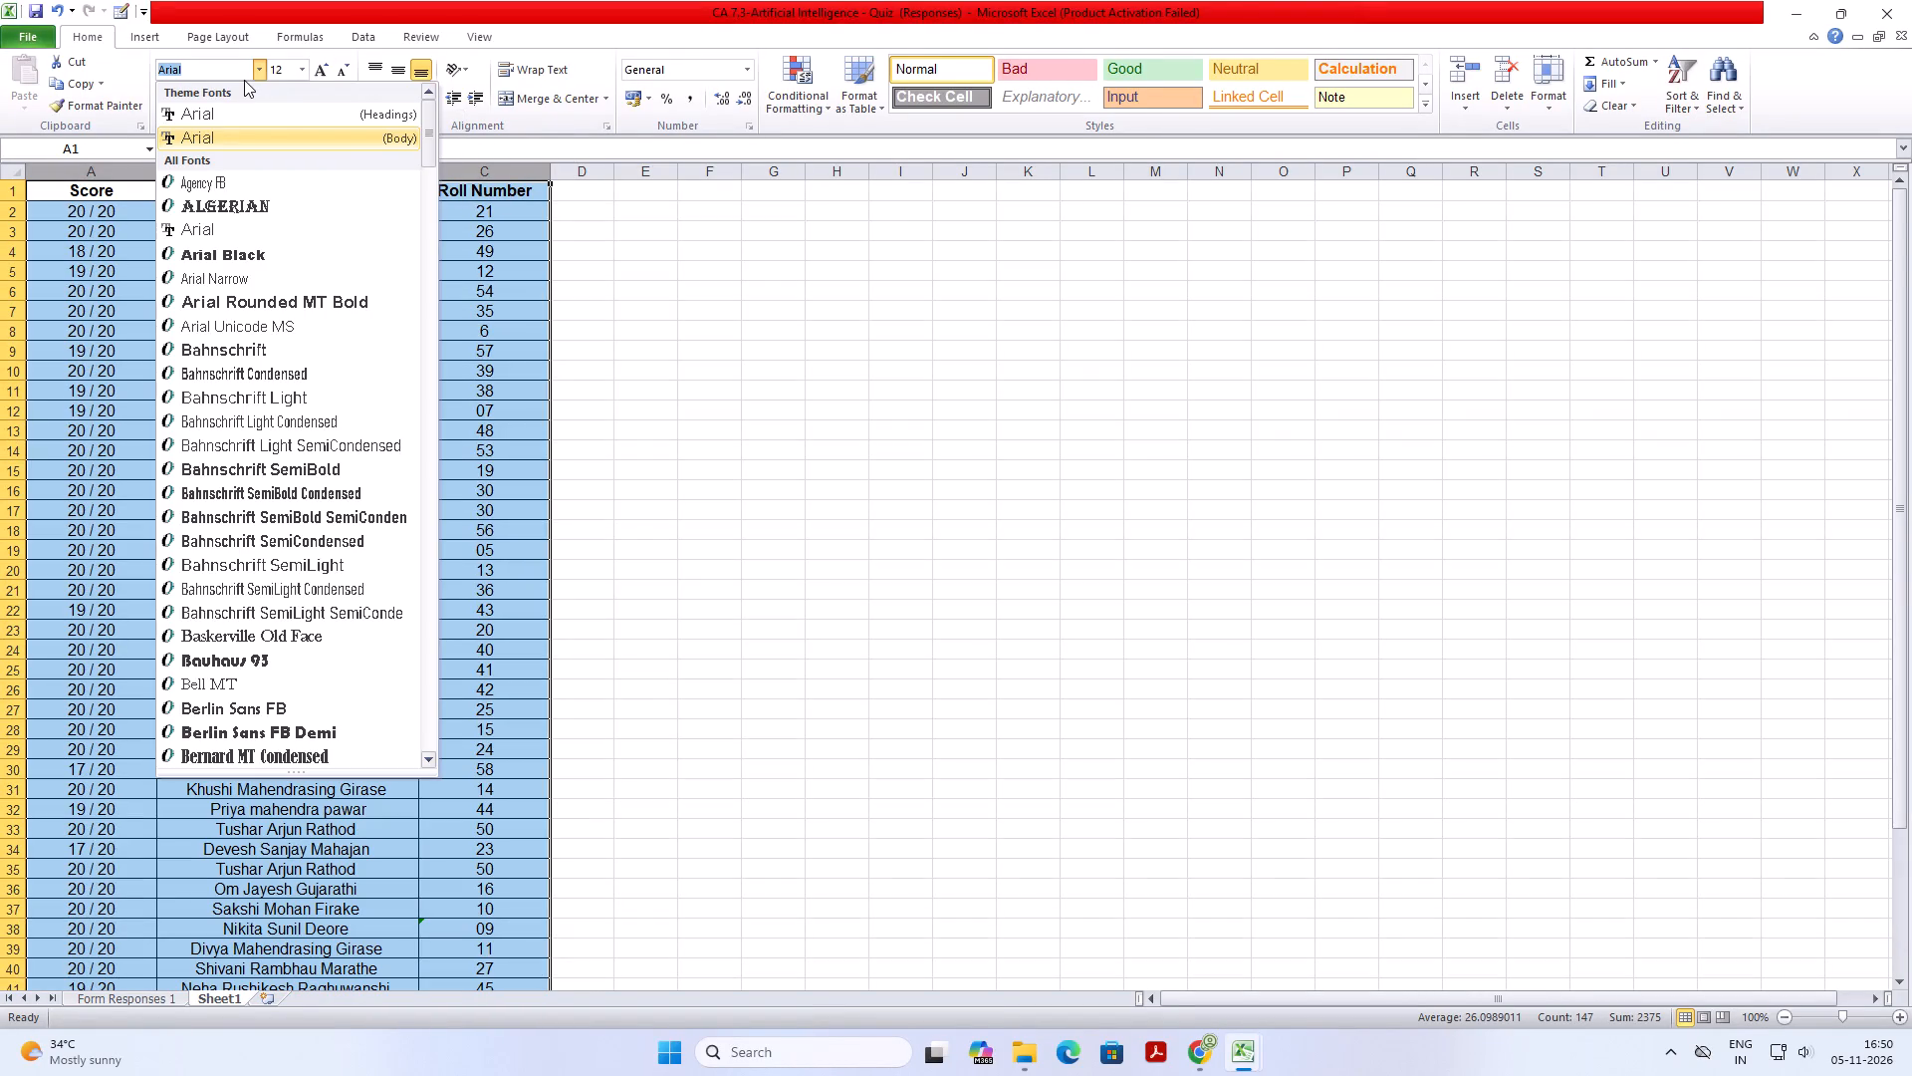
{"action": "type", "text": "time"}
{"action": "key", "text": "Return"}
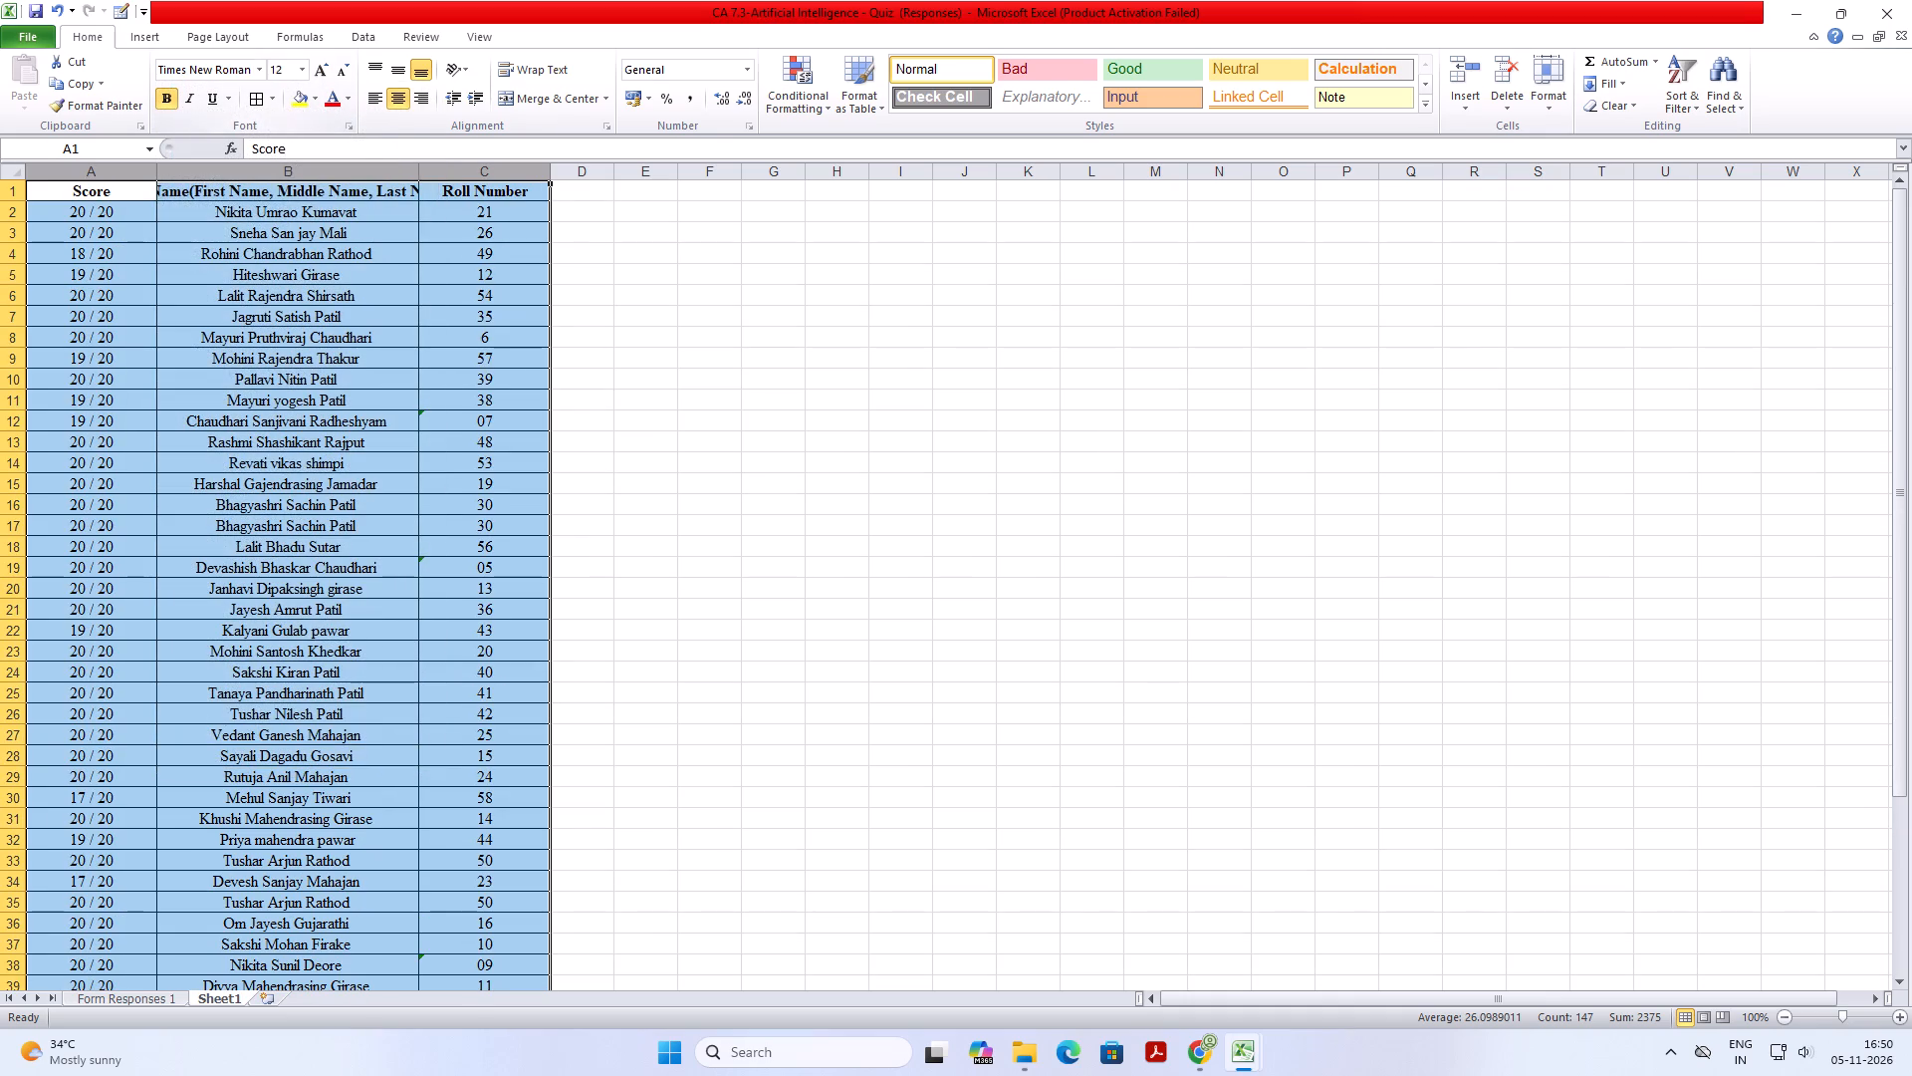
{"action": "left_click", "coordinate": [302, 305]}
Left-align the Full Name column.
{"action": "left_click", "coordinate": [317, 172]}
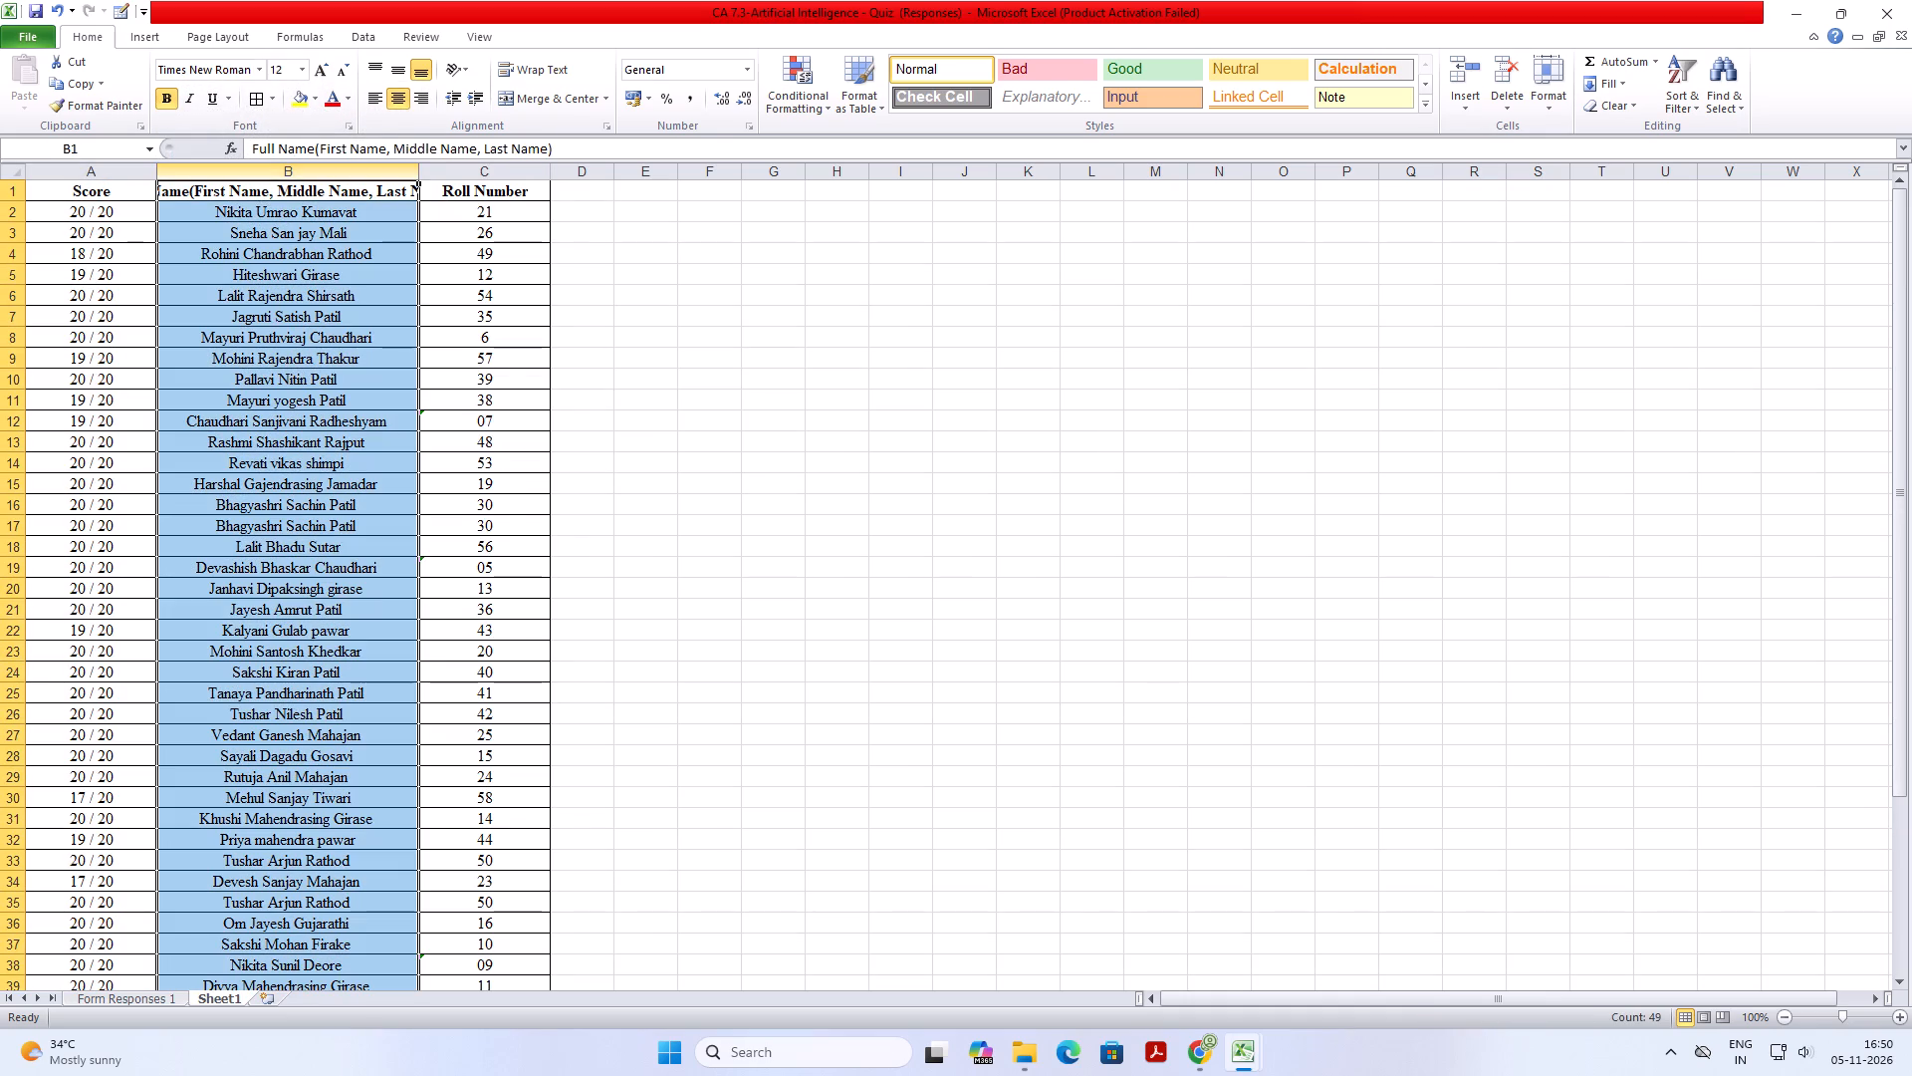
{"action": "left_click", "coordinate": [377, 102]}
{"action": "left_click", "coordinate": [378, 291]}
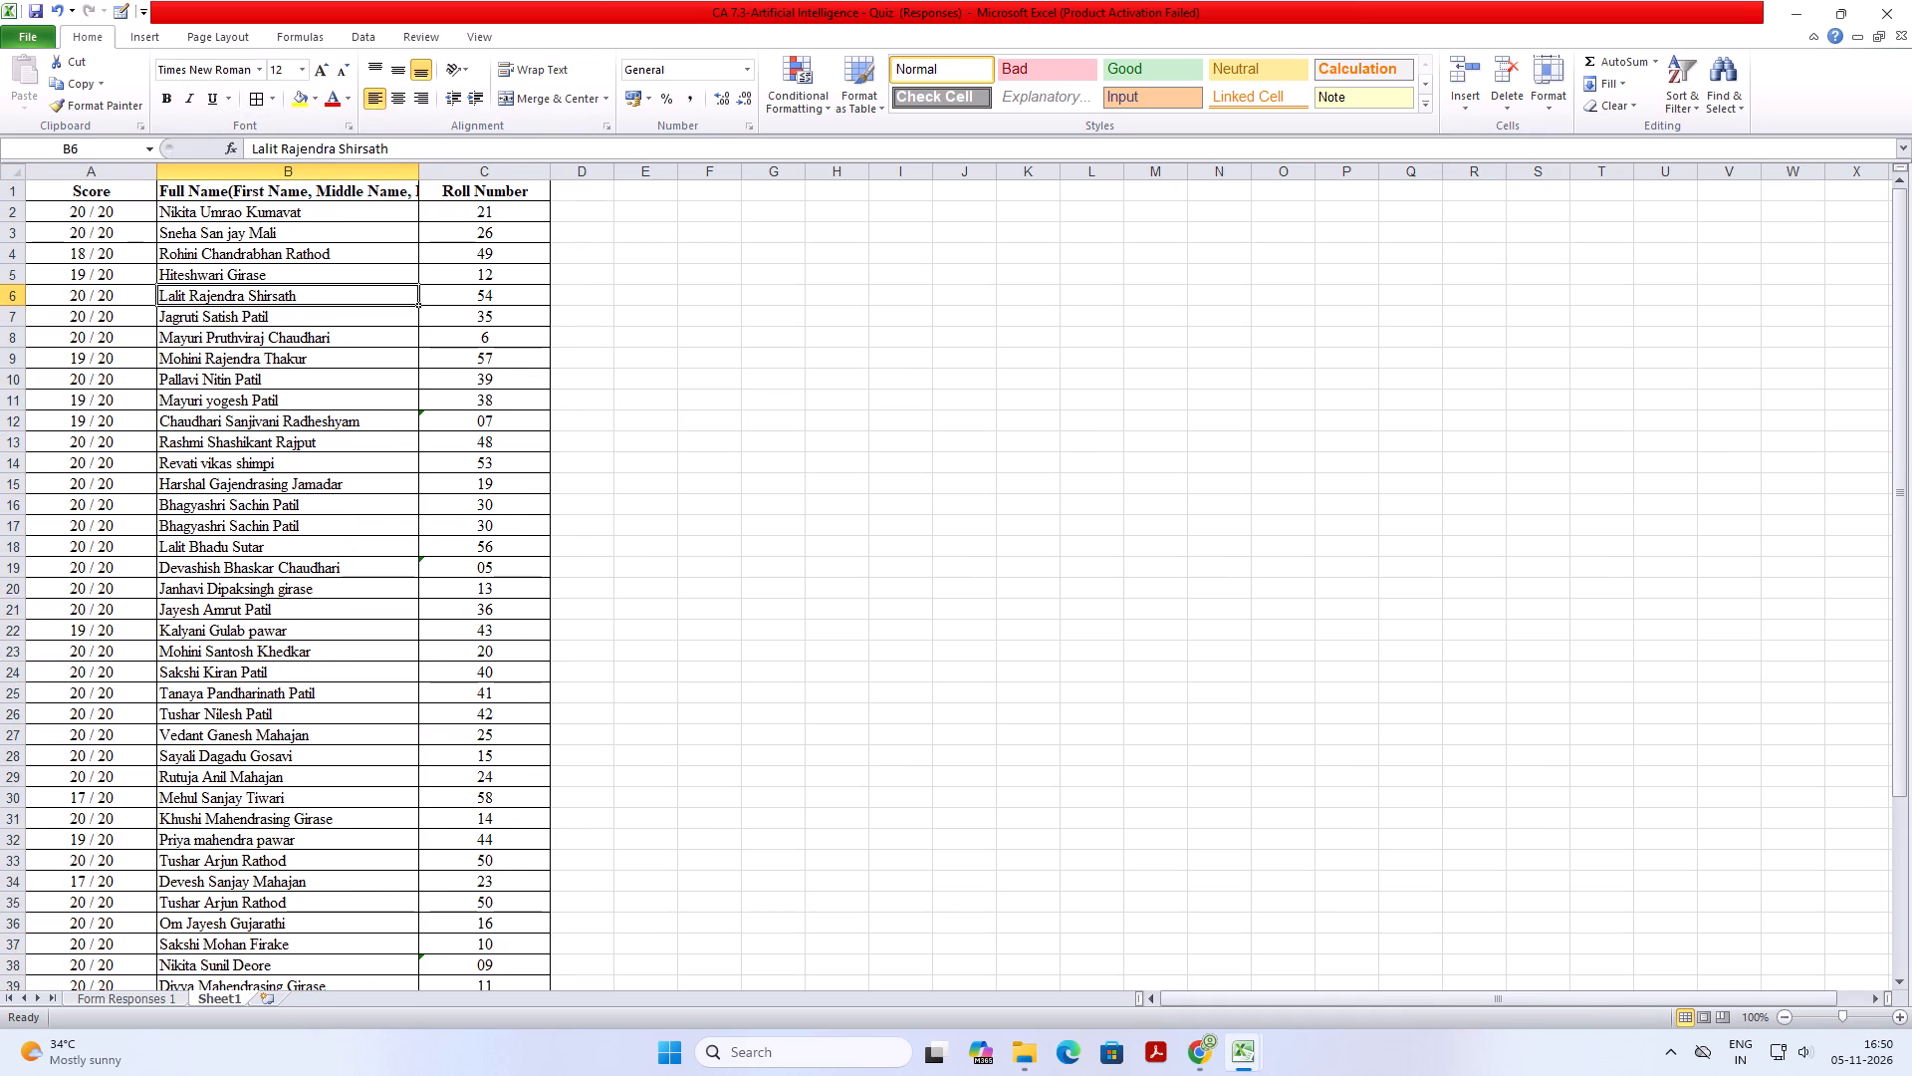
Sort the table by Roll Number from smallest to largest, expanding the selection to the adjacent columns.
{"action": "left_click", "coordinate": [486, 174]}
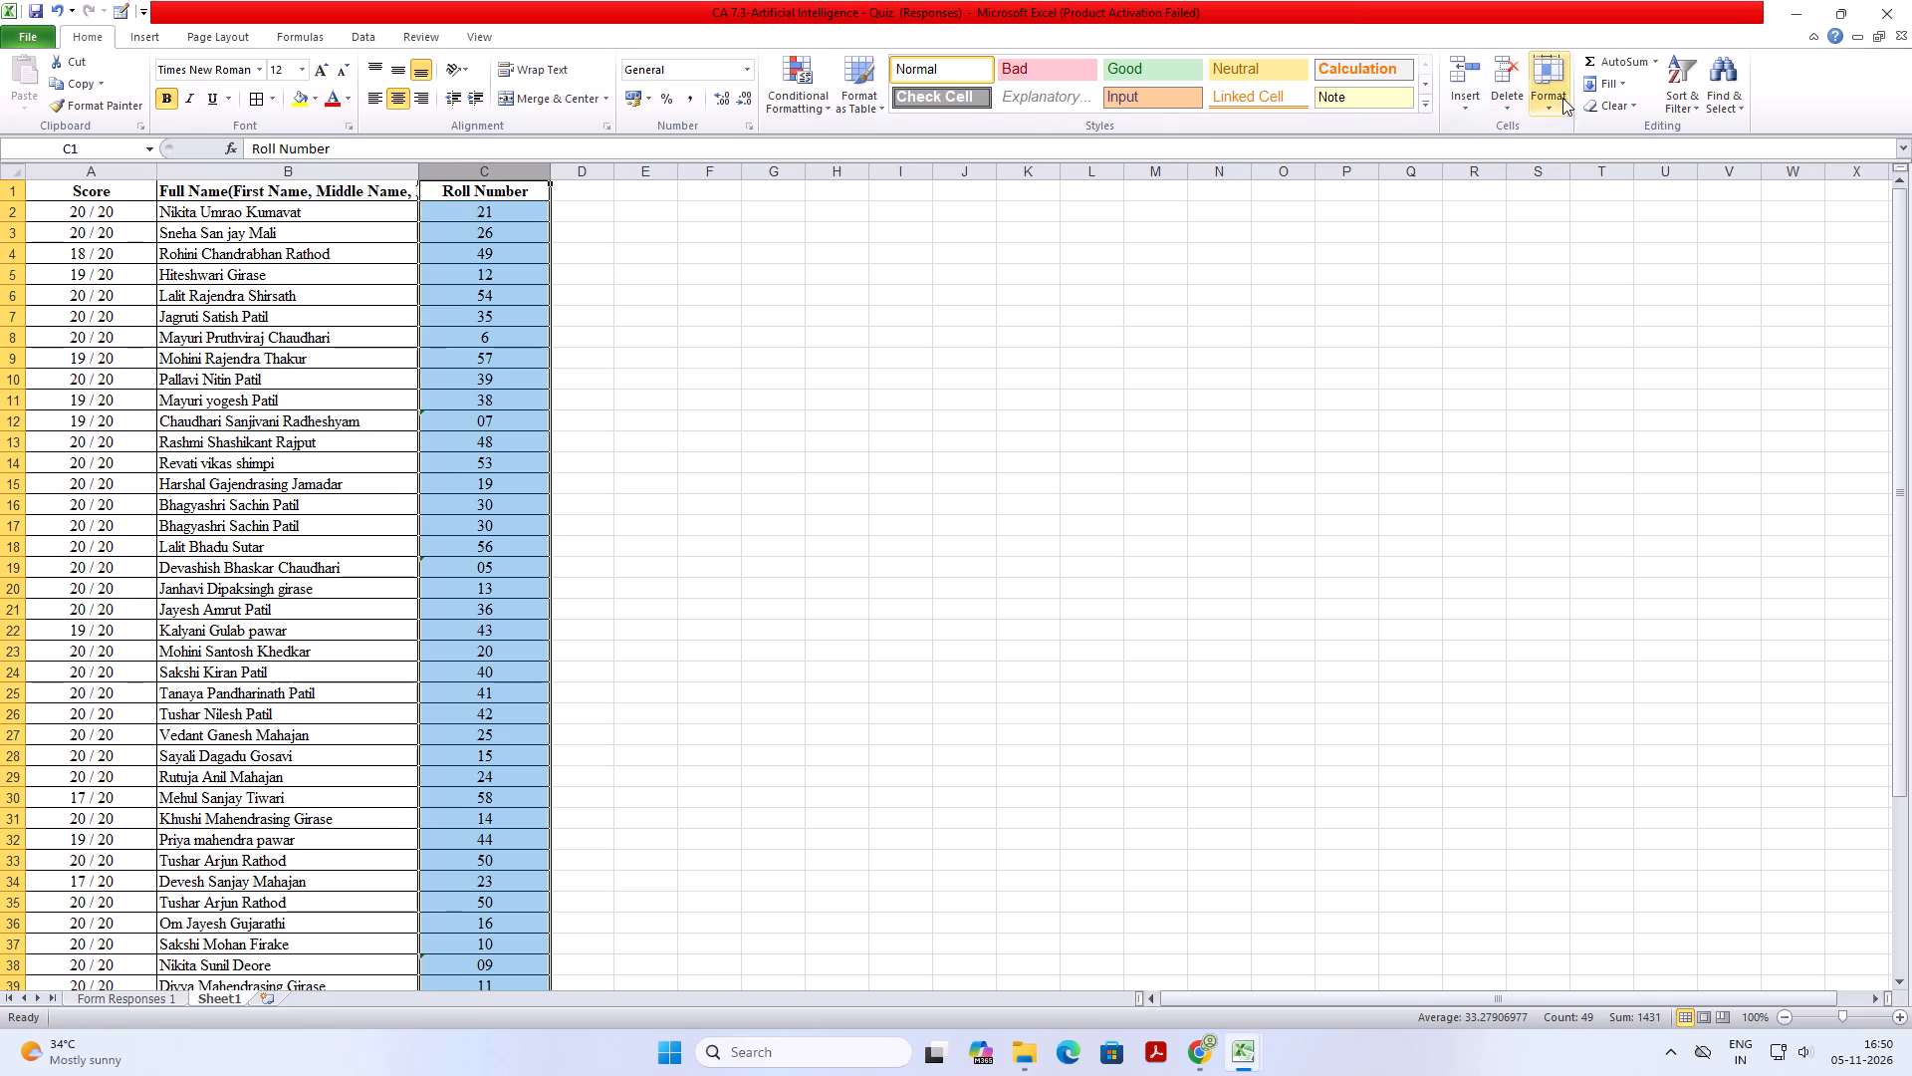
{"action": "left_click", "coordinate": [1671, 85]}
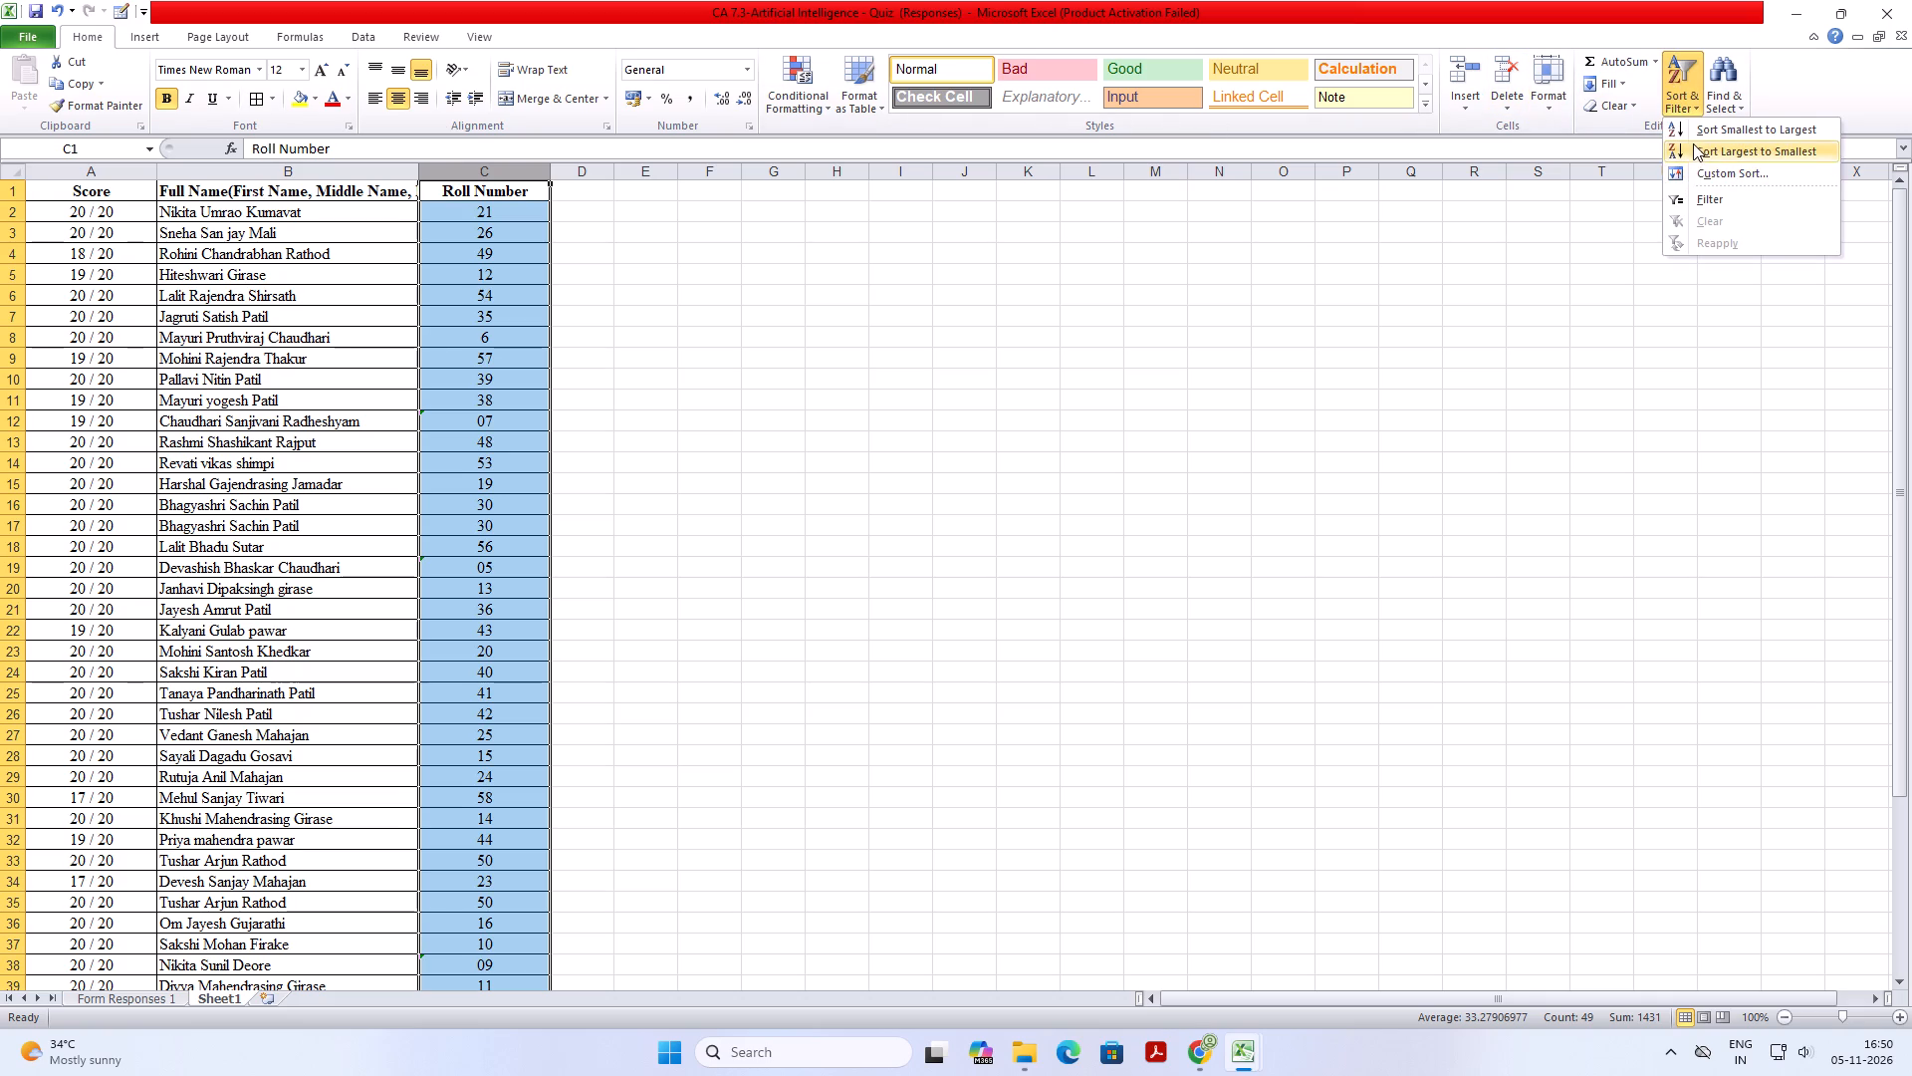
{"action": "left_click", "coordinate": [1694, 132]}
{"action": "left_click", "coordinate": [836, 570]}
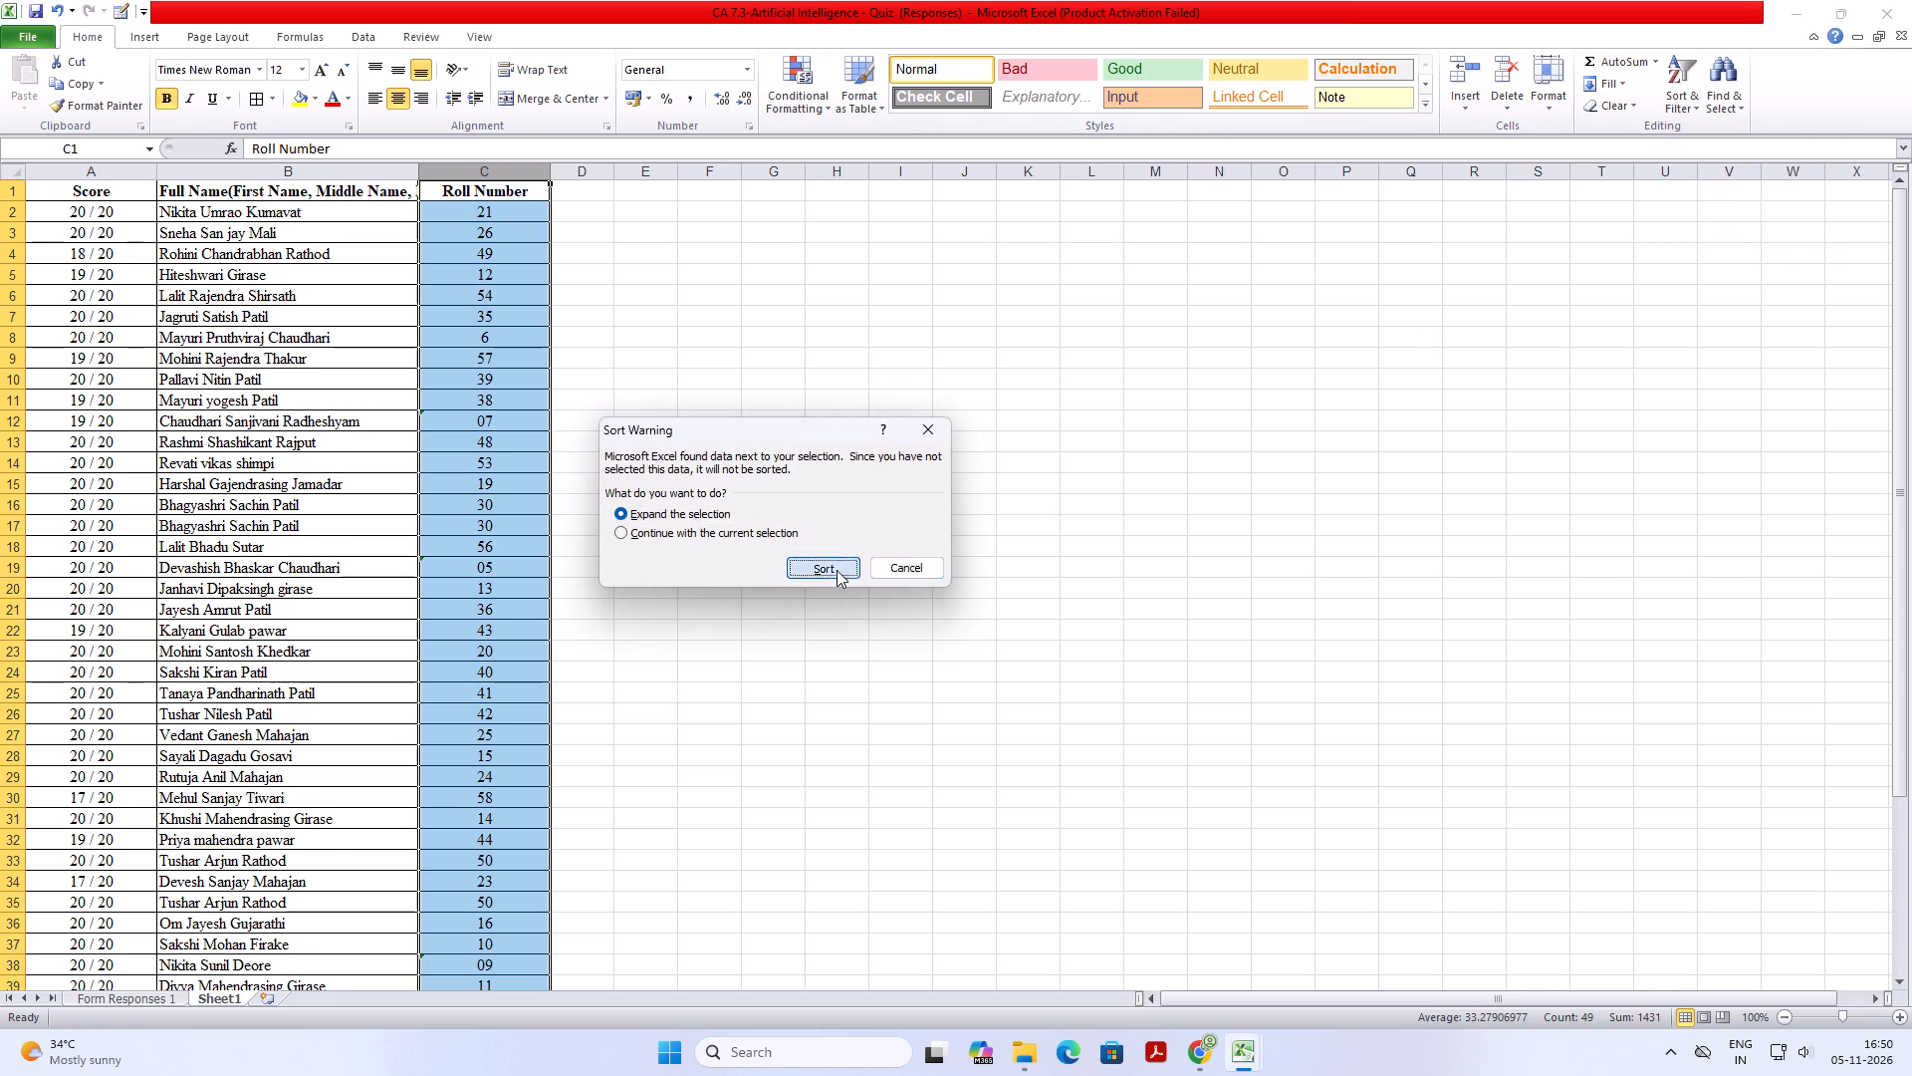
{"action": "scroll", "coordinate": [523, 546], "scroll_direction": "up", "scroll_amount": 5}
{"action": "left_click", "coordinate": [497, 466]}
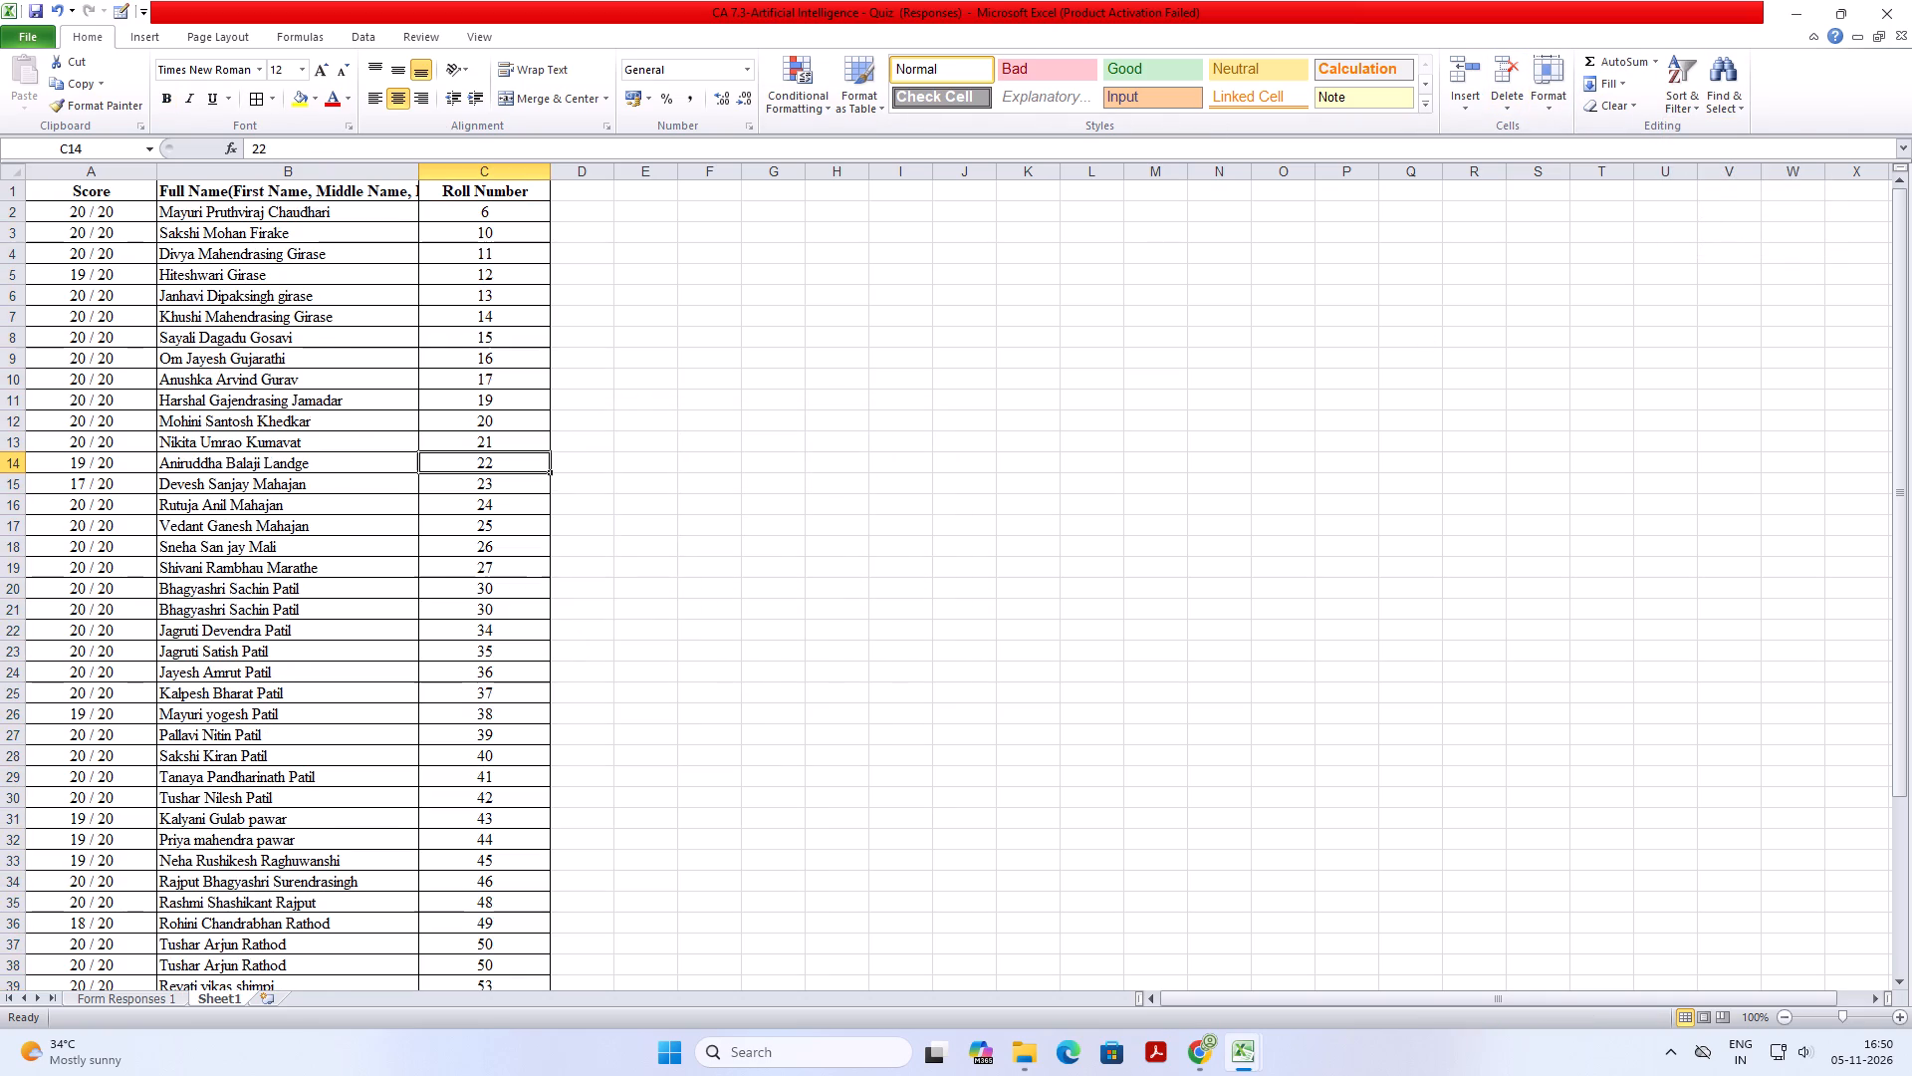
Select the roll number entries C2 to C49 and turn on filtering for them.
{"action": "scroll", "coordinate": [272, 294], "scroll_direction": "up", "scroll_amount": 3}
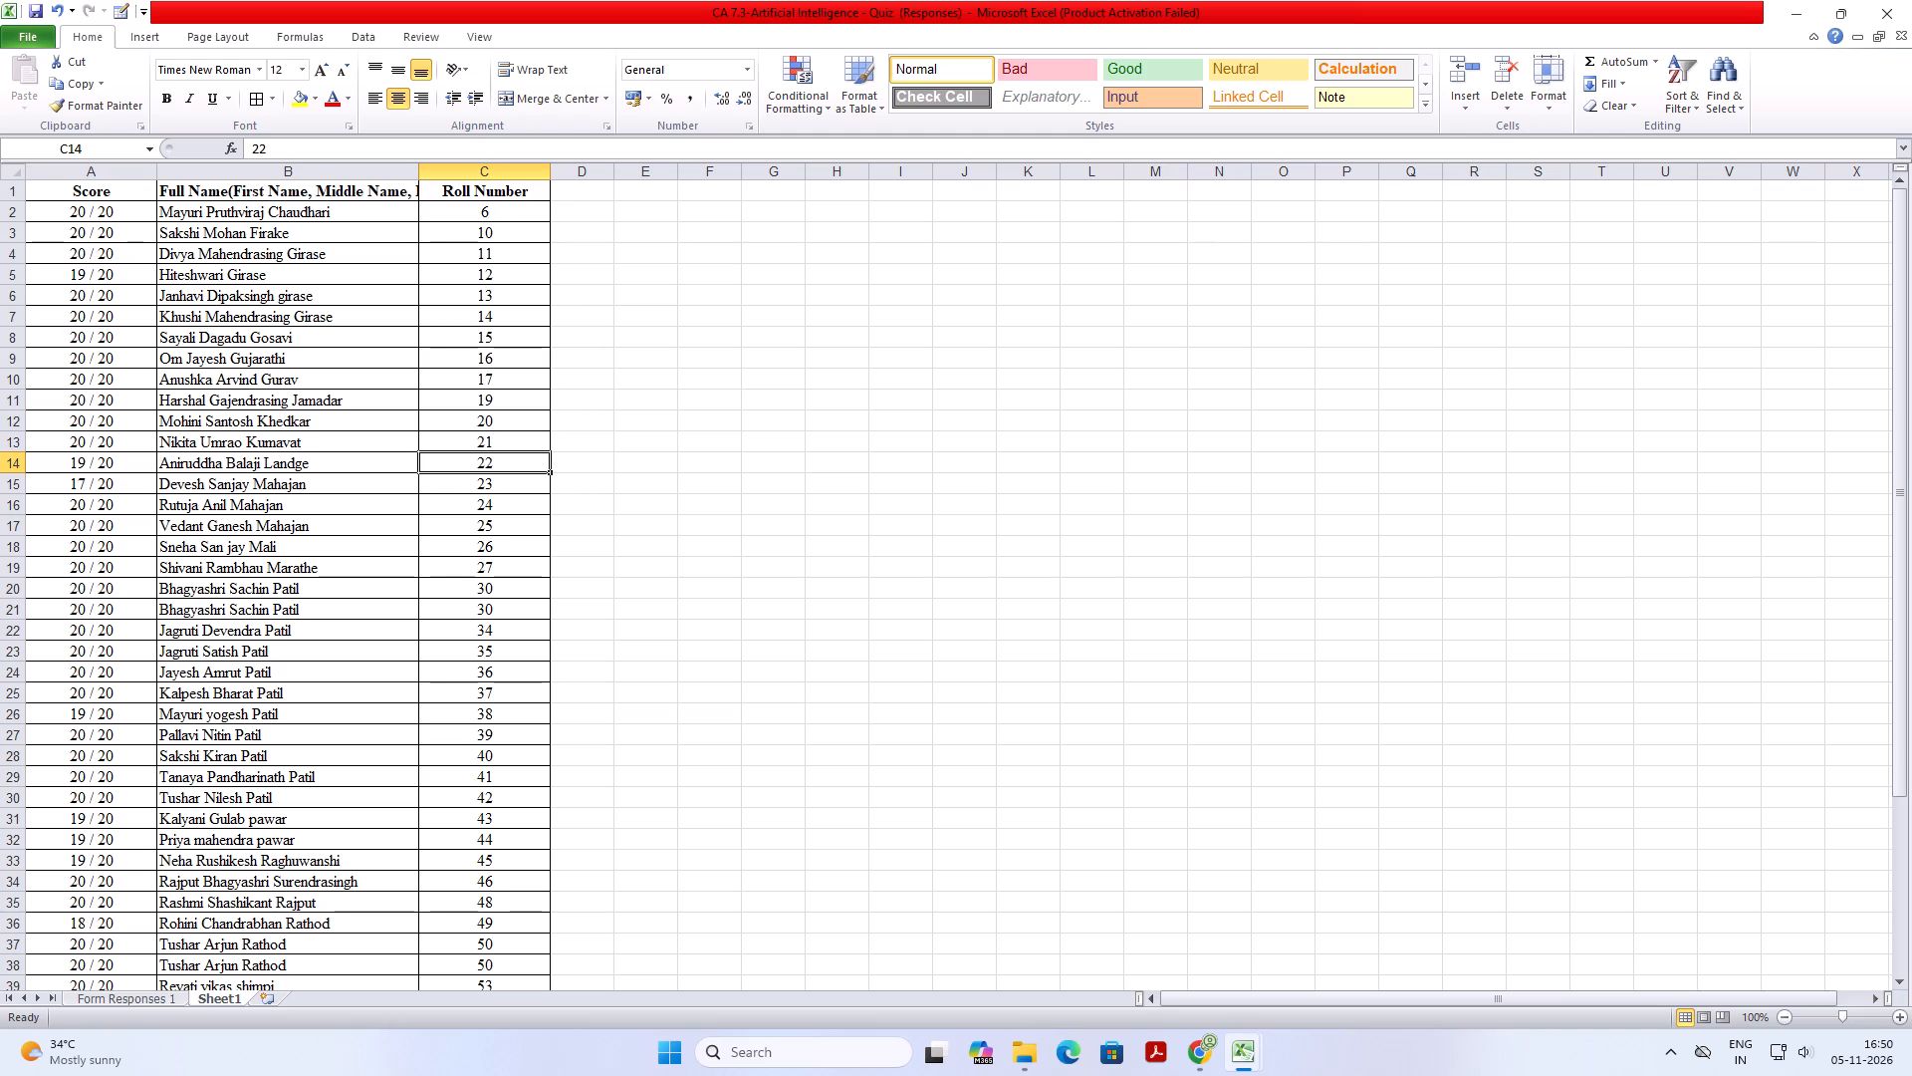
{"action": "scroll", "coordinate": [370, 565], "scroll_direction": "up", "scroll_amount": 3}
{"action": "left_click_drag", "start_coordinate": [467, 210], "coordinate": [500, 996]}
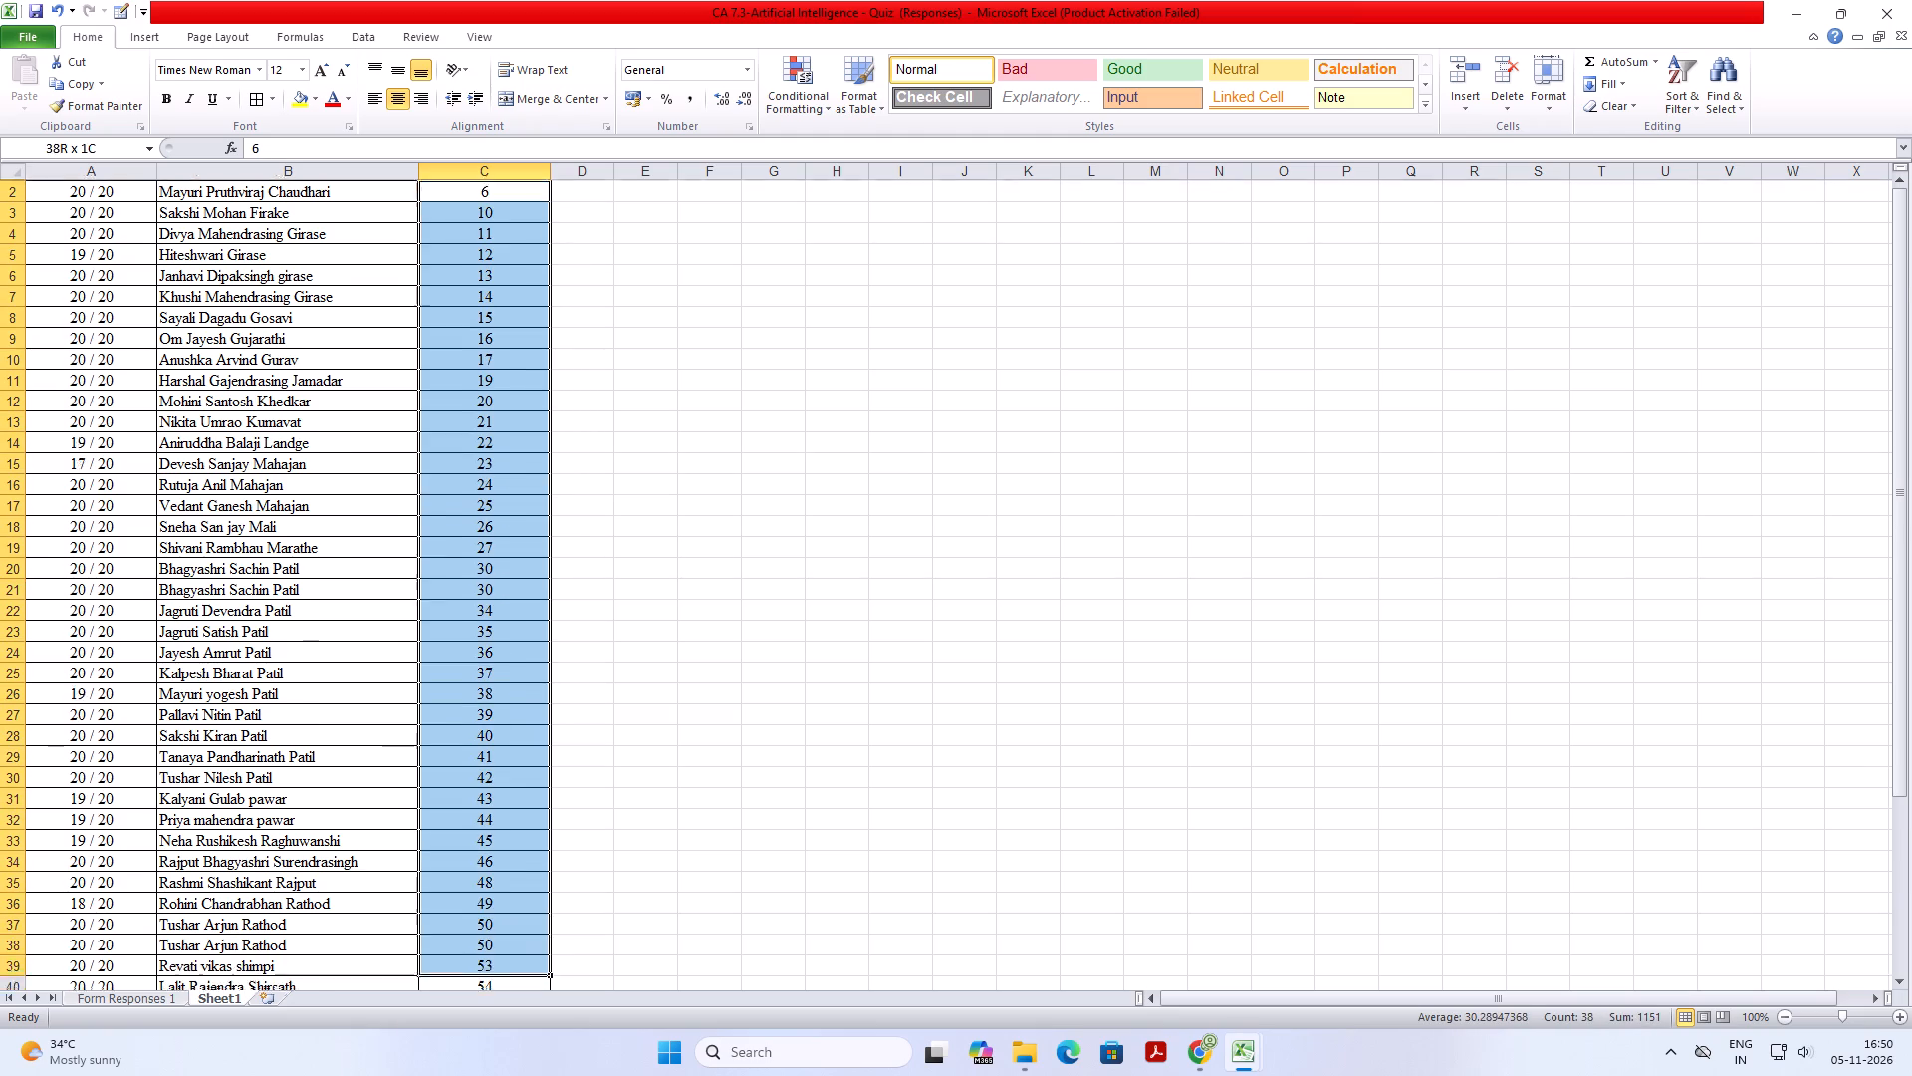
{"action": "left_click_drag", "start_coordinate": [500, 996], "coordinate": [525, 913]}
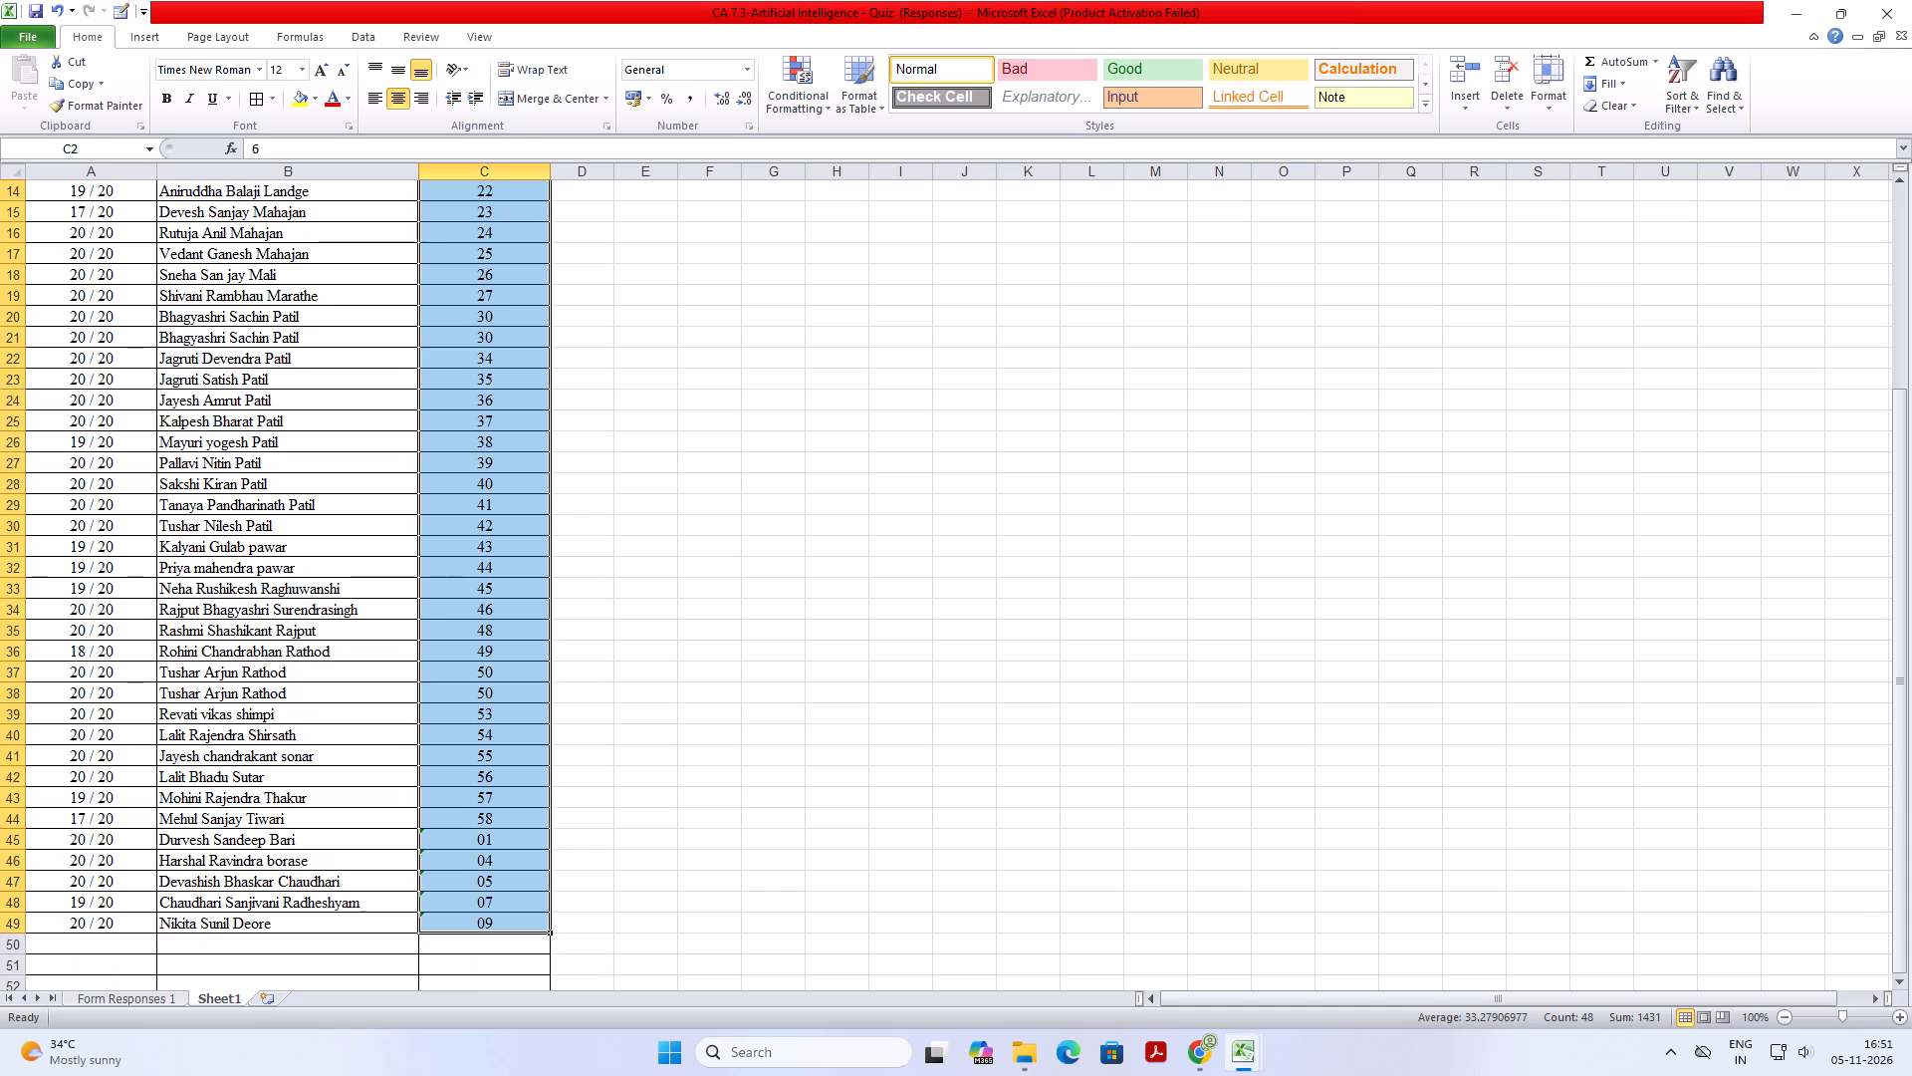
{"action": "scroll", "coordinate": [525, 877], "scroll_direction": "up", "scroll_amount": 13}
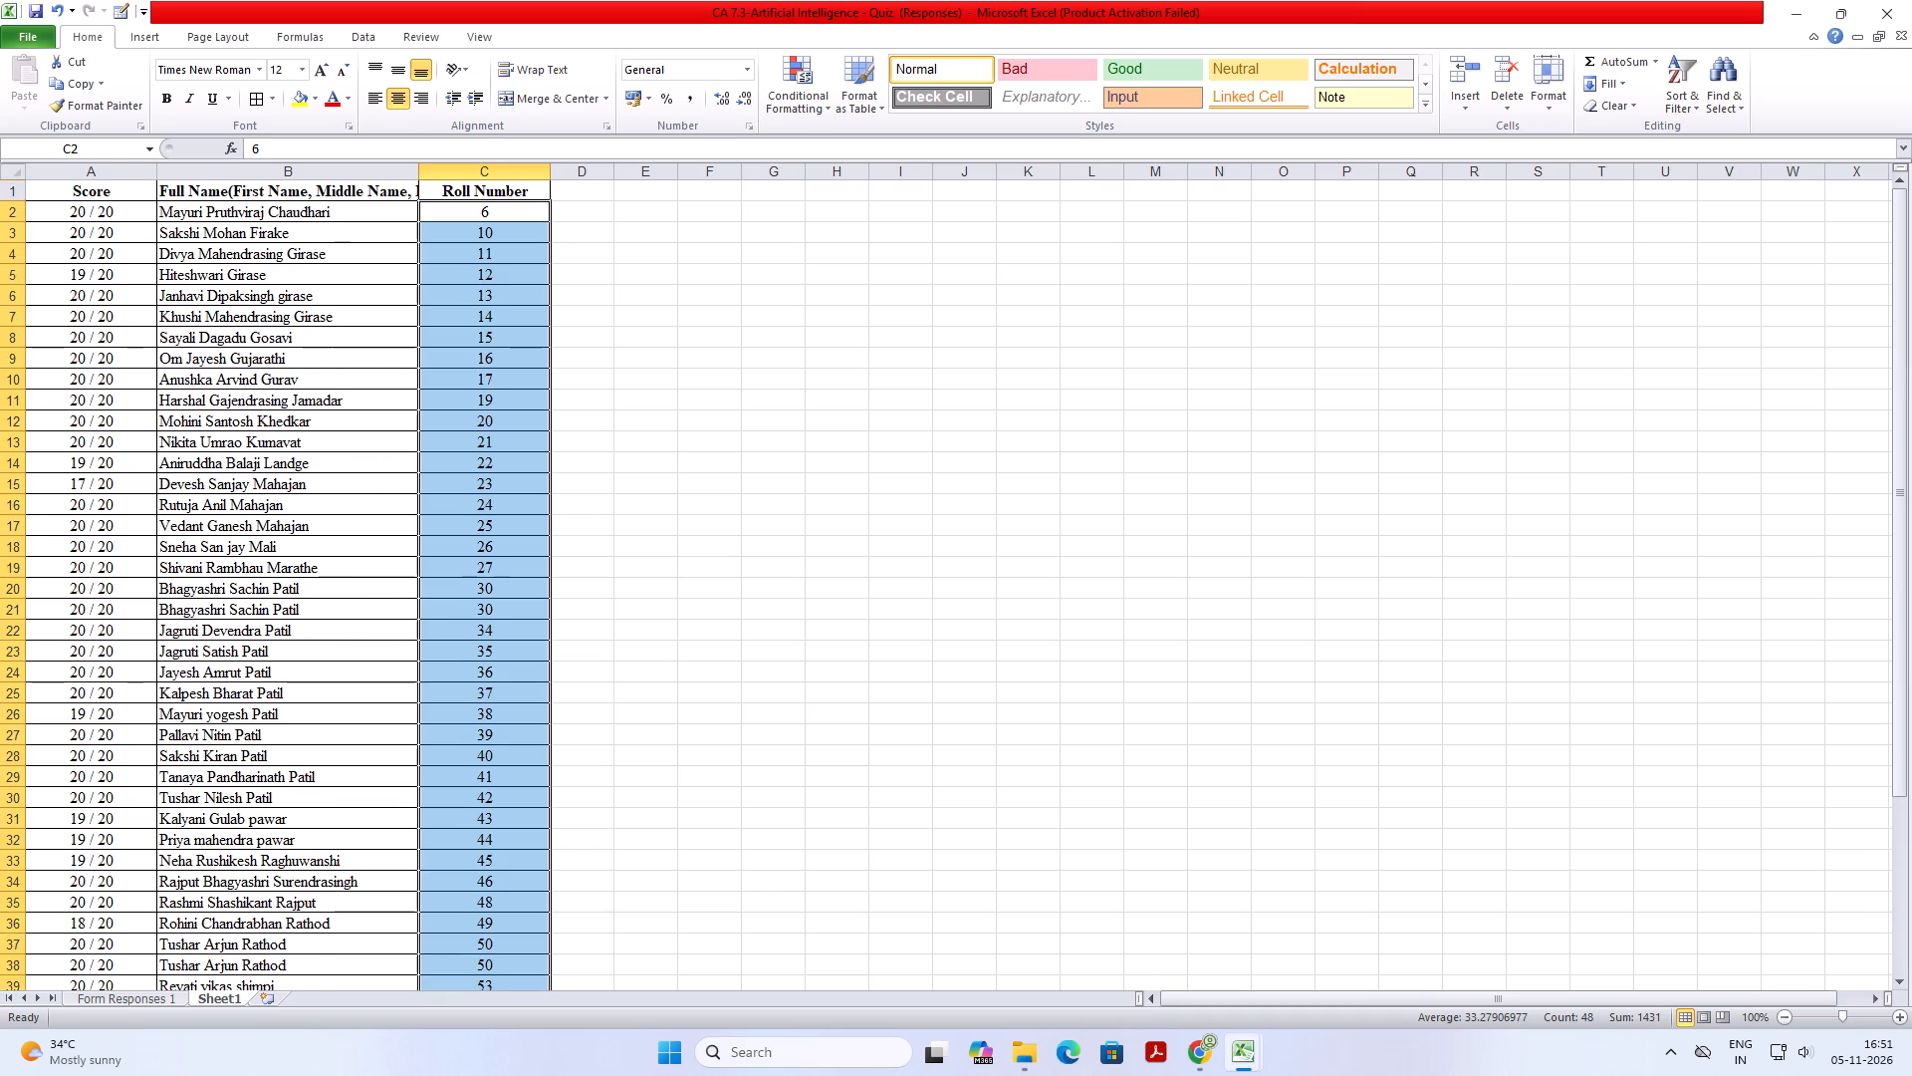
{"action": "left_click", "coordinate": [1670, 88]}
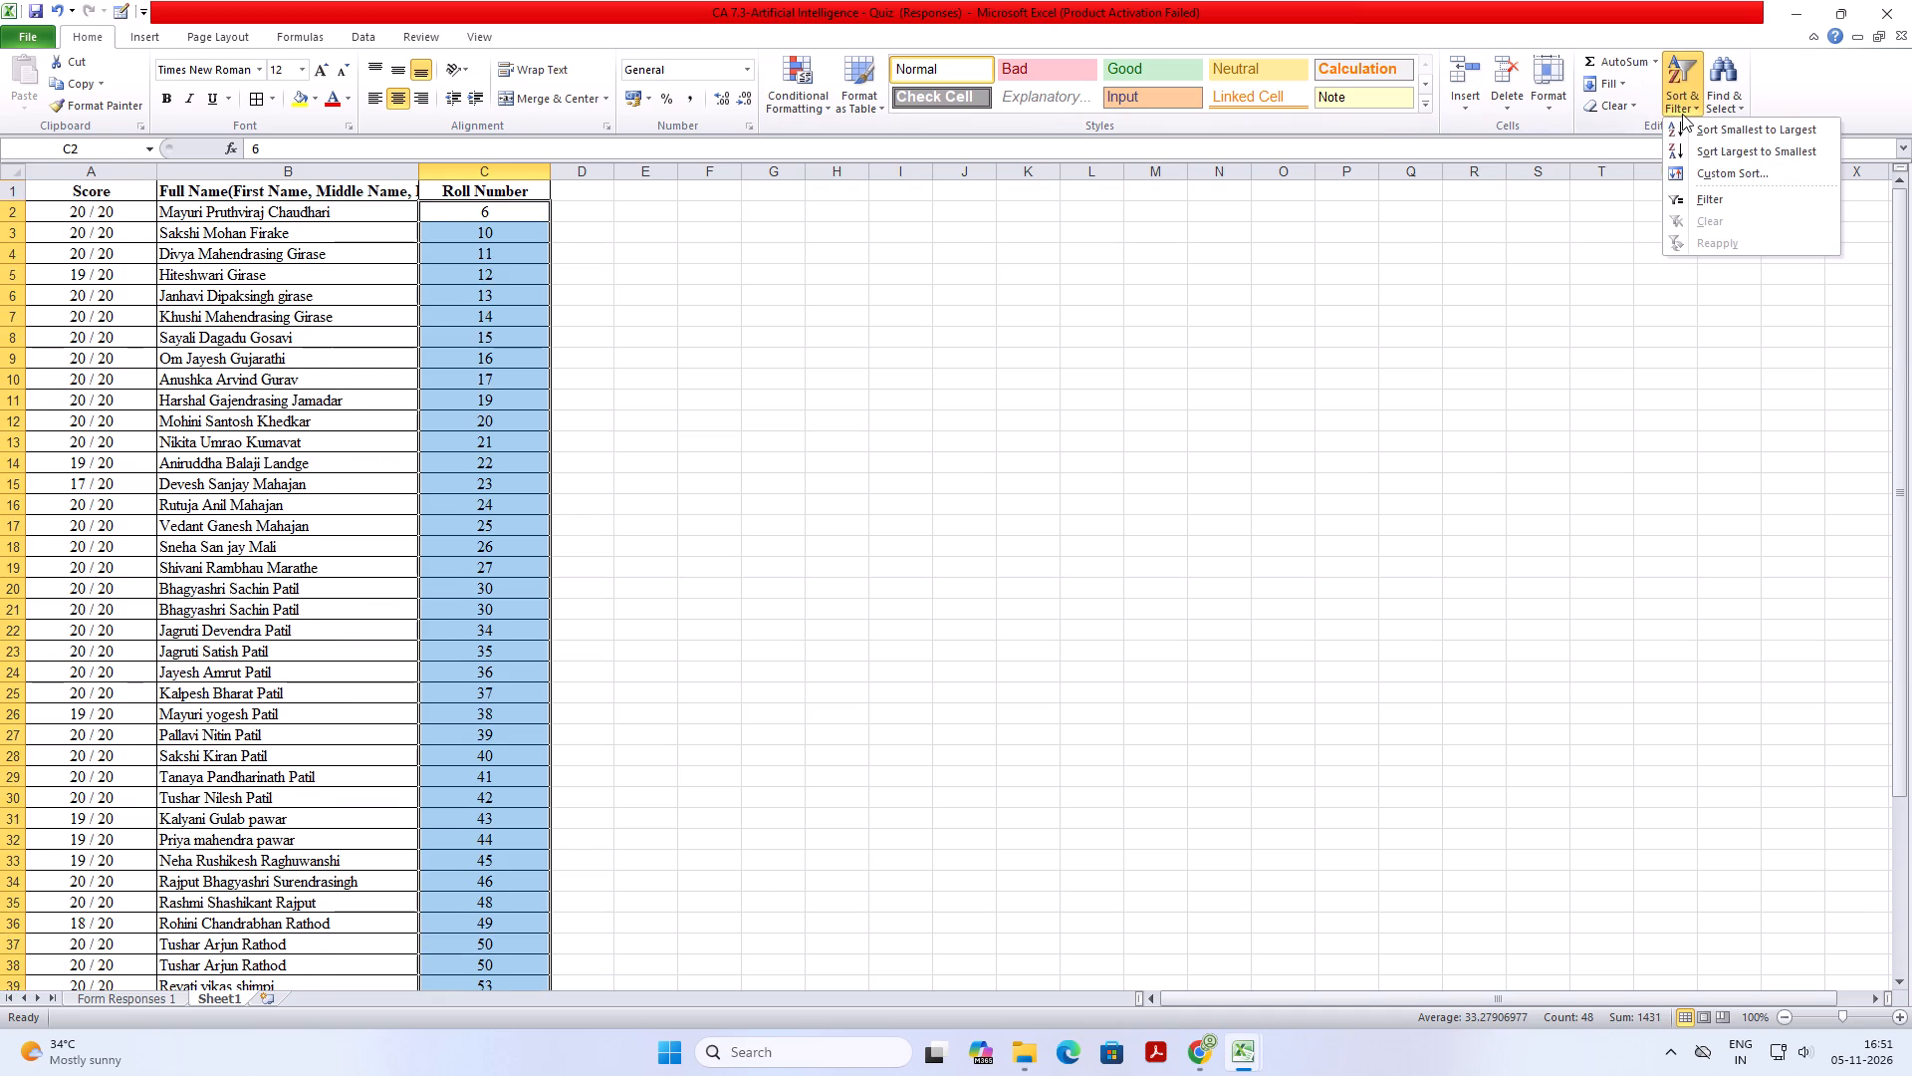
{"action": "left_click", "coordinate": [1720, 188]}
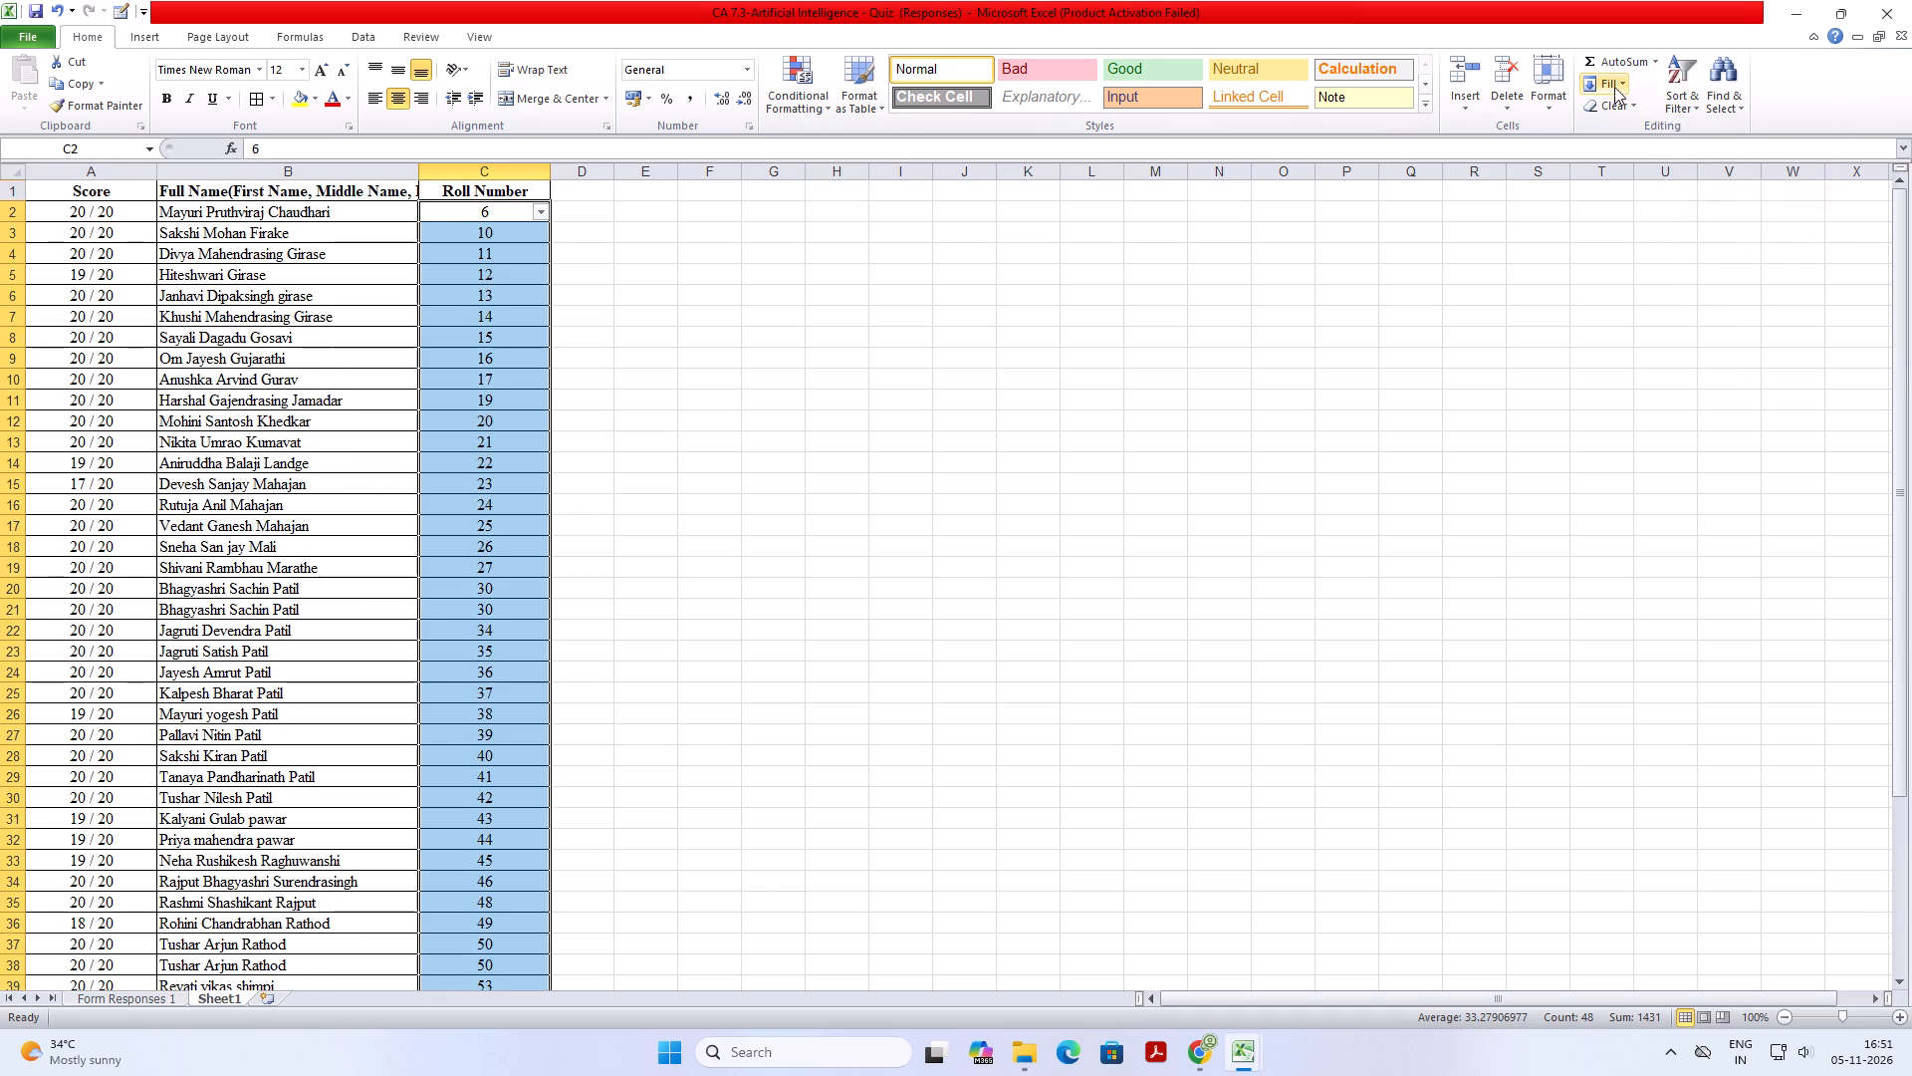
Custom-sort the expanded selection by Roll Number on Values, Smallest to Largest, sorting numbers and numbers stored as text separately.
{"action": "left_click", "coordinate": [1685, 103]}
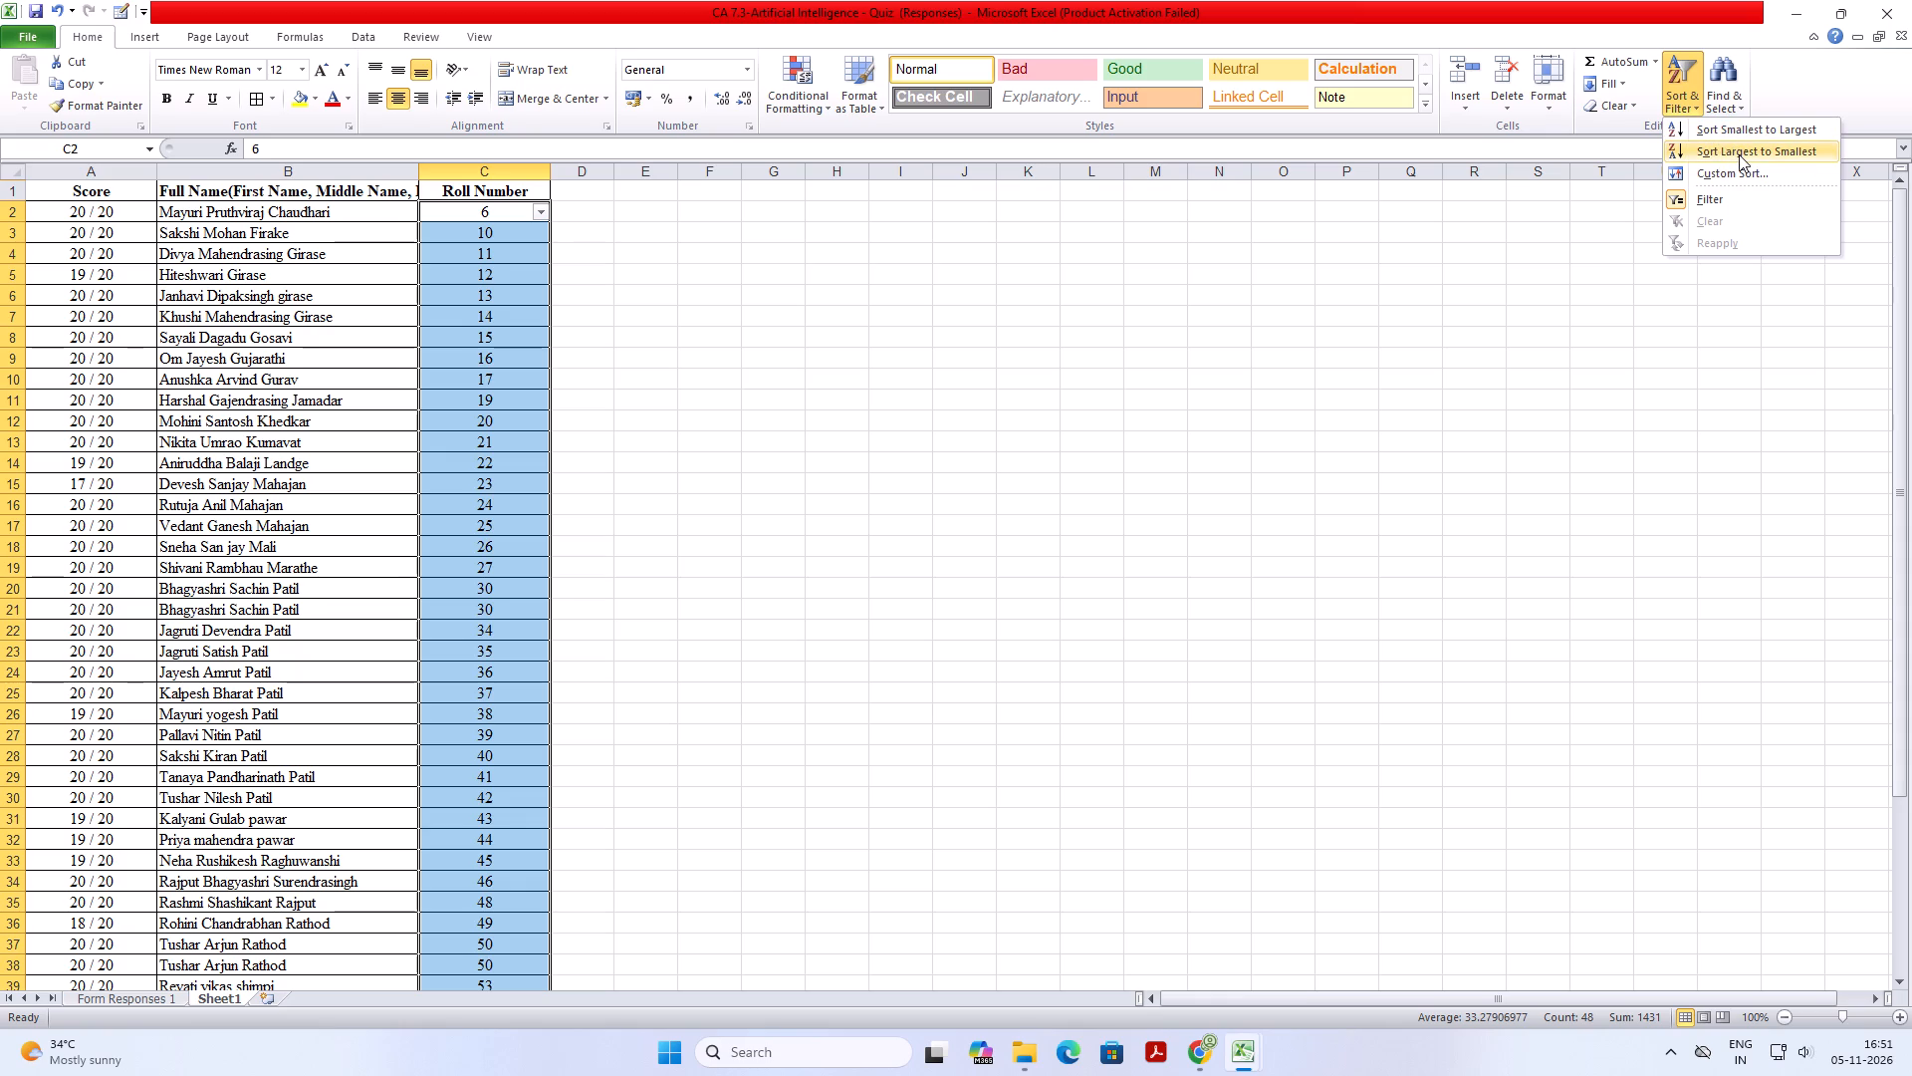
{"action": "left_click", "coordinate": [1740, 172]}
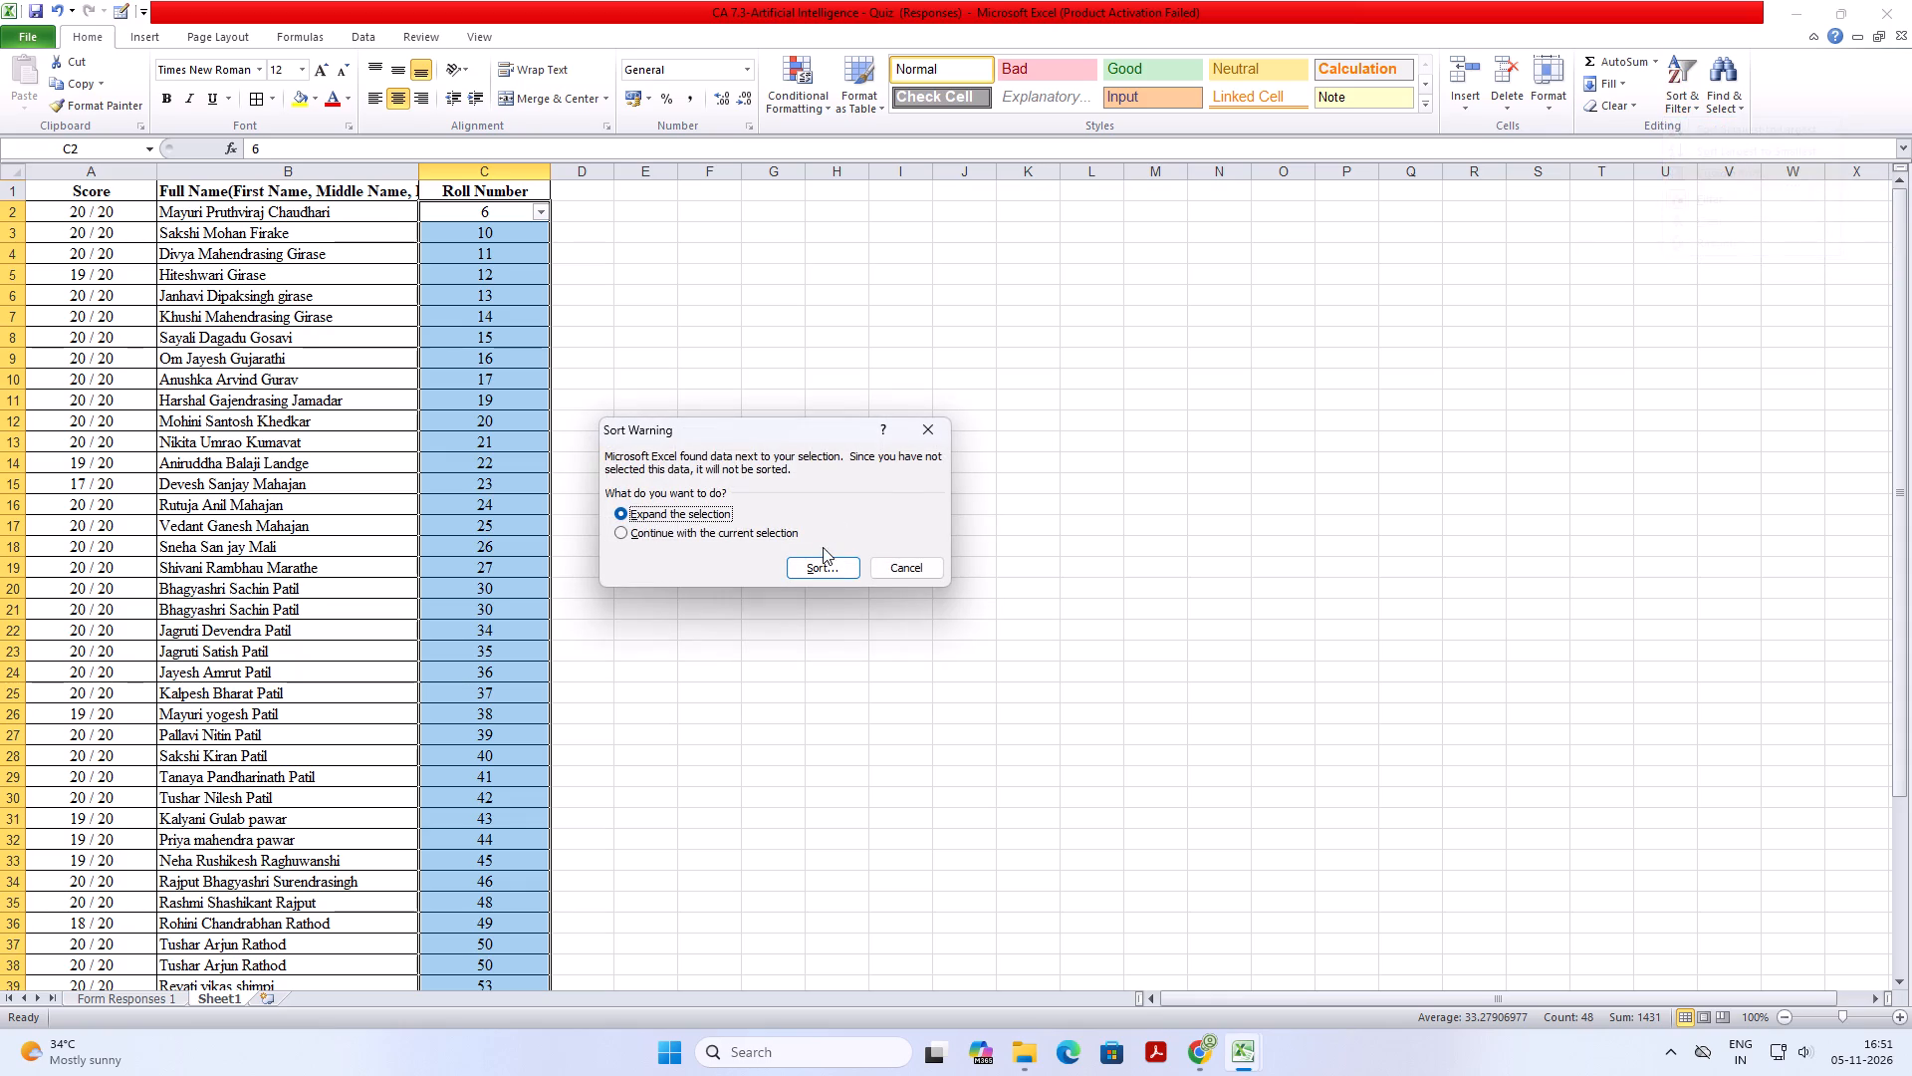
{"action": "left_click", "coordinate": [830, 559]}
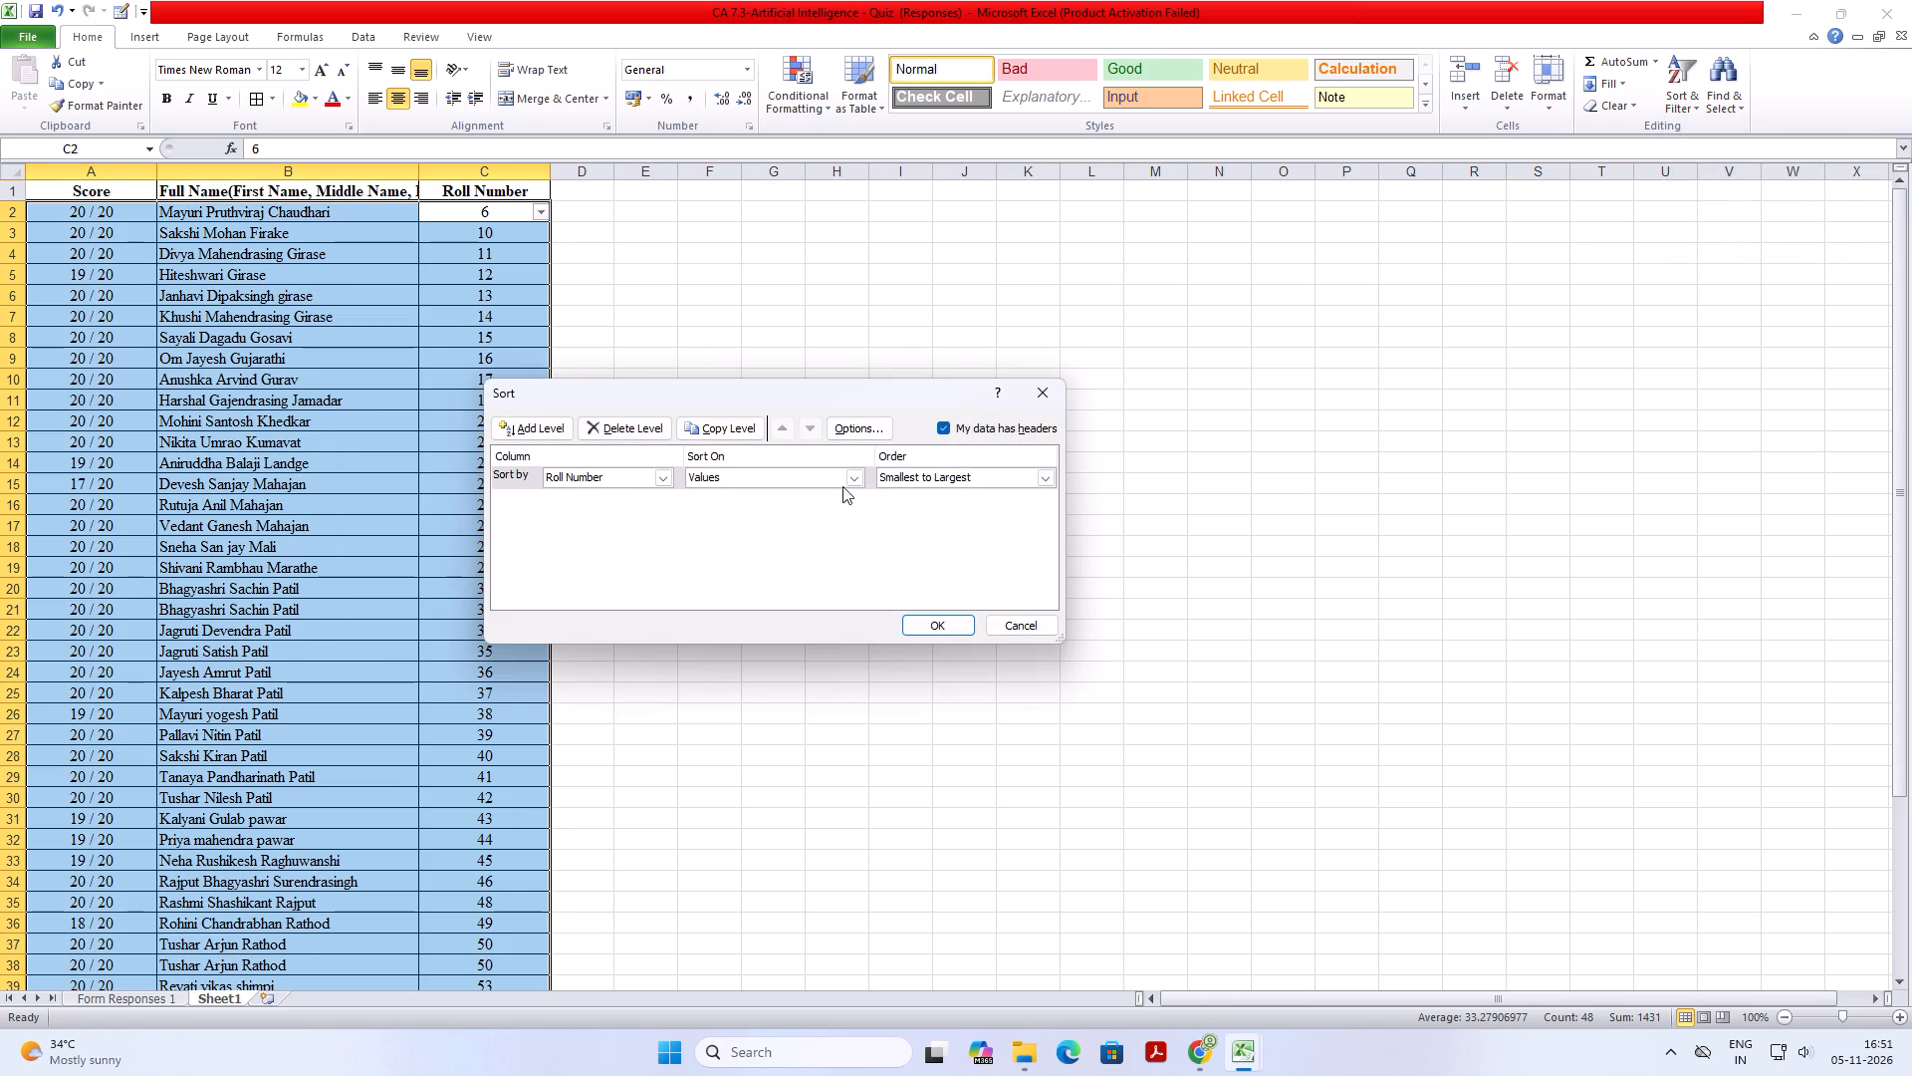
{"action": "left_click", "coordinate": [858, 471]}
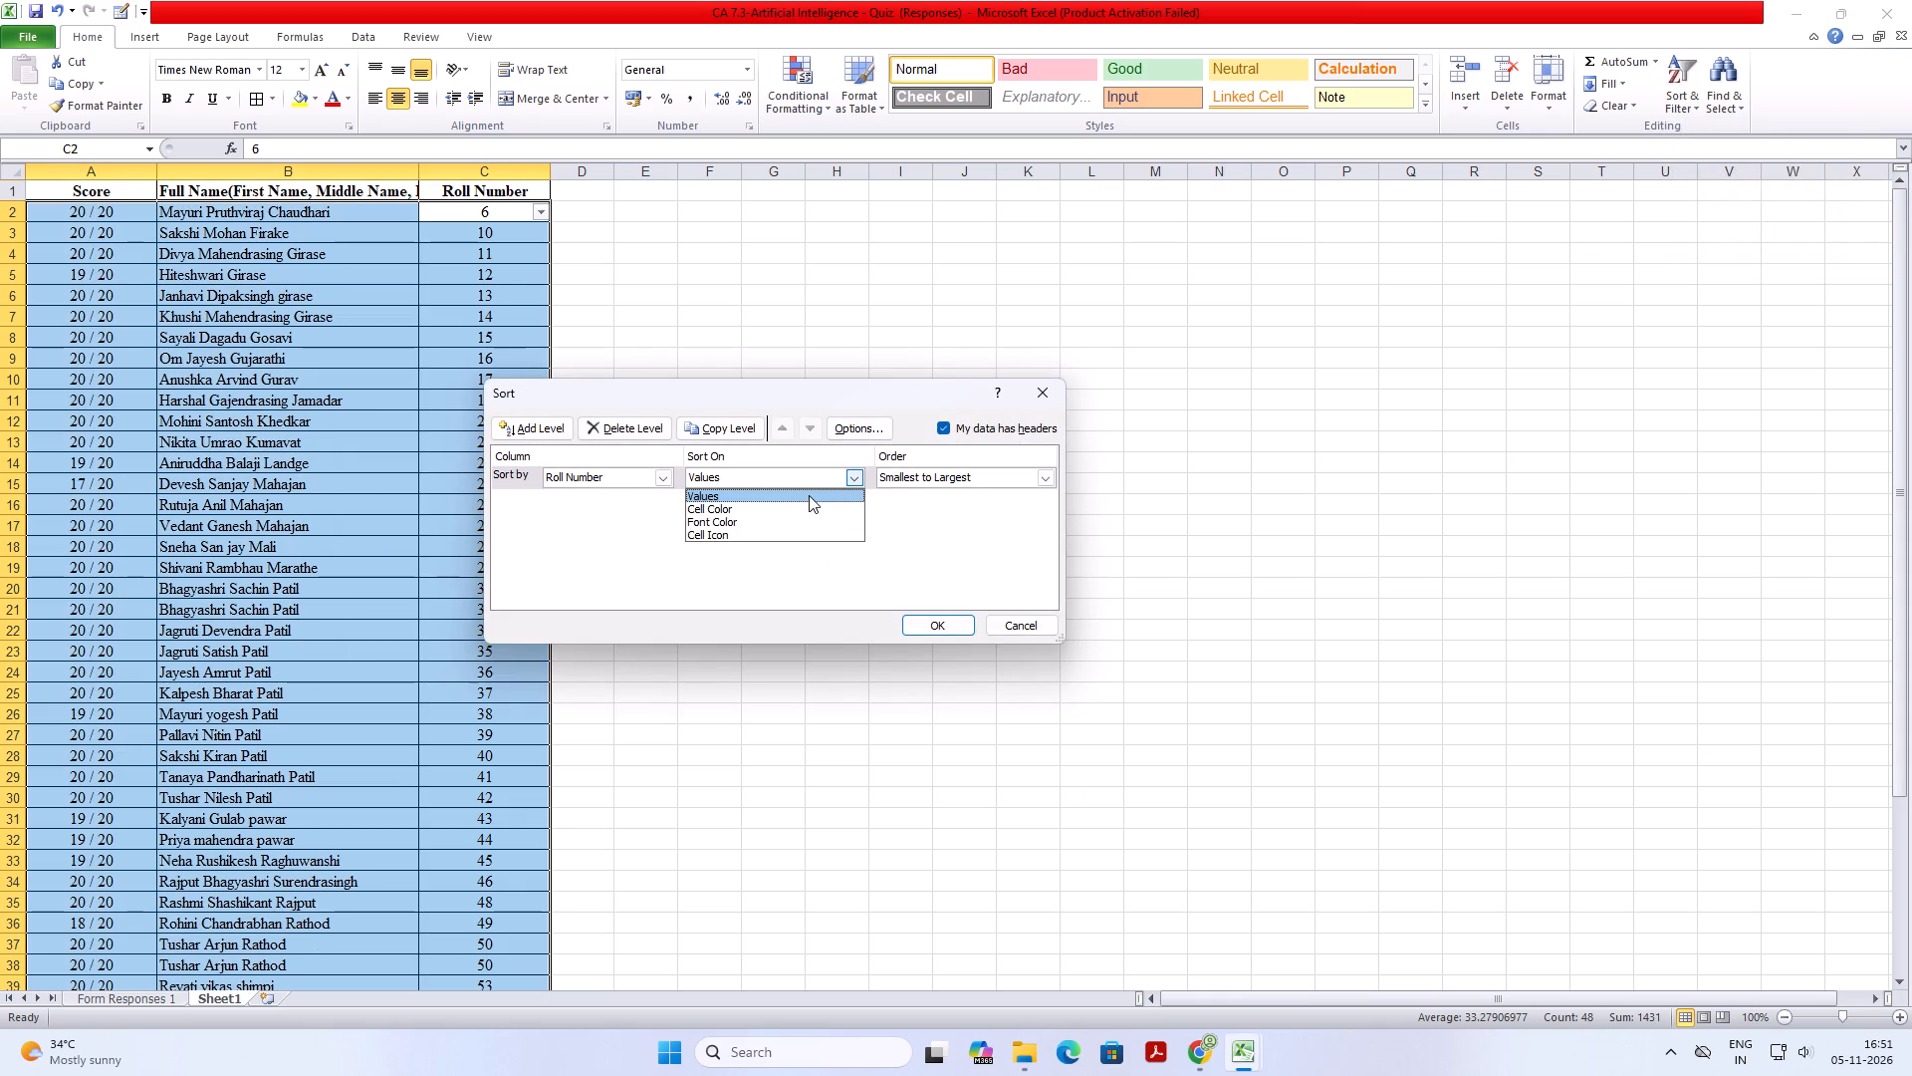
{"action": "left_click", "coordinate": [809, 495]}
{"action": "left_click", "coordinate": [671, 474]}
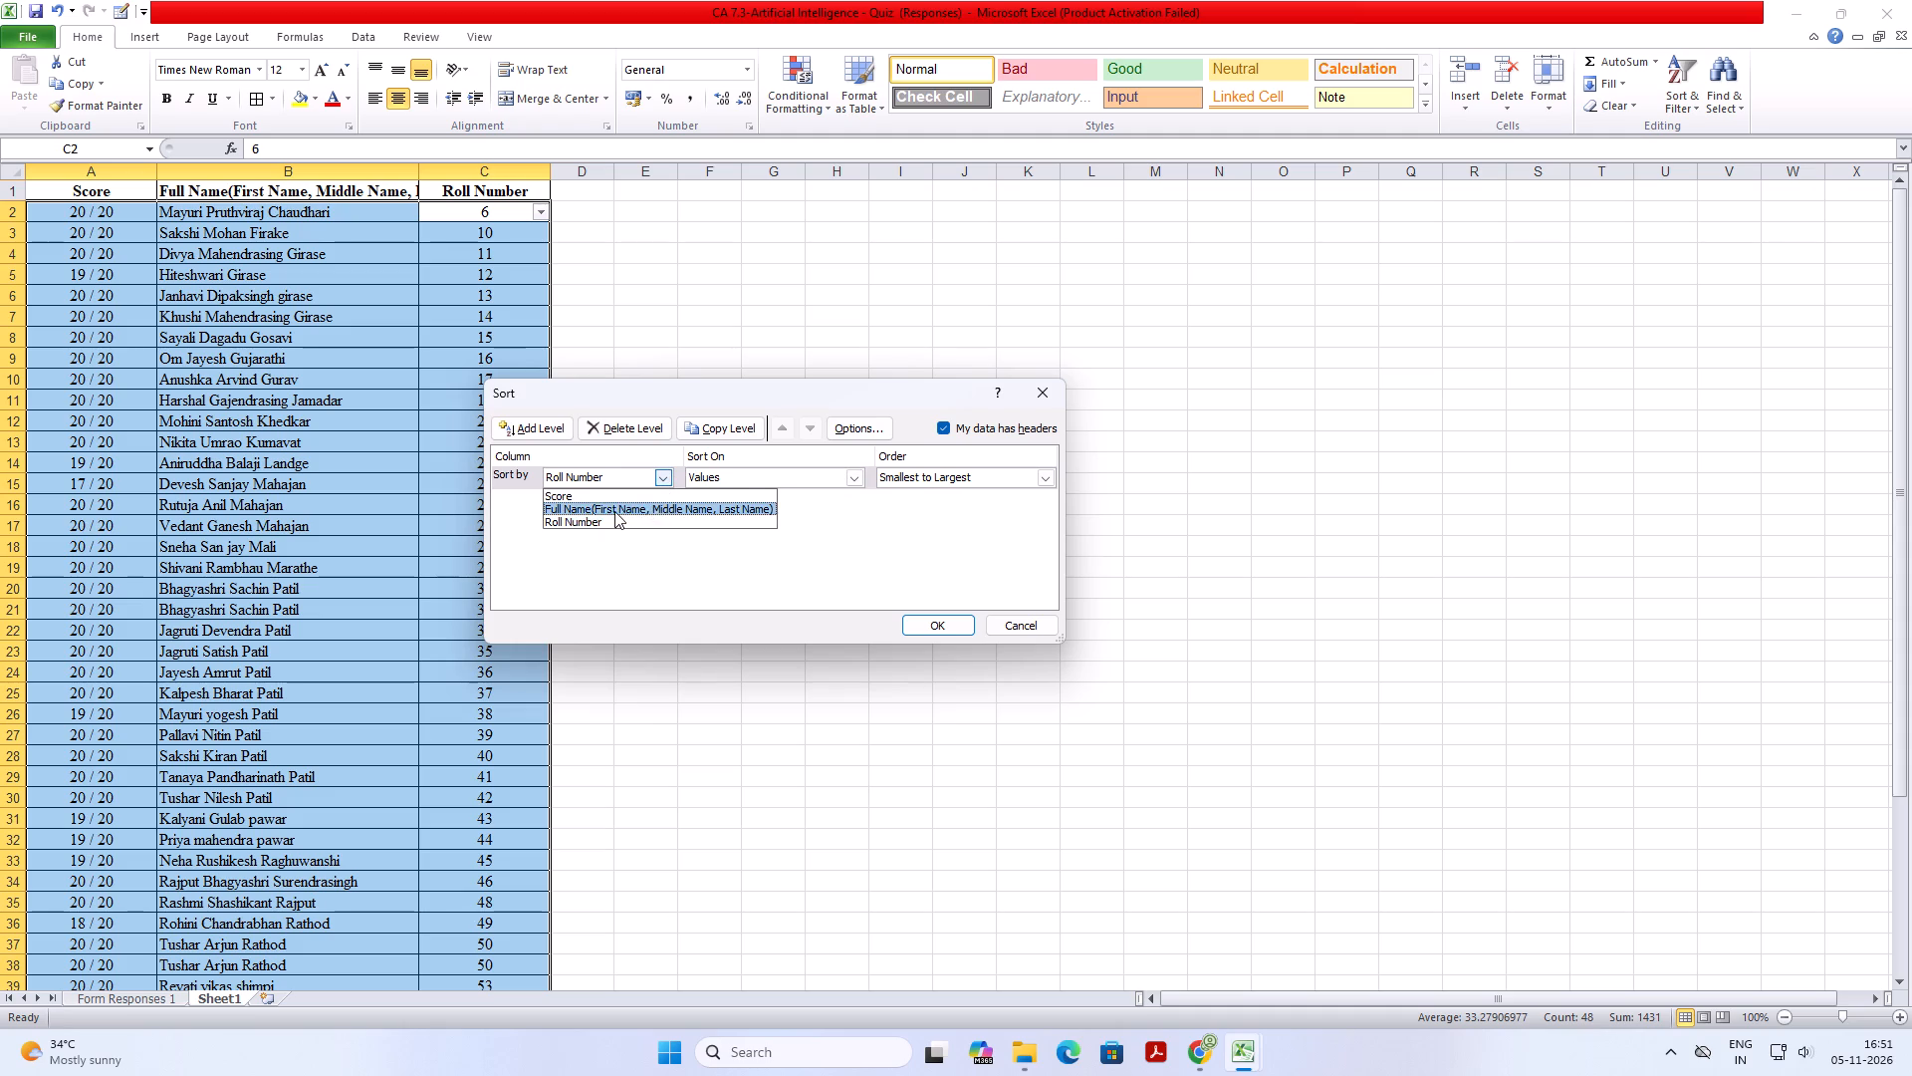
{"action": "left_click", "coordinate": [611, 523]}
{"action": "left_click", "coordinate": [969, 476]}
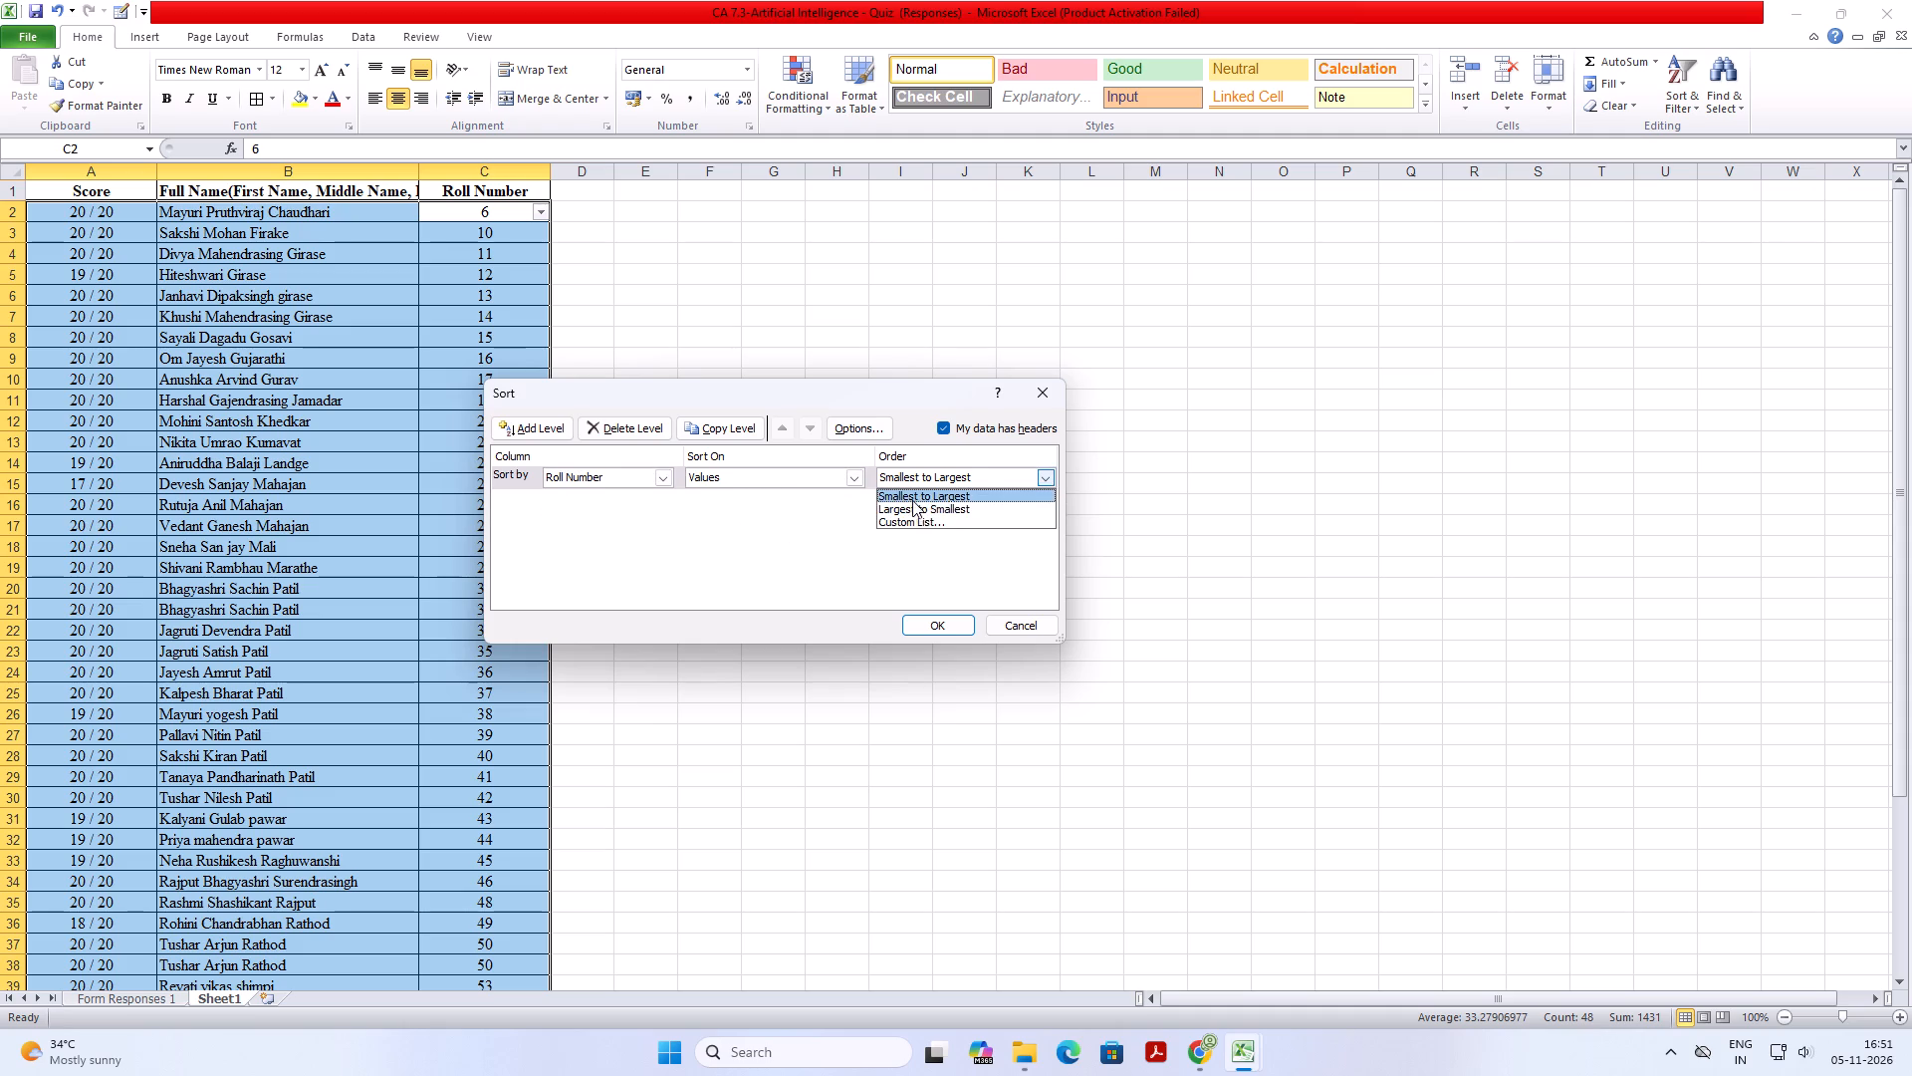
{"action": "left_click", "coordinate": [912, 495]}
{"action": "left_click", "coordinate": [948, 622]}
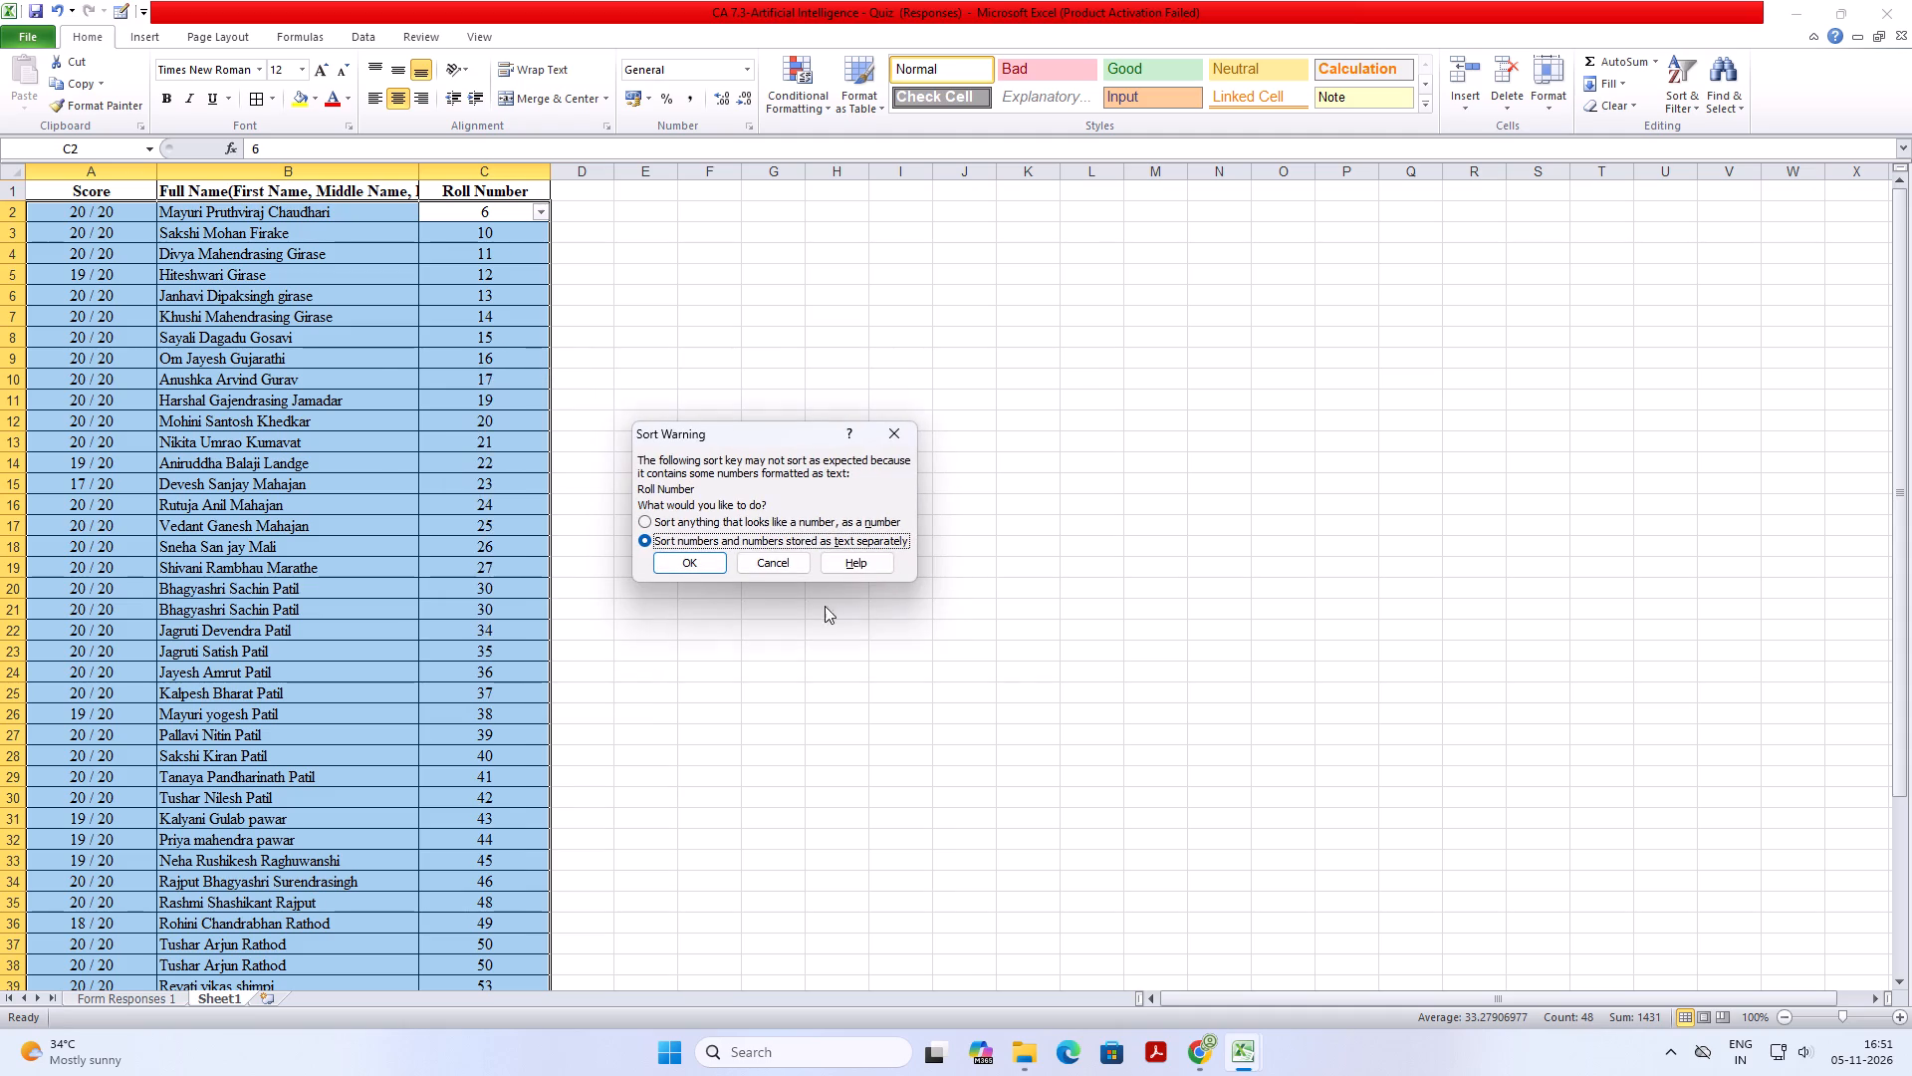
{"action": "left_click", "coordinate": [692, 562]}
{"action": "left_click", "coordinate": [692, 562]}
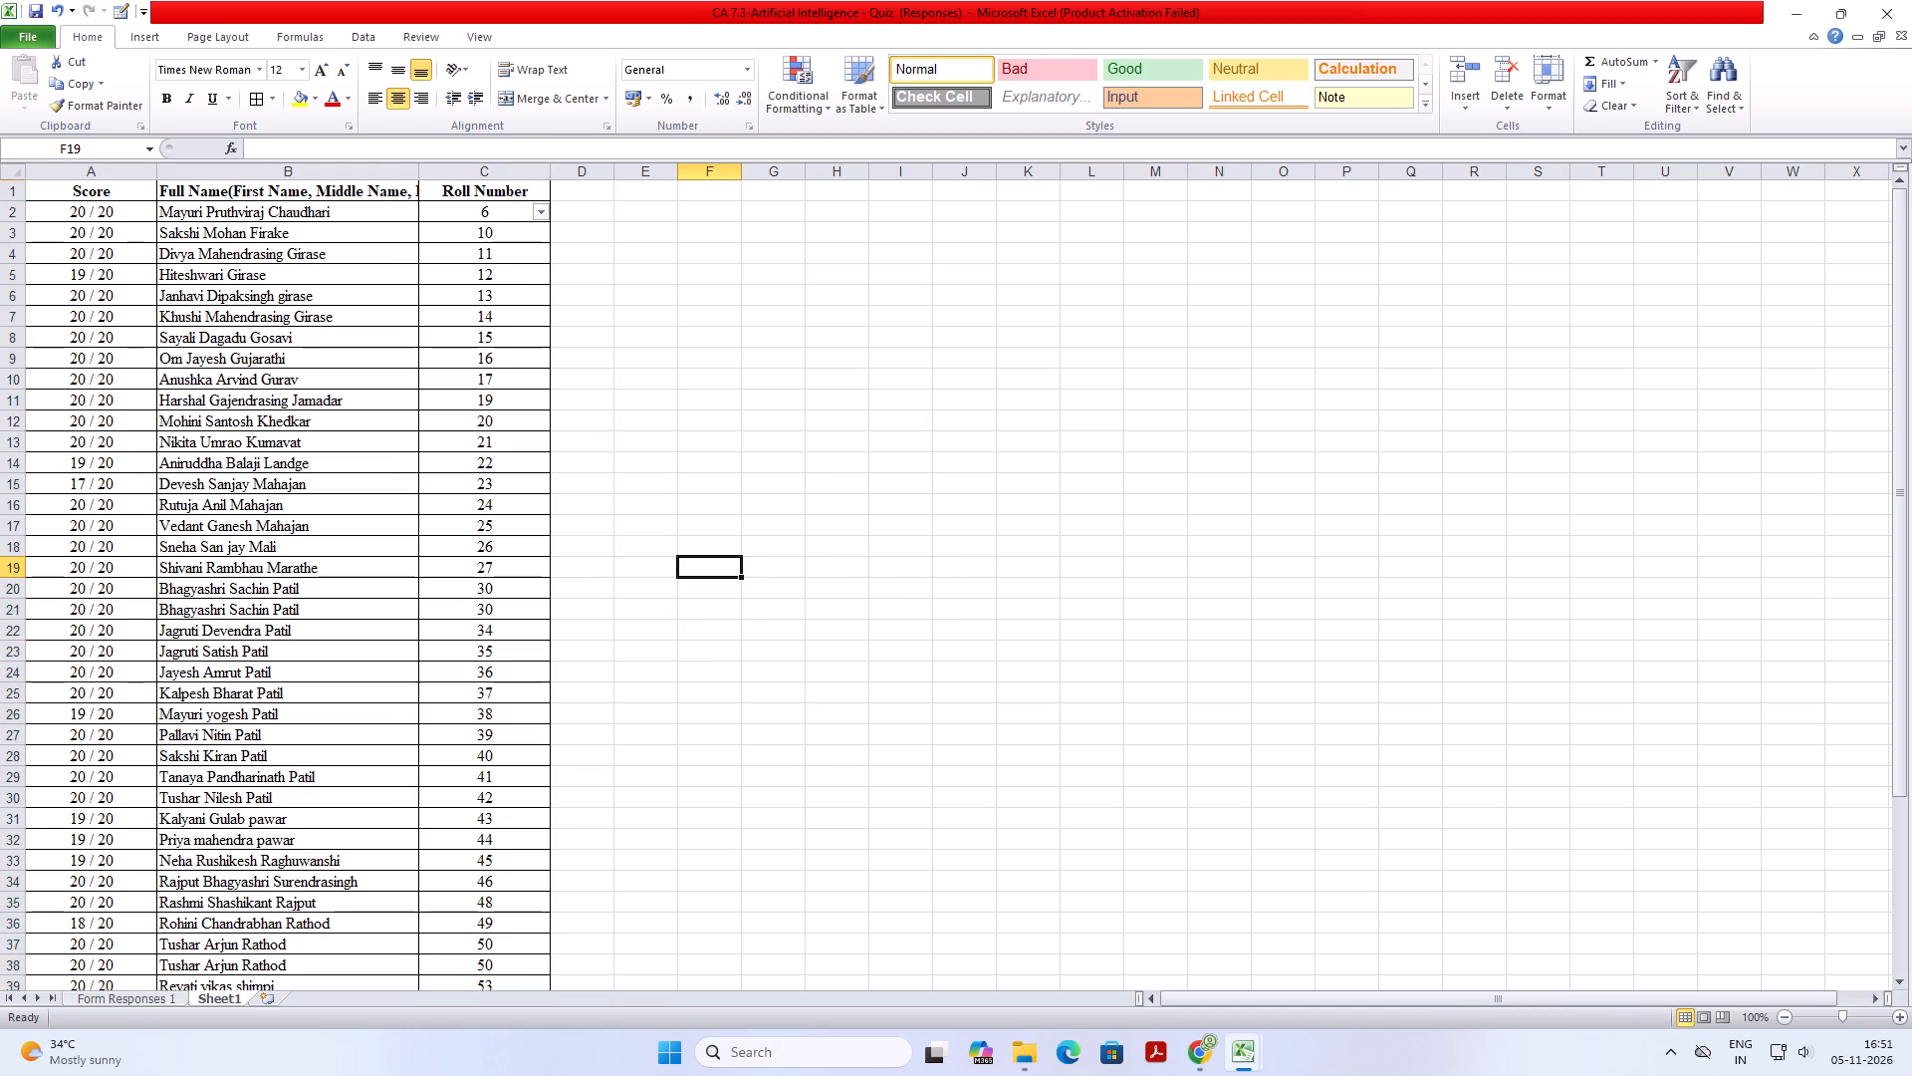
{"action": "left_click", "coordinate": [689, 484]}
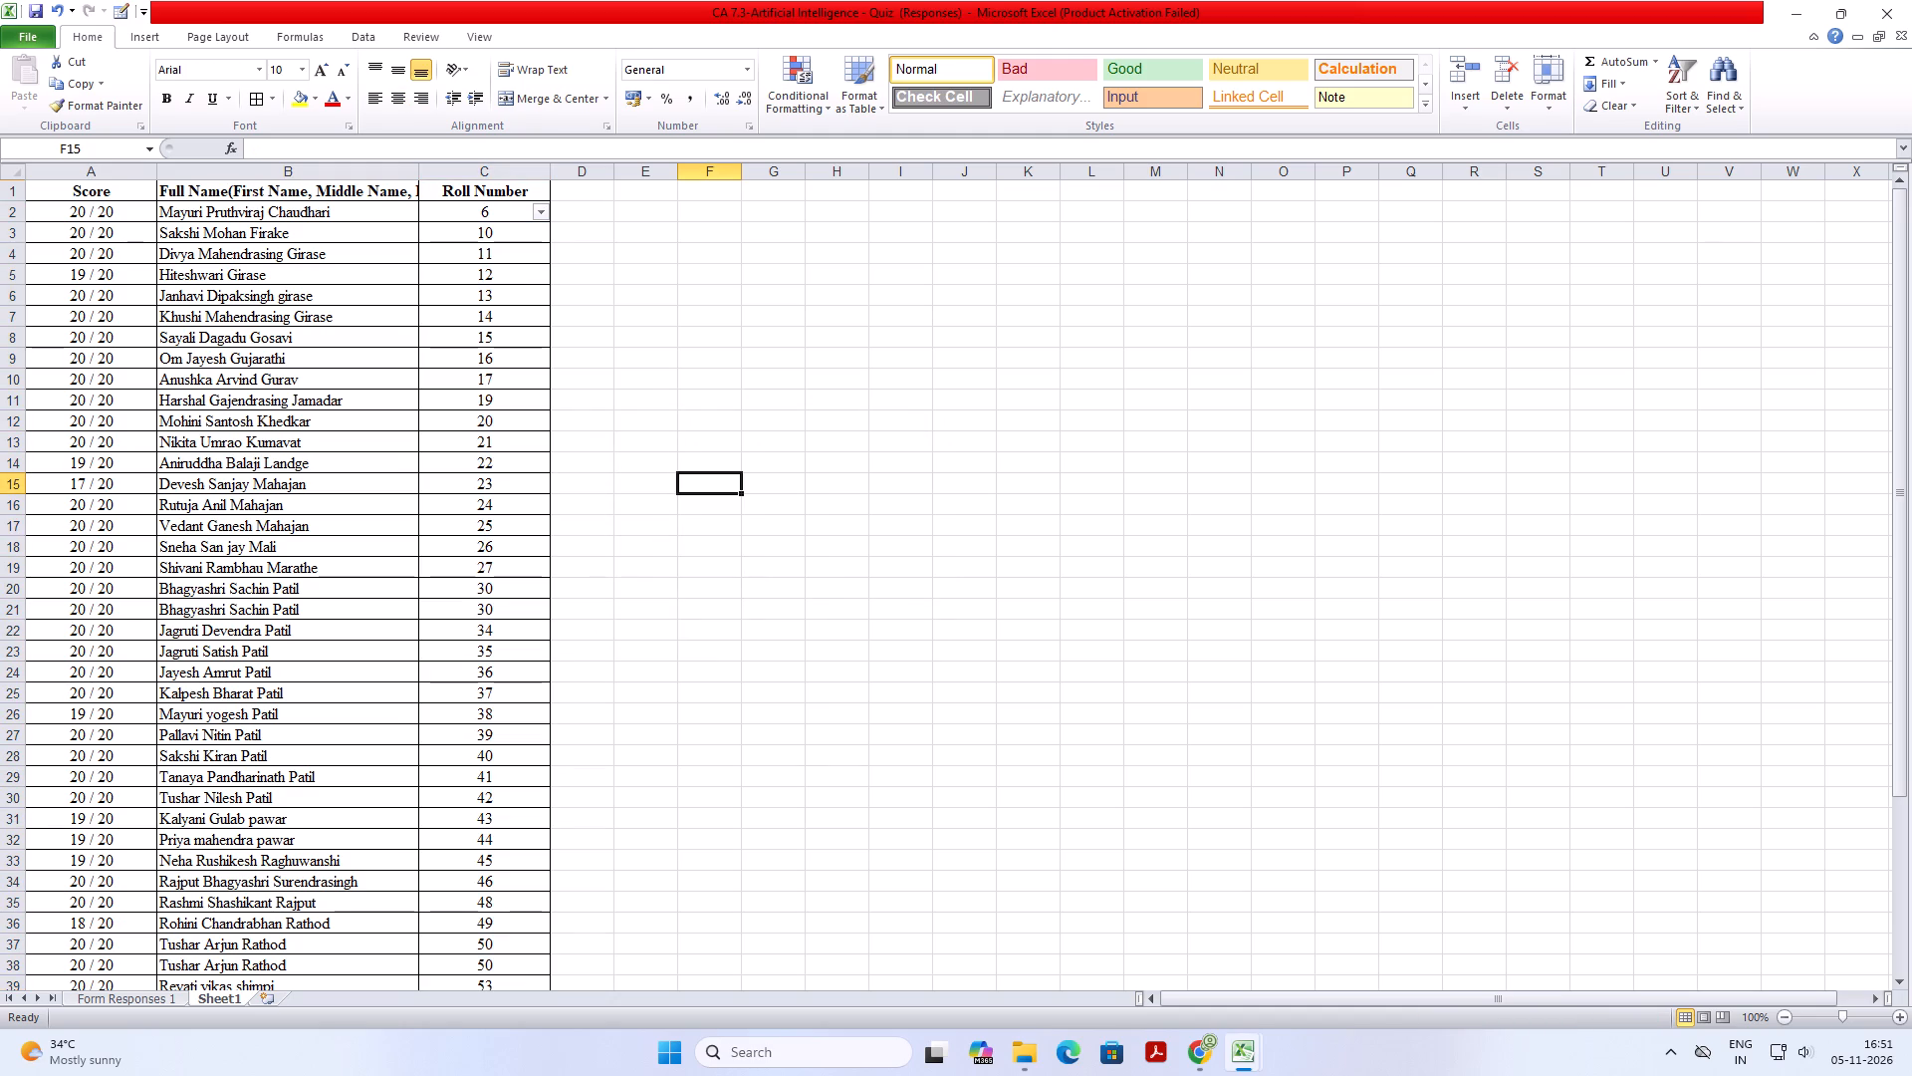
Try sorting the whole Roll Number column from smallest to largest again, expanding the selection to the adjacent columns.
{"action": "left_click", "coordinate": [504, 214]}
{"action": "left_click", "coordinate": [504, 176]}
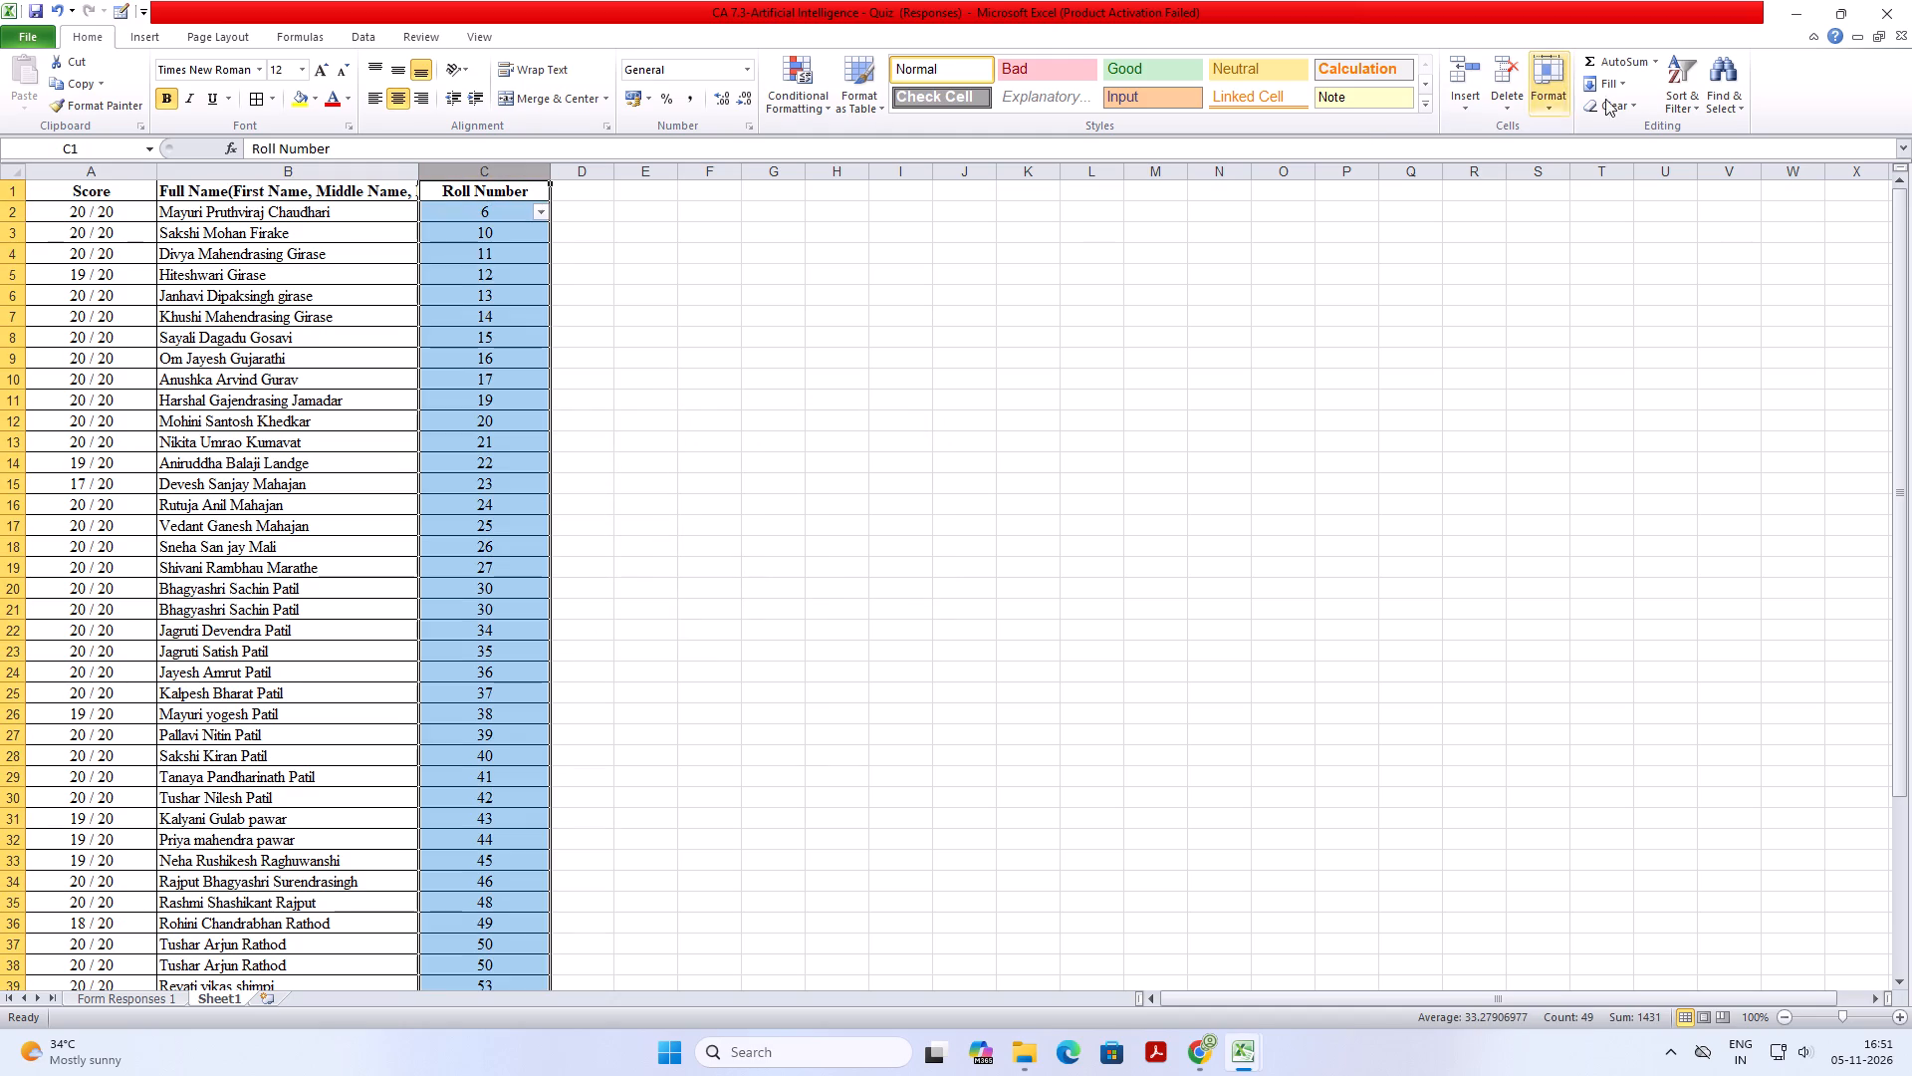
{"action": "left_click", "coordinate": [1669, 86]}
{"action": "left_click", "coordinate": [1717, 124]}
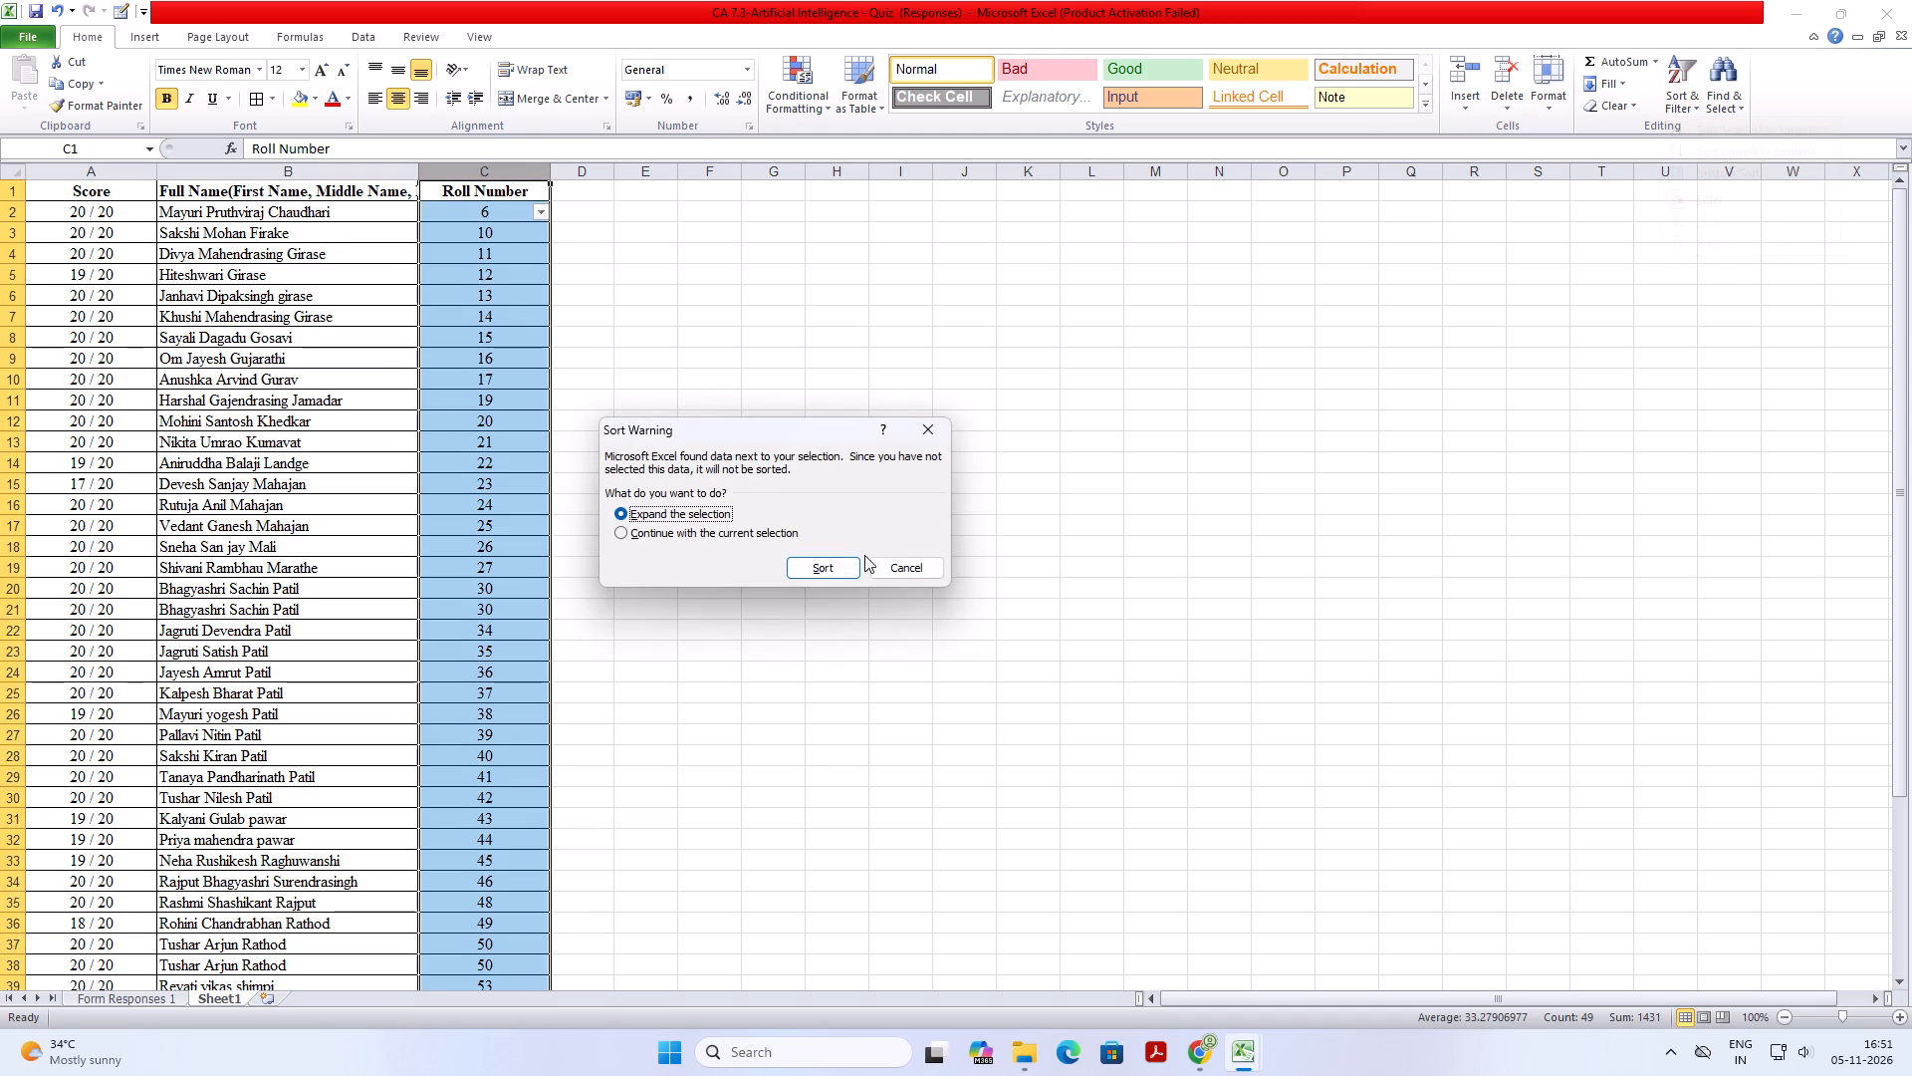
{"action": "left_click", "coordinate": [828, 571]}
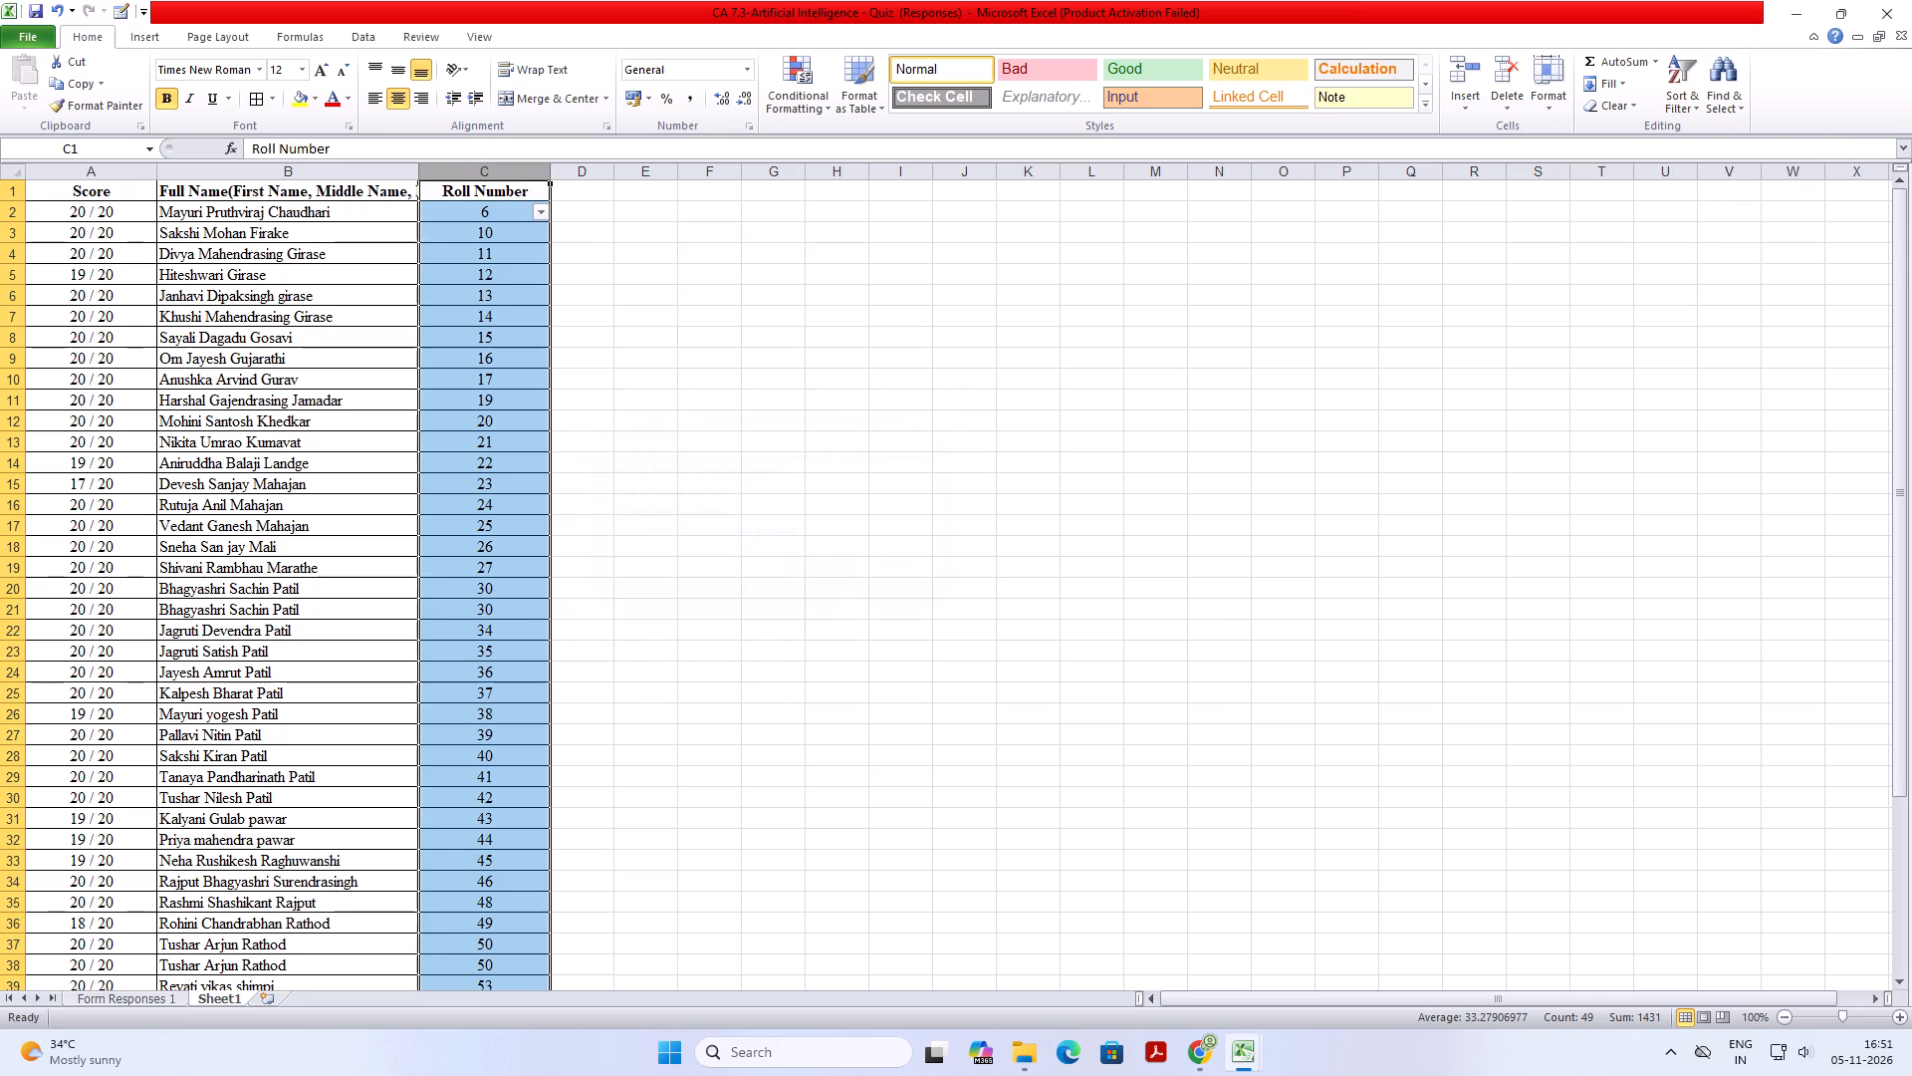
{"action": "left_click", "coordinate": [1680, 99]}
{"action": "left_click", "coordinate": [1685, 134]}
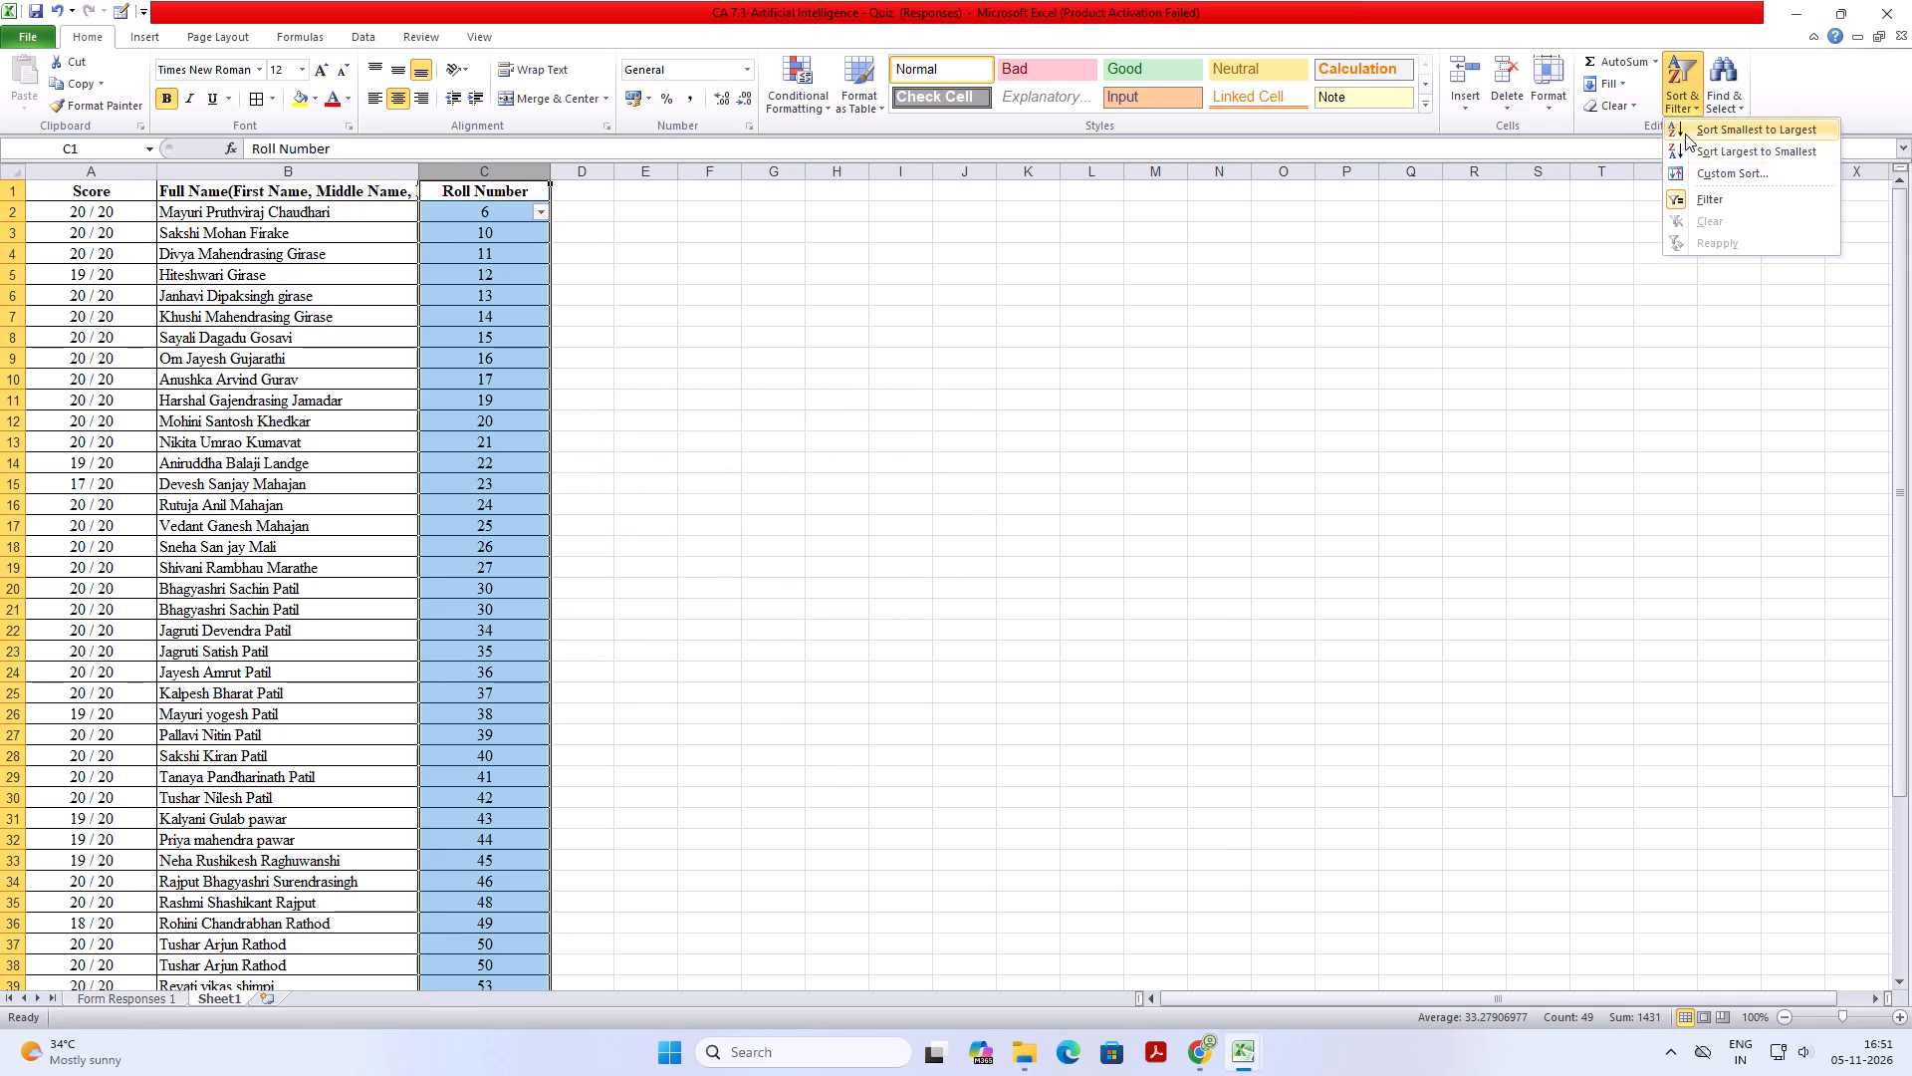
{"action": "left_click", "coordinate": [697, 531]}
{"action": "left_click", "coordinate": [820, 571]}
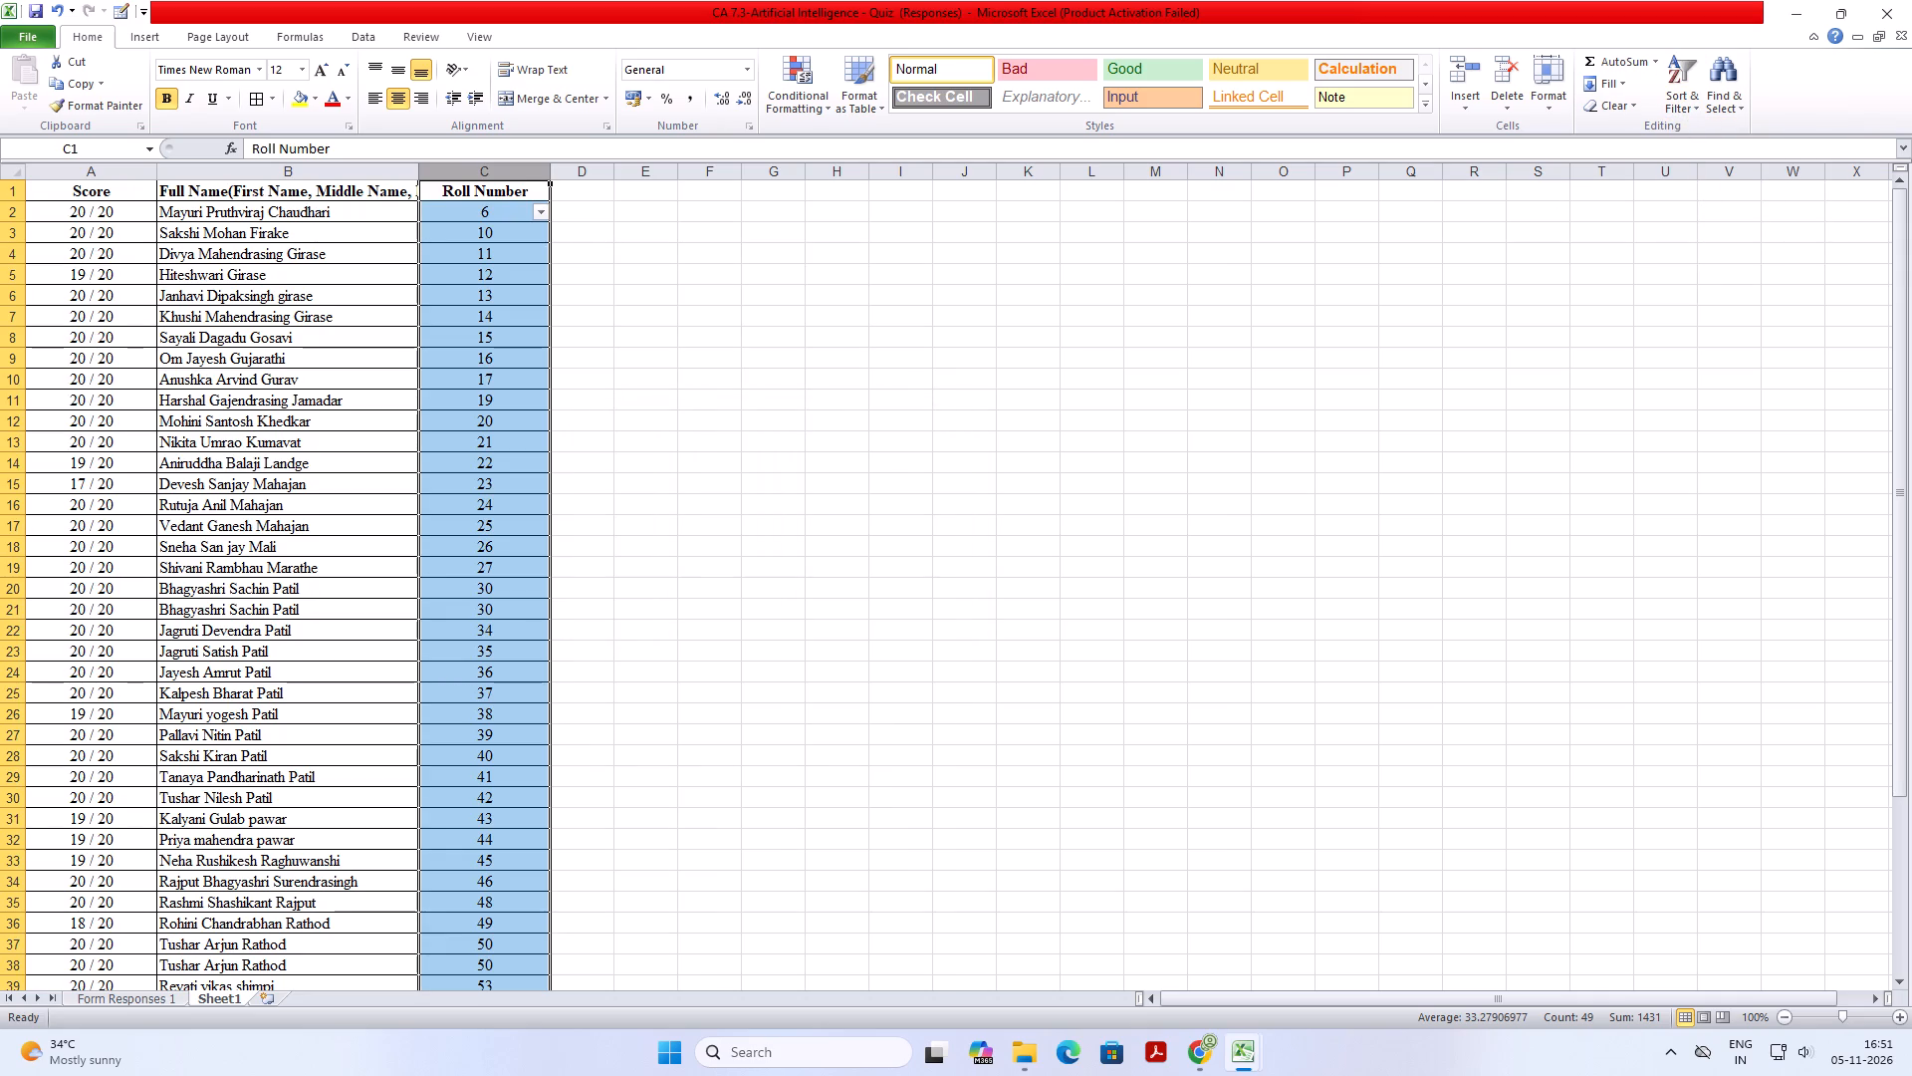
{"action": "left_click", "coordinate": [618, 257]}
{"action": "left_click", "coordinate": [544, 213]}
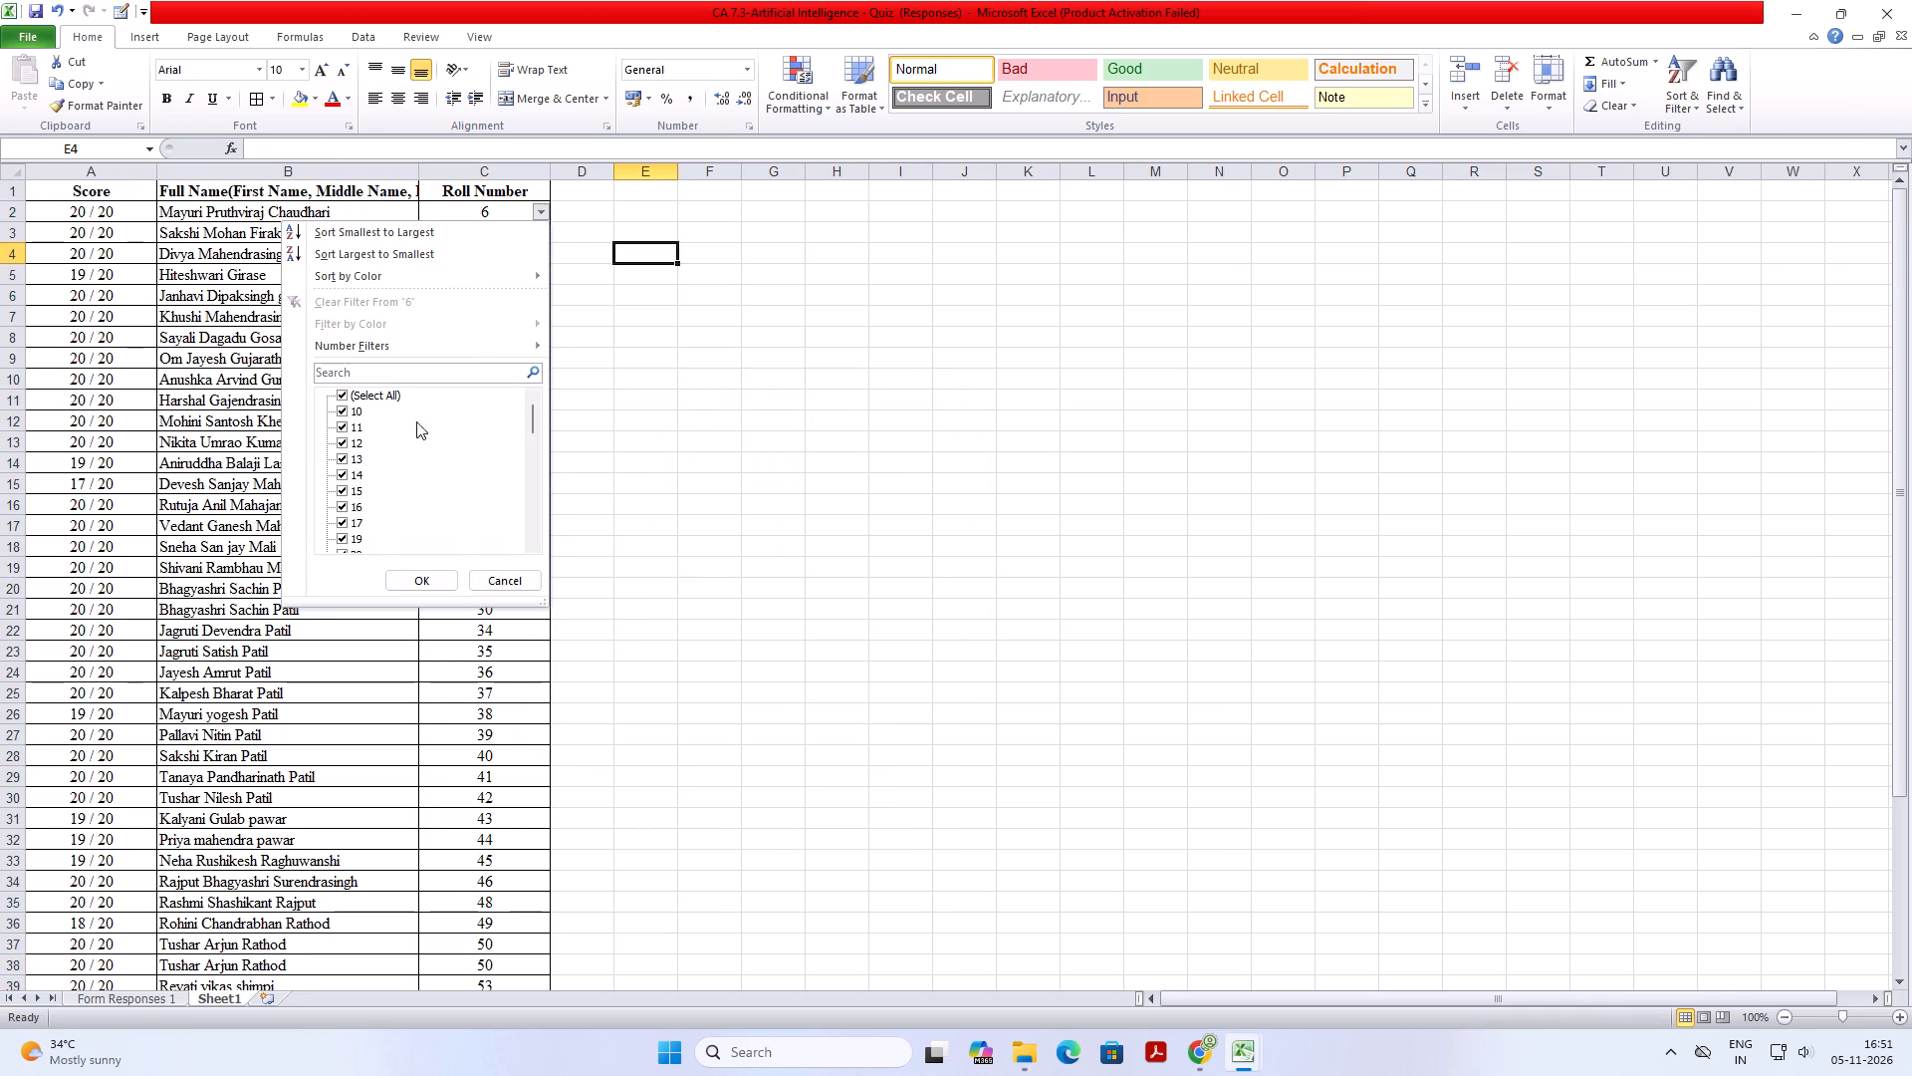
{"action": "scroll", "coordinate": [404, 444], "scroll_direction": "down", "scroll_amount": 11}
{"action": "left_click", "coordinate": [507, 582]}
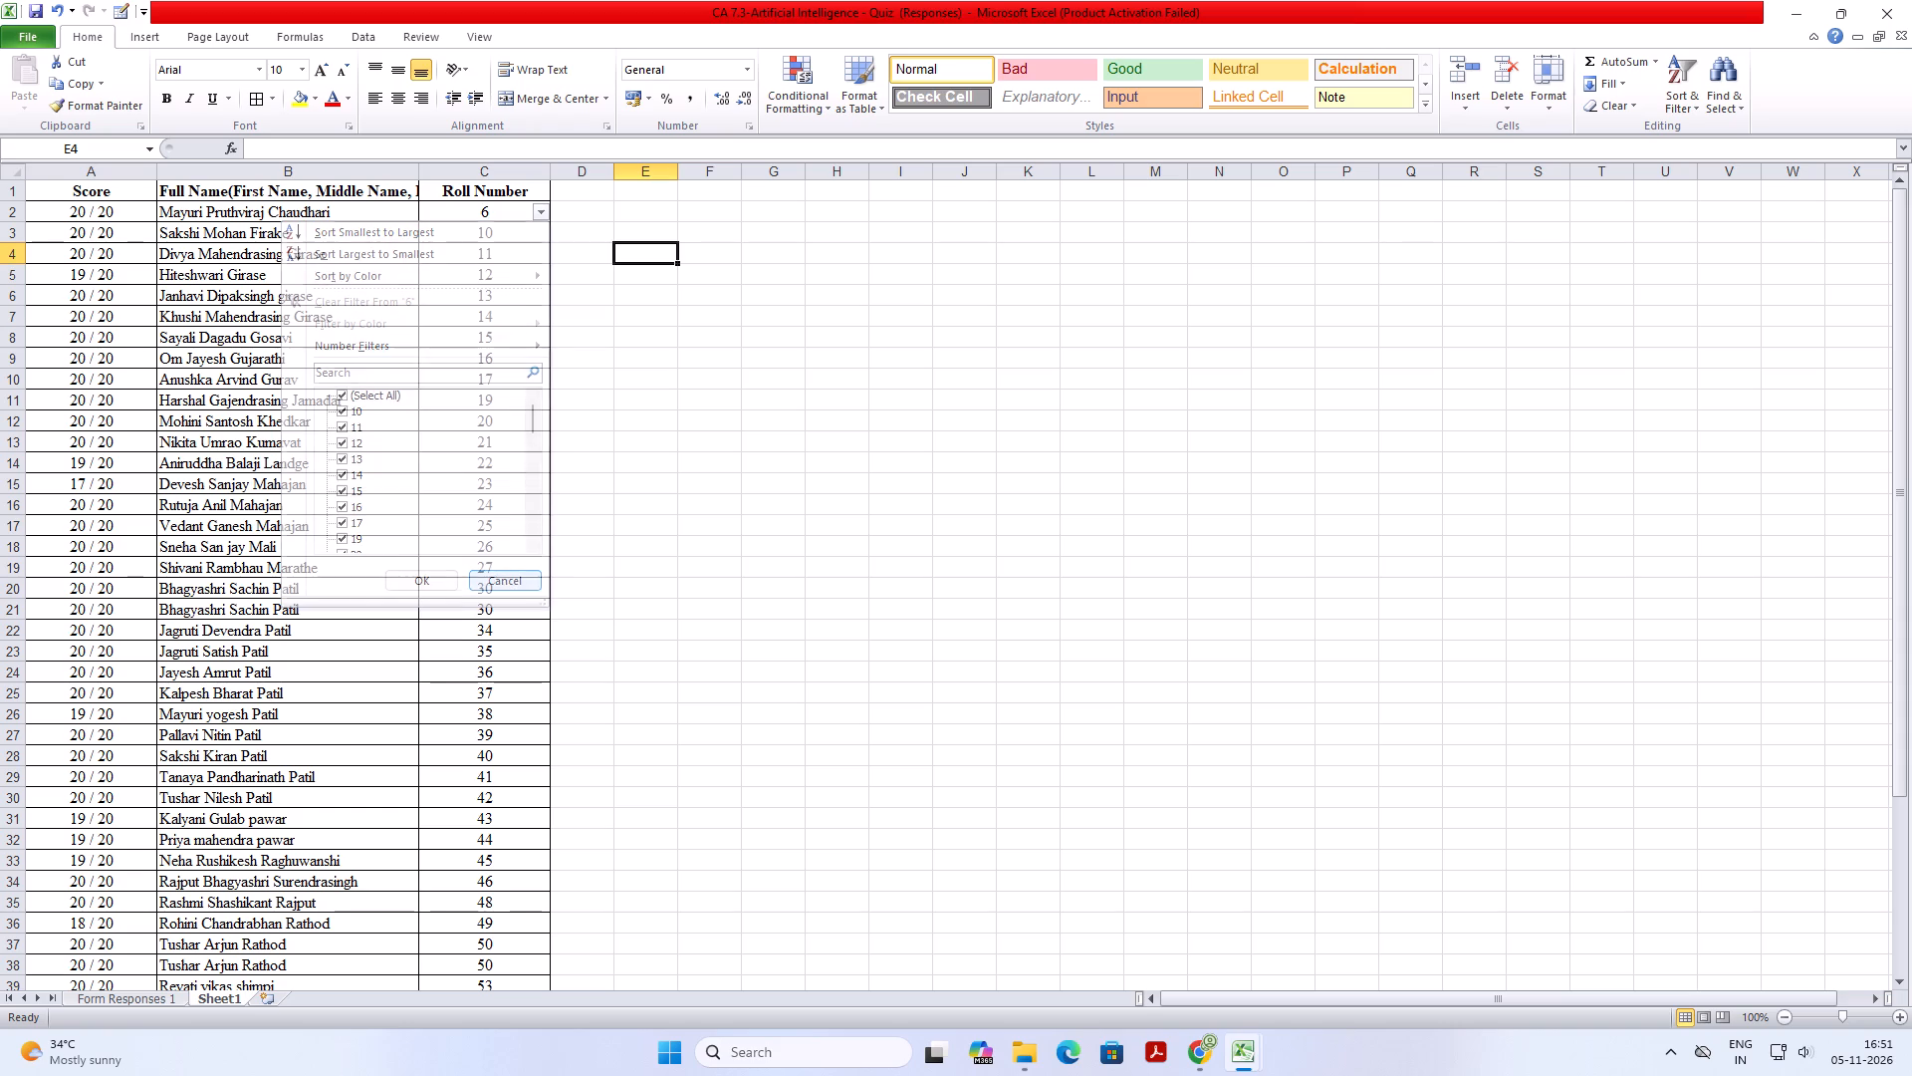
Turn off filtering for the roll number entries.
{"action": "left_click", "coordinate": [1679, 103]}
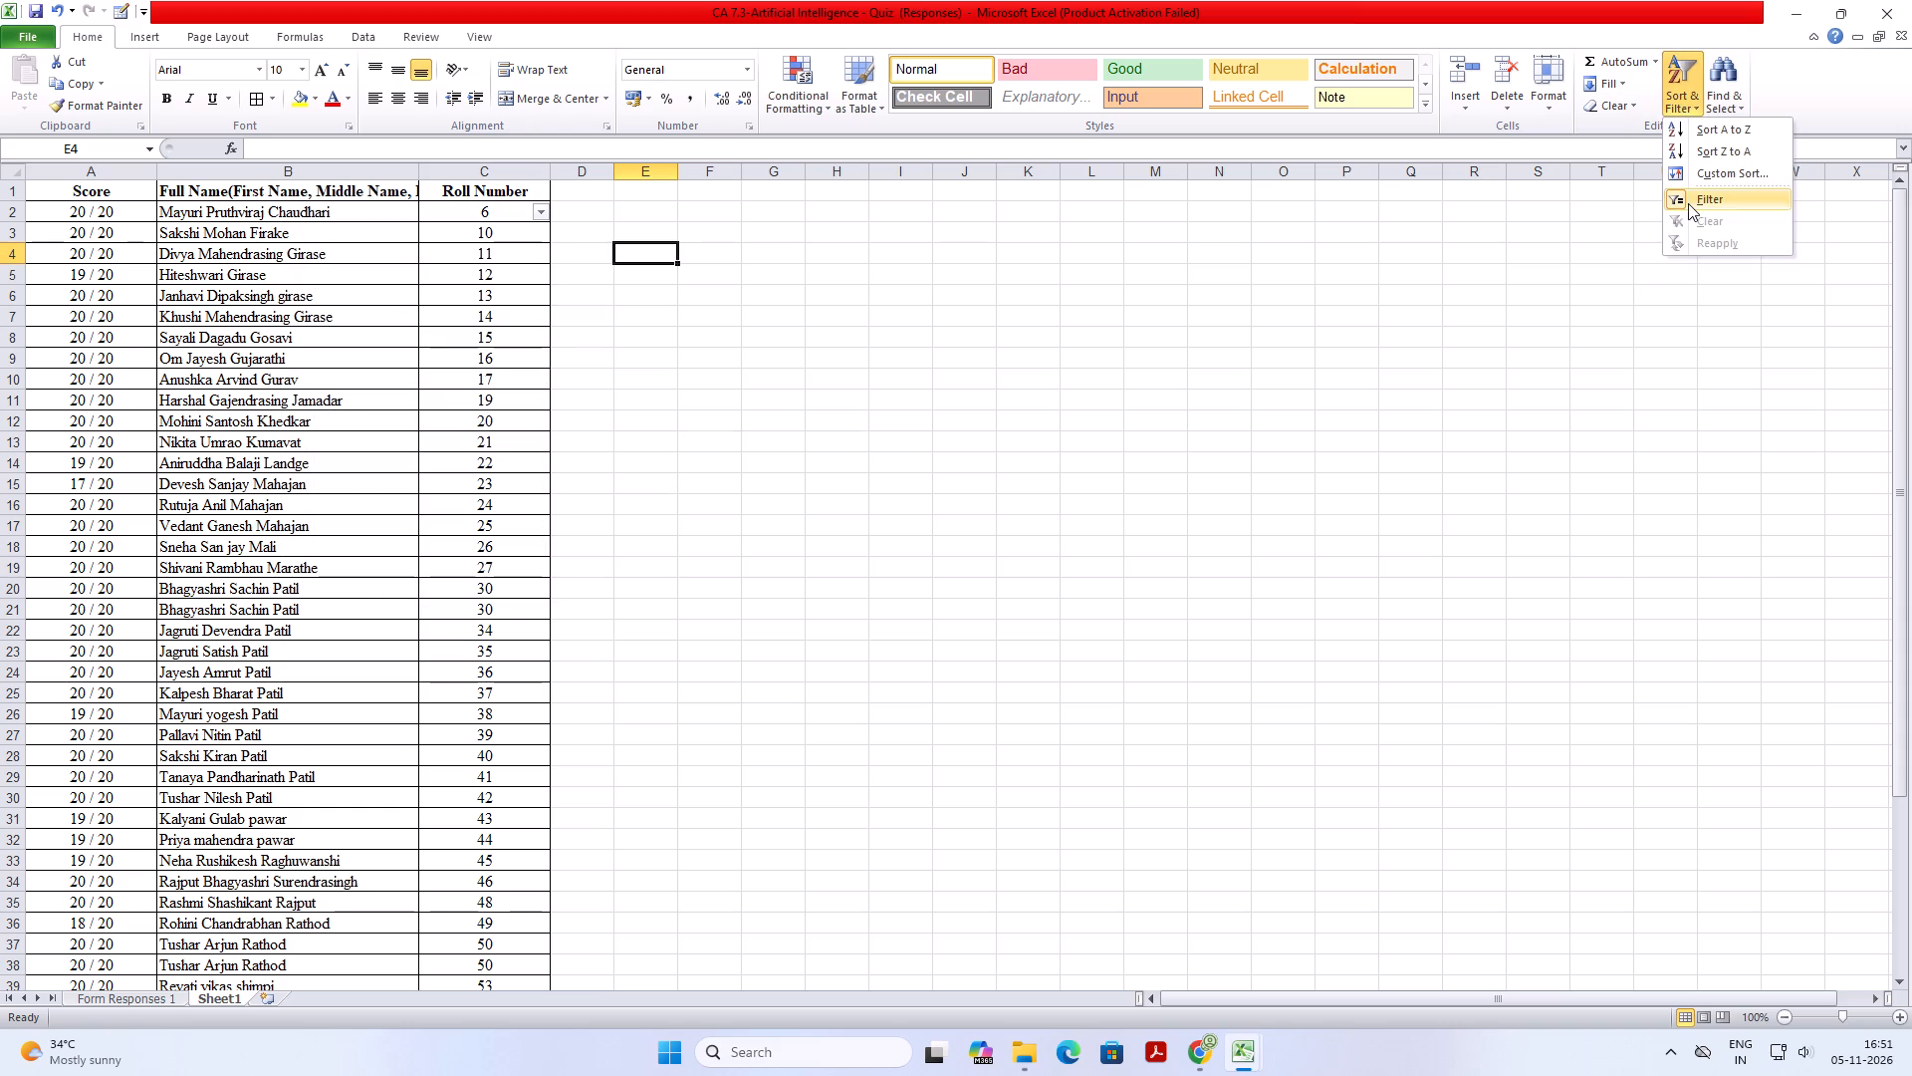
{"action": "left_click", "coordinate": [1688, 203]}
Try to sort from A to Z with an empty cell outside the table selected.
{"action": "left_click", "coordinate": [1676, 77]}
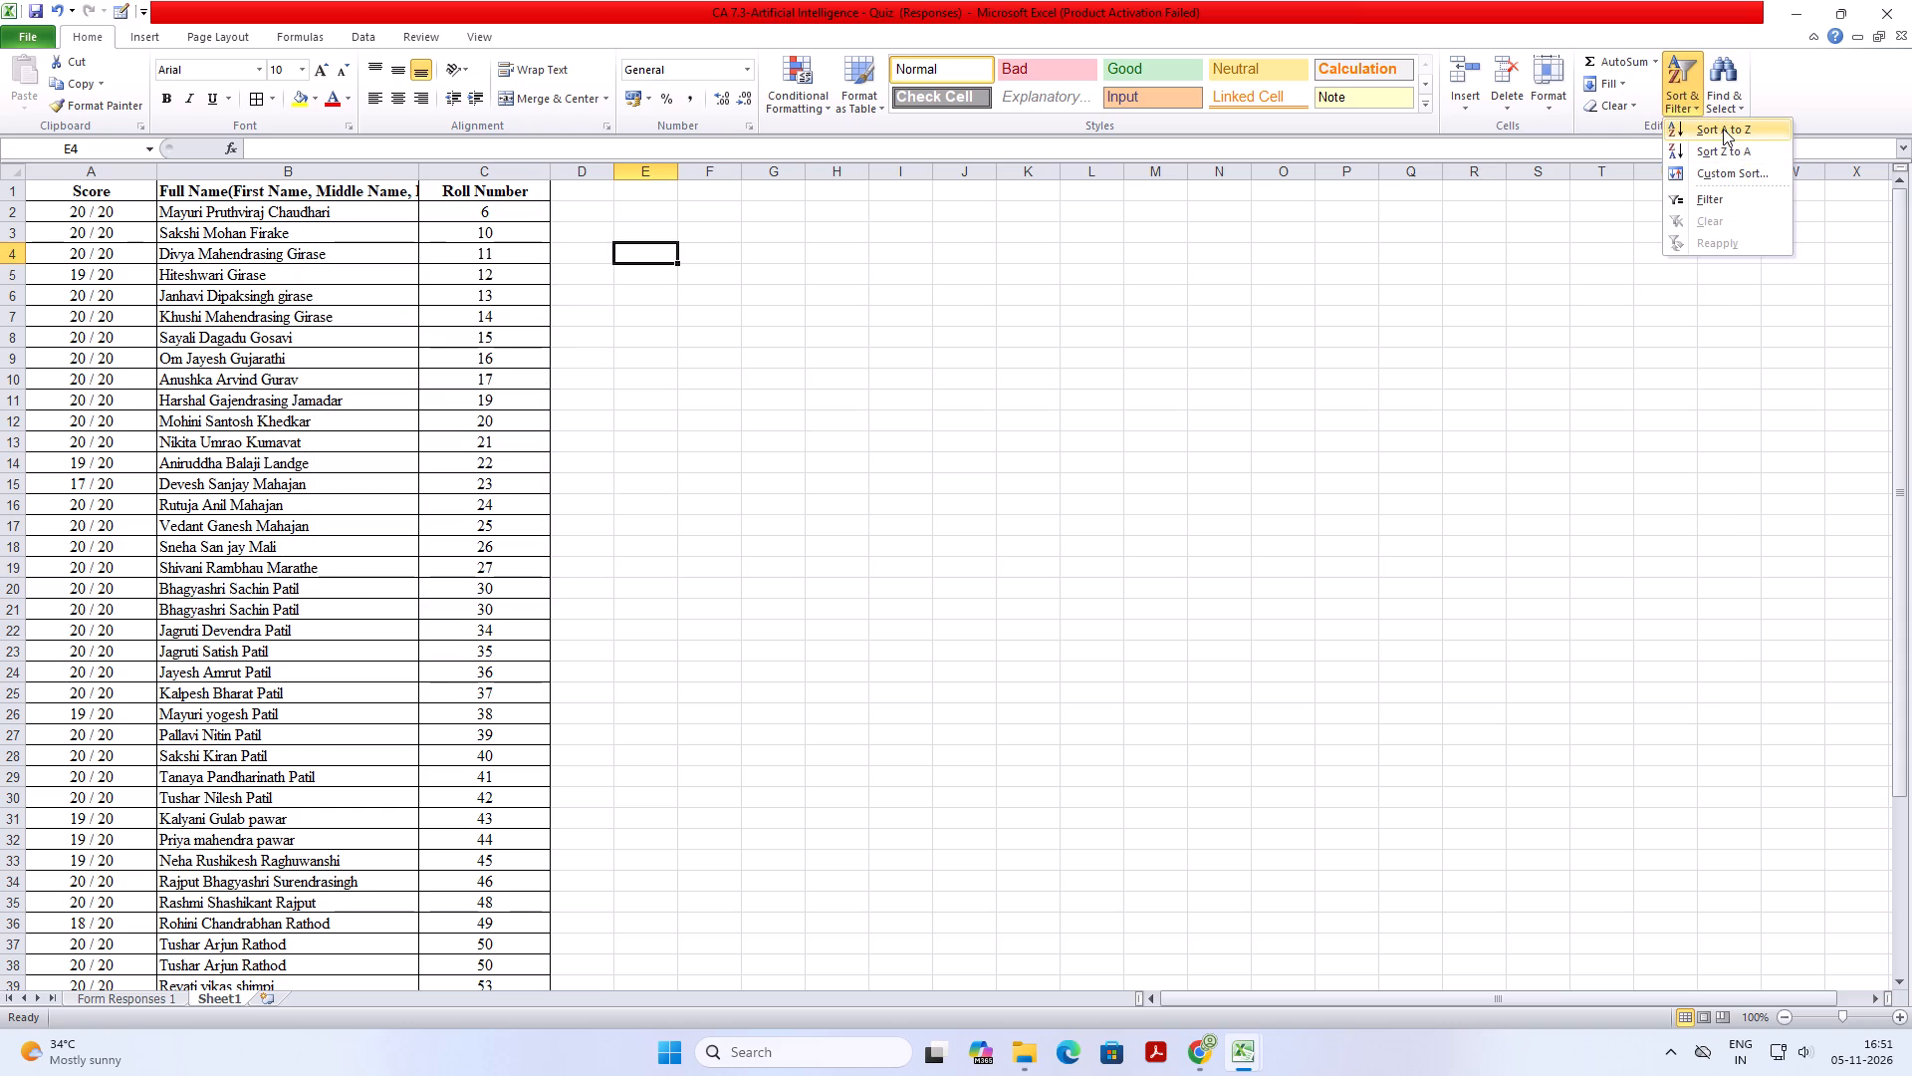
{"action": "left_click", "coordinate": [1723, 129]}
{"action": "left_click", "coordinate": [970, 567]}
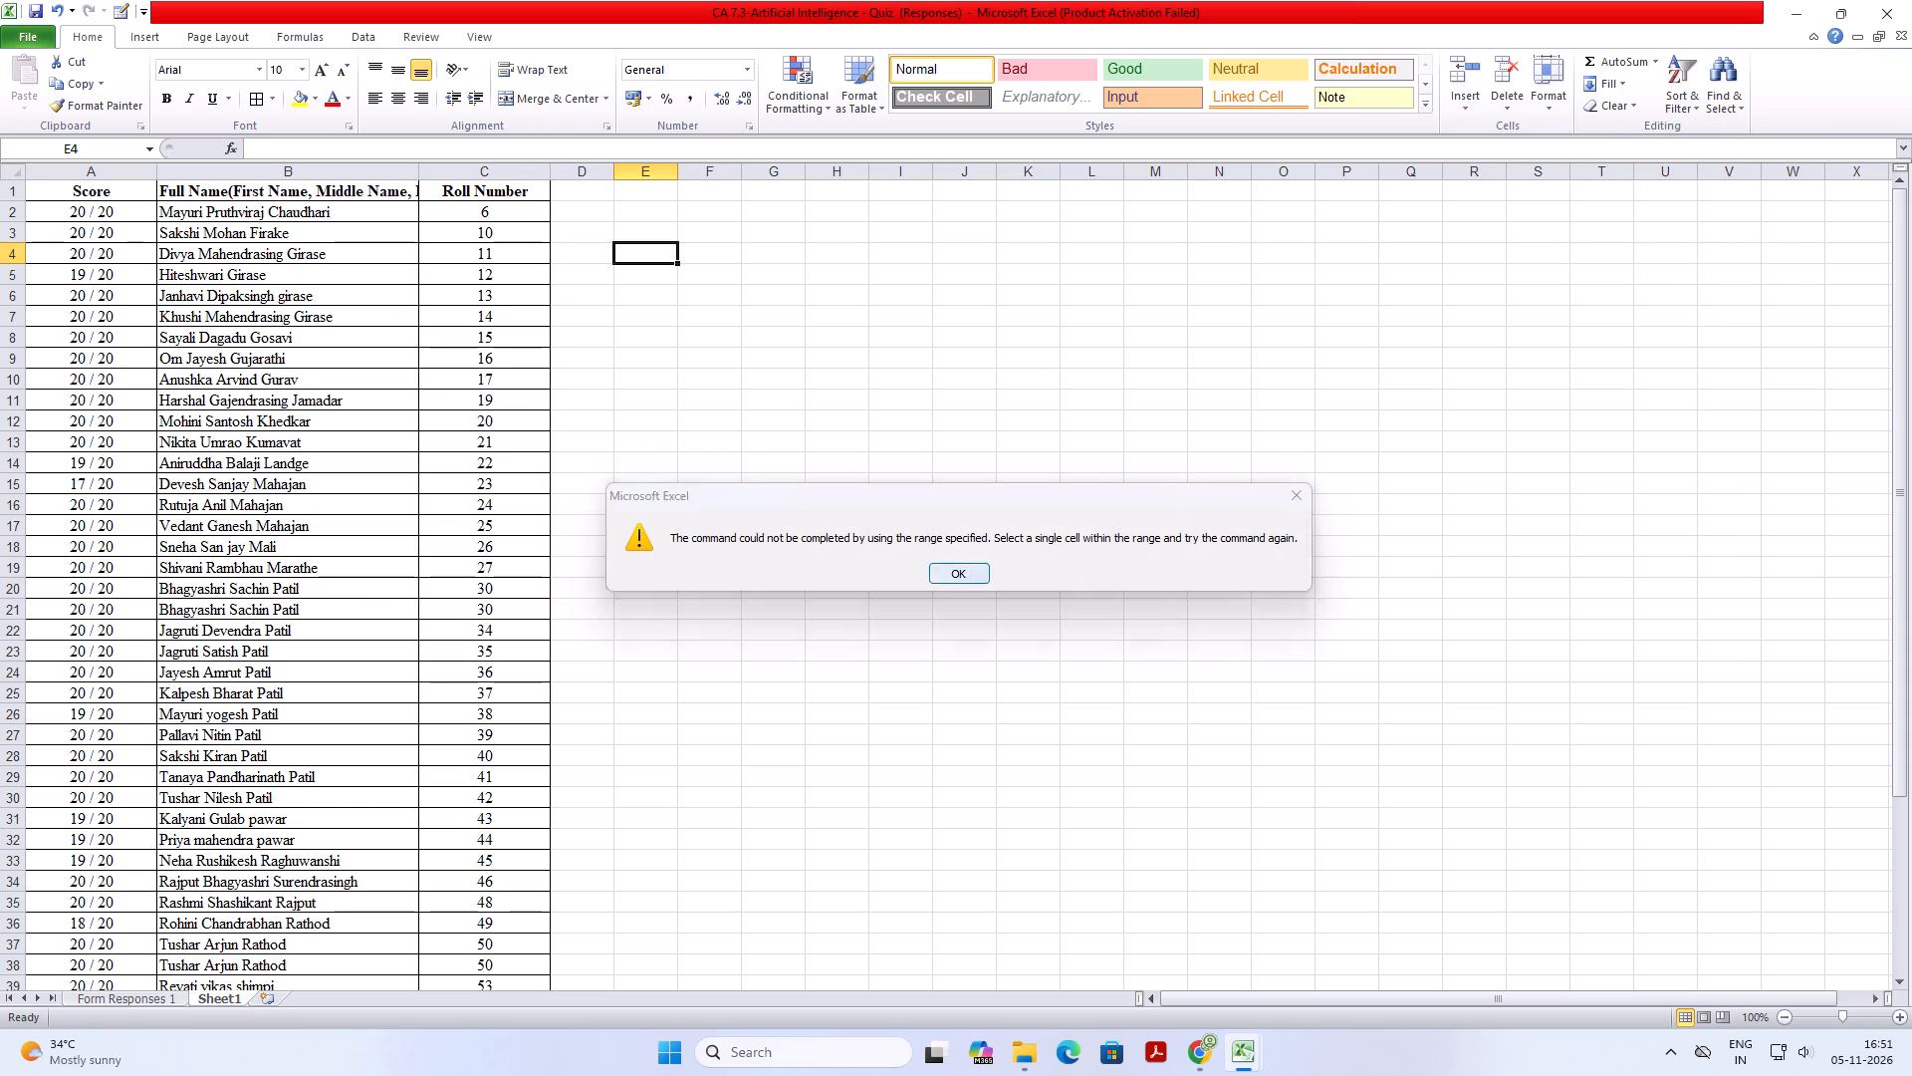
Custom-sort the expanded selection by the roll number column on Values, Smallest to Largest, sorting anything that looks like a number as a number.
{"action": "left_click", "coordinate": [506, 185]}
{"action": "left_click", "coordinate": [506, 171]}
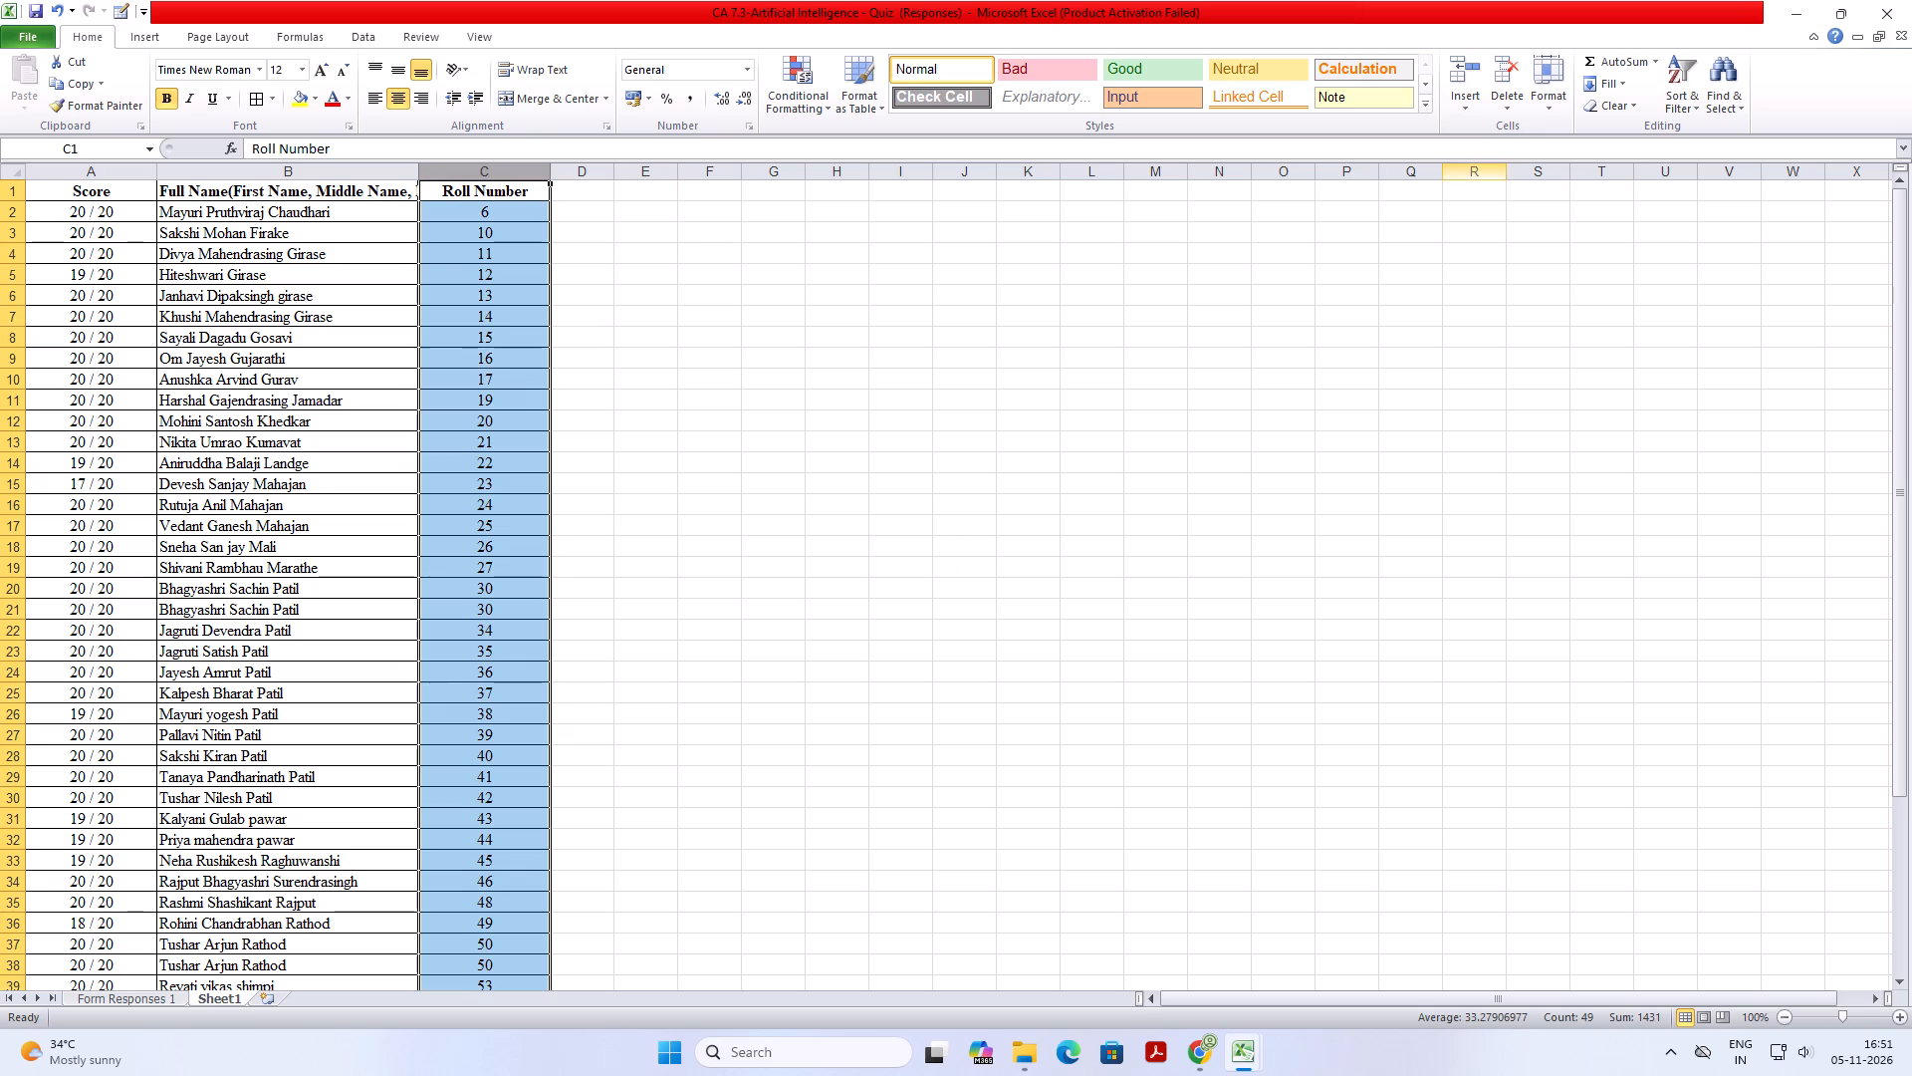
{"action": "left_click", "coordinate": [1680, 99]}
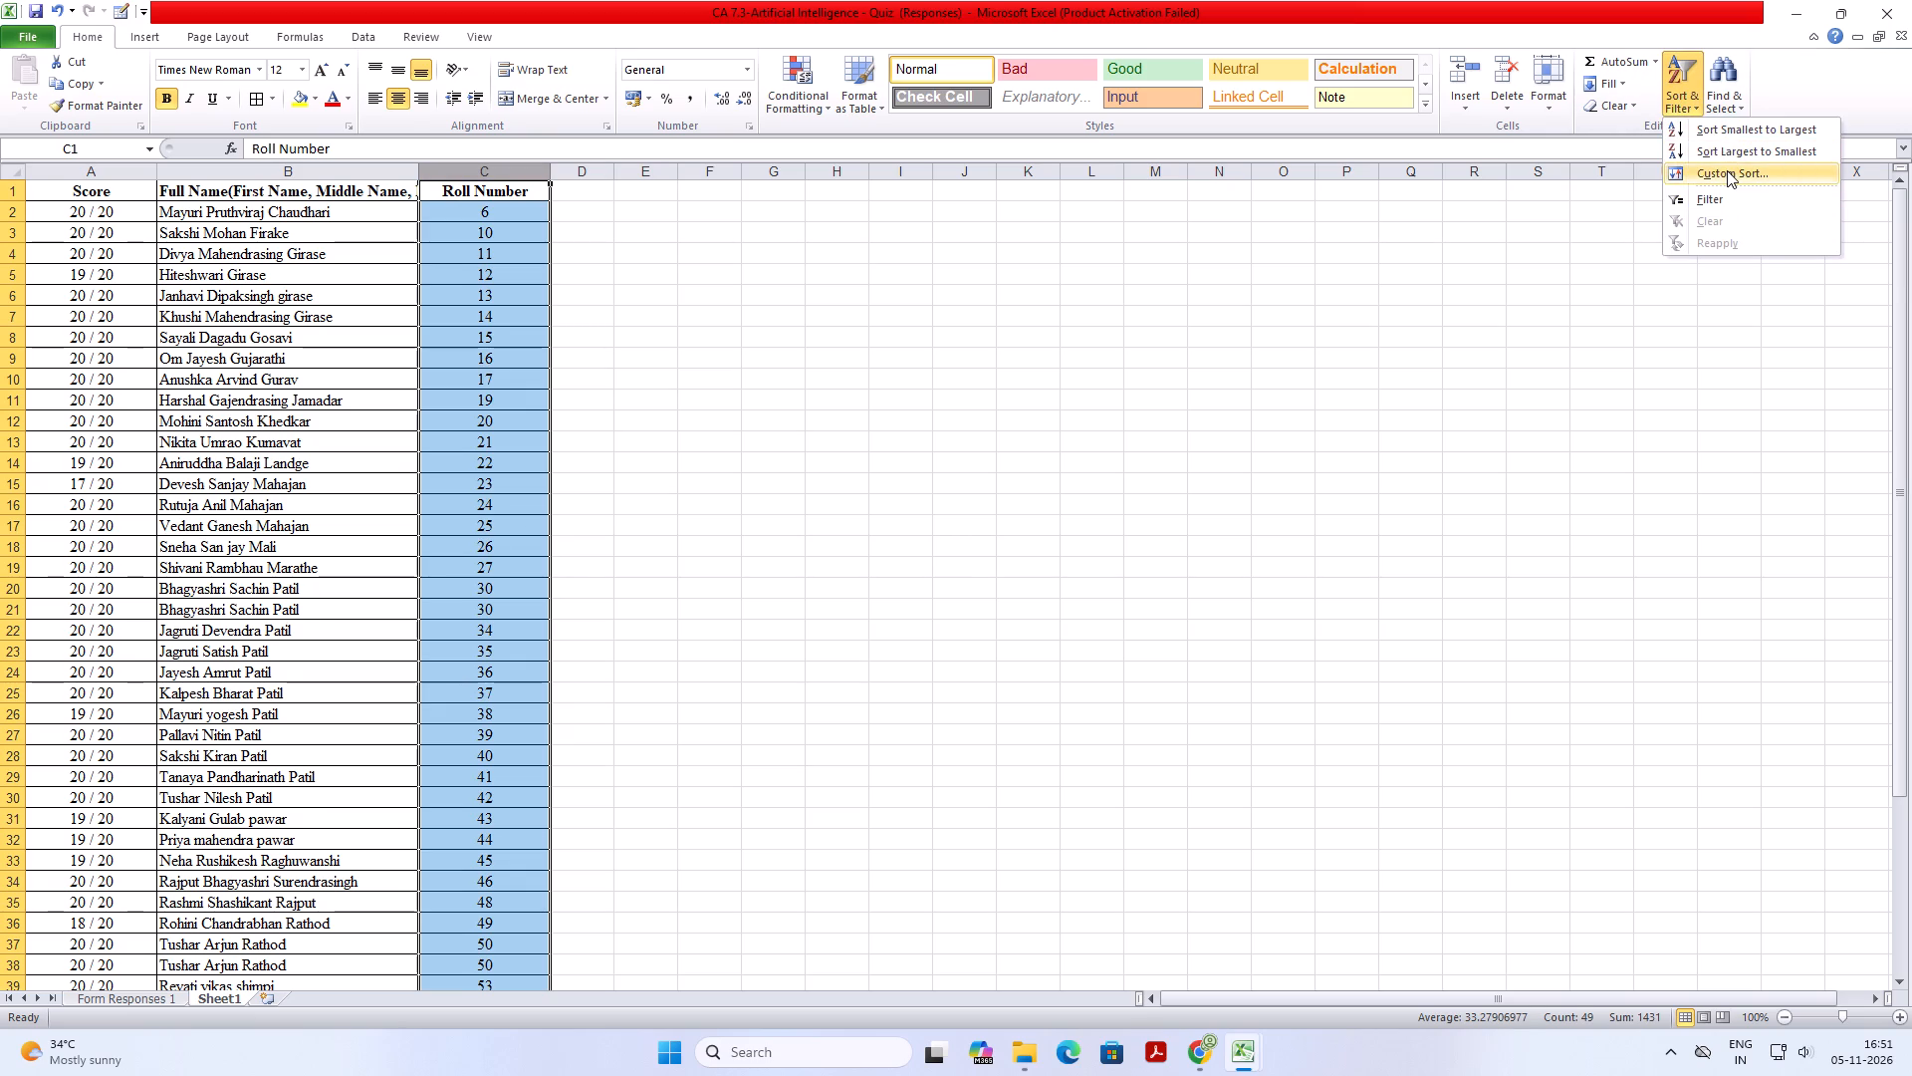
{"action": "left_click", "coordinate": [1727, 170]}
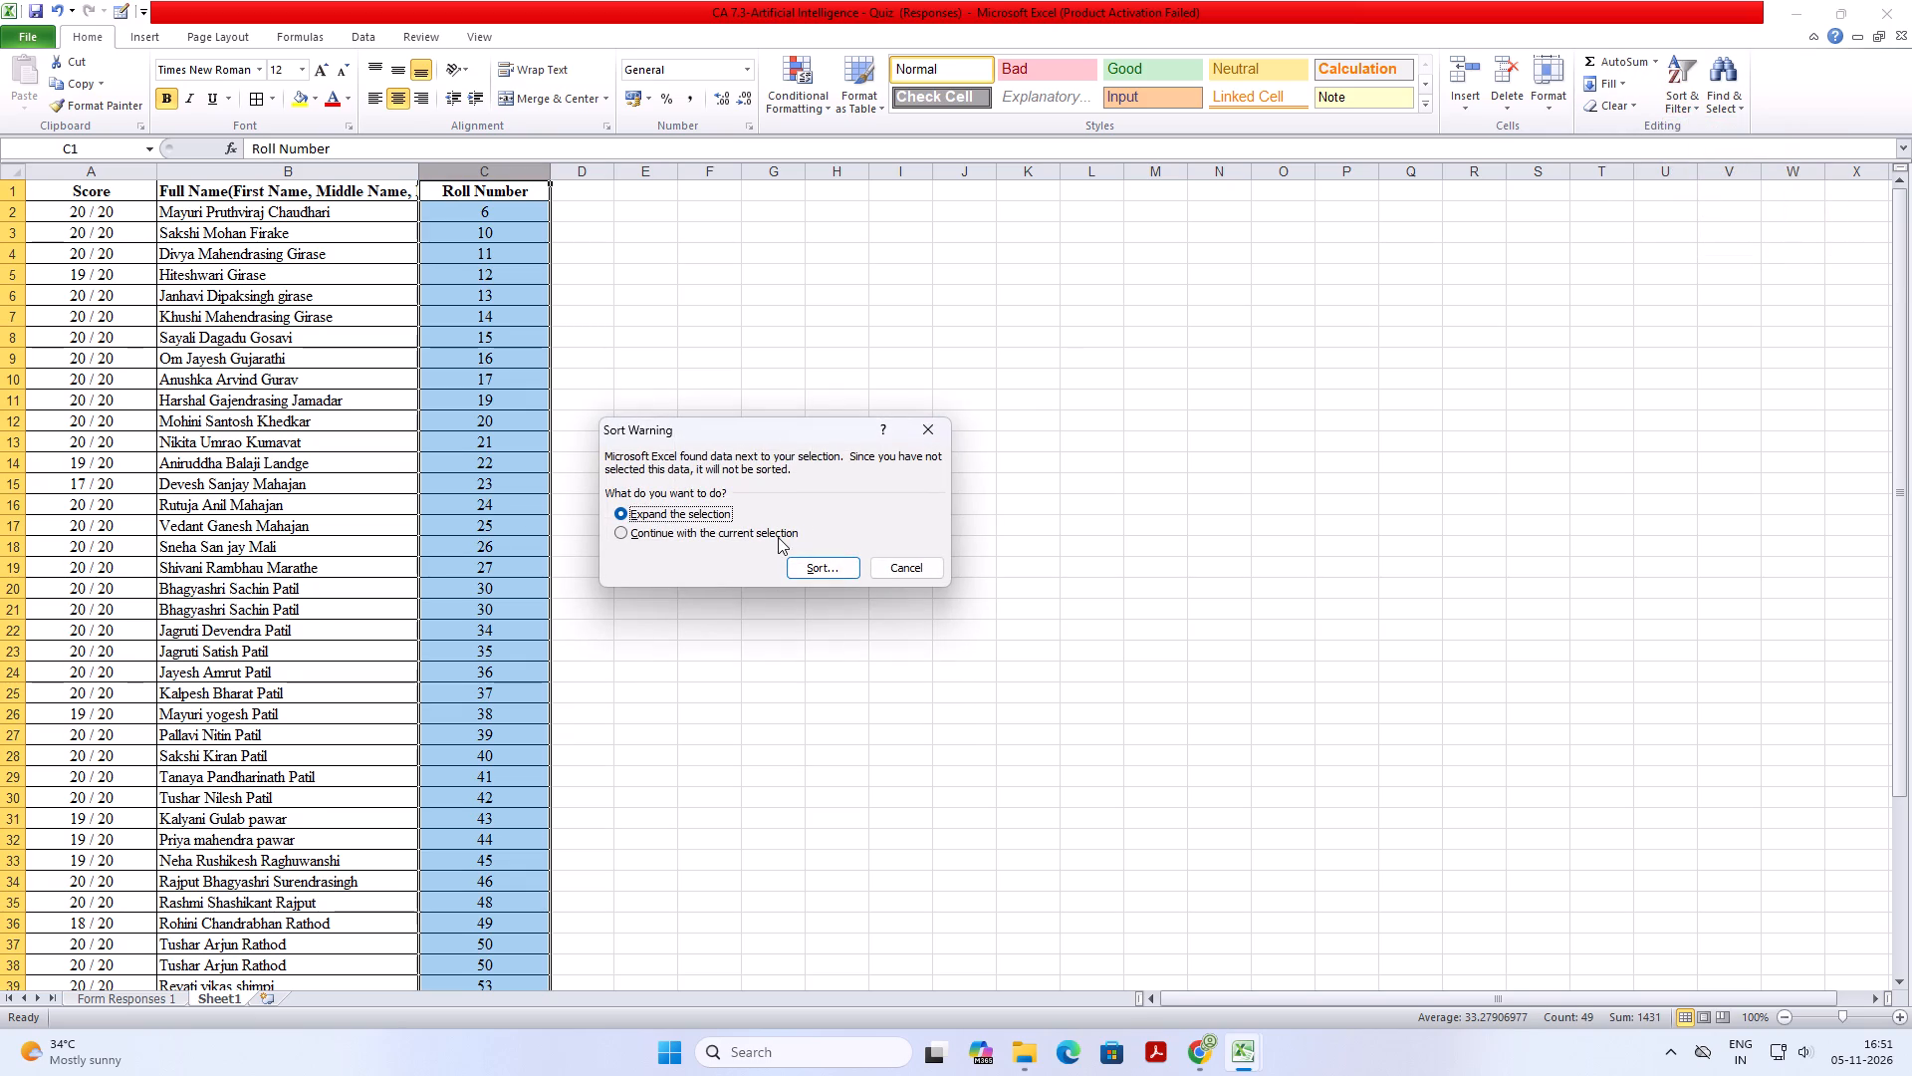
{"action": "left_click", "coordinate": [816, 574]}
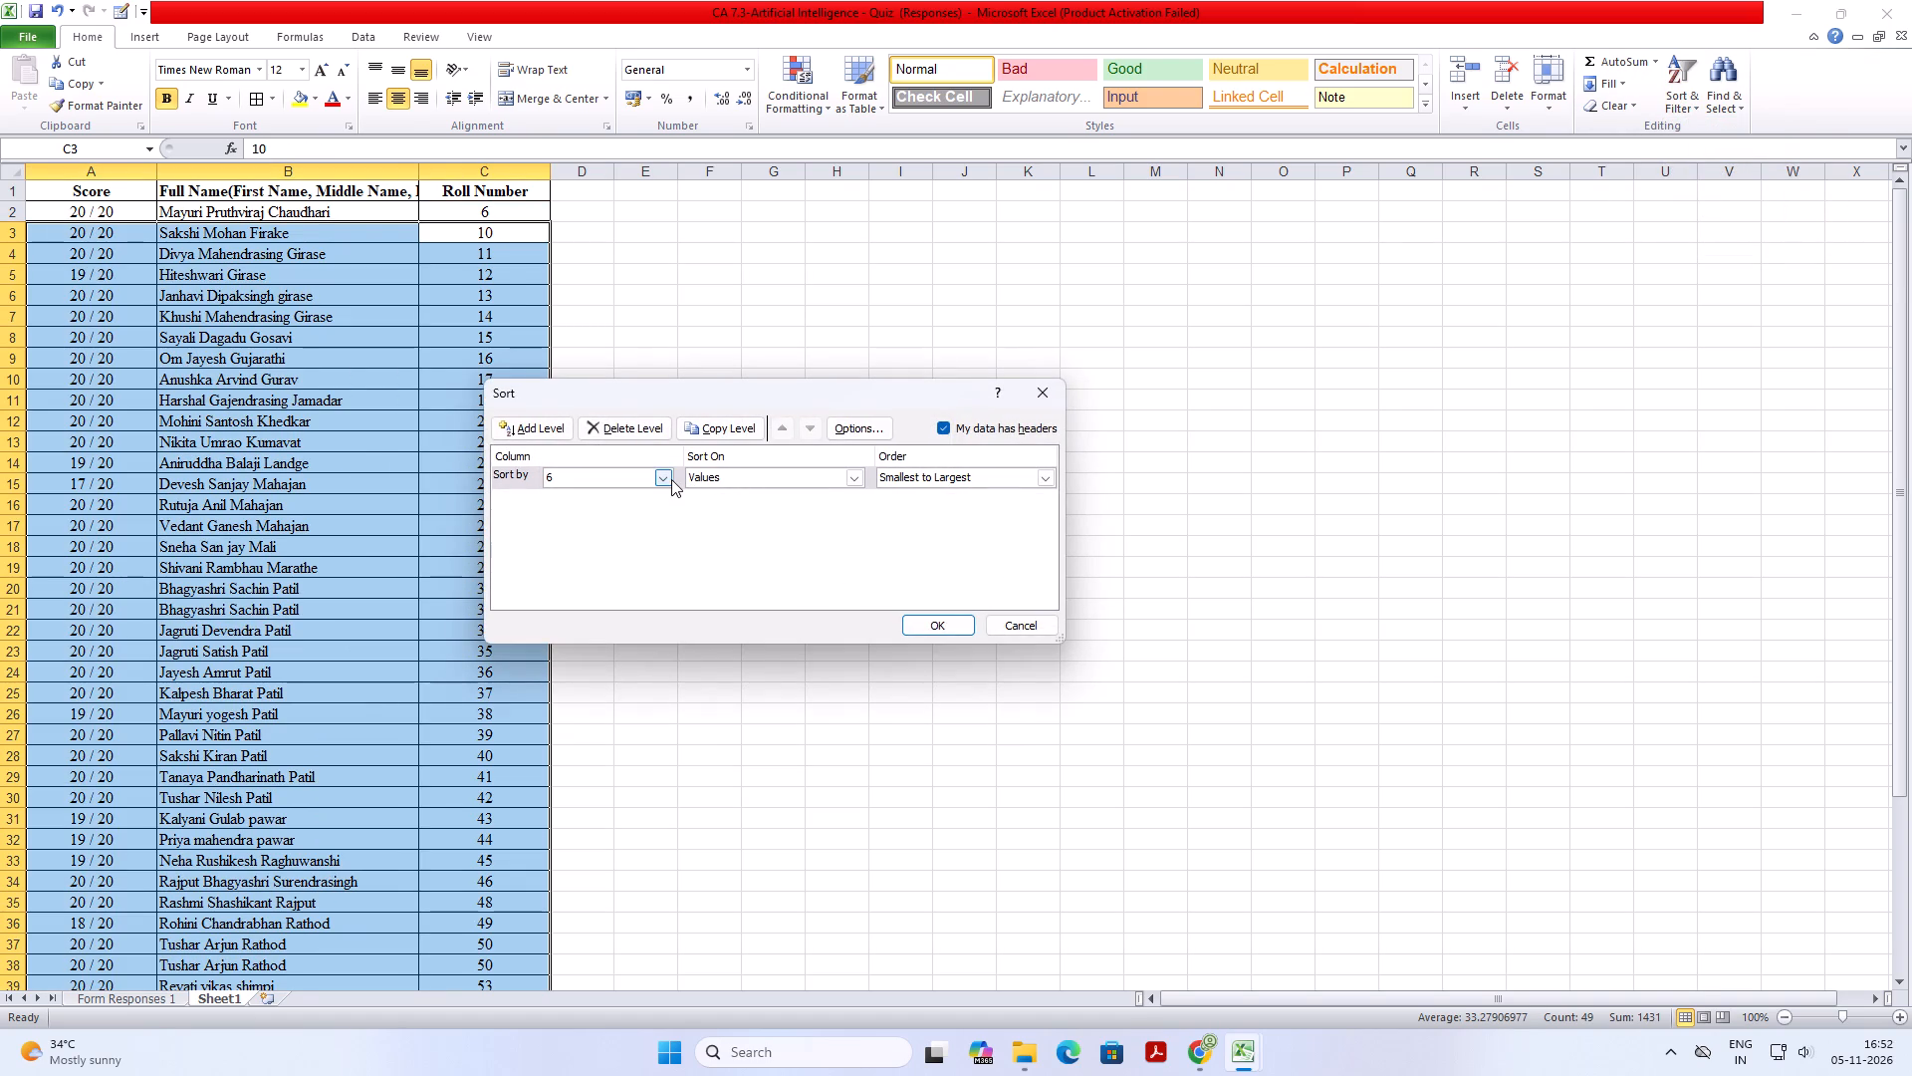
{"action": "left_click", "coordinate": [671, 479]}
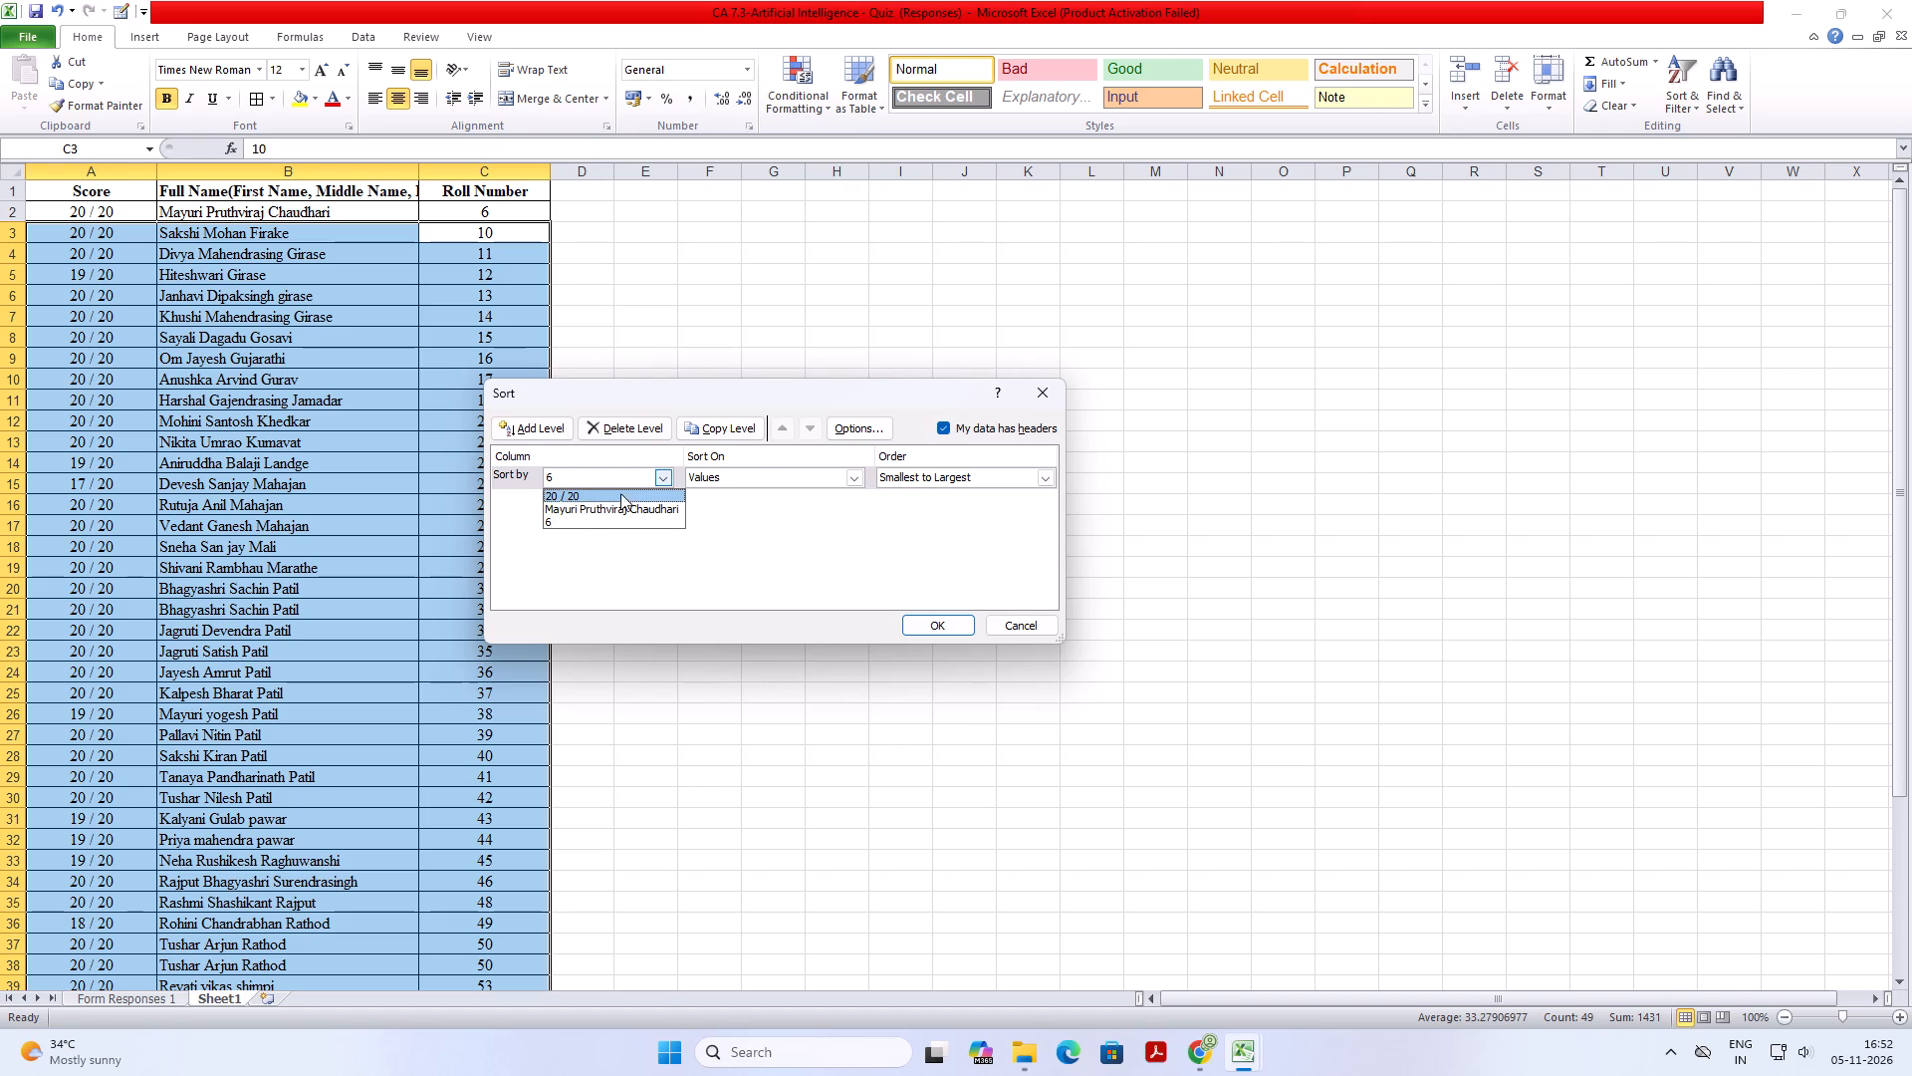
{"action": "left_click", "coordinate": [812, 474]}
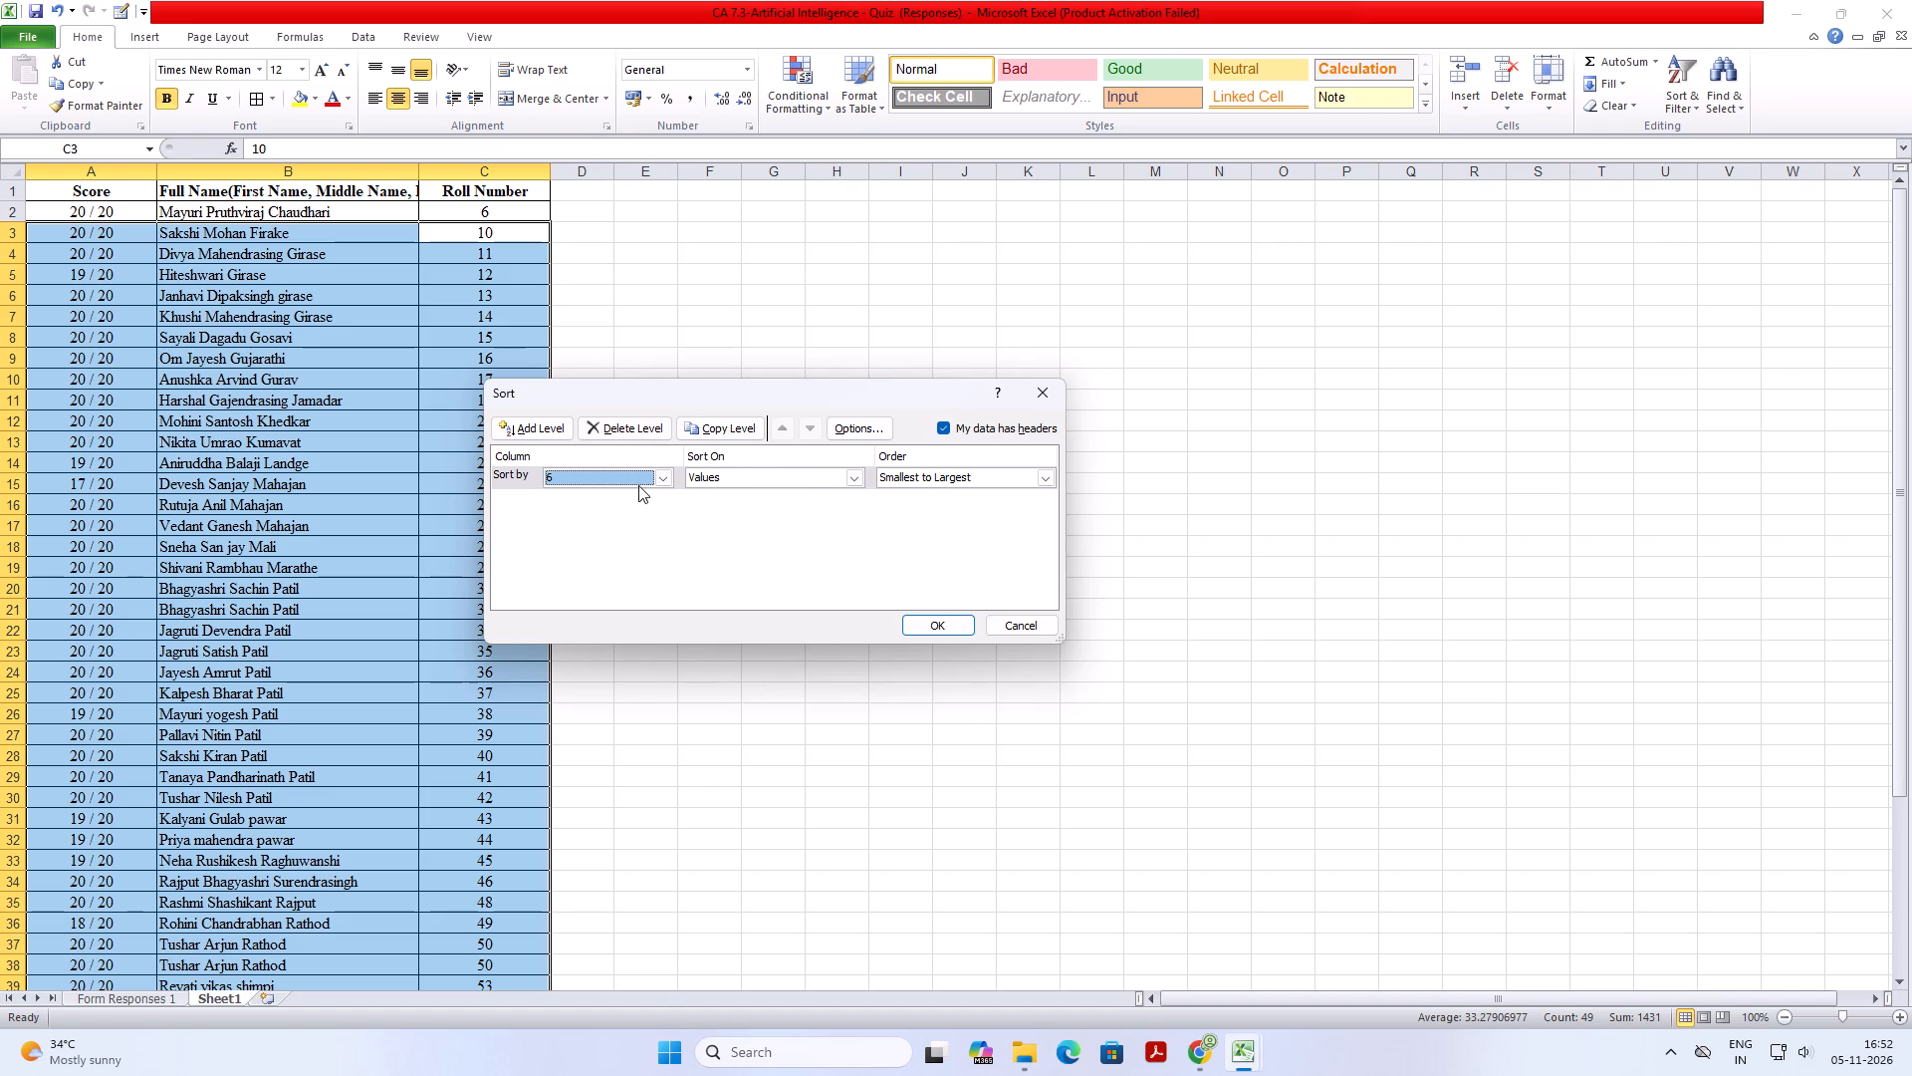
{"action": "left_click", "coordinate": [669, 468]}
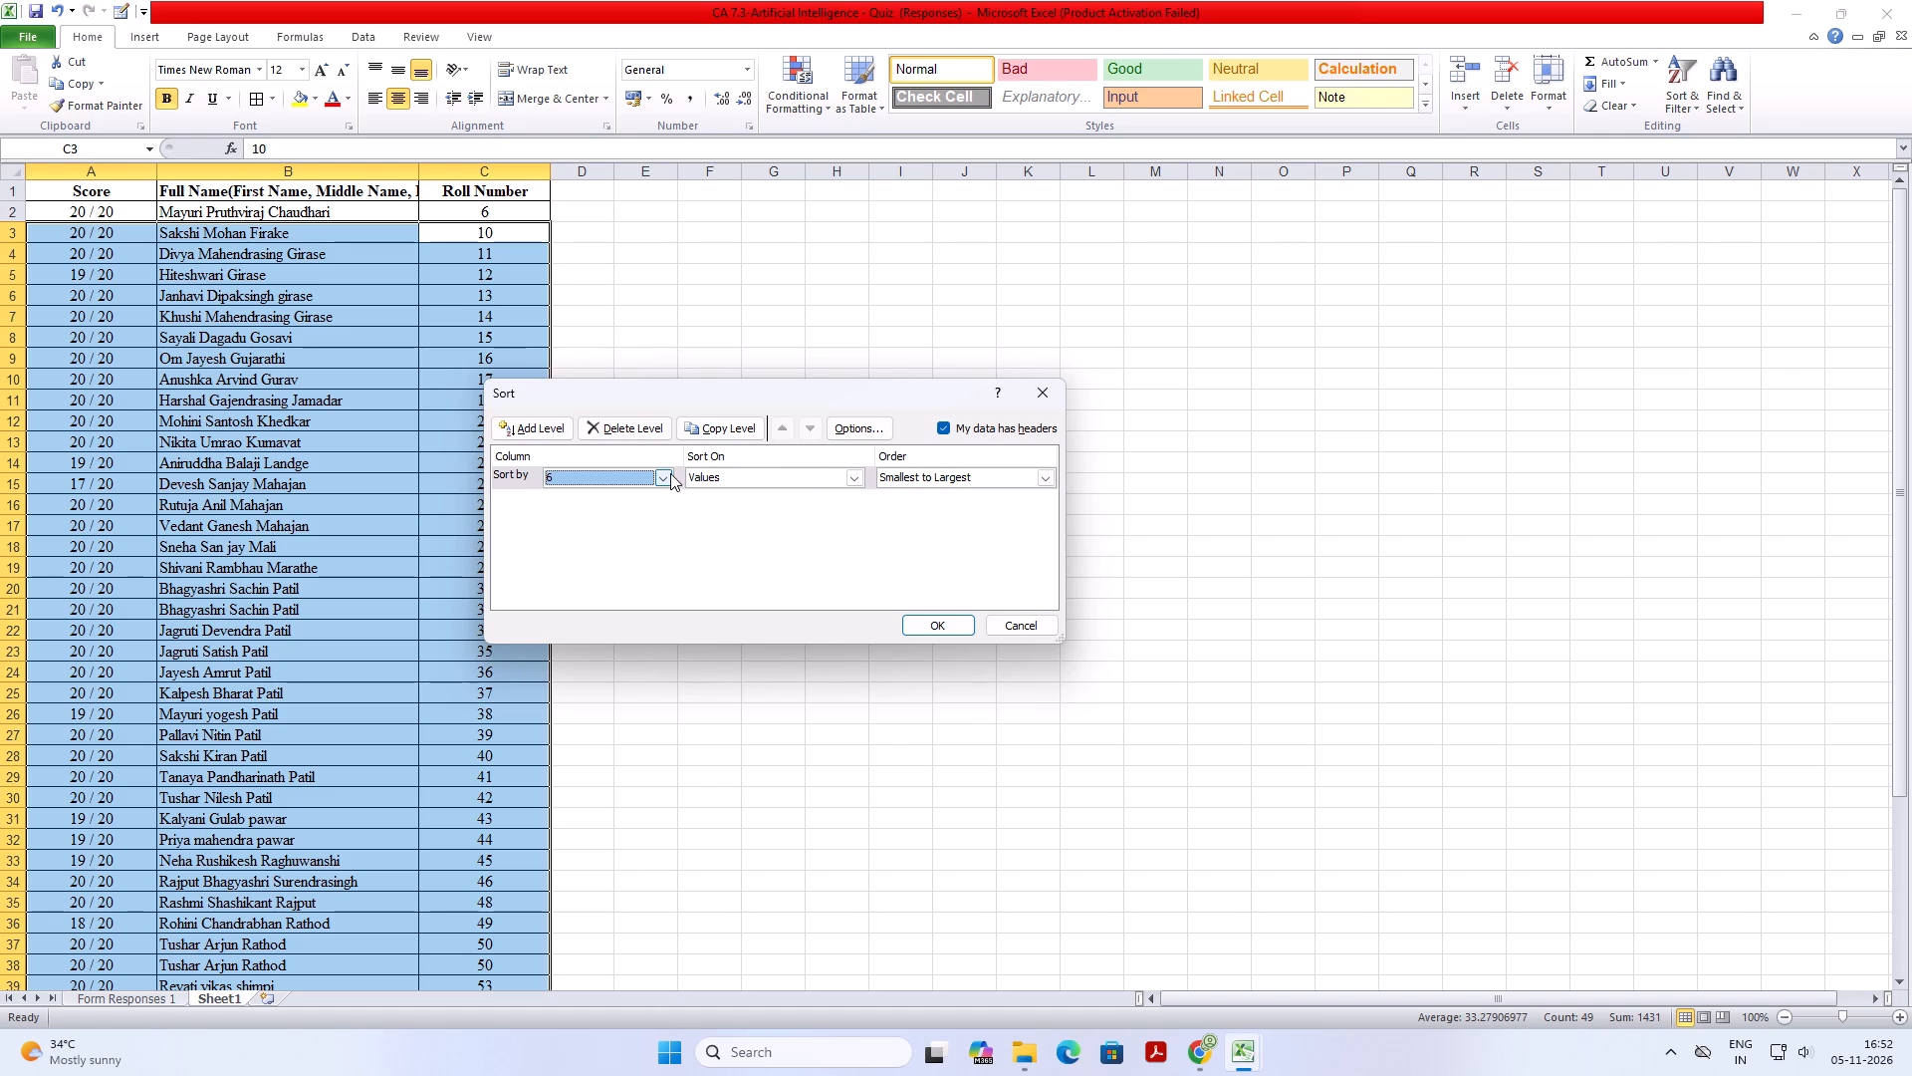
{"action": "left_click", "coordinate": [663, 480]}
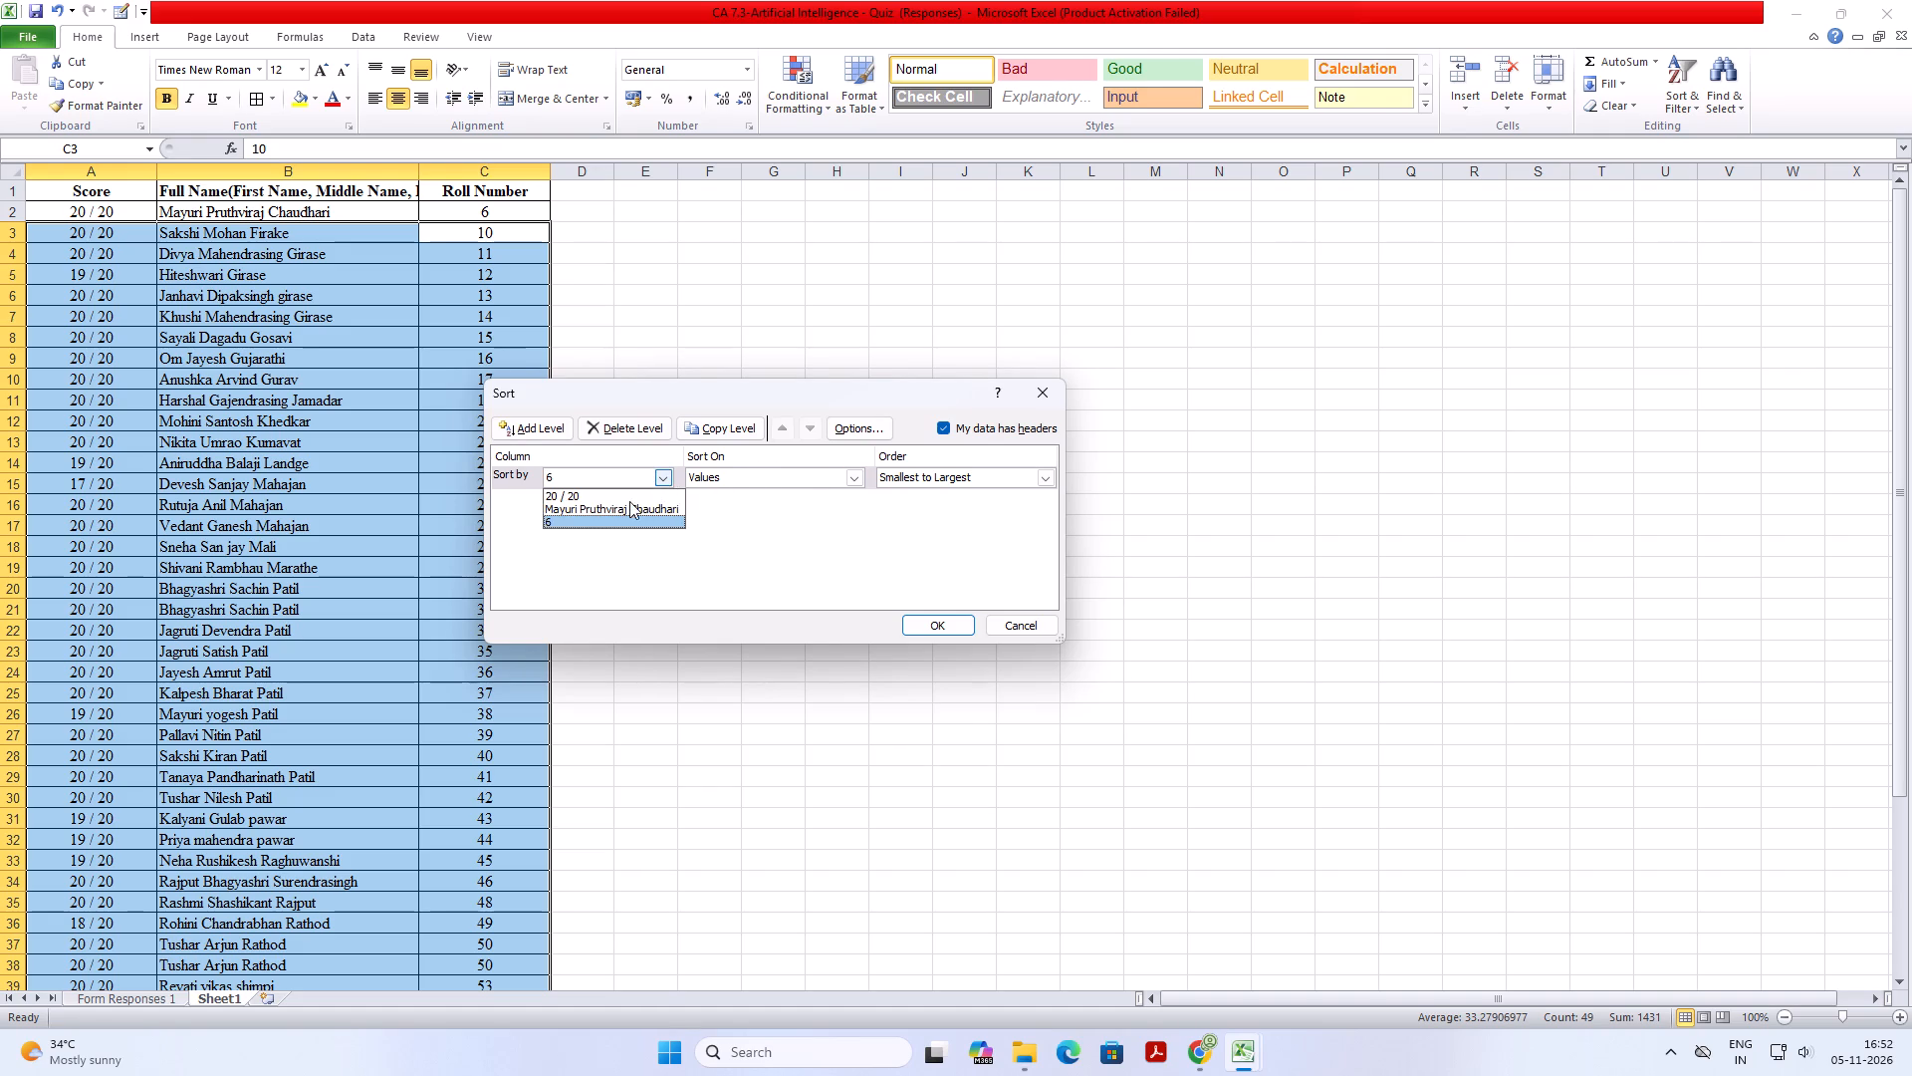
{"action": "left_click", "coordinate": [759, 514]}
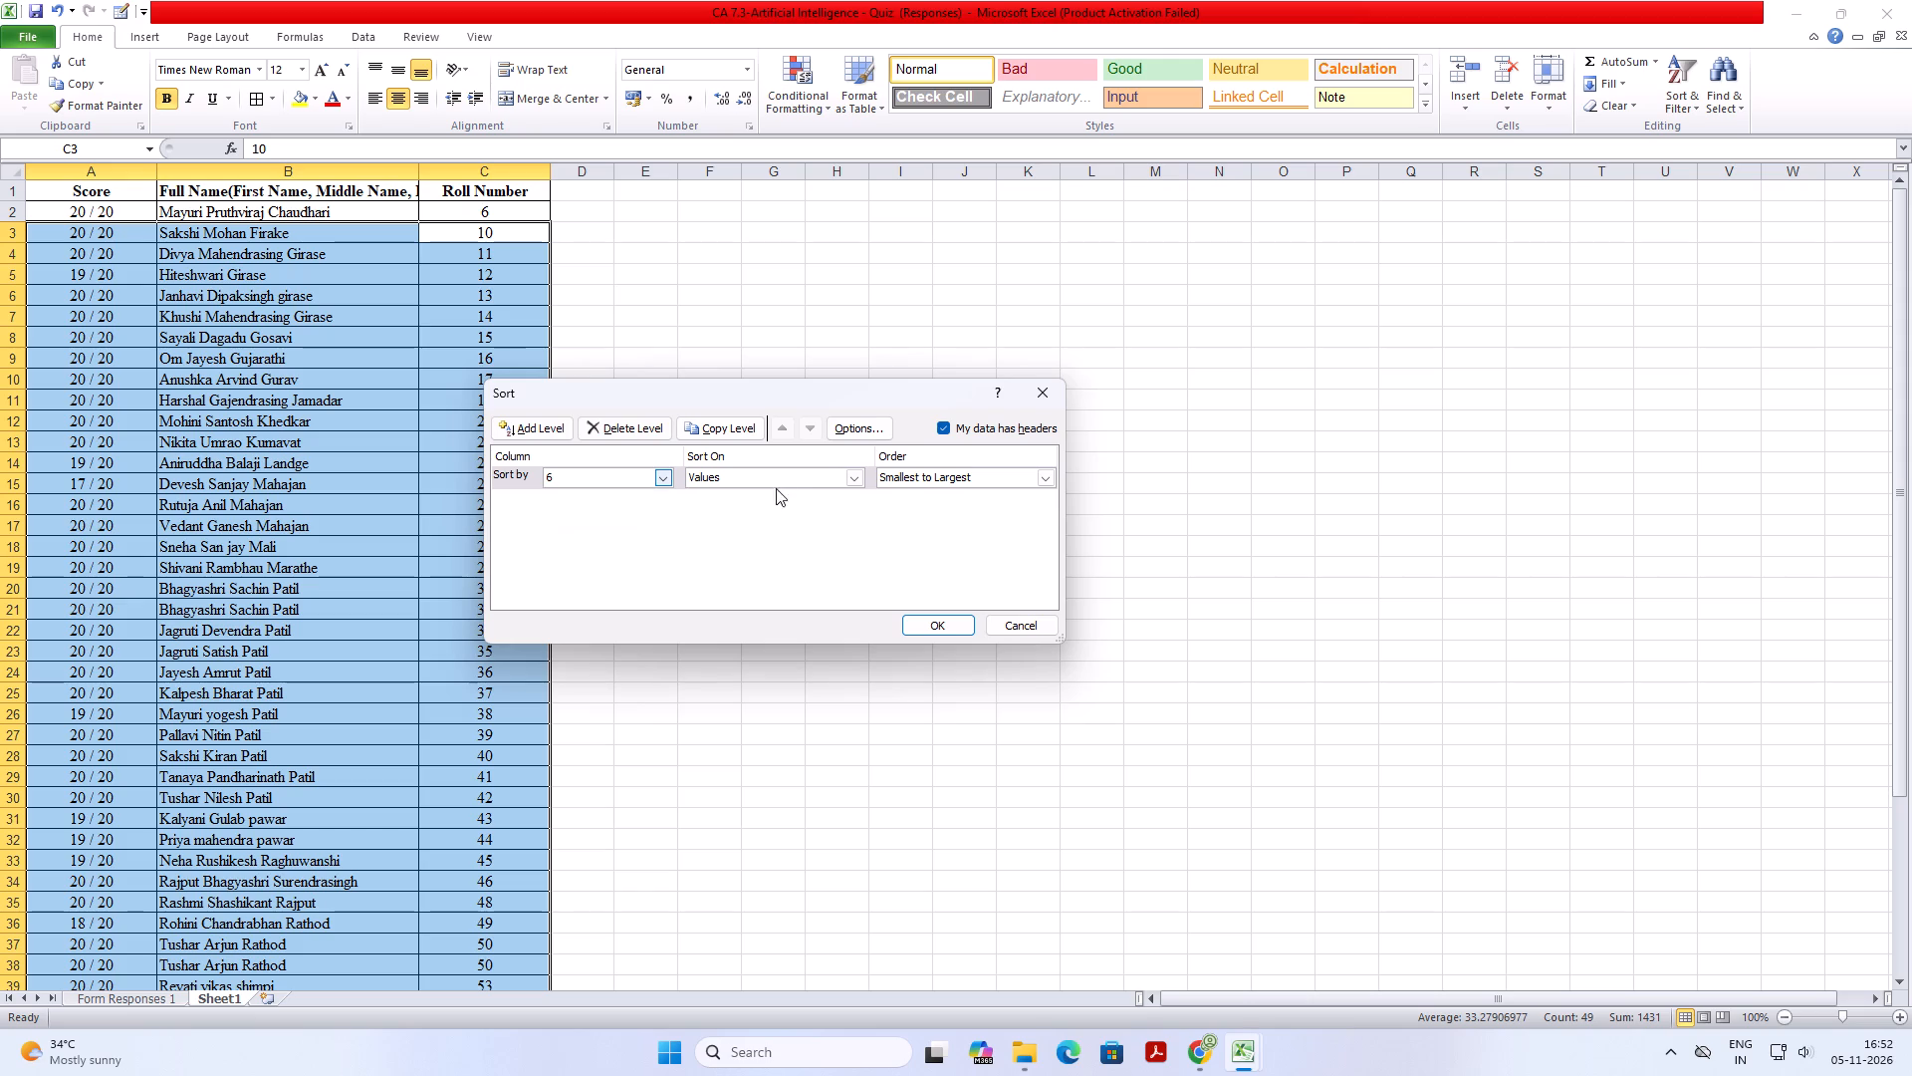
{"action": "left_click", "coordinate": [786, 480]}
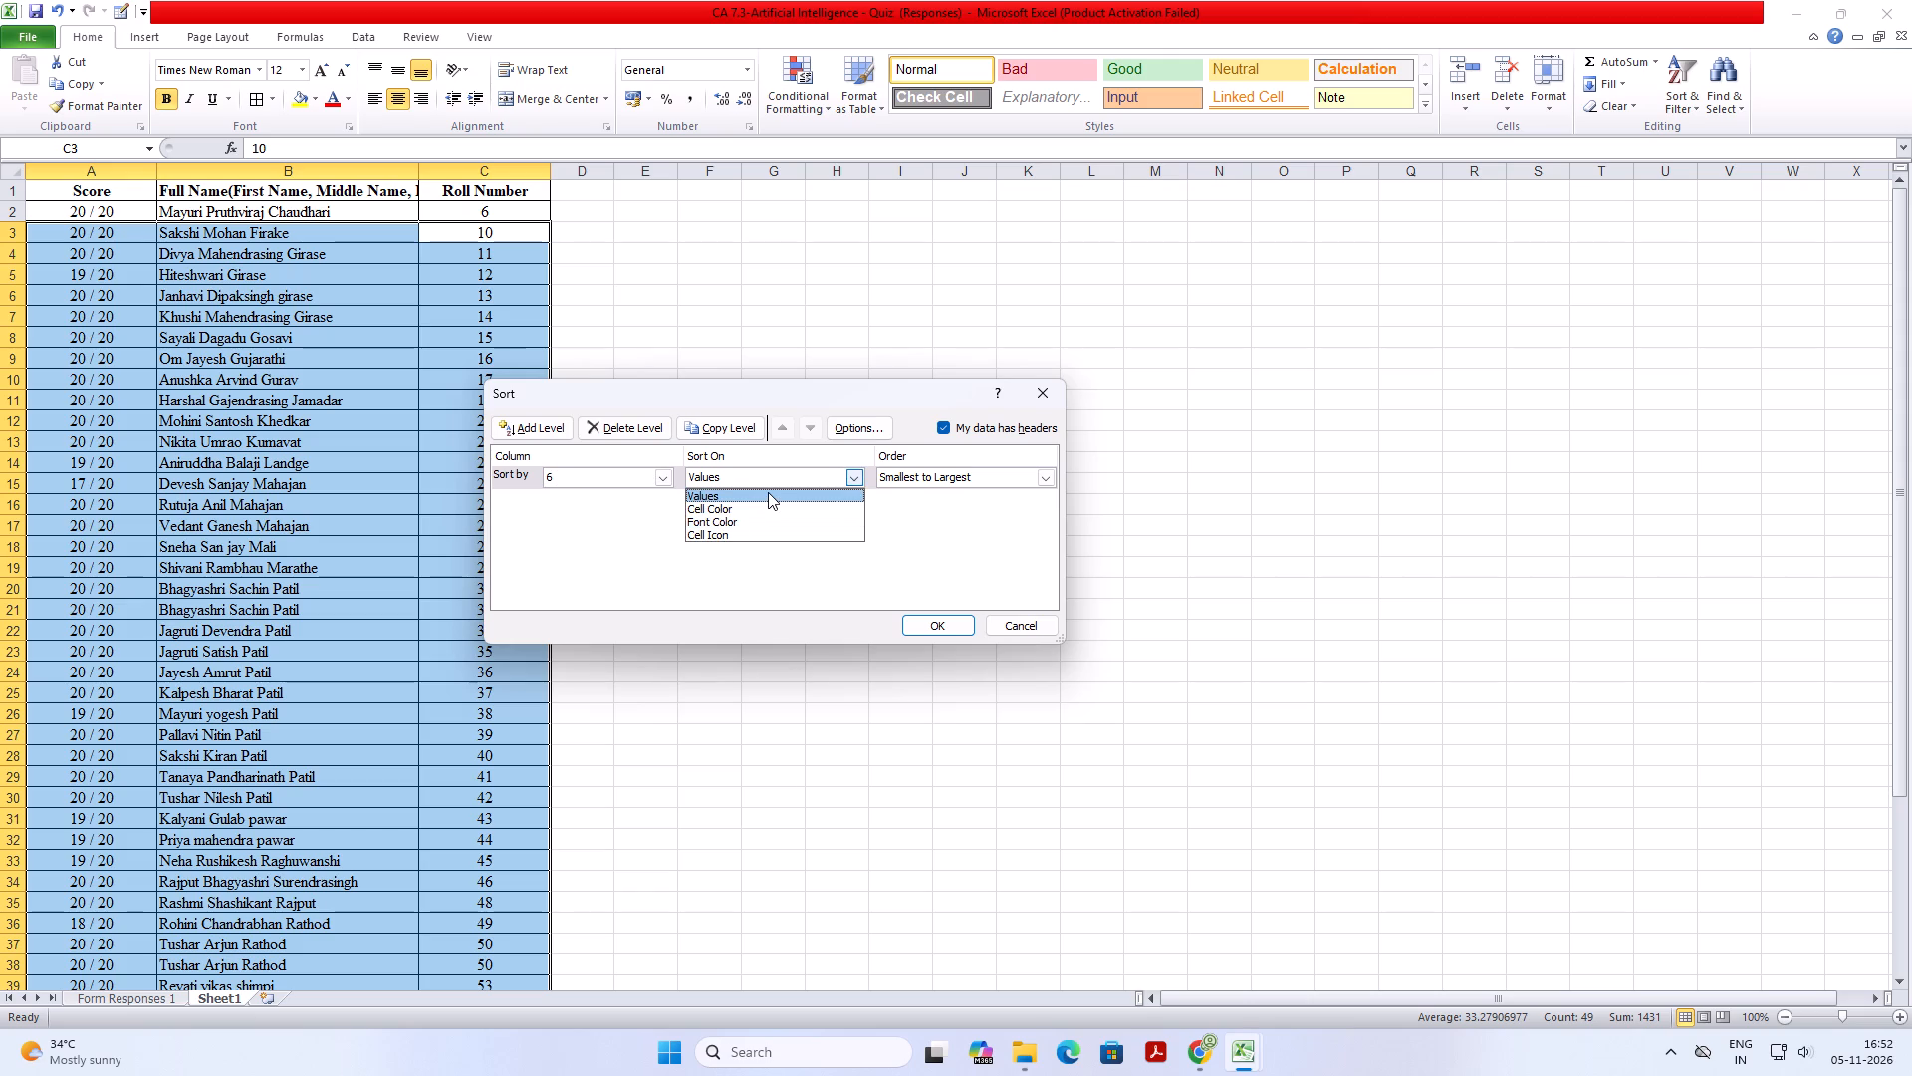
{"action": "left_click", "coordinate": [768, 492]}
{"action": "left_click", "coordinate": [895, 473]}
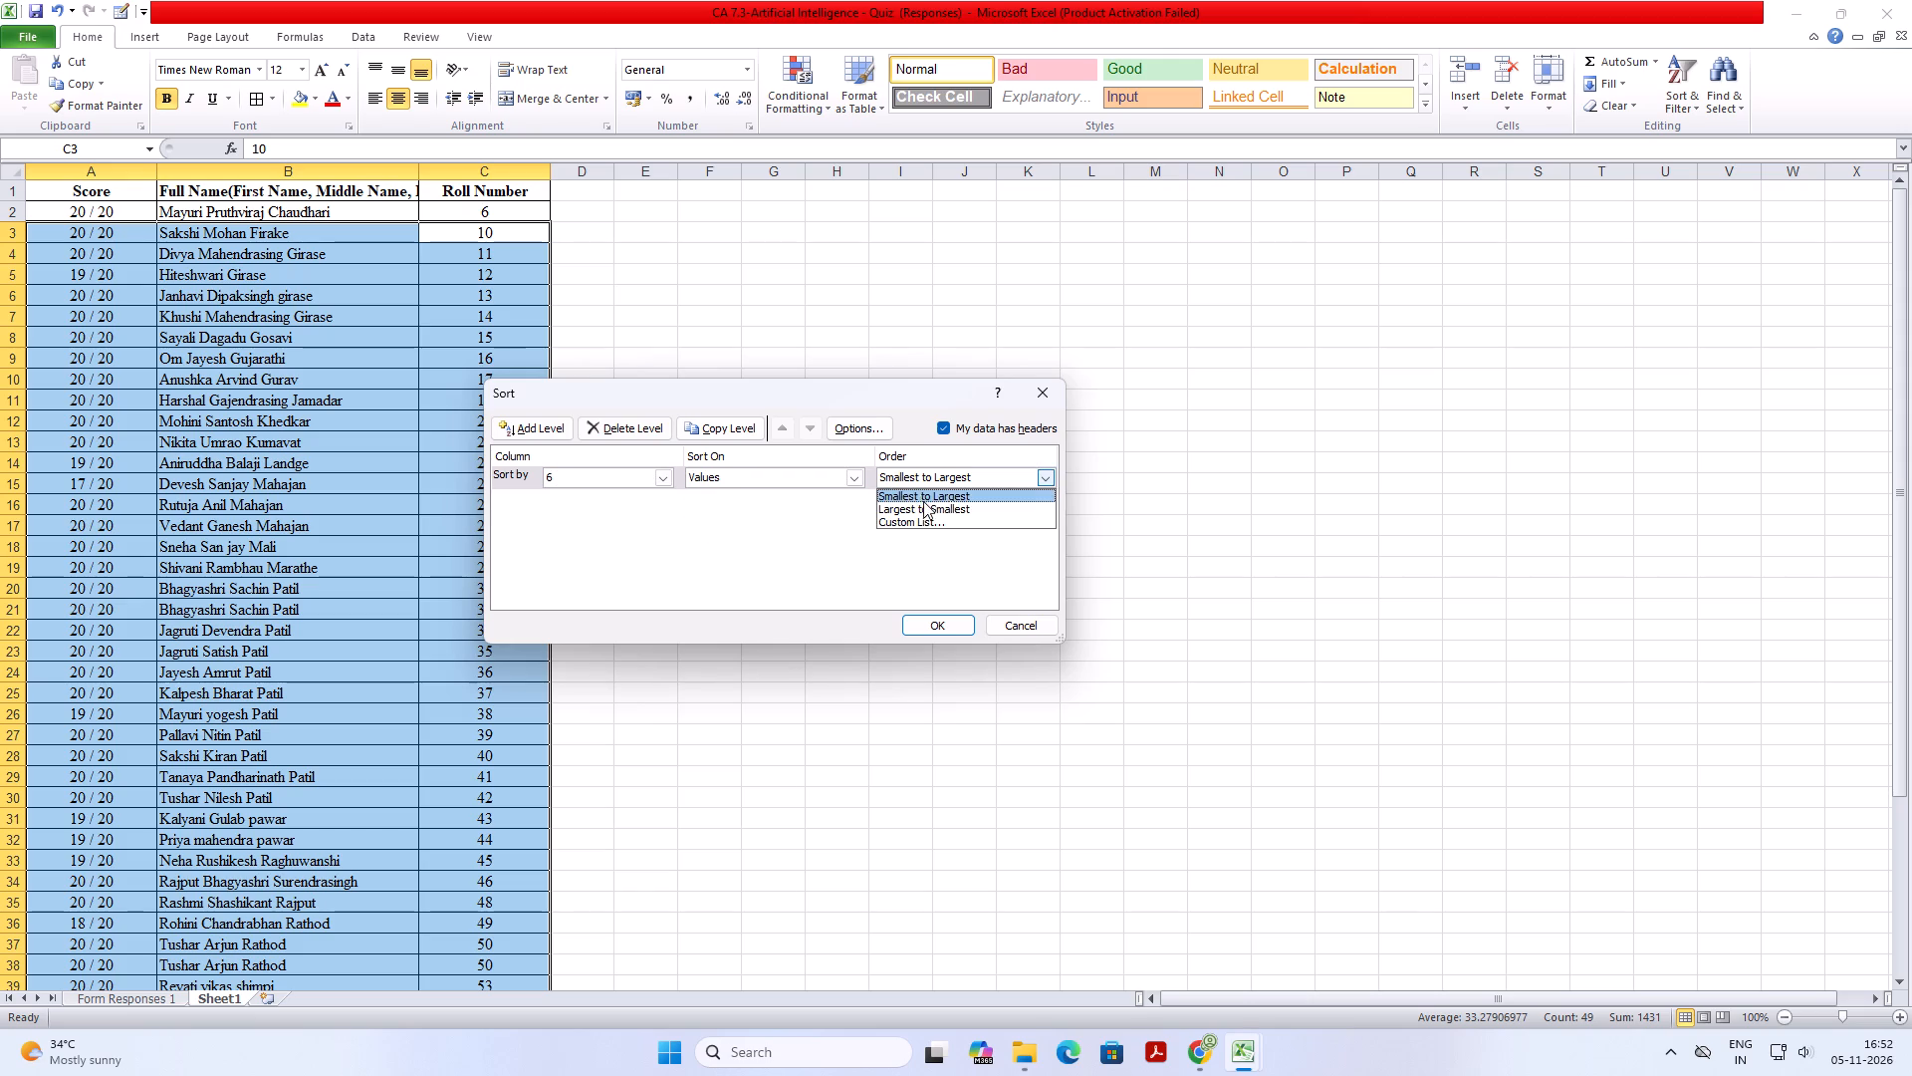
{"action": "left_click", "coordinate": [930, 484]}
{"action": "left_click", "coordinate": [952, 624]}
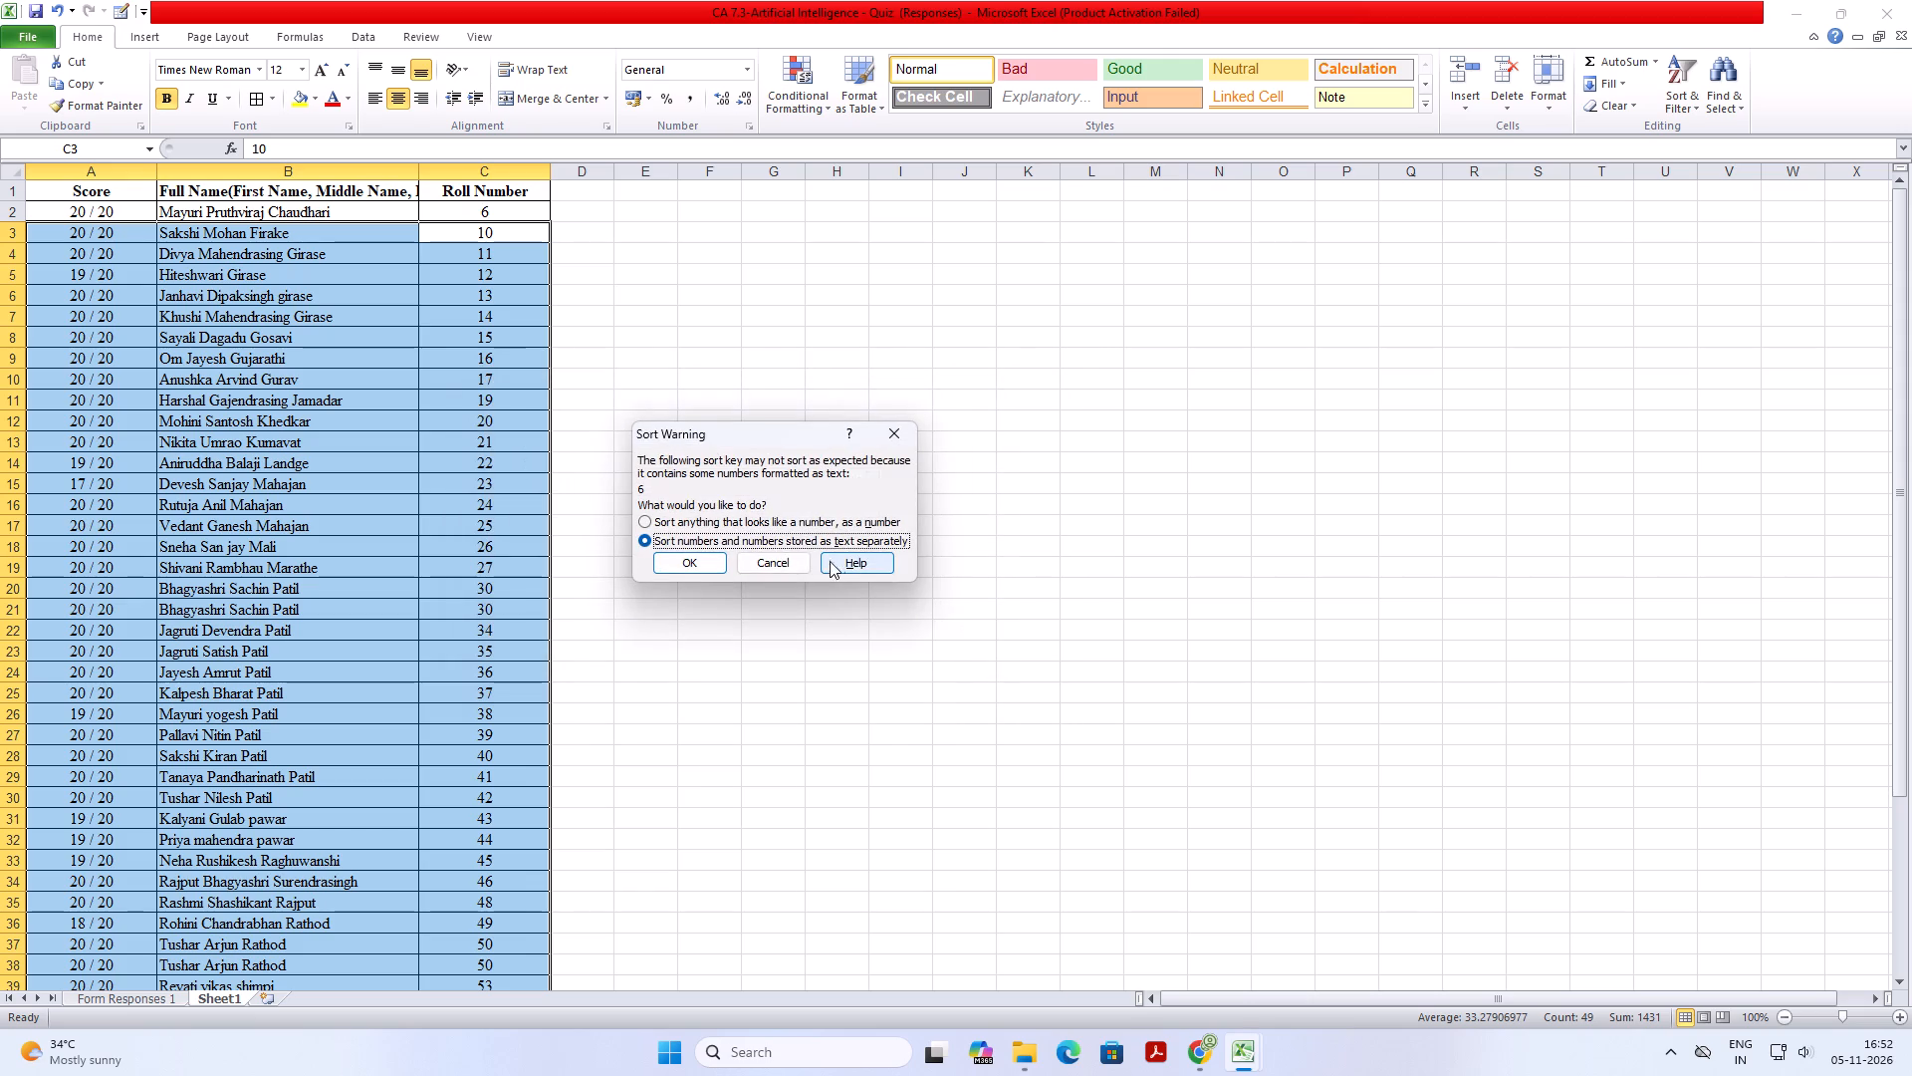
{"action": "left_click", "coordinate": [725, 513]}
{"action": "left_click", "coordinate": [732, 521]}
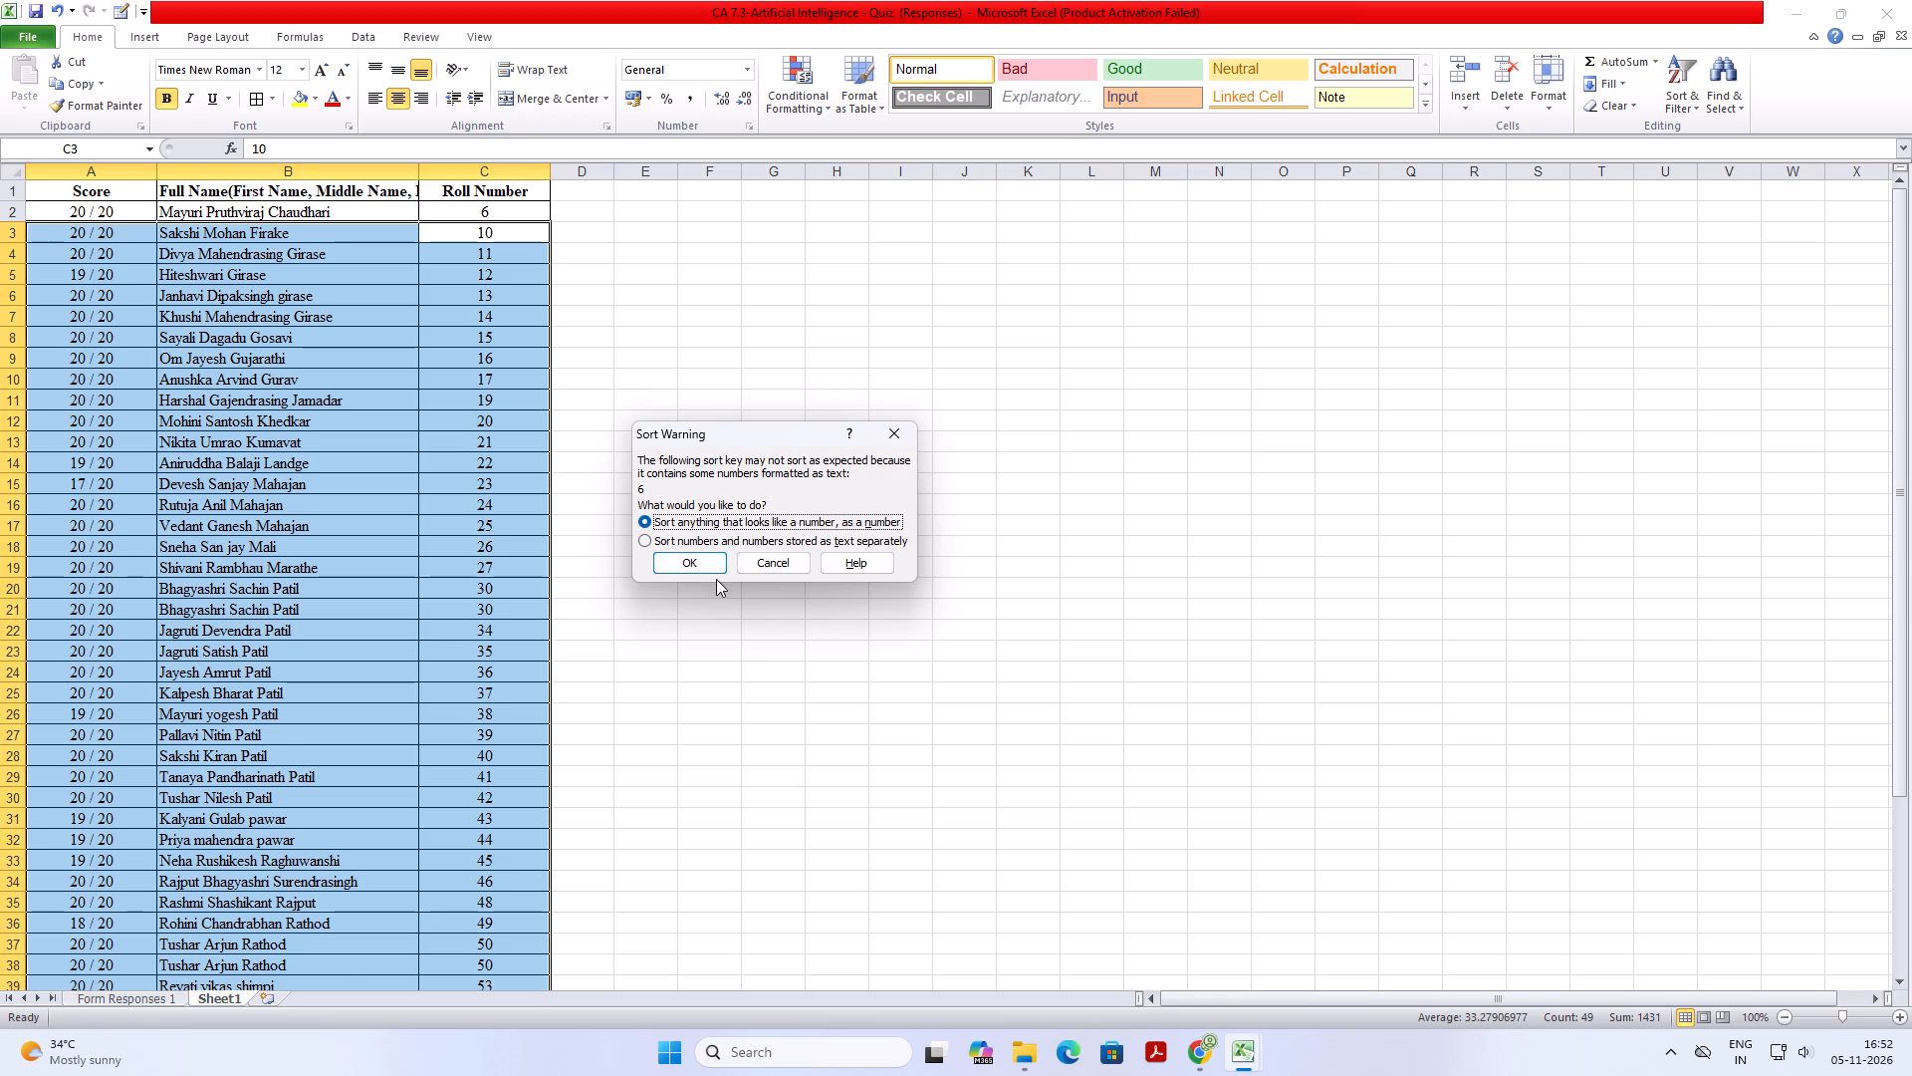
{"action": "left_click", "coordinate": [713, 560]}
{"action": "left_click", "coordinate": [716, 539]}
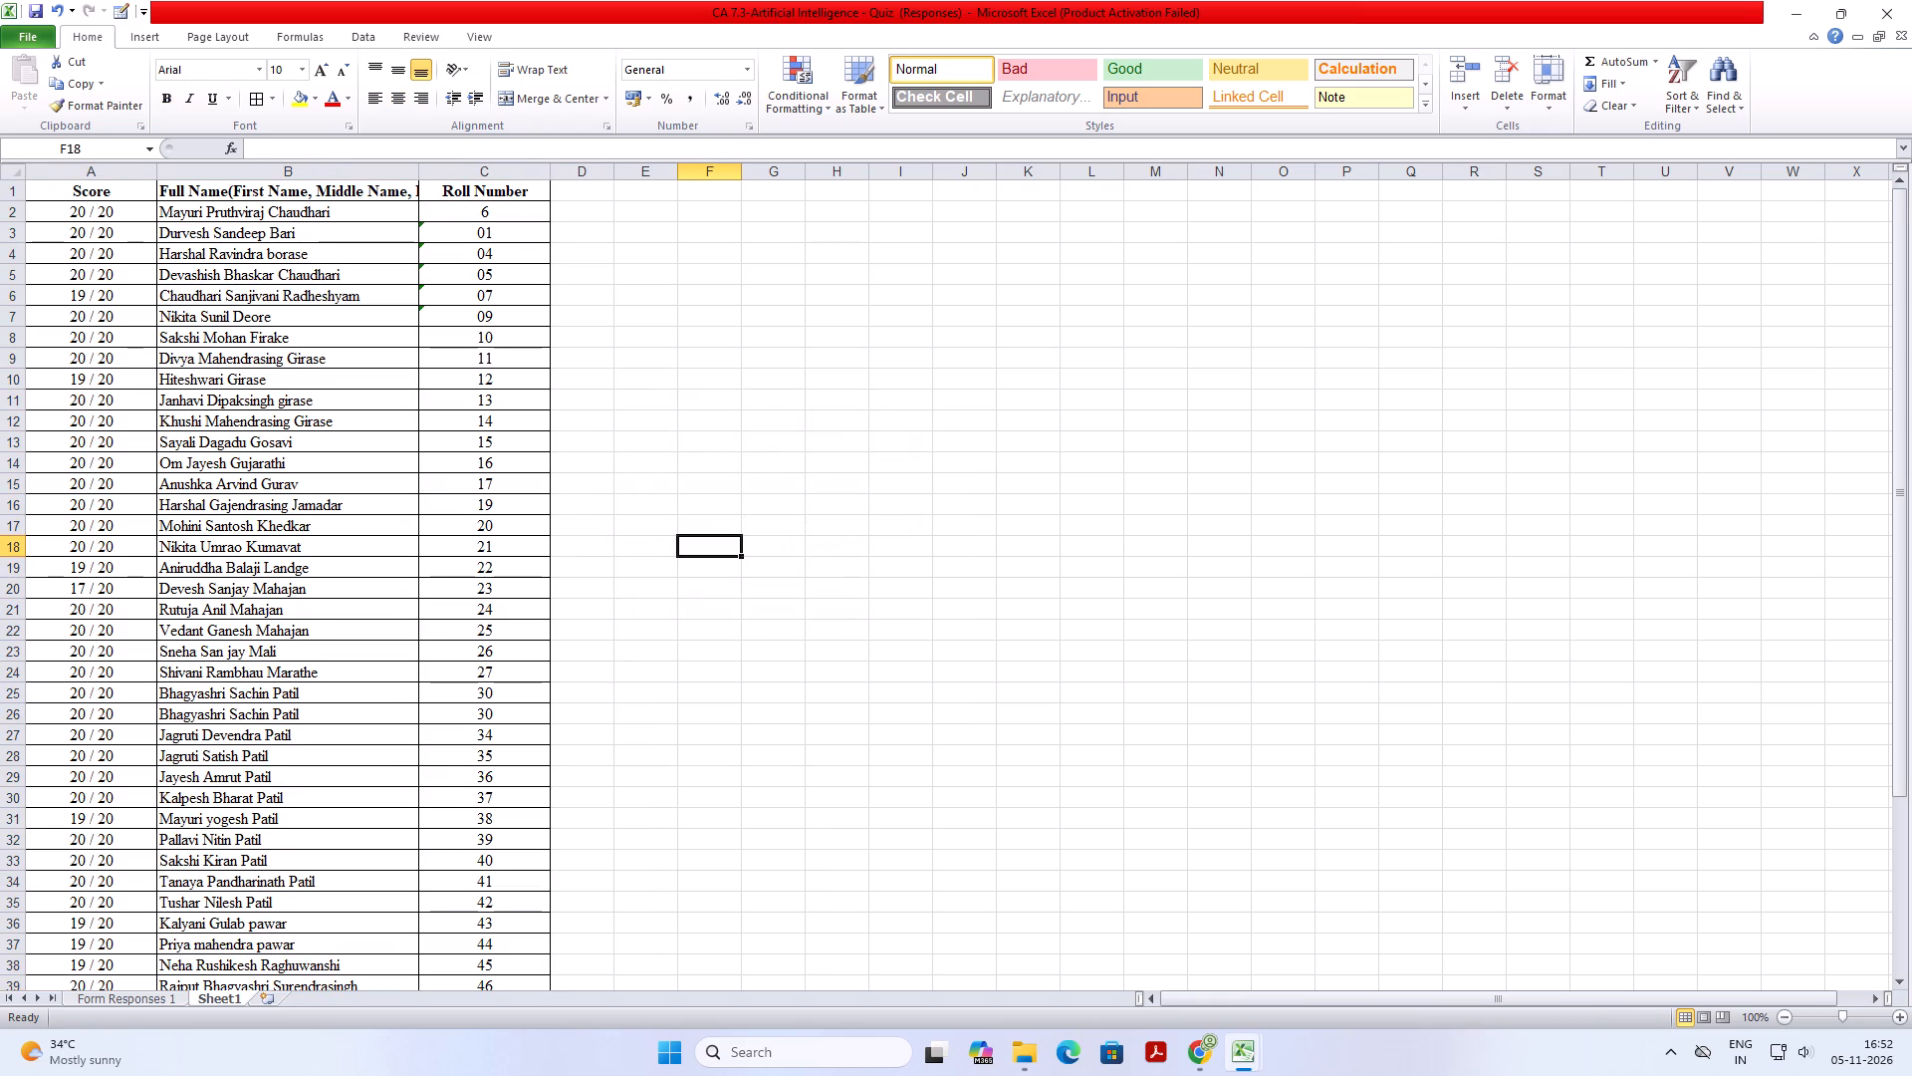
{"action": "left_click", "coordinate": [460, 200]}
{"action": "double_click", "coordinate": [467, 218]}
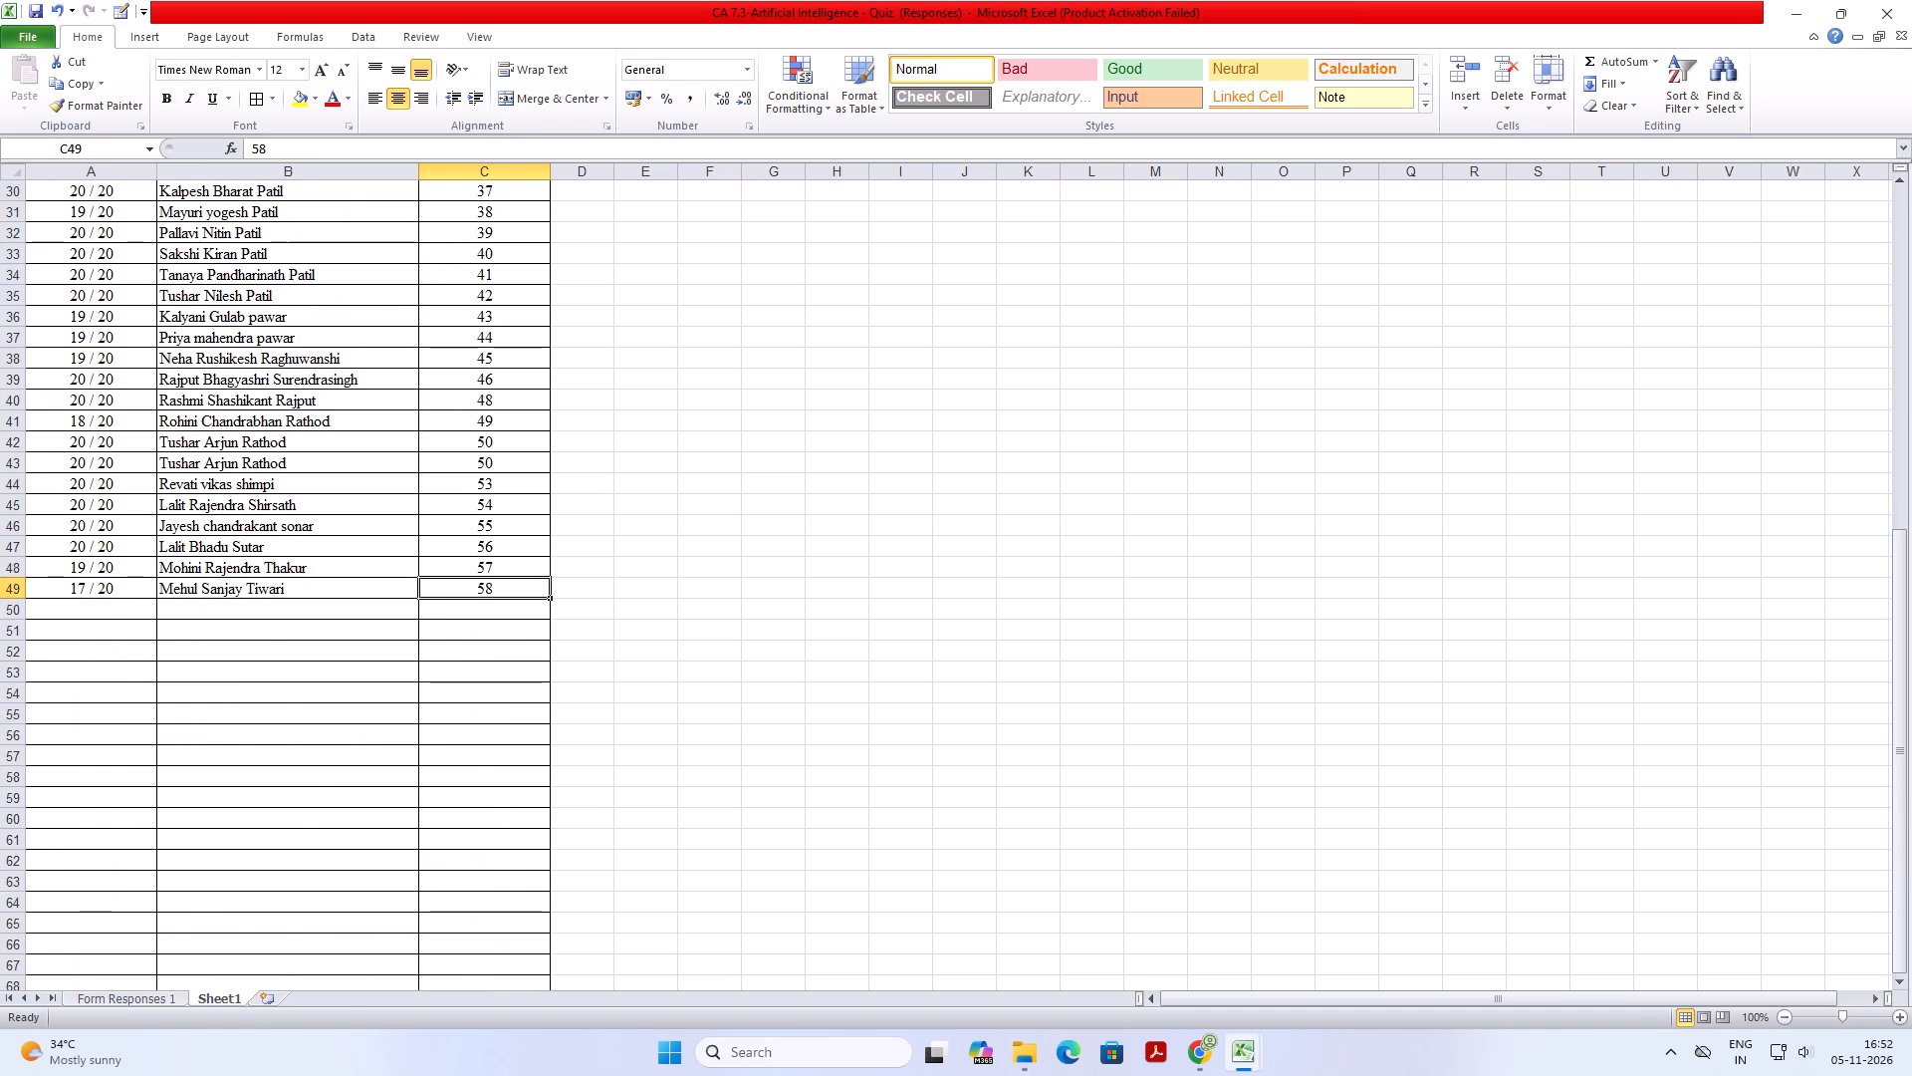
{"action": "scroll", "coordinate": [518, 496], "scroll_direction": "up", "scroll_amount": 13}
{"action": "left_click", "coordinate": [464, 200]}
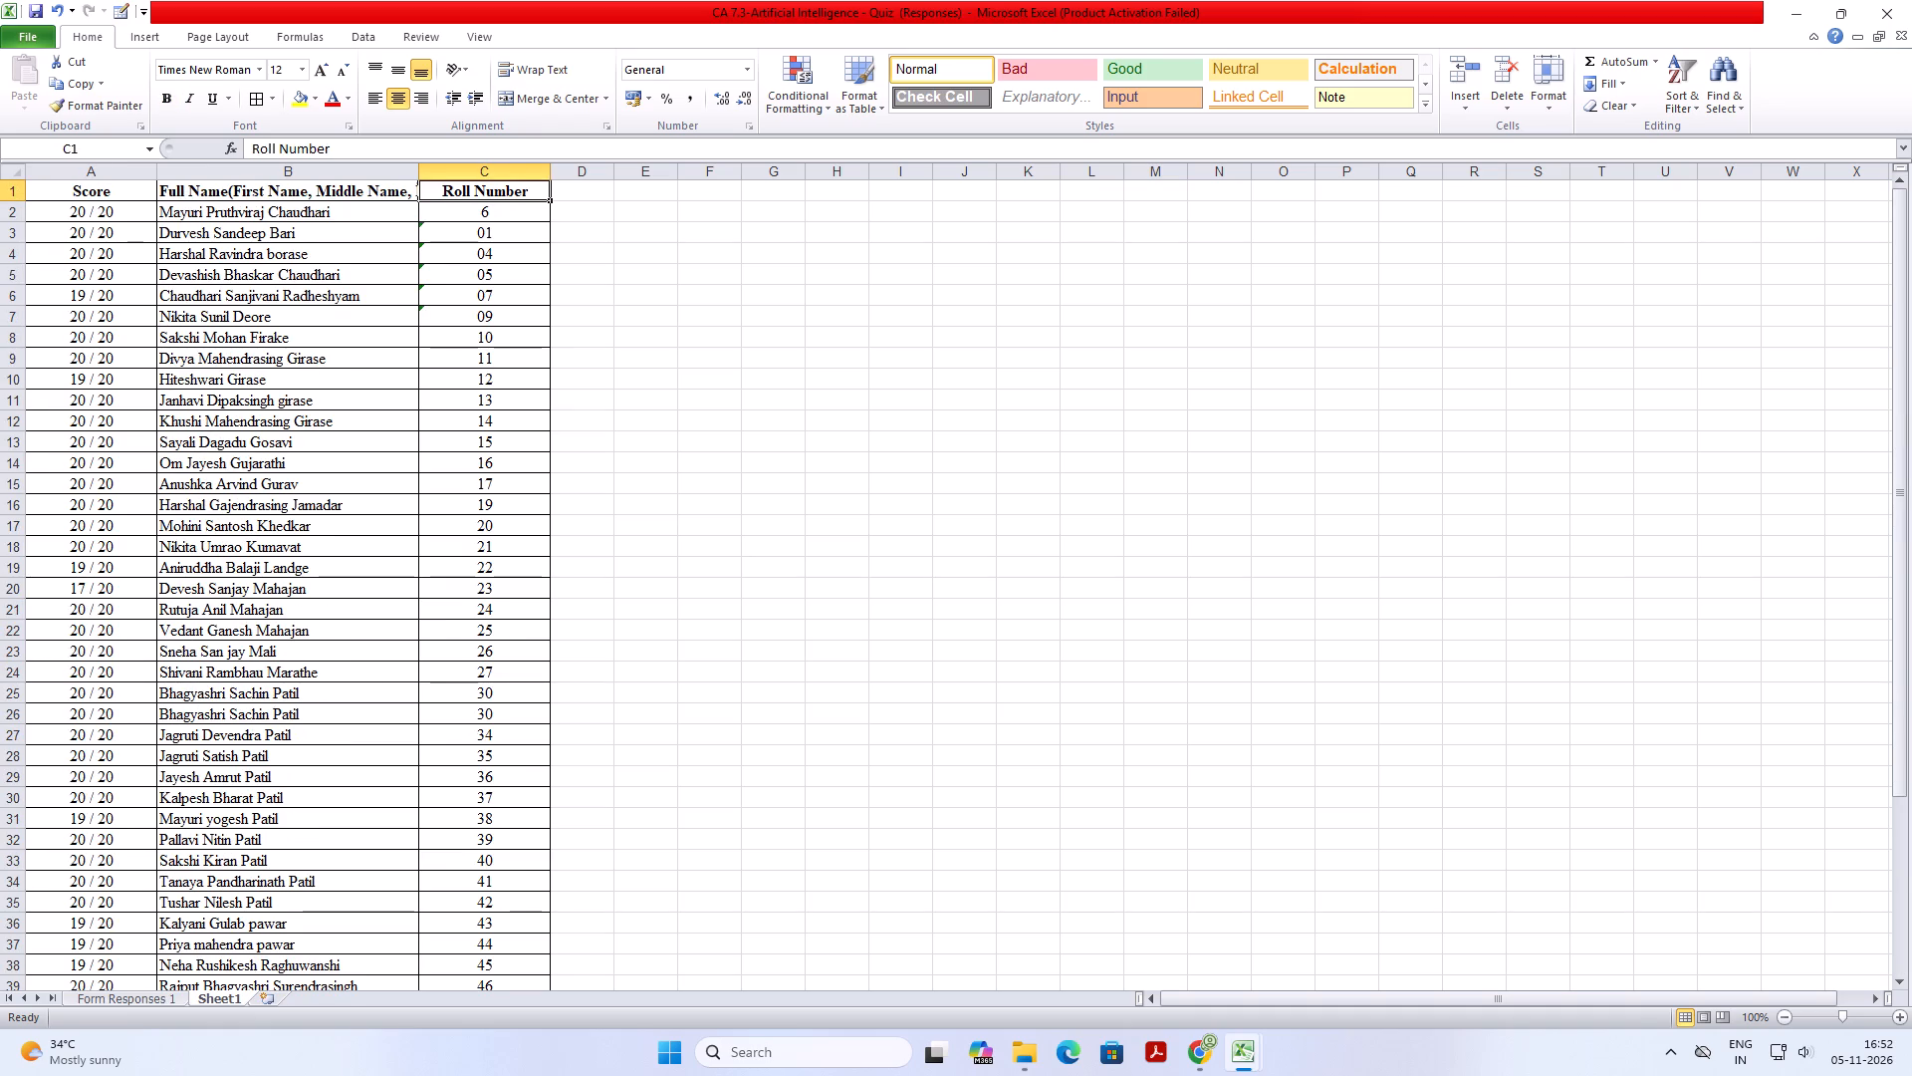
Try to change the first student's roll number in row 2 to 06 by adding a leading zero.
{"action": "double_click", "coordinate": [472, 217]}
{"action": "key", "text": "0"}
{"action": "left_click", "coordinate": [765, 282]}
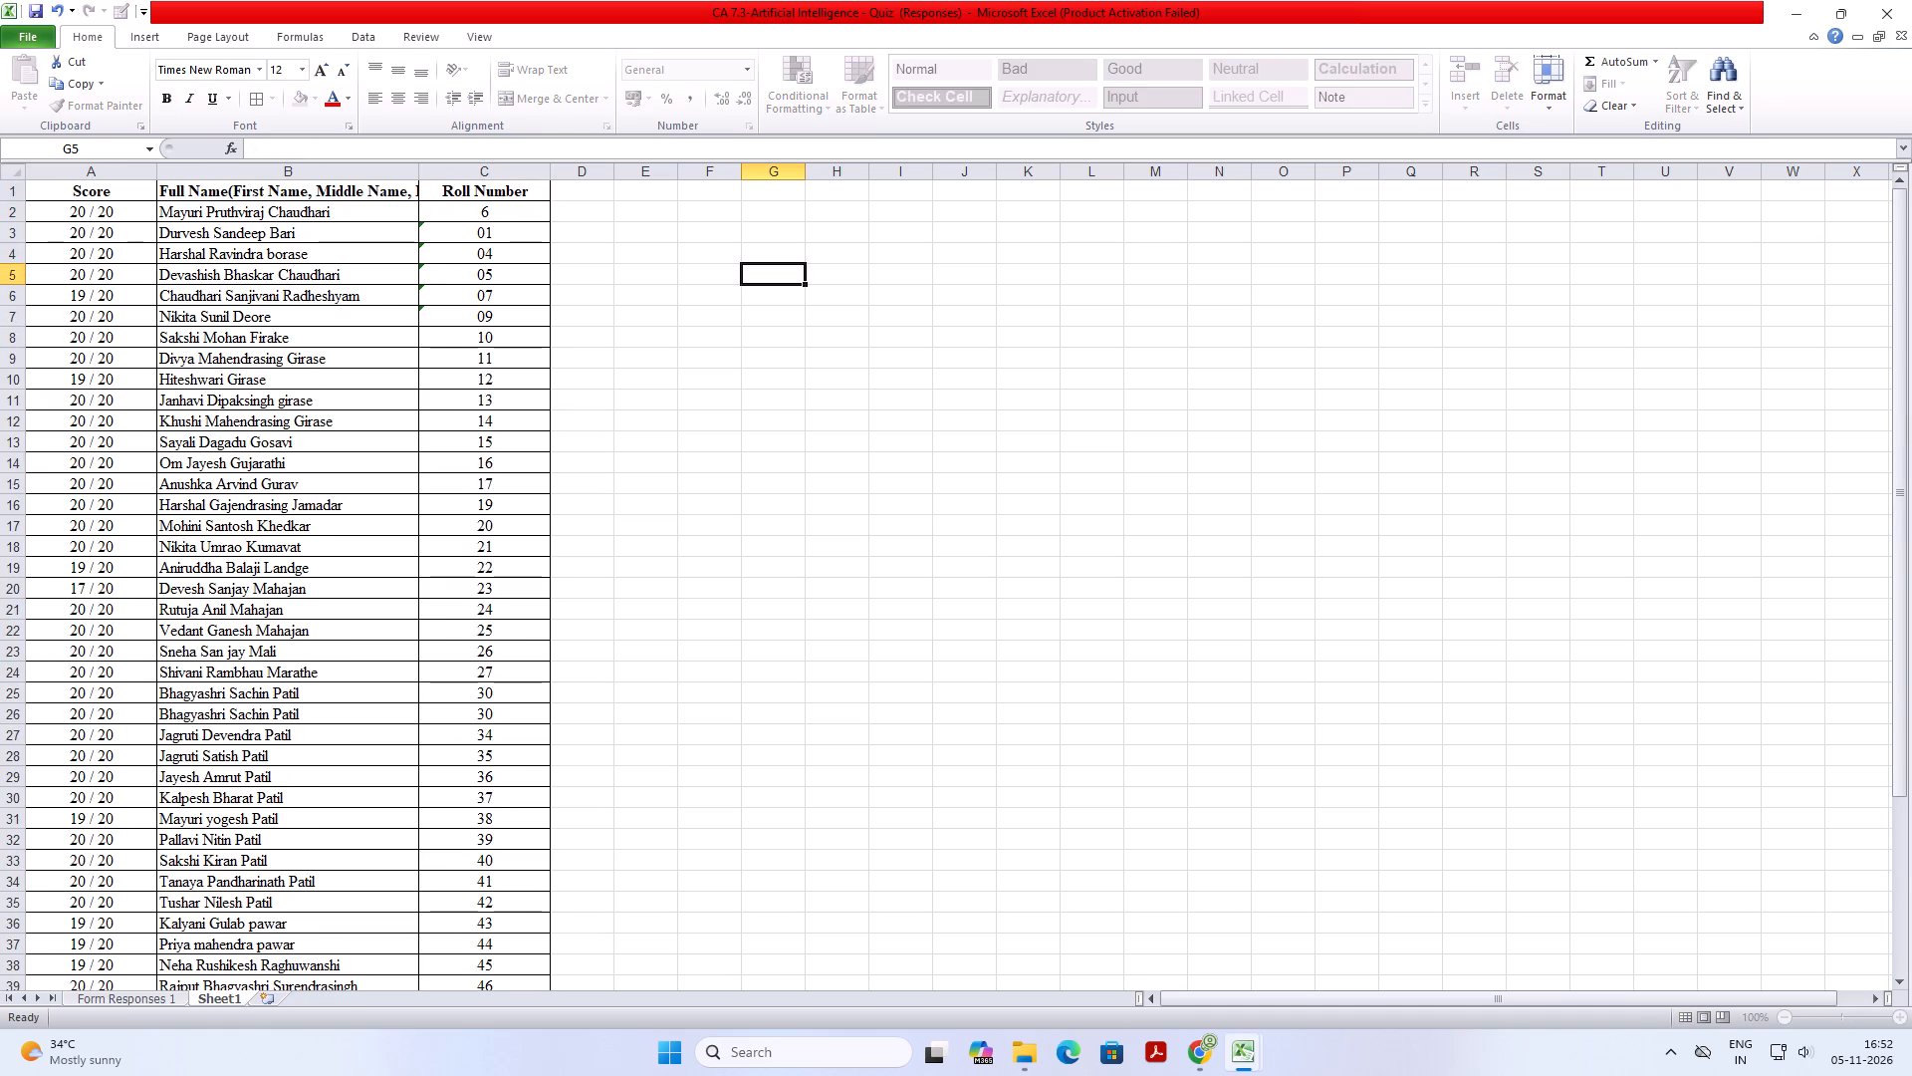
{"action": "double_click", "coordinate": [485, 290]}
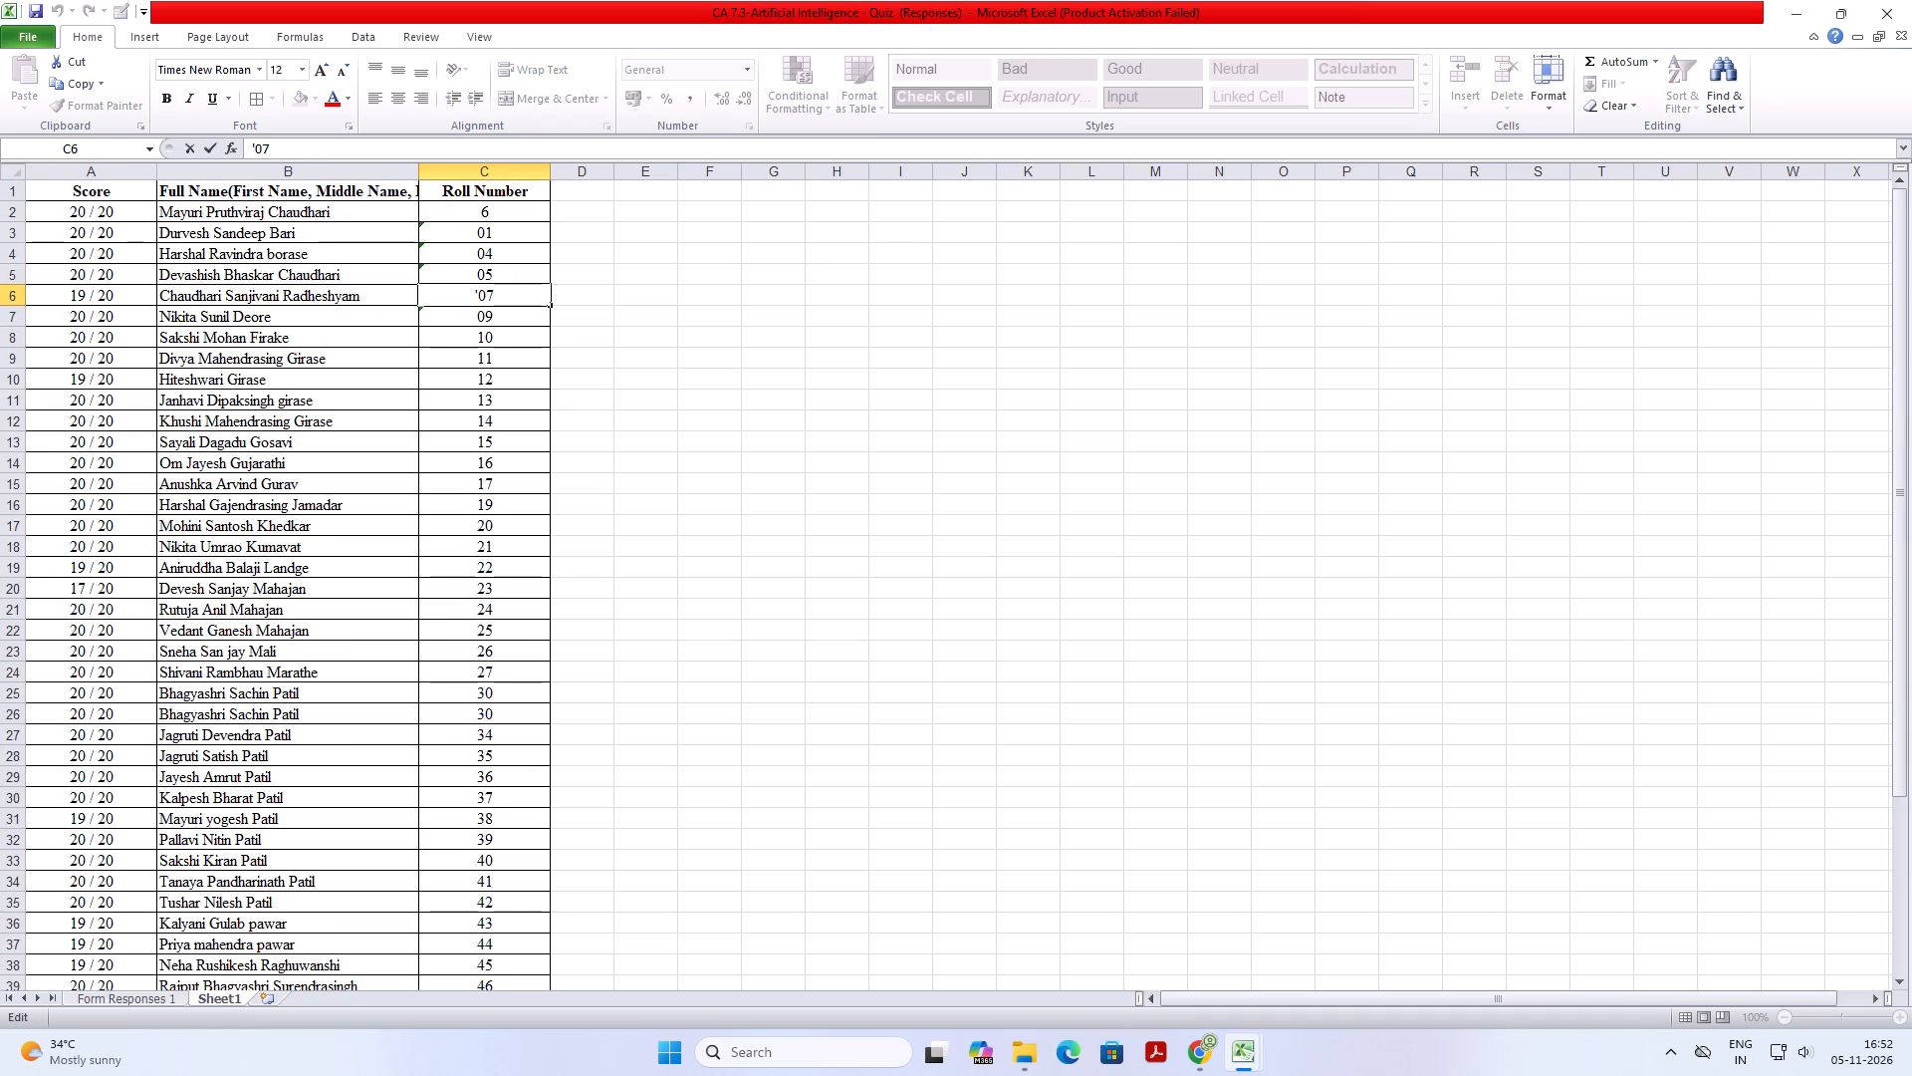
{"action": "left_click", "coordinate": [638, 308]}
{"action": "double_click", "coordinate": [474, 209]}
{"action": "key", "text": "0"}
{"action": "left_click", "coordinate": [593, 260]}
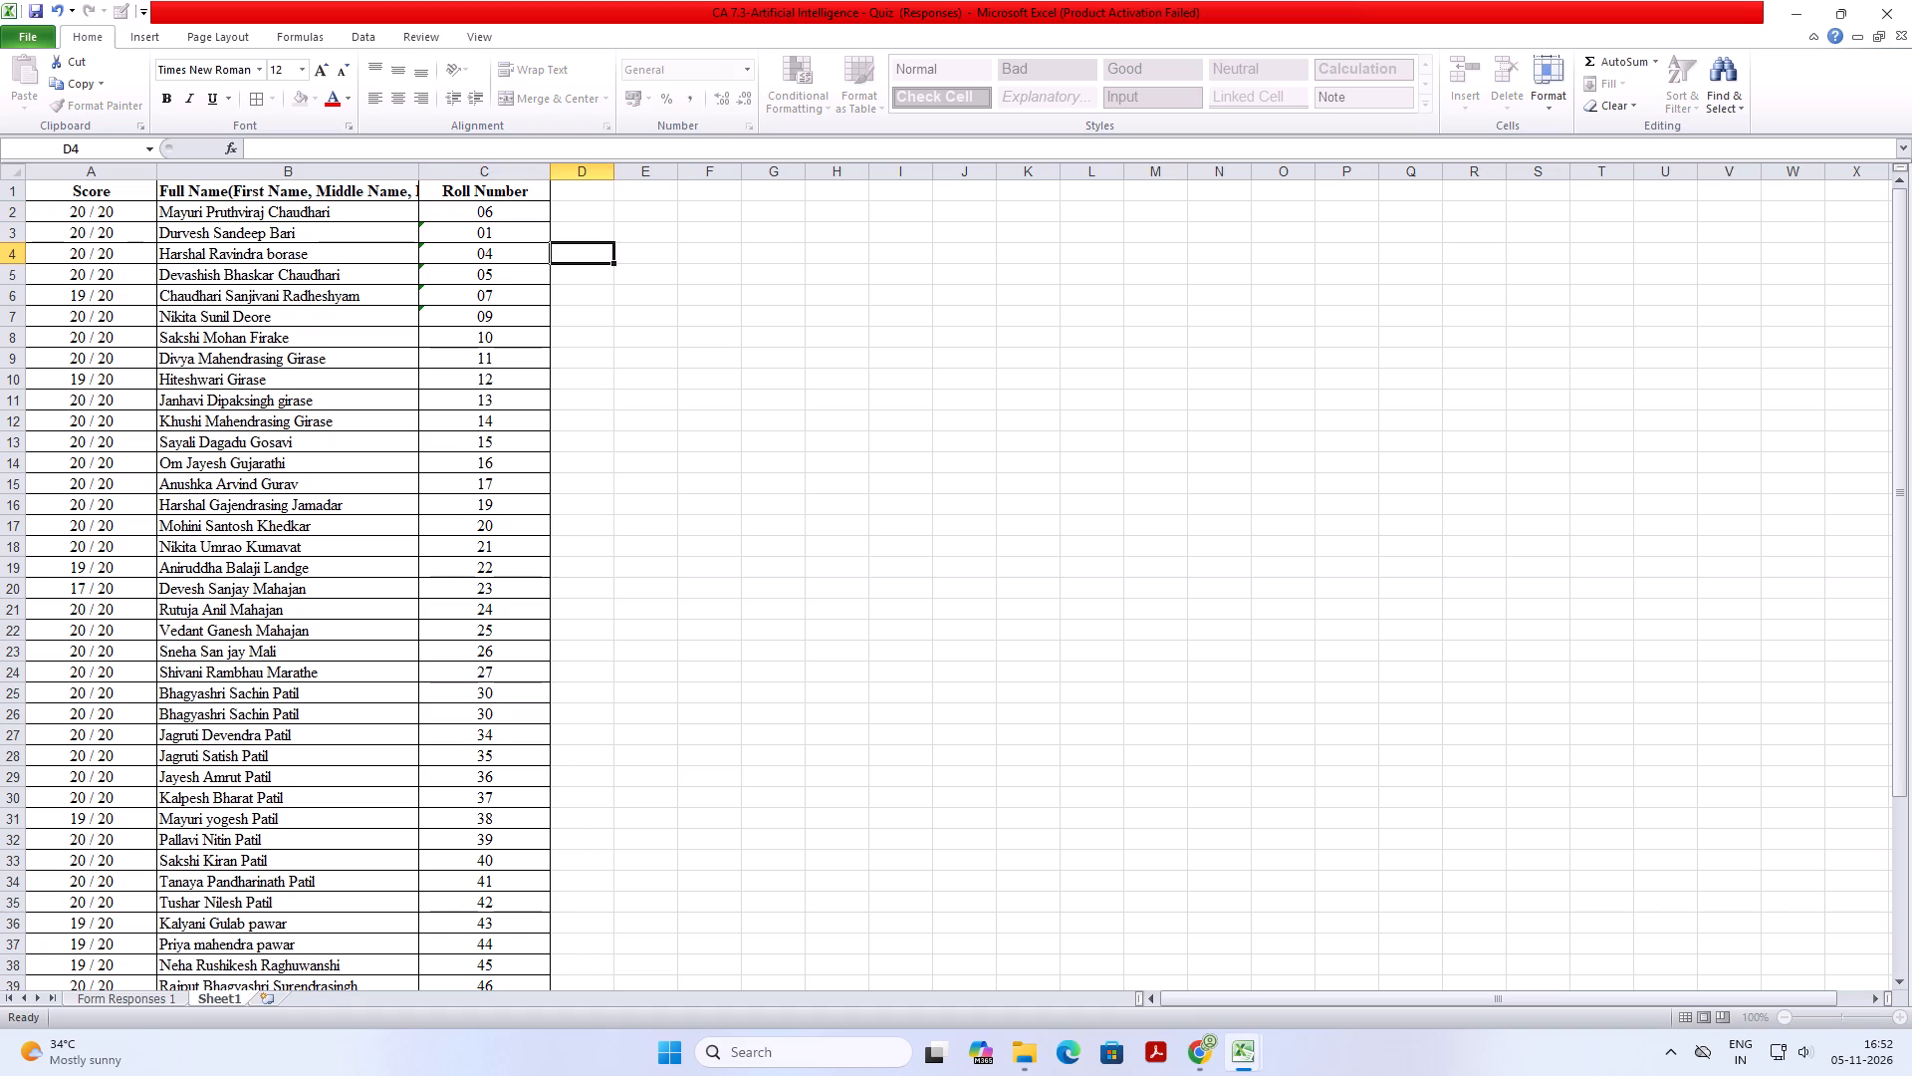
Set the roll number in row 2 to '06, stored as text with a leading apostrophe like the 01 entry below.
{"action": "double_click", "coordinate": [473, 231]}
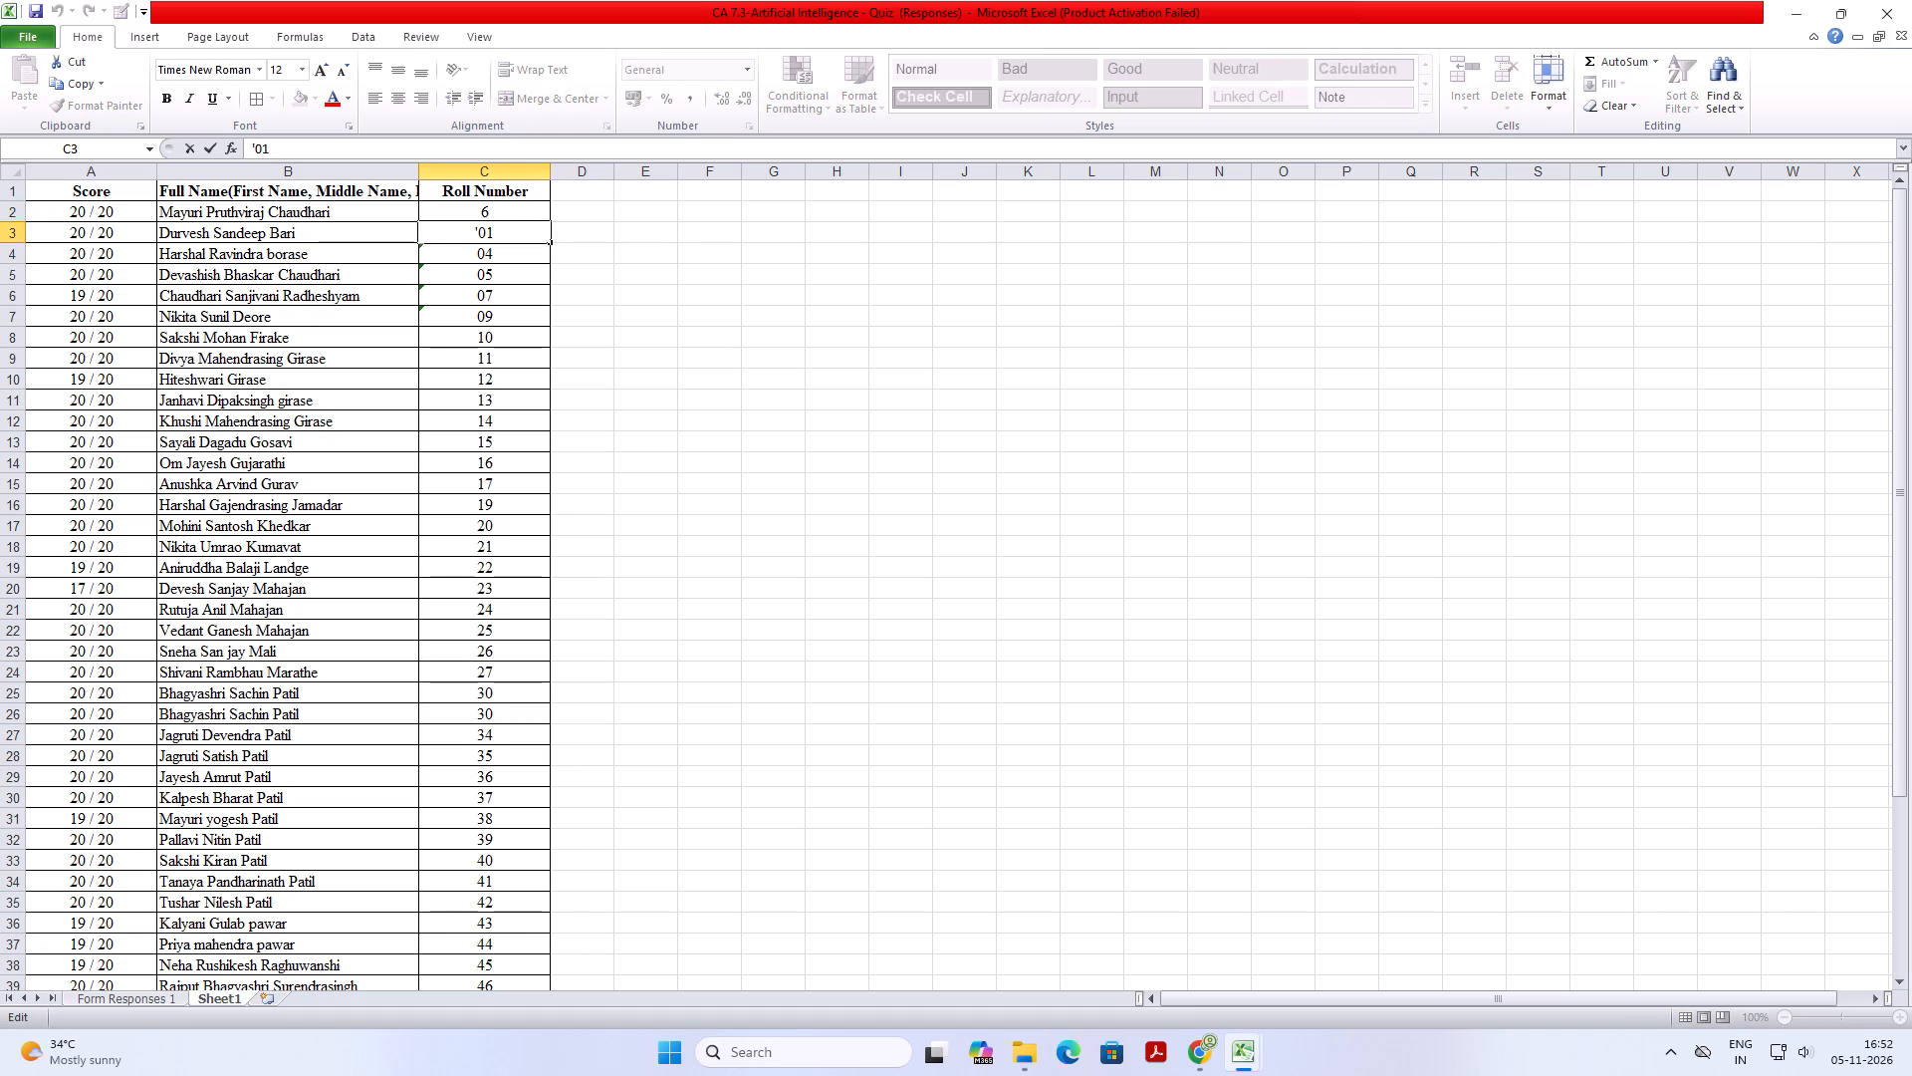
{"action": "left_click", "coordinate": [615, 252]}
{"action": "left_click", "coordinate": [470, 233]}
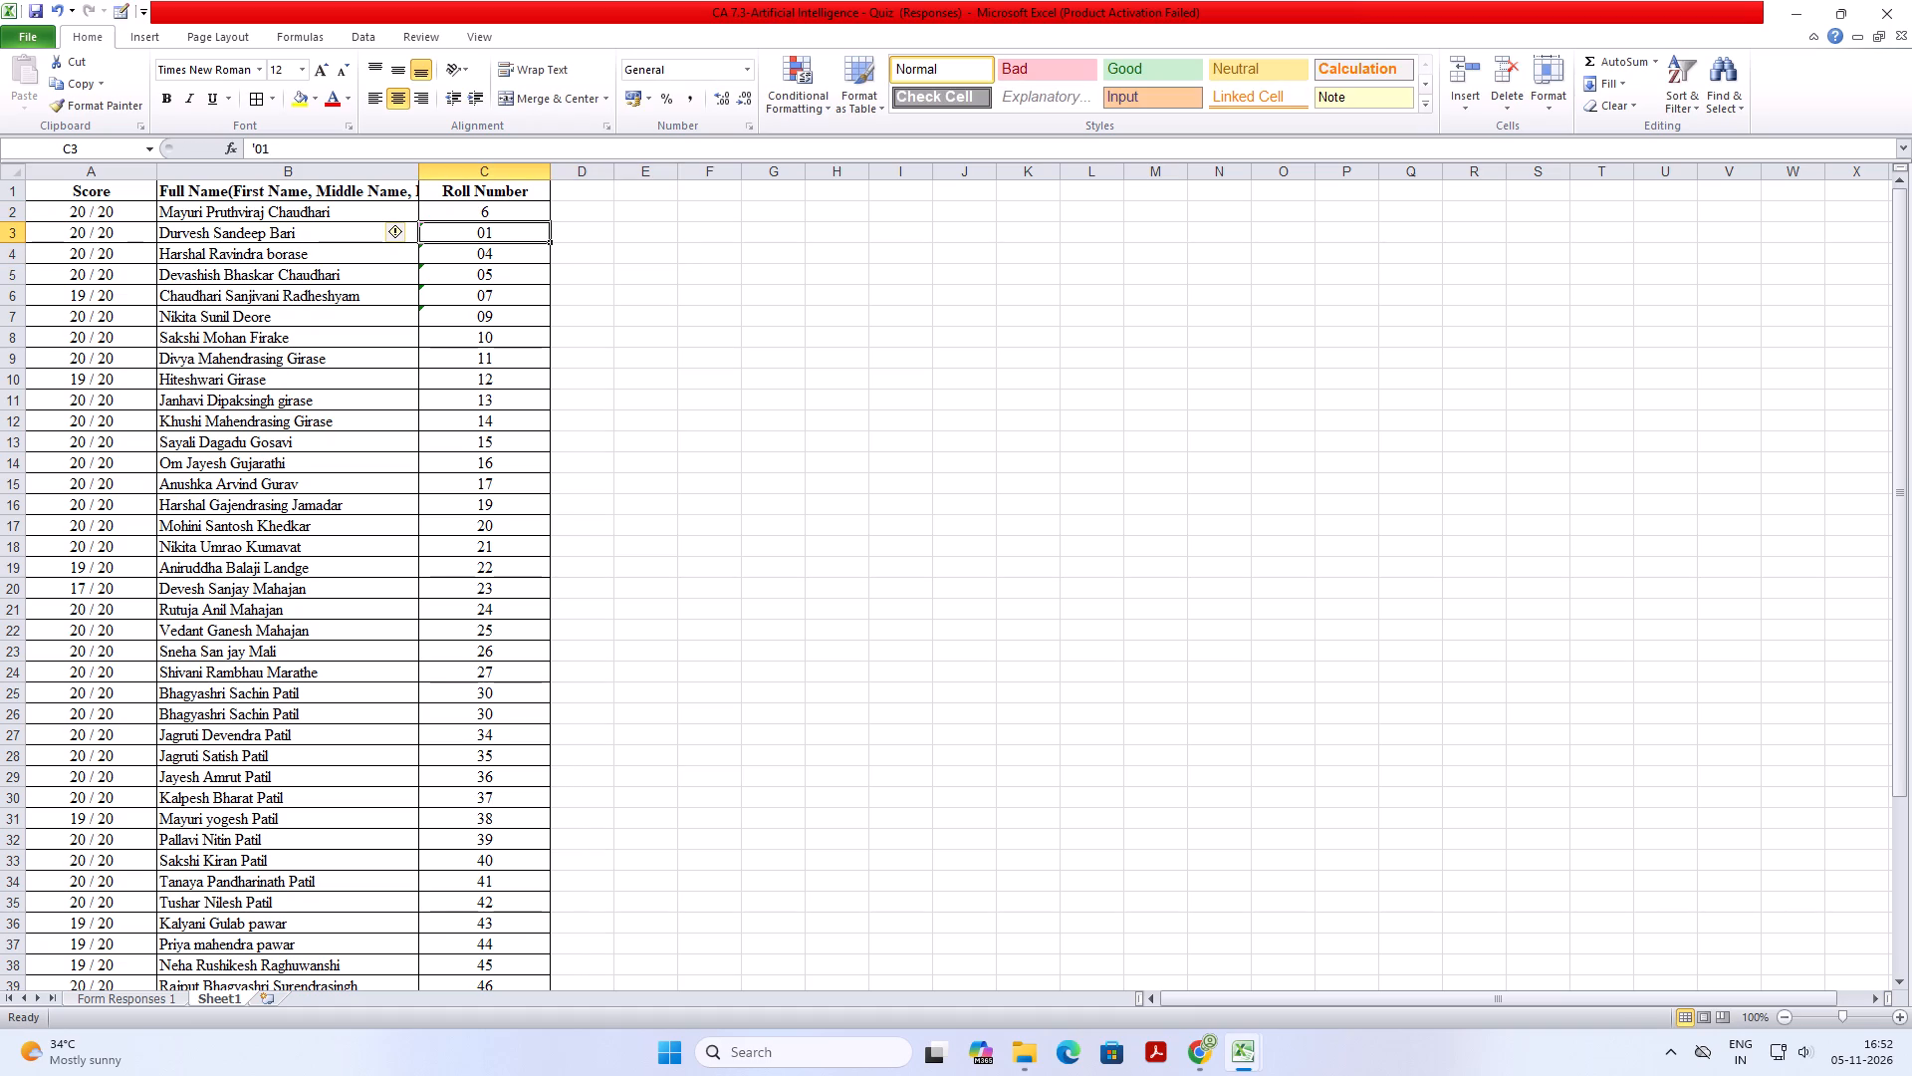
{"action": "left_click", "coordinate": [702, 228]}
{"action": "left_click", "coordinate": [461, 206]}
{"action": "left_click", "coordinate": [461, 206]}
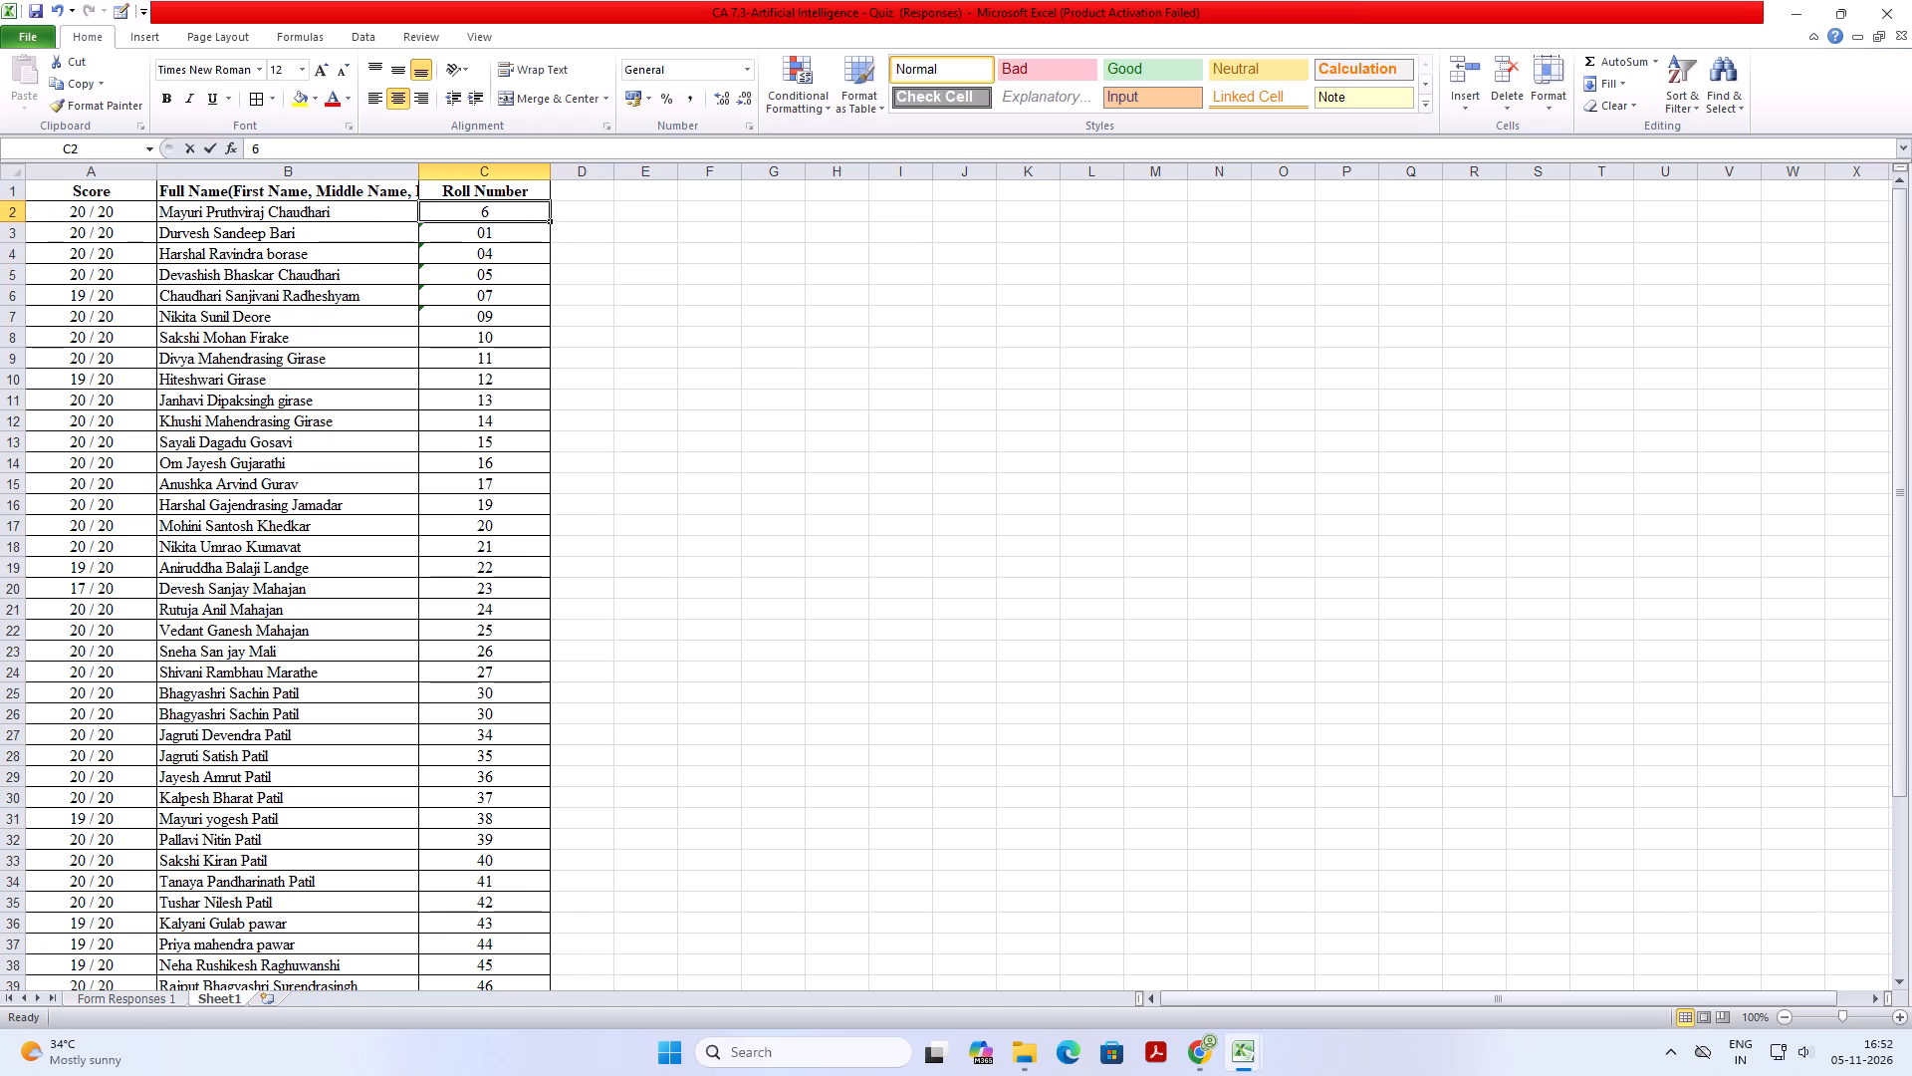
{"action": "key", "text": "0"}
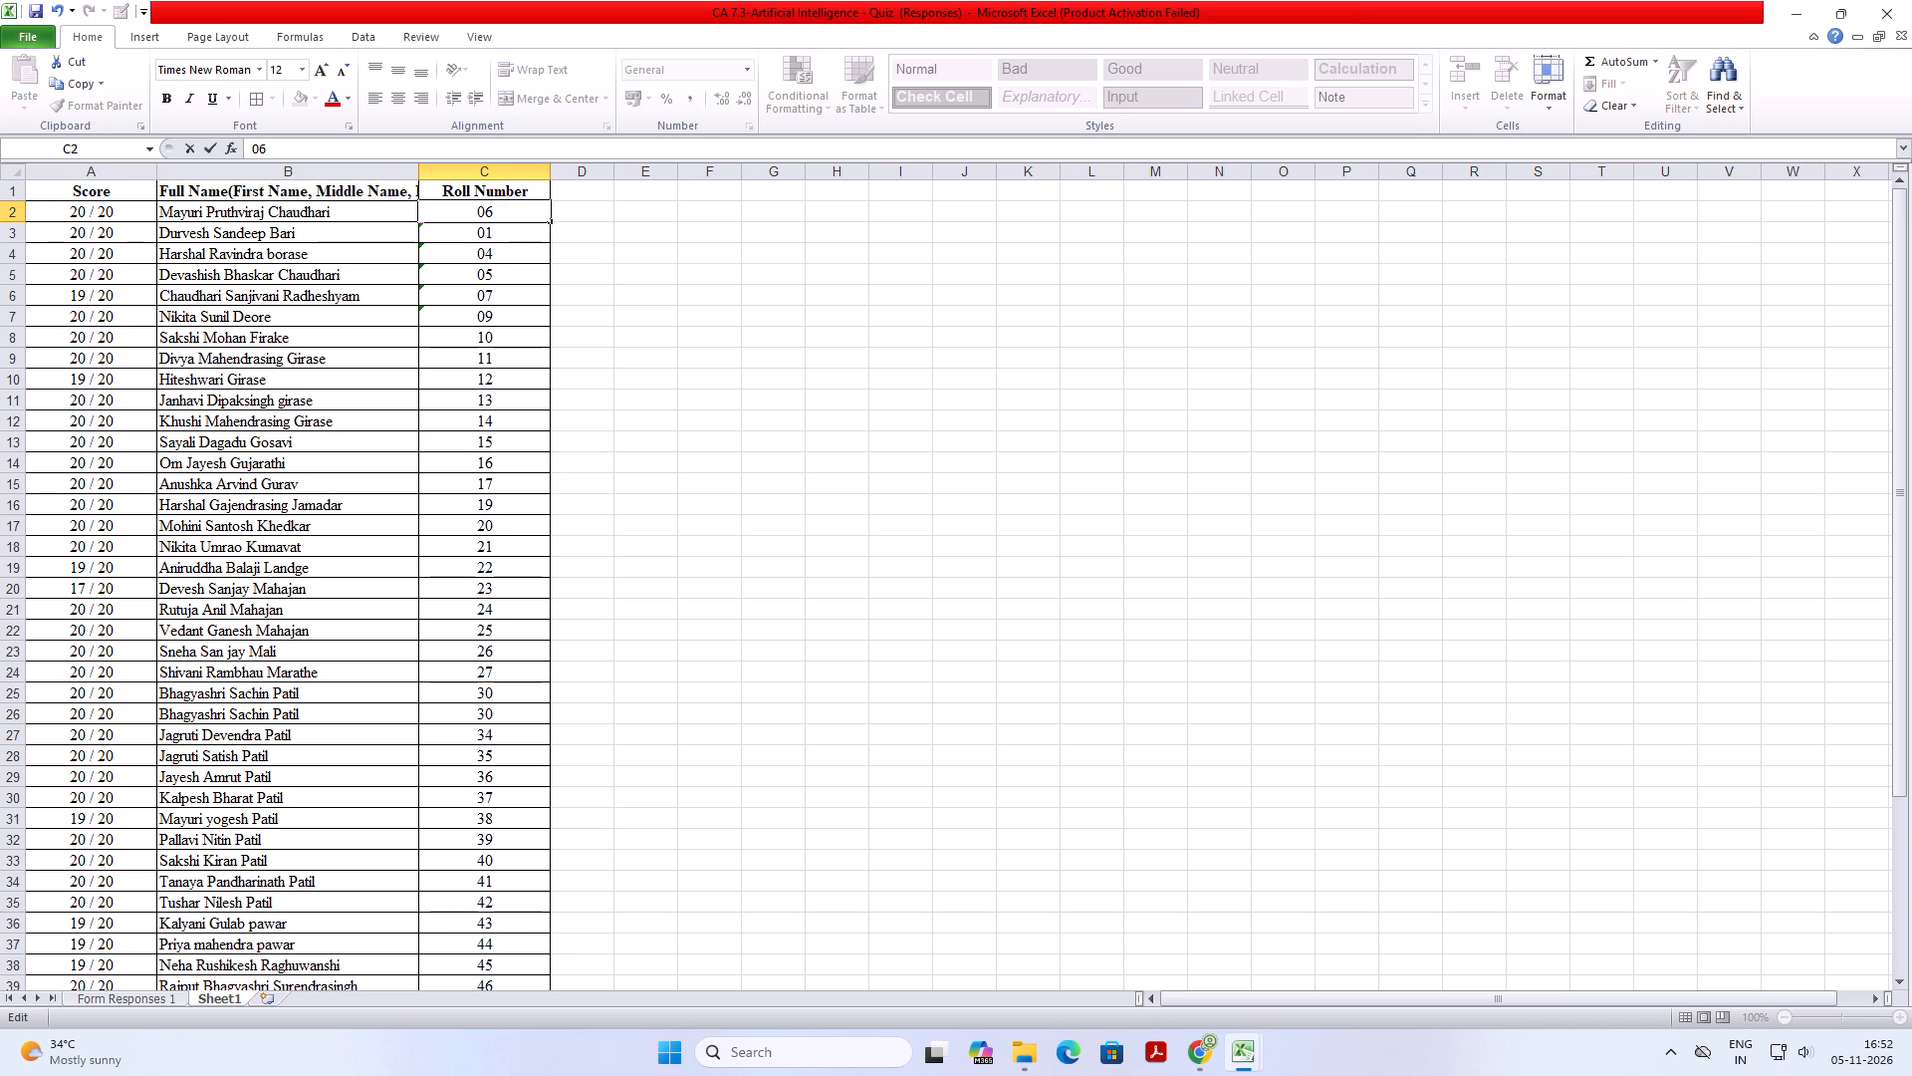
{"action": "key", "text": "apostrophe"}
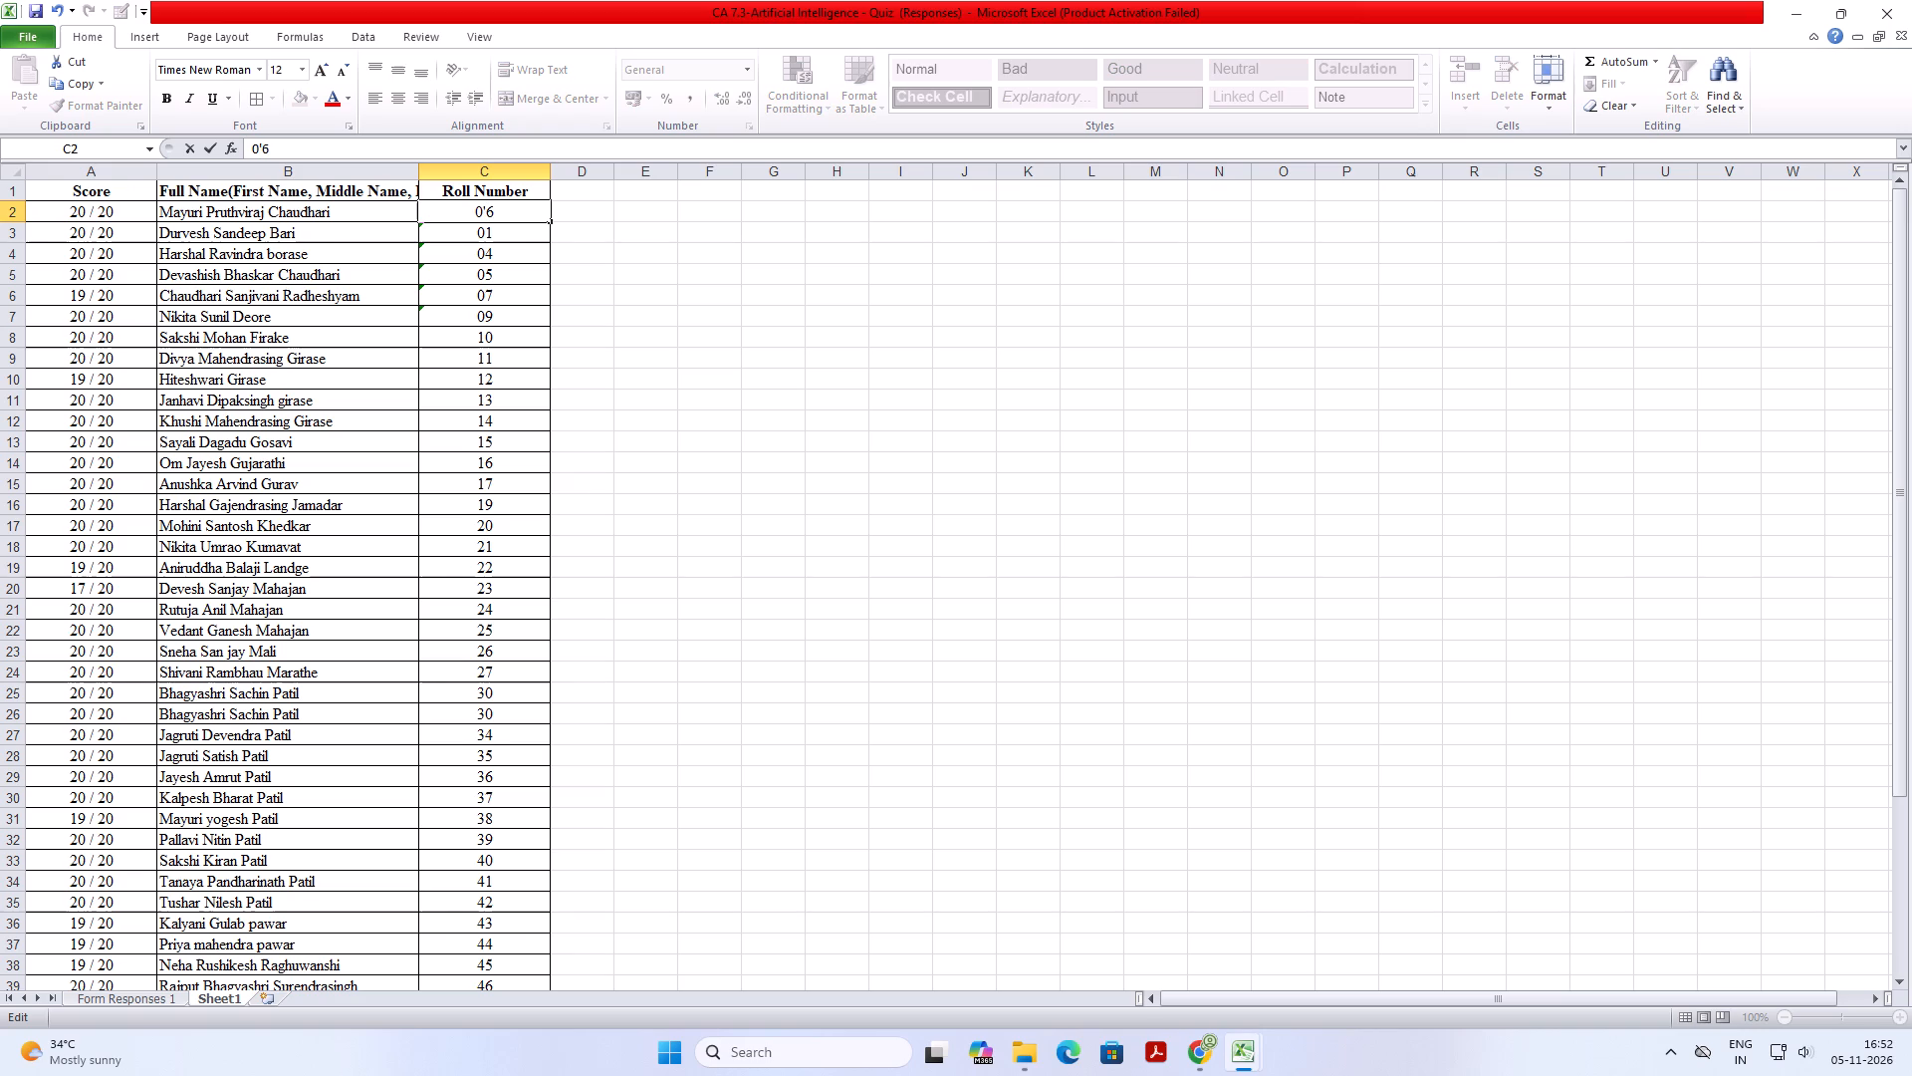
{"action": "key", "text": "BackSpace"}
{"action": "key", "text": "Left"}
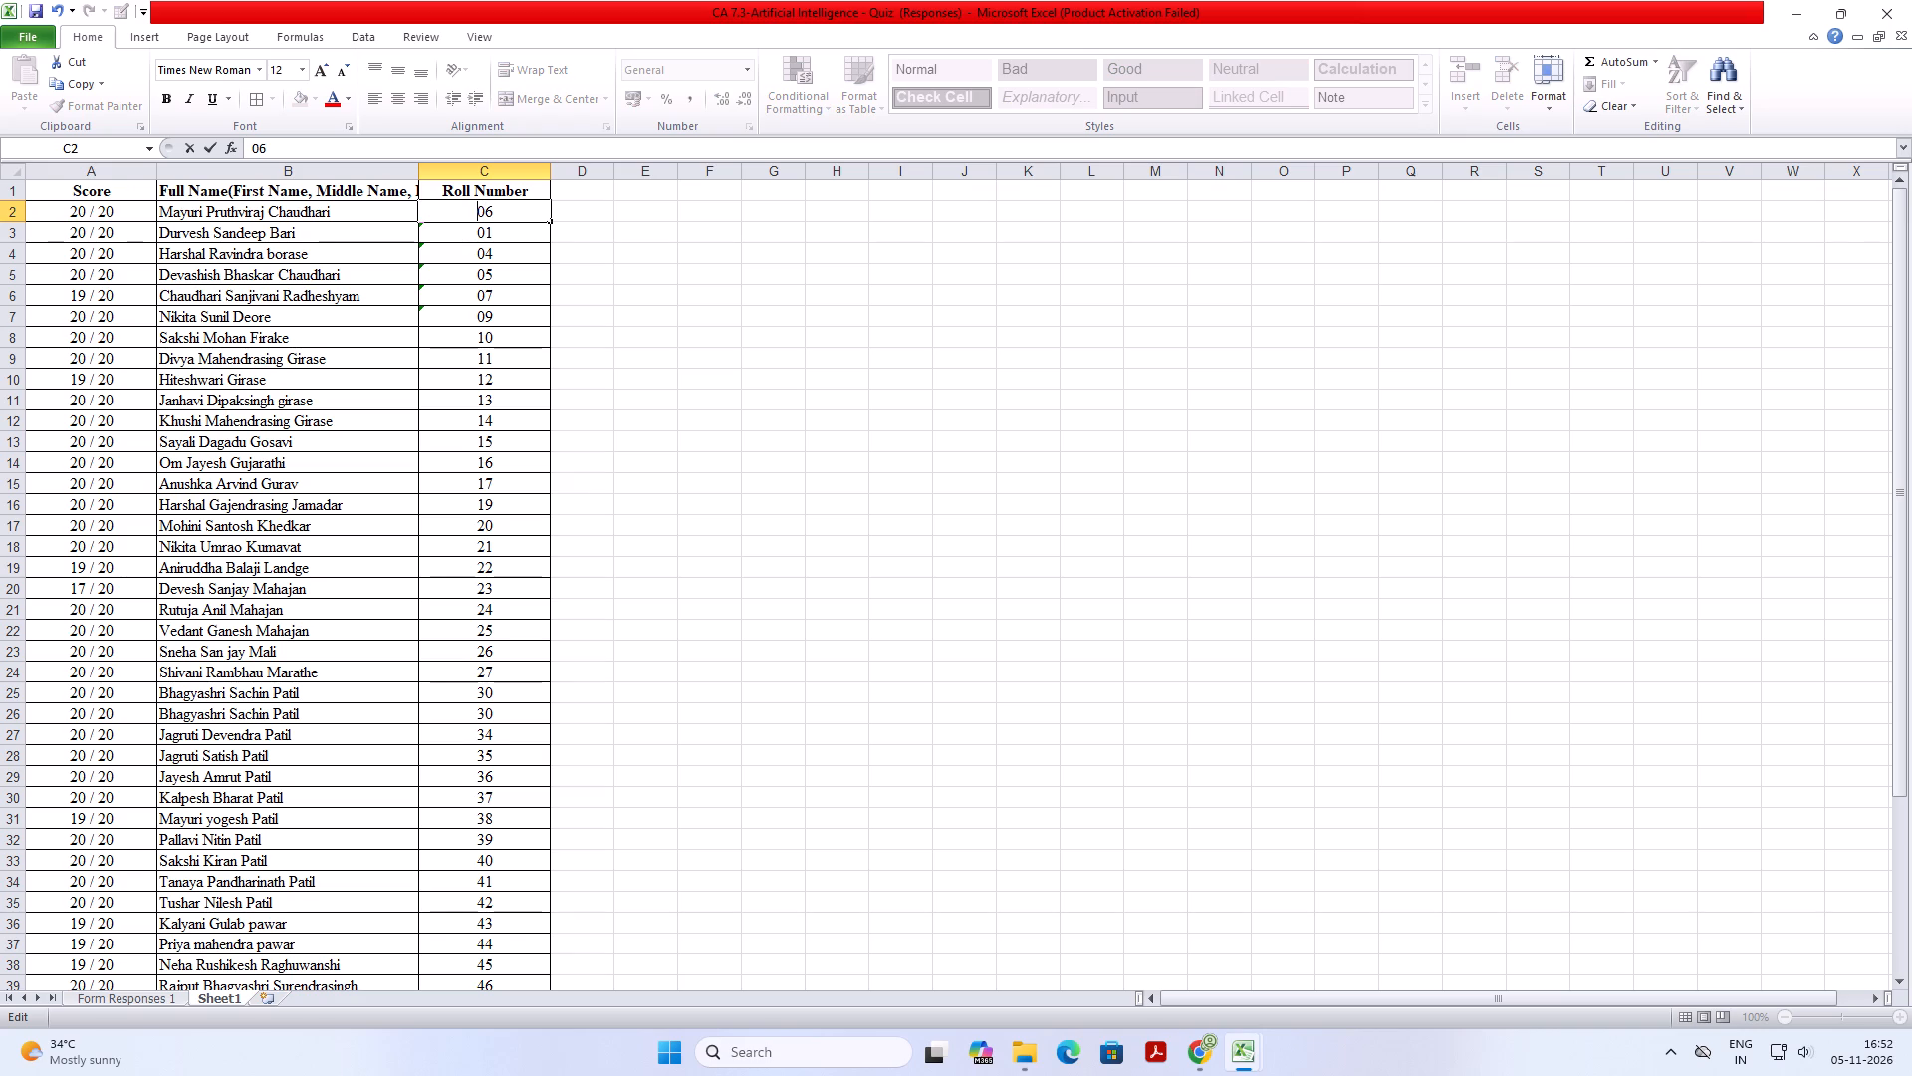
{"action": "key", "text": "apostrophe"}
{"action": "key", "text": "Return"}
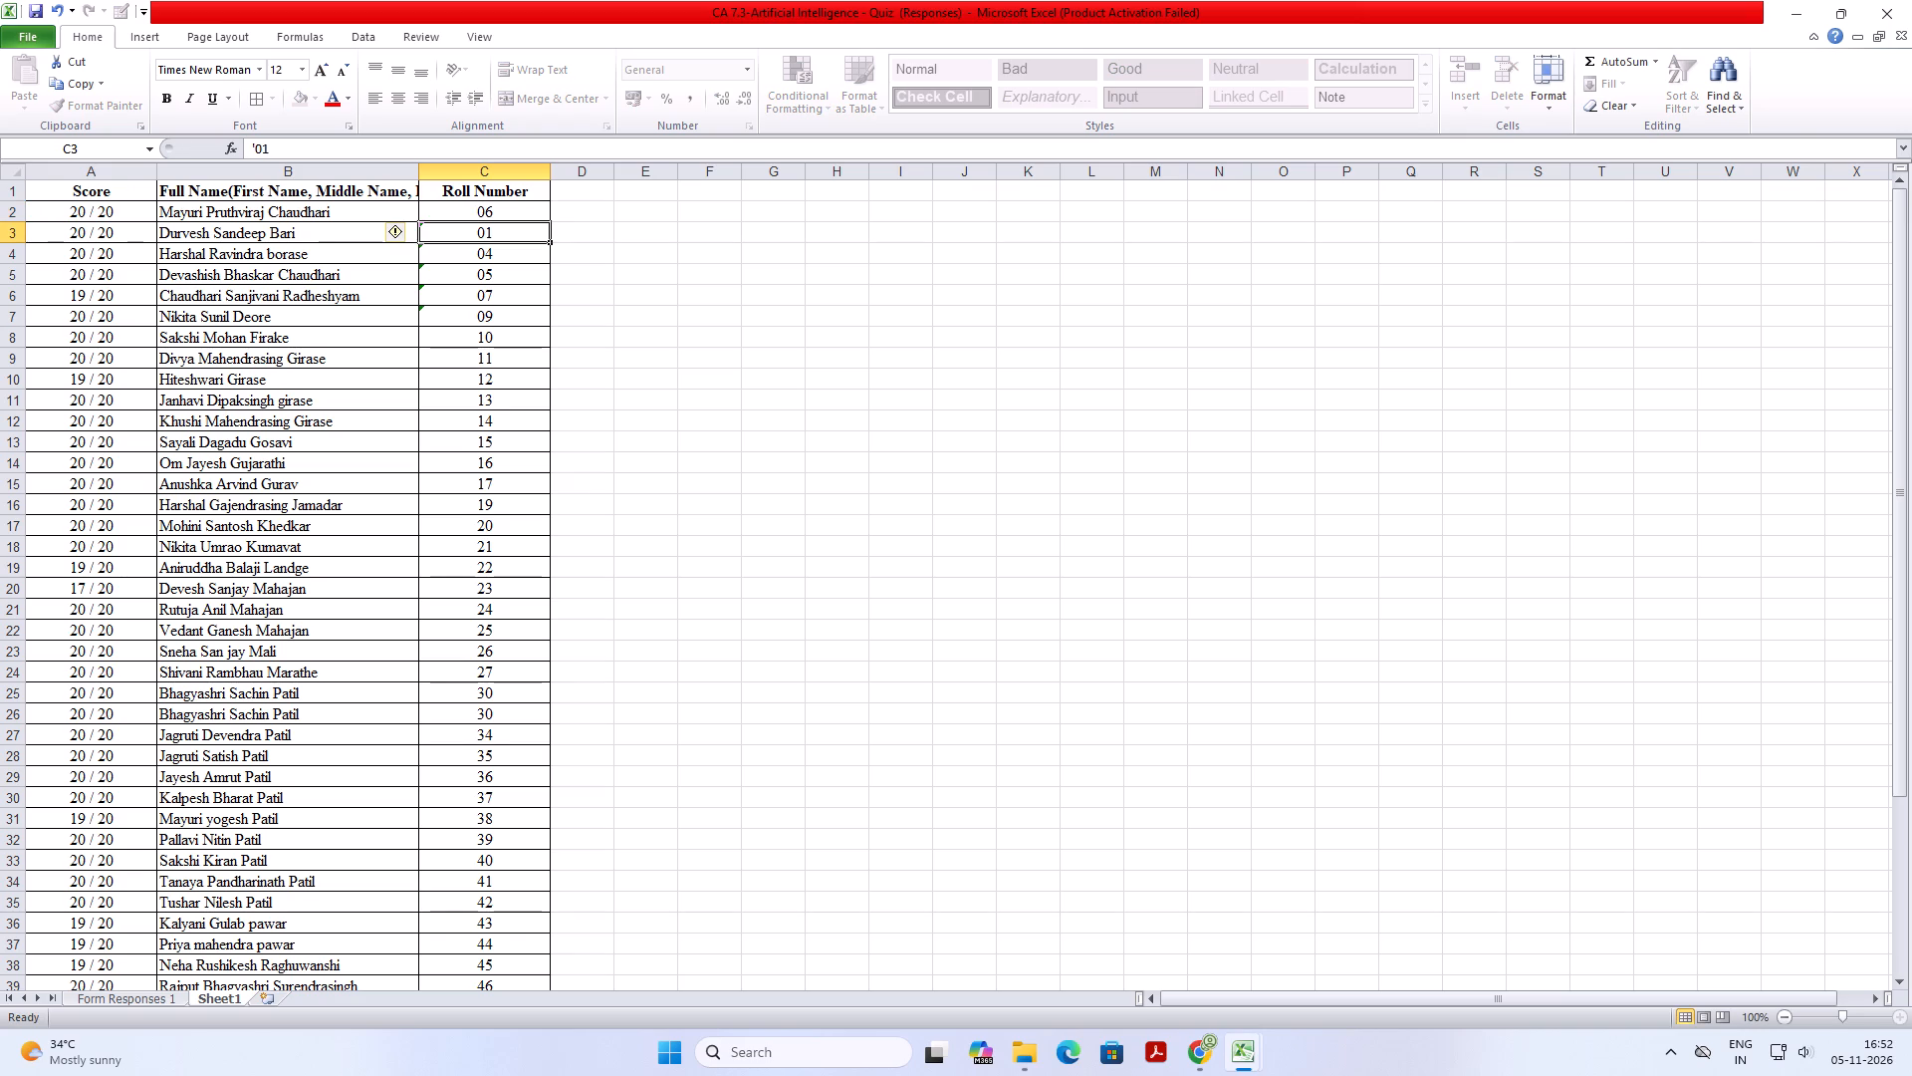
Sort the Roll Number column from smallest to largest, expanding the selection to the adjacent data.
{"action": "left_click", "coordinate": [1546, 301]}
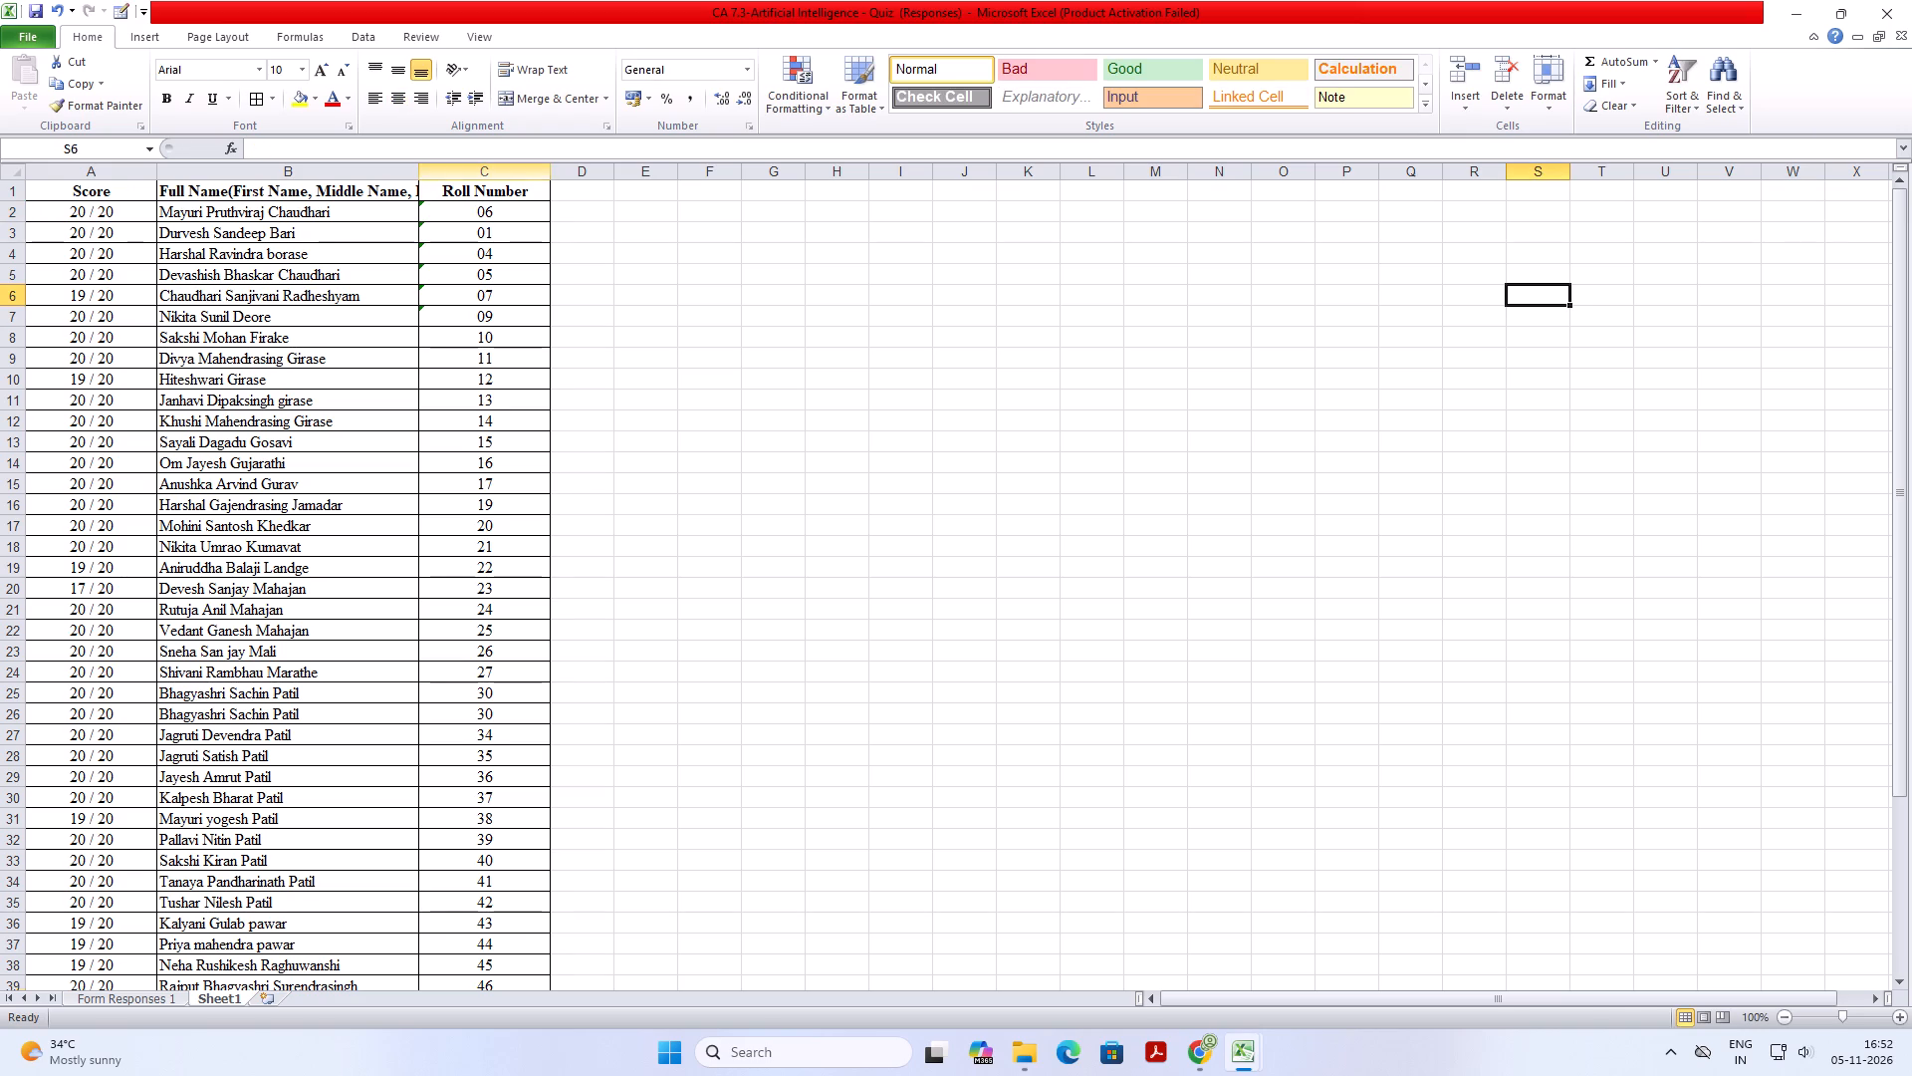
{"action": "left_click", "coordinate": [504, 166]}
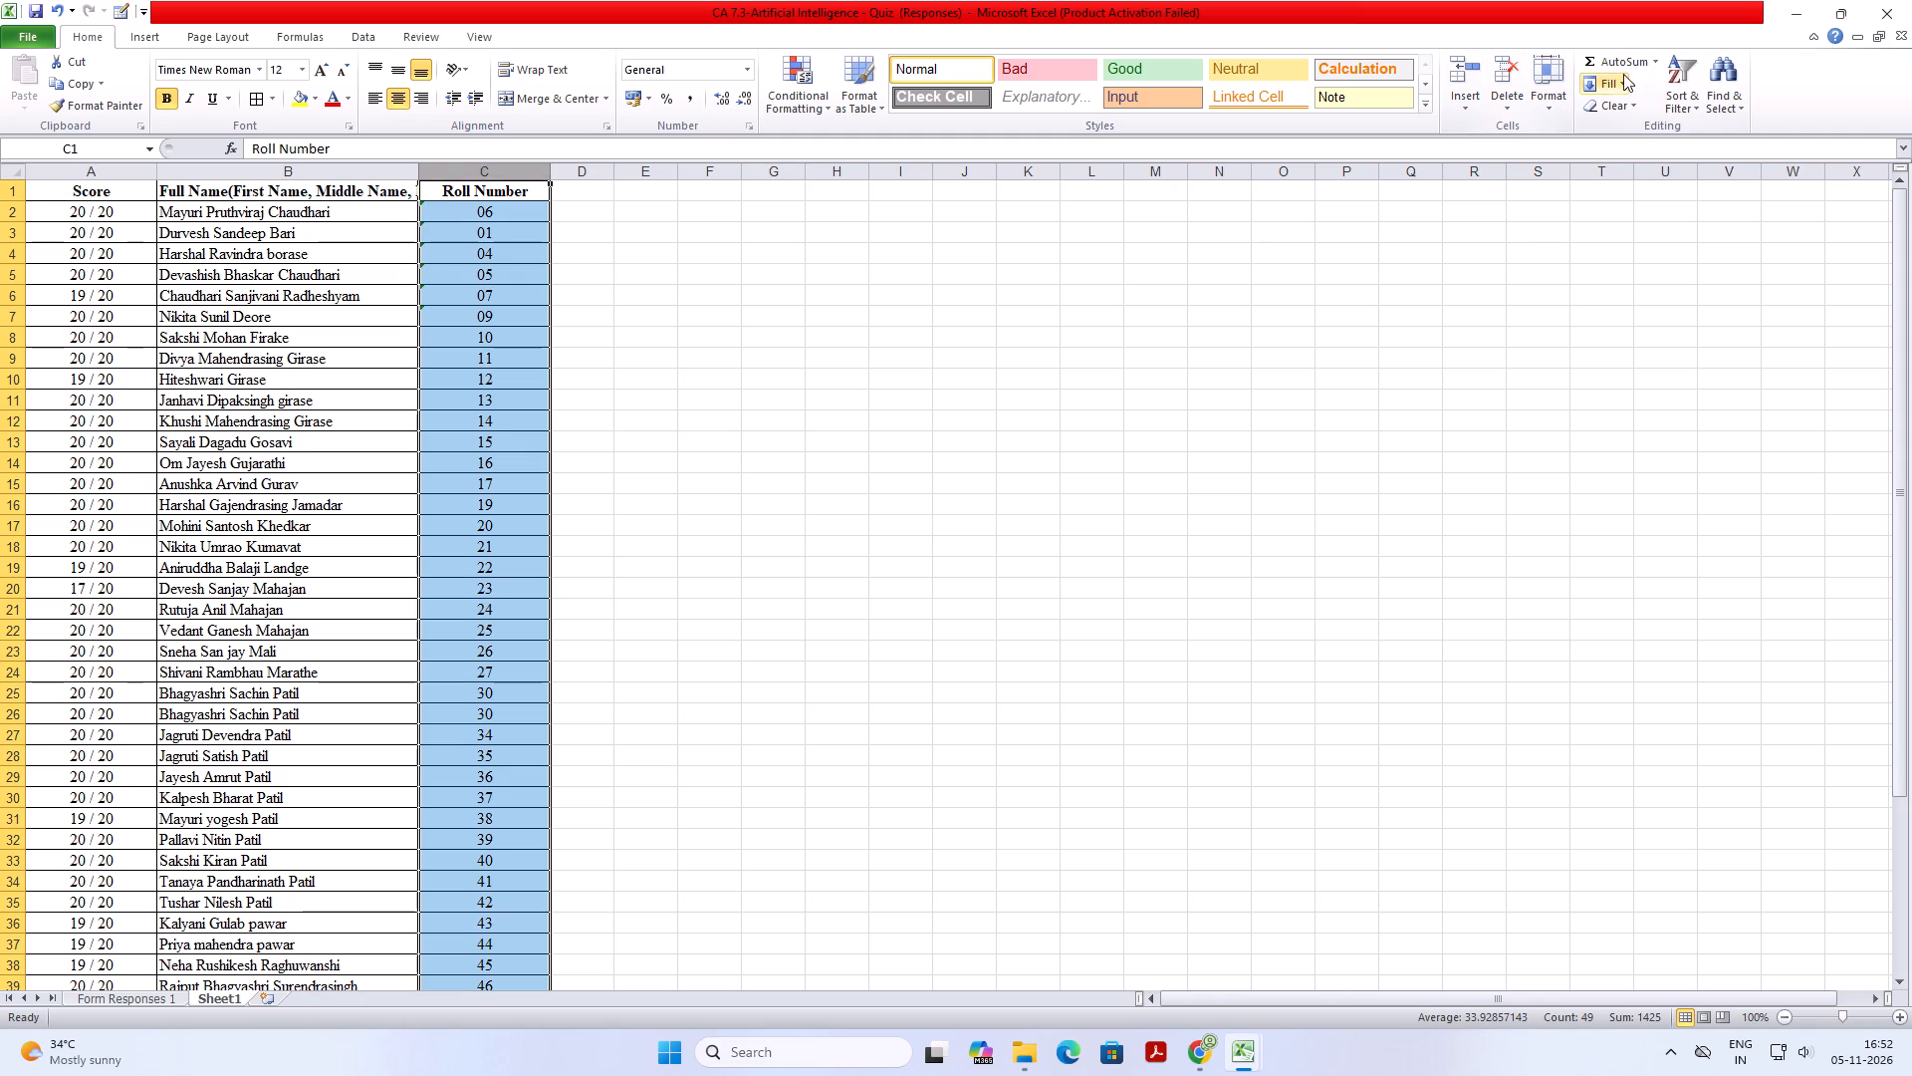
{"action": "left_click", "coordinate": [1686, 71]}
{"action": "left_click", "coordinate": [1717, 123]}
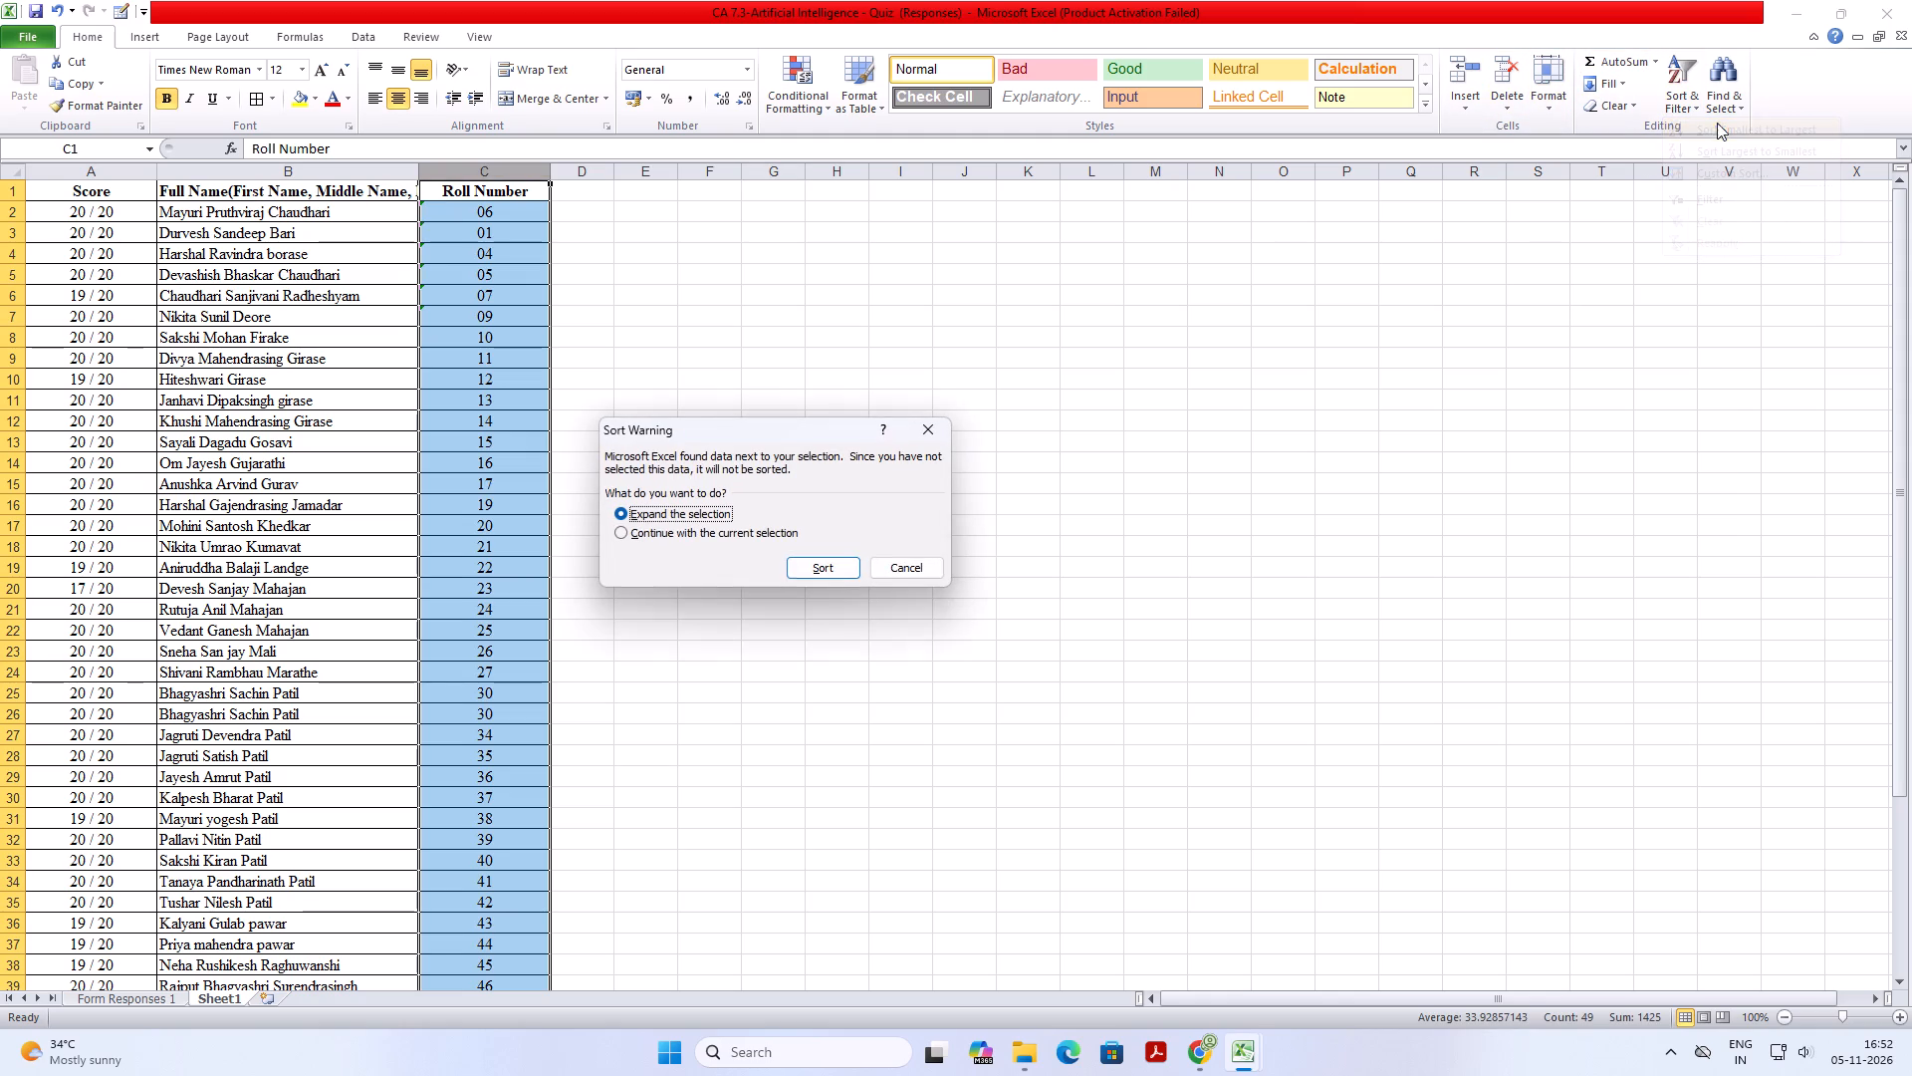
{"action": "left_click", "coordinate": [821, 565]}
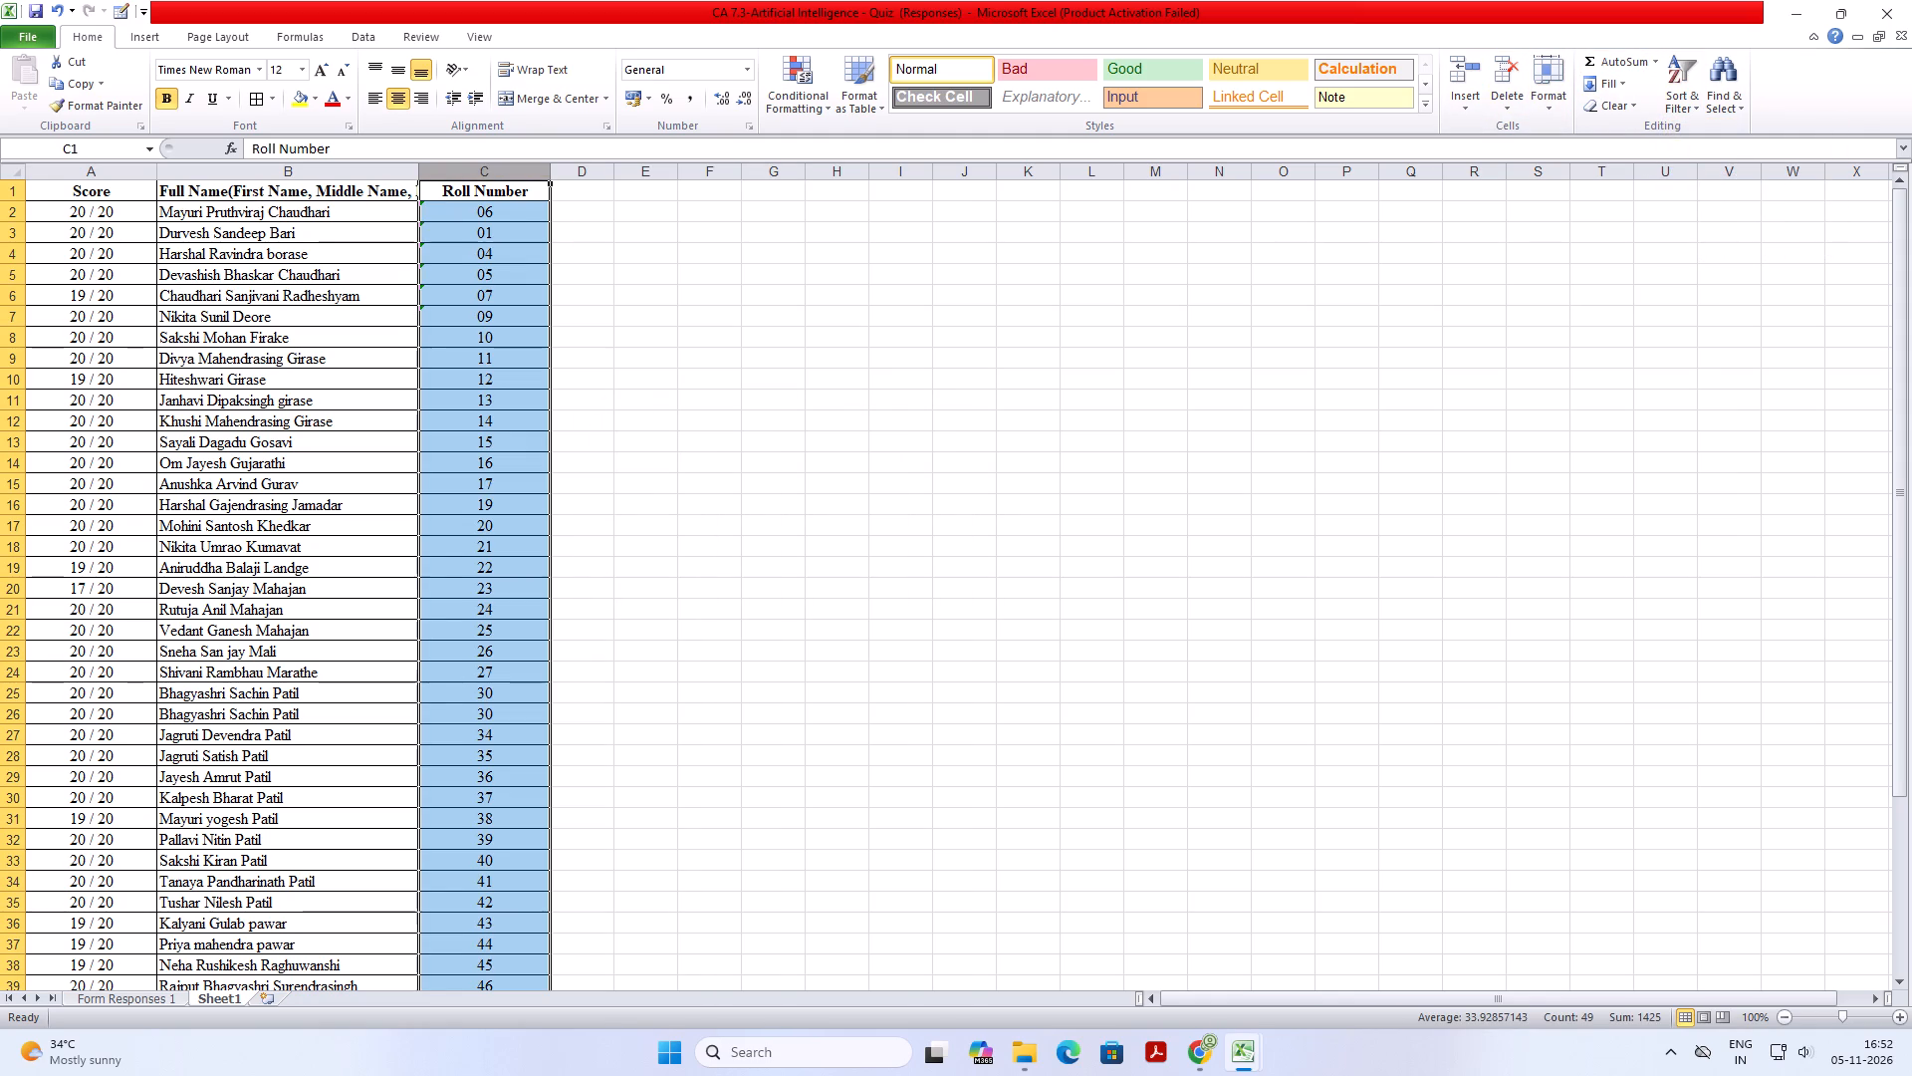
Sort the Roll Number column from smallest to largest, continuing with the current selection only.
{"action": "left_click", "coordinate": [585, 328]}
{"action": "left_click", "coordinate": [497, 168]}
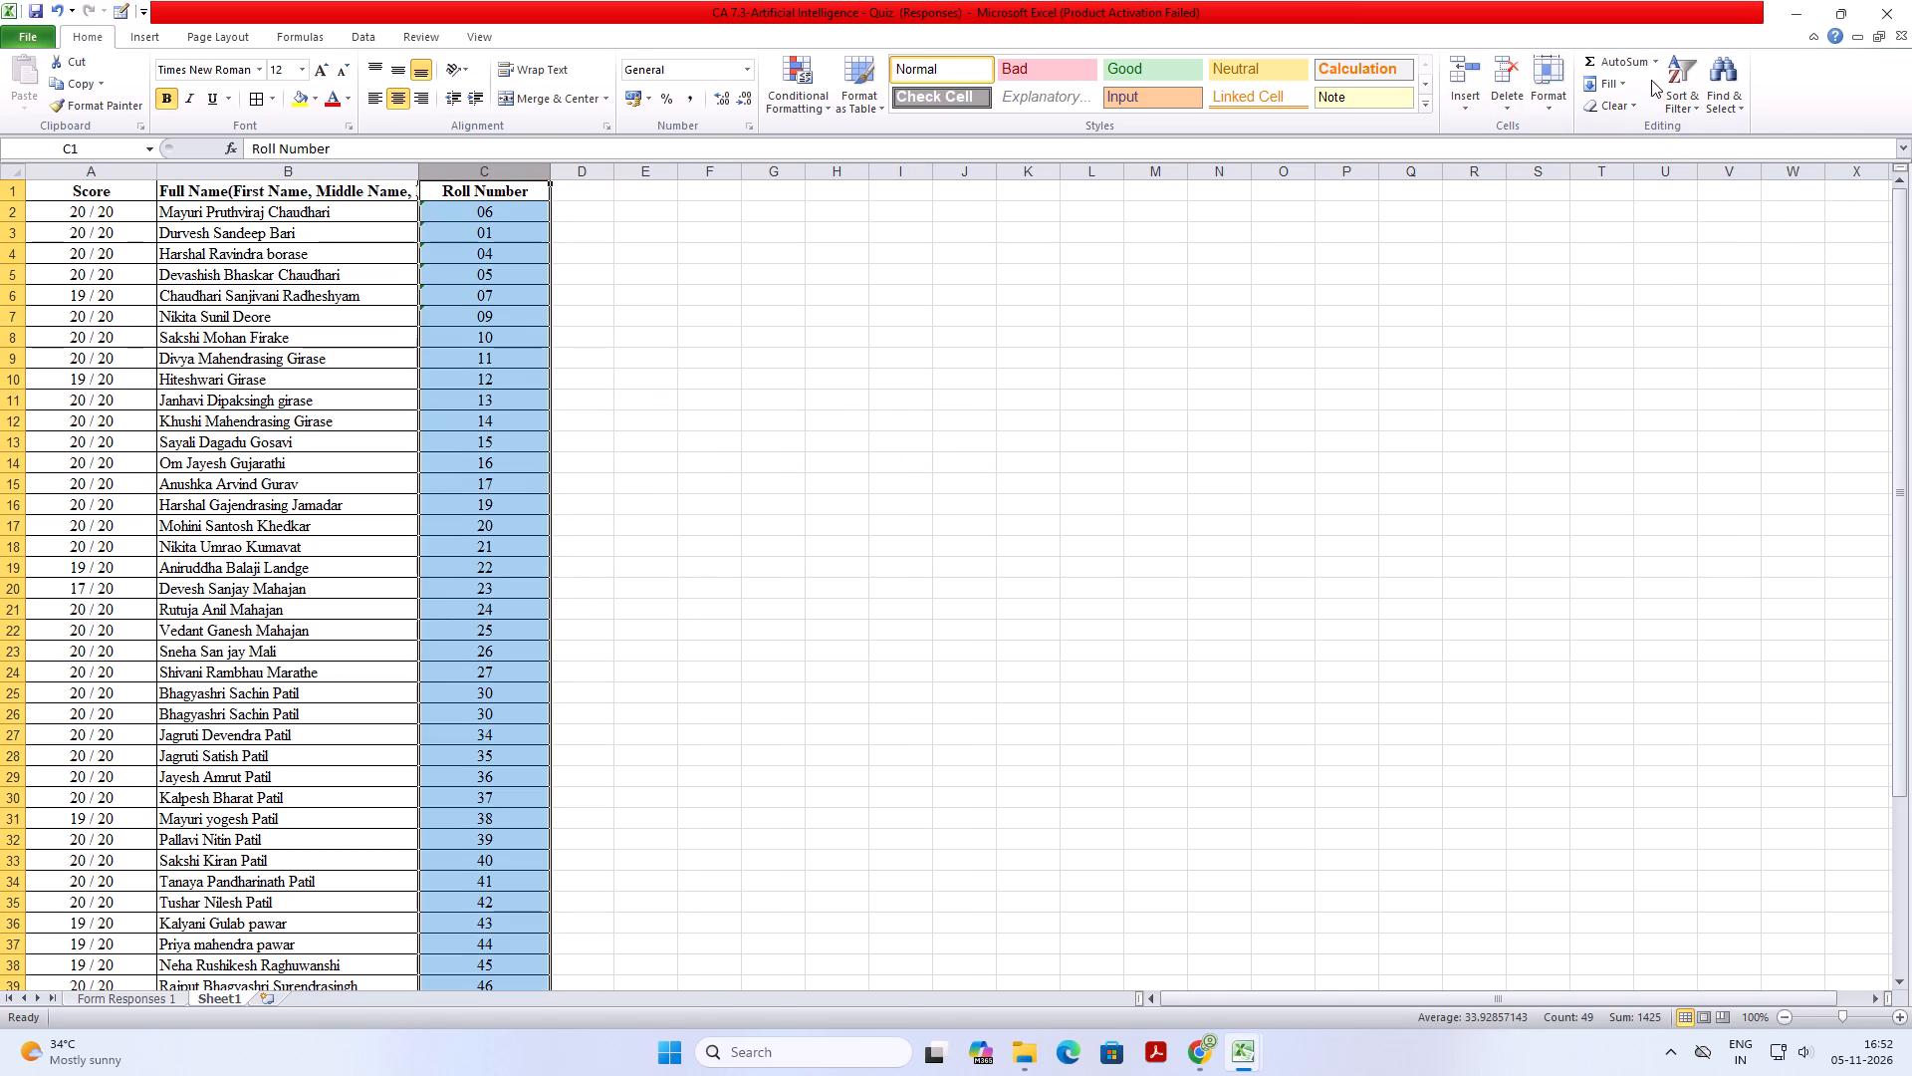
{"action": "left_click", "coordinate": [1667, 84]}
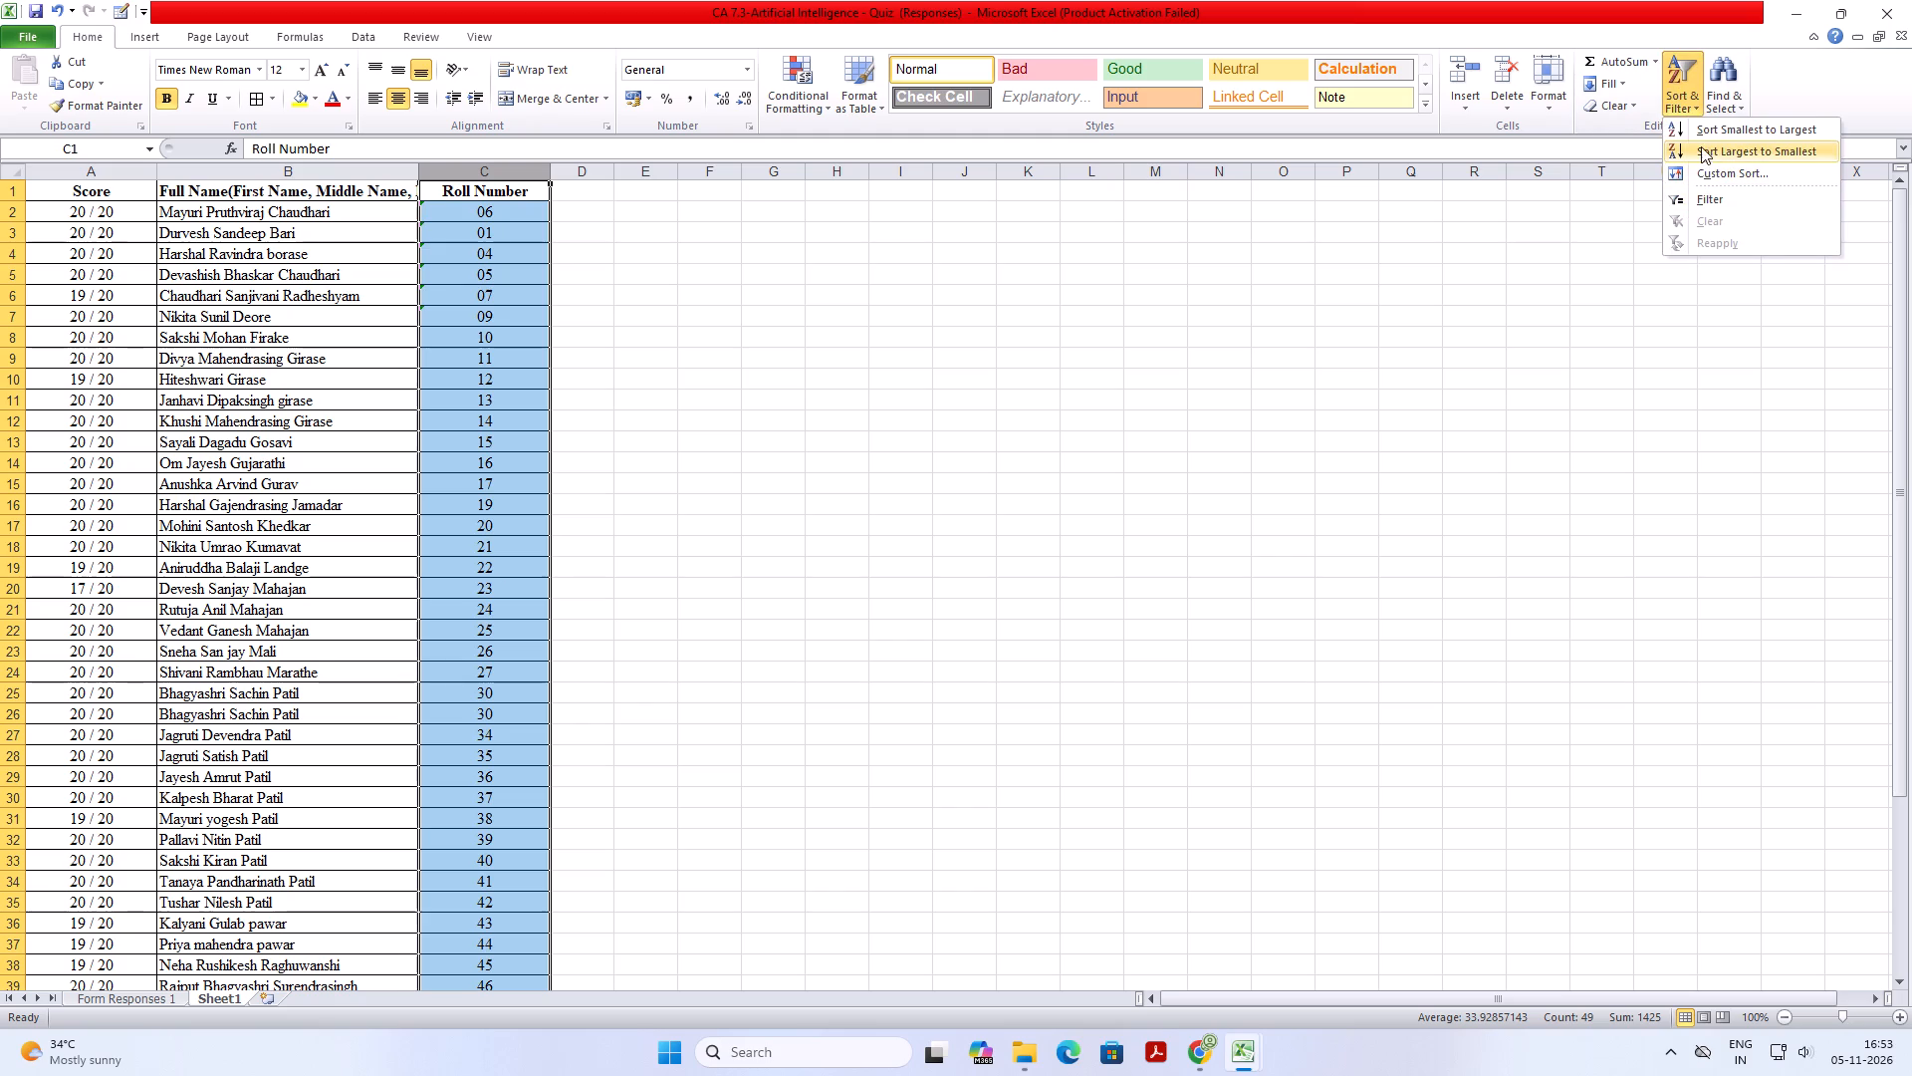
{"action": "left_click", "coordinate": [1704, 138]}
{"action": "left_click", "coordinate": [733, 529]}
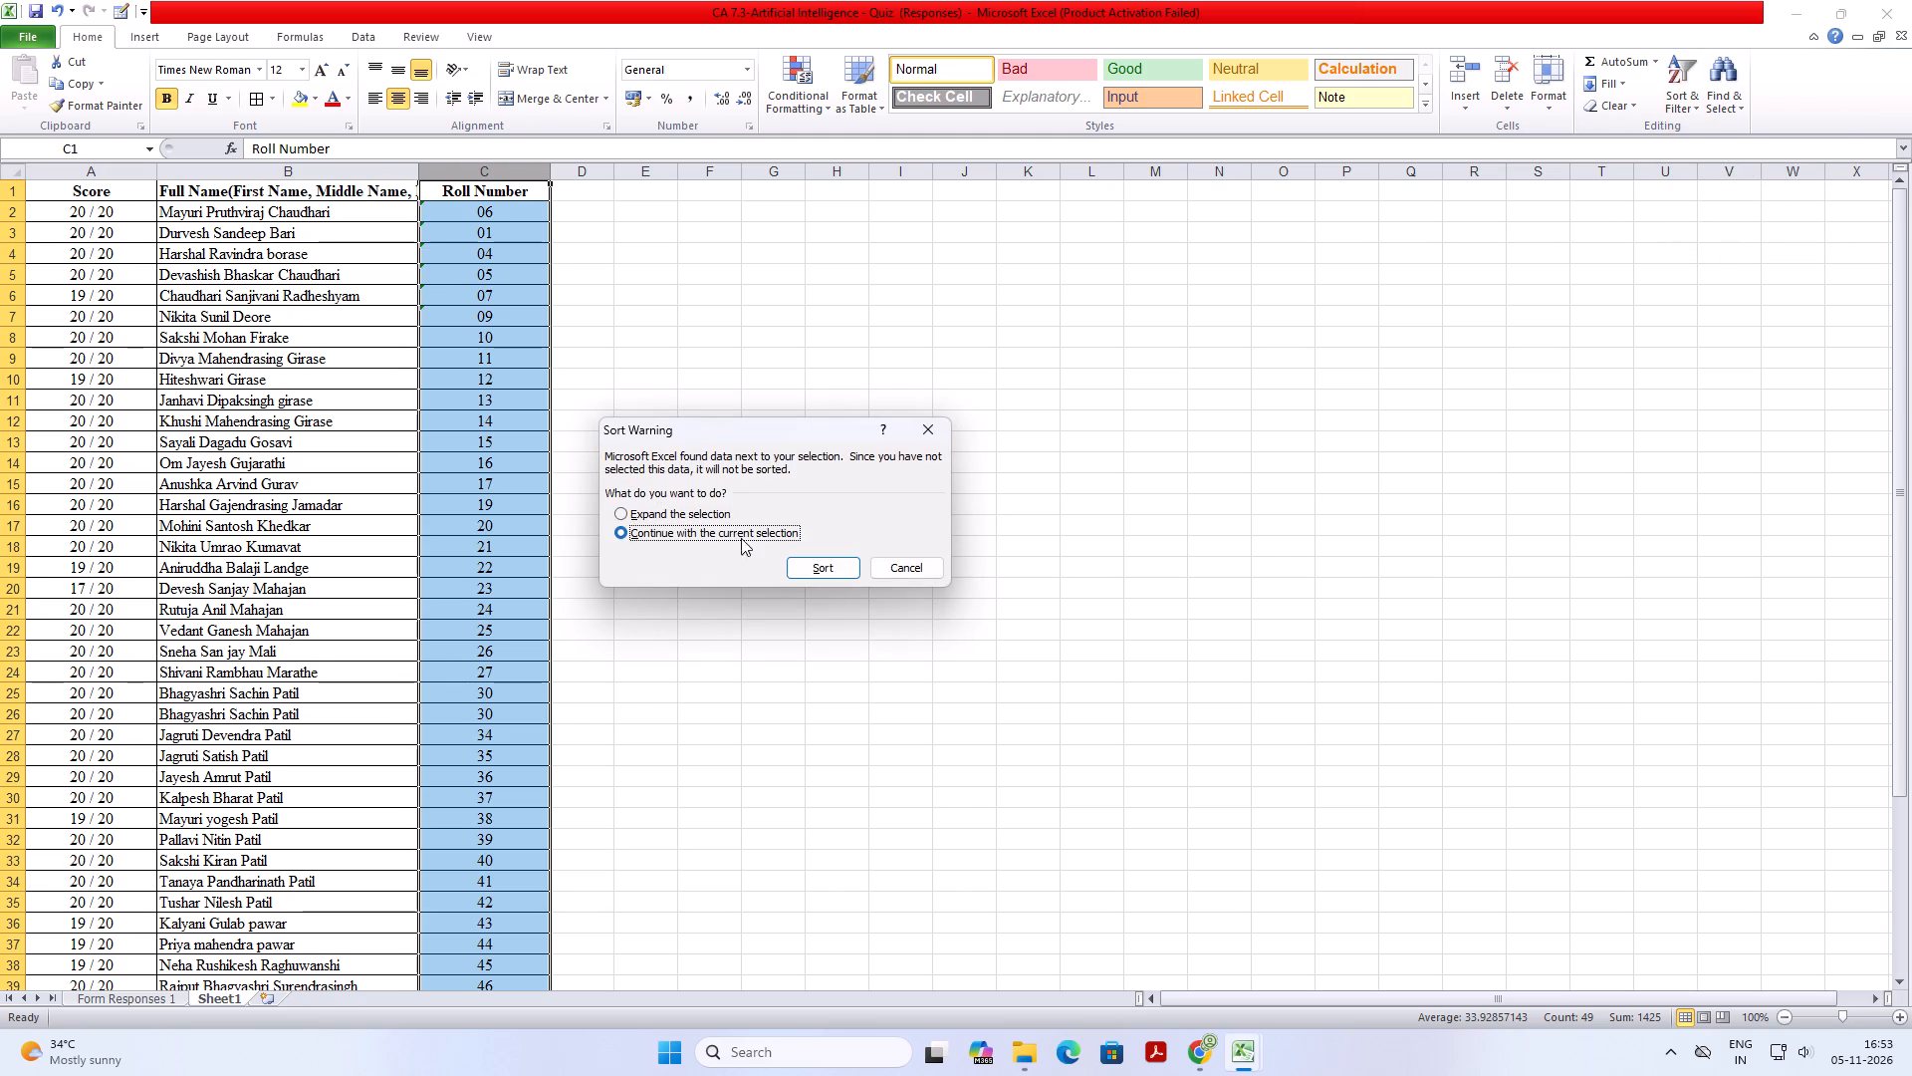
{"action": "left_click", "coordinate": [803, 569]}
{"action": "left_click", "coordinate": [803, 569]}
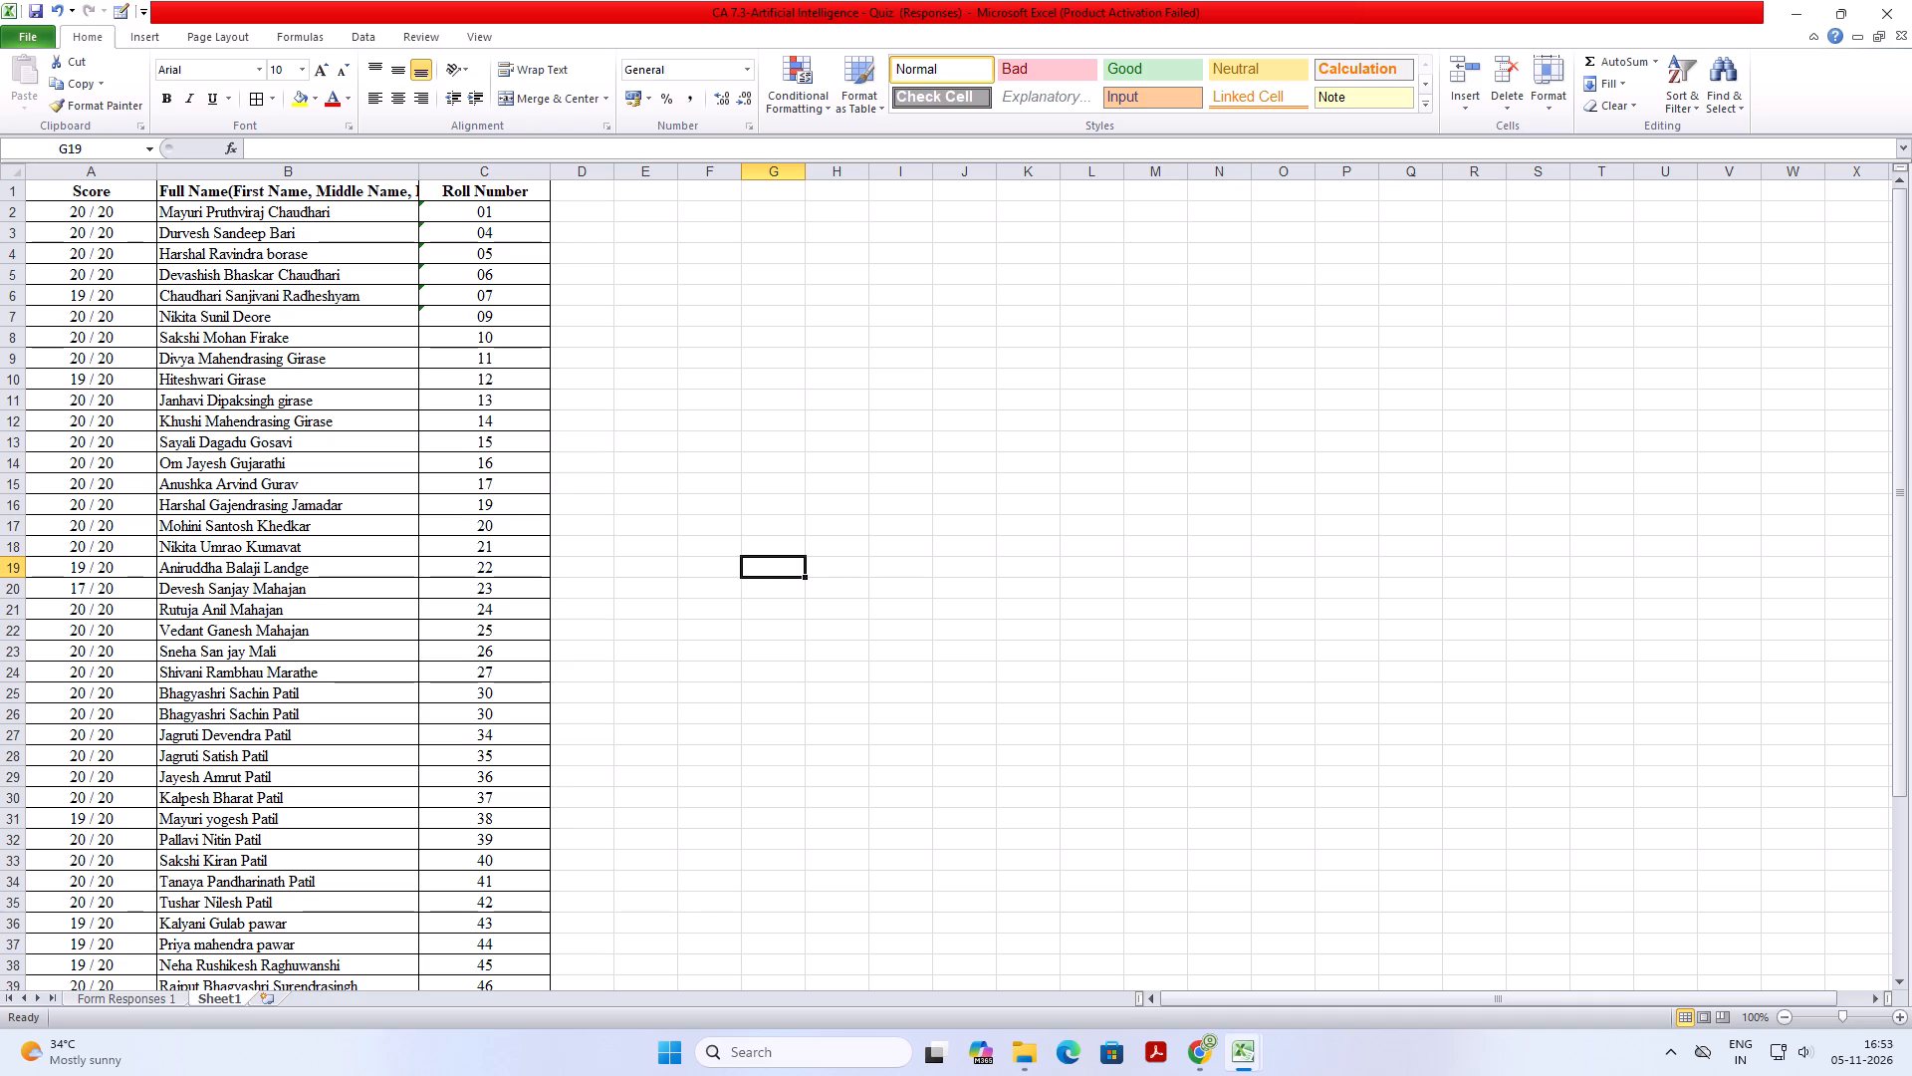
Examine the original scores, names and roll numbers on the Form Responses 1 sheet.
{"action": "left_click", "coordinate": [118, 995]}
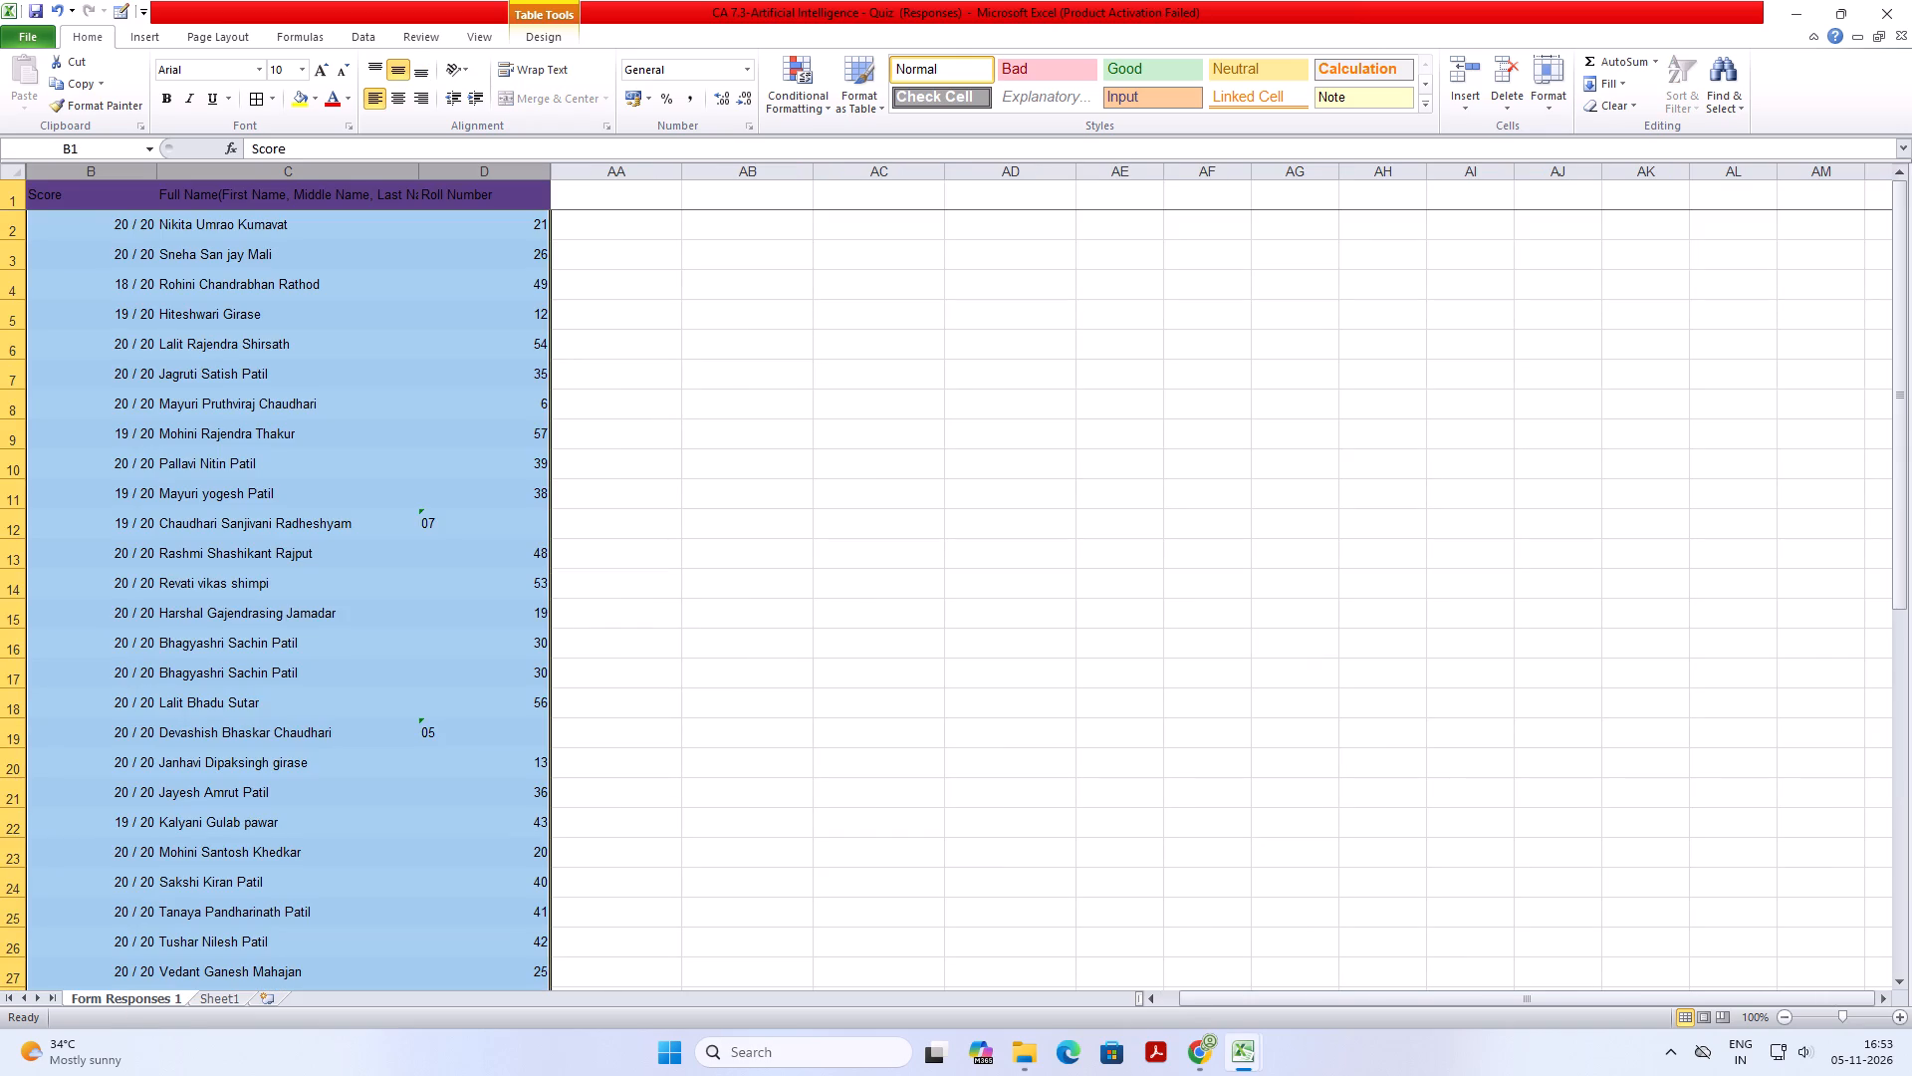
{"action": "scroll", "coordinate": [499, 680], "scroll_direction": "down", "scroll_amount": 8}
{"action": "scroll", "coordinate": [509, 827], "scroll_direction": "down", "scroll_amount": 1}
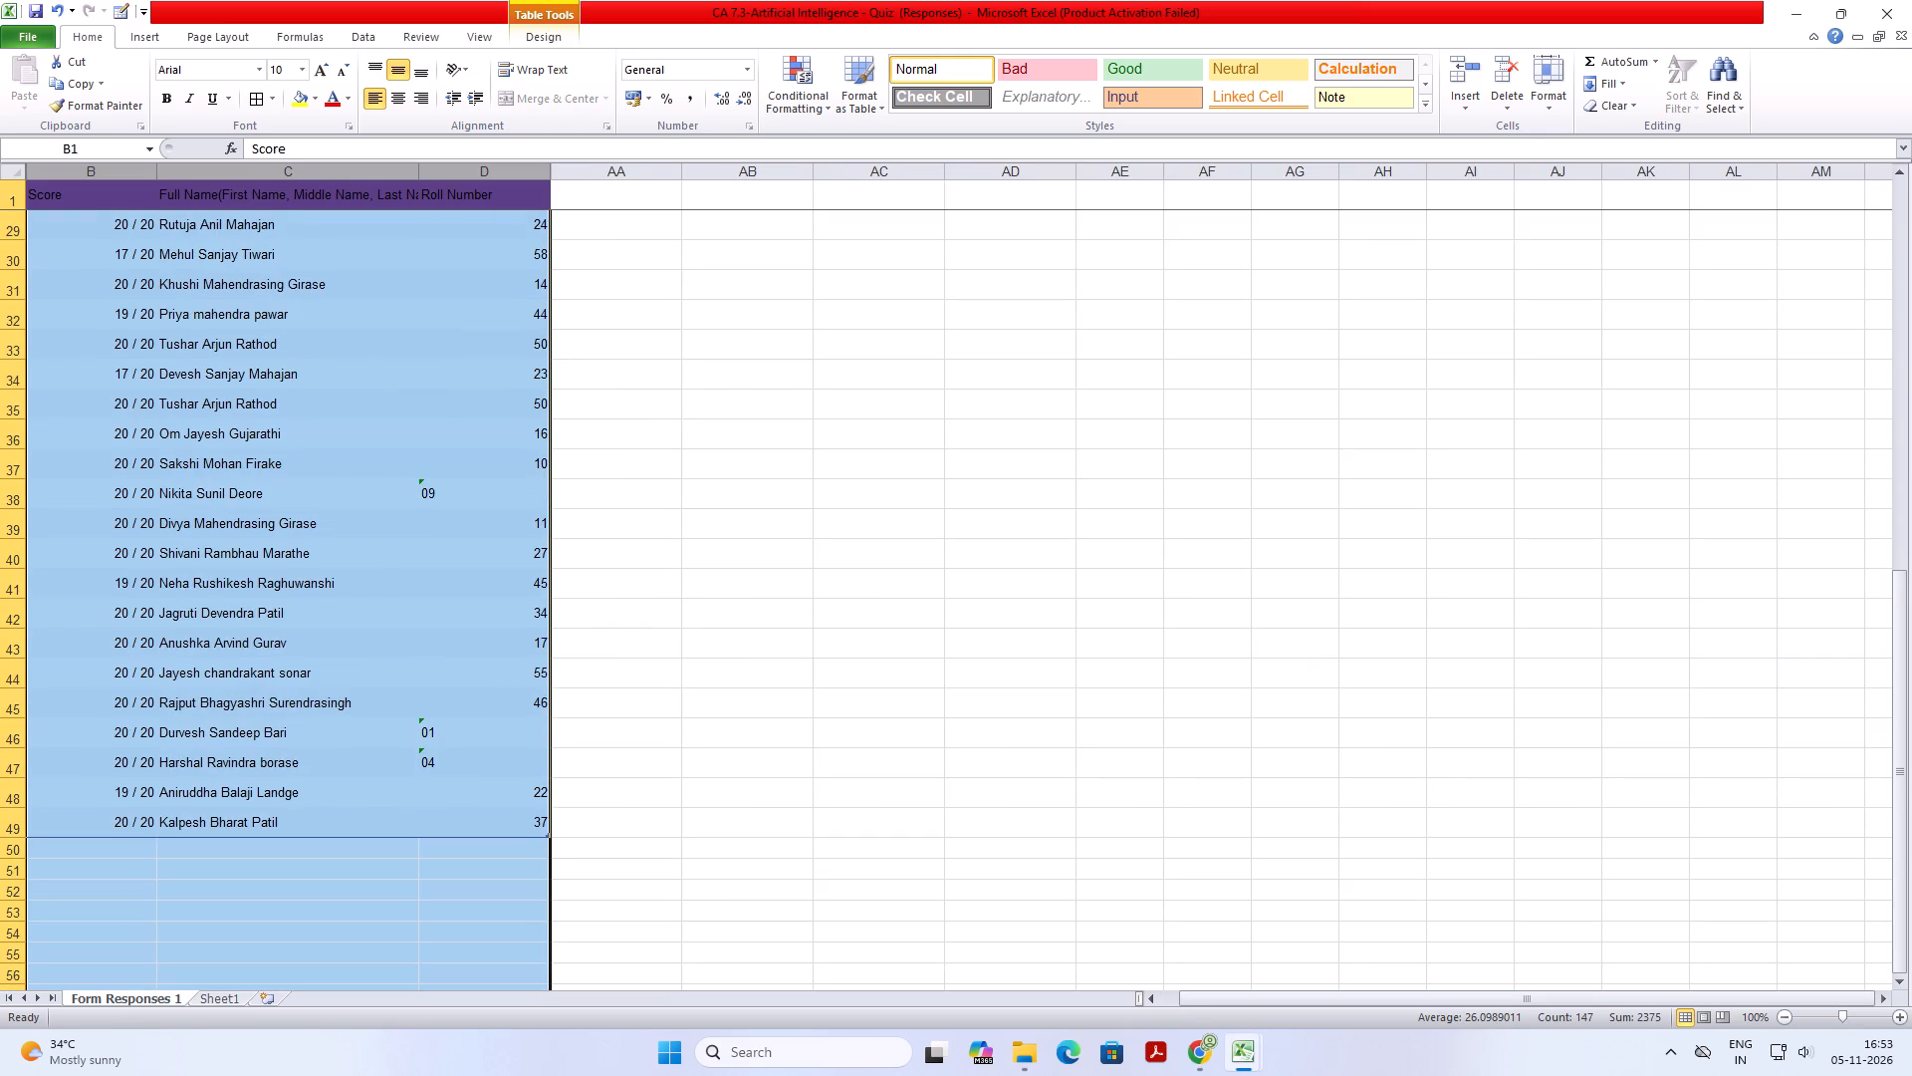
{"action": "scroll", "coordinate": [784, 703], "scroll_direction": "up", "scroll_amount": 2}
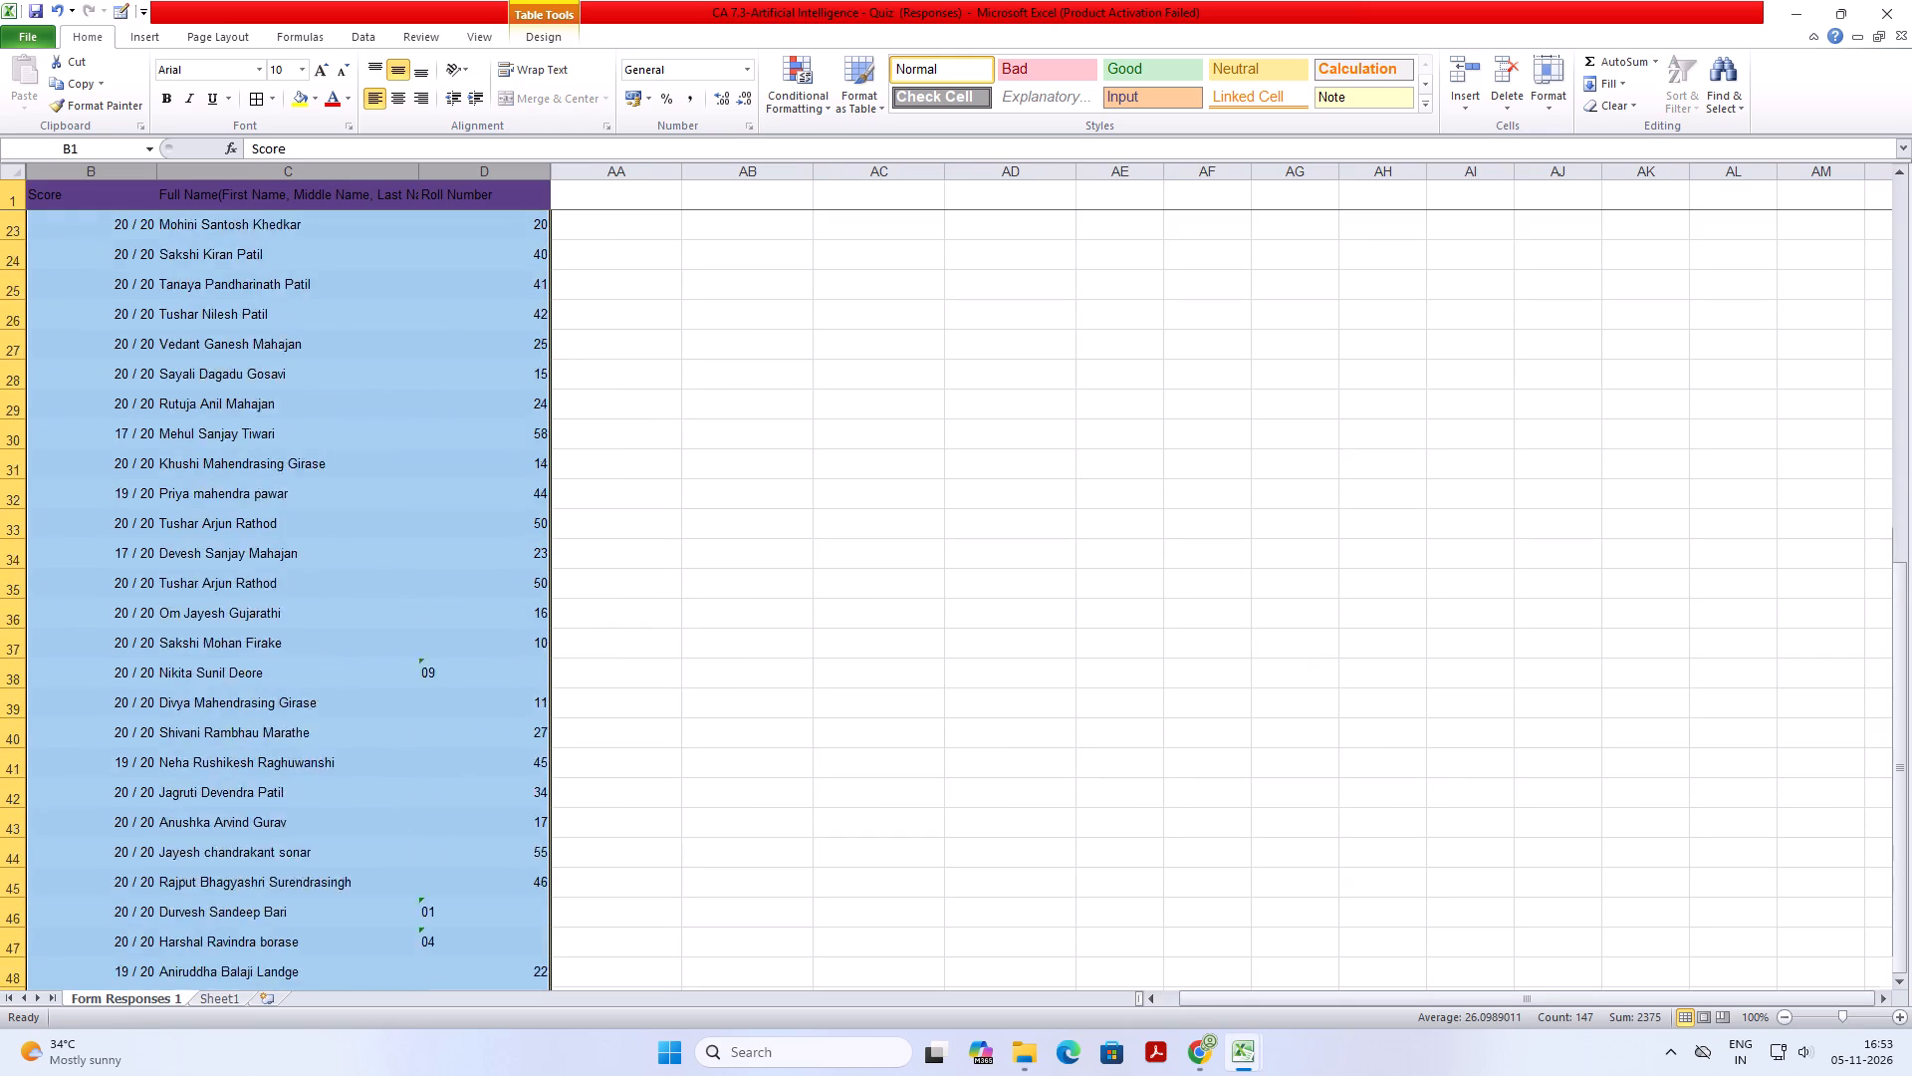
{"action": "scroll", "coordinate": [784, 703], "scroll_direction": "up", "scroll_amount": 16}
{"action": "left_click", "coordinate": [828, 709]}
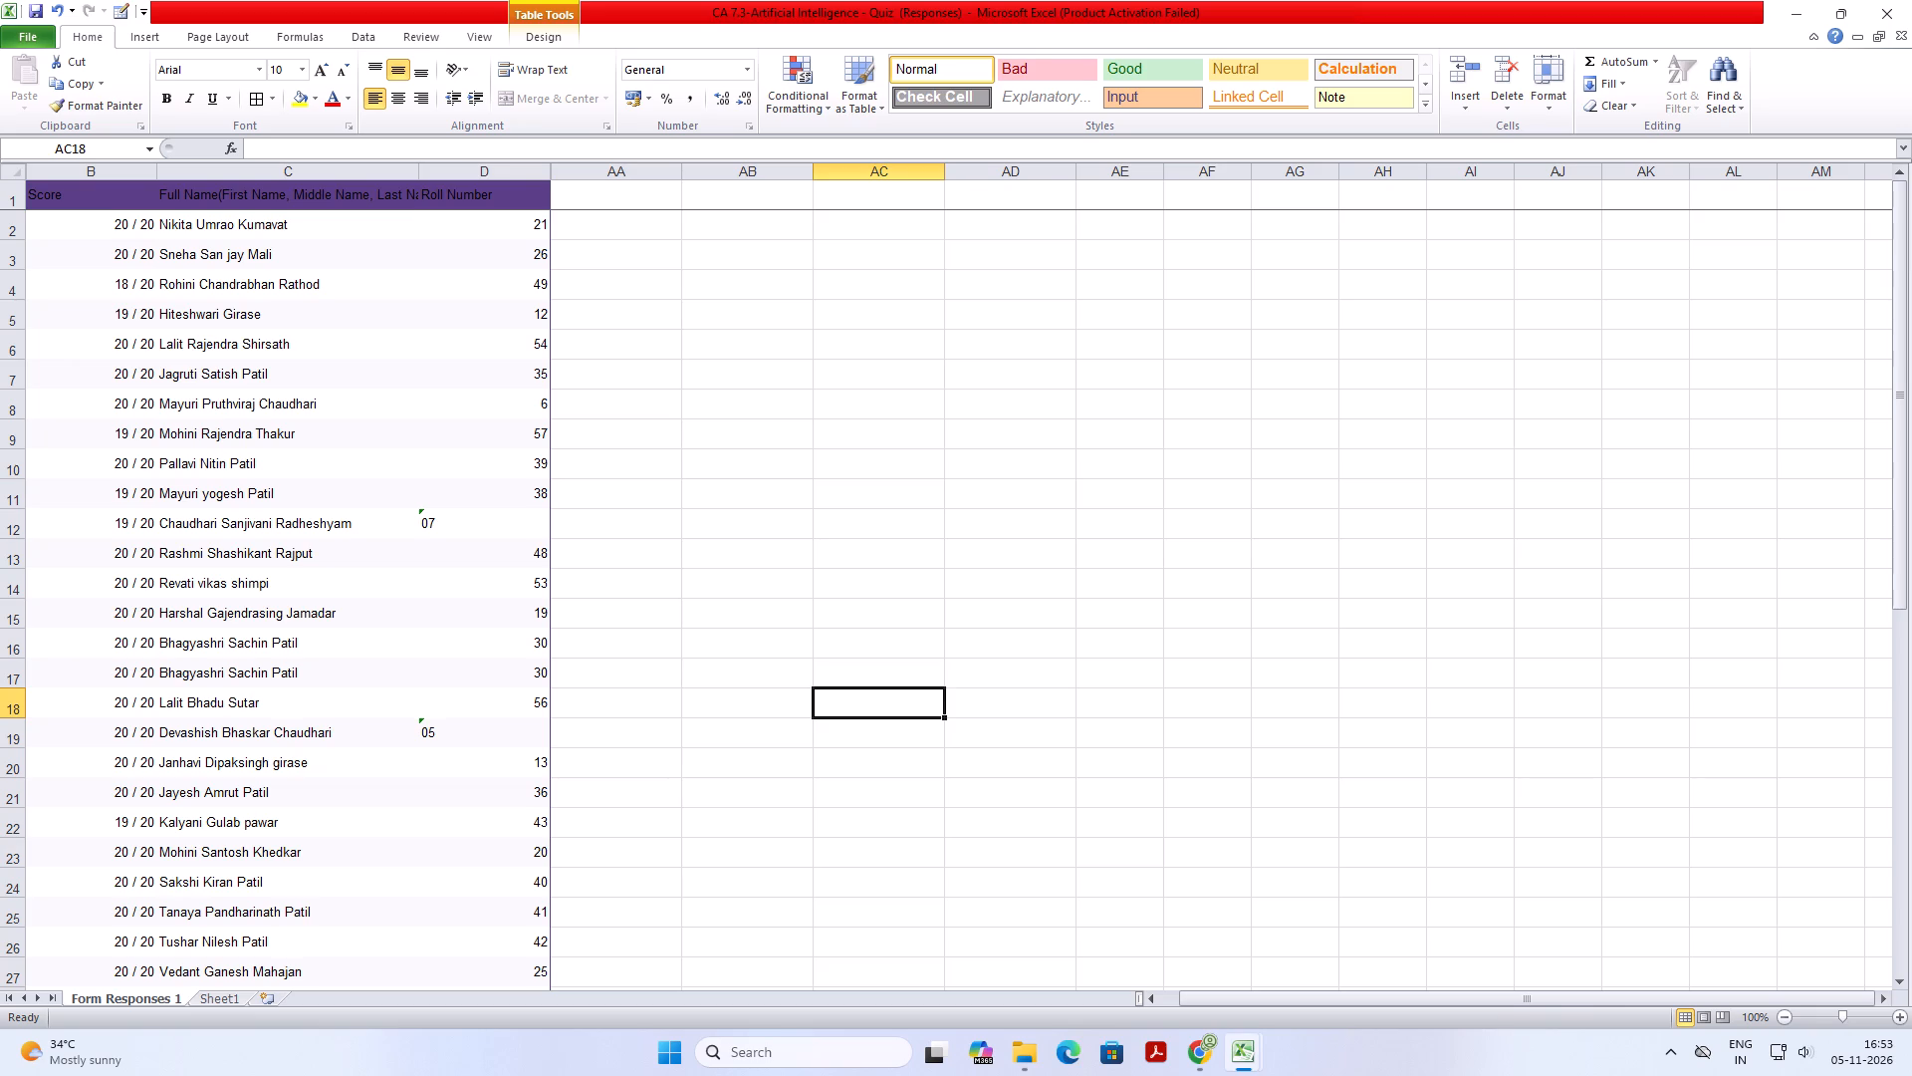
{"action": "left_click", "coordinate": [513, 199]}
{"action": "left_click", "coordinate": [509, 174]}
{"action": "left_click", "coordinate": [464, 239]}
{"action": "left_click", "coordinate": [609, 277]}
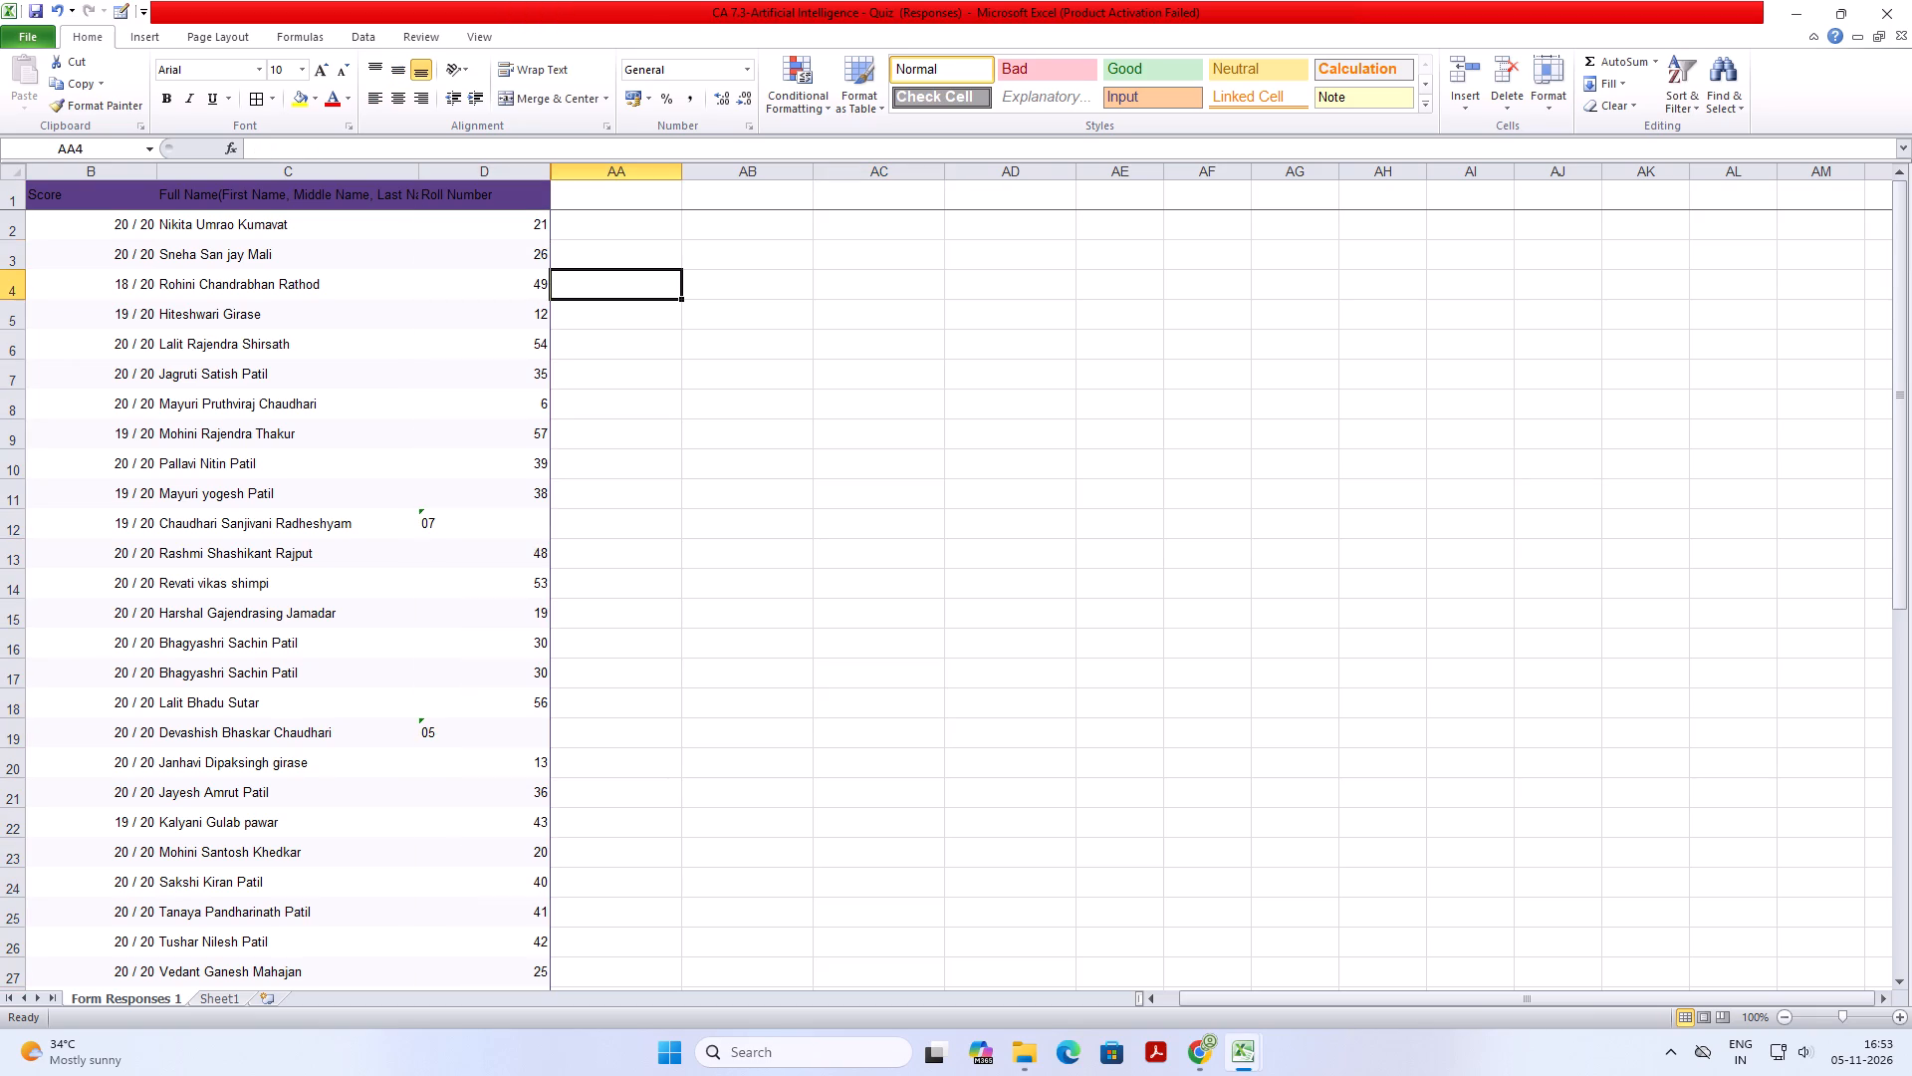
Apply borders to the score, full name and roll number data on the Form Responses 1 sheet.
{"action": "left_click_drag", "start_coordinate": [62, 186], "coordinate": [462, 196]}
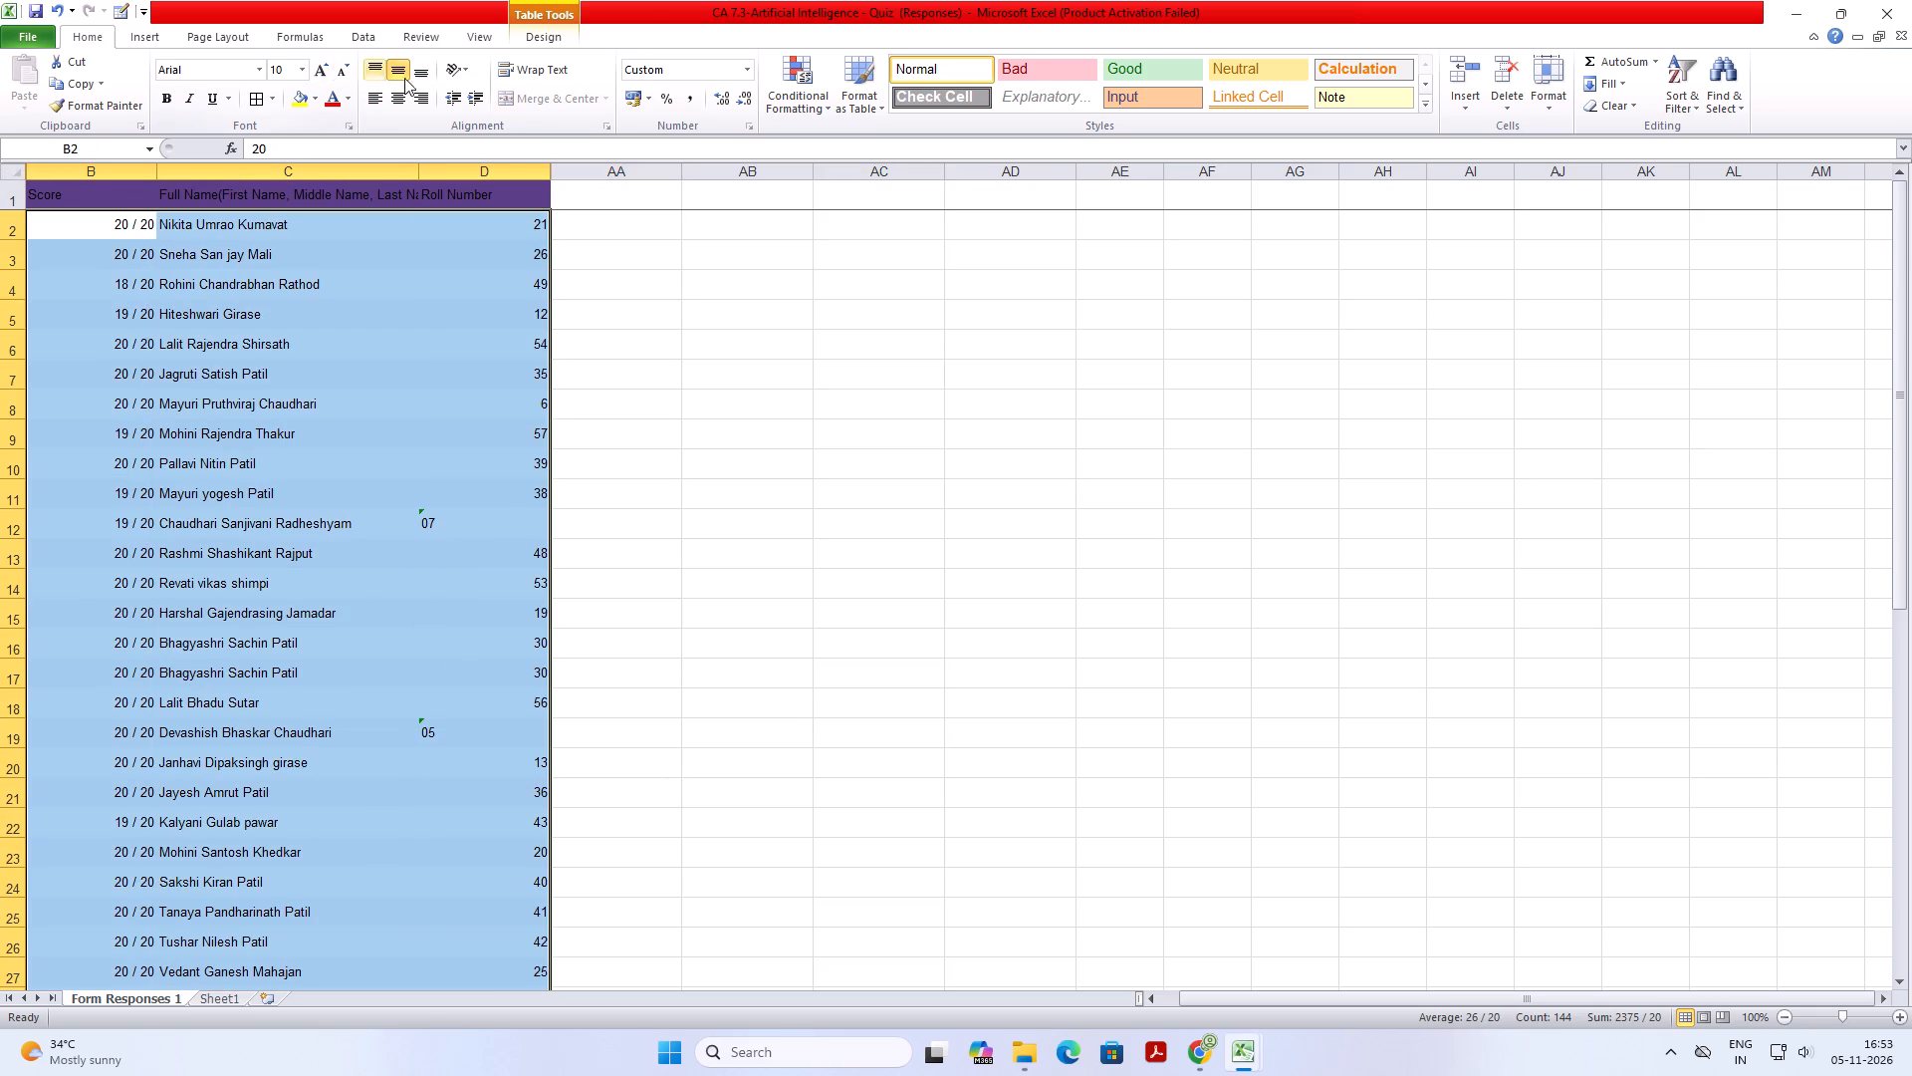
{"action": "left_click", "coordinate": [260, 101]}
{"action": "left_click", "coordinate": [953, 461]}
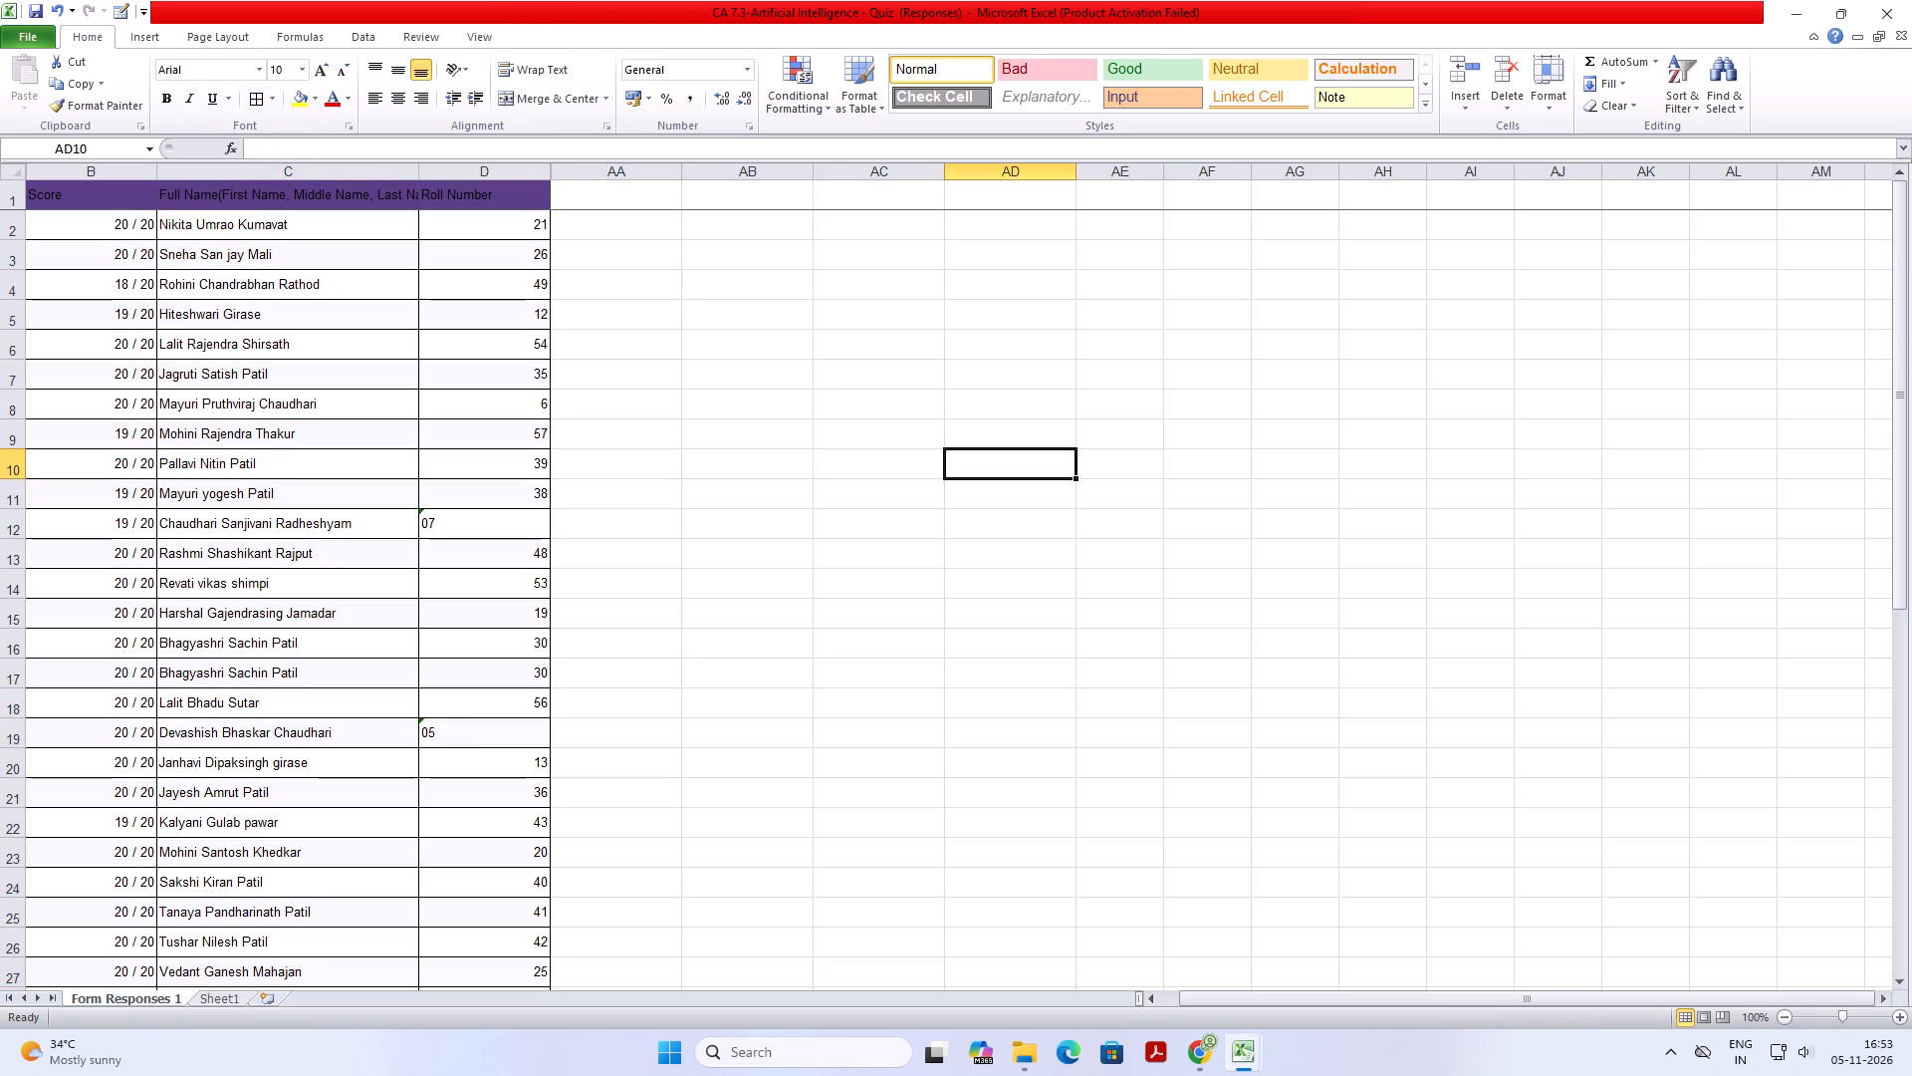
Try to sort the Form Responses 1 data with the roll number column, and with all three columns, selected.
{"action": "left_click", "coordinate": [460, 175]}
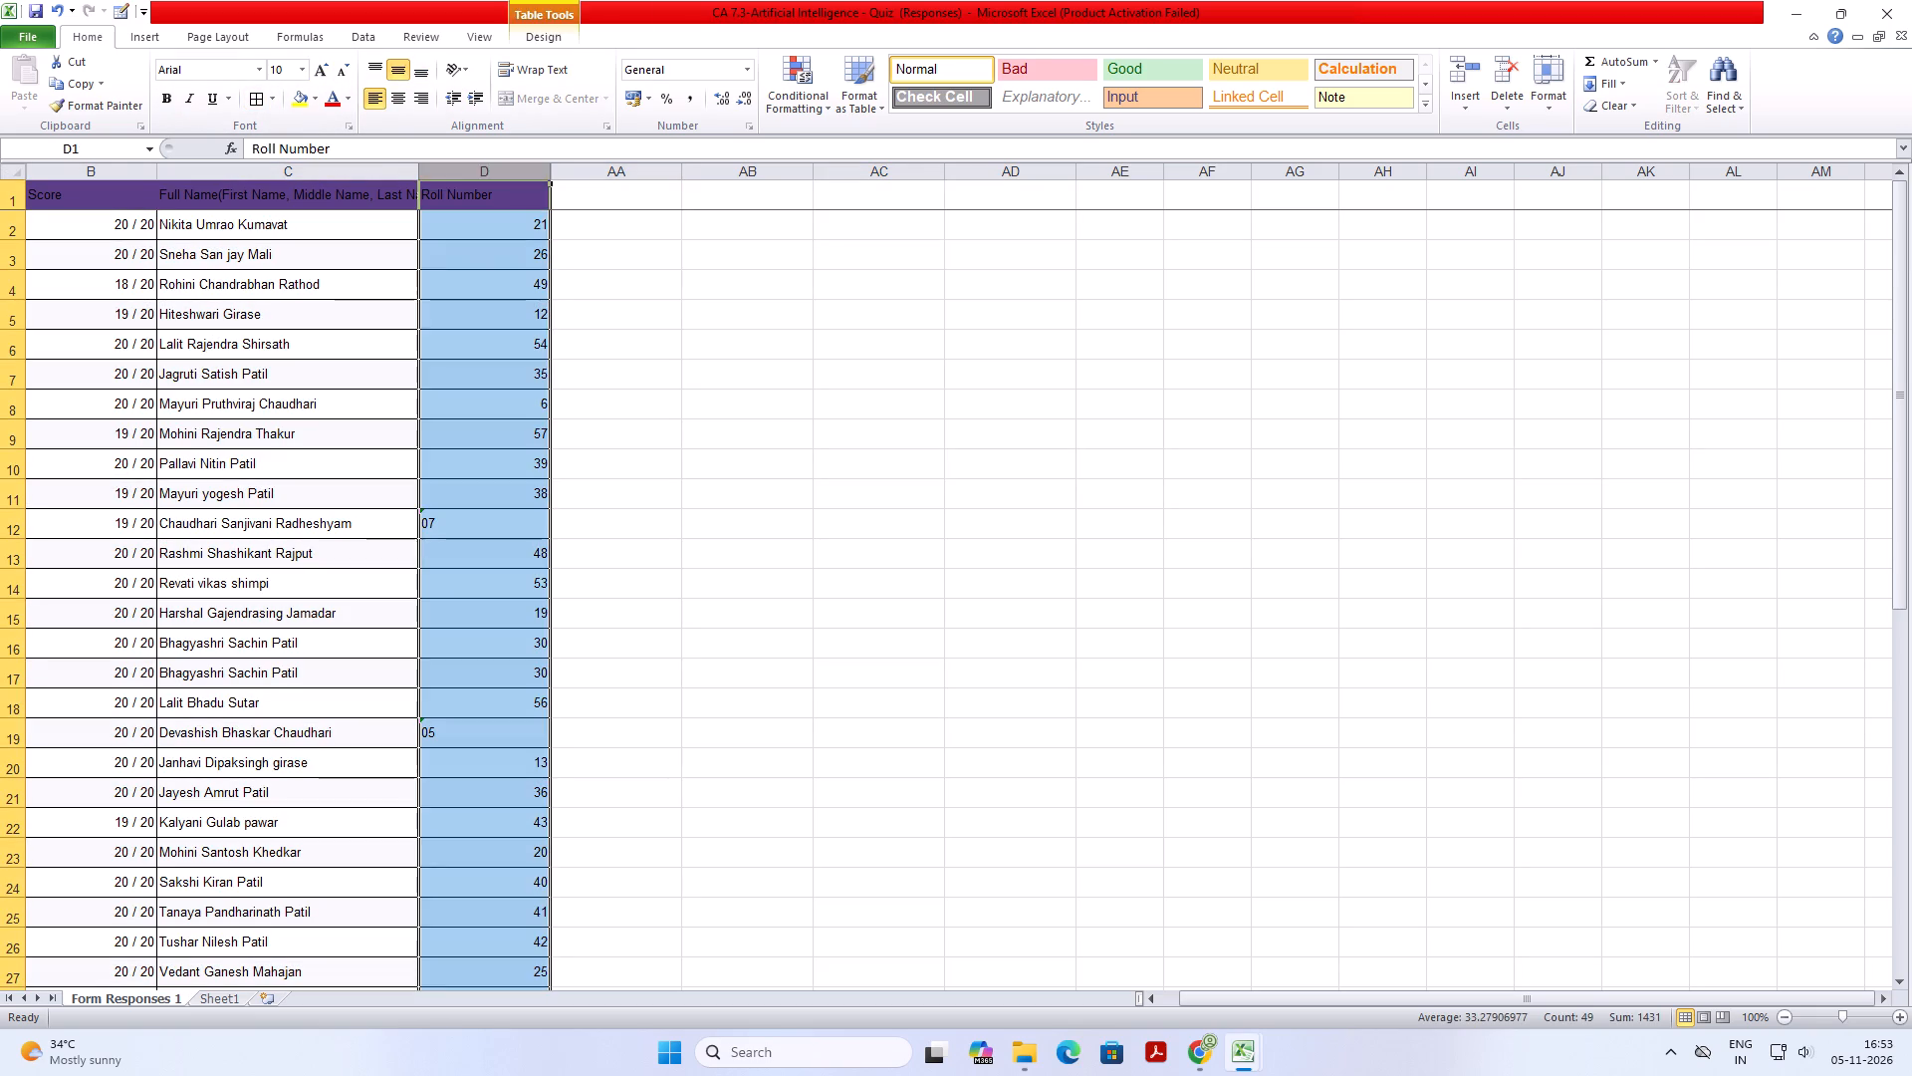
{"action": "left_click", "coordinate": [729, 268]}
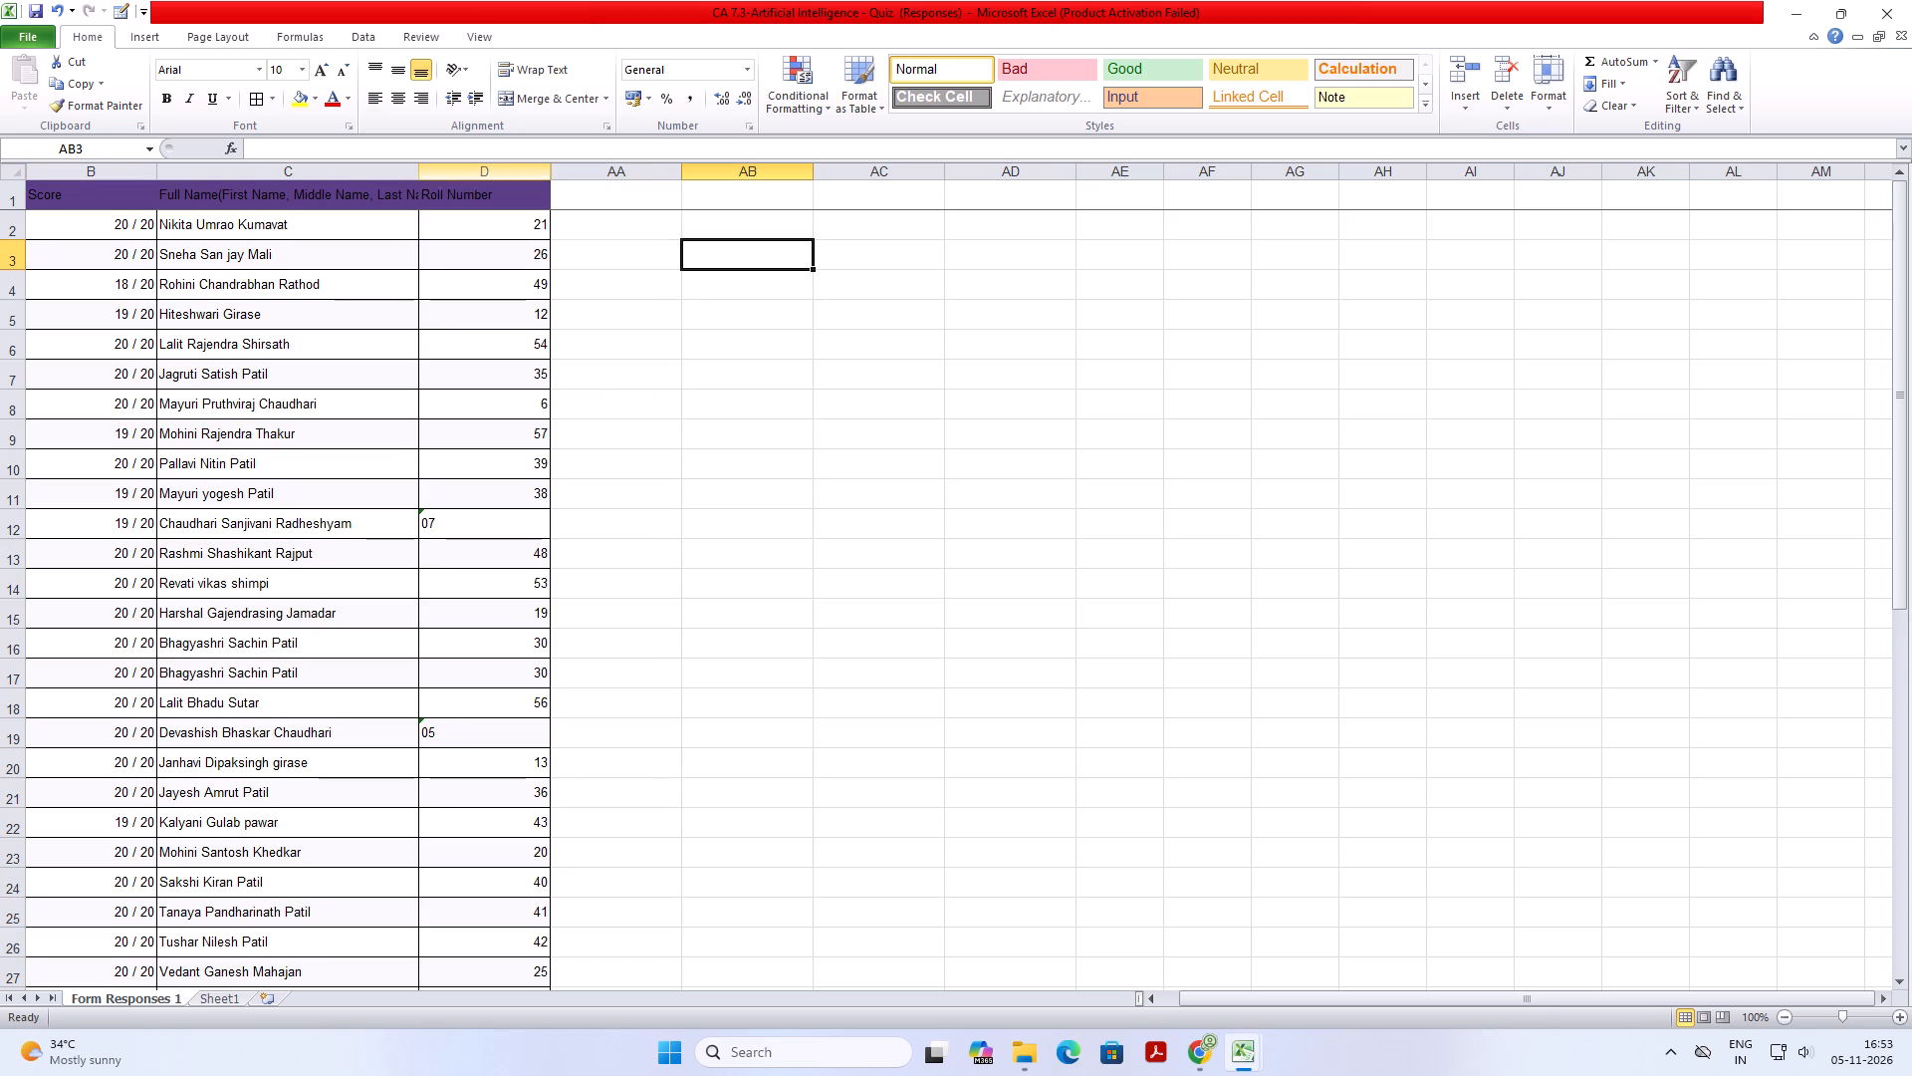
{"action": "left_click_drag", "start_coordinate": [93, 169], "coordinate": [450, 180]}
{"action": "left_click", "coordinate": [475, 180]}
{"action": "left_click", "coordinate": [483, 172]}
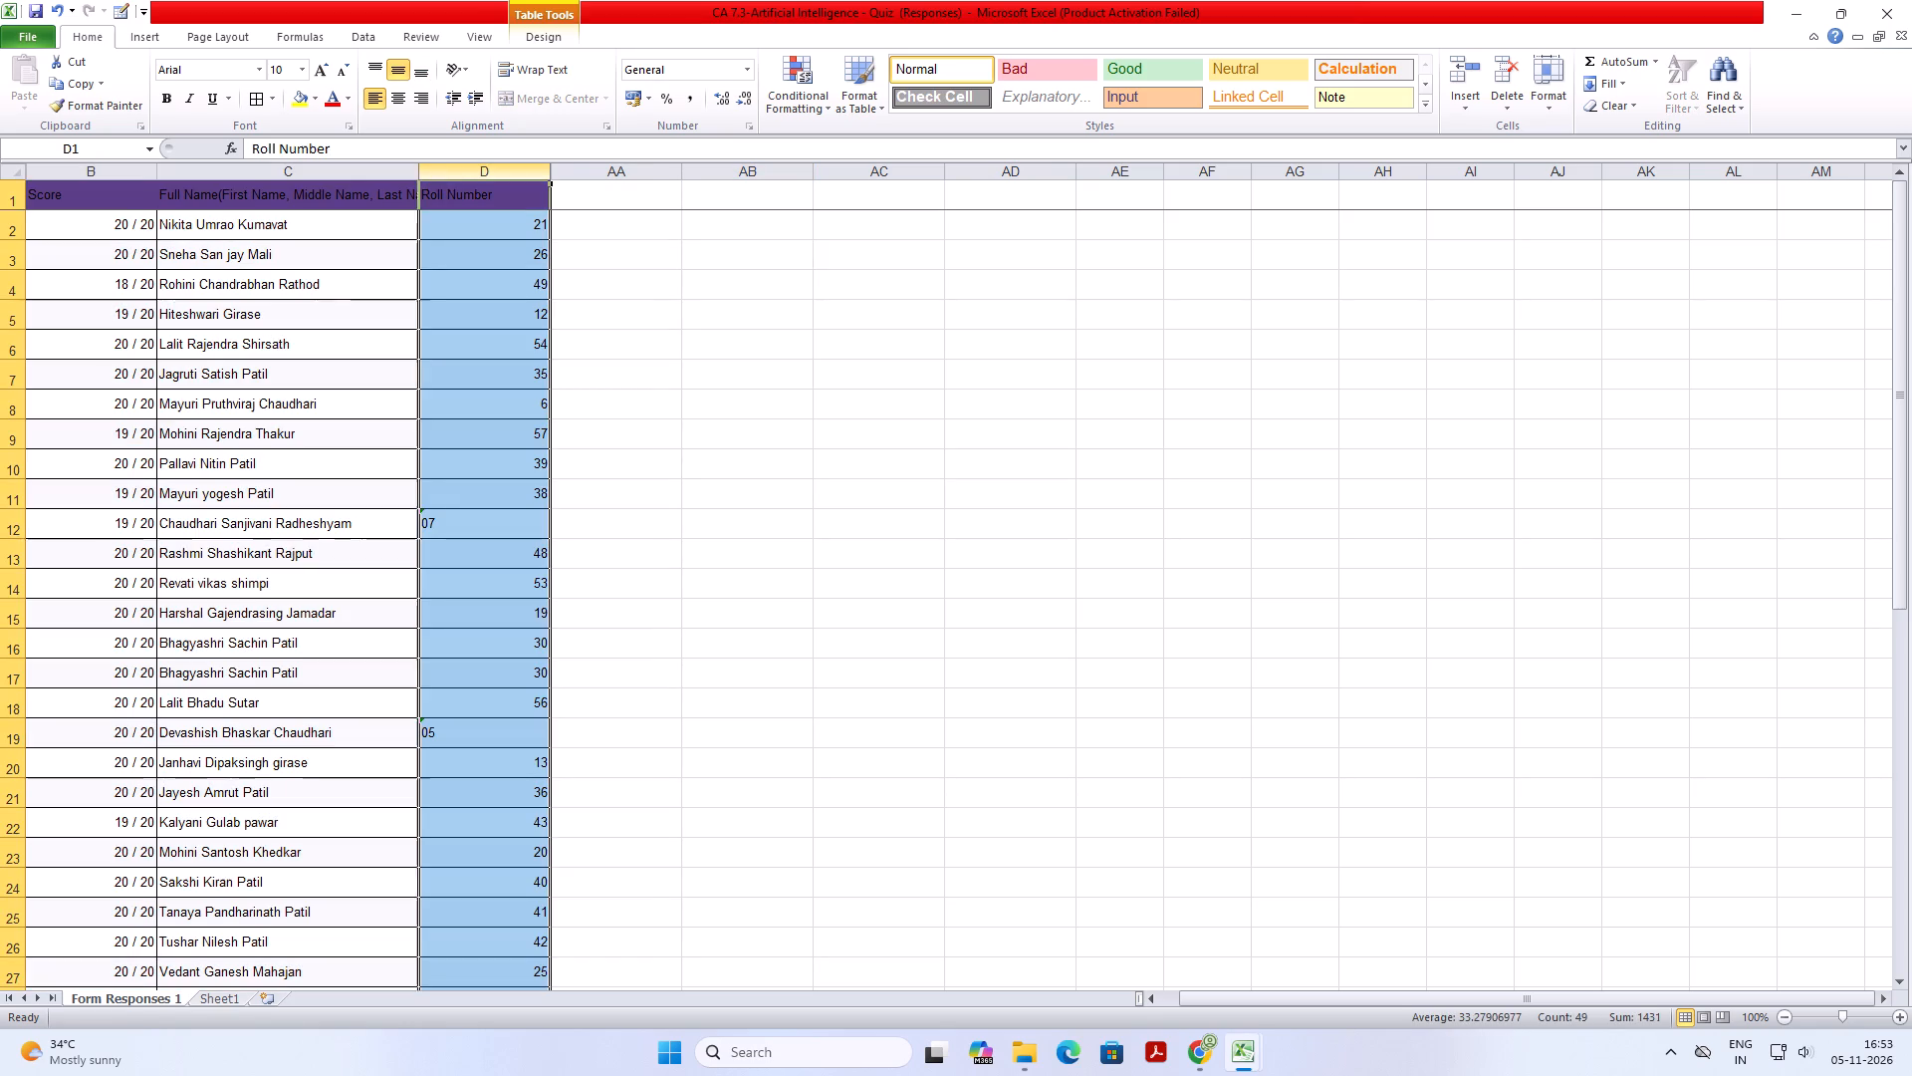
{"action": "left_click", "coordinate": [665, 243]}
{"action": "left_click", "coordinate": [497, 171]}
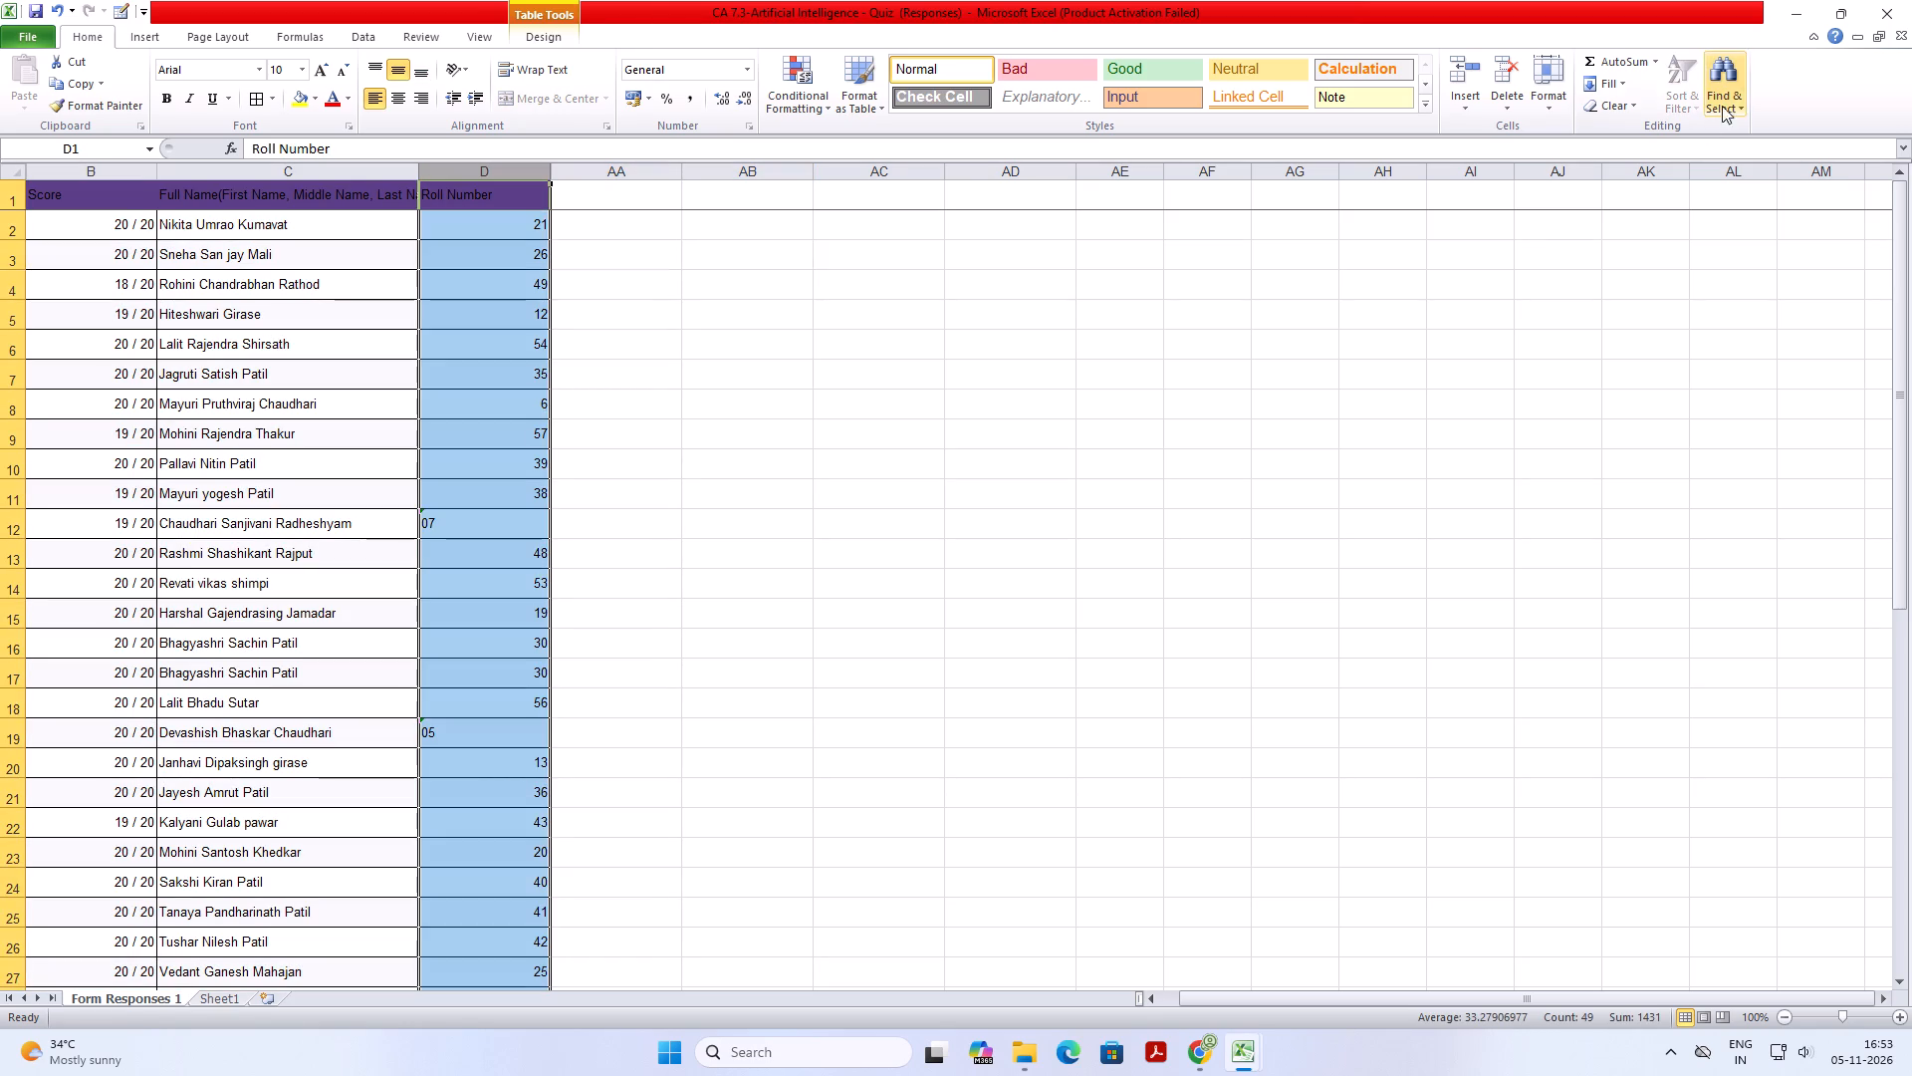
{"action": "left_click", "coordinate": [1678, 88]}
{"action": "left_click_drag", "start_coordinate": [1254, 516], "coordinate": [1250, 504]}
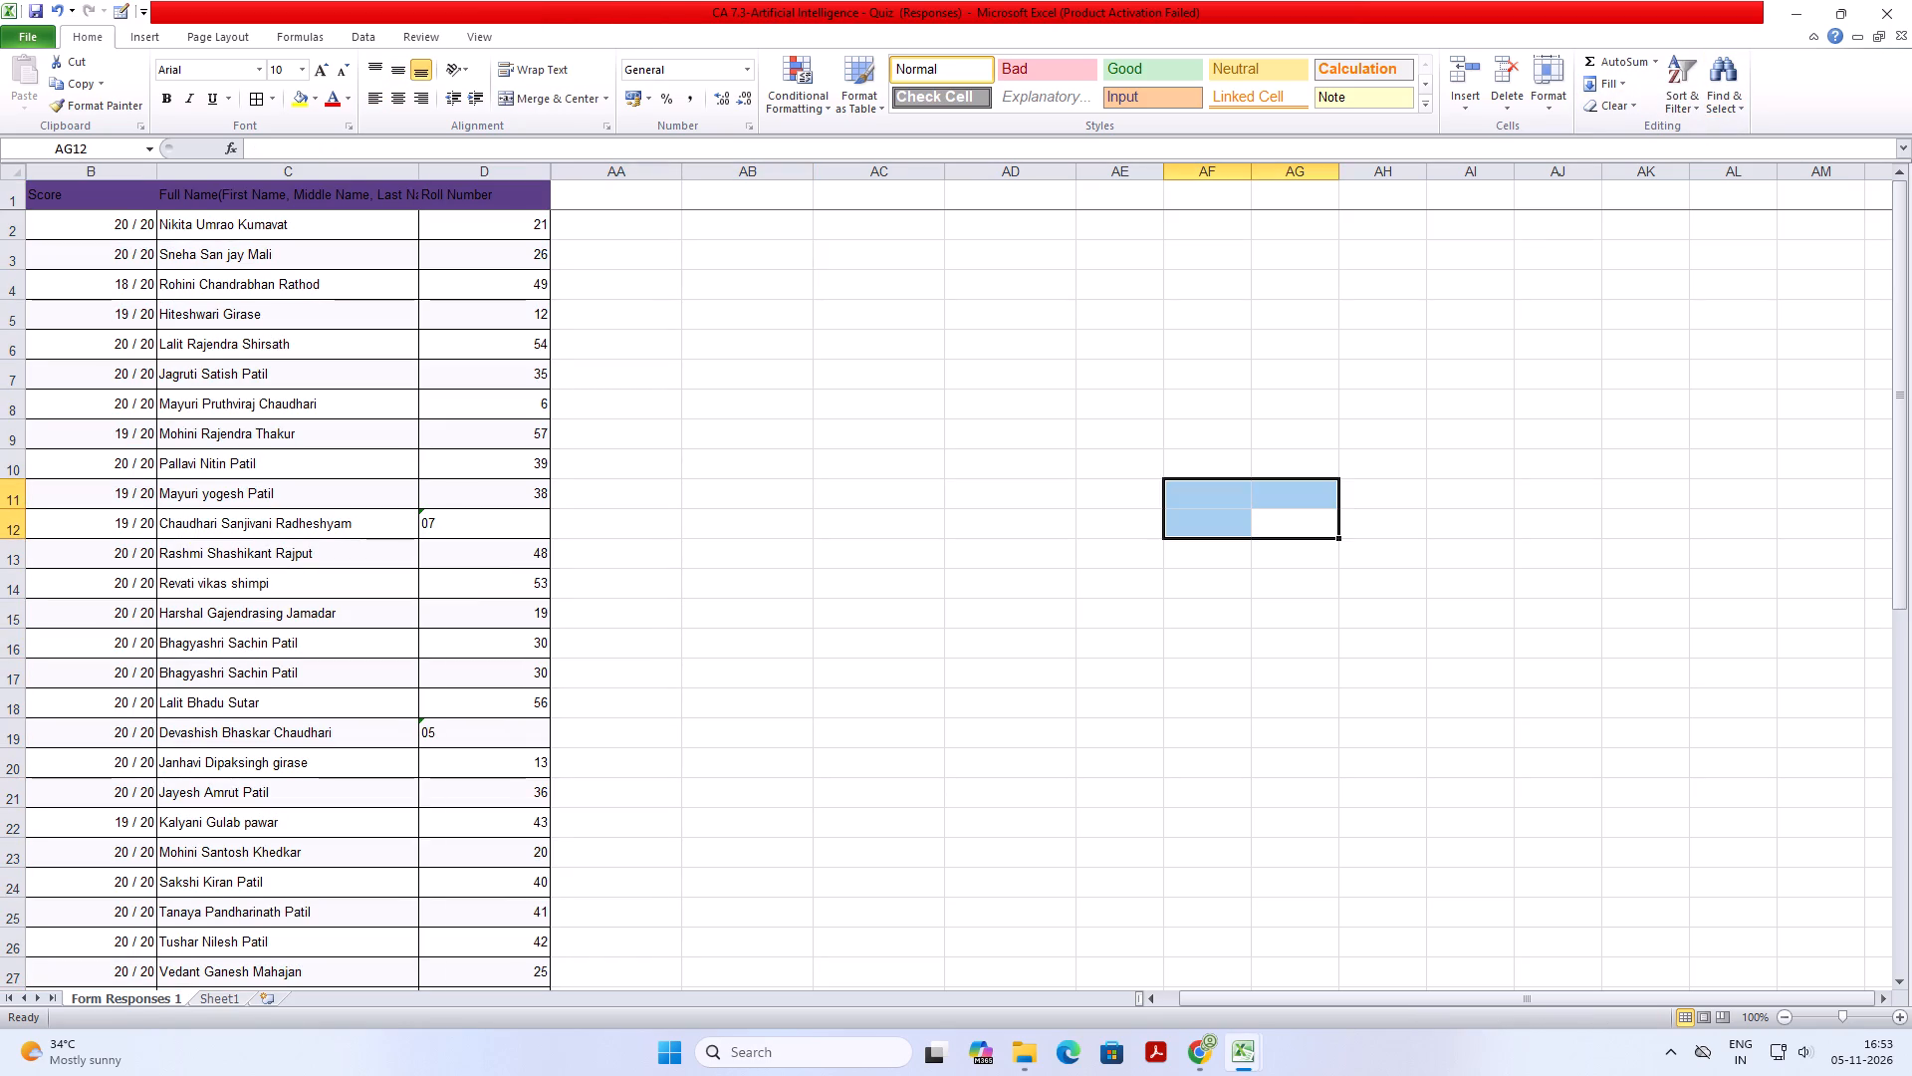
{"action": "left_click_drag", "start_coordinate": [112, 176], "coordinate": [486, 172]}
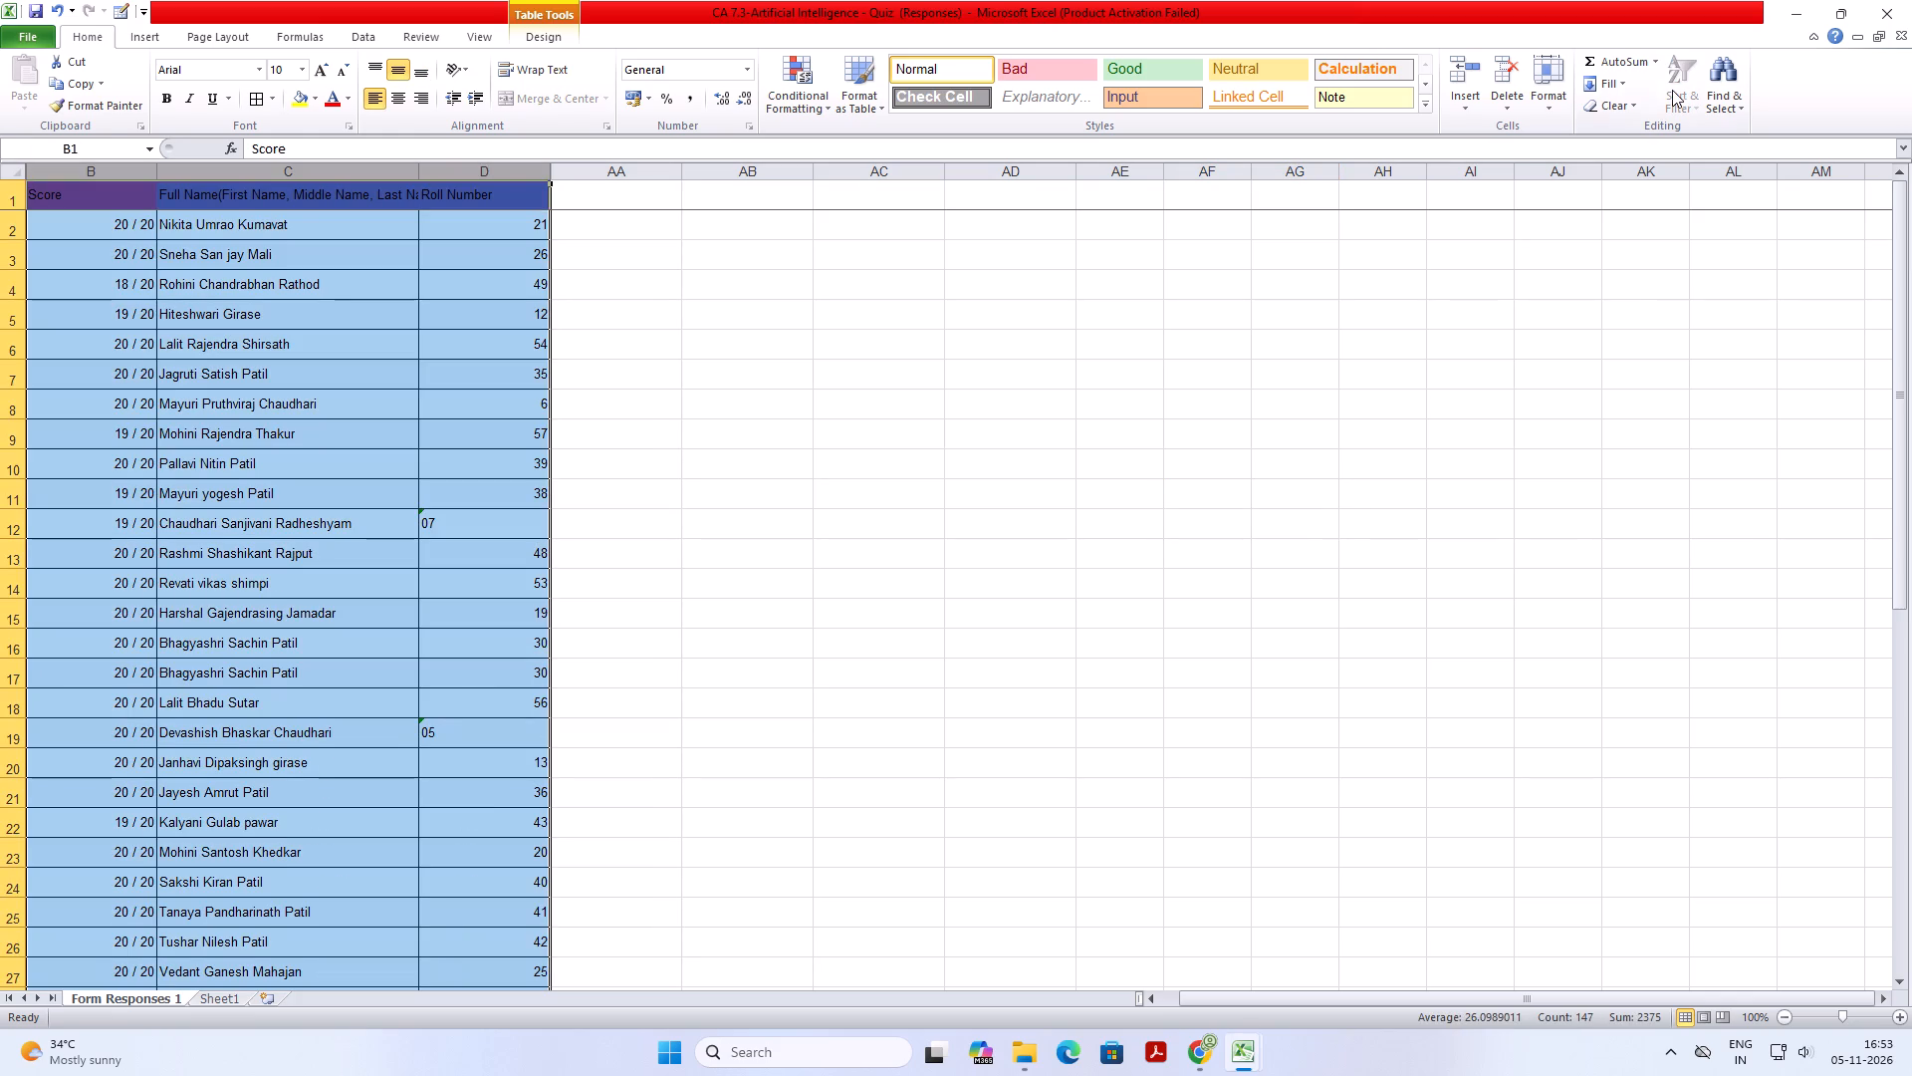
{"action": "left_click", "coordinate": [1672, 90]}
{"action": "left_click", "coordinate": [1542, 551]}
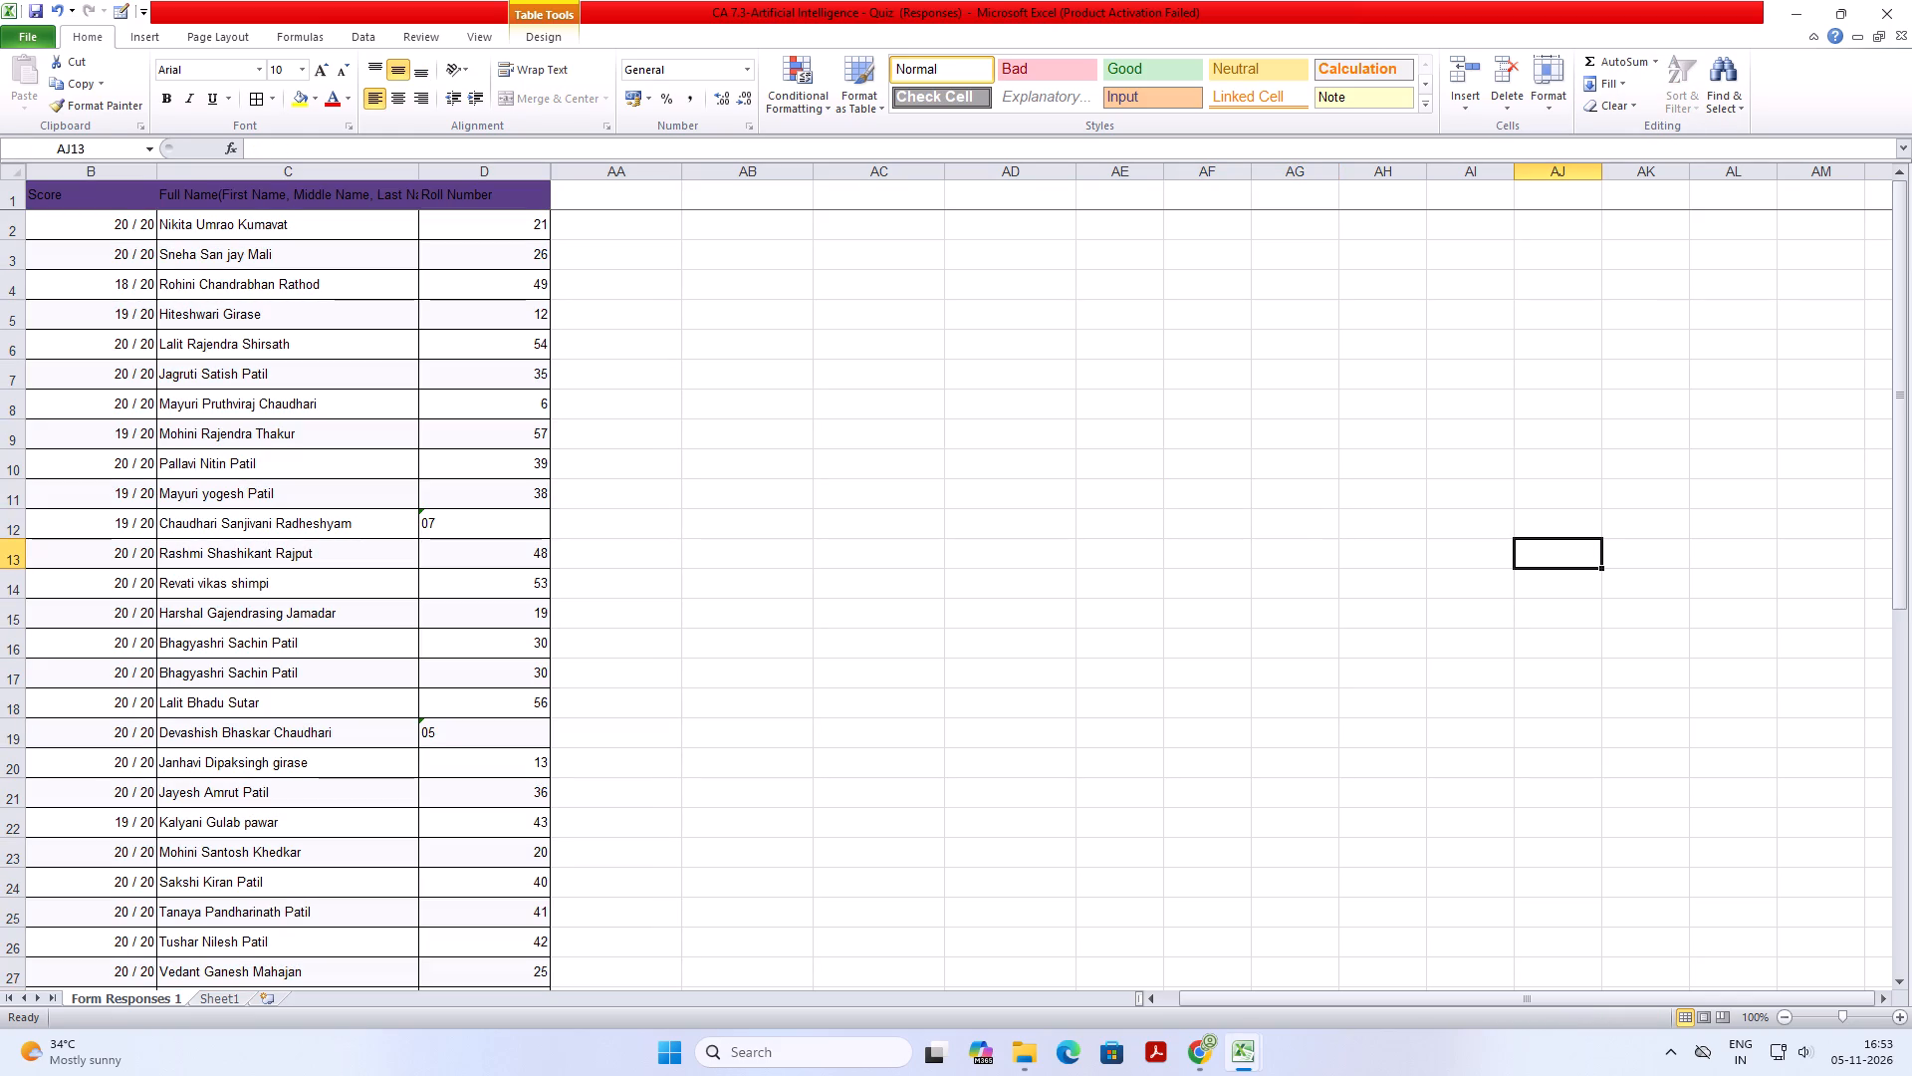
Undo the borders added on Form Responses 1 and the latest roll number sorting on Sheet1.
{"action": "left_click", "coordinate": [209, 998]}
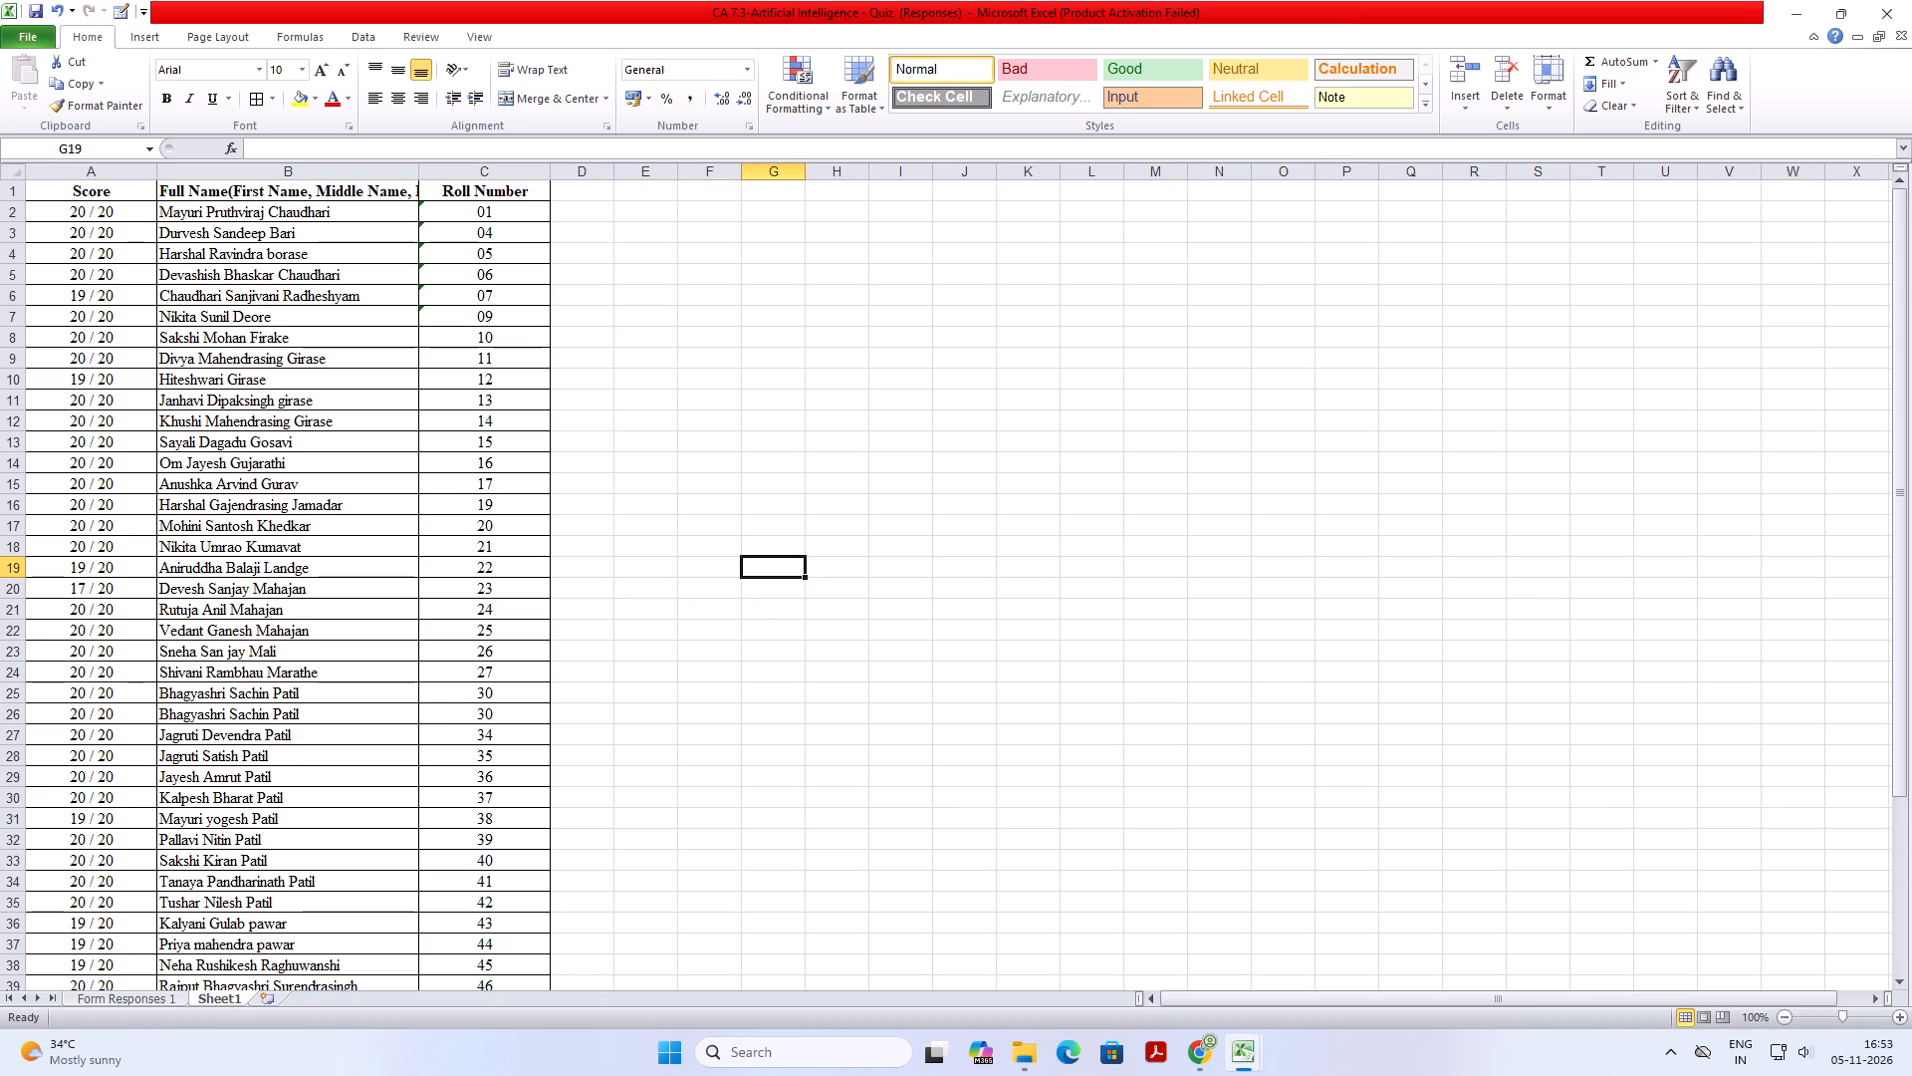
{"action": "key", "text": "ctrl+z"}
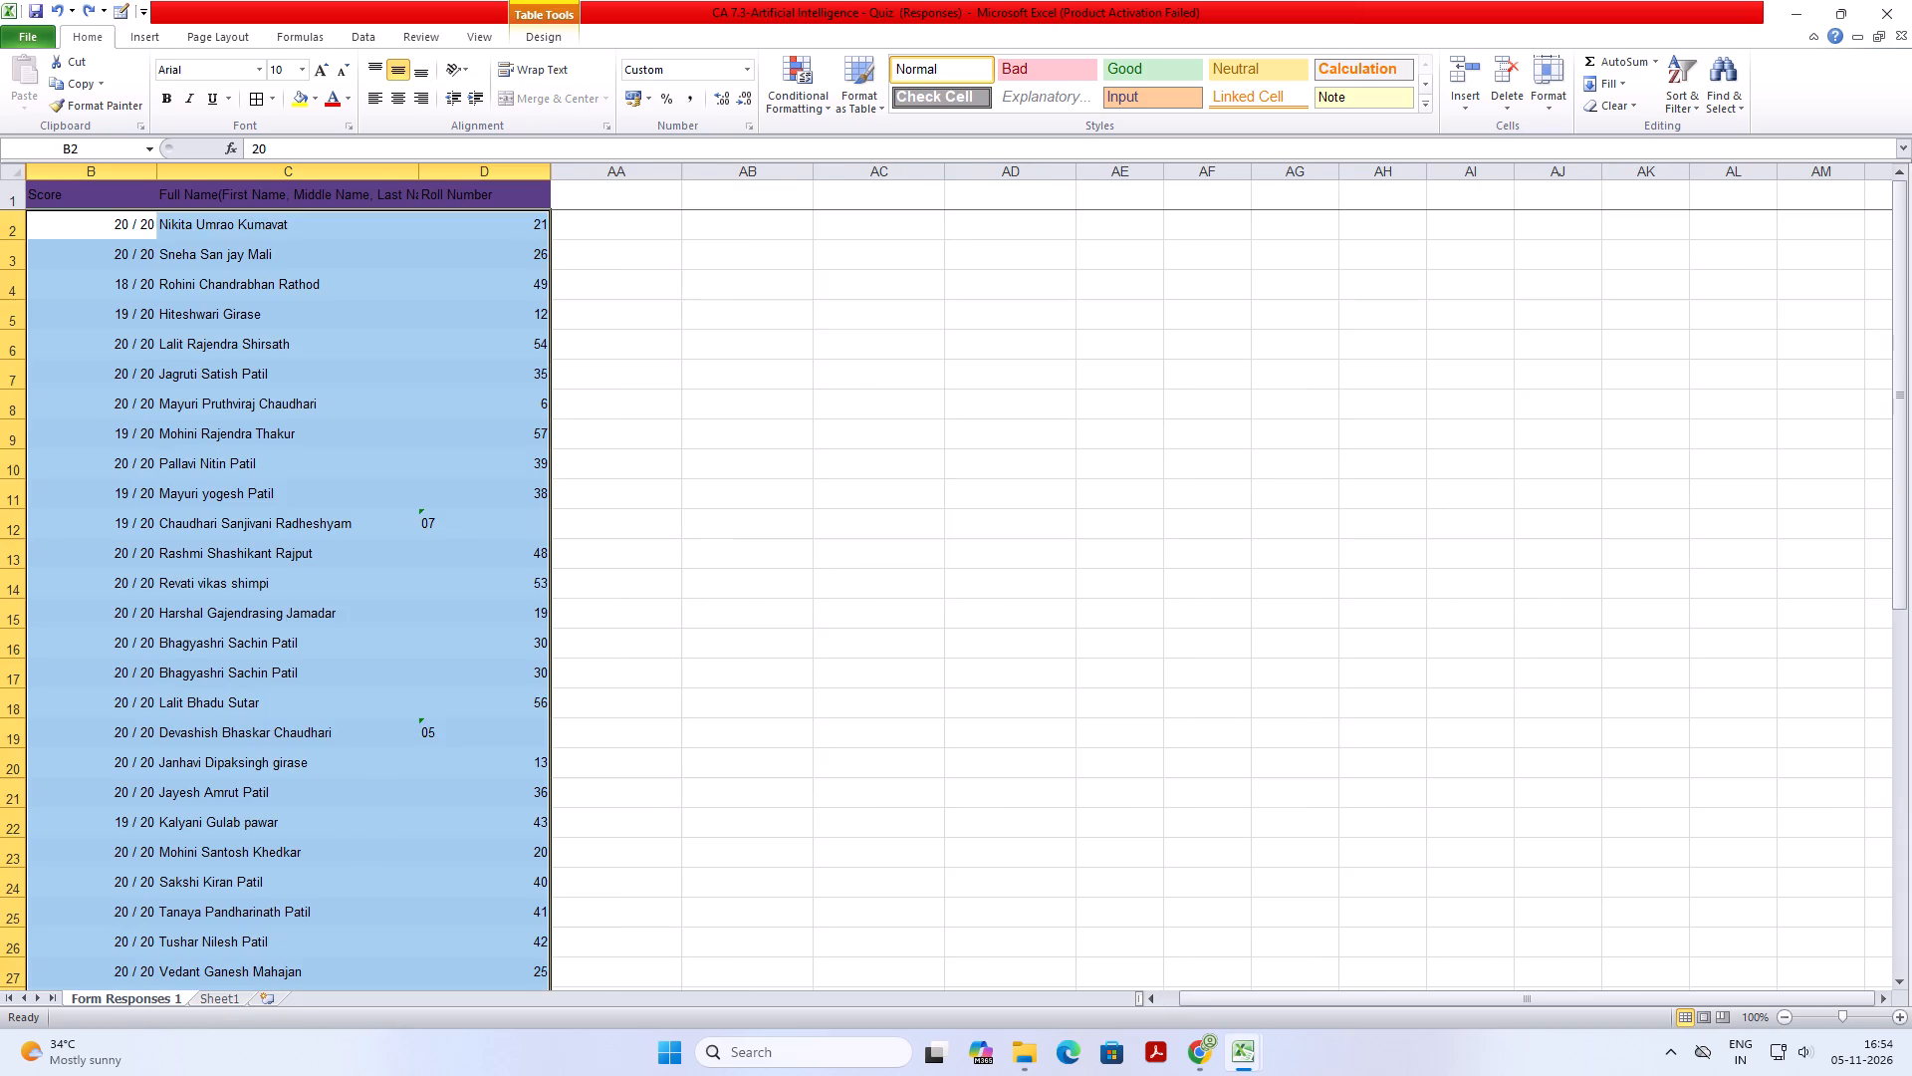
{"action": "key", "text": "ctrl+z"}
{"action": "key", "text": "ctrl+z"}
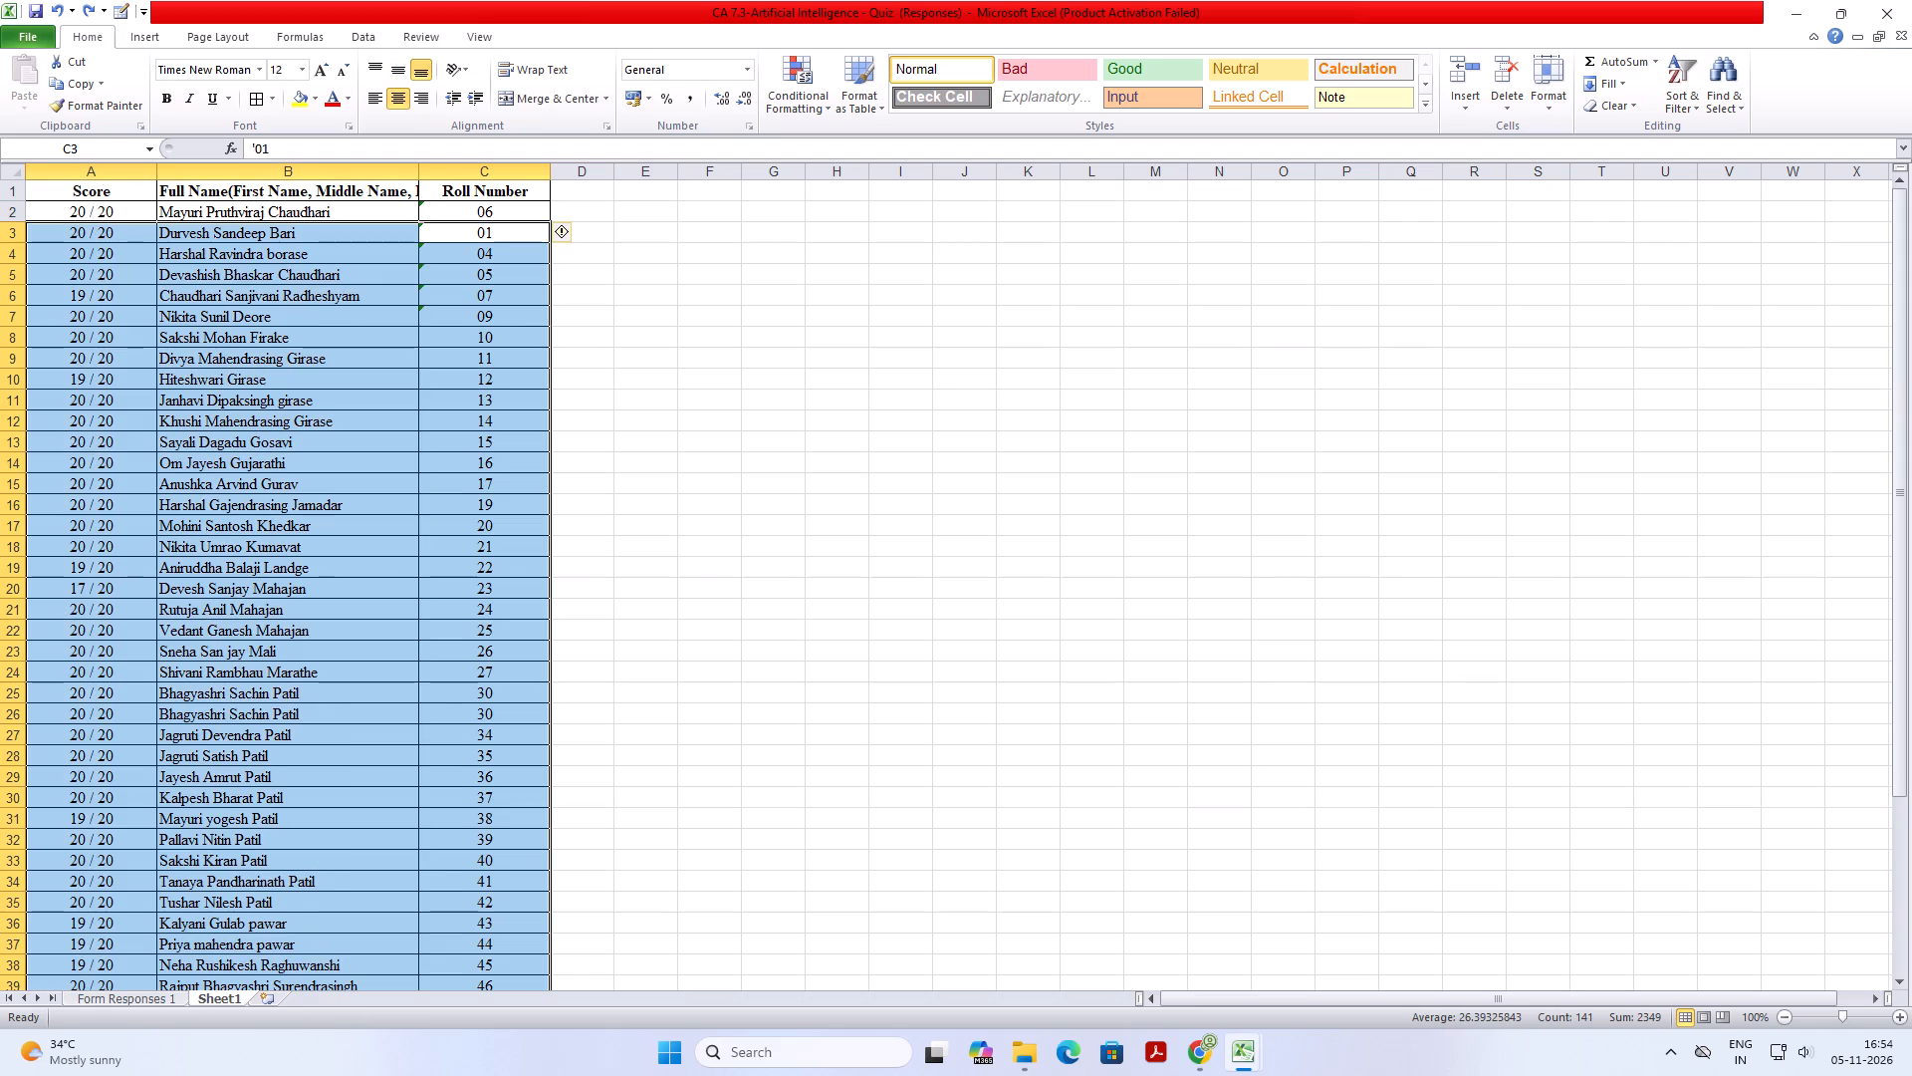
Undo the earlier roll number edits and sorting attempts on Sheet1.
{"action": "key", "text": "ctrl+z"}
{"action": "key", "text": "ctrl+z"}
{"action": "key", "text": "ctrl+z"}
{"action": "key", "text": "ctrl+z"}
{"action": "key", "text": "ctrl+z"}
{"action": "key", "text": "ctrl+z"}
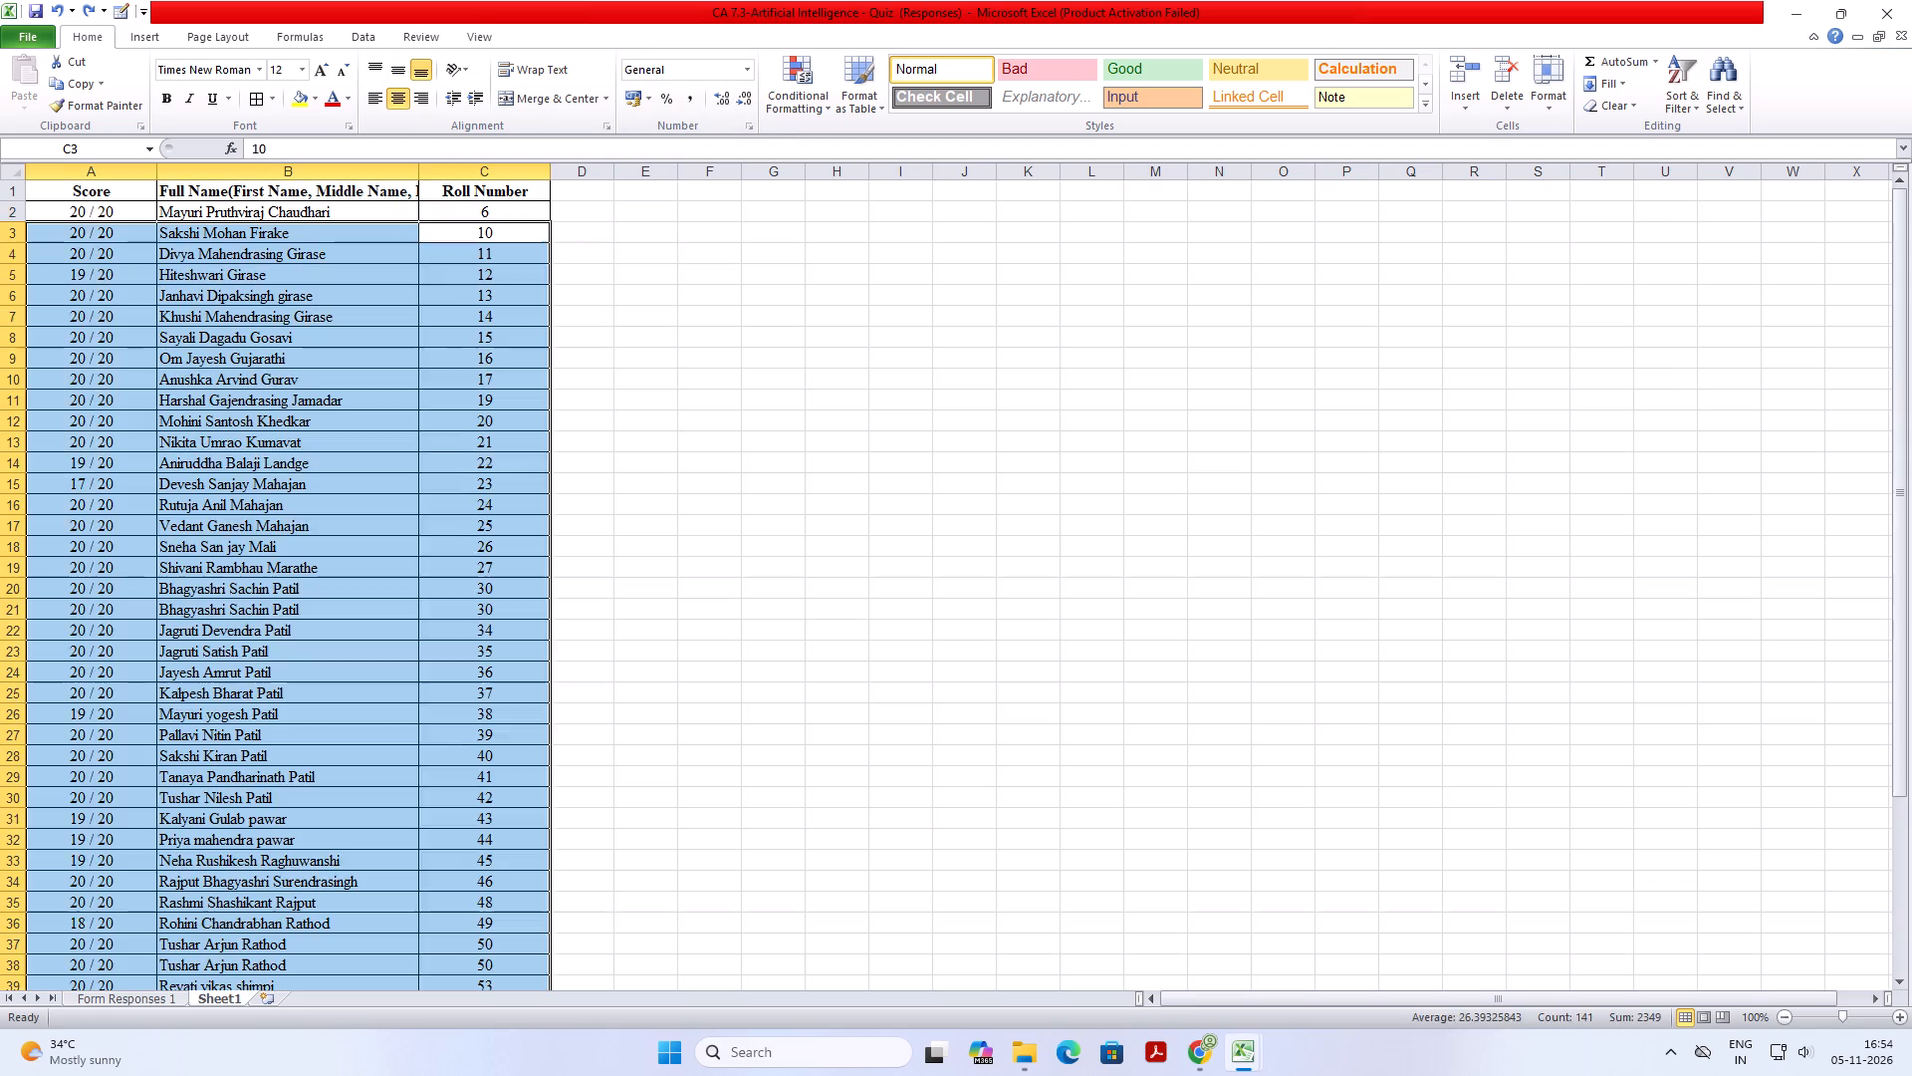
{"action": "key", "text": "ctrl+z"}
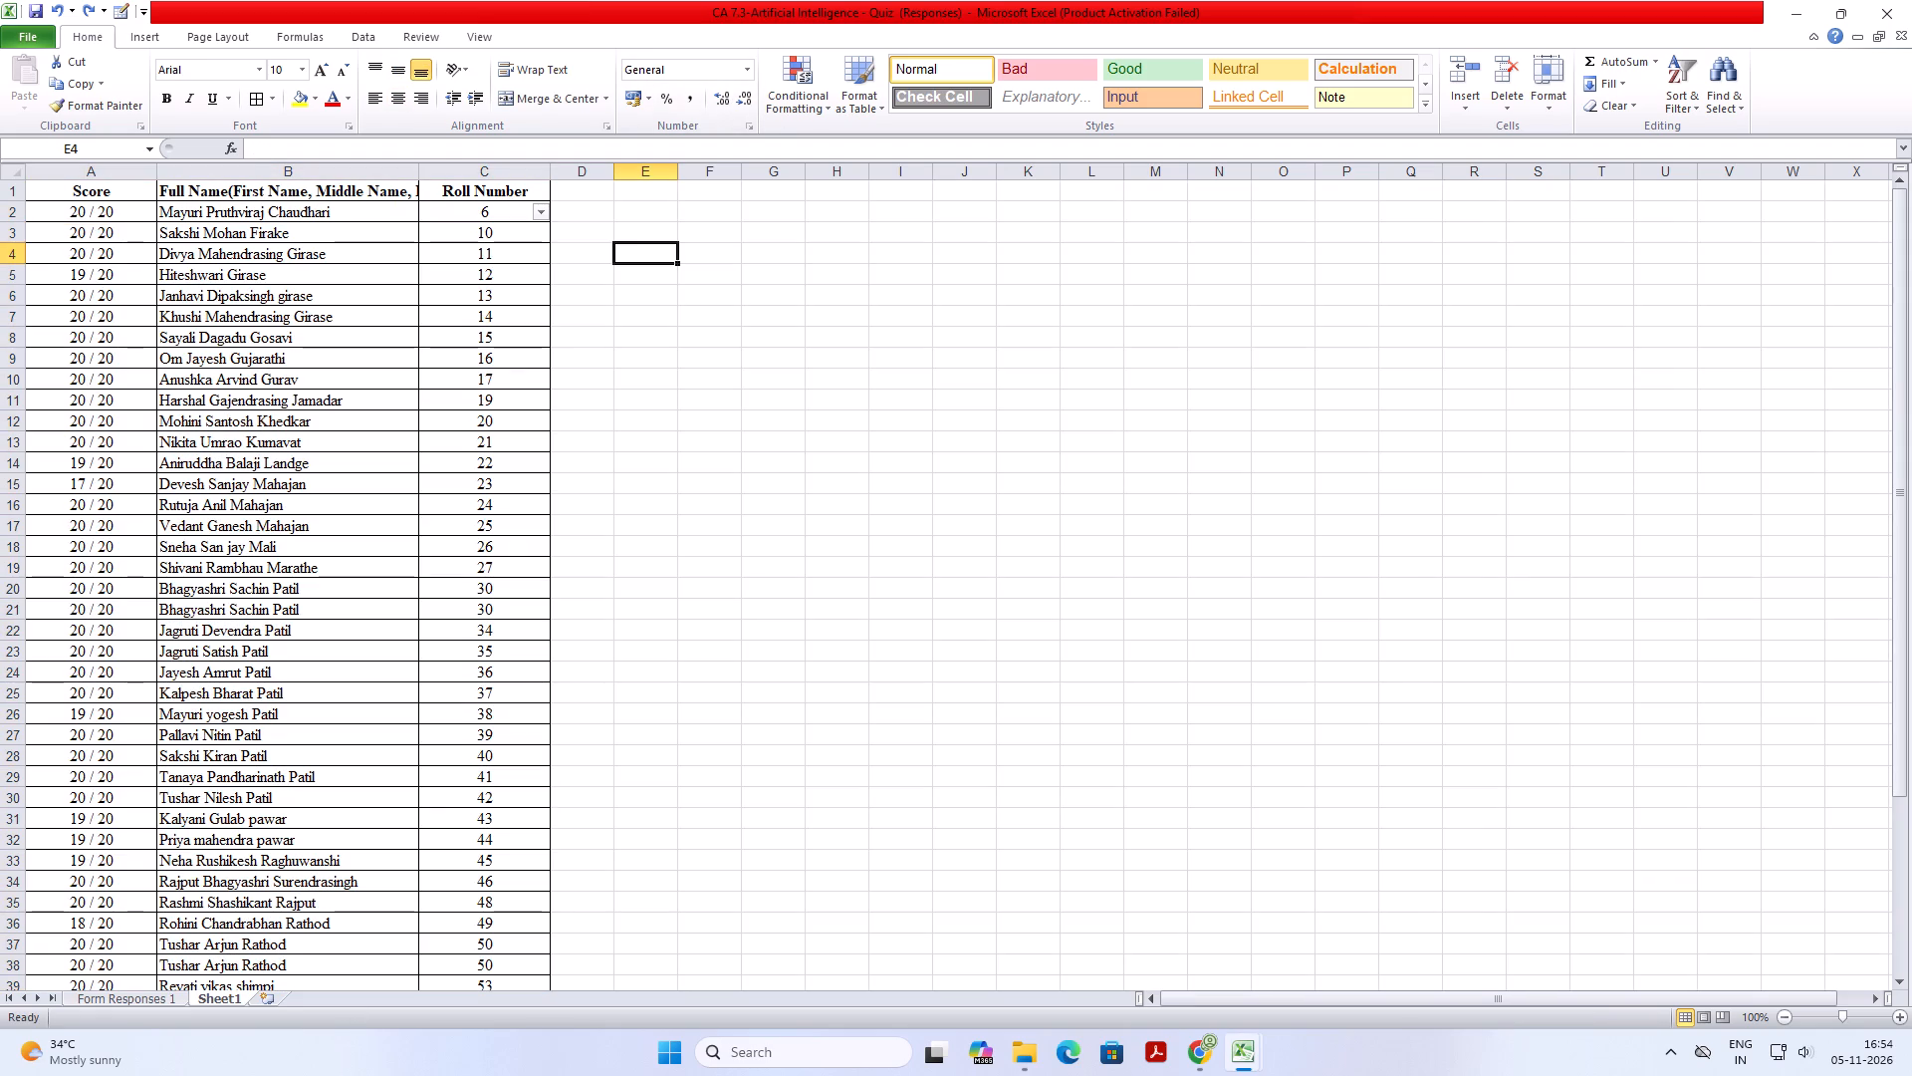
{"action": "key", "text": "ctrl+z"}
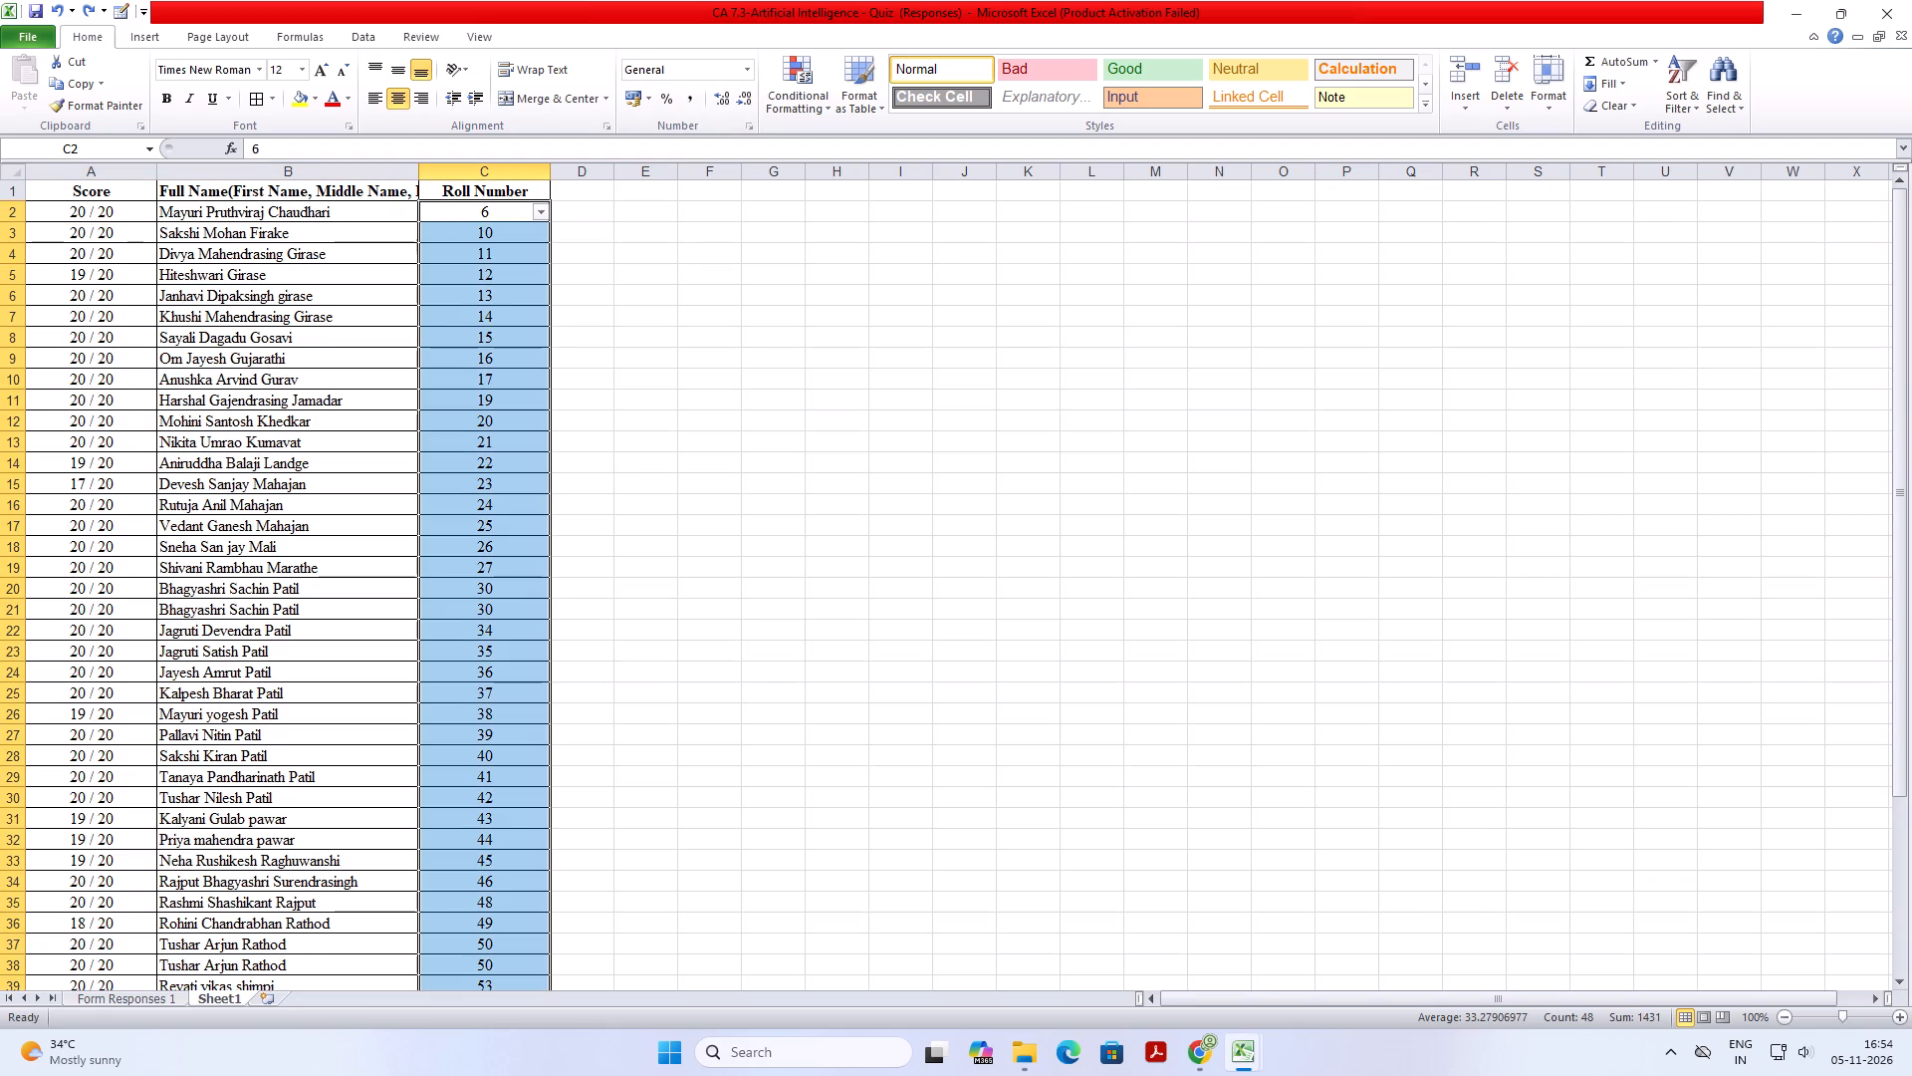
{"action": "key", "text": "ctrl+z"}
{"action": "key", "text": "ctrl+z"}
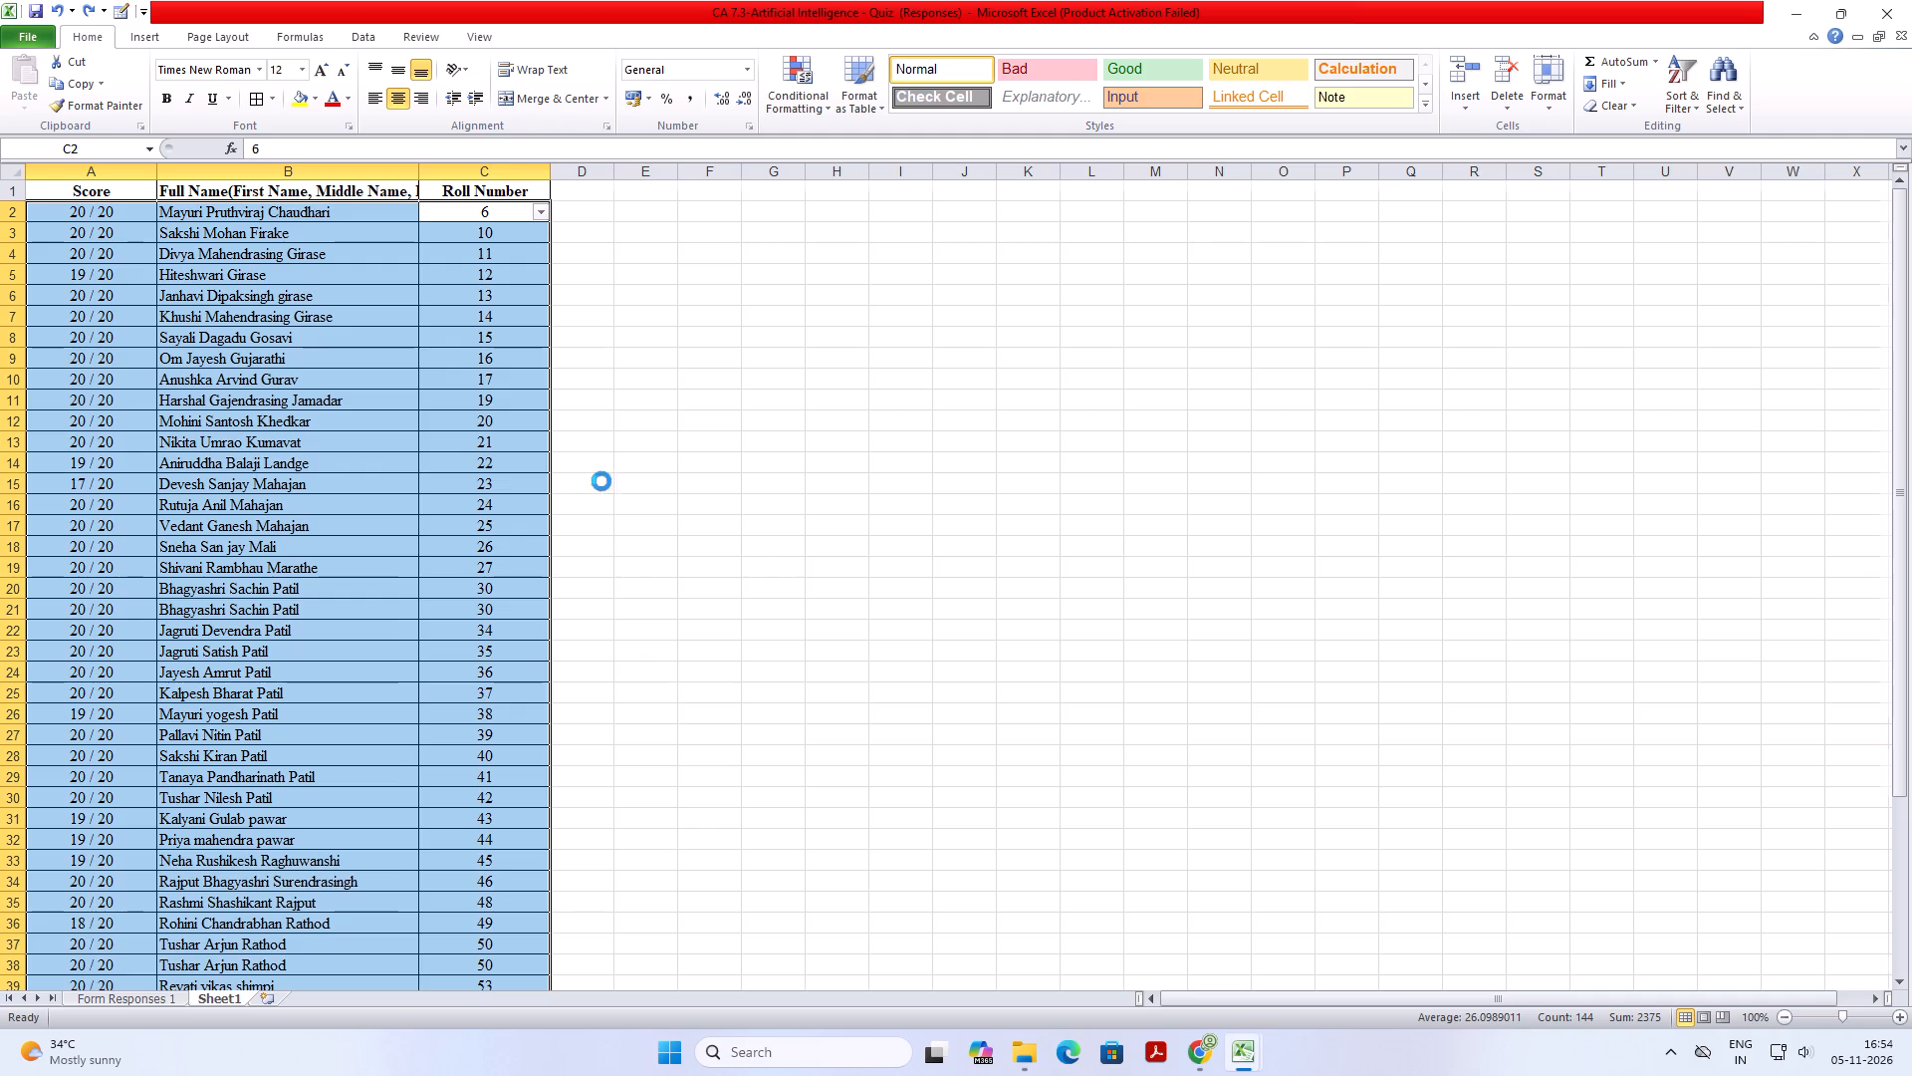
{"action": "left_click", "coordinate": [579, 518]}
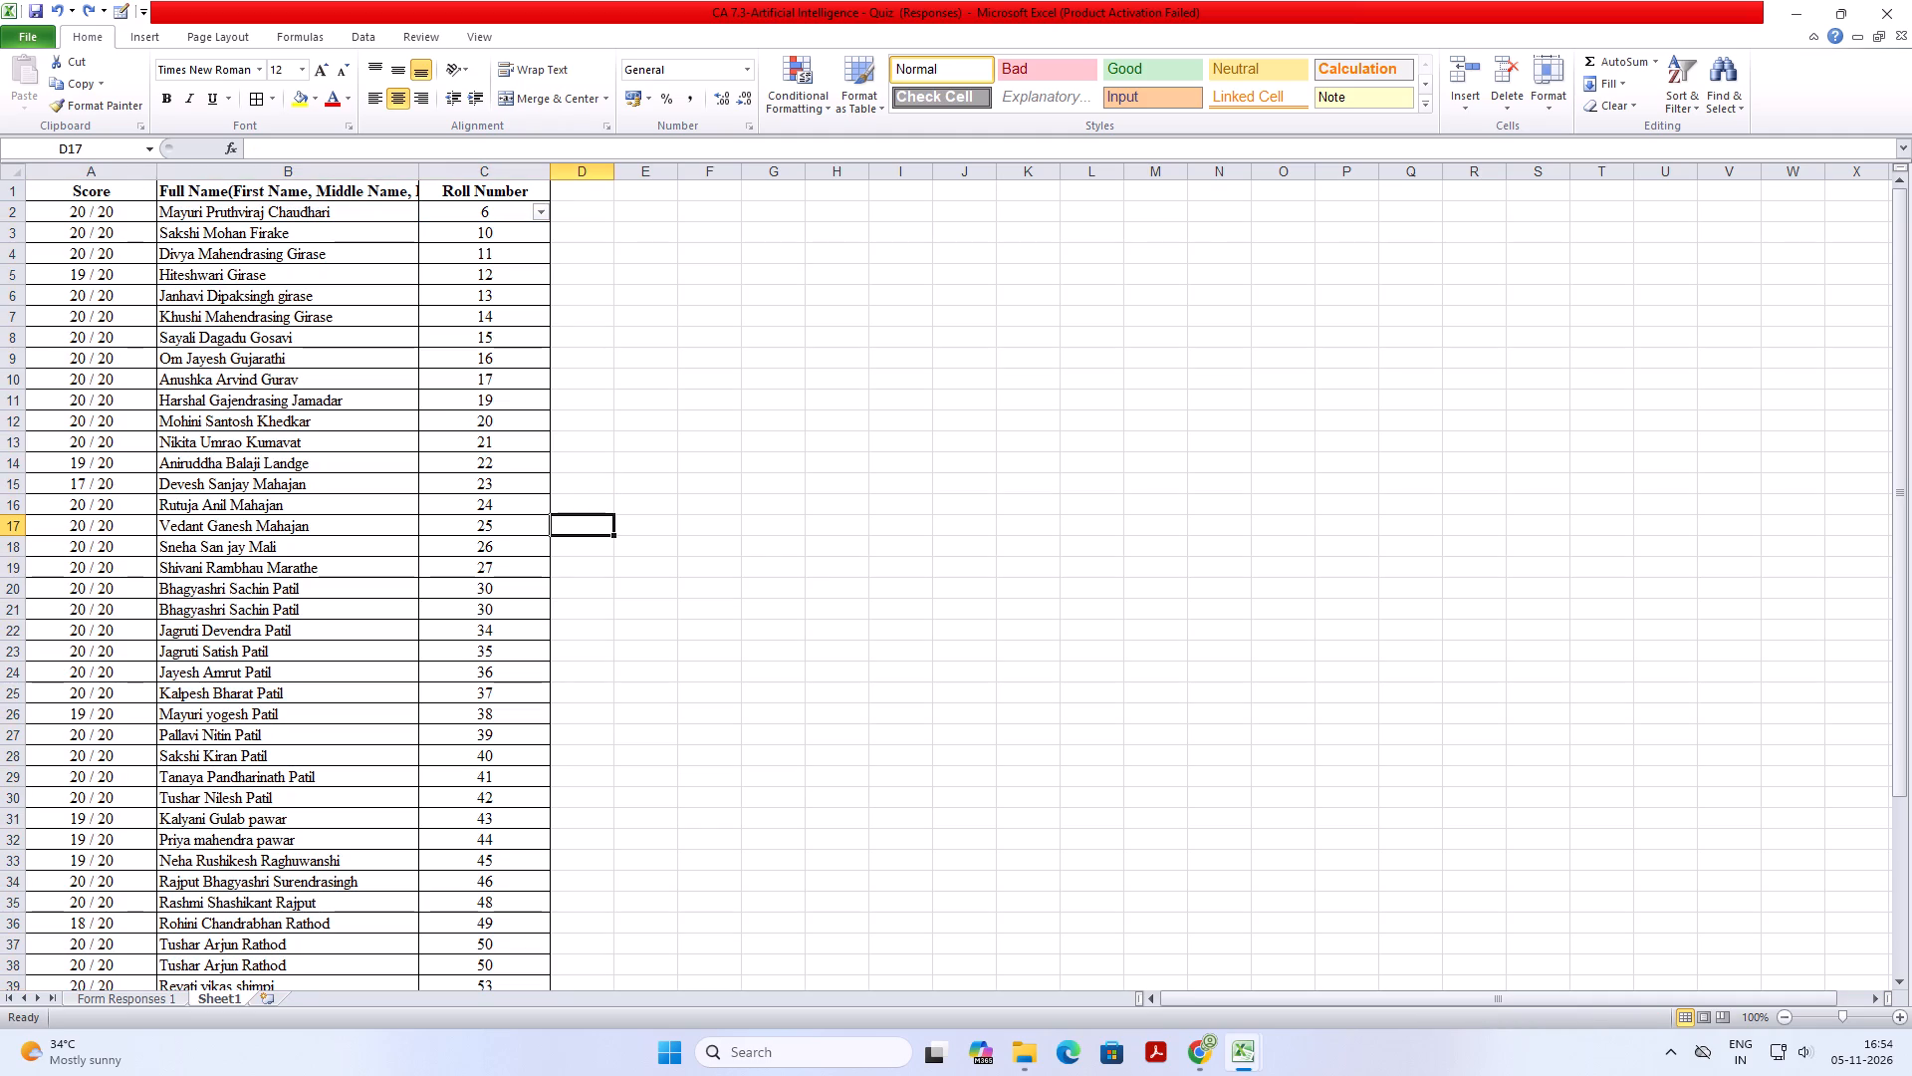
Replace the text roll numbers 01 and 04 in C45 and C46 of Sheet1 with the numbers 1 and 4.
{"action": "scroll", "coordinate": [478, 643], "scroll_direction": "down", "scroll_amount": 10}
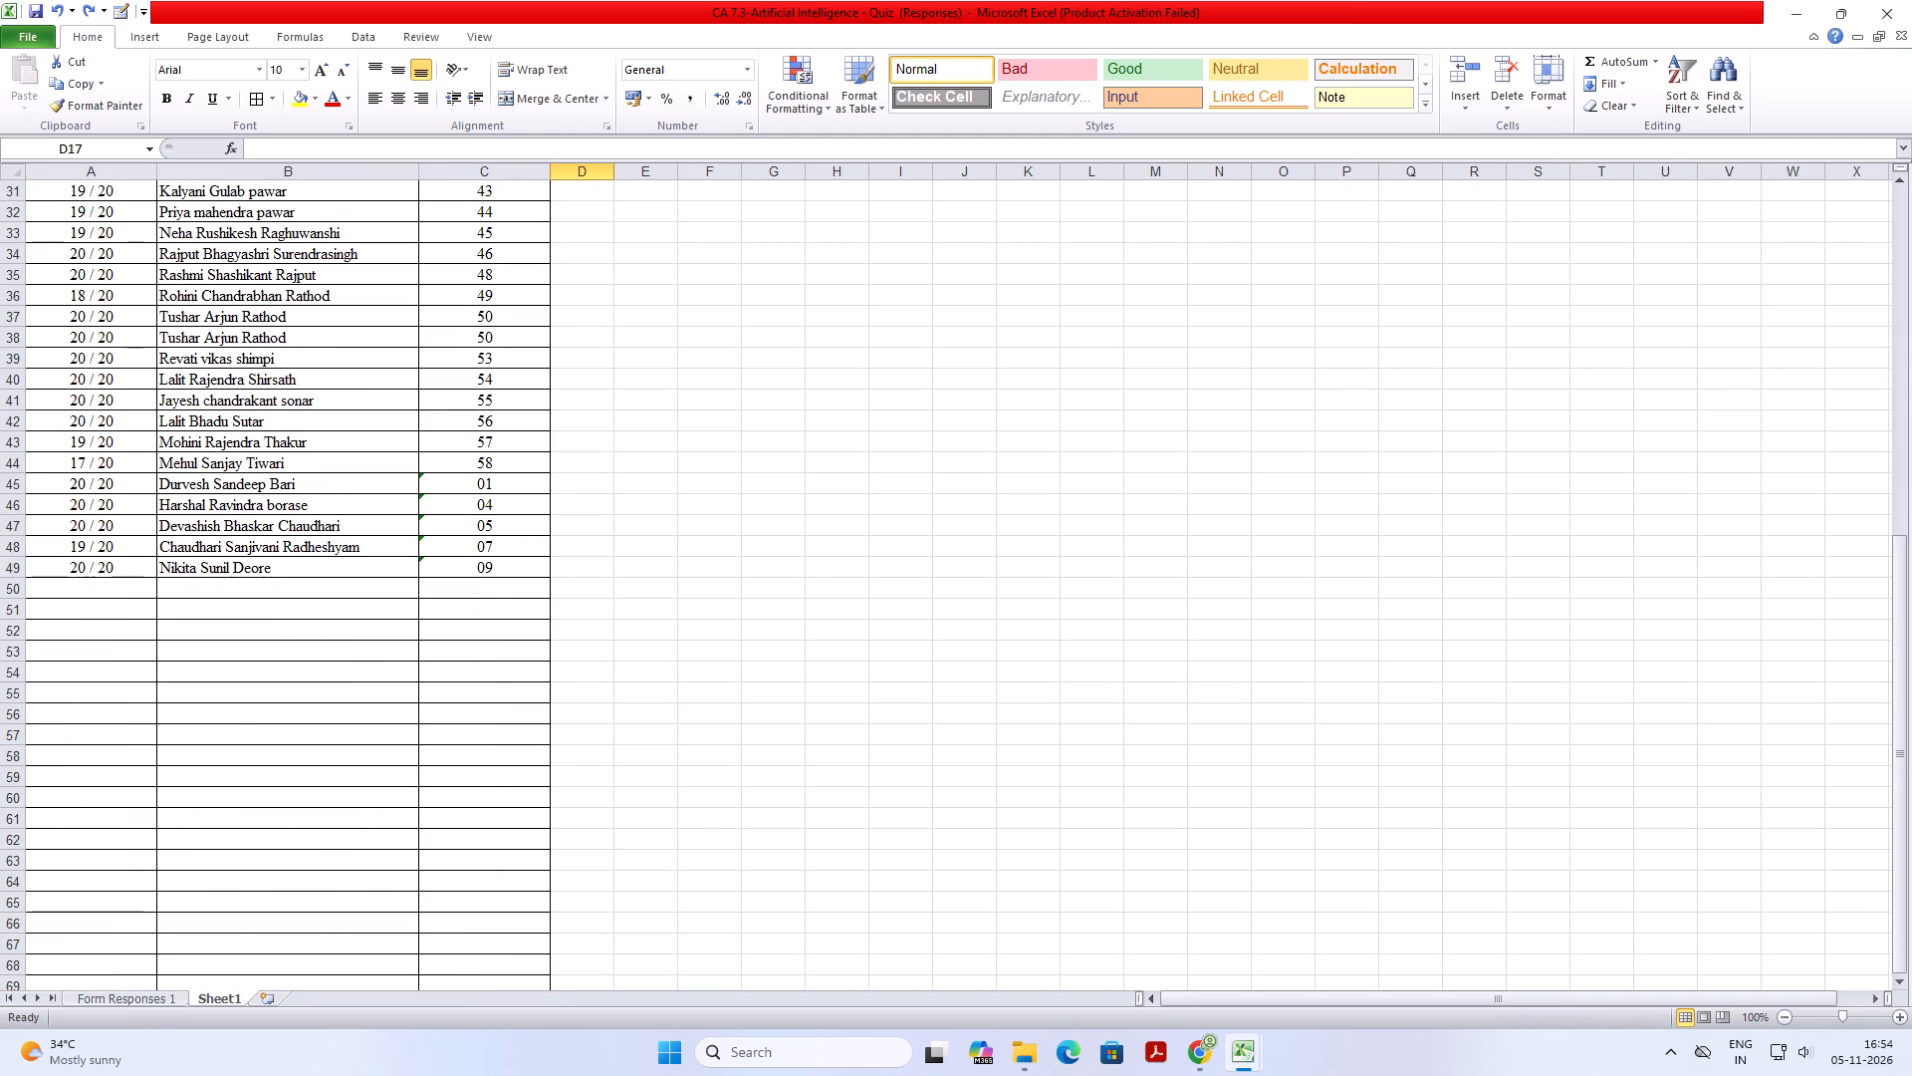
{"action": "double_click", "coordinate": [481, 486]}
{"action": "key", "text": "BackSpace"}
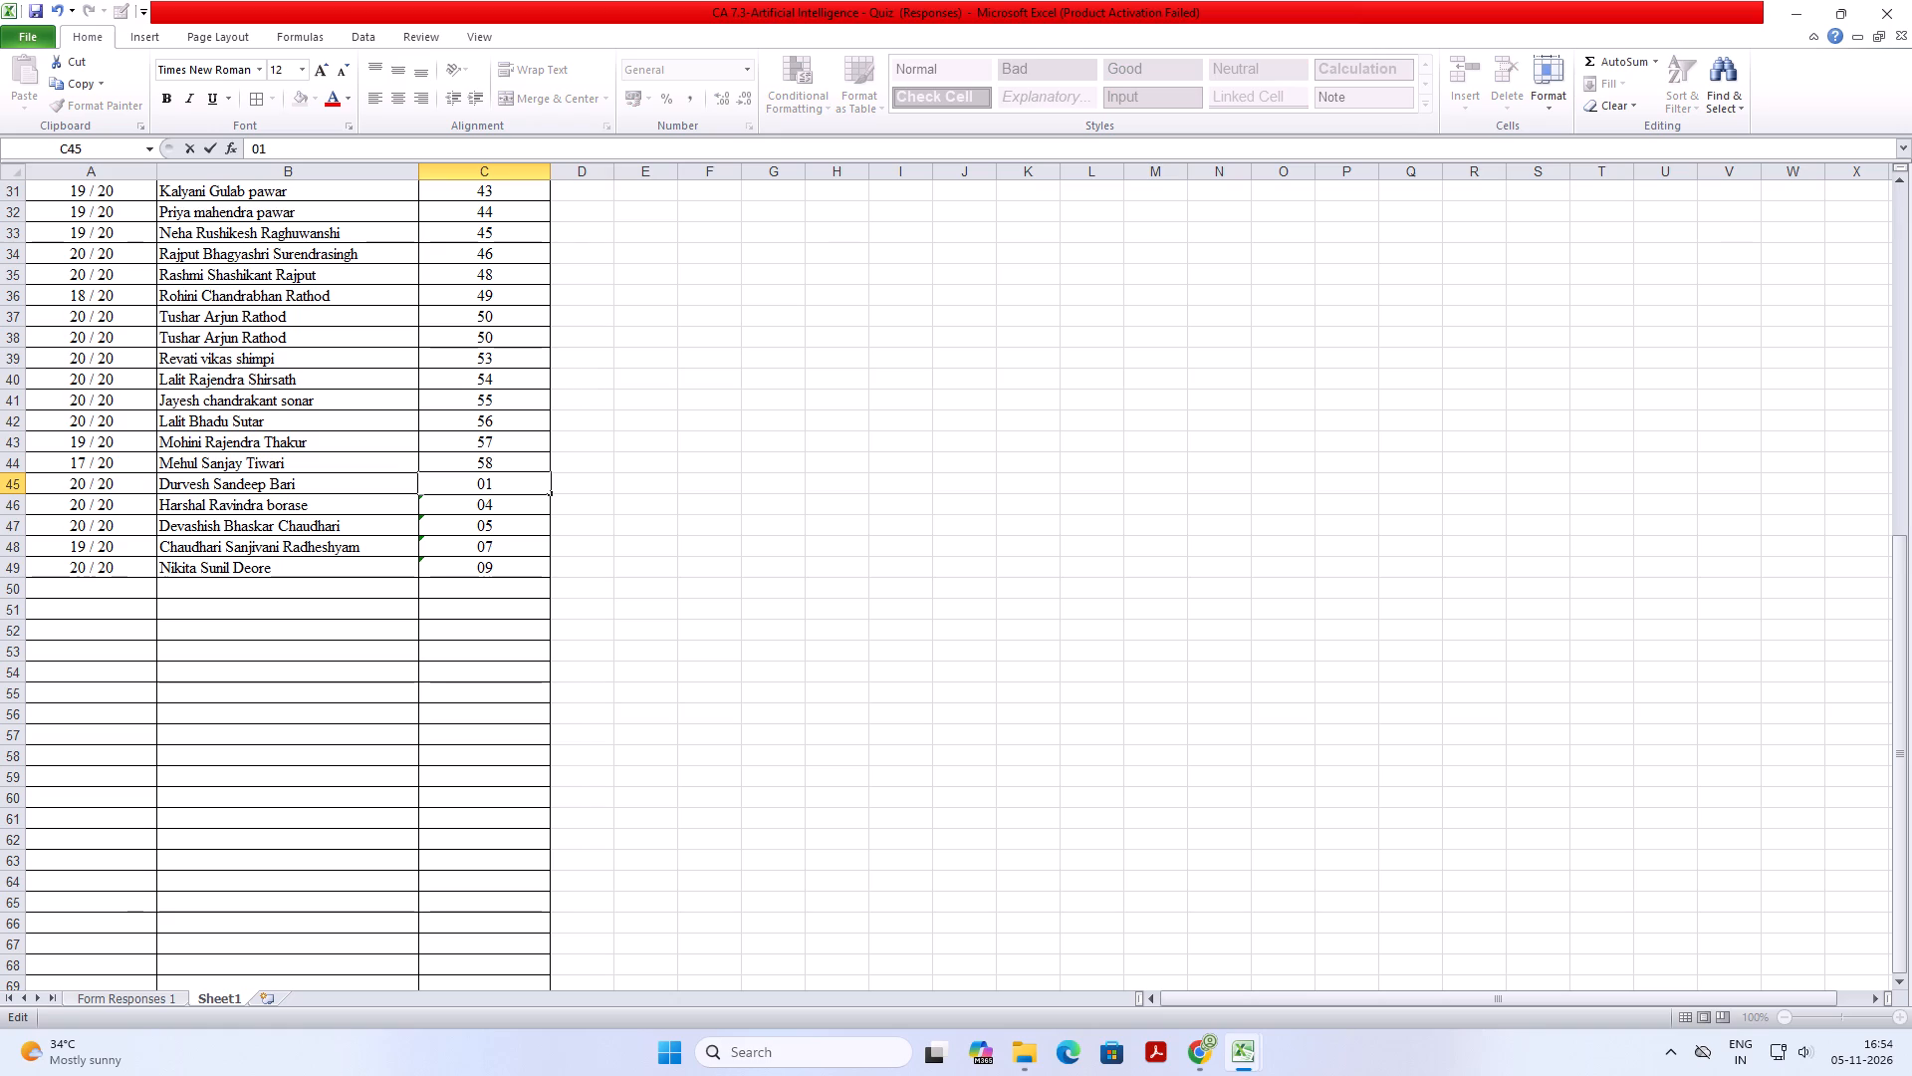
{"action": "key", "text": "Return"}
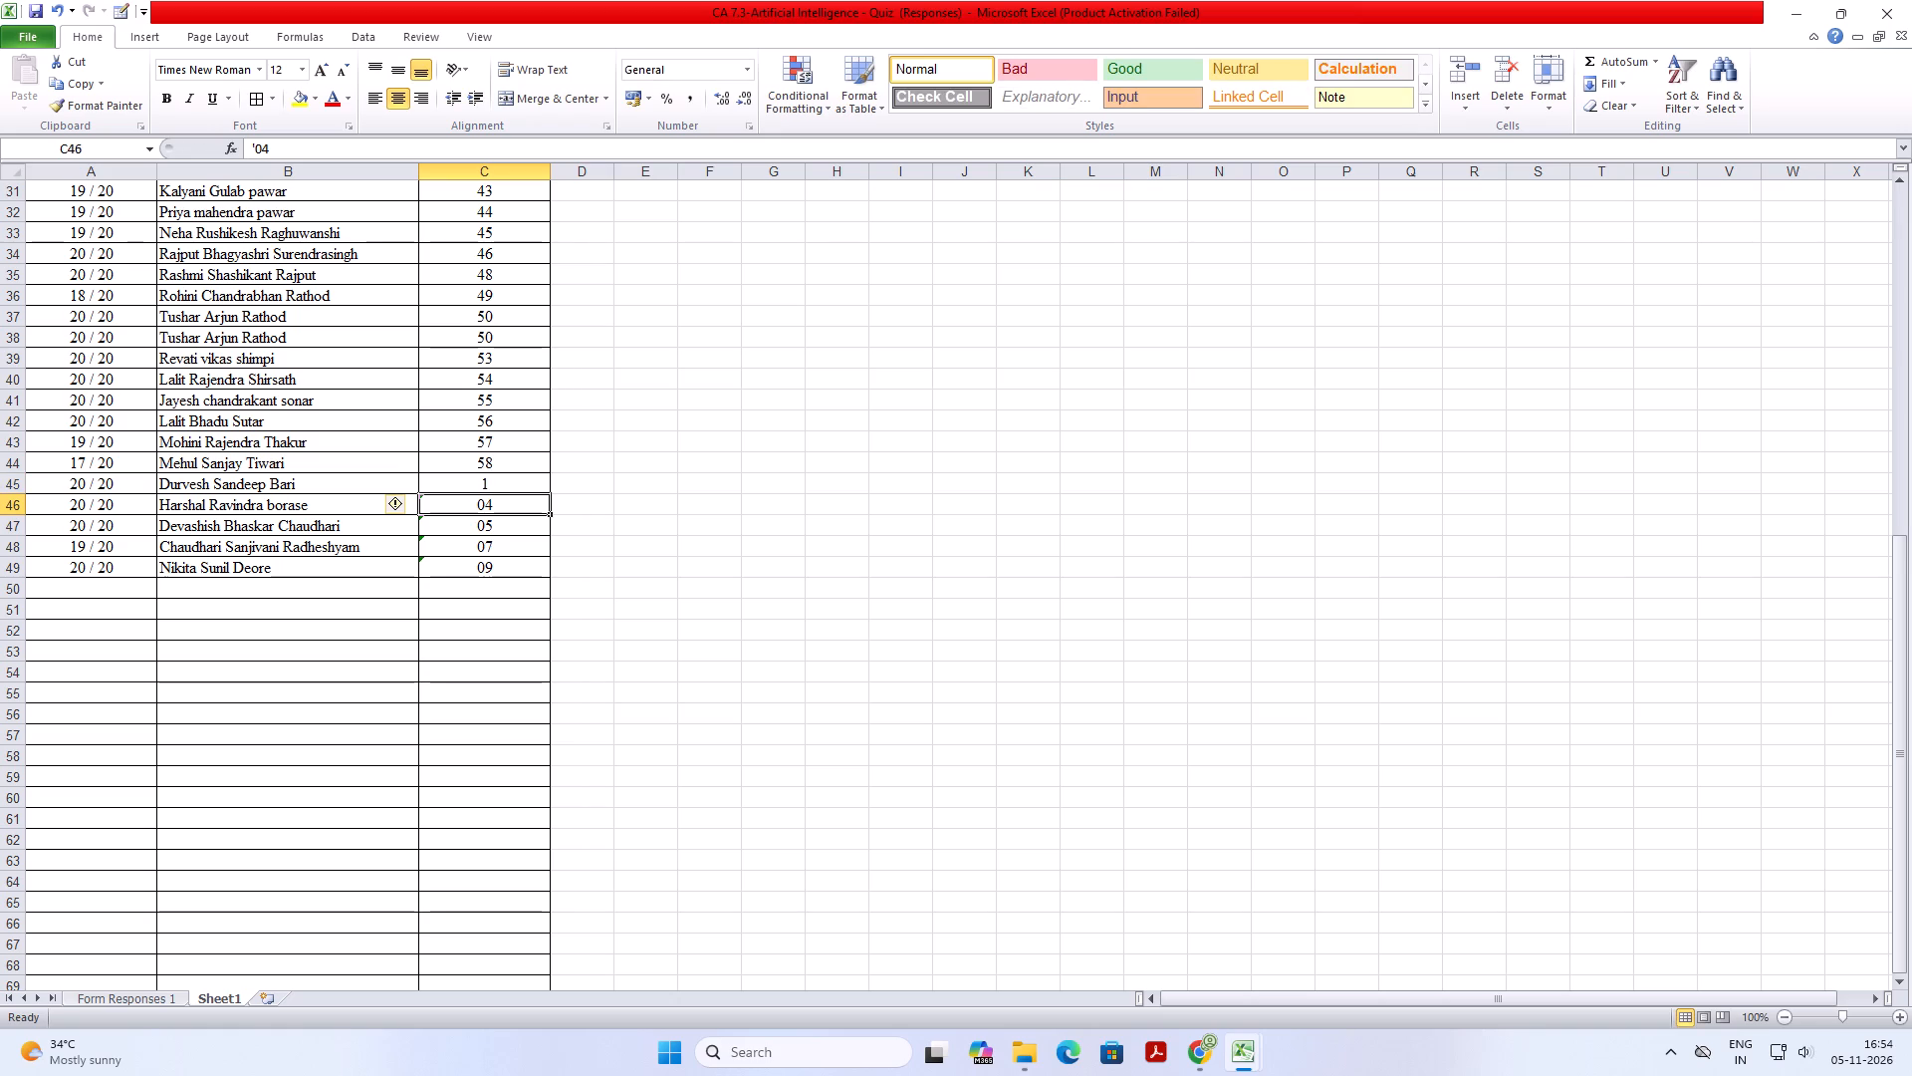
{"action": "double_click", "coordinate": [482, 503]}
{"action": "key", "text": "BackSpace"}
{"action": "key", "text": "Return"}
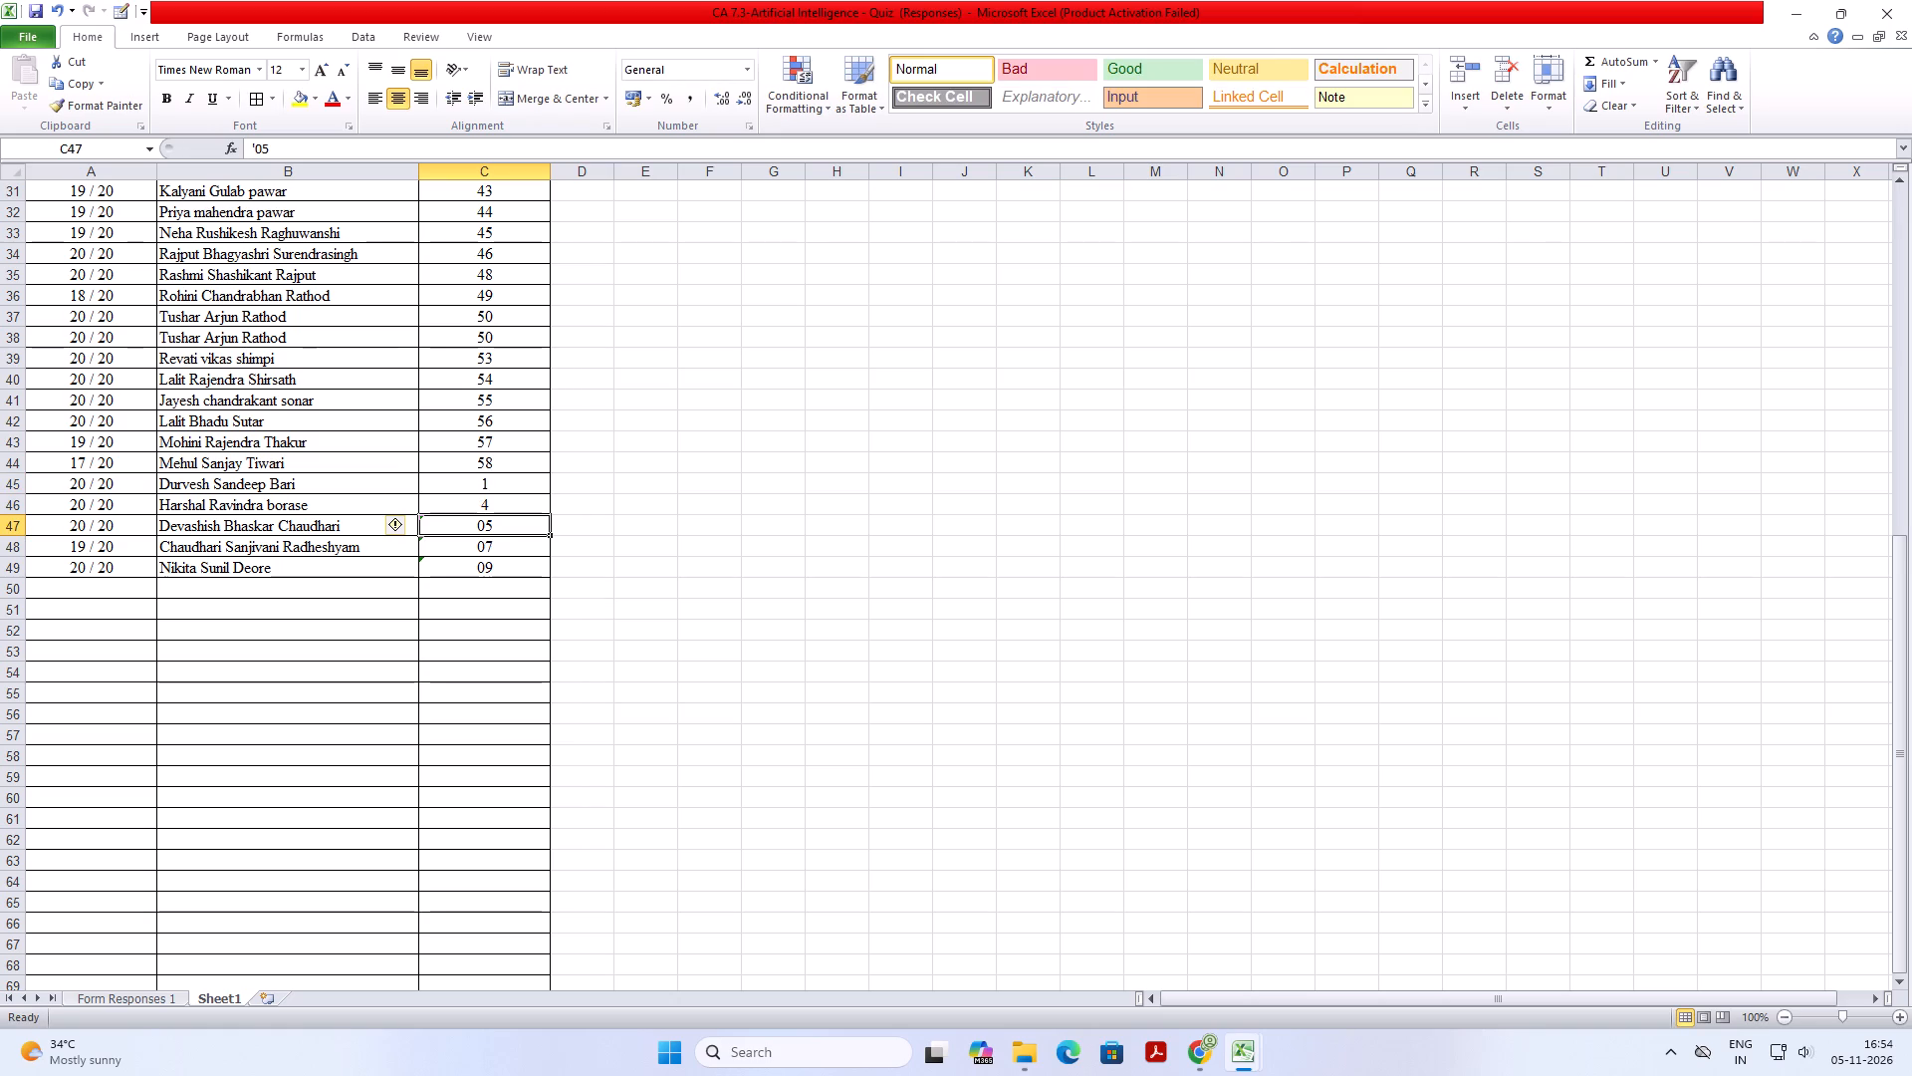
Convert the text roll numbers in C47, C48 and C49 to the plain numbers 5, 7 and 9.
{"action": "left_click", "coordinate": [265, 143]}
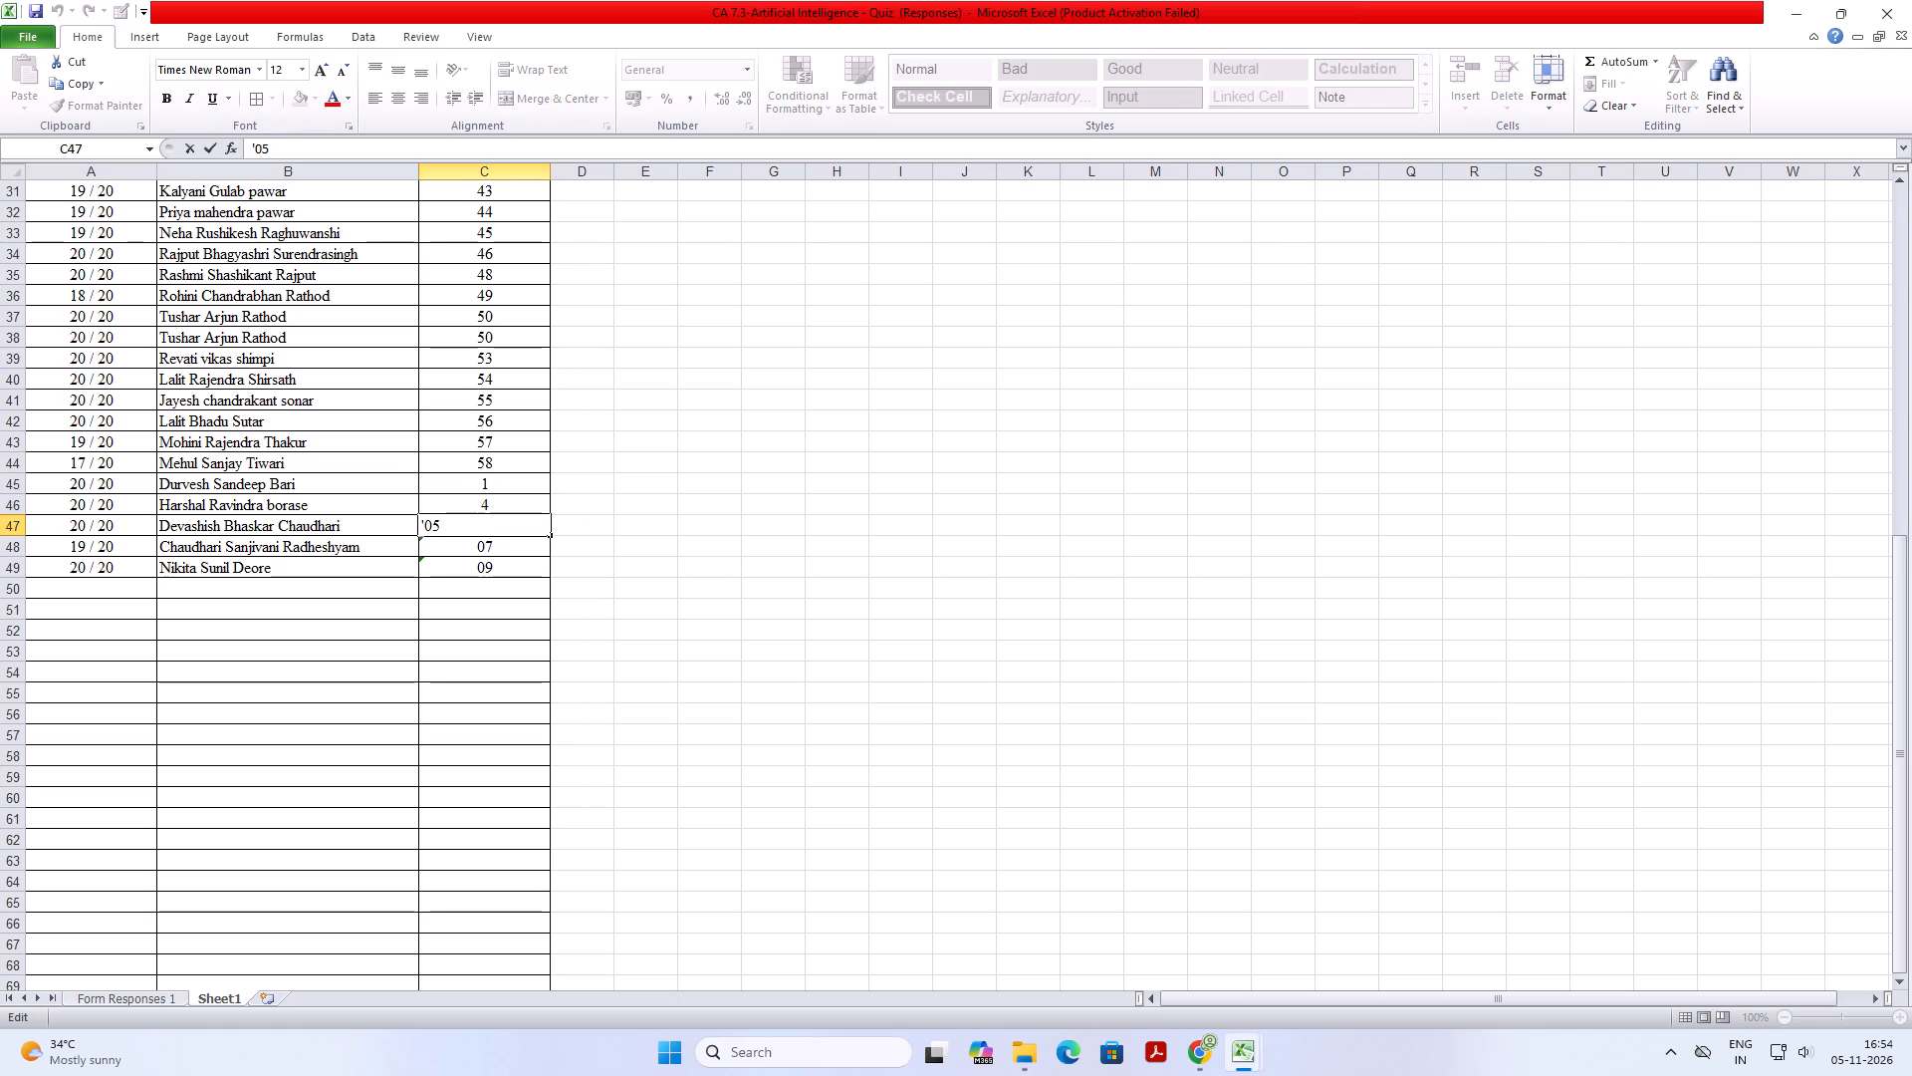
{"action": "key", "text": "Left"}
{"action": "key", "text": "BackSpace"}
{"action": "key", "text": "Return"}
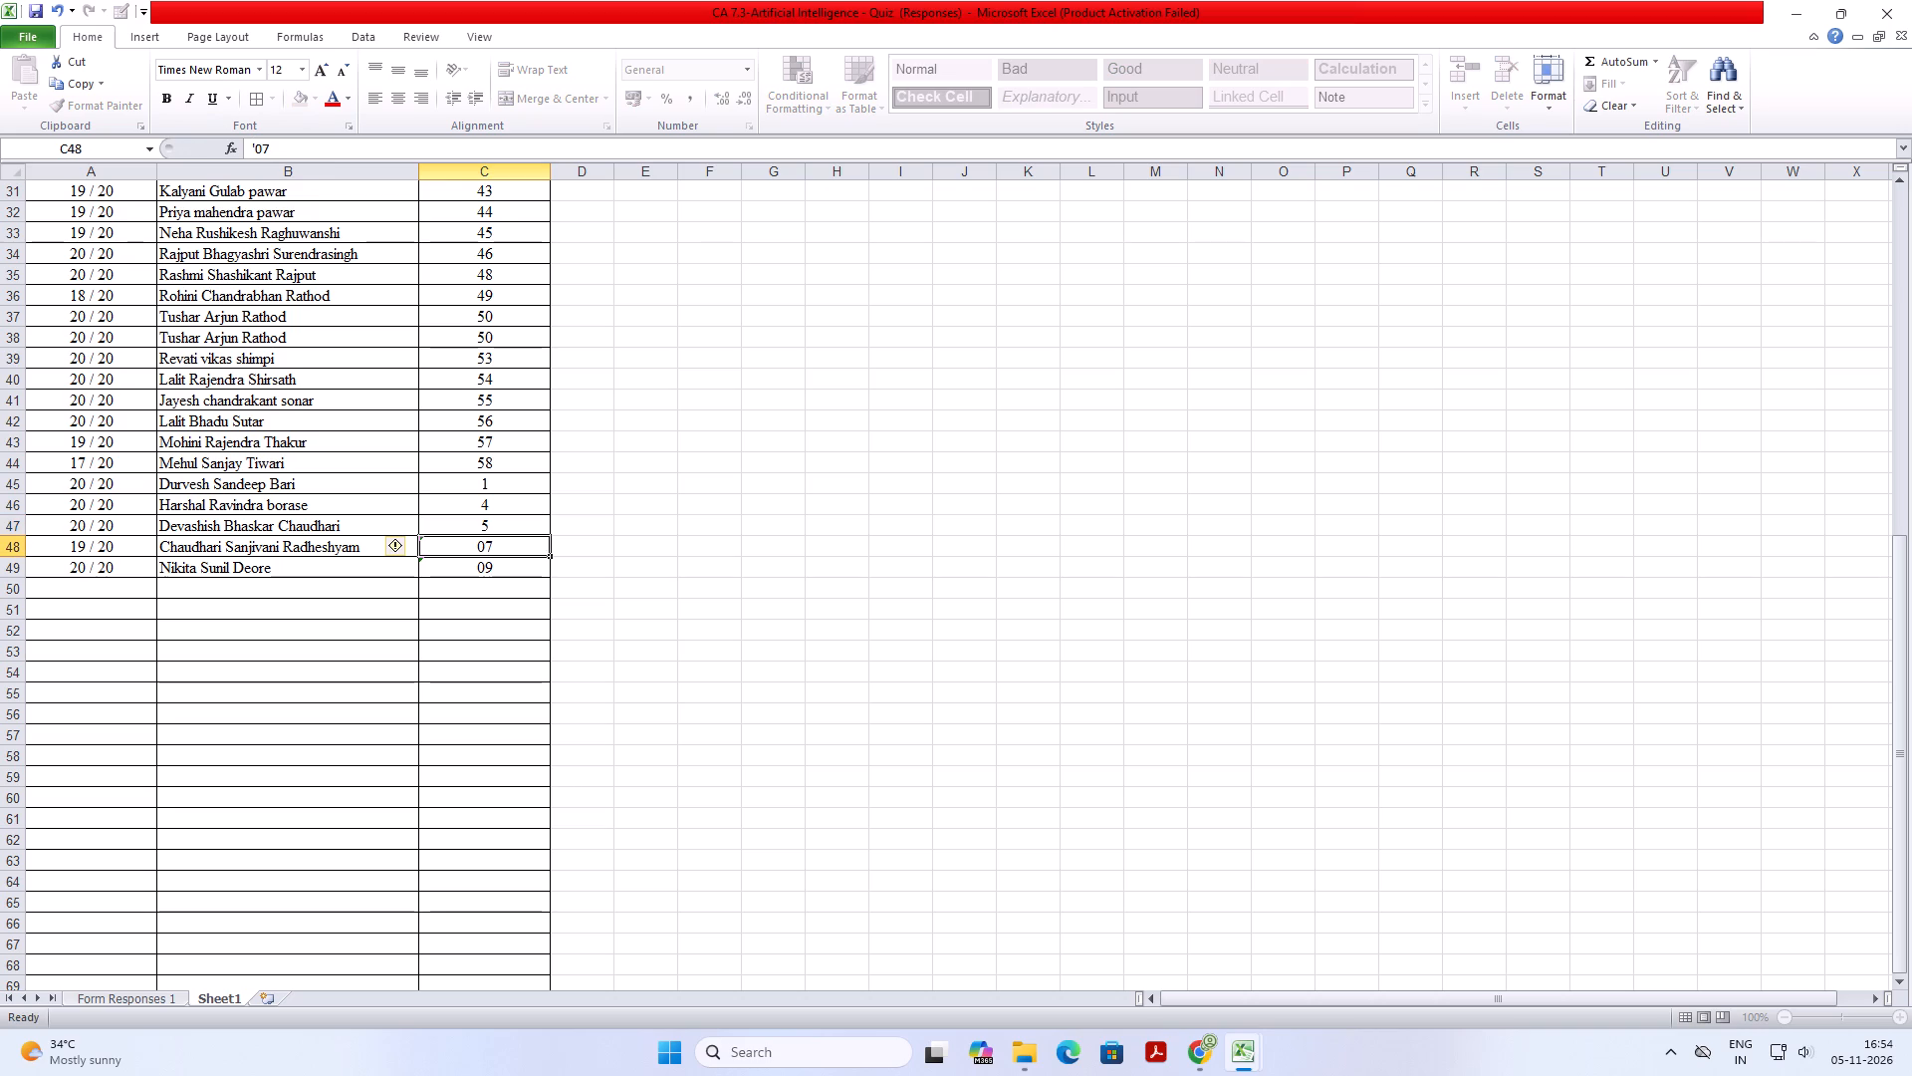
{"action": "left_click", "coordinate": [254, 149]}
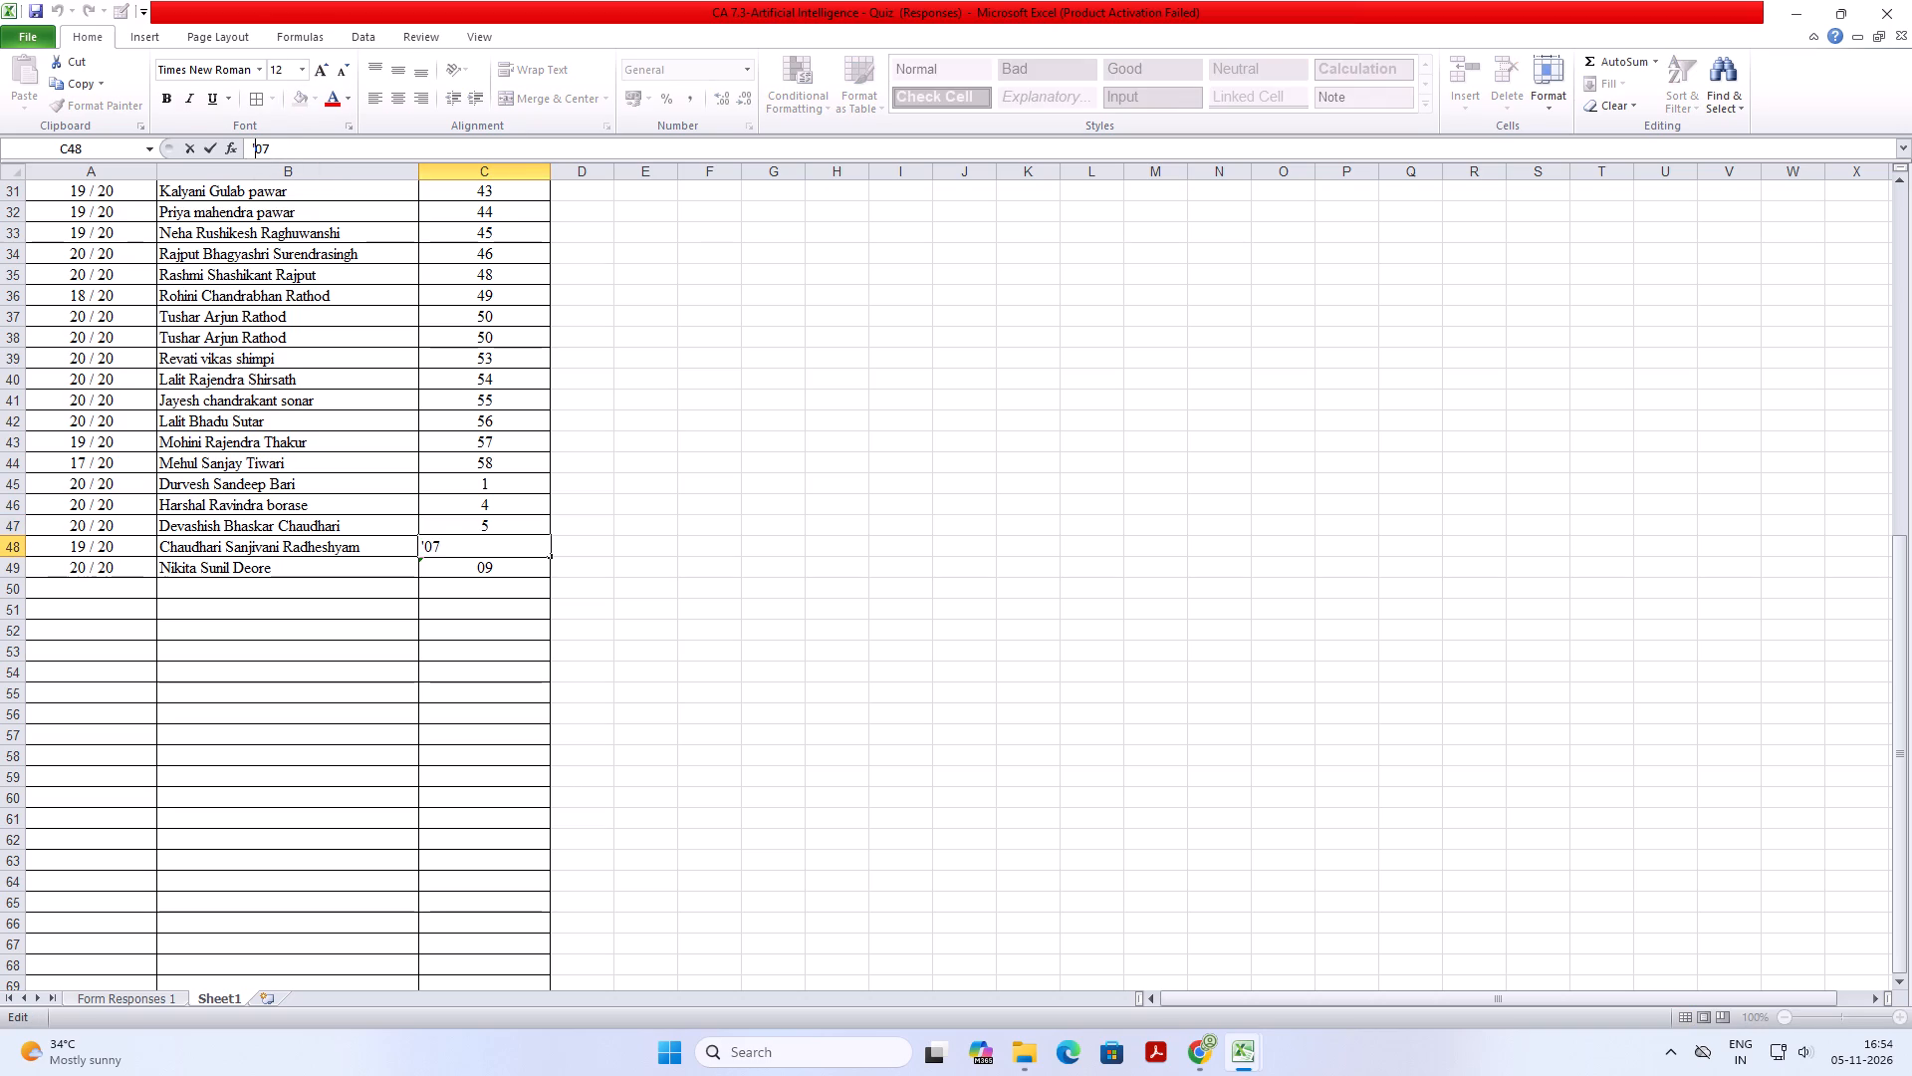
{"action": "key", "text": "BackSpace"}
{"action": "key", "text": "Return"}
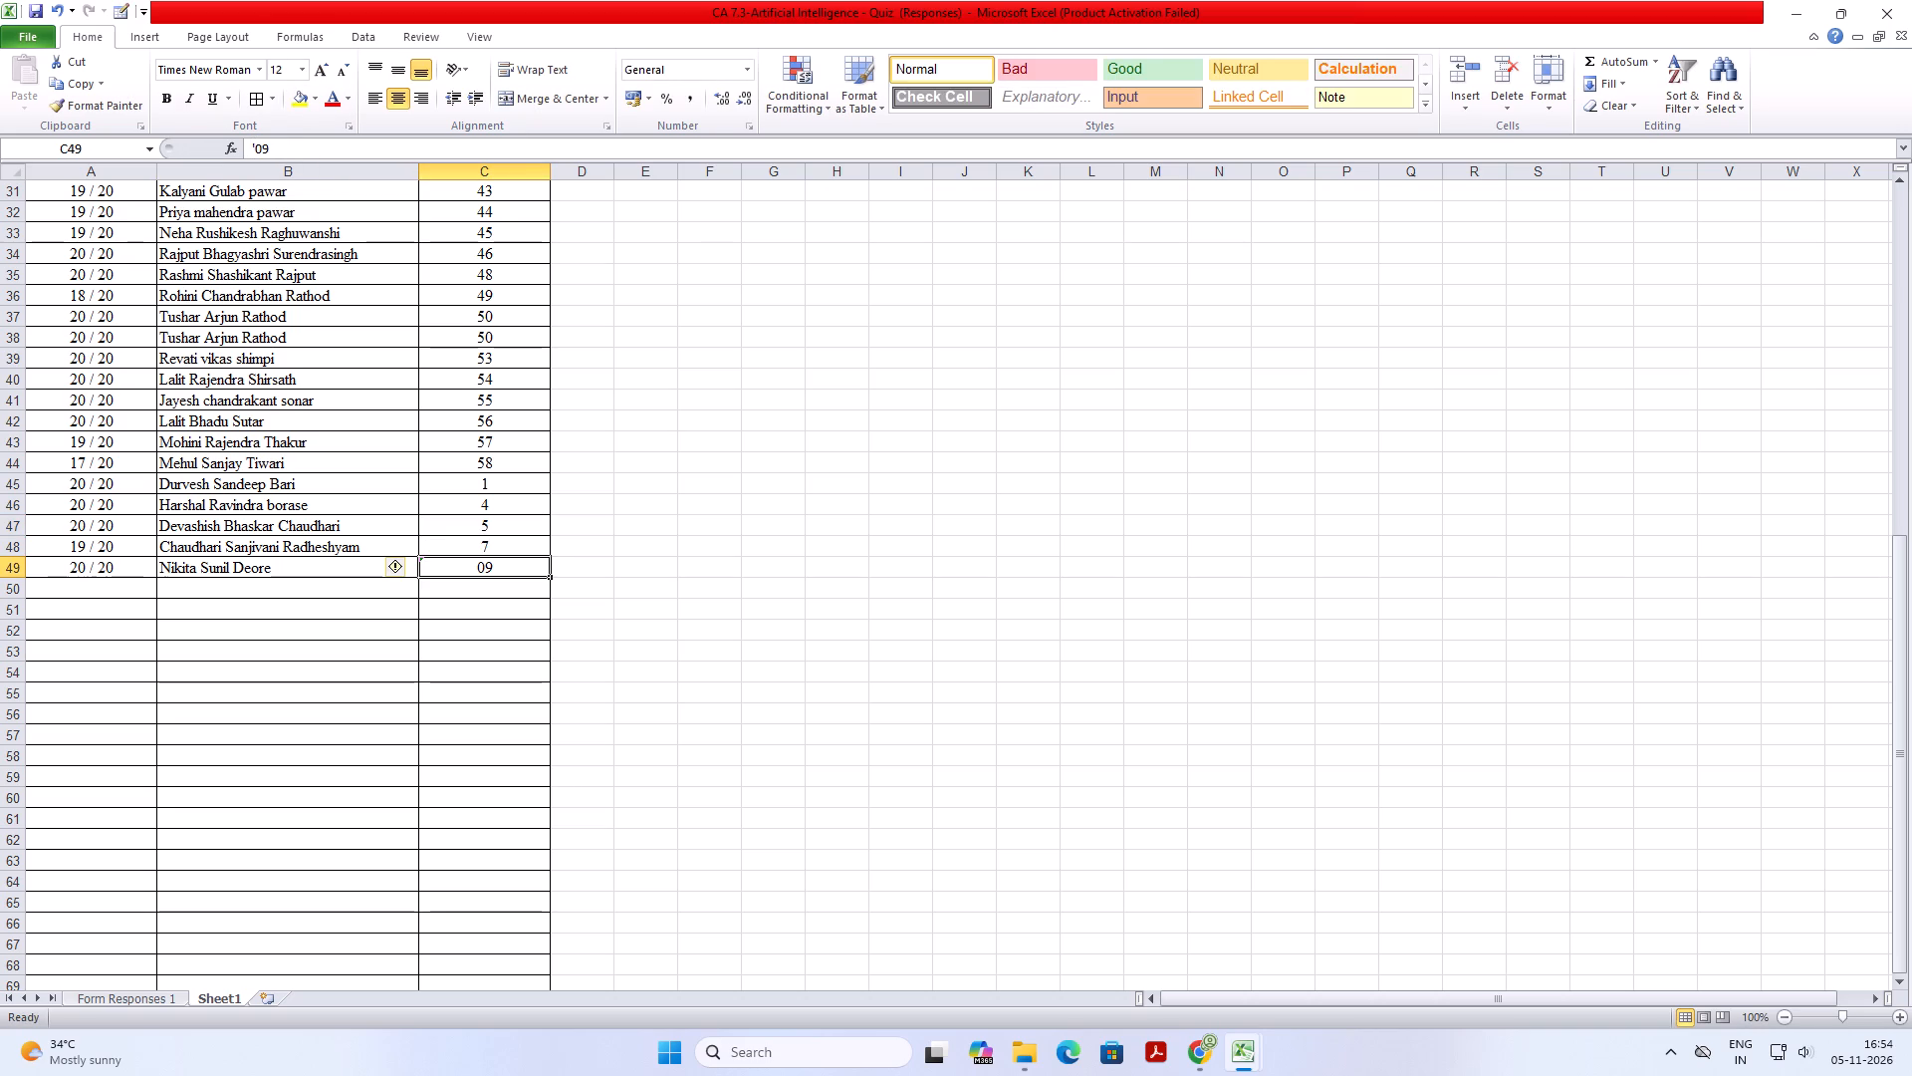
{"action": "left_click", "coordinate": [254, 150]}
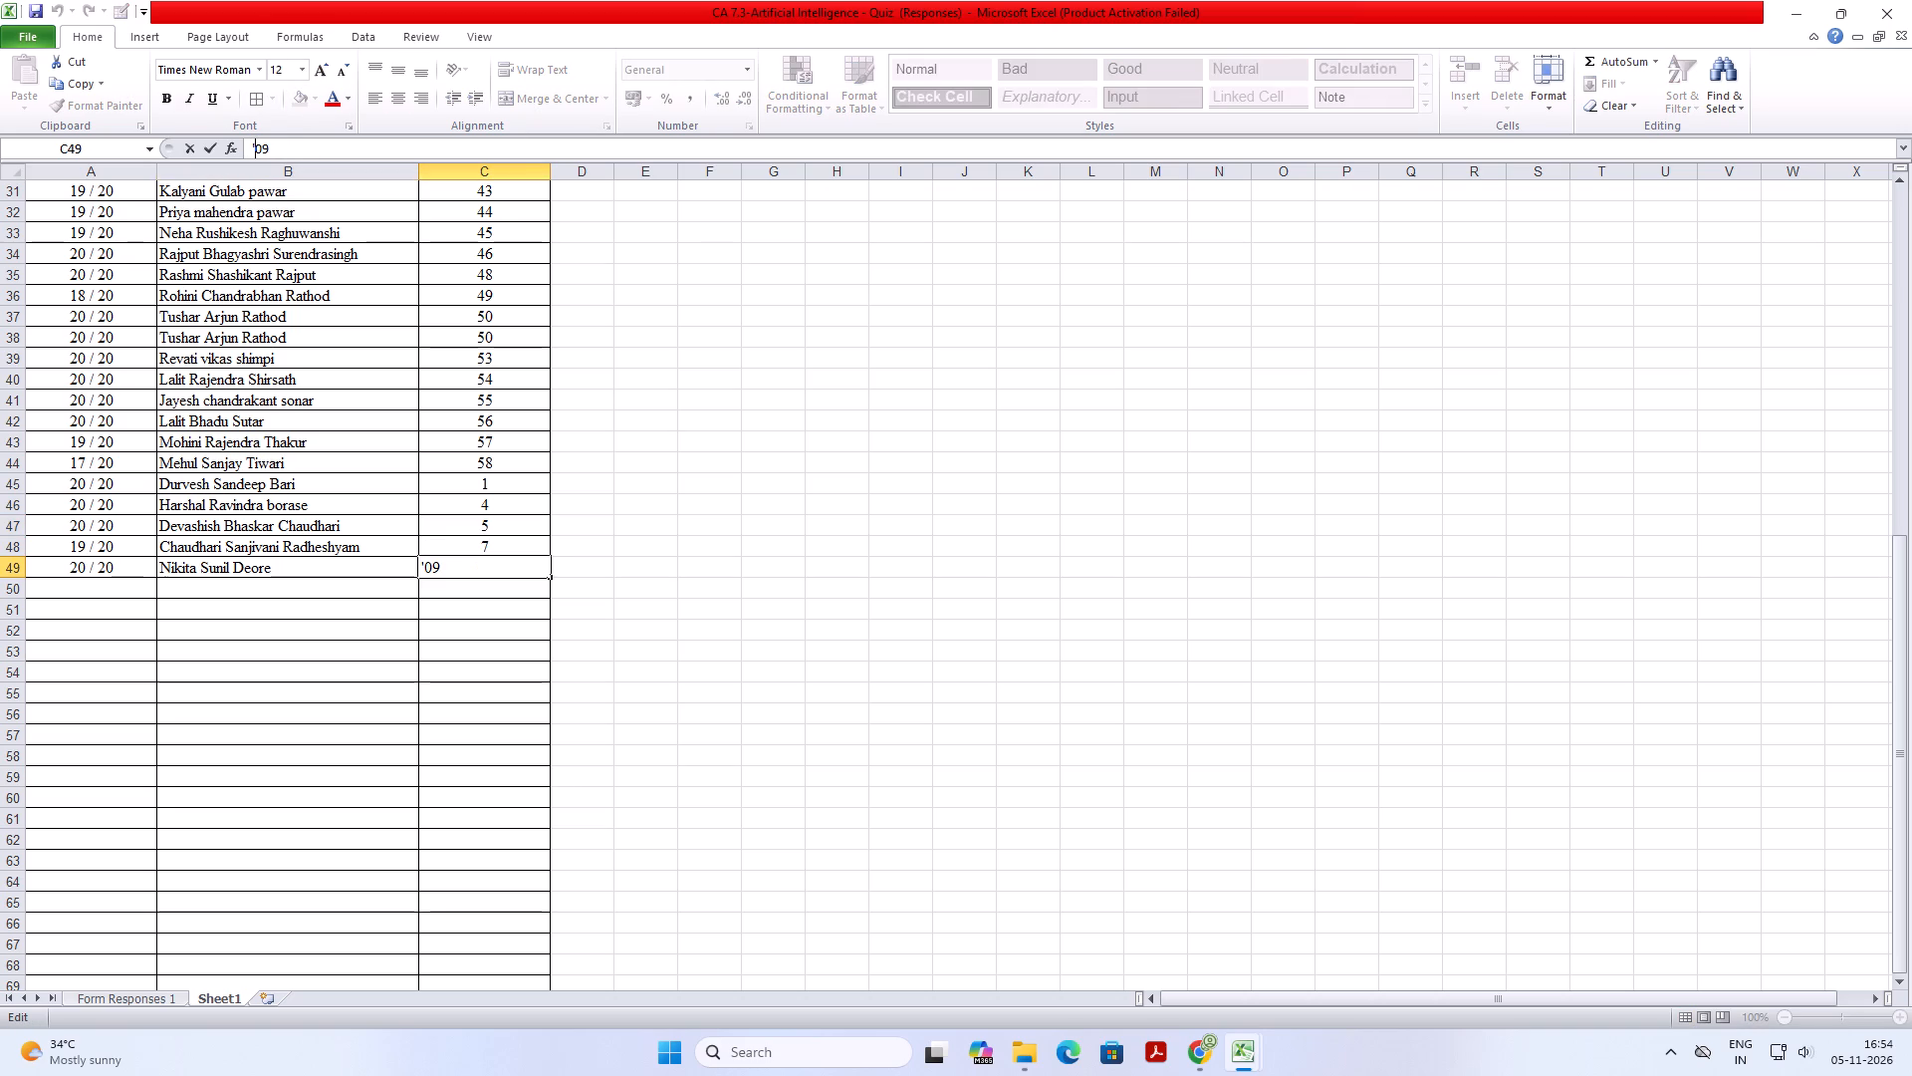
{"action": "key", "text": "BackSpace"}
{"action": "key", "text": "Return"}
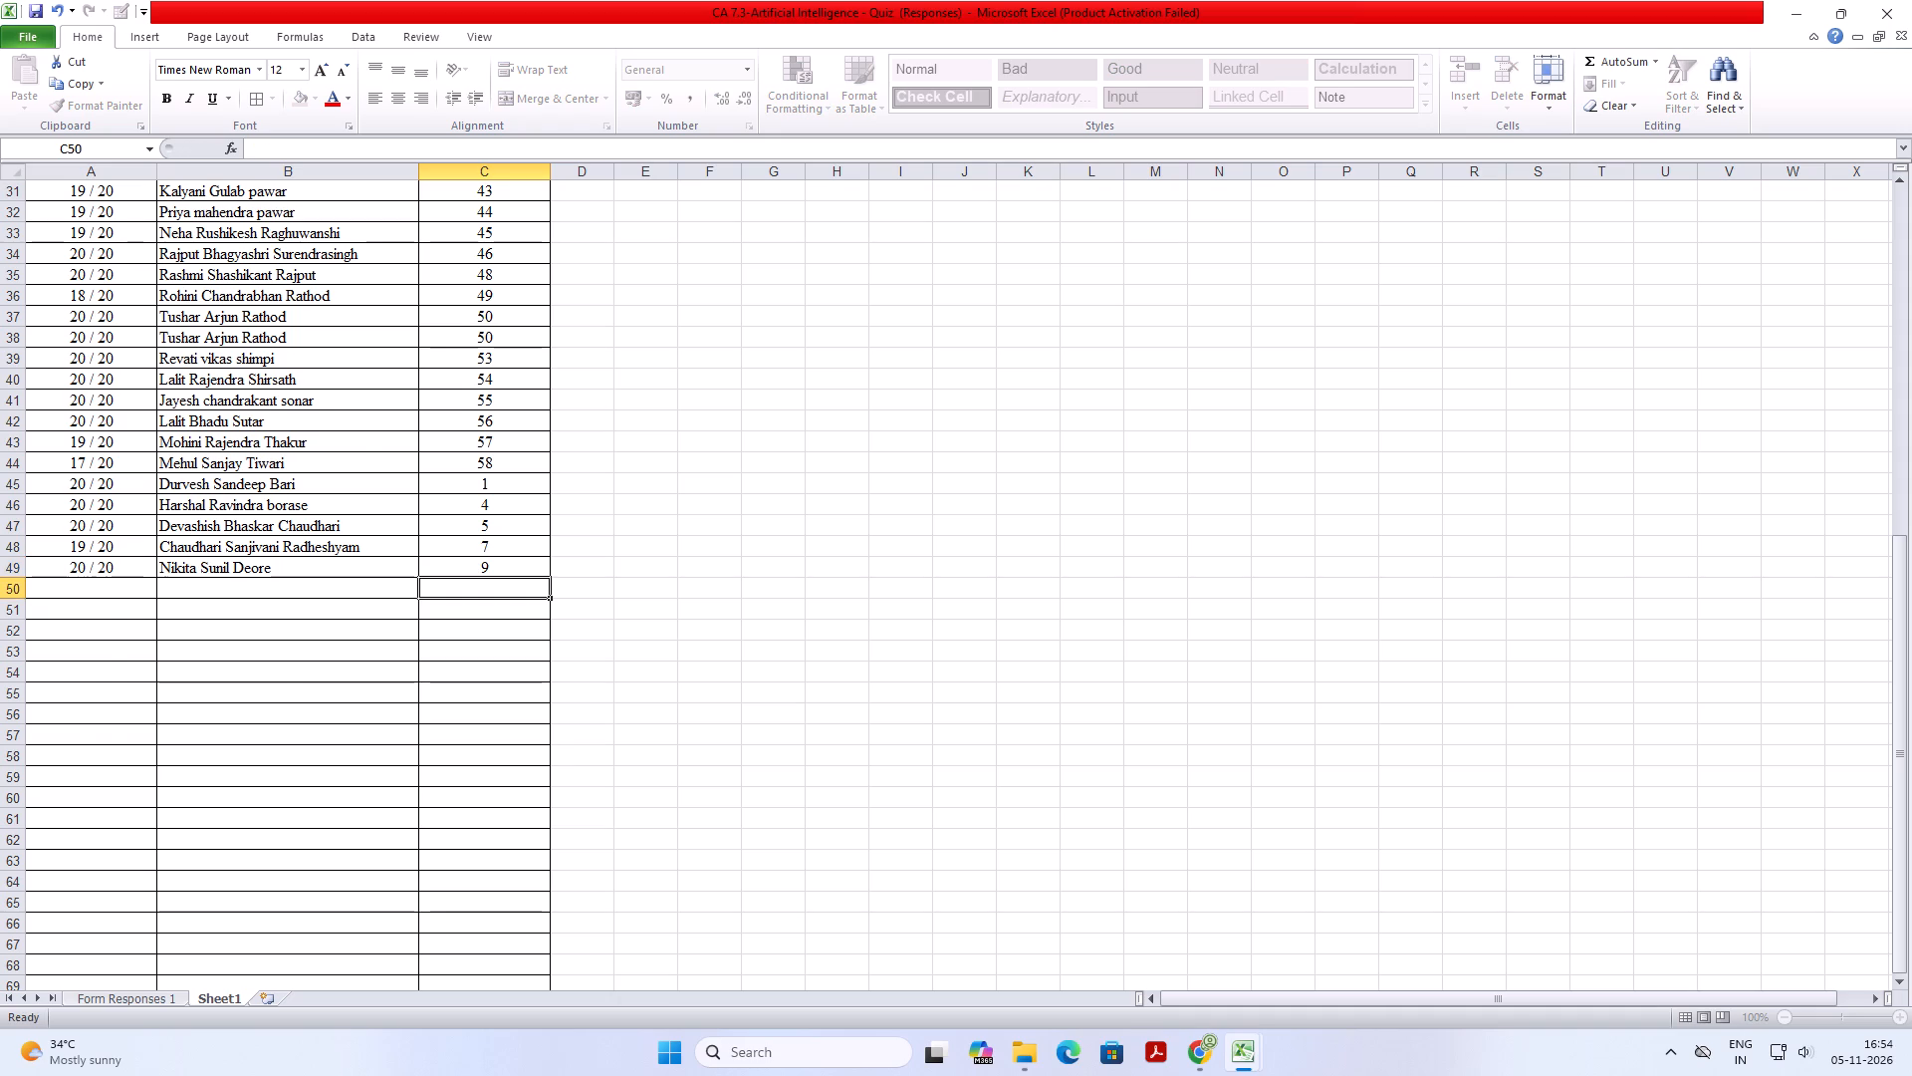
Turn off the filter on the Sheet1 roll number column.
{"action": "scroll", "coordinate": [529, 756], "scroll_direction": "up", "scroll_amount": 17}
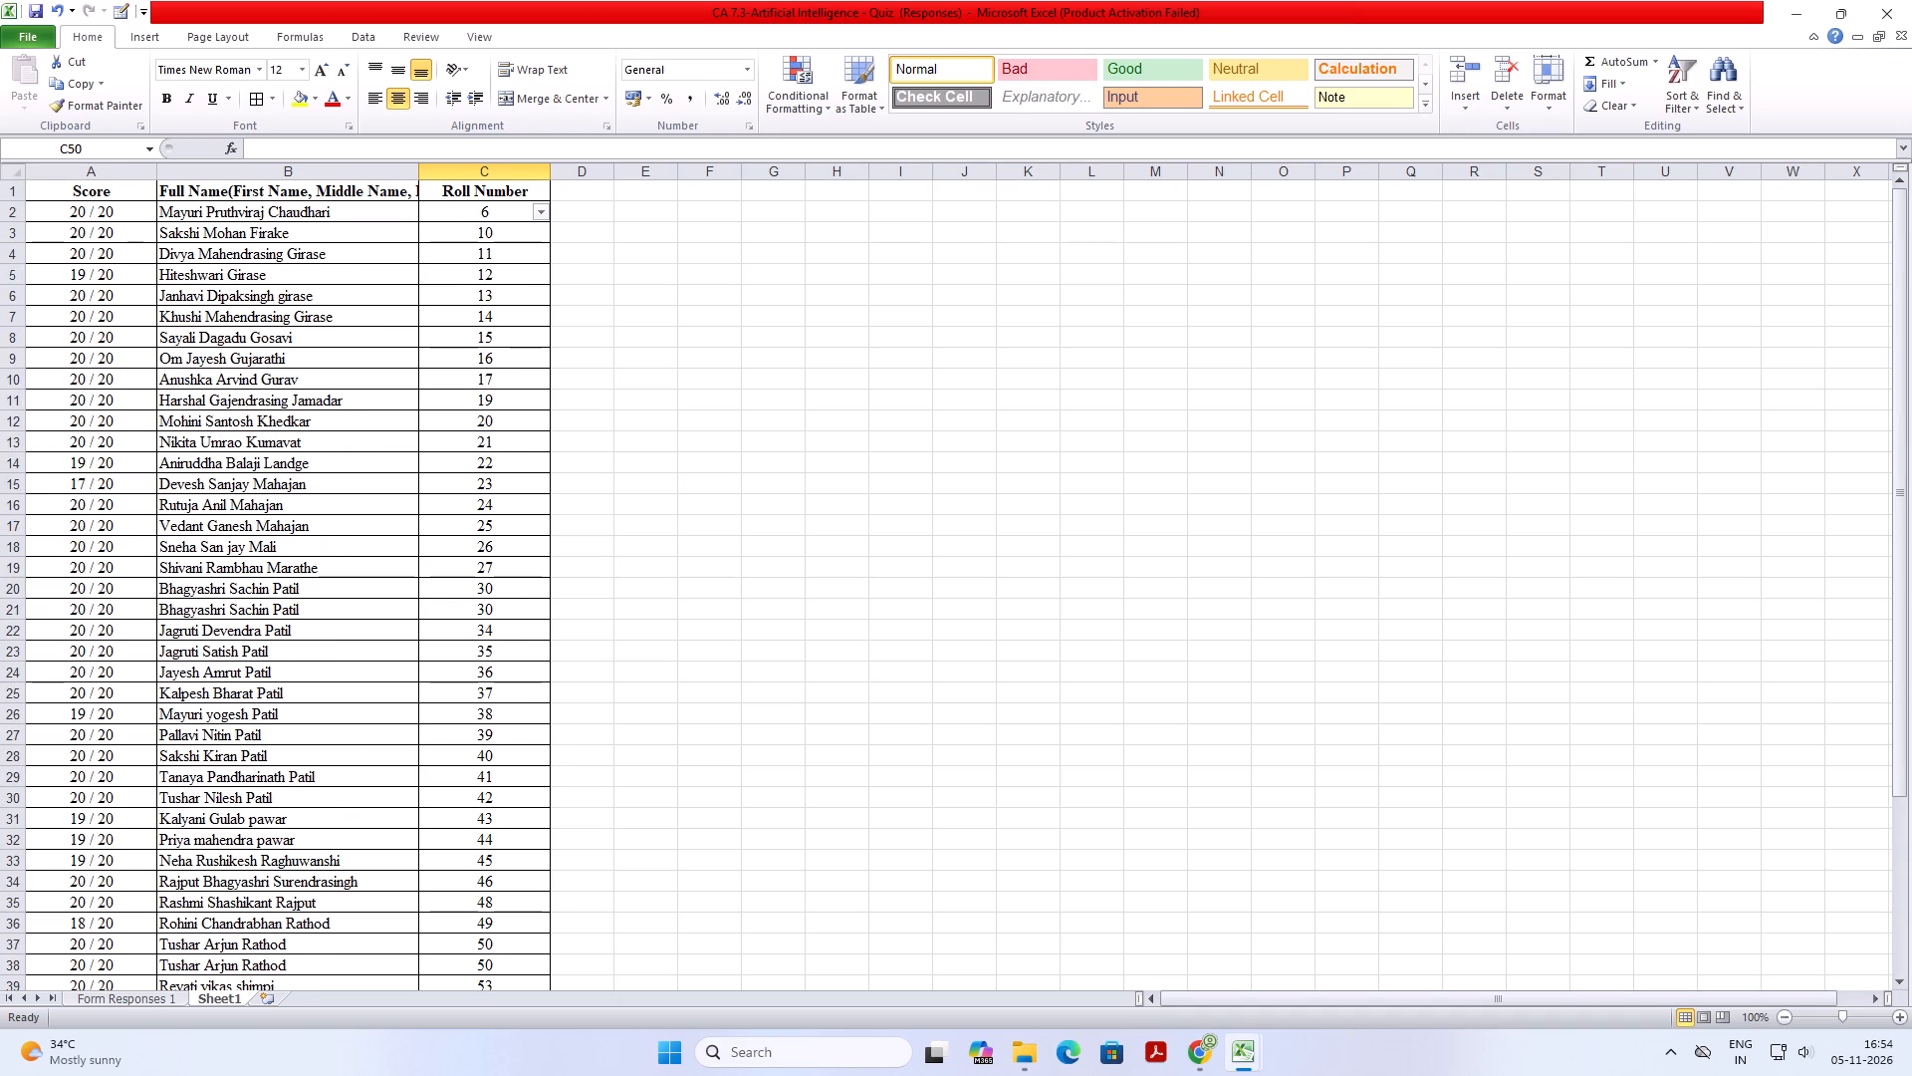
{"action": "left_click", "coordinate": [492, 177]}
{"action": "left_click", "coordinate": [680, 246]}
{"action": "left_click", "coordinate": [1680, 86]}
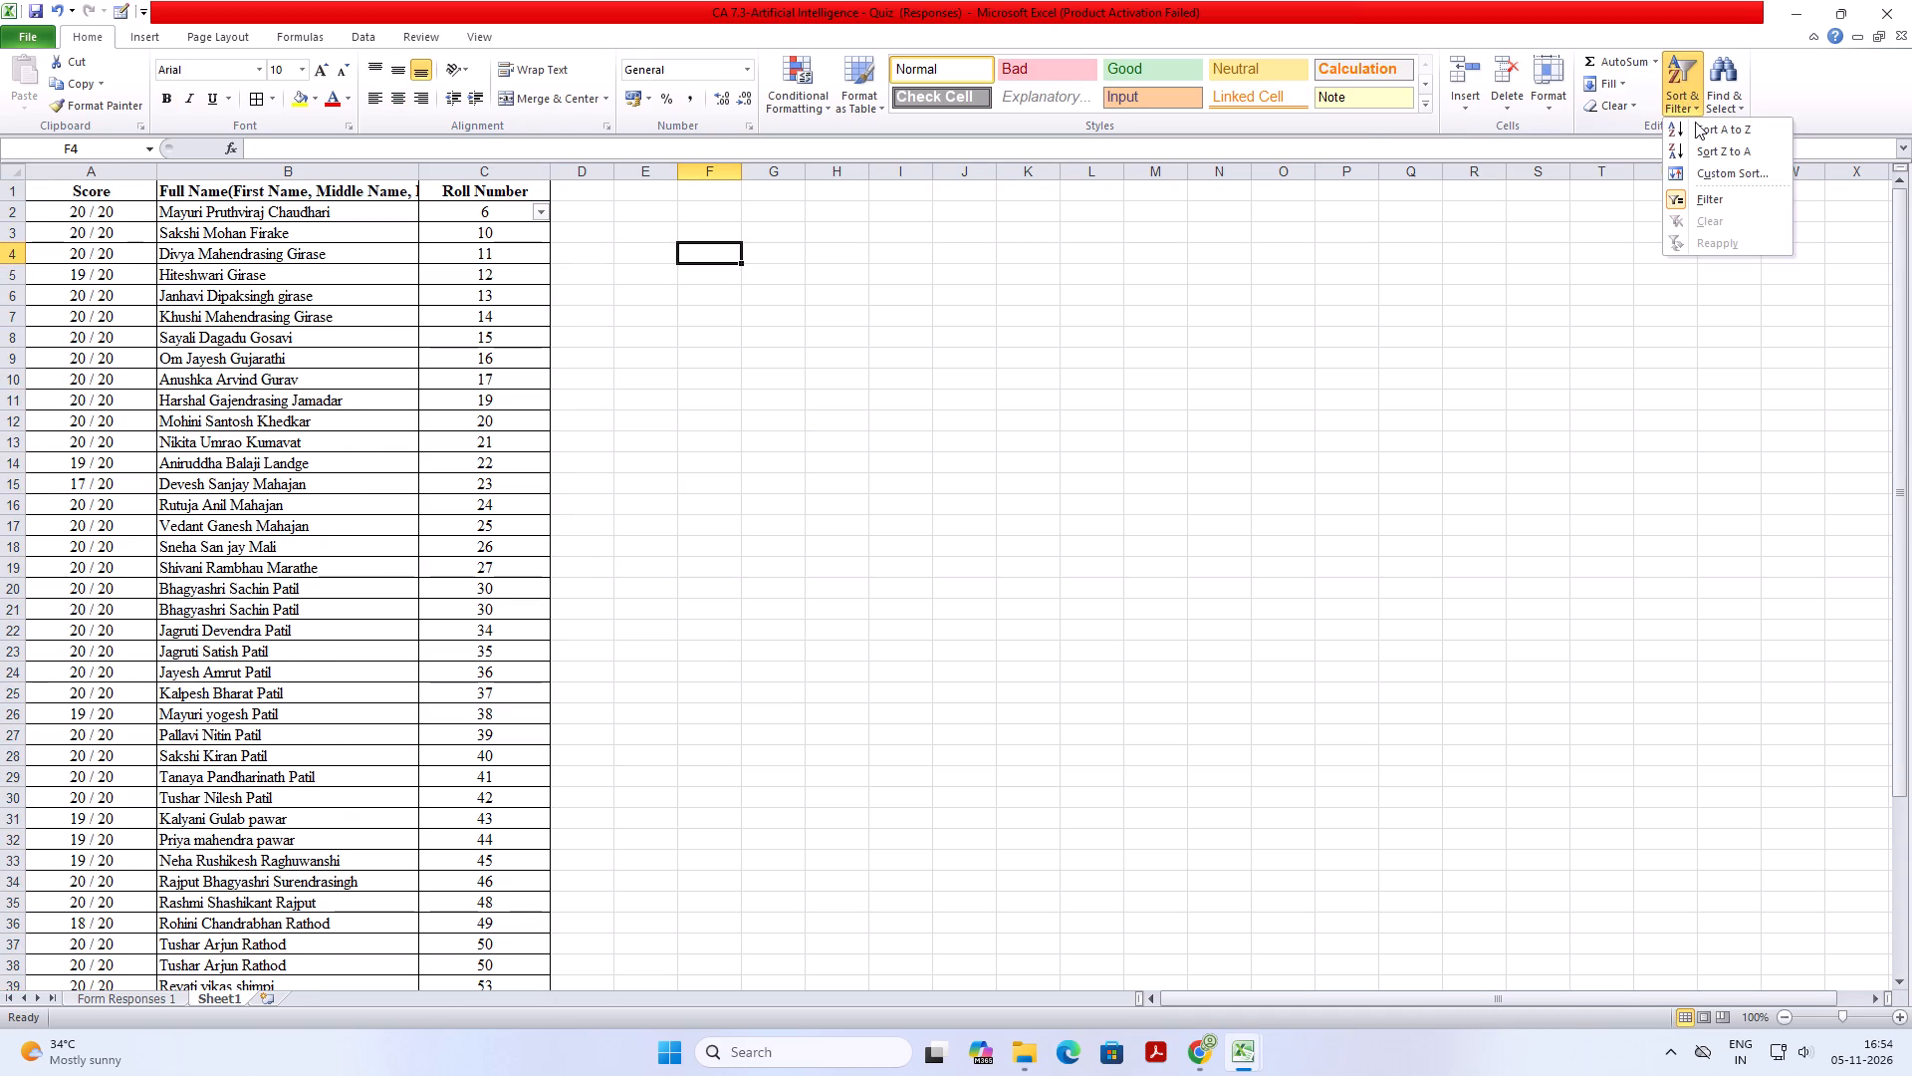
{"action": "left_click", "coordinate": [1700, 201]}
{"action": "left_click", "coordinate": [997, 383]}
Sort the Sheet1 rows by Roll Number from smallest to largest, expanding the selection to the adjacent columns.
{"action": "left_click", "coordinate": [519, 173]}
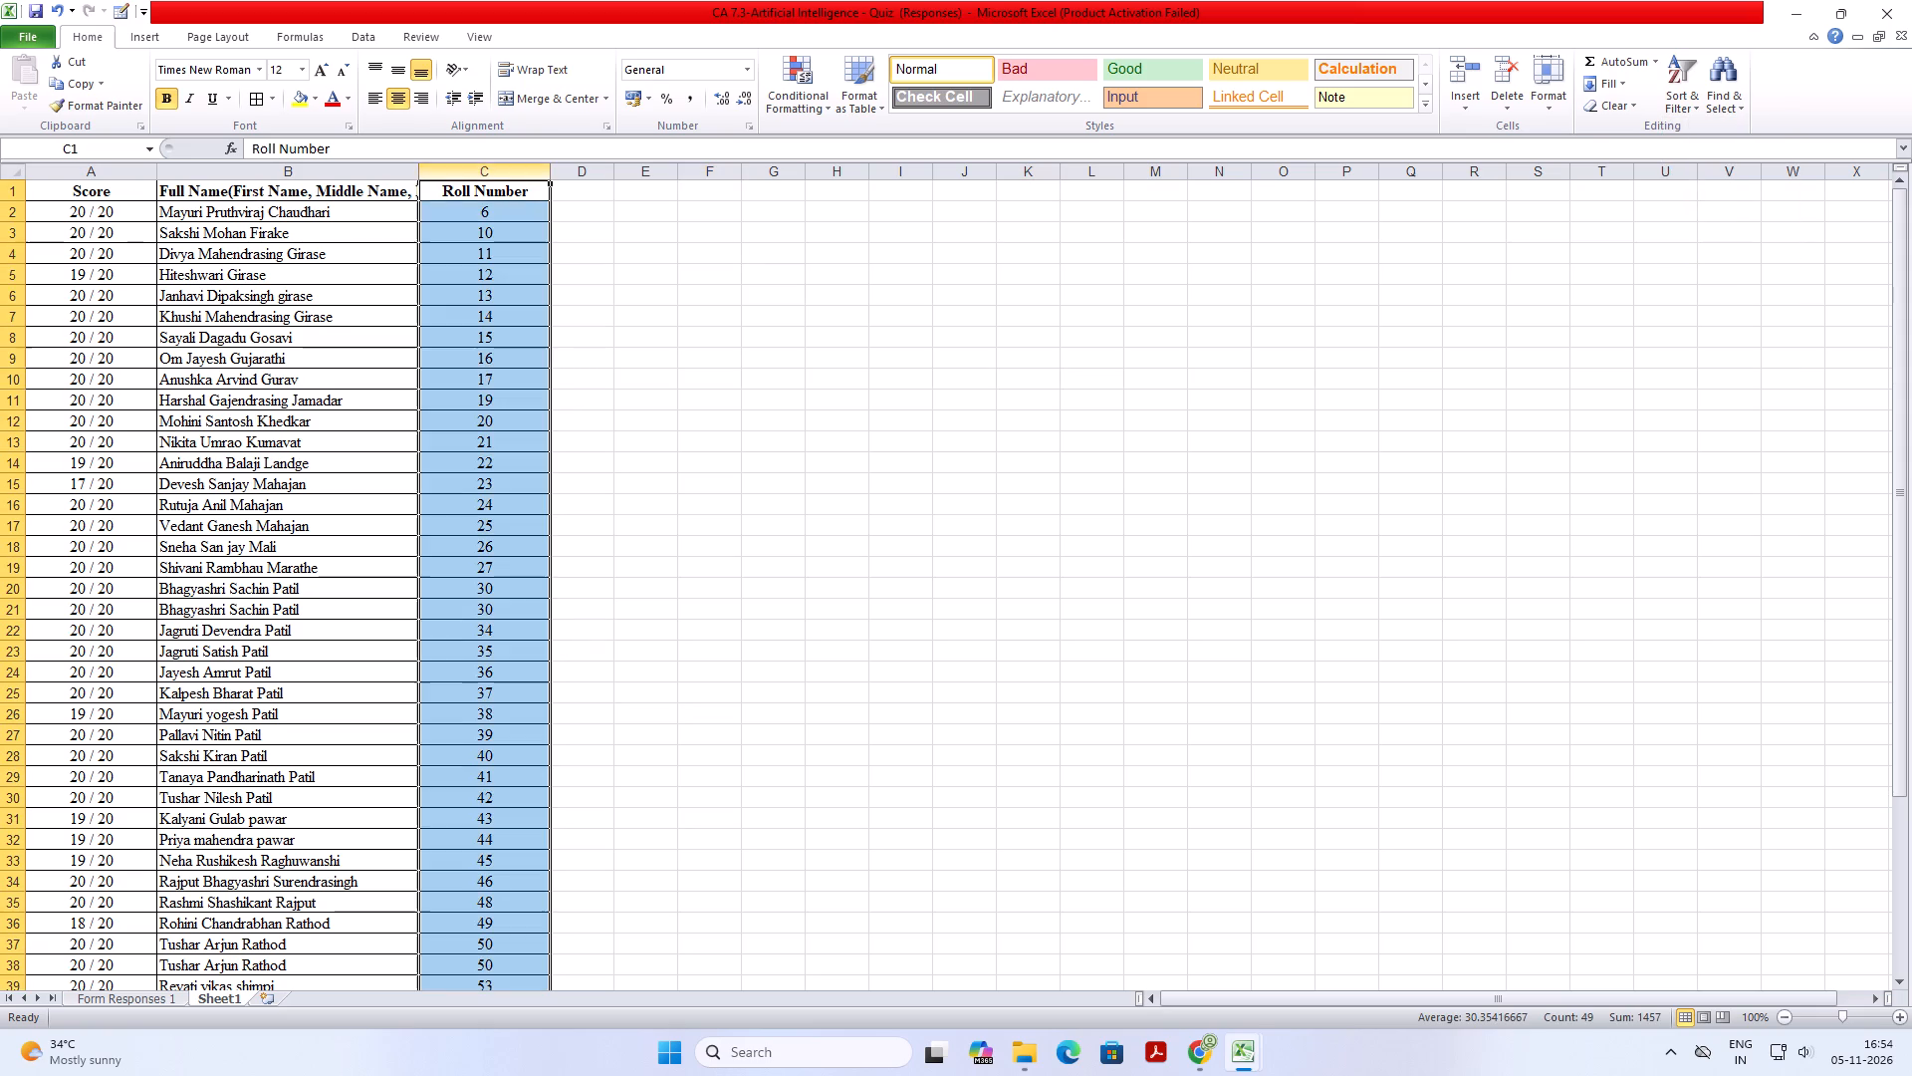
{"action": "left_click", "coordinate": [1669, 81]}
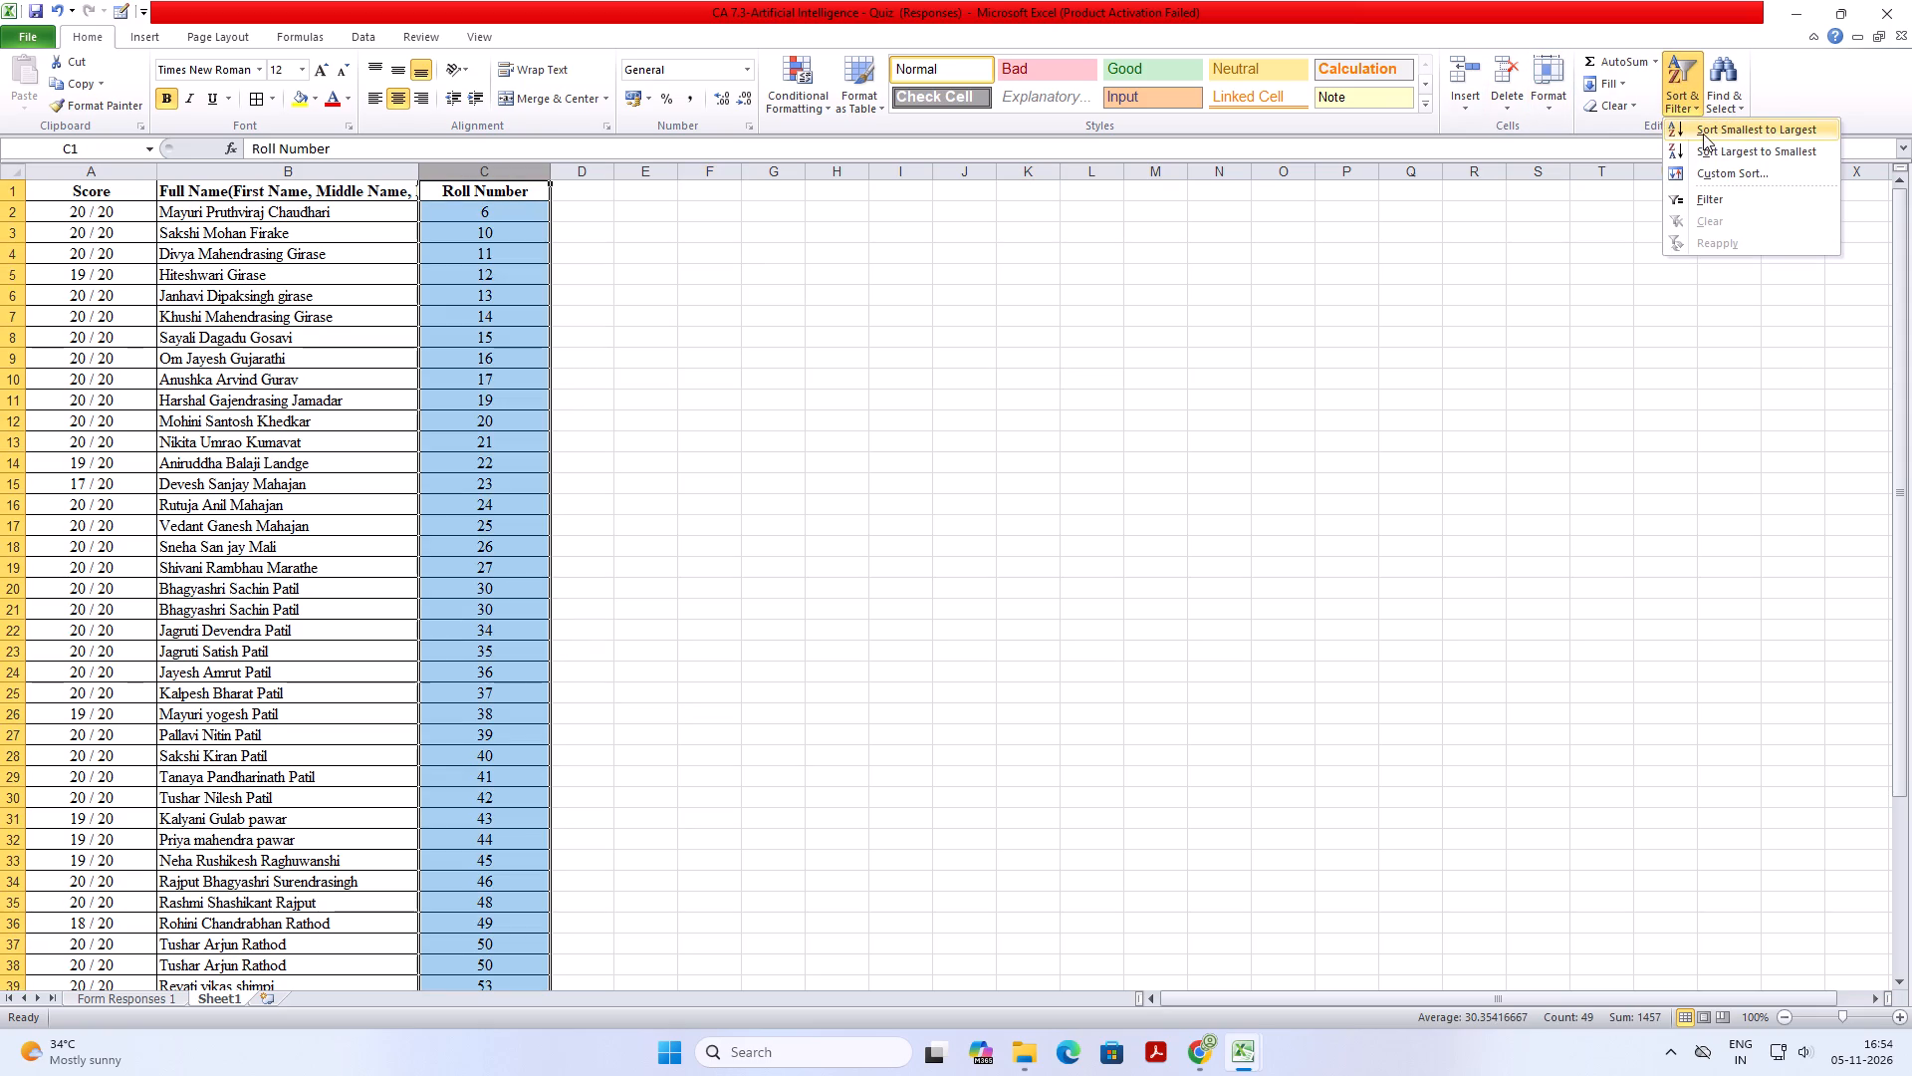
{"action": "left_click", "coordinate": [1703, 134]}
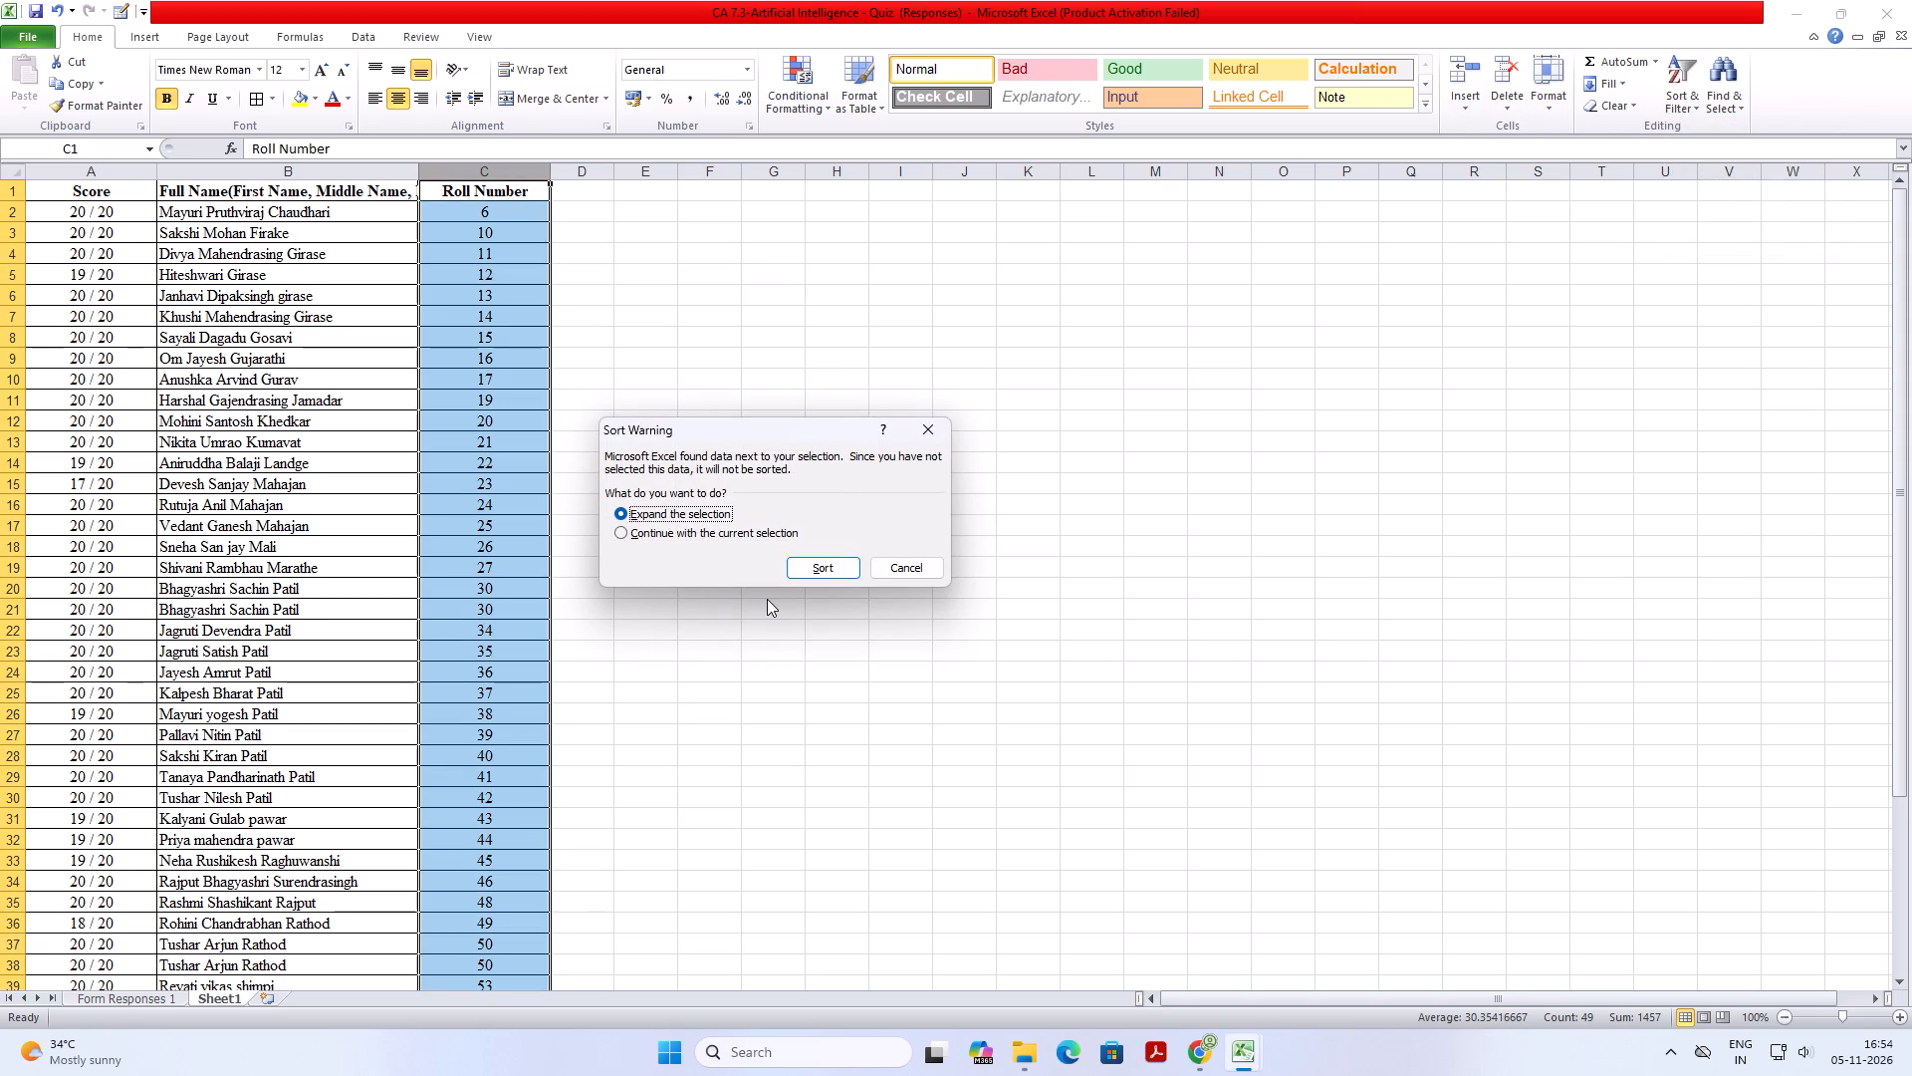
{"action": "left_click", "coordinate": [805, 562]}
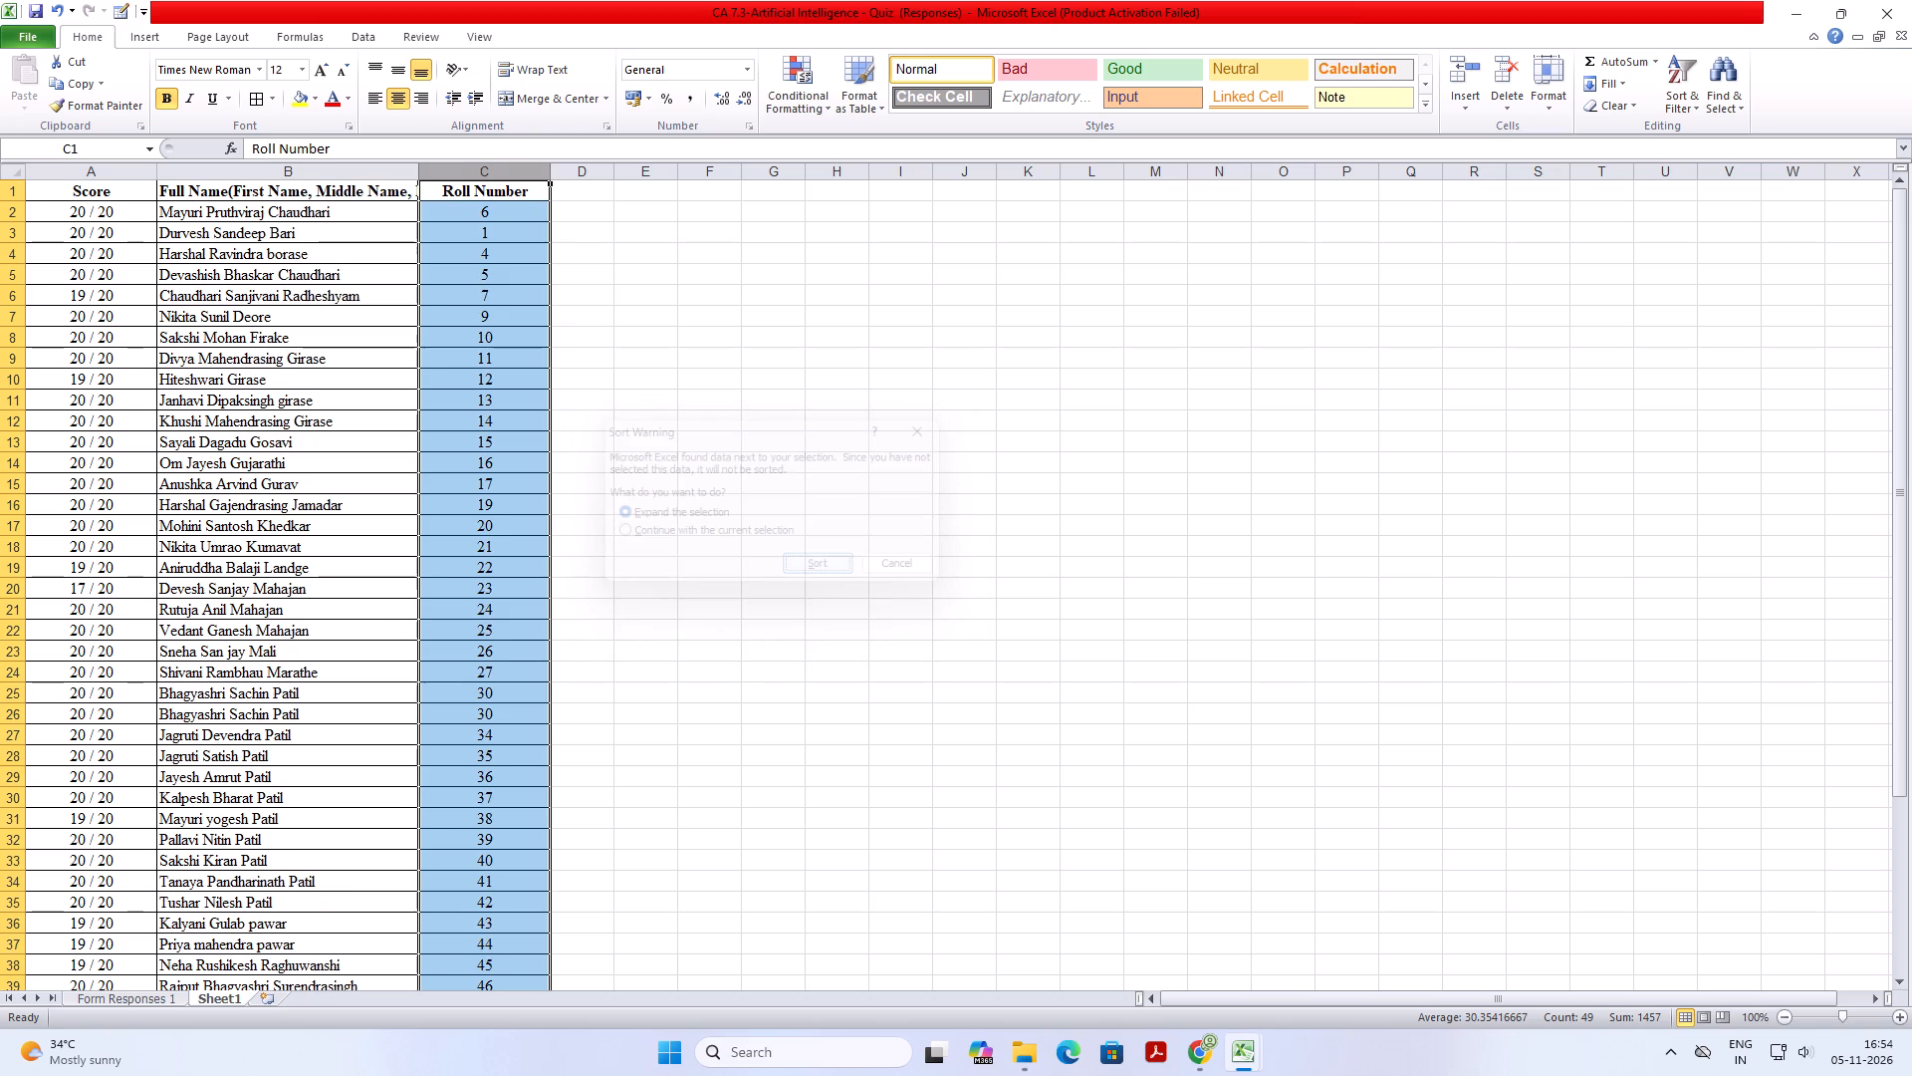
{"action": "left_click", "coordinate": [805, 562]}
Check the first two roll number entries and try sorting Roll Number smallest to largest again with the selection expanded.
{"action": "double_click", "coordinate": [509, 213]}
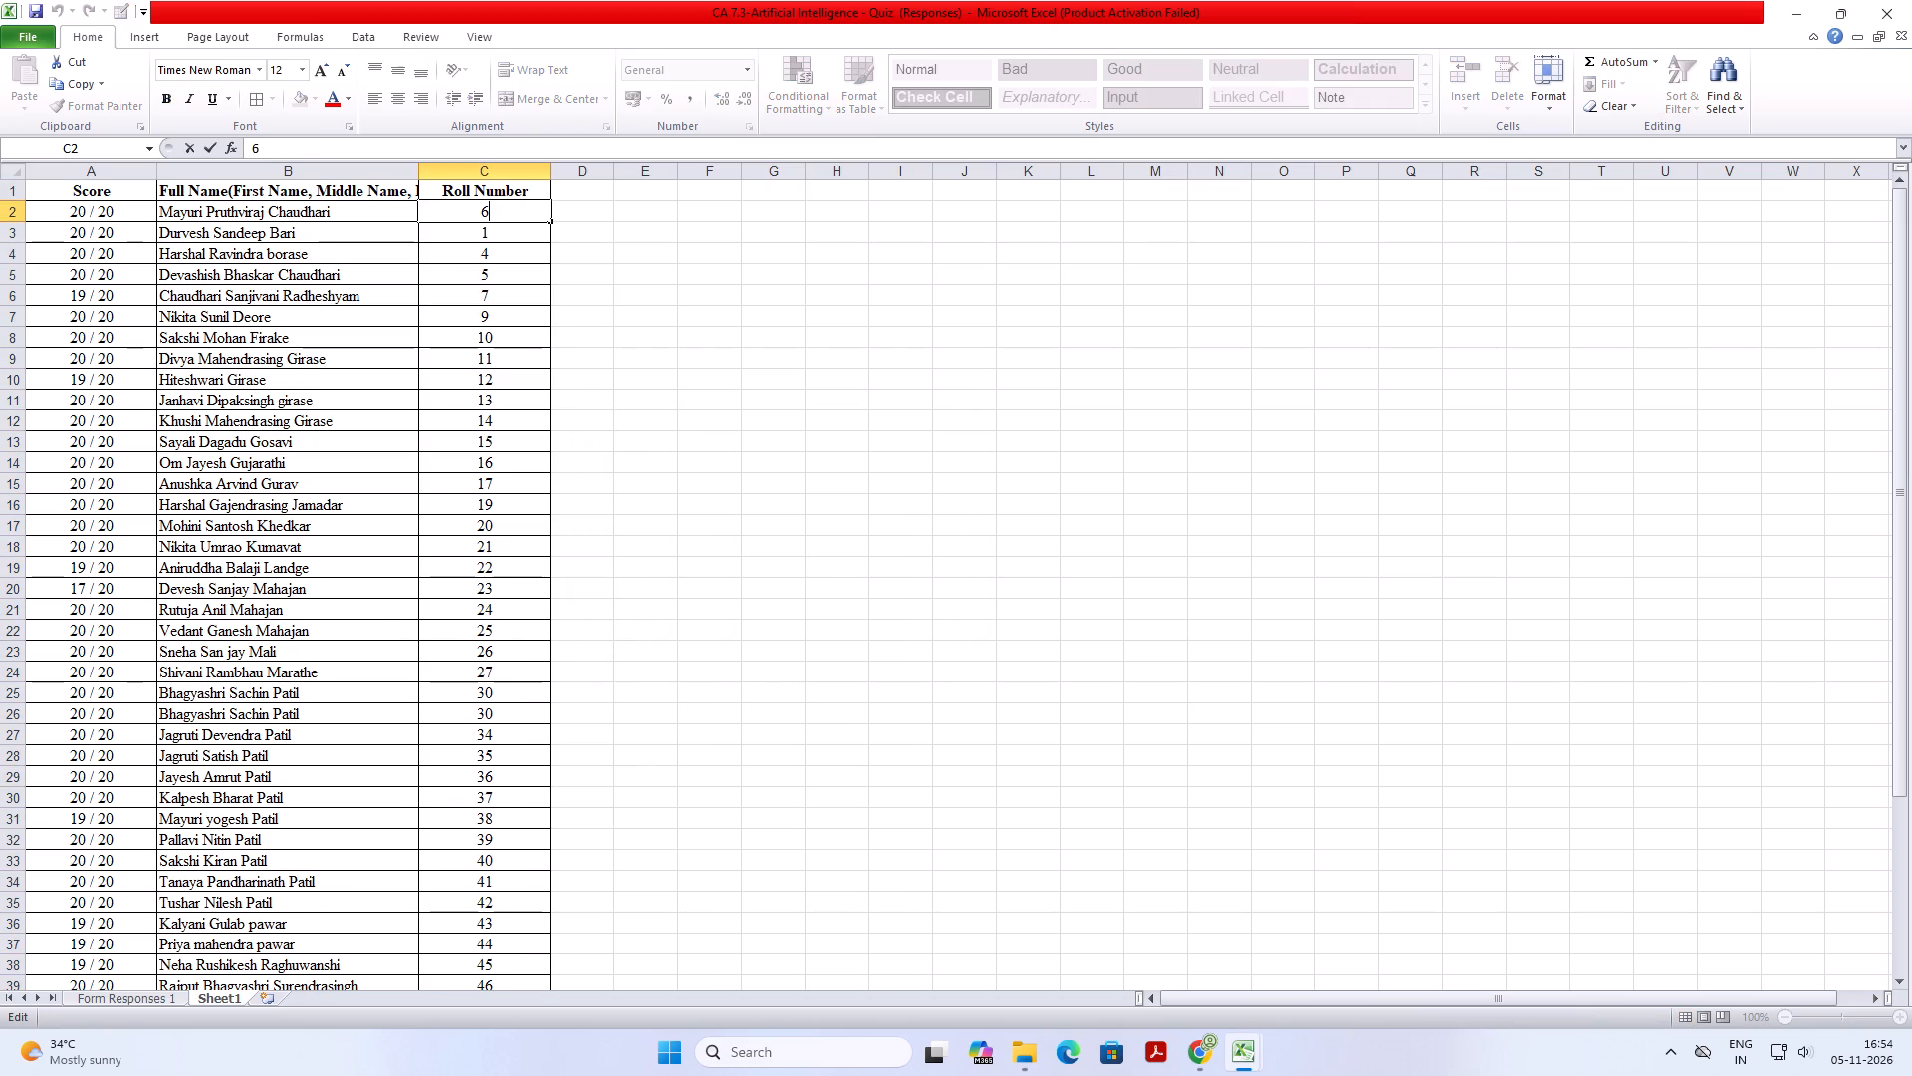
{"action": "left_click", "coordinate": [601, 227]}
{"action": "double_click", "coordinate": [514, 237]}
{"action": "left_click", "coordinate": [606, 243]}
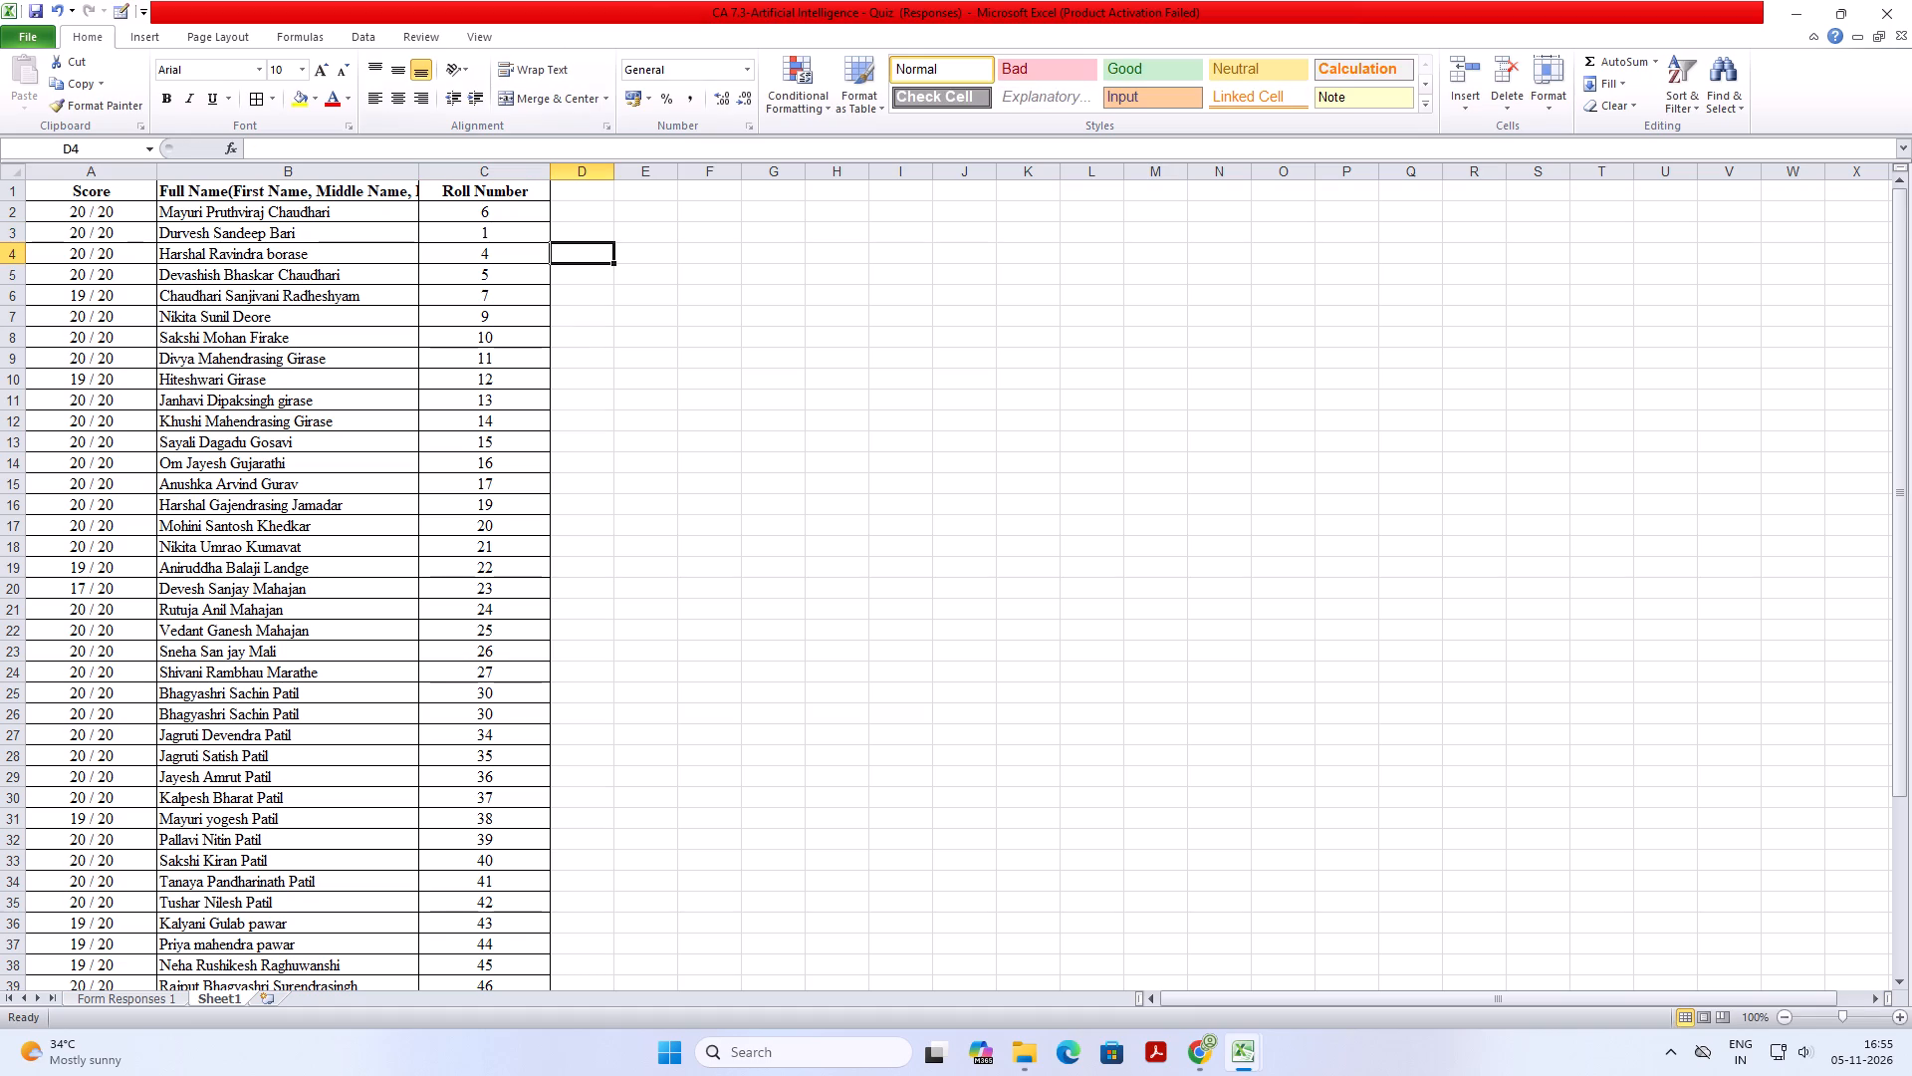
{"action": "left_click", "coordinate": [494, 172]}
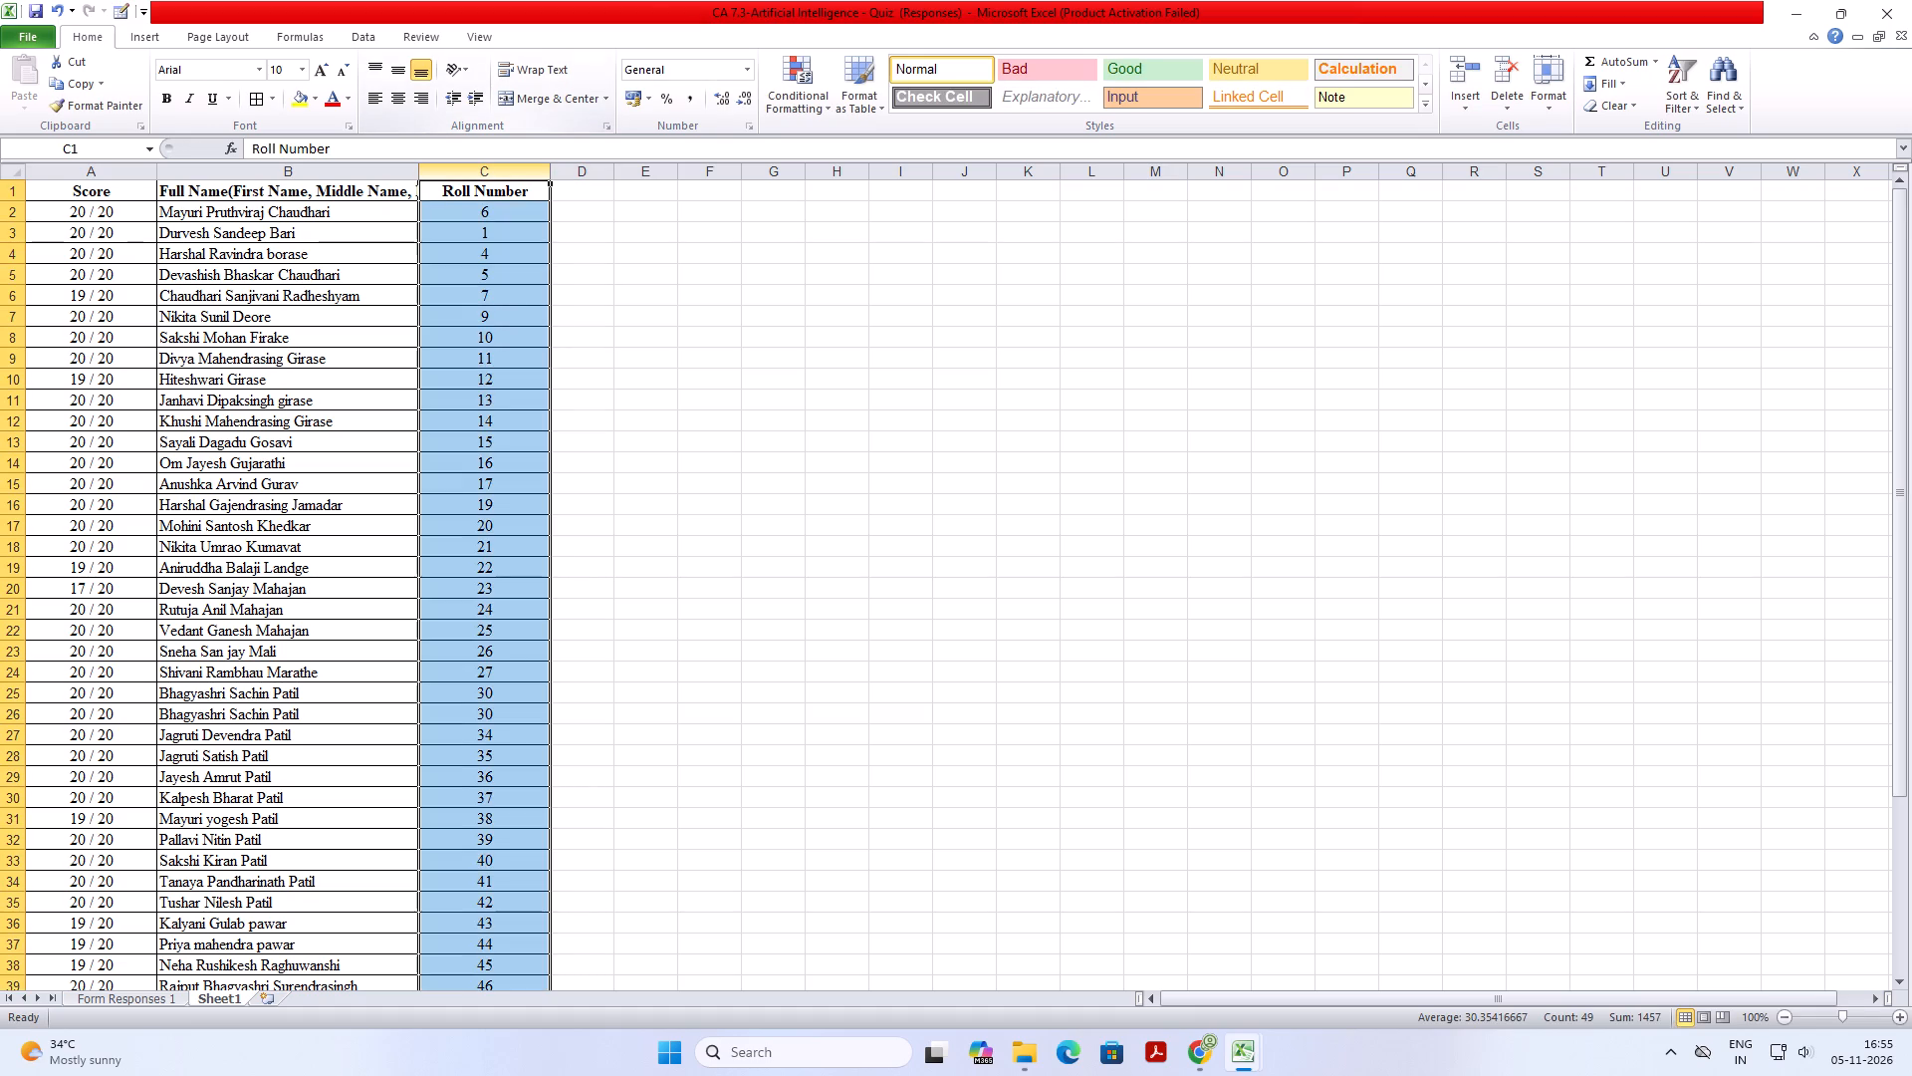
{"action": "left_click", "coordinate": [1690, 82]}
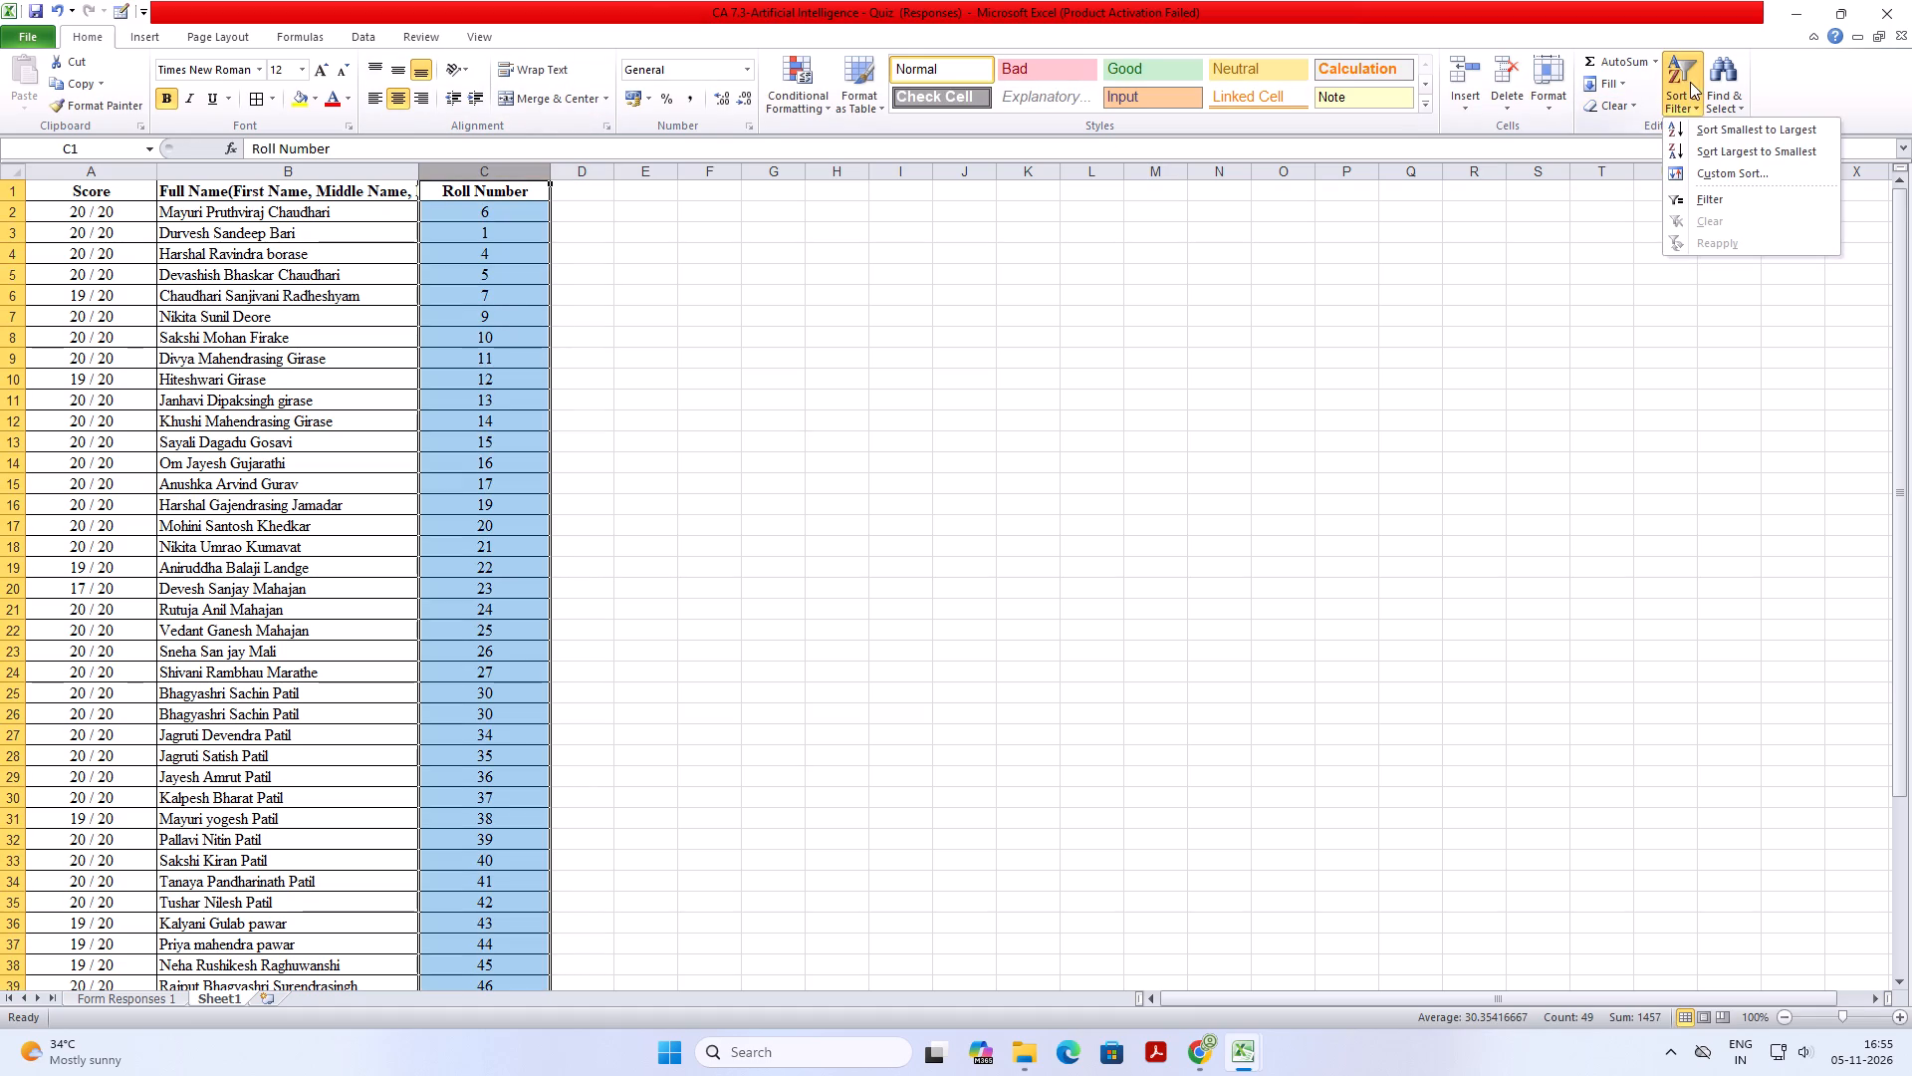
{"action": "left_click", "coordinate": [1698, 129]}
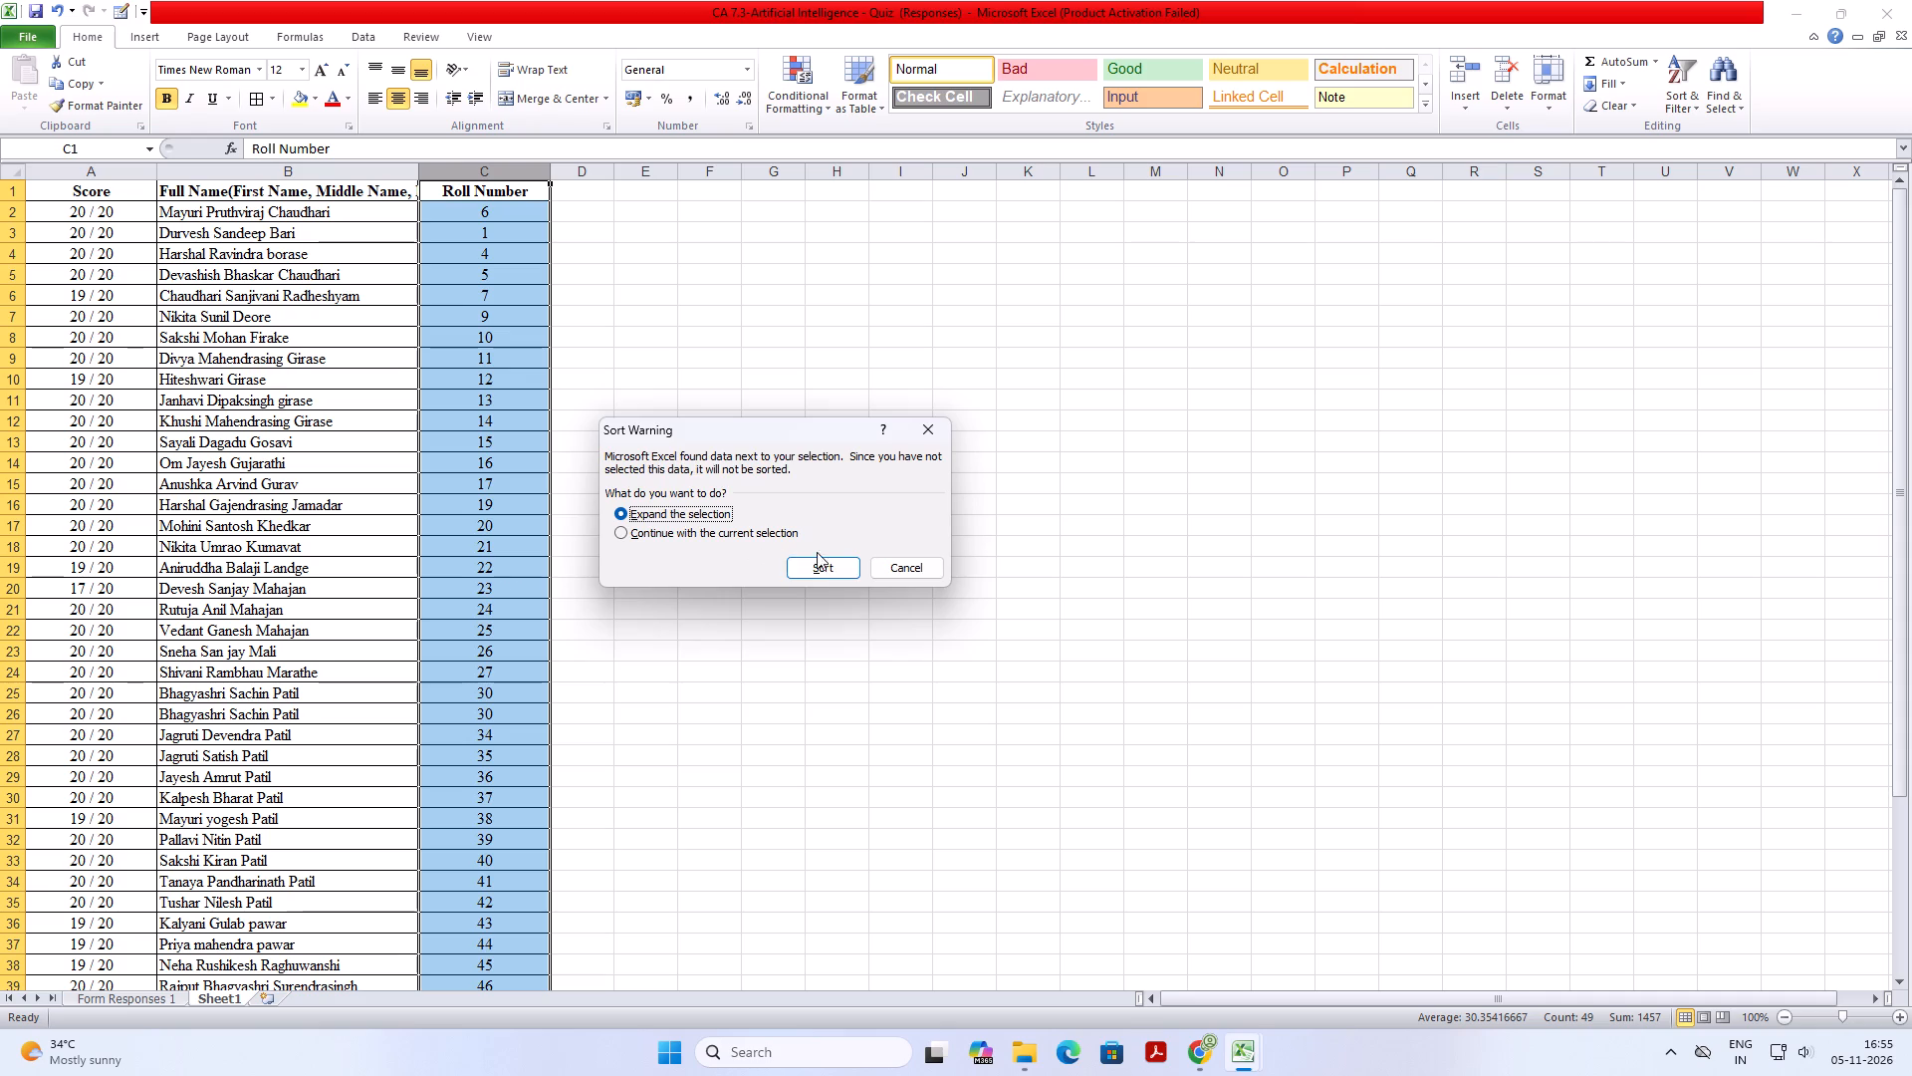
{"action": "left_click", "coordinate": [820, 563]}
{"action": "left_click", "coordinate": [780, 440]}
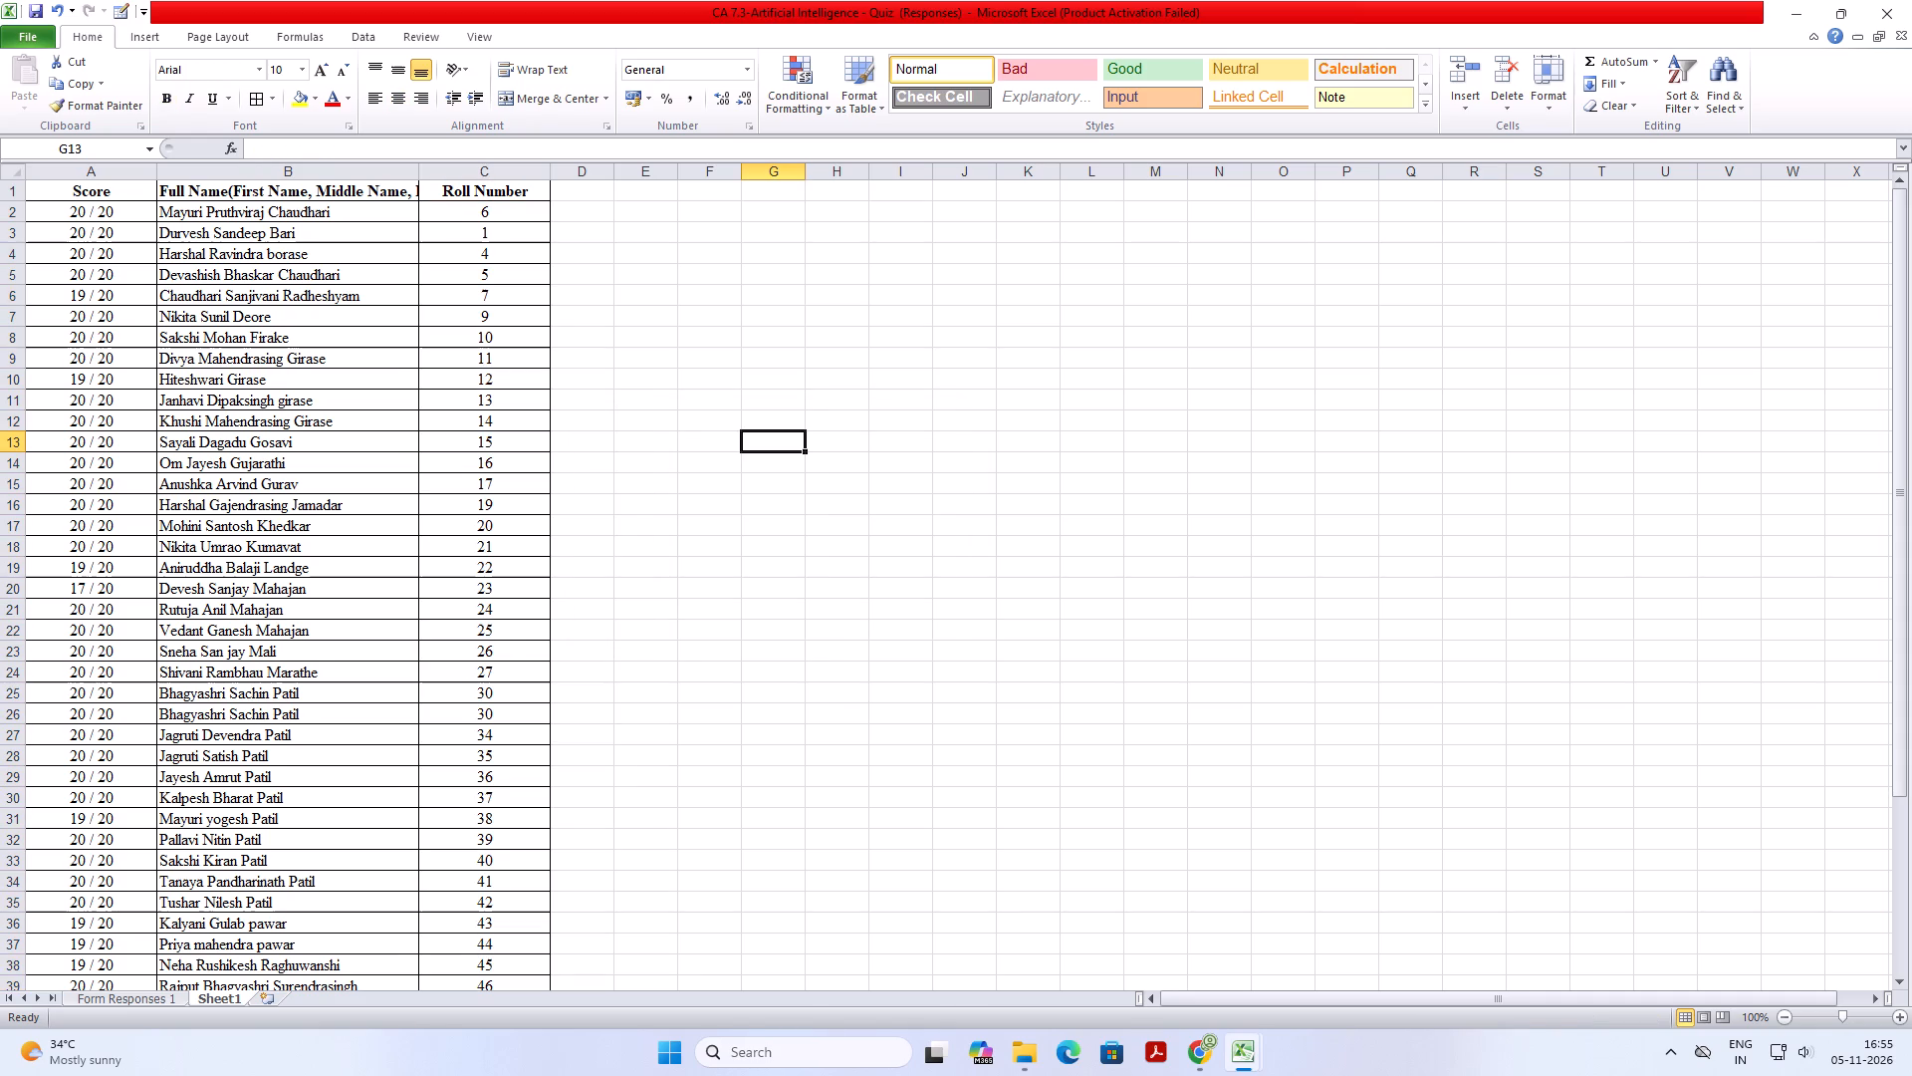
Cut the roll number 6 record from row 2 and paste it onto row 5.
{"action": "left_click", "coordinate": [498, 240]}
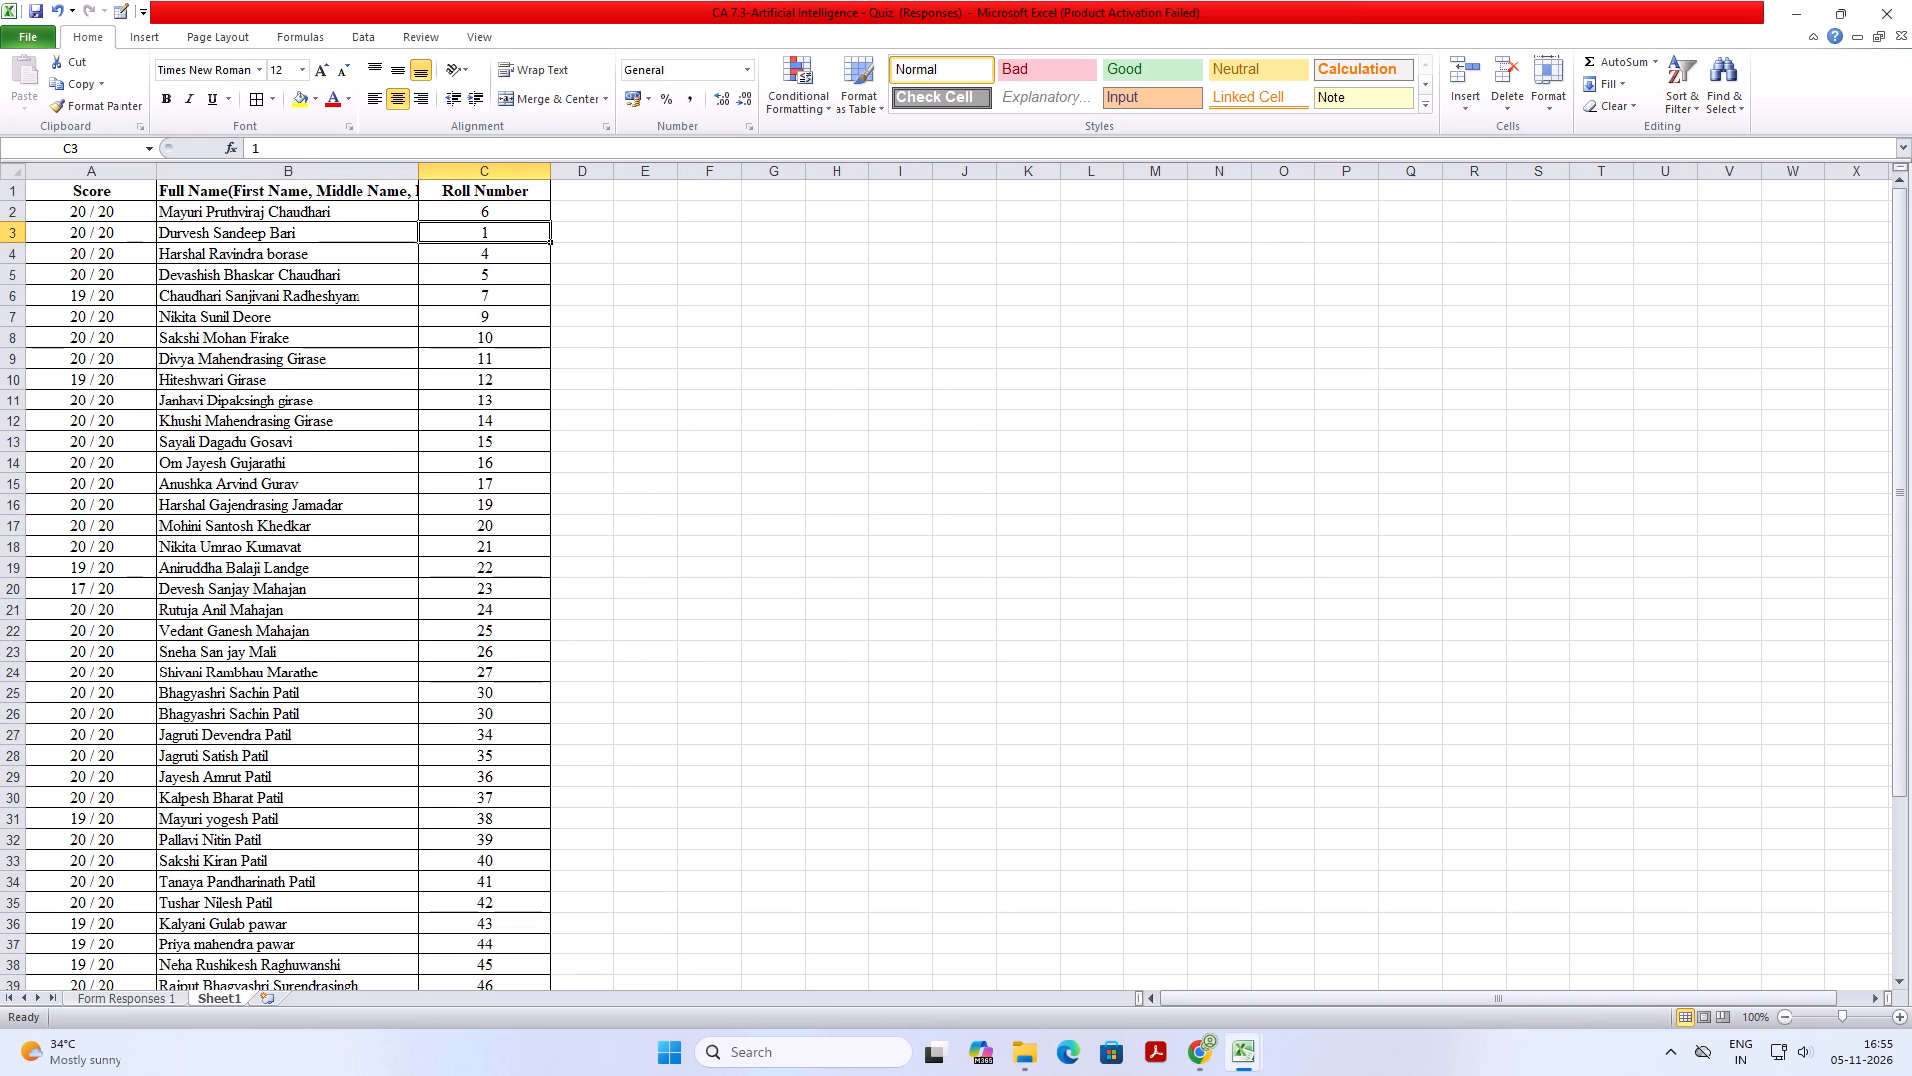
{"action": "left_click", "coordinate": [4, 215]}
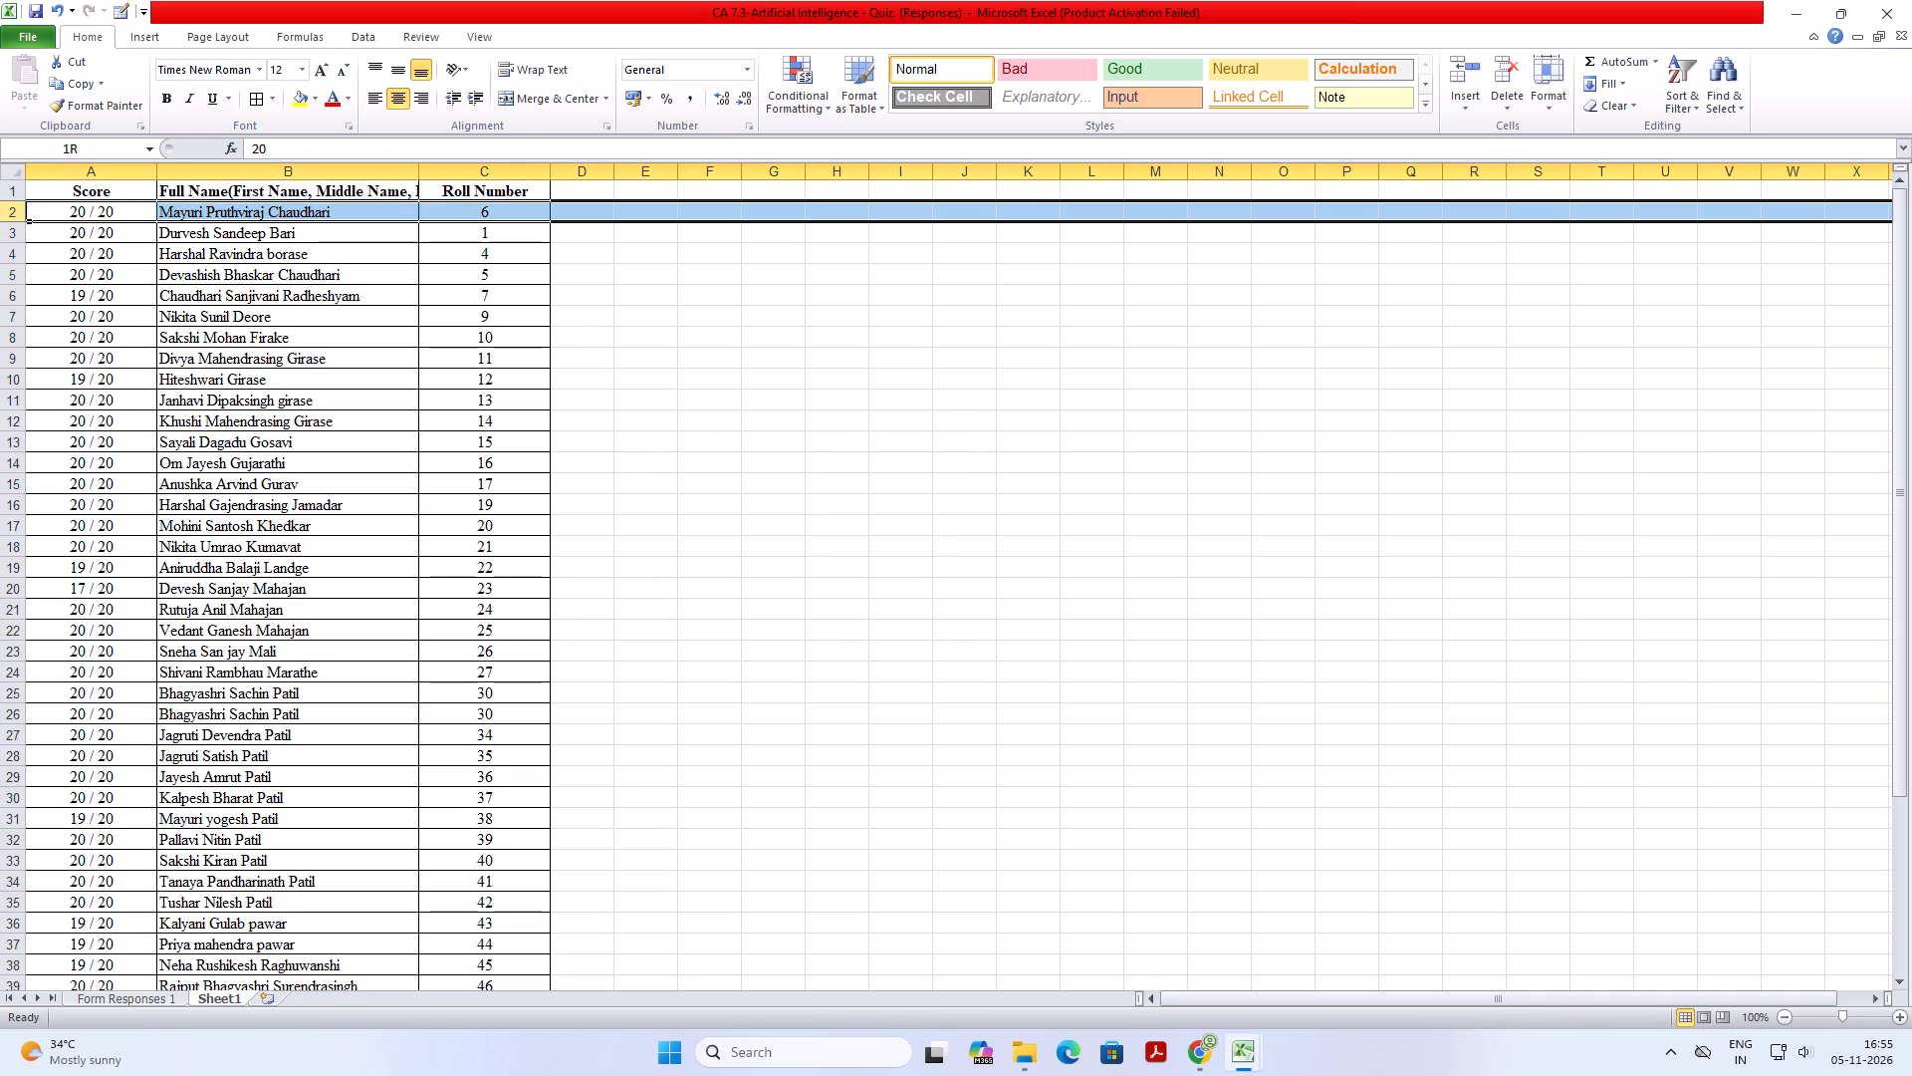
{"action": "left_click", "coordinate": [229, 236]}
{"action": "left_click", "coordinate": [10, 214]}
{"action": "right_click", "coordinate": [10, 214]}
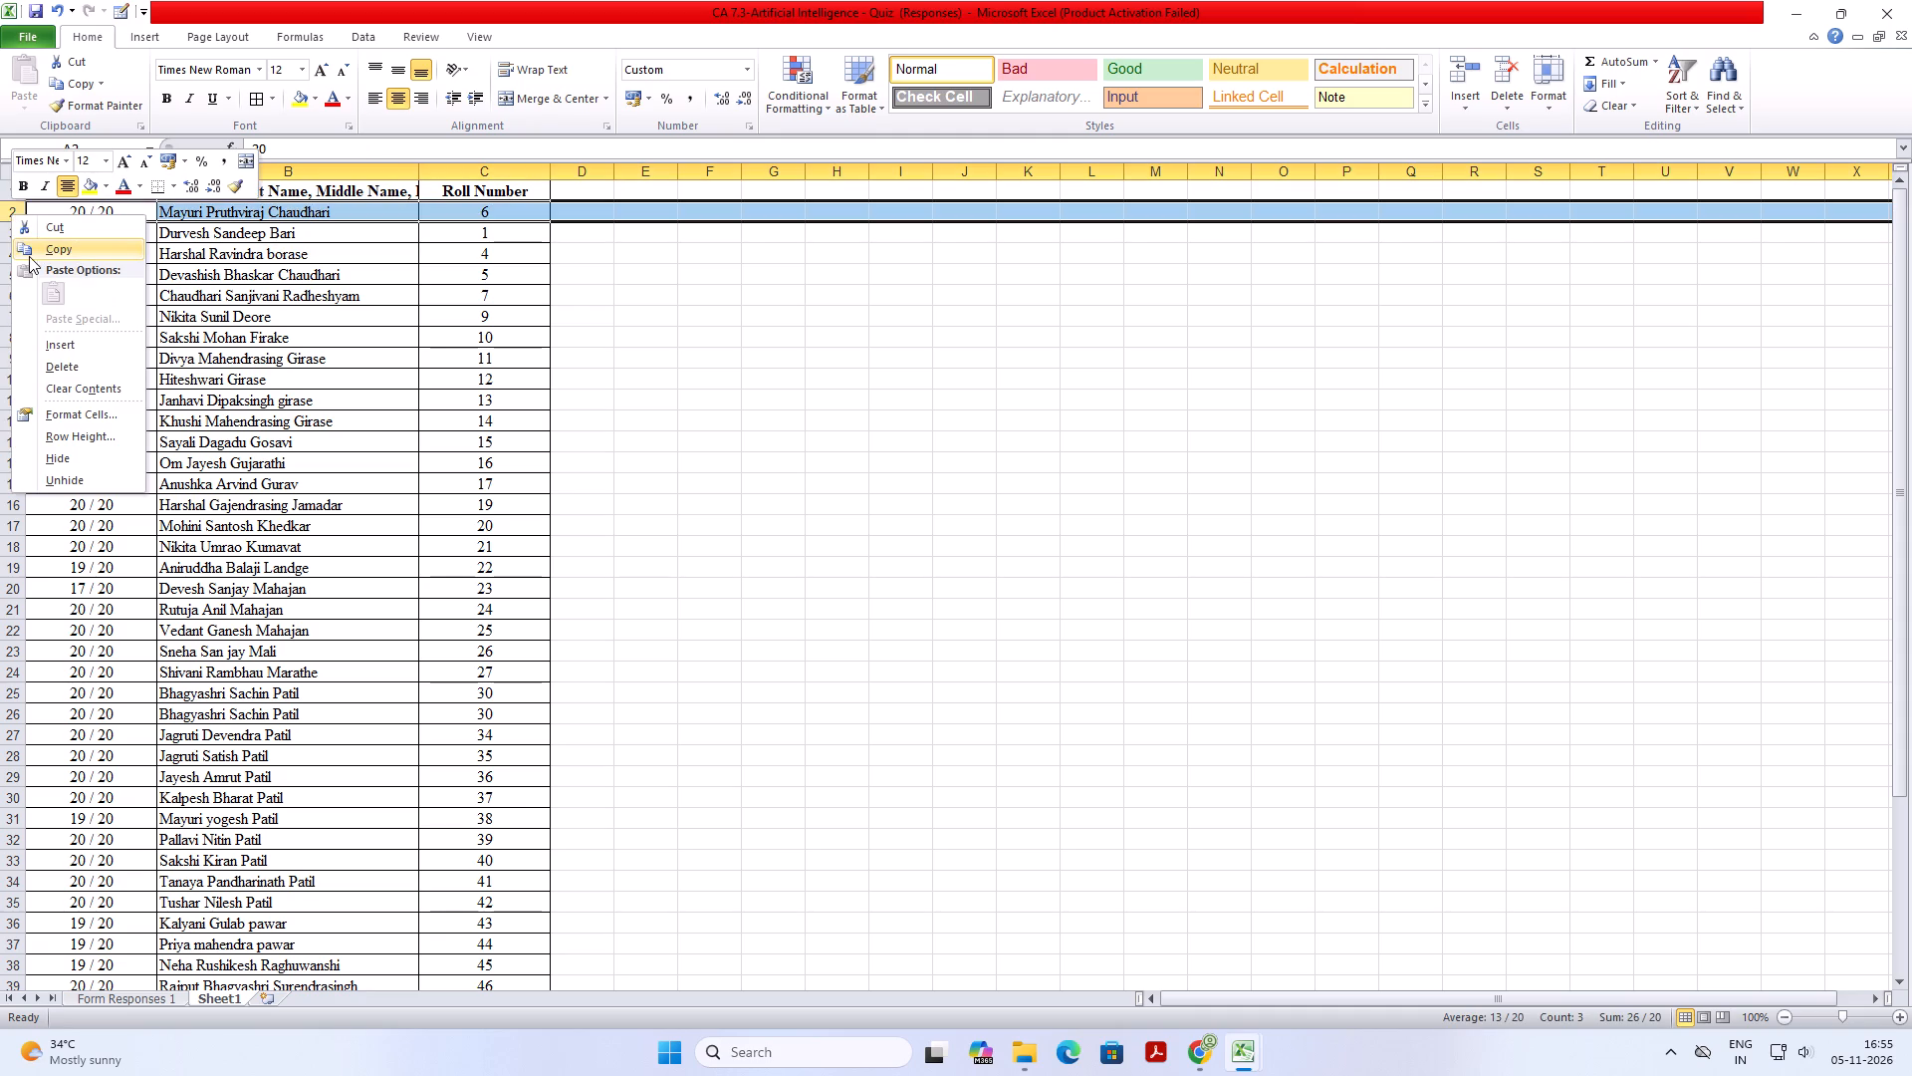
{"action": "left_click", "coordinate": [66, 234]}
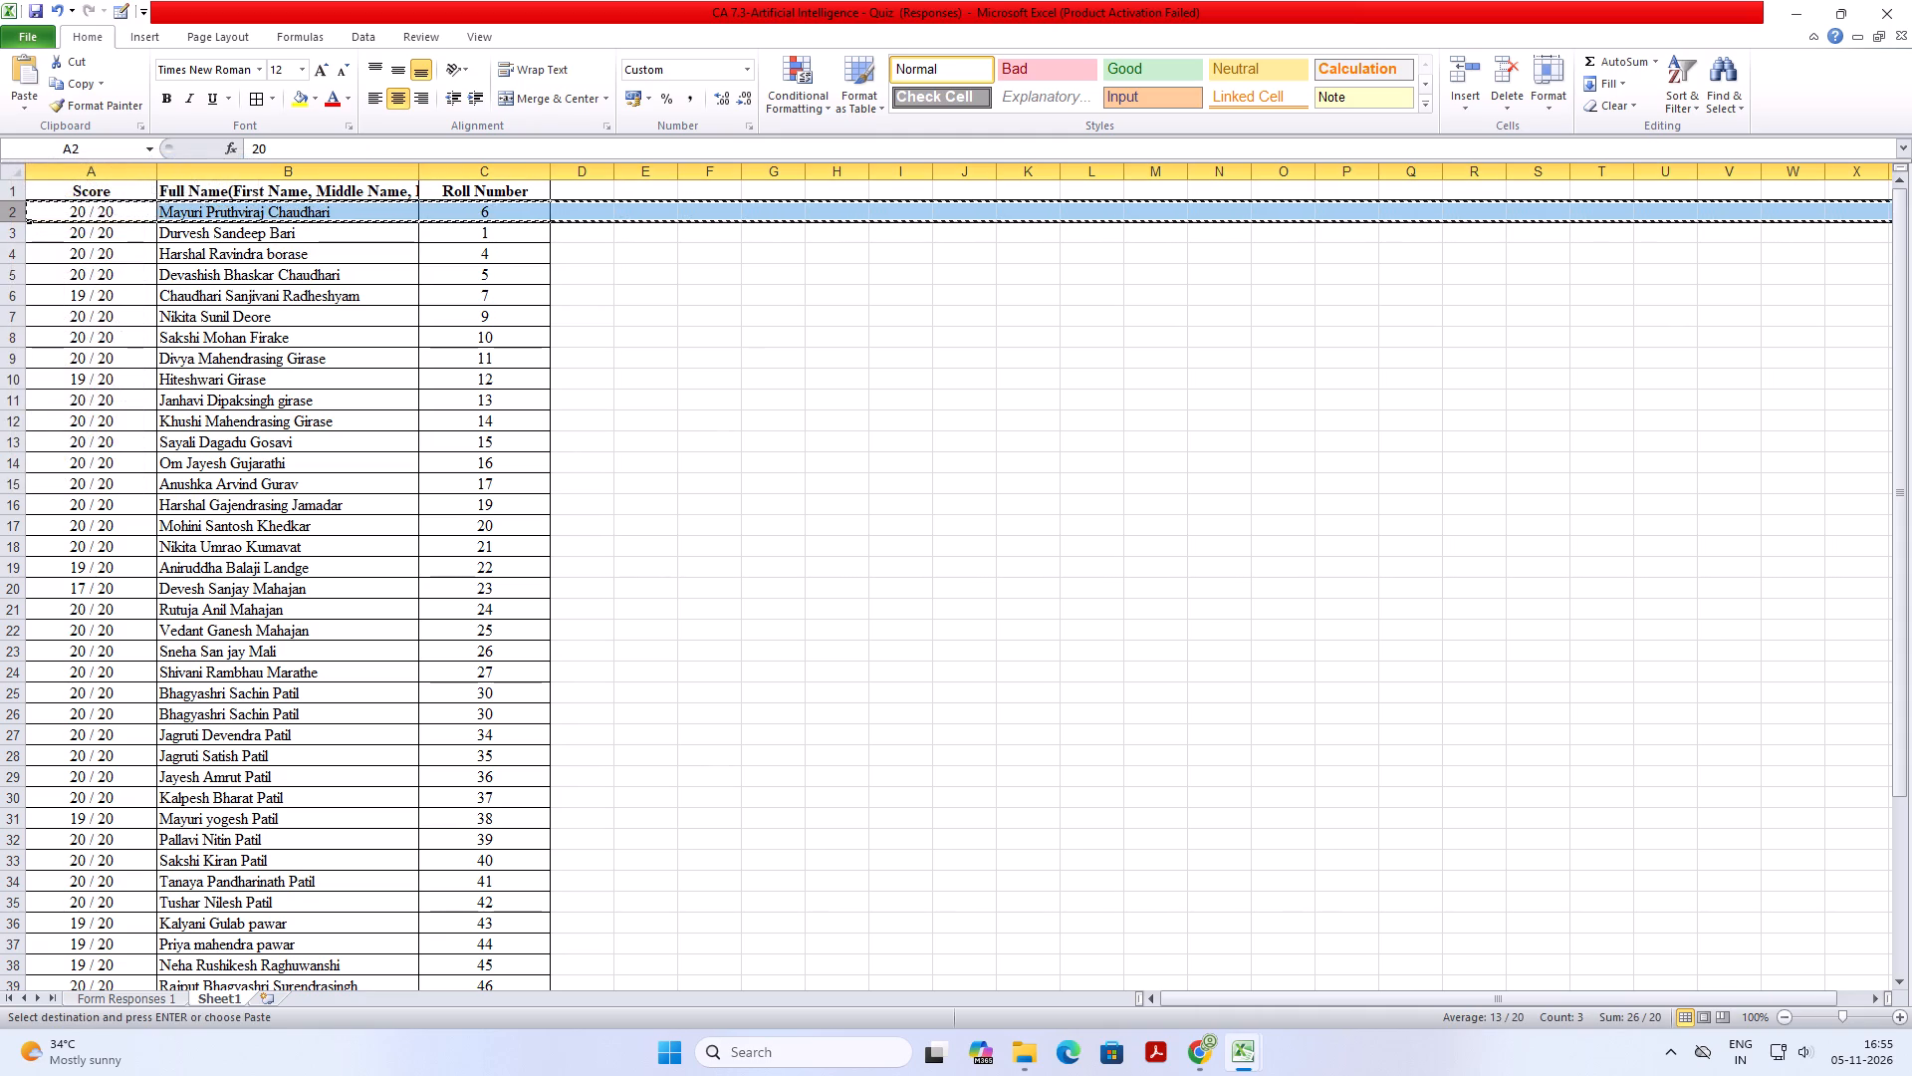
{"action": "left_click", "coordinate": [14, 278]}
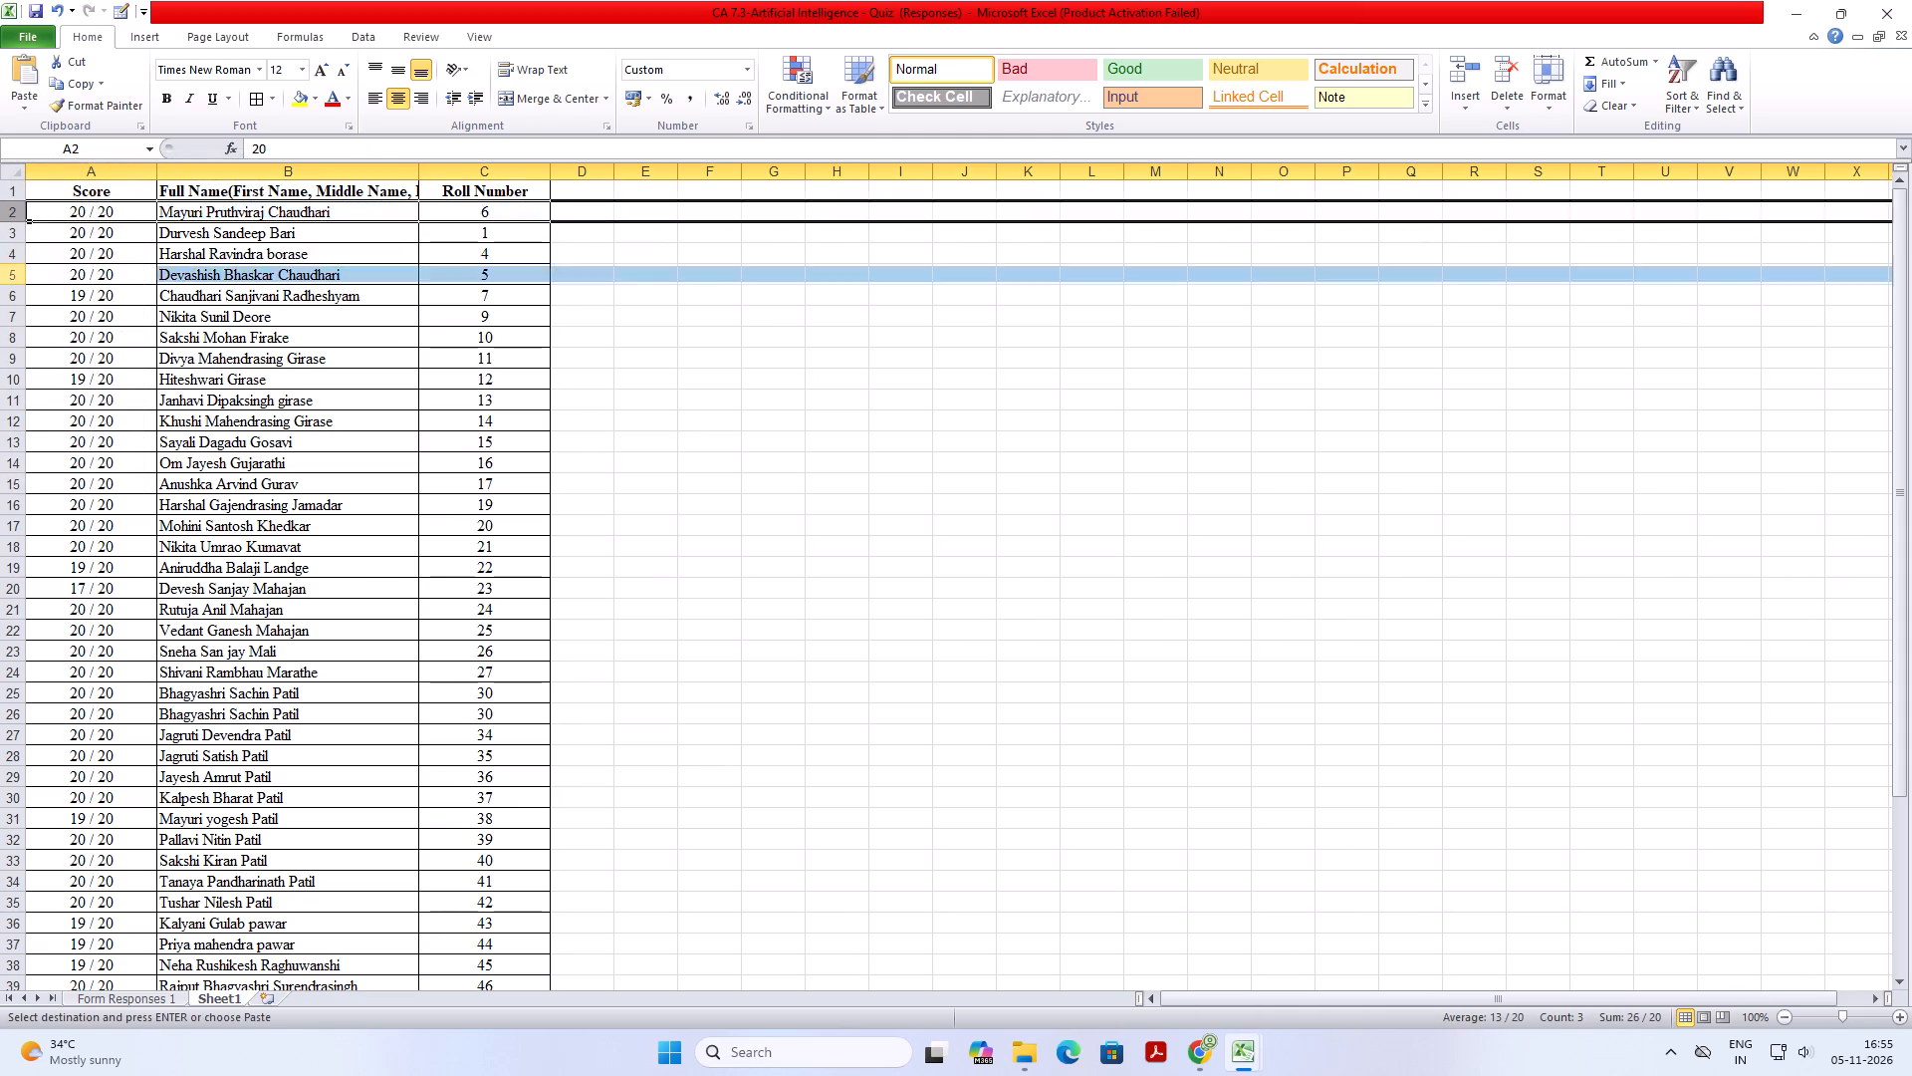
{"action": "right_click", "coordinate": [14, 278]}
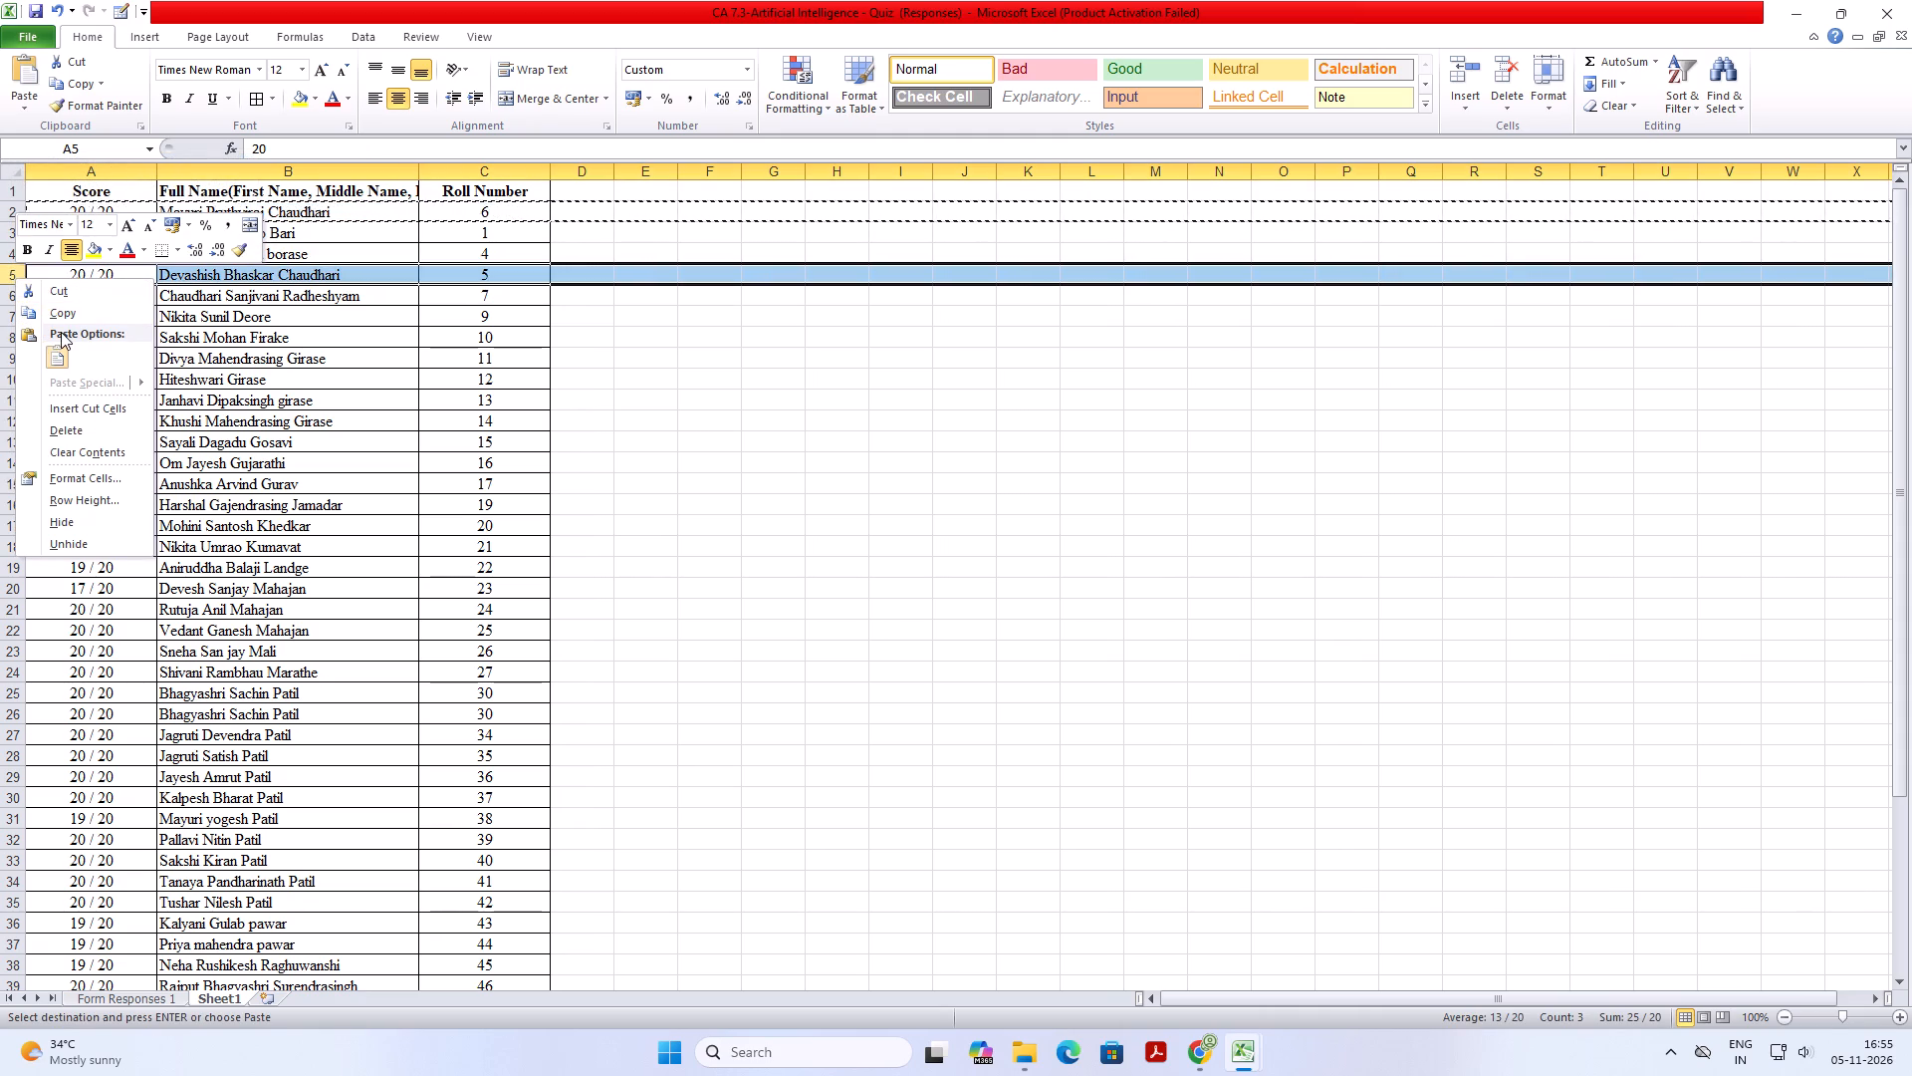
{"action": "left_click", "coordinate": [5, 274]}
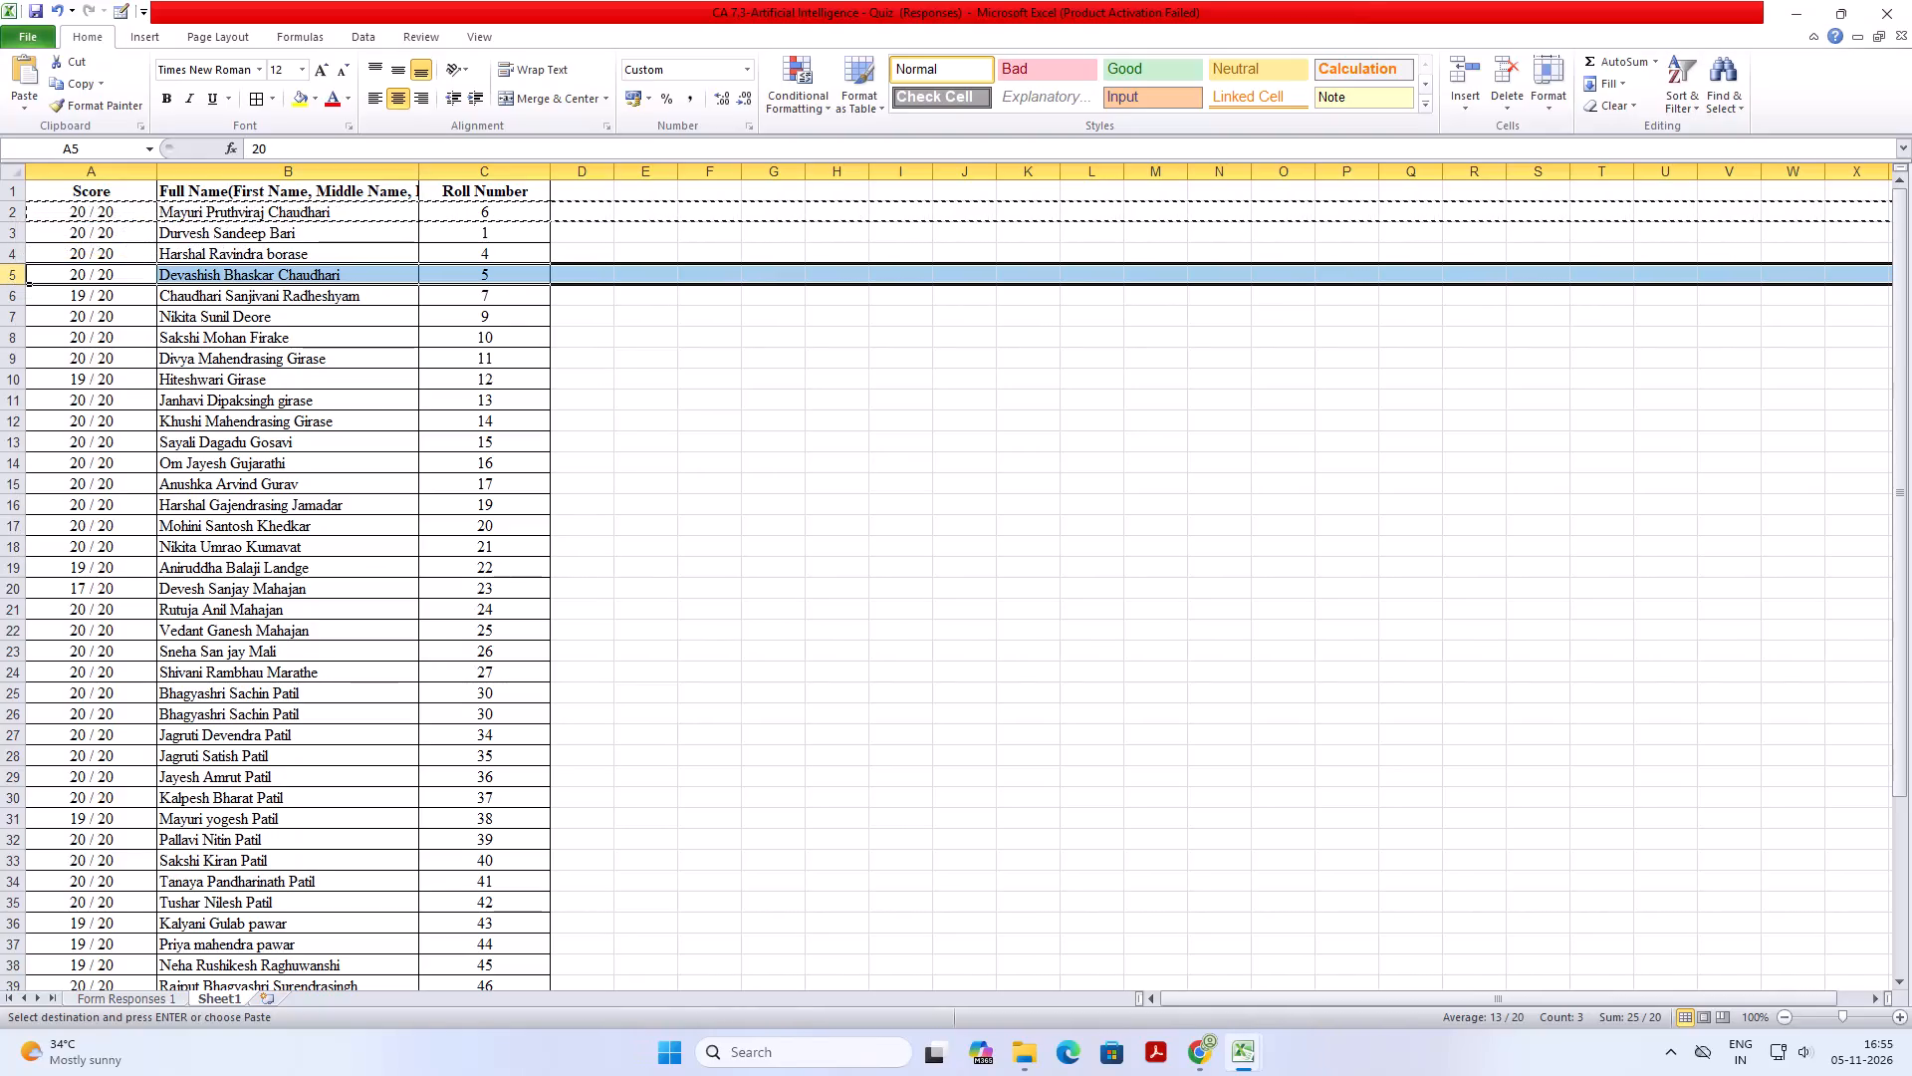
{"action": "key", "text": "ctrl+v"}
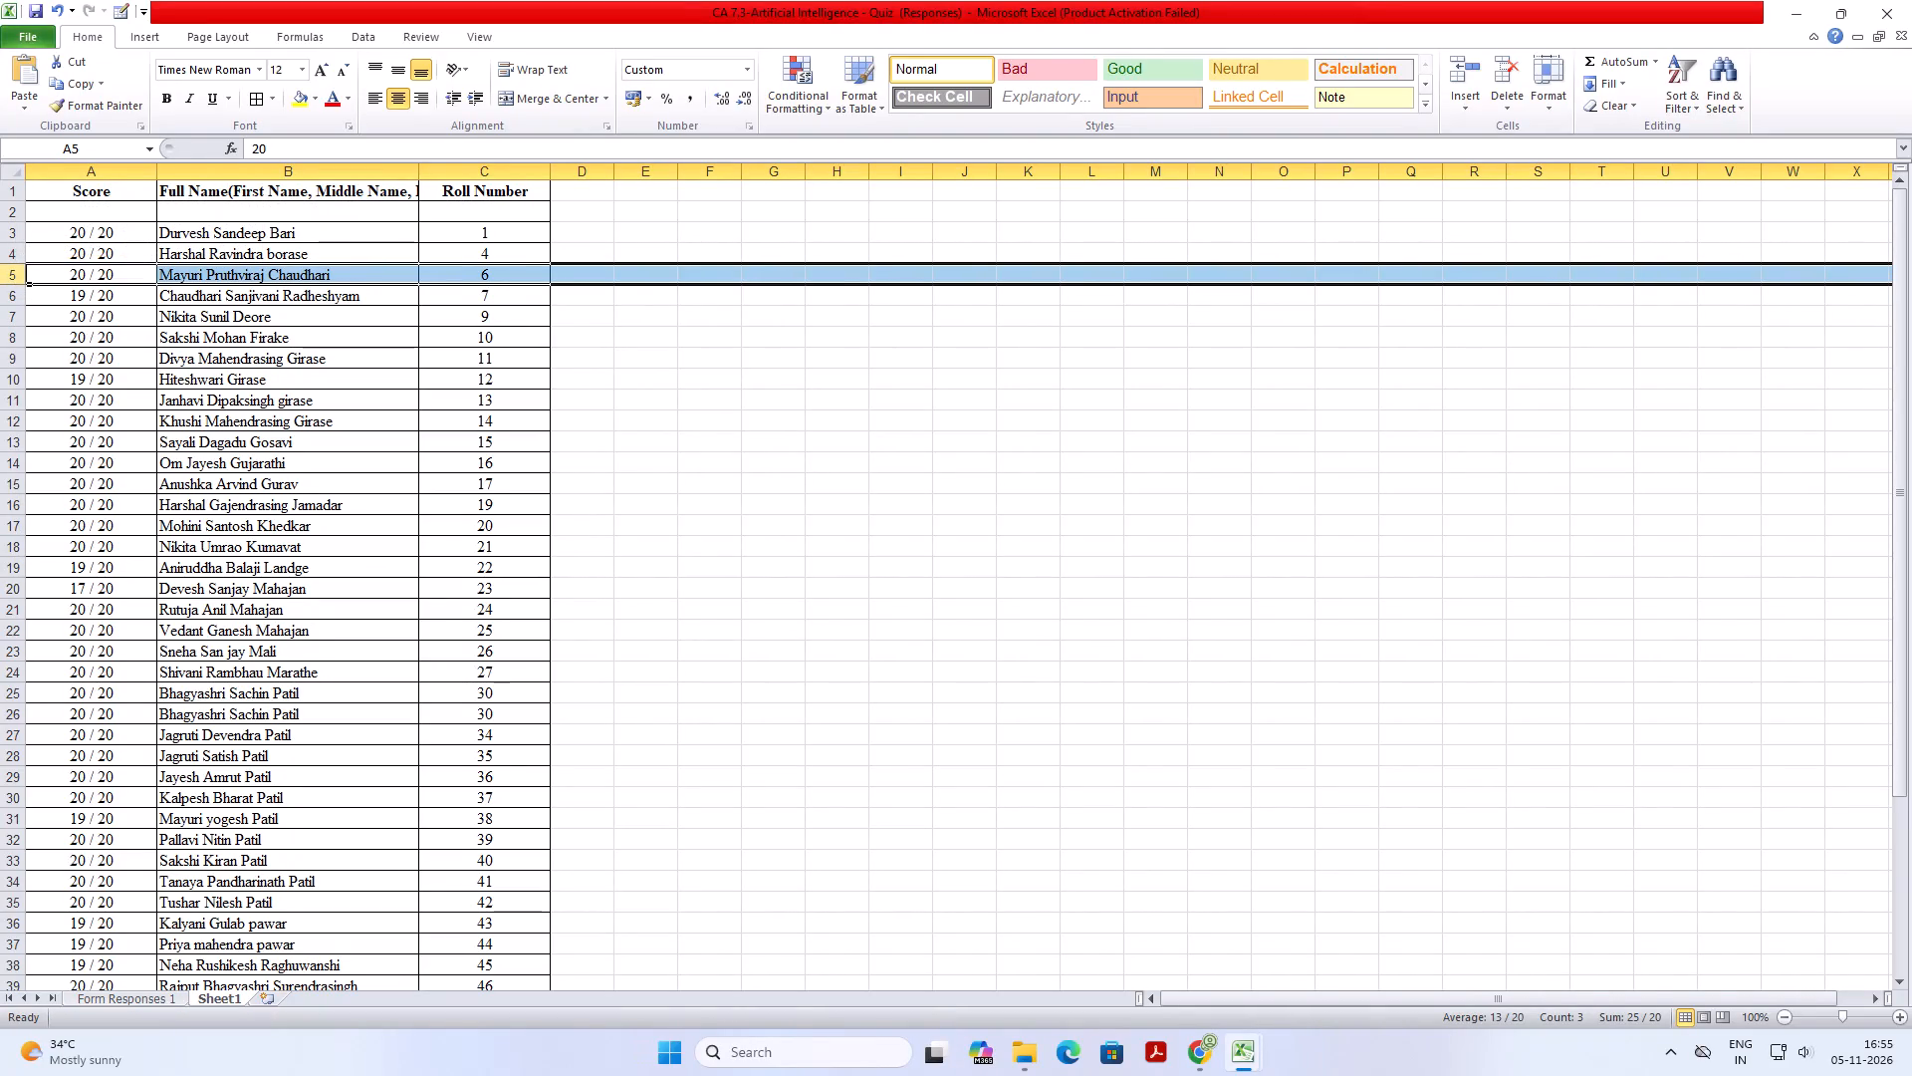
Undo the paste onto row 5 and clear the pending cut of row 2.
{"action": "key", "text": "ctrl+z"}
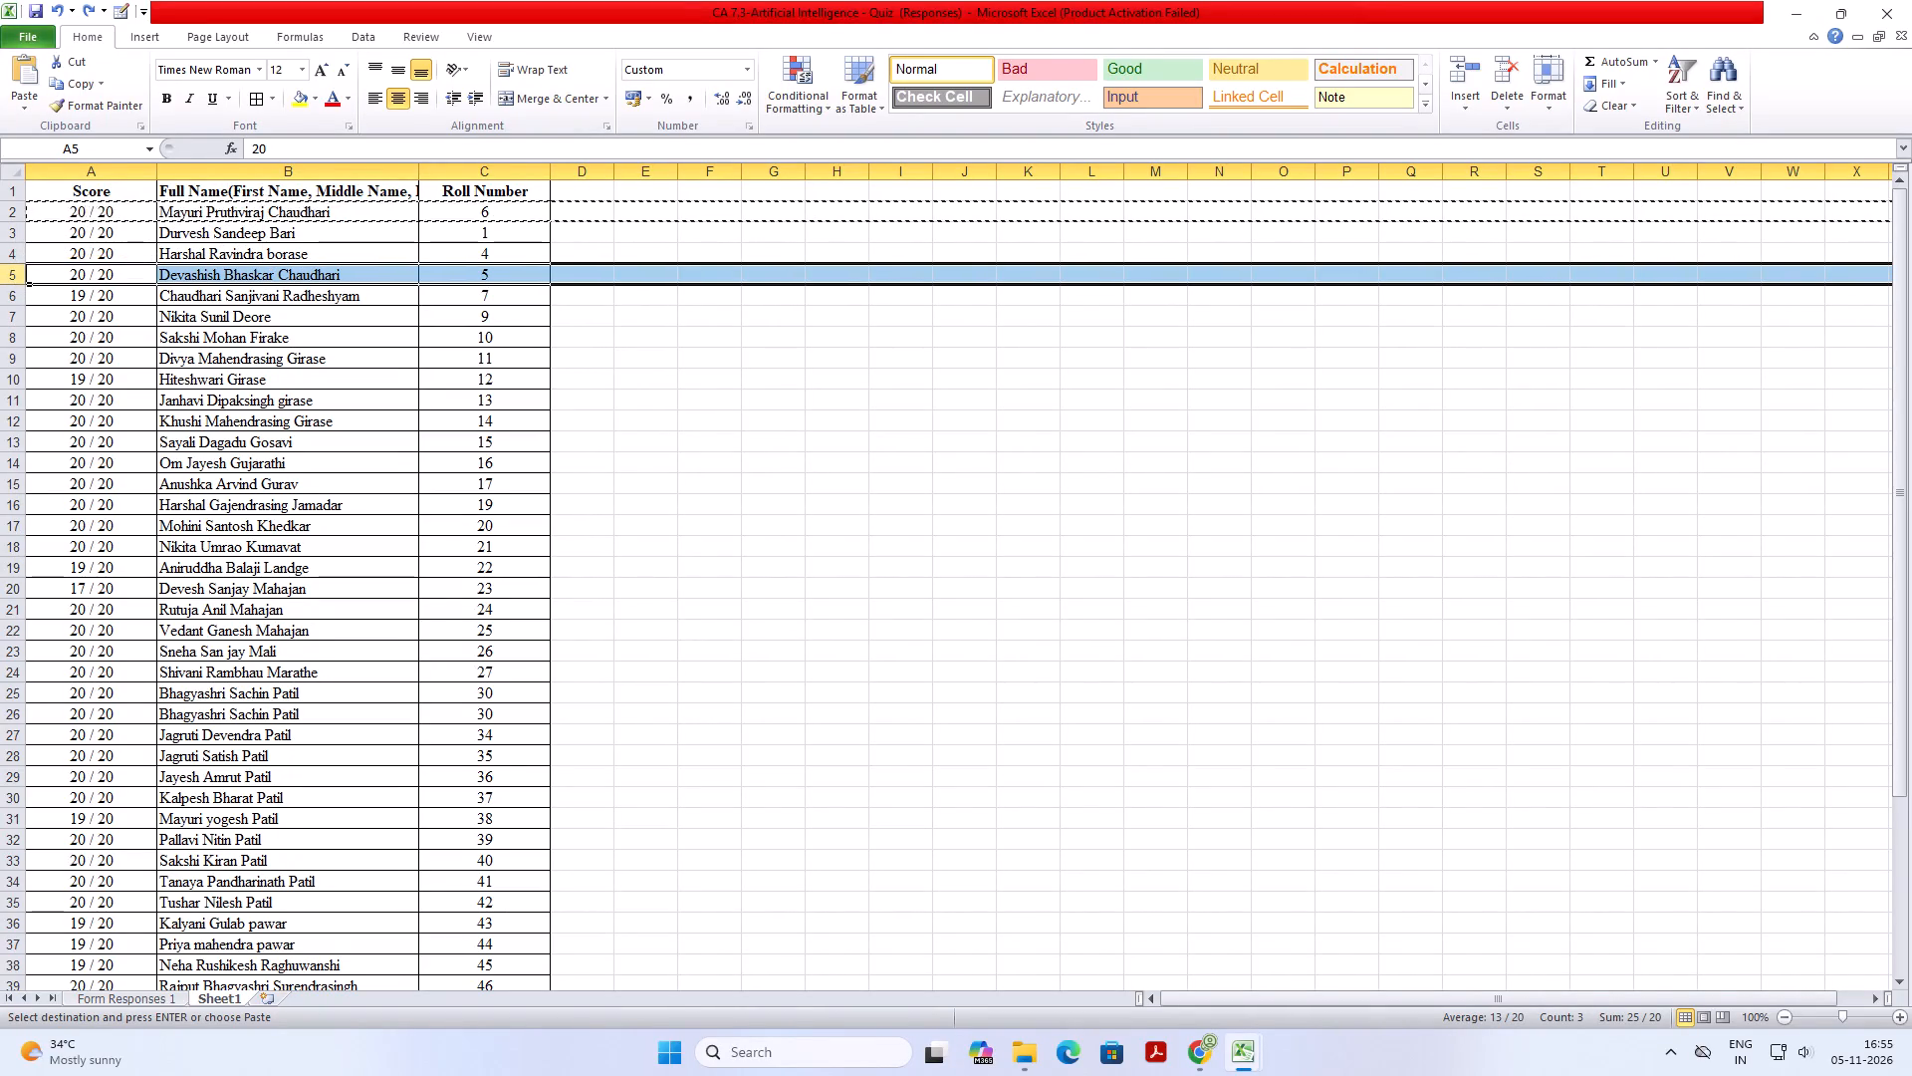
{"action": "triple_click", "coordinate": [651, 327]}
{"action": "triple_click", "coordinate": [651, 327]}
{"action": "left_click", "coordinate": [651, 327]}
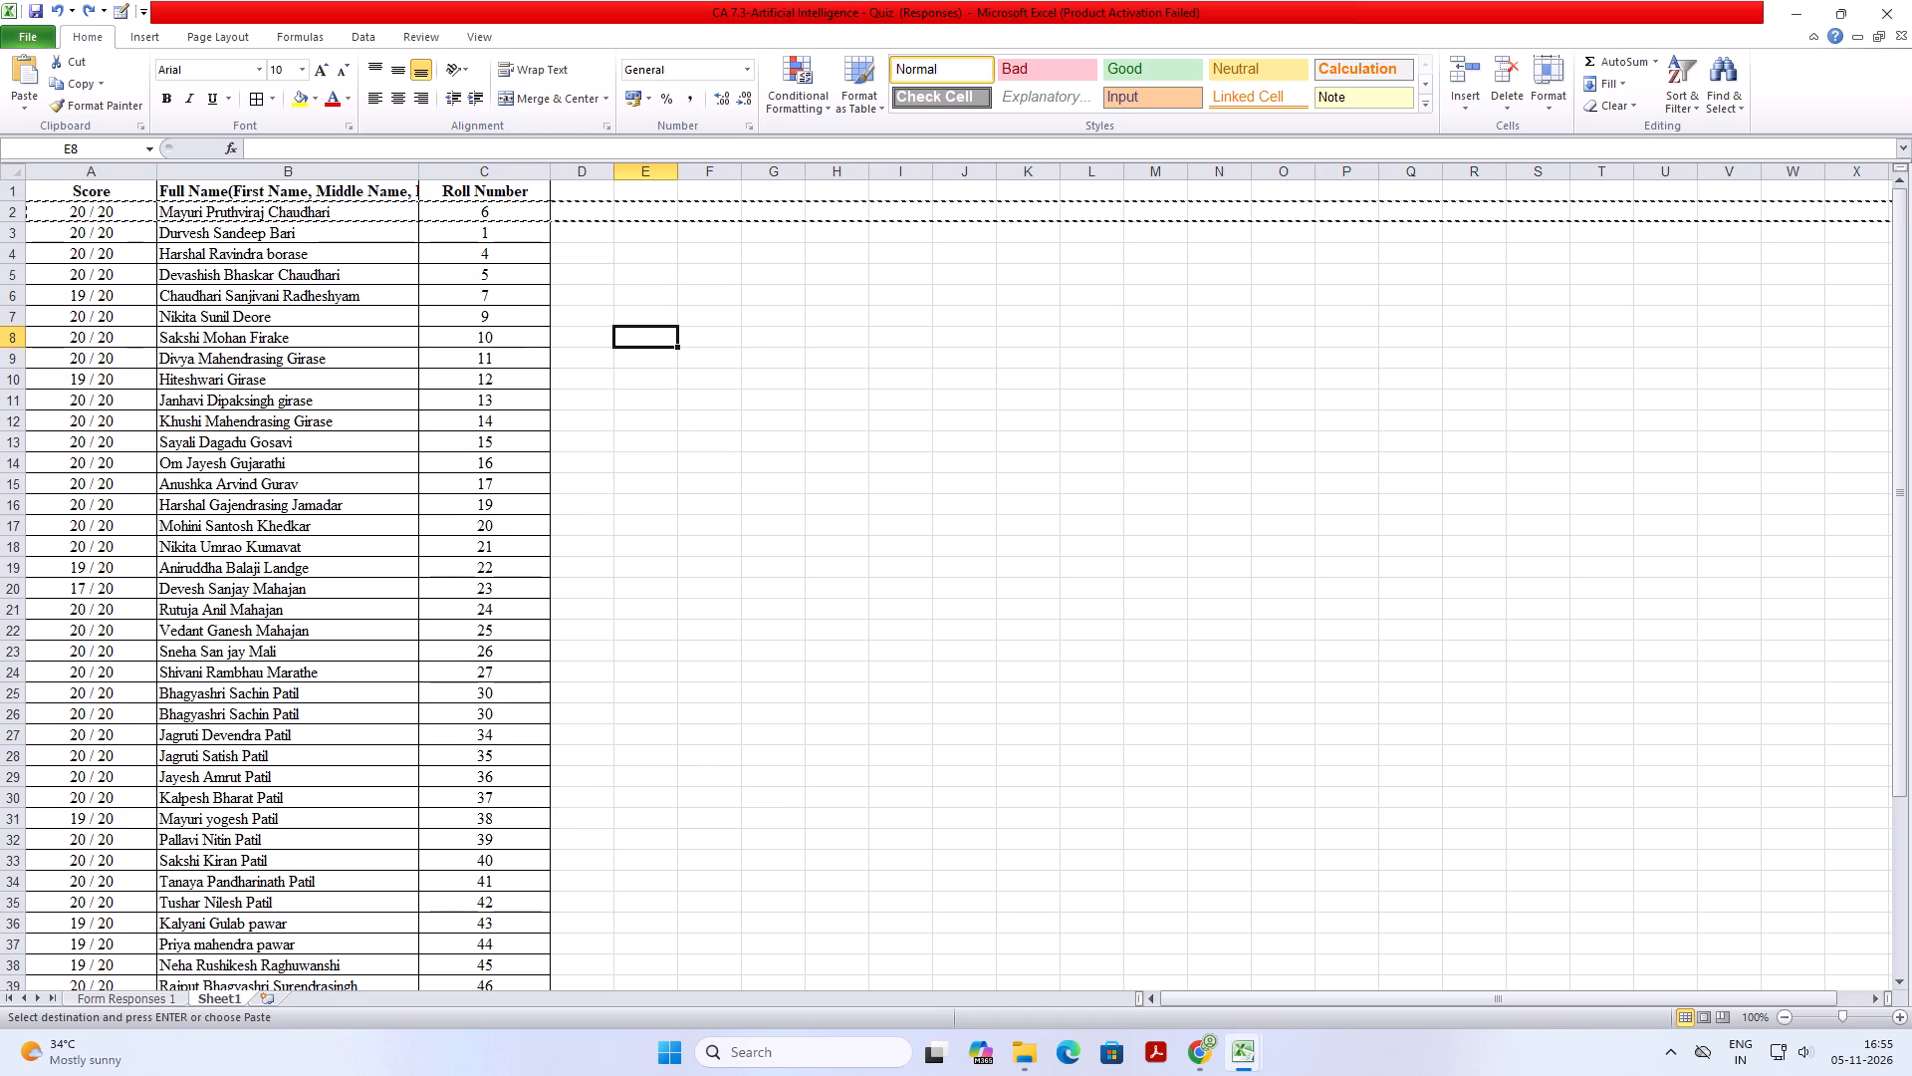
{"action": "triple_click", "coordinate": [652, 283]}
{"action": "left_click", "coordinate": [652, 283]}
{"action": "left_click", "coordinate": [707, 277]}
{"action": "right_click", "coordinate": [709, 276]}
{"action": "right_click", "coordinate": [709, 269]}
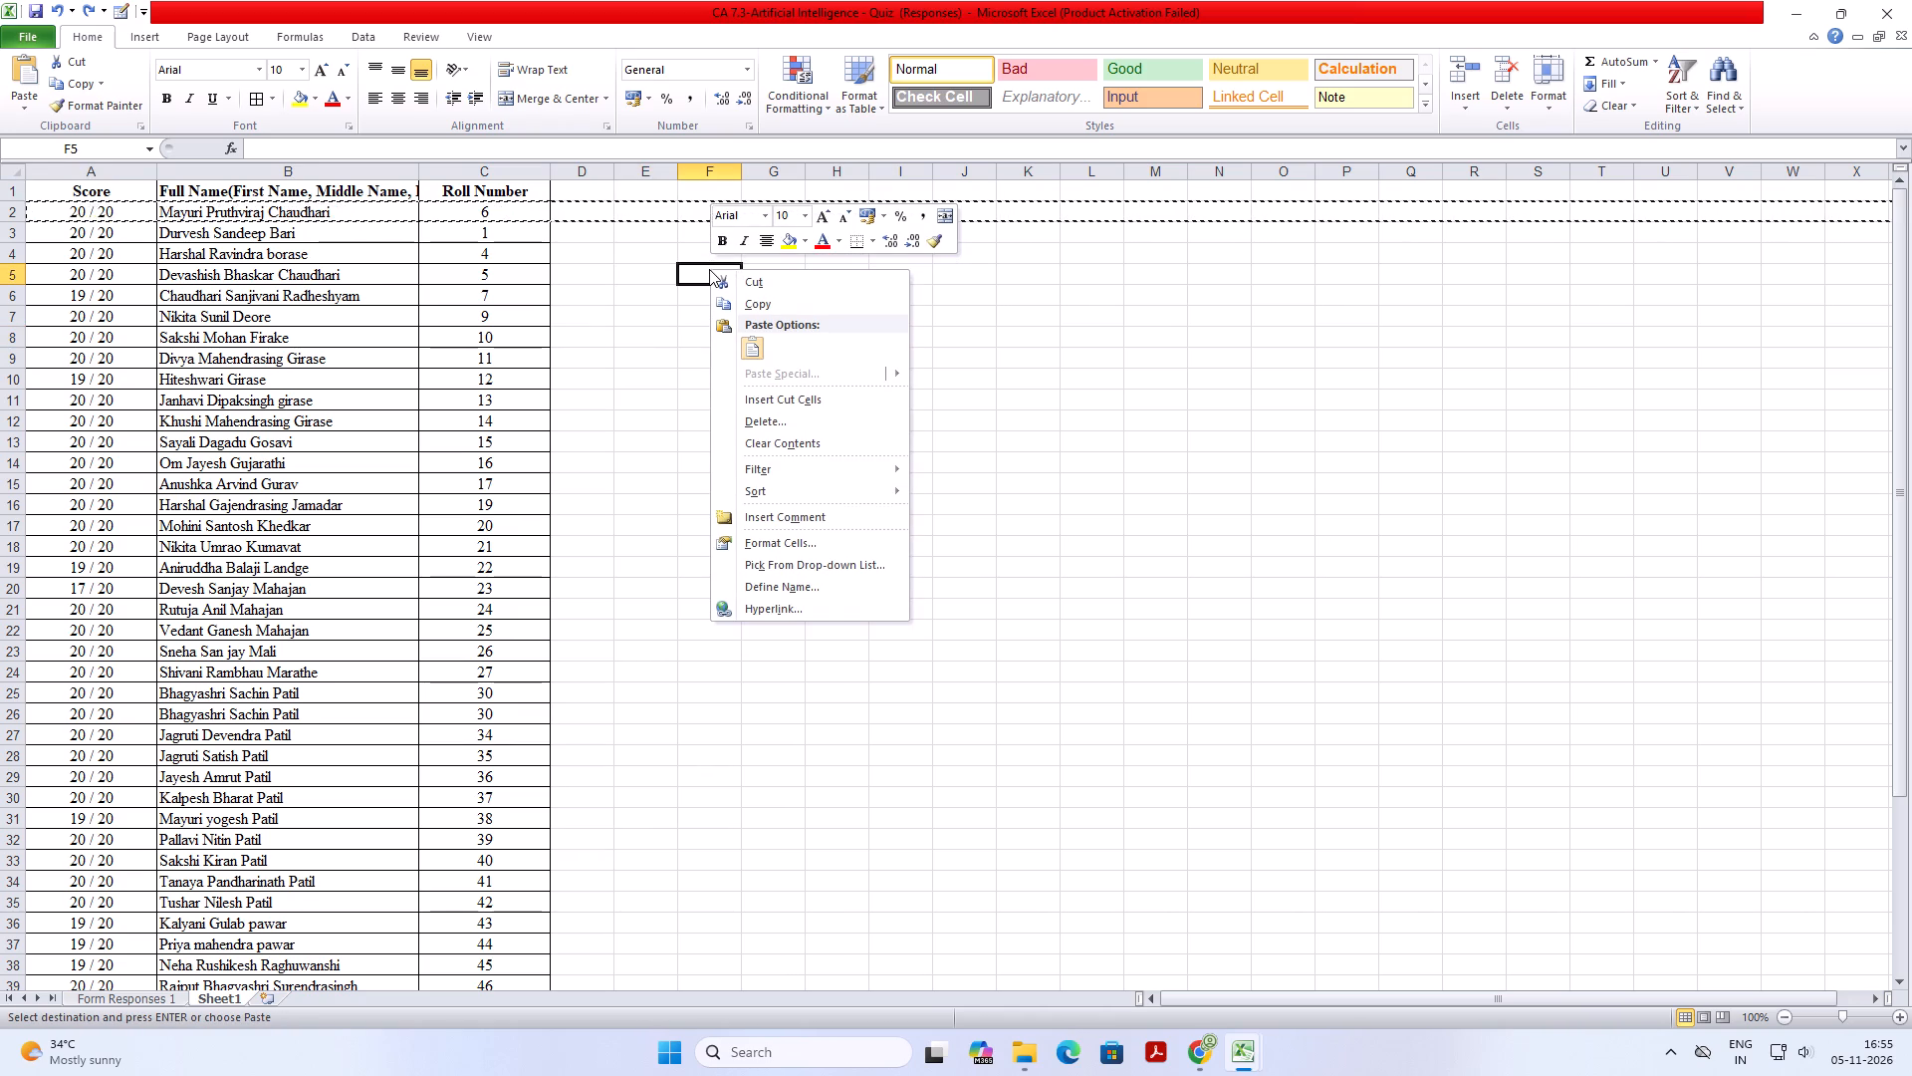
{"action": "triple_click", "coordinate": [668, 234]}
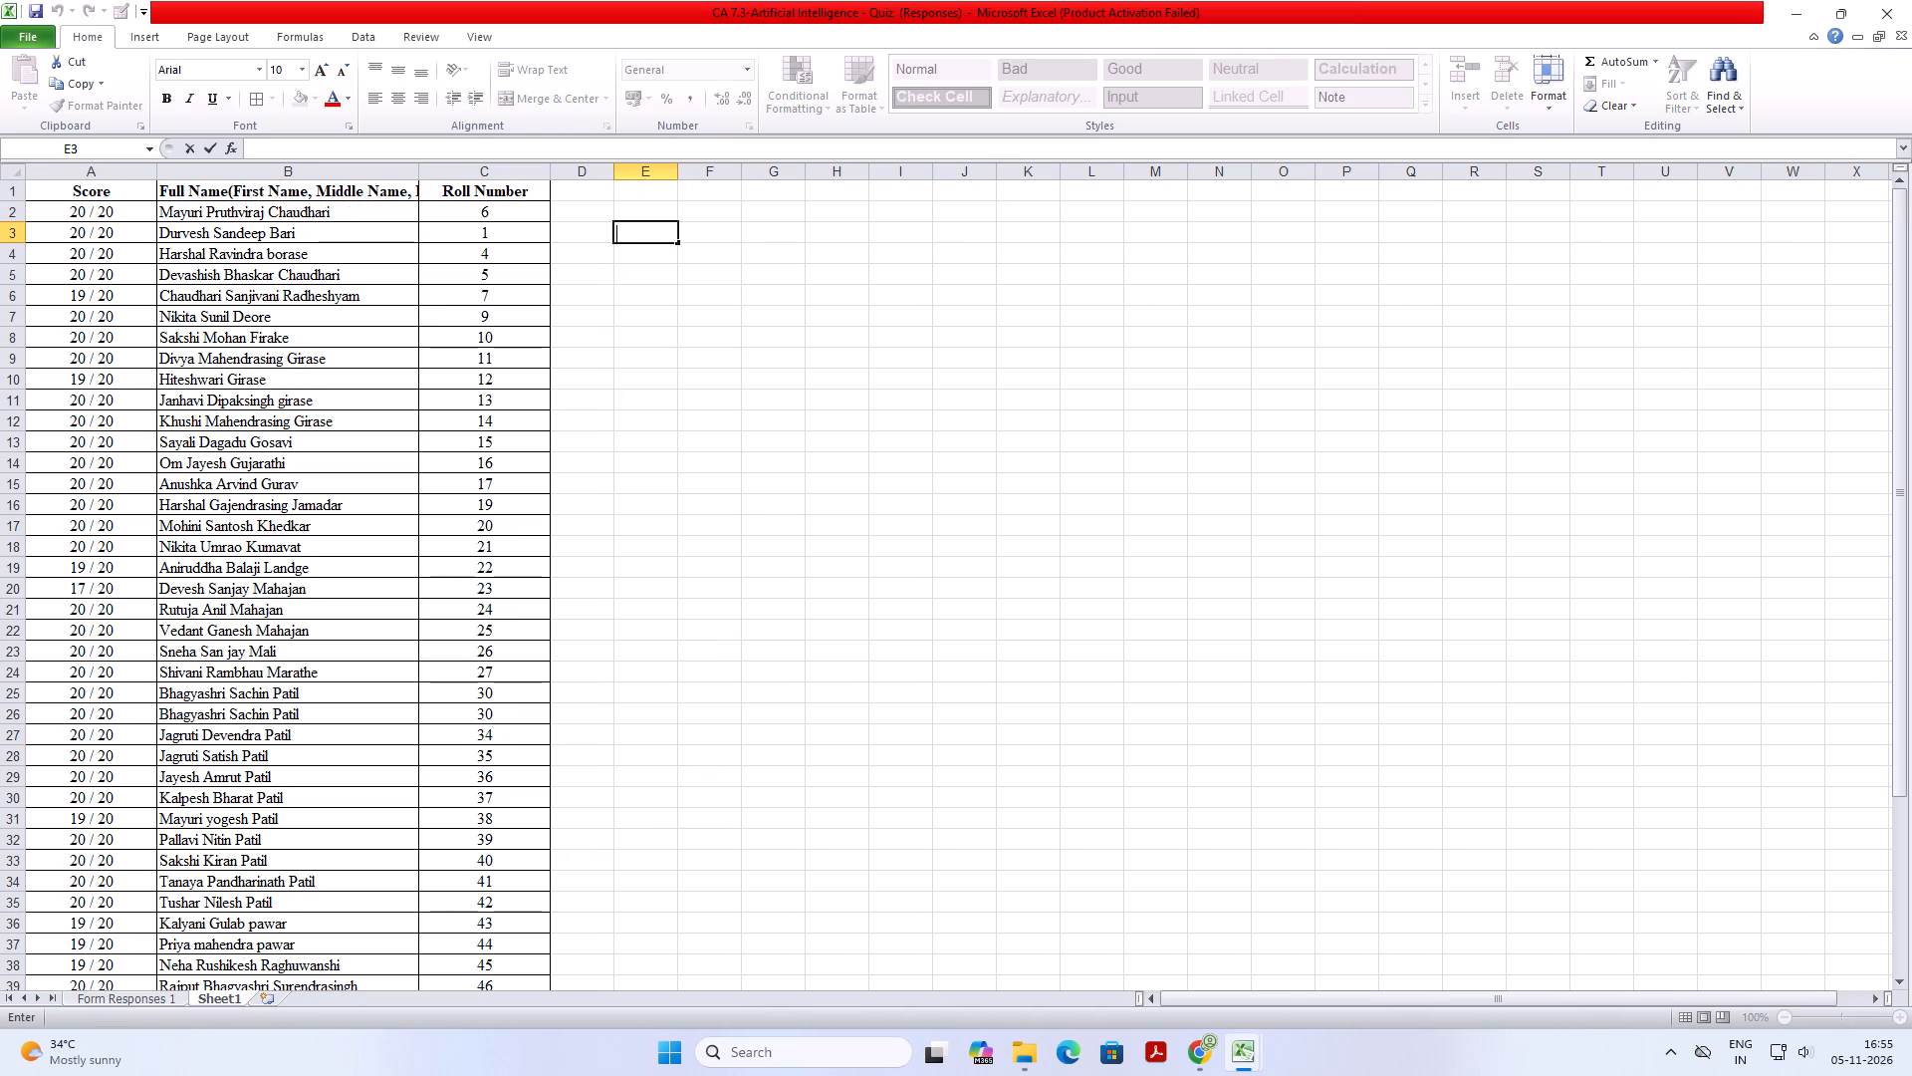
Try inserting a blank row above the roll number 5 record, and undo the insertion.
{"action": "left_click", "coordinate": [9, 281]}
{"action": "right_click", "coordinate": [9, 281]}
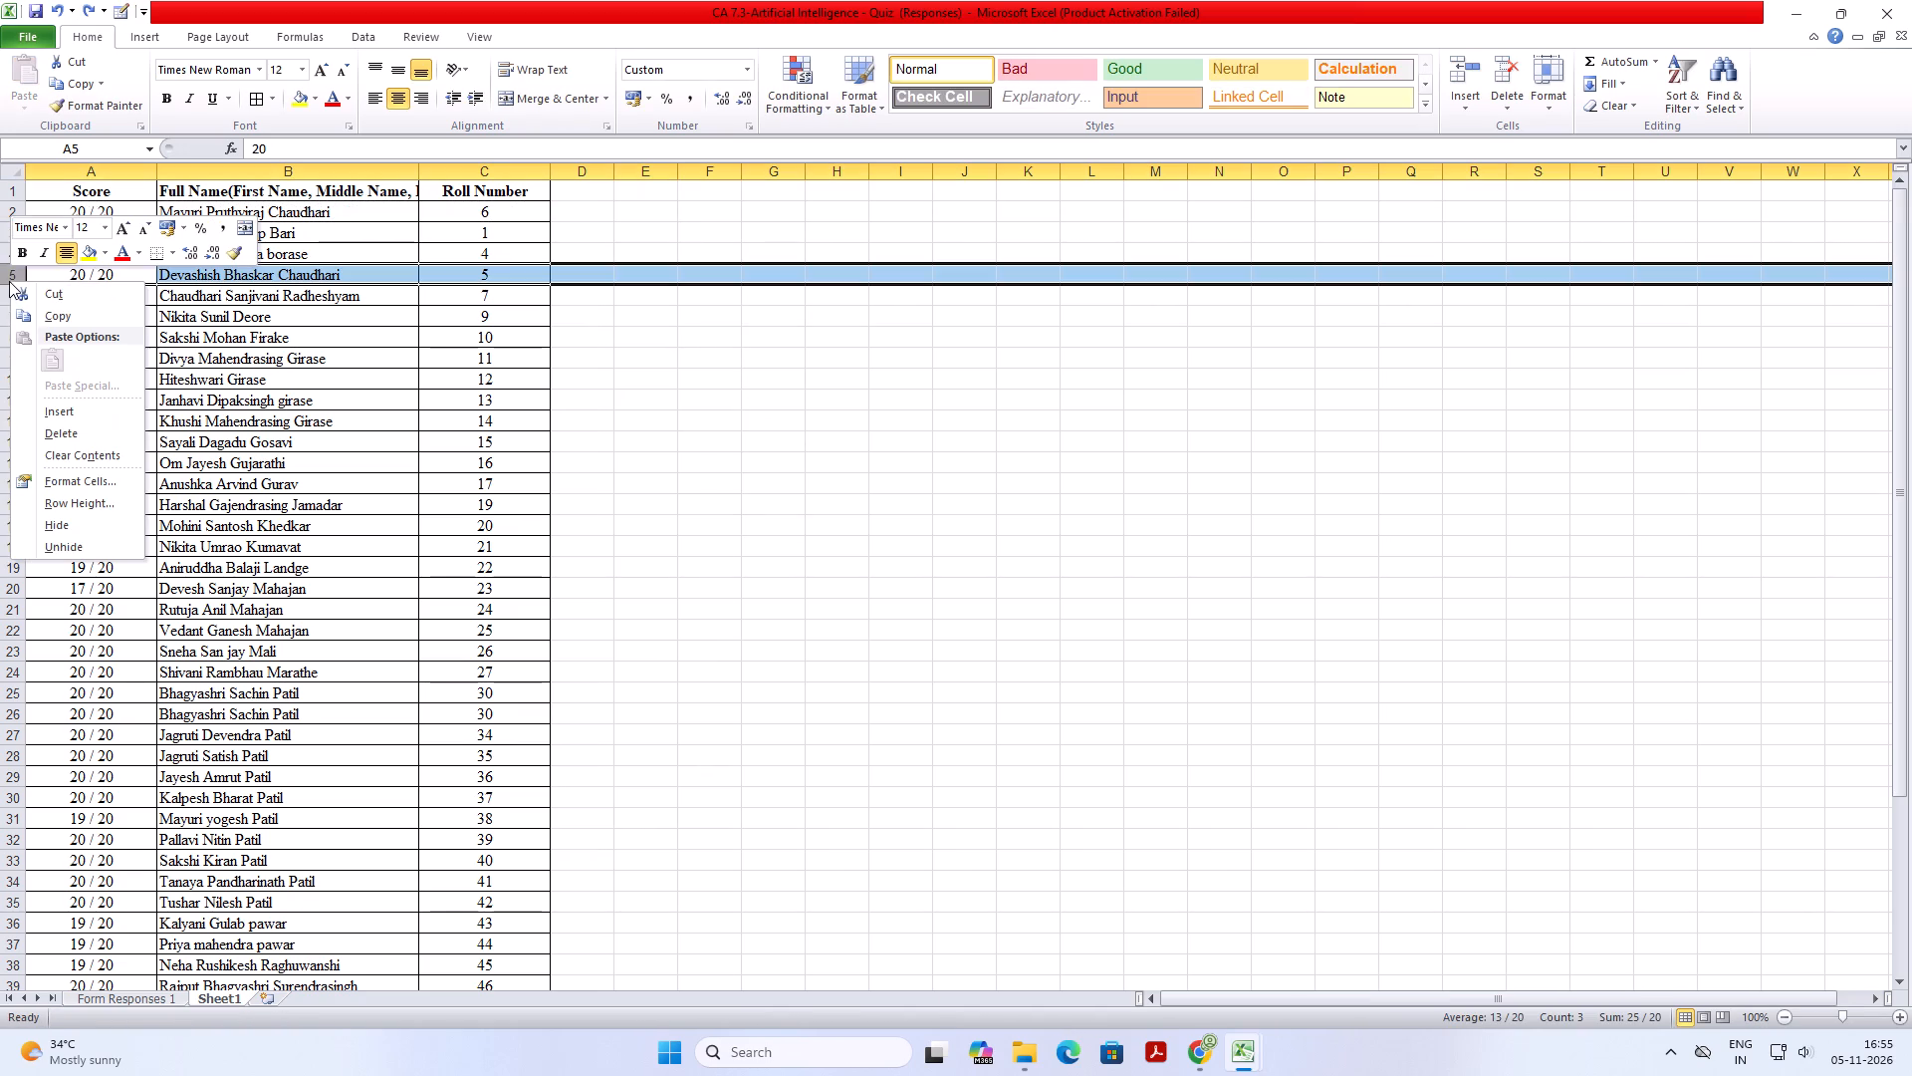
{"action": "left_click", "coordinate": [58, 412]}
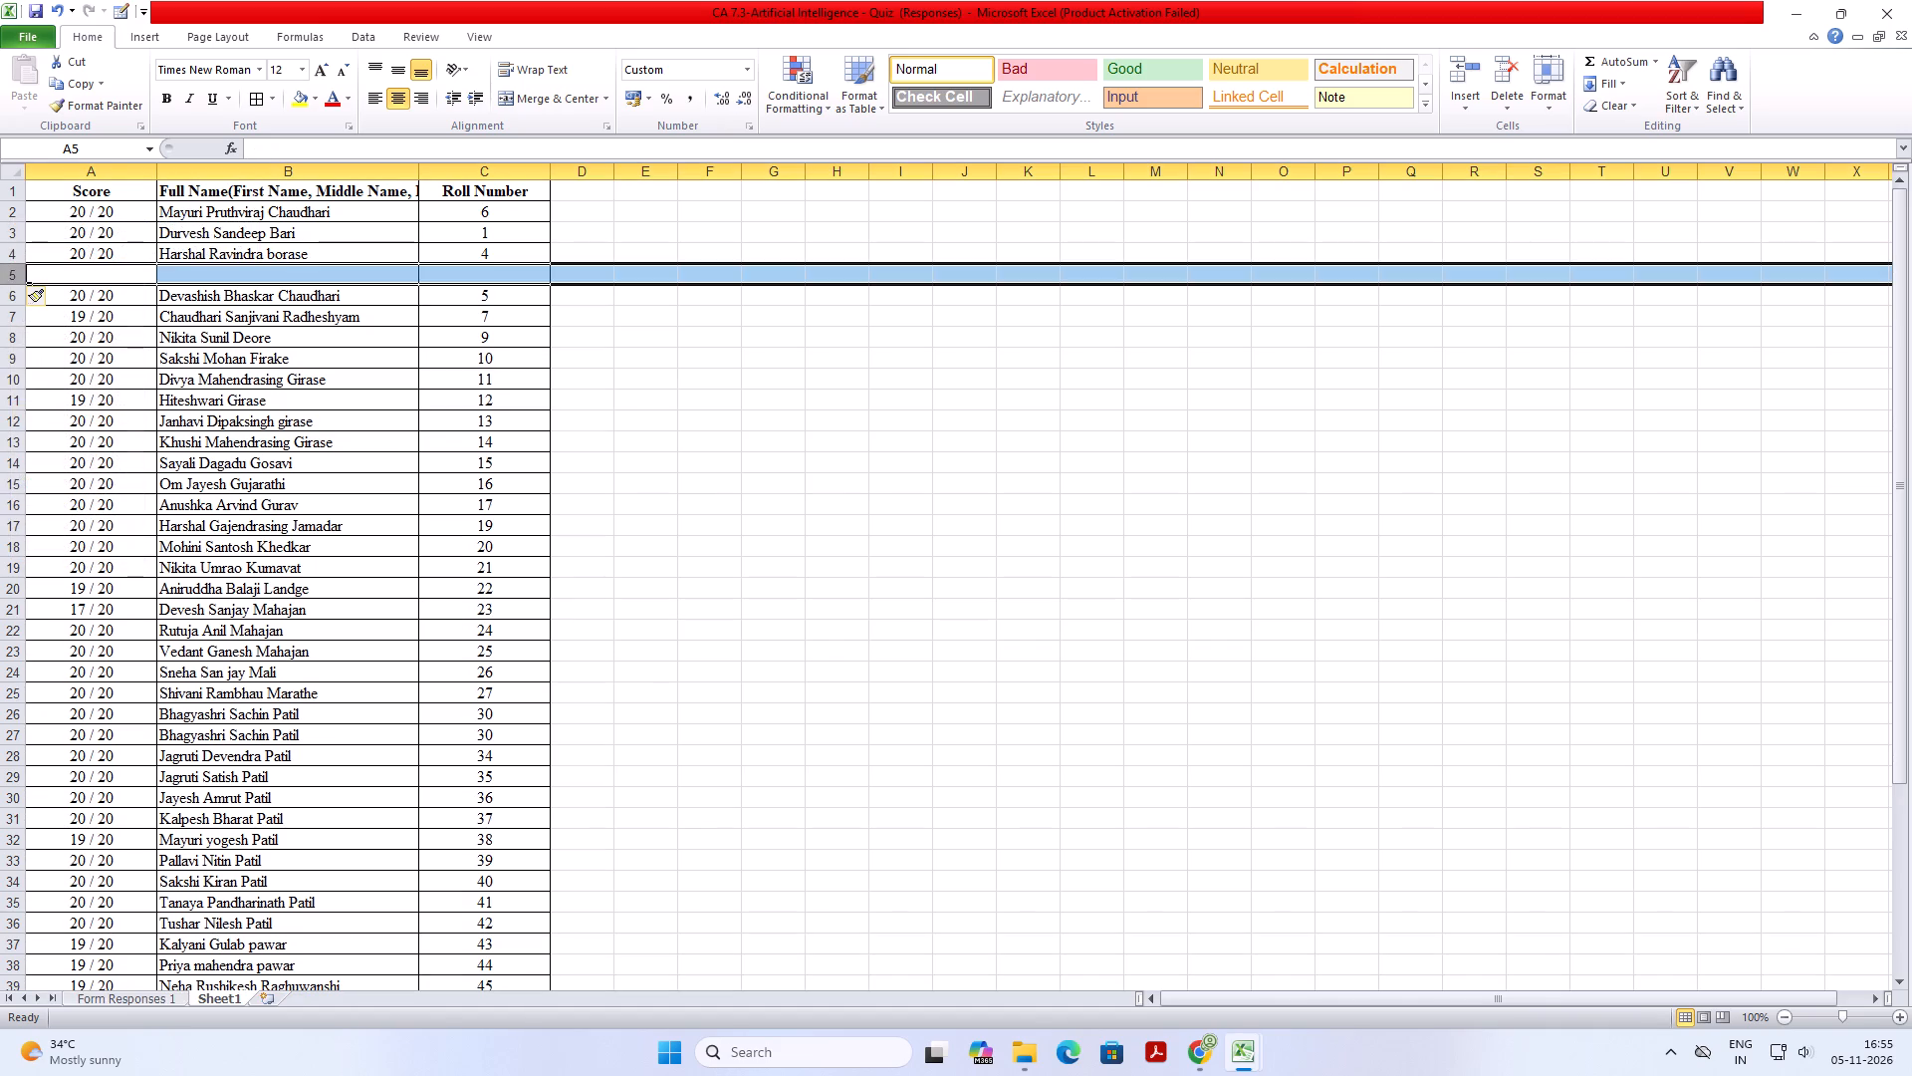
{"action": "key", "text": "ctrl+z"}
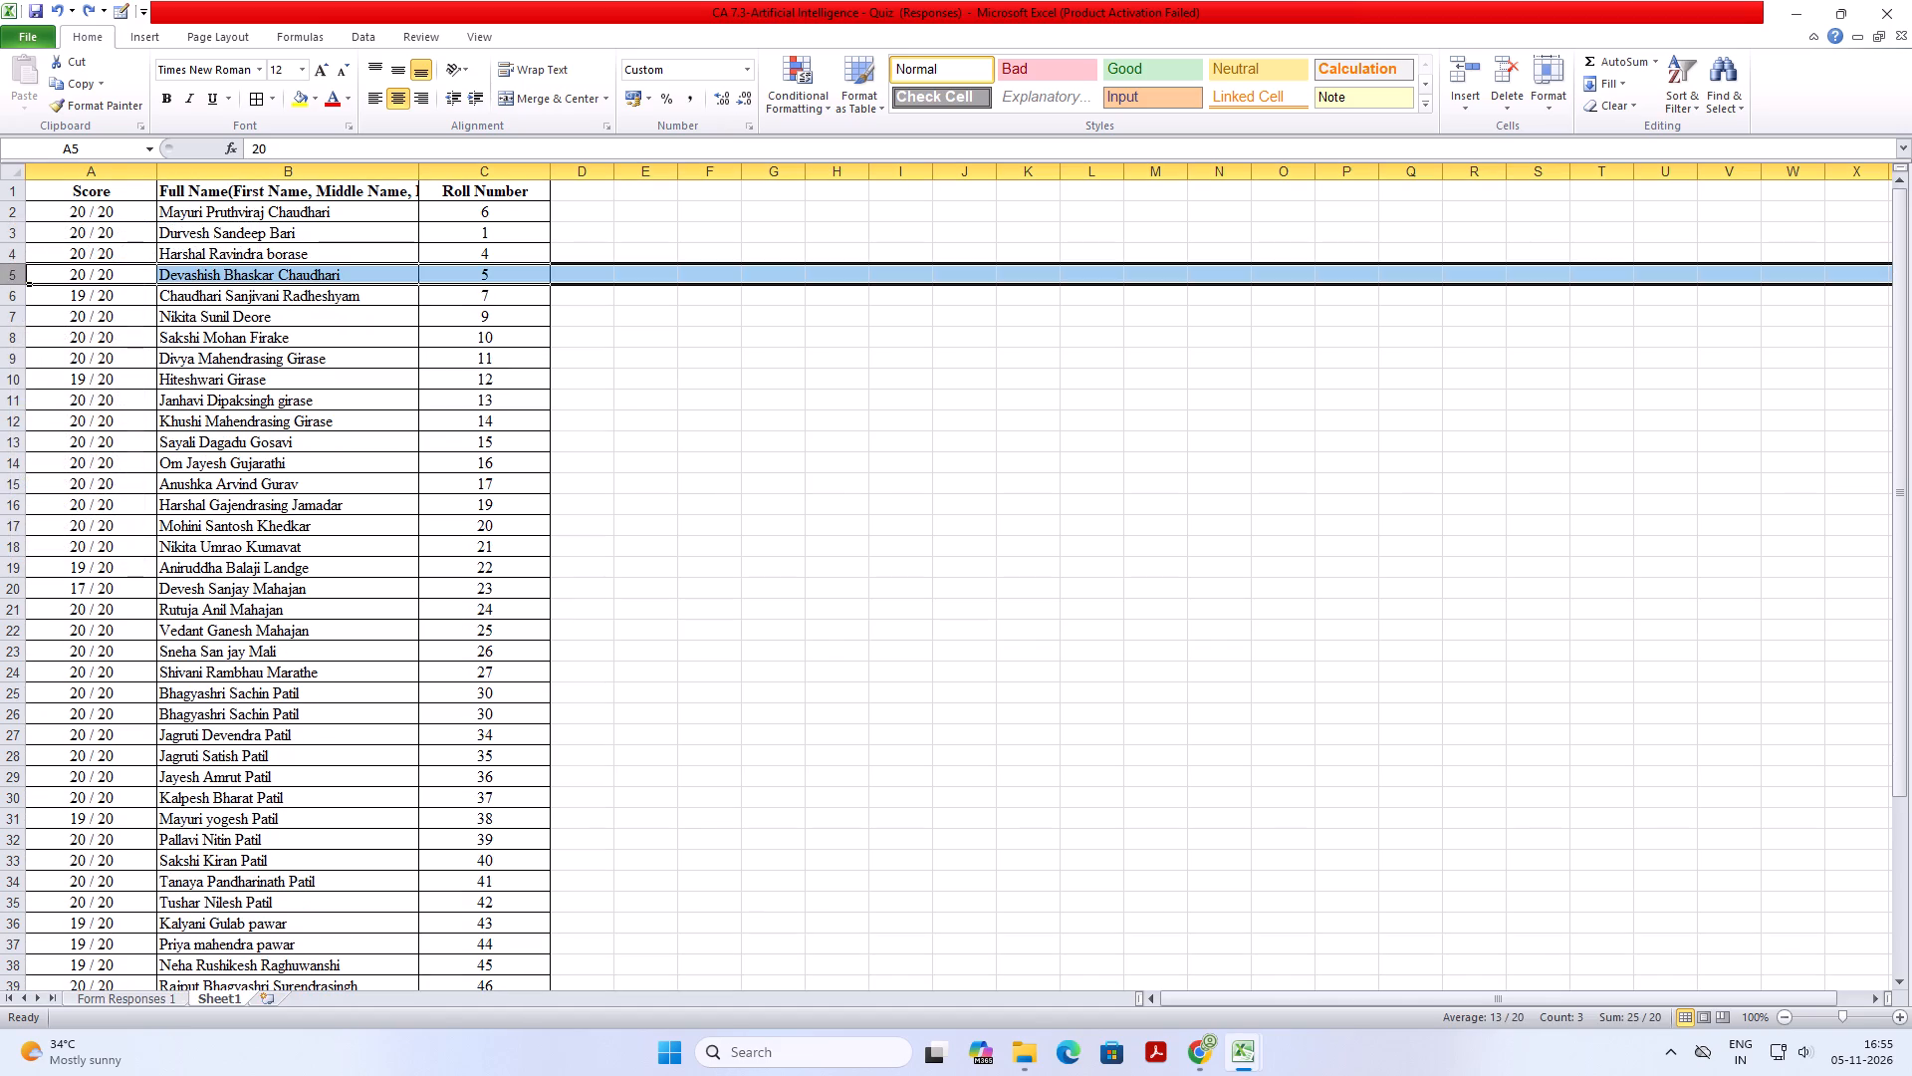
Insert a blank row between the roll number 5 and roll number 7 records.
{"action": "left_click", "coordinate": [12, 301]}
{"action": "left_click", "coordinate": [12, 292]}
{"action": "right_click", "coordinate": [12, 292]}
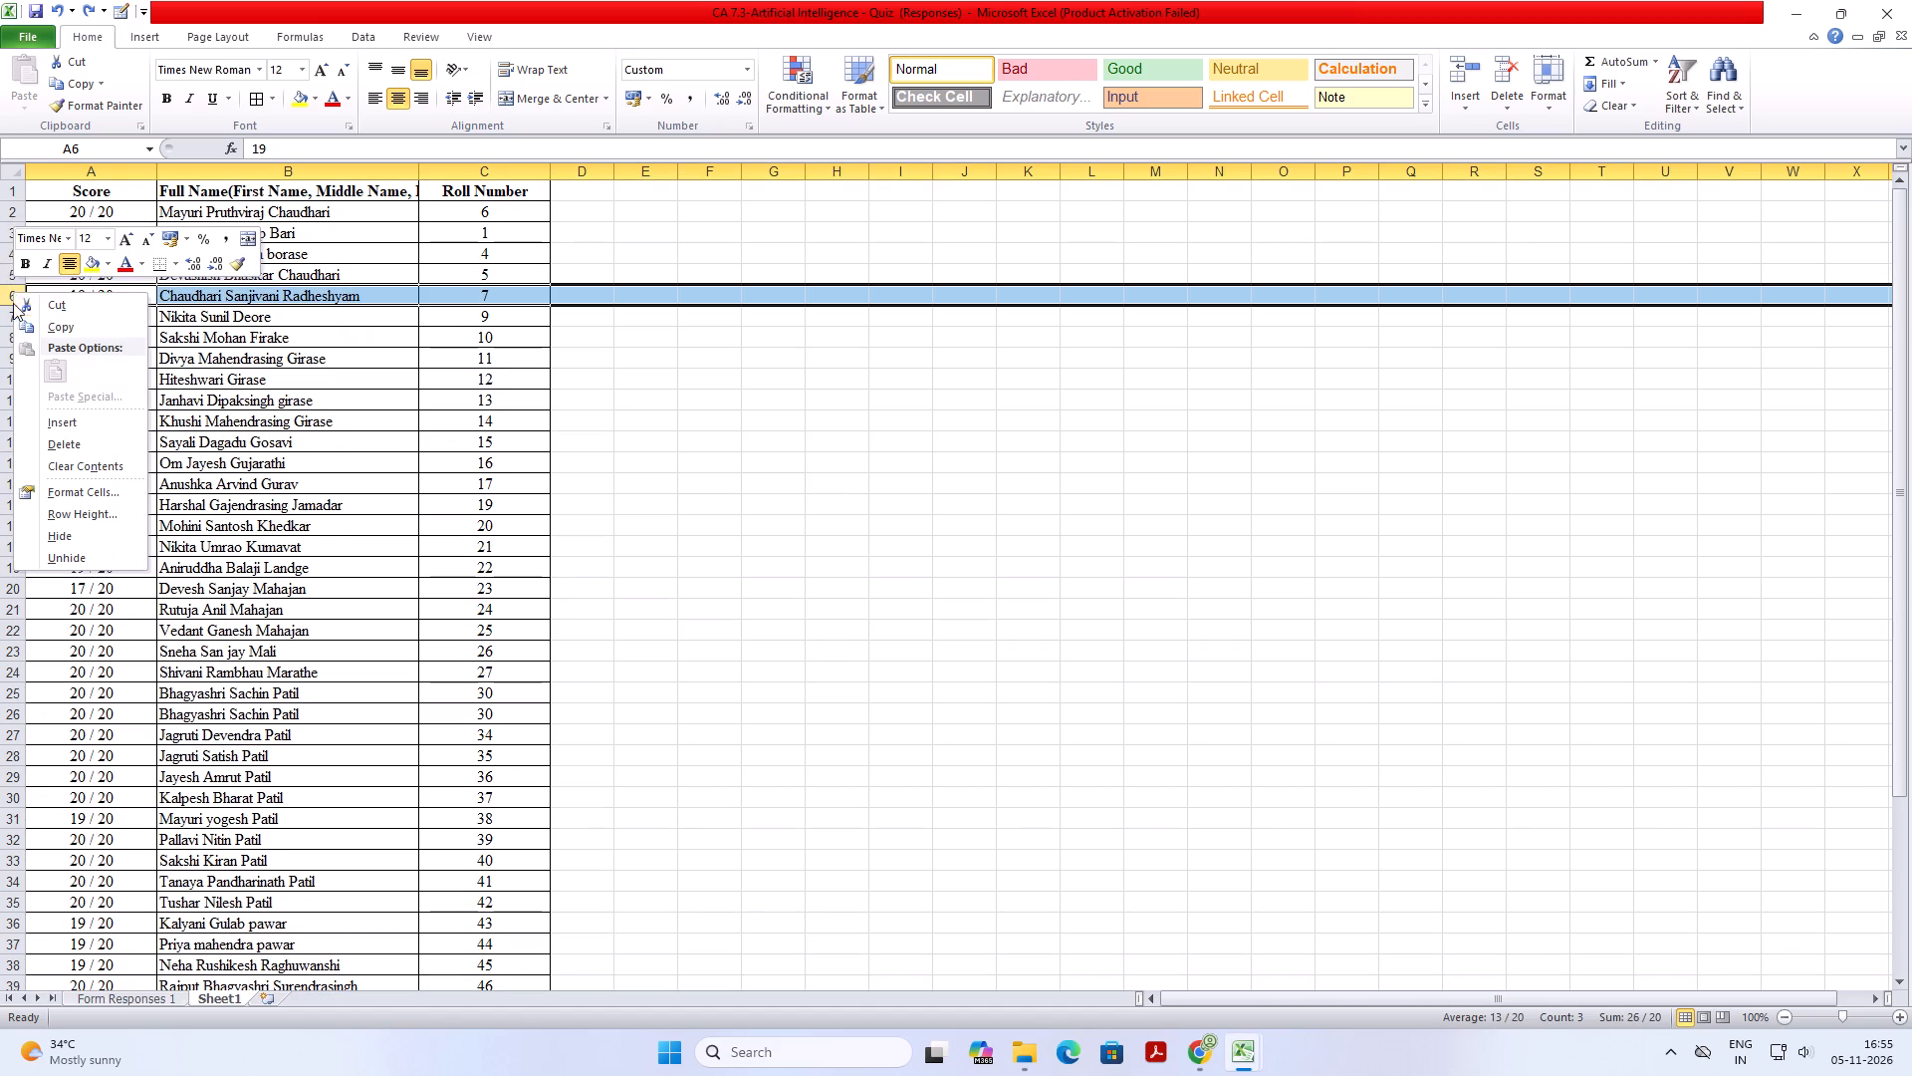
{"action": "left_click", "coordinate": [47, 414]}
{"action": "left_click", "coordinate": [723, 356]}
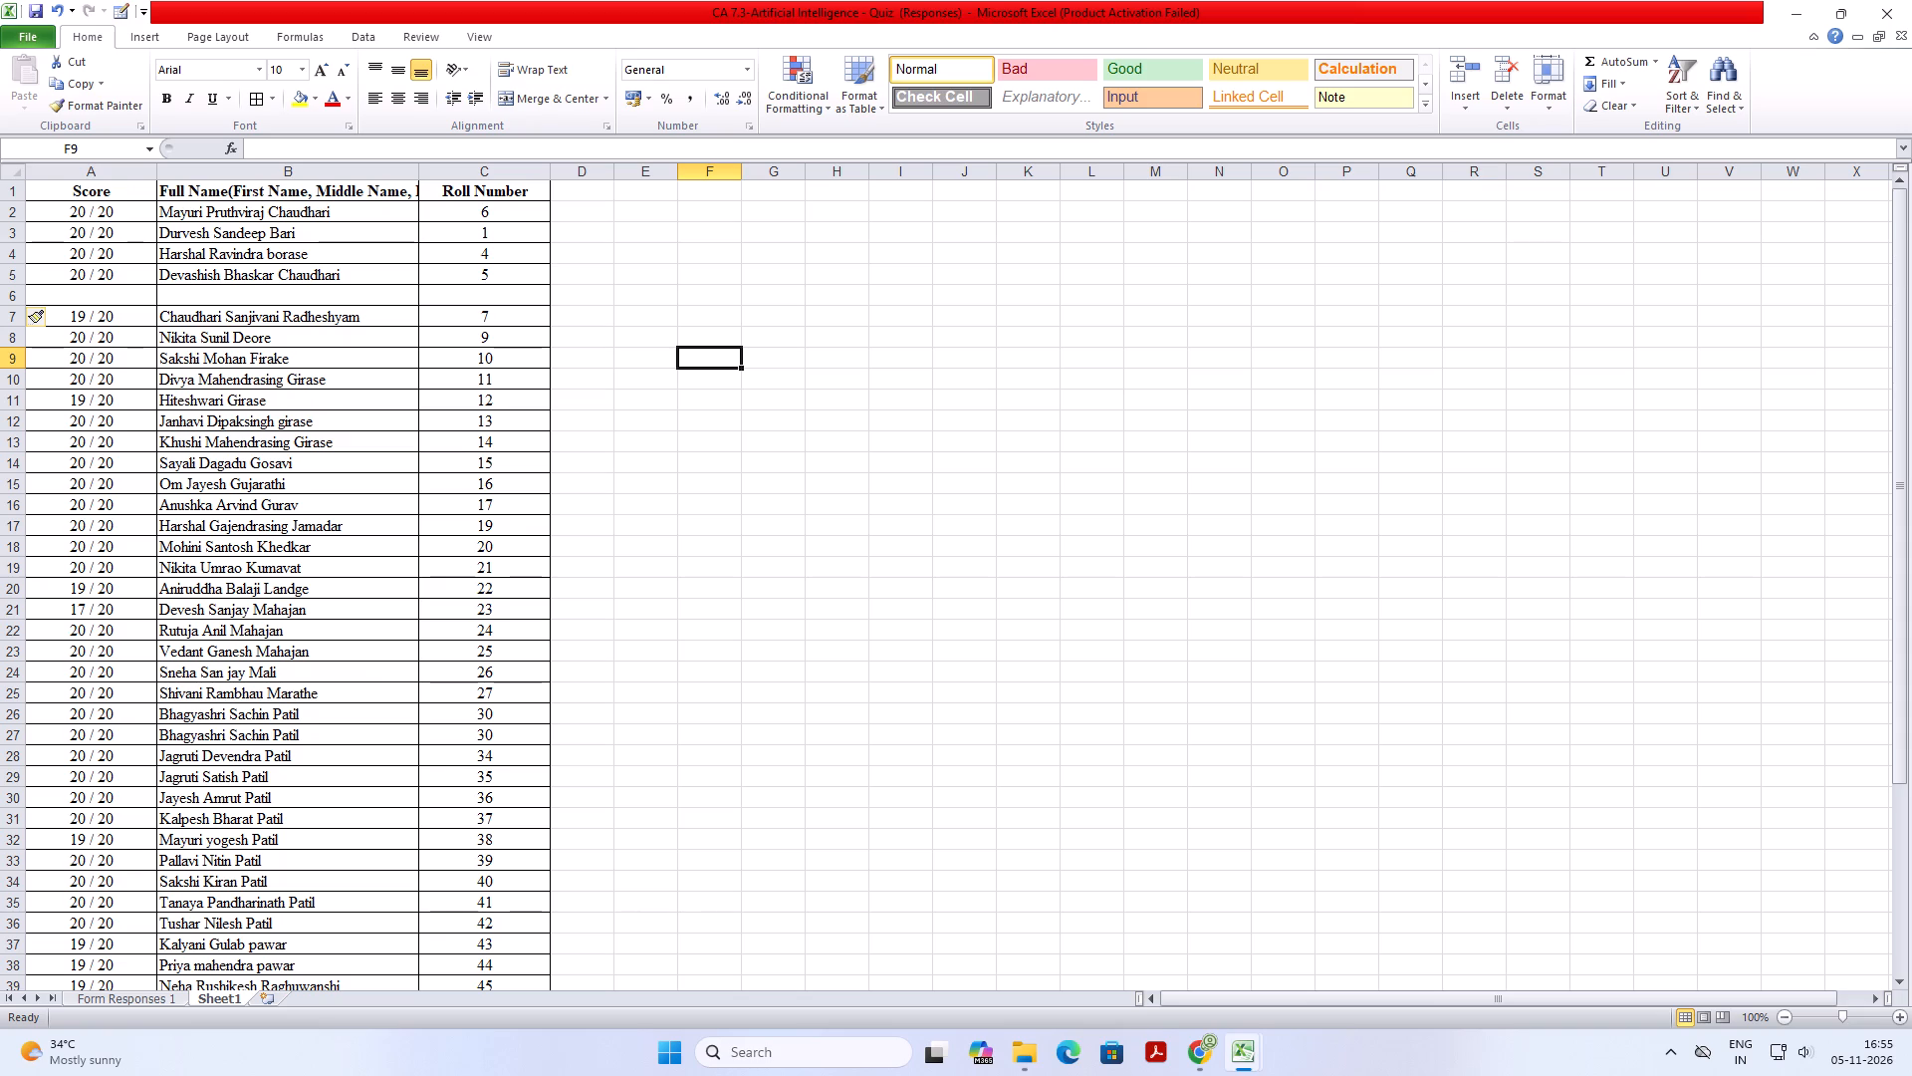
Move the score, name and roll number cells of the roll number 6 record from row 2 into blank row 6.
{"action": "left_click_drag", "start_coordinate": [52, 215], "coordinate": [458, 210]}
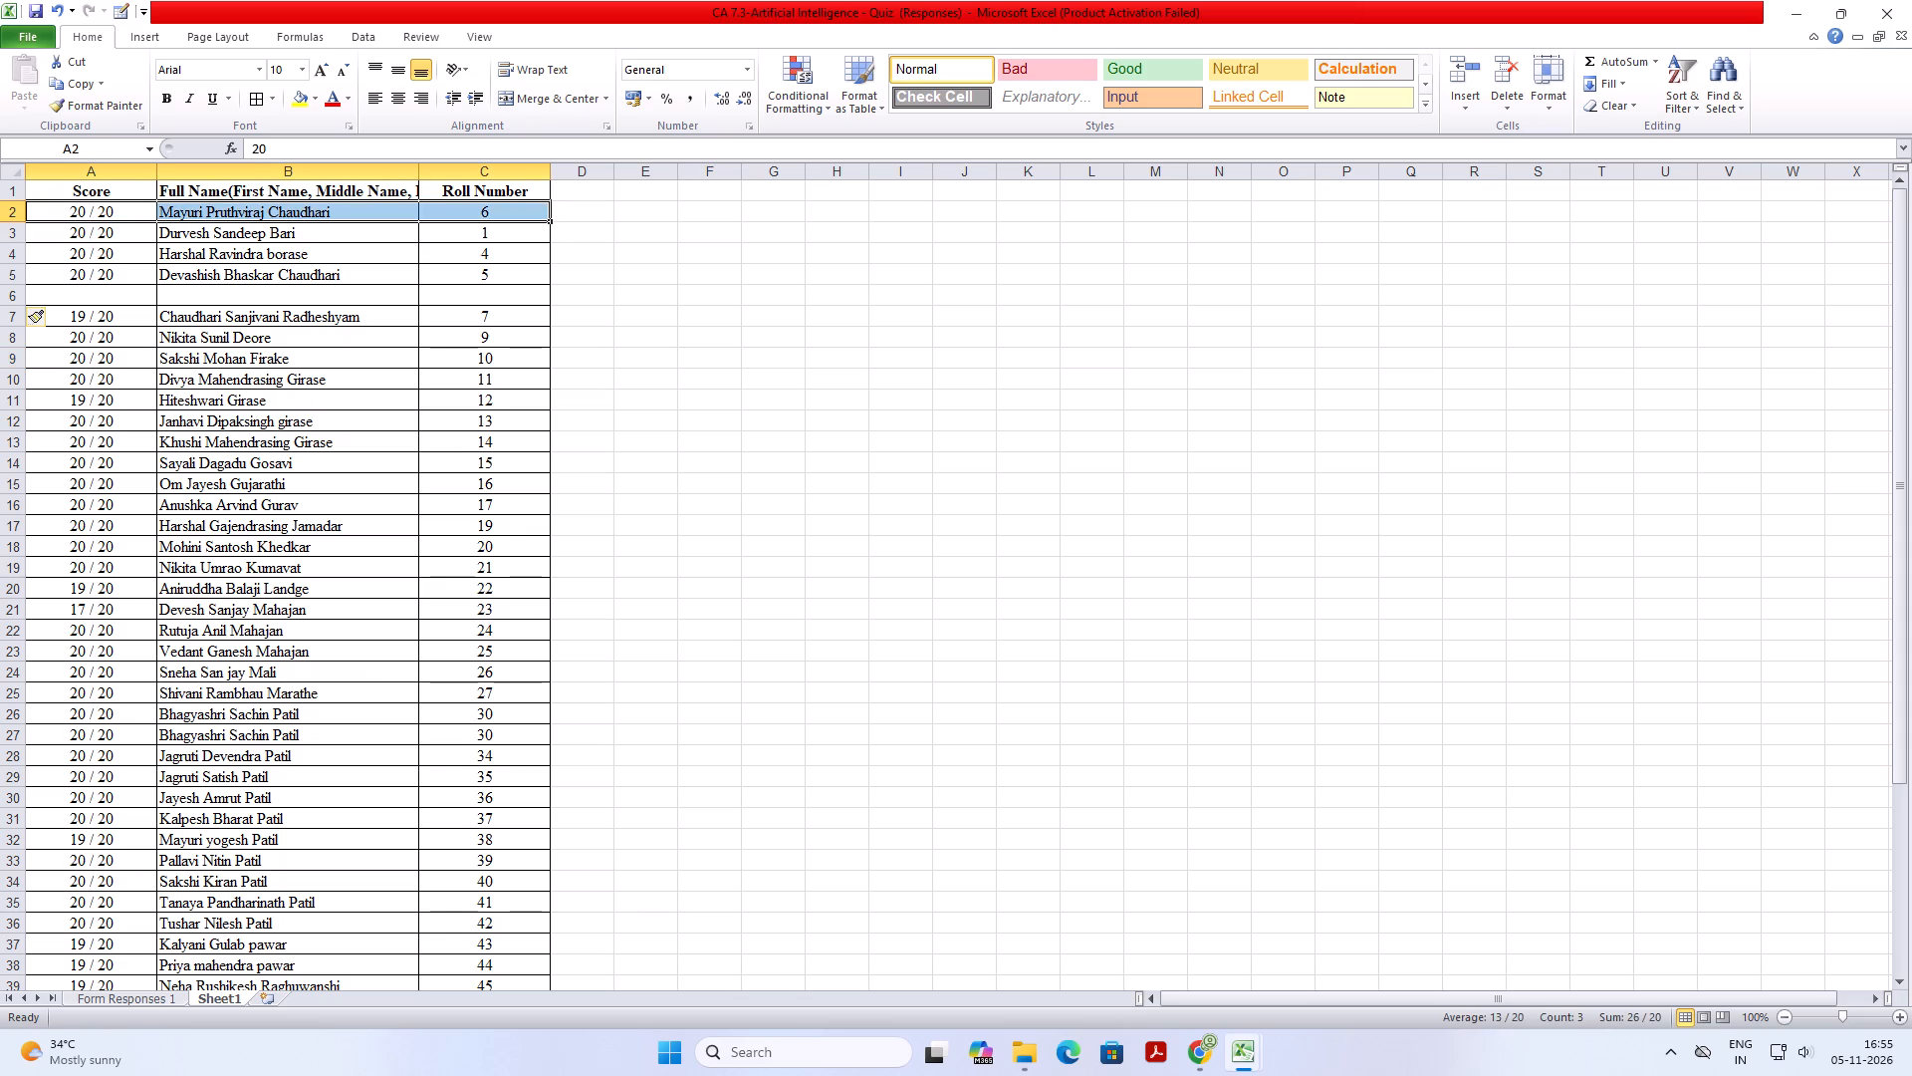
{"action": "key", "text": "ctrl+x"}
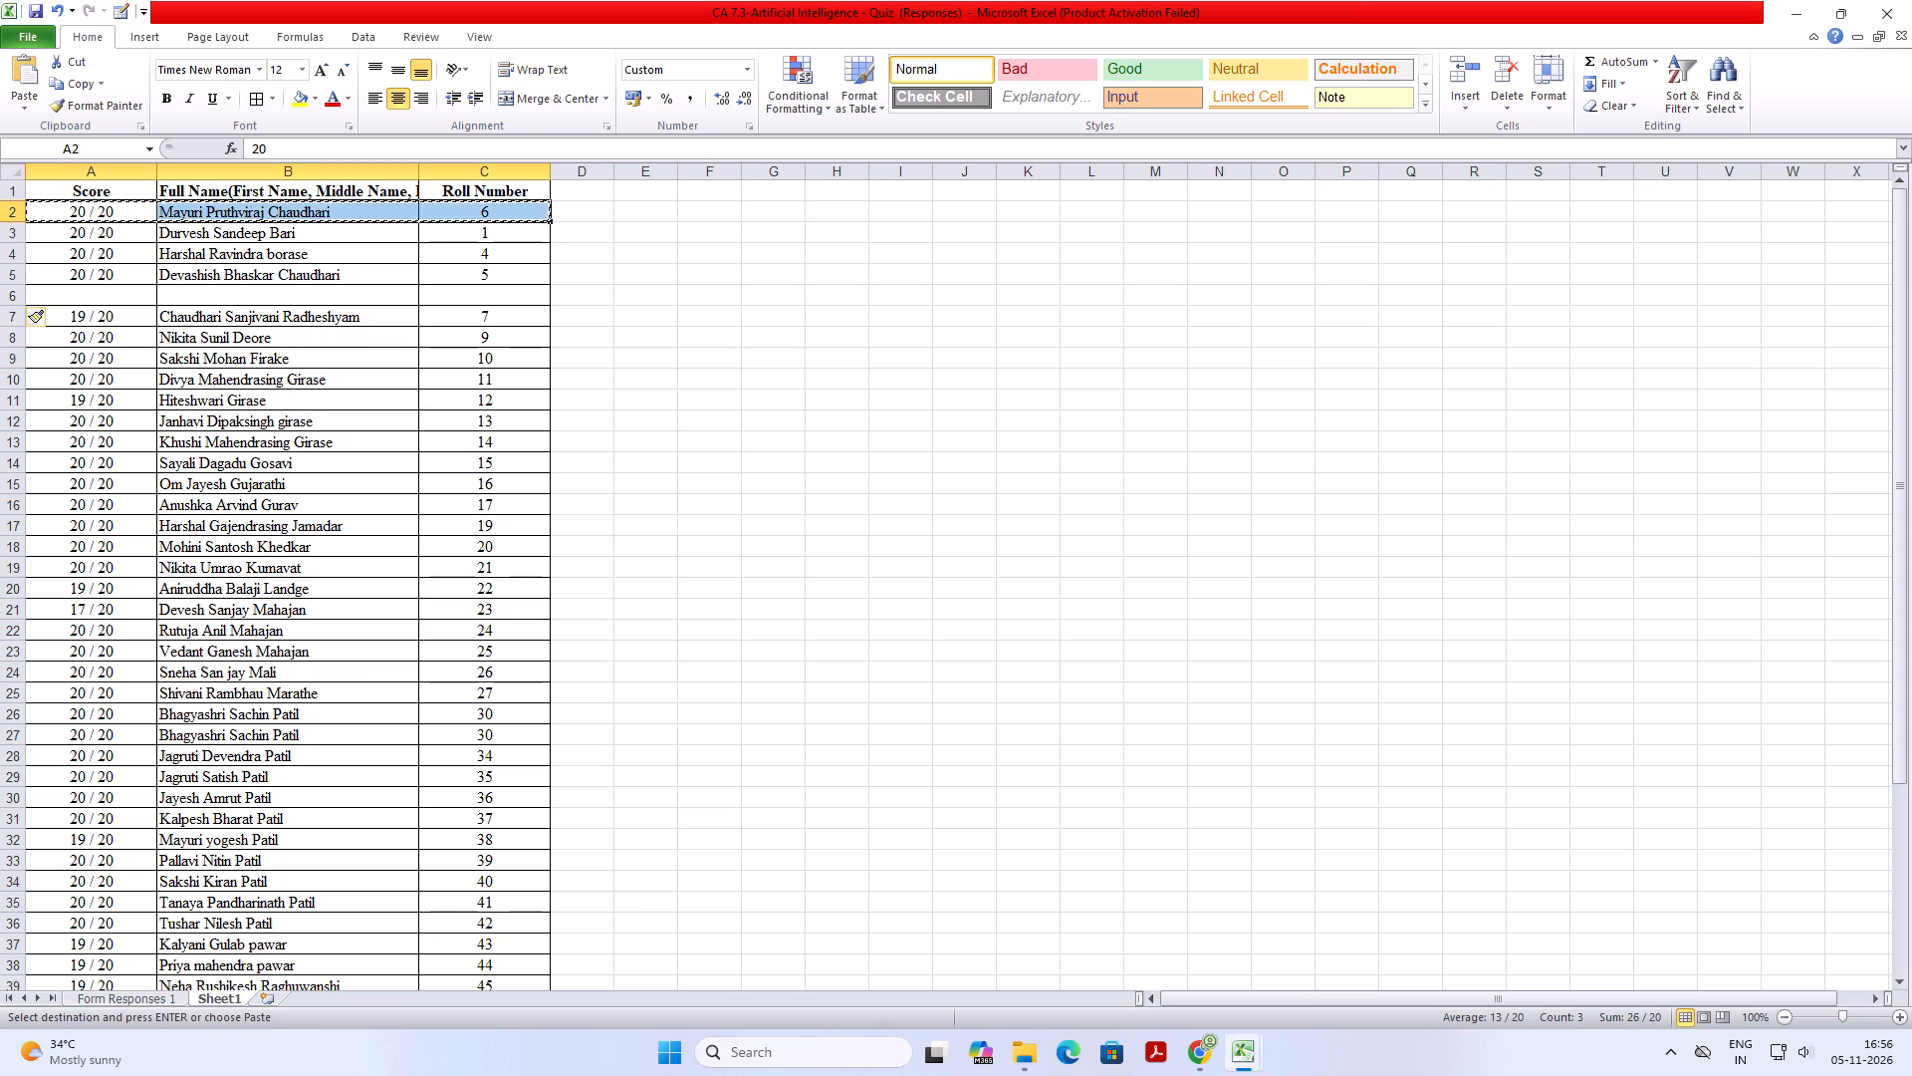
{"action": "left_click_drag", "start_coordinate": [82, 300], "coordinate": [465, 294]}
{"action": "key", "text": "ctrl+v"}
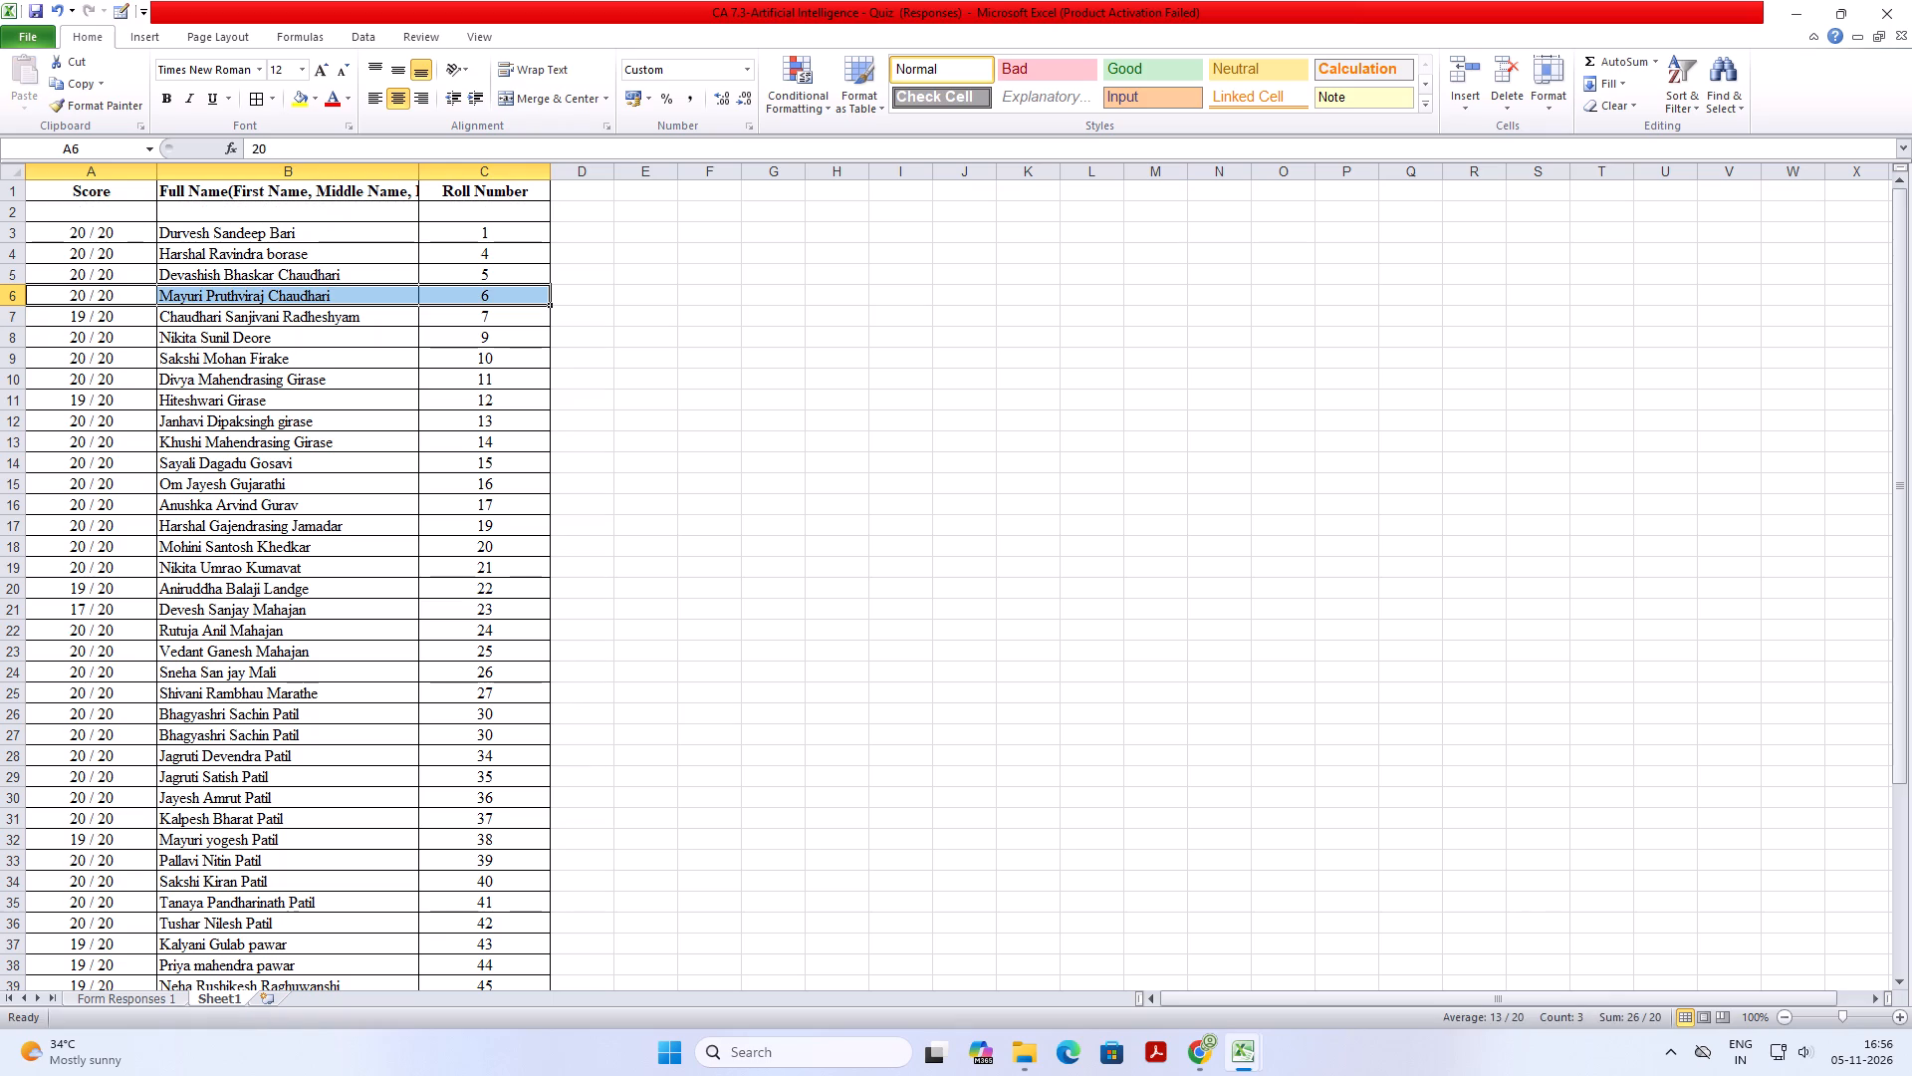
{"action": "left_click", "coordinate": [765, 302]}
Delete the empty row 2 beneath the Sheet1 header row.
{"action": "left_click", "coordinate": [11, 214]}
{"action": "right_click", "coordinate": [11, 214]}
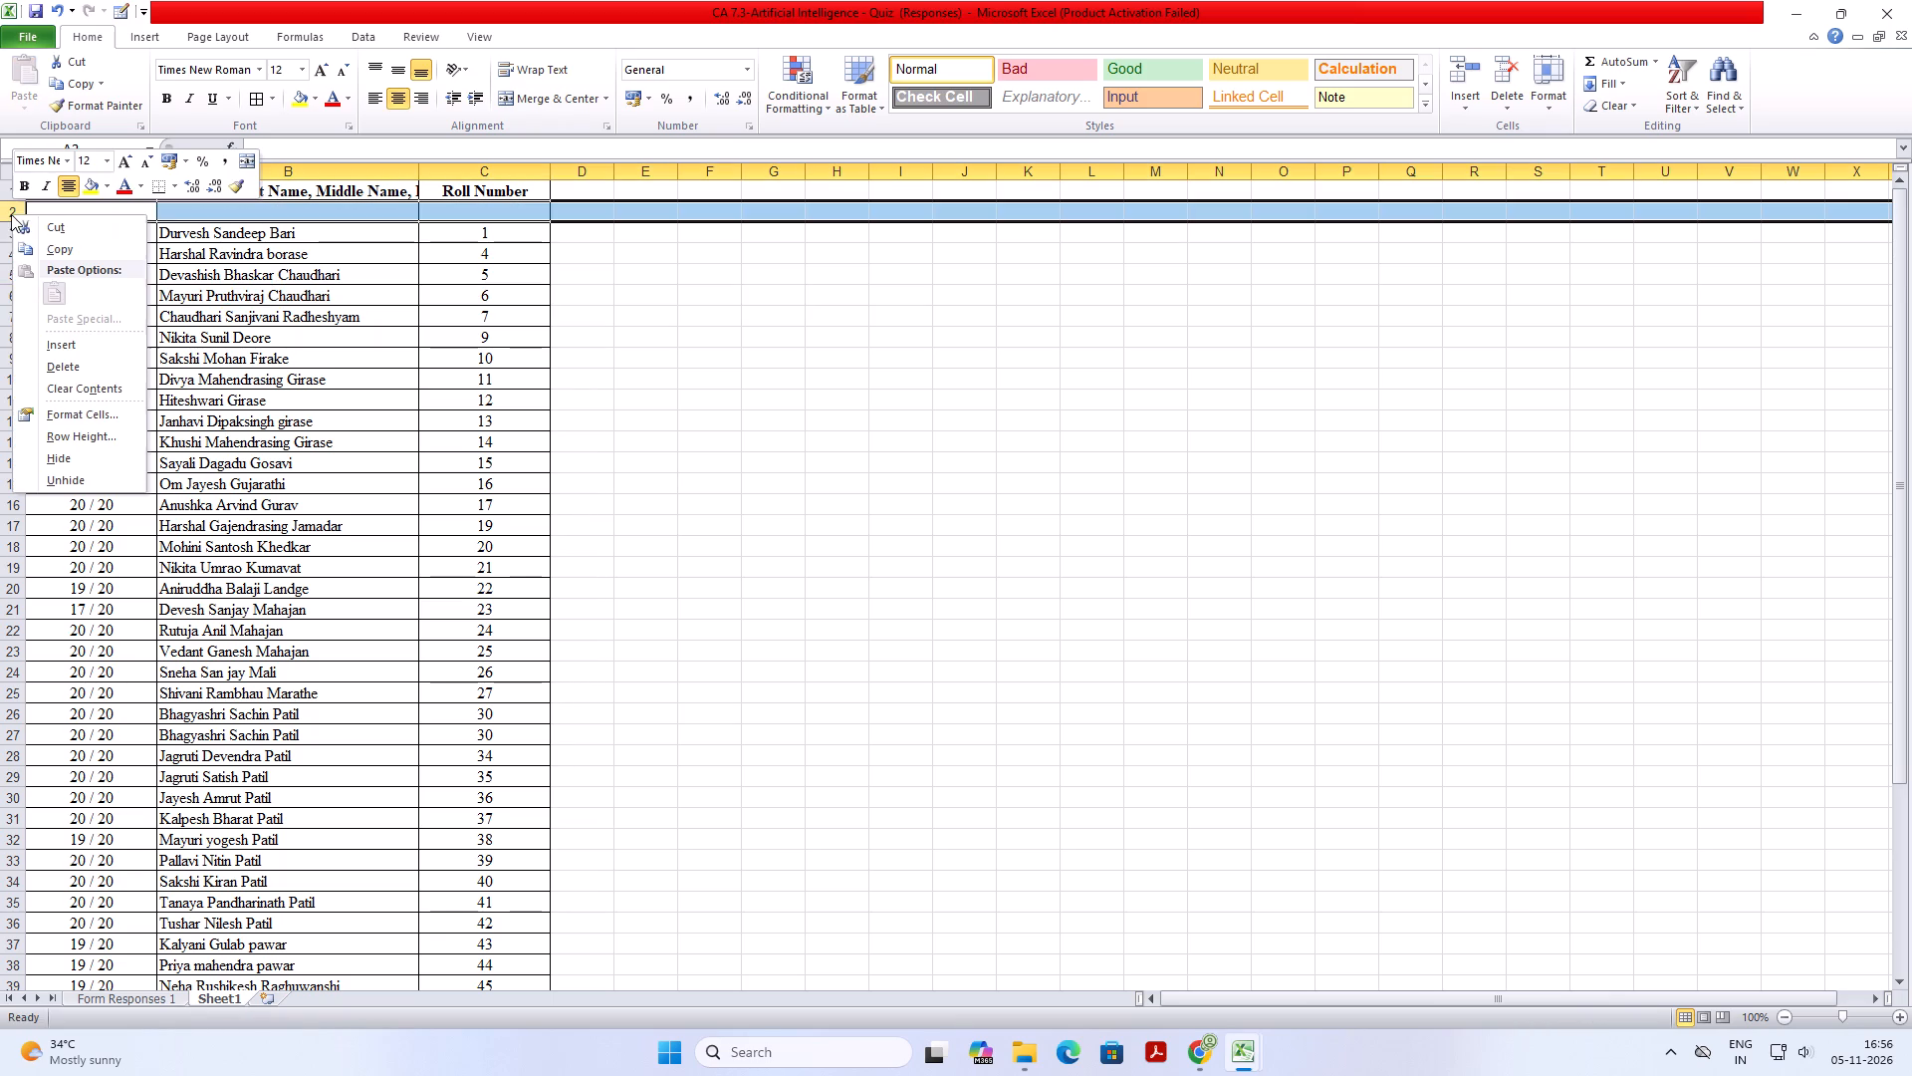
{"action": "left_click", "coordinate": [84, 363]}
{"action": "left_click", "coordinate": [813, 359]}
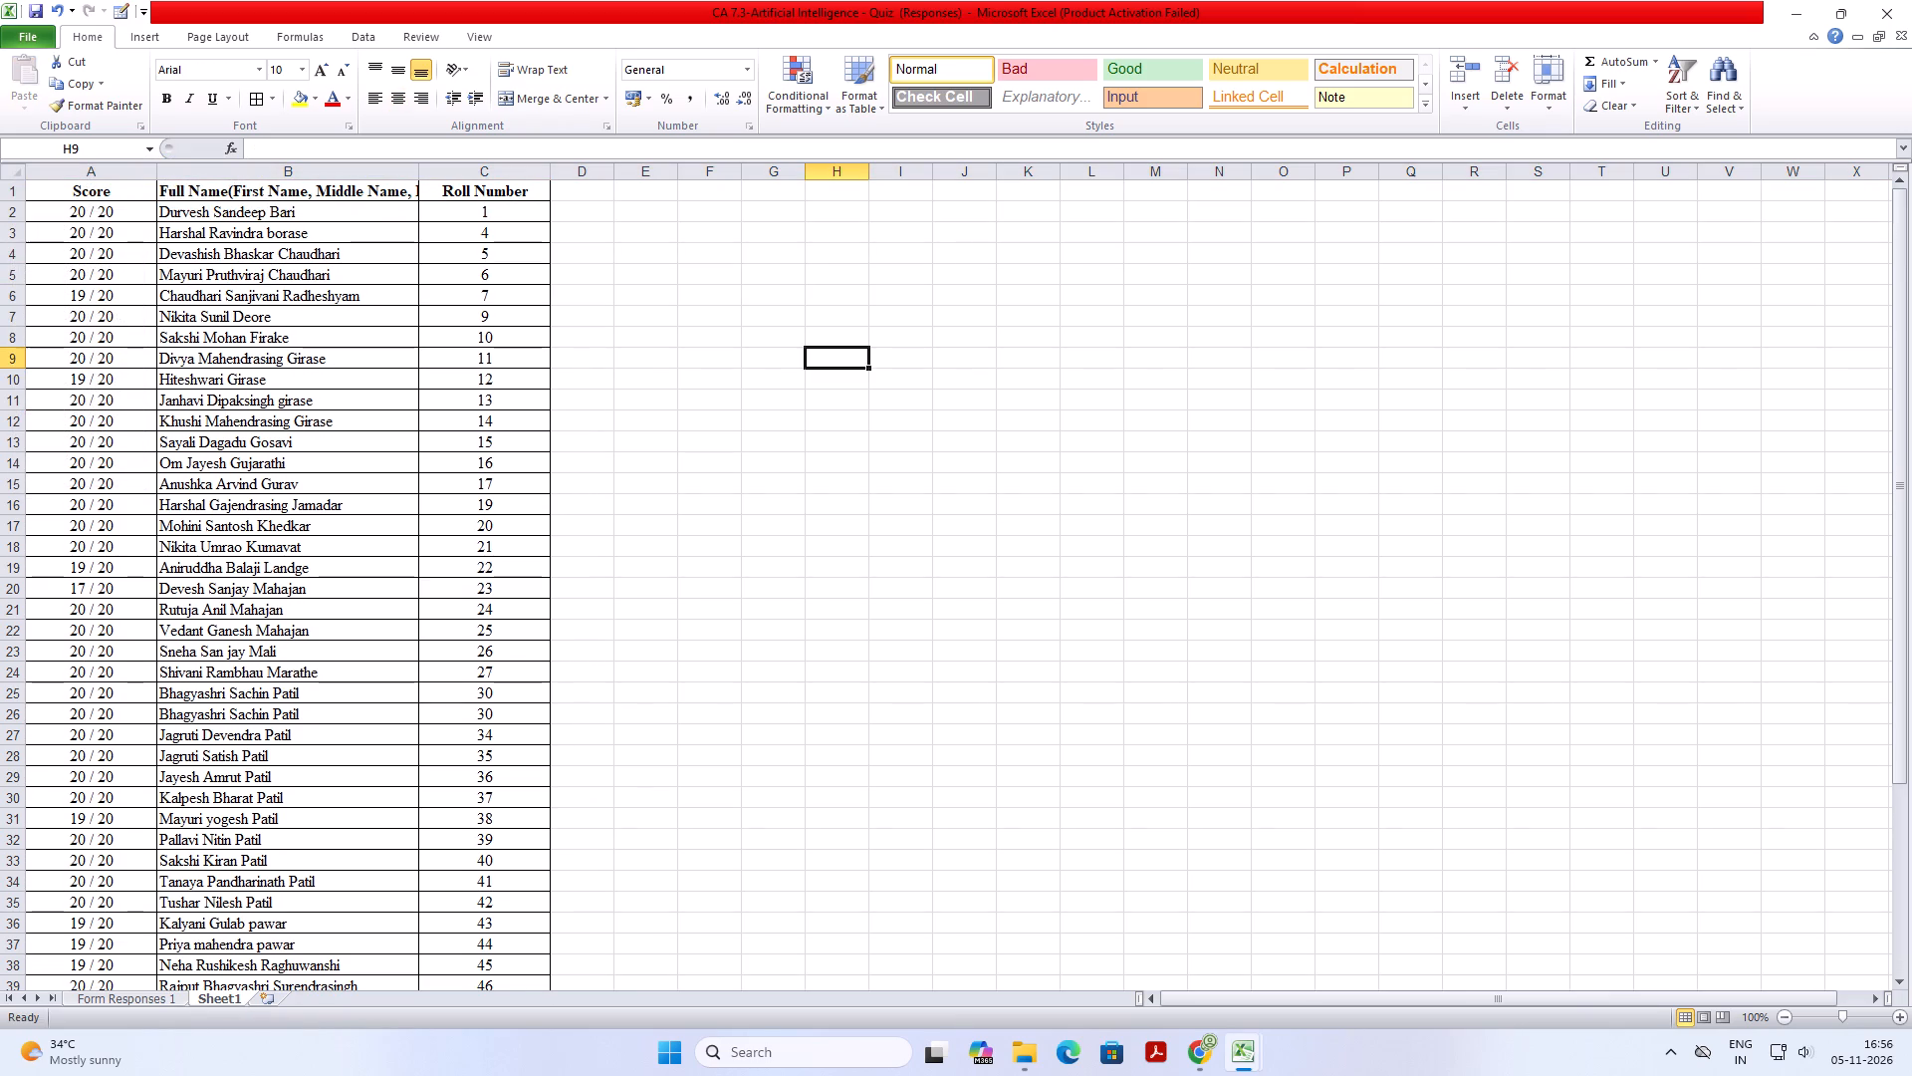
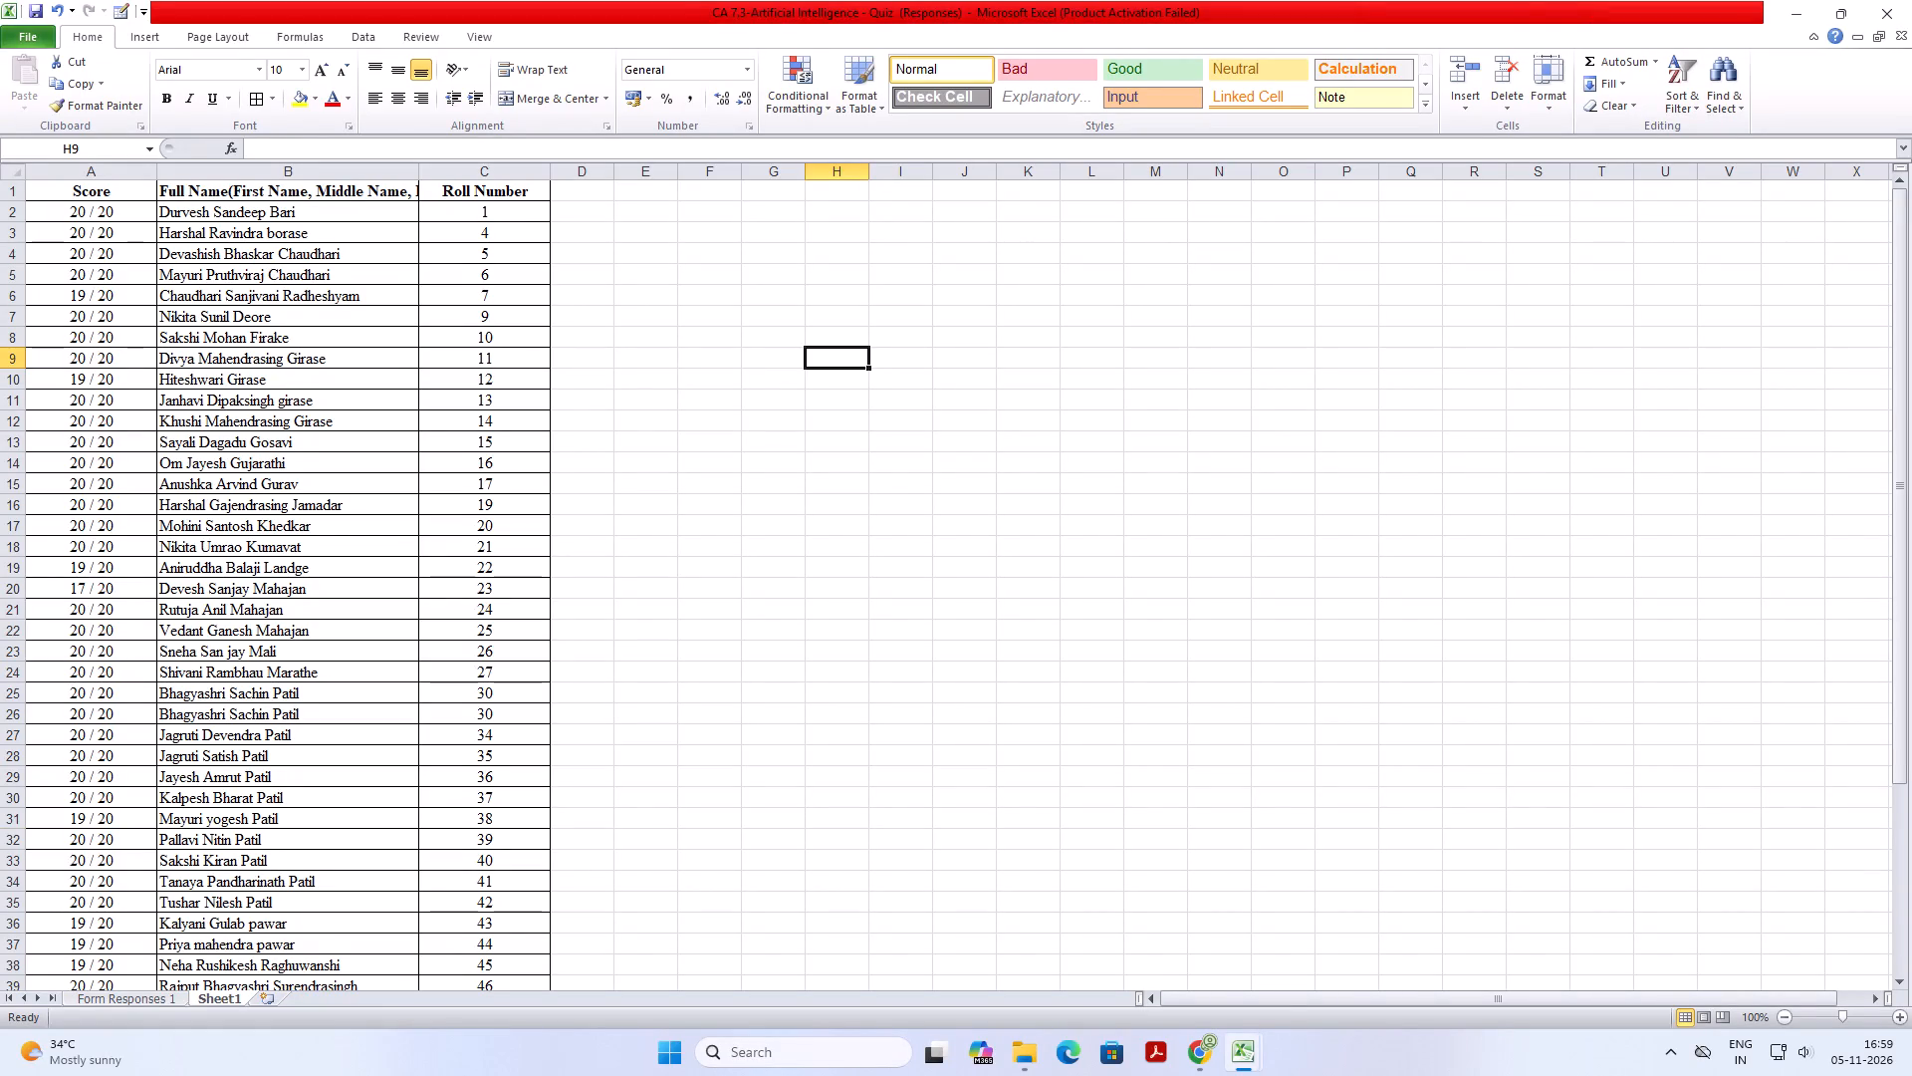
Add a "Marks" column header in cell D1, beside the Roll Number header.
{"action": "left_click", "coordinate": [107, 216]}
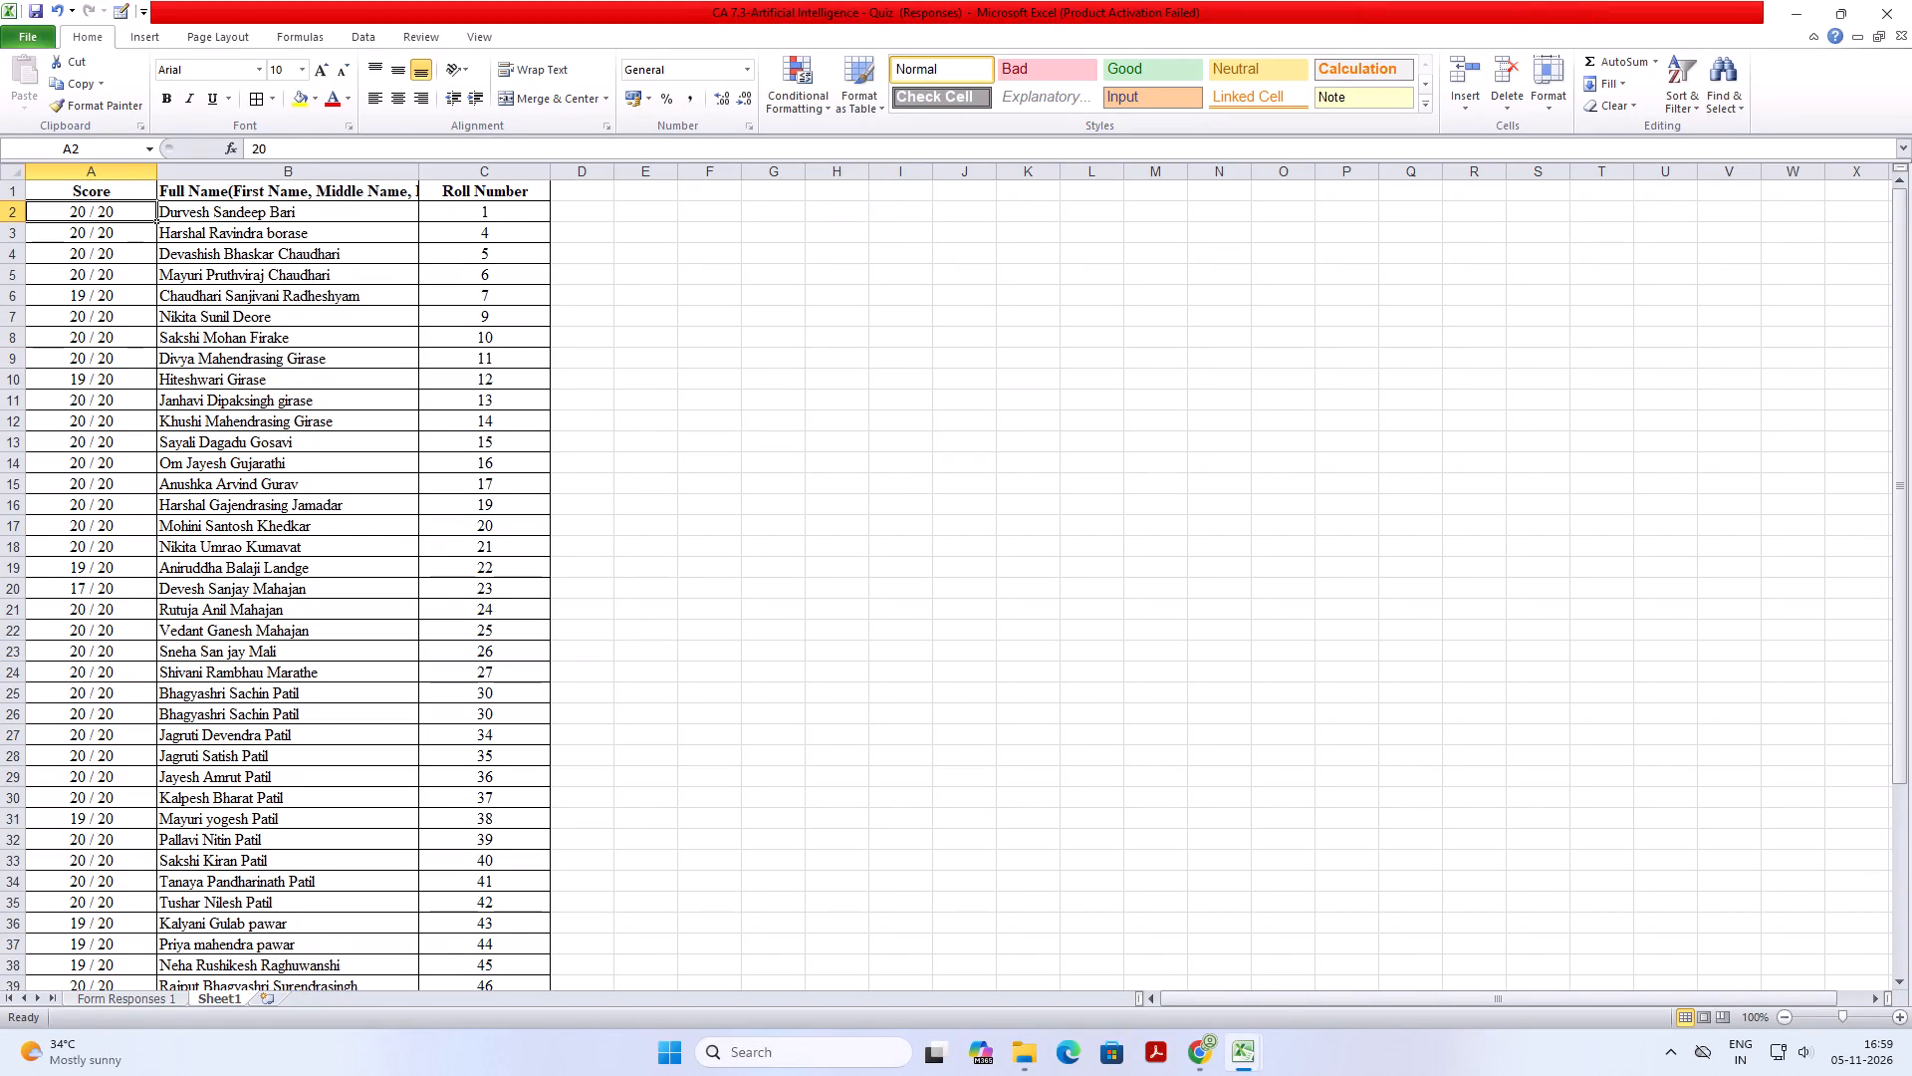
{"action": "left_click", "coordinate": [565, 216]}
{"action": "double_click", "coordinate": [617, 169]}
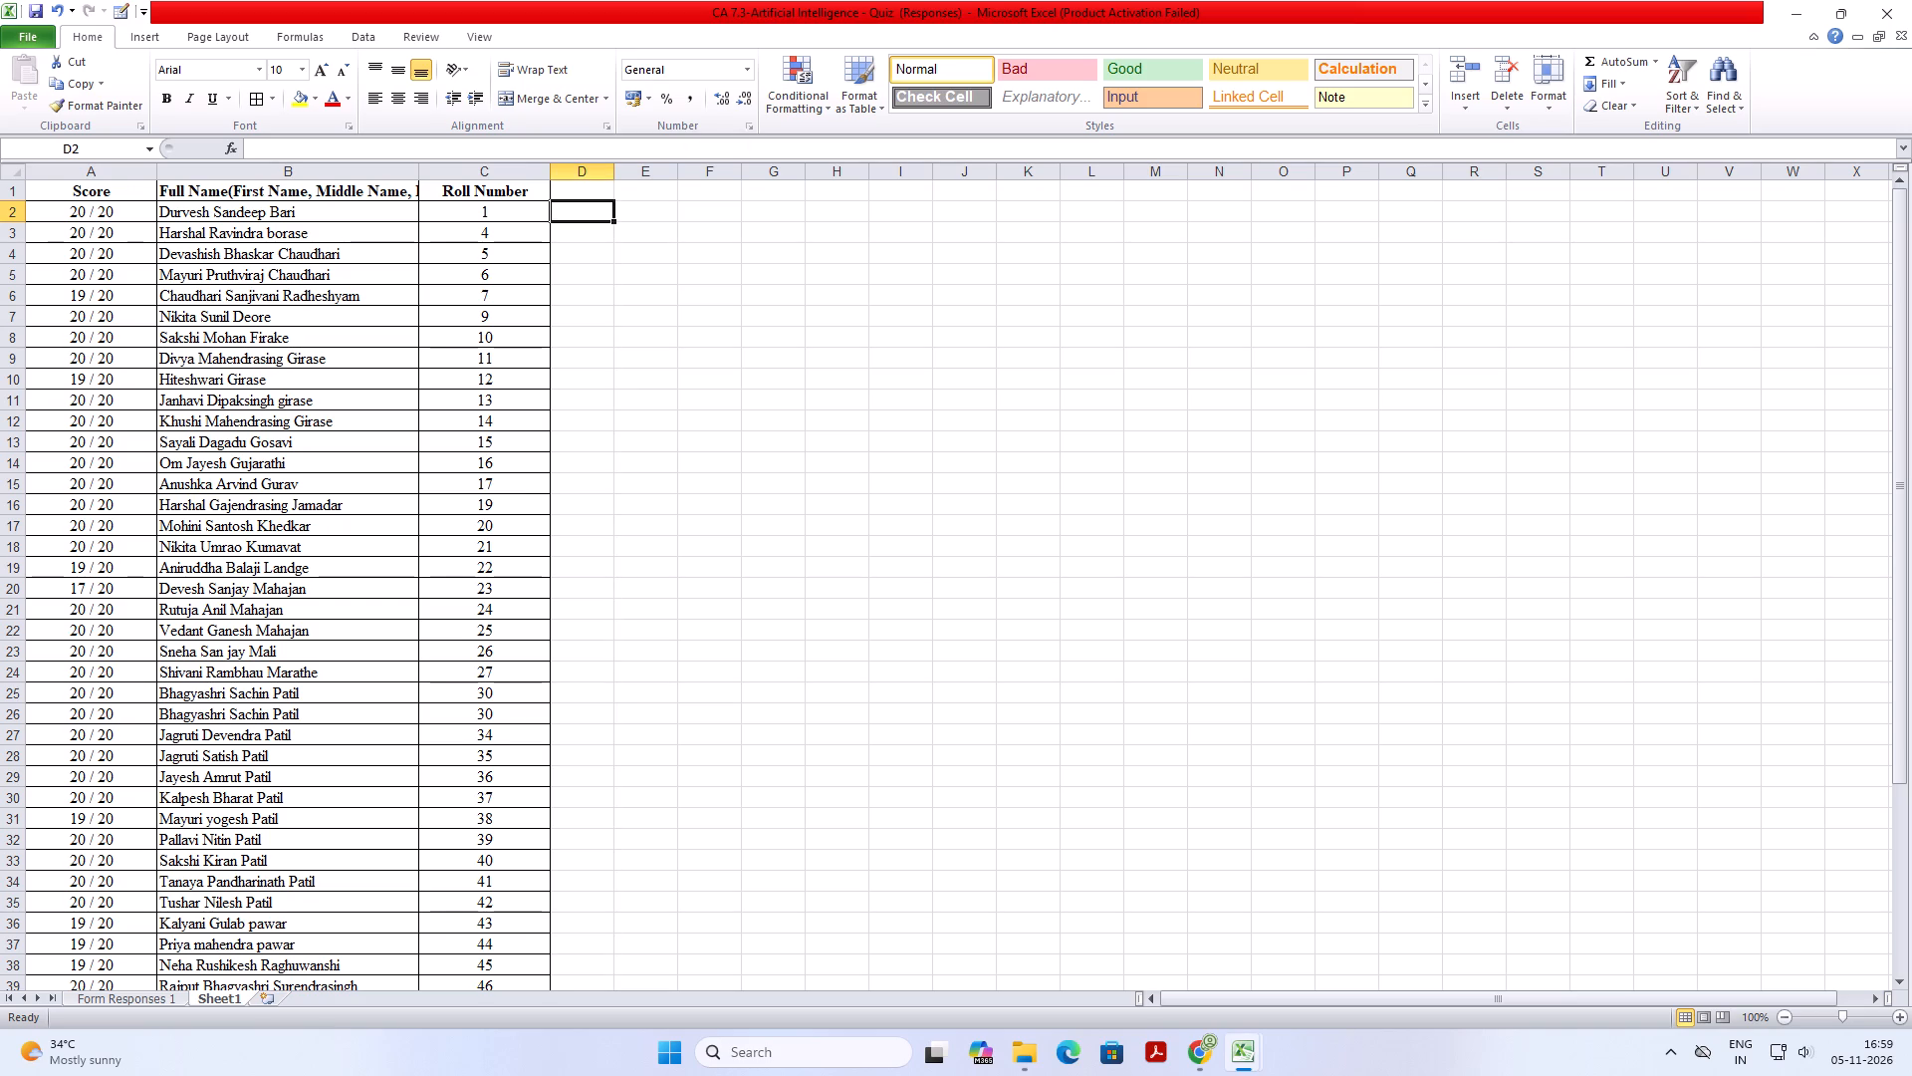
{"action": "double_click", "coordinate": [573, 189]}
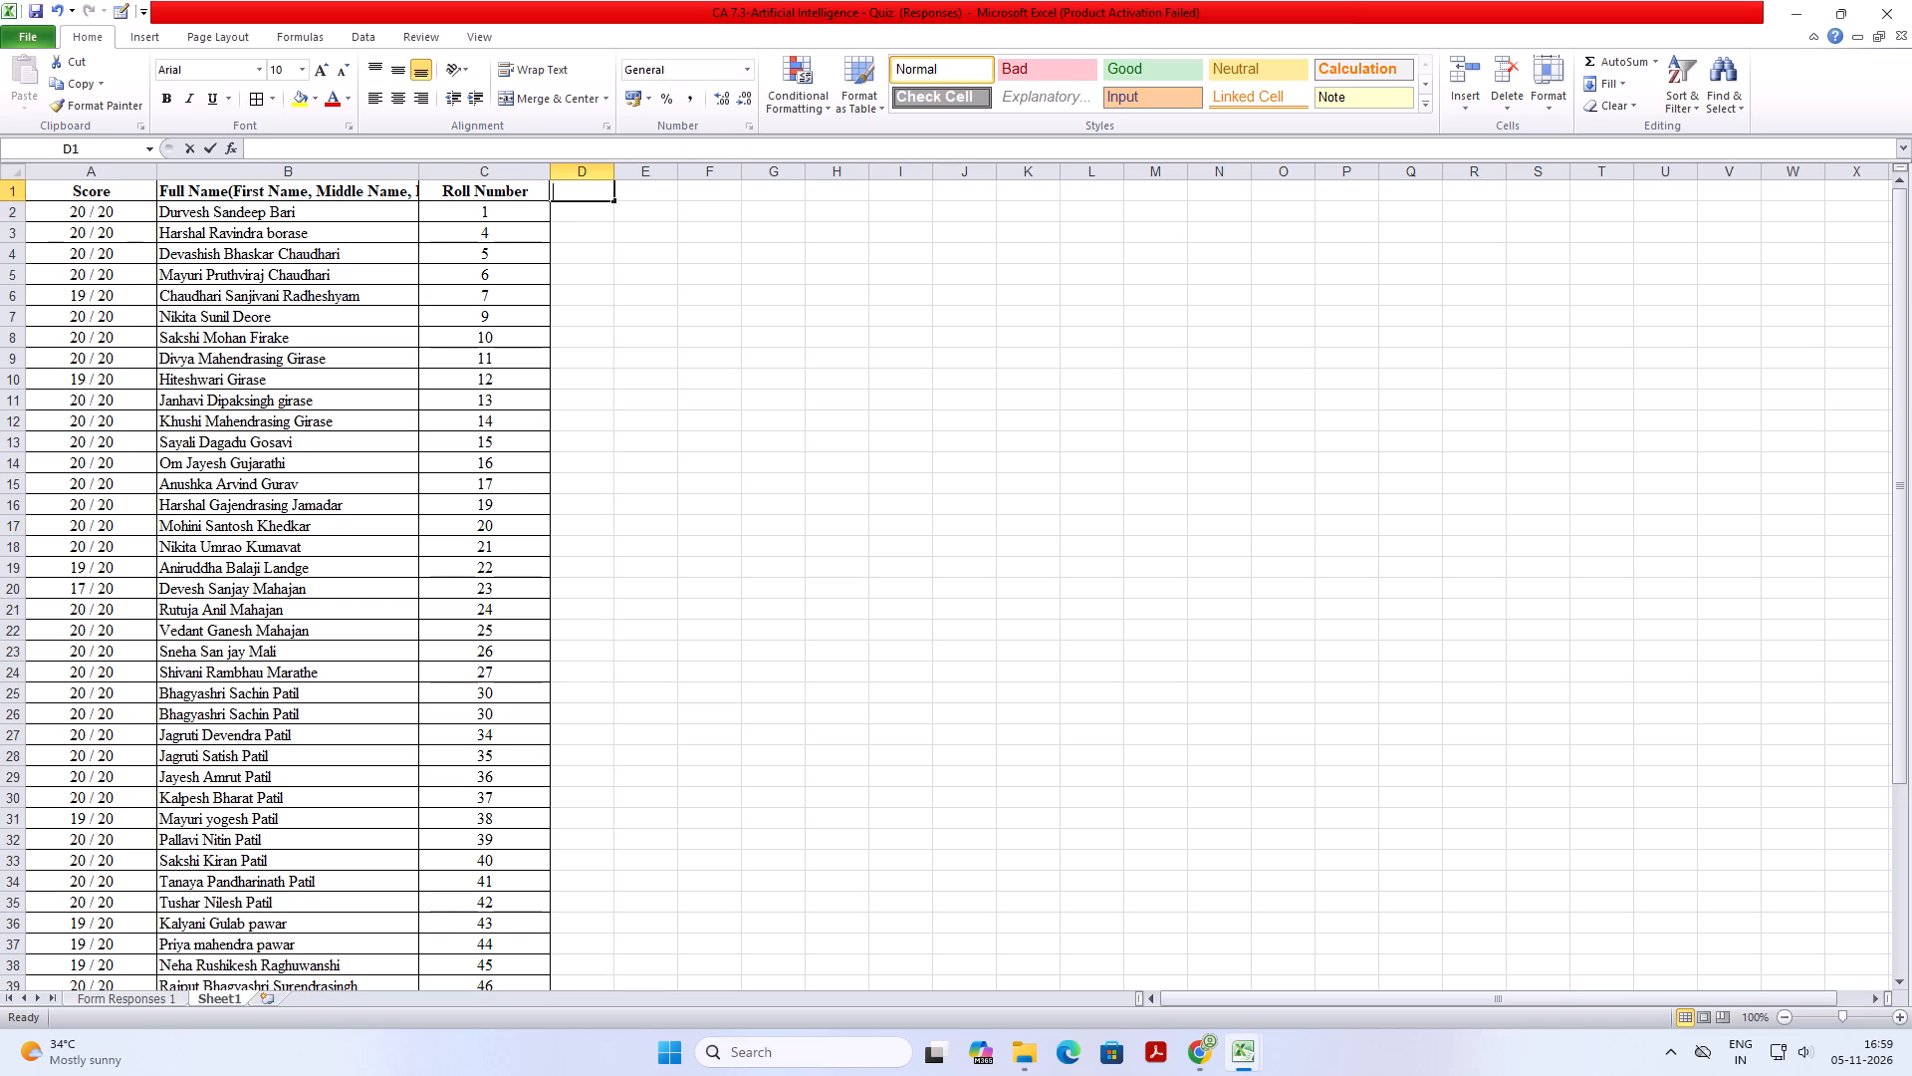
{"action": "type", "text": "Marks"}
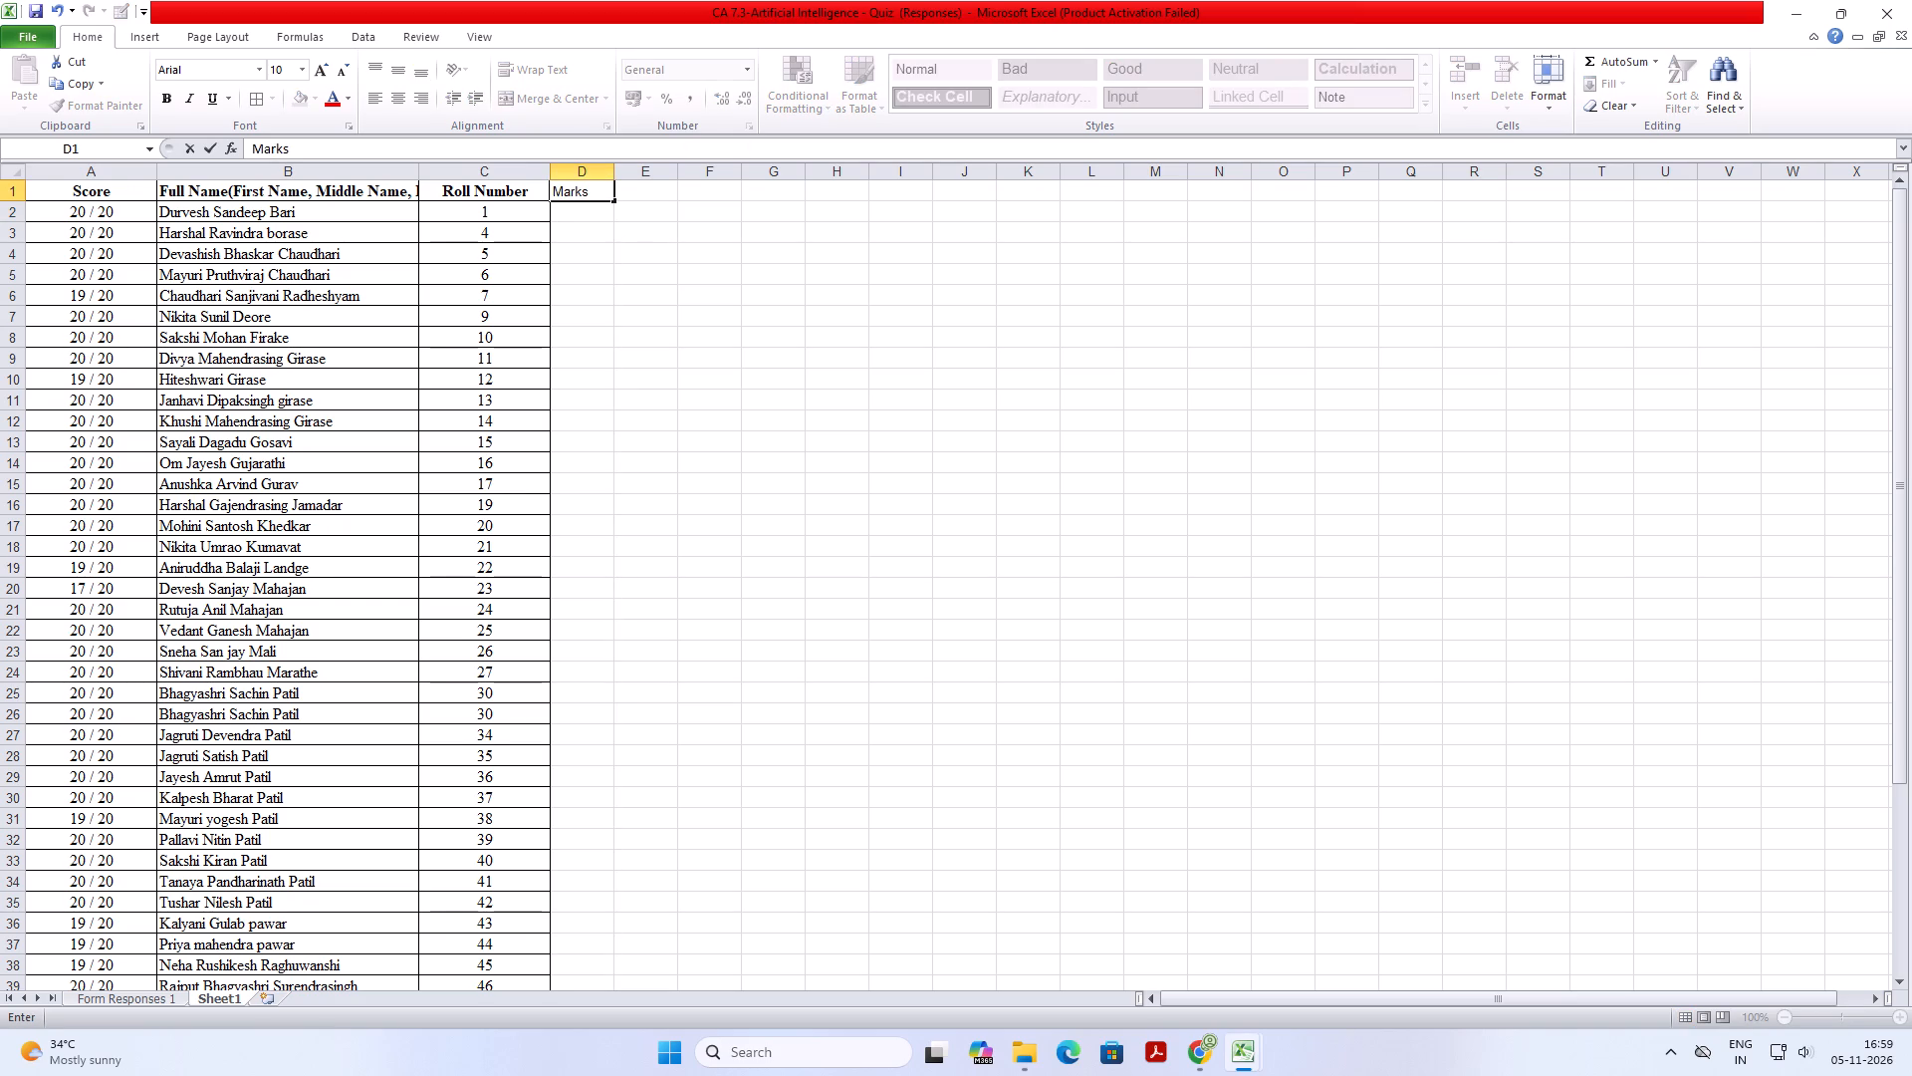
{"action": "left_click", "coordinate": [1079, 506]}
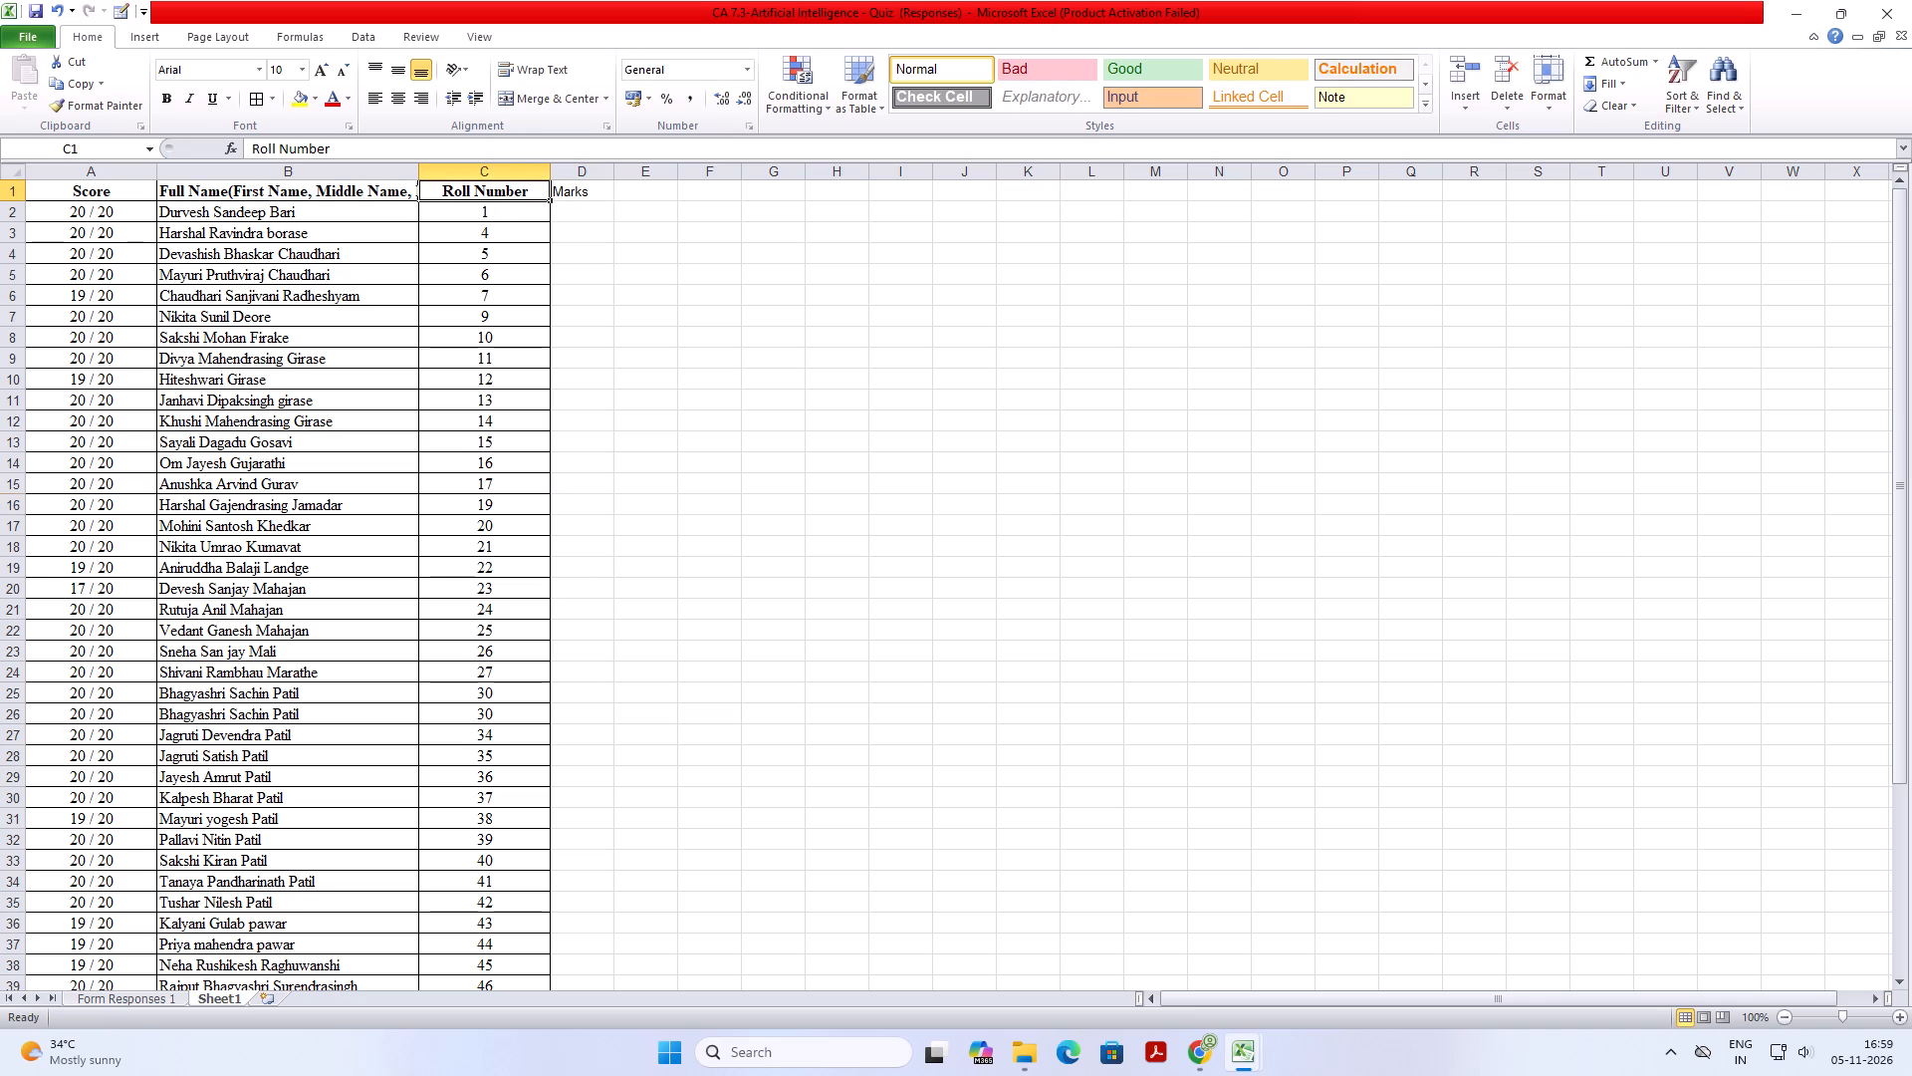
Copy the Roll Number header's formatting onto the Marks header with Format Painter.
{"action": "left_click", "coordinate": [509, 200]}
{"action": "left_click", "coordinate": [105, 107]}
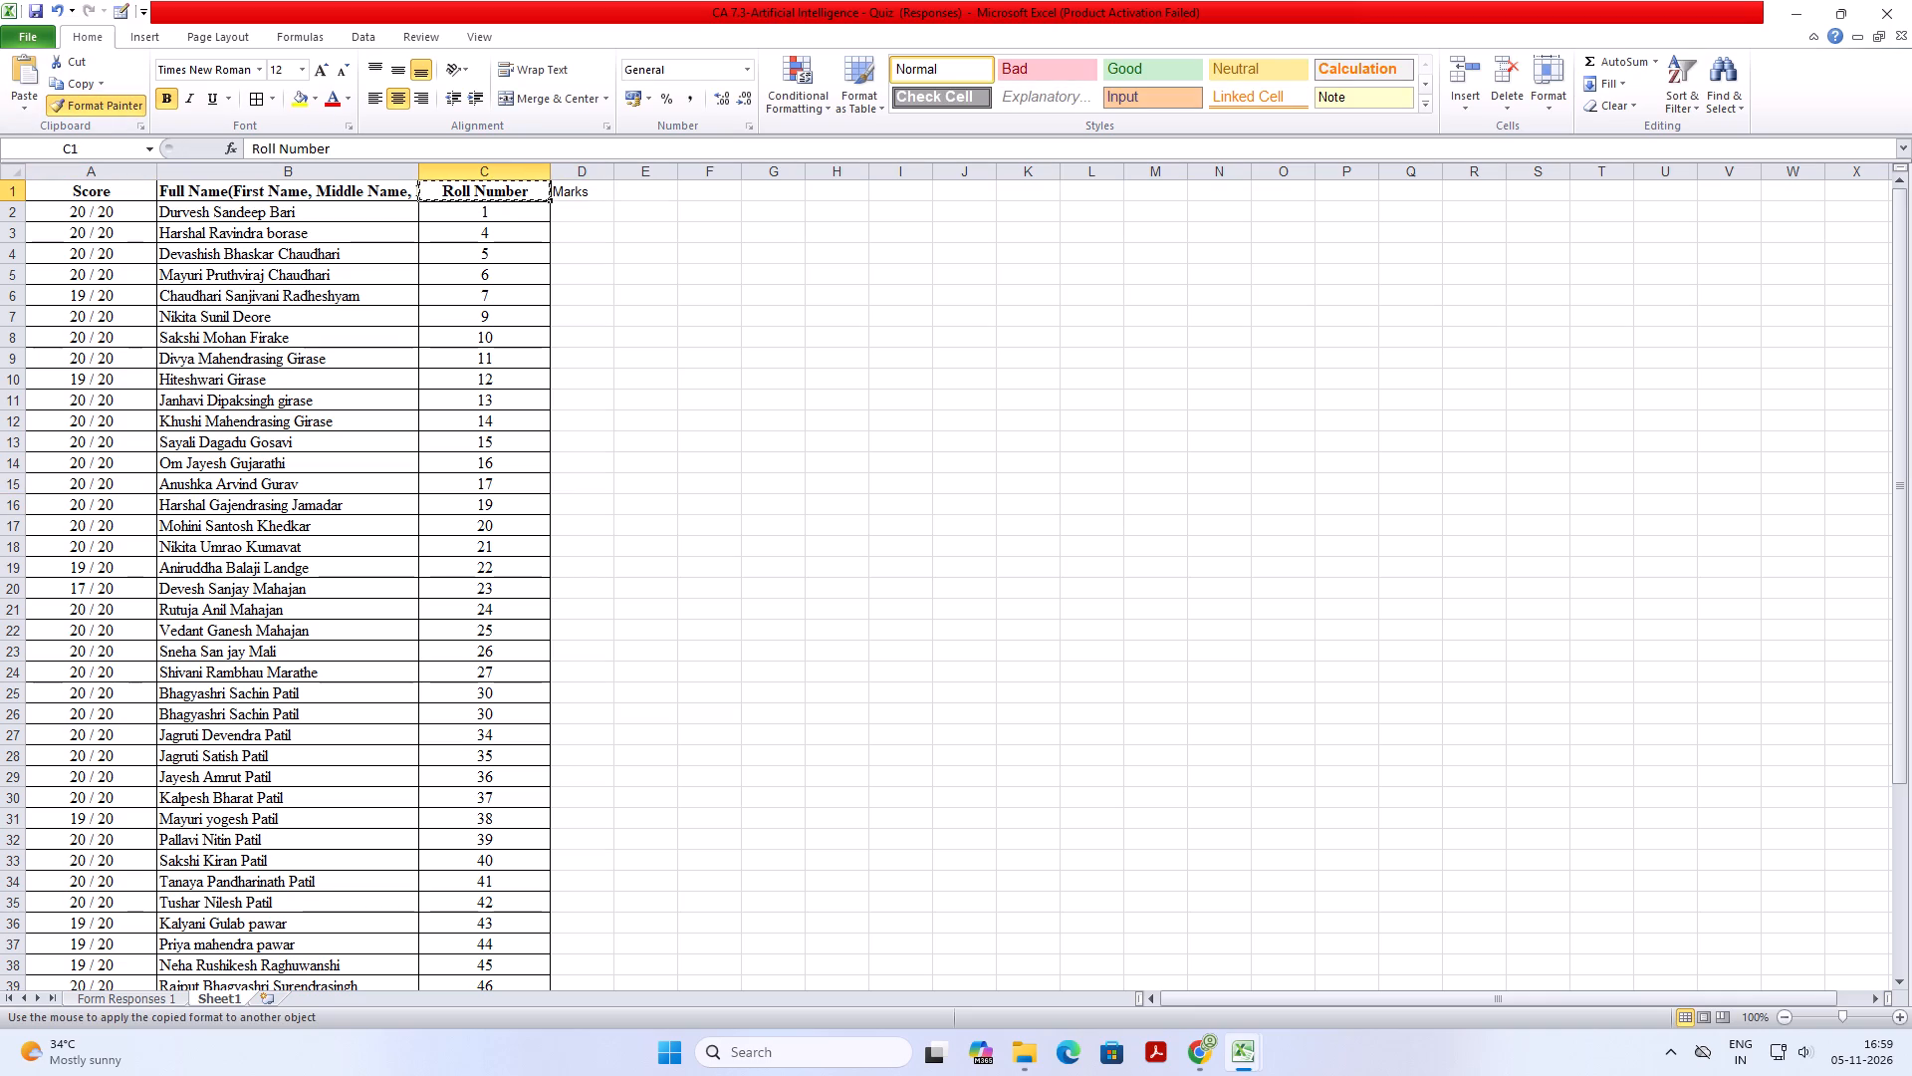
{"action": "left_click", "coordinate": [589, 194]}
Apply borders to all cells of the Marks column D.
{"action": "left_click", "coordinate": [592, 179]}
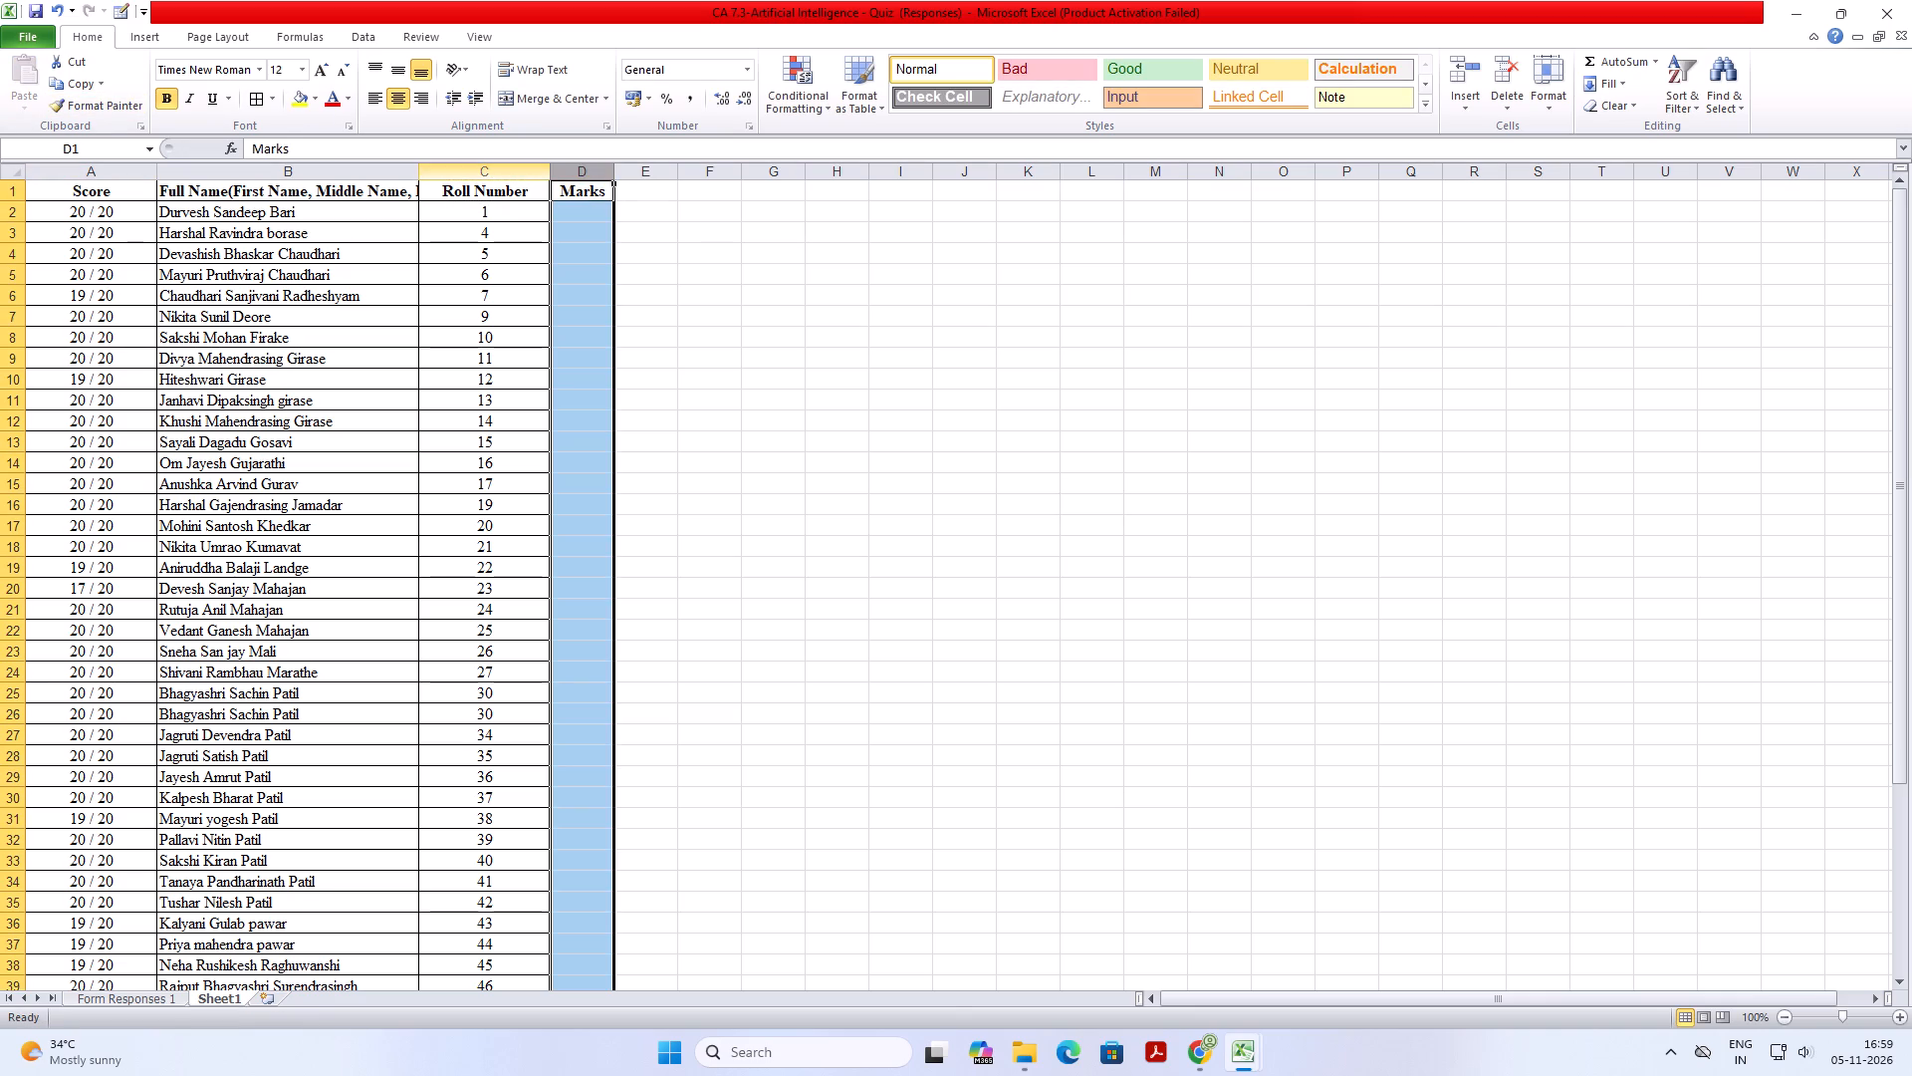
{"action": "left_click", "coordinate": [258, 97]}
{"action": "left_click_drag", "start_coordinate": [900, 403], "coordinate": [897, 391]}
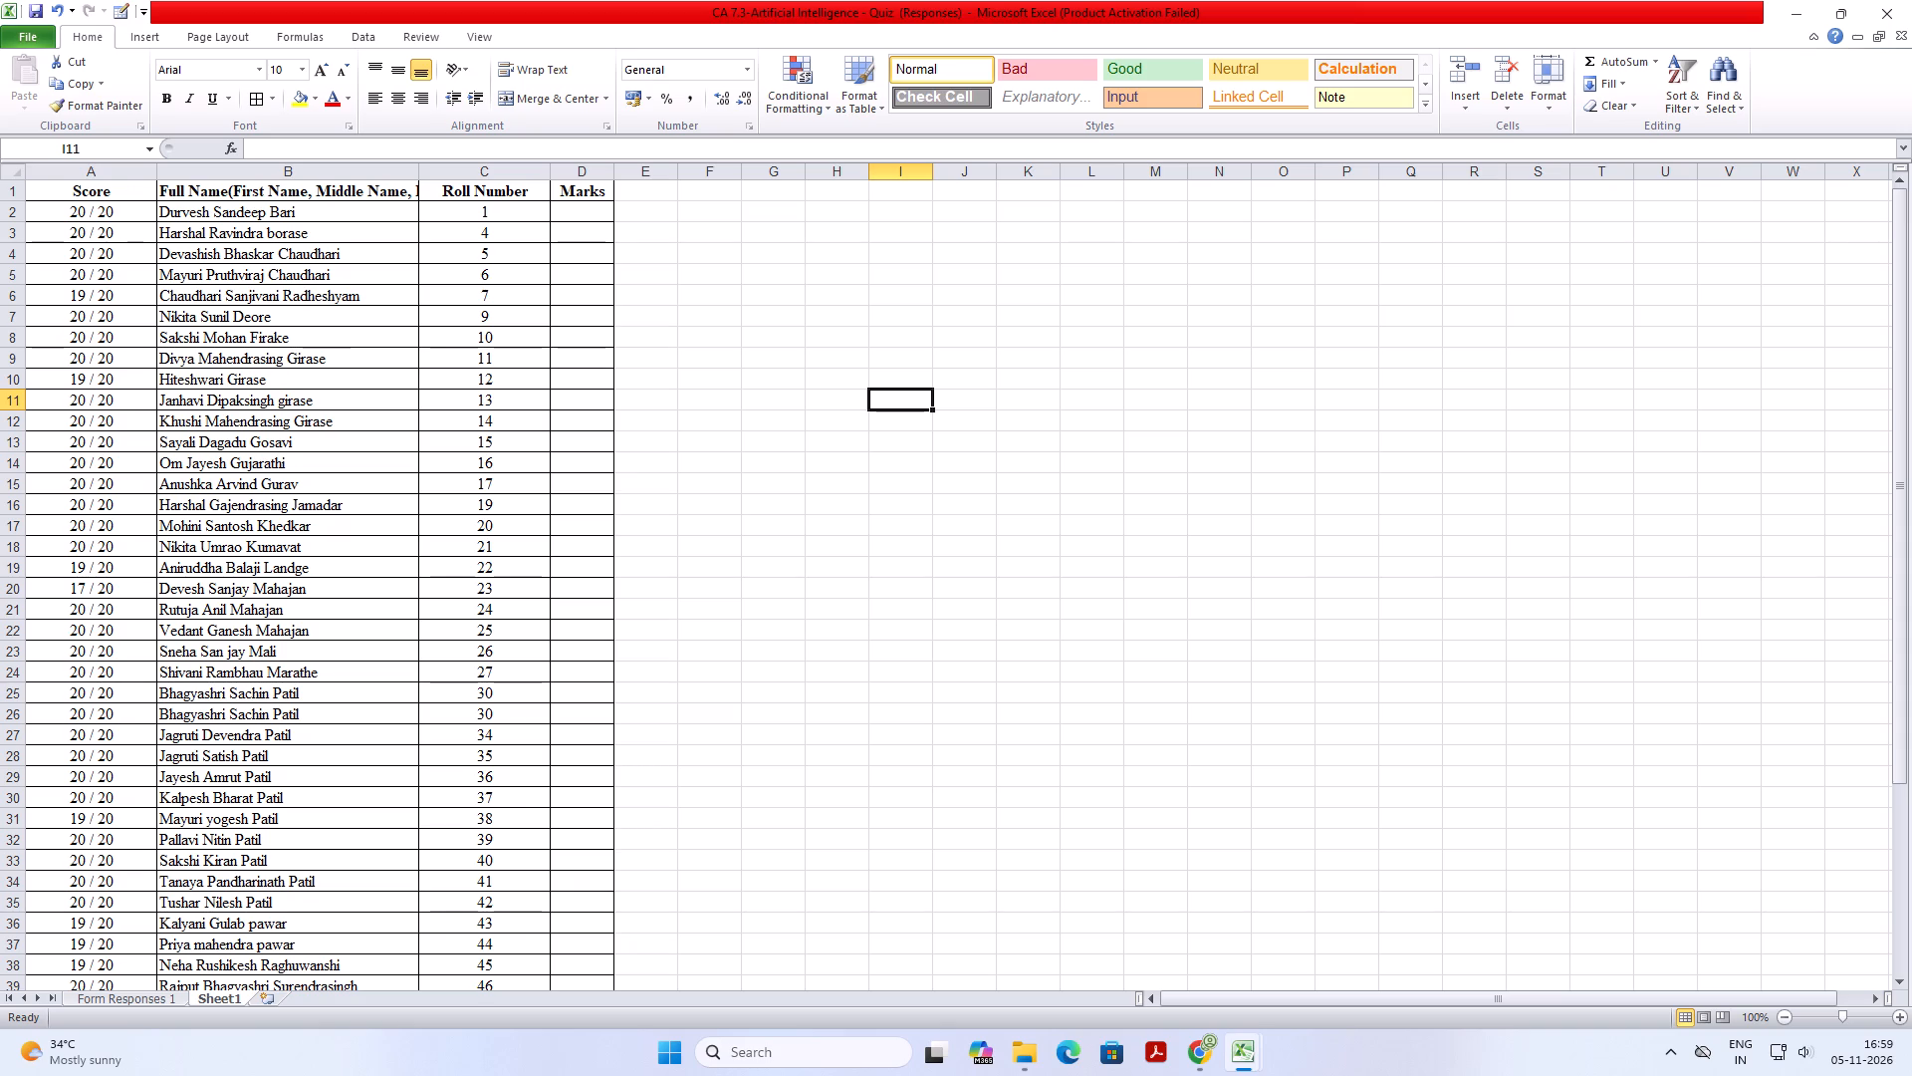
{"action": "left_click", "coordinate": [1176, 1066]}
{"action": "left_click", "coordinate": [1191, 1059]}
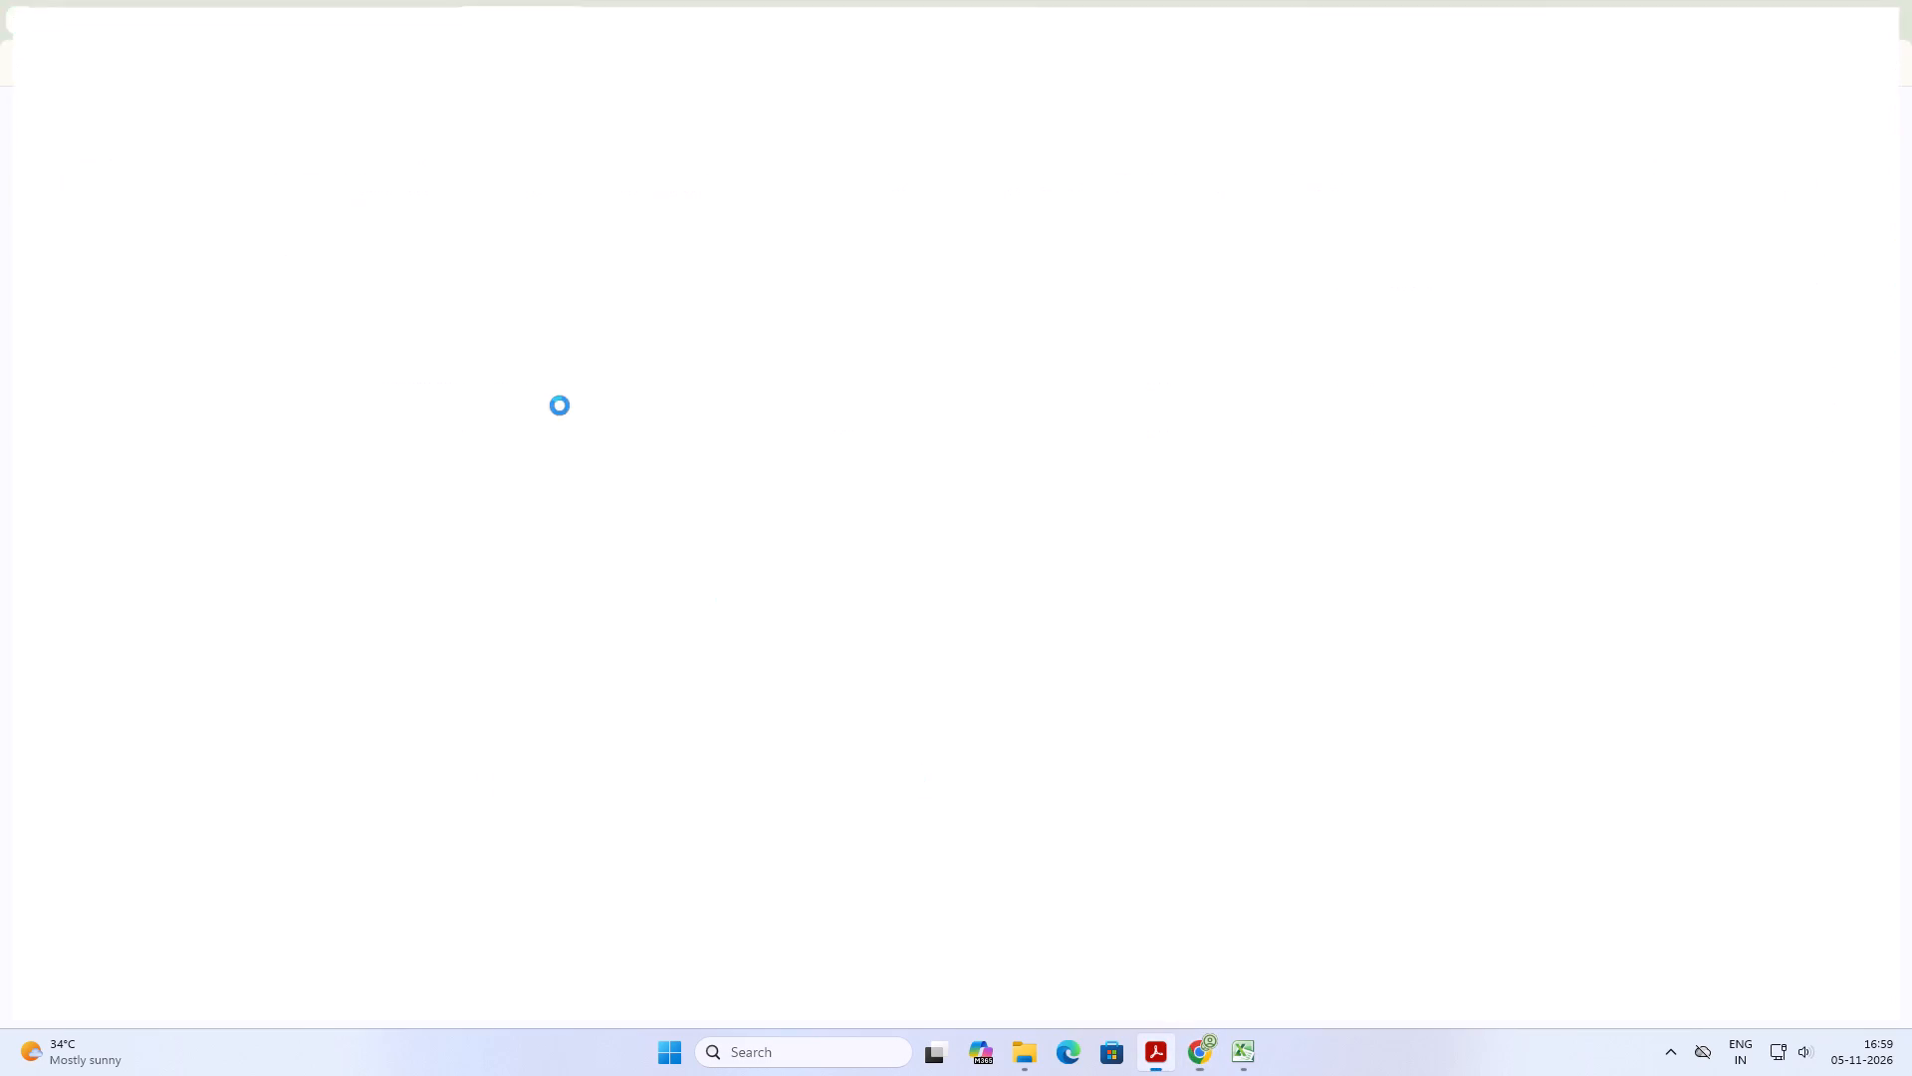
{"action": "left_click", "coordinate": [1211, 1047]}
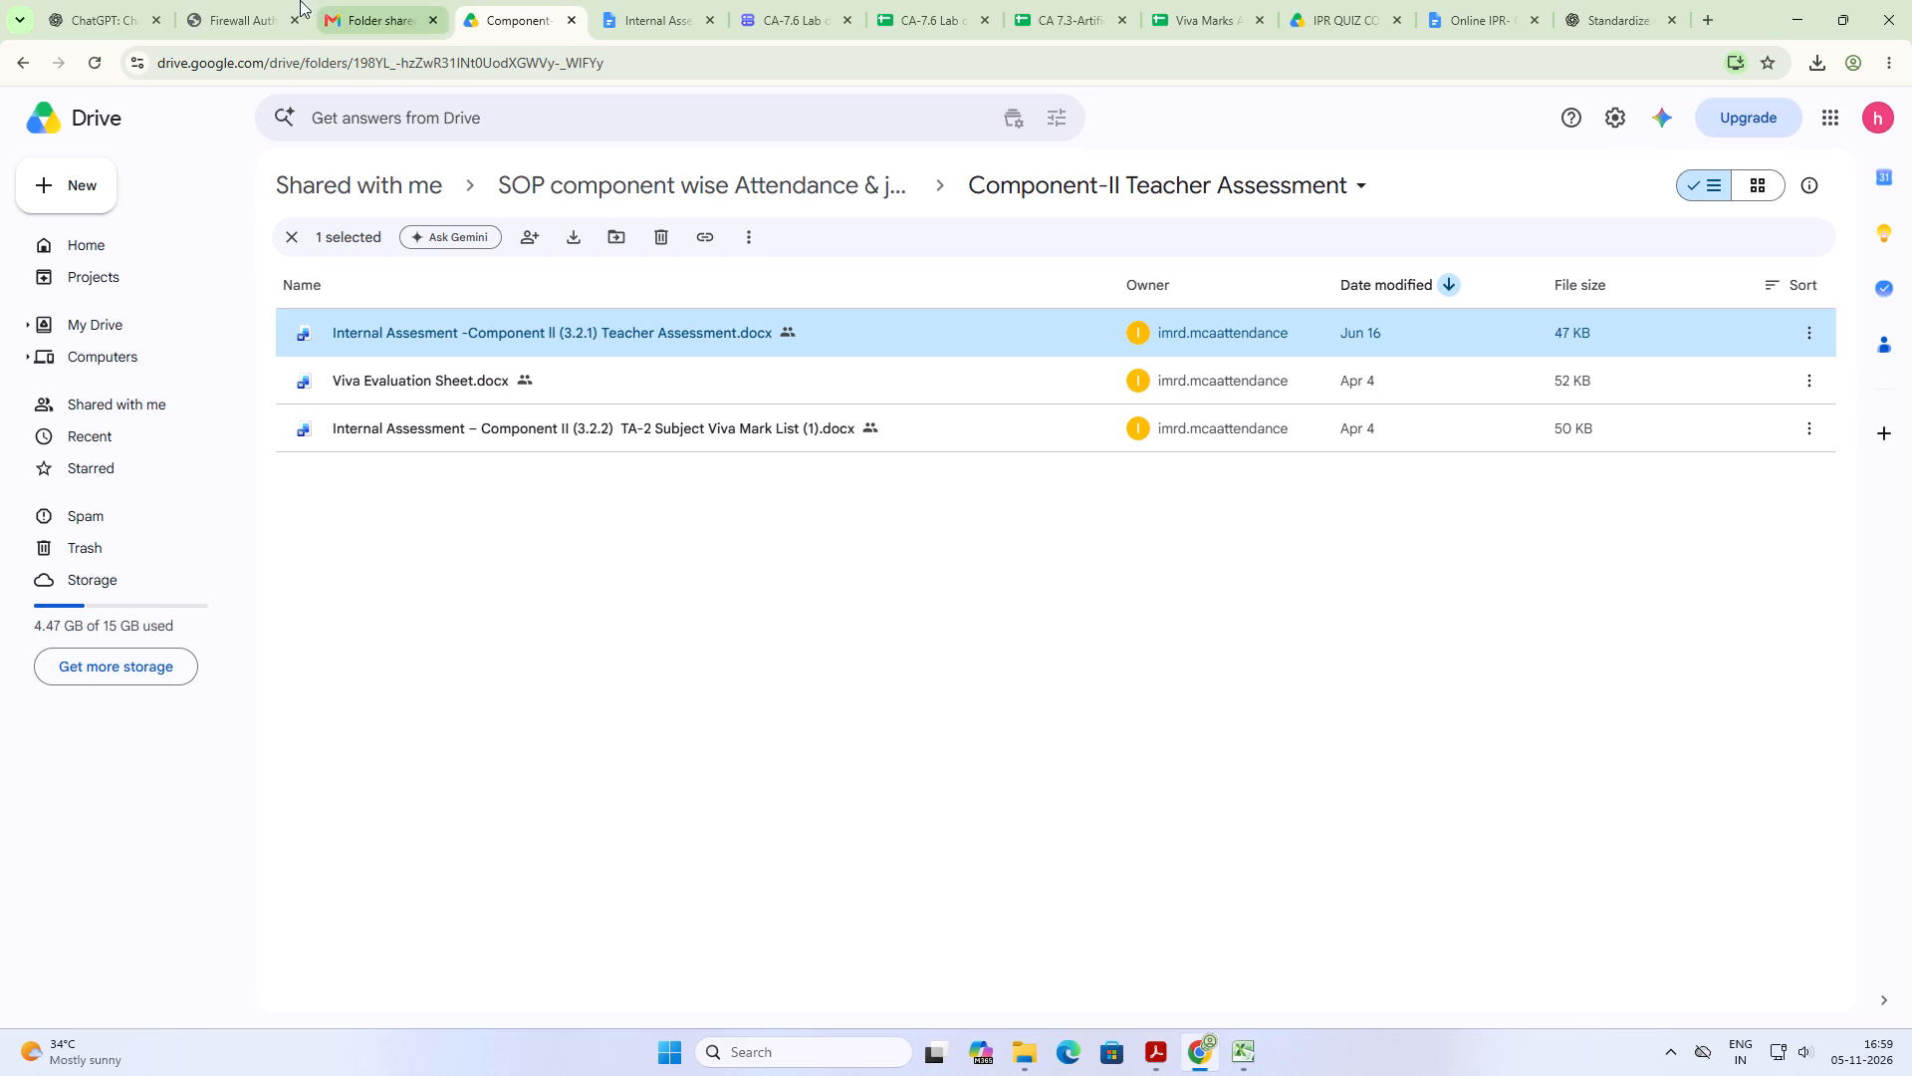
{"action": "left_click", "coordinate": [1604, 0]}
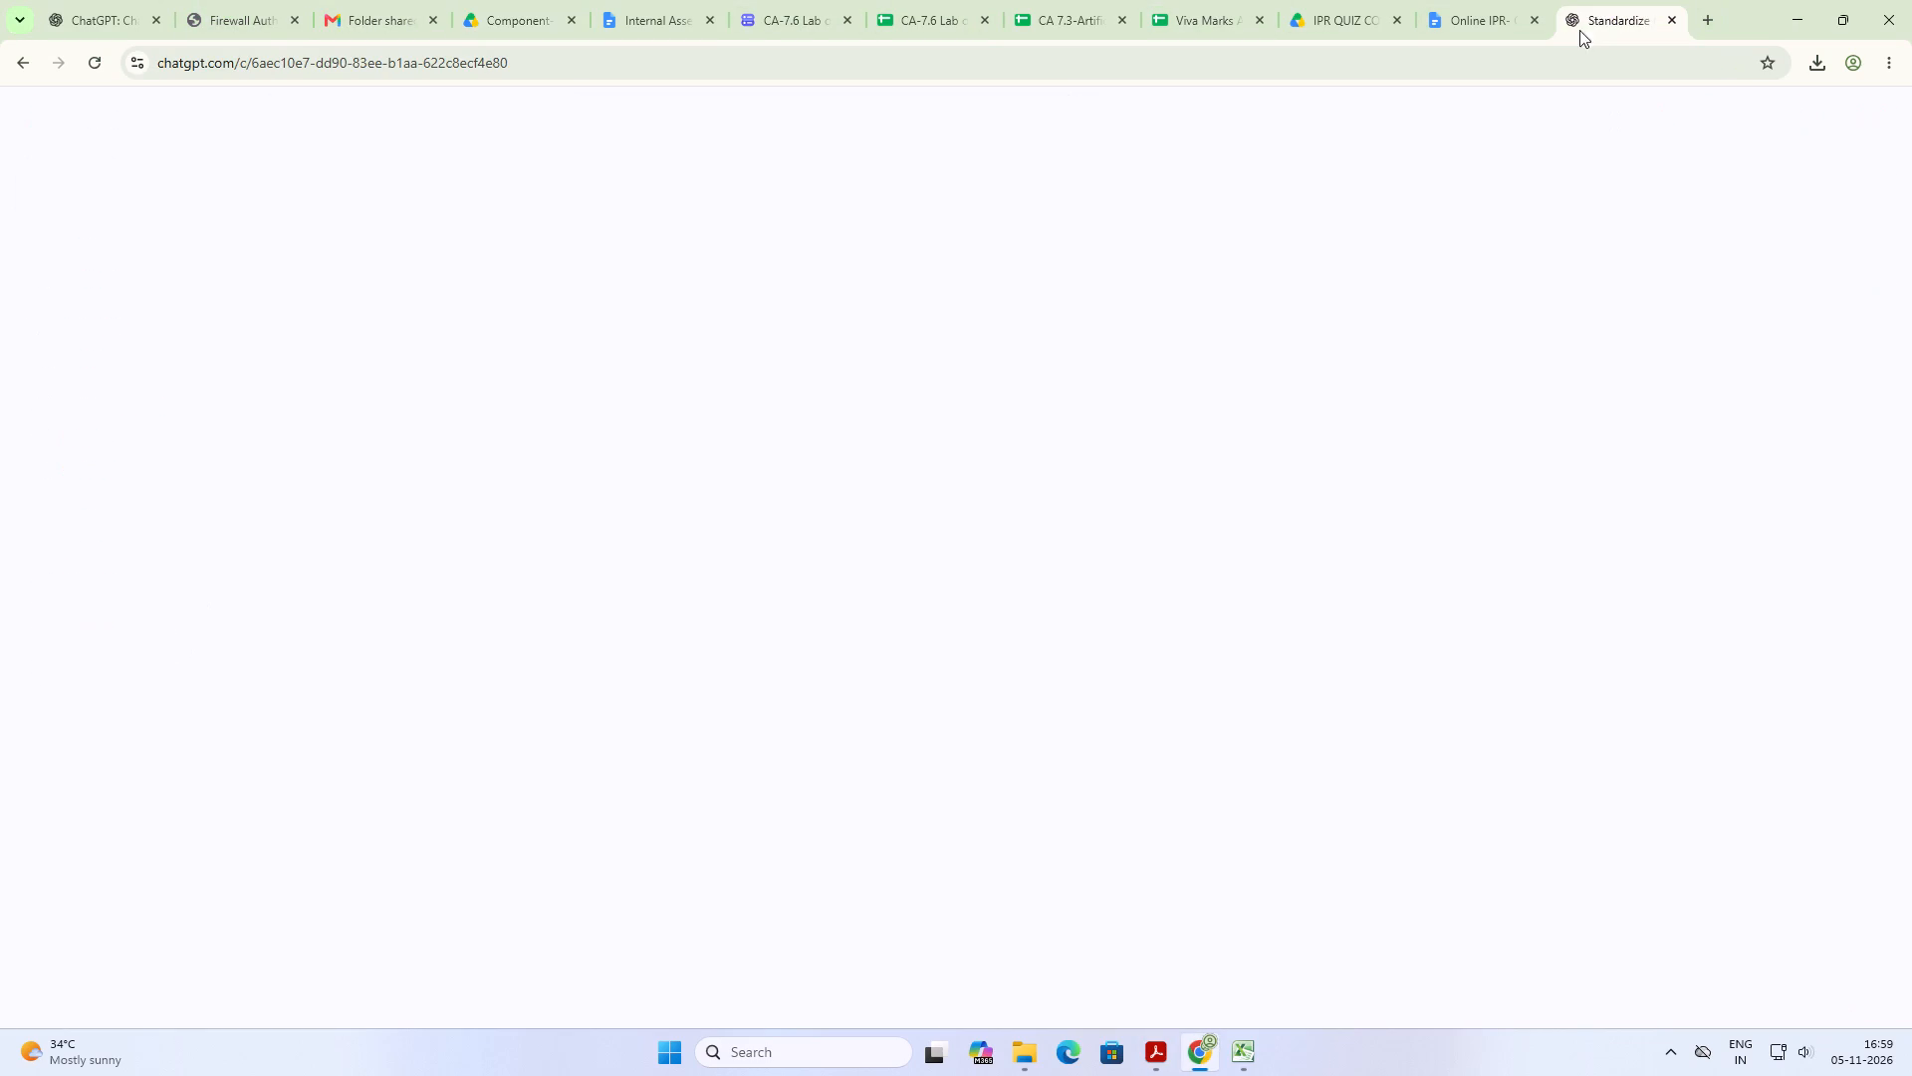
{"action": "left_click", "coordinate": [806, 965]}
{"action": "left_click", "coordinate": [841, 979]}
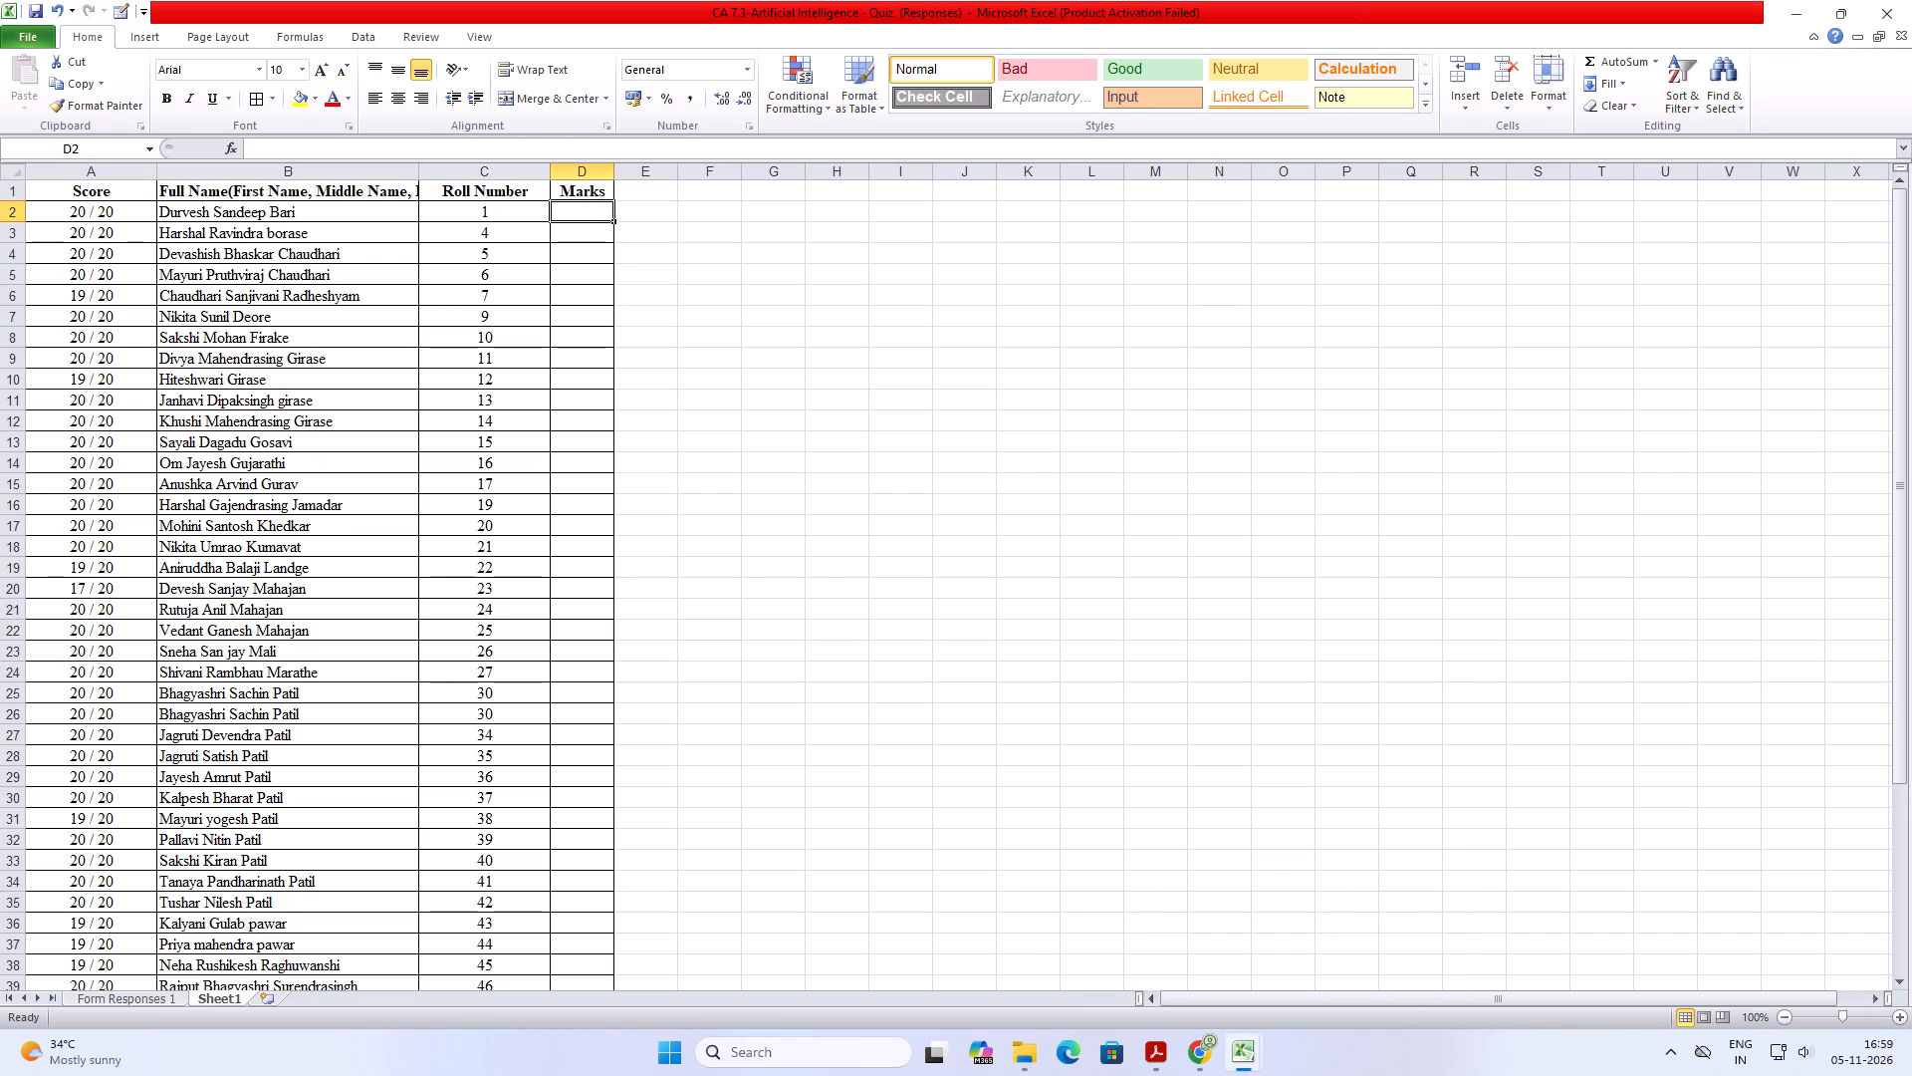
{"action": "left_click", "coordinate": [575, 212]}
{"action": "left_click", "coordinate": [306, 155]}
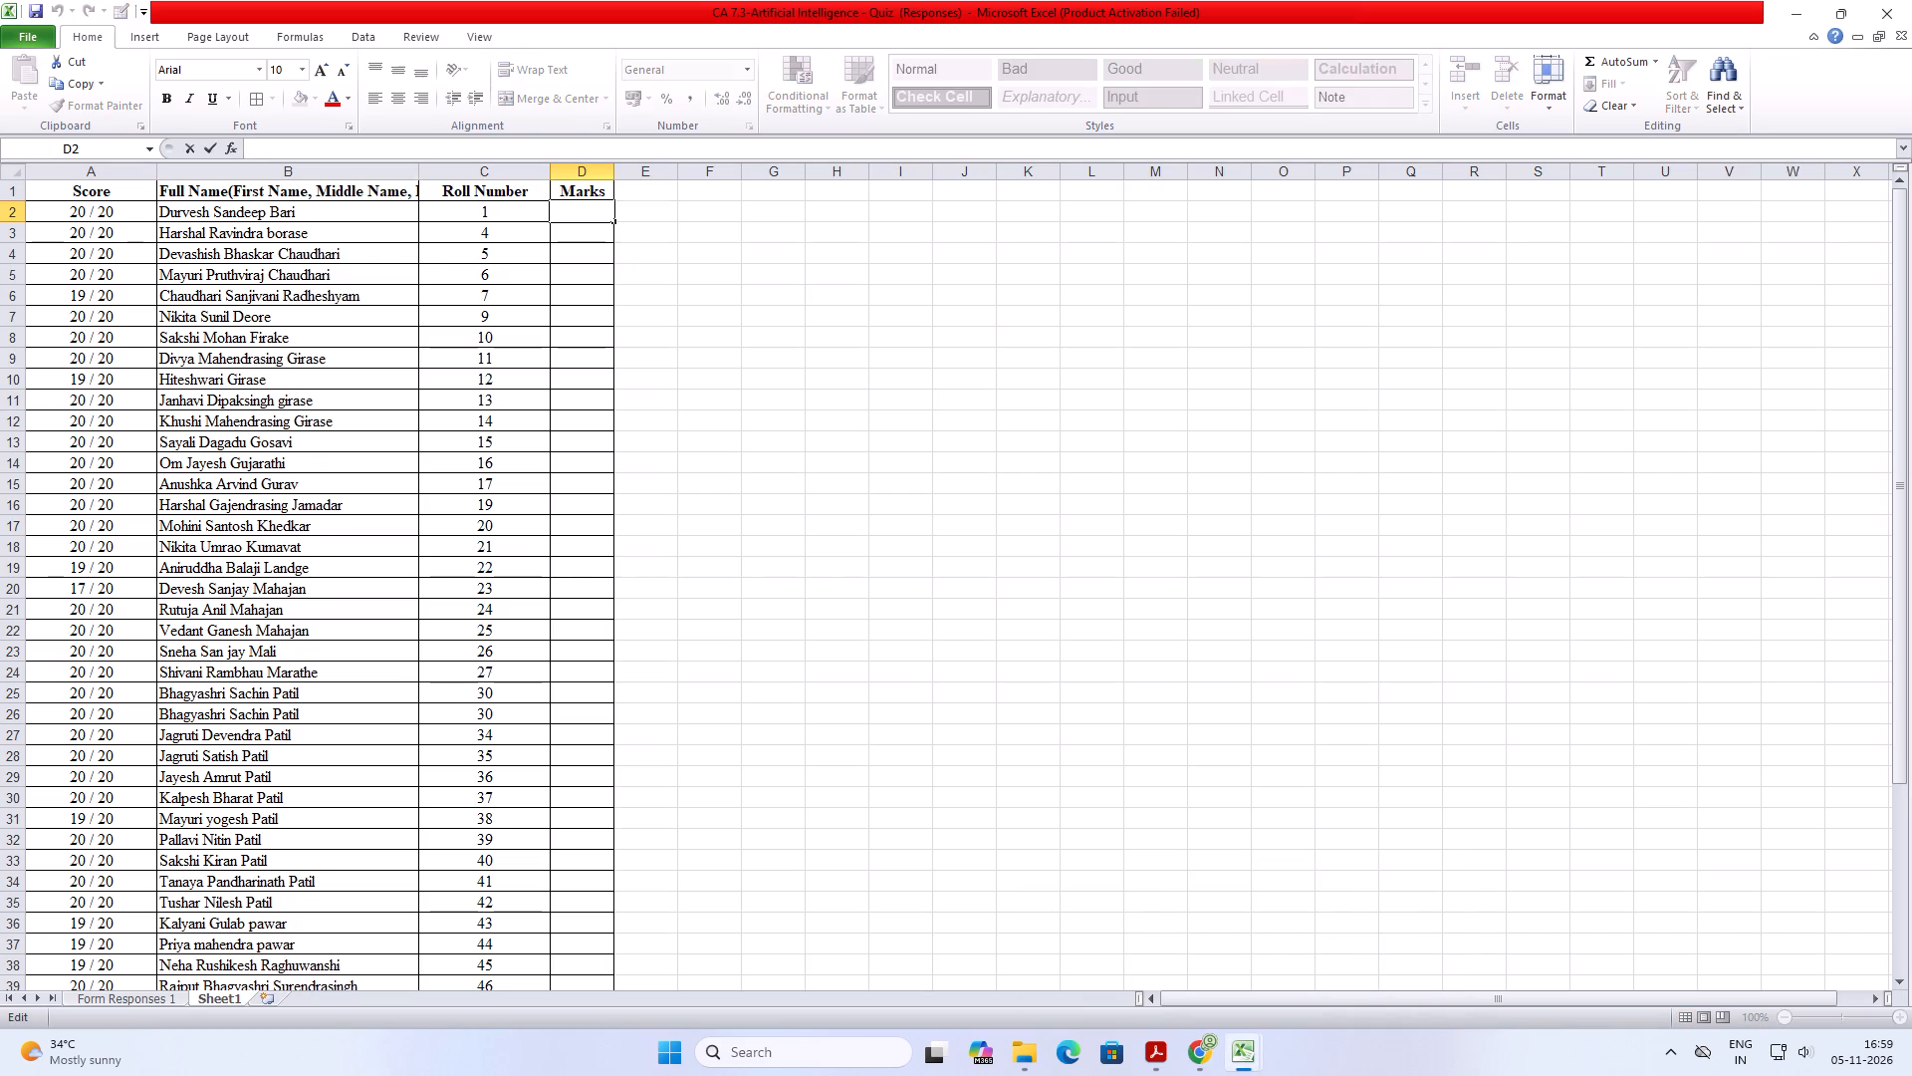
{"action": "key", "text": "equal"}
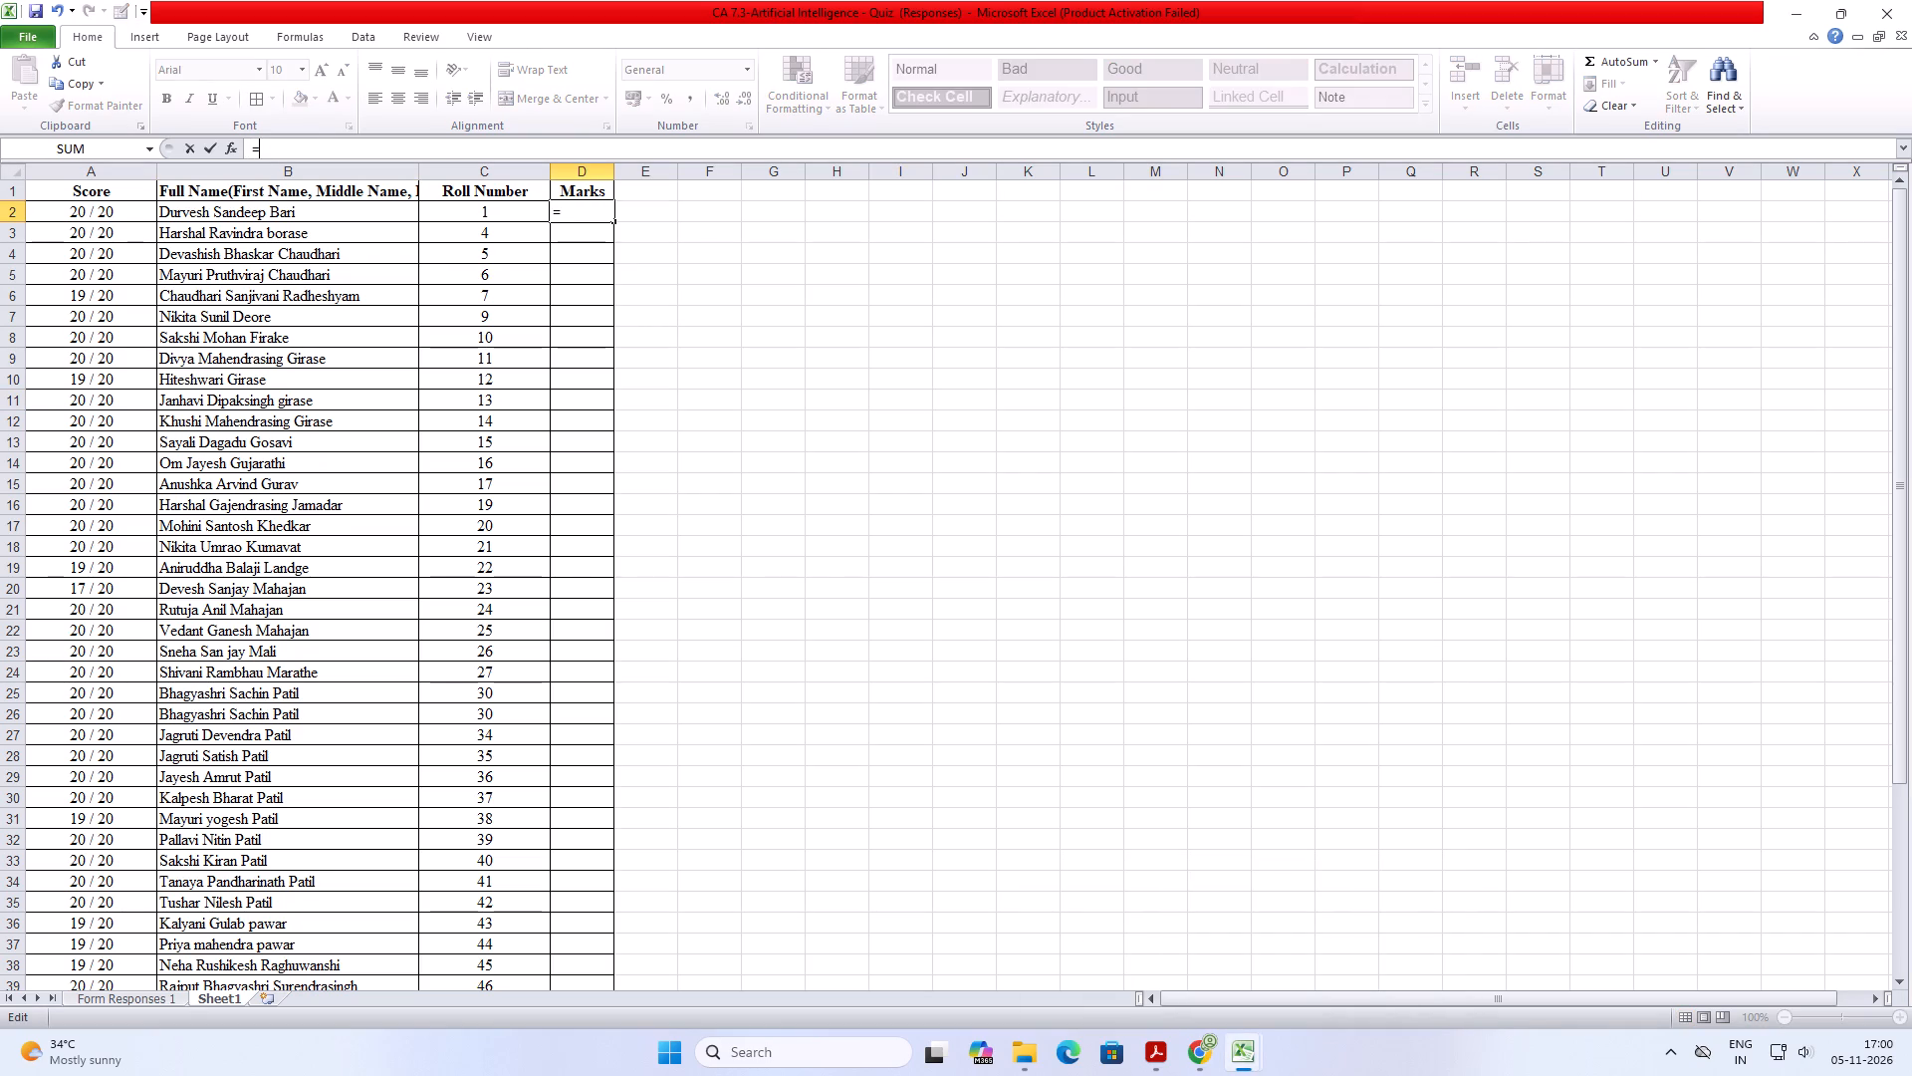
{"action": "left_click", "coordinate": [87, 216]}
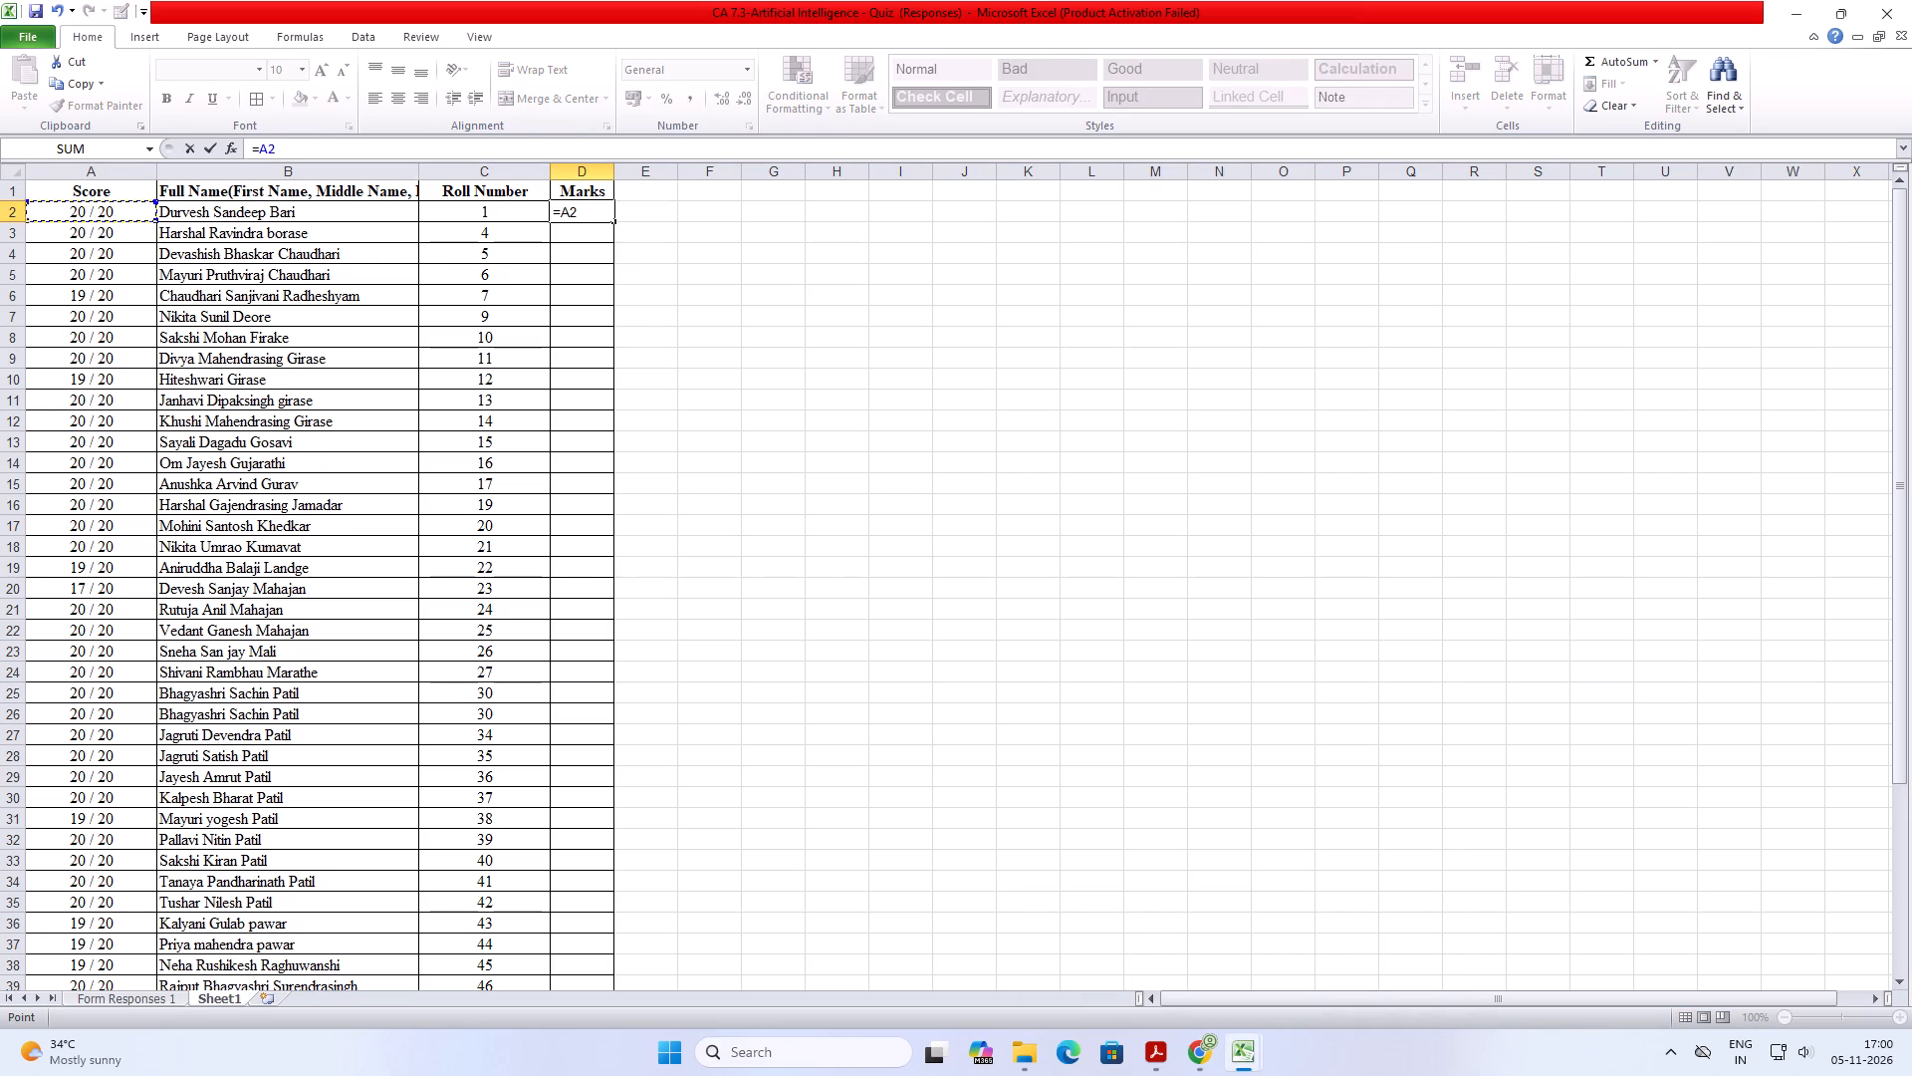
{"action": "type", "text": "/4"}
{"action": "key", "text": "Return"}
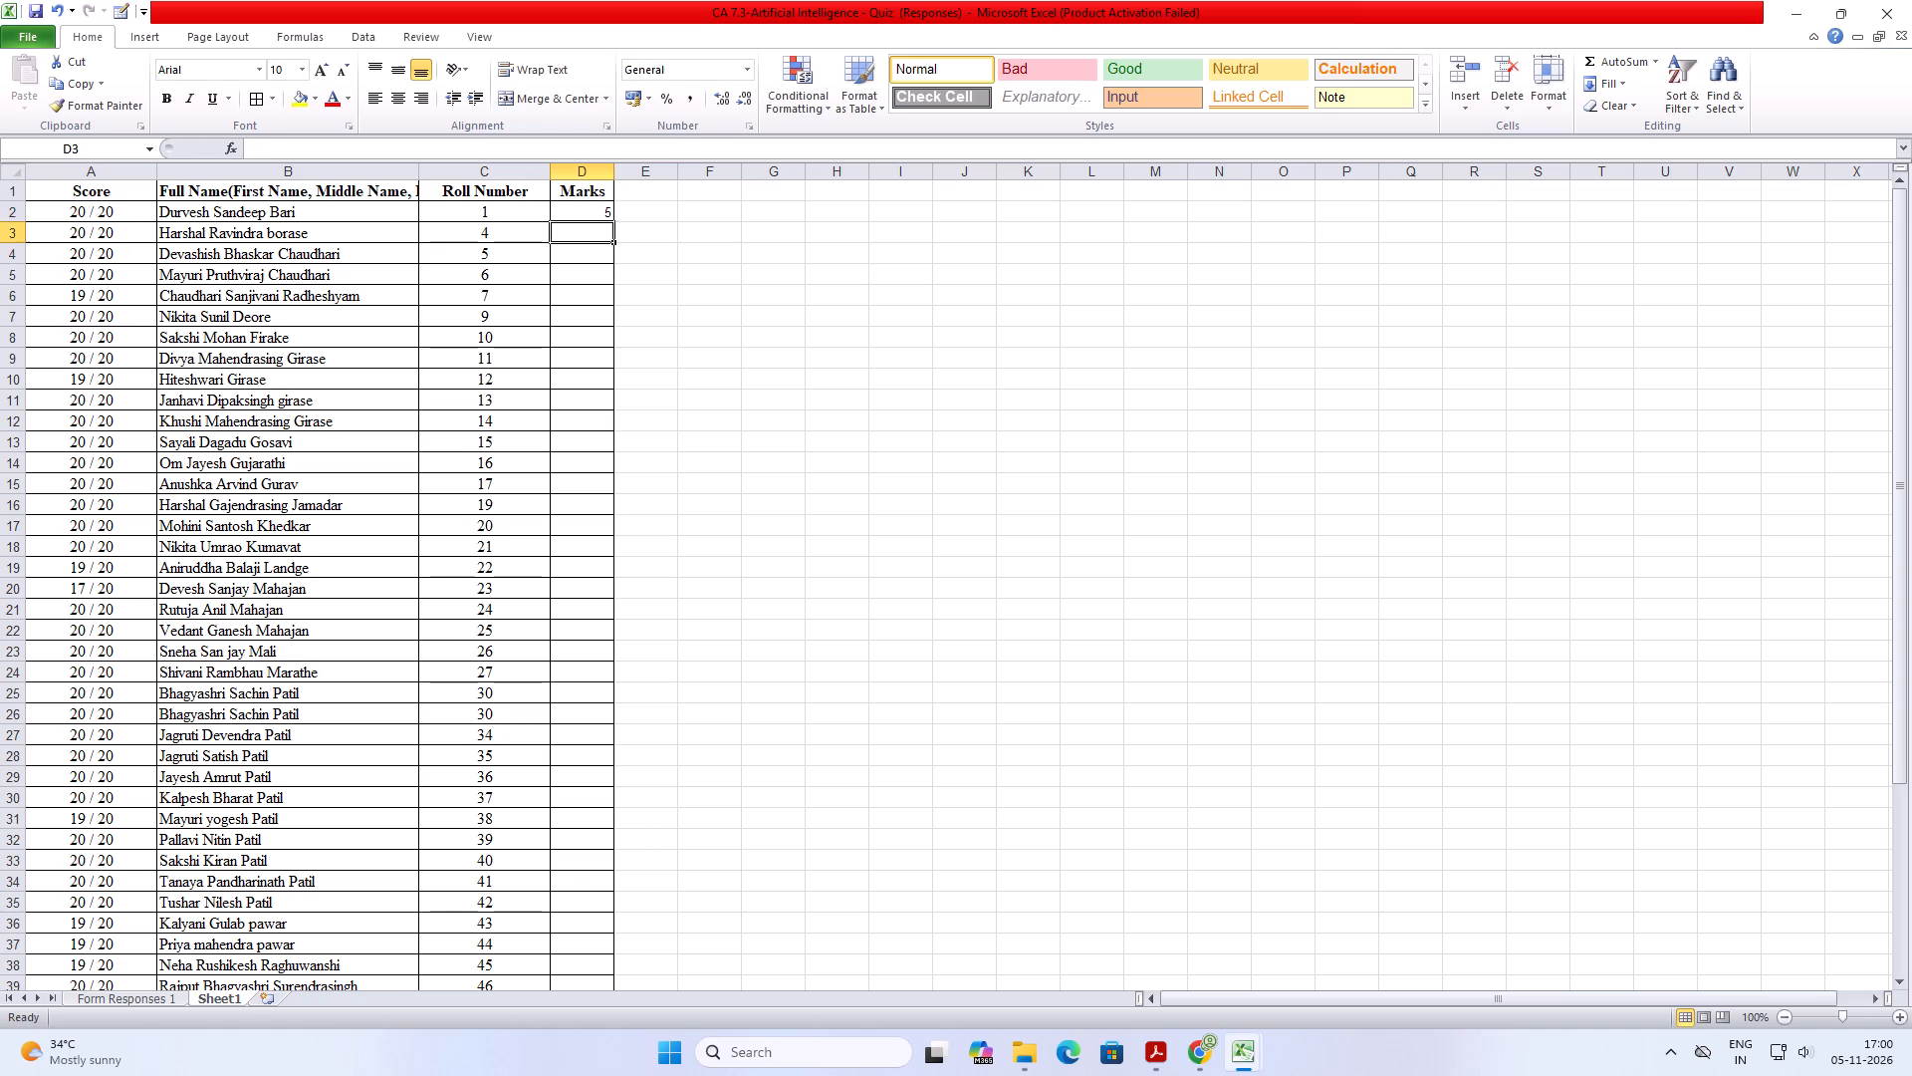
Fill the D2 formula down the Marks column through row 49, the roll number 58 record.
{"action": "left_click", "coordinate": [594, 209]}
{"action": "left_click_drag", "start_coordinate": [611, 222], "coordinate": [603, 527]}
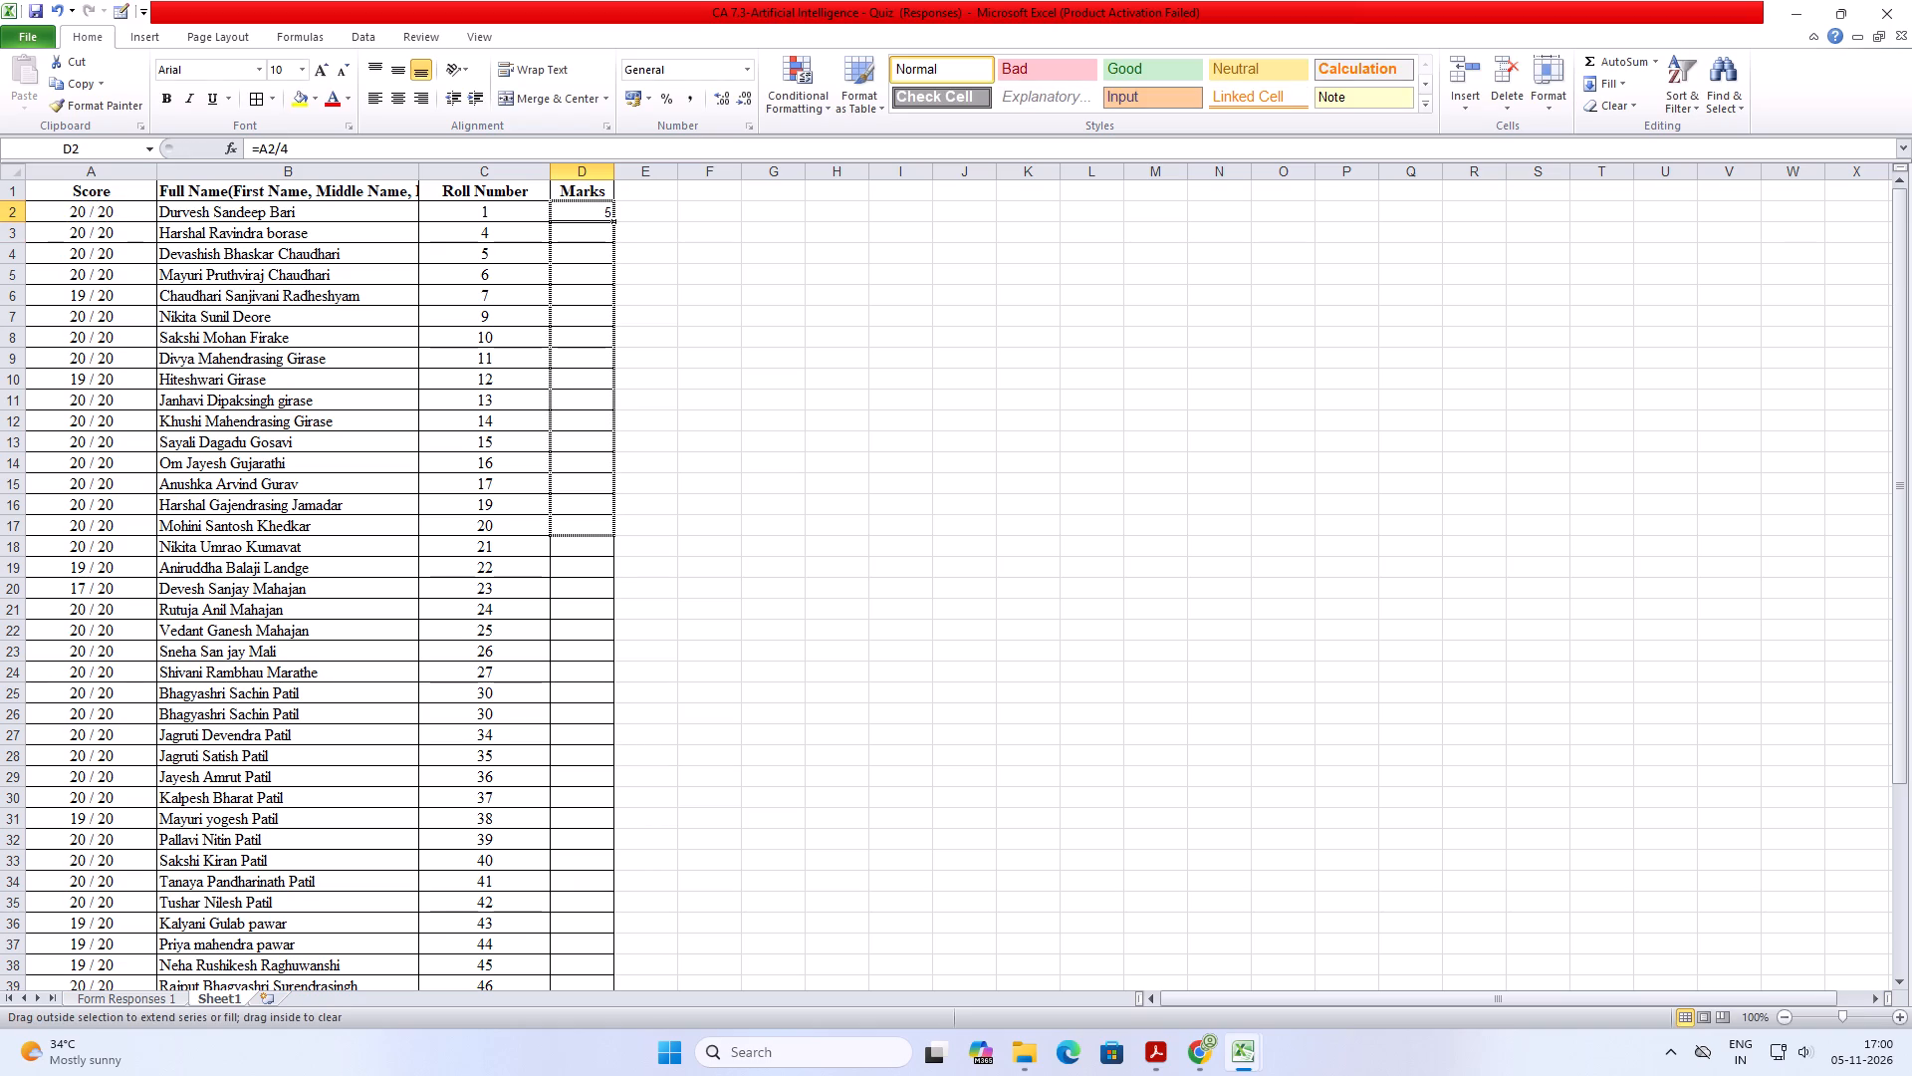
{"action": "left_click_drag", "start_coordinate": [603, 527], "coordinate": [612, 603]}
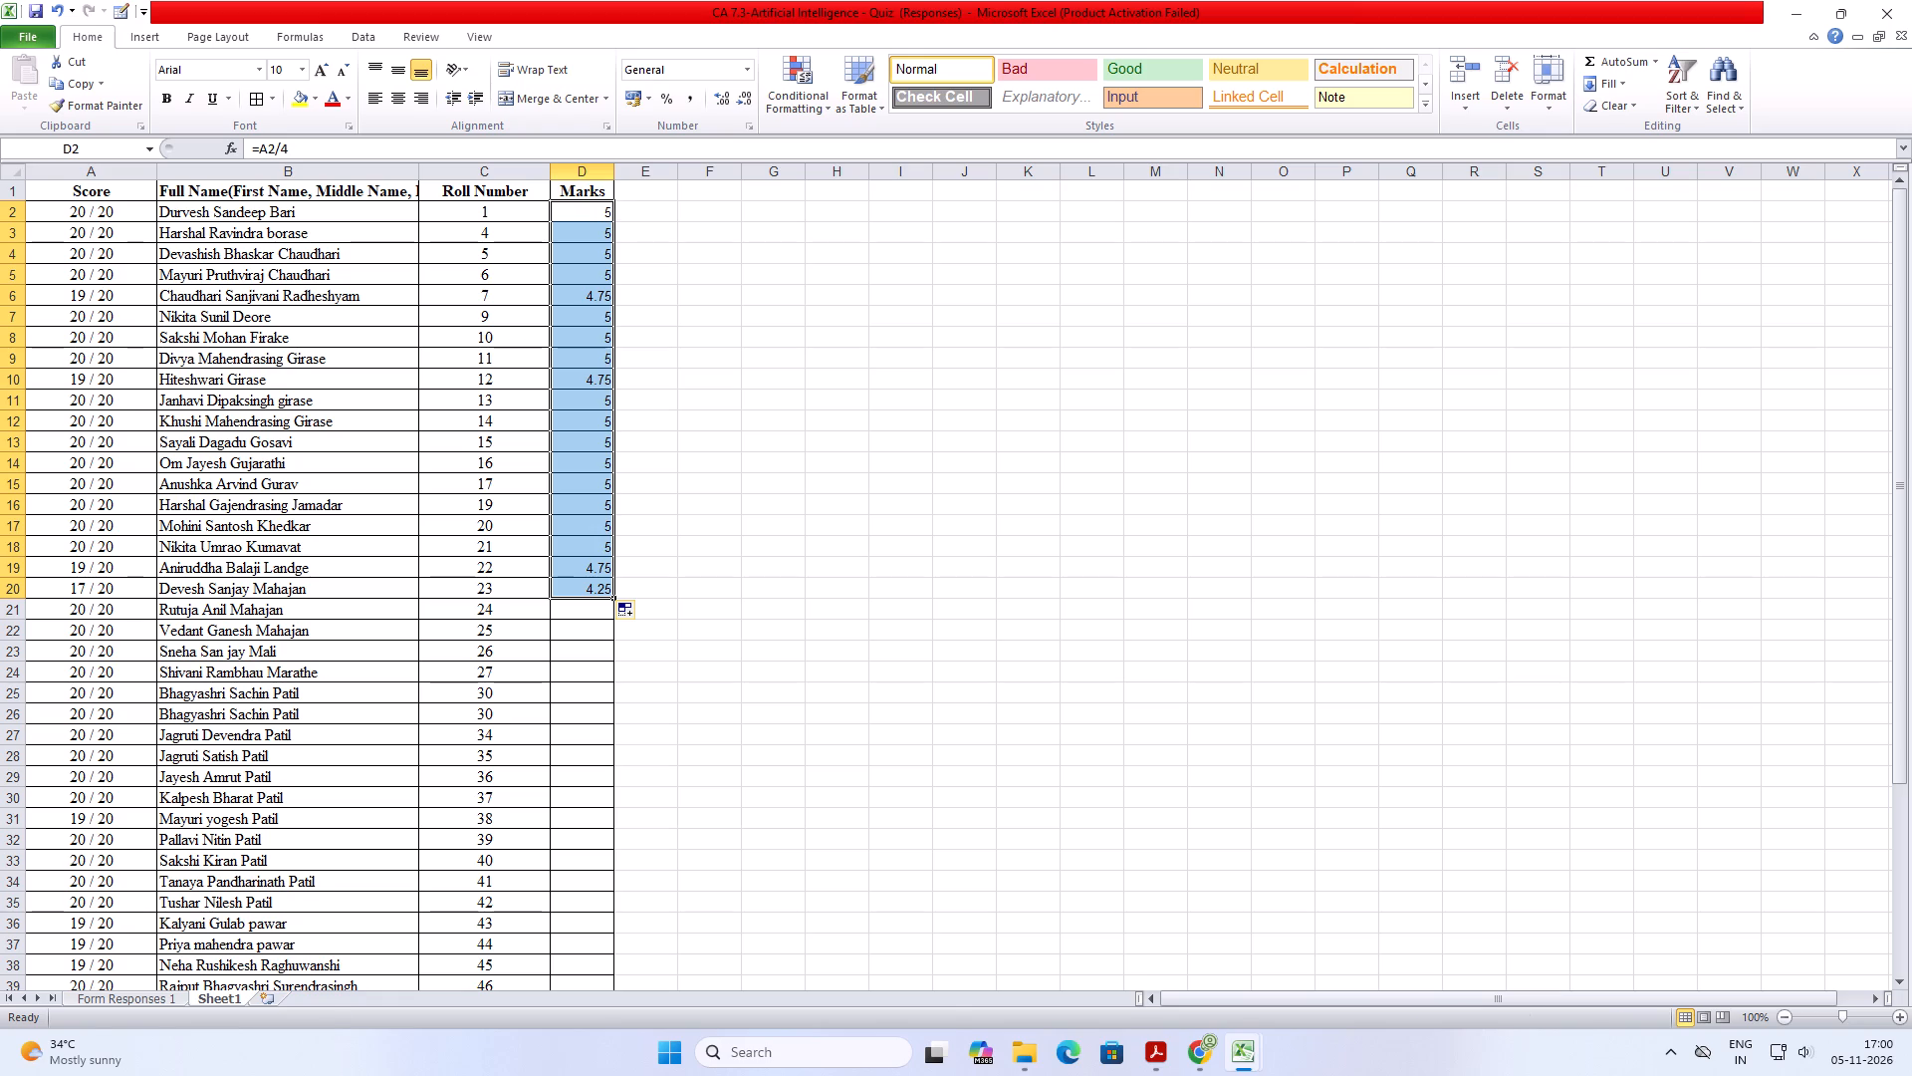
{"action": "left_click_drag", "start_coordinate": [614, 598], "coordinate": [629, 1028]}
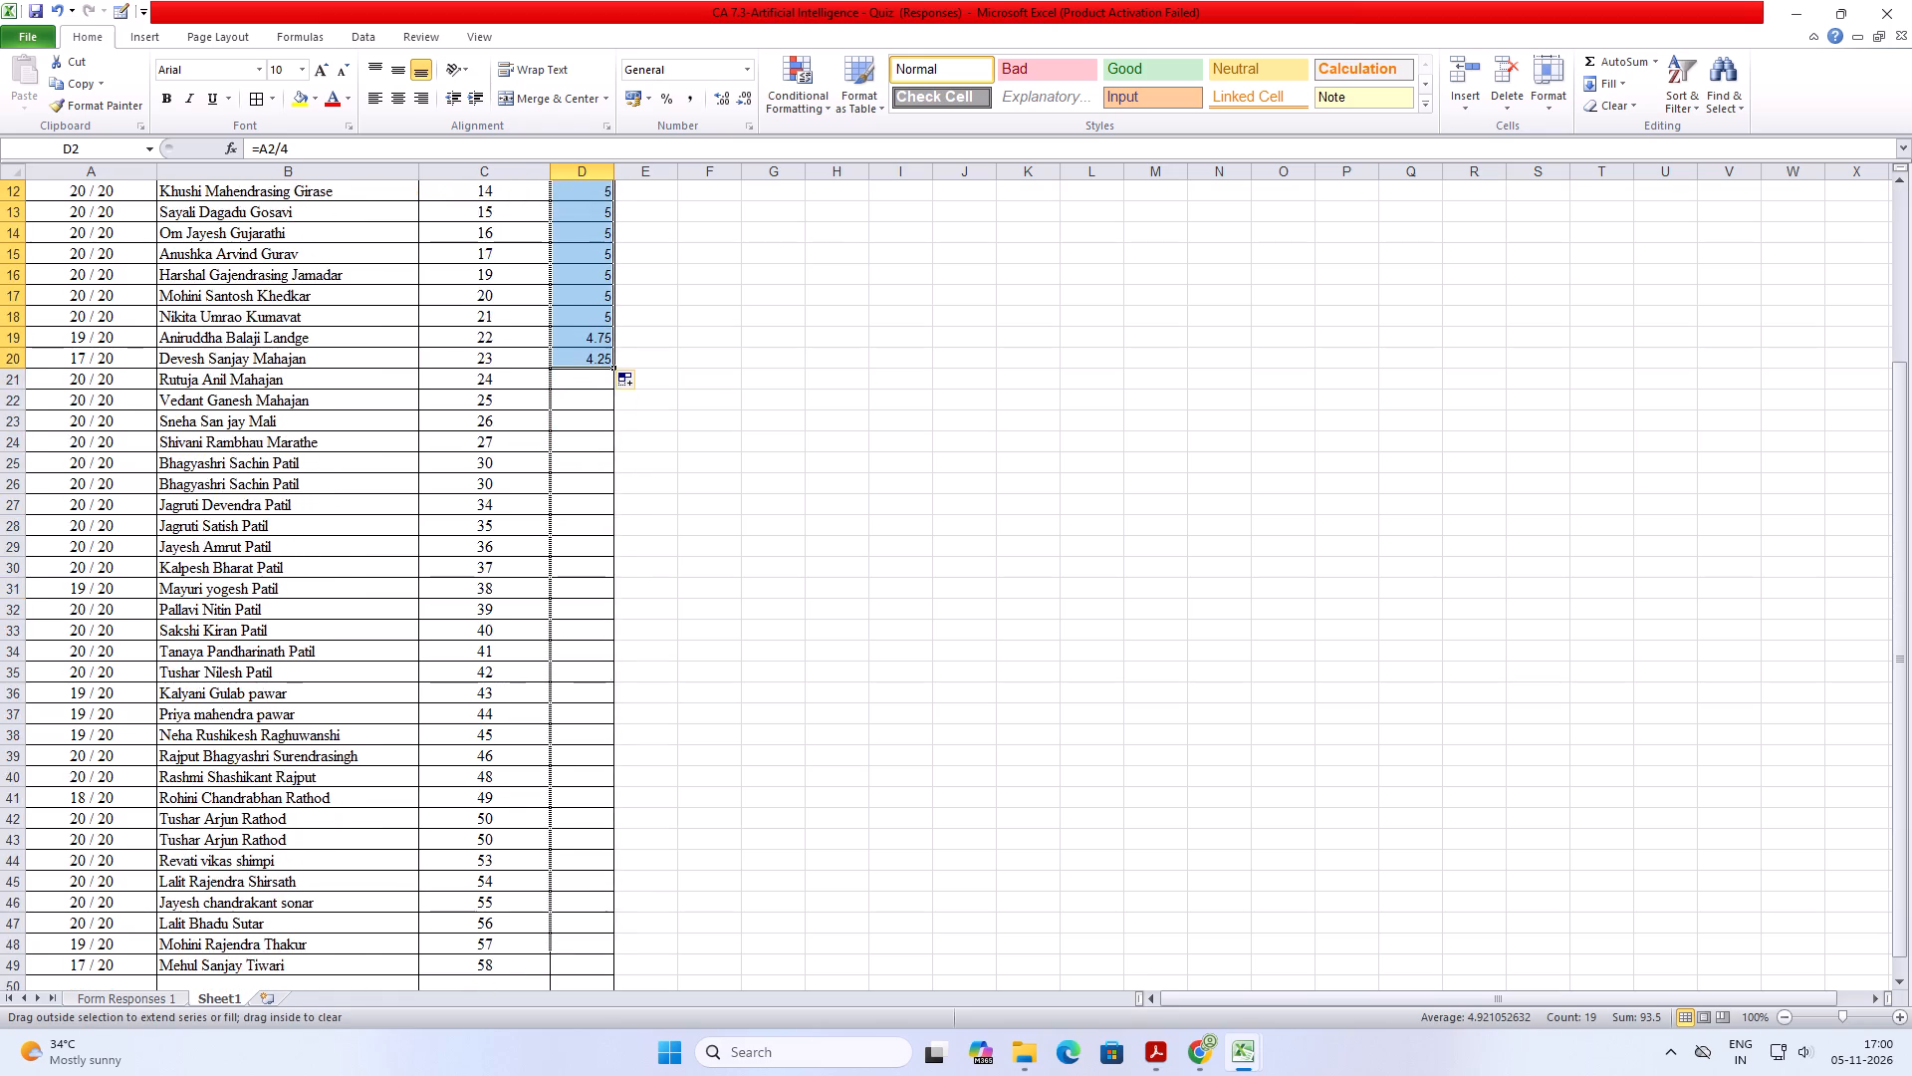
{"action": "left_click_drag", "start_coordinate": [629, 1028], "coordinate": [626, 939]}
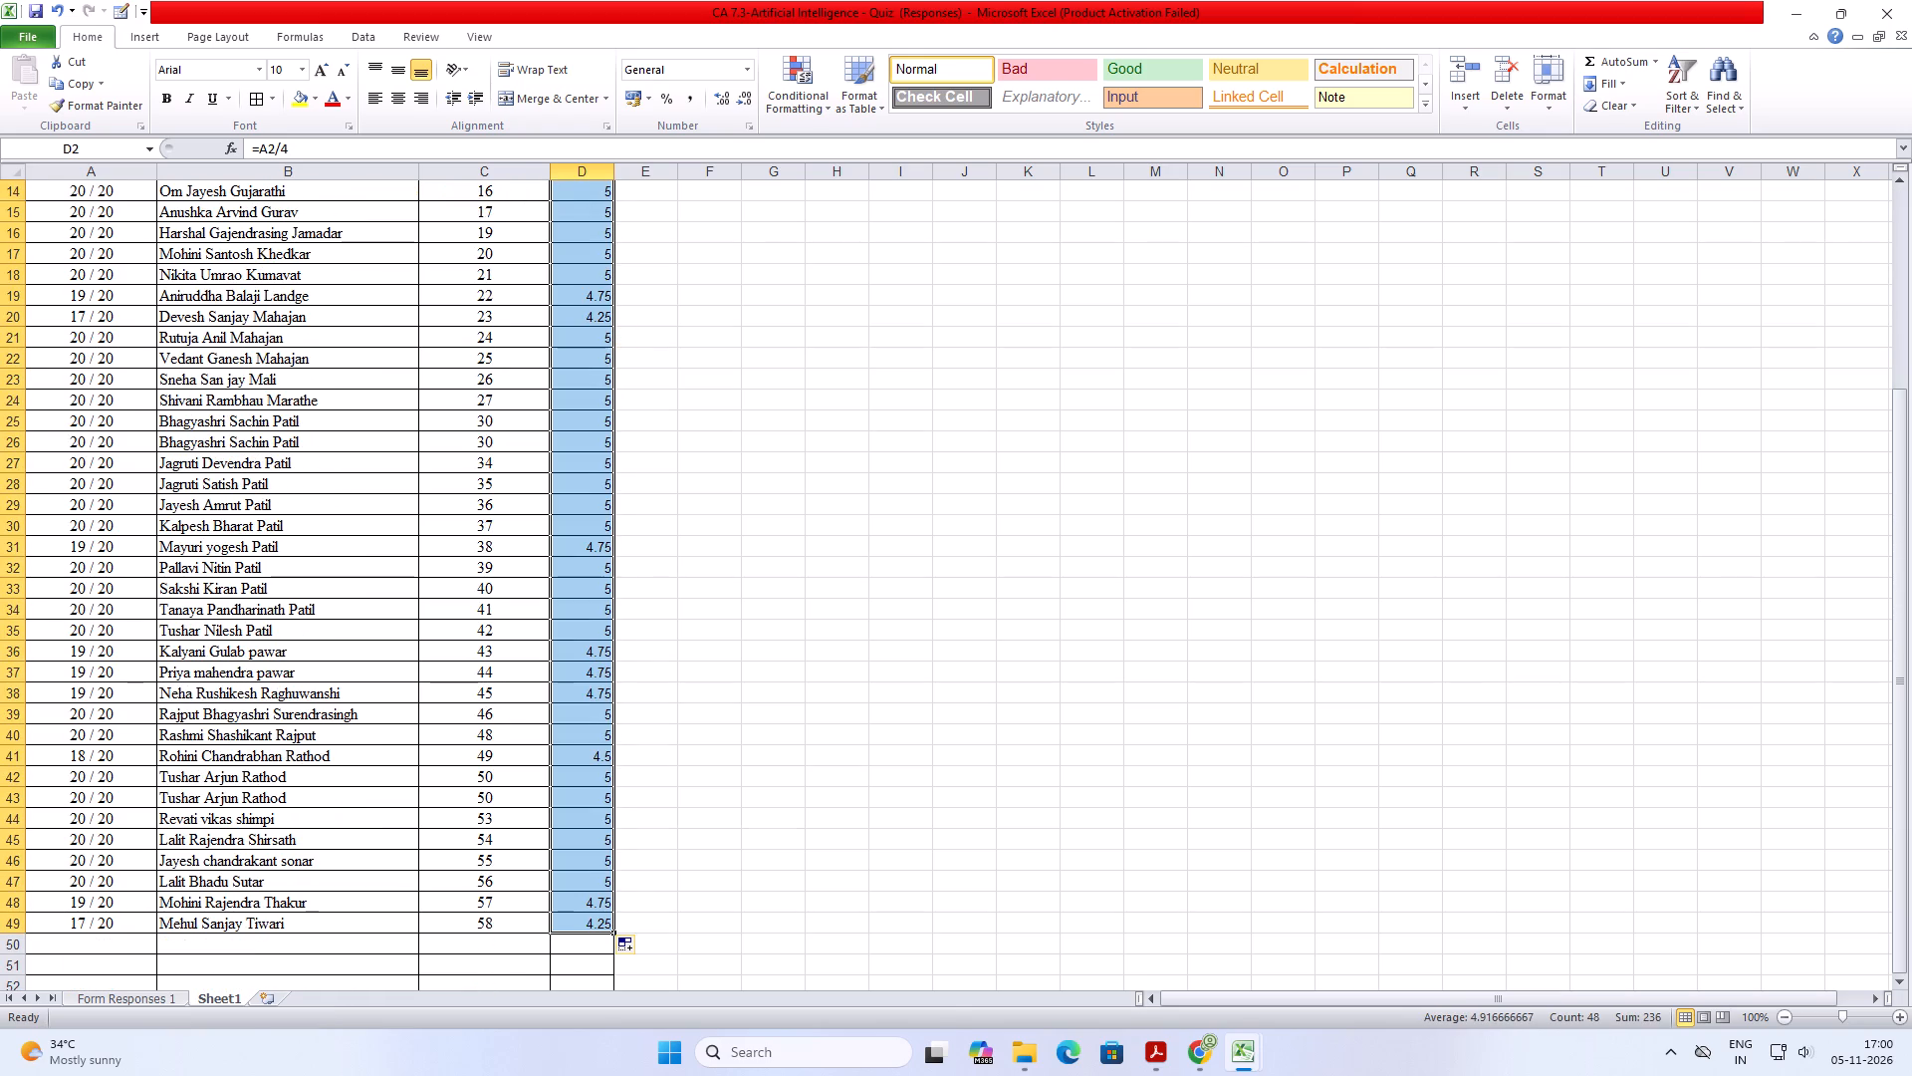
Examine the underlying values of several Score column cells against their converted marks.
{"action": "left_click", "coordinate": [95, 677]}
{"action": "scroll", "coordinate": [95, 675], "scroll_direction": "up", "scroll_amount": 7}
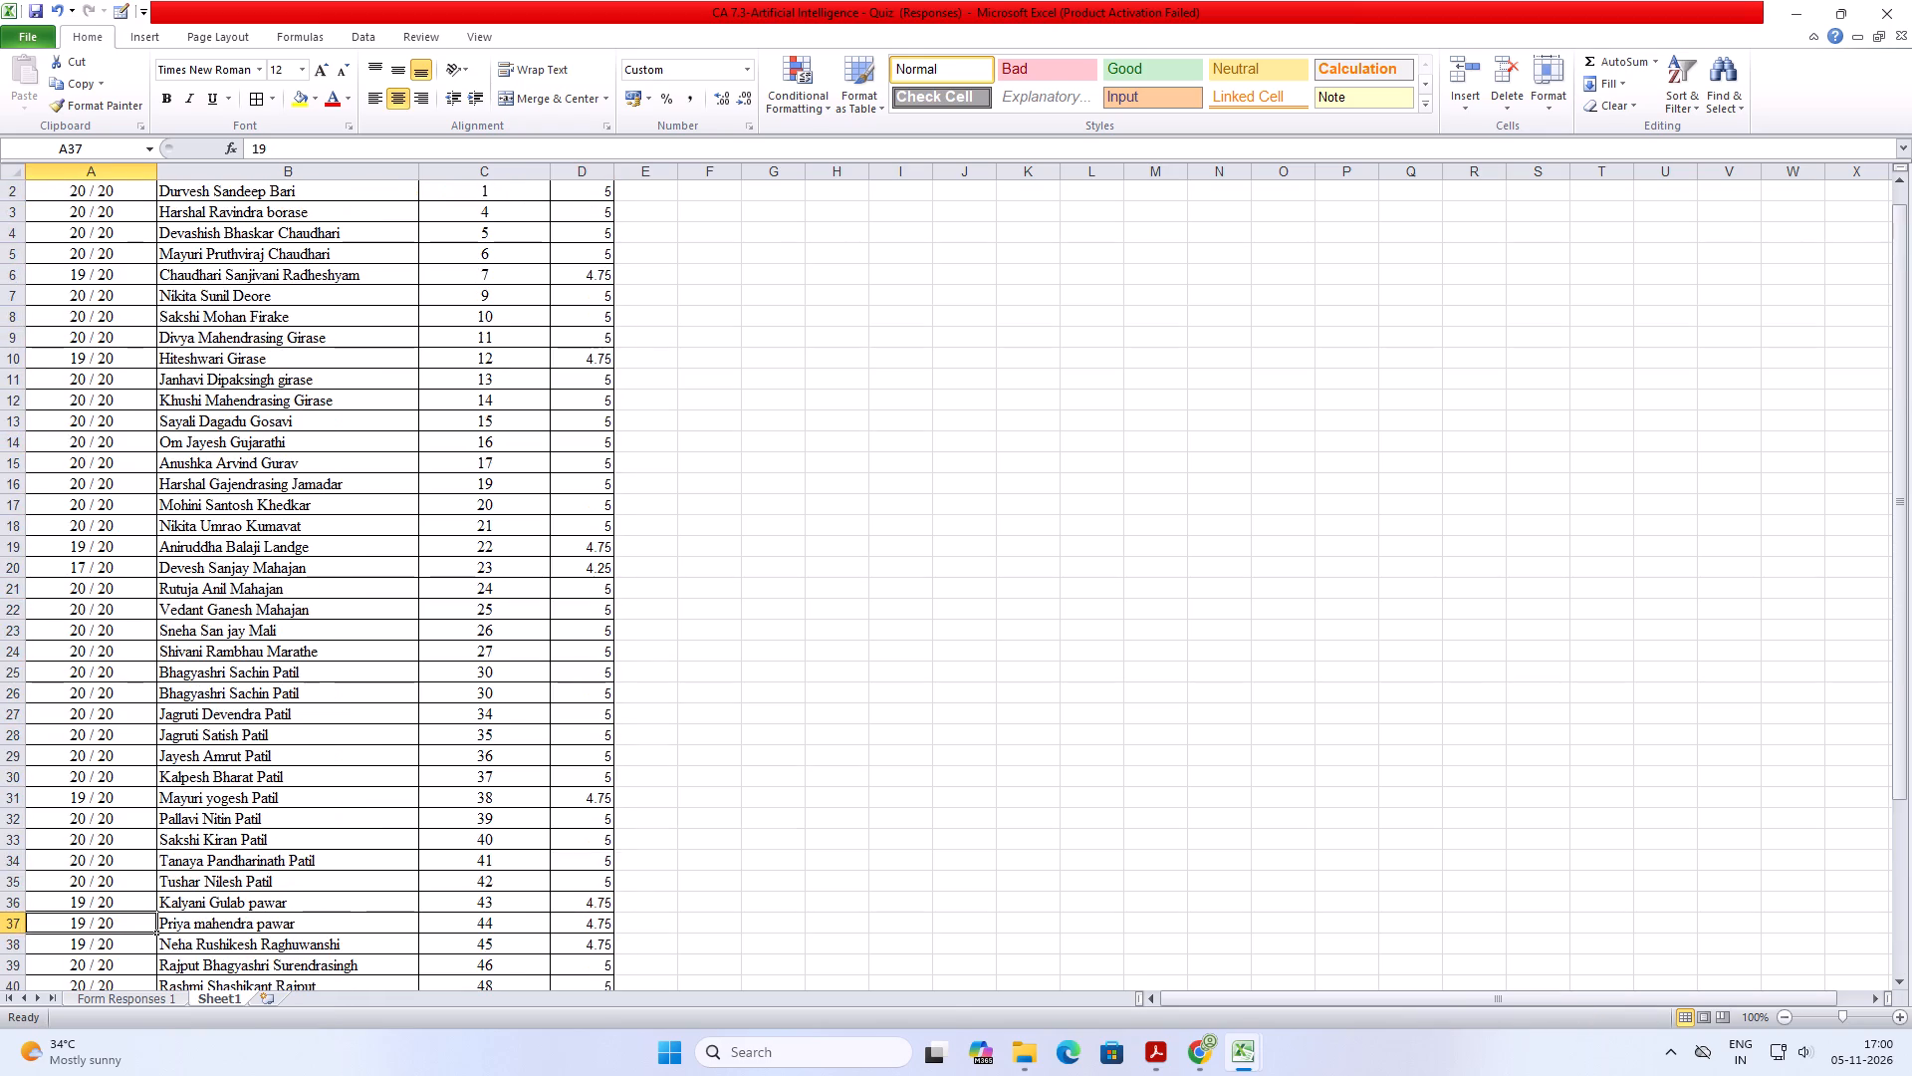
{"action": "scroll", "coordinate": [95, 675], "scroll_direction": "up", "scroll_amount": 5}
{"action": "double_click", "coordinate": [127, 209]}
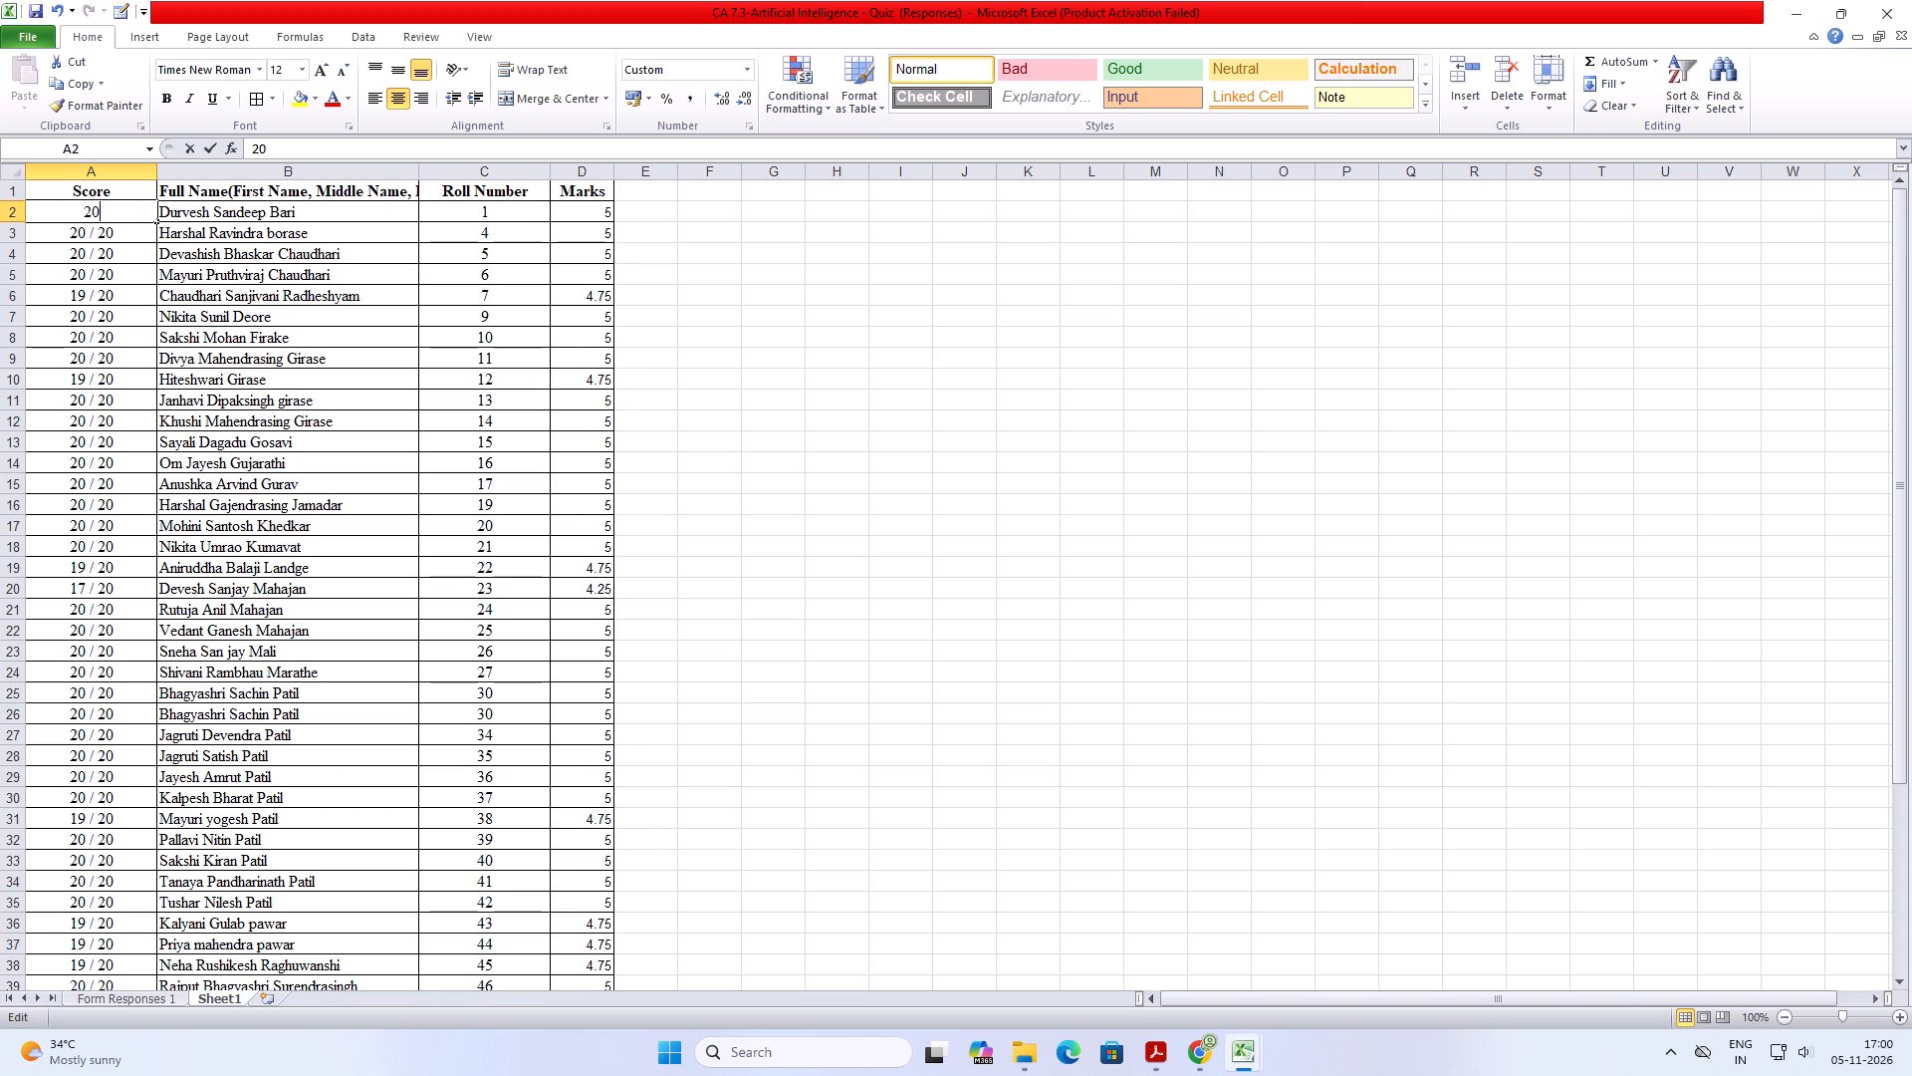
{"action": "left_click", "coordinate": [130, 229]}
{"action": "double_click", "coordinate": [130, 229]}
{"action": "left_click", "coordinate": [147, 269]}
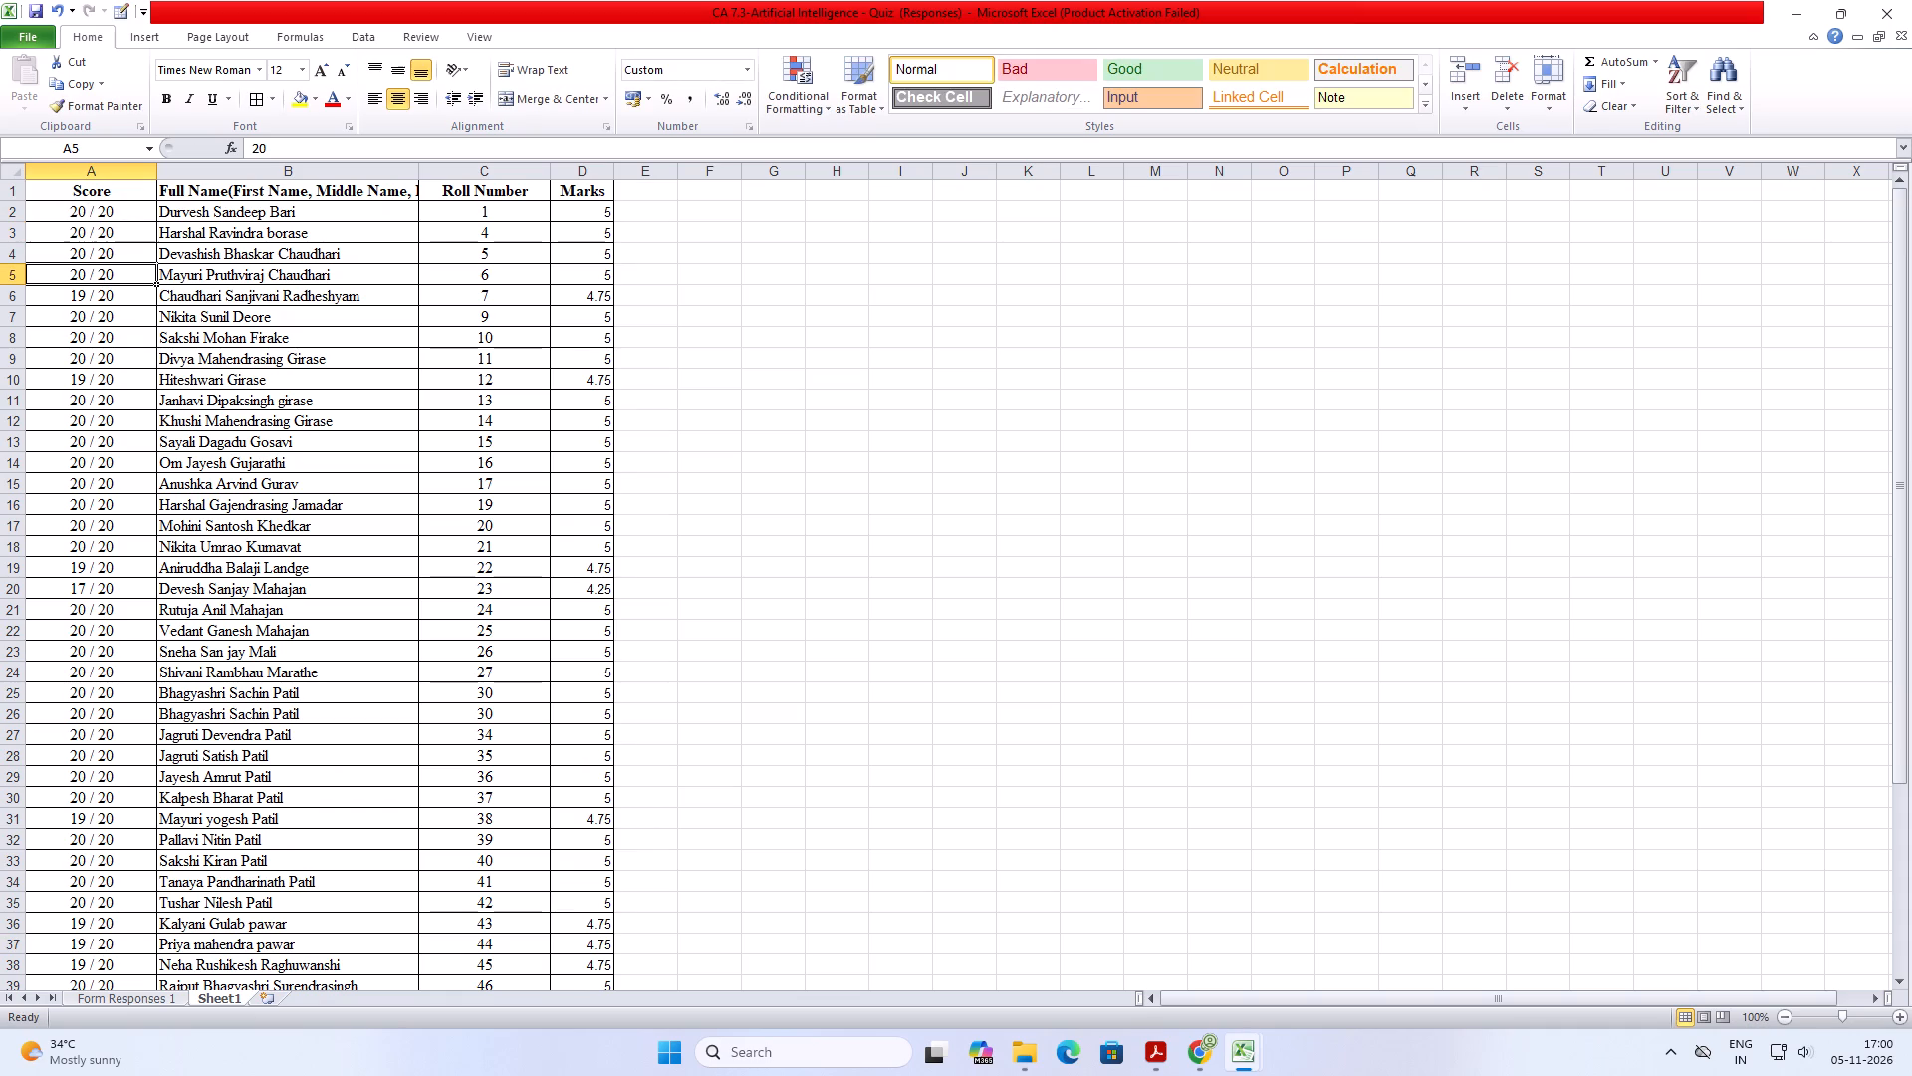
{"action": "left_click", "coordinate": [140, 286]}
{"action": "left_click", "coordinate": [118, 310]}
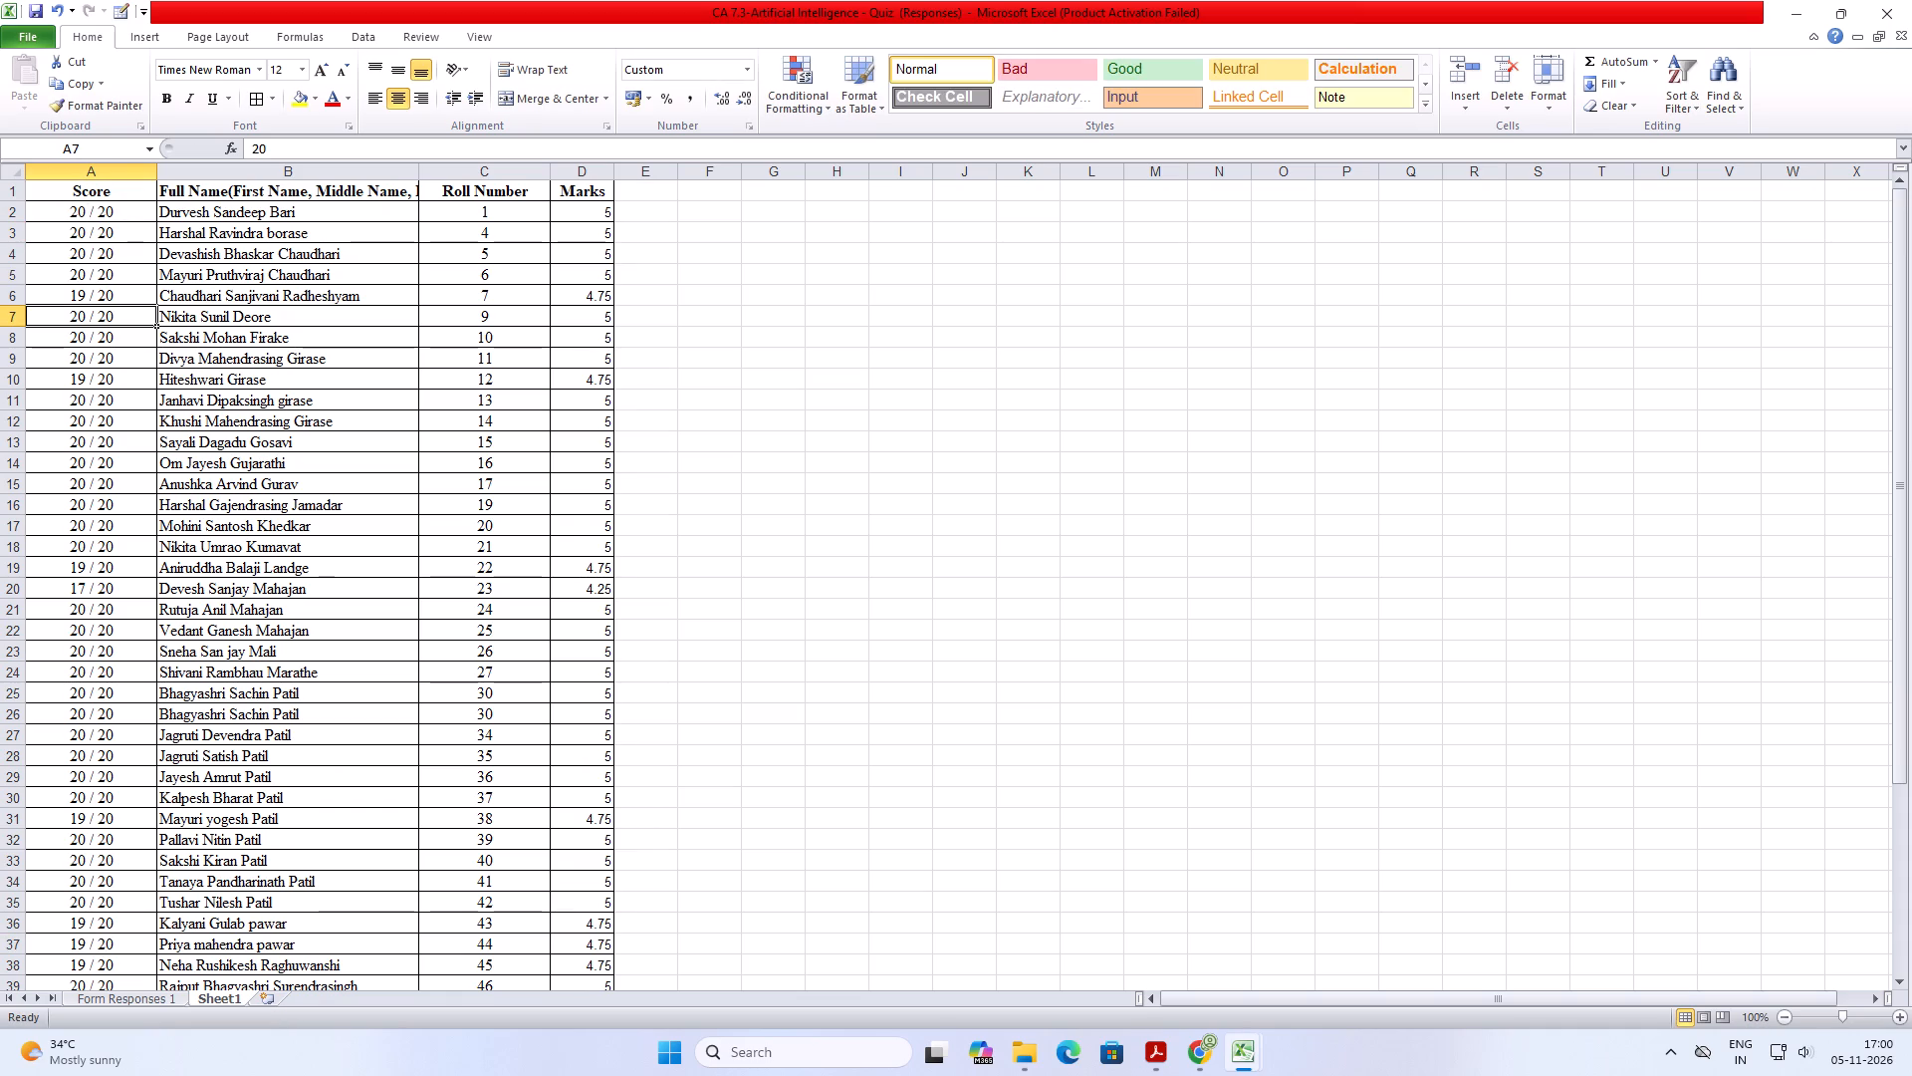
{"action": "left_click", "coordinate": [123, 294]}
{"action": "left_click", "coordinate": [123, 356]}
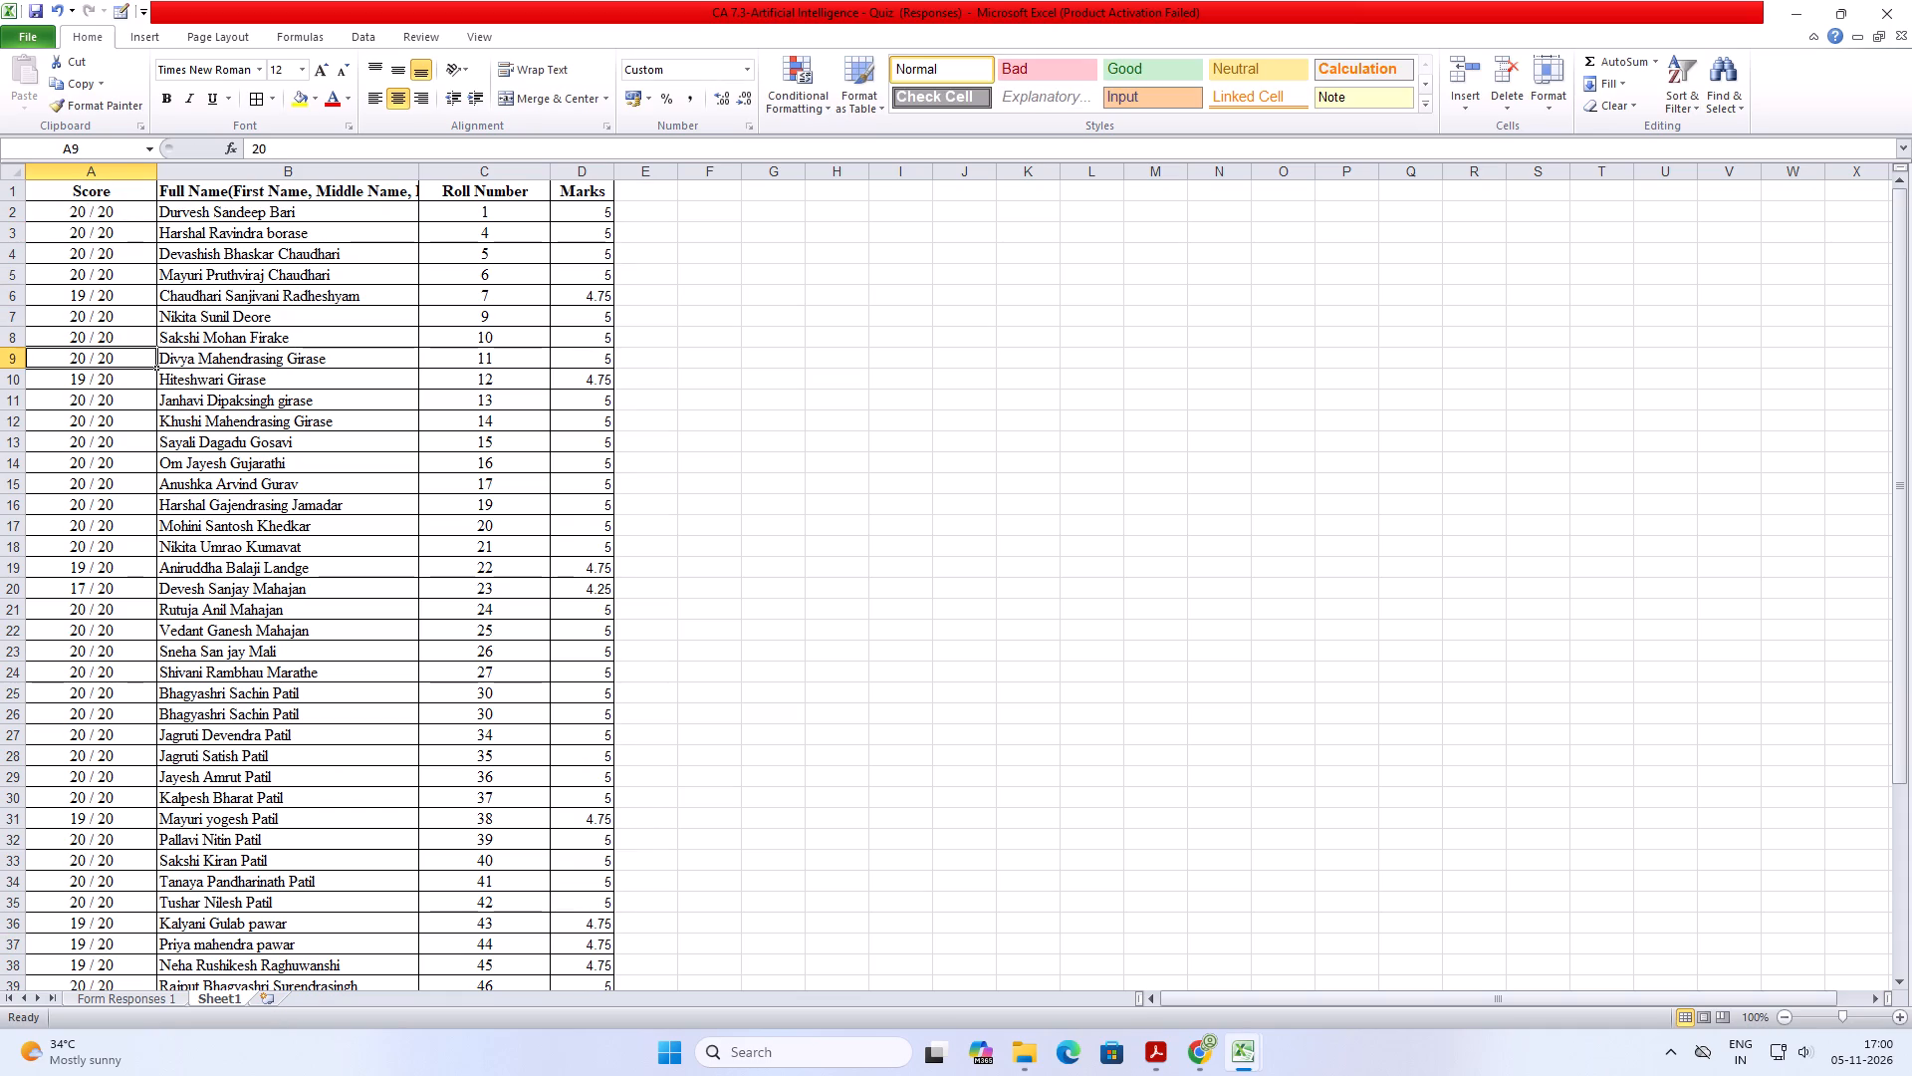
{"action": "left_click", "coordinate": [122, 385]}
{"action": "left_click", "coordinate": [120, 418]}
{"action": "left_click", "coordinate": [120, 460]}
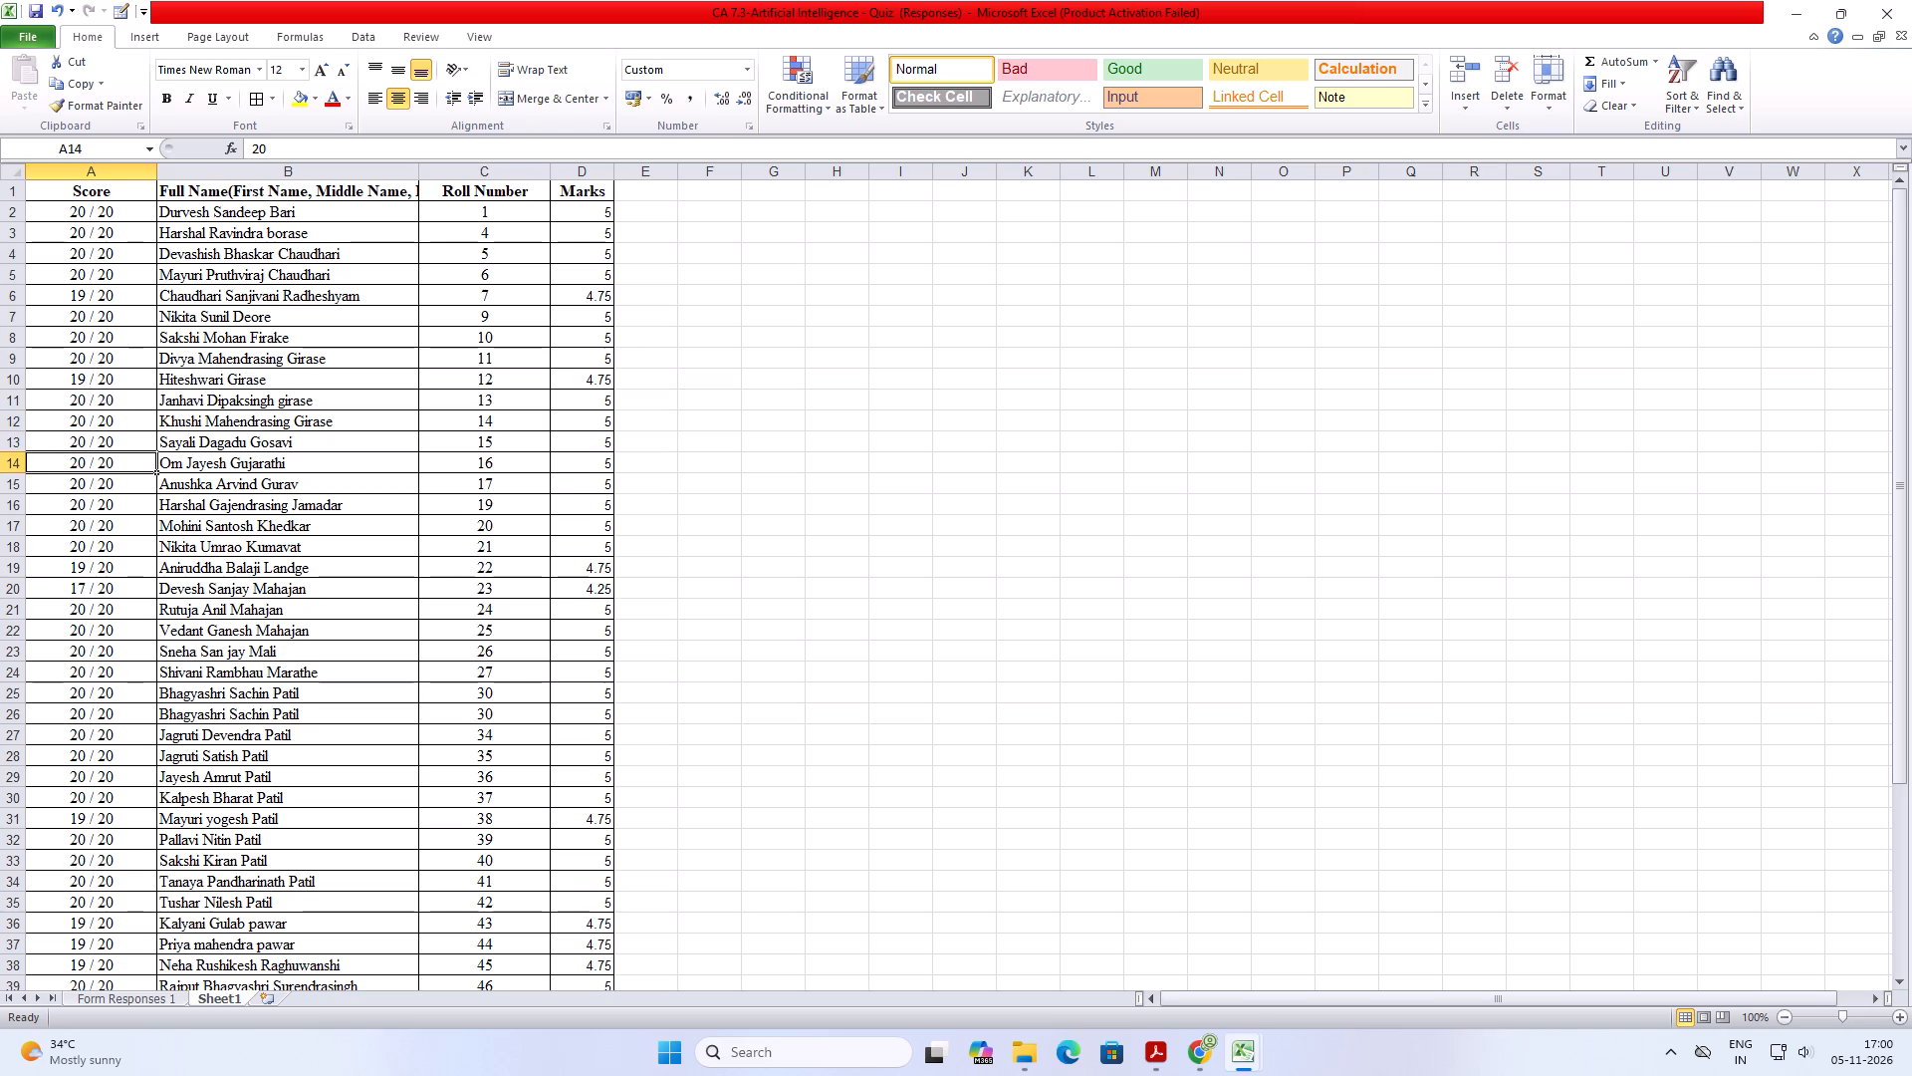
{"action": "left_click", "coordinate": [119, 495]}
{"action": "left_click", "coordinate": [812, 373]}
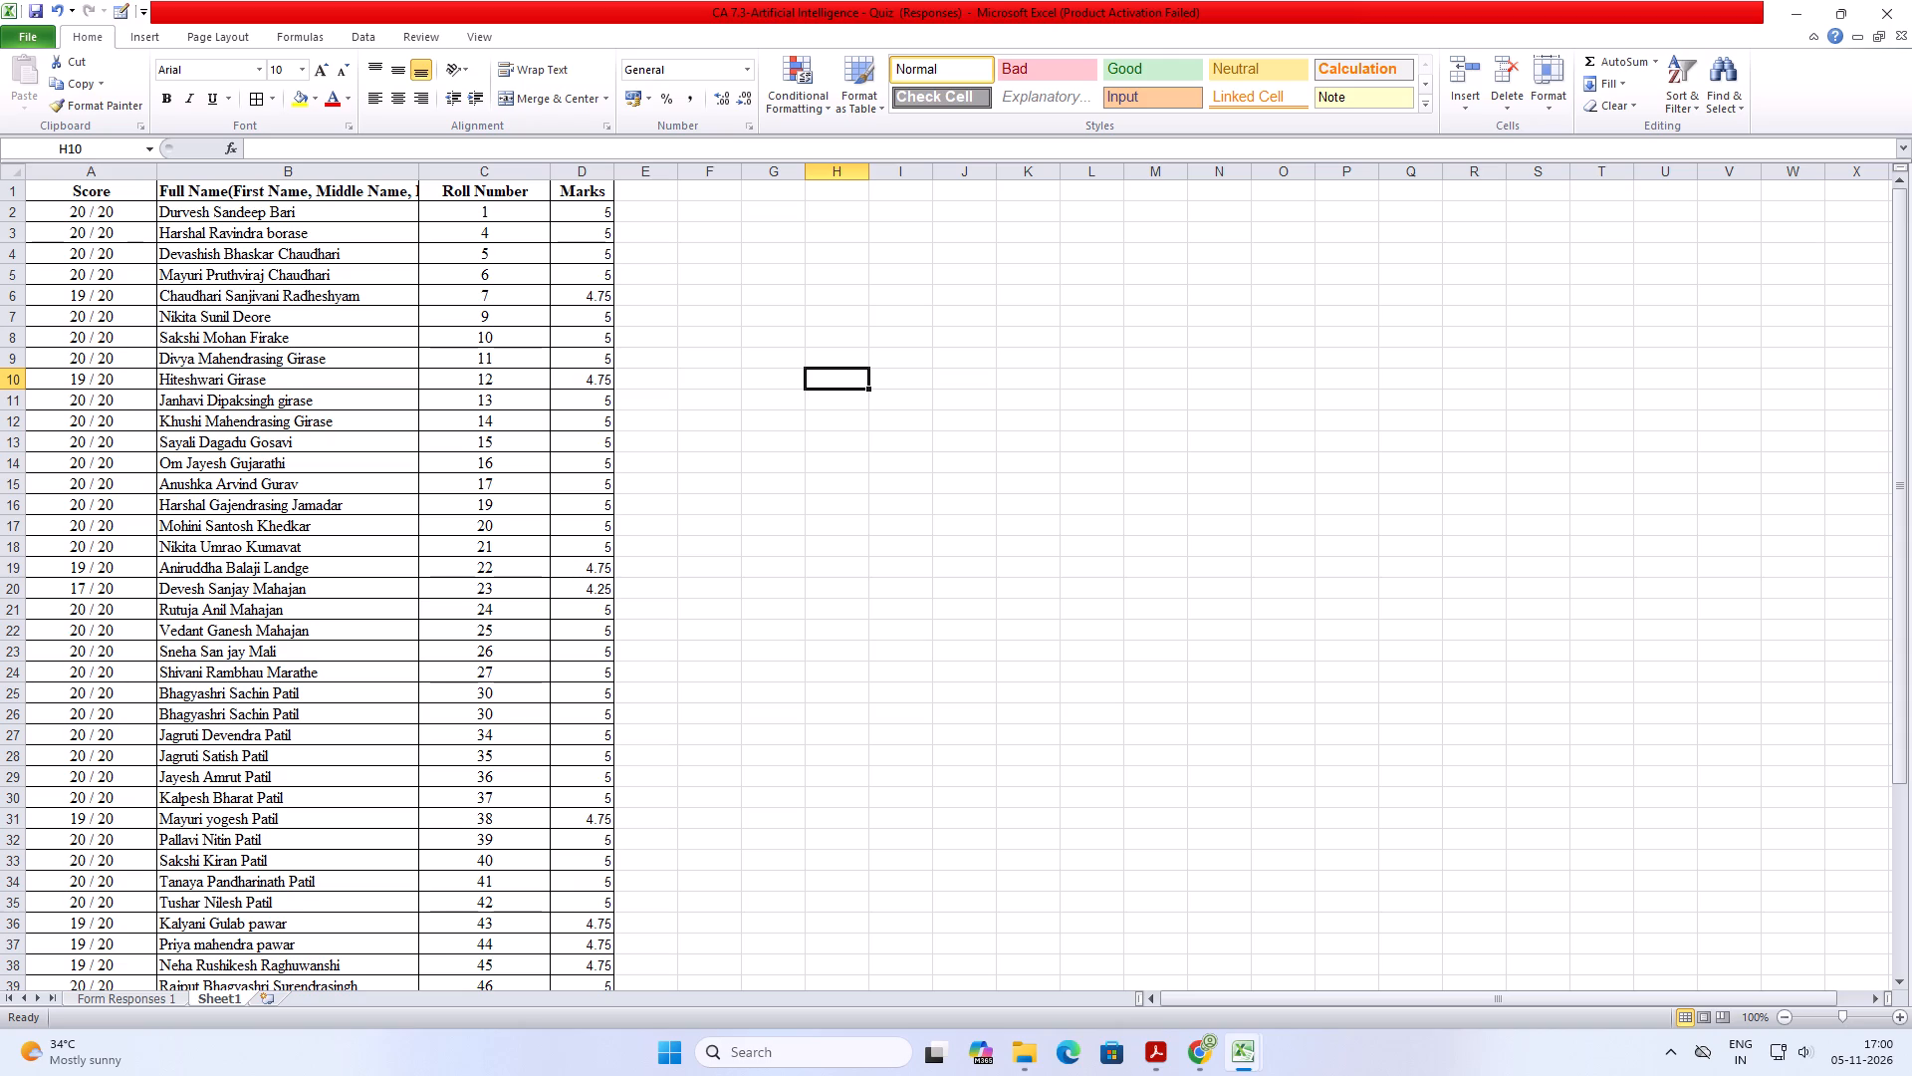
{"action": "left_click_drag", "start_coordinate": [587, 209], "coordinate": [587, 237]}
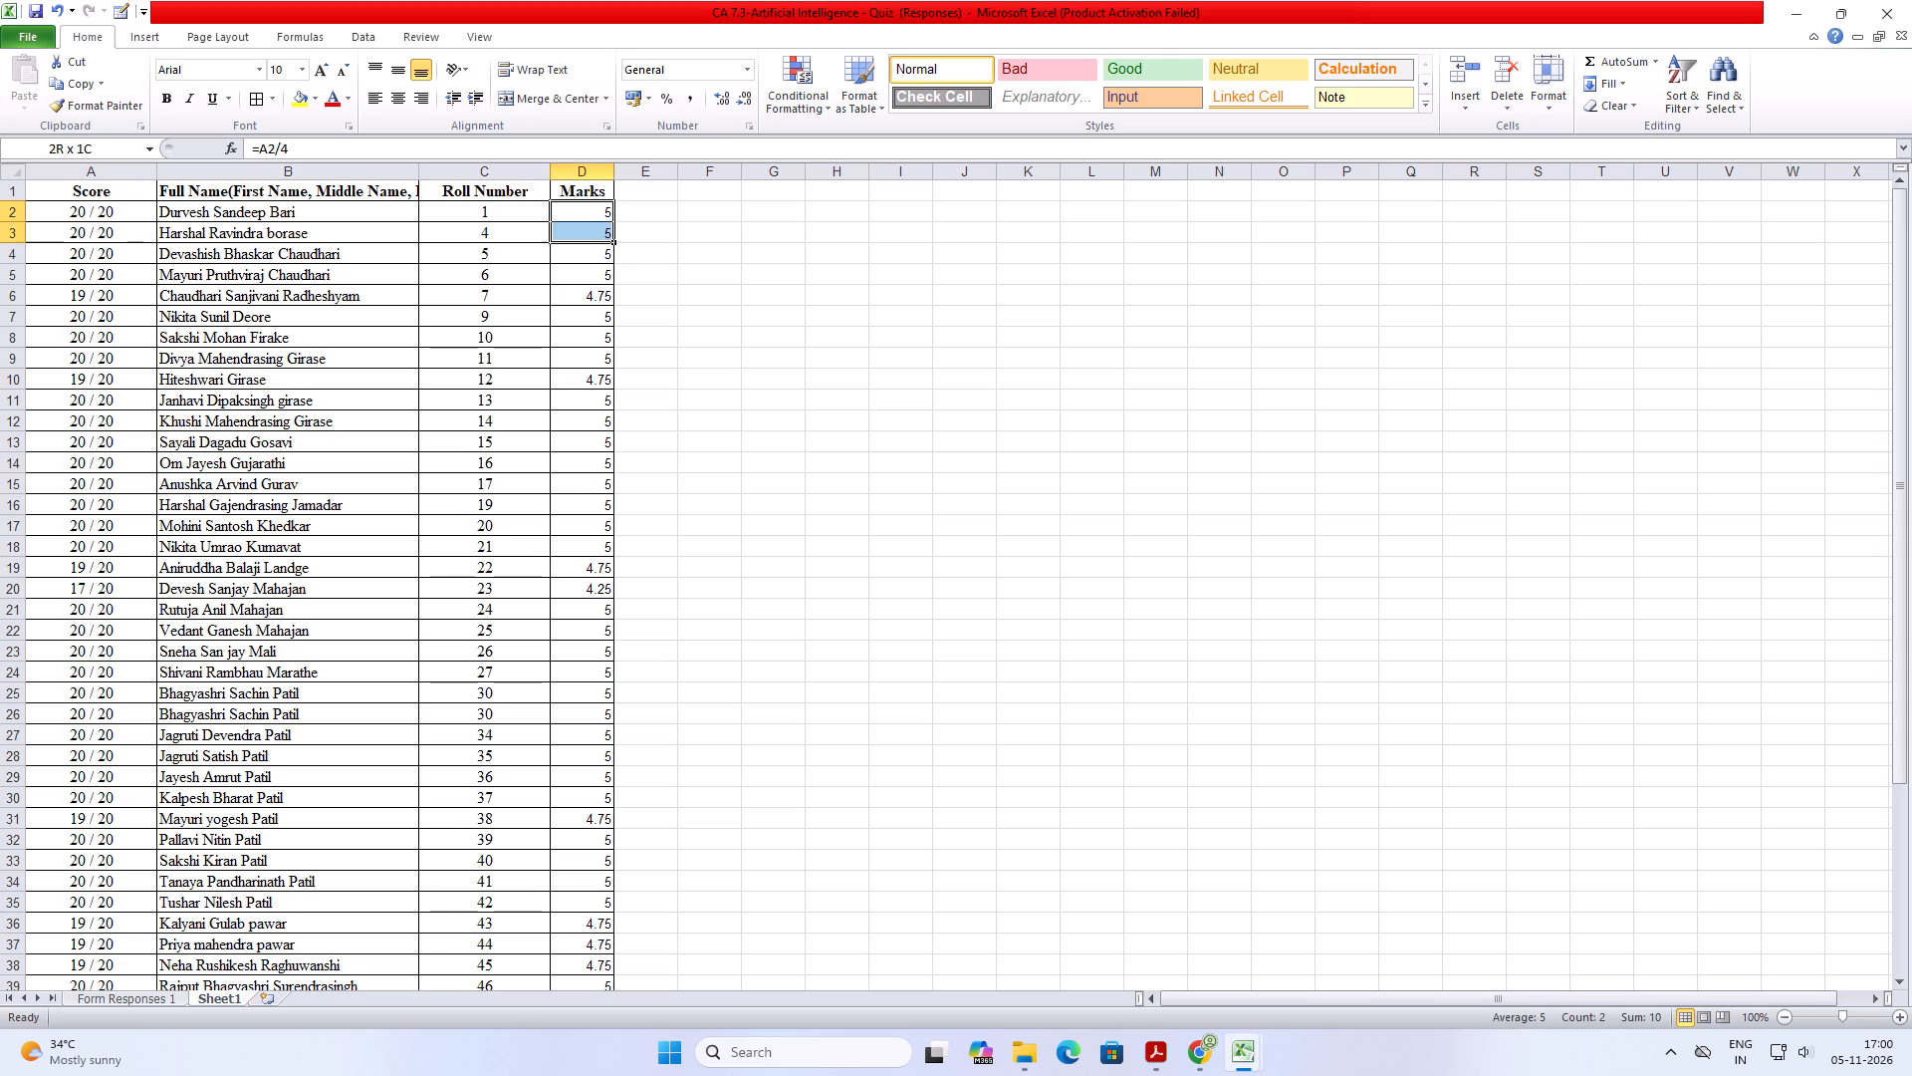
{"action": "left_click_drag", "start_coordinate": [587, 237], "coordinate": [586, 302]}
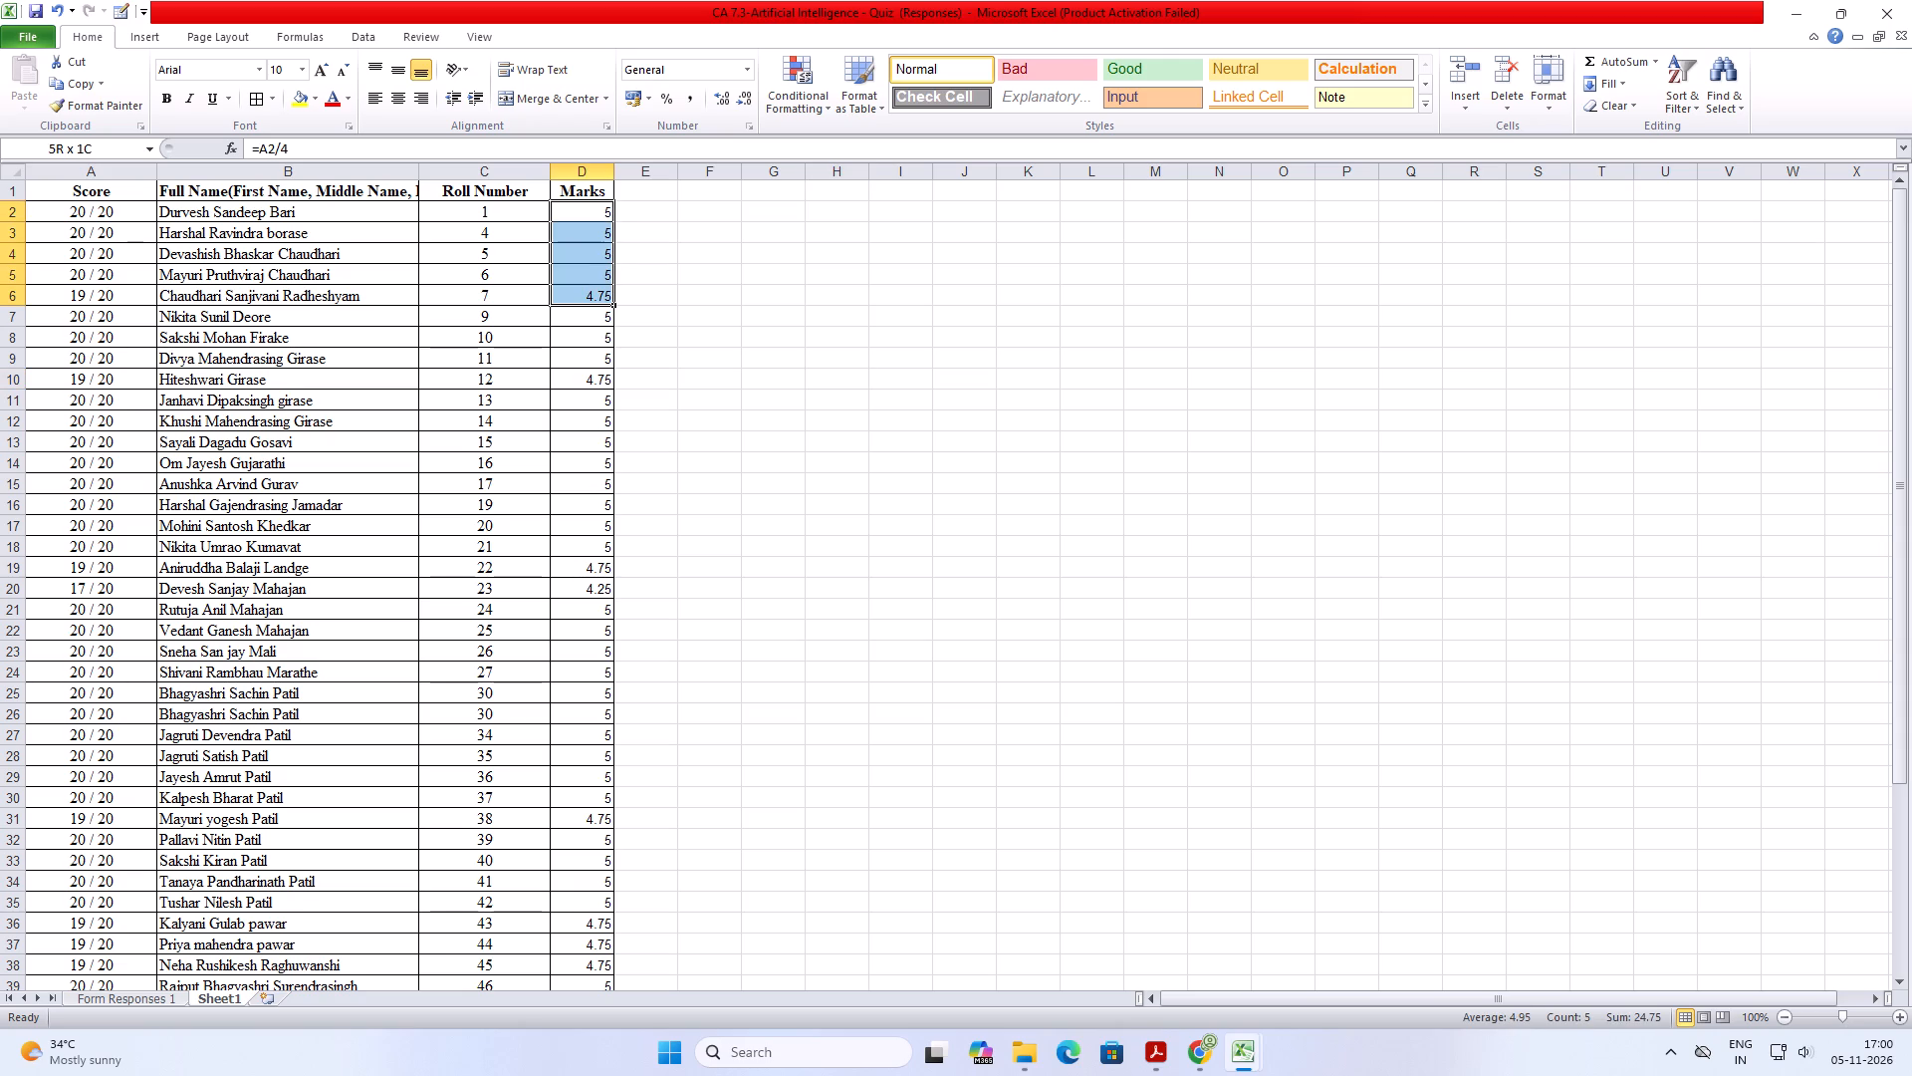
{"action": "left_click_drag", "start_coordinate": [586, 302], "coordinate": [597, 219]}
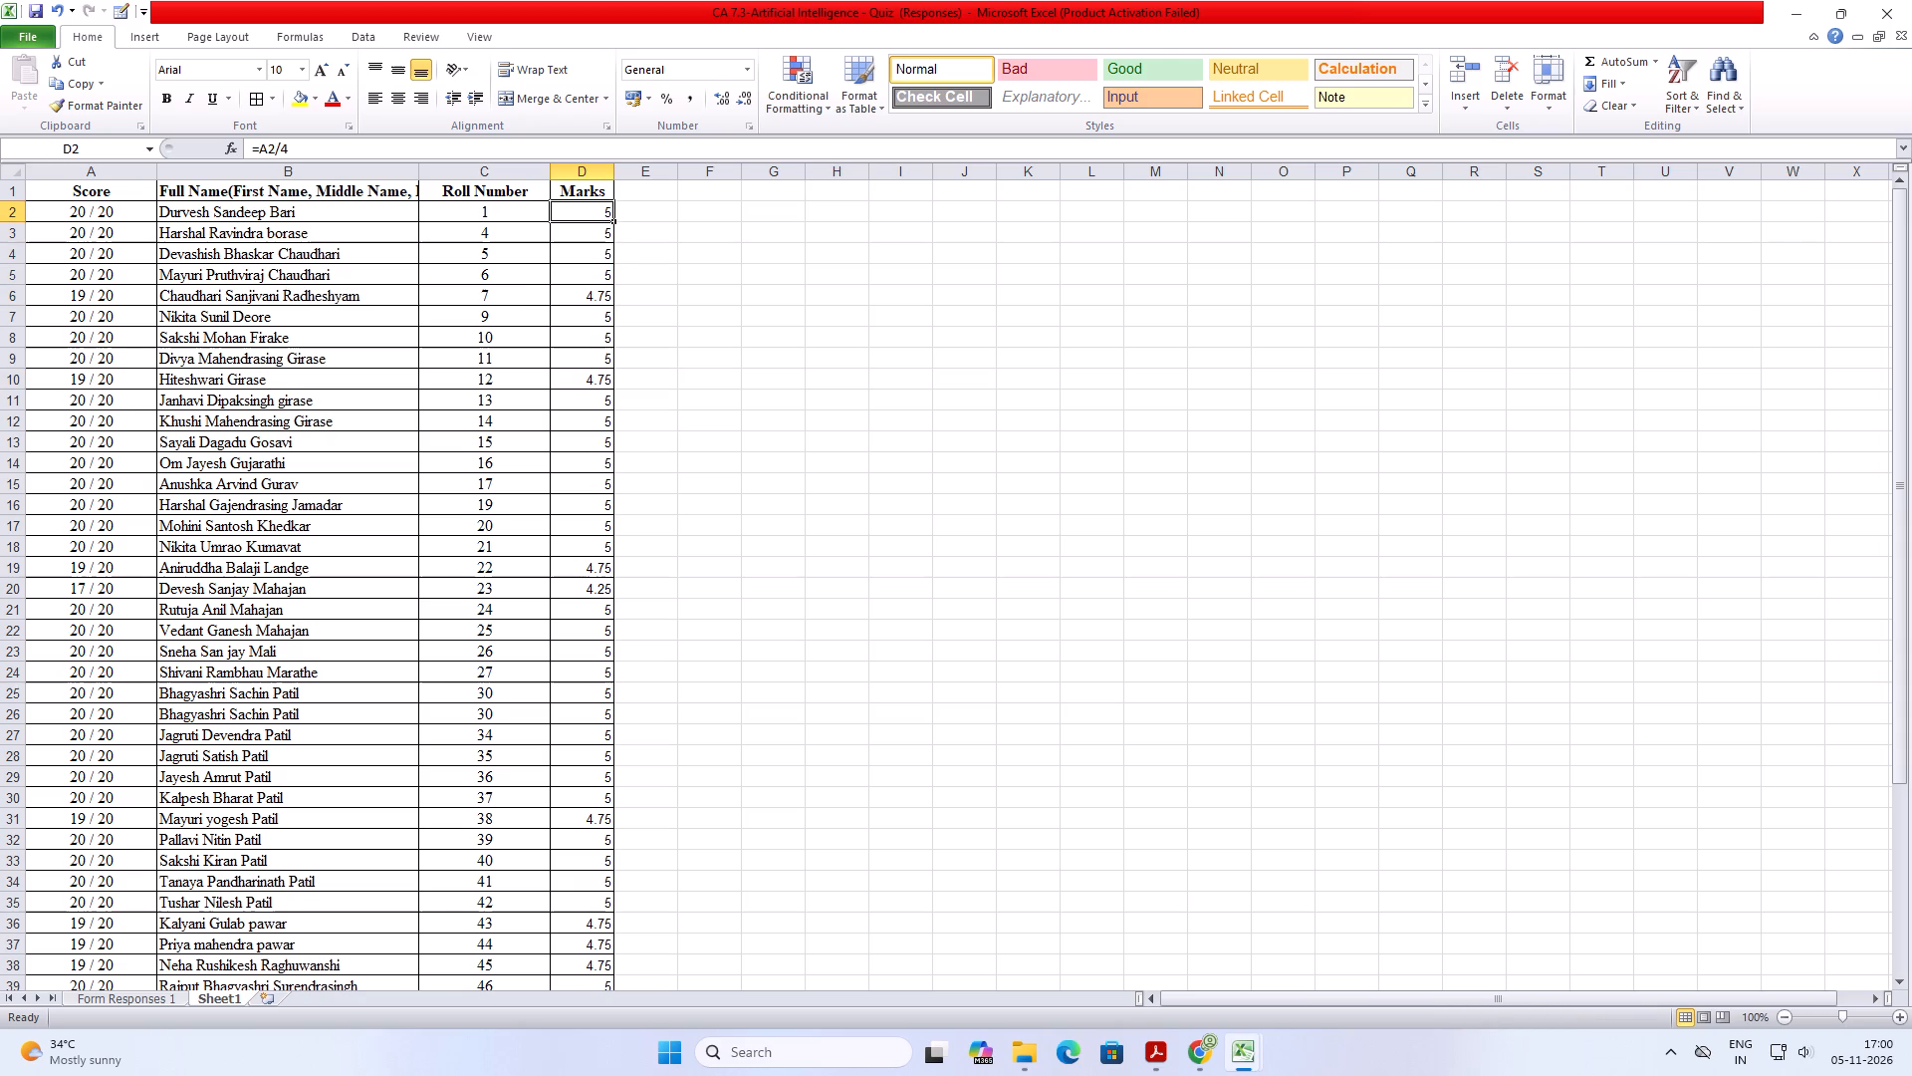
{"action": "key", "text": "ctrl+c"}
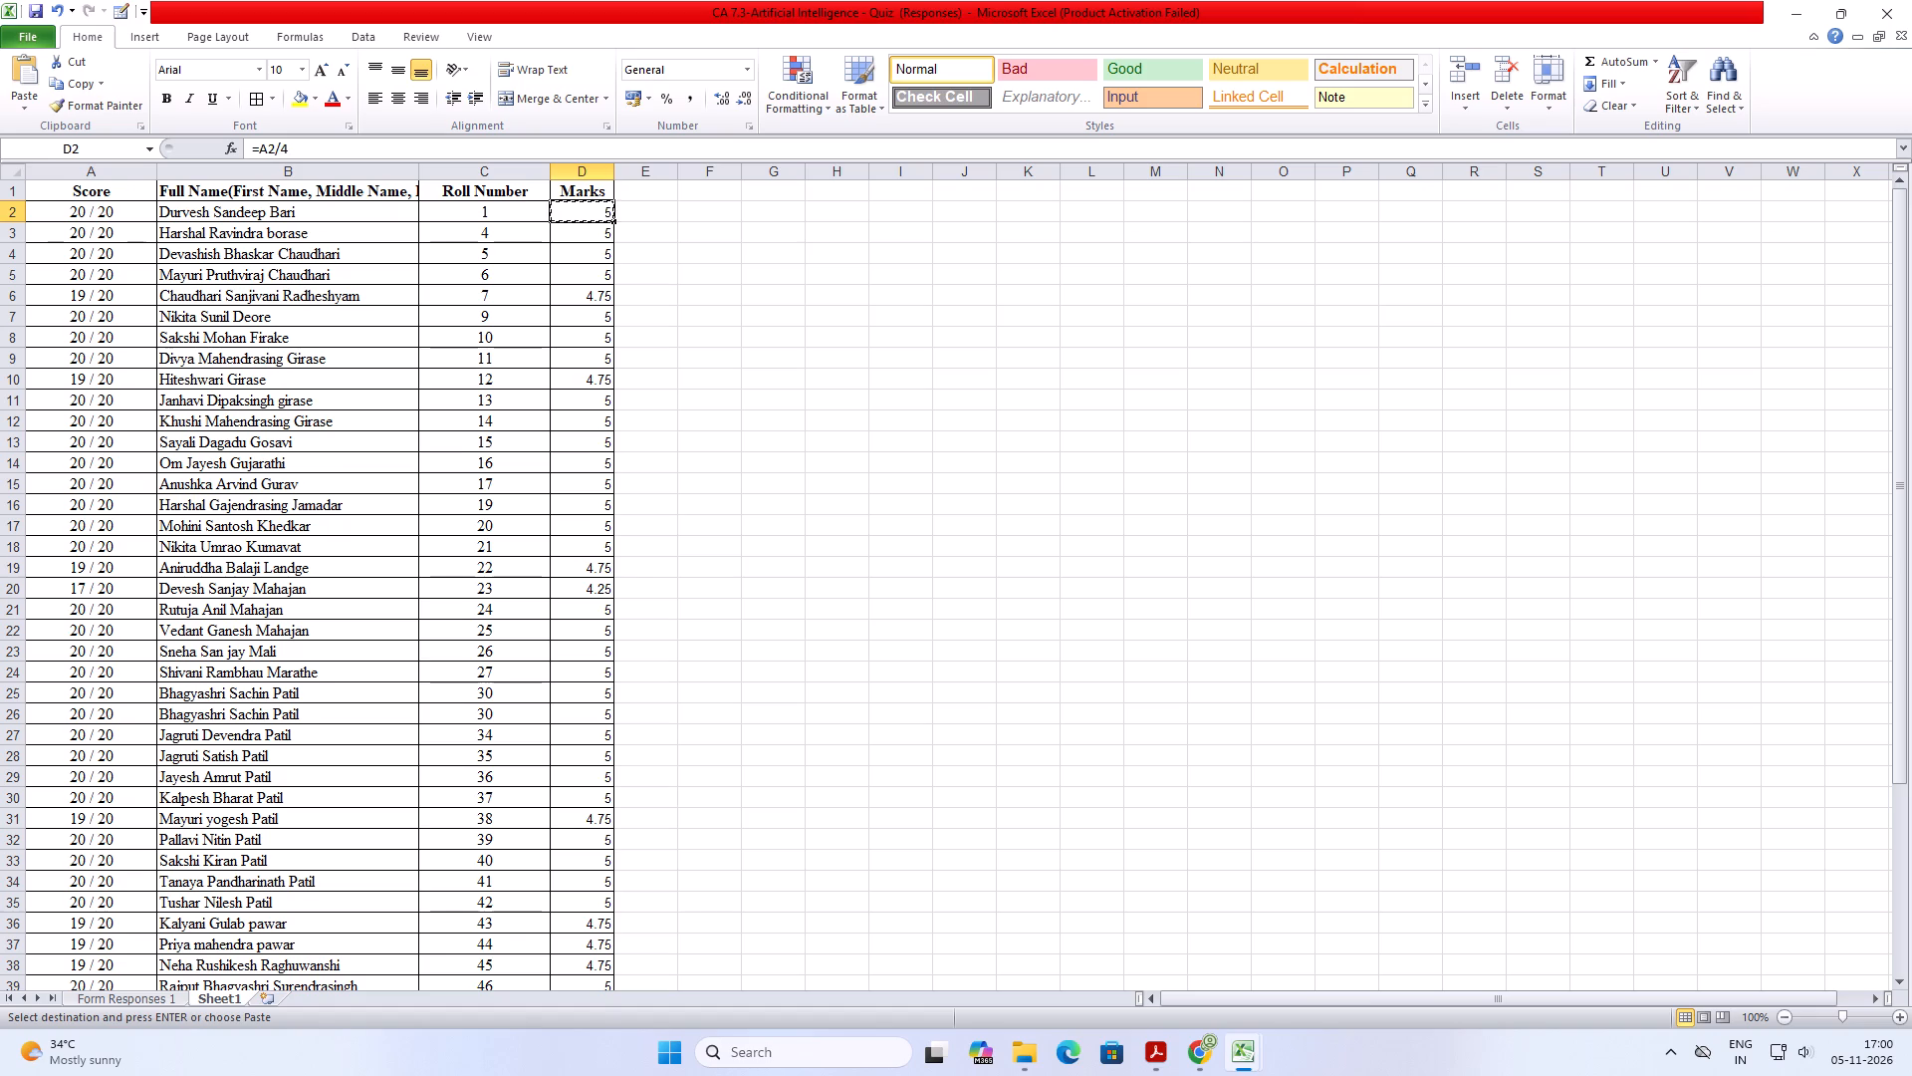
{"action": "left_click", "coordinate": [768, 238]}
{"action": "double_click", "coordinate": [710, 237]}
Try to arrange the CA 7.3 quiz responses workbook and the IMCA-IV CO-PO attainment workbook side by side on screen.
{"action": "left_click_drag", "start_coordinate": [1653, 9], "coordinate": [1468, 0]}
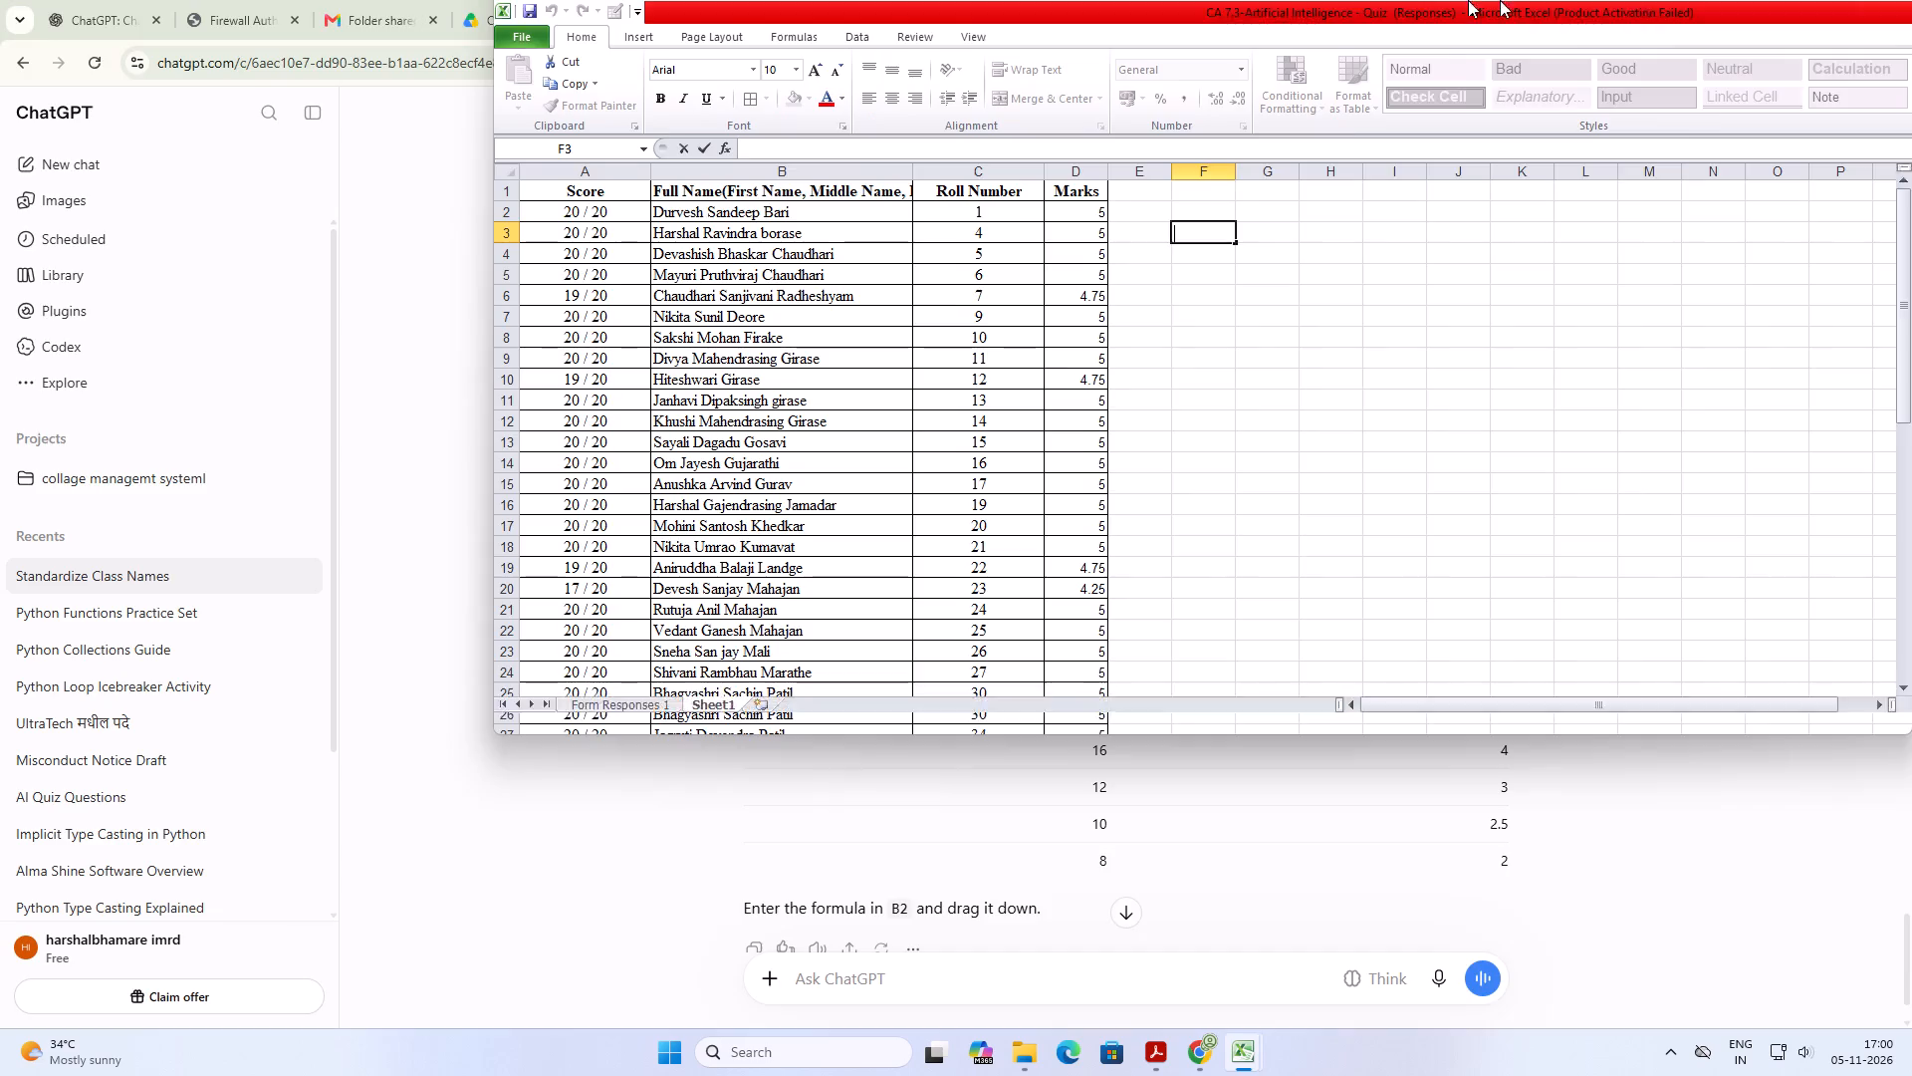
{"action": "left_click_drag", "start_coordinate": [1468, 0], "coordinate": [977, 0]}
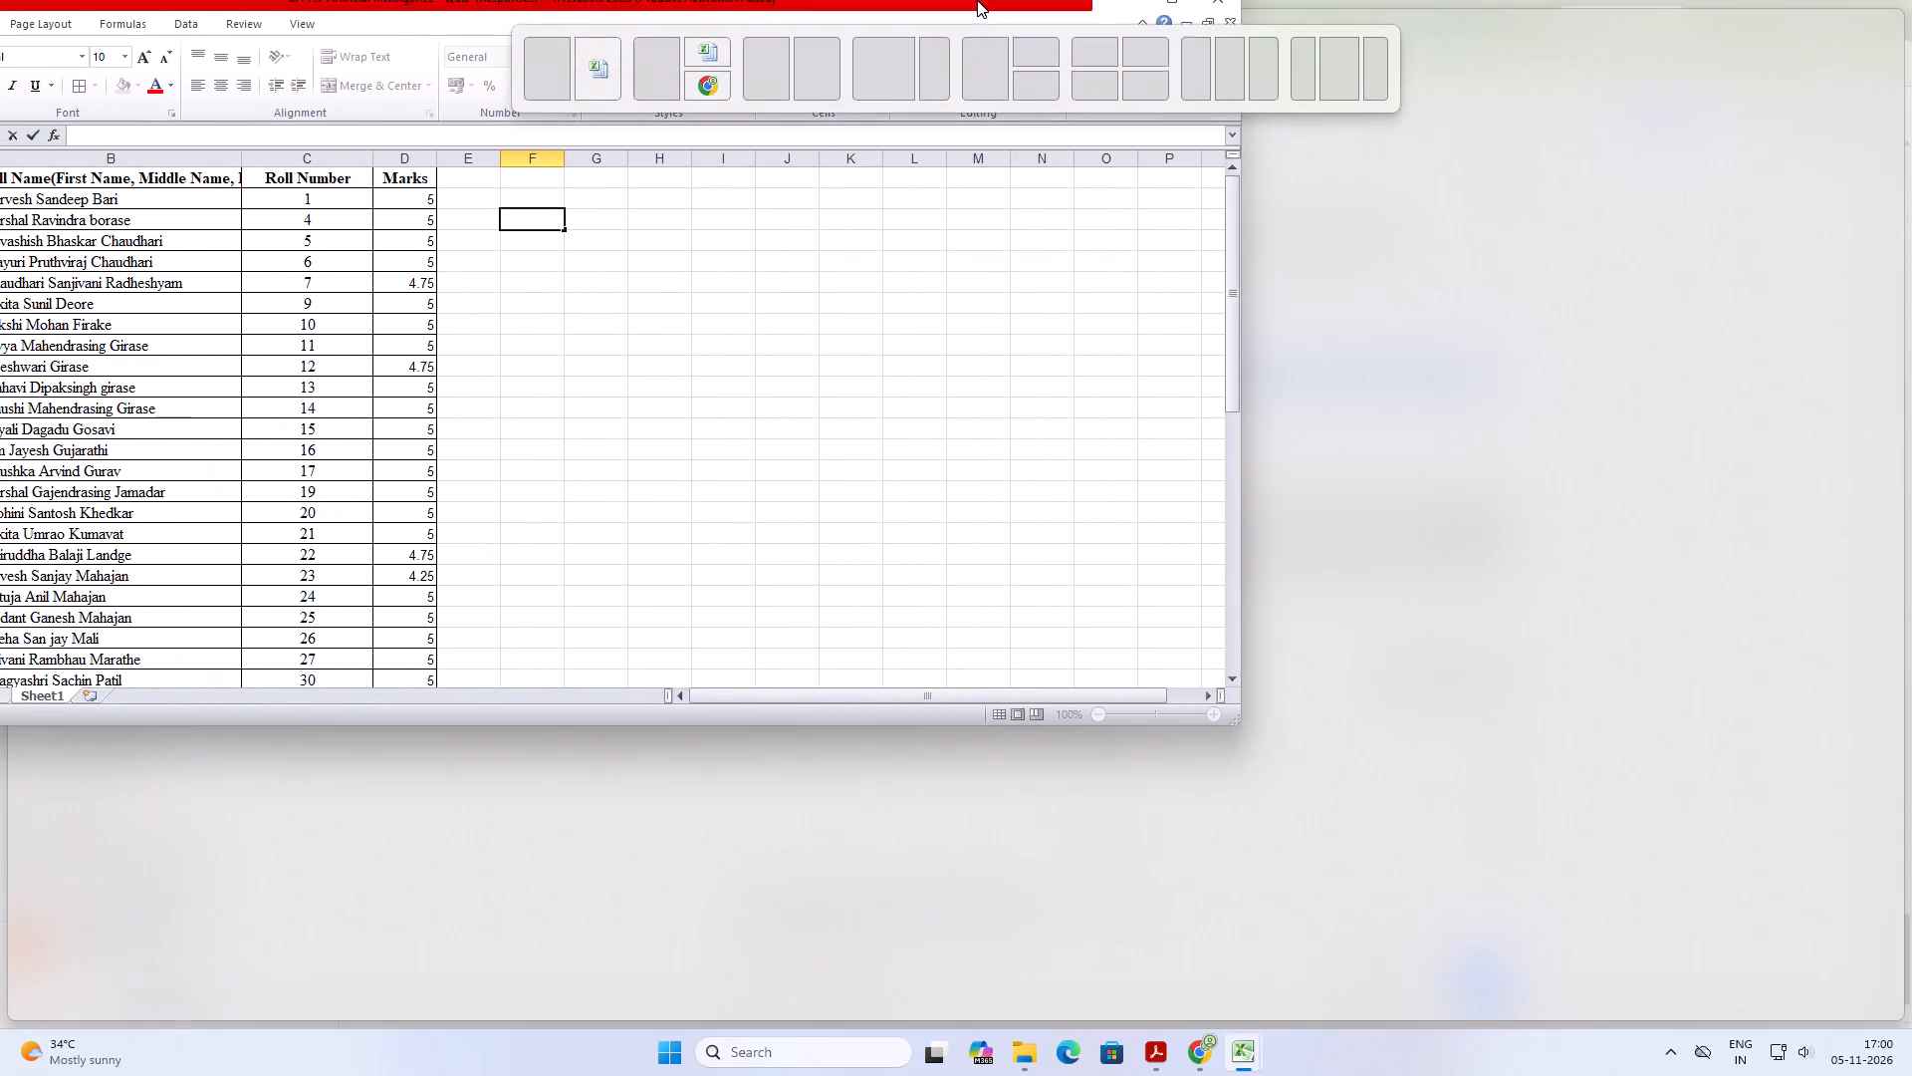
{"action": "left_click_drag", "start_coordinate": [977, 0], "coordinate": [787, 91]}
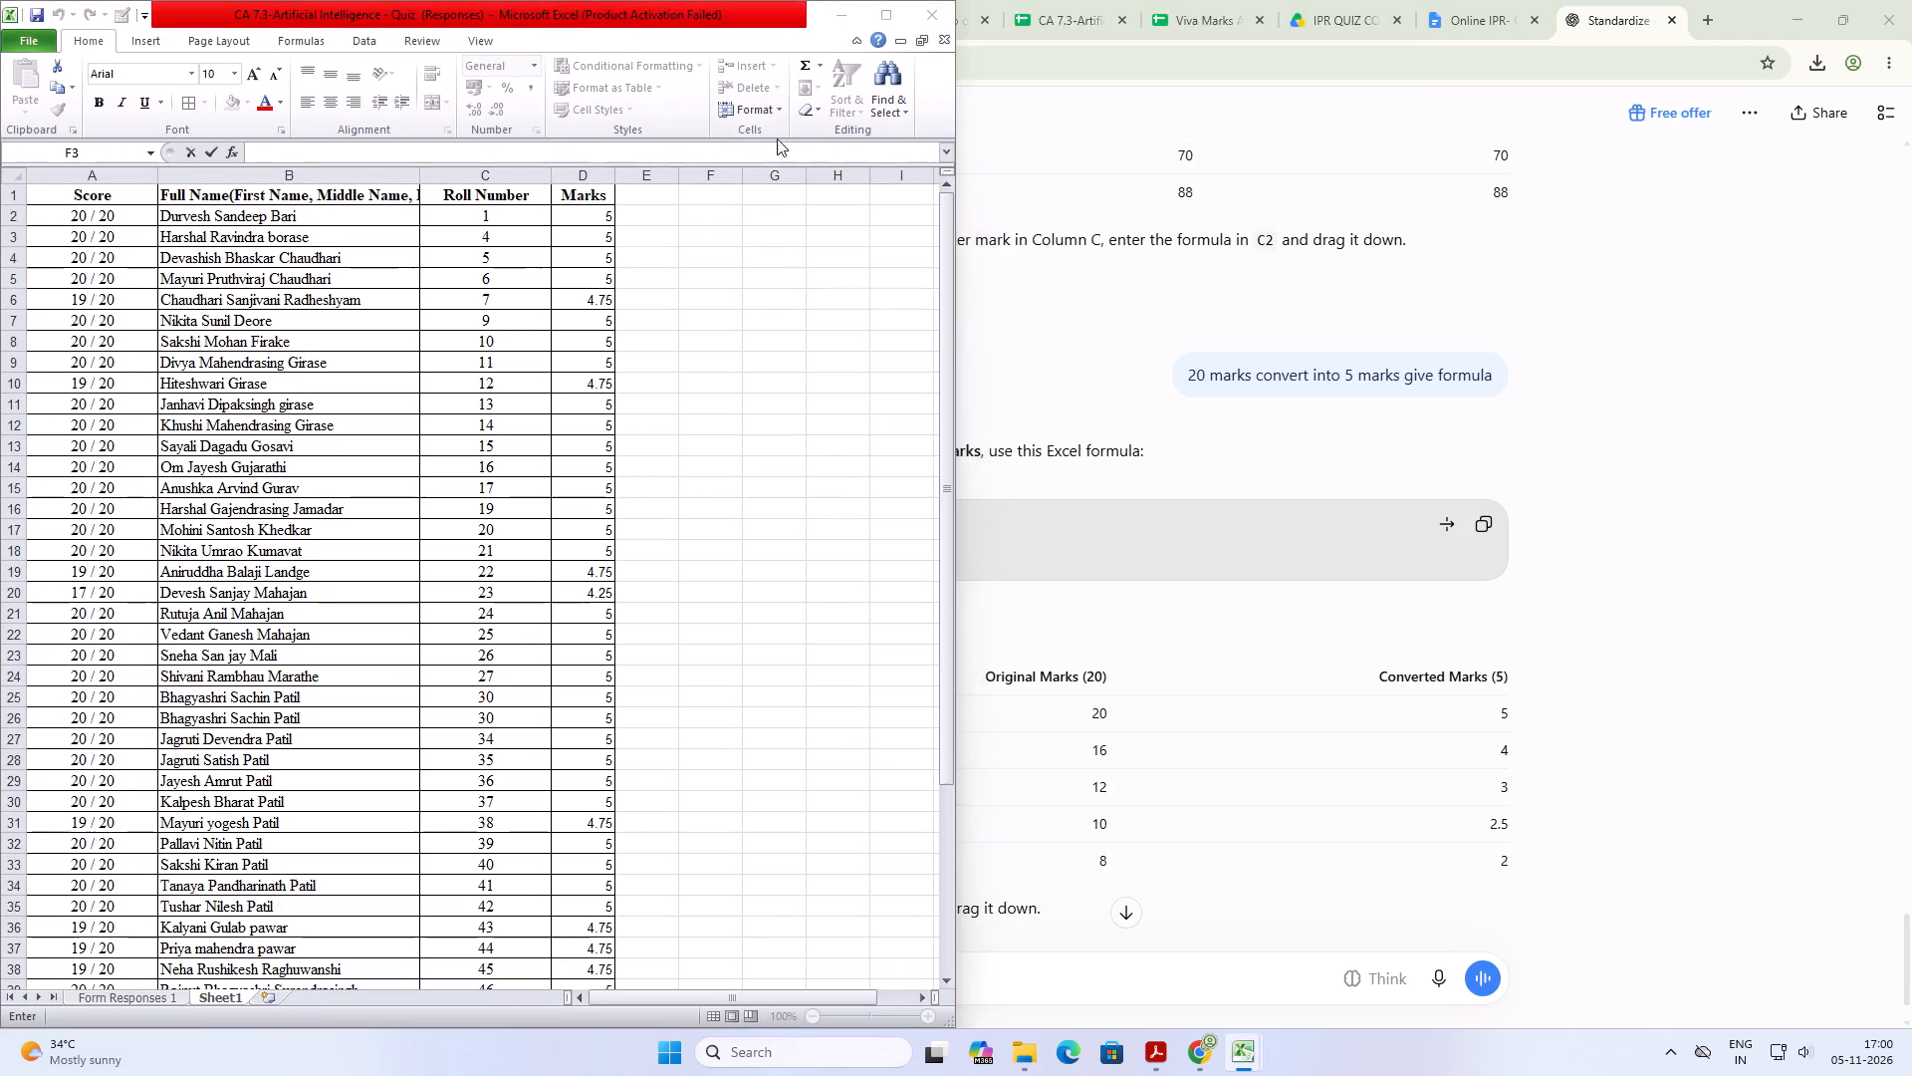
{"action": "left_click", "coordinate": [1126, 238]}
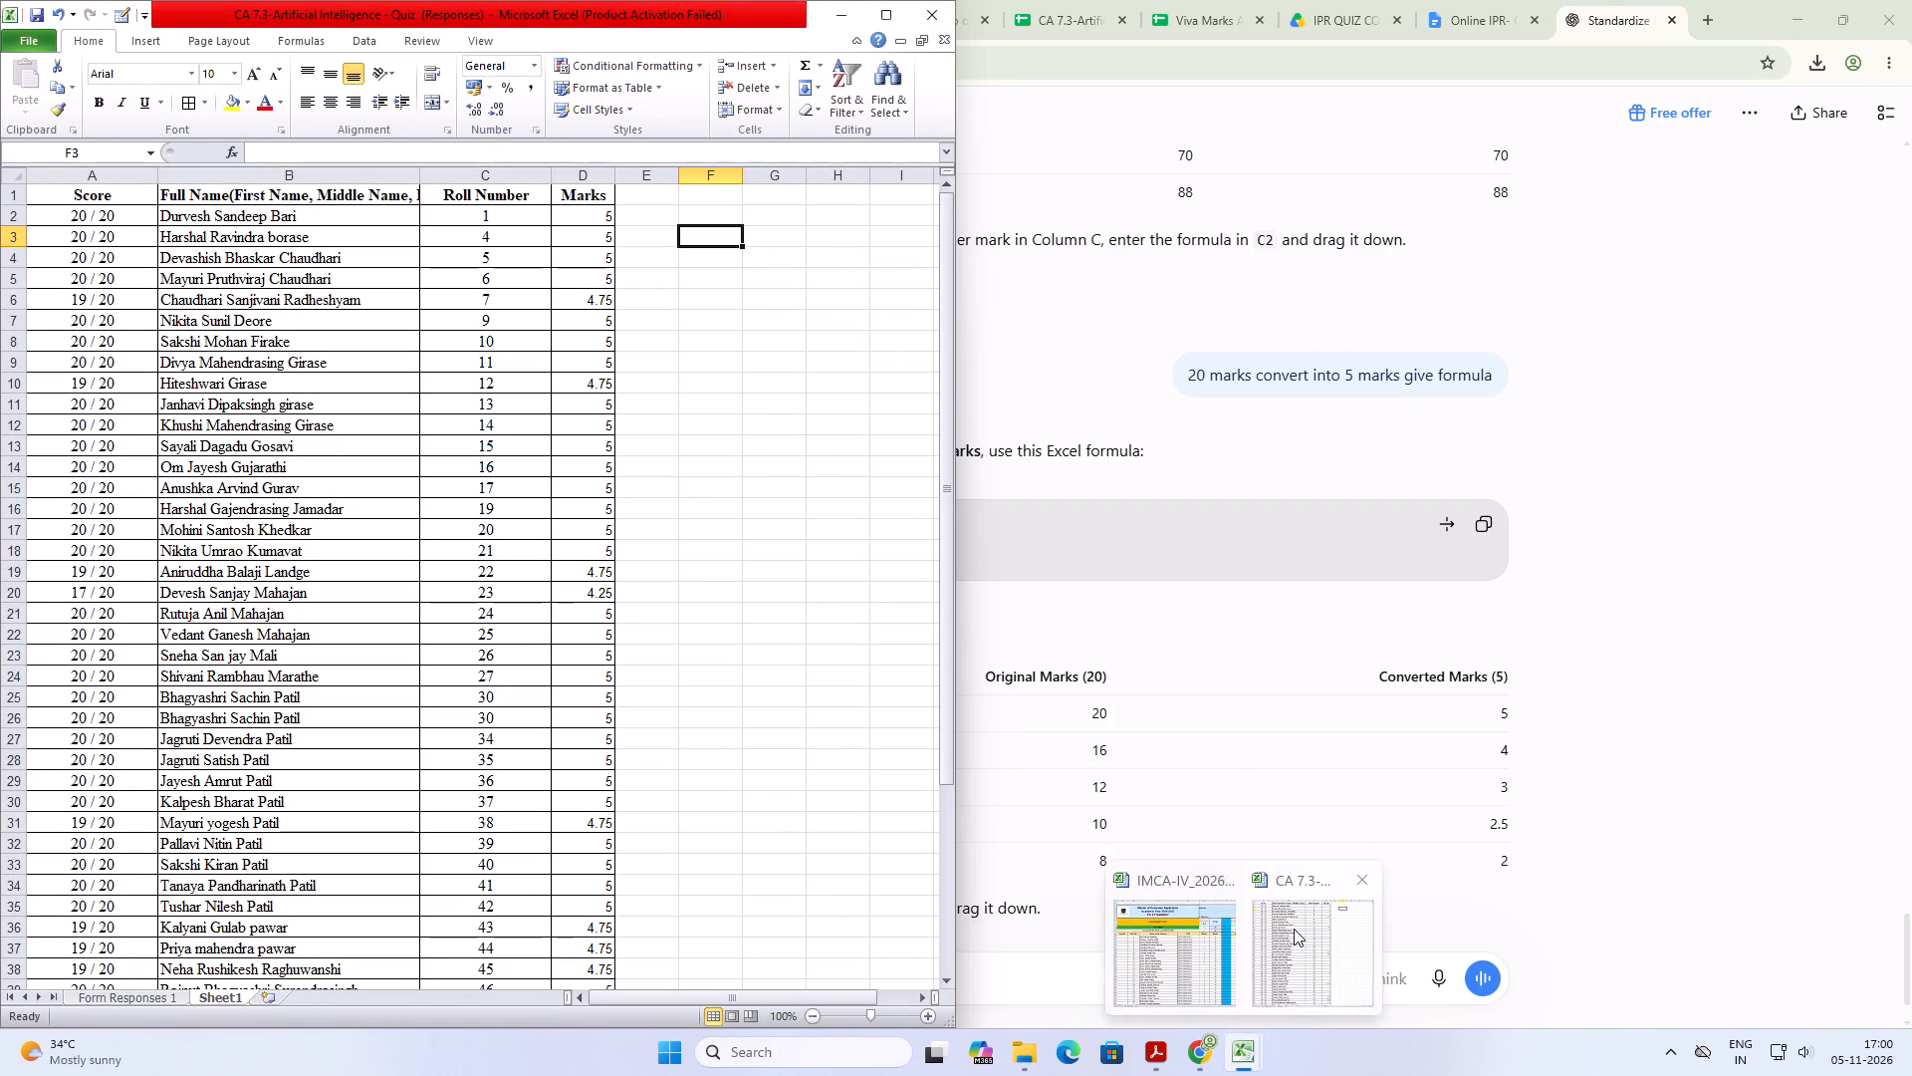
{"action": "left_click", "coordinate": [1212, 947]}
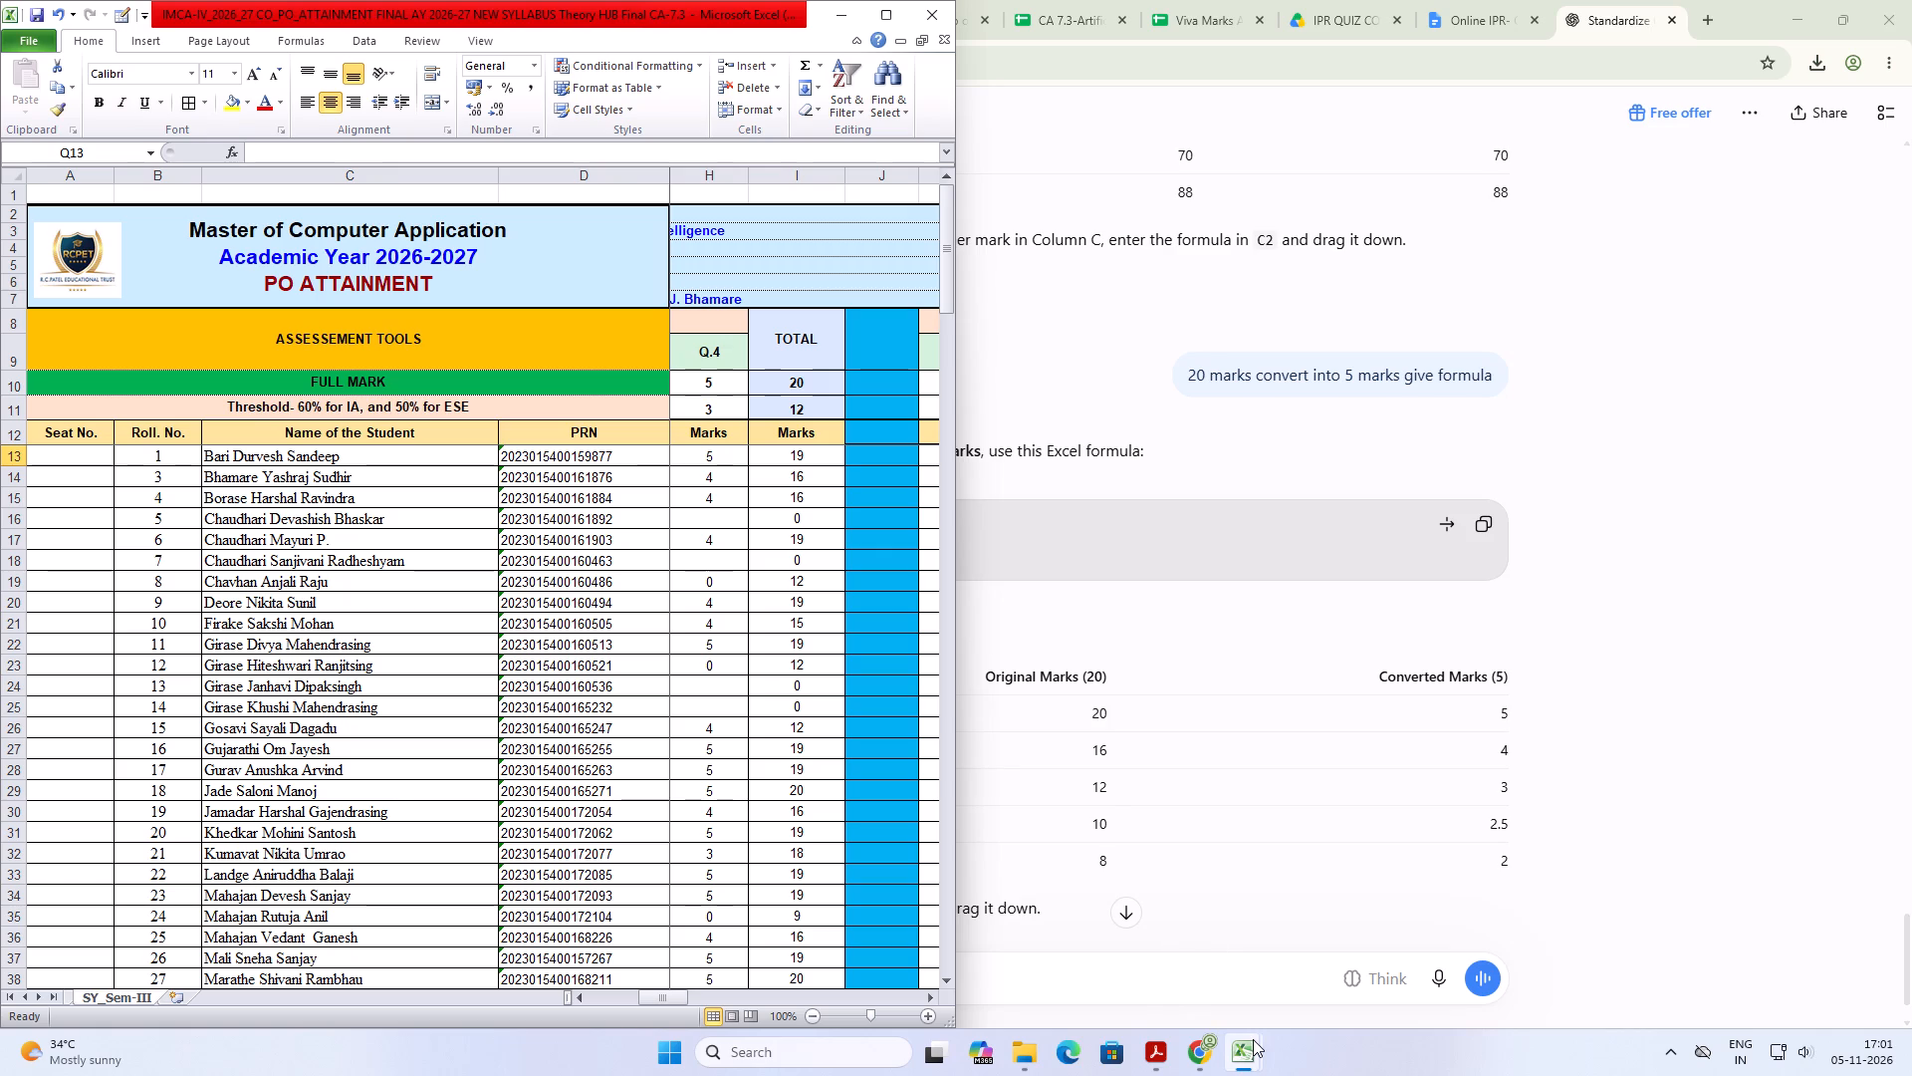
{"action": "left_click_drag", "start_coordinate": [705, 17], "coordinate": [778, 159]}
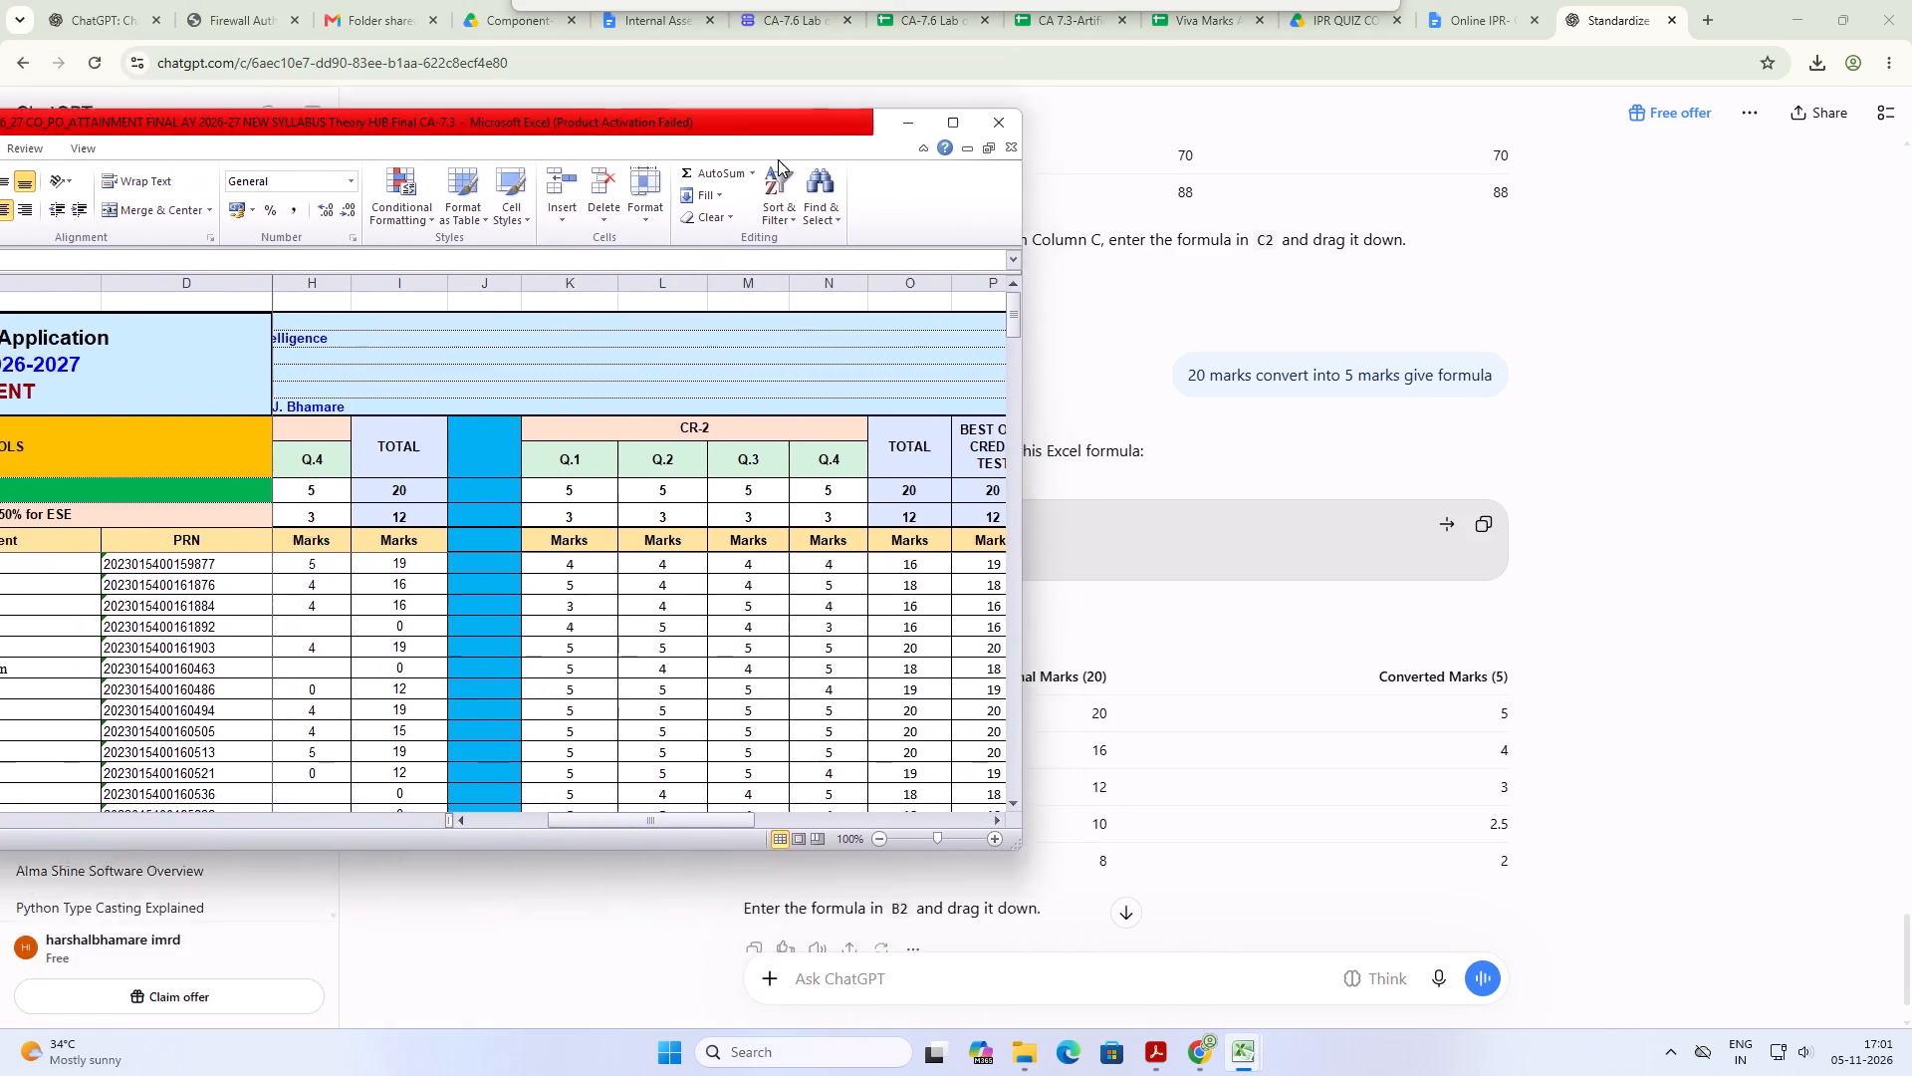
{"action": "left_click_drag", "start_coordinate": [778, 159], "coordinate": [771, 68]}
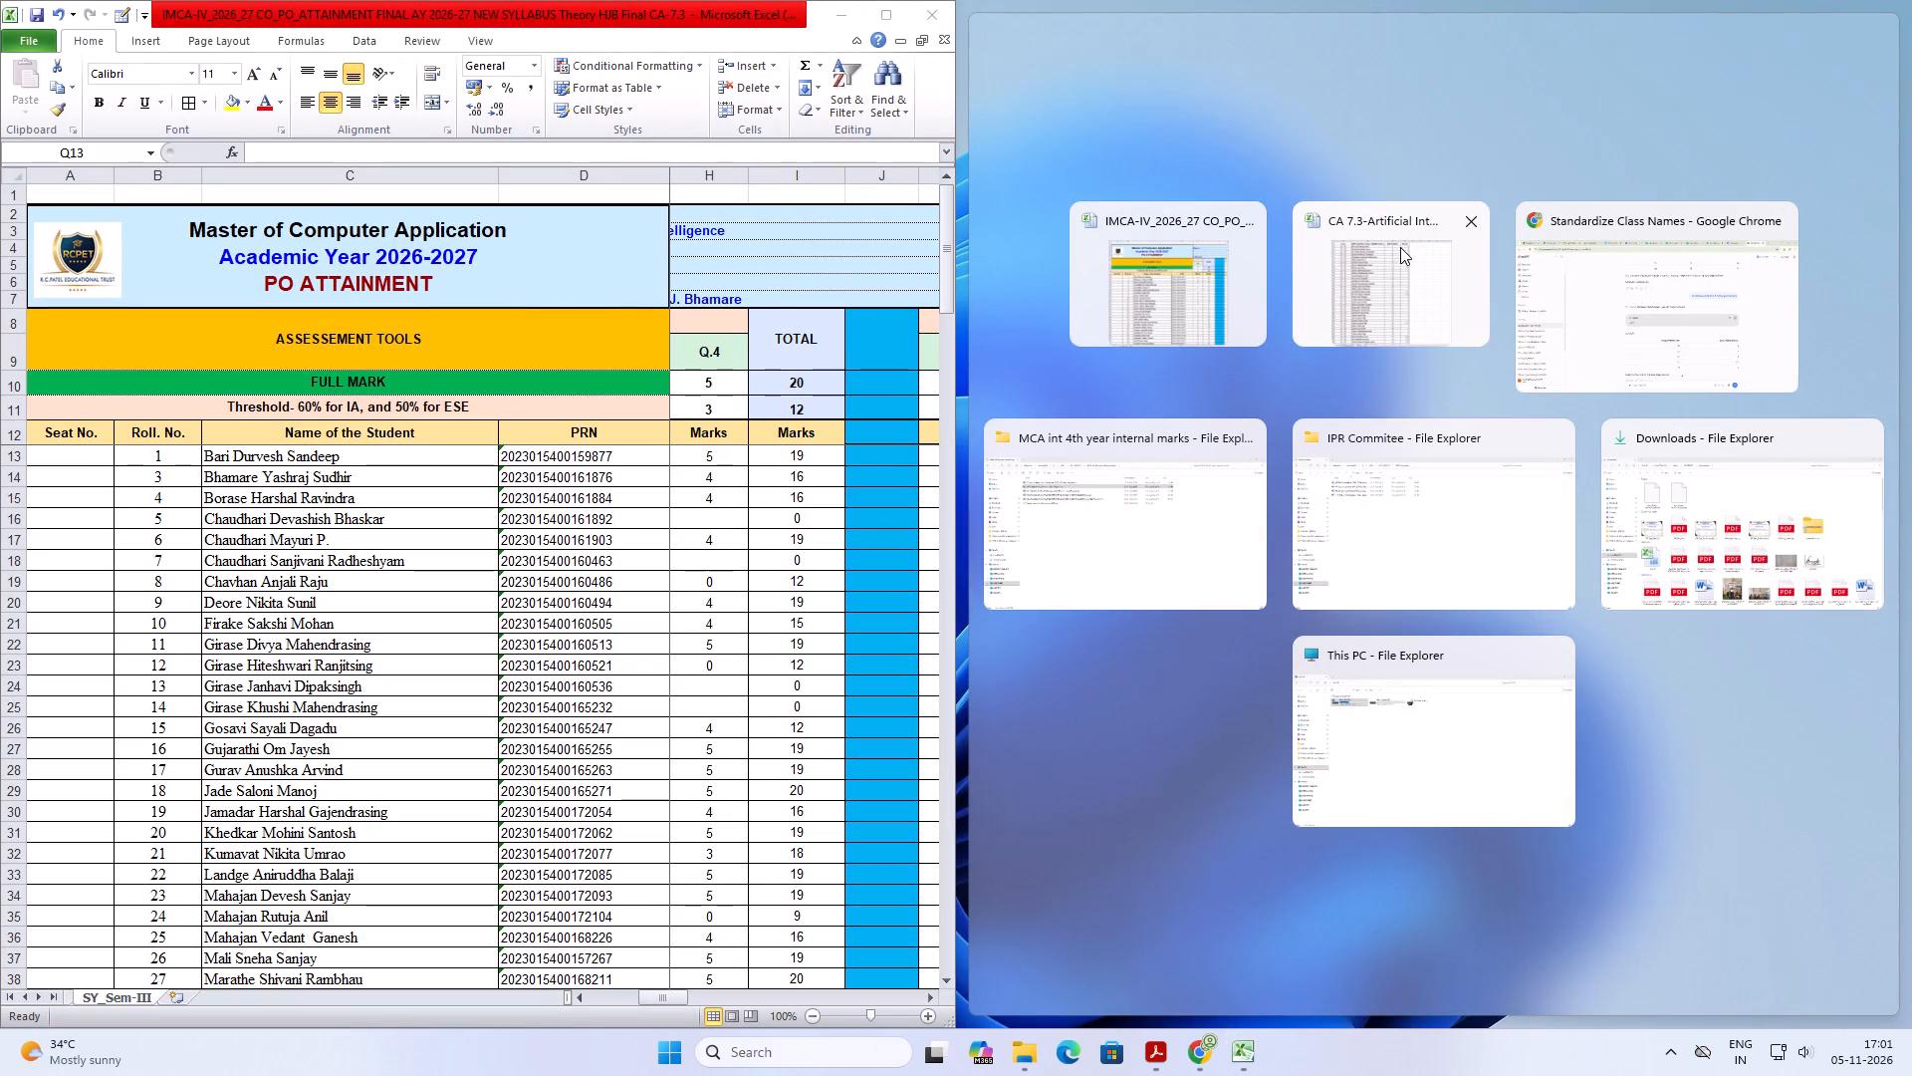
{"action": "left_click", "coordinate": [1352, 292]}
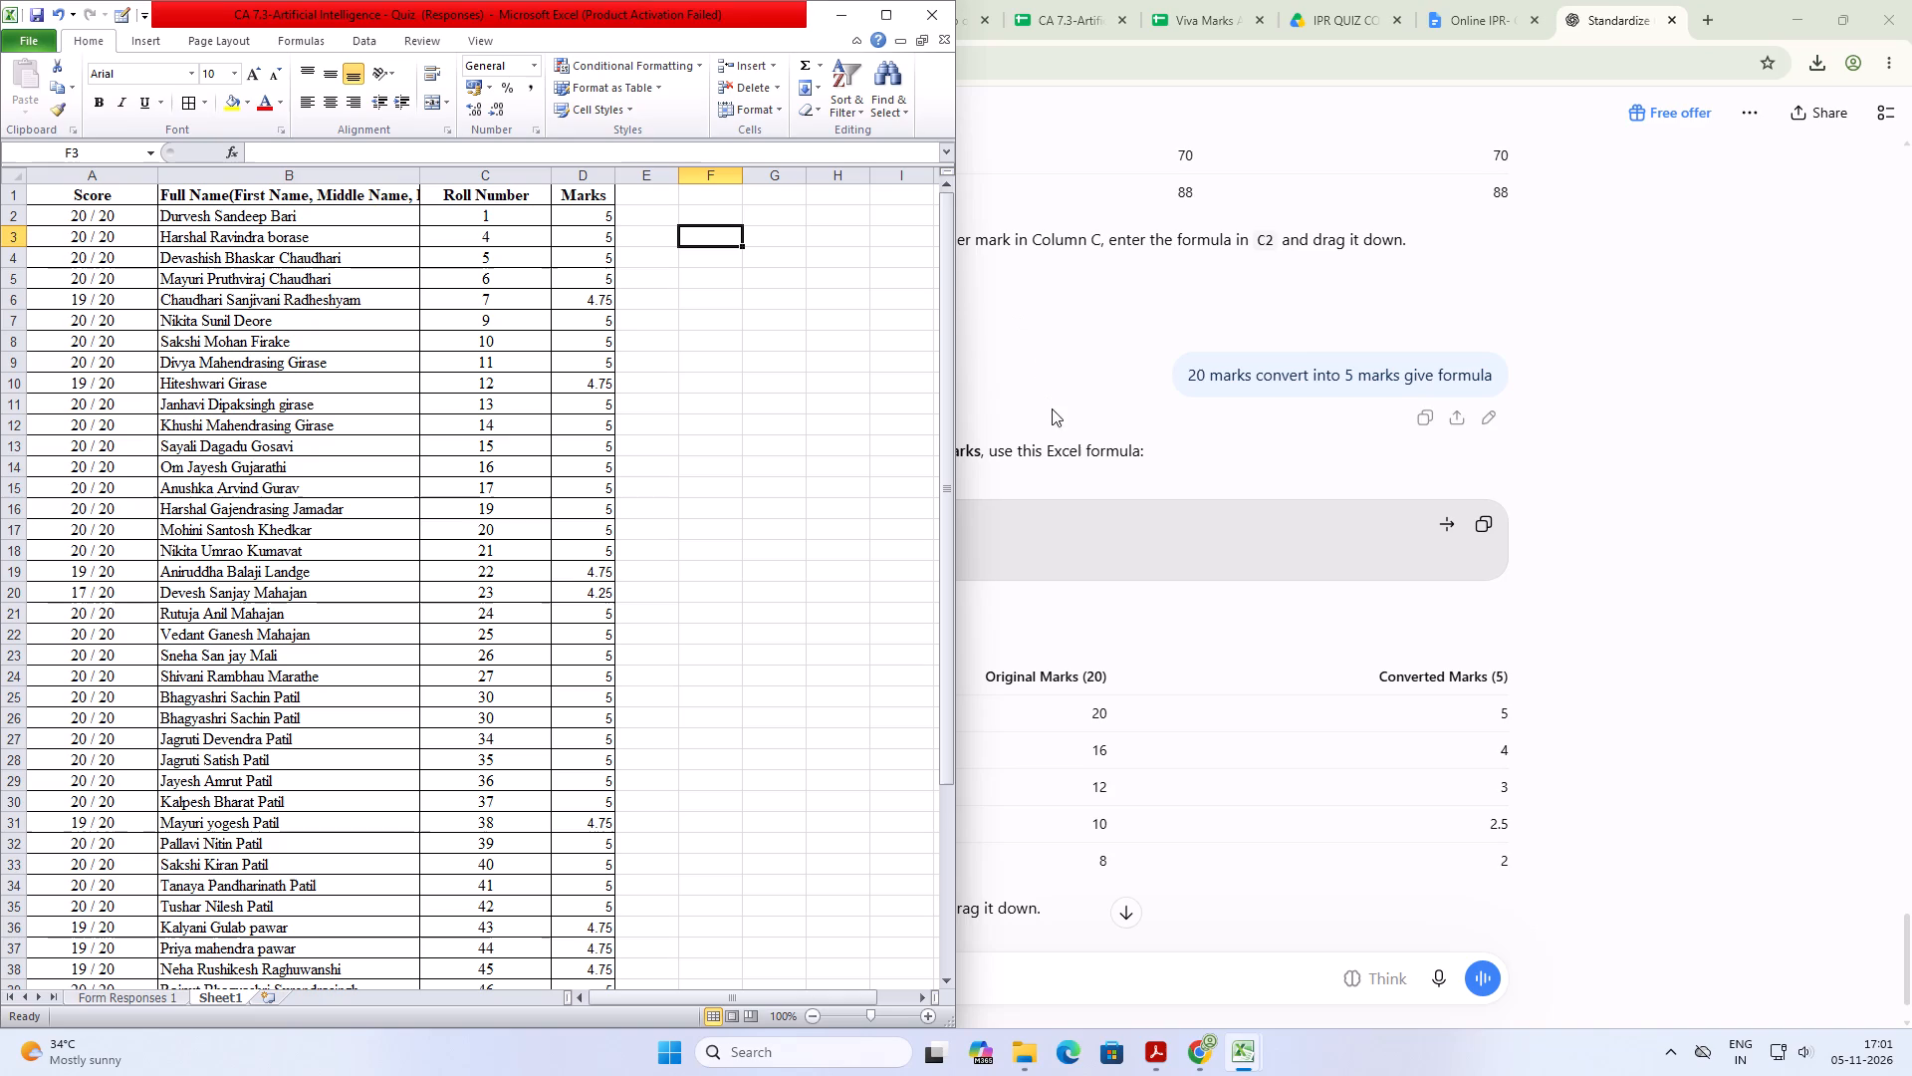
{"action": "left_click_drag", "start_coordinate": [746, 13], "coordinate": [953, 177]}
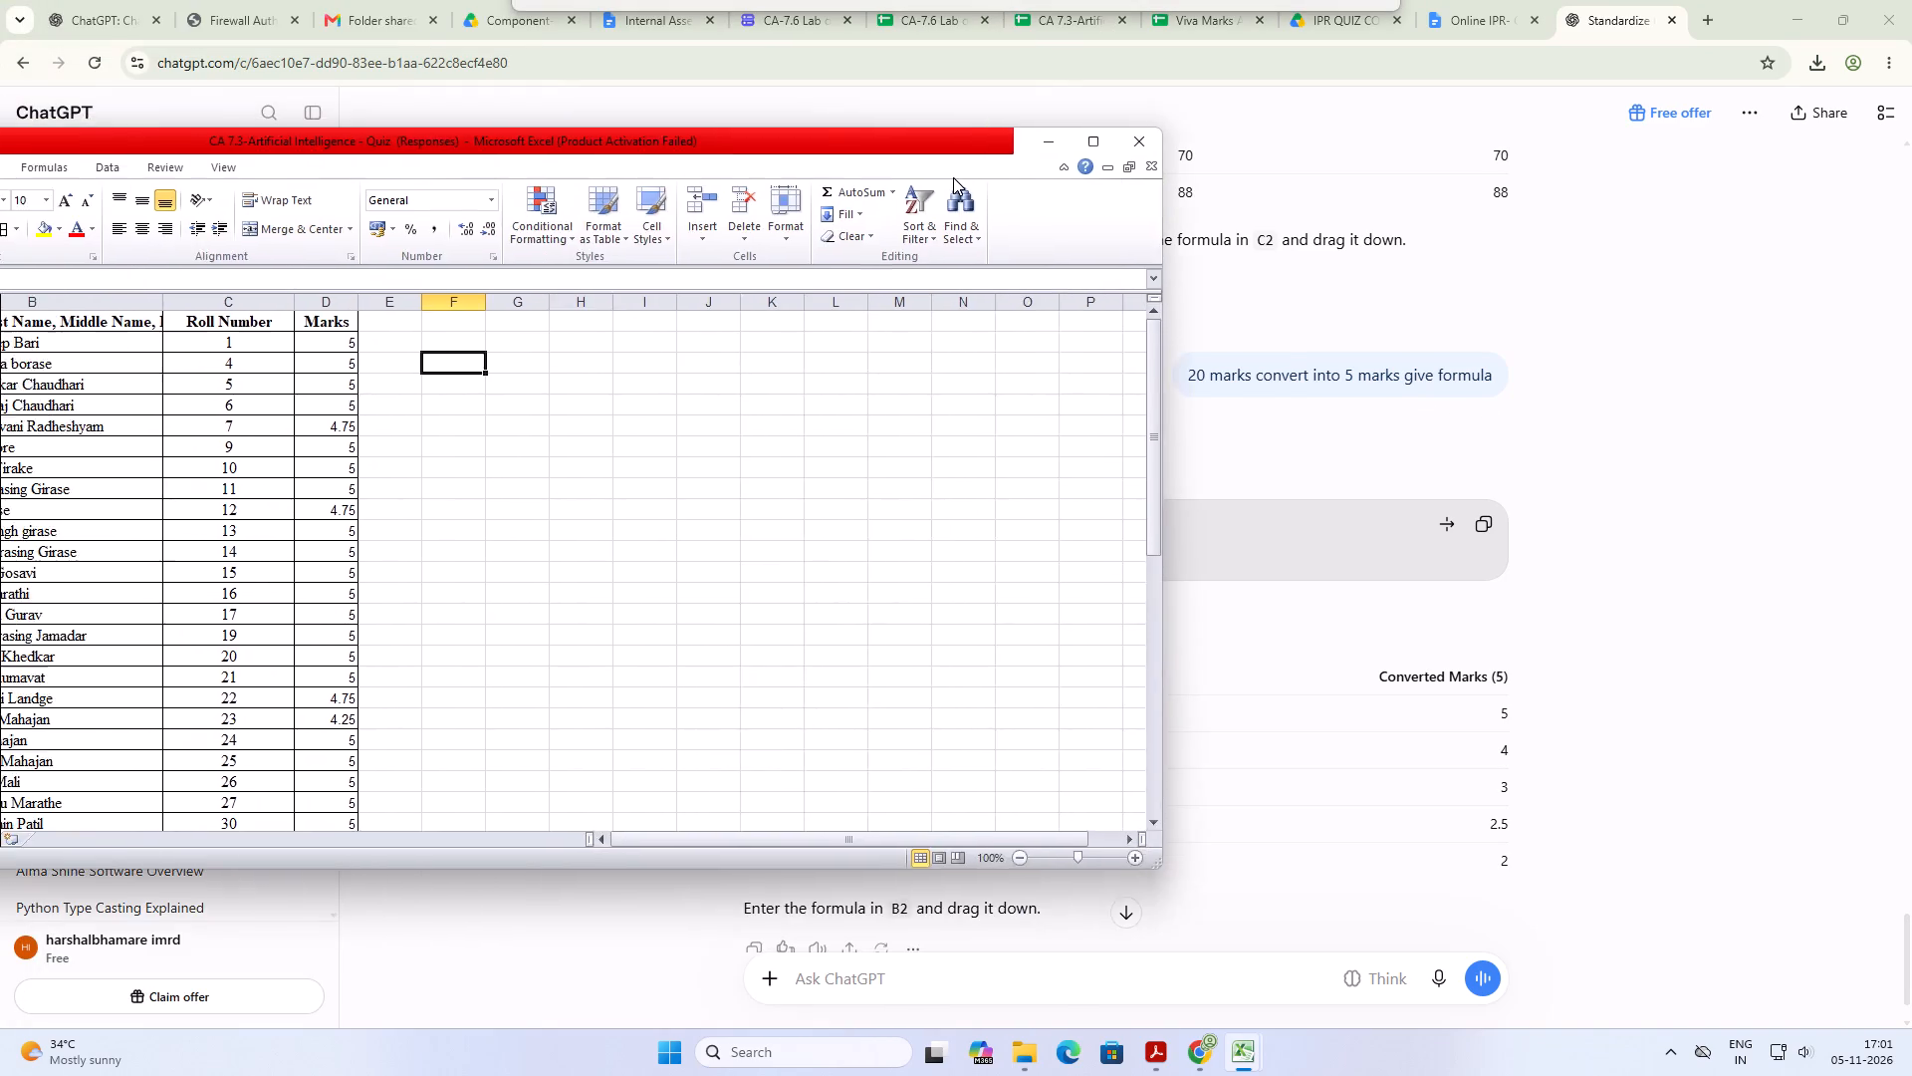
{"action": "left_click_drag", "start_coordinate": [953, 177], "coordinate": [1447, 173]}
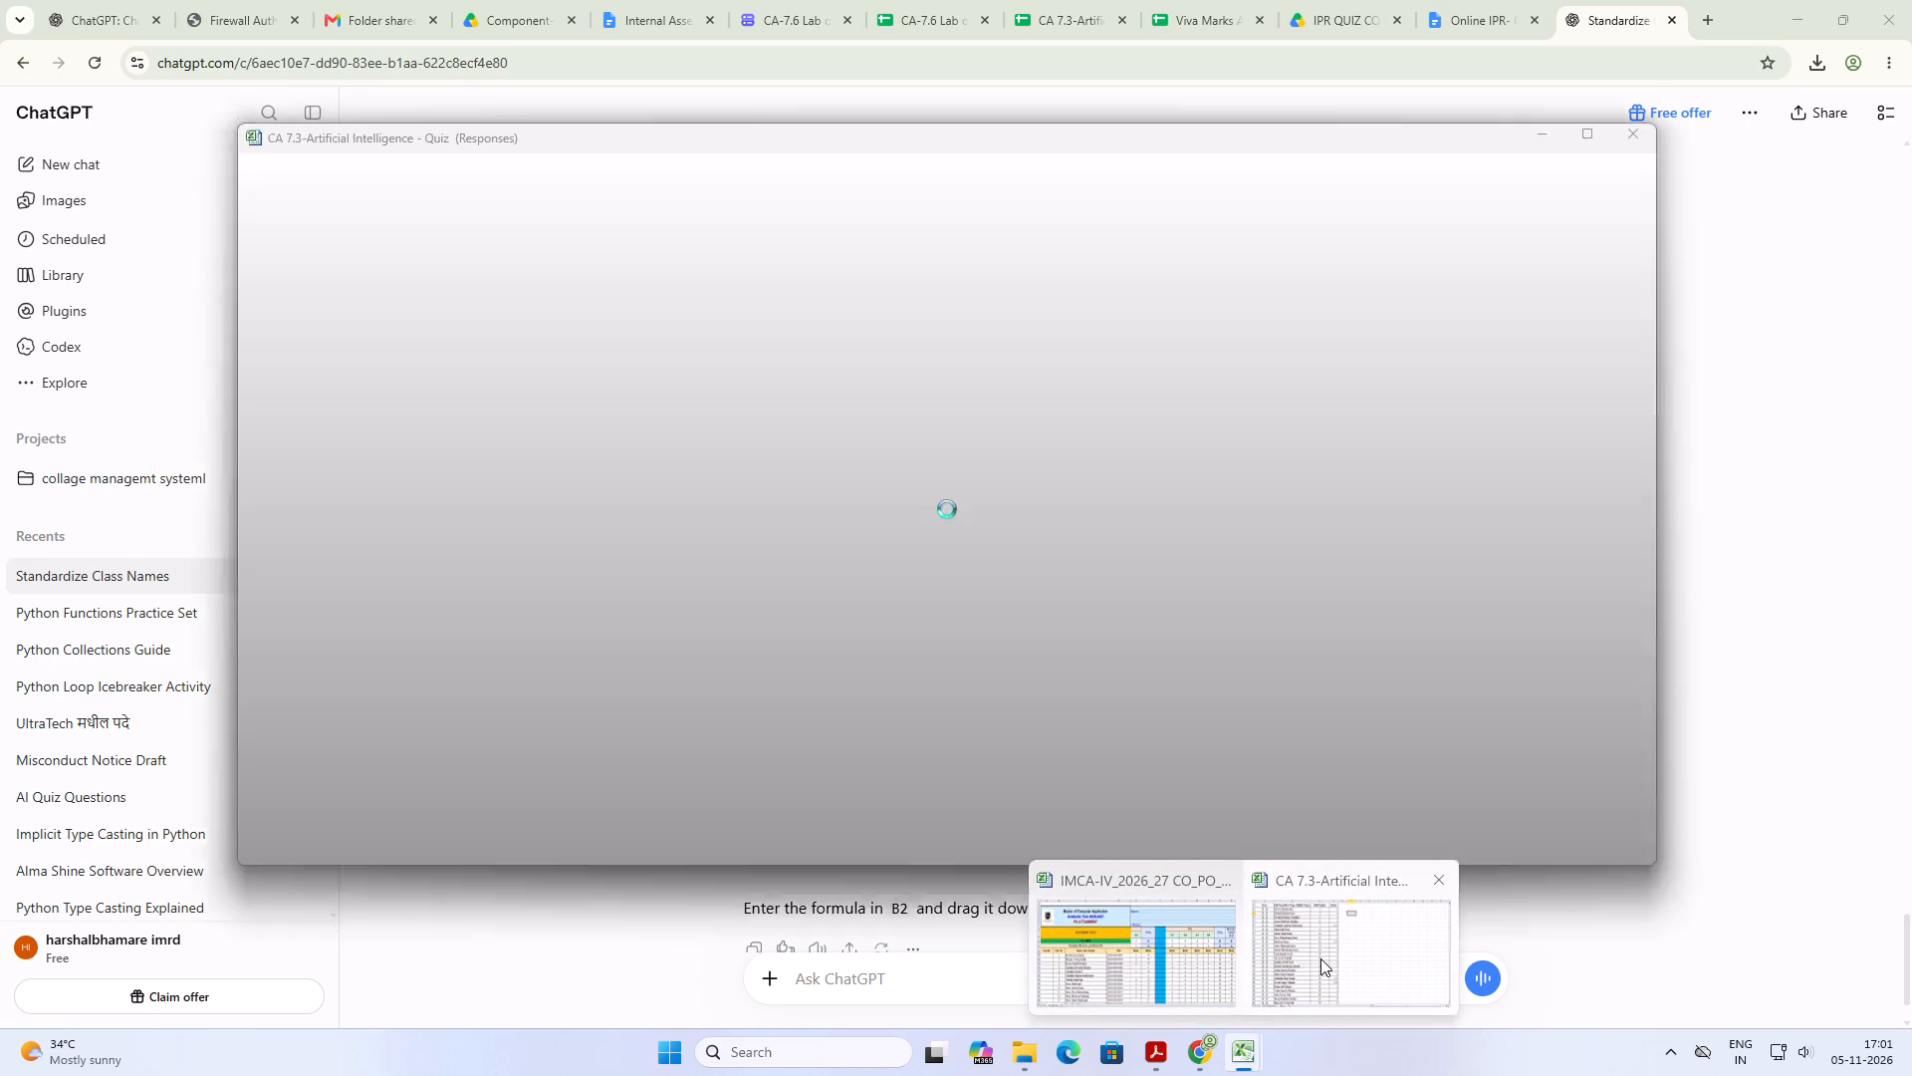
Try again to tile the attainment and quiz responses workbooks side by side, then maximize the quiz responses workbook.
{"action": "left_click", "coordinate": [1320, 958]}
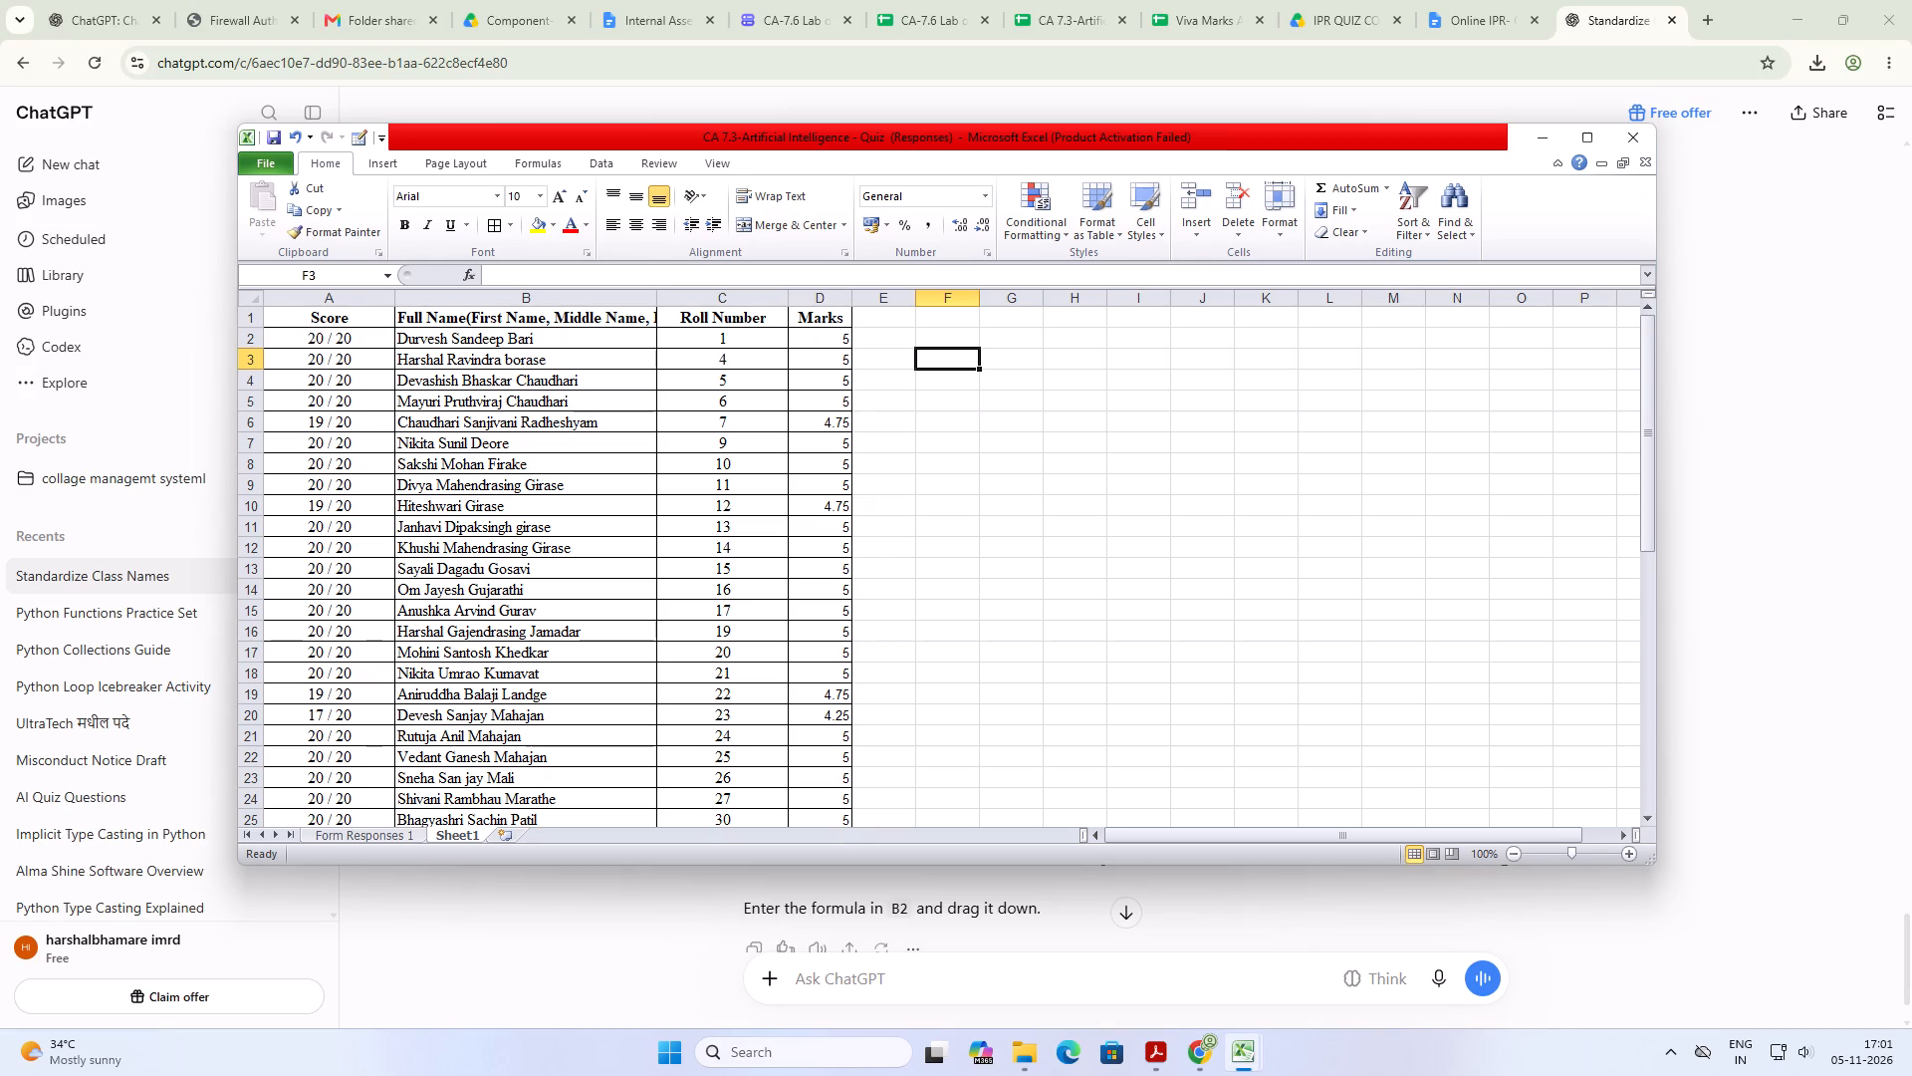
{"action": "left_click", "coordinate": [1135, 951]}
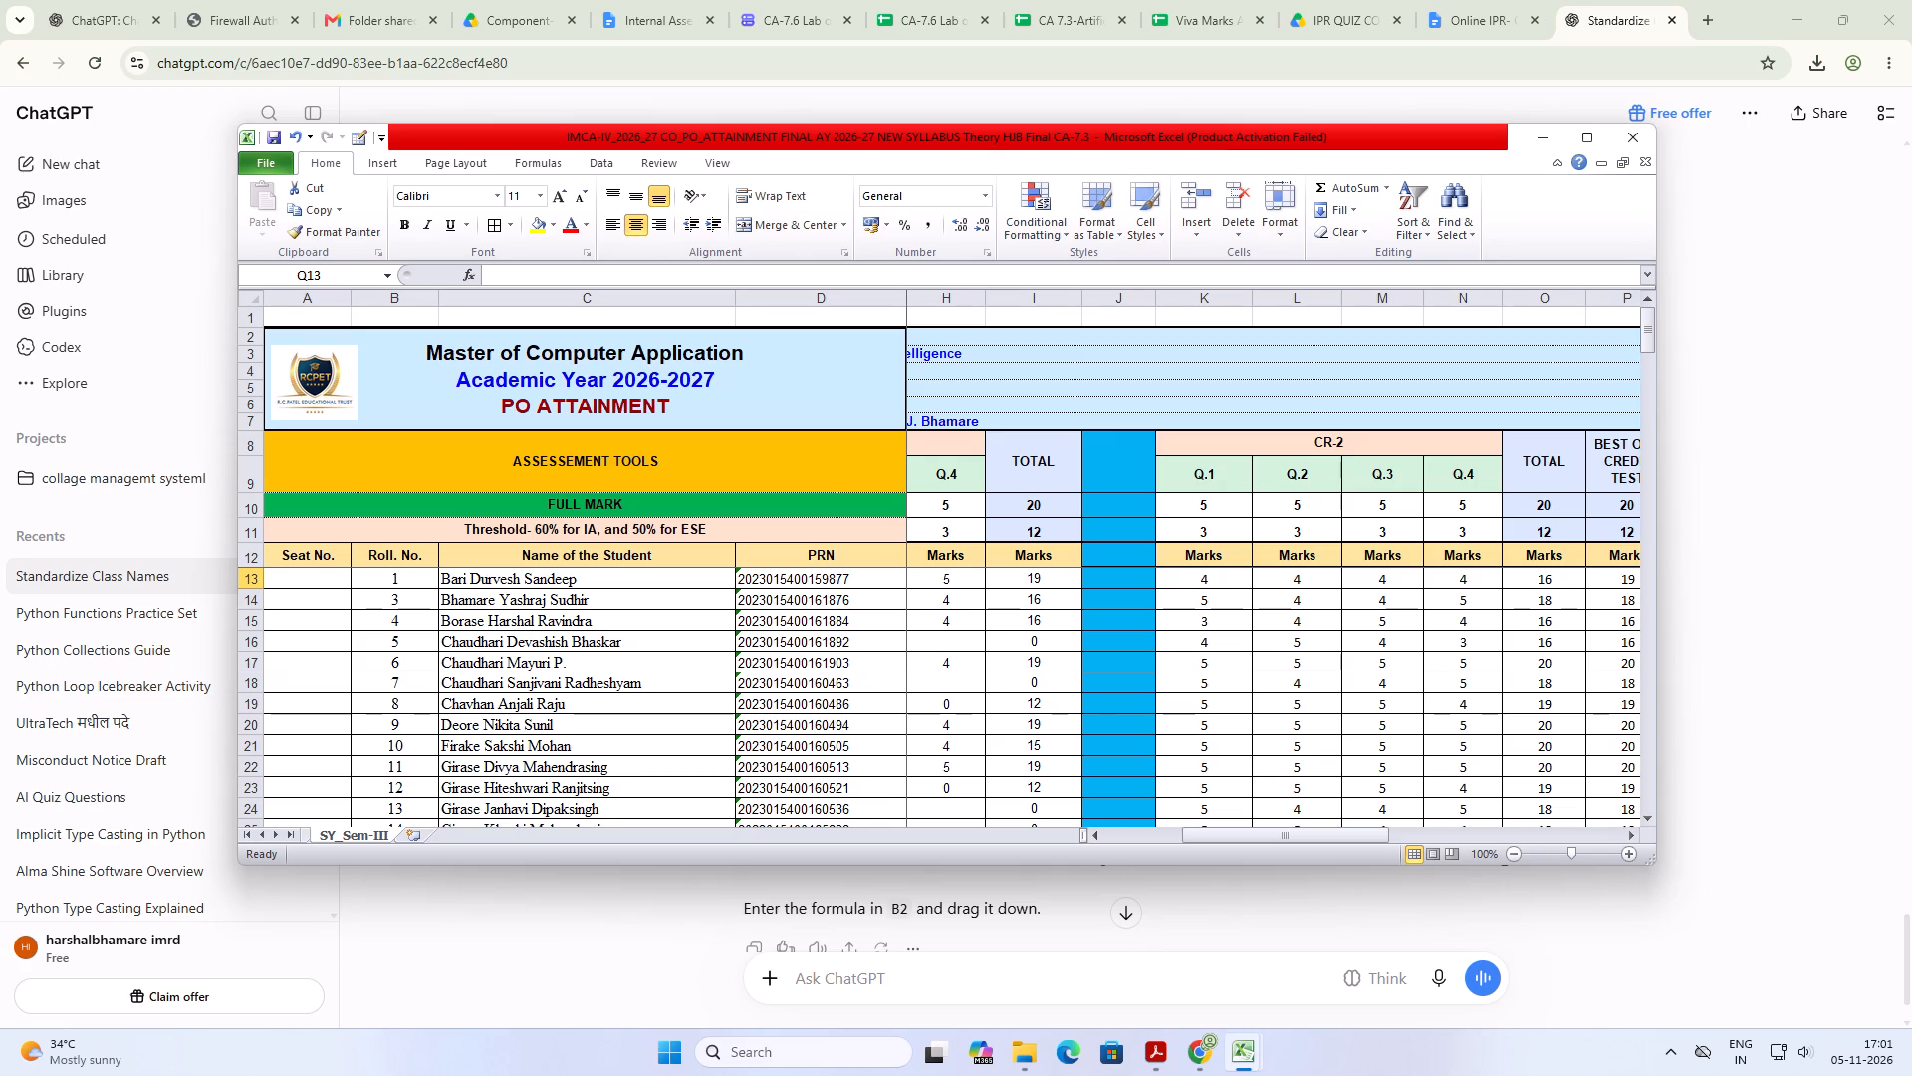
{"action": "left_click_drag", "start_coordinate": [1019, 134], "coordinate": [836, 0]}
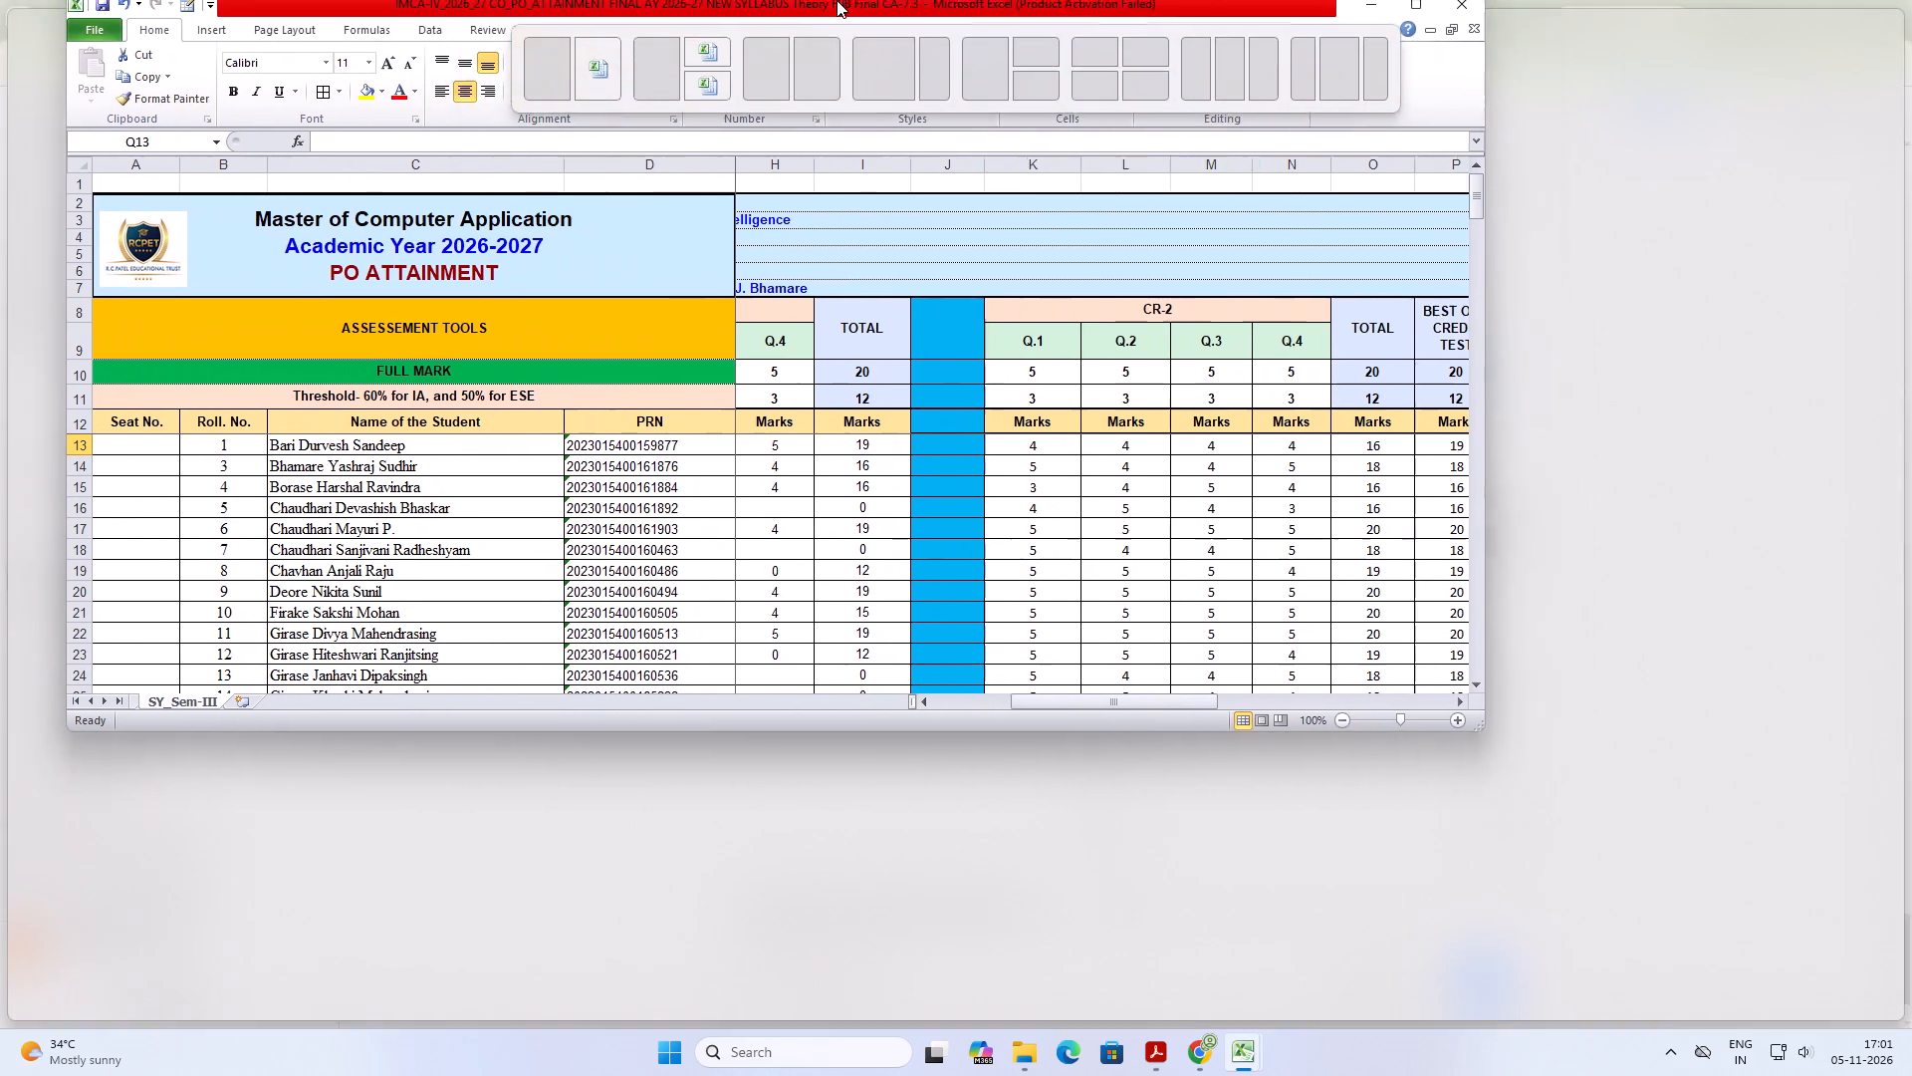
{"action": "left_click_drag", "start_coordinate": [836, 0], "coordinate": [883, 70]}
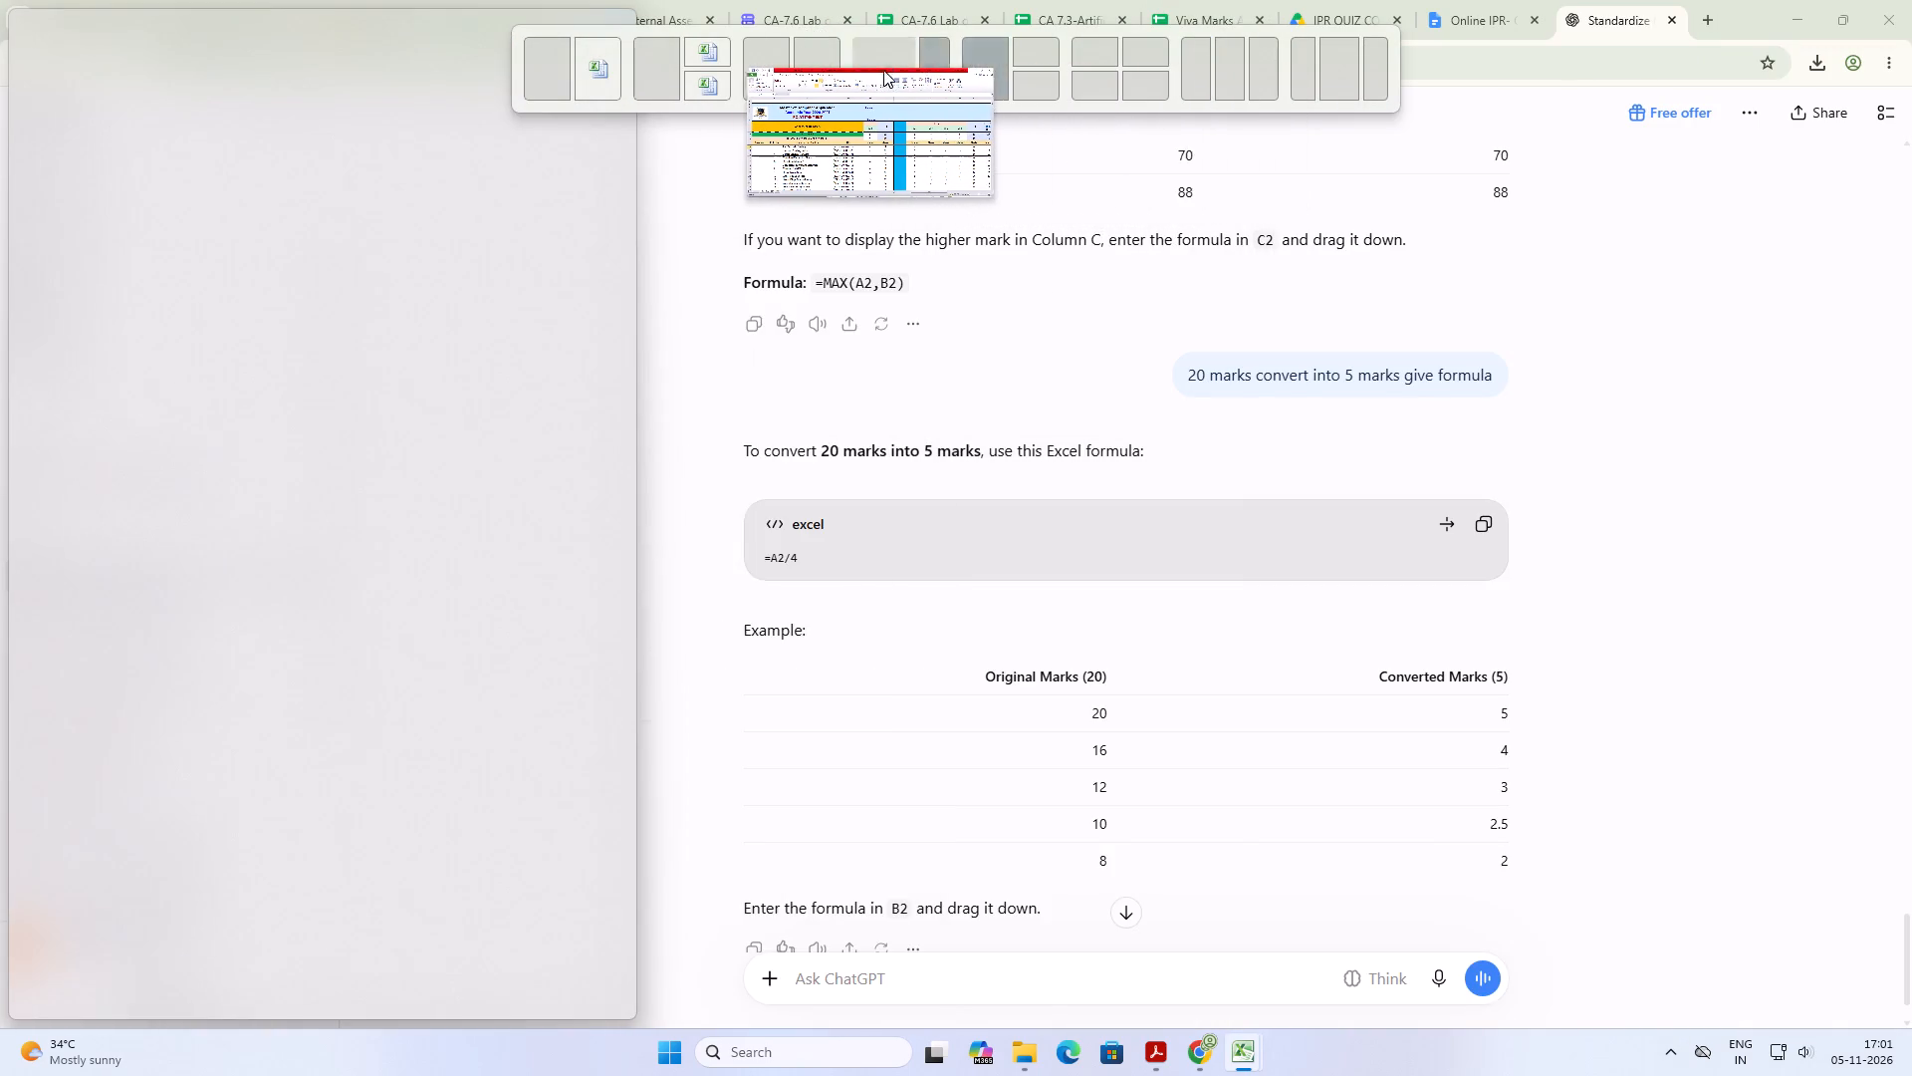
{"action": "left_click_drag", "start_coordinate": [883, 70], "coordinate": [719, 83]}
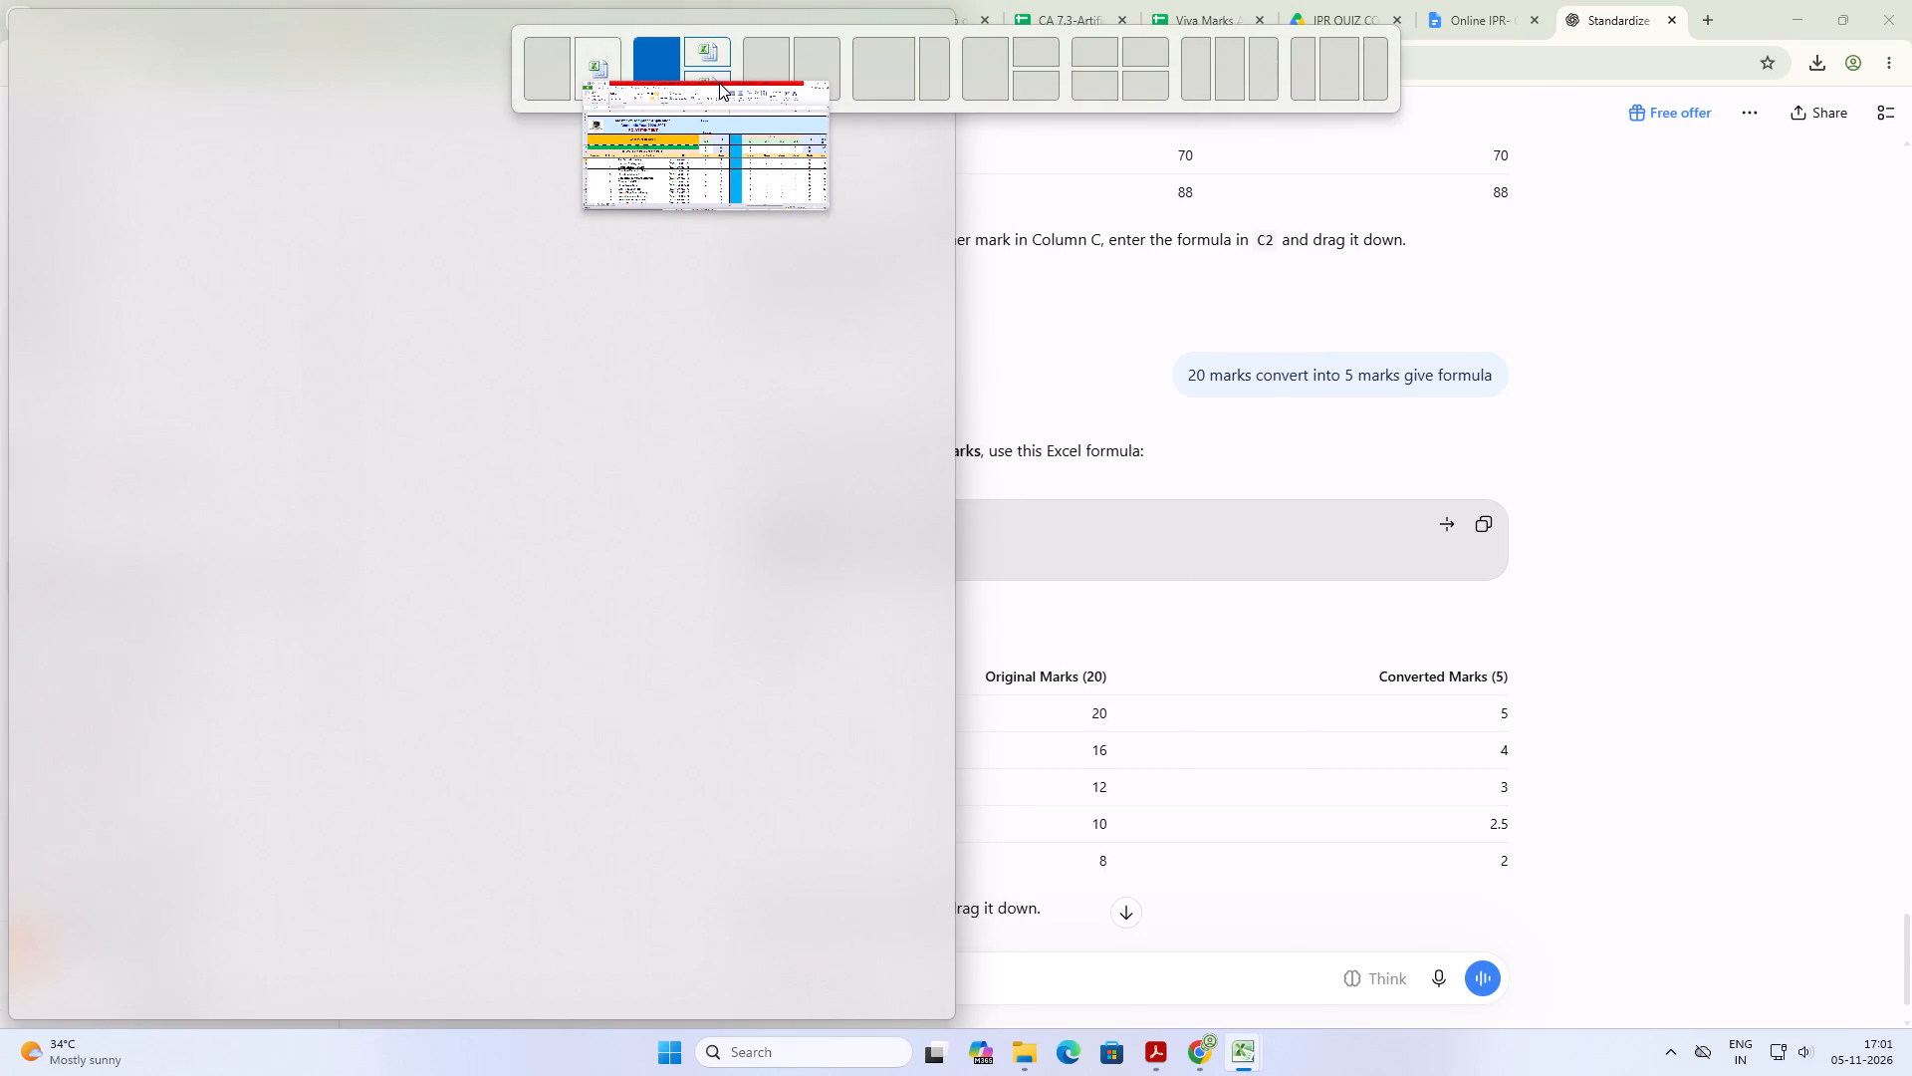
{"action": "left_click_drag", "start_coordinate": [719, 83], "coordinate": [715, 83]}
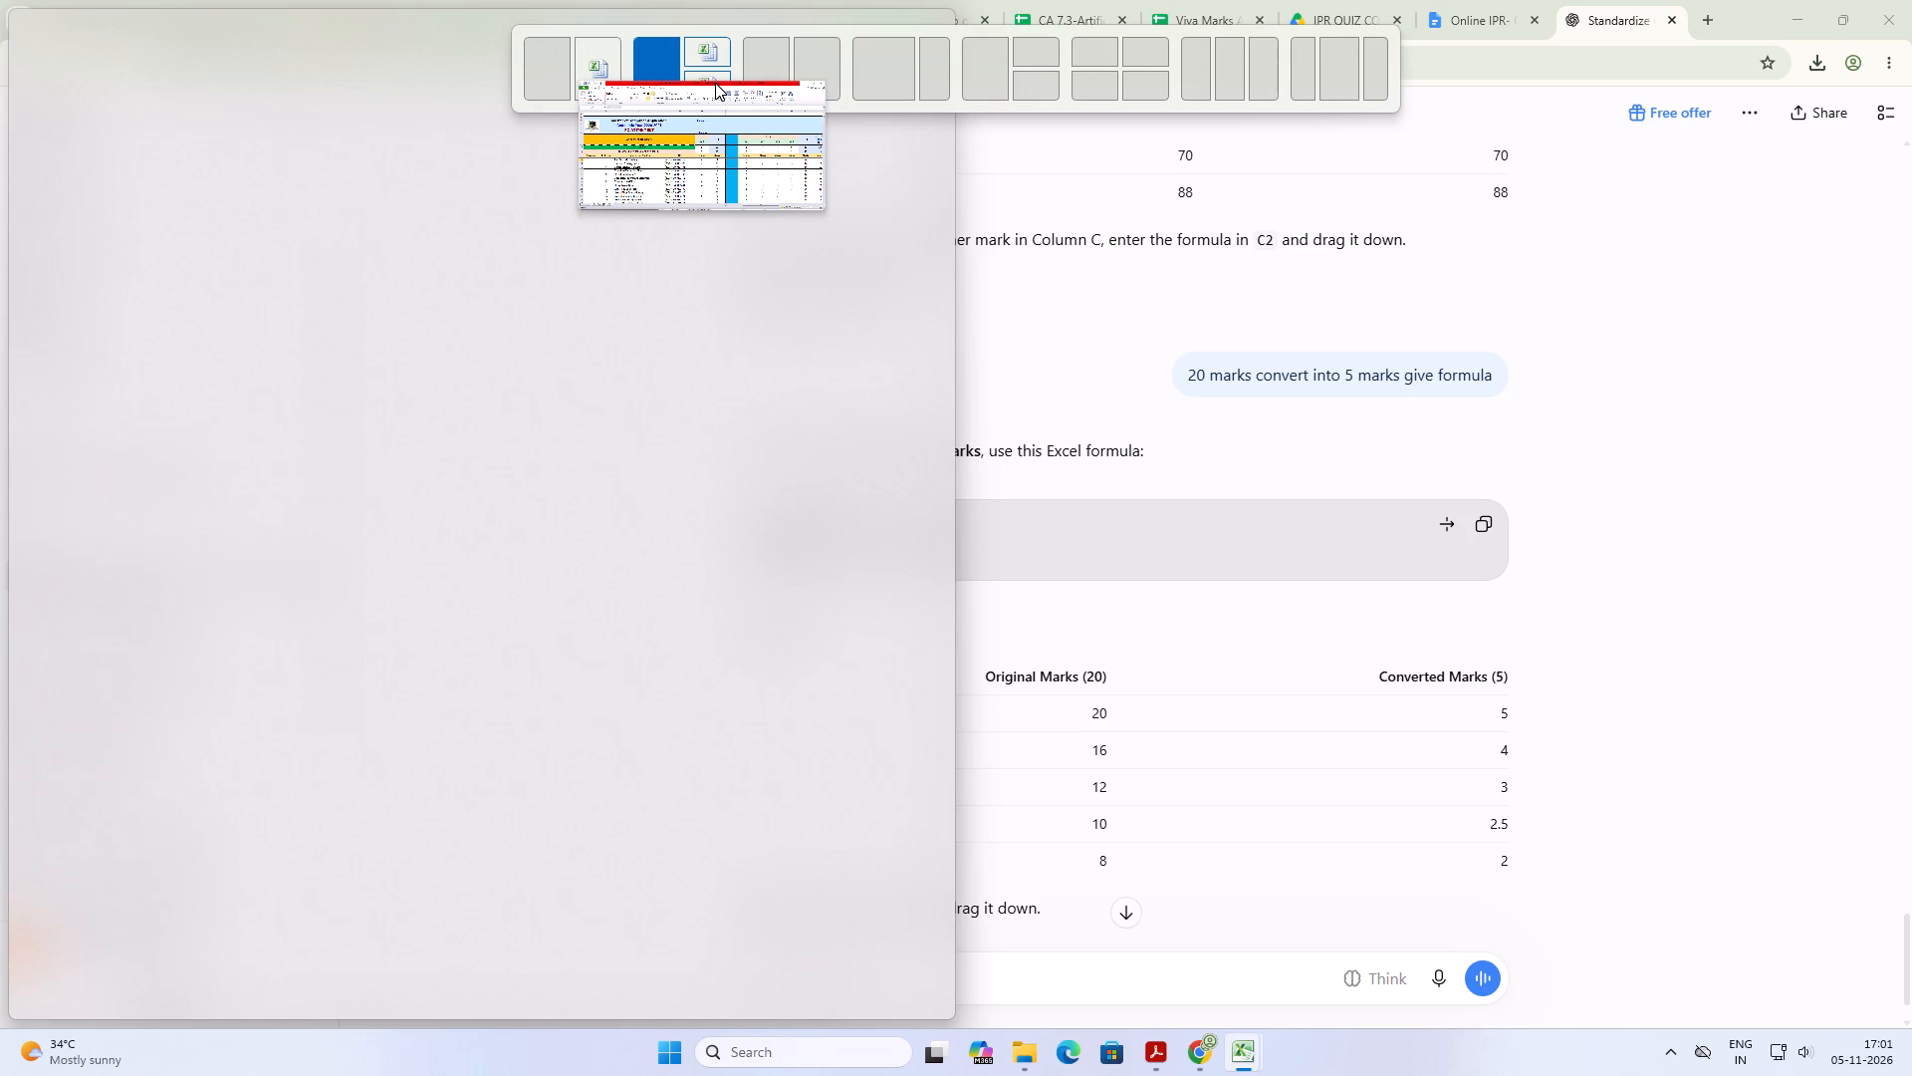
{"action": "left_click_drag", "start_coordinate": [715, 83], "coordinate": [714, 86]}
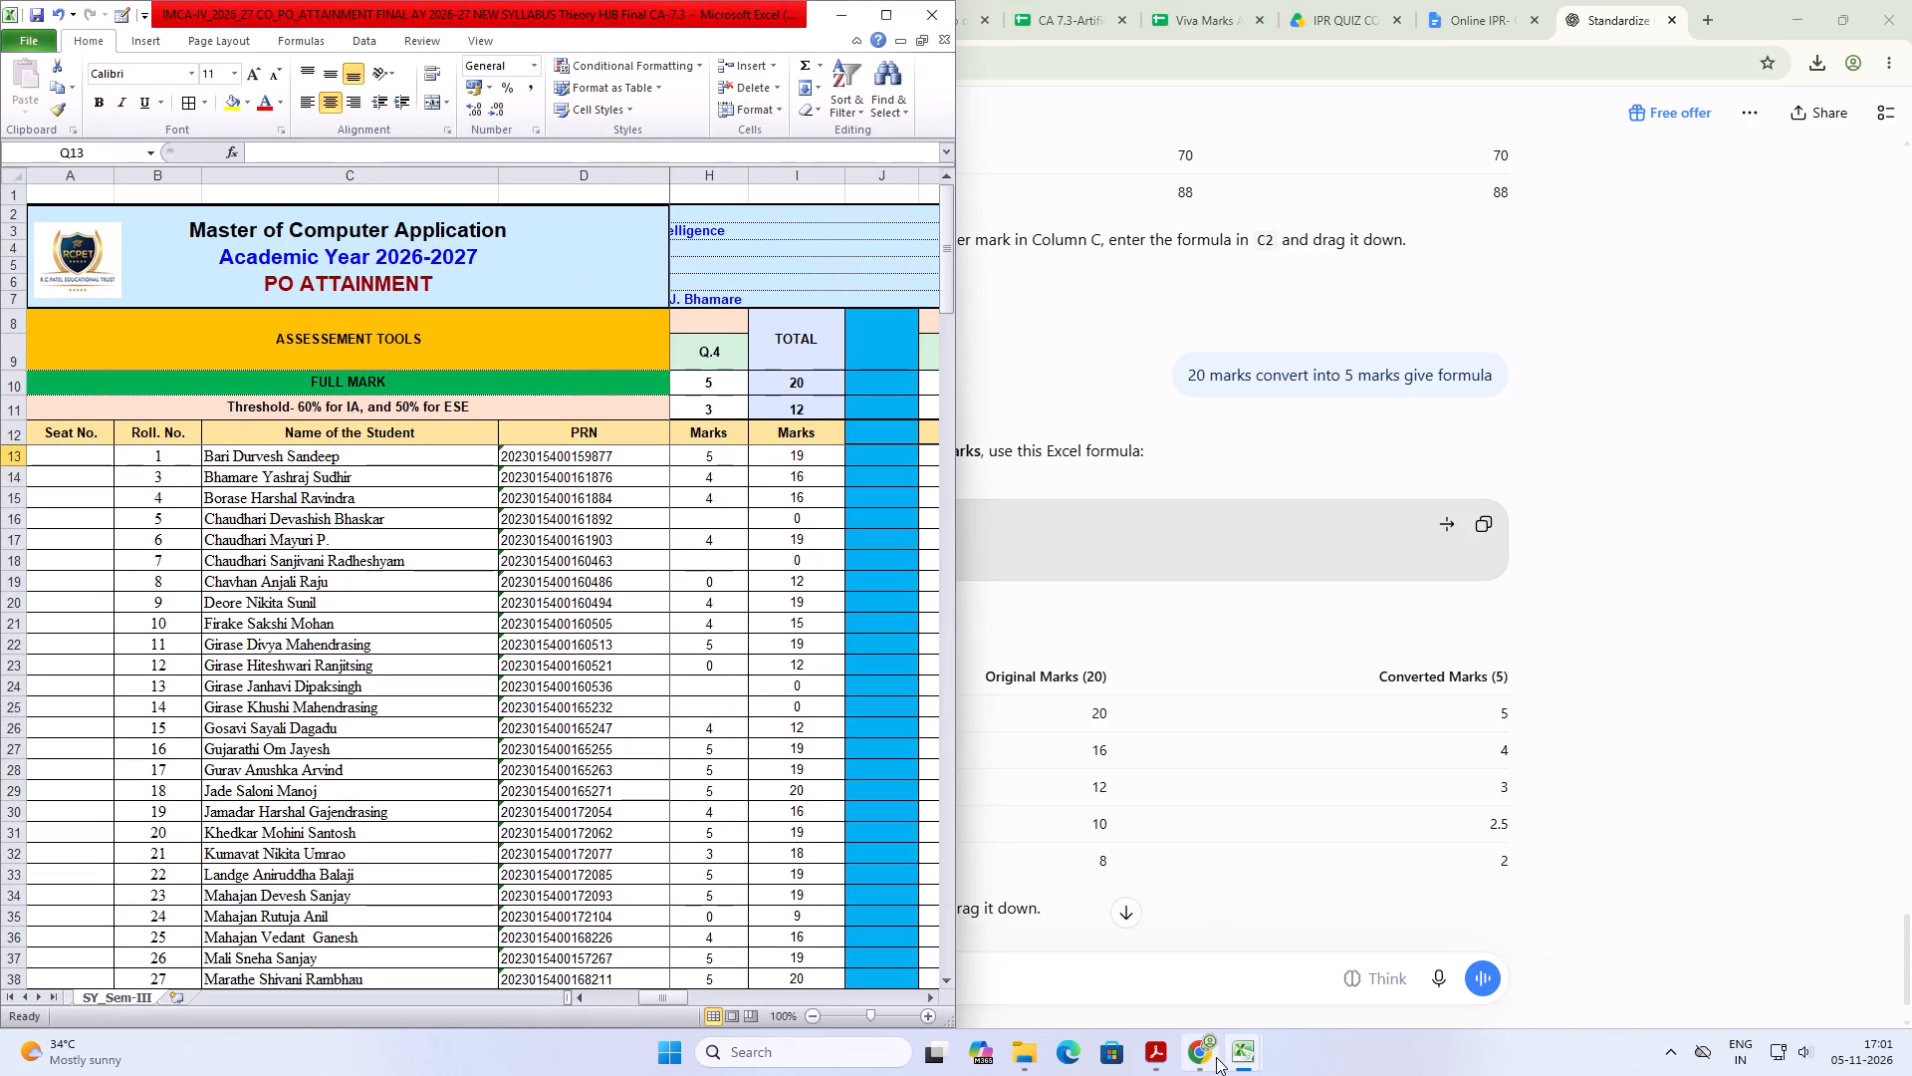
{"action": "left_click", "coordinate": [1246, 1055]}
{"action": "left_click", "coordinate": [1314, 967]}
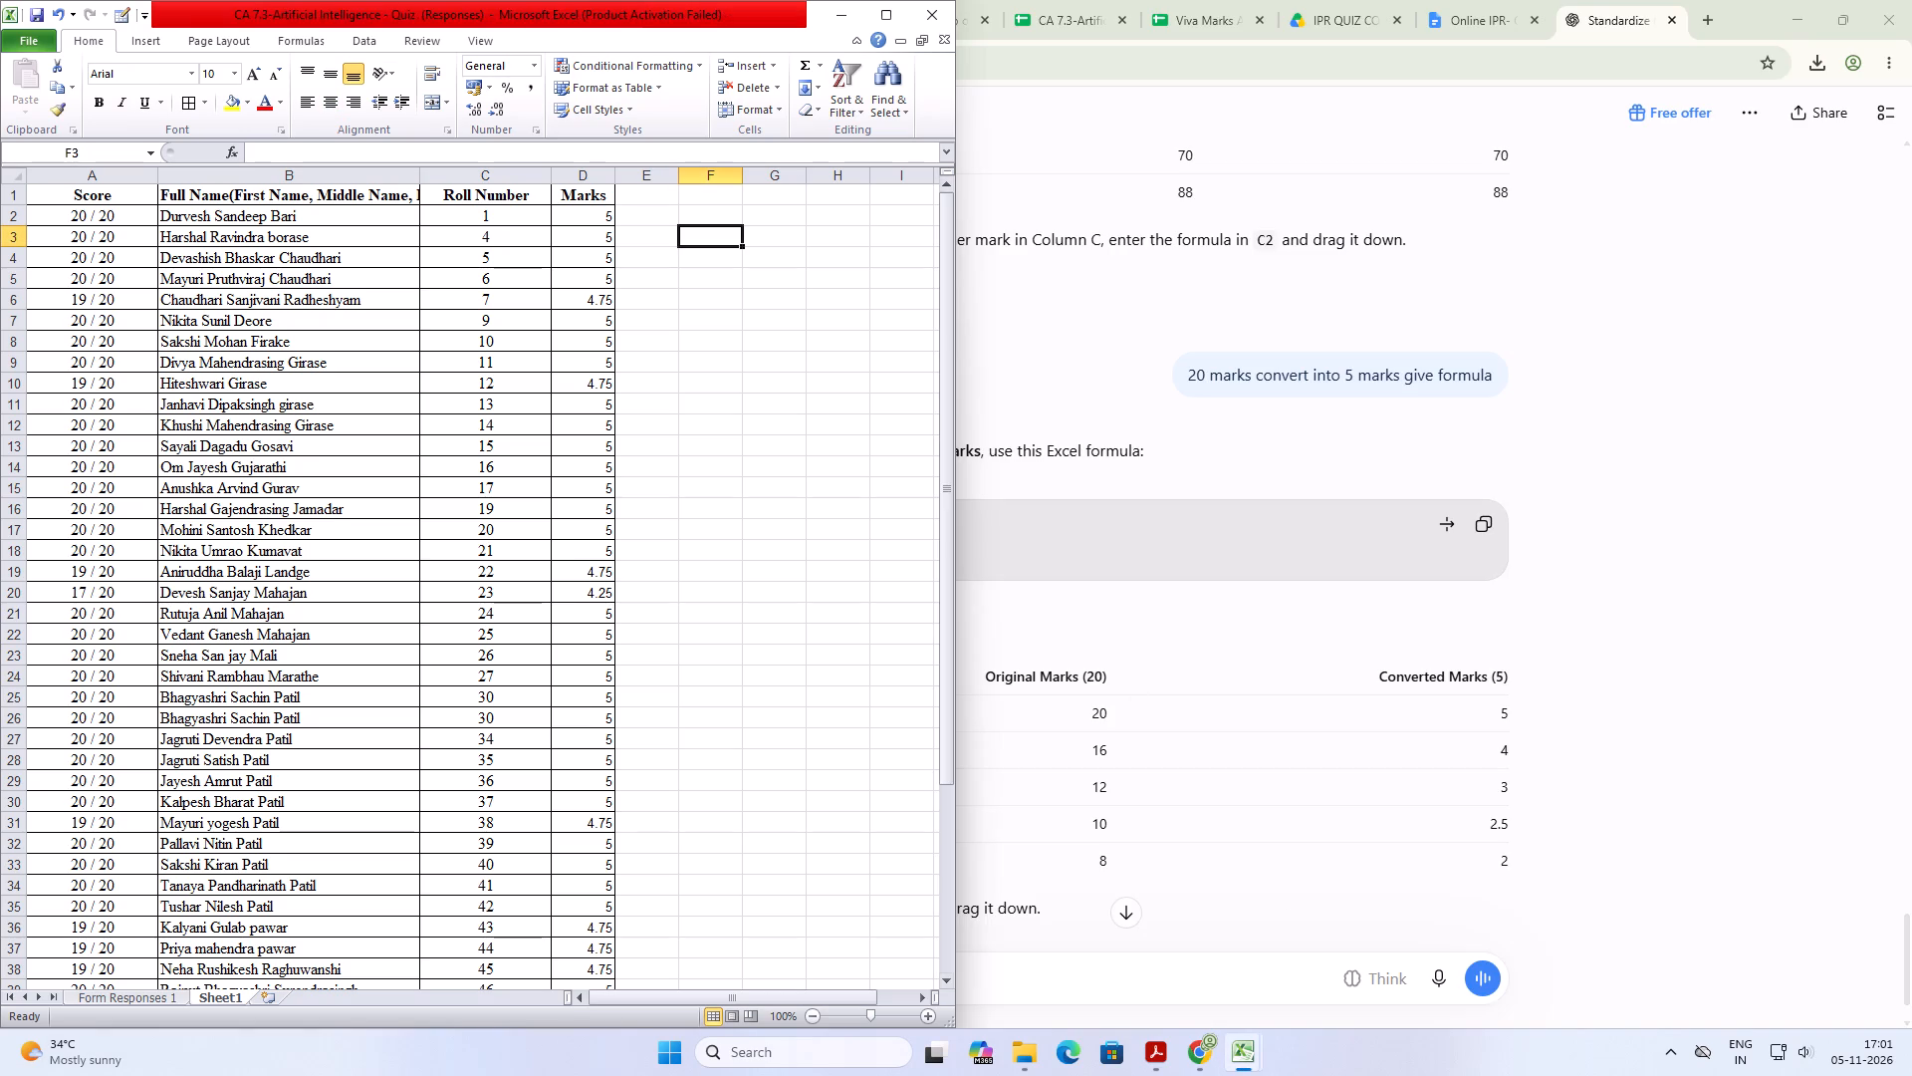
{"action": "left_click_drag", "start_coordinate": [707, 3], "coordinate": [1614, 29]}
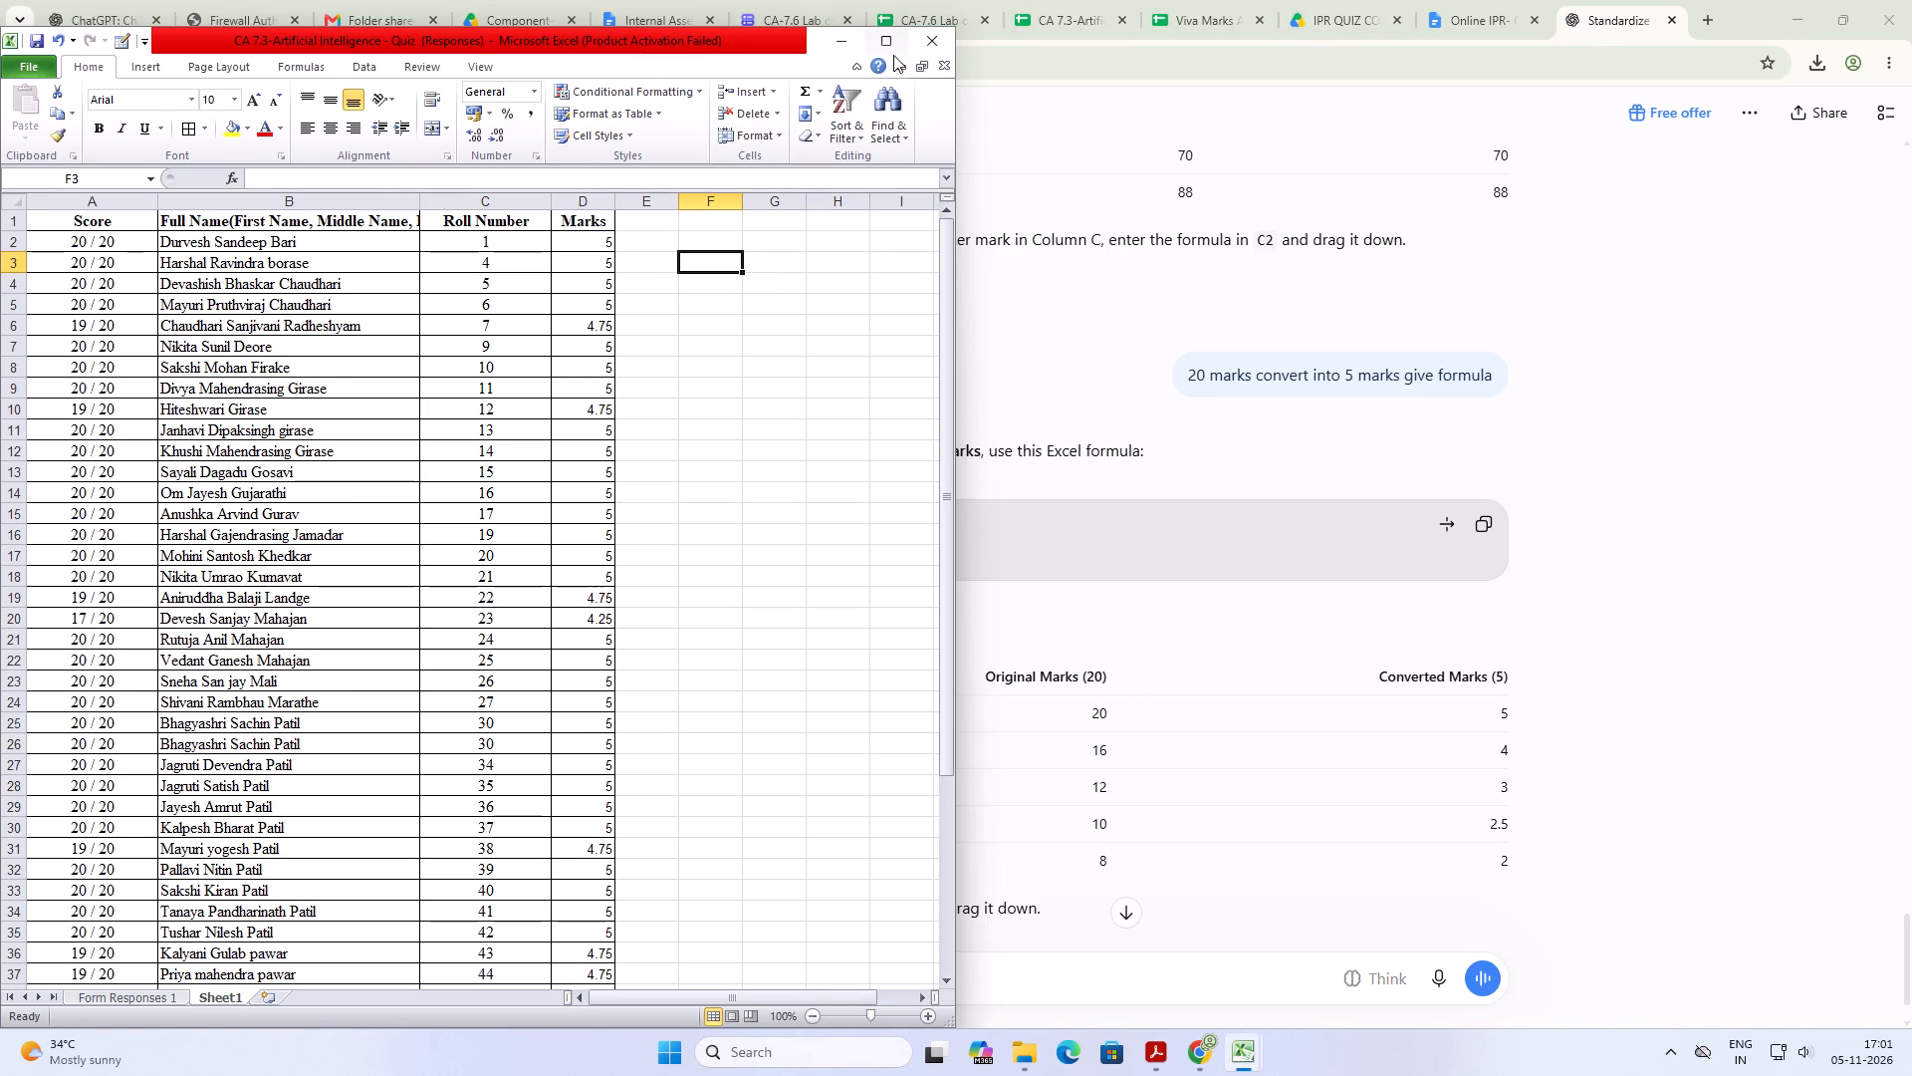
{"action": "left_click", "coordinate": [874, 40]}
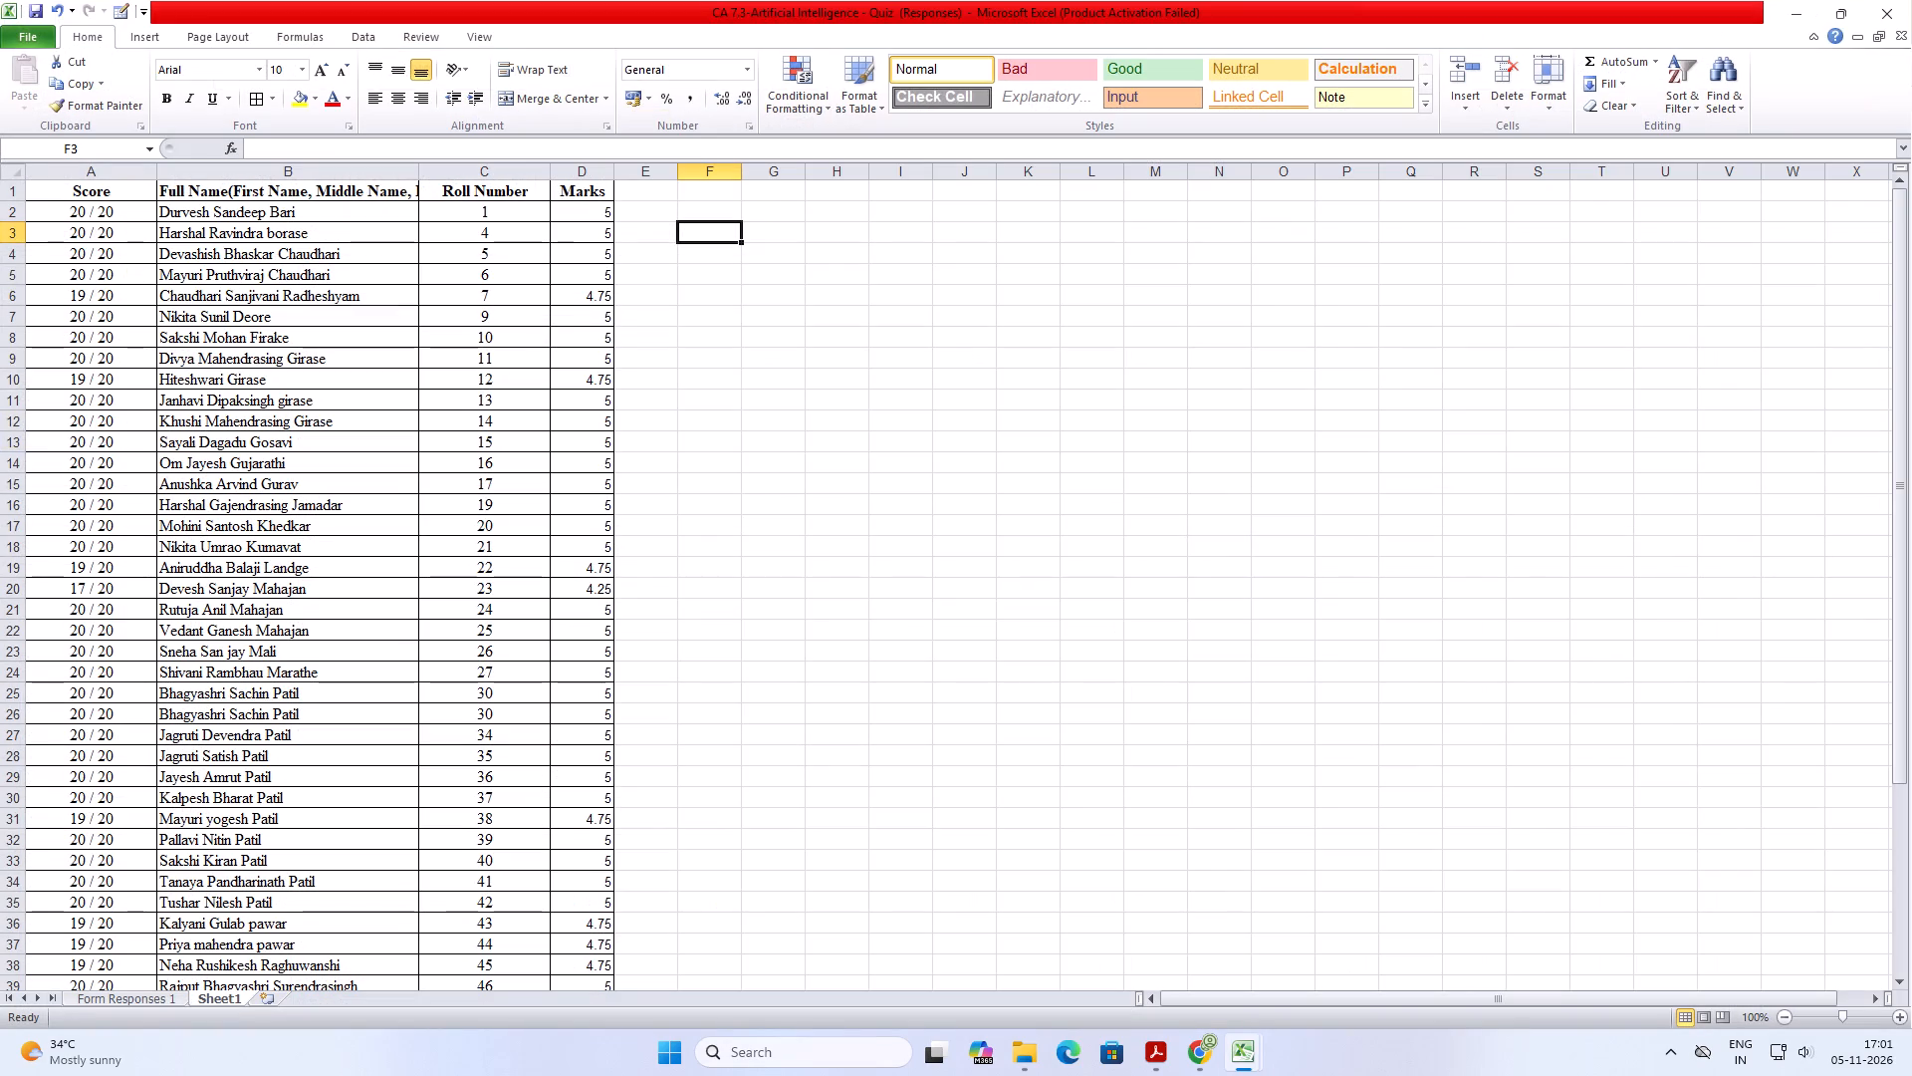
Save the CA 7.3 quiz responses workbook.
{"action": "key", "text": "ctrl+s"}
Copy the Roll Number and Marks values in C2:D49 of the quiz responses sheet, through the roll number 58 record.
{"action": "scroll", "coordinate": [319, 622], "scroll_direction": "down", "scroll_amount": 7}
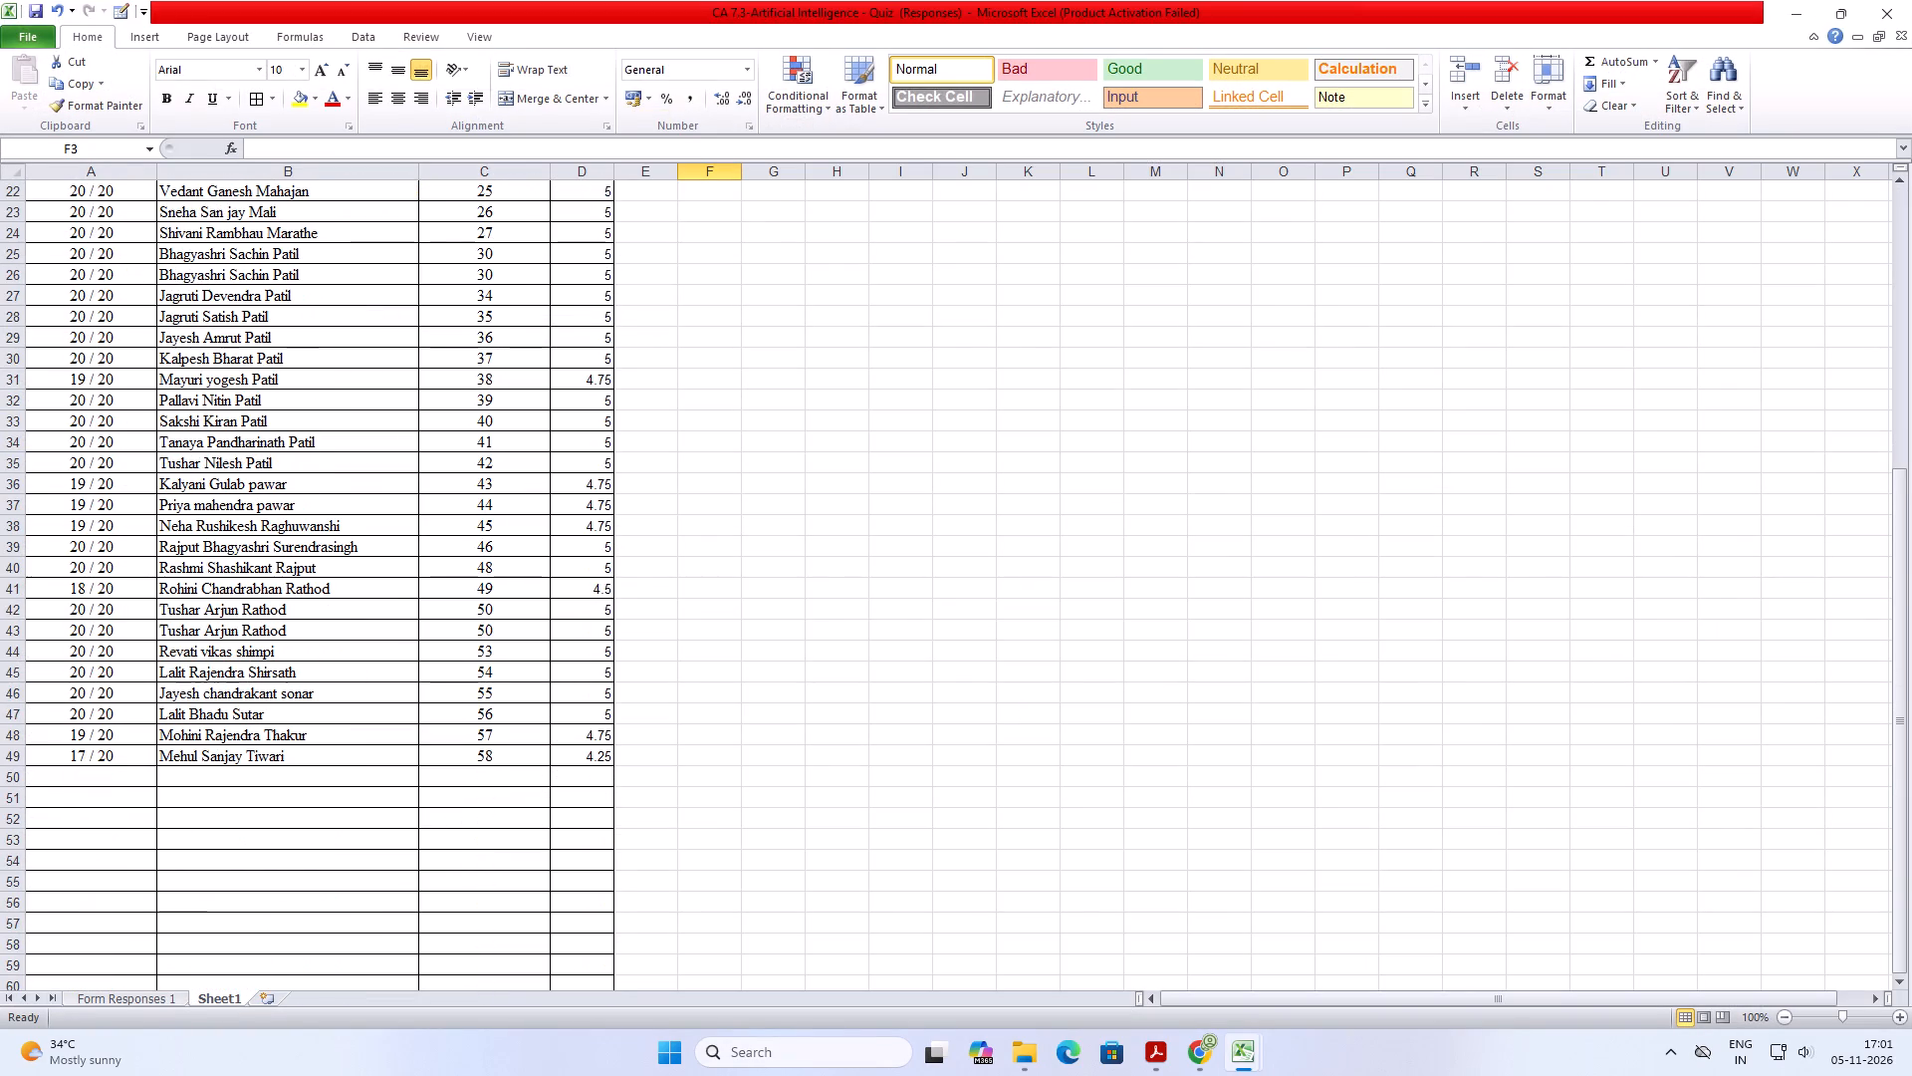
{"action": "scroll", "coordinate": [558, 676], "scroll_direction": "up", "scroll_amount": 12}
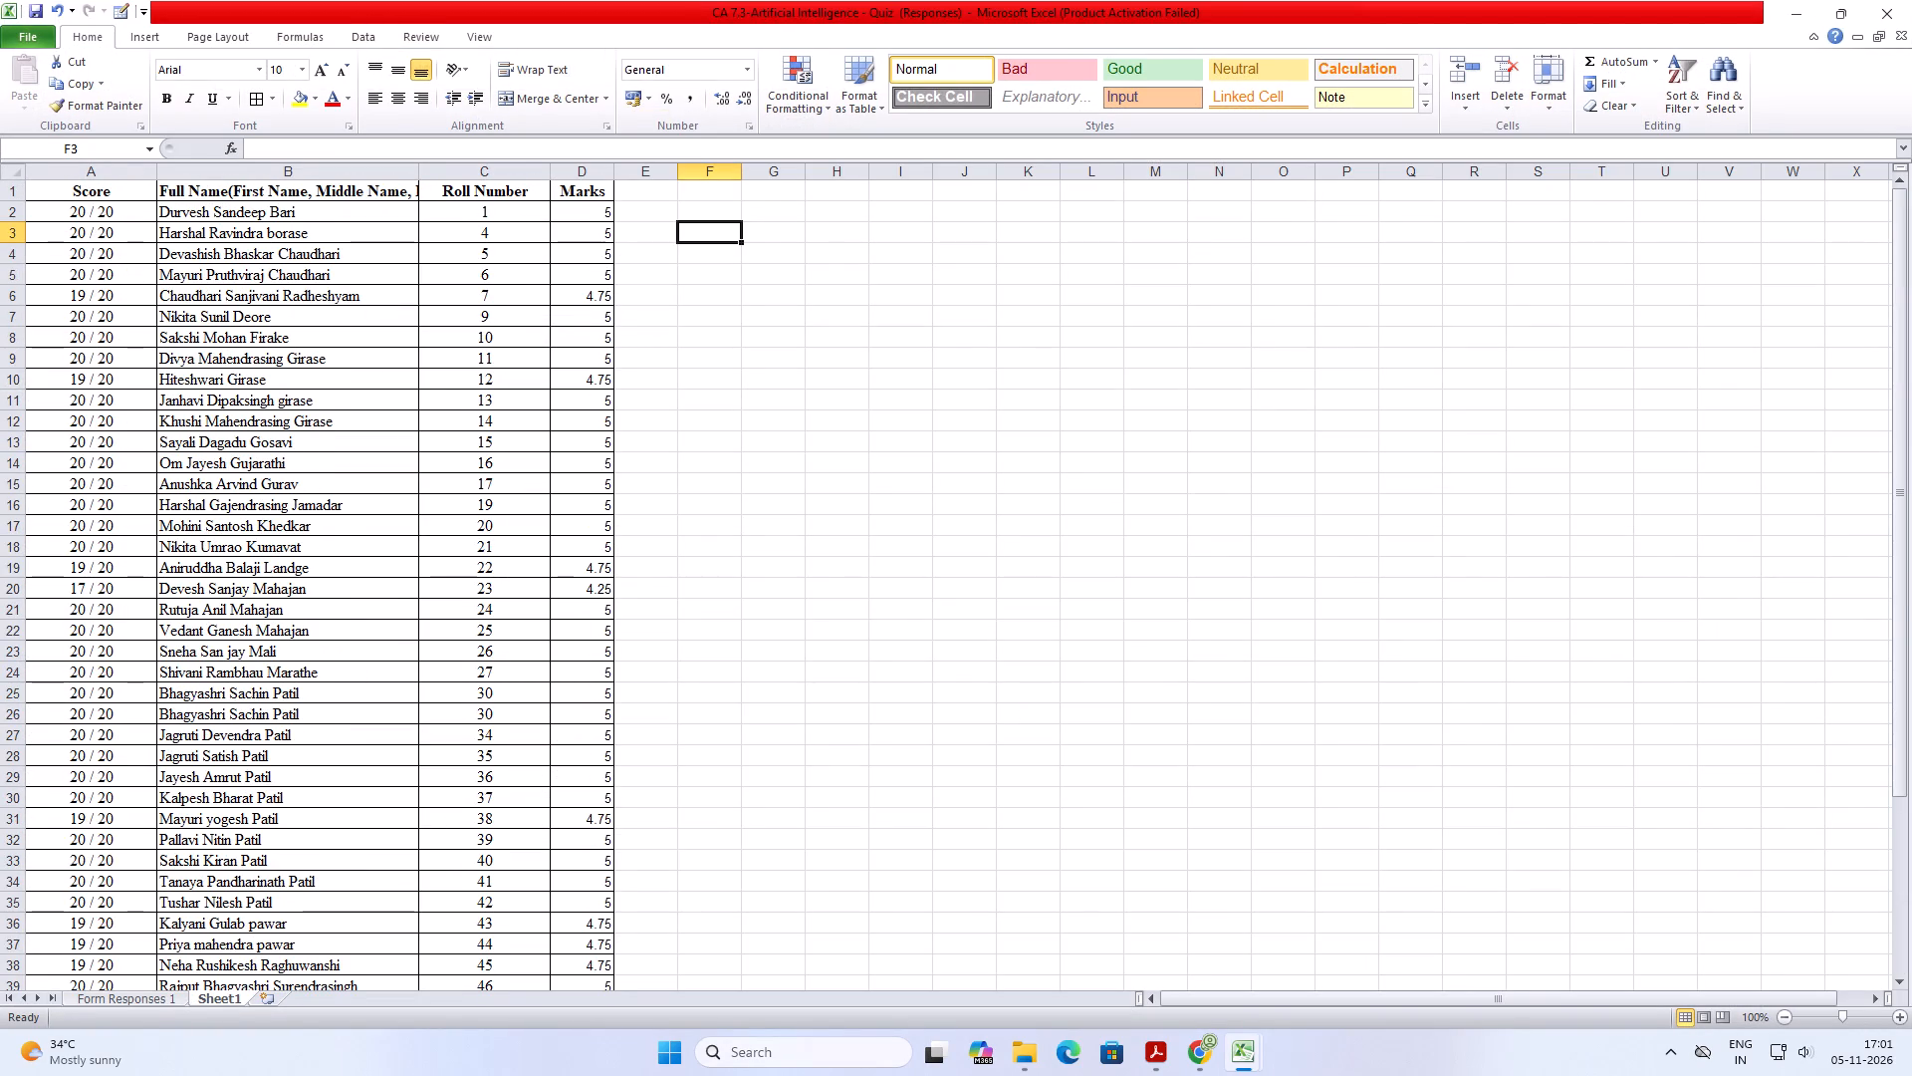
{"action": "left_click_drag", "start_coordinate": [509, 208], "coordinate": [586, 402]}
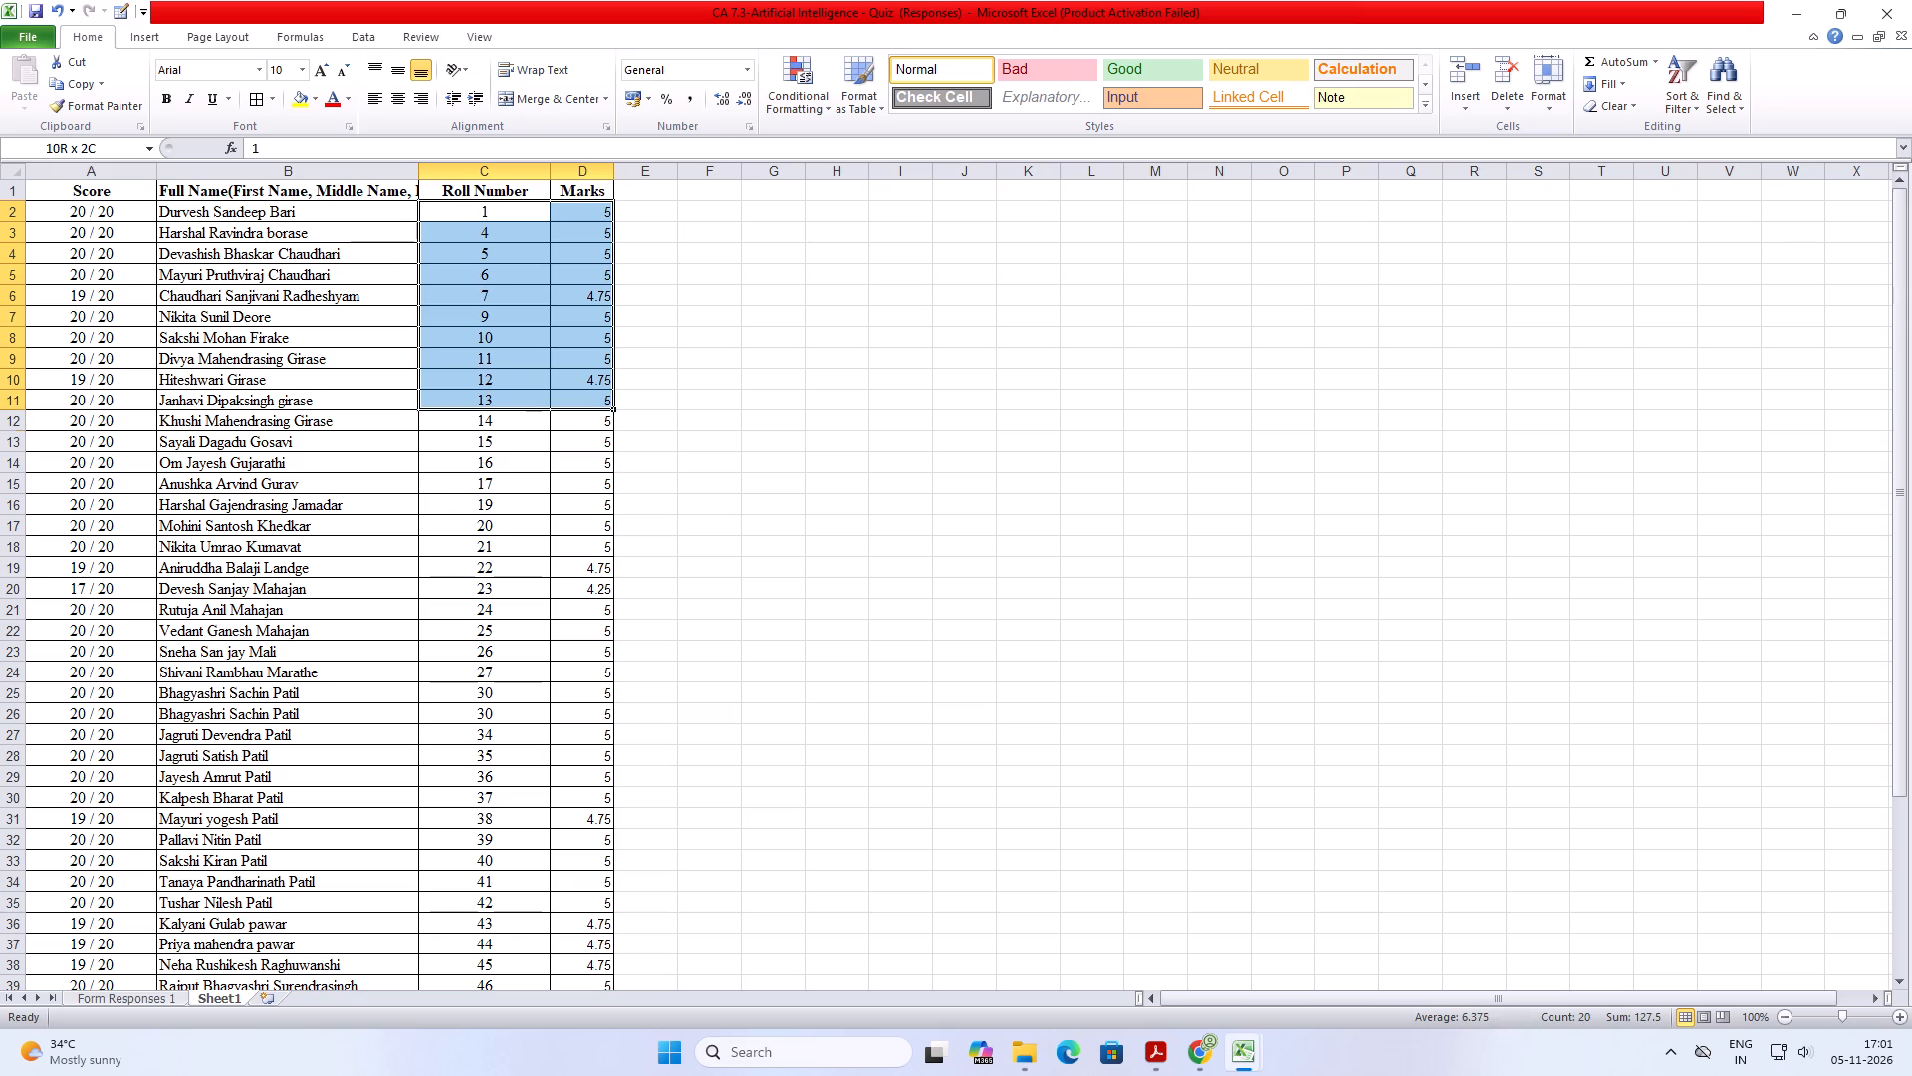
{"action": "left_click_drag", "start_coordinate": [586, 402], "coordinate": [561, 1039]}
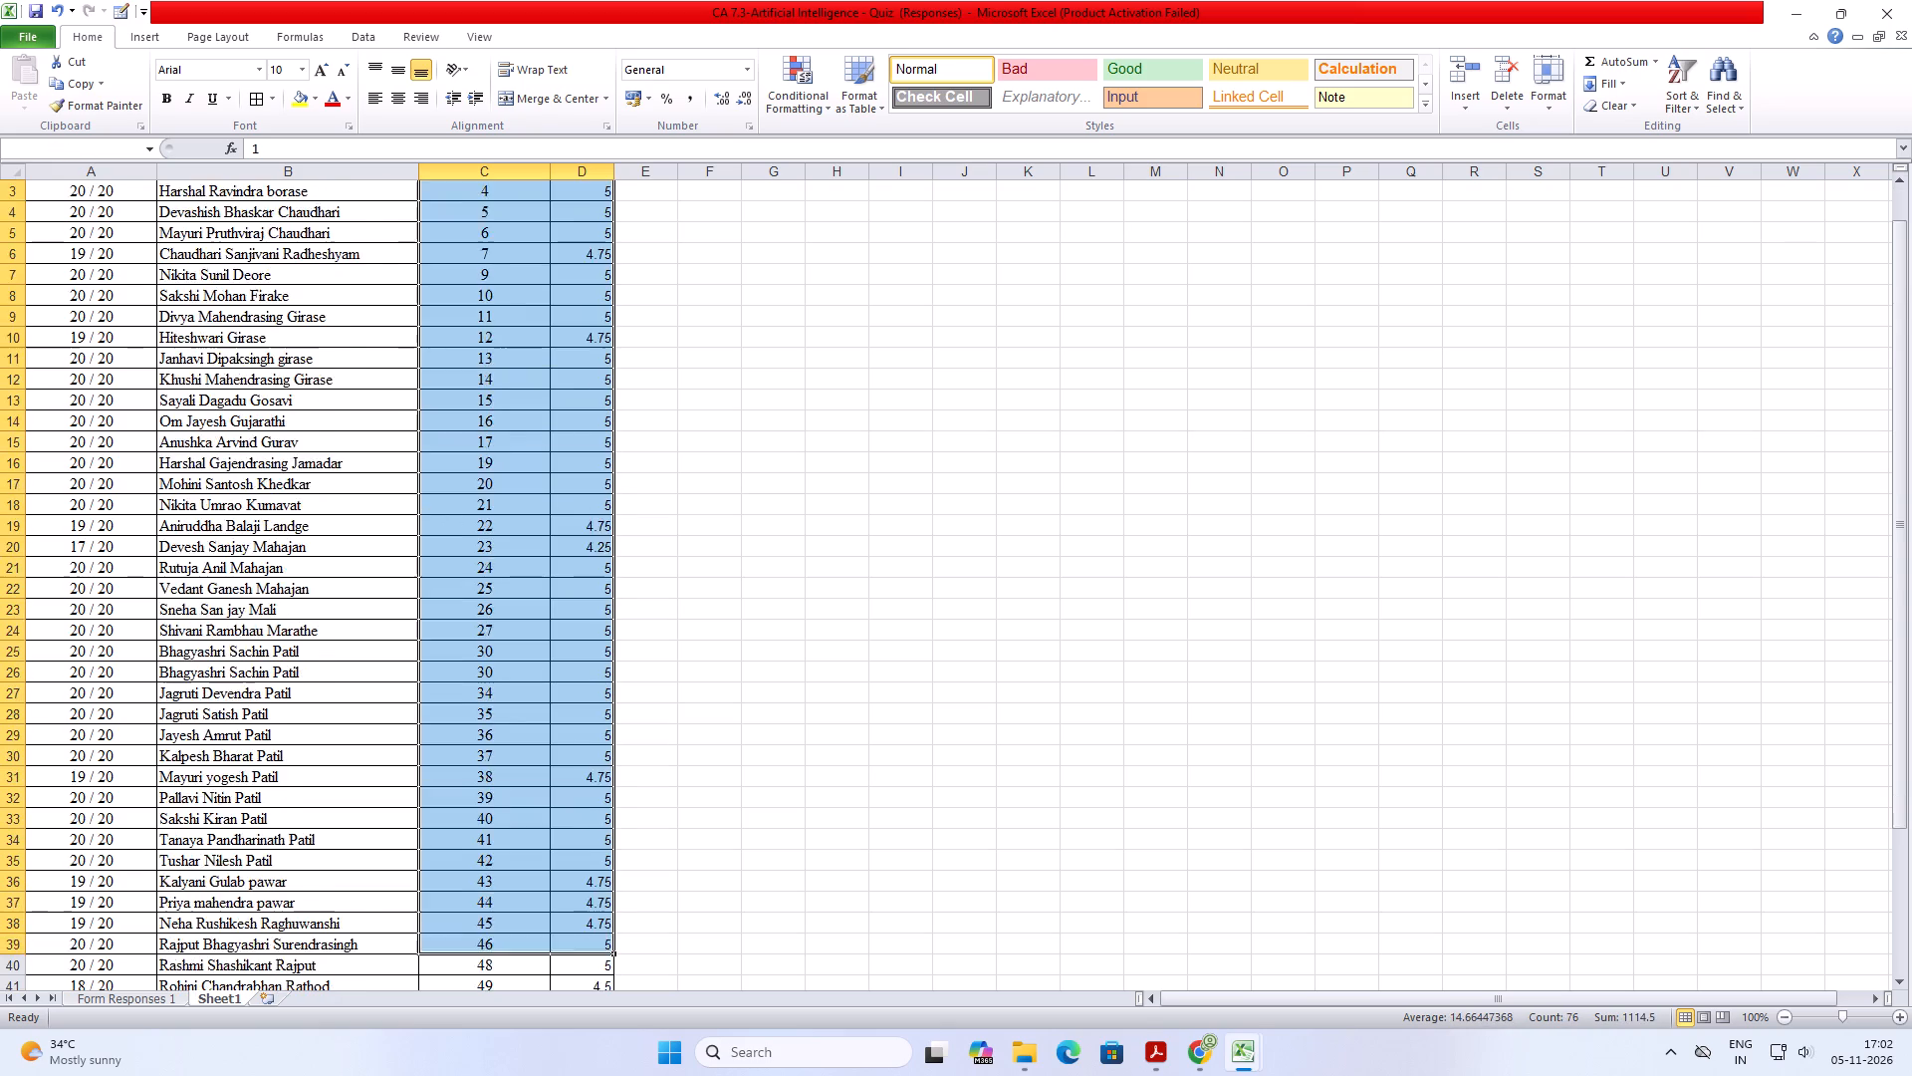
{"action": "left_click_drag", "start_coordinate": [561, 1039], "coordinate": [553, 954]}
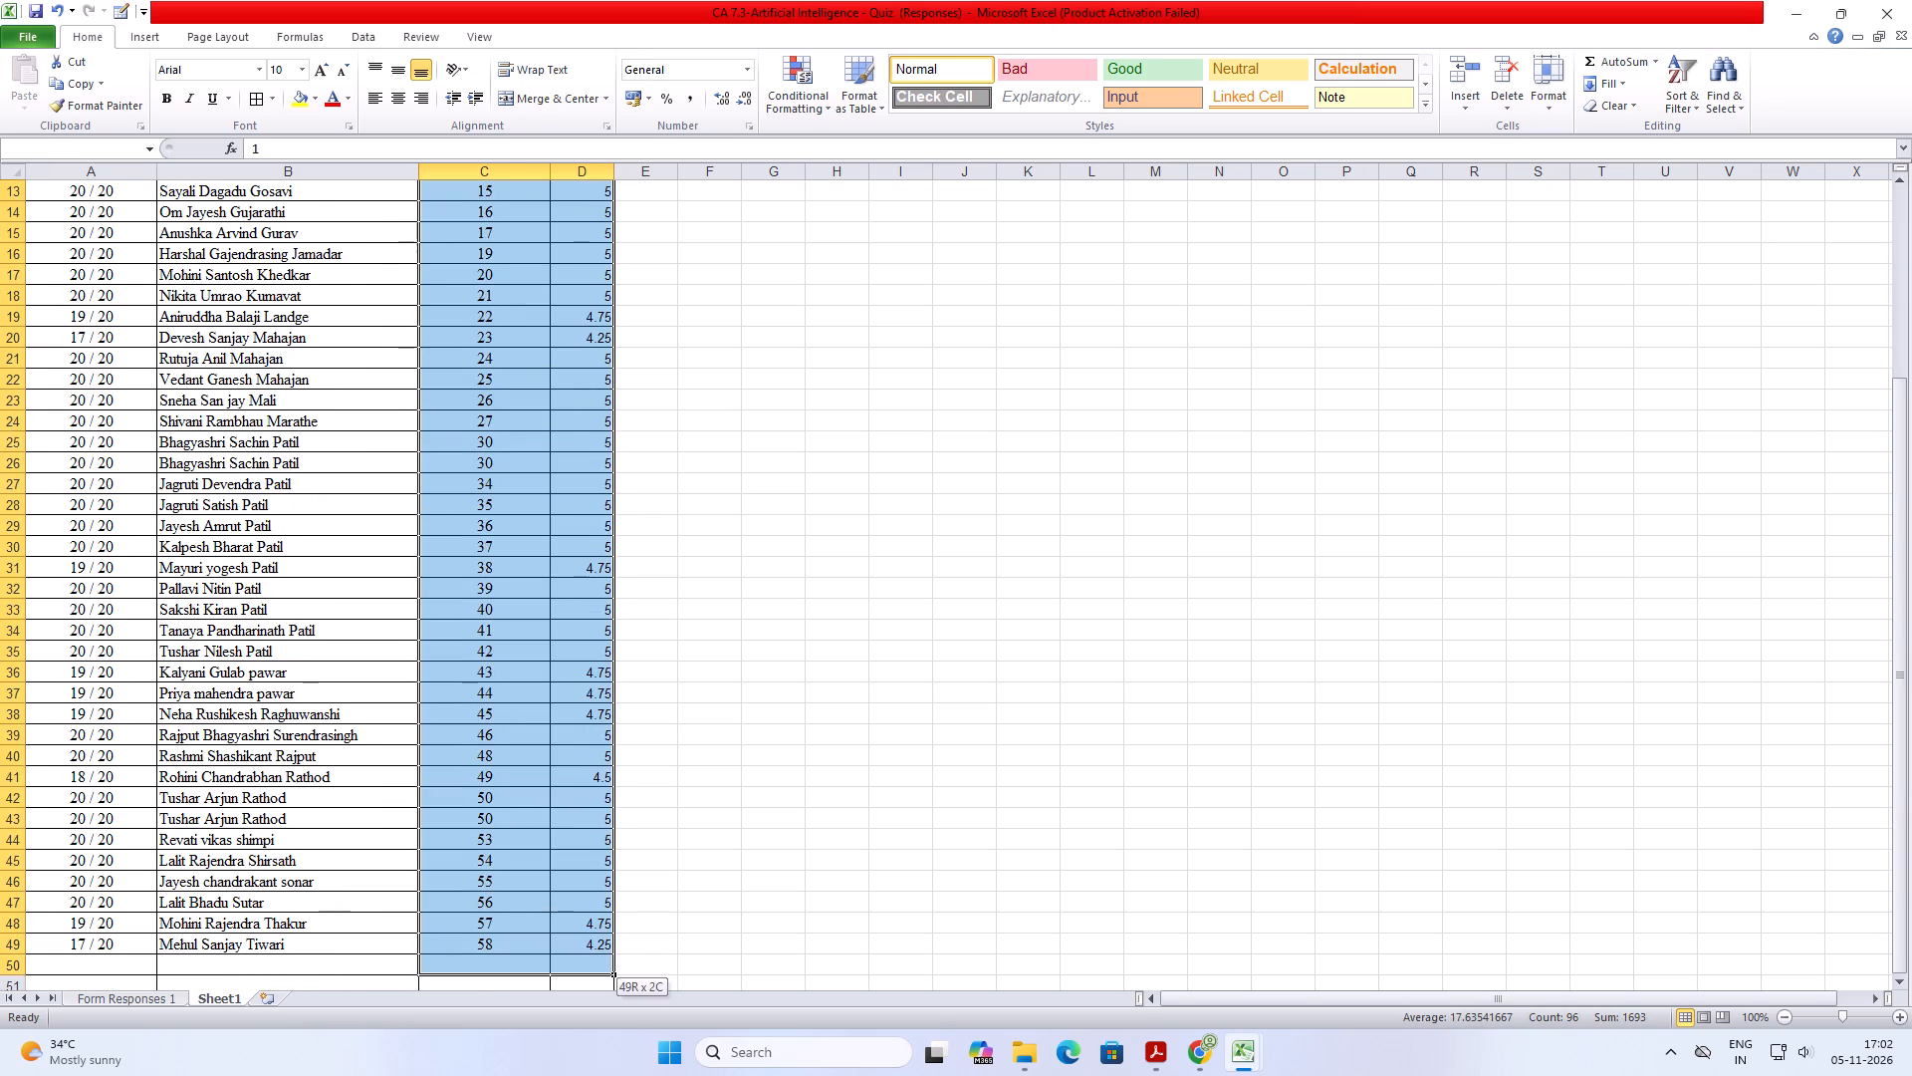
{"action": "left_click_drag", "start_coordinate": [553, 954], "coordinate": [557, 934]}
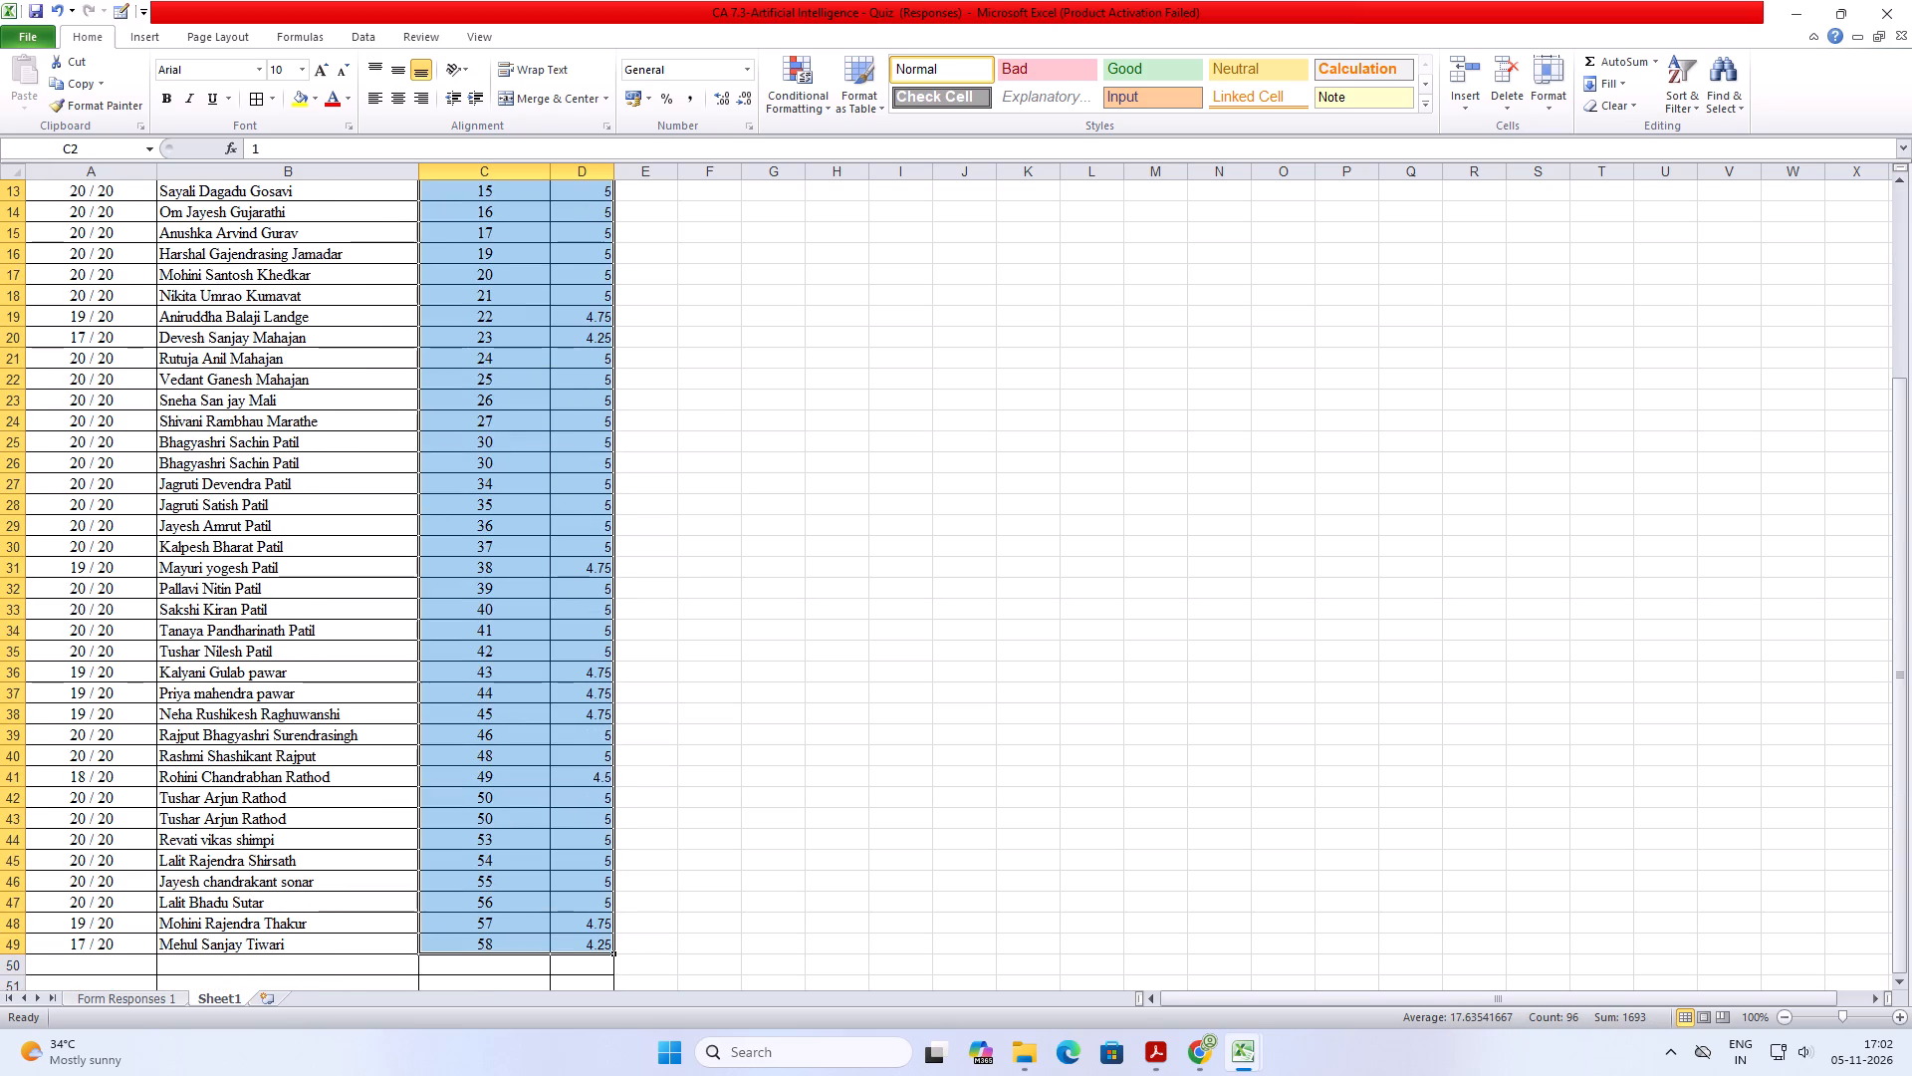
{"action": "key", "text": "ctrl+c"}
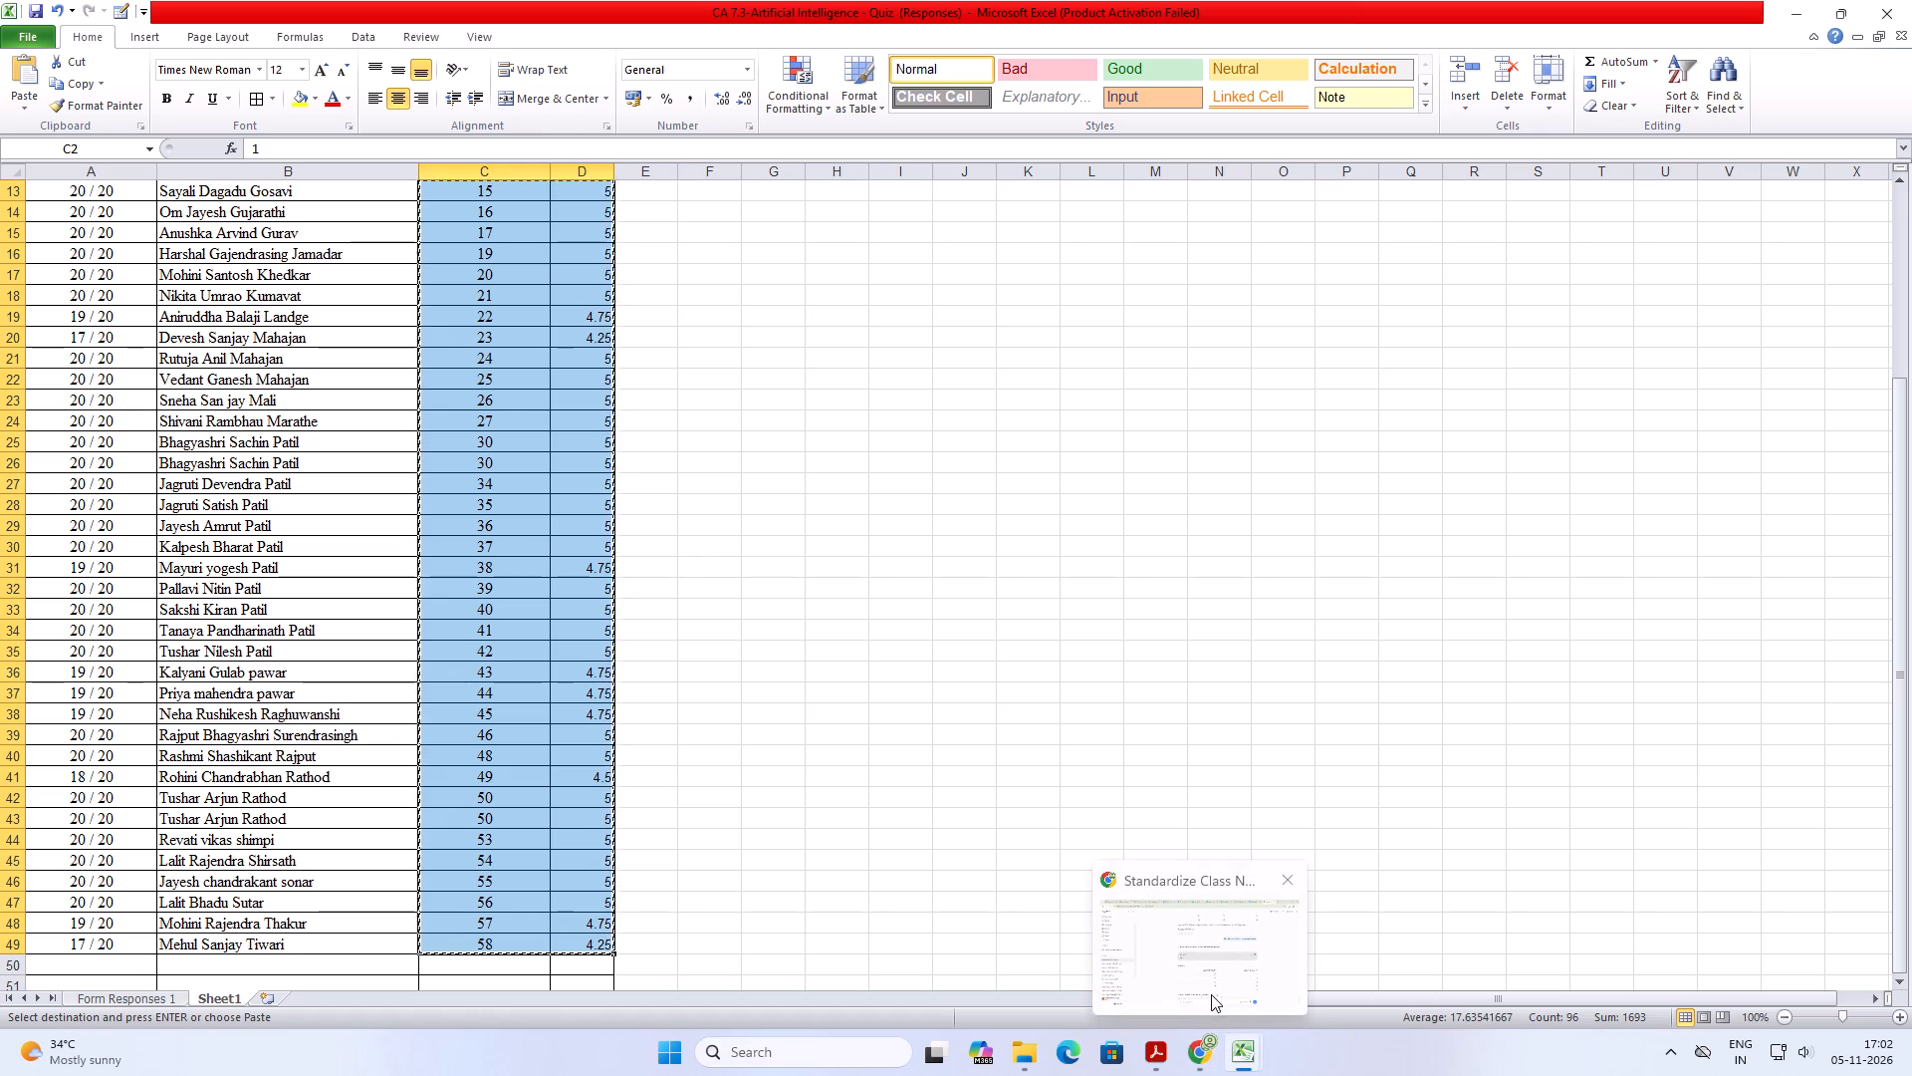
Switch to the IMCA-IV theory CO-PO attainment workbook and select the first student's Formative Assessment cell, Q13.
{"action": "left_click", "coordinate": [1156, 984]}
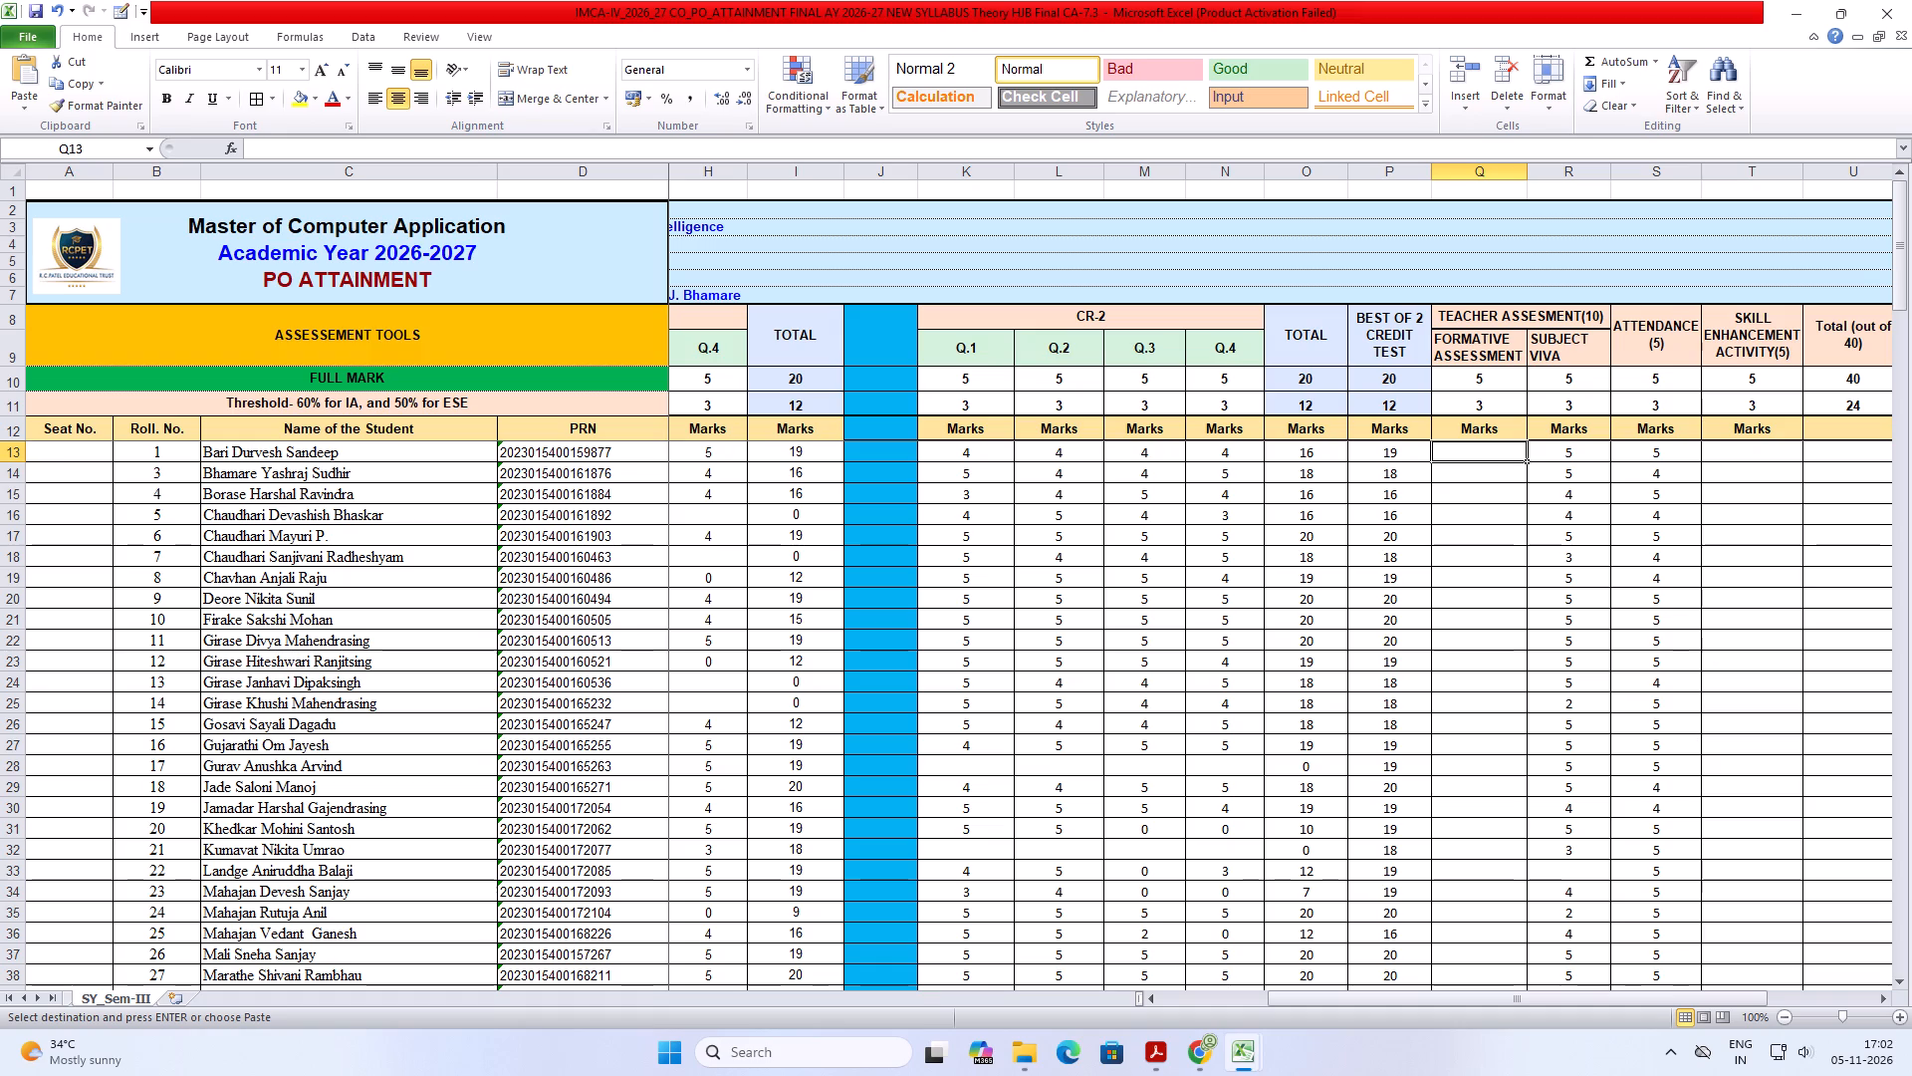
{"action": "scroll", "coordinate": [1513, 550], "scroll_direction": "up", "scroll_amount": 1}
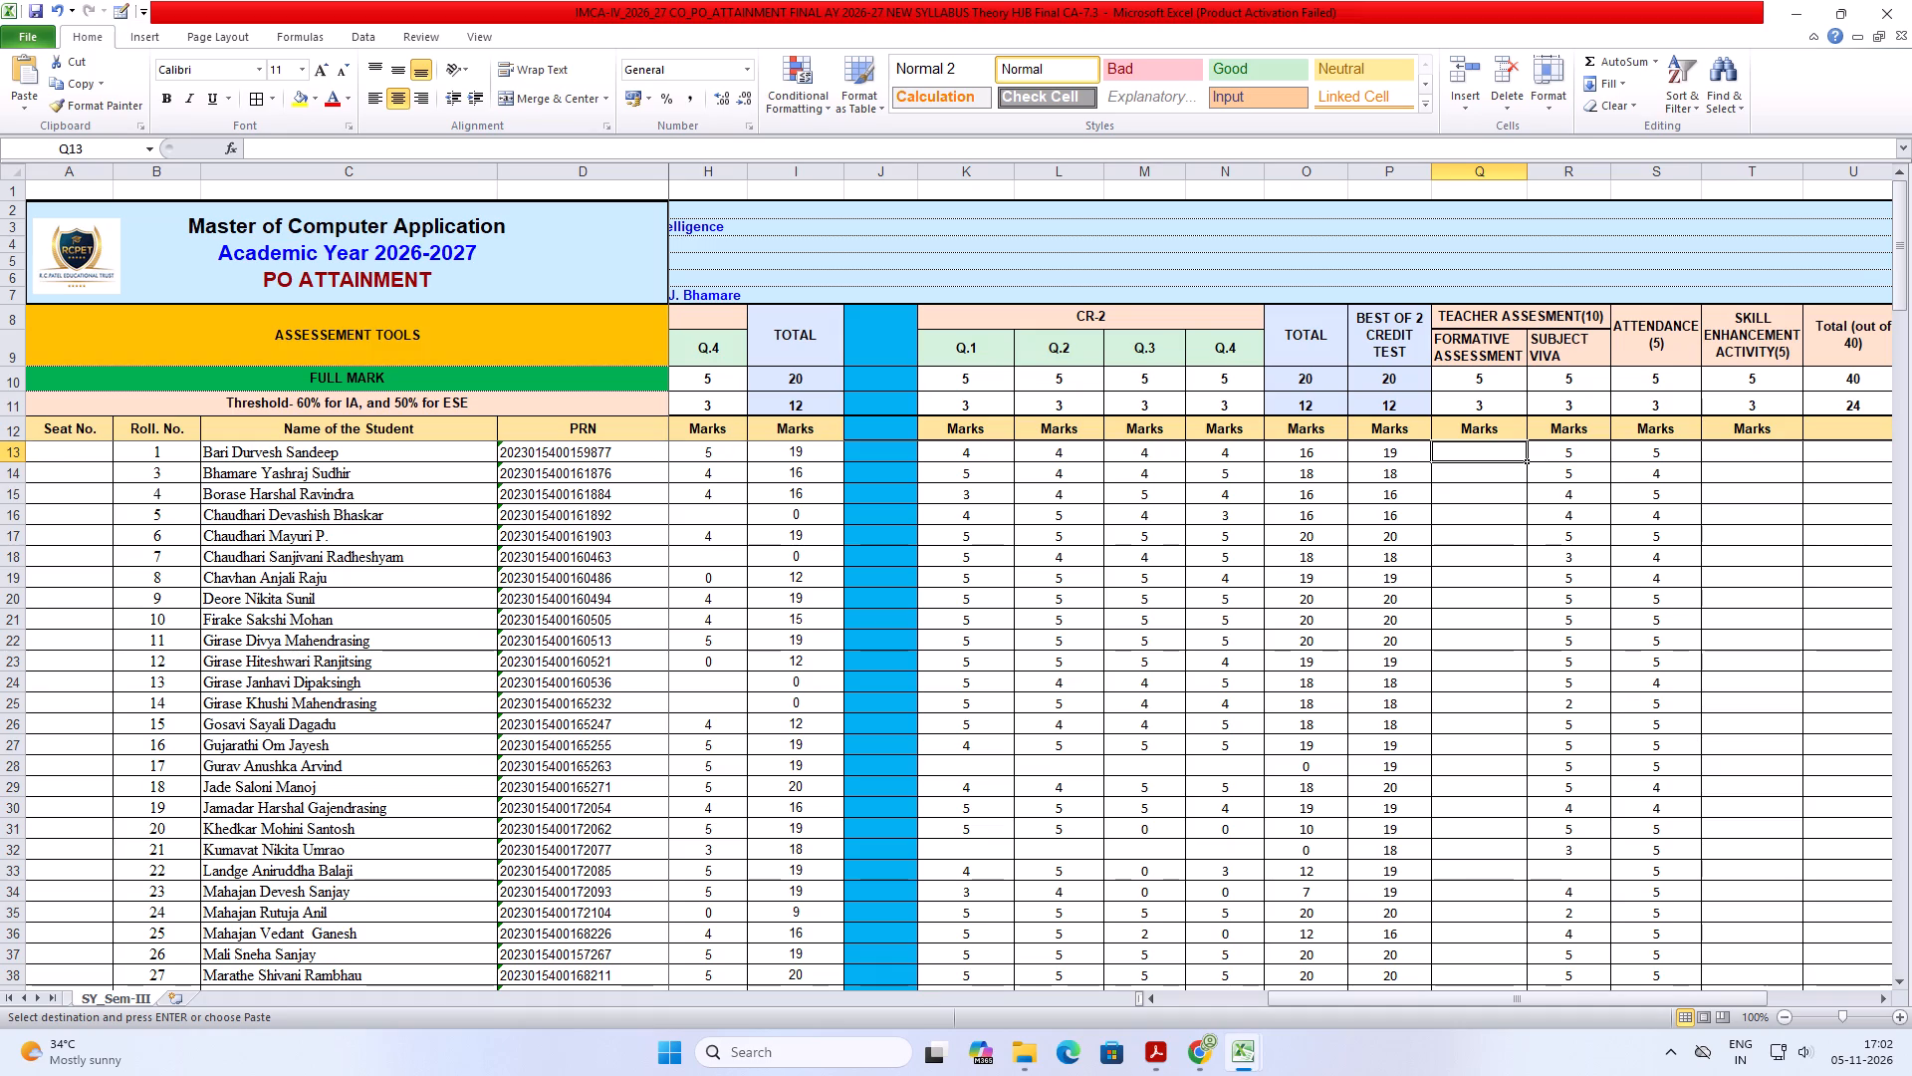
{"action": "left_click", "coordinate": [1486, 438]}
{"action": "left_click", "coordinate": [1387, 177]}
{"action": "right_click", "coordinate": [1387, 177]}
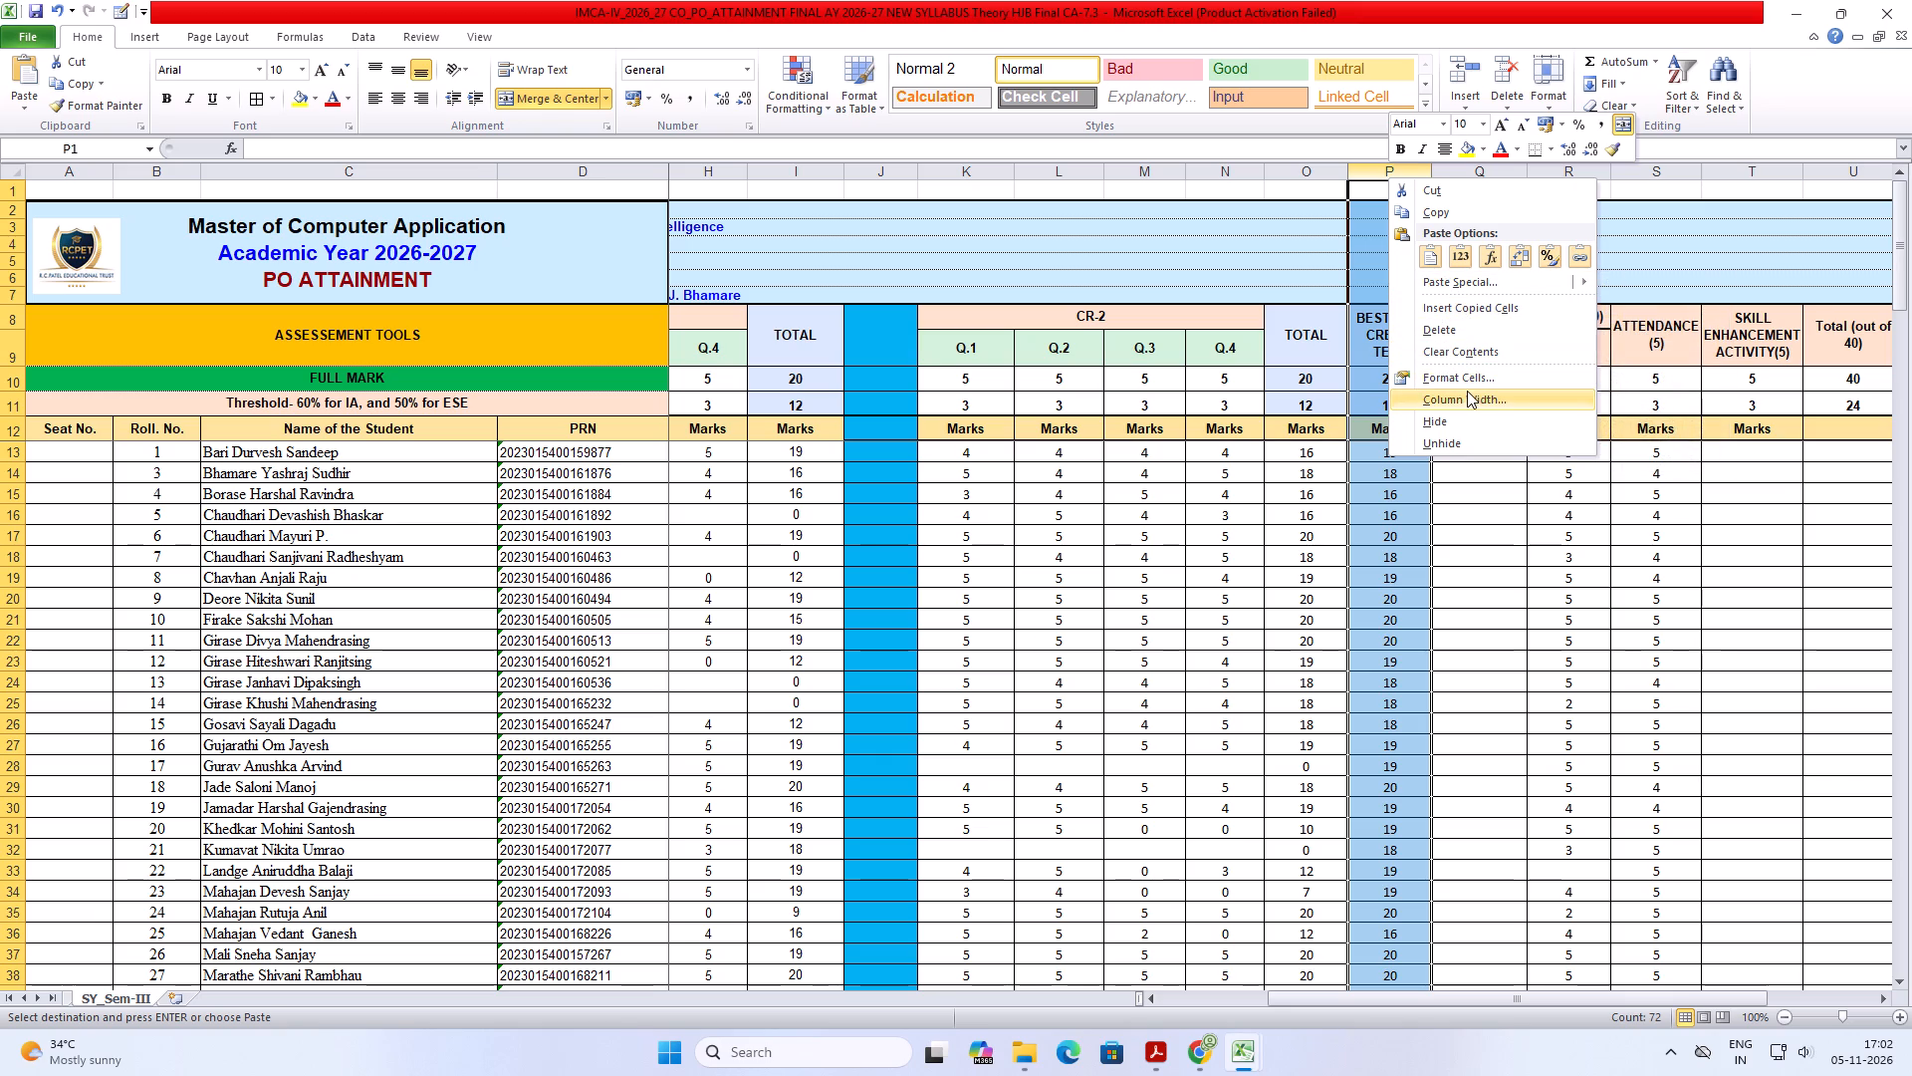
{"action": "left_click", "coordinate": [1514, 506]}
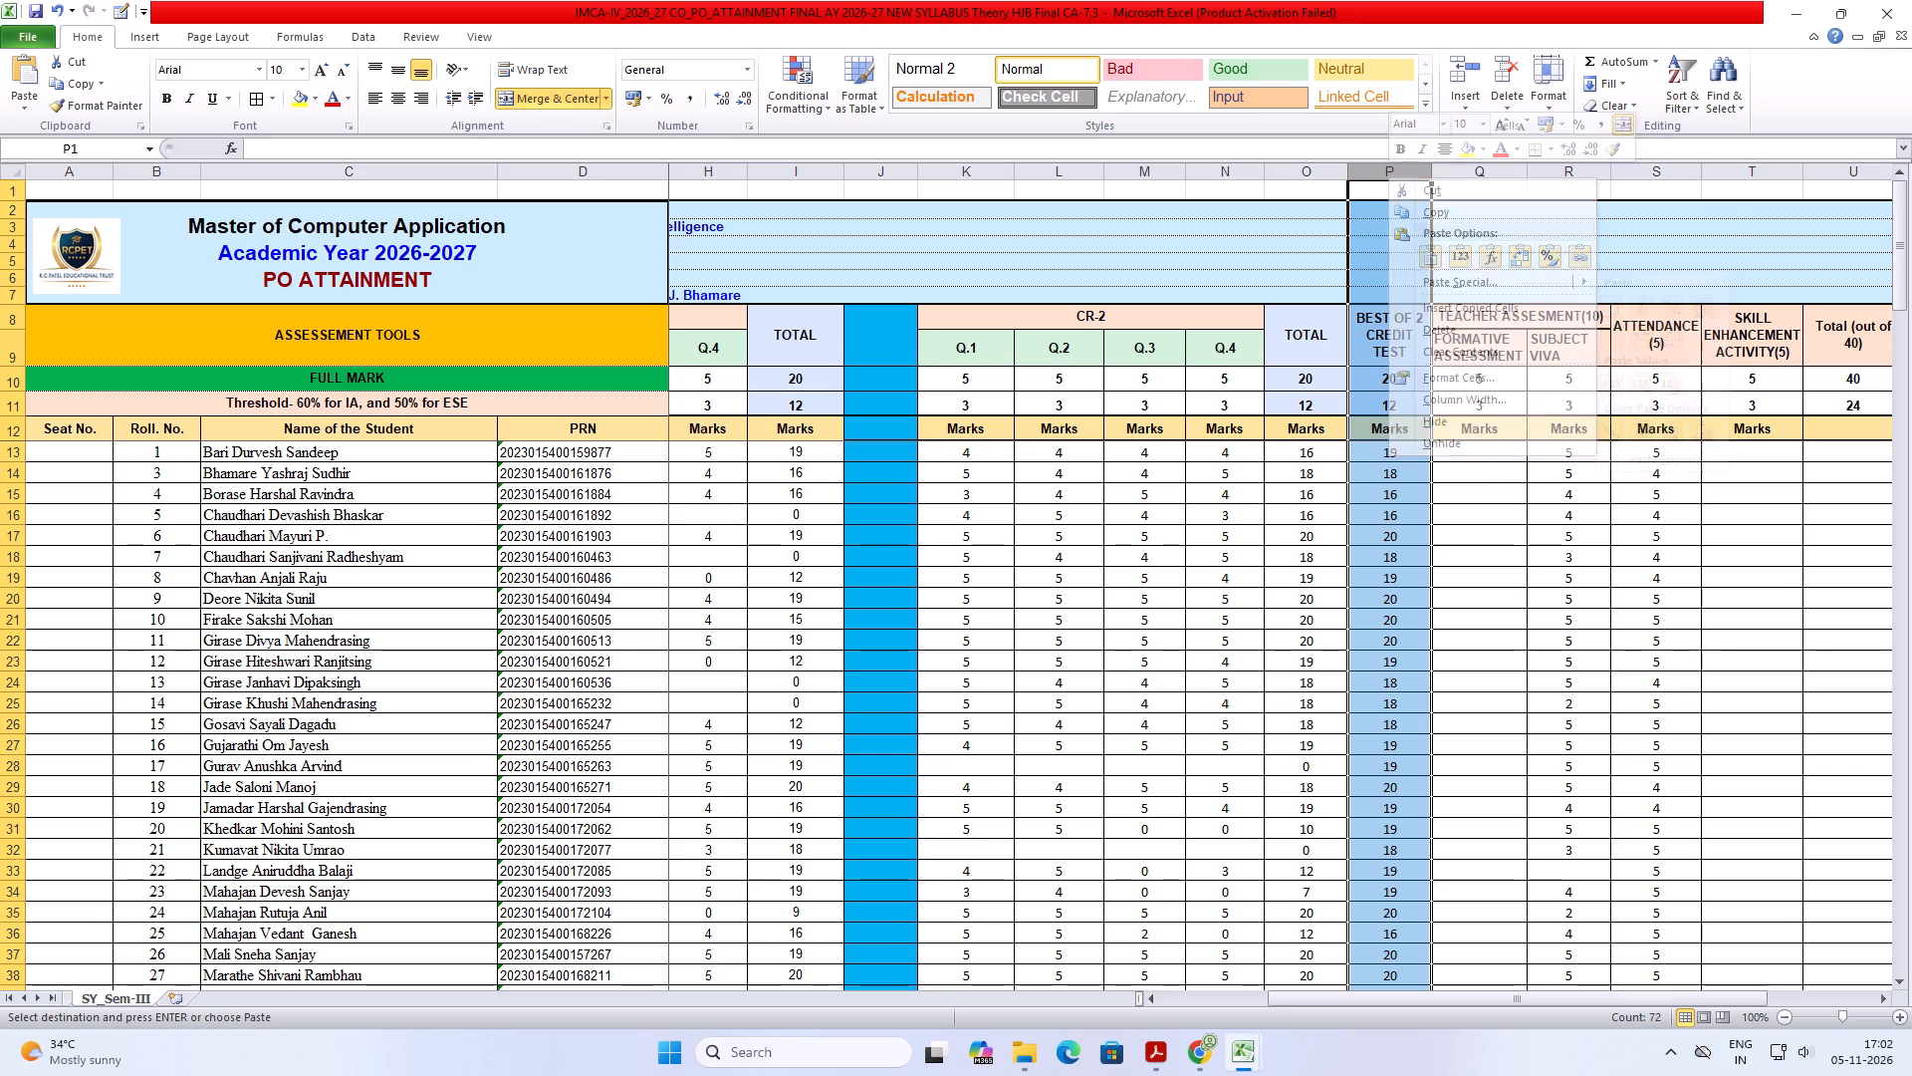
Add a blank worksheet after SY_Sem-III in the attainment workbook.
{"action": "left_click", "coordinate": [172, 1002]}
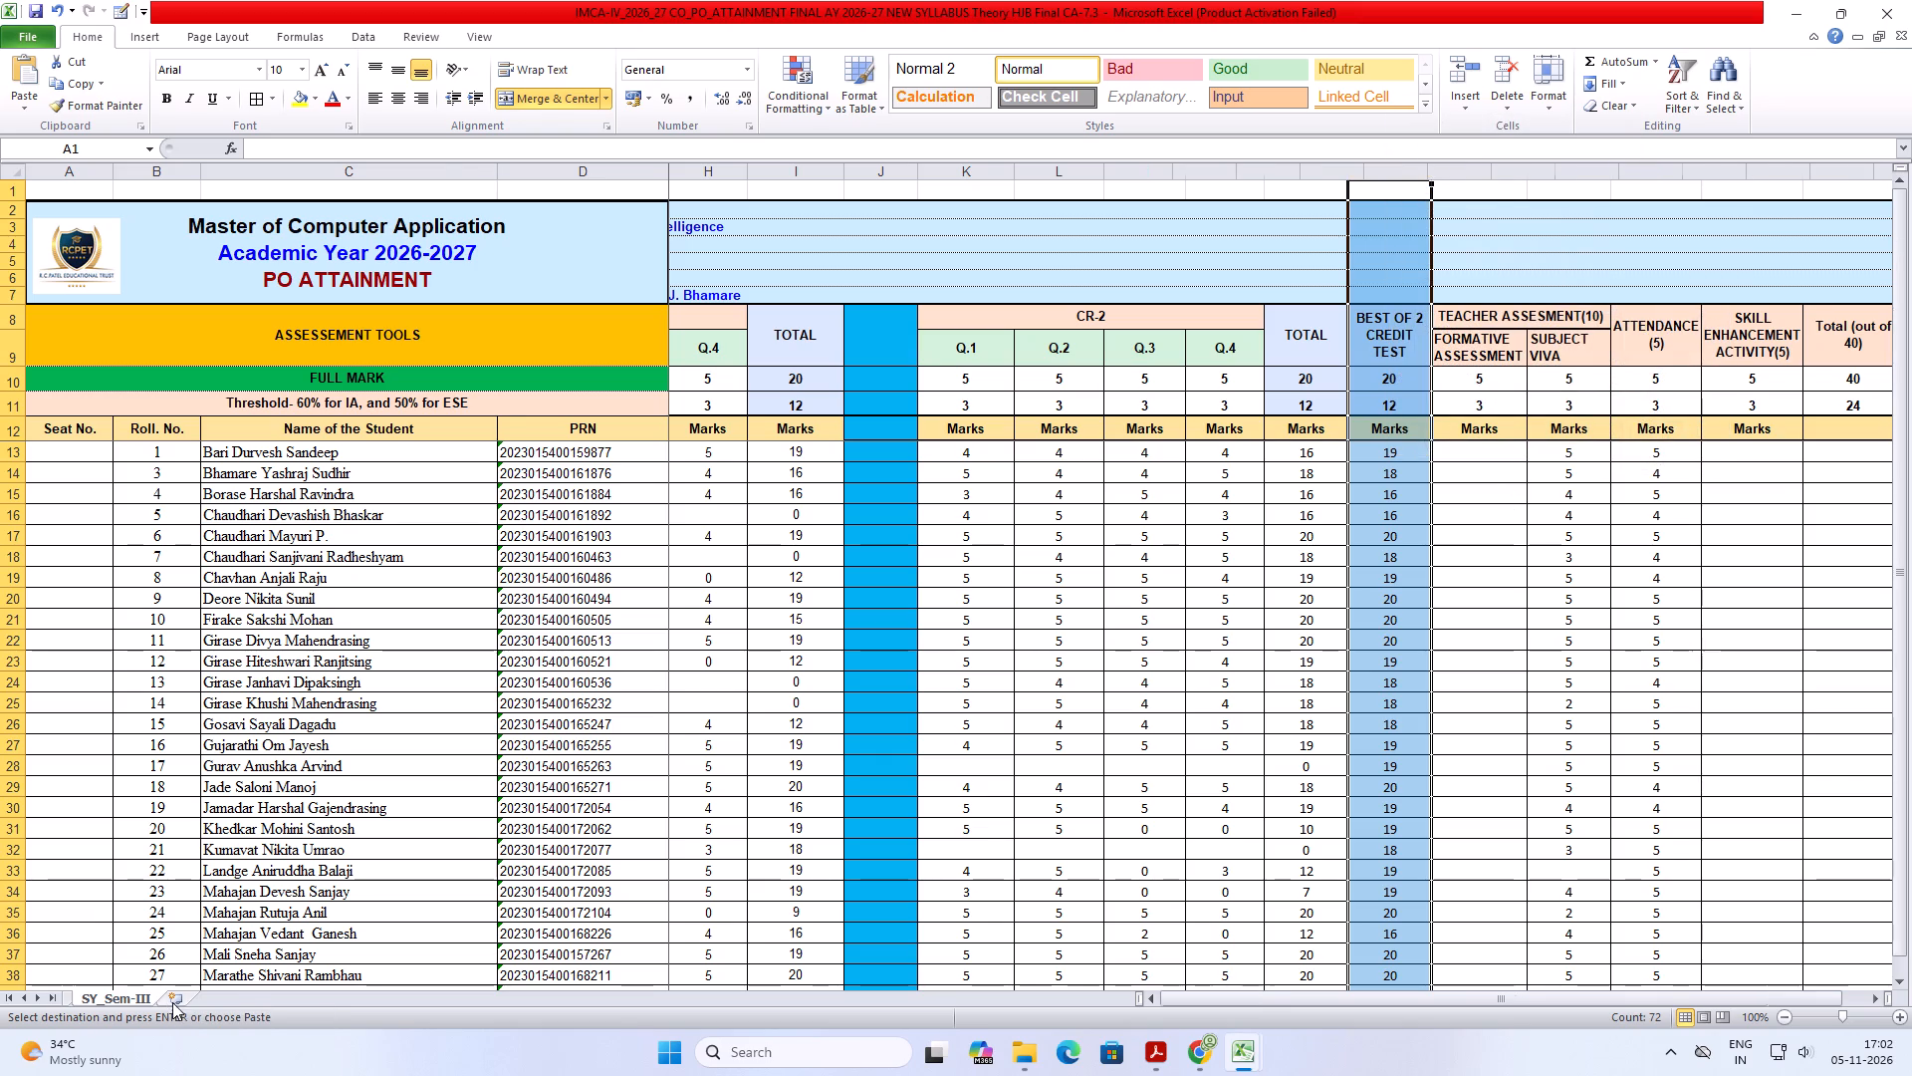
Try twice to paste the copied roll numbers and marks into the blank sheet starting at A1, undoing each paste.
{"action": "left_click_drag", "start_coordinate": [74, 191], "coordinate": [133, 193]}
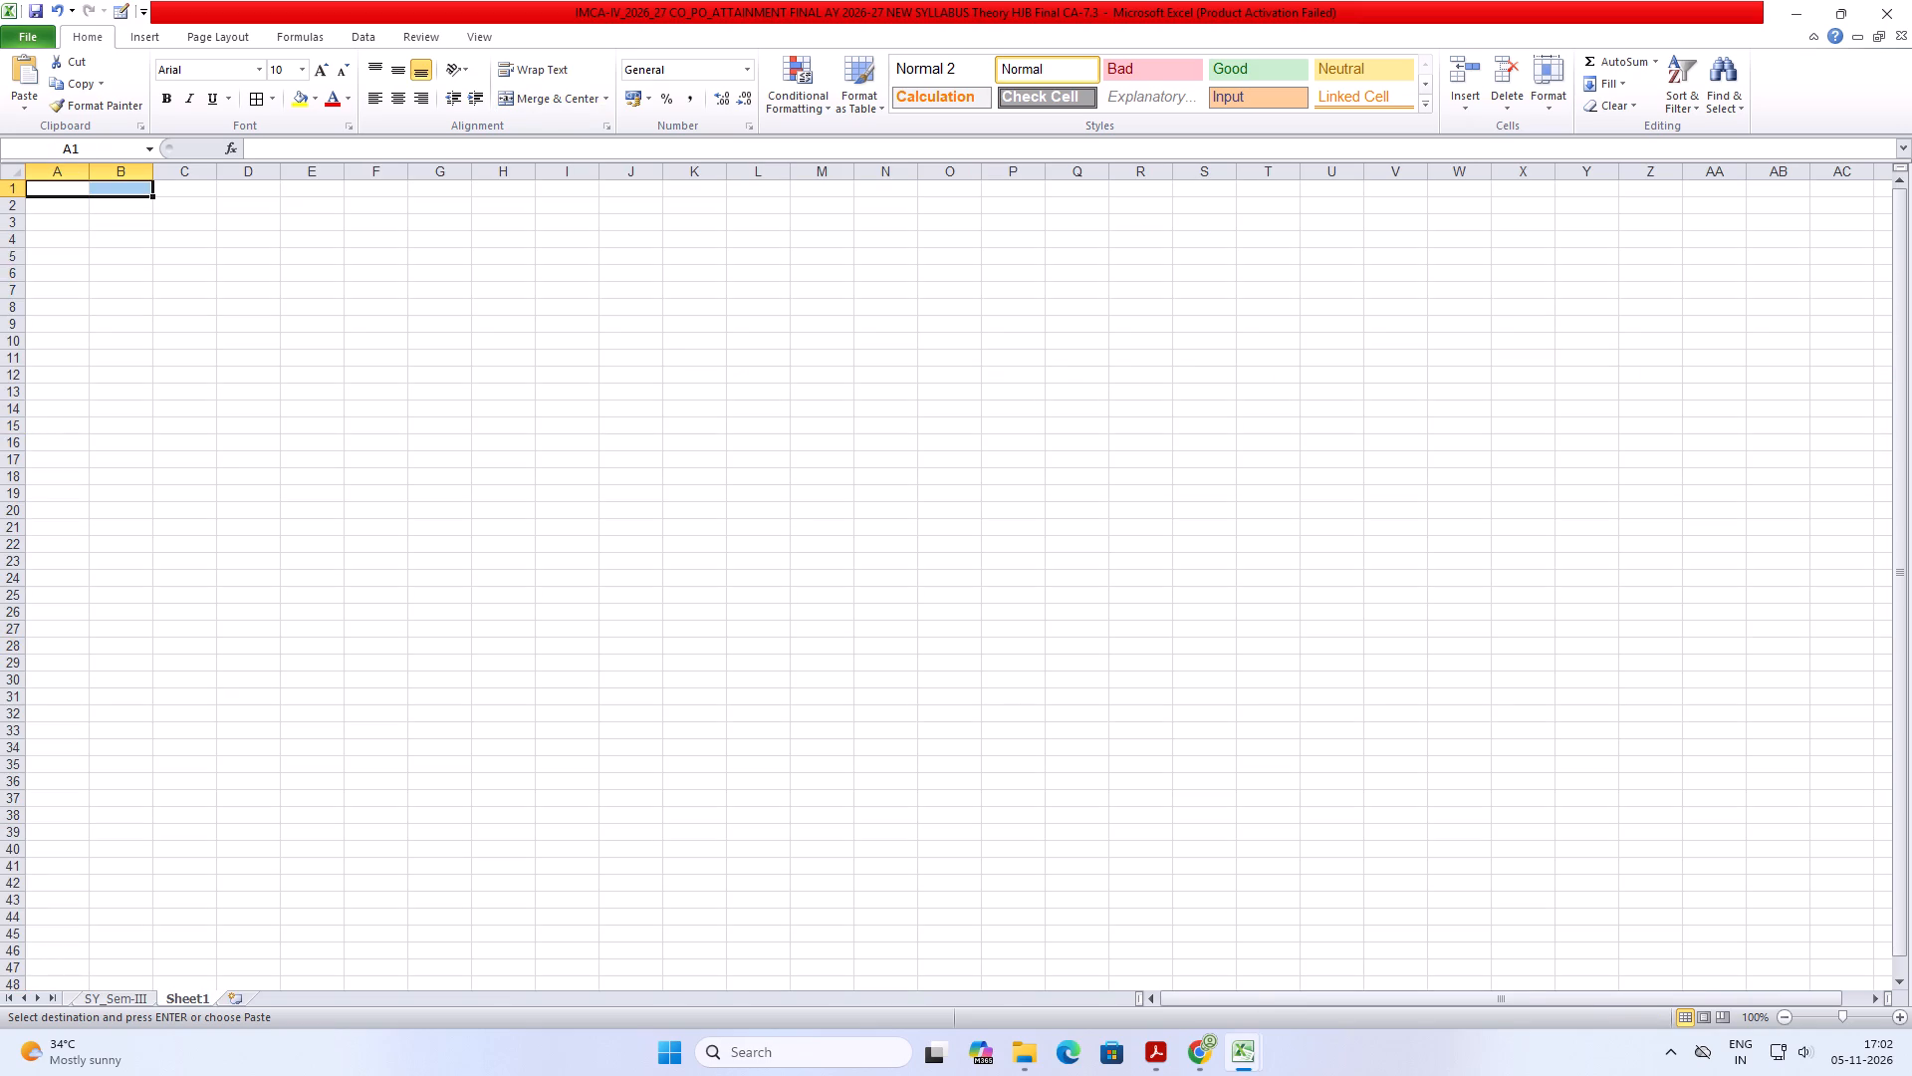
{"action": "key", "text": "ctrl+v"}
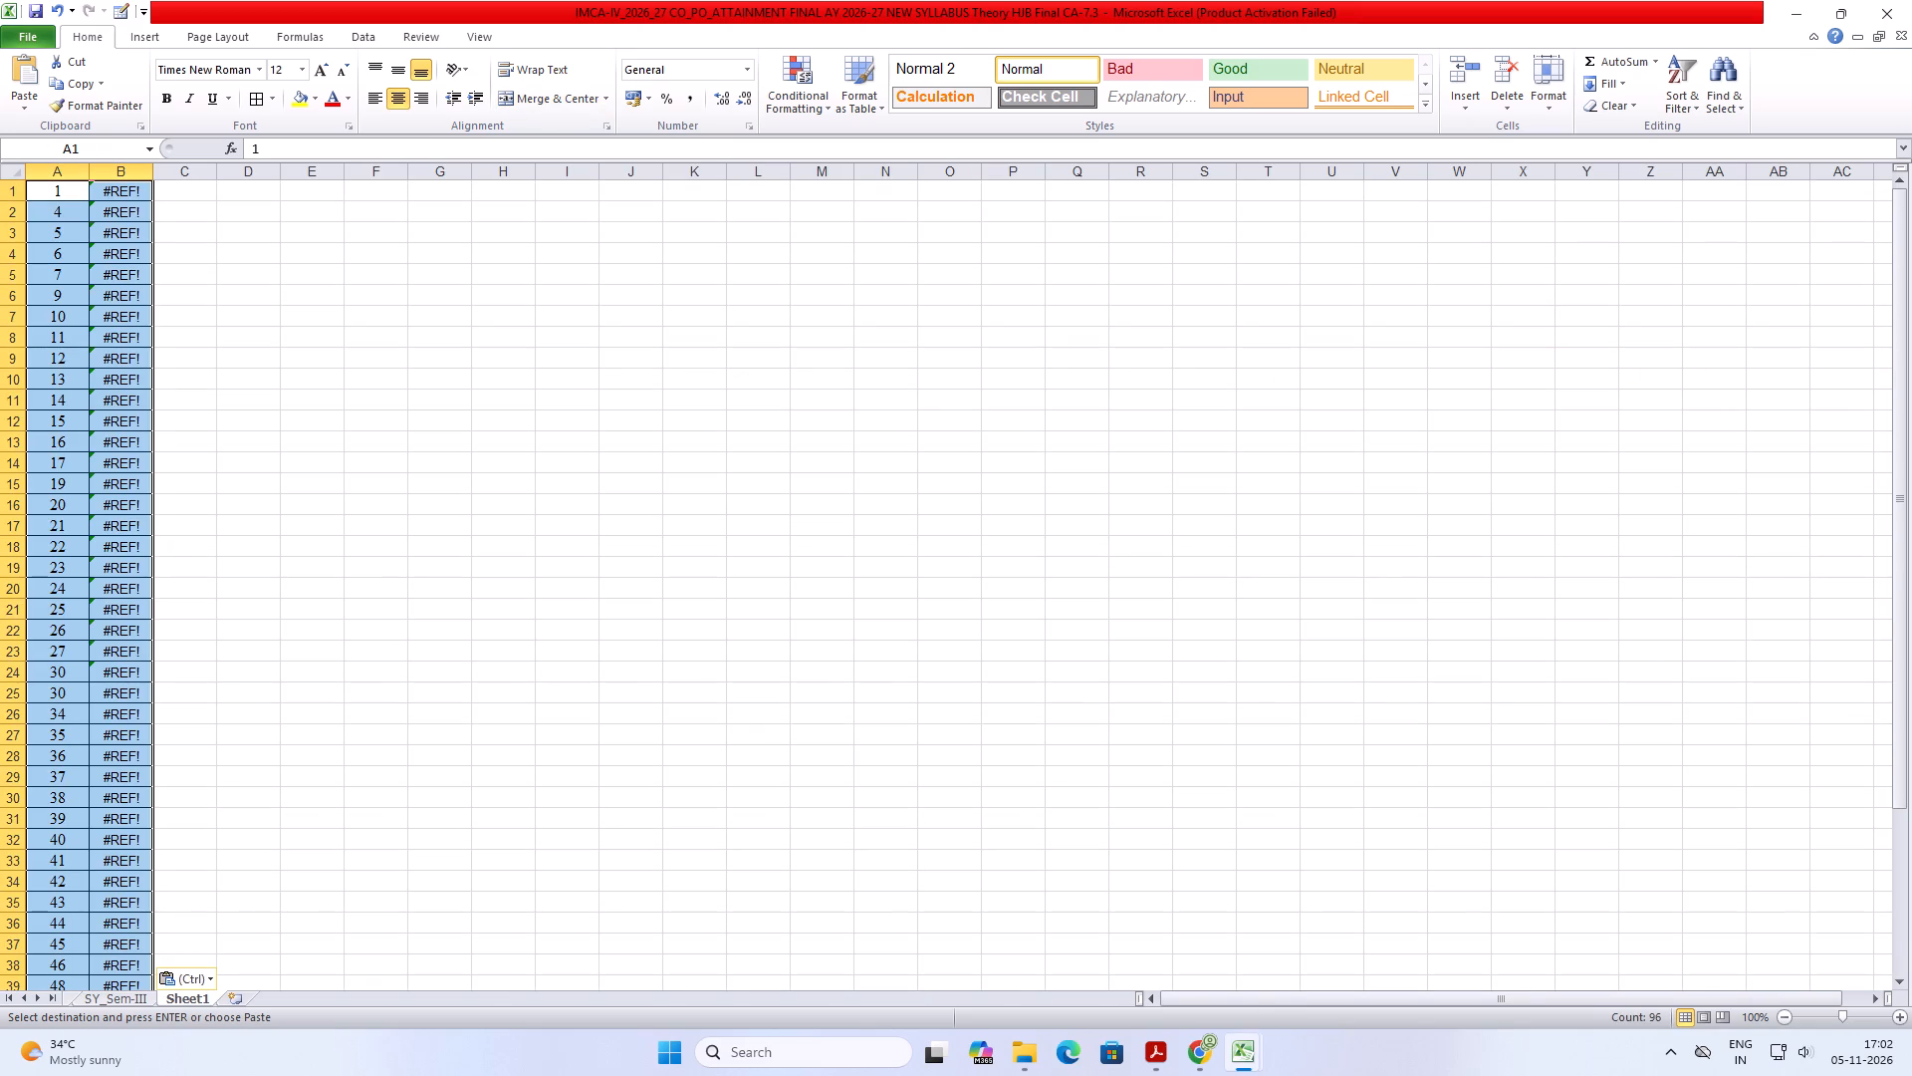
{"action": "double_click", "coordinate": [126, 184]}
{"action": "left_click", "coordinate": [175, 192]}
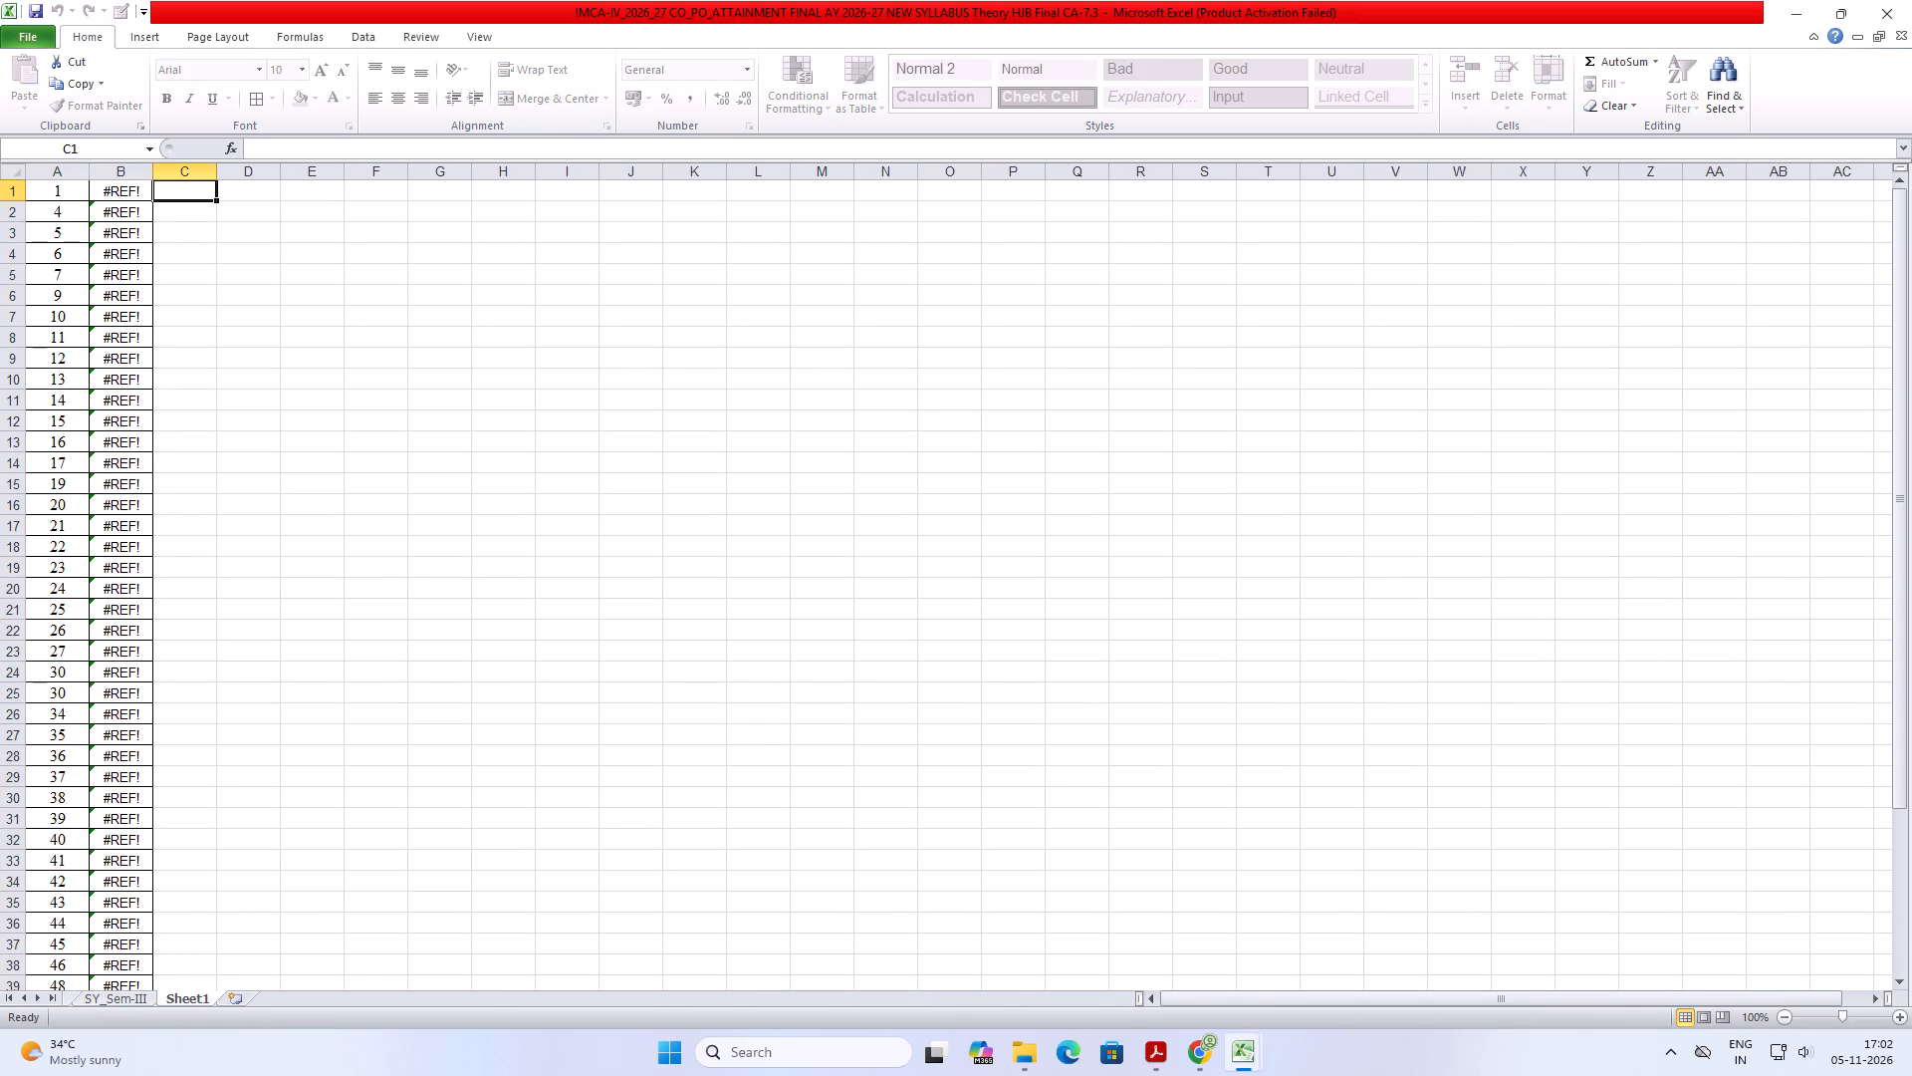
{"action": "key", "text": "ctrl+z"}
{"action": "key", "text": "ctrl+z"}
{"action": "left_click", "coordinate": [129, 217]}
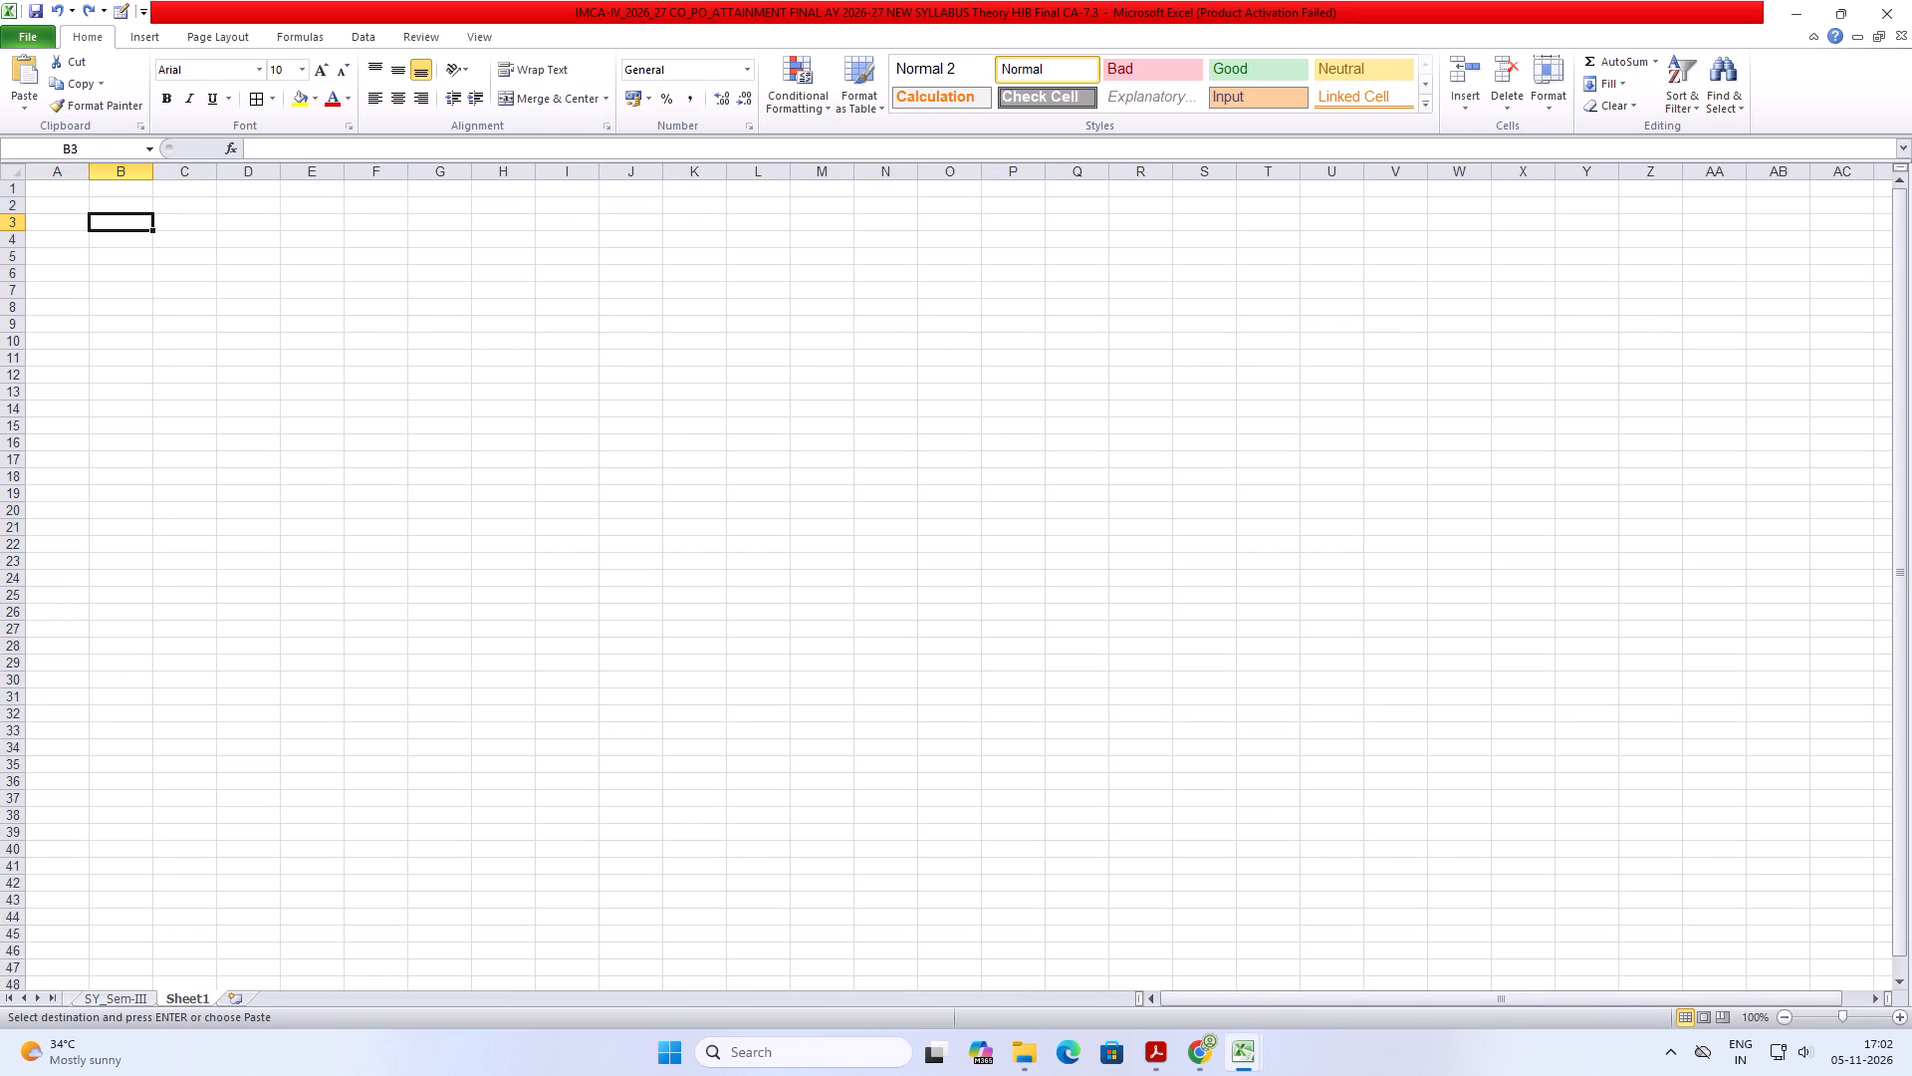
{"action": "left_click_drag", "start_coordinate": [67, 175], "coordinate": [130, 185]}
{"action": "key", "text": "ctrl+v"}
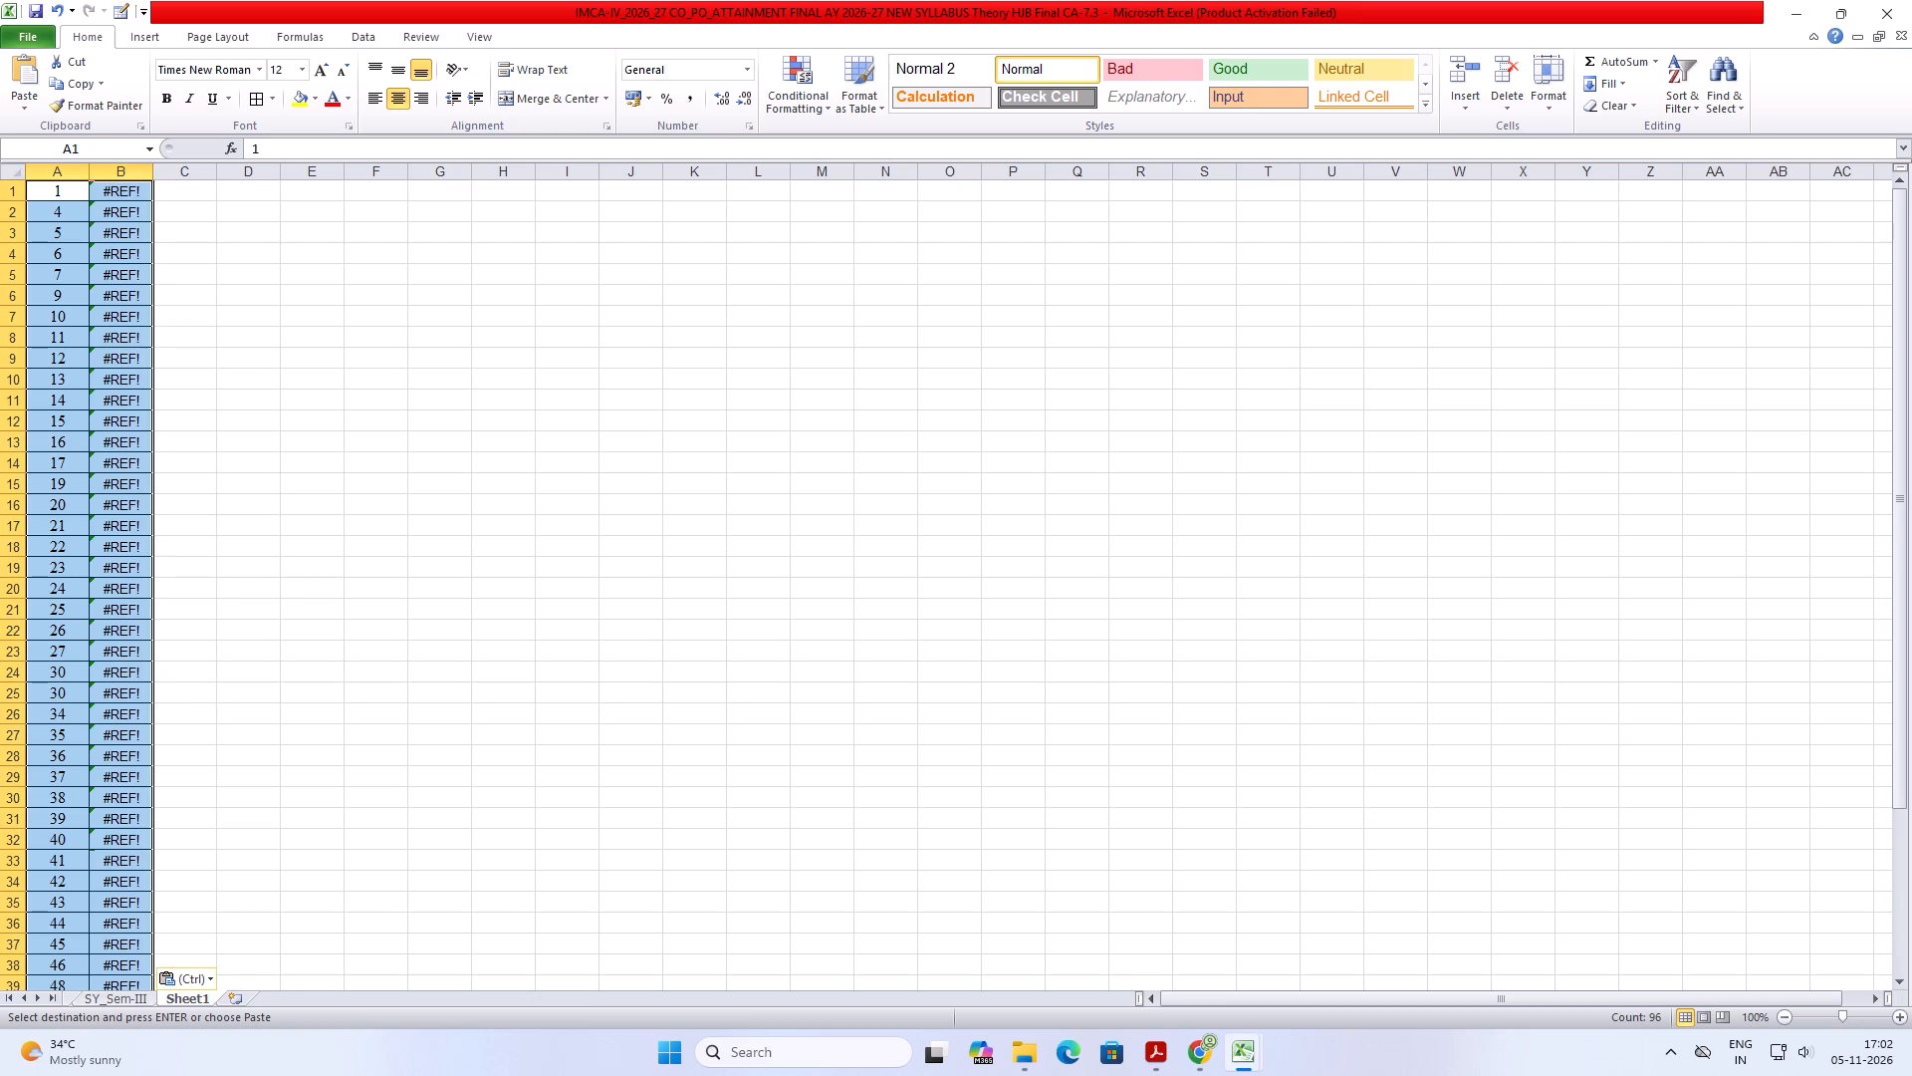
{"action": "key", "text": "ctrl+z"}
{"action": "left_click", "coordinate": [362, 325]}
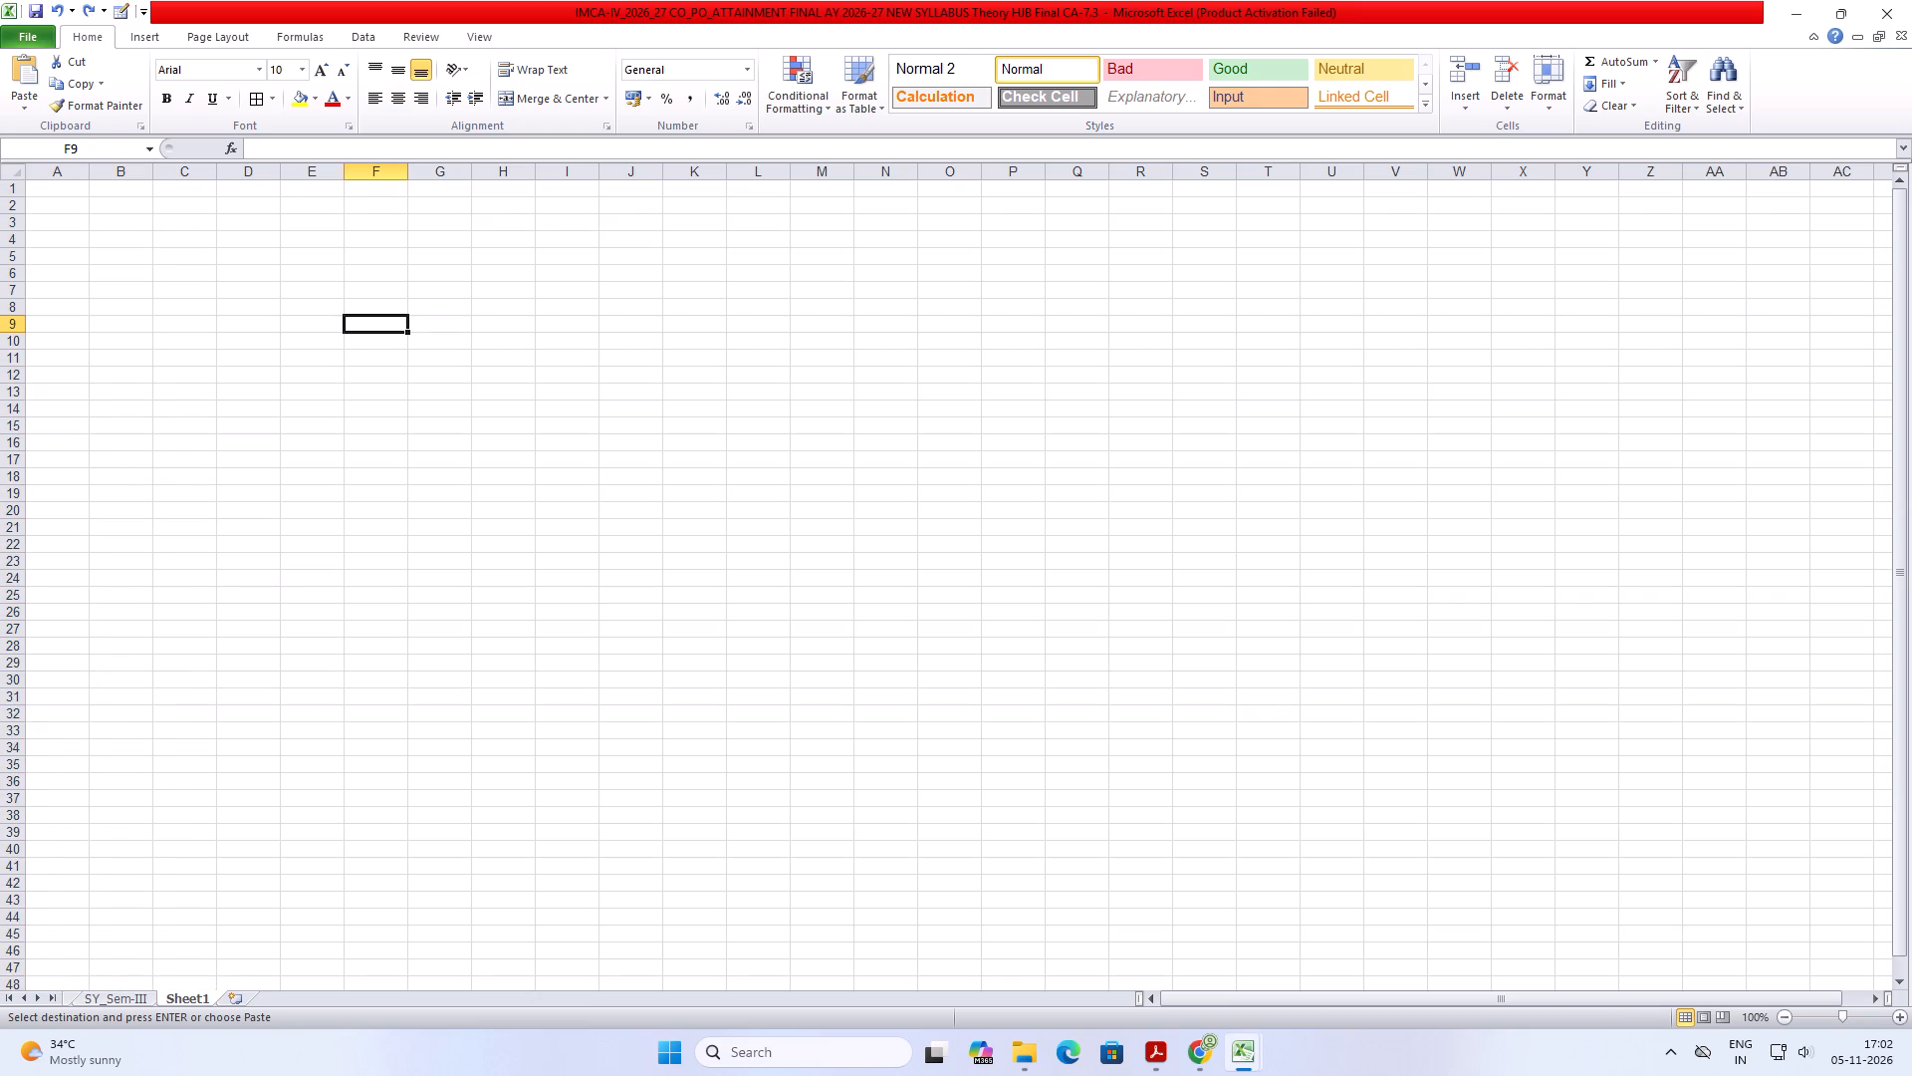
Return to the SY_Sem-III sheet of the attainment workbook.
{"action": "left_click", "coordinate": [123, 989]}
{"action": "left_click", "coordinate": [123, 994]}
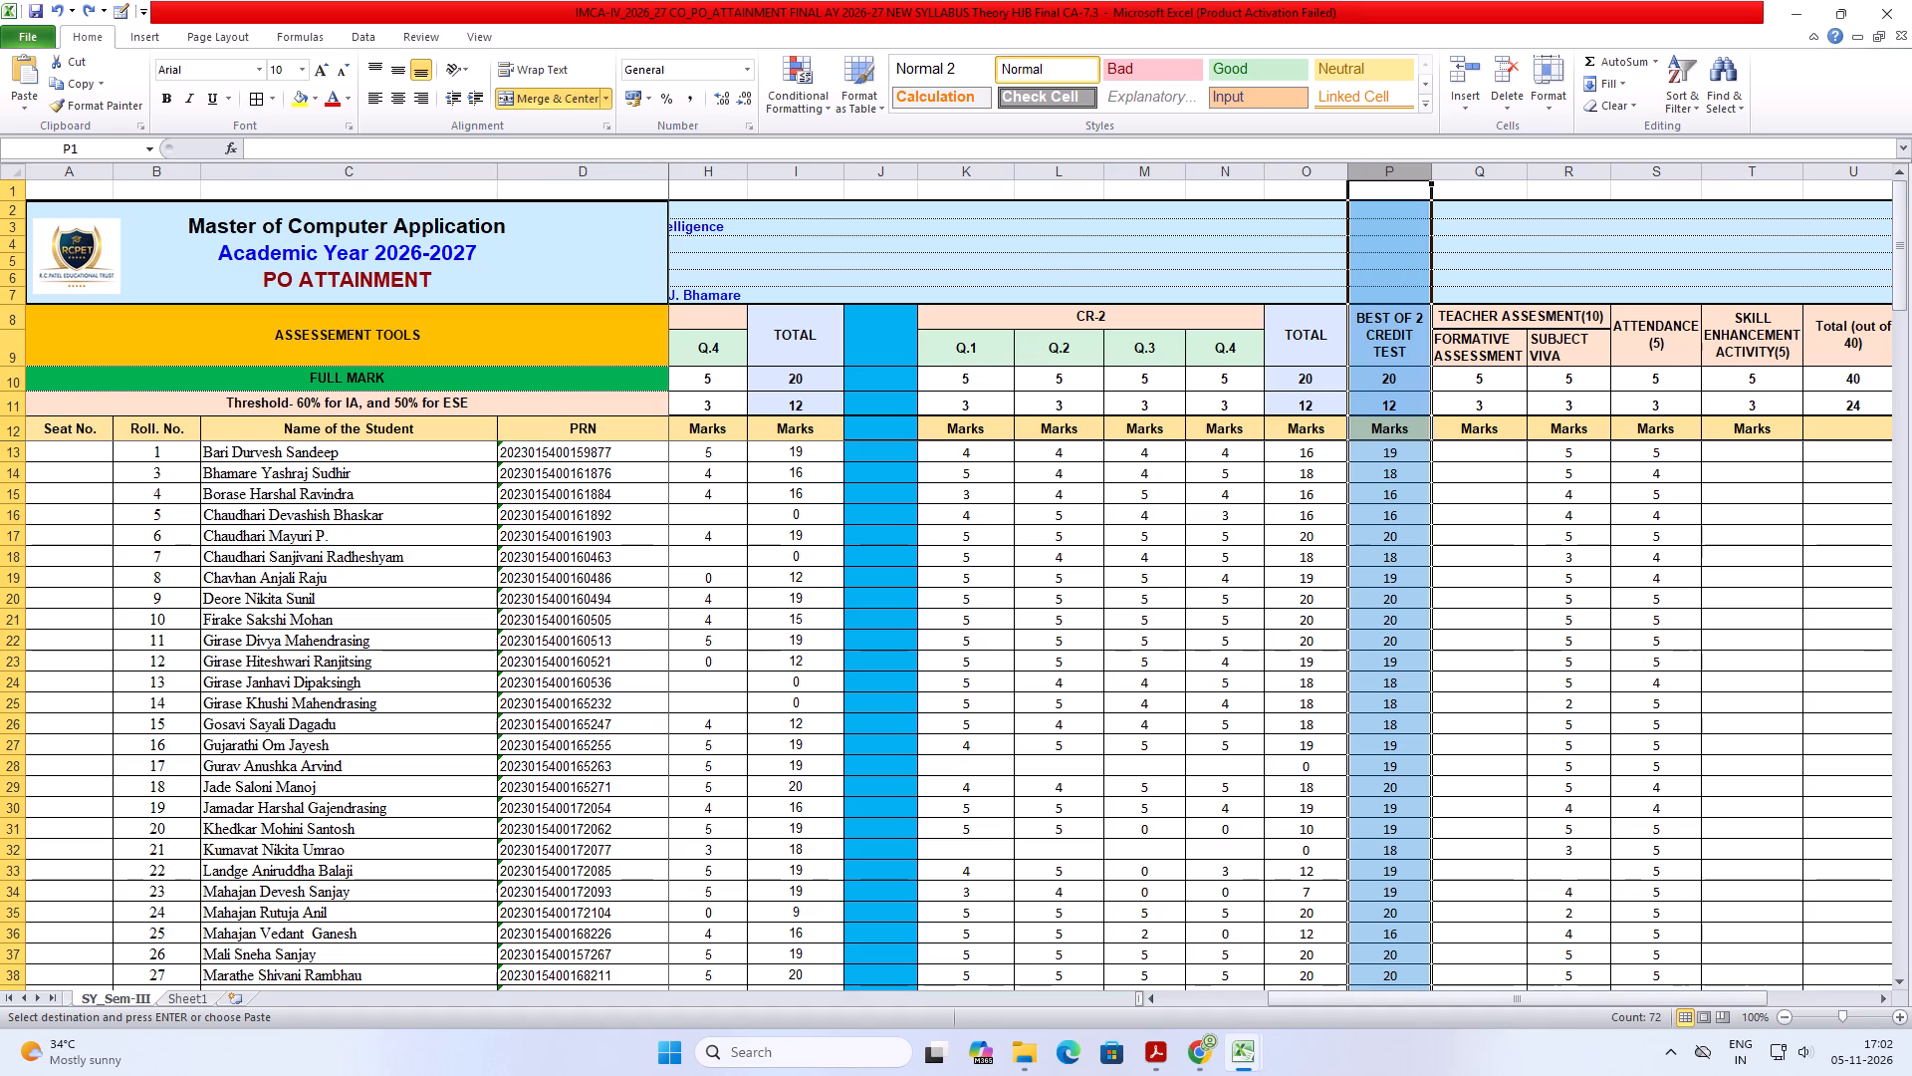
{"action": "left_click", "coordinate": [1253, 680]}
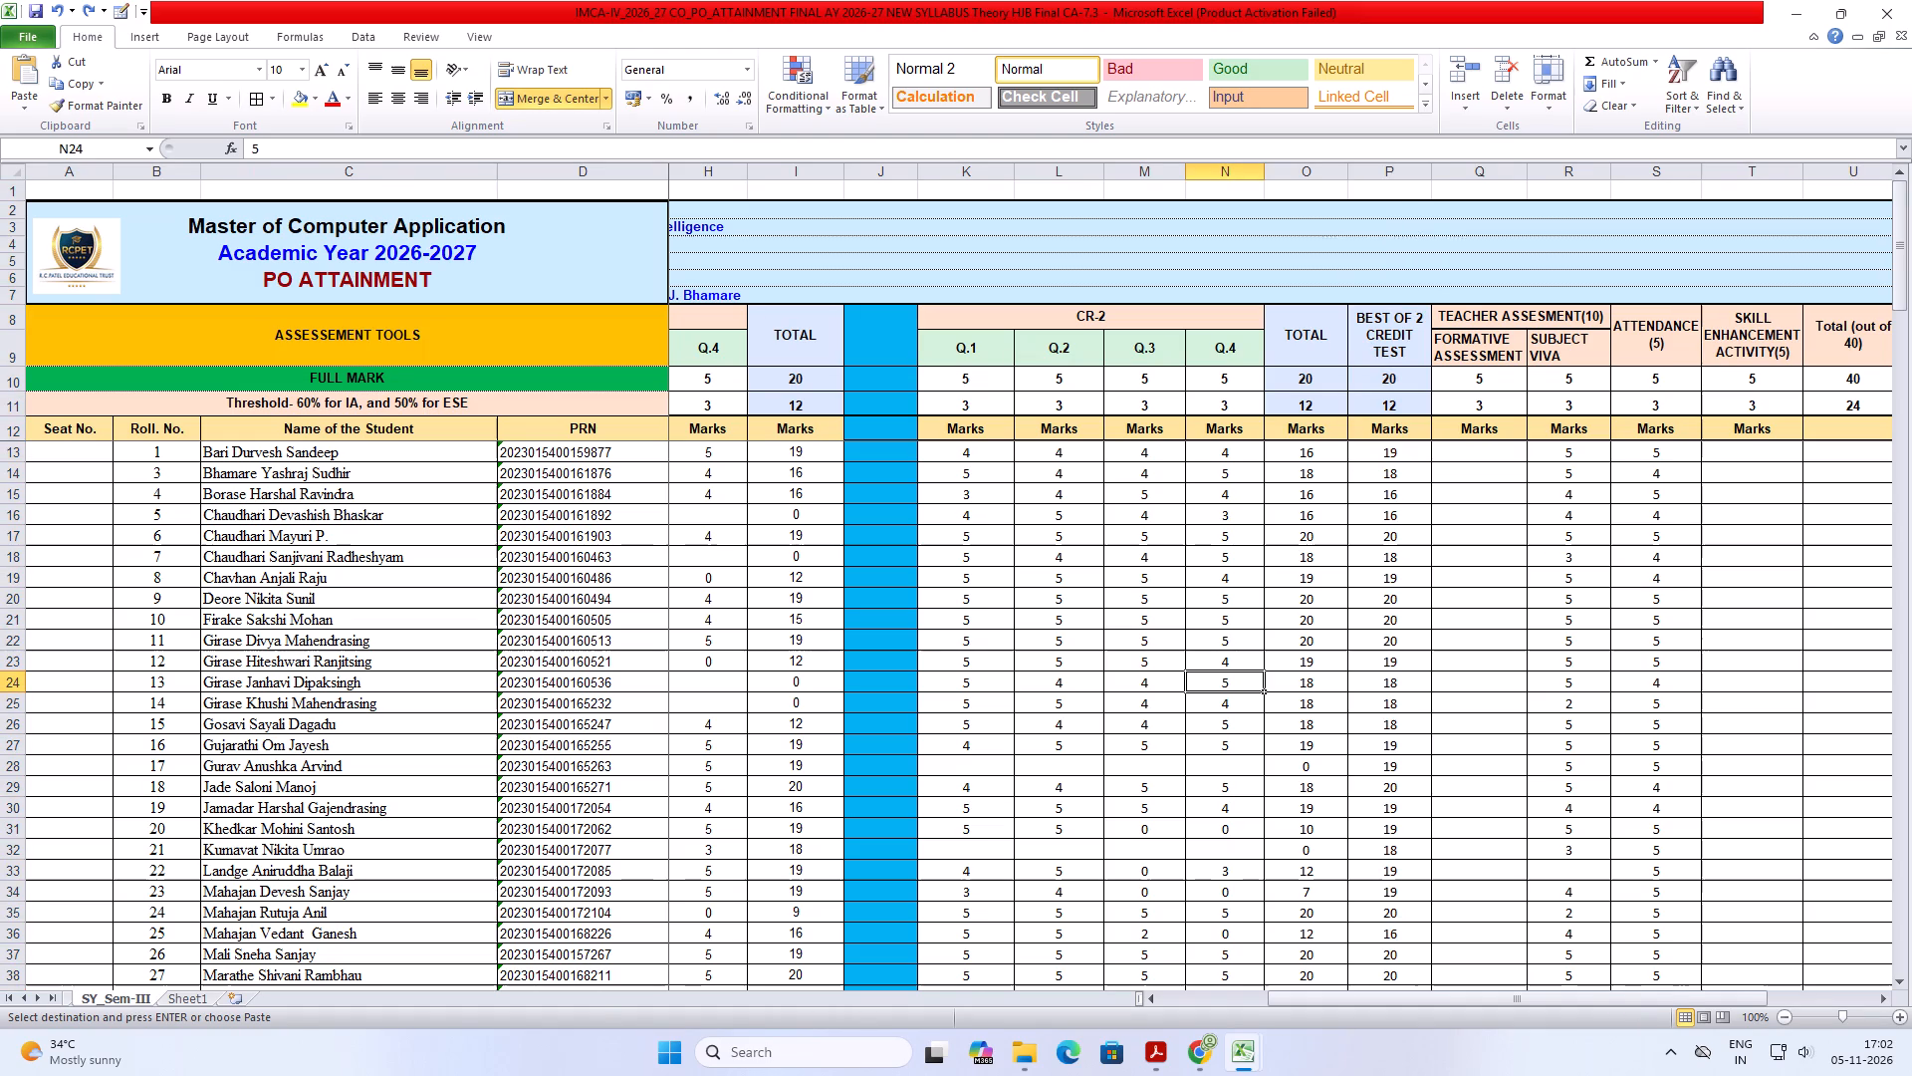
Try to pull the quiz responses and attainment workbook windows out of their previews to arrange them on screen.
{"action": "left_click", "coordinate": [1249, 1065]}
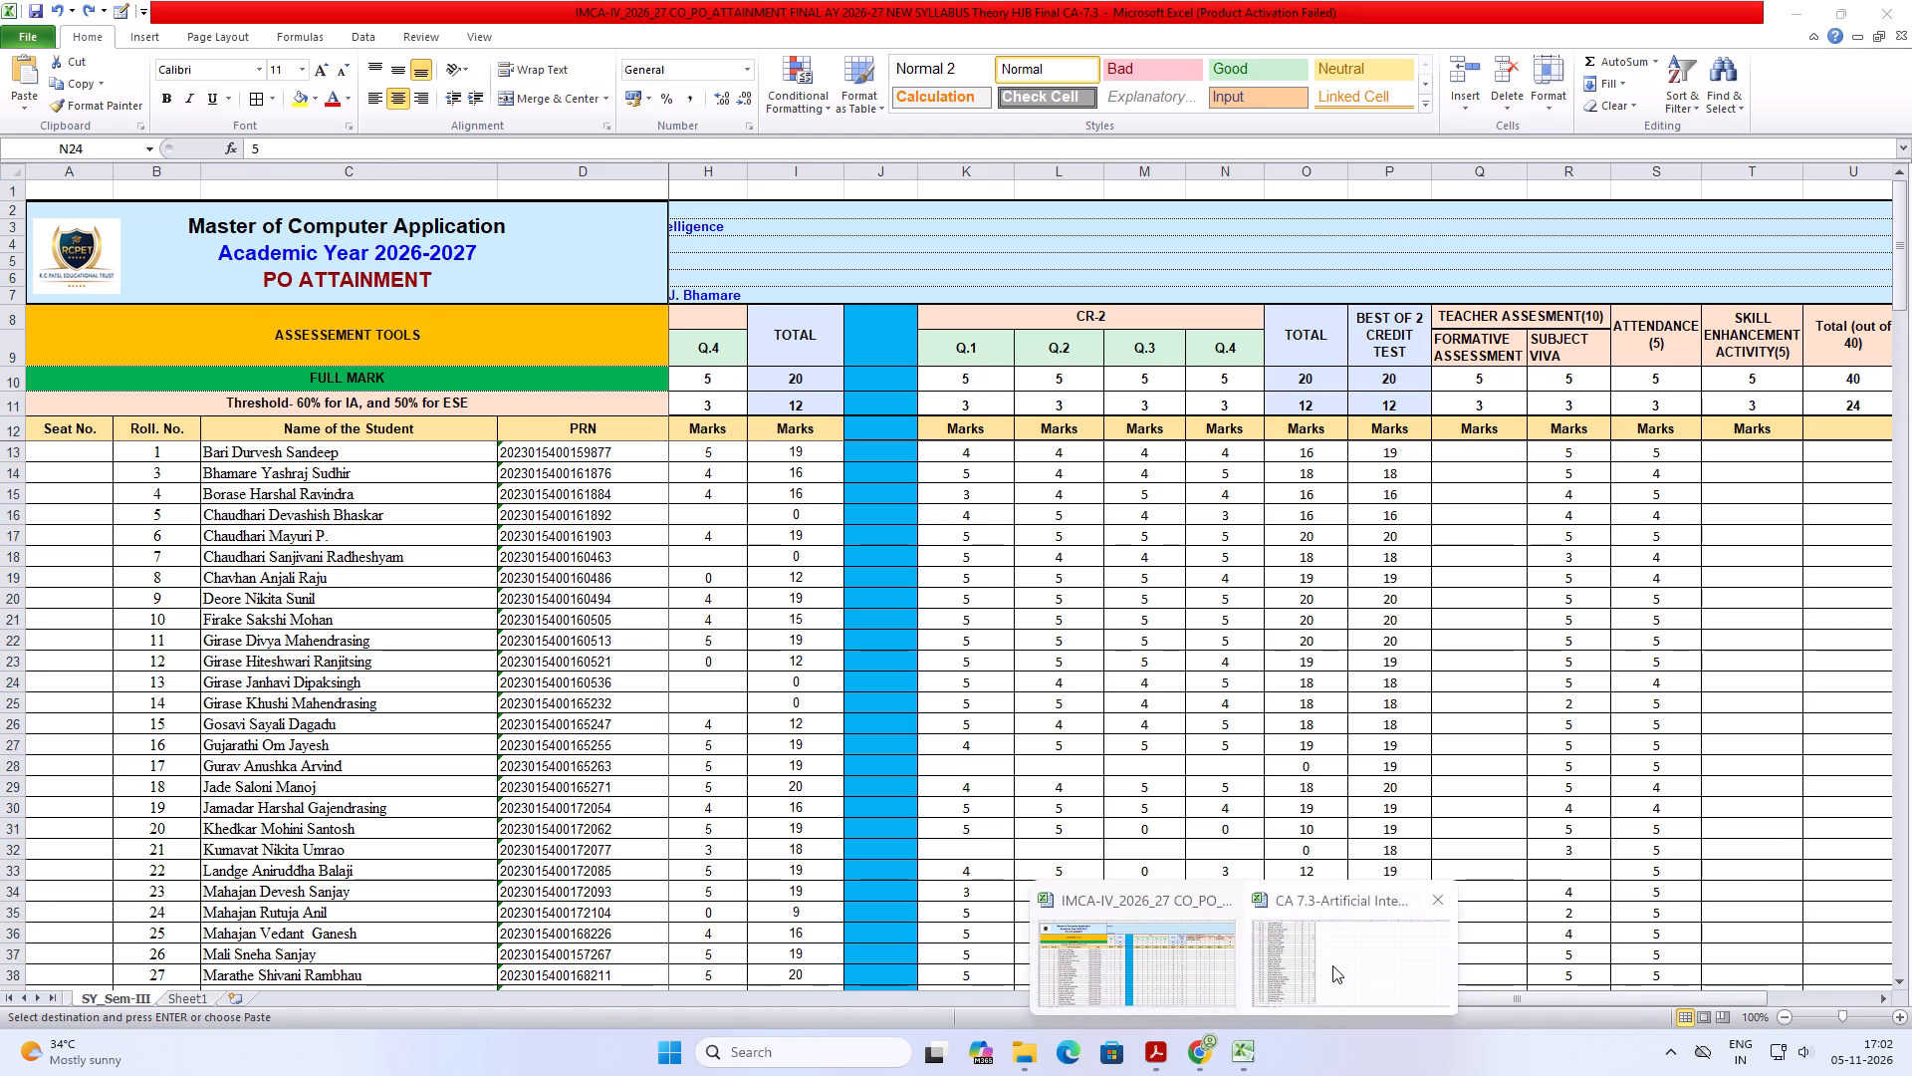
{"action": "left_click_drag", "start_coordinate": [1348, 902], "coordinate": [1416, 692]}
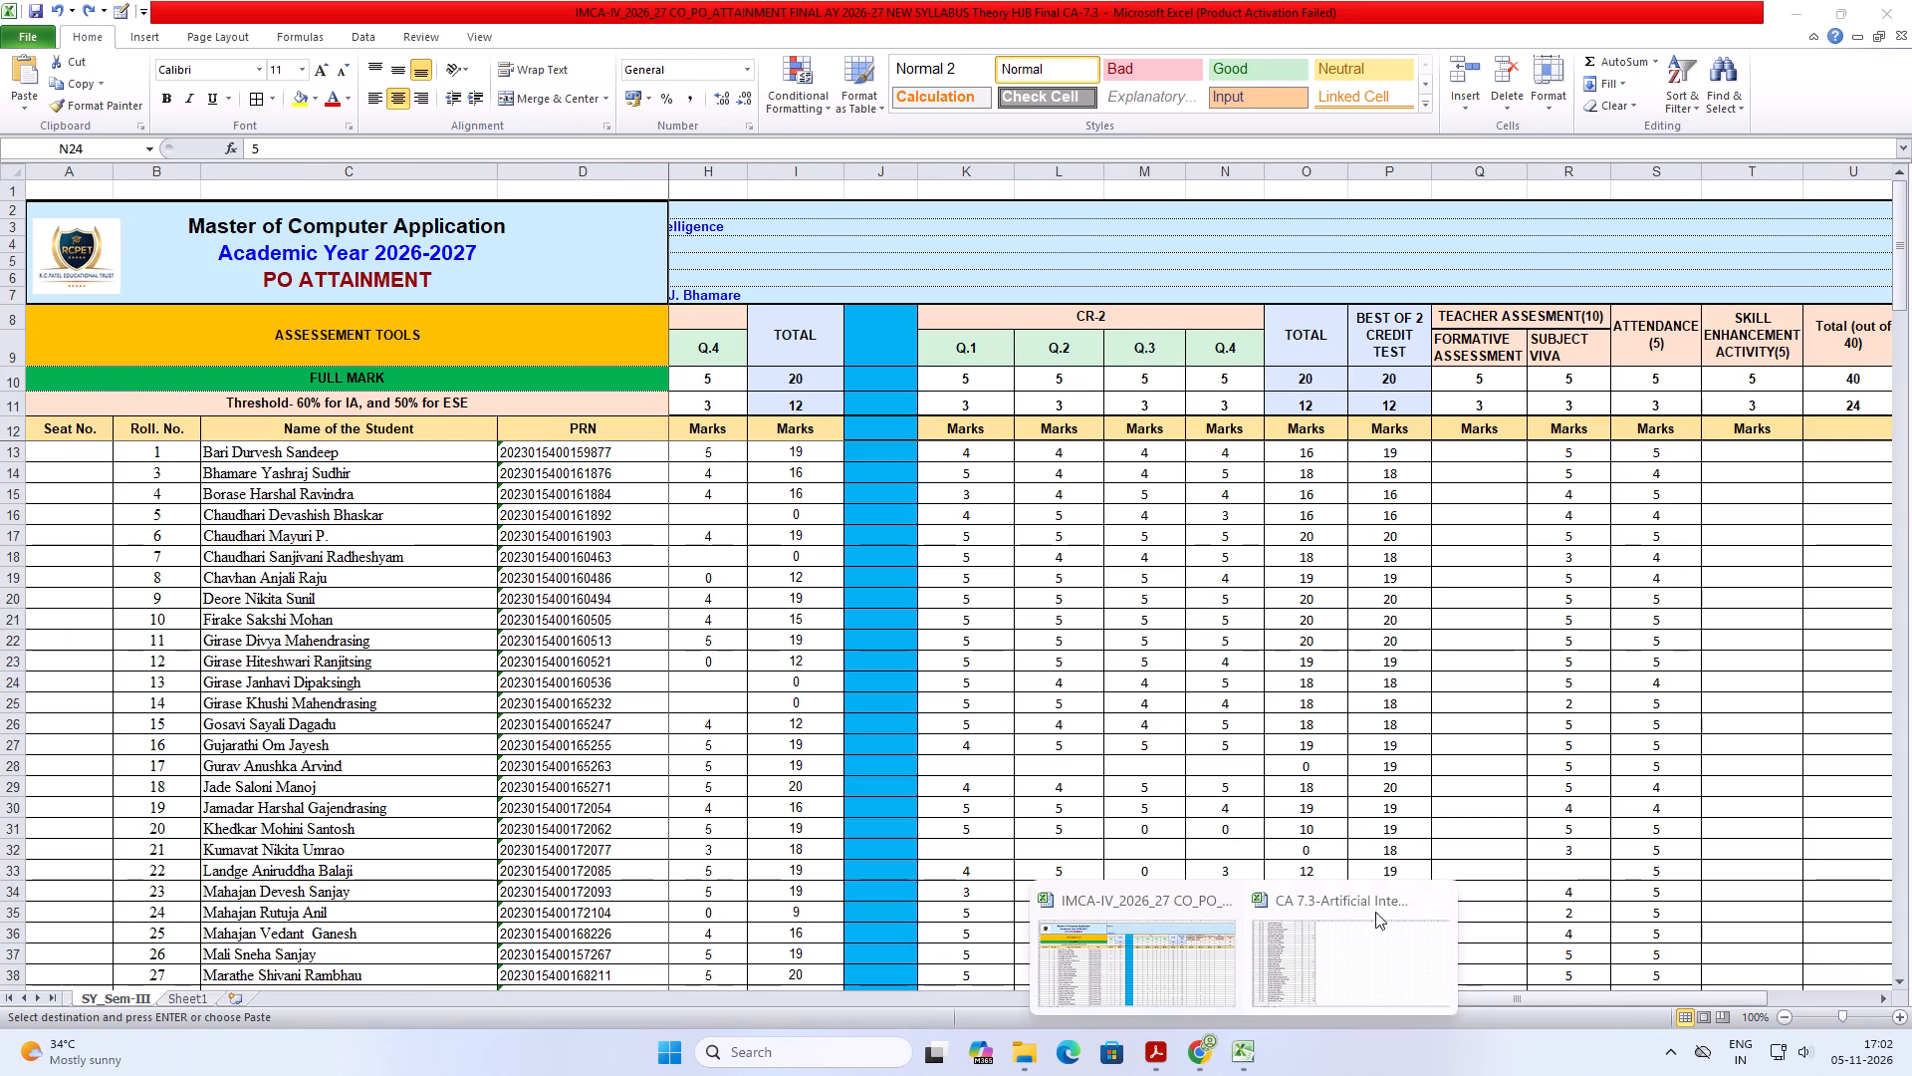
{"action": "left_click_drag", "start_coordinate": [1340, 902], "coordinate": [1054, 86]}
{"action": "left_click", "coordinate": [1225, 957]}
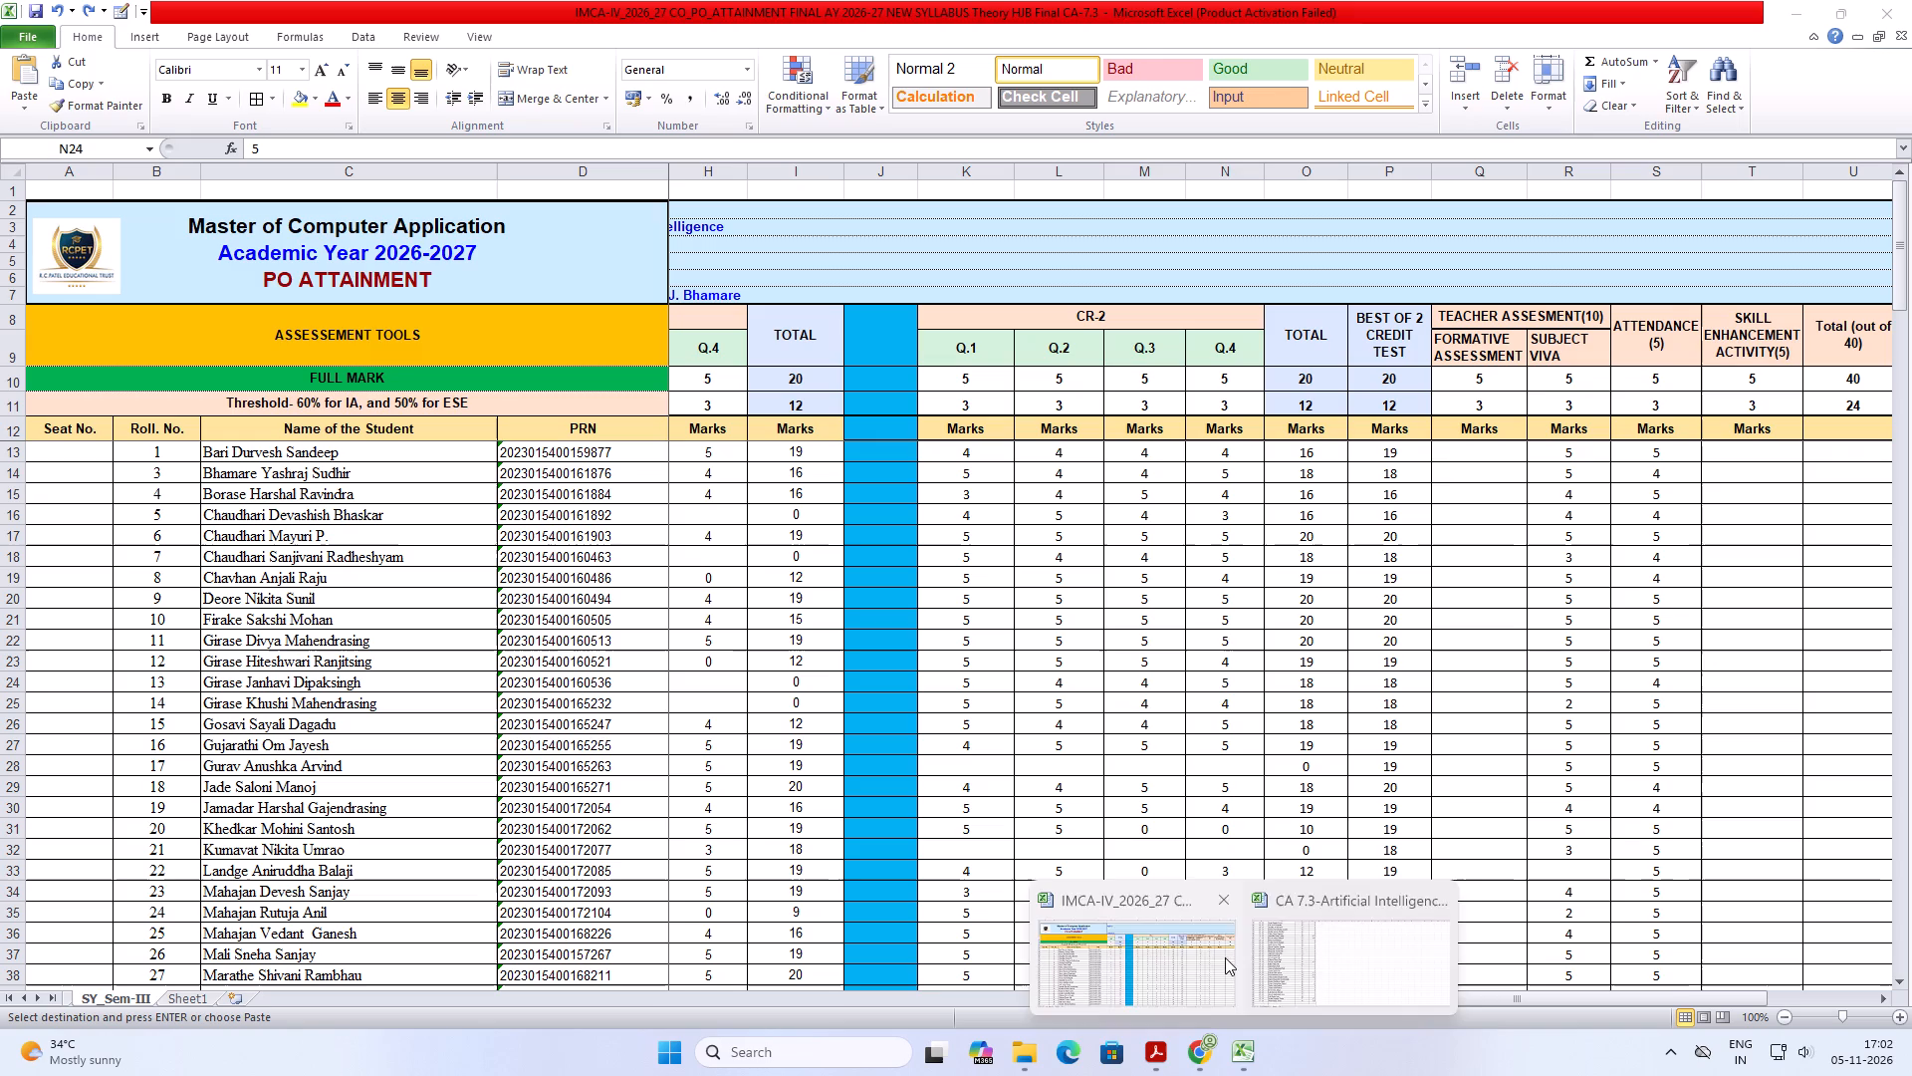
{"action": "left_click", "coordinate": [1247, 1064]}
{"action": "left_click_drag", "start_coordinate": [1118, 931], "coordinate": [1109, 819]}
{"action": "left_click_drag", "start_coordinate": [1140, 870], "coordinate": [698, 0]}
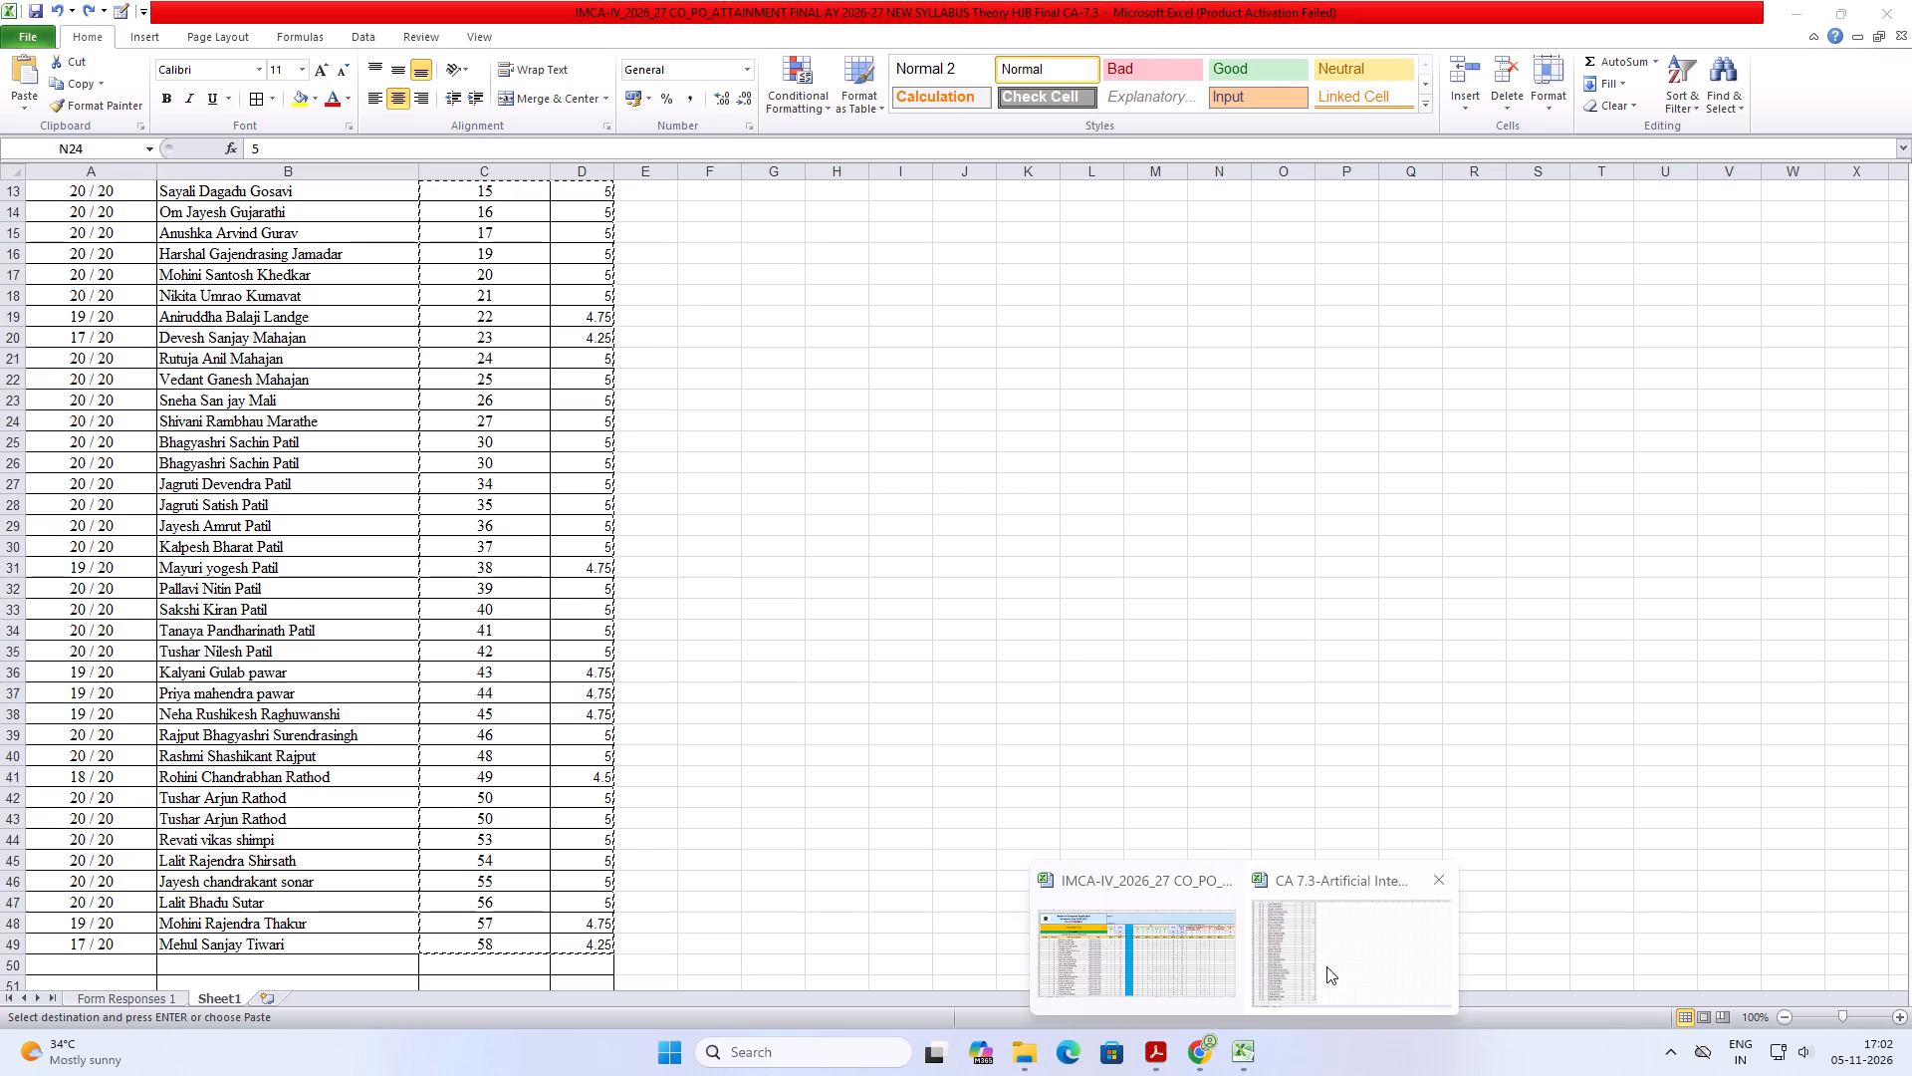
Close the CA 7.3 quiz responses workbook.
{"action": "left_click", "coordinate": [1449, 886]}
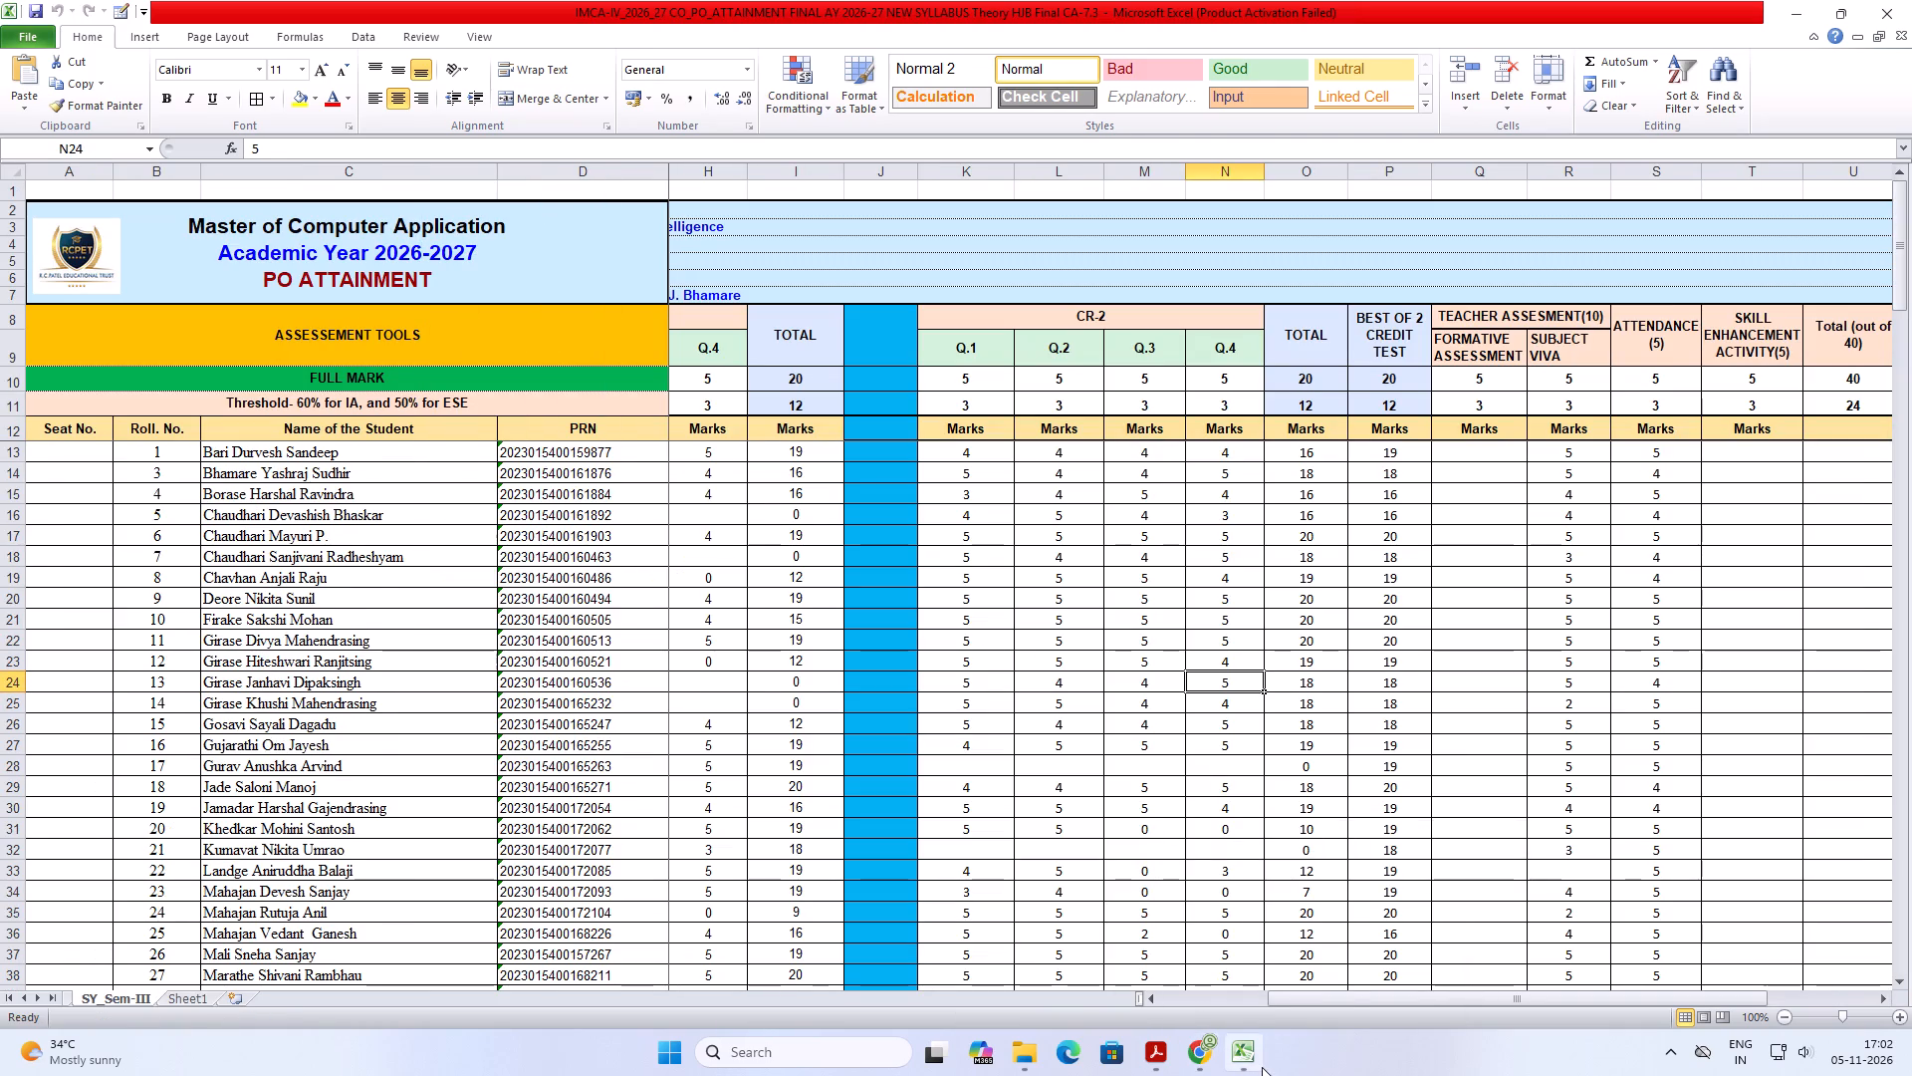
Save the IMCA-IV theory CO-PO attainment workbook and close it.
{"action": "left_click", "coordinate": [1262, 1067]}
{"action": "key", "text": "ctrl+s"}
{"action": "left_click", "coordinate": [1871, 2]}
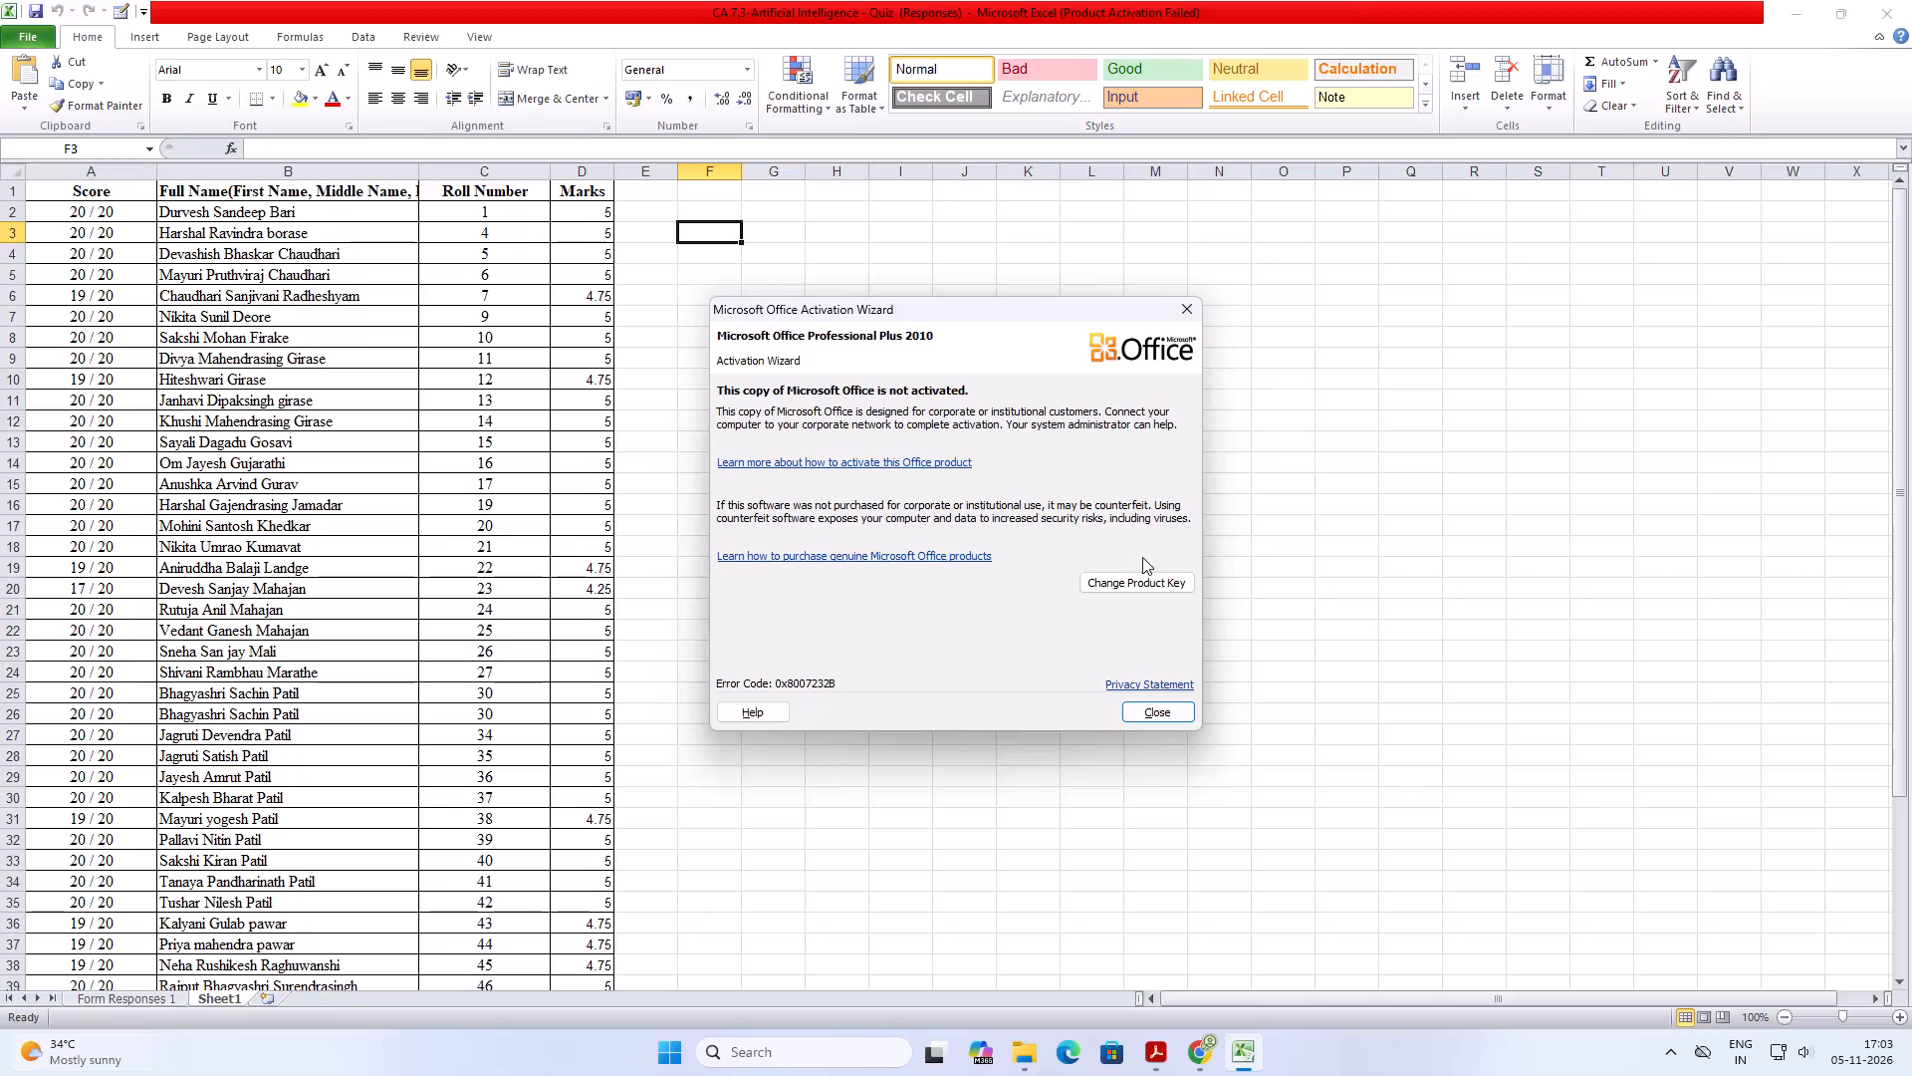
{"action": "left_click", "coordinate": [1159, 714]}
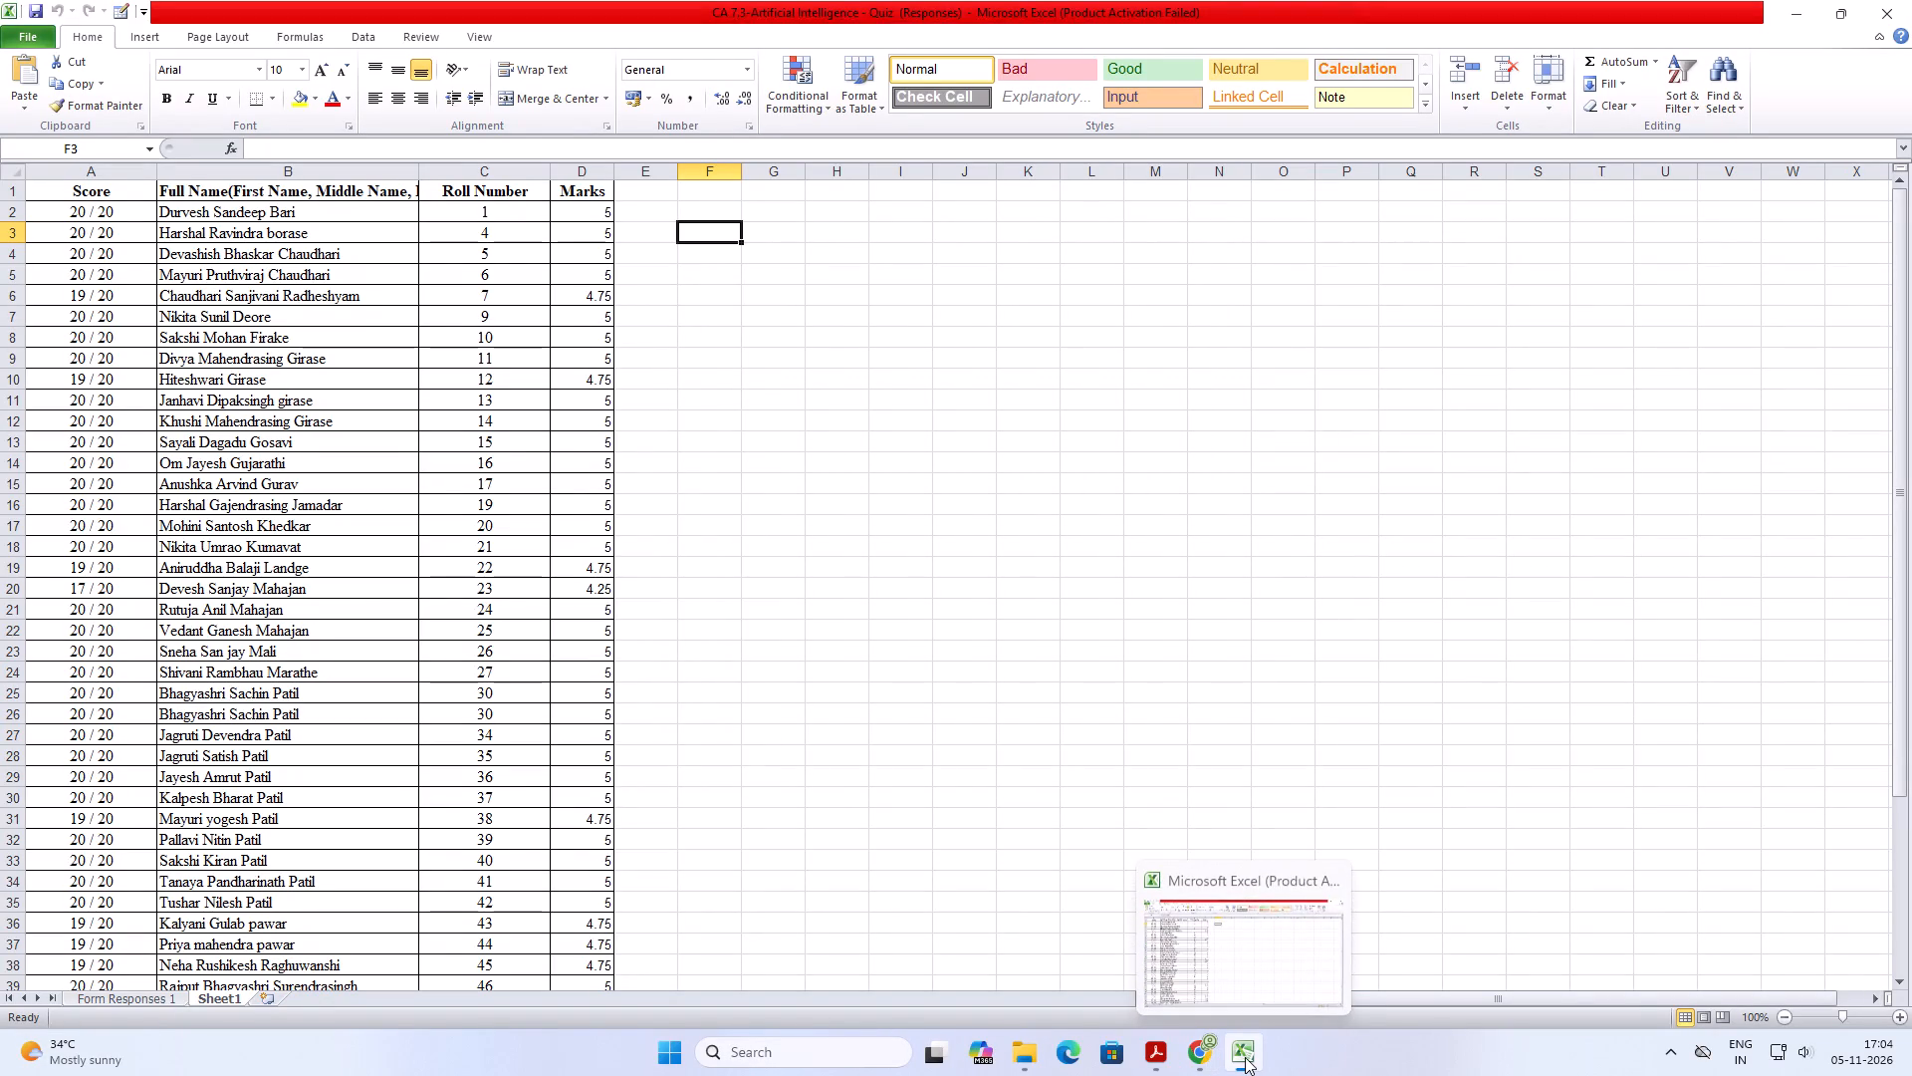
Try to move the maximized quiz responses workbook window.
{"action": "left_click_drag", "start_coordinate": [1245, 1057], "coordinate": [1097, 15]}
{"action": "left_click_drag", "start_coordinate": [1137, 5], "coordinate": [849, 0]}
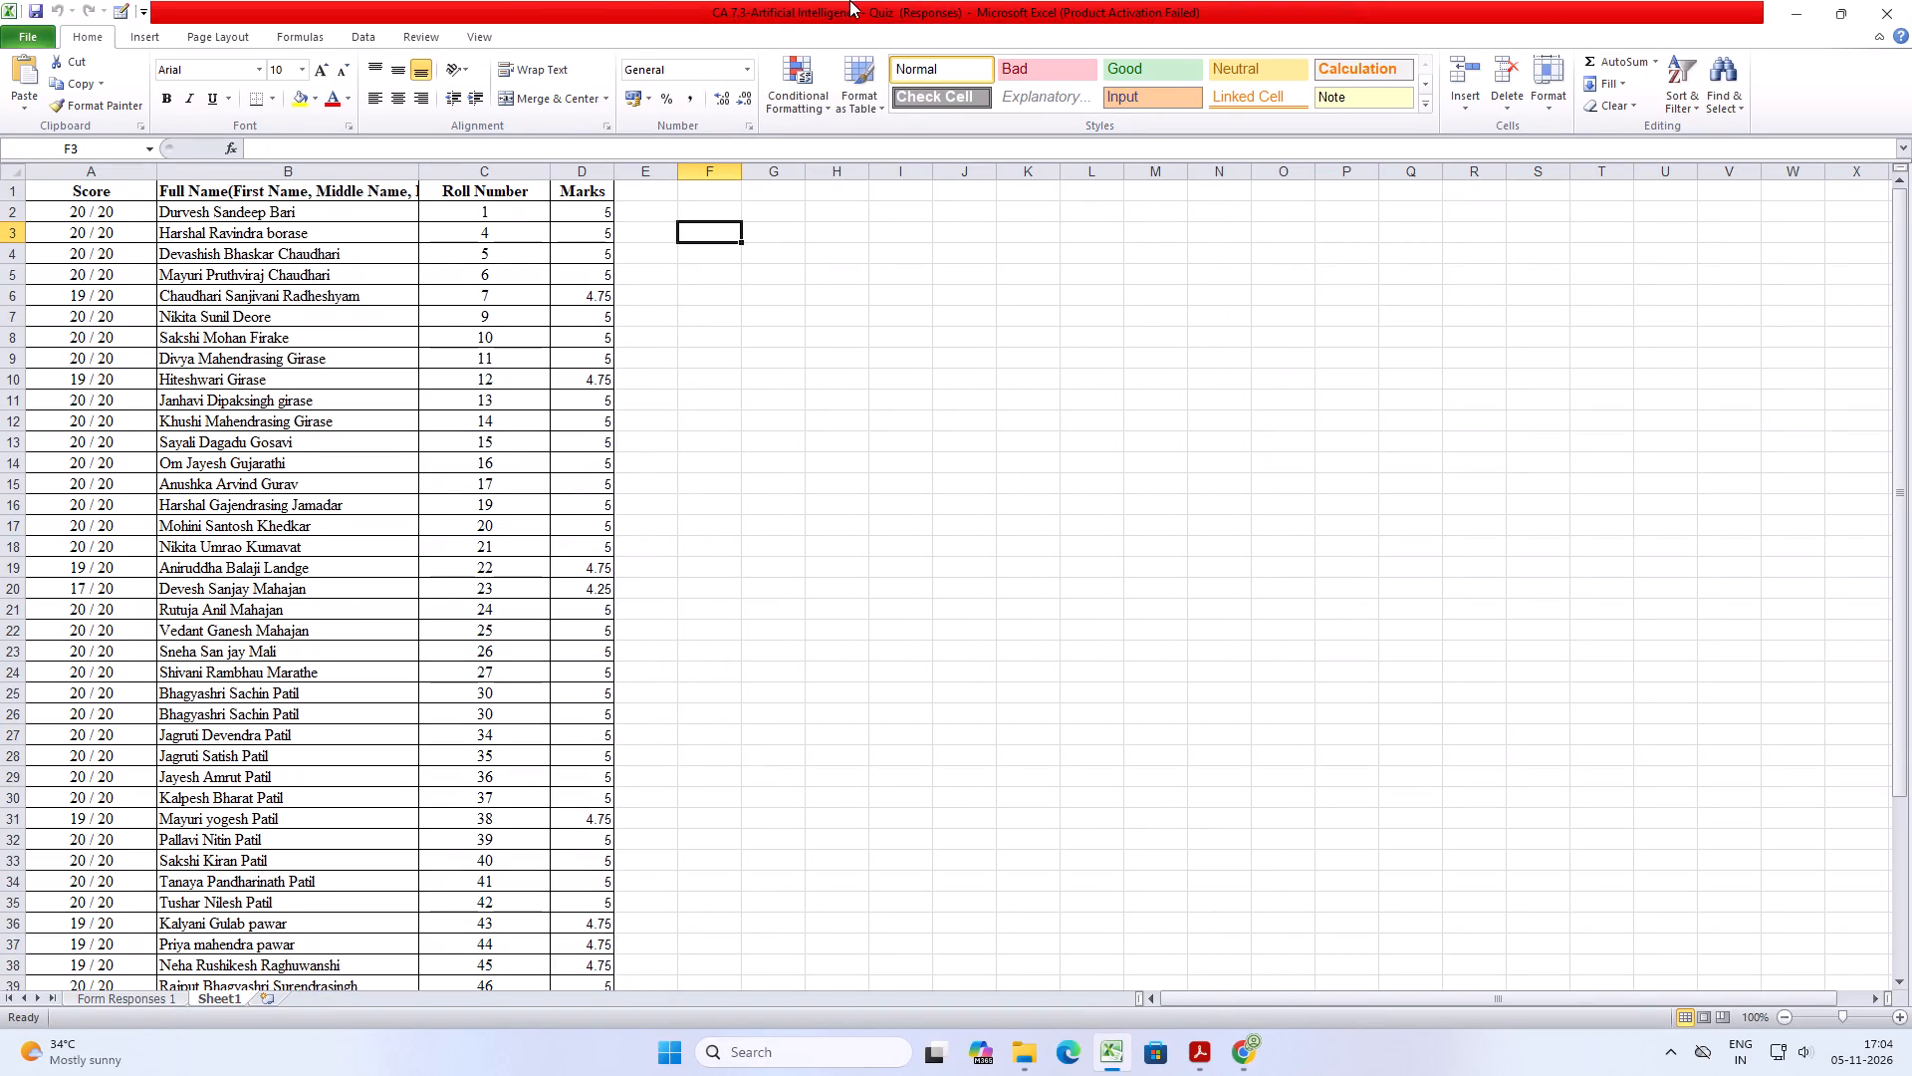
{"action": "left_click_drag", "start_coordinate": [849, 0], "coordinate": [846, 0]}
Open the IMCA-IV NEW SYLLABUS Theory HJB Final CA-7.3 attainment workbook from the MCA int 4th year internal marks folder.
{"action": "left_click", "coordinate": [1026, 1052]}
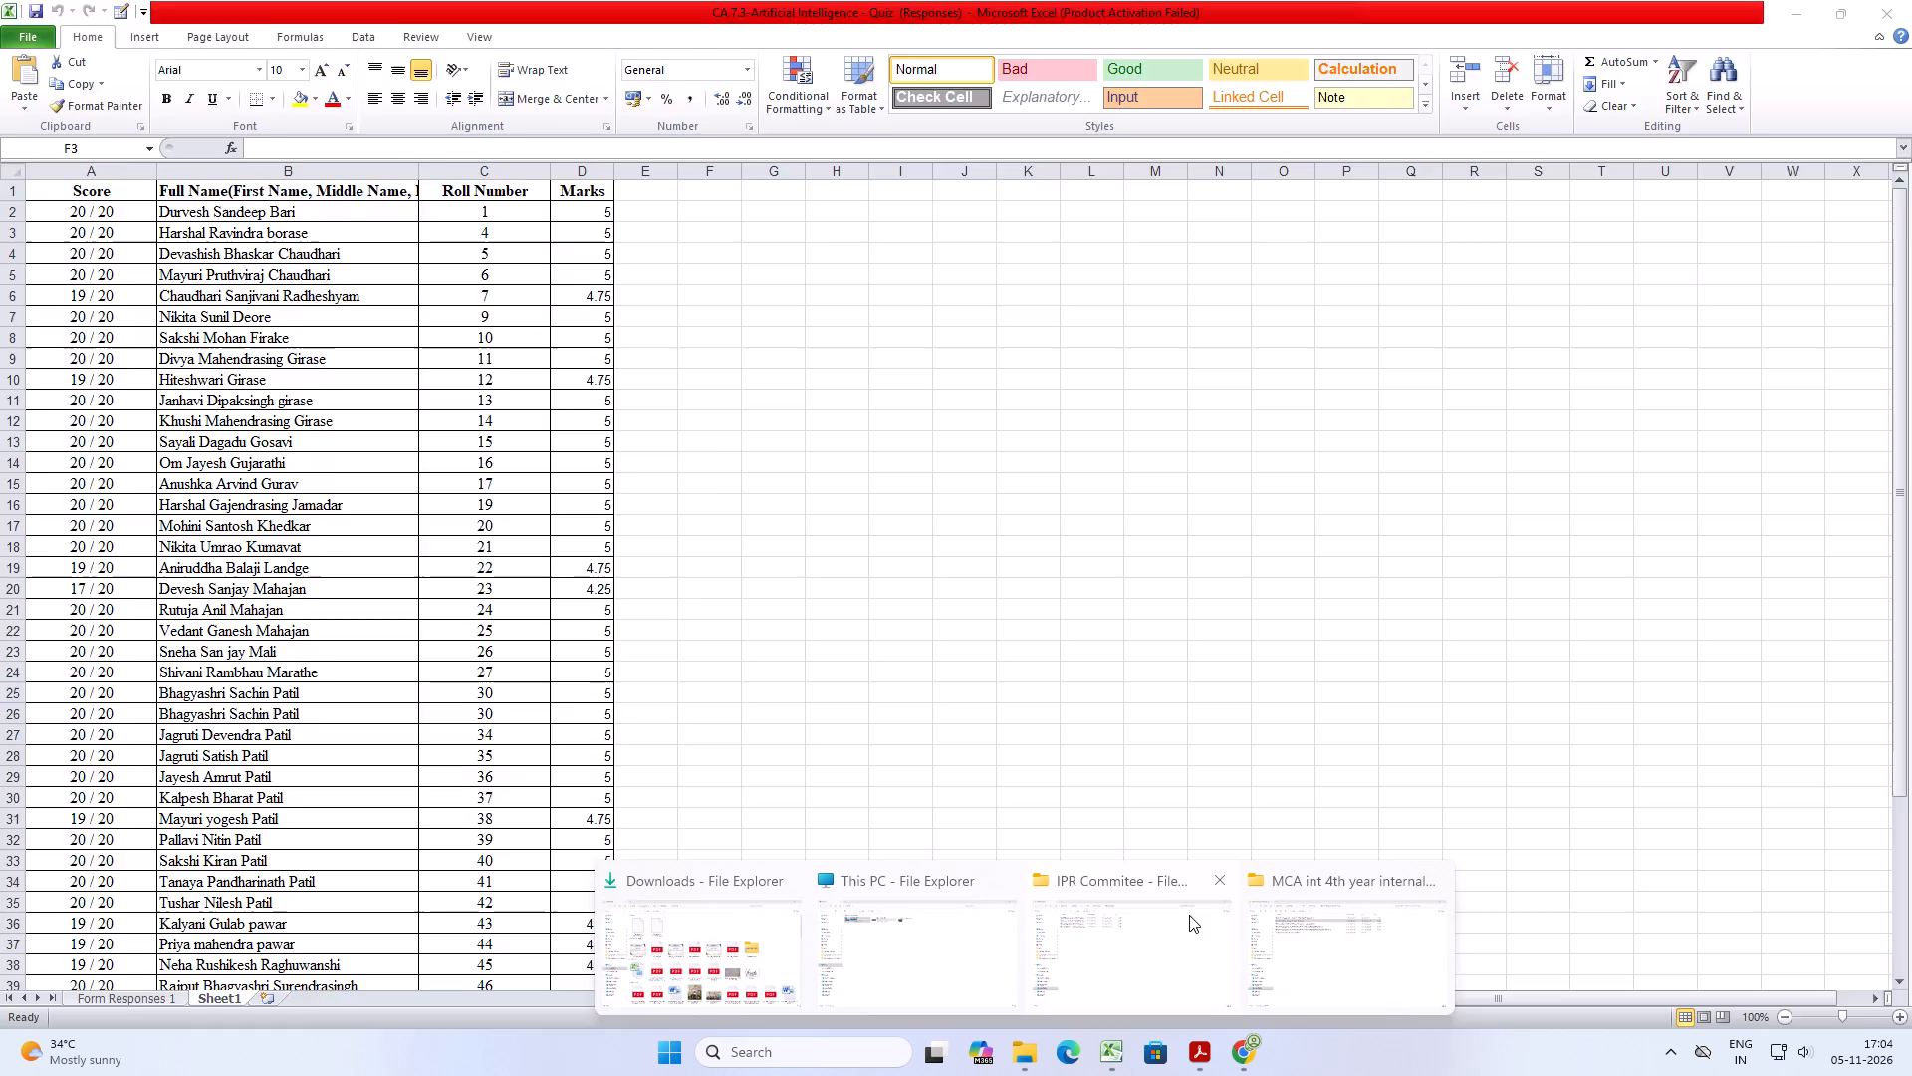
{"action": "left_click", "coordinate": [1276, 915]}
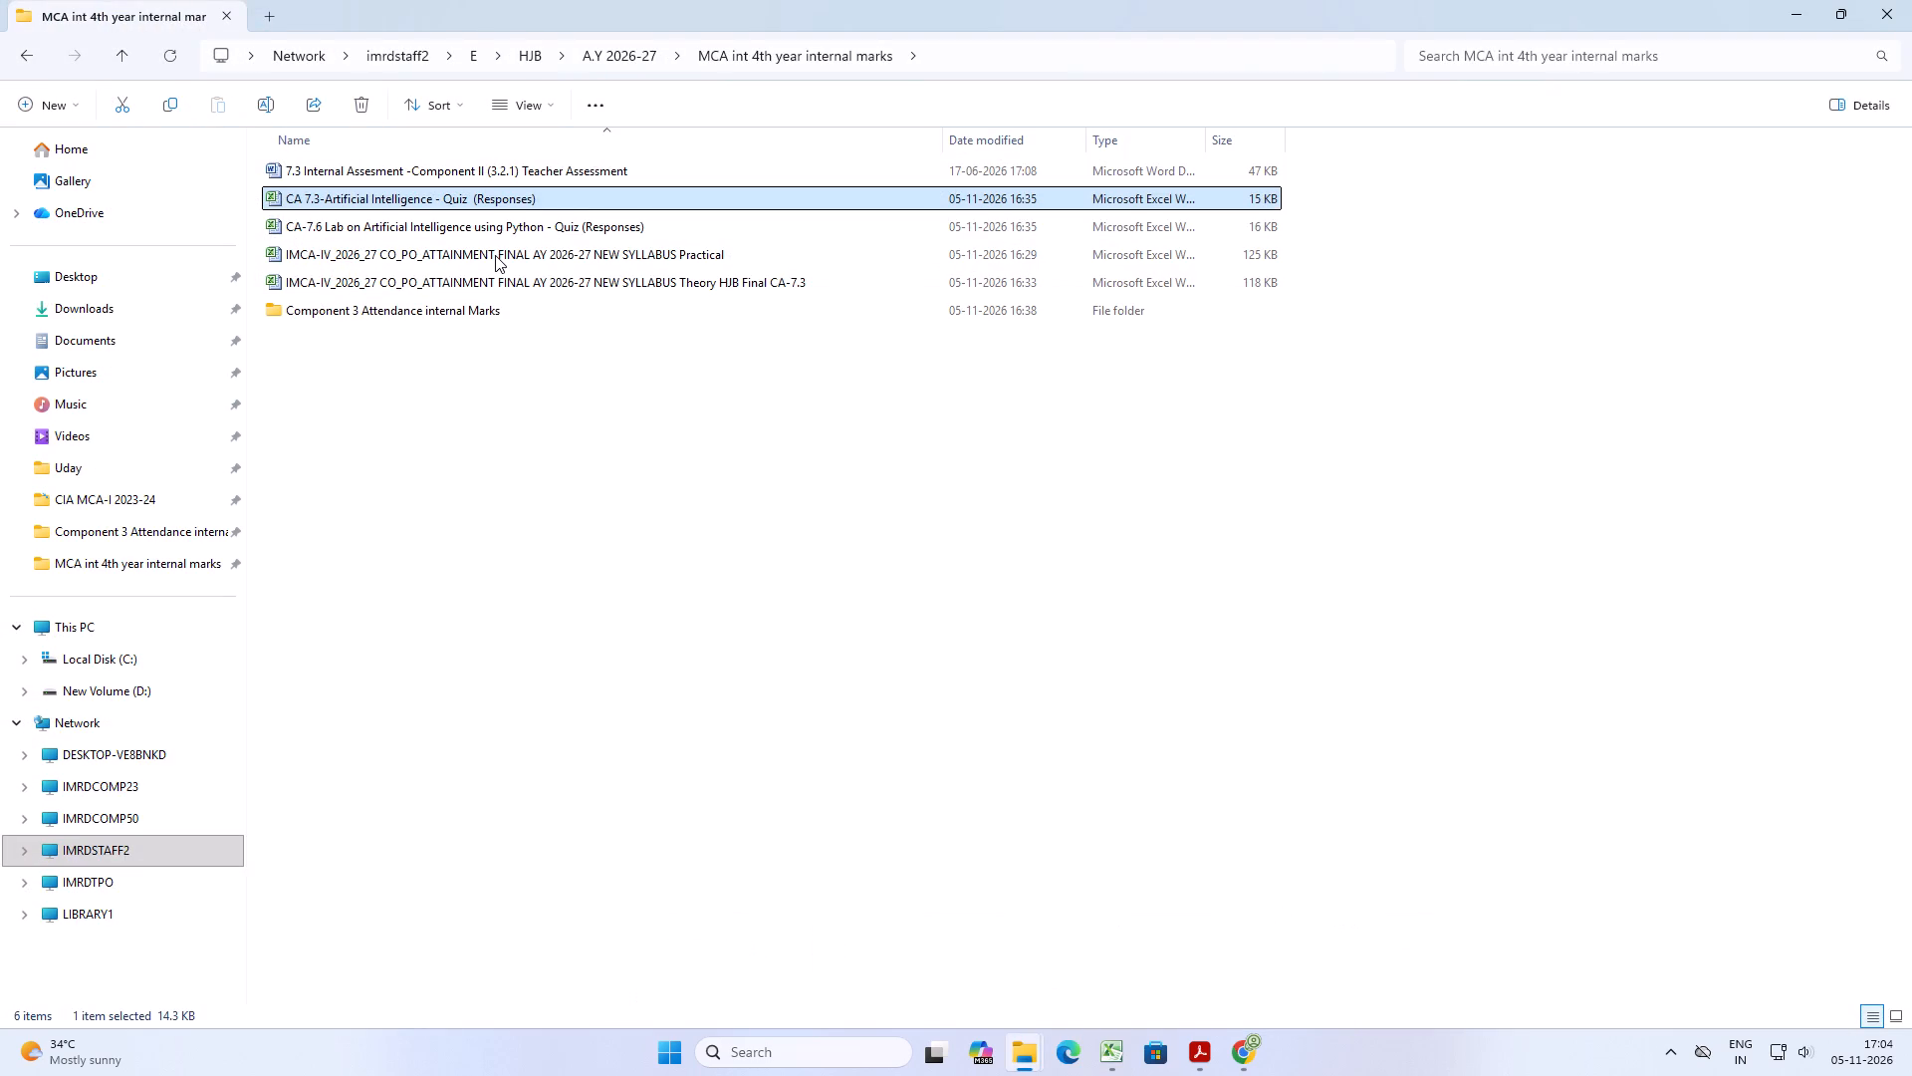
{"action": "left_click", "coordinate": [512, 282]}
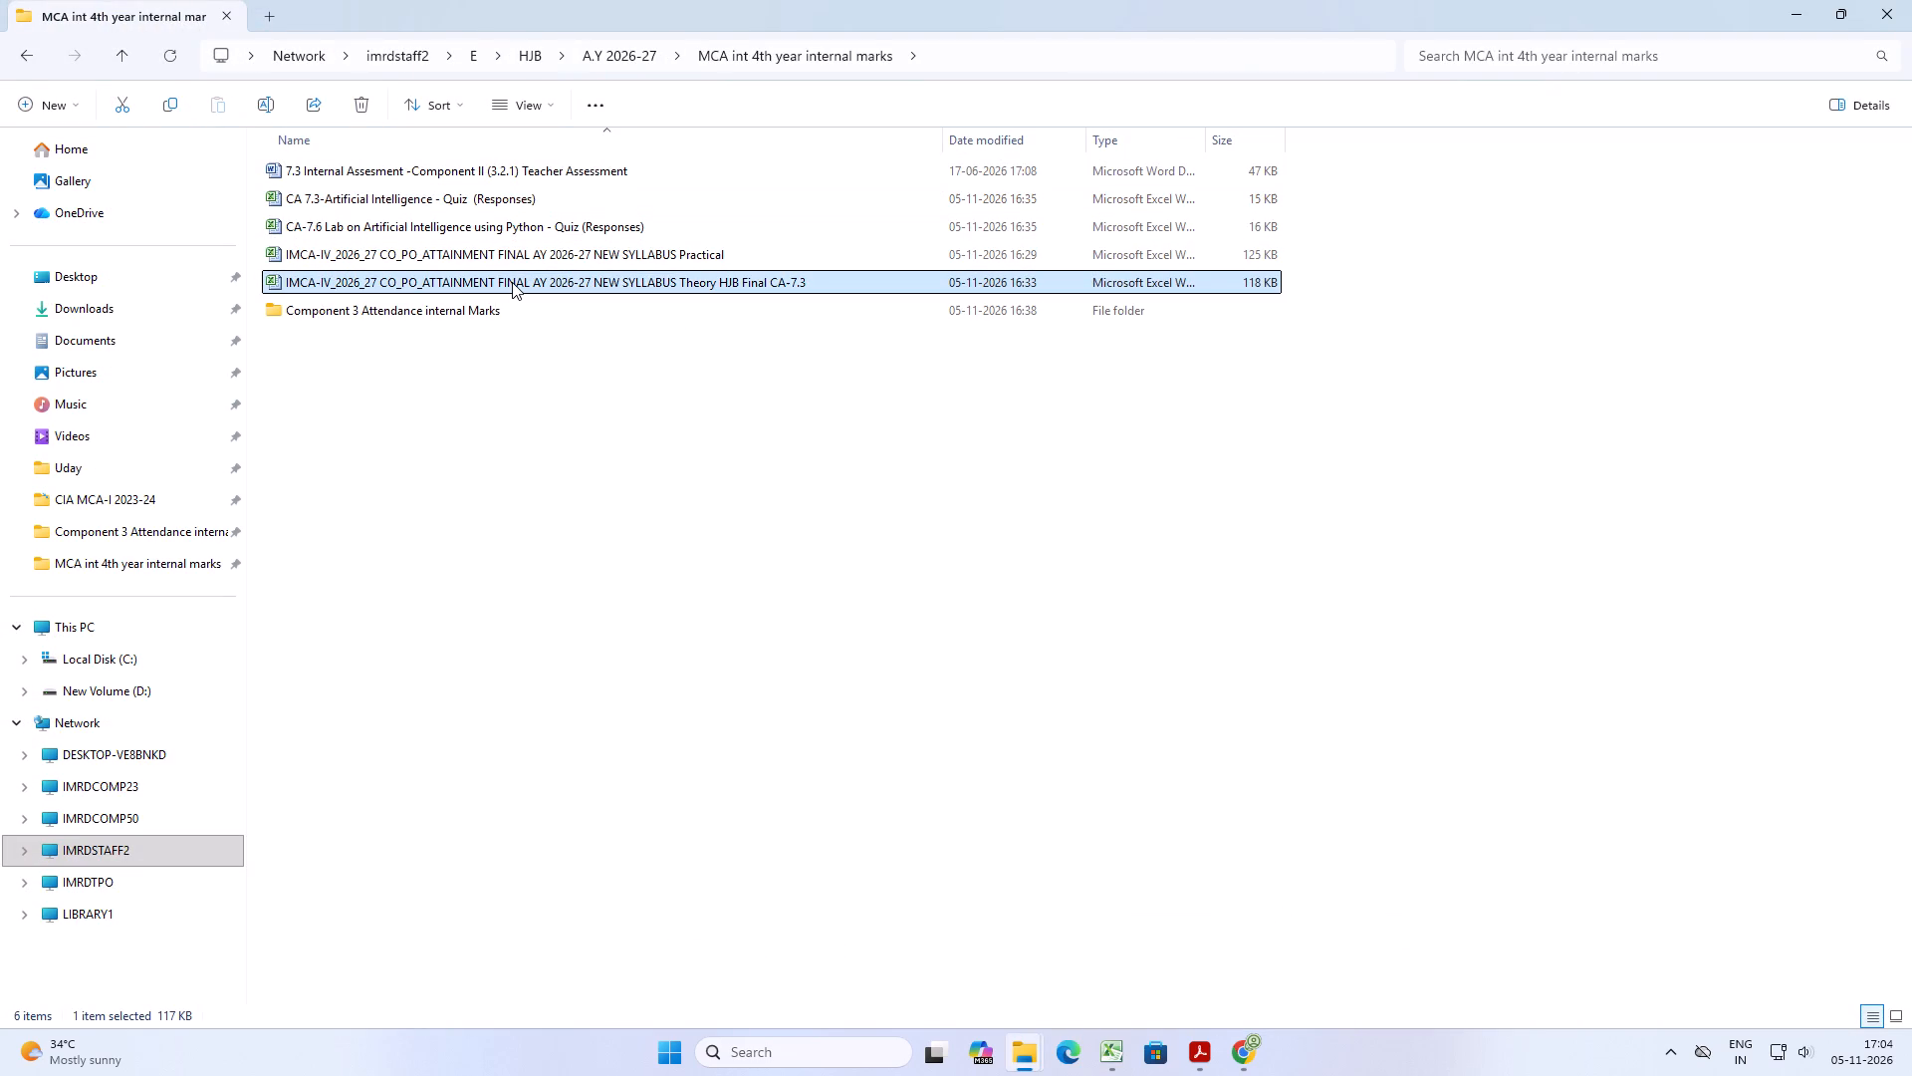
{"action": "double_click", "coordinate": [512, 282]}
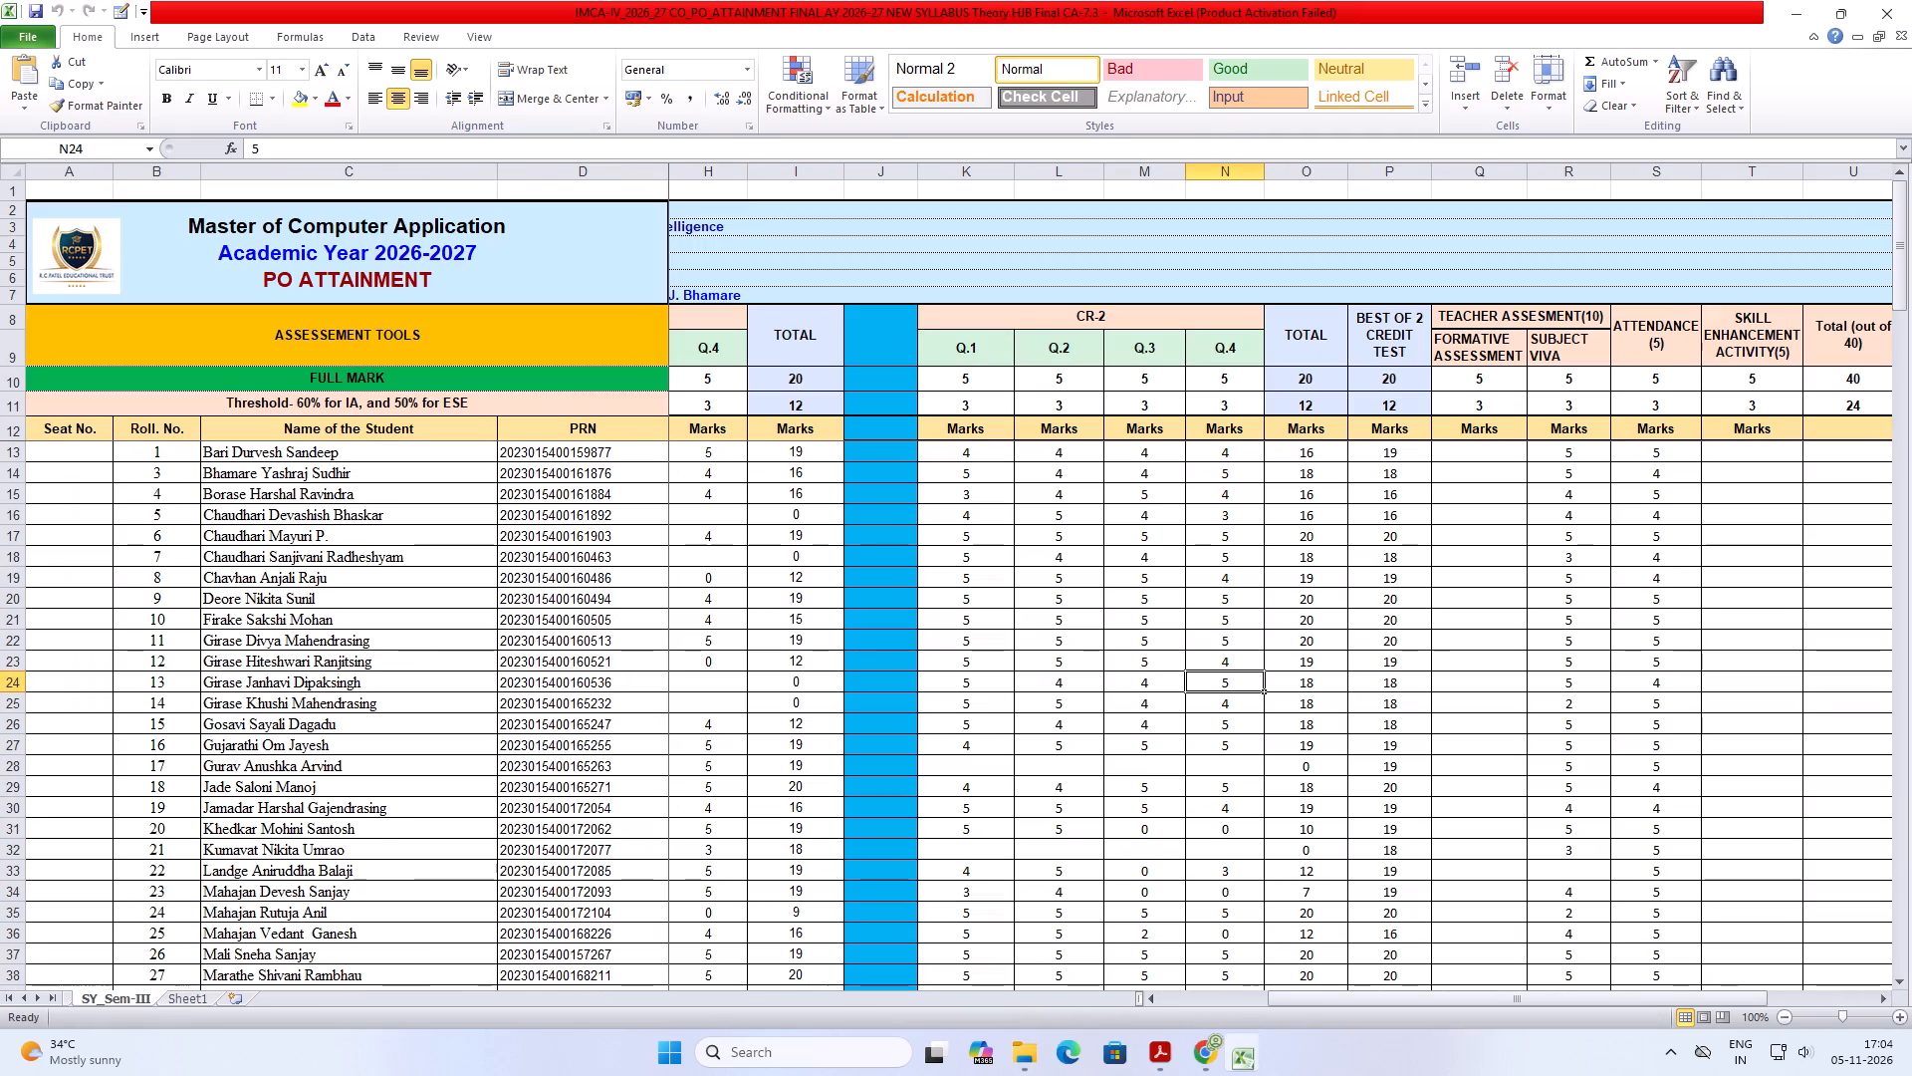
Turn the maximized attainment workbook into a floating window and adjust its position and width.
{"action": "left_click_drag", "start_coordinate": [1228, 0], "coordinate": [1209, 0]}
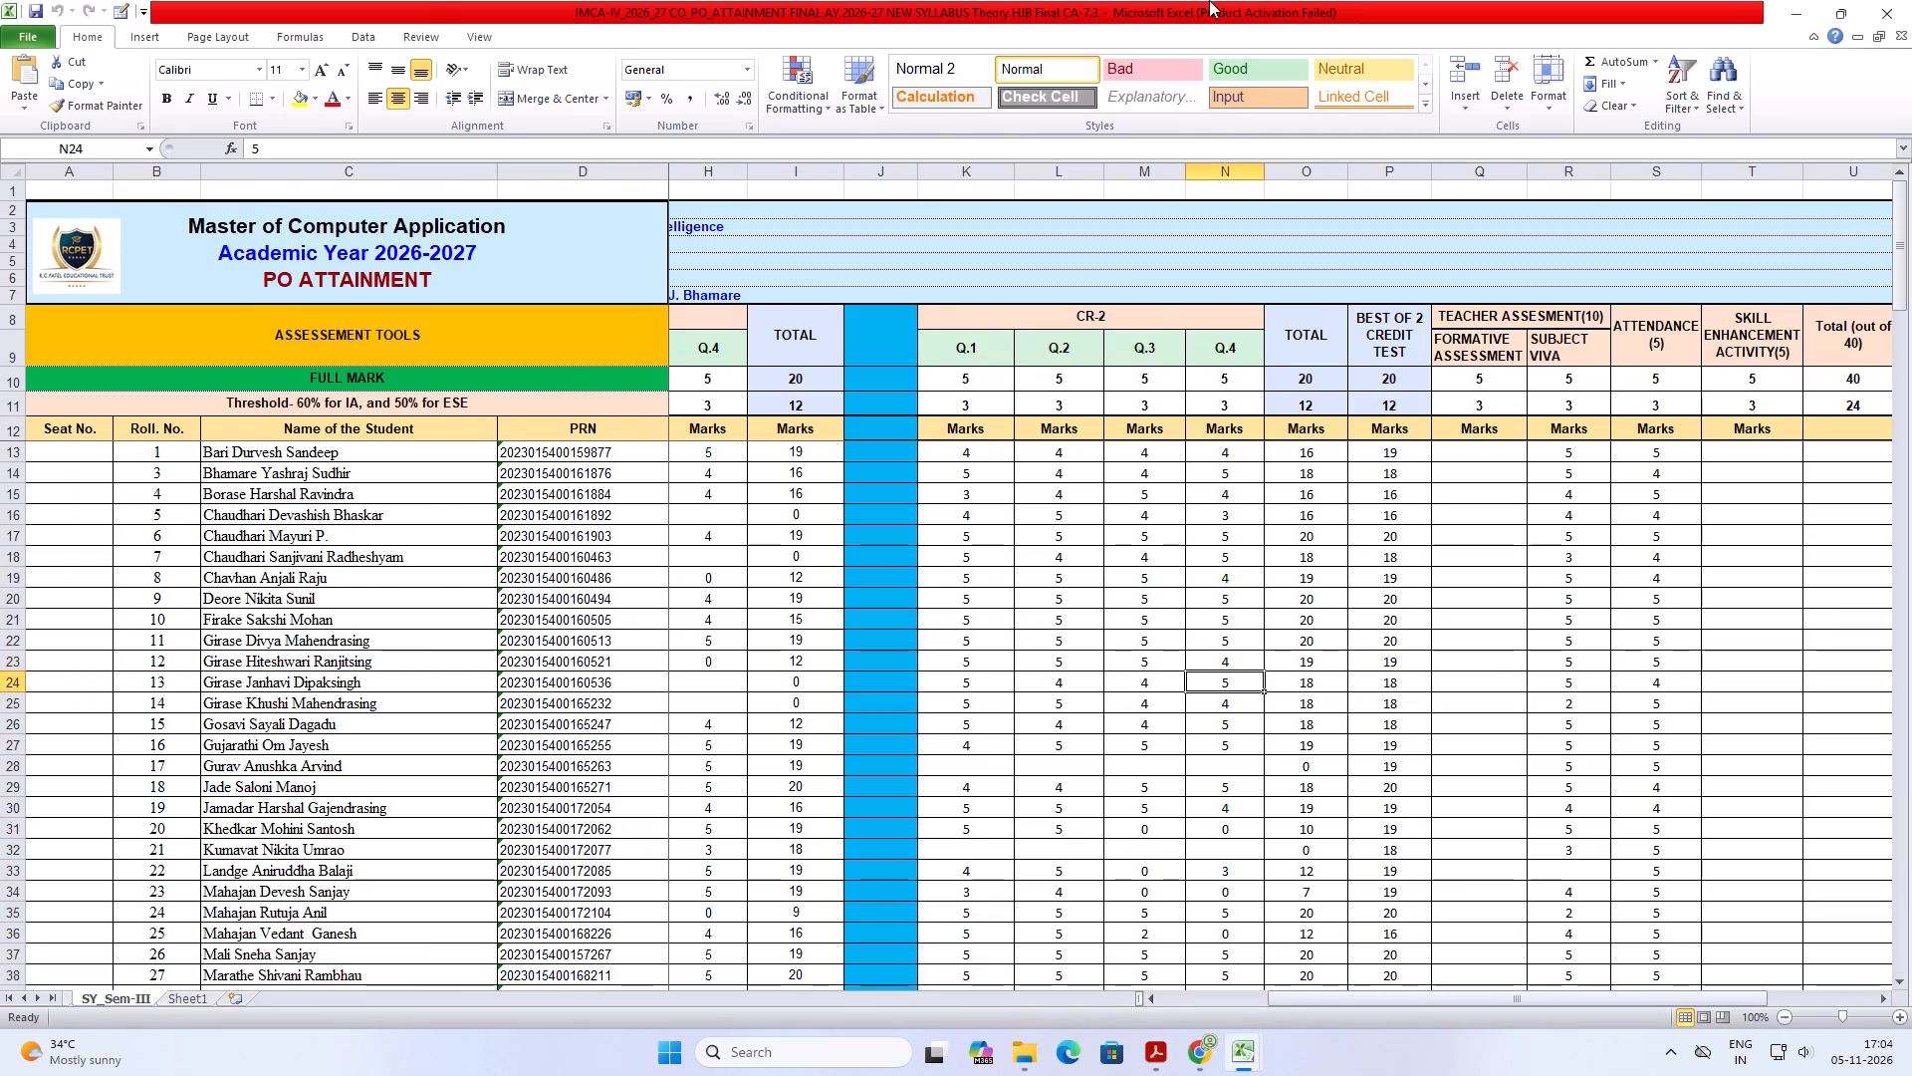
{"action": "left_click_drag", "start_coordinate": [1209, 0], "coordinate": [760, 917]}
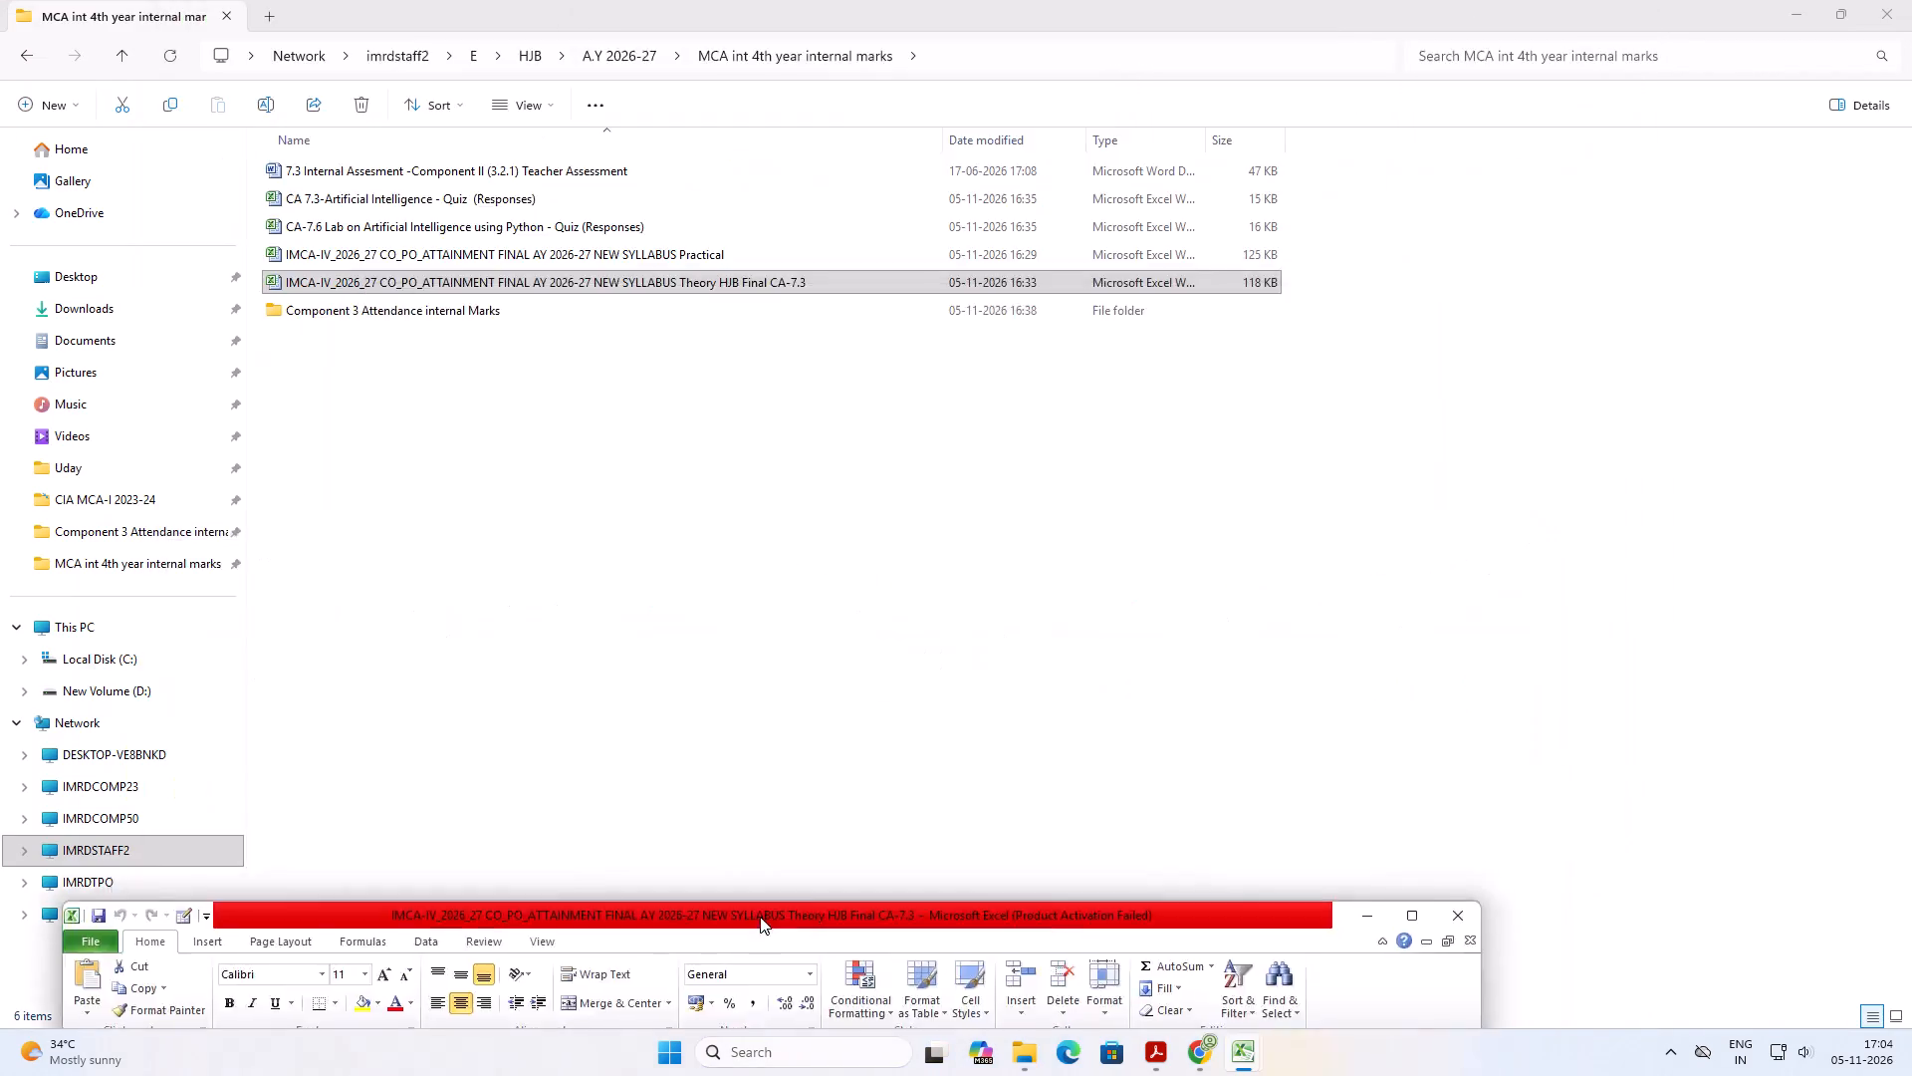
{"action": "left_click_drag", "start_coordinate": [760, 917], "coordinate": [791, 158]}
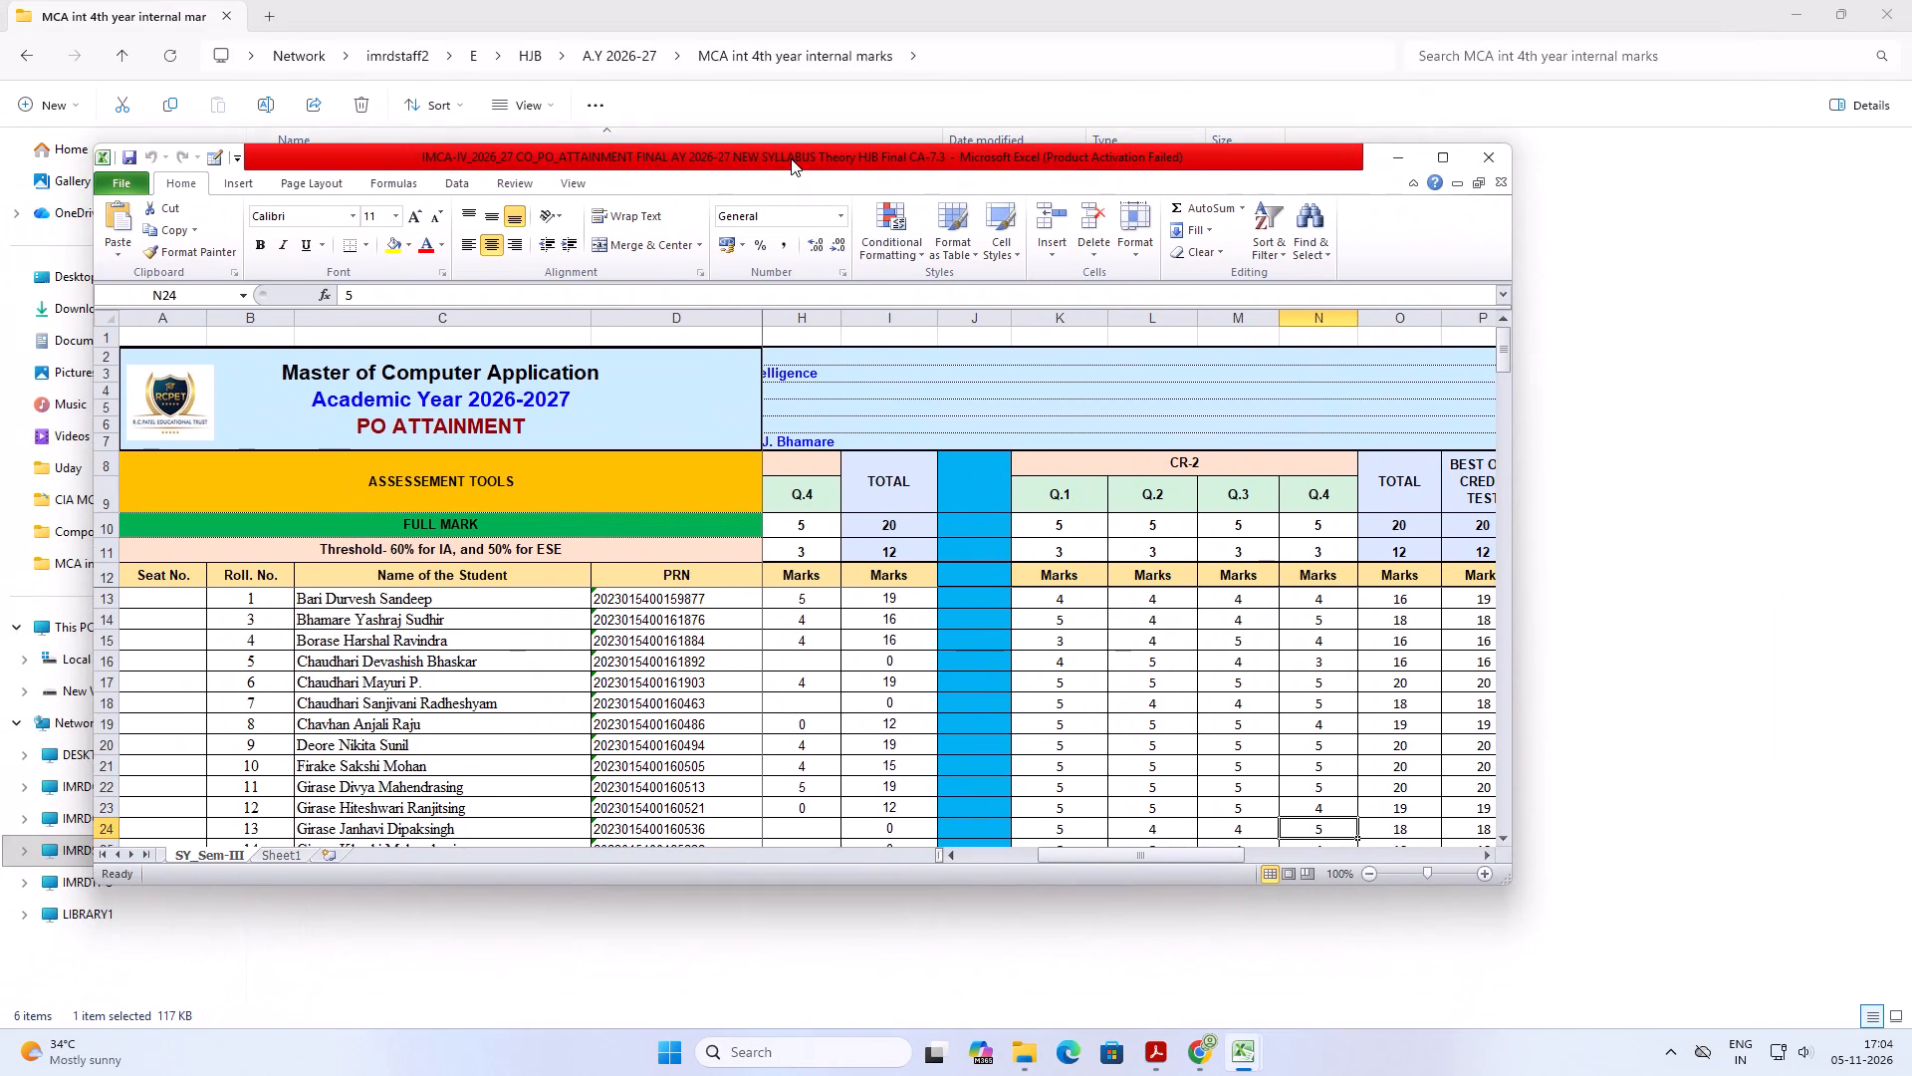
{"action": "left_click_drag", "start_coordinate": [89, 623], "coordinate": [622, 642]}
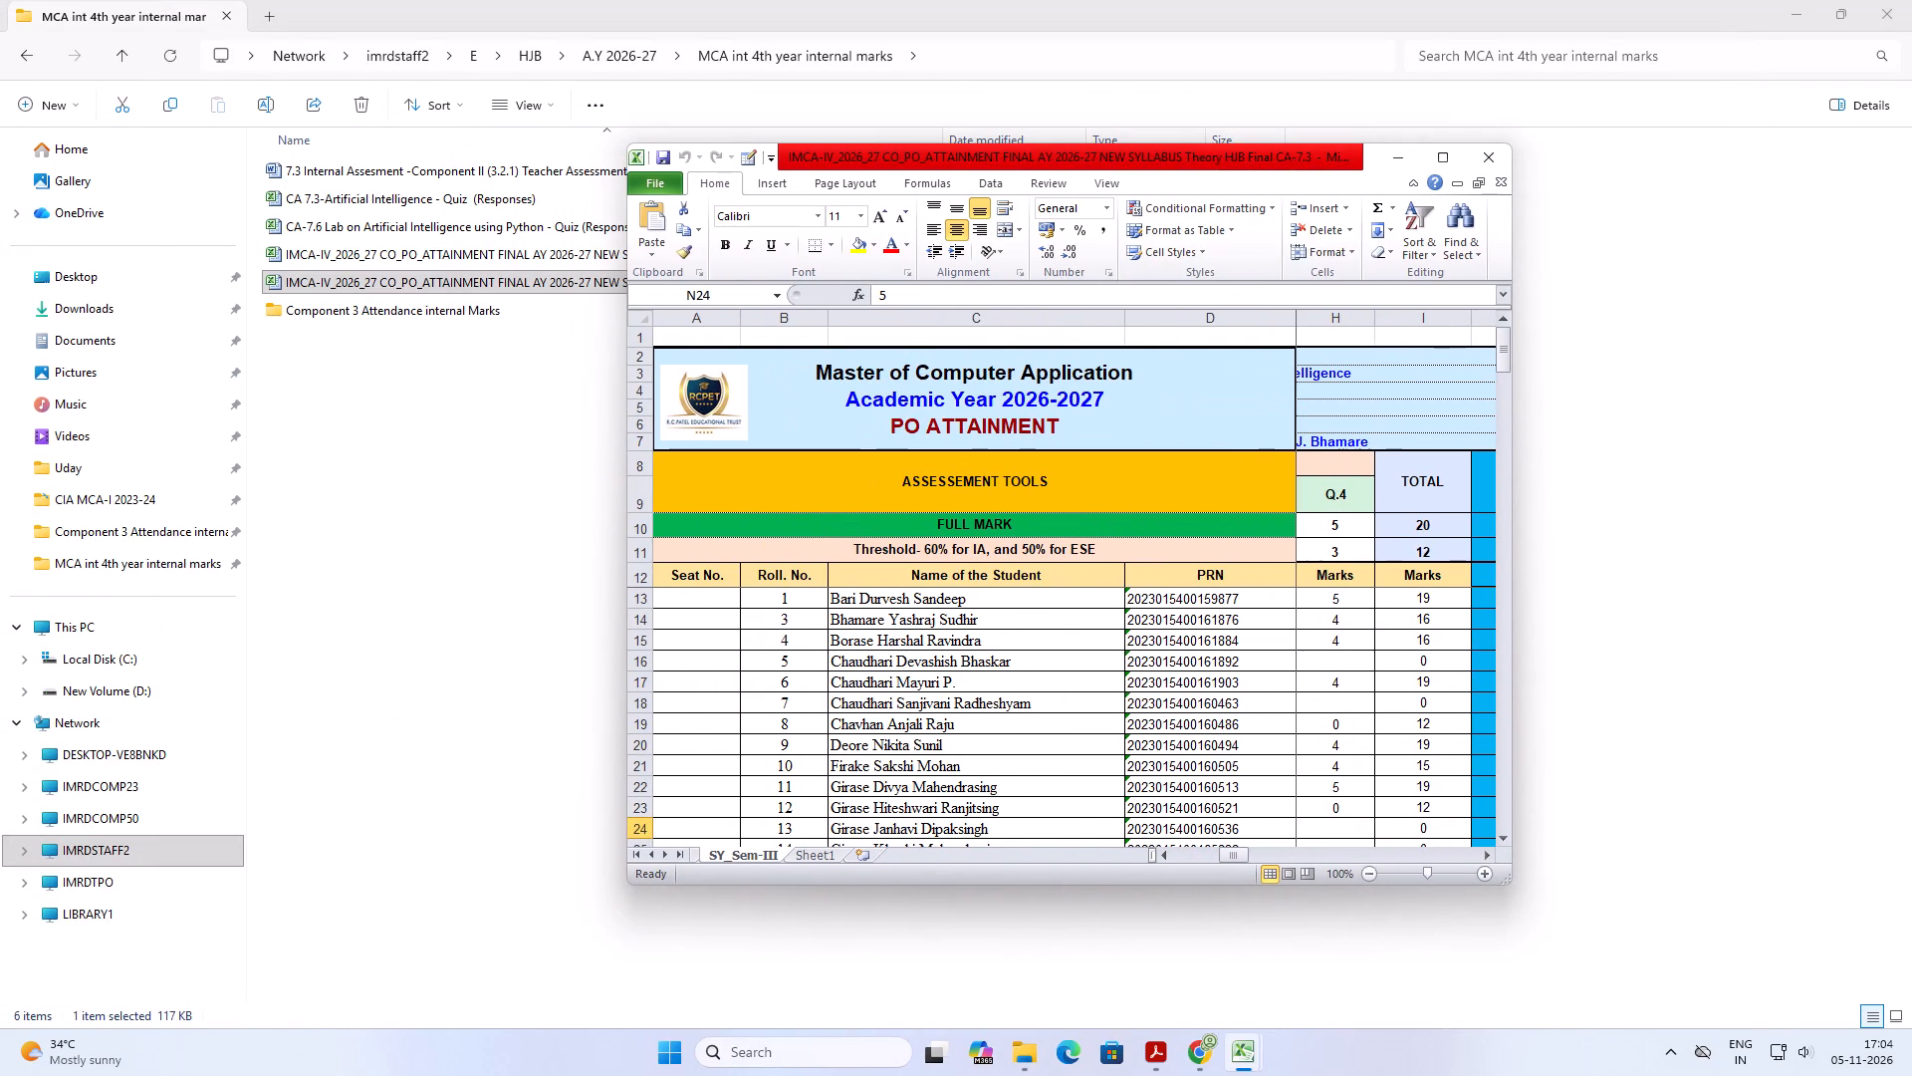
{"action": "left_click_drag", "start_coordinate": [1516, 607], "coordinate": [1770, 592]}
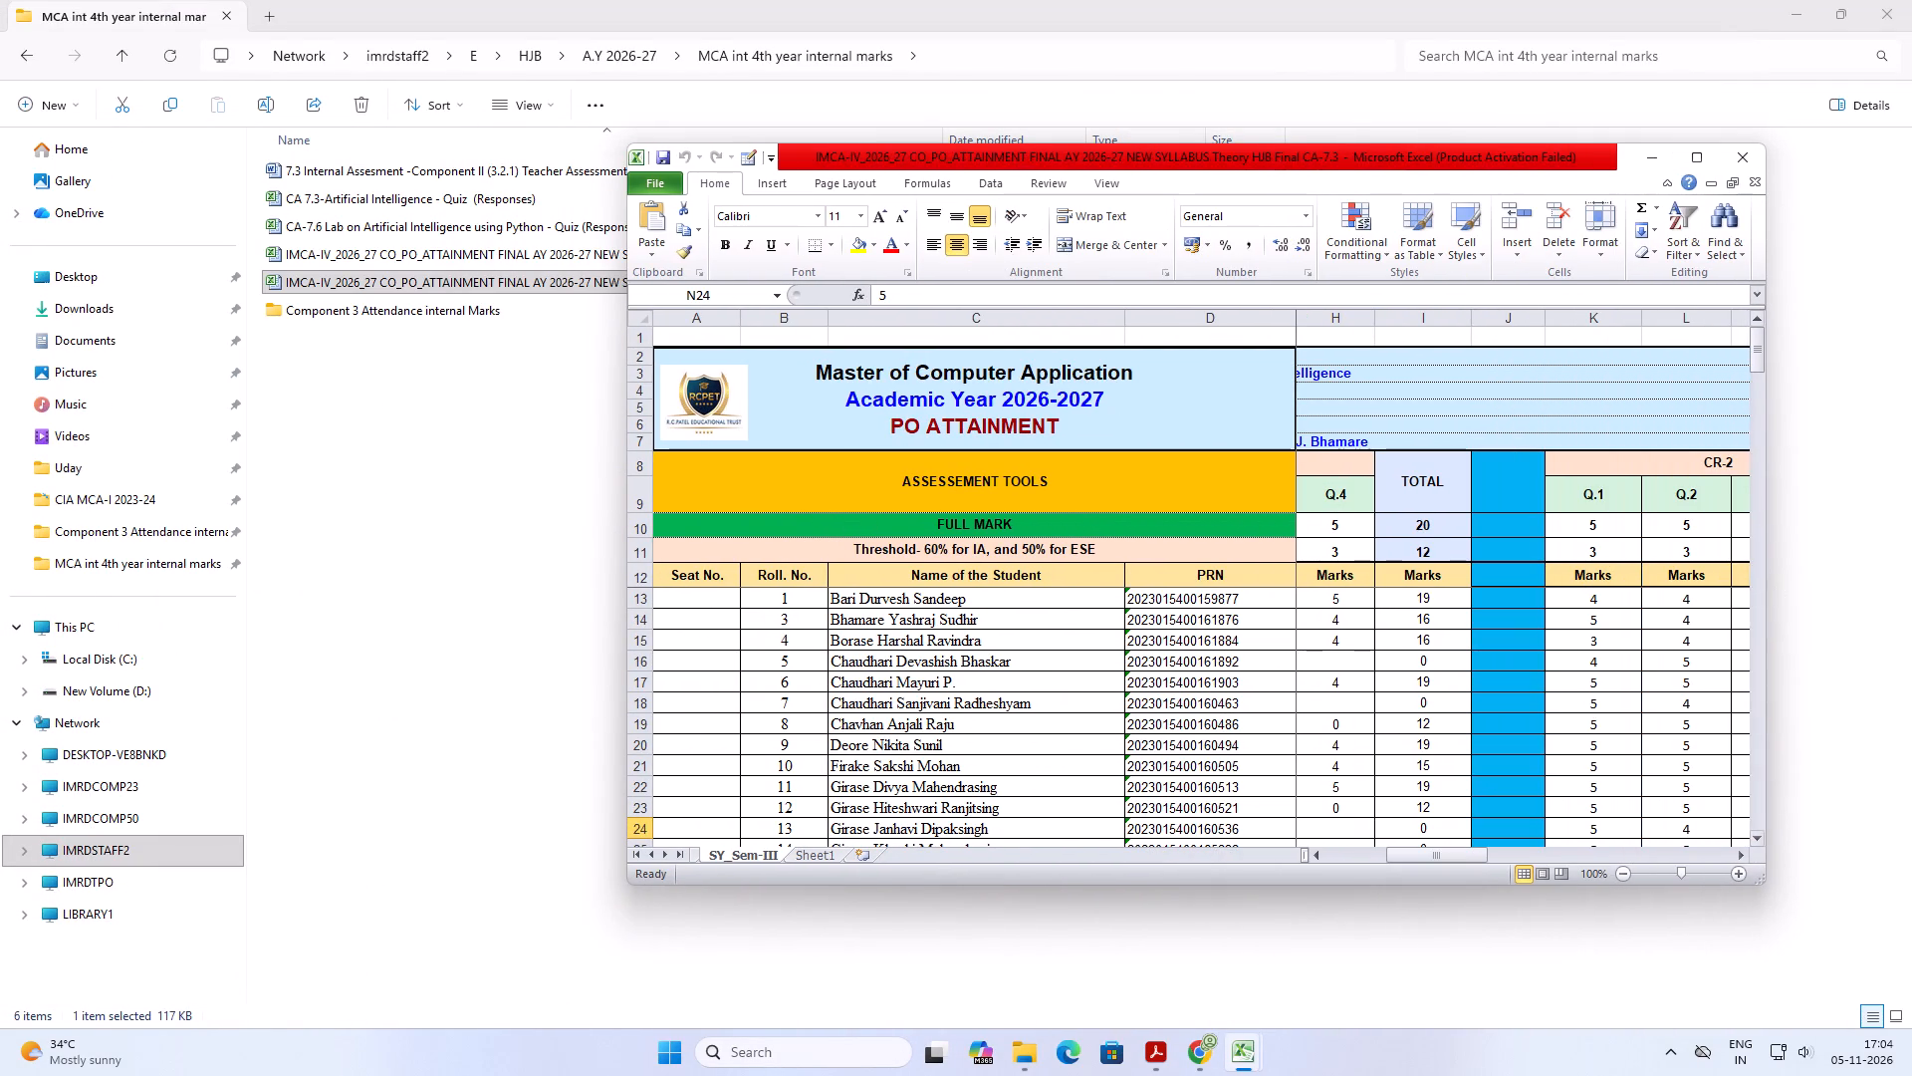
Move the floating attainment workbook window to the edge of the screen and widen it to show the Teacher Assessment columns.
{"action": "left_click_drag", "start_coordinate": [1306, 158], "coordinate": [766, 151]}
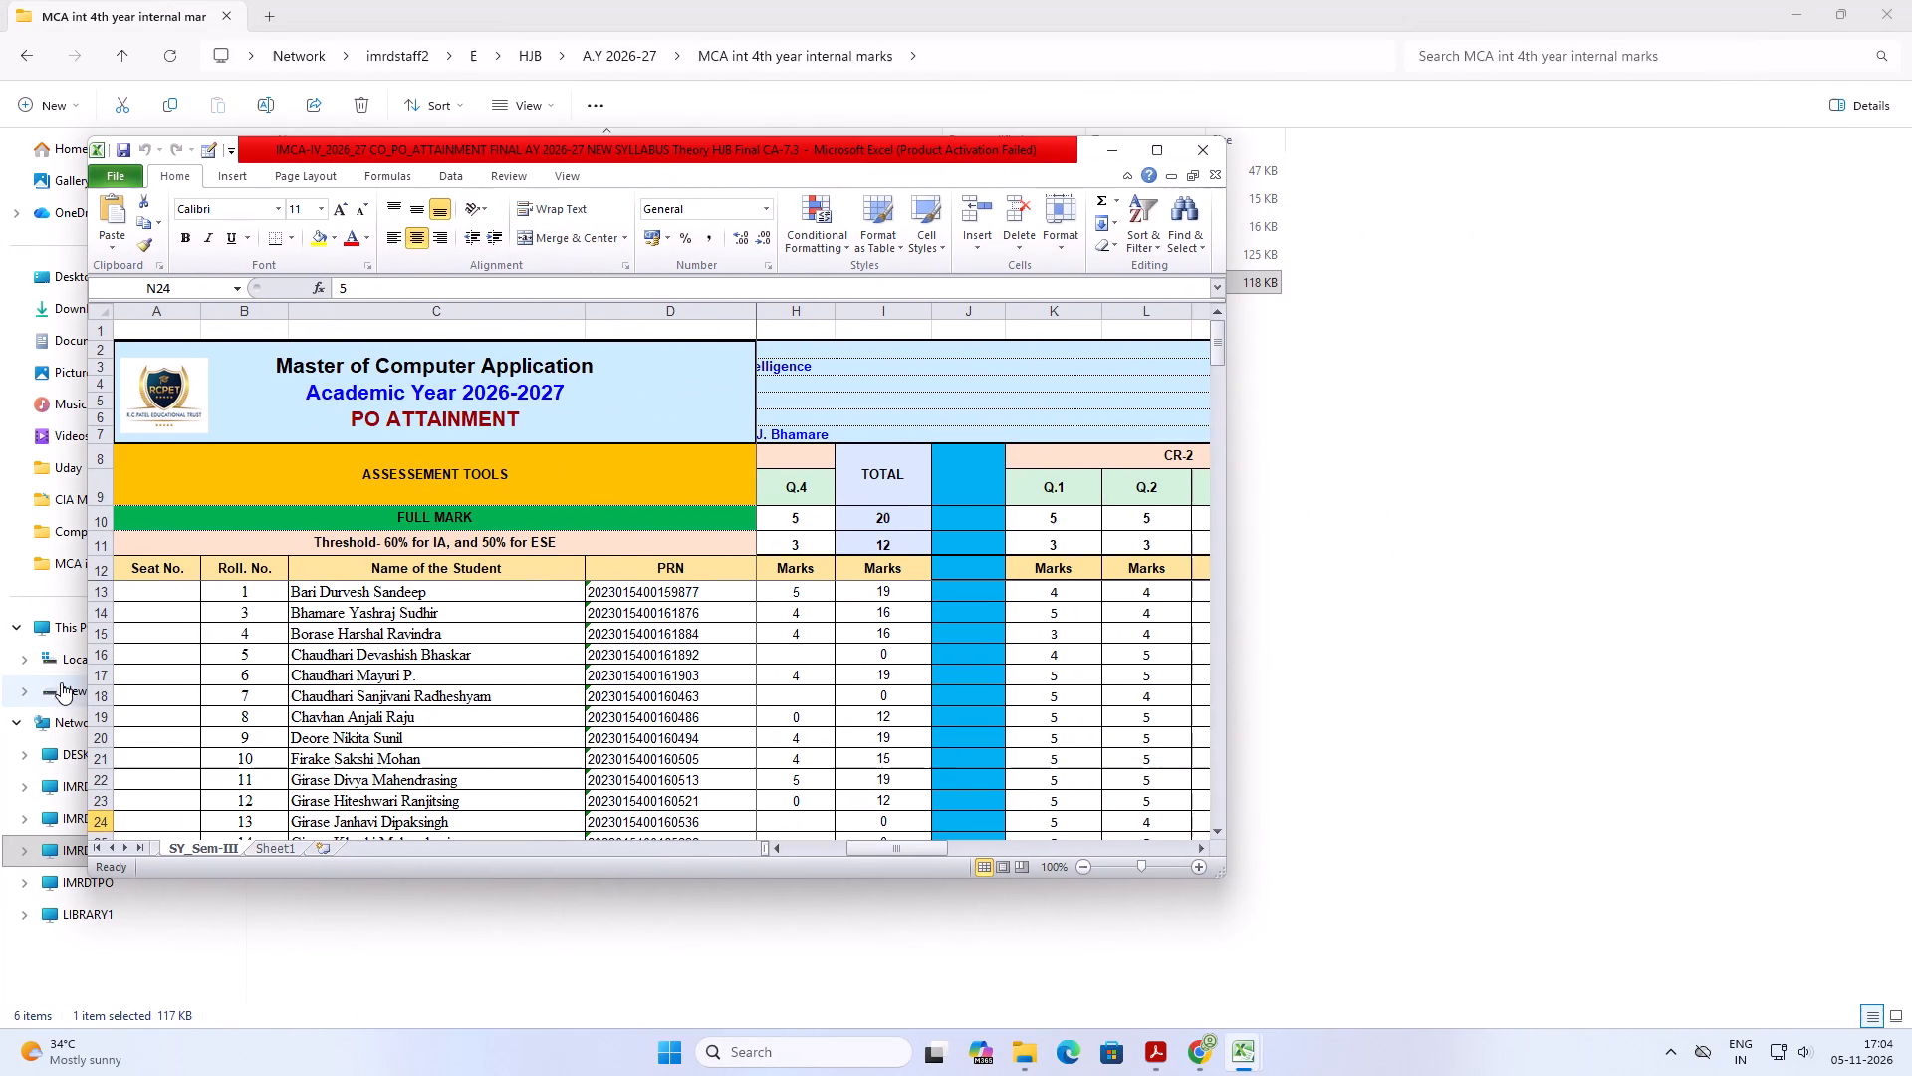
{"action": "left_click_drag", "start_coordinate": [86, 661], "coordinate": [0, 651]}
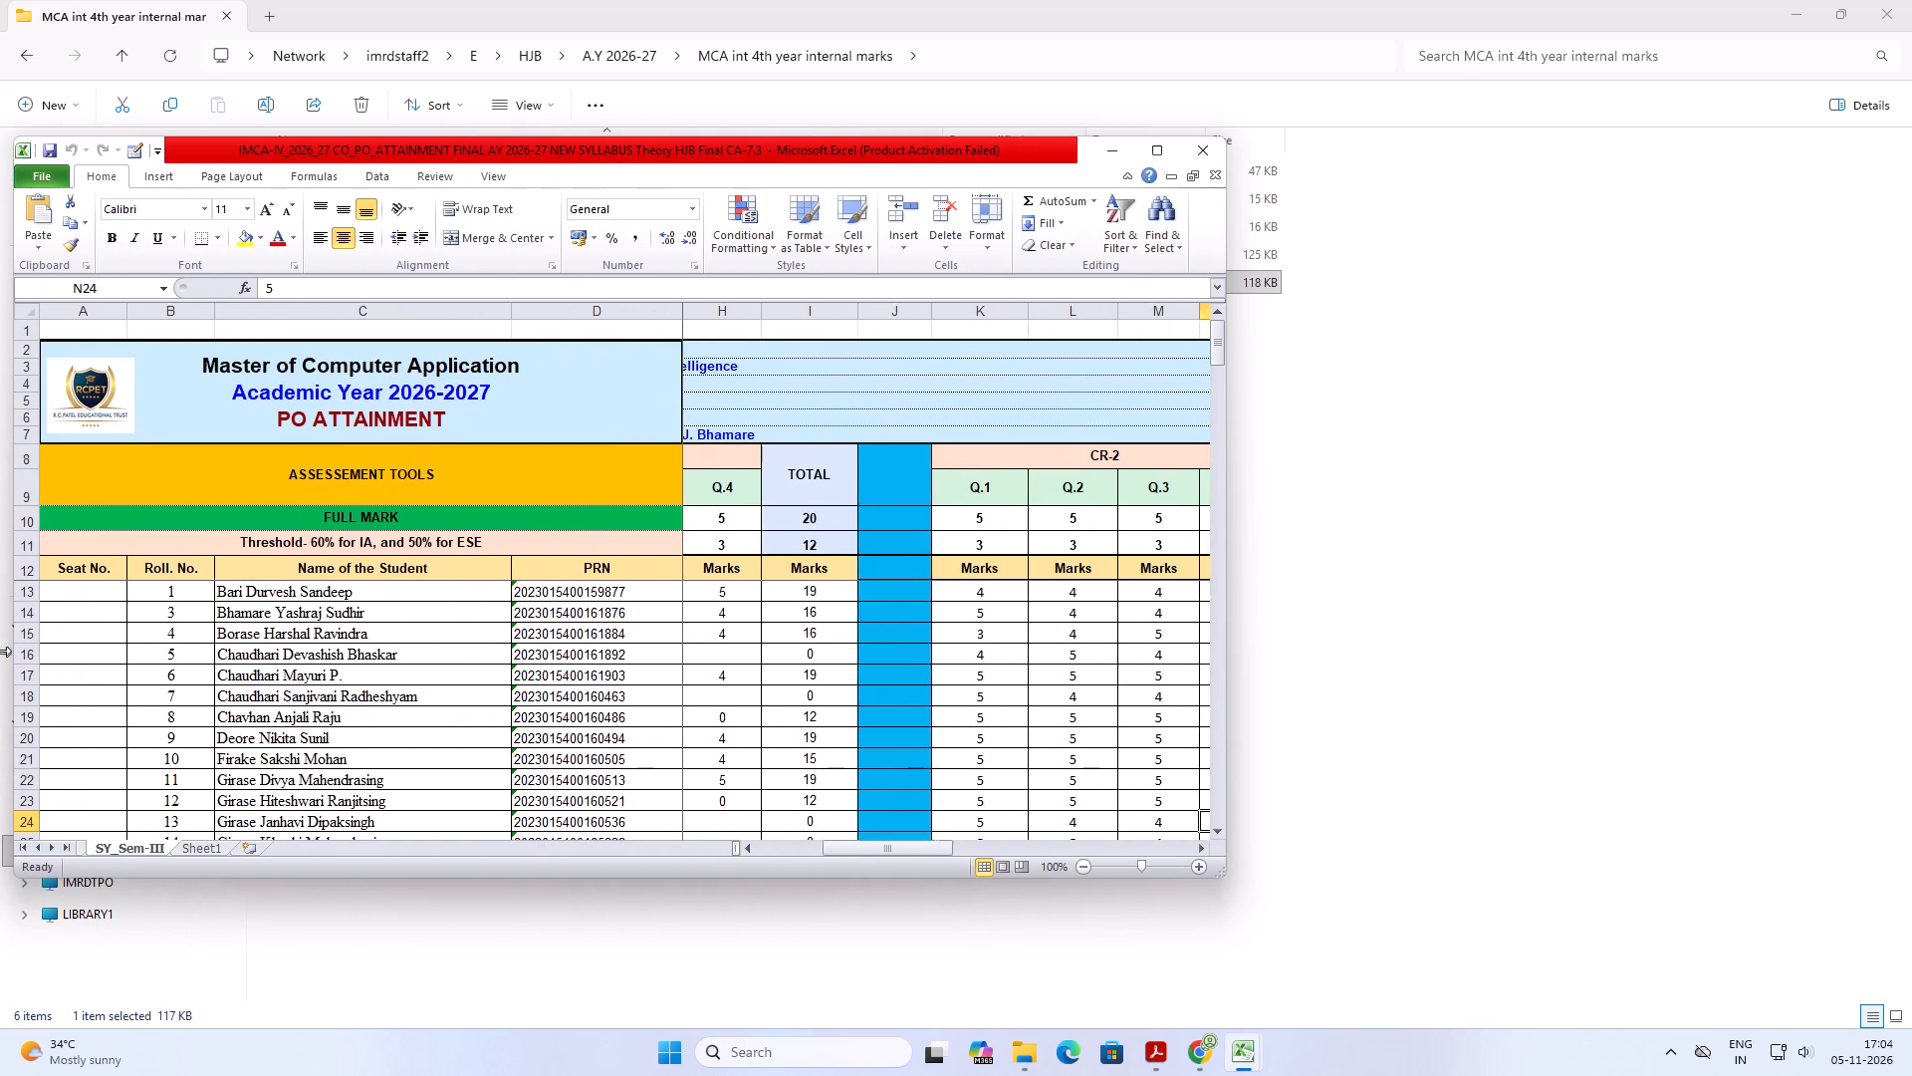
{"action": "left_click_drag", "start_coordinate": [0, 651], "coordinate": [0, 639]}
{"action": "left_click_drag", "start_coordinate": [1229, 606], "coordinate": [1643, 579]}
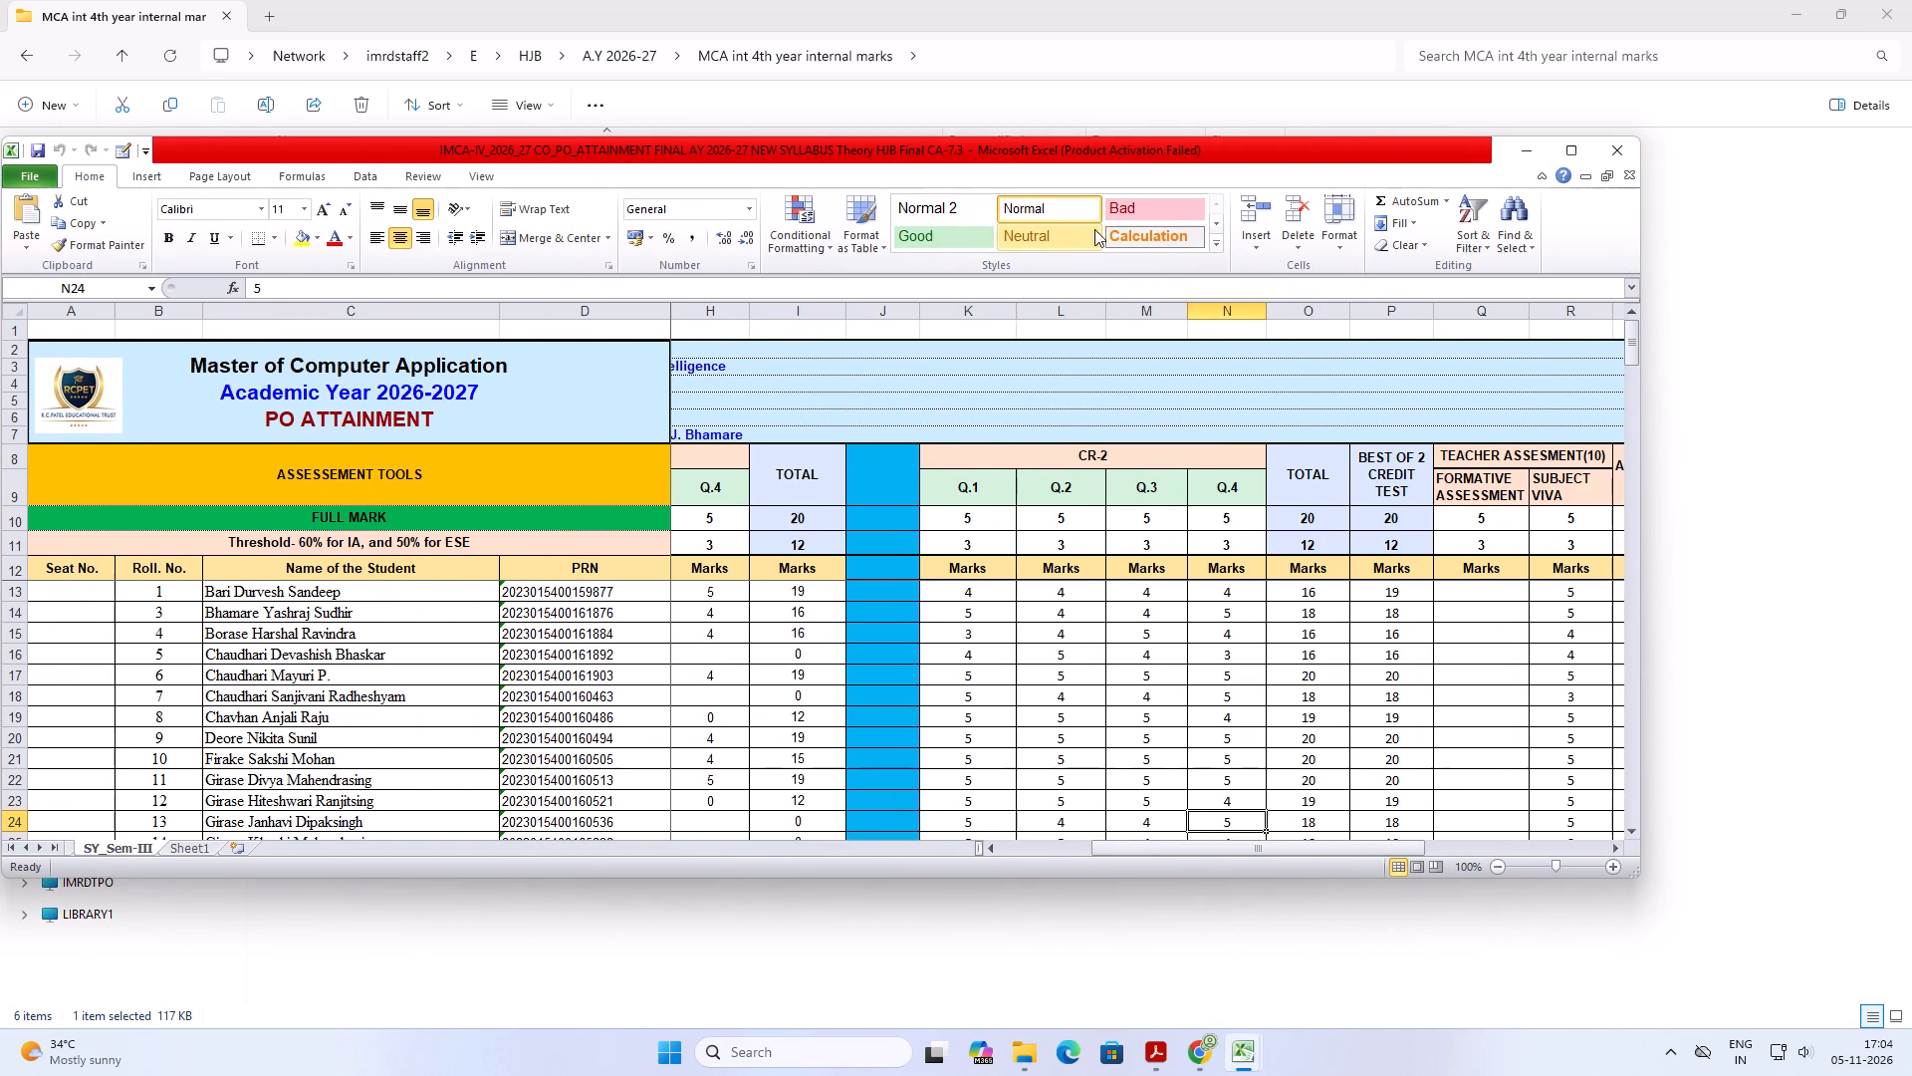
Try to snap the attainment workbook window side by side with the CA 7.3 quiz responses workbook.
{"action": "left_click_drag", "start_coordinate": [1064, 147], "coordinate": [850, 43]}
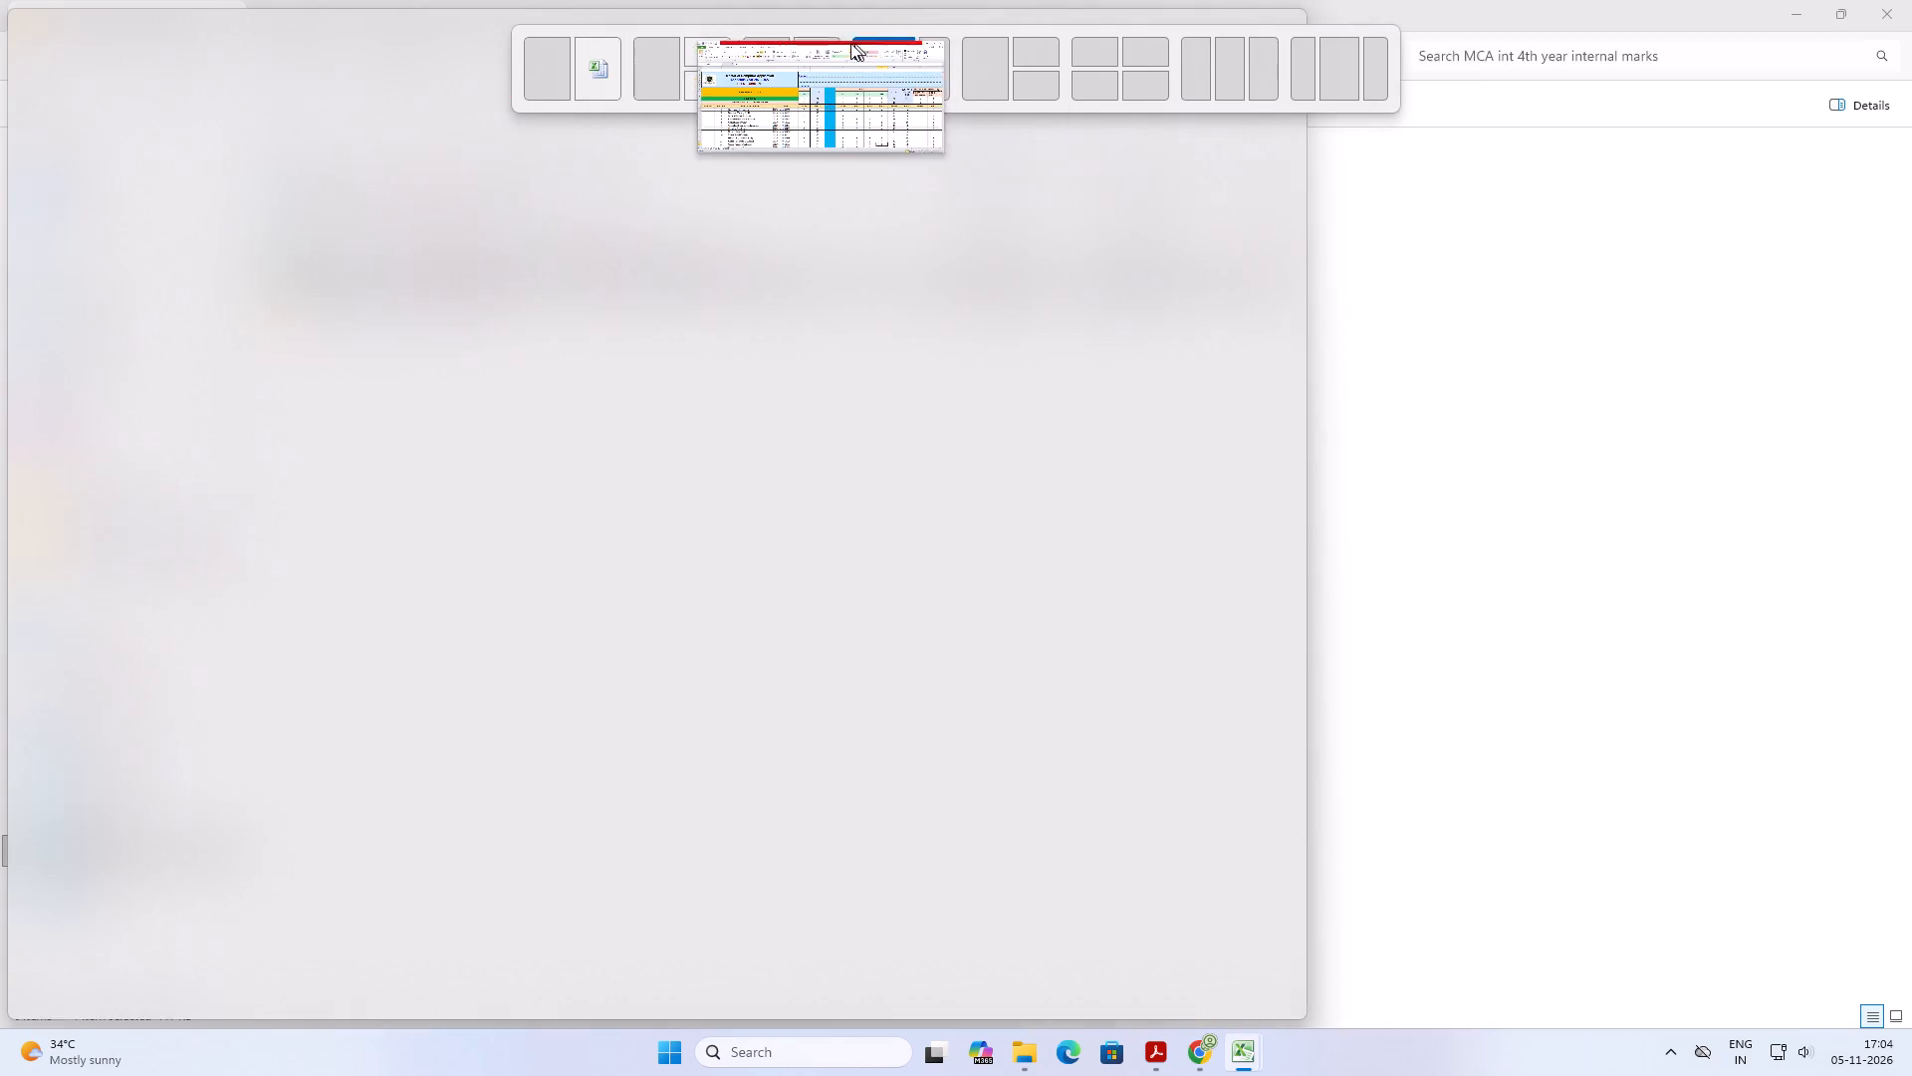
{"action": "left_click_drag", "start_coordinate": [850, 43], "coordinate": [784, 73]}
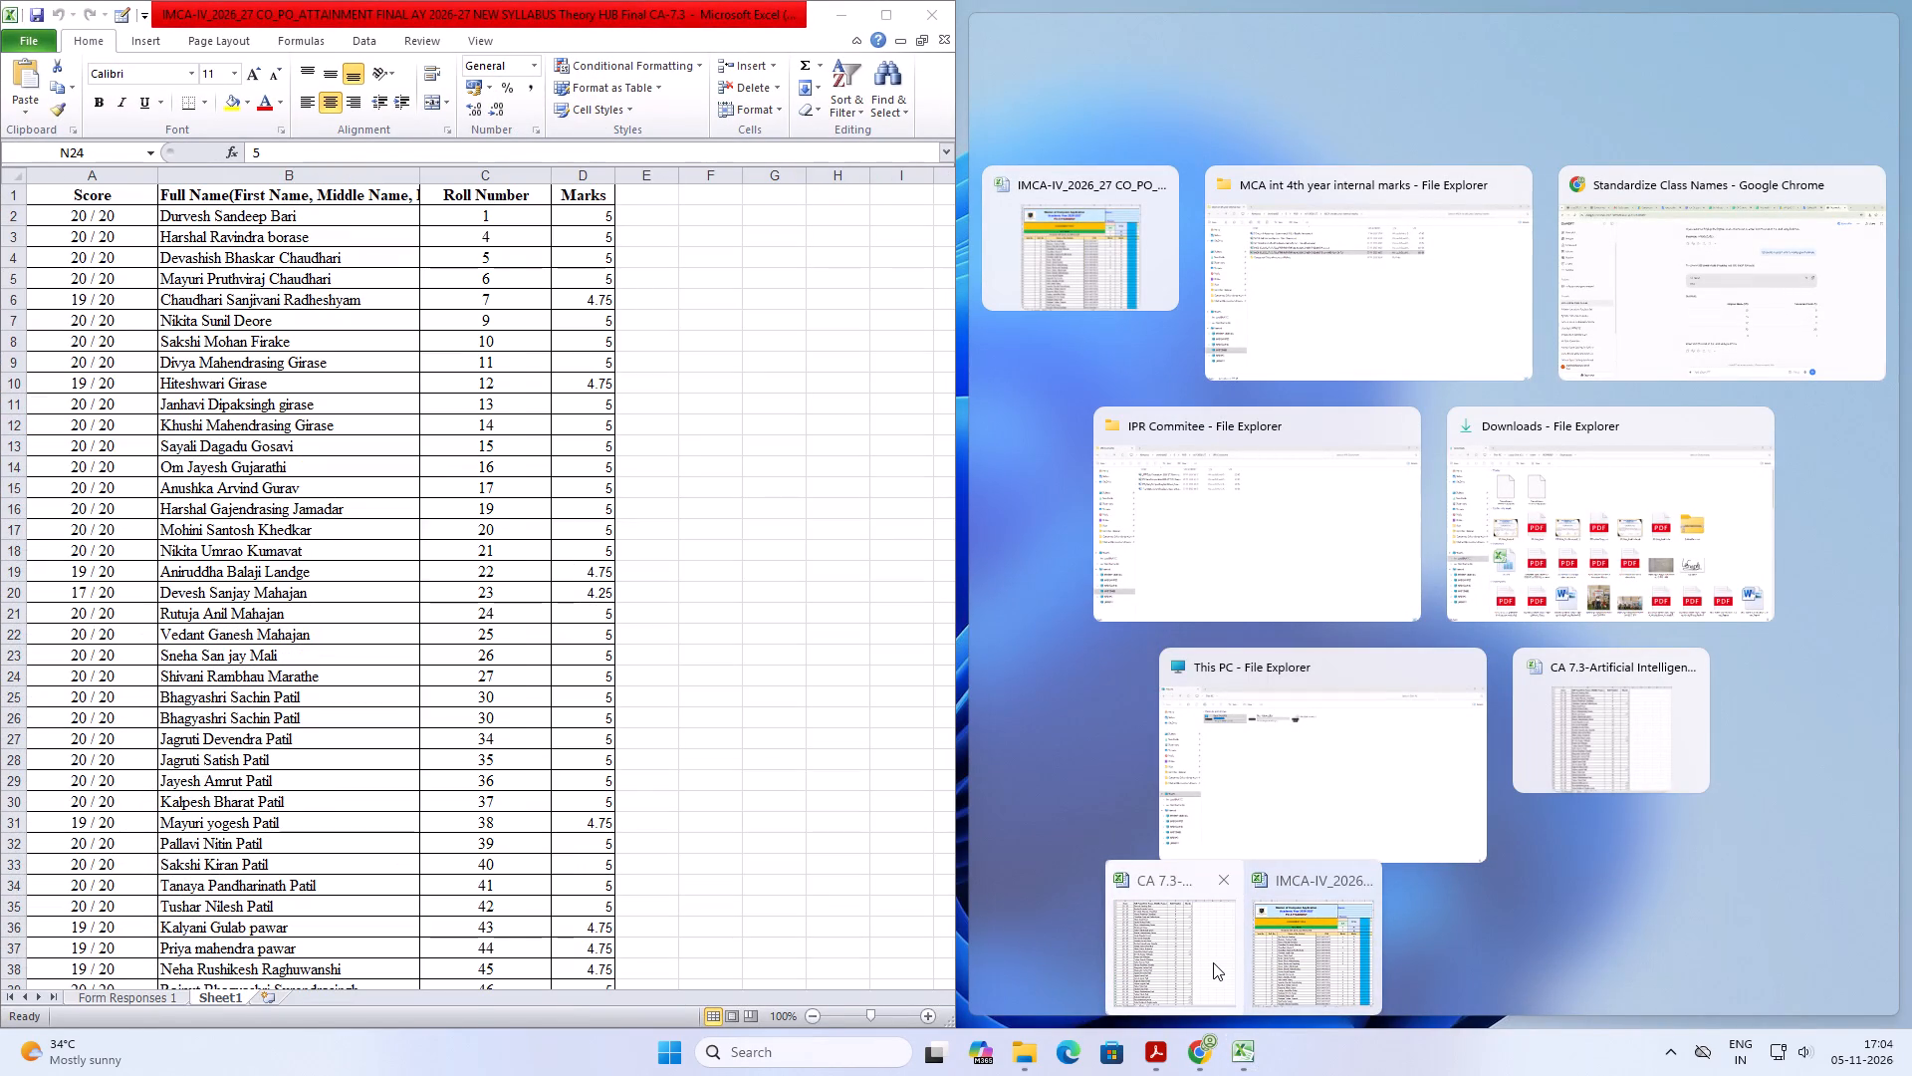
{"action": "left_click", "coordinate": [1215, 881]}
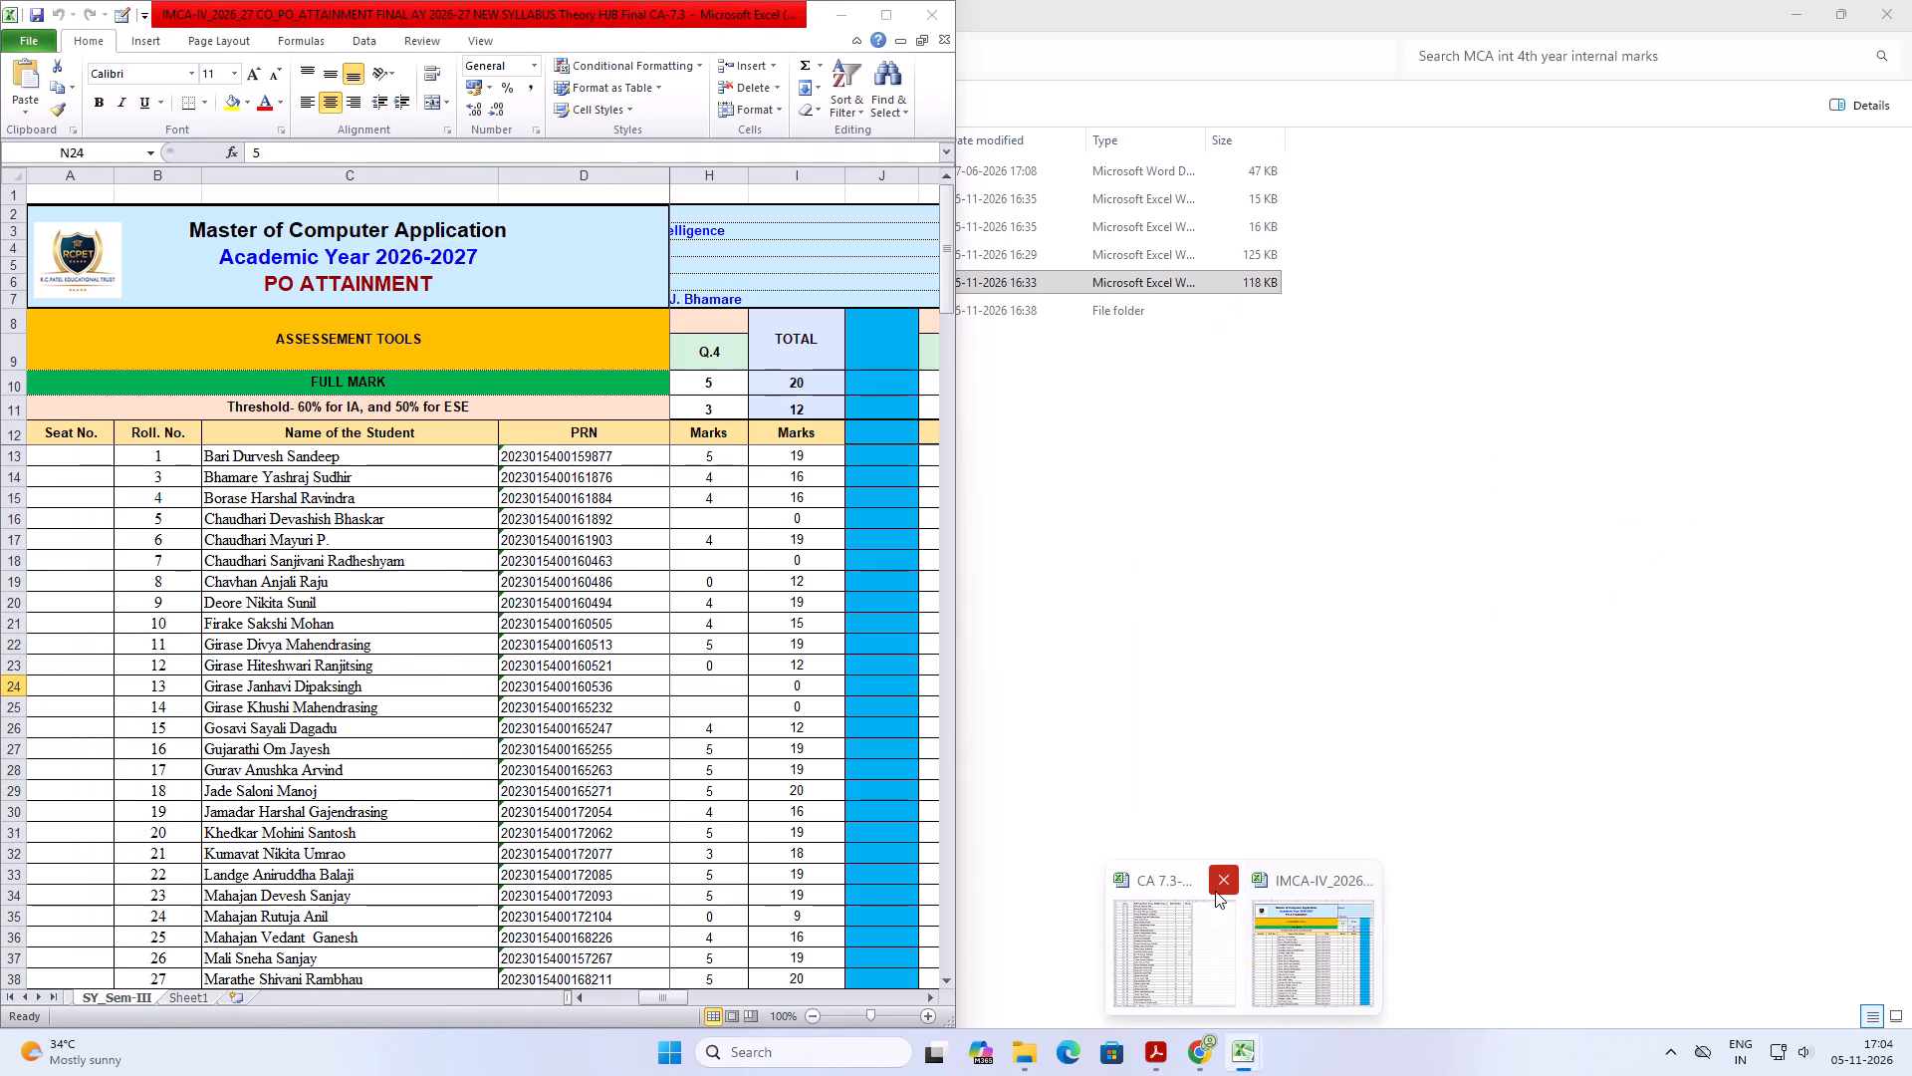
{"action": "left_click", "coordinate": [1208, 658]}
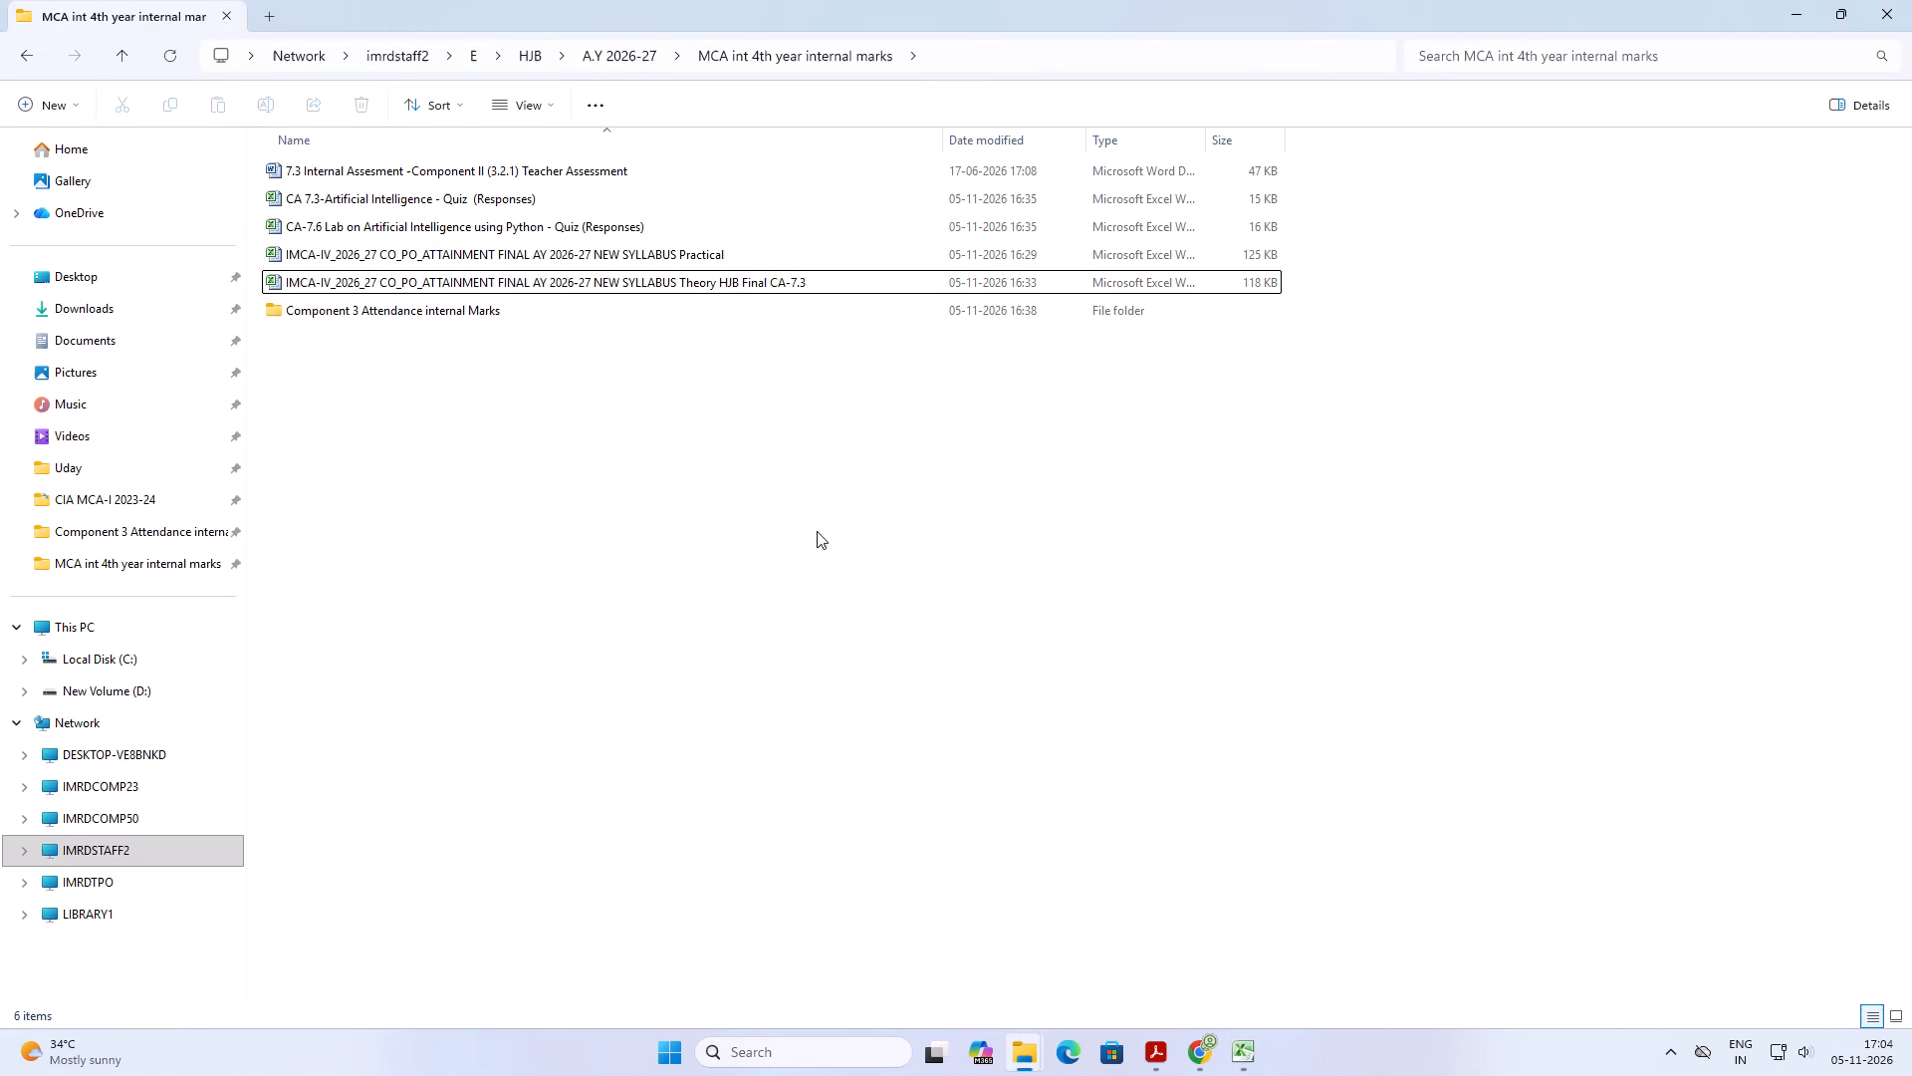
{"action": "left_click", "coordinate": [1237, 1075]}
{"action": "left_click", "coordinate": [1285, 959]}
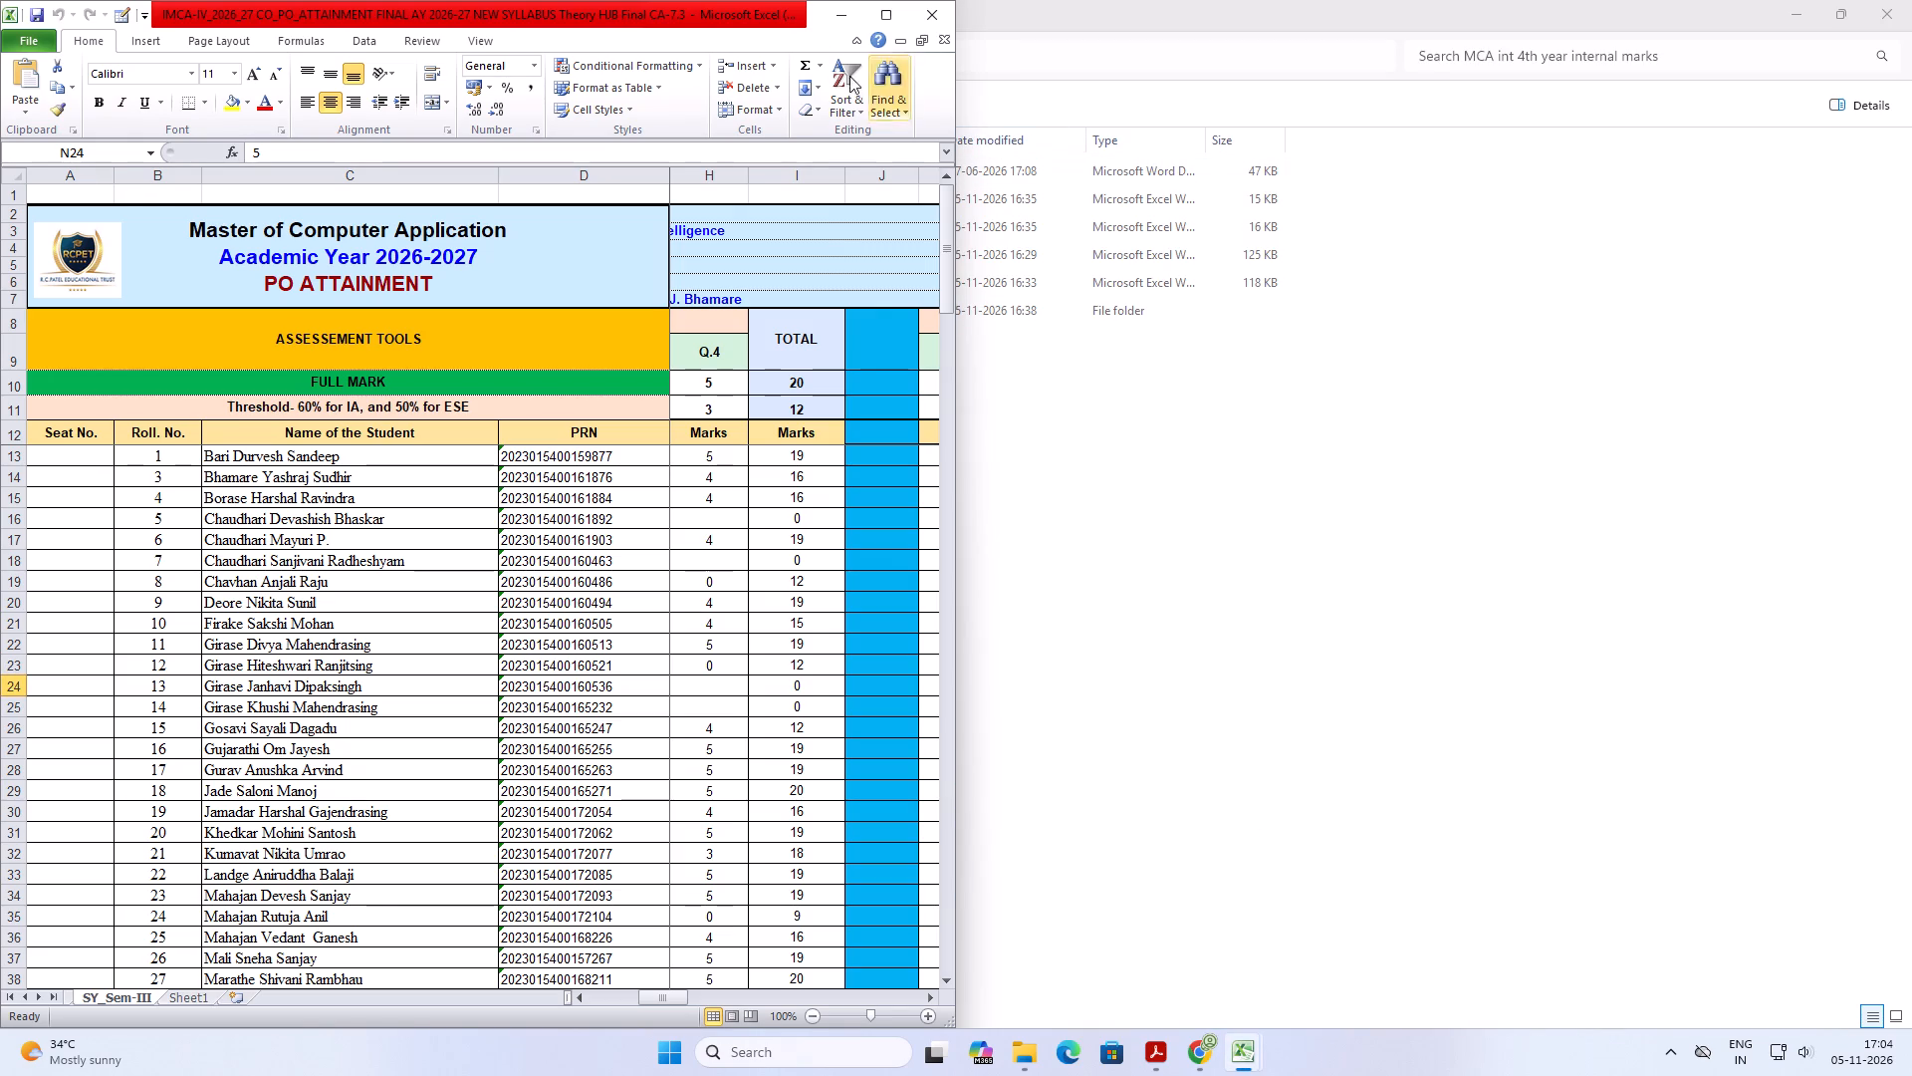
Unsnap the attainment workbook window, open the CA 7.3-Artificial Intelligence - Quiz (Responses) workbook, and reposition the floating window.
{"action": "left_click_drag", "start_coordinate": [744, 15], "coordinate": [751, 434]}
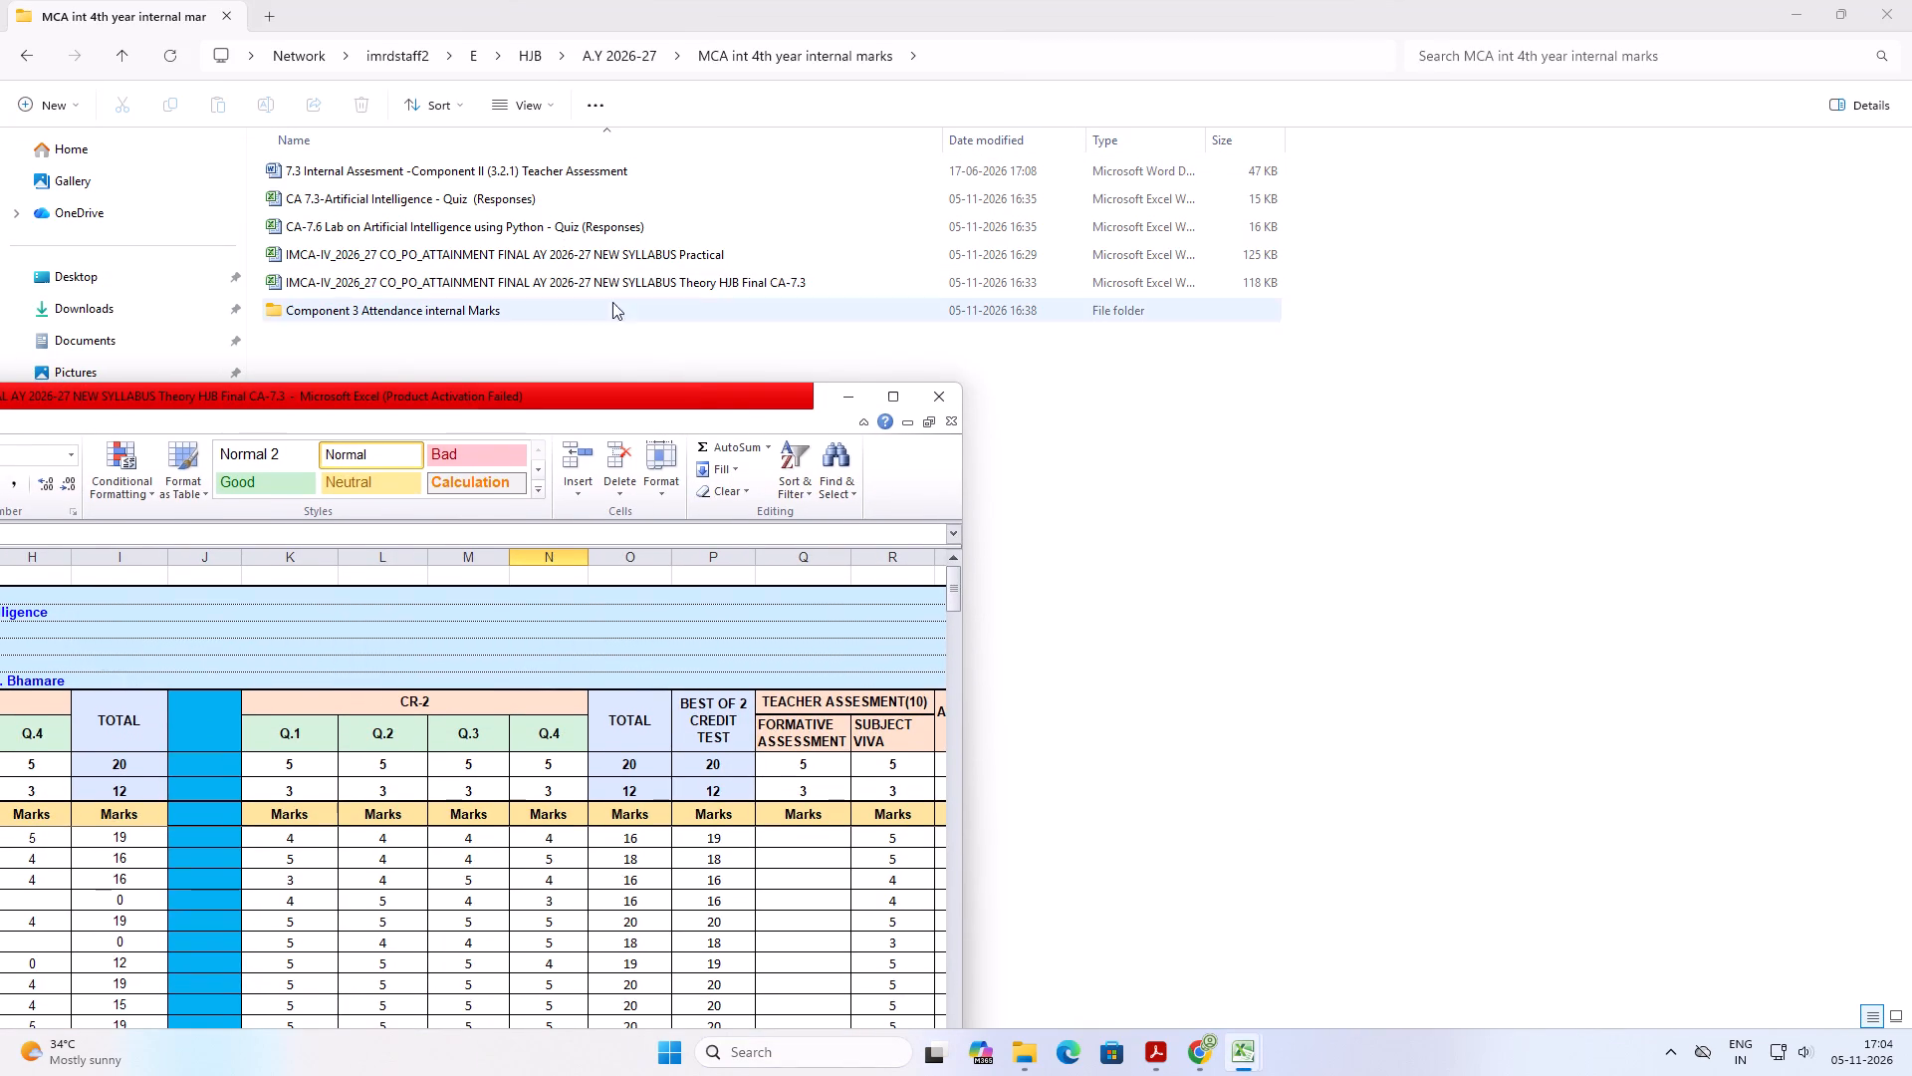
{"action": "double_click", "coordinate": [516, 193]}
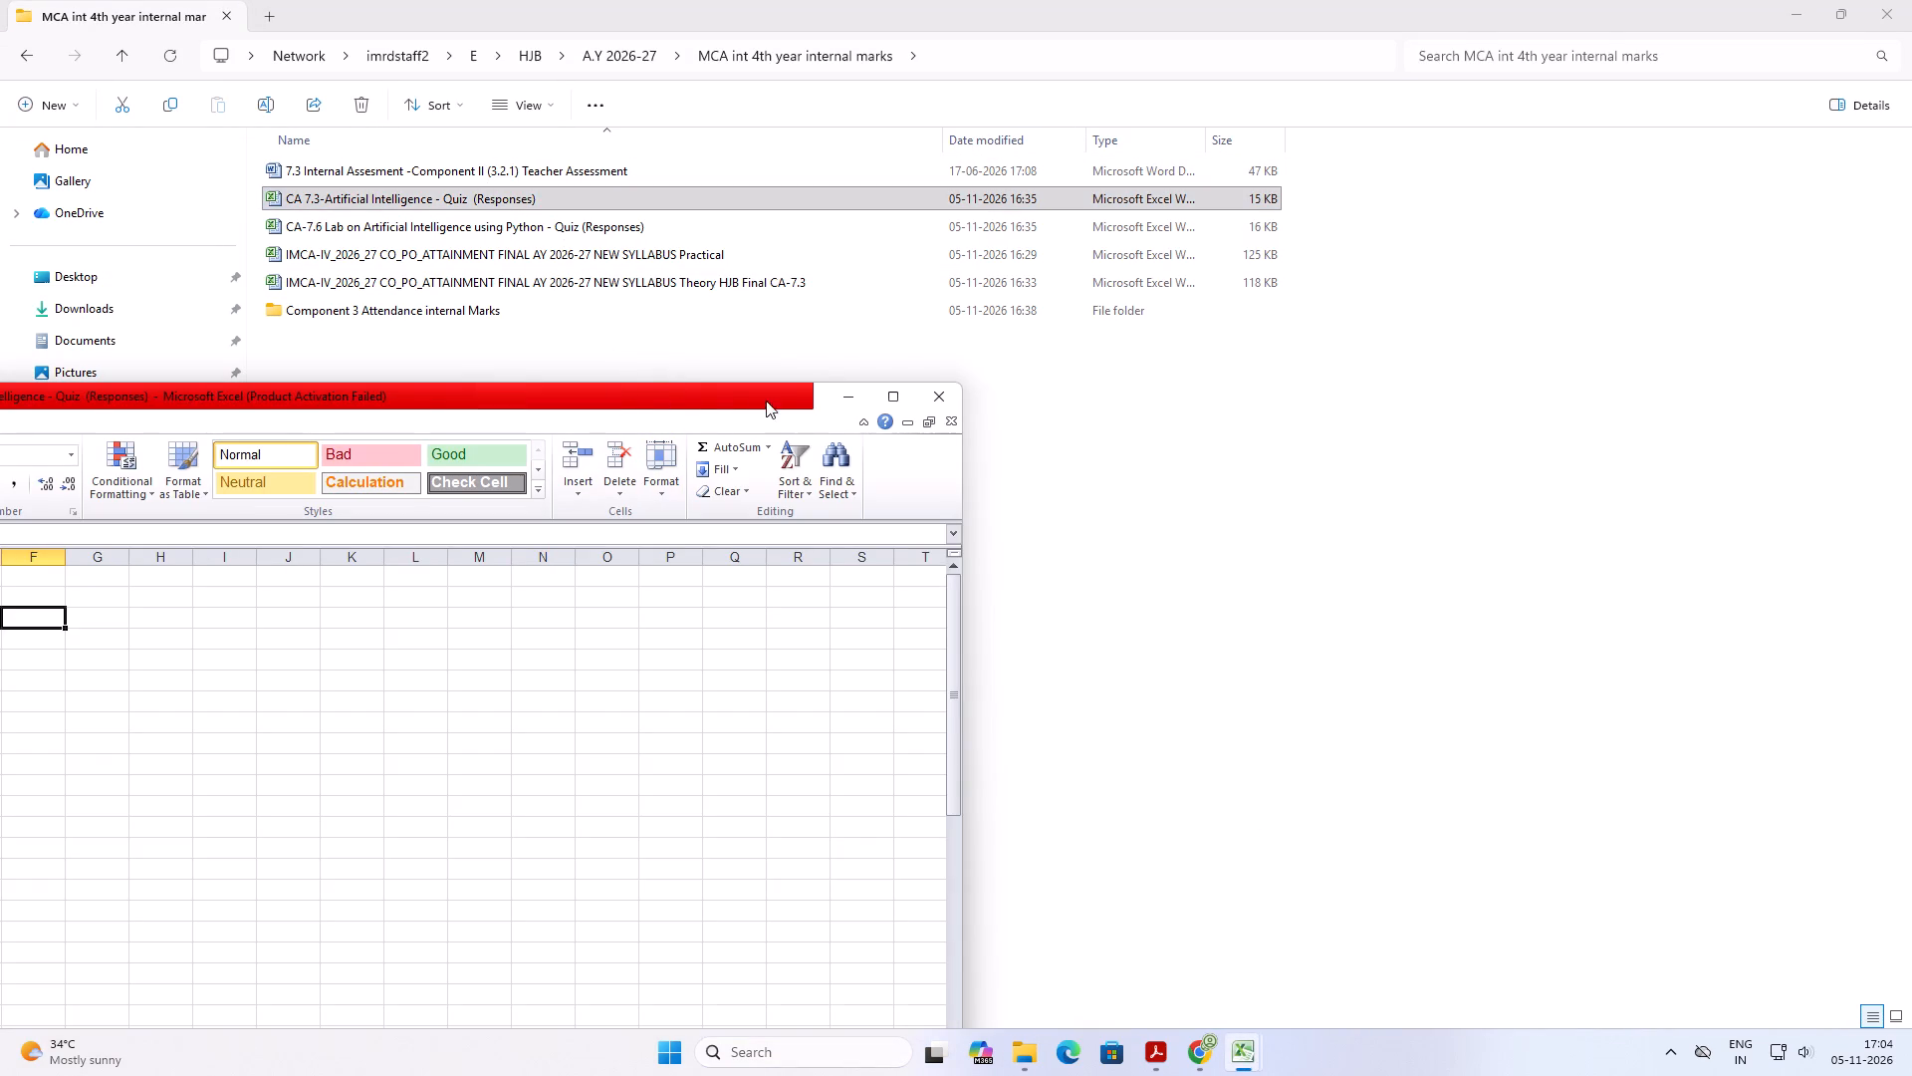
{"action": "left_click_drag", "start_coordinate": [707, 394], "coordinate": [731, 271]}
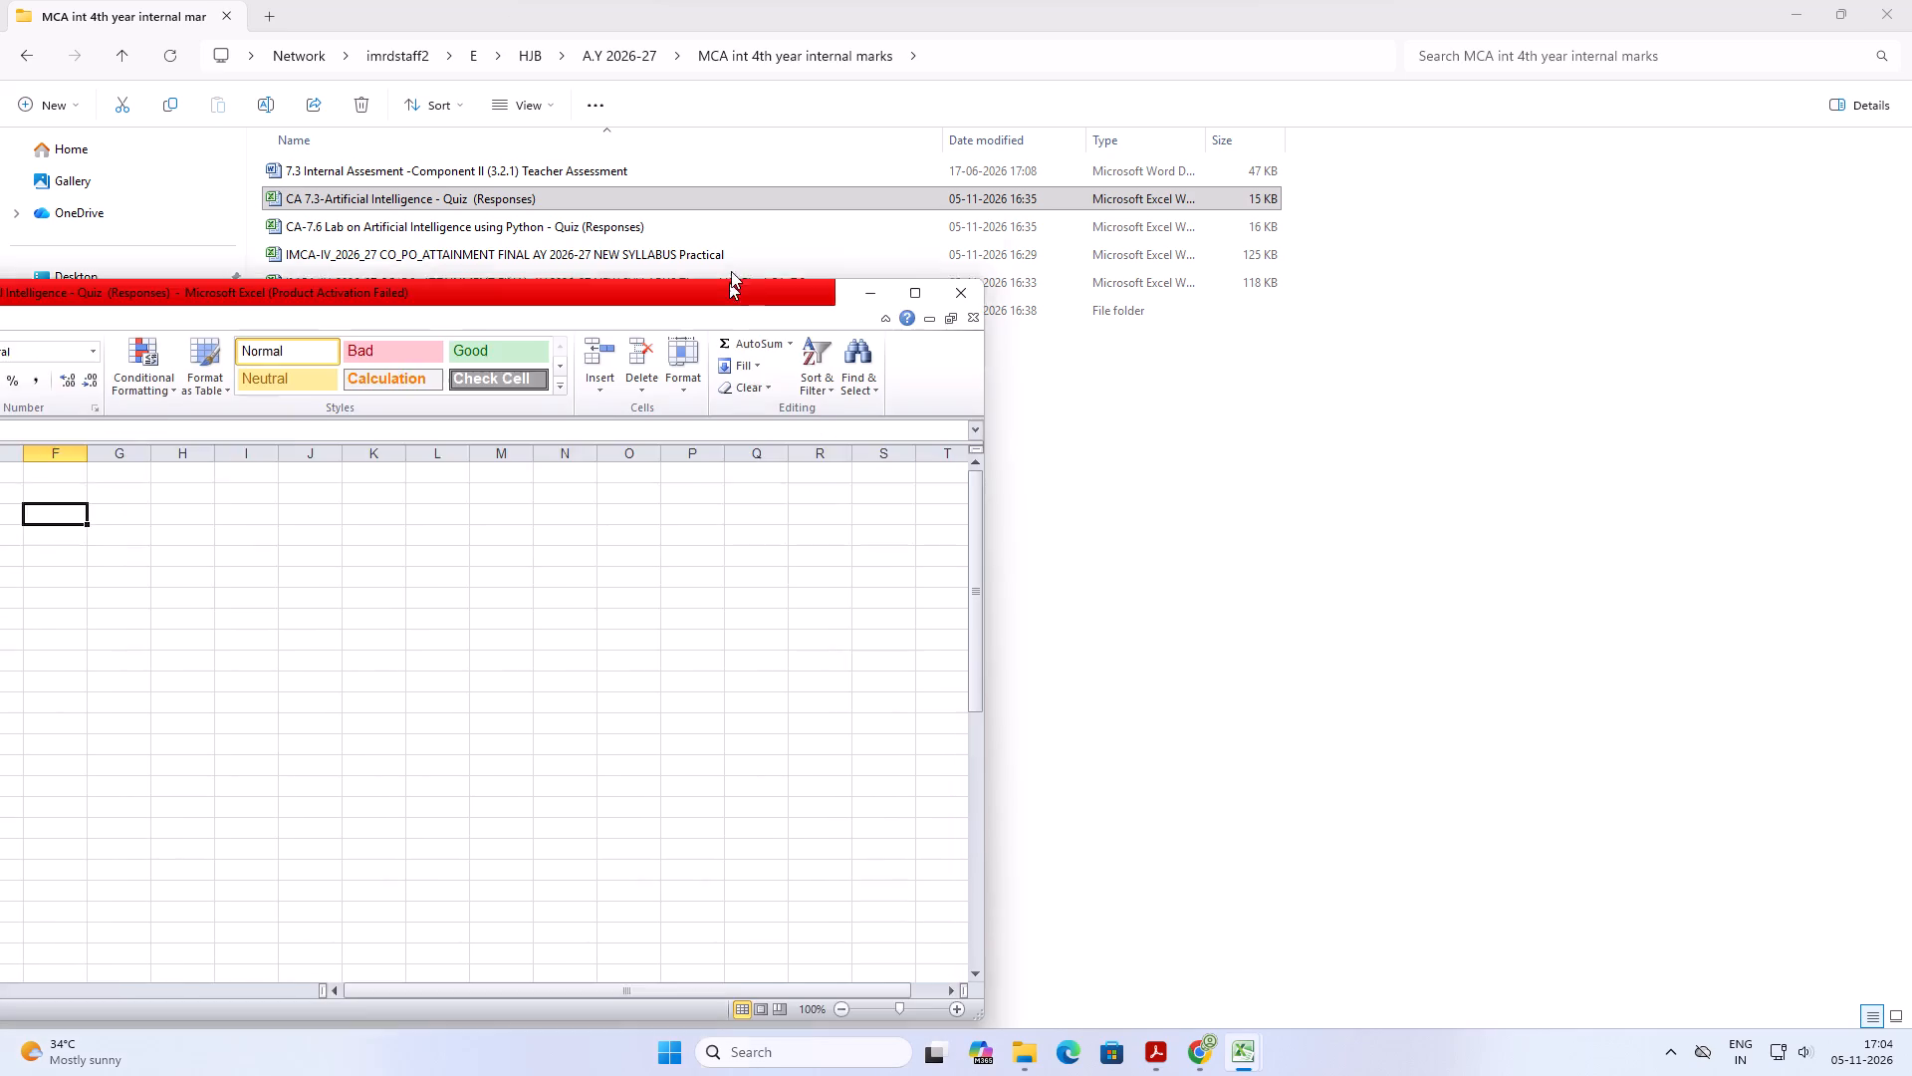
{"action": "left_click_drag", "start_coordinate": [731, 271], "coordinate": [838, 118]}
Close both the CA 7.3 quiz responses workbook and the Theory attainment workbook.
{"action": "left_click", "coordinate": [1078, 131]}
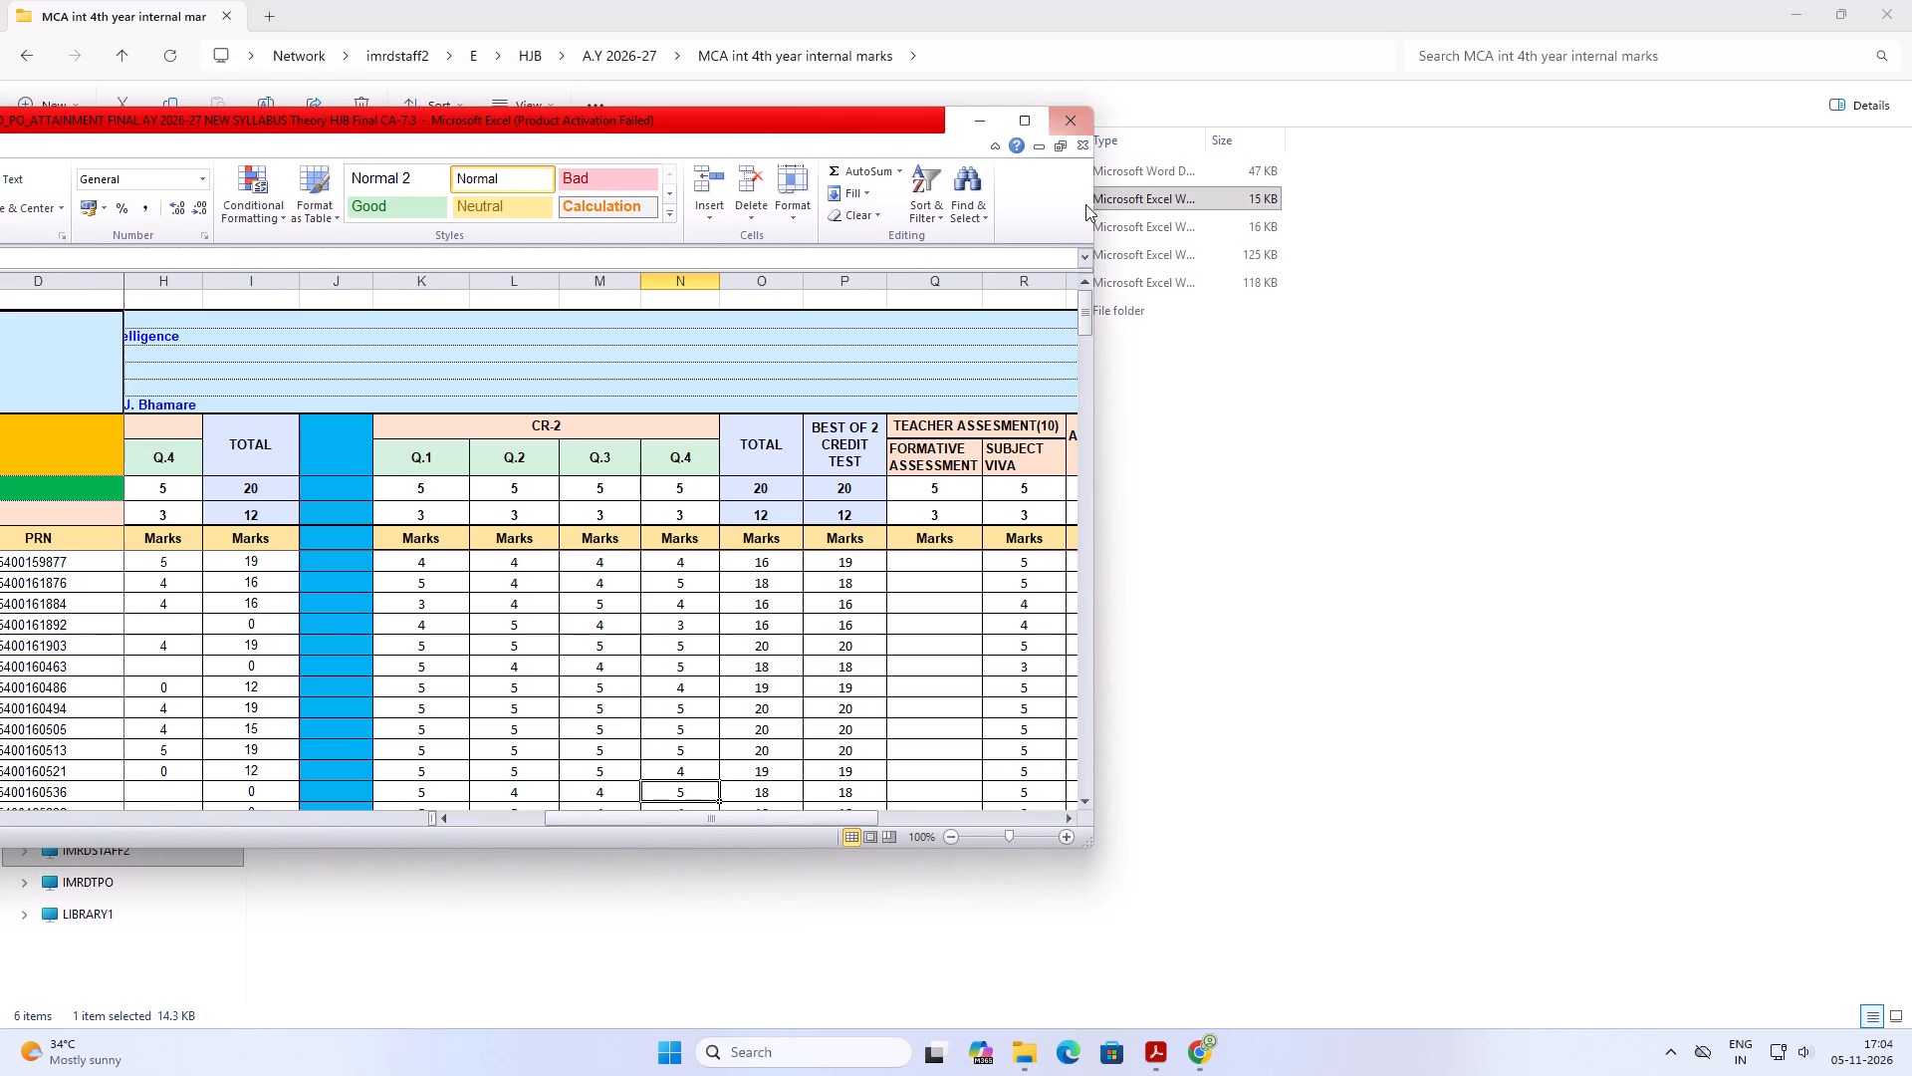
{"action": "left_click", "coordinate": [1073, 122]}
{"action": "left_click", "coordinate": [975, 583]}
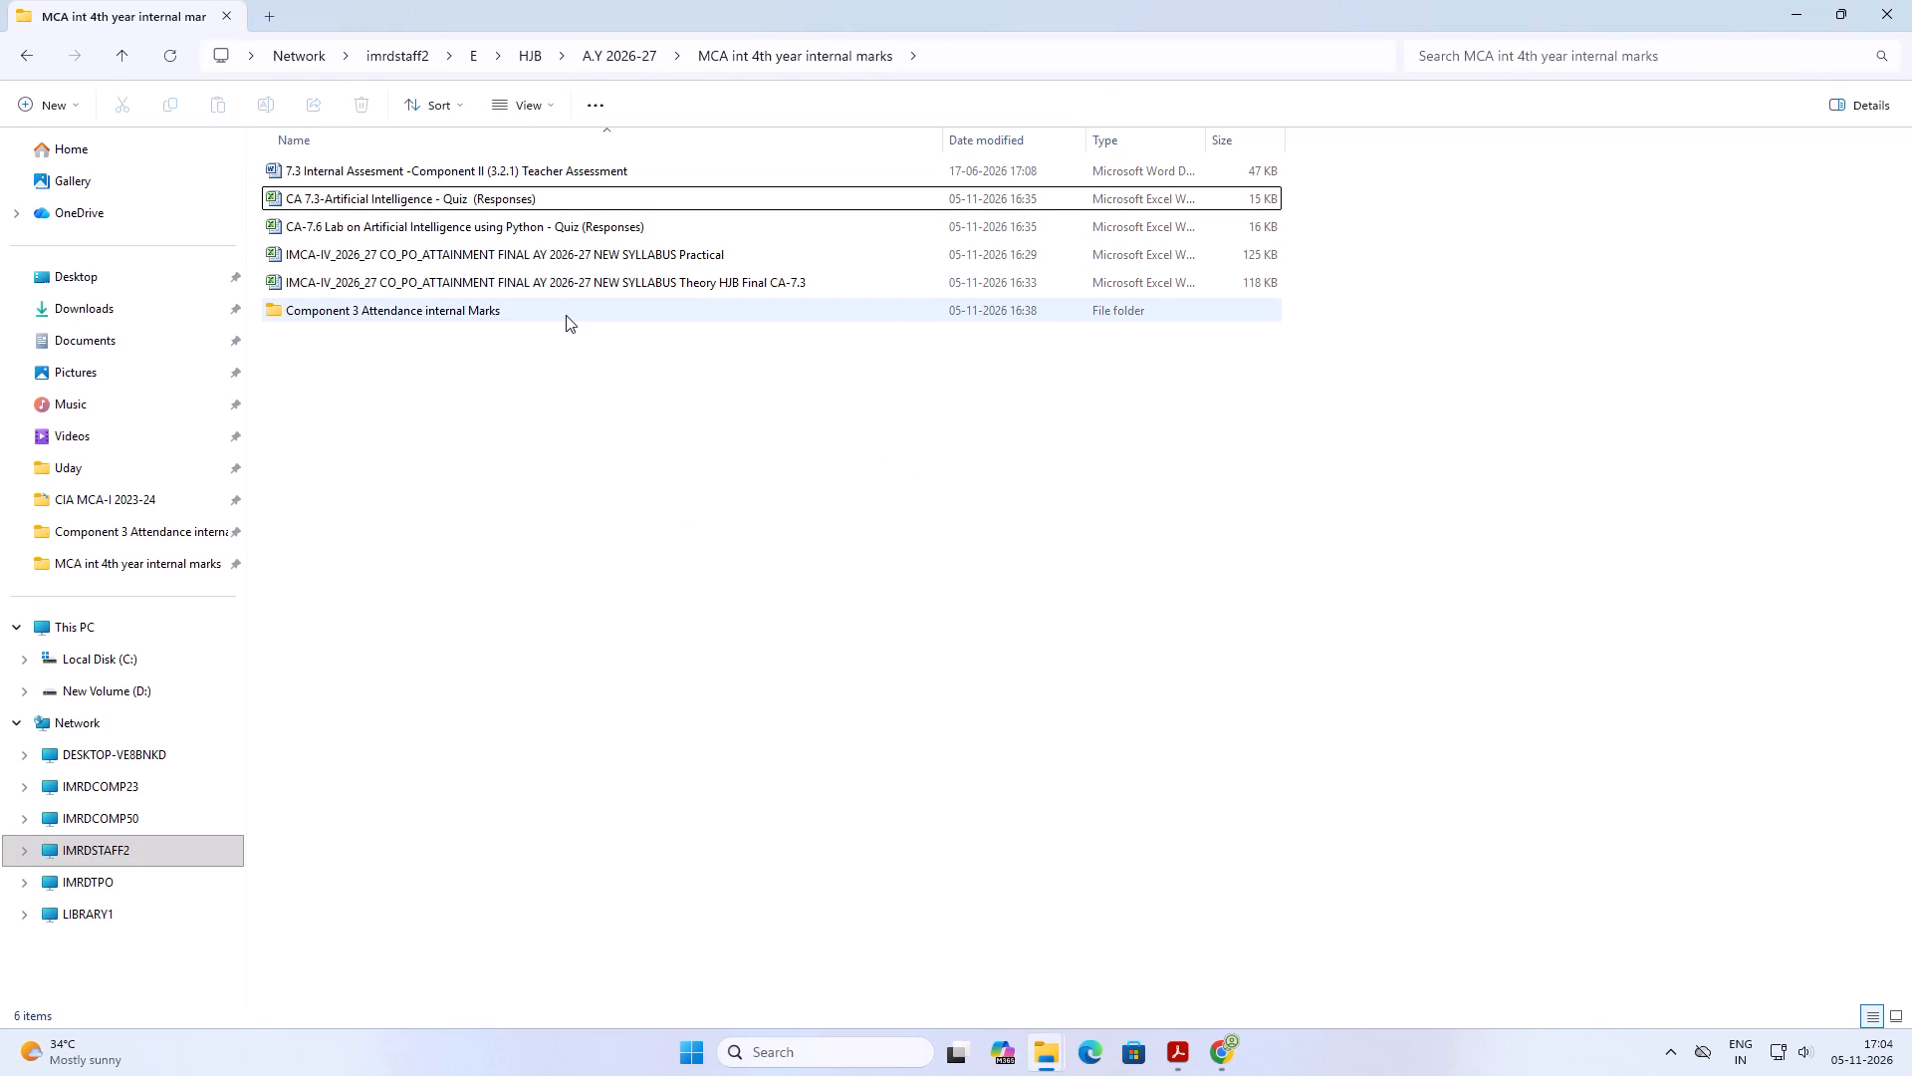
Open the IMCA-IV NEW SYLLABUS Theory HJB Final CA-7.3 attainment workbook from the MCA int 4th year internal marks folder.
{"action": "double_click", "coordinate": [671, 291]}
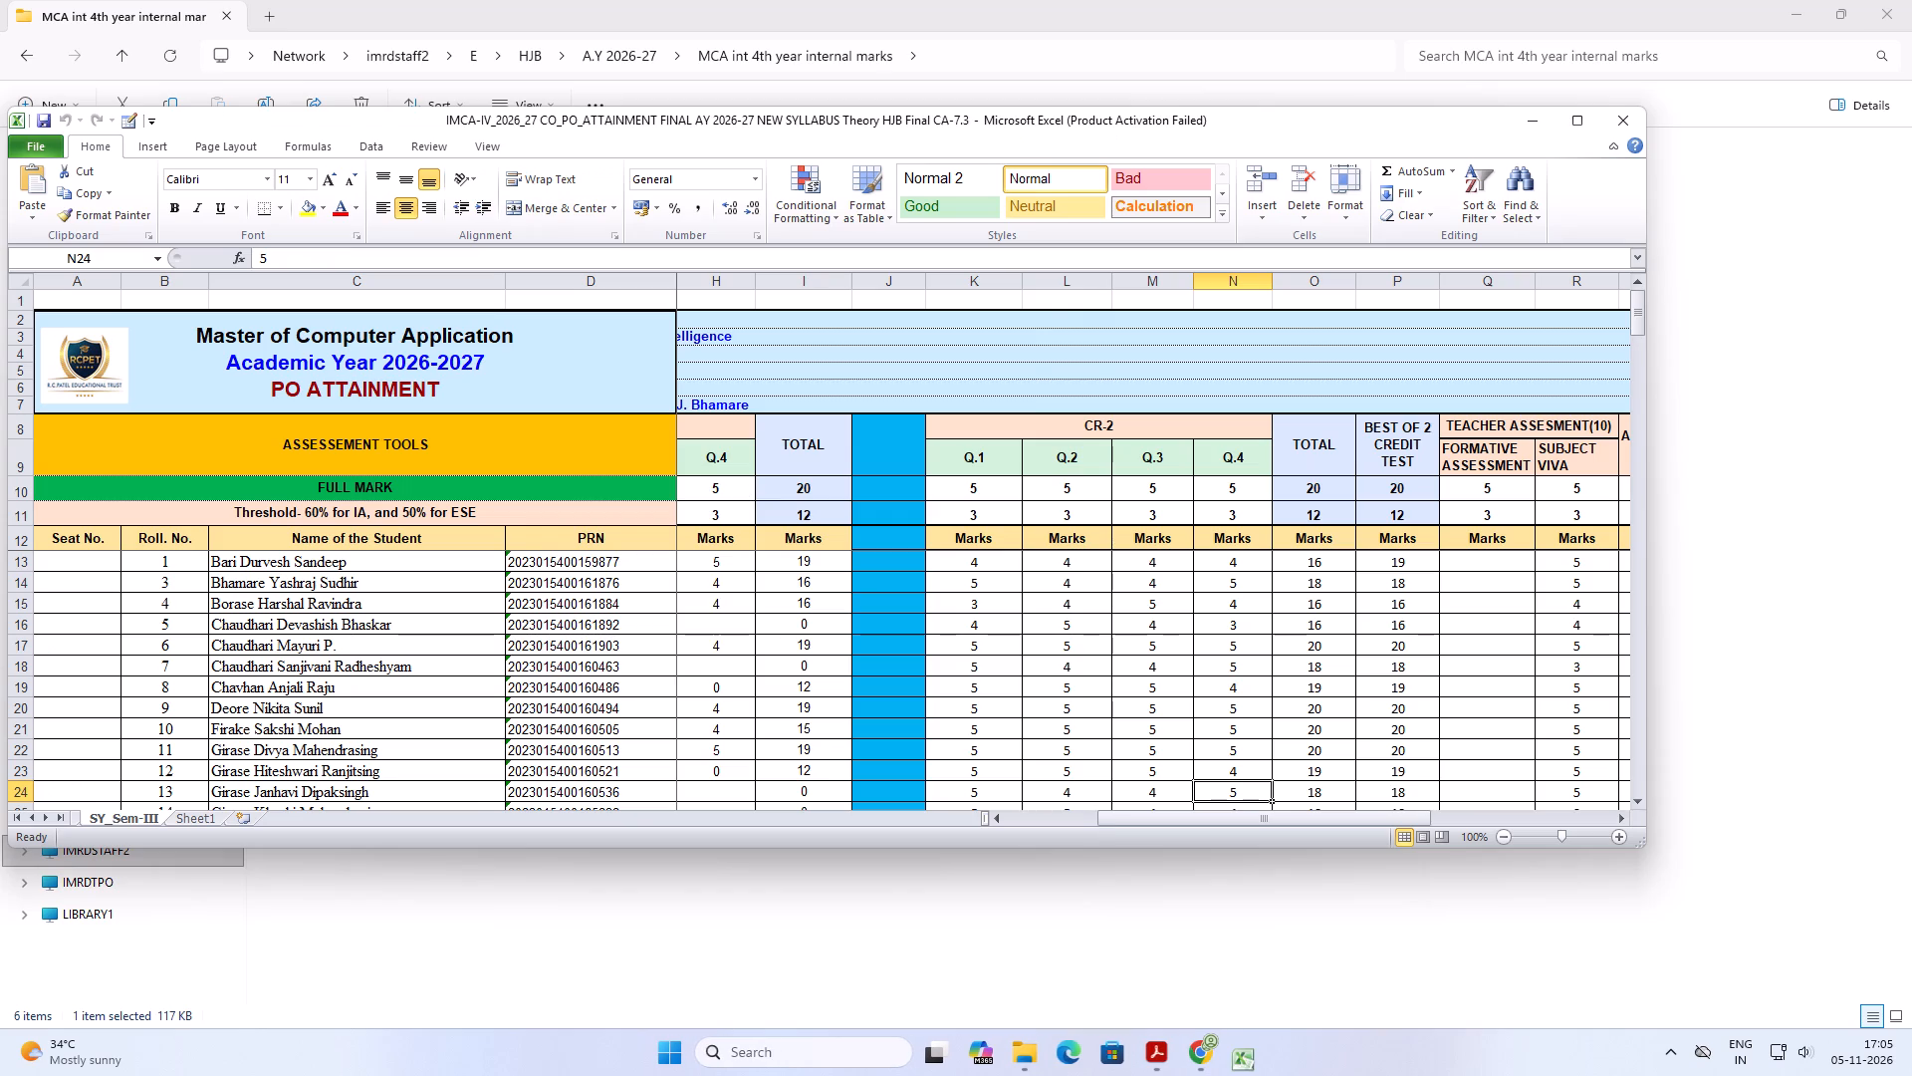
{"action": "left_click", "coordinate": [1055, 675]}
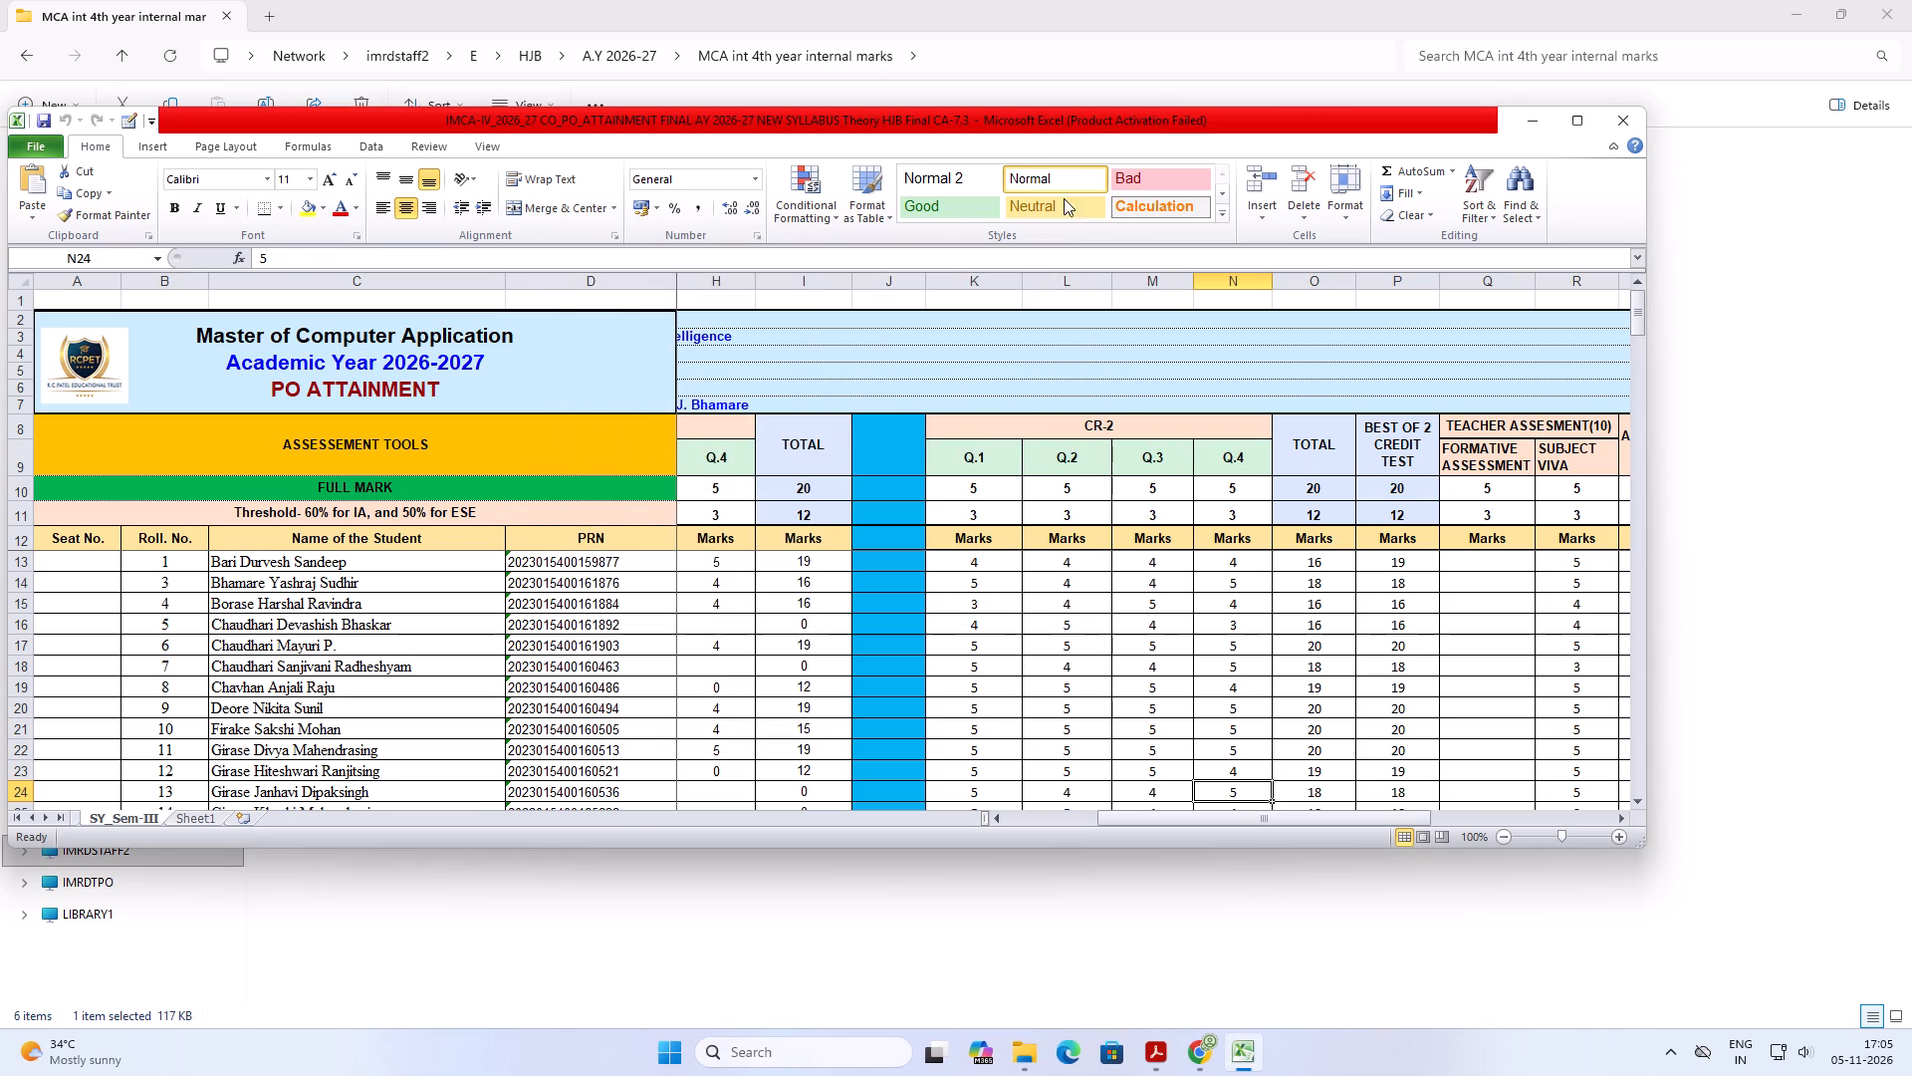
Tile the attainment workbook side by side with the MCA int 4th year internal marks folder window.
{"action": "left_click_drag", "start_coordinate": [1089, 123], "coordinate": [723, 61]}
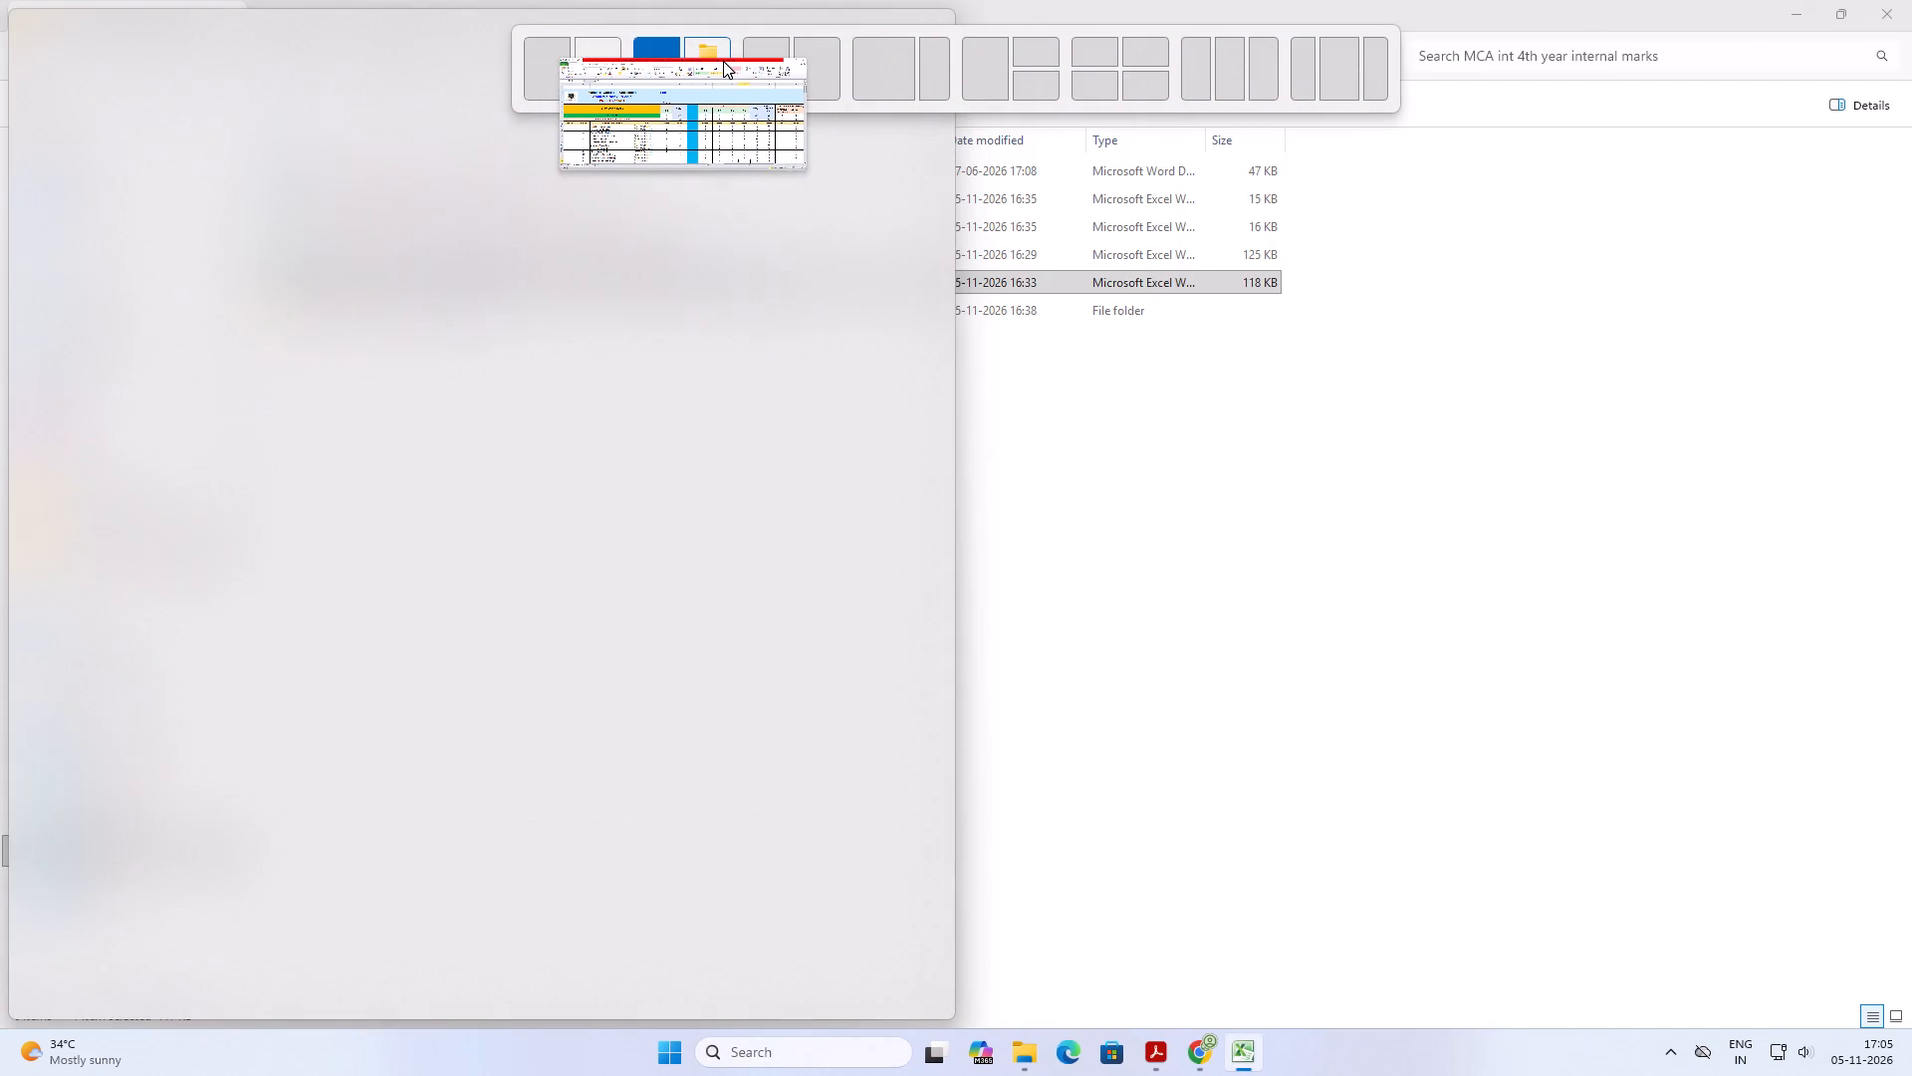
{"action": "left_click_drag", "start_coordinate": [723, 61], "coordinate": [742, 61]}
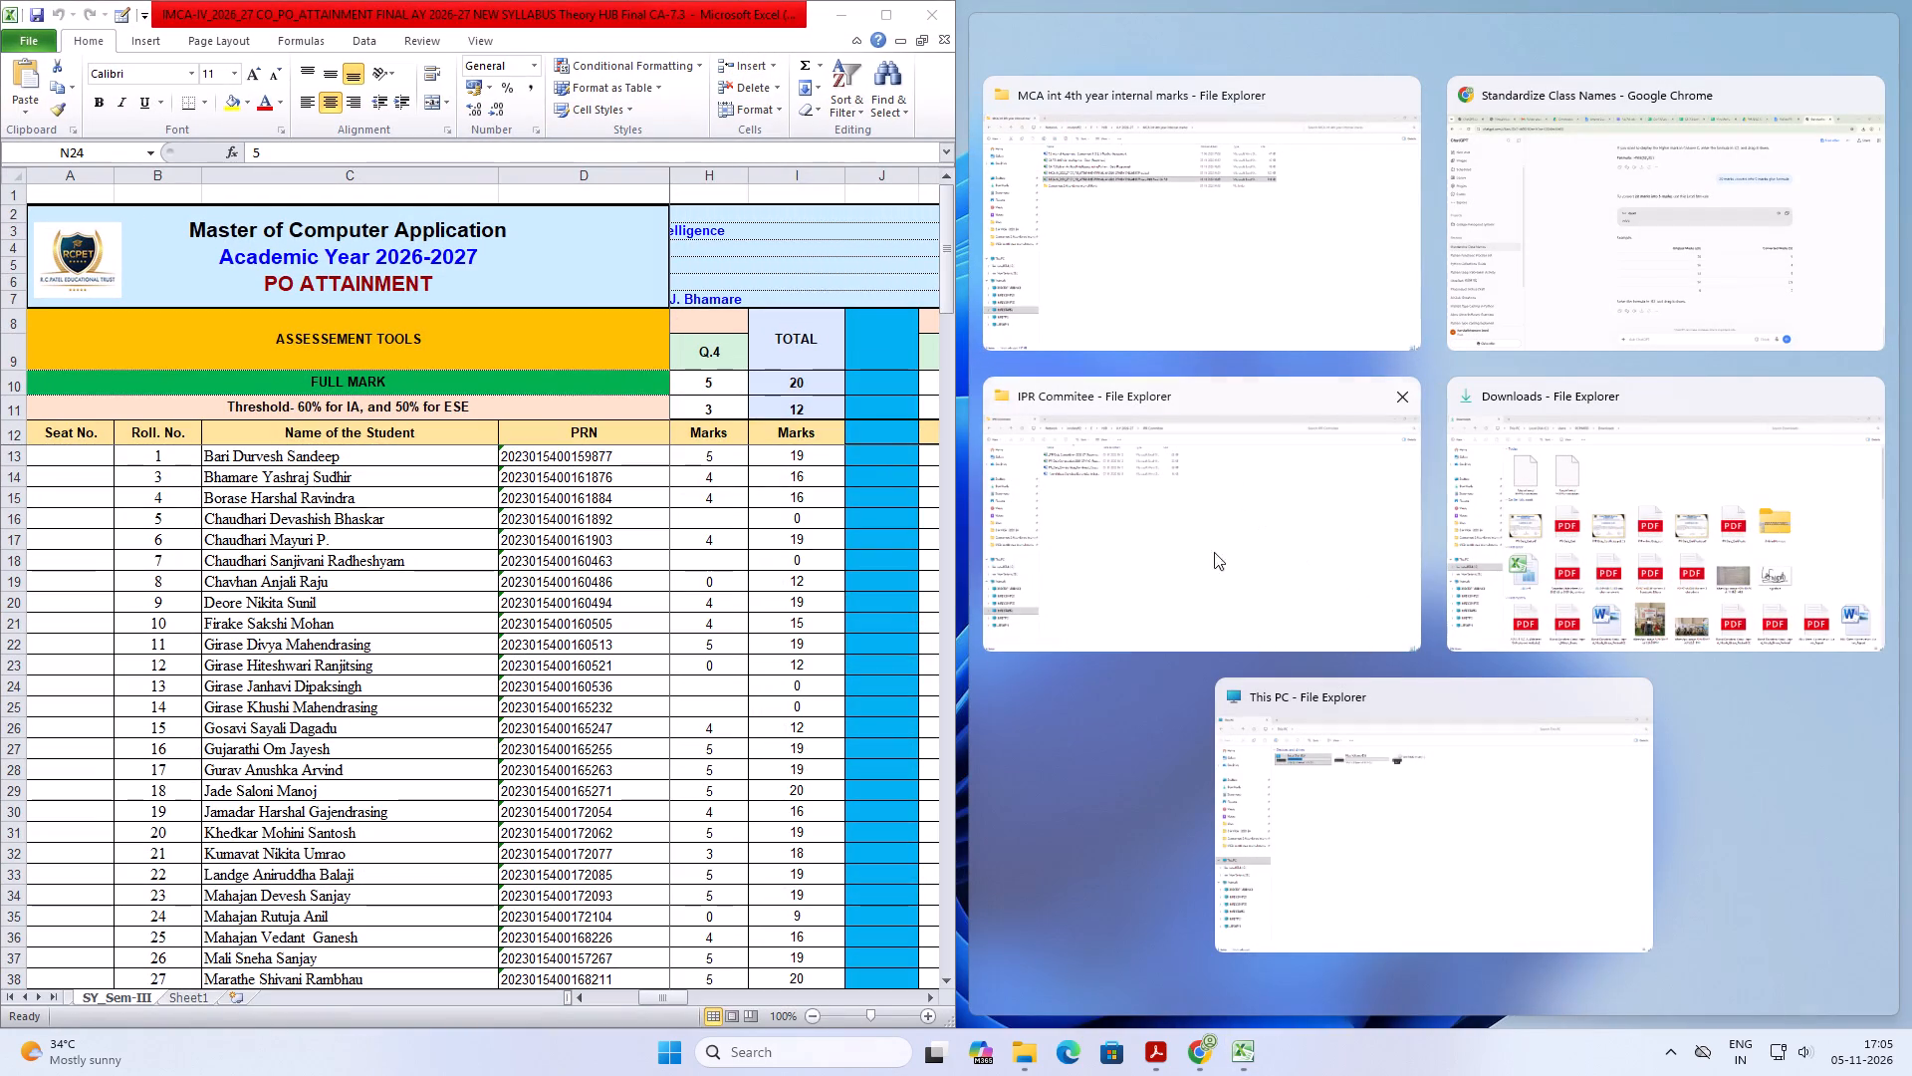
{"action": "left_click", "coordinate": [1211, 207]}
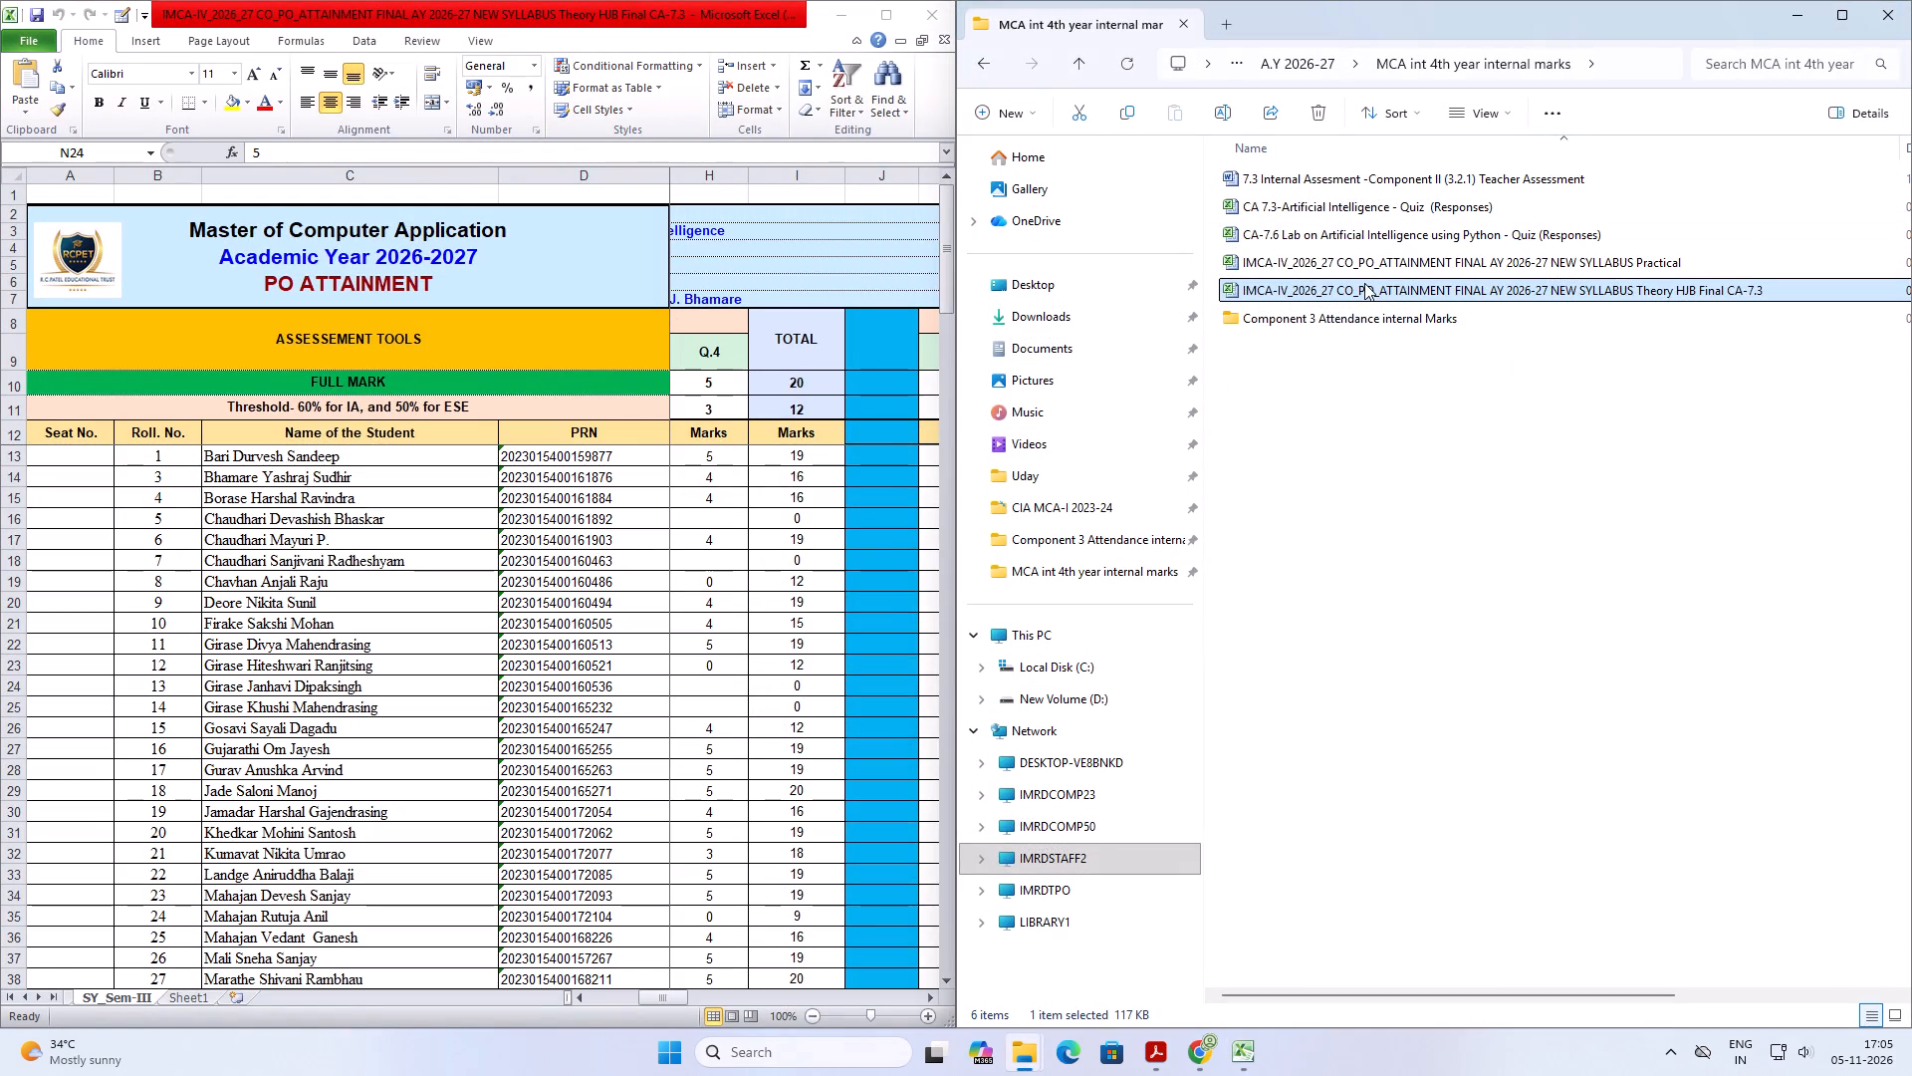
Open the CA 7.3-Artificial Intelligence - Quiz (Responses) workbook from the folder.
{"action": "double_click", "coordinate": [1393, 200]}
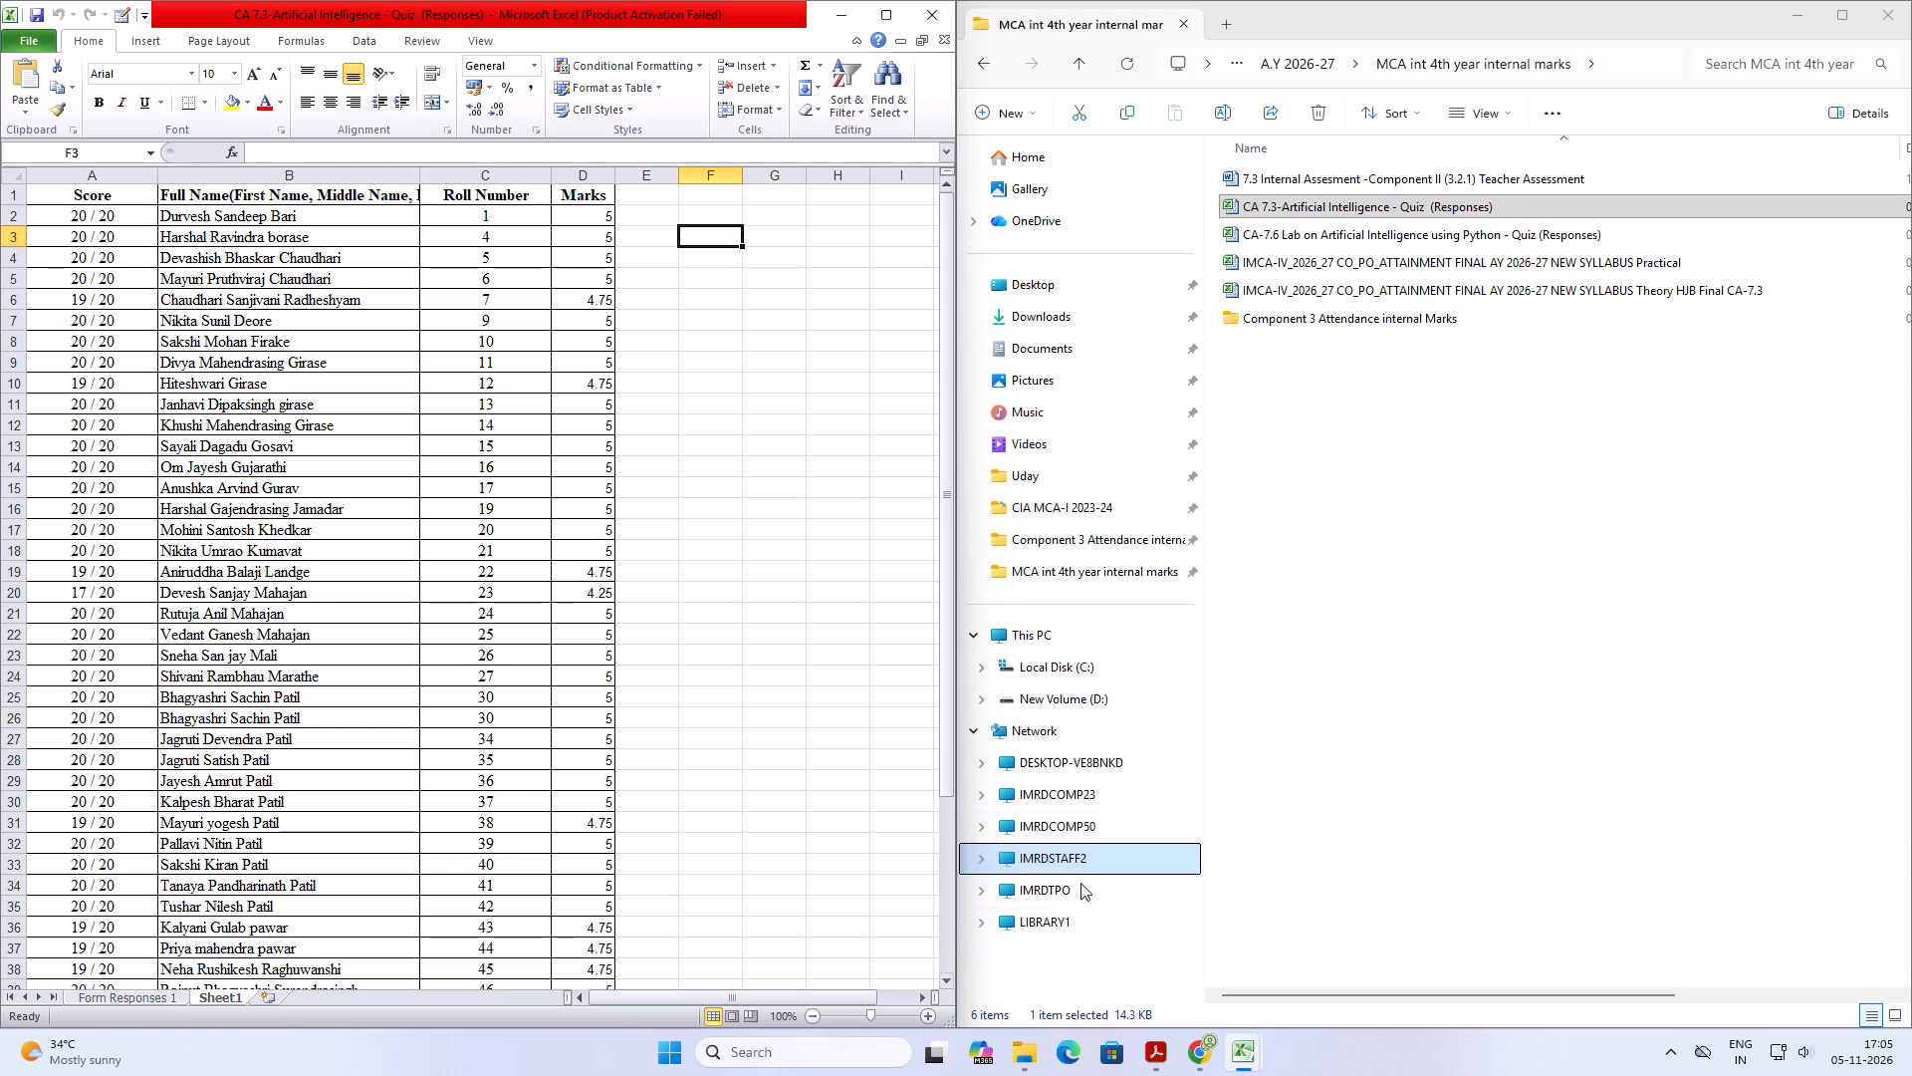
Switch to the attainment workbook, maximize it, and enter a Formative Assessment mark of 5 for roll number 1.
{"action": "left_click", "coordinate": [1255, 1062]}
{"action": "left_click", "coordinate": [1130, 966]}
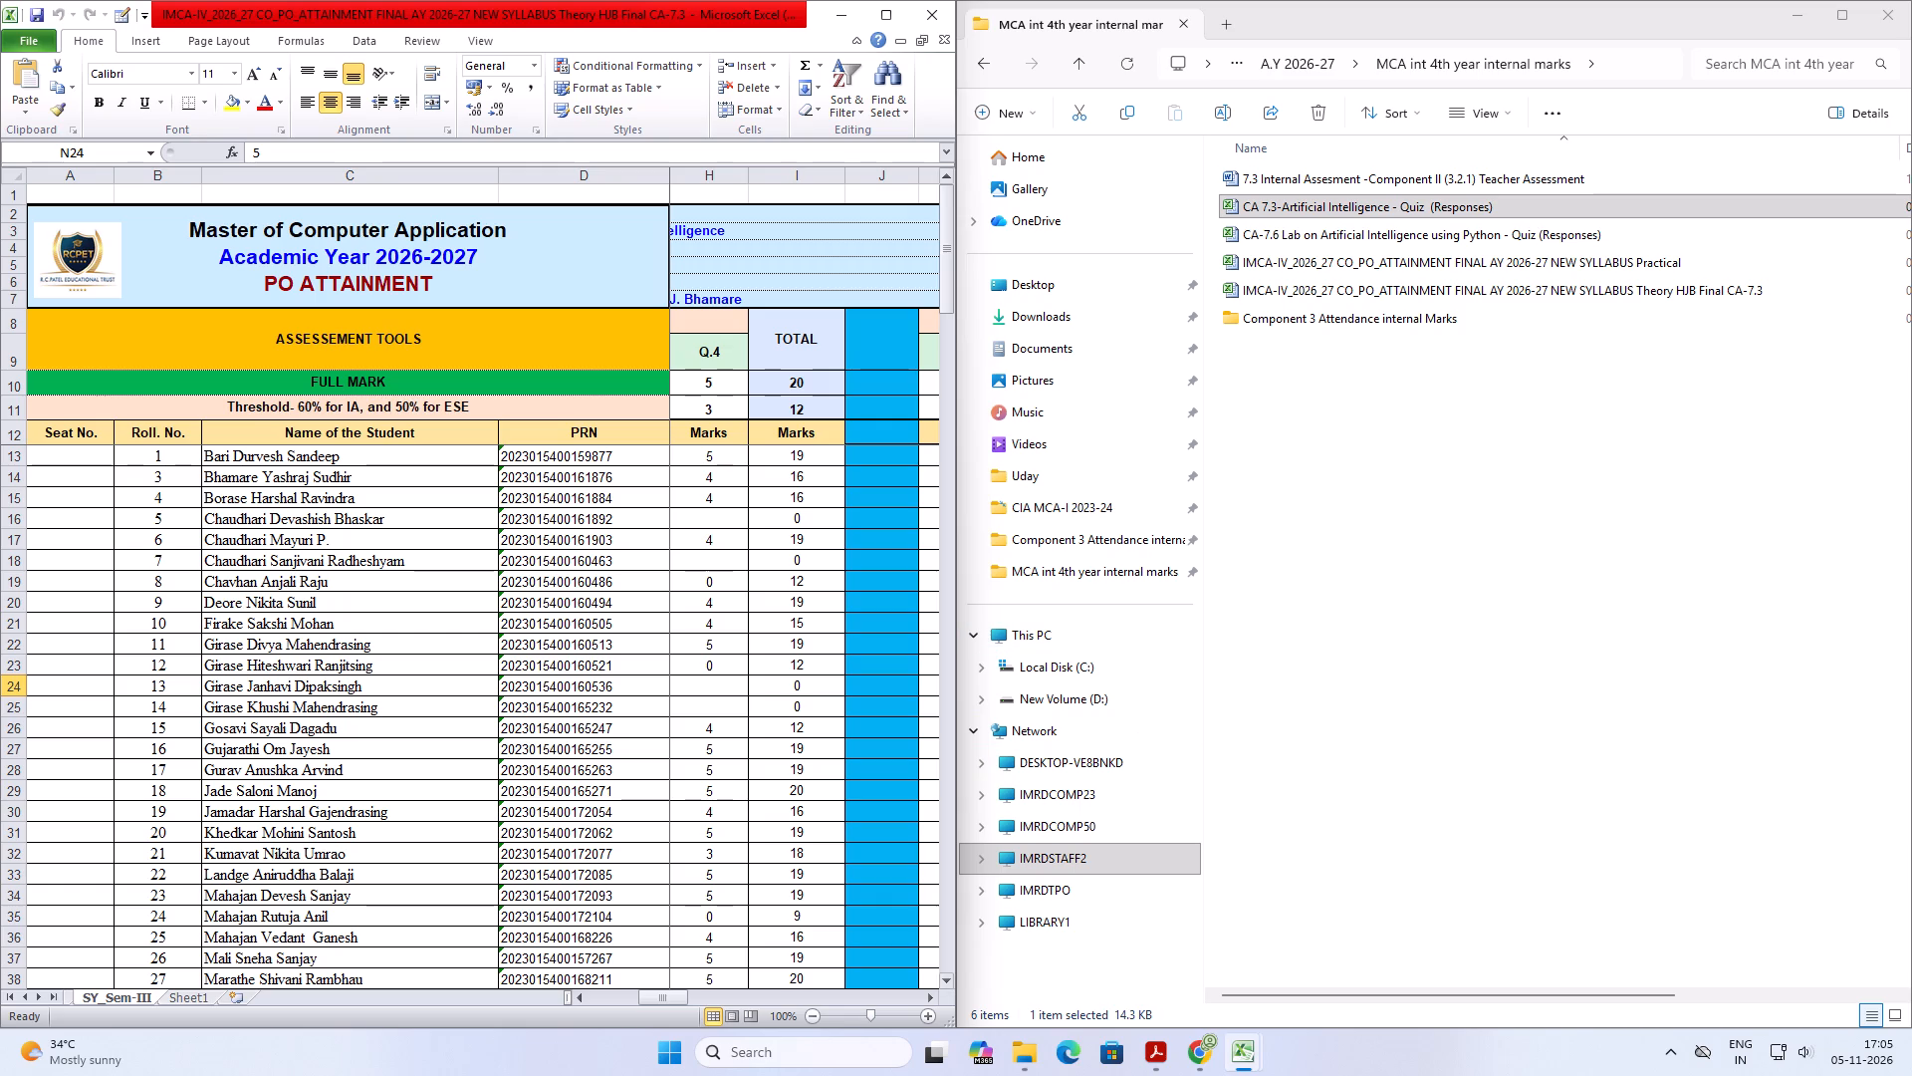
{"action": "left_click", "coordinate": [887, 9]}
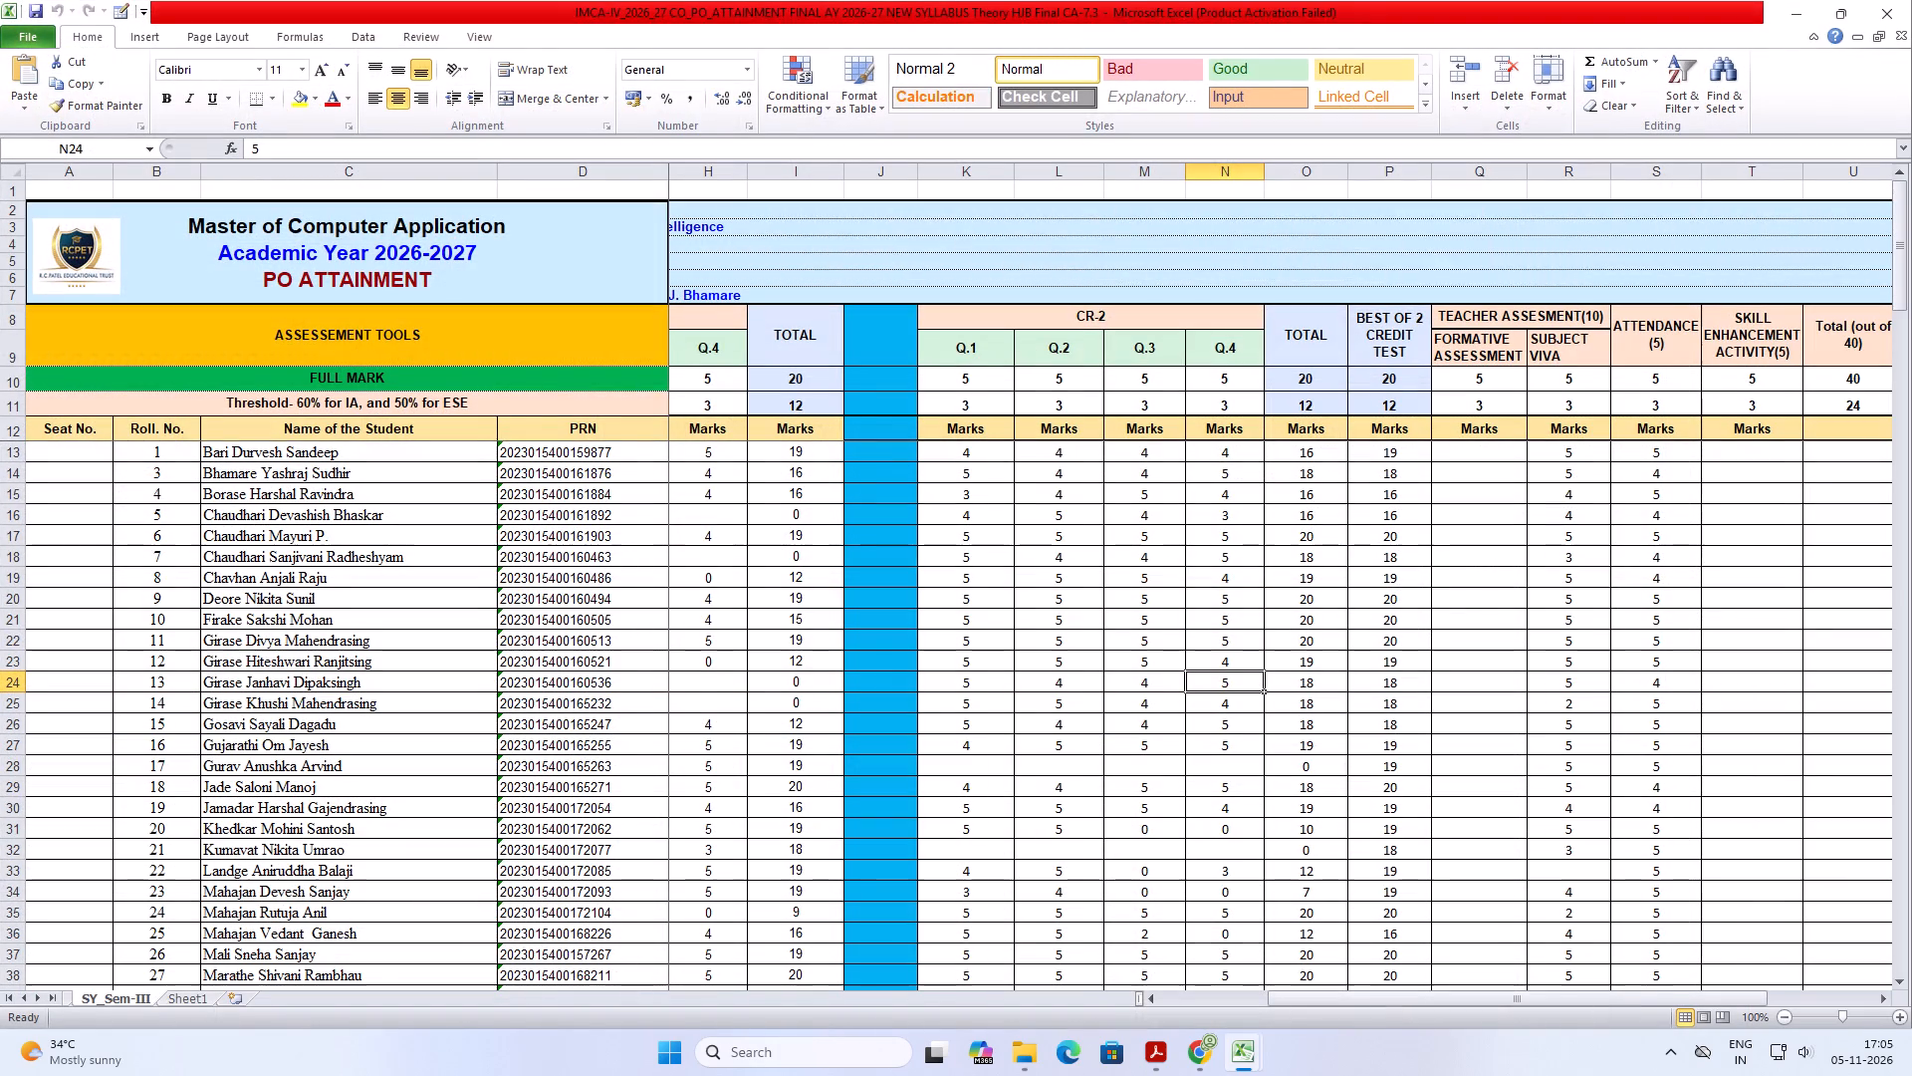
{"action": "left_click", "coordinate": [1515, 457]}
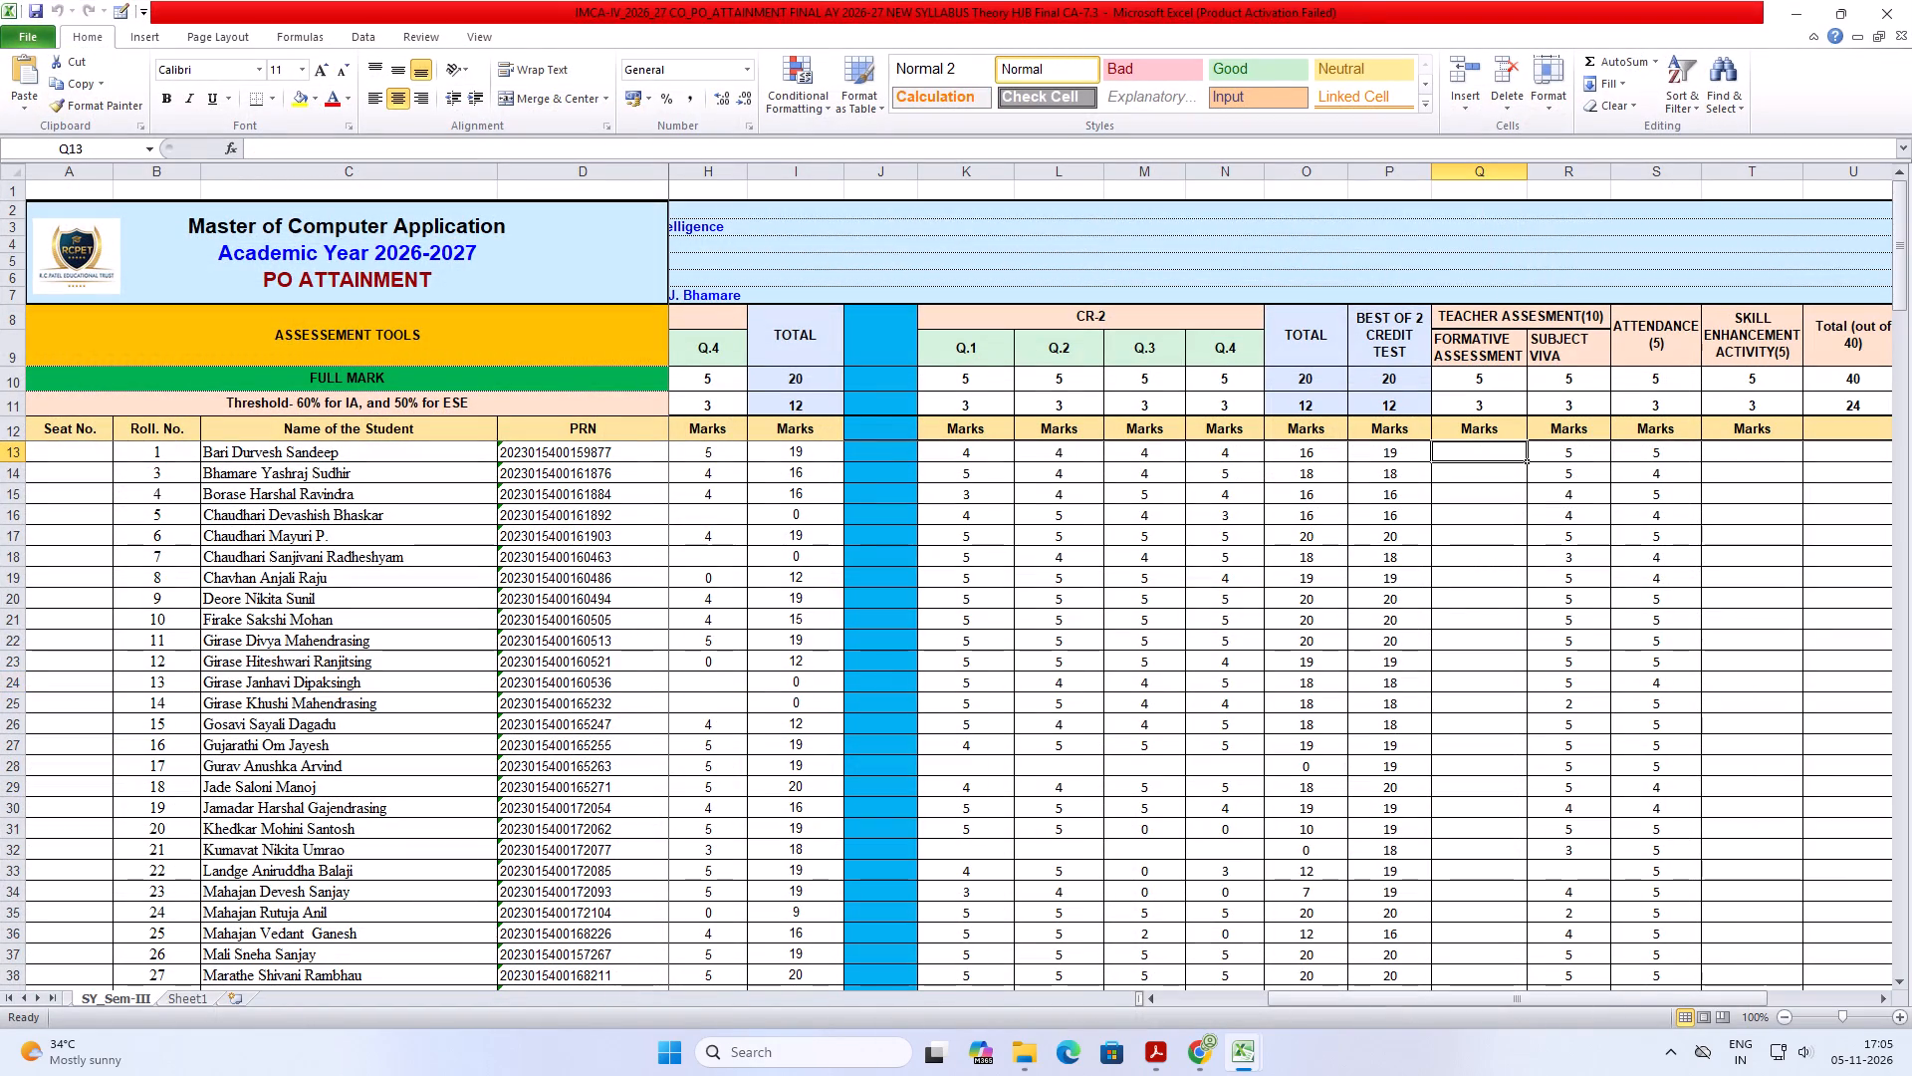
{"action": "key", "text": "5"}
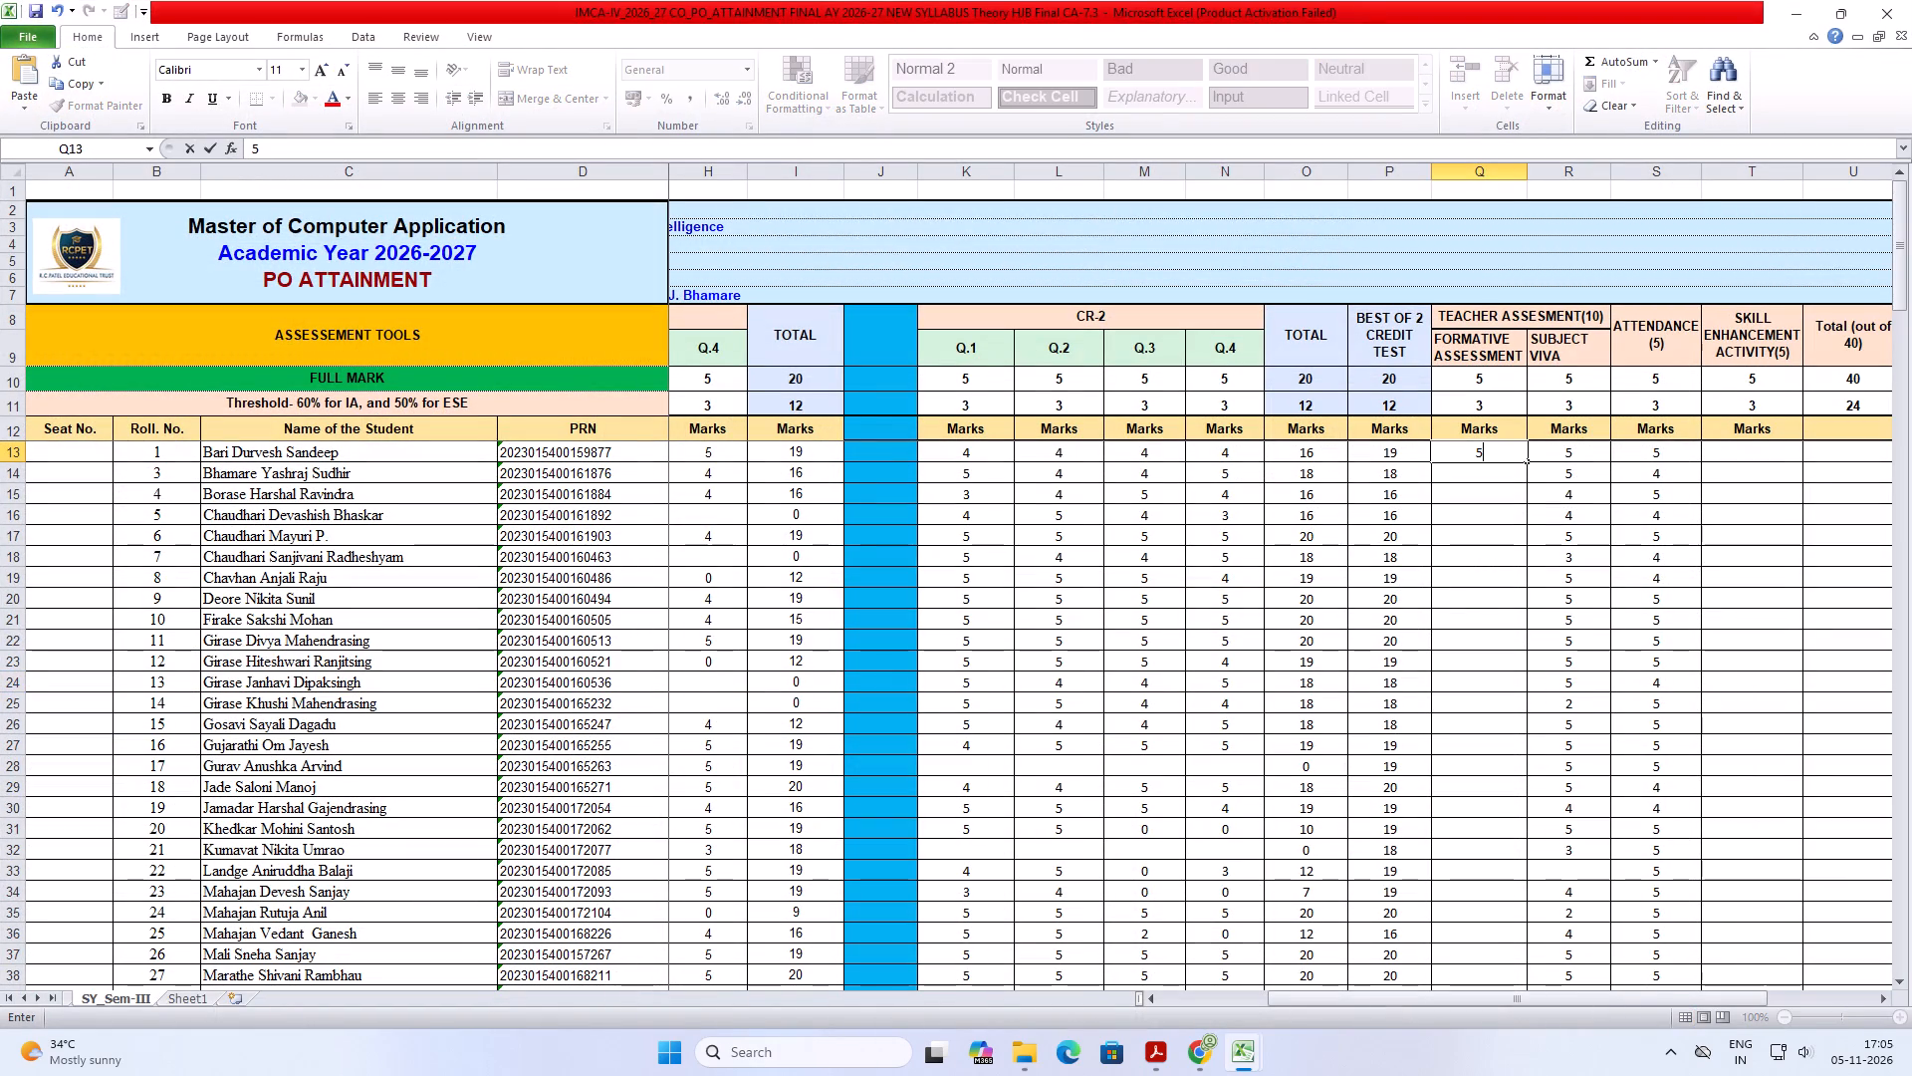
{"action": "key", "text": "Down"}
Check the next entry in the quiz responses Marks column, then enter a Formative Assessment mark of 4 for roll number 3.
{"action": "key", "text": "alt+Tab"}
{"action": "key", "text": "alt+Tab"}
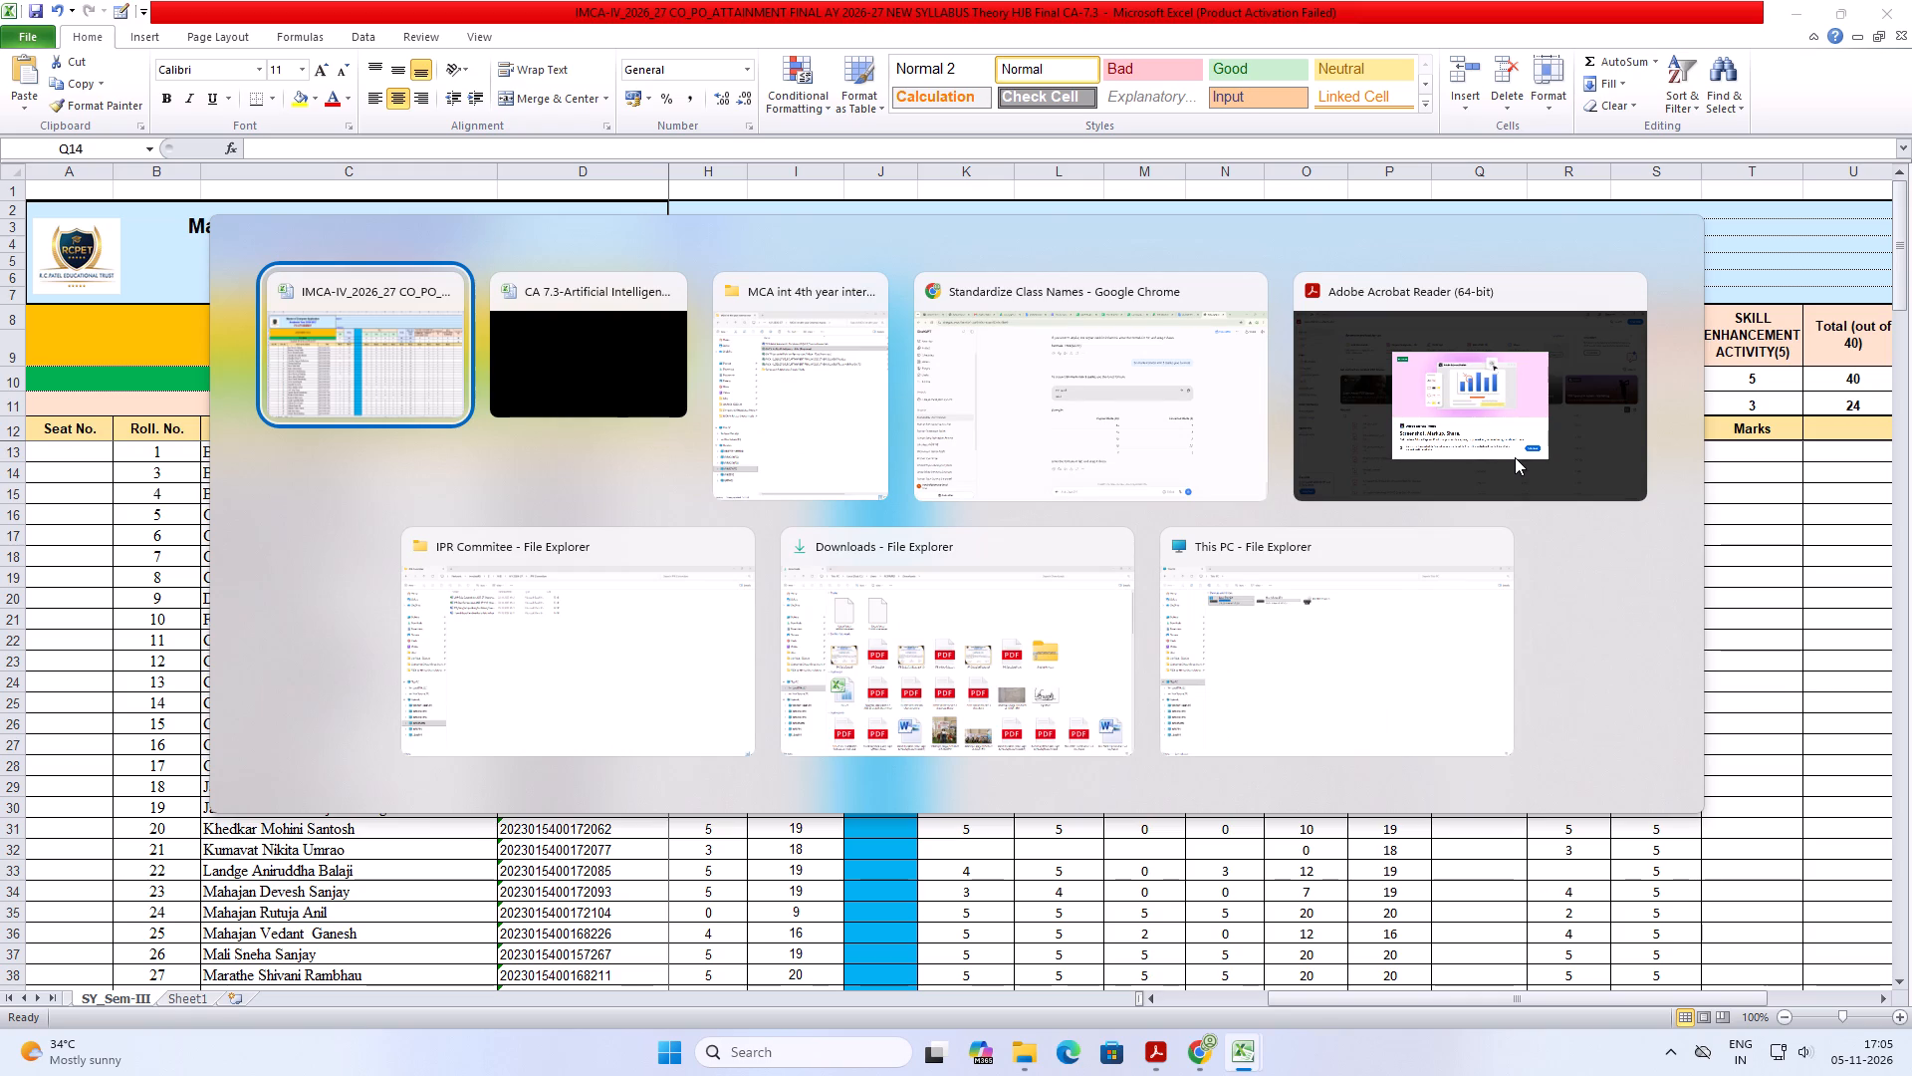
{"action": "key", "text": "alt+Tab"}
{"action": "key", "text": "Left"}
{"action": "key", "text": "Left"}
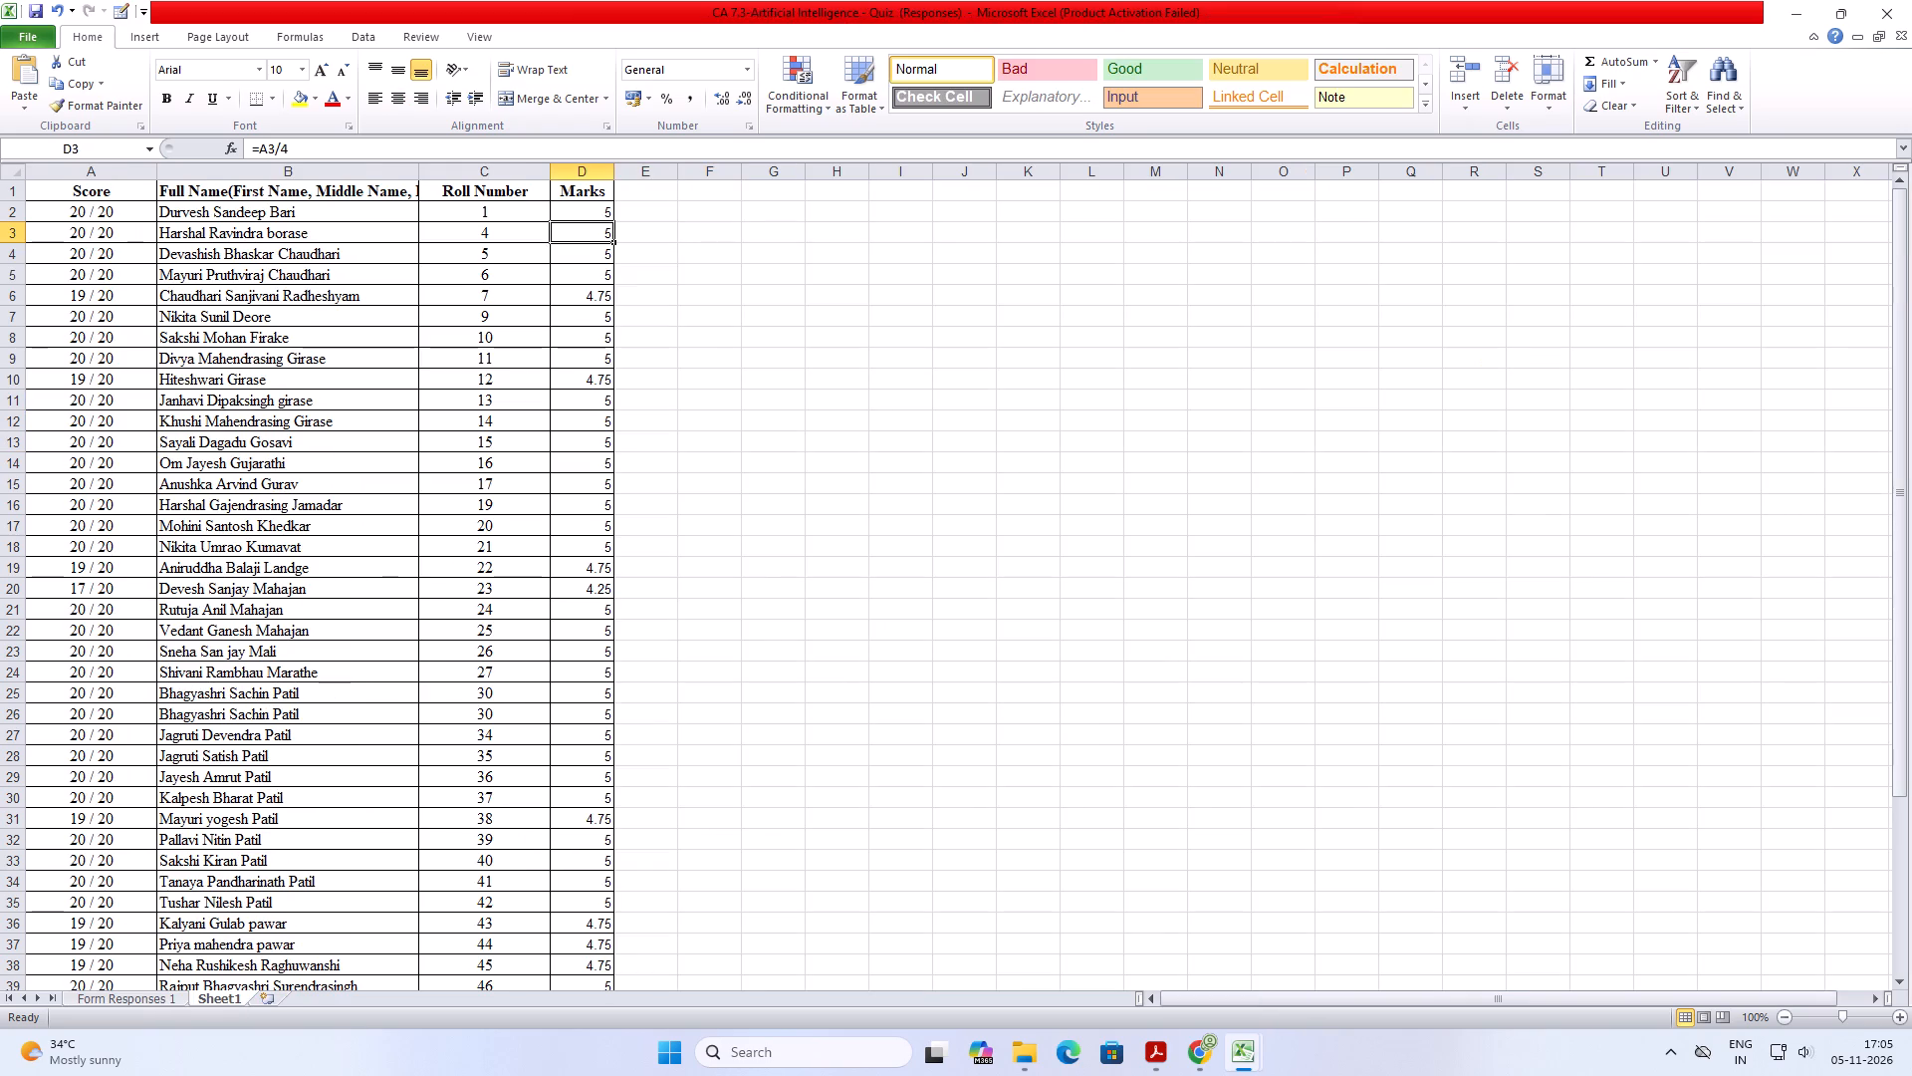
{"action": "key", "text": "alt+Tab"}
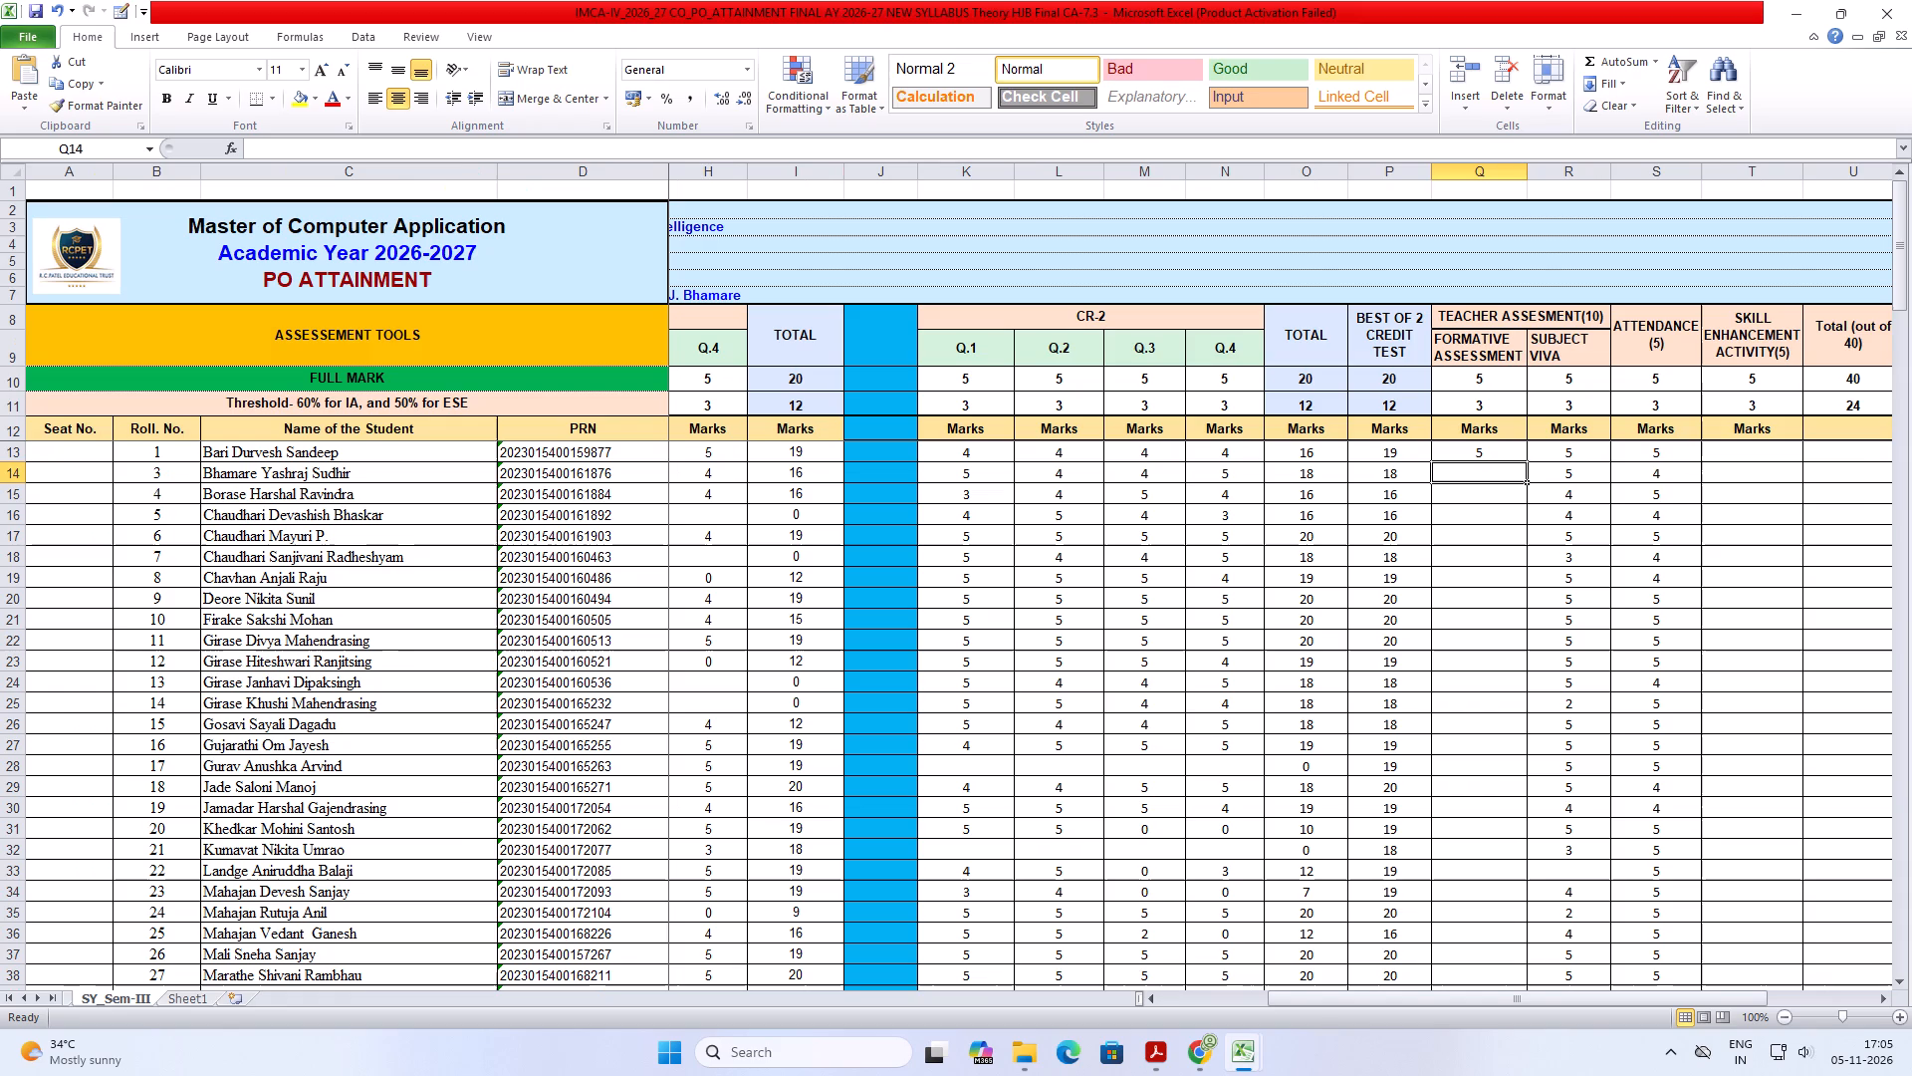
{"action": "key", "text": "4"}
Check the following quiz responses entries, then enter Formative Assessment marks of 5 for roll numbers 5 and 6, skipping roll number 4.
{"action": "key", "text": "alt+Tab"}
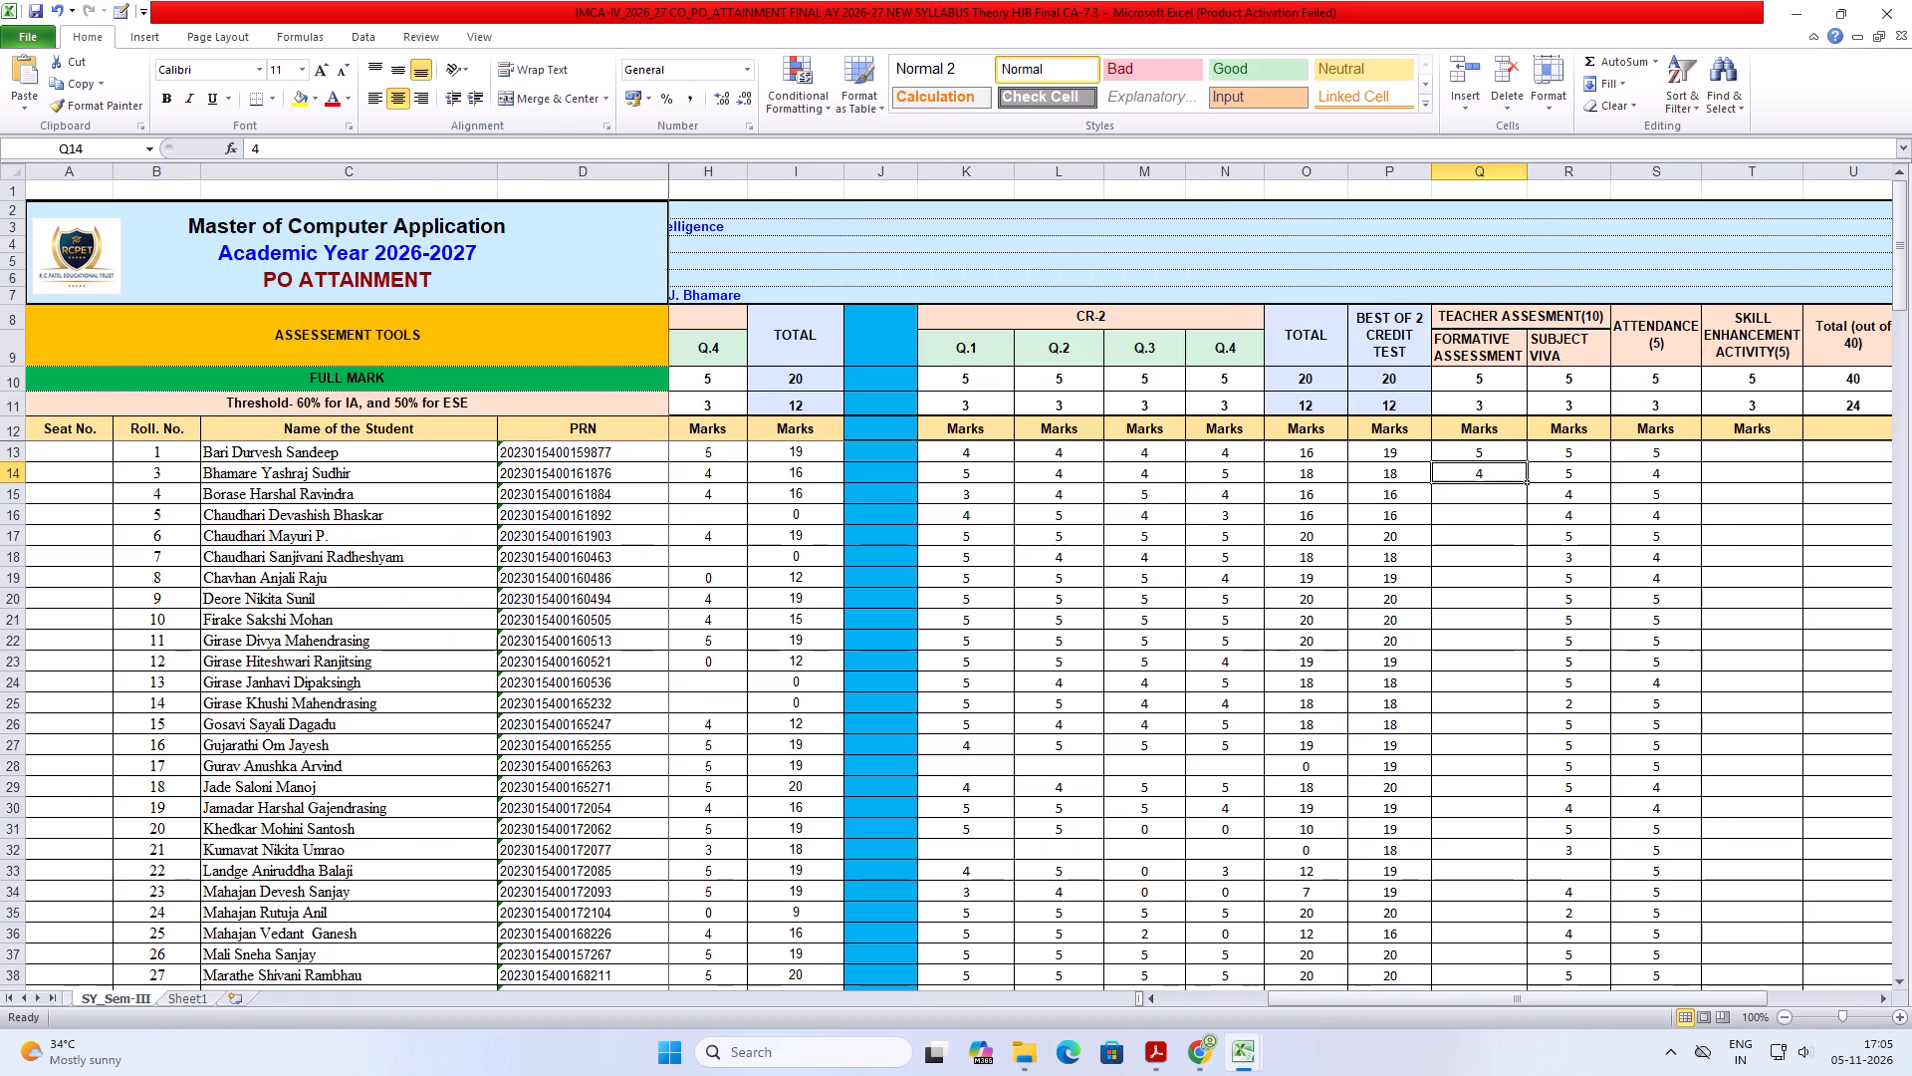
{"action": "key", "text": "alt+Tab"}
{"action": "key", "text": "alt+Tab"}
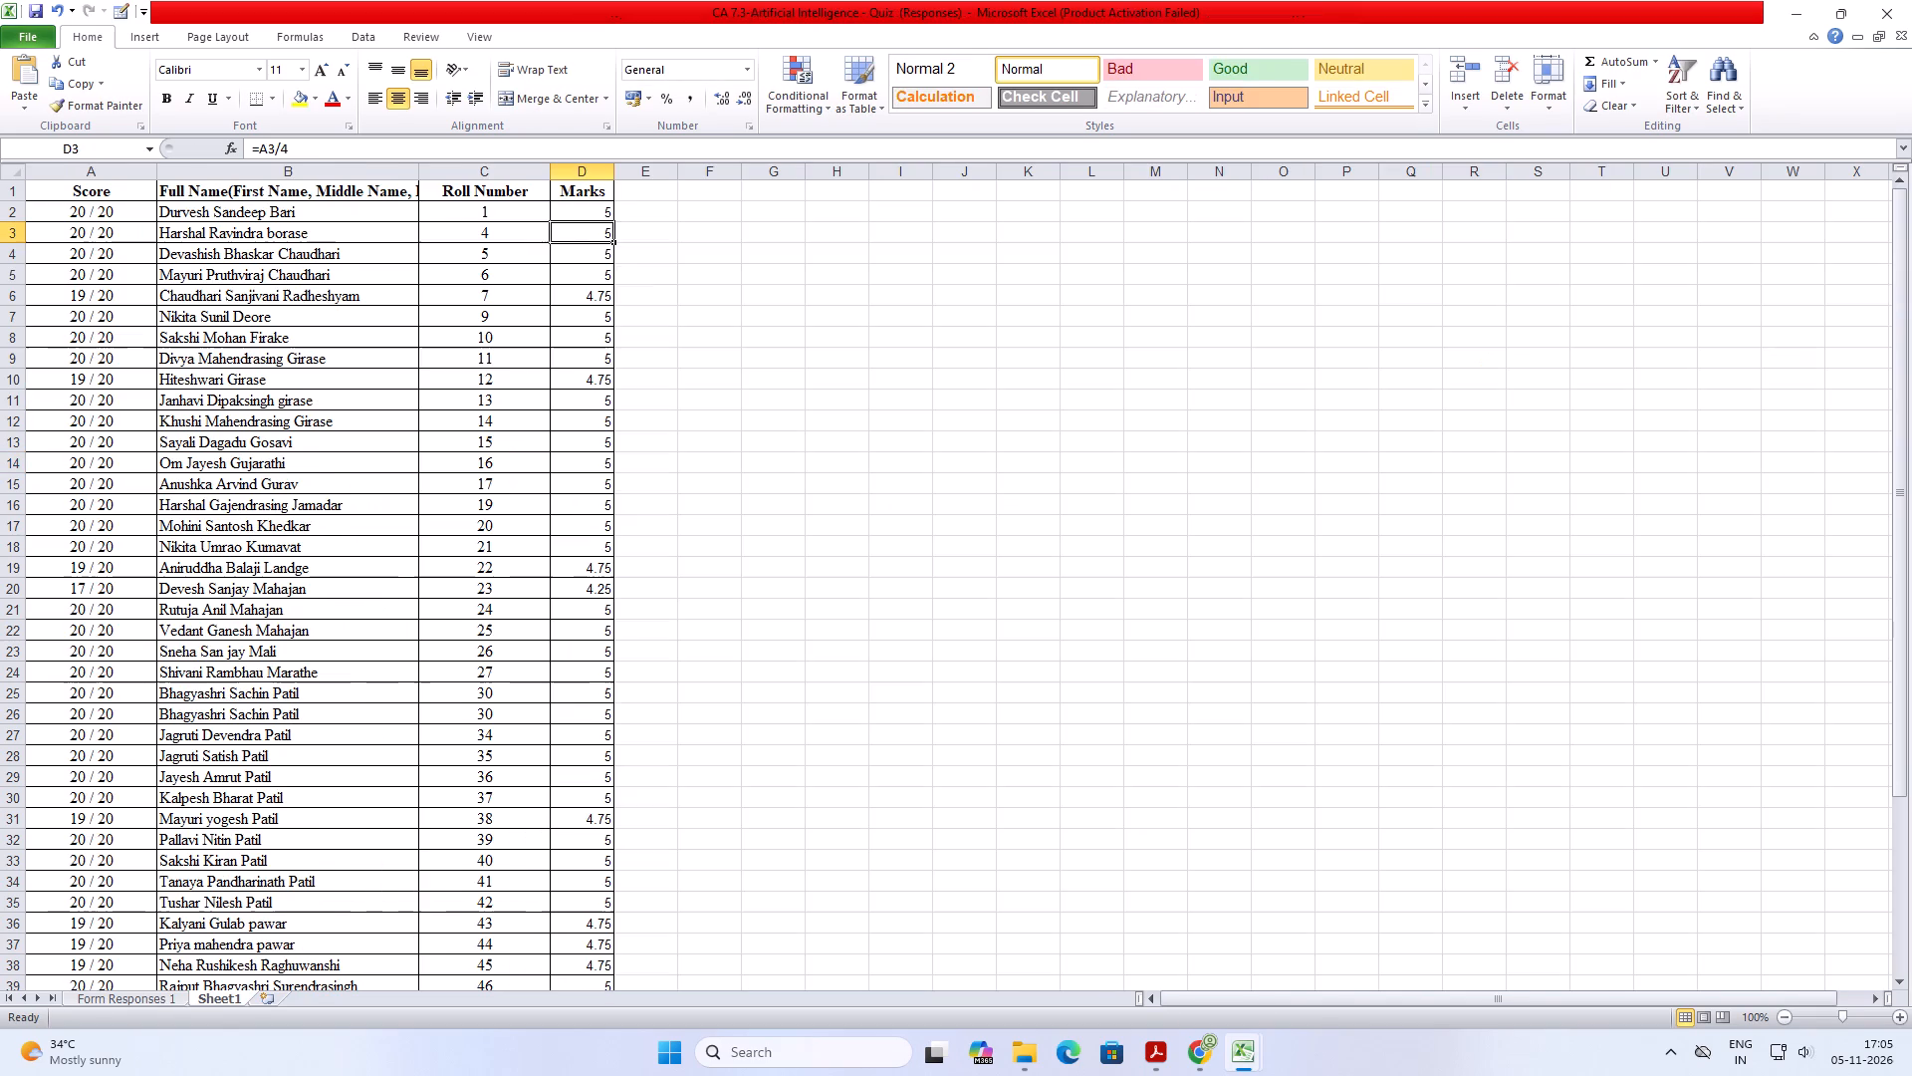
{"action": "key", "text": "Down"}
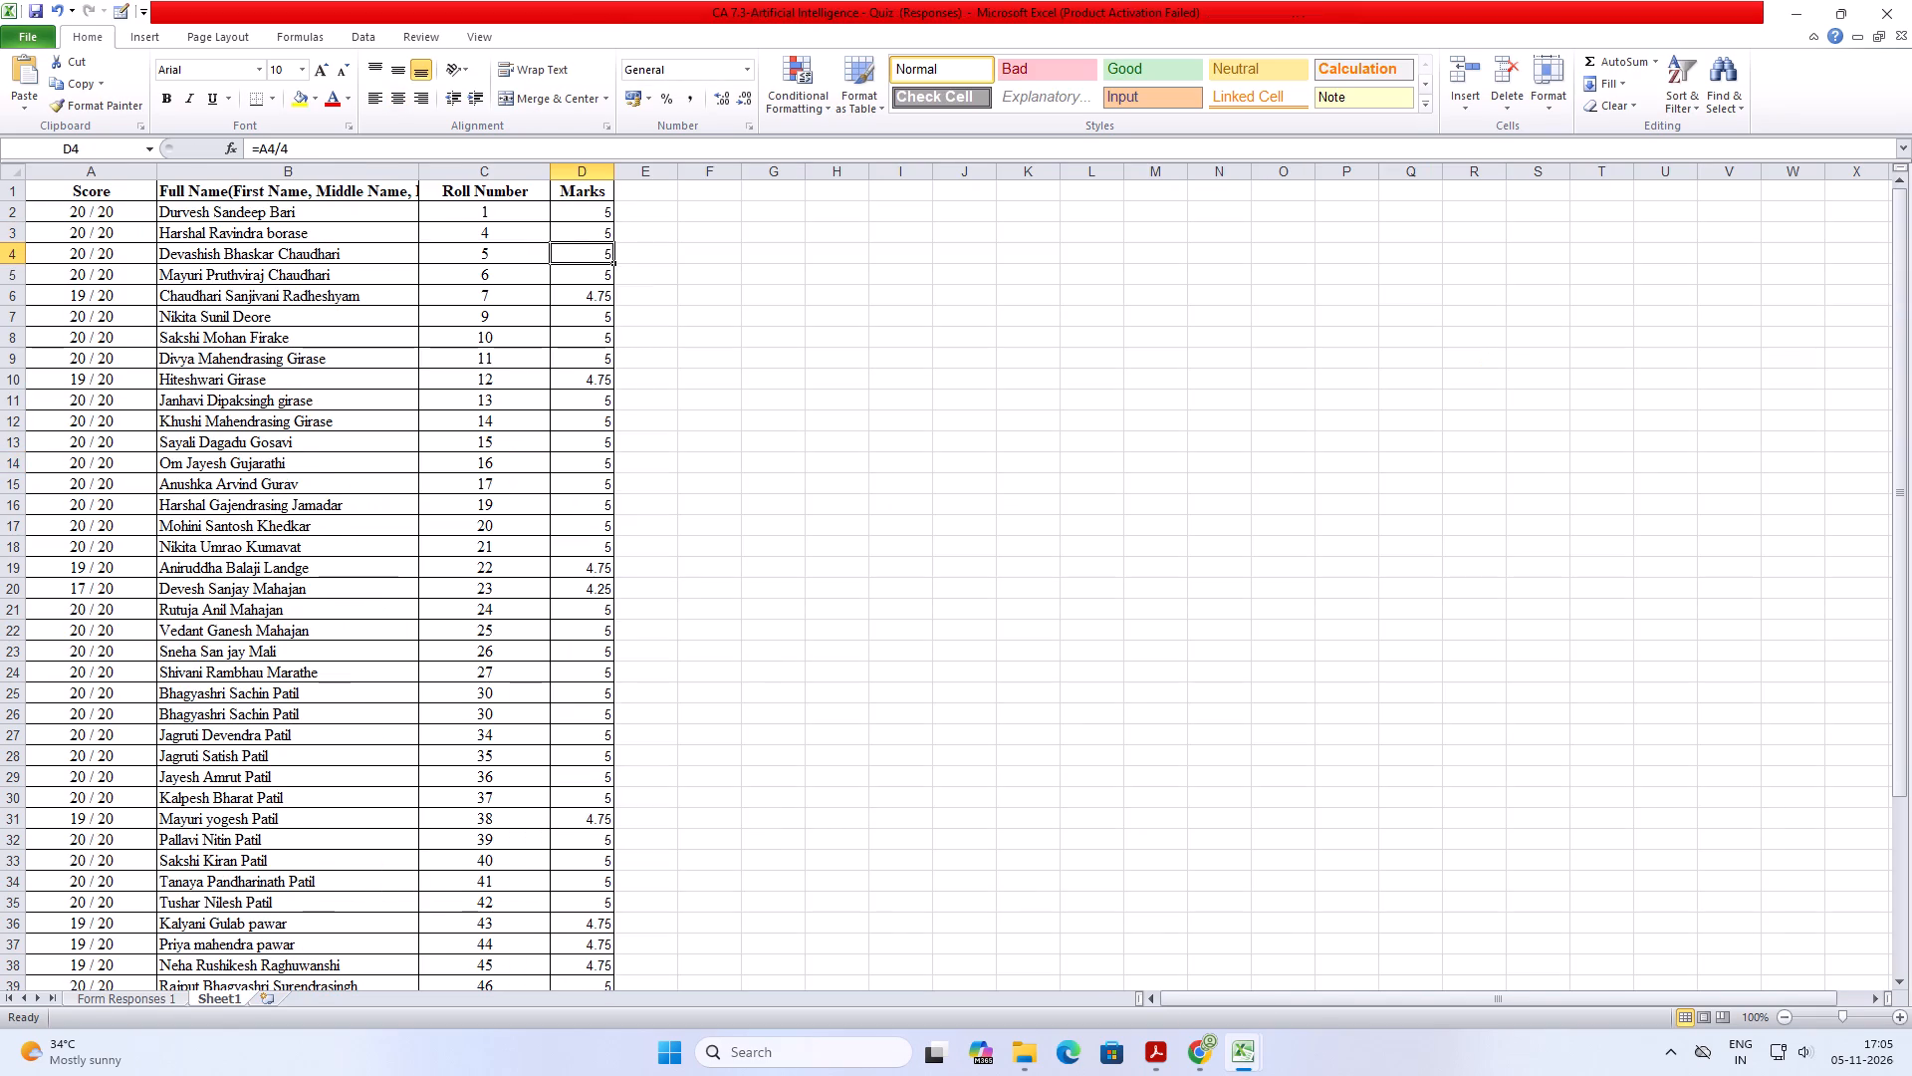
{"action": "key", "text": "alt+Tab"}
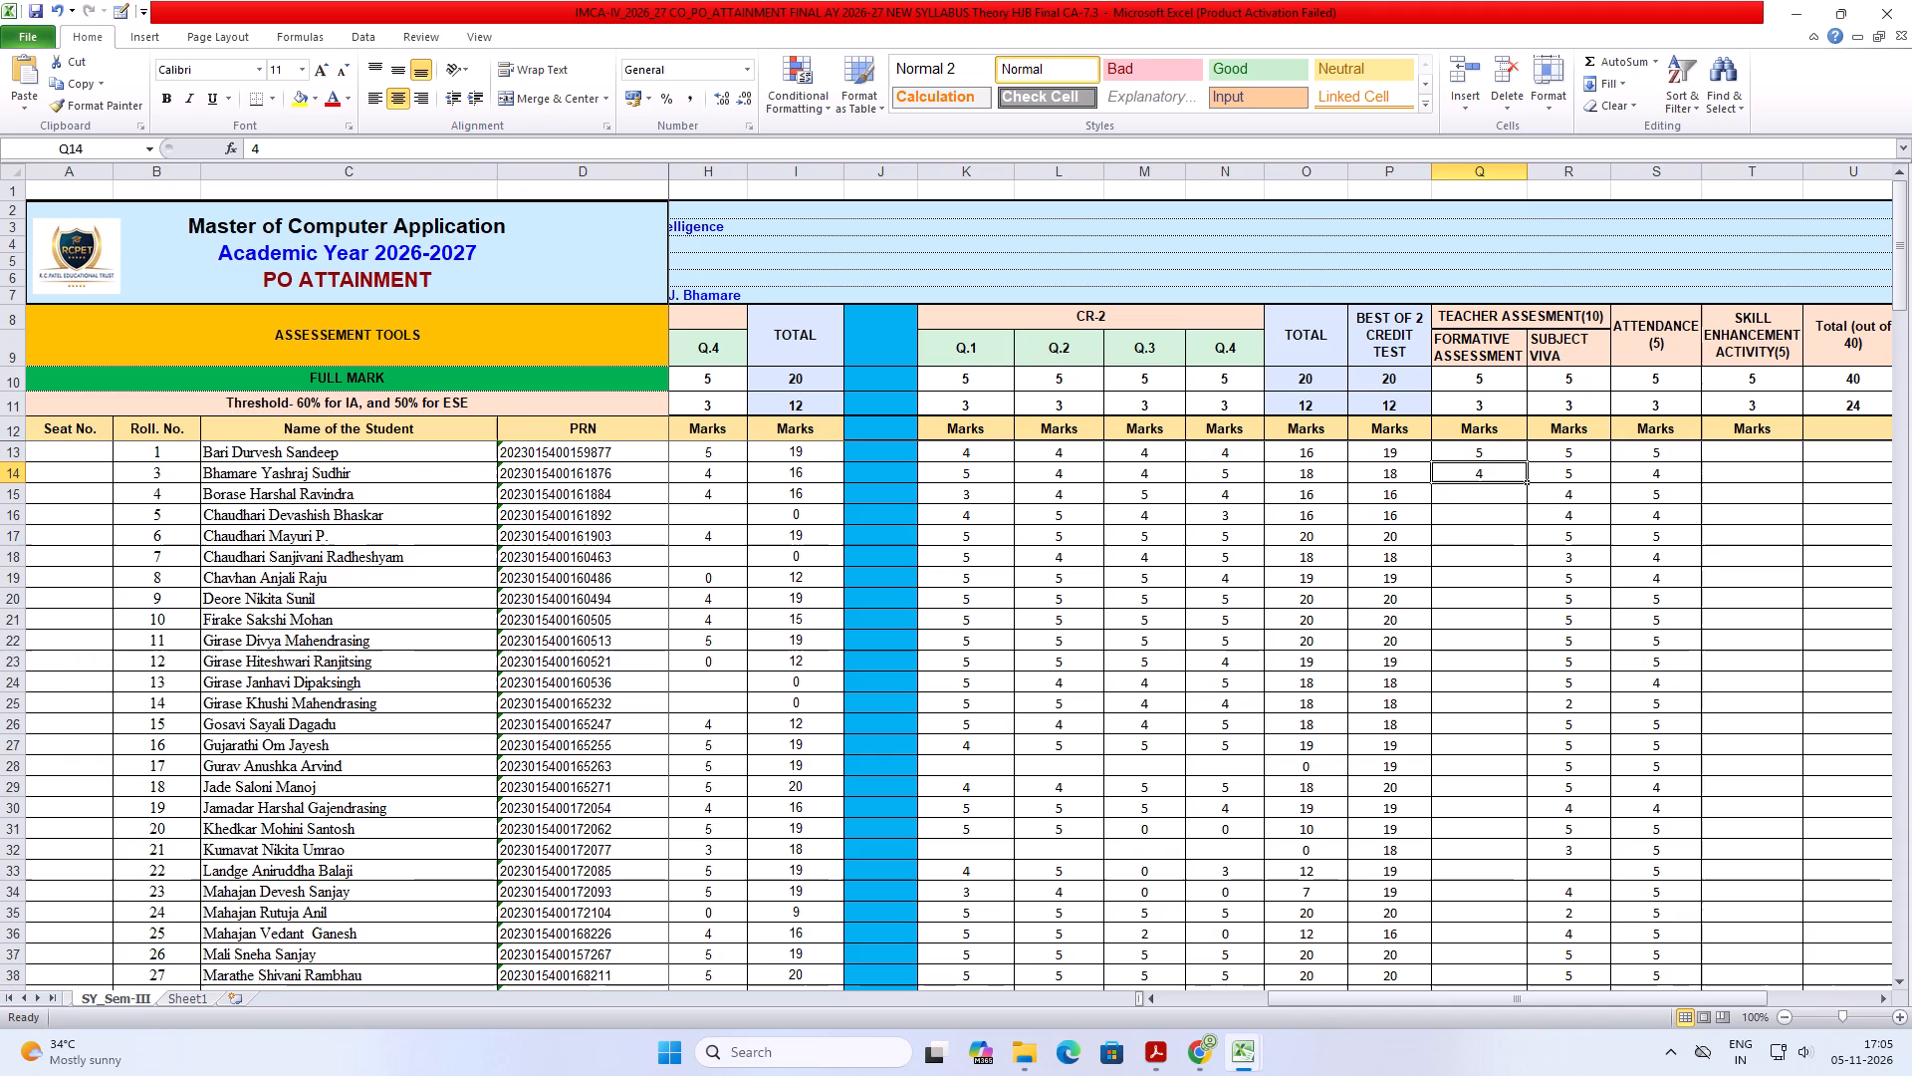
{"action": "key", "text": "Down"}
{"action": "key", "text": "Down"}
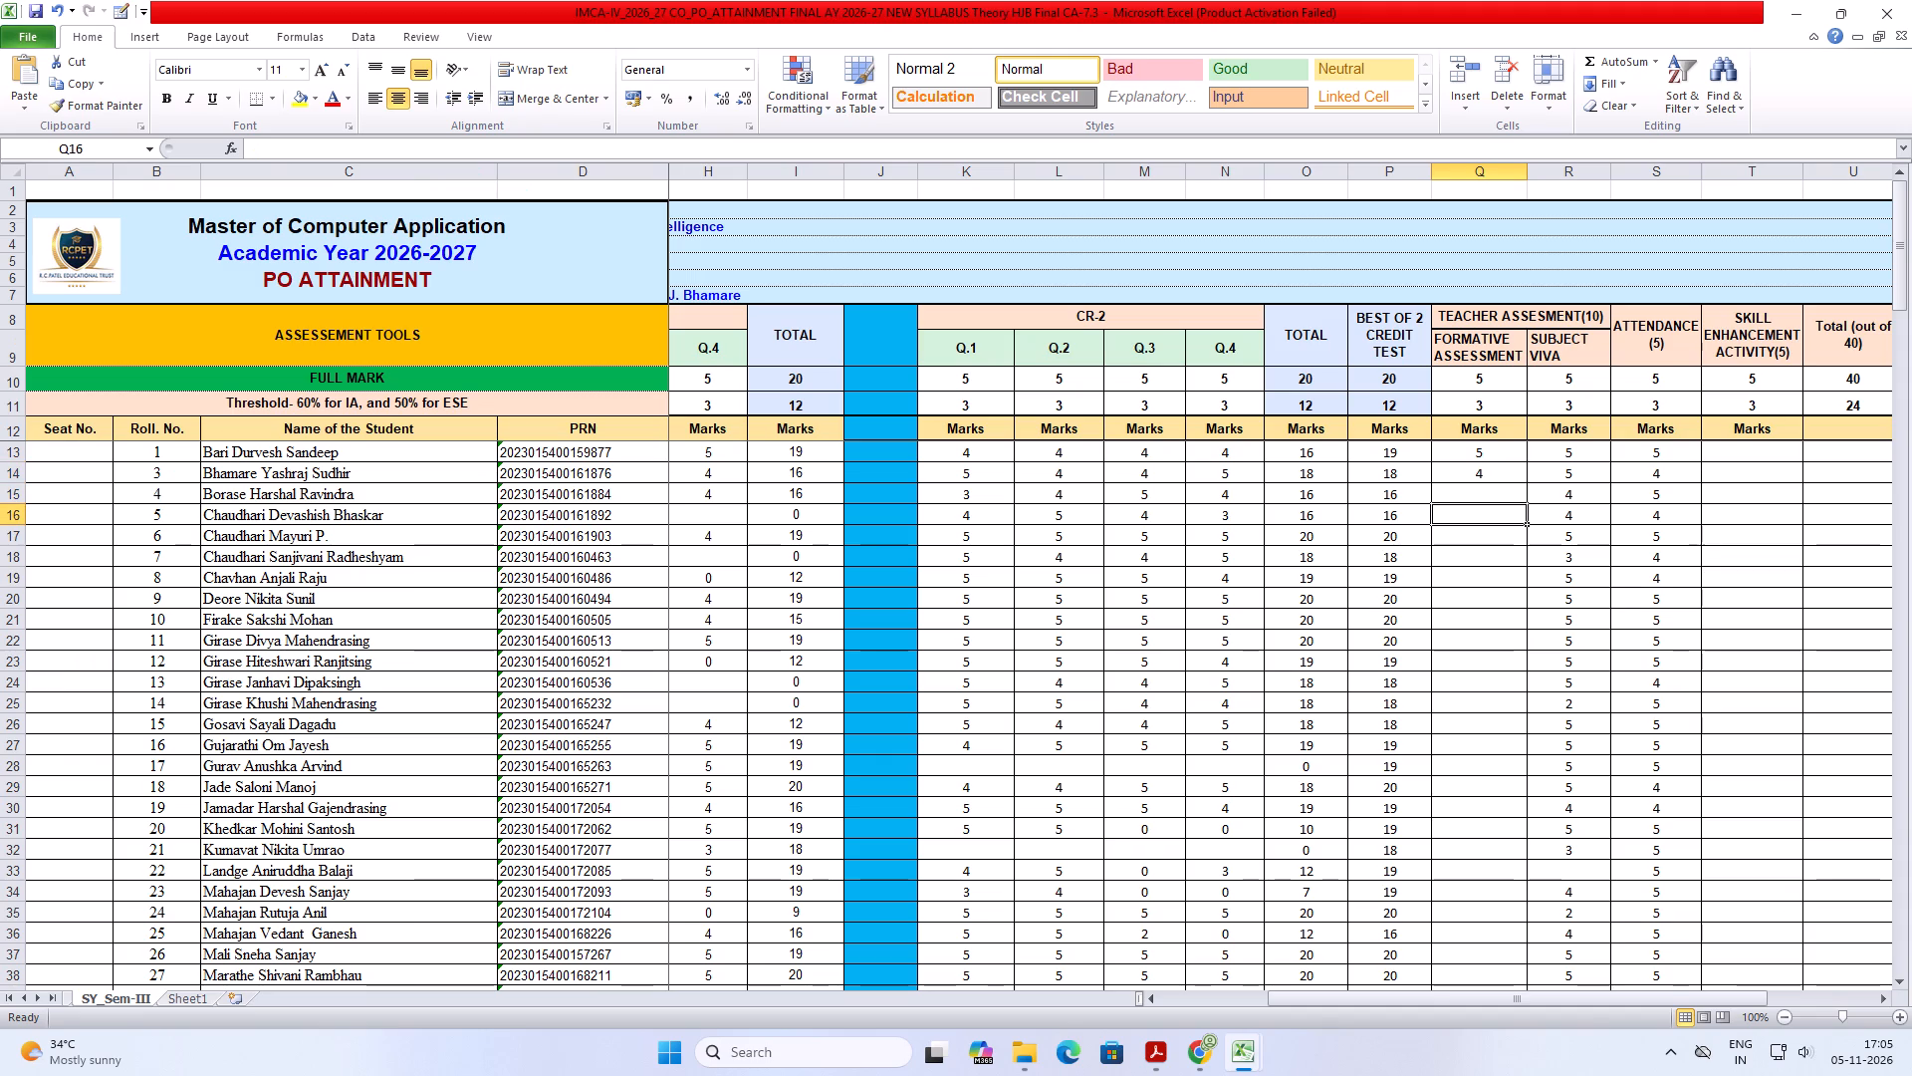
{"action": "key", "text": "5"}
{"action": "key", "text": "Down"}
{"action": "key", "text": "5"}
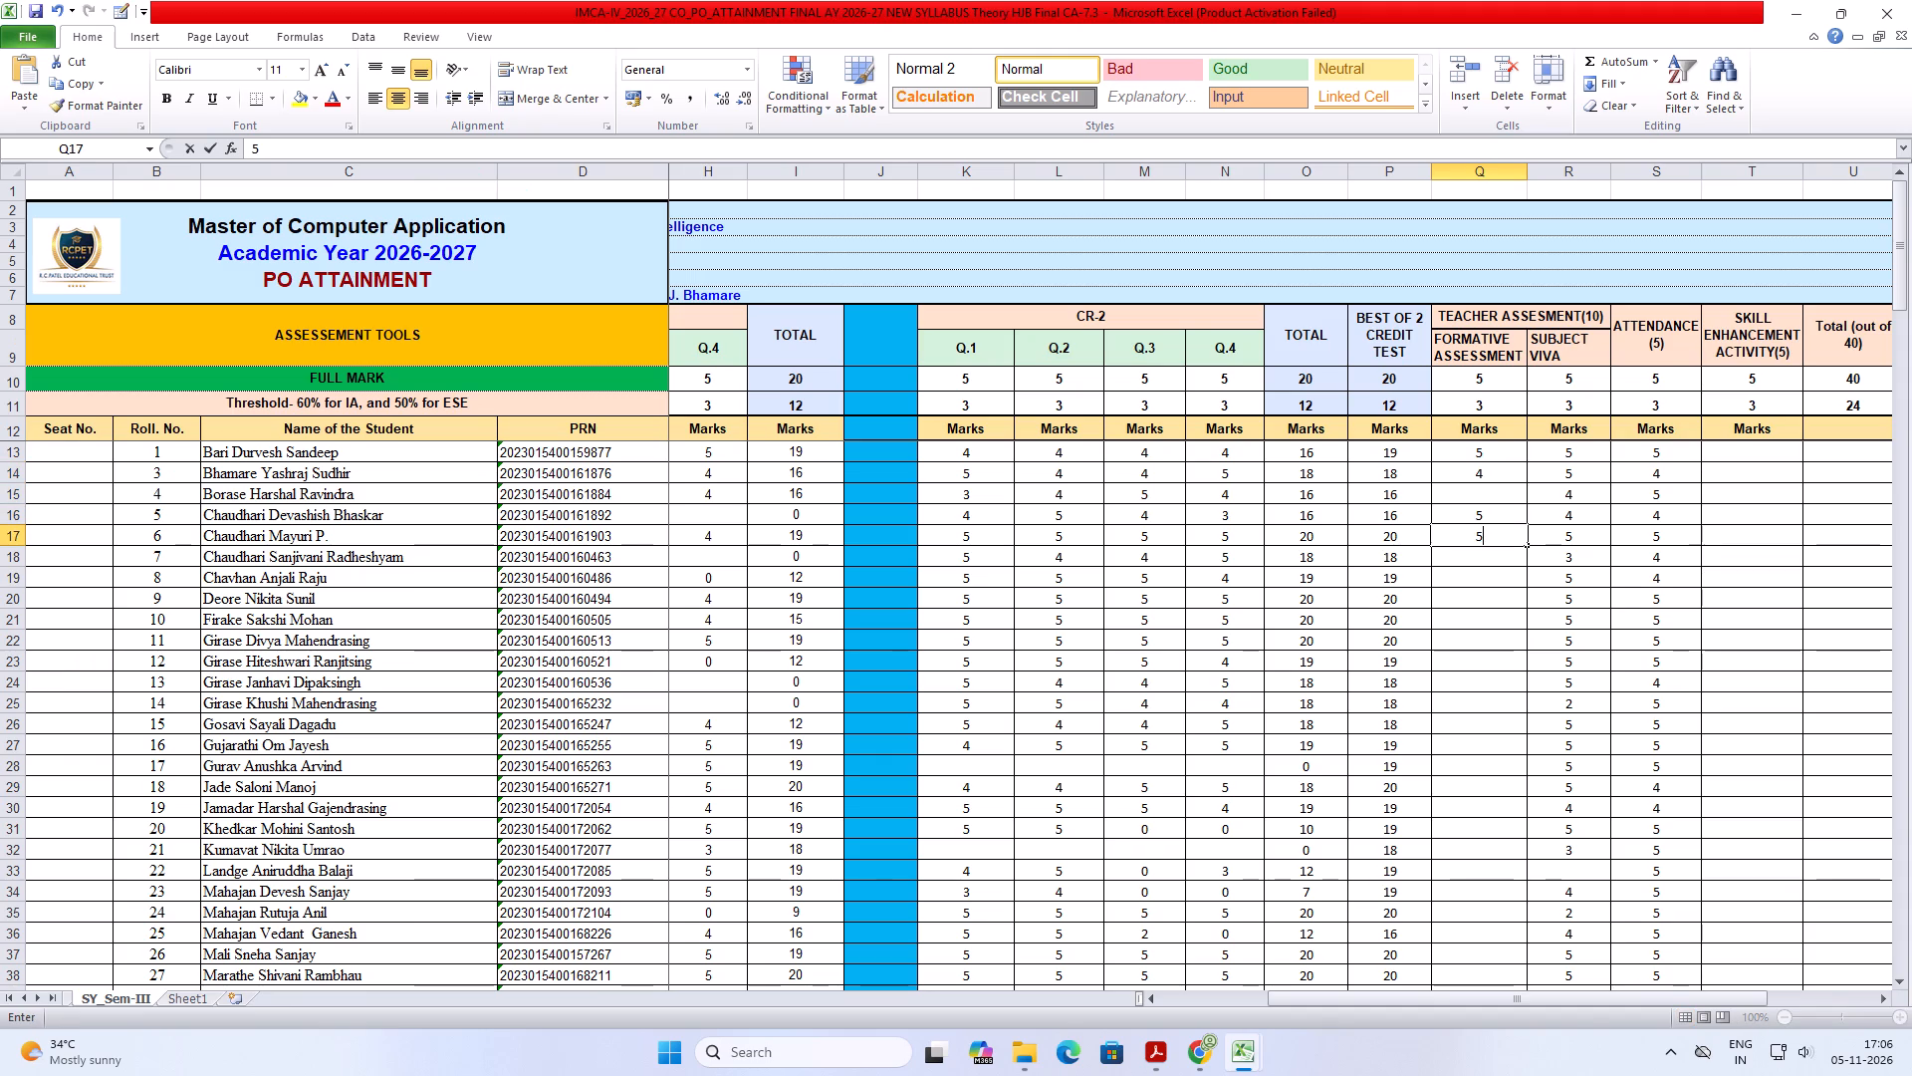
{"action": "key", "text": "Down"}
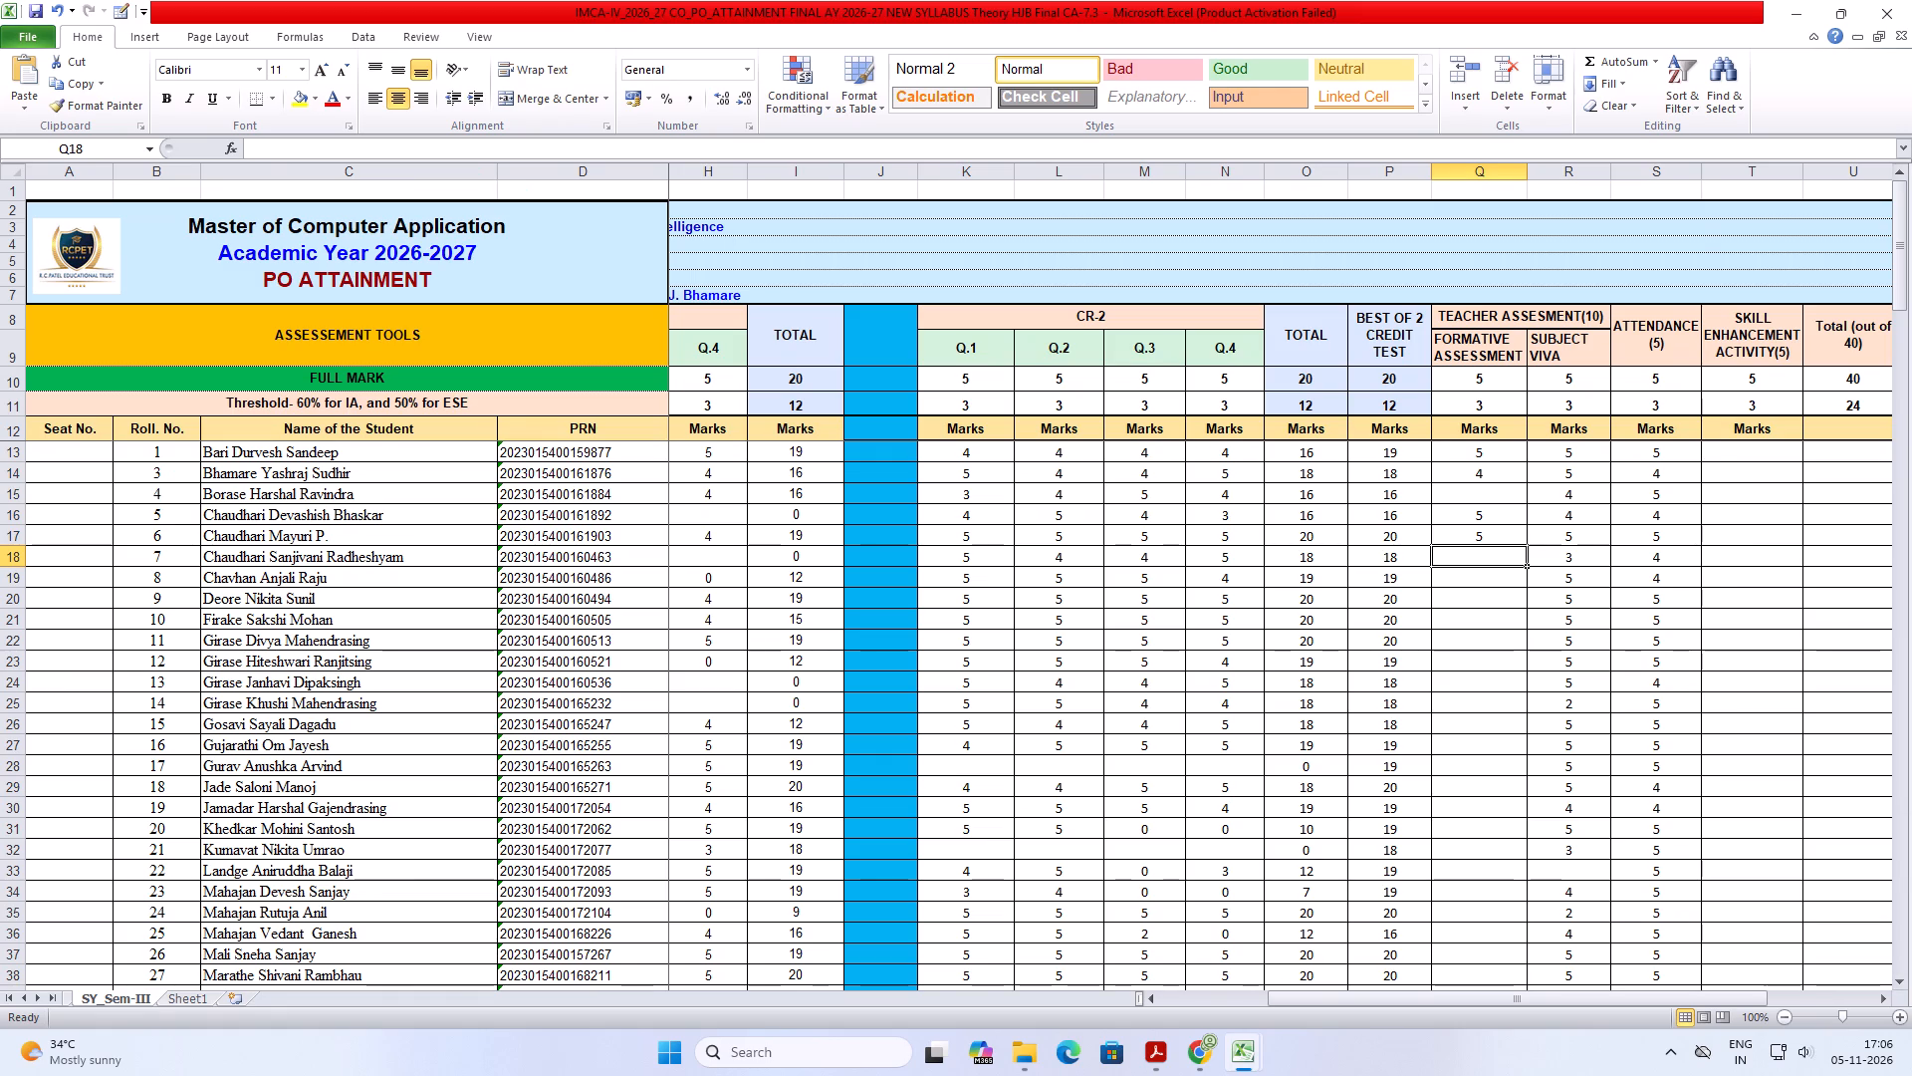
In the quiz responses workbook, reduce the displayed decimals of roll number 7's mark to a whole number.
{"action": "key", "text": "alt+Tab"}
{"action": "key", "text": "alt+Tab"}
{"action": "key", "text": "alt+Tab"}
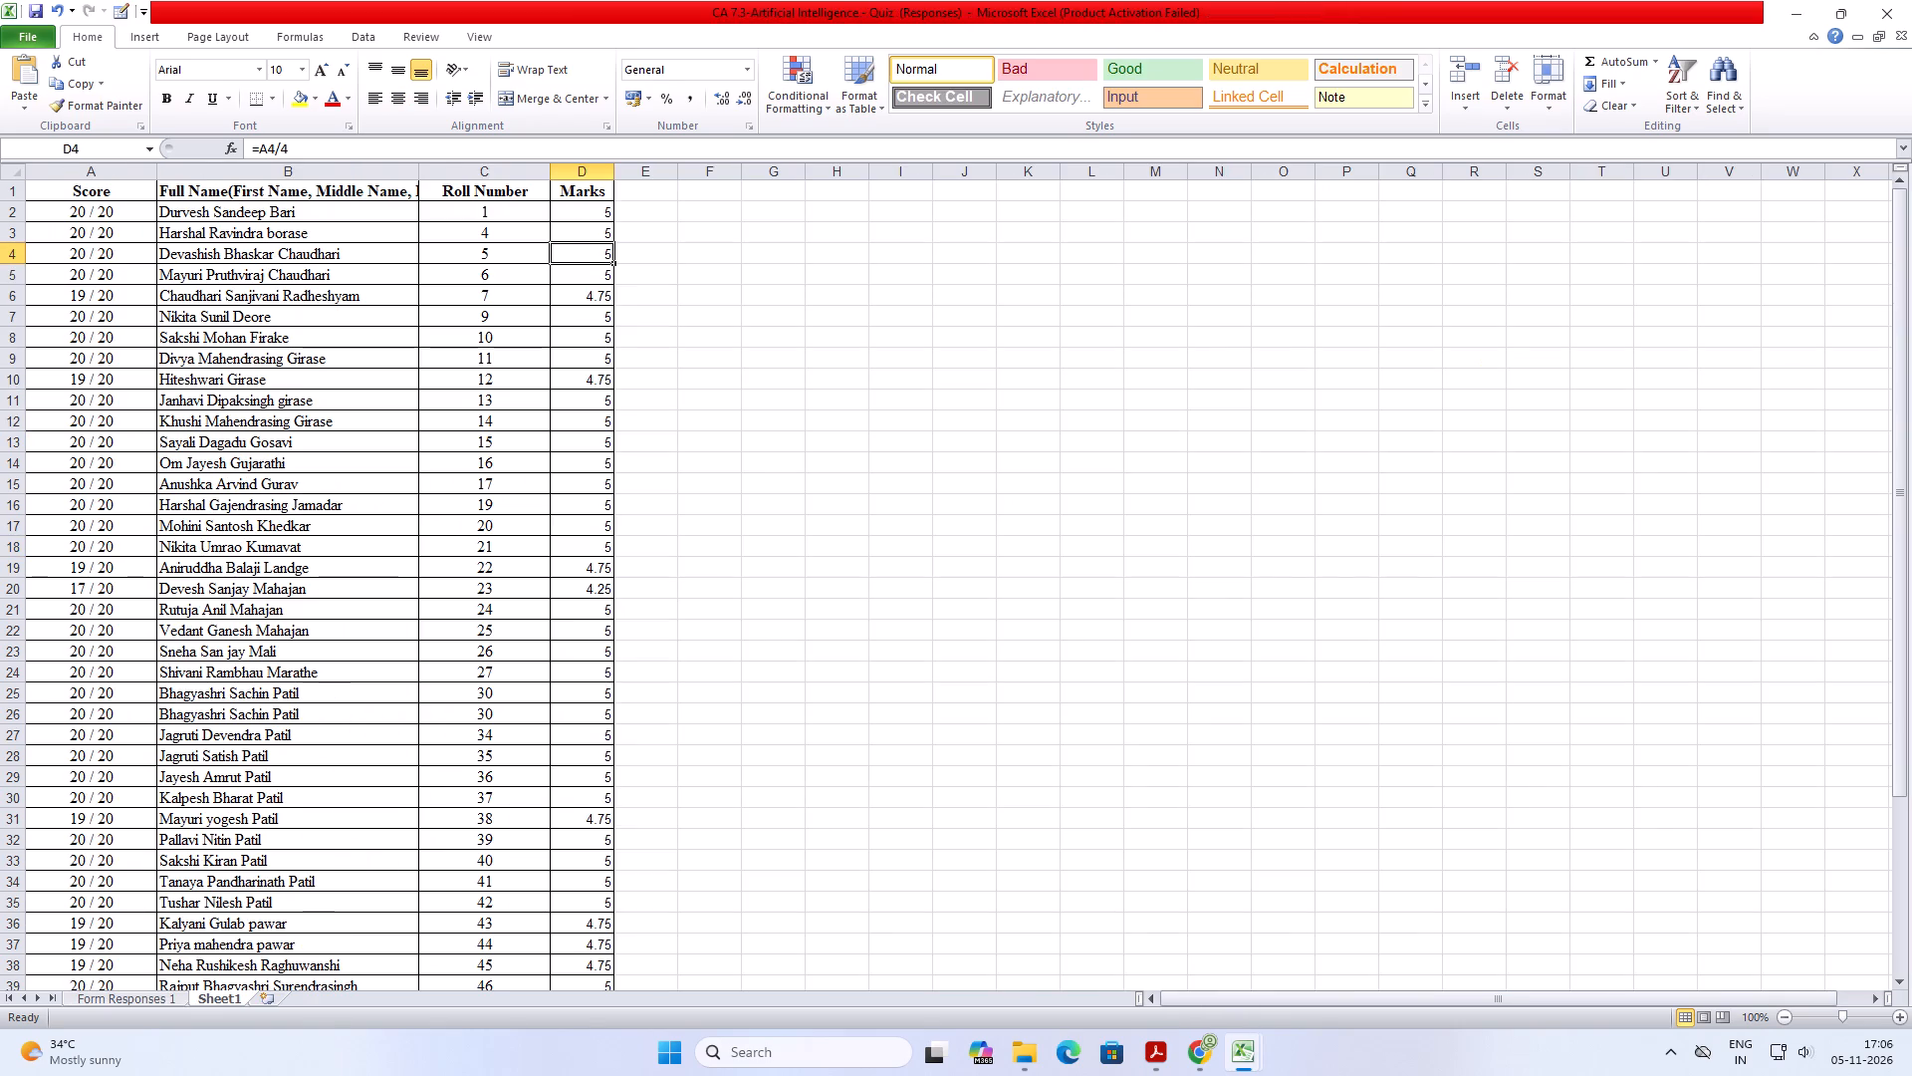
{"action": "left_click", "coordinate": [584, 297]}
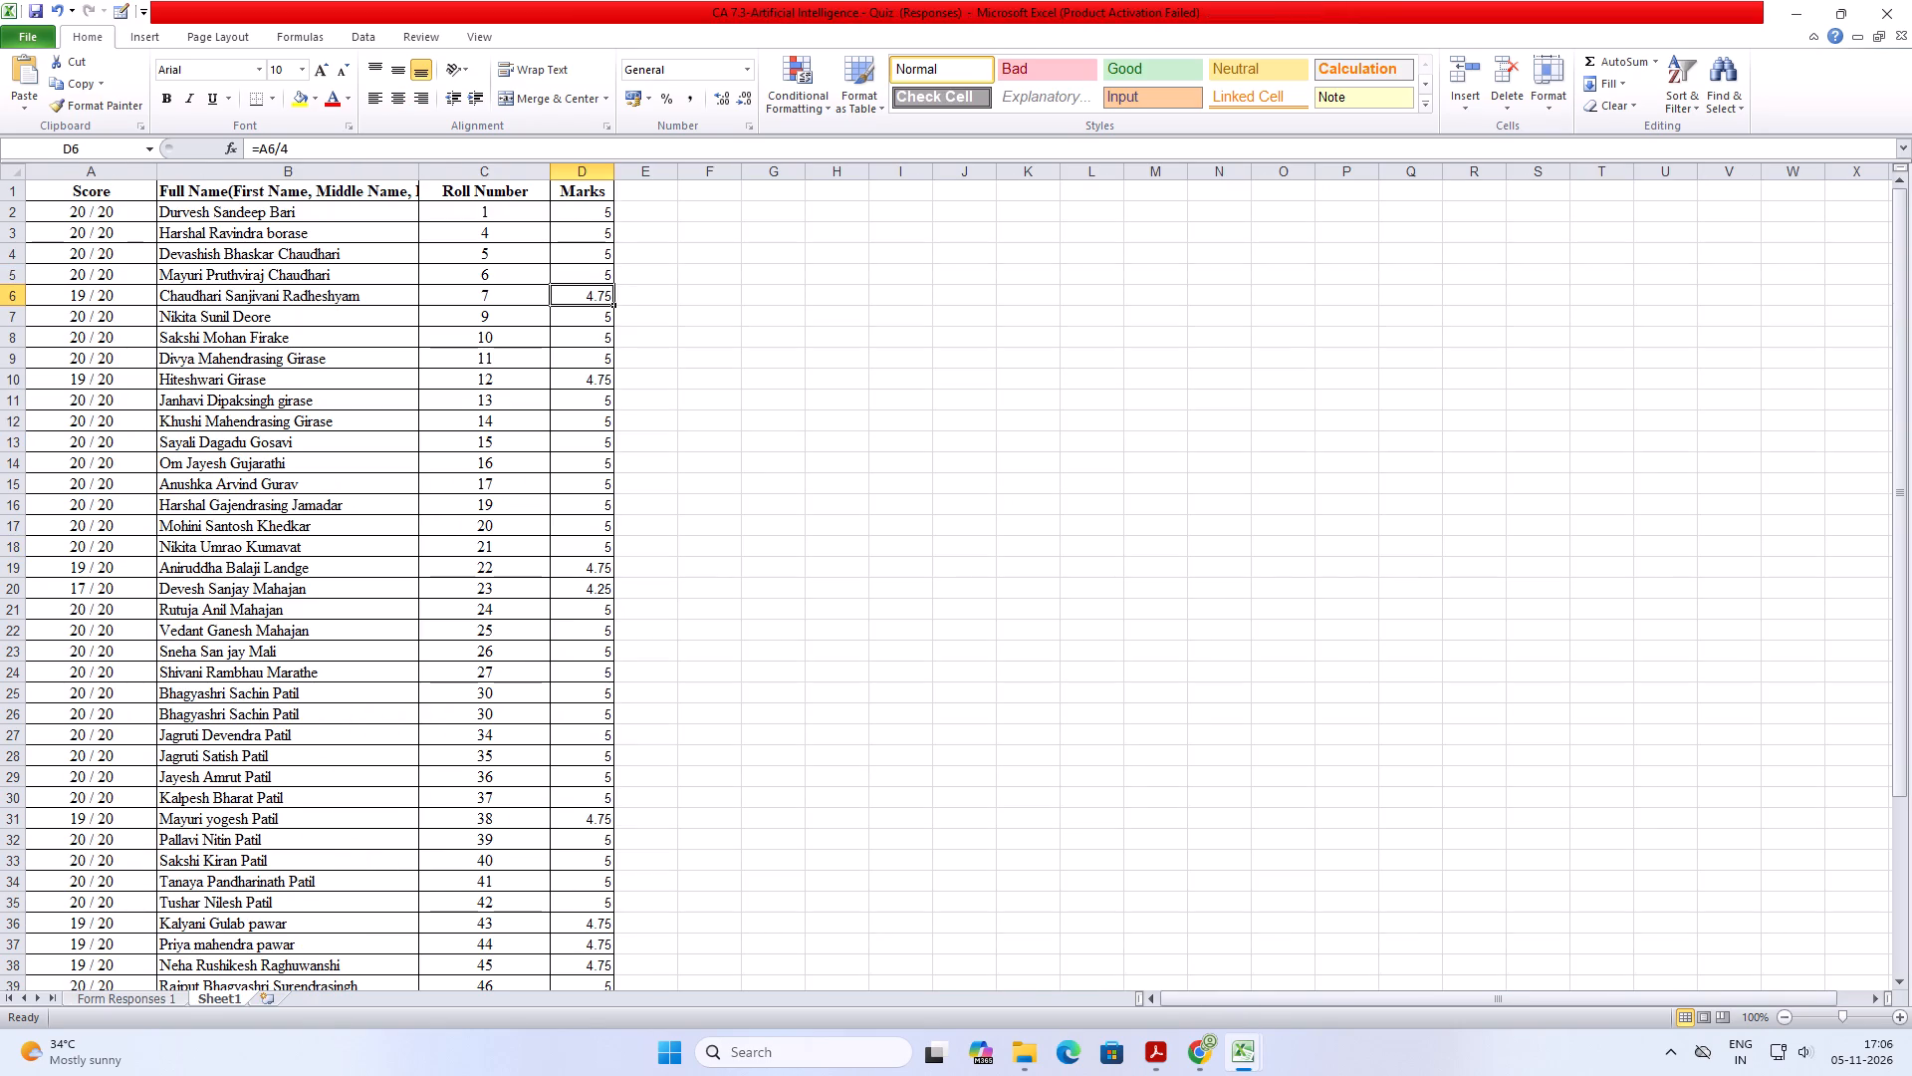
{"action": "left_click", "coordinate": [742, 96]}
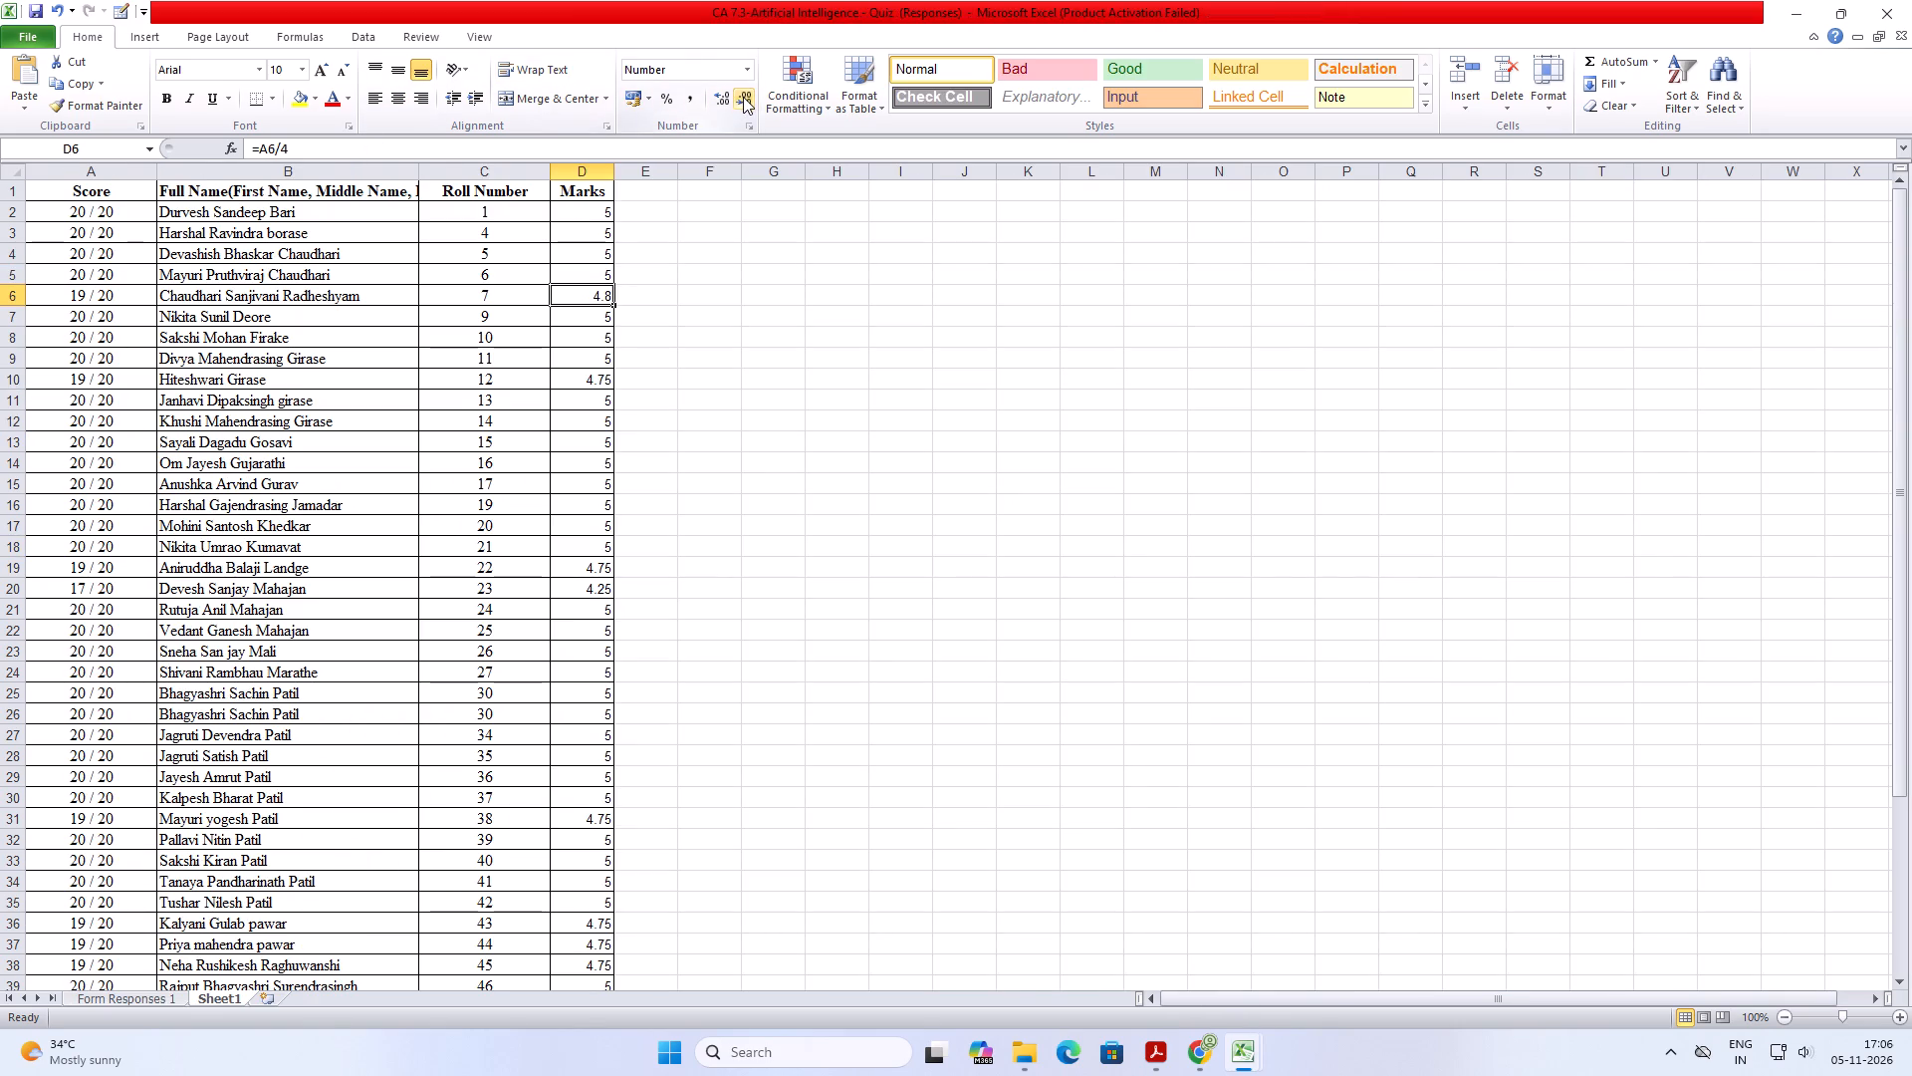
{"action": "left_click", "coordinate": [744, 98]}
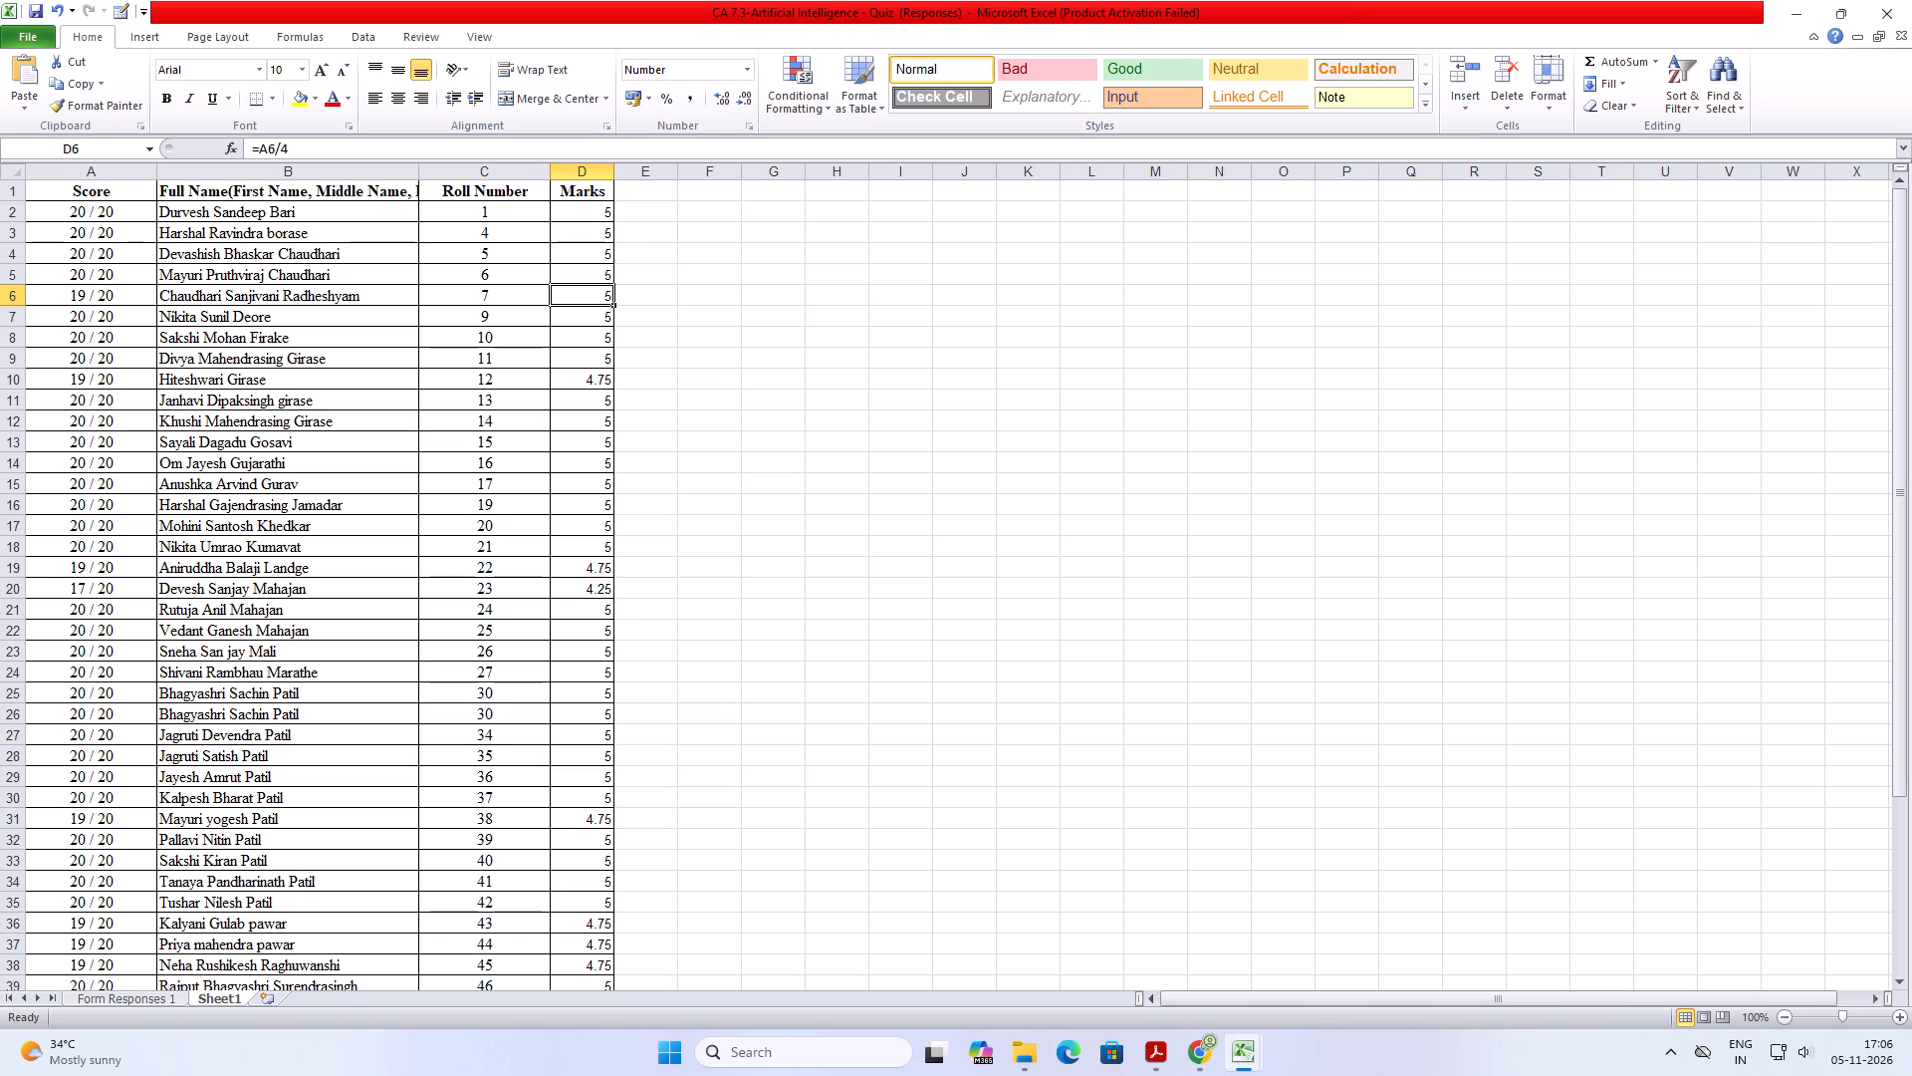
Return to the attainment workbook and enter a Formative Assessment mark of 5 for roll number 7.
{"action": "key", "text": "alt+Tab"}
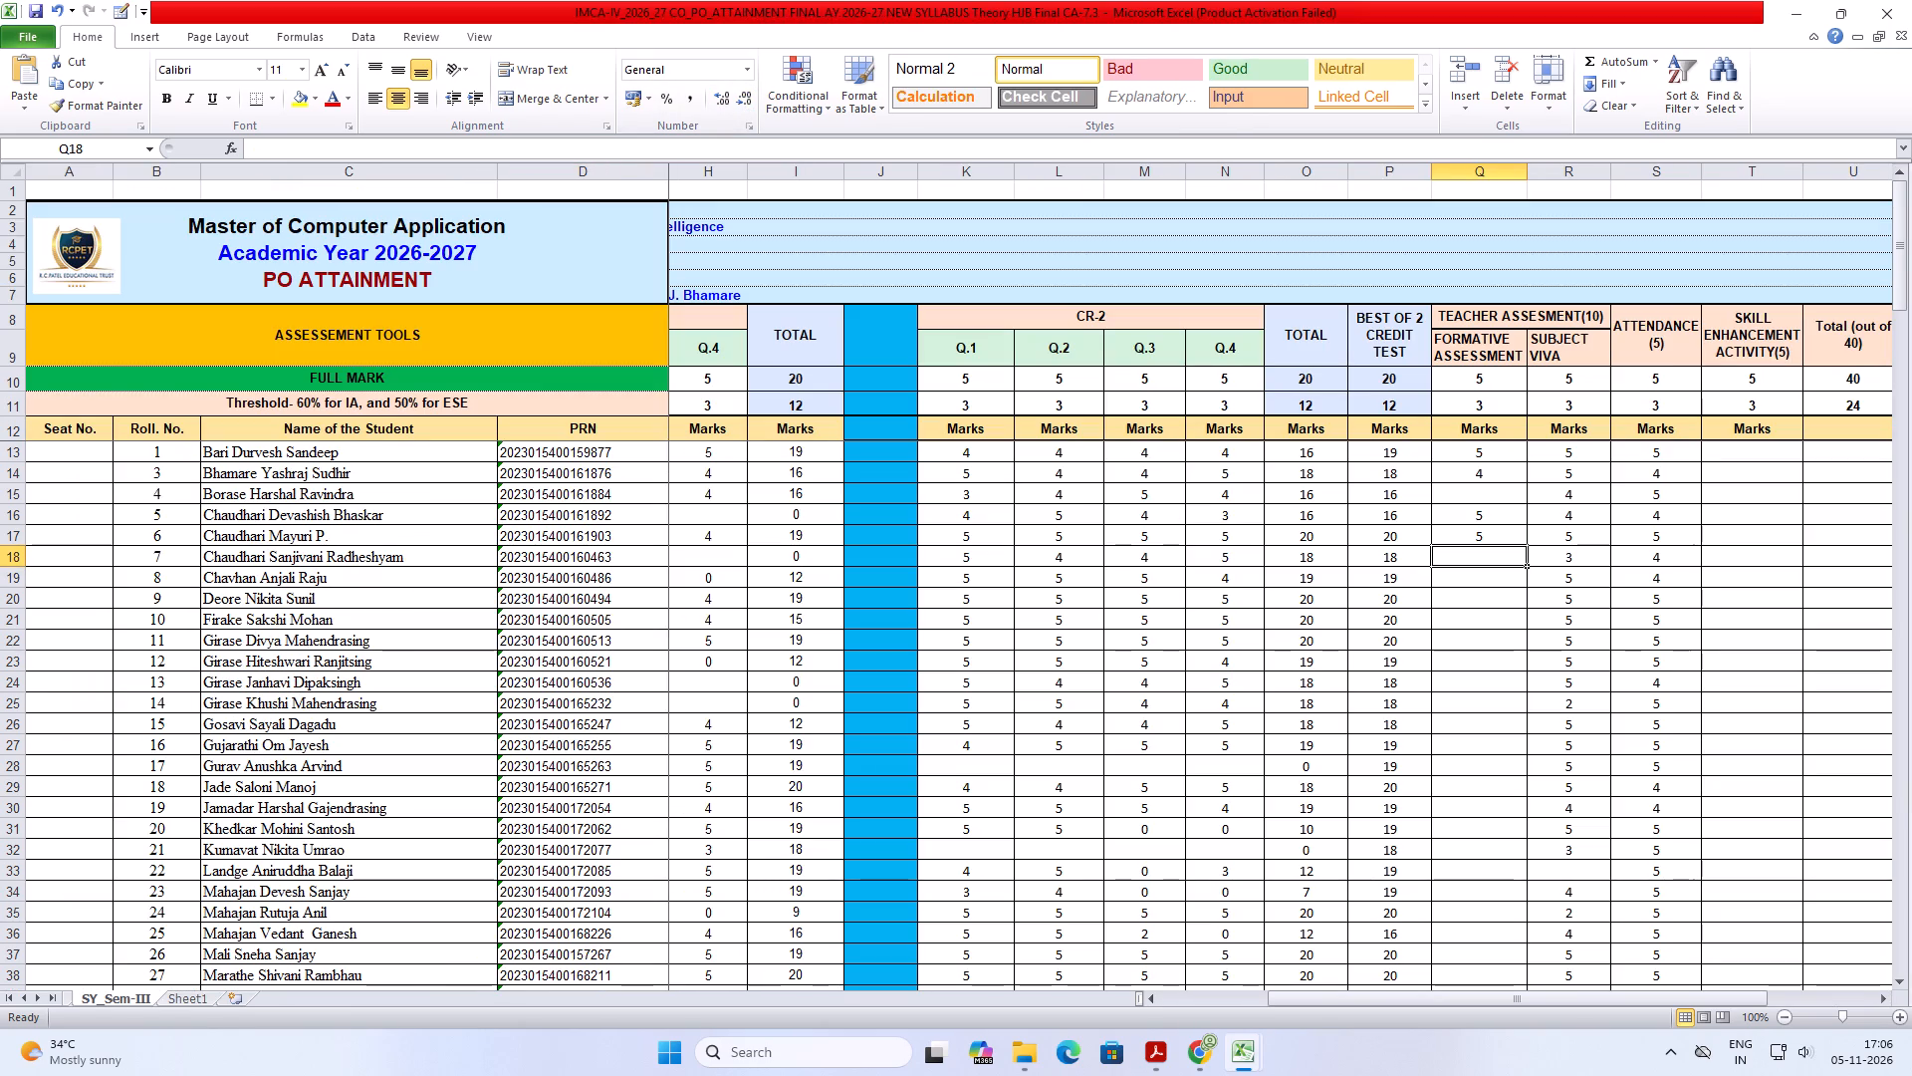
{"action": "key", "text": "5"}
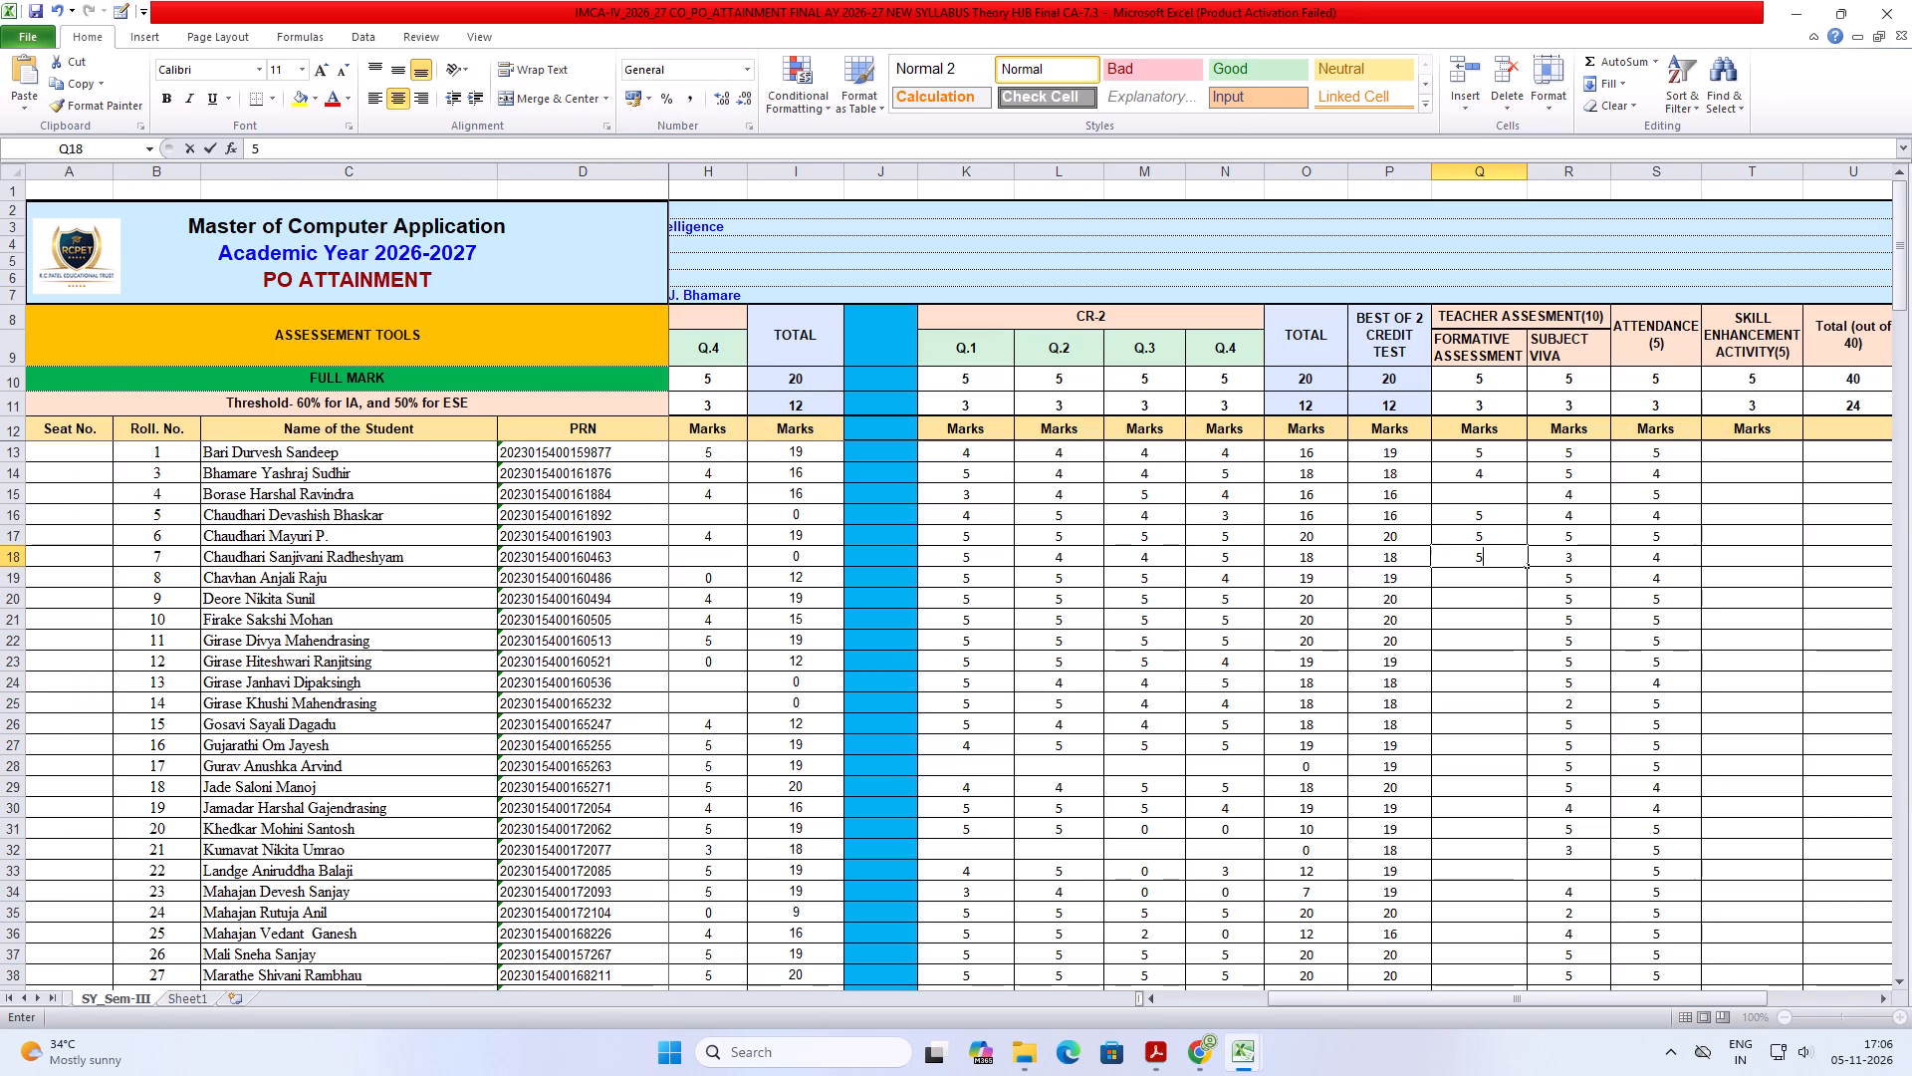
{"action": "key", "text": "Down"}
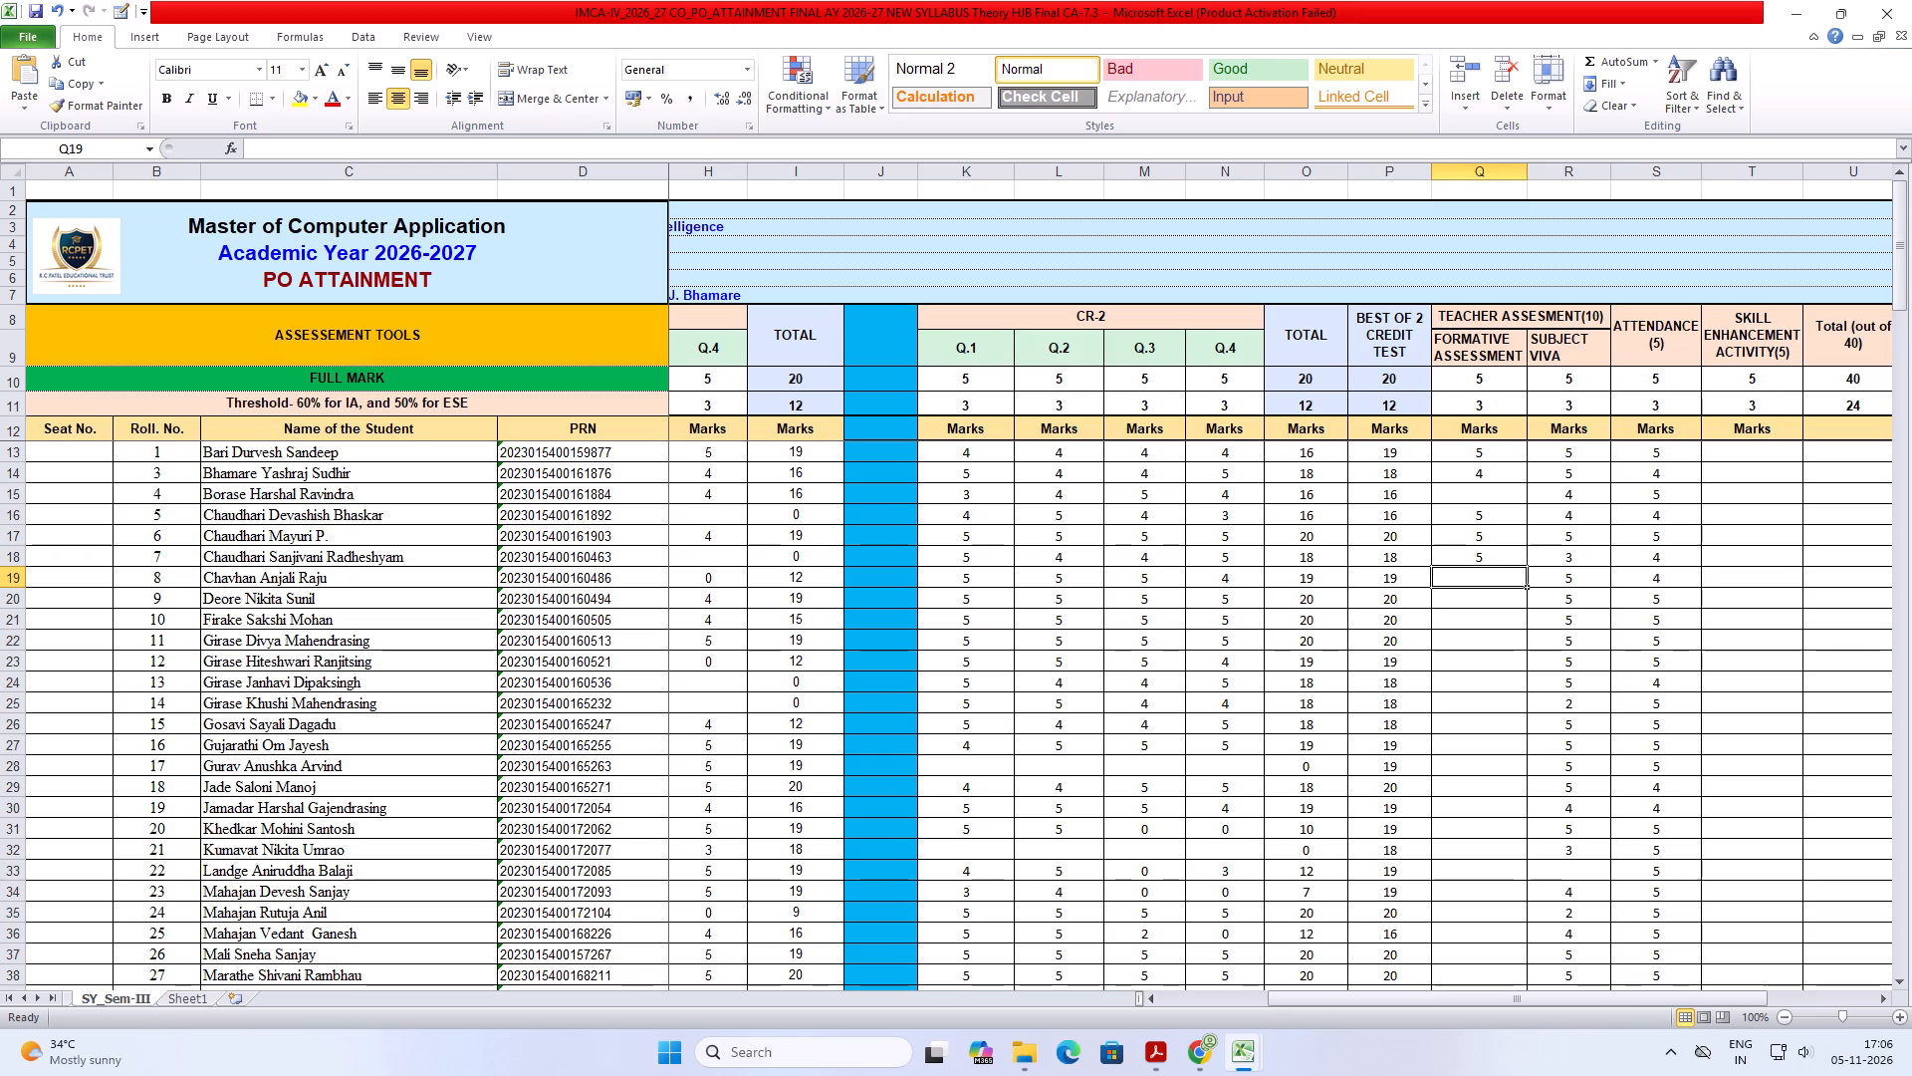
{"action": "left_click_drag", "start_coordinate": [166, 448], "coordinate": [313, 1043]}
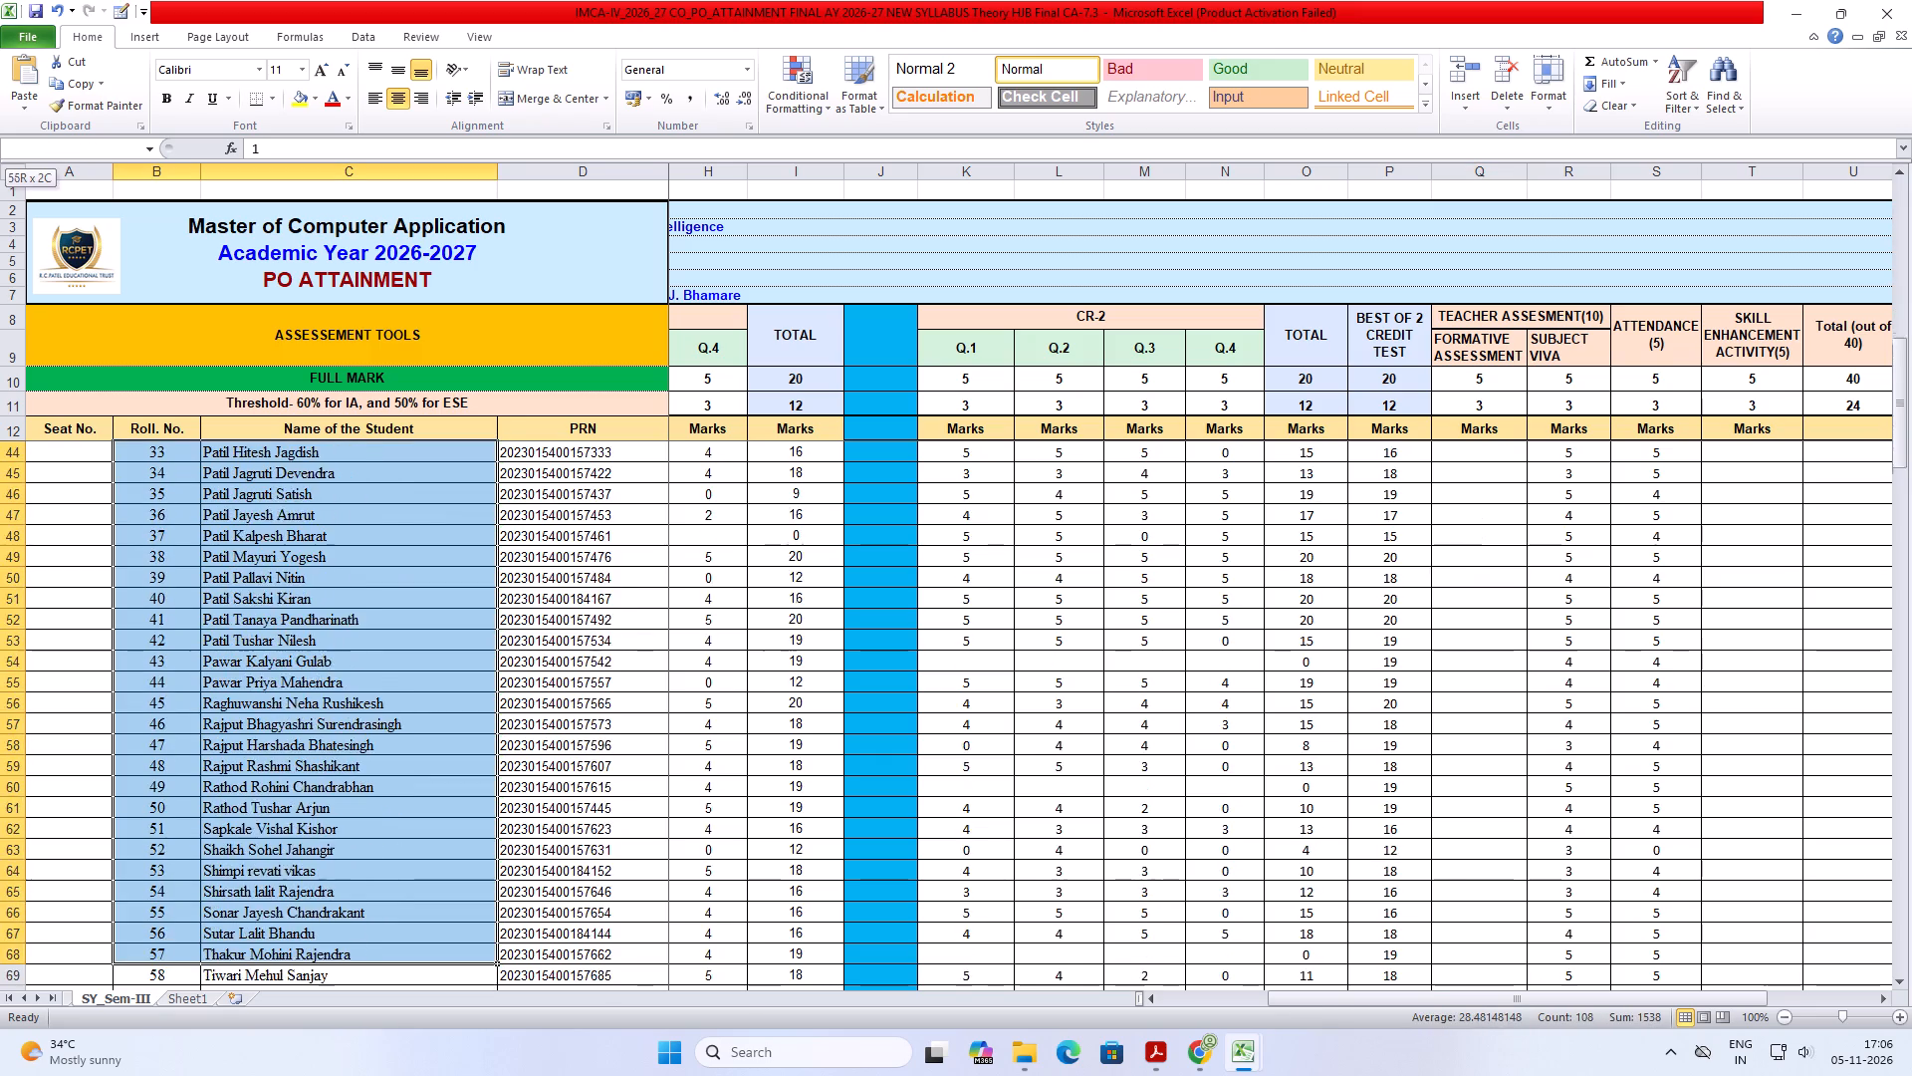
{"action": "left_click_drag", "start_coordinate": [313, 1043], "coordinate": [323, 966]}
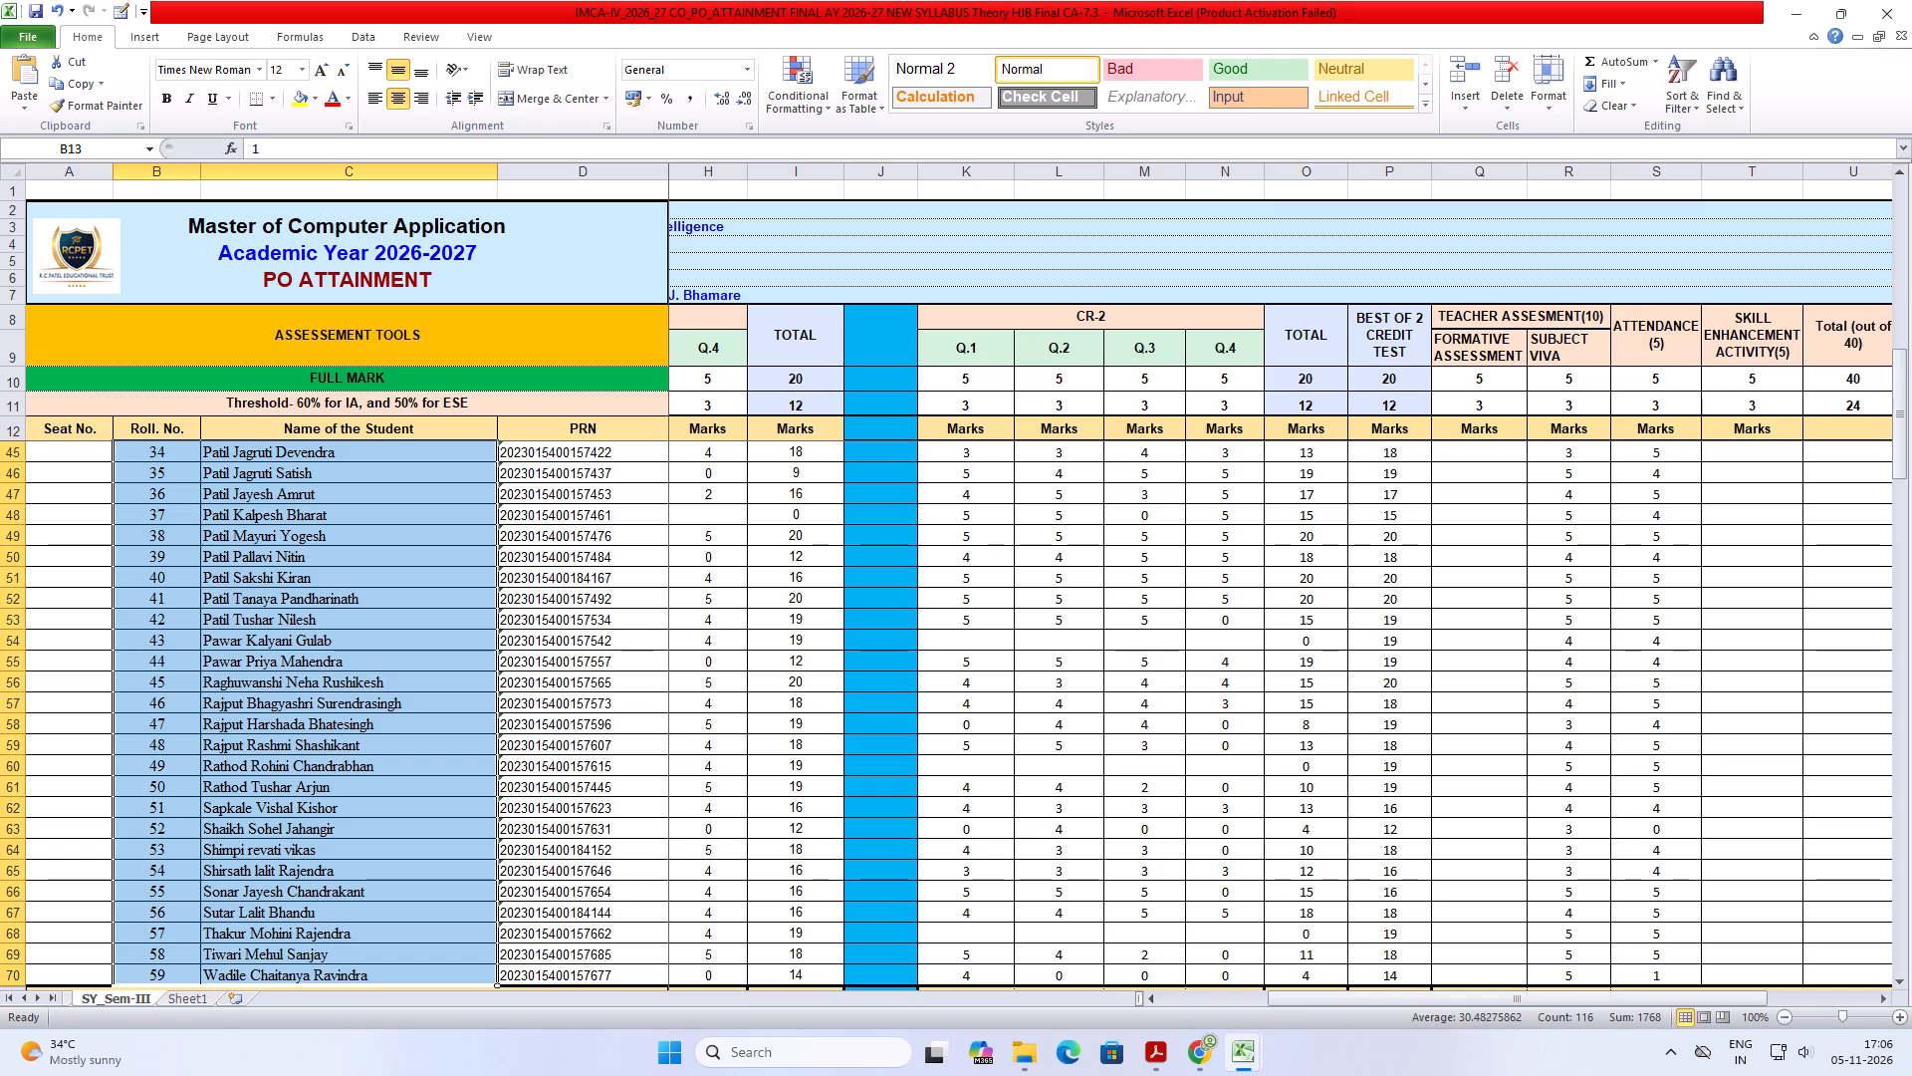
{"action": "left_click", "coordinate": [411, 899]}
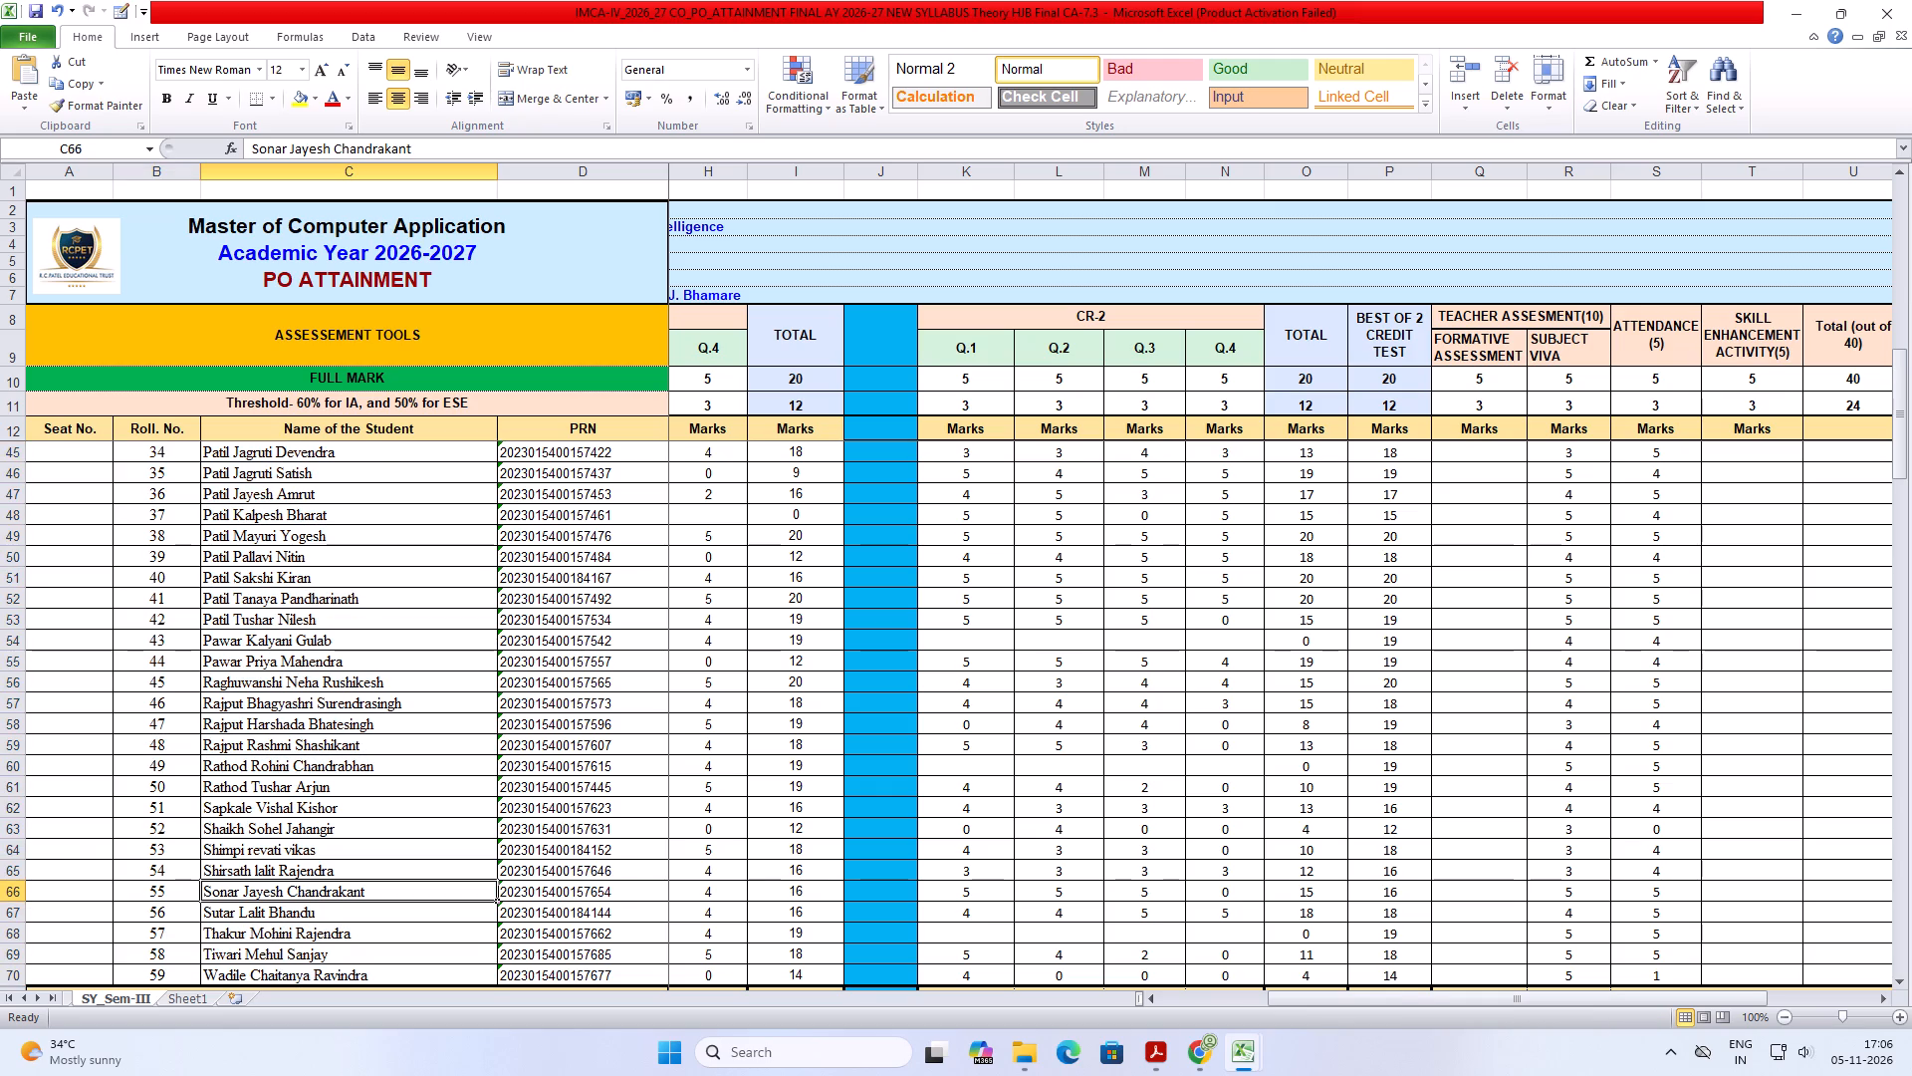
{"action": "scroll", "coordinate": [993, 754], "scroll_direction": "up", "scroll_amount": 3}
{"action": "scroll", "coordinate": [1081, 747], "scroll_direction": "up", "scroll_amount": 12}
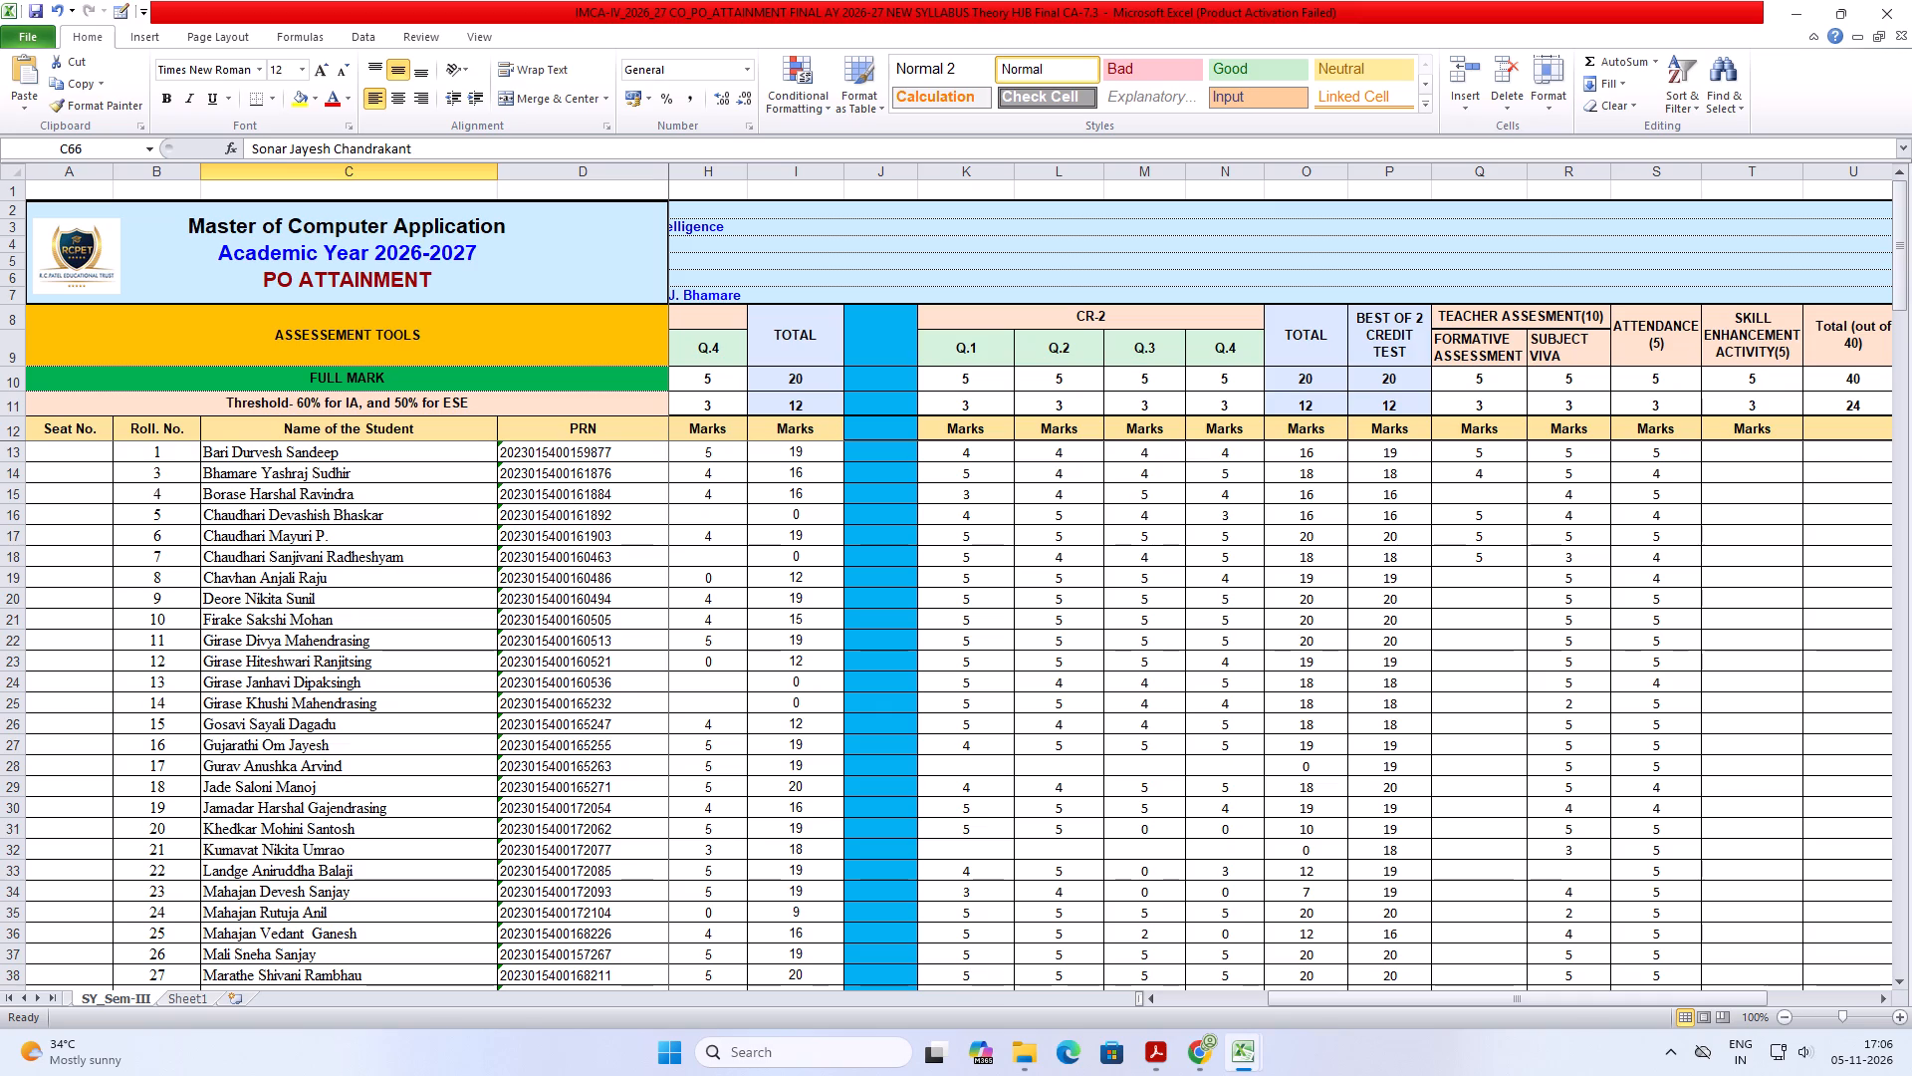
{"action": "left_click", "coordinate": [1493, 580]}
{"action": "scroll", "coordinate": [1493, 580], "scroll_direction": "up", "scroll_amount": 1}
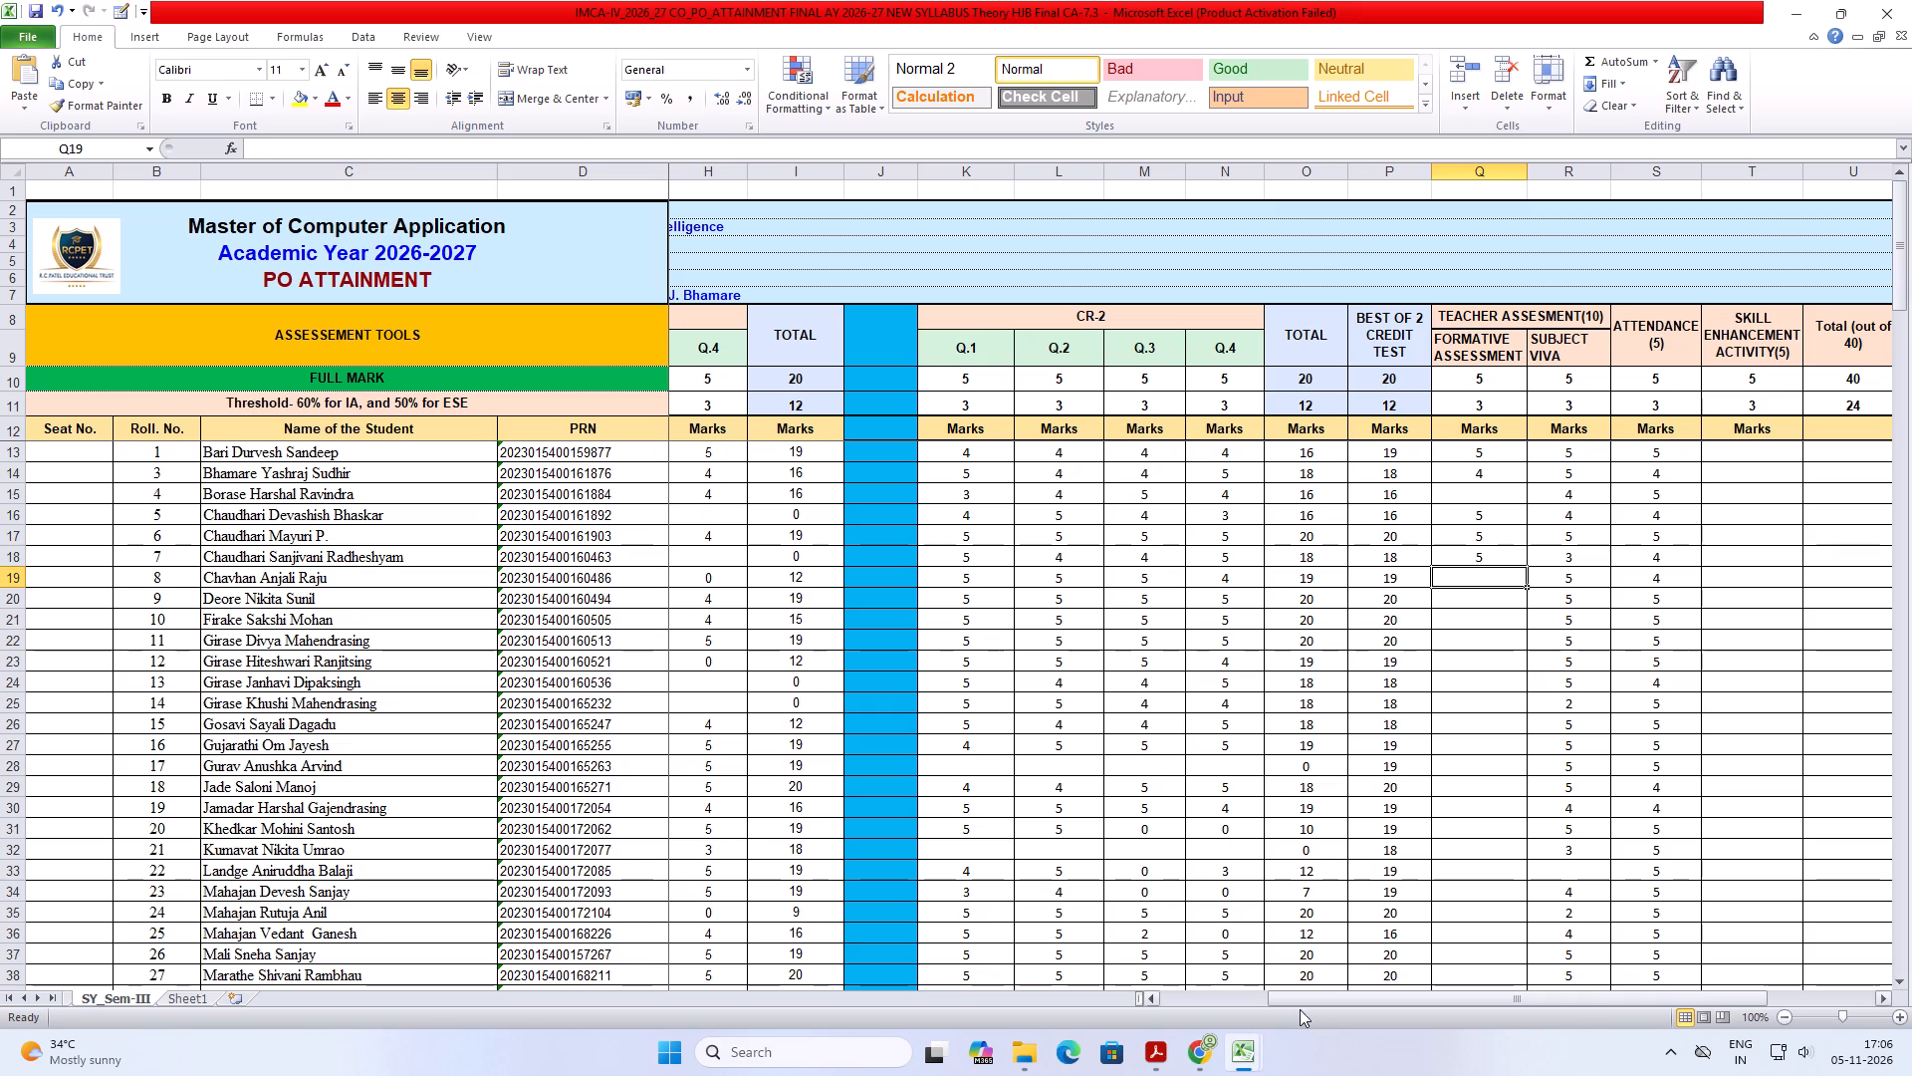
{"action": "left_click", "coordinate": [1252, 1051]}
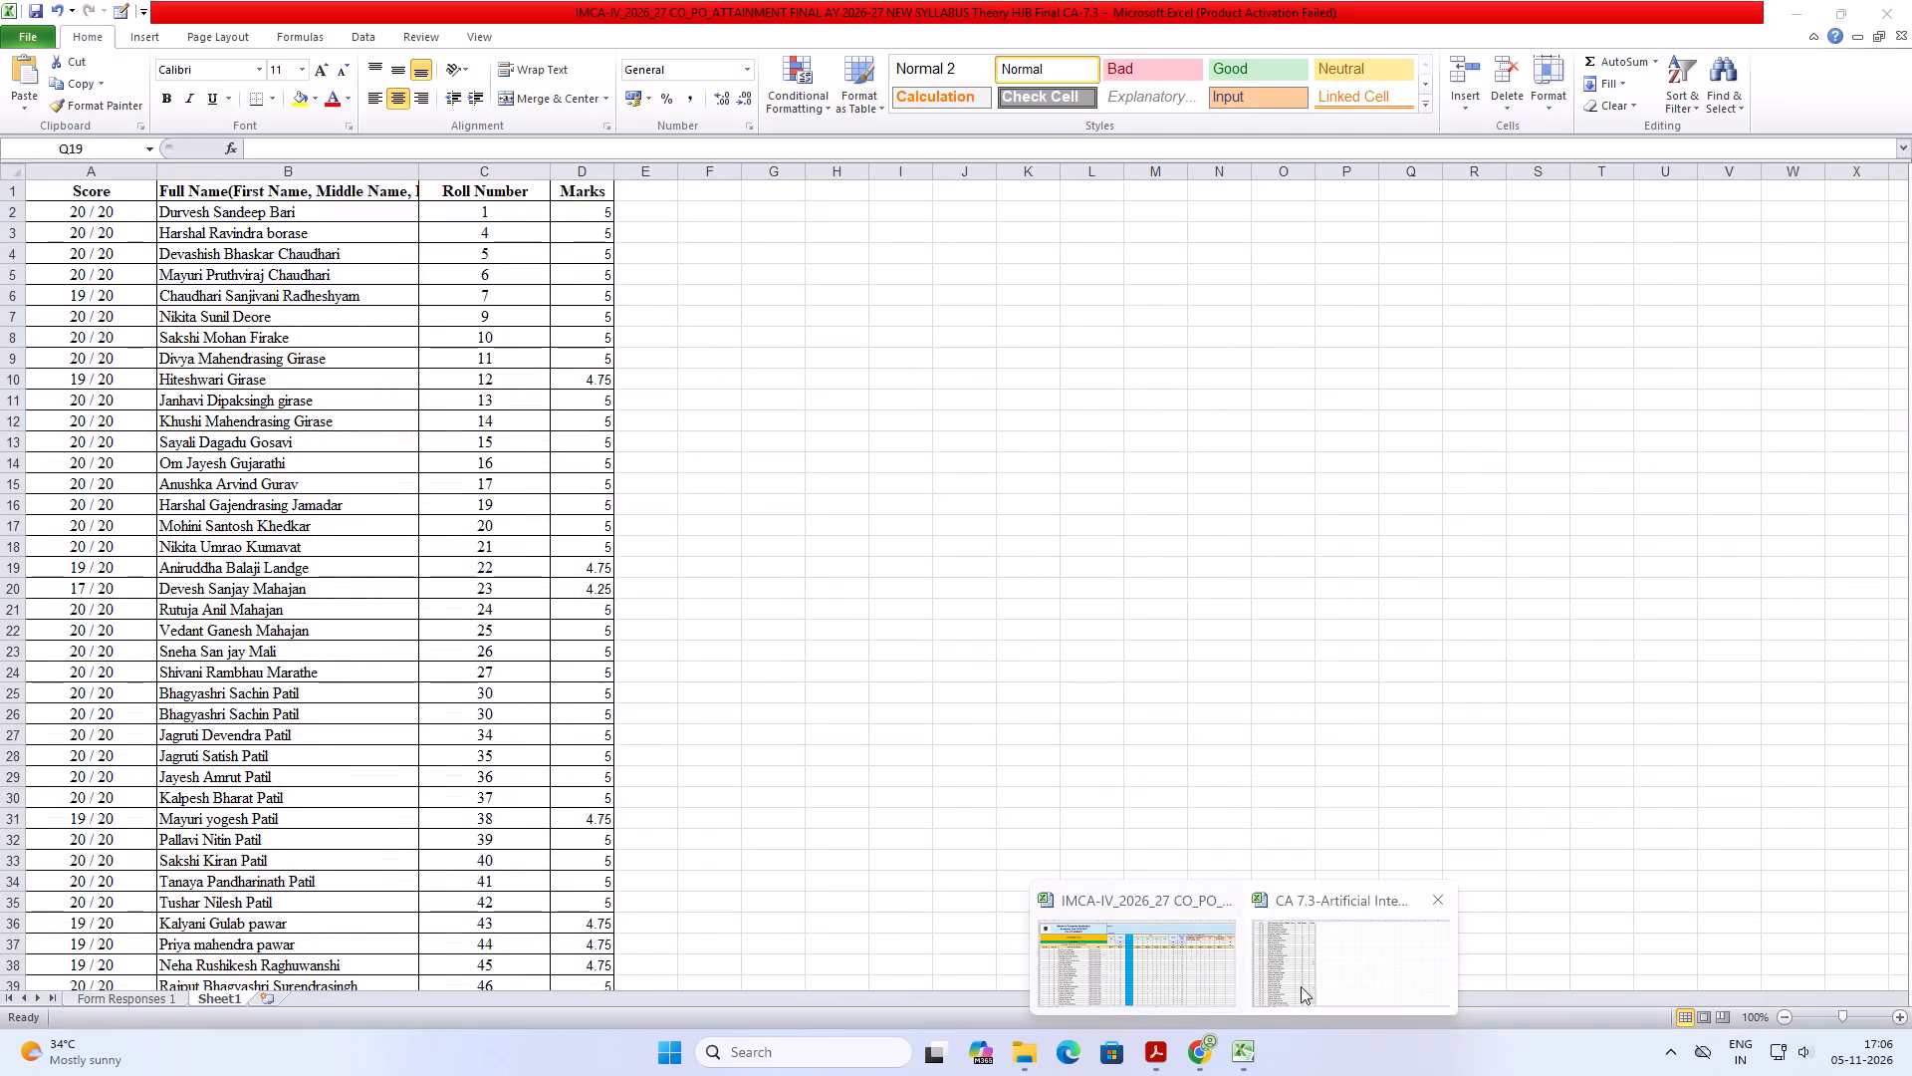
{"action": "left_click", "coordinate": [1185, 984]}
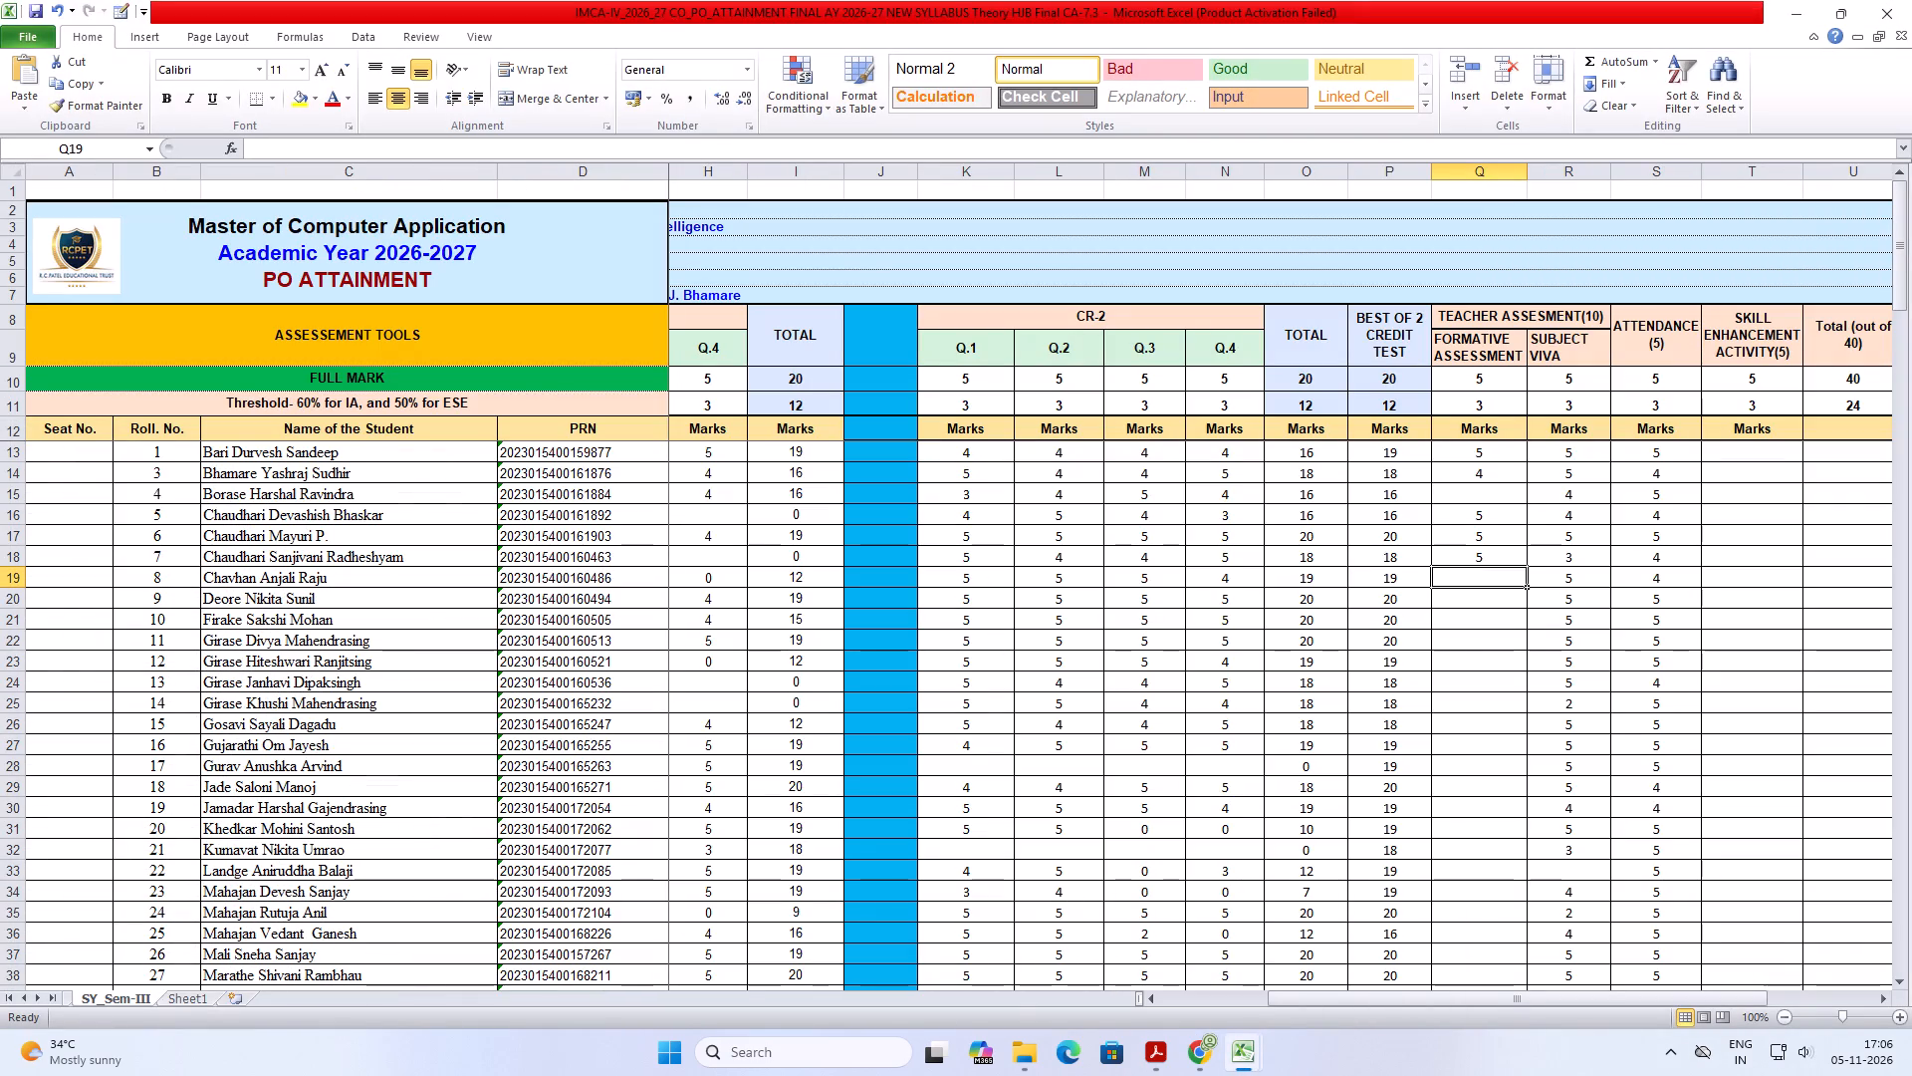
Switch to the quiz responses workbook and copy the Marks cells for roll numbers 9 to 17.
{"action": "left_click", "coordinate": [1240, 1055]}
{"action": "left_click", "coordinate": [1316, 961]}
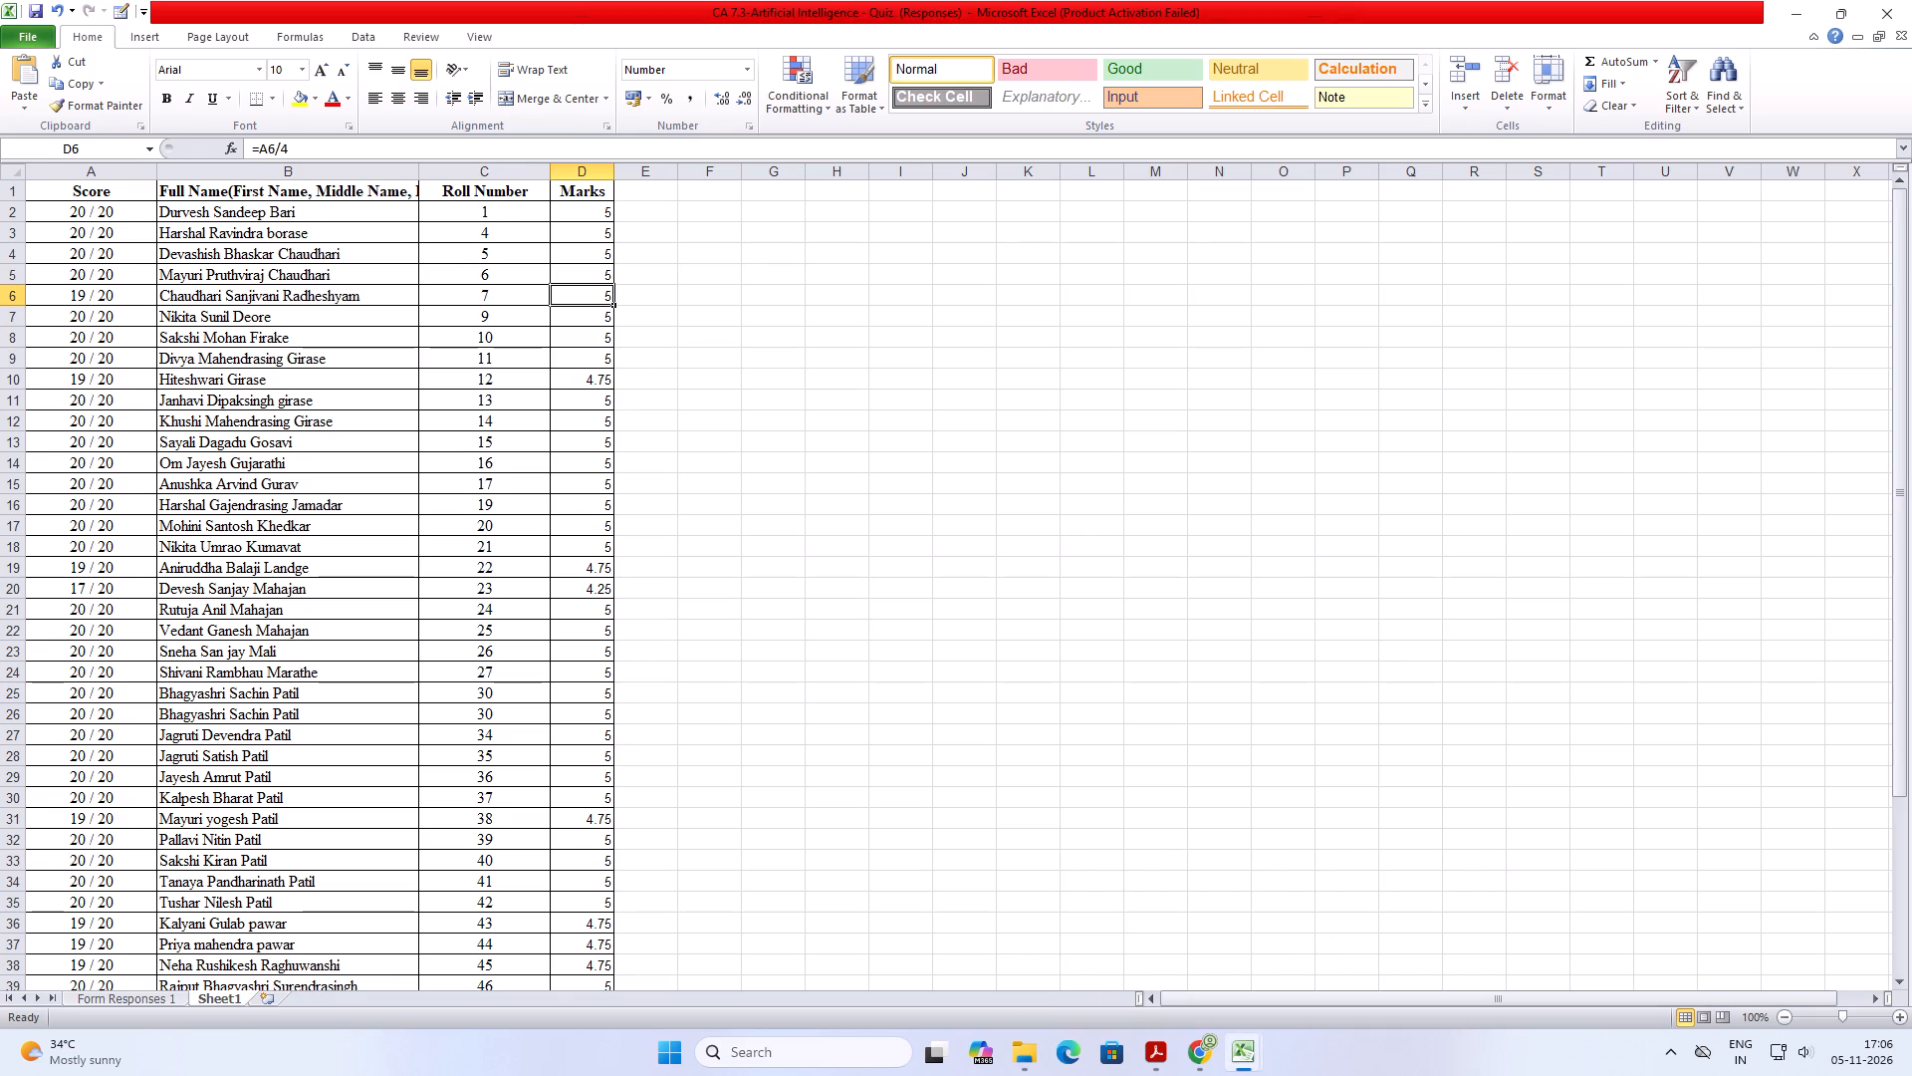
{"action": "left_click", "coordinate": [610, 318]}
{"action": "left_click_drag", "start_coordinate": [604, 317], "coordinate": [610, 358]}
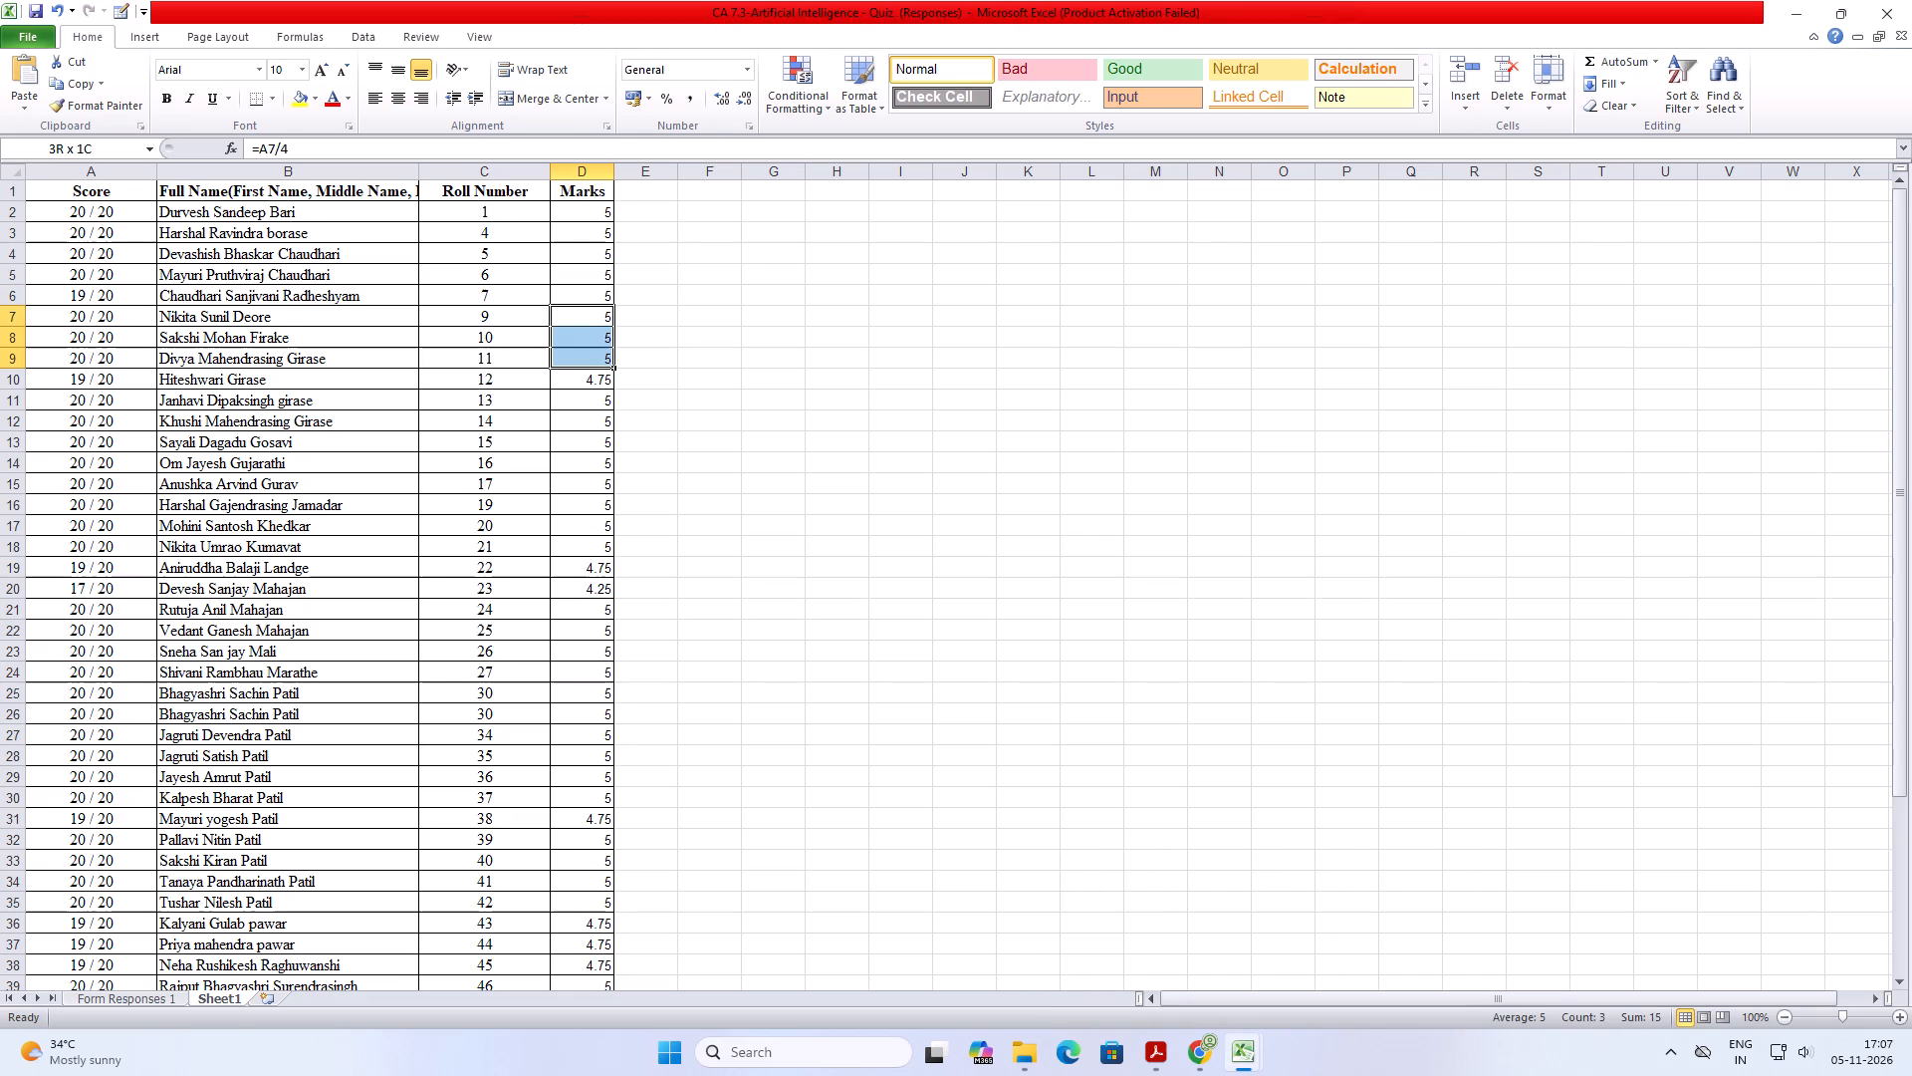
{"action": "left_click_drag", "start_coordinate": [610, 358], "coordinate": [610, 390]}
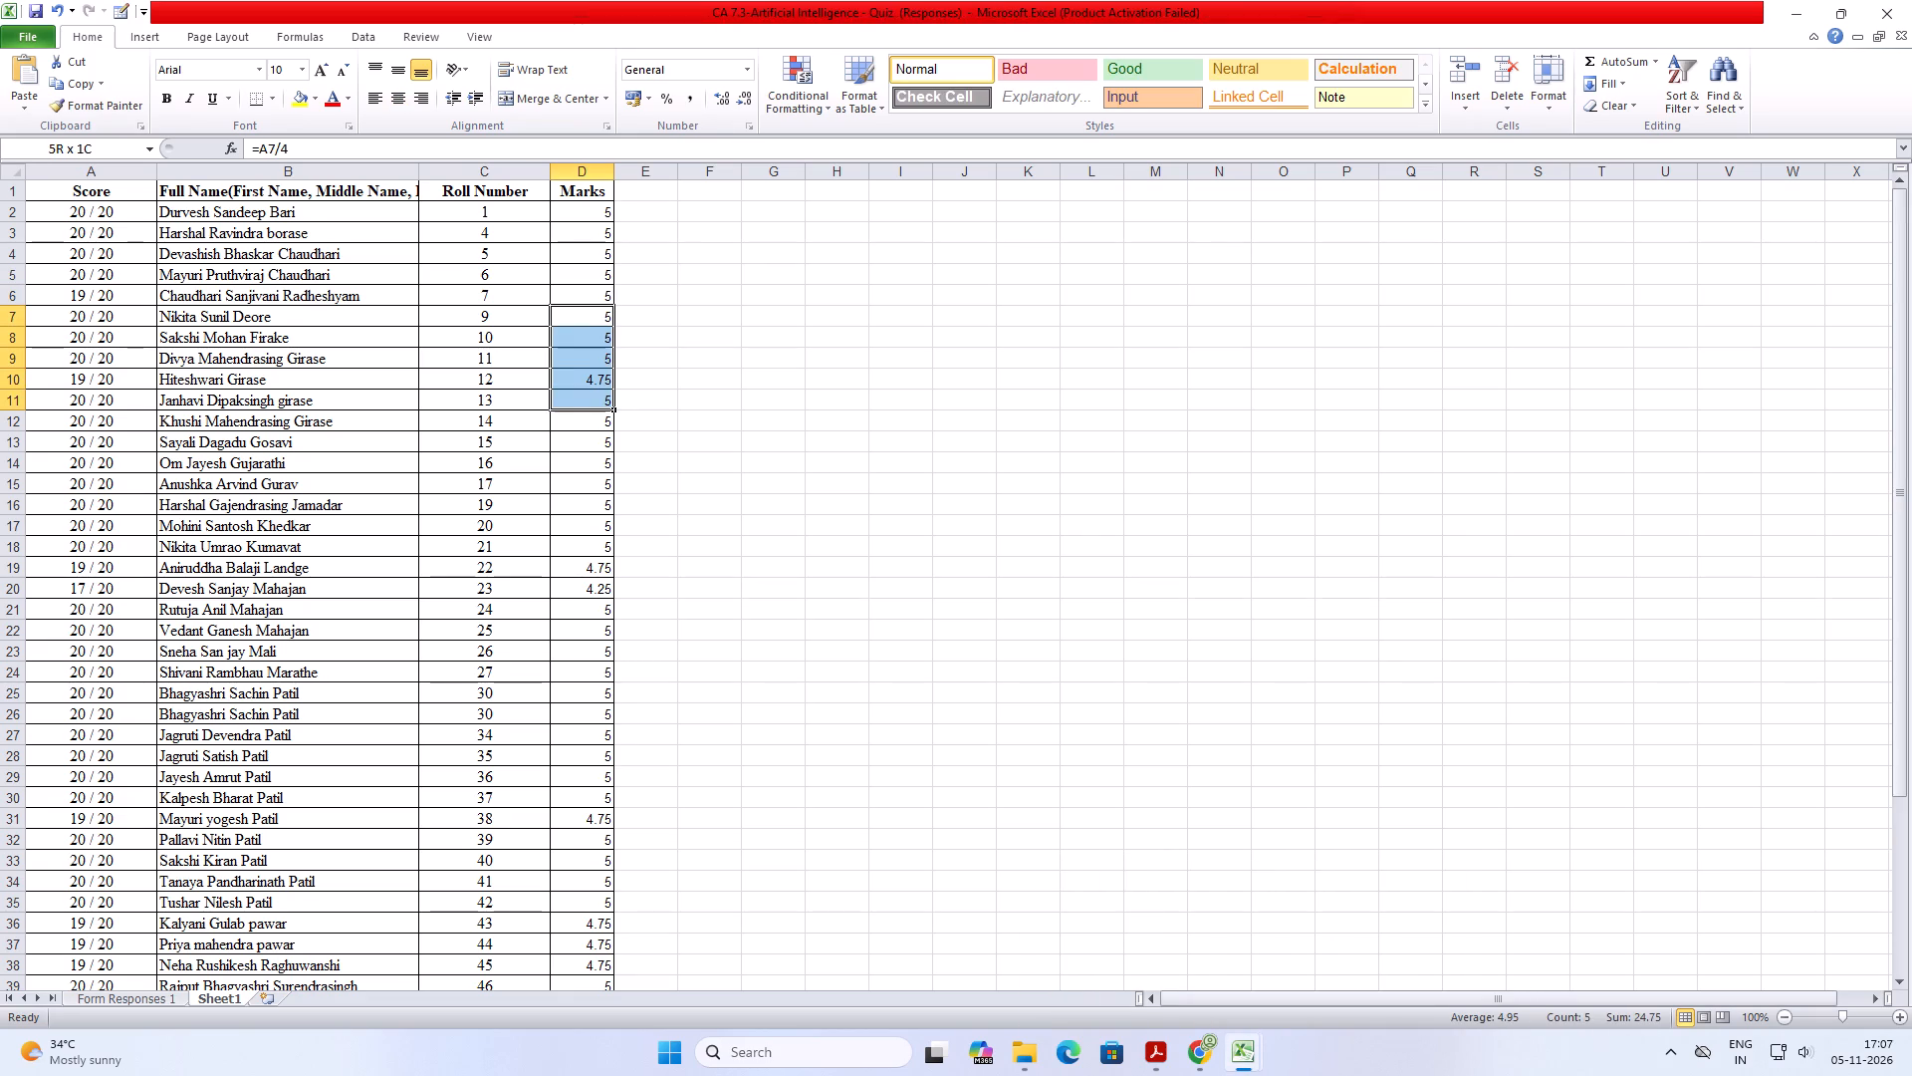
{"action": "left_click_drag", "start_coordinate": [610, 390], "coordinate": [607, 487]}
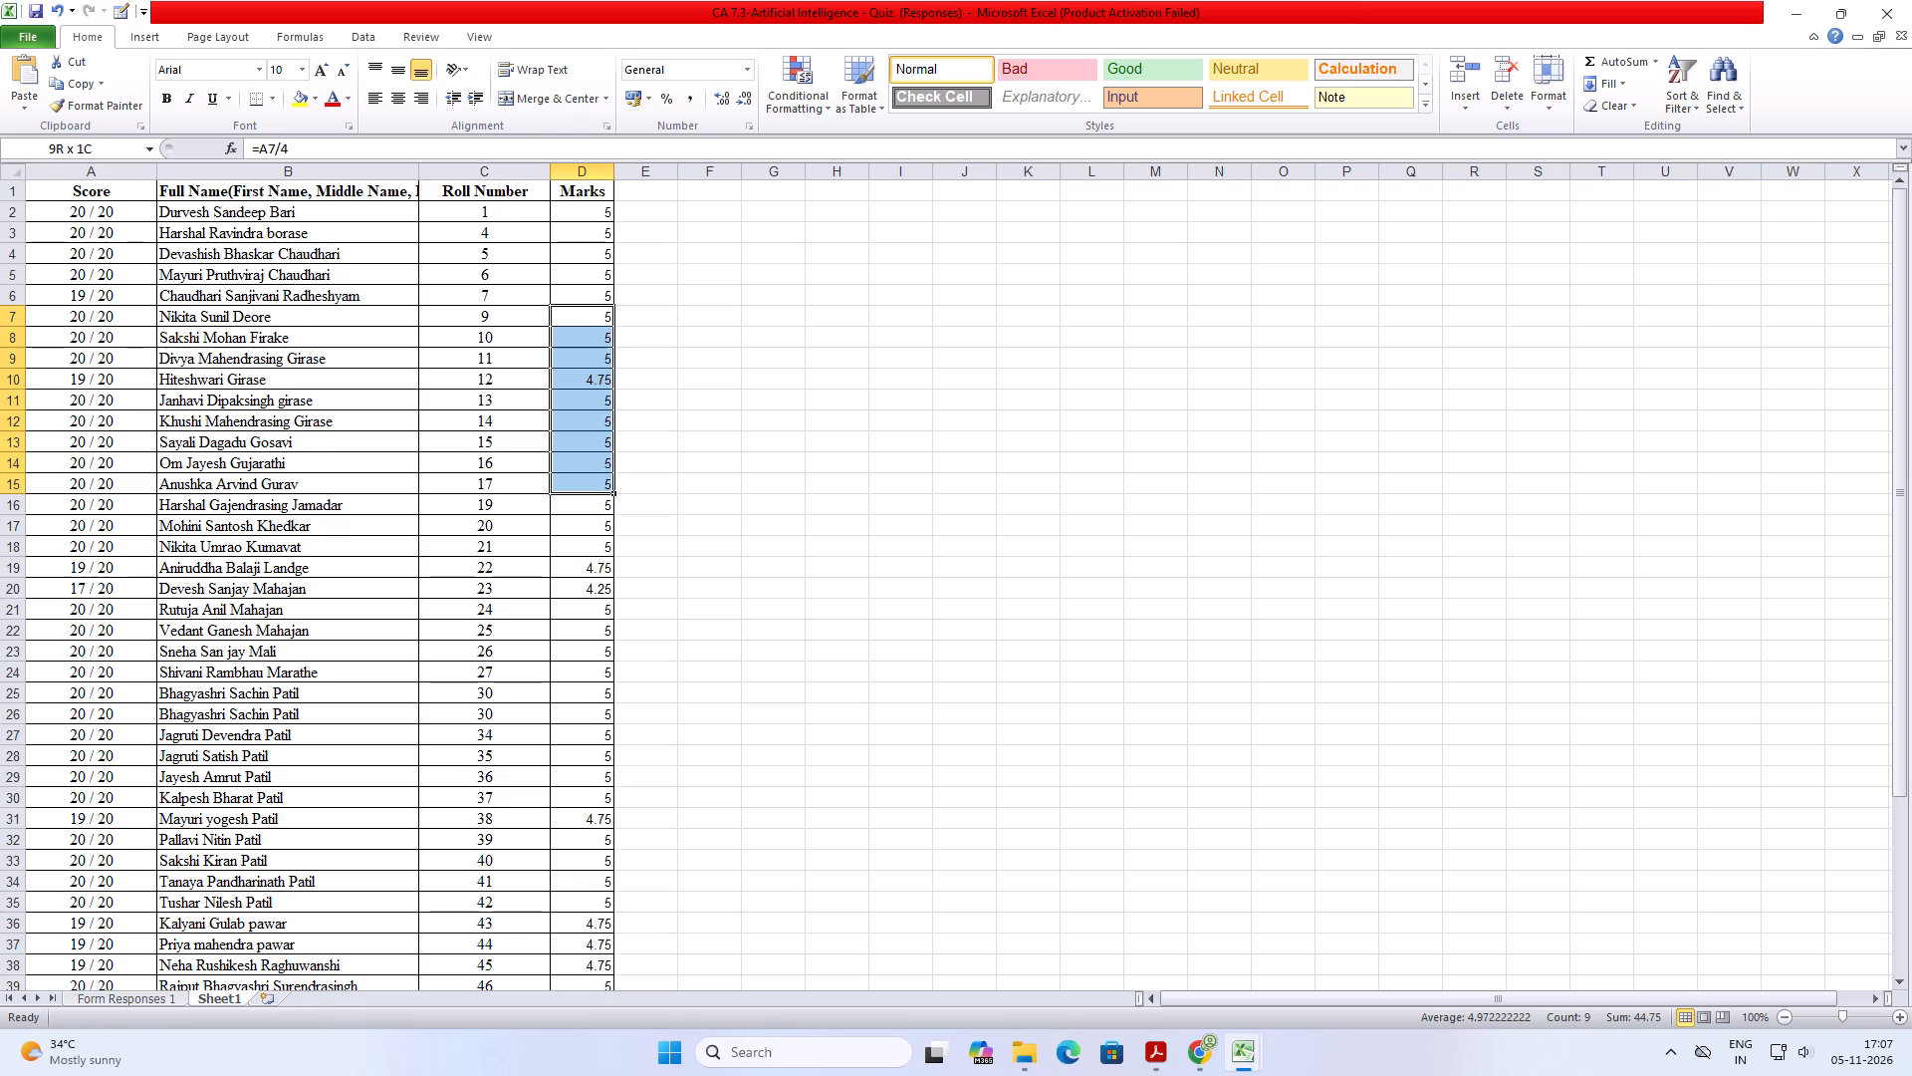
{"action": "left_click_drag", "start_coordinate": [607, 487], "coordinate": [607, 489]}
{"action": "key", "text": "ctrl+c"}
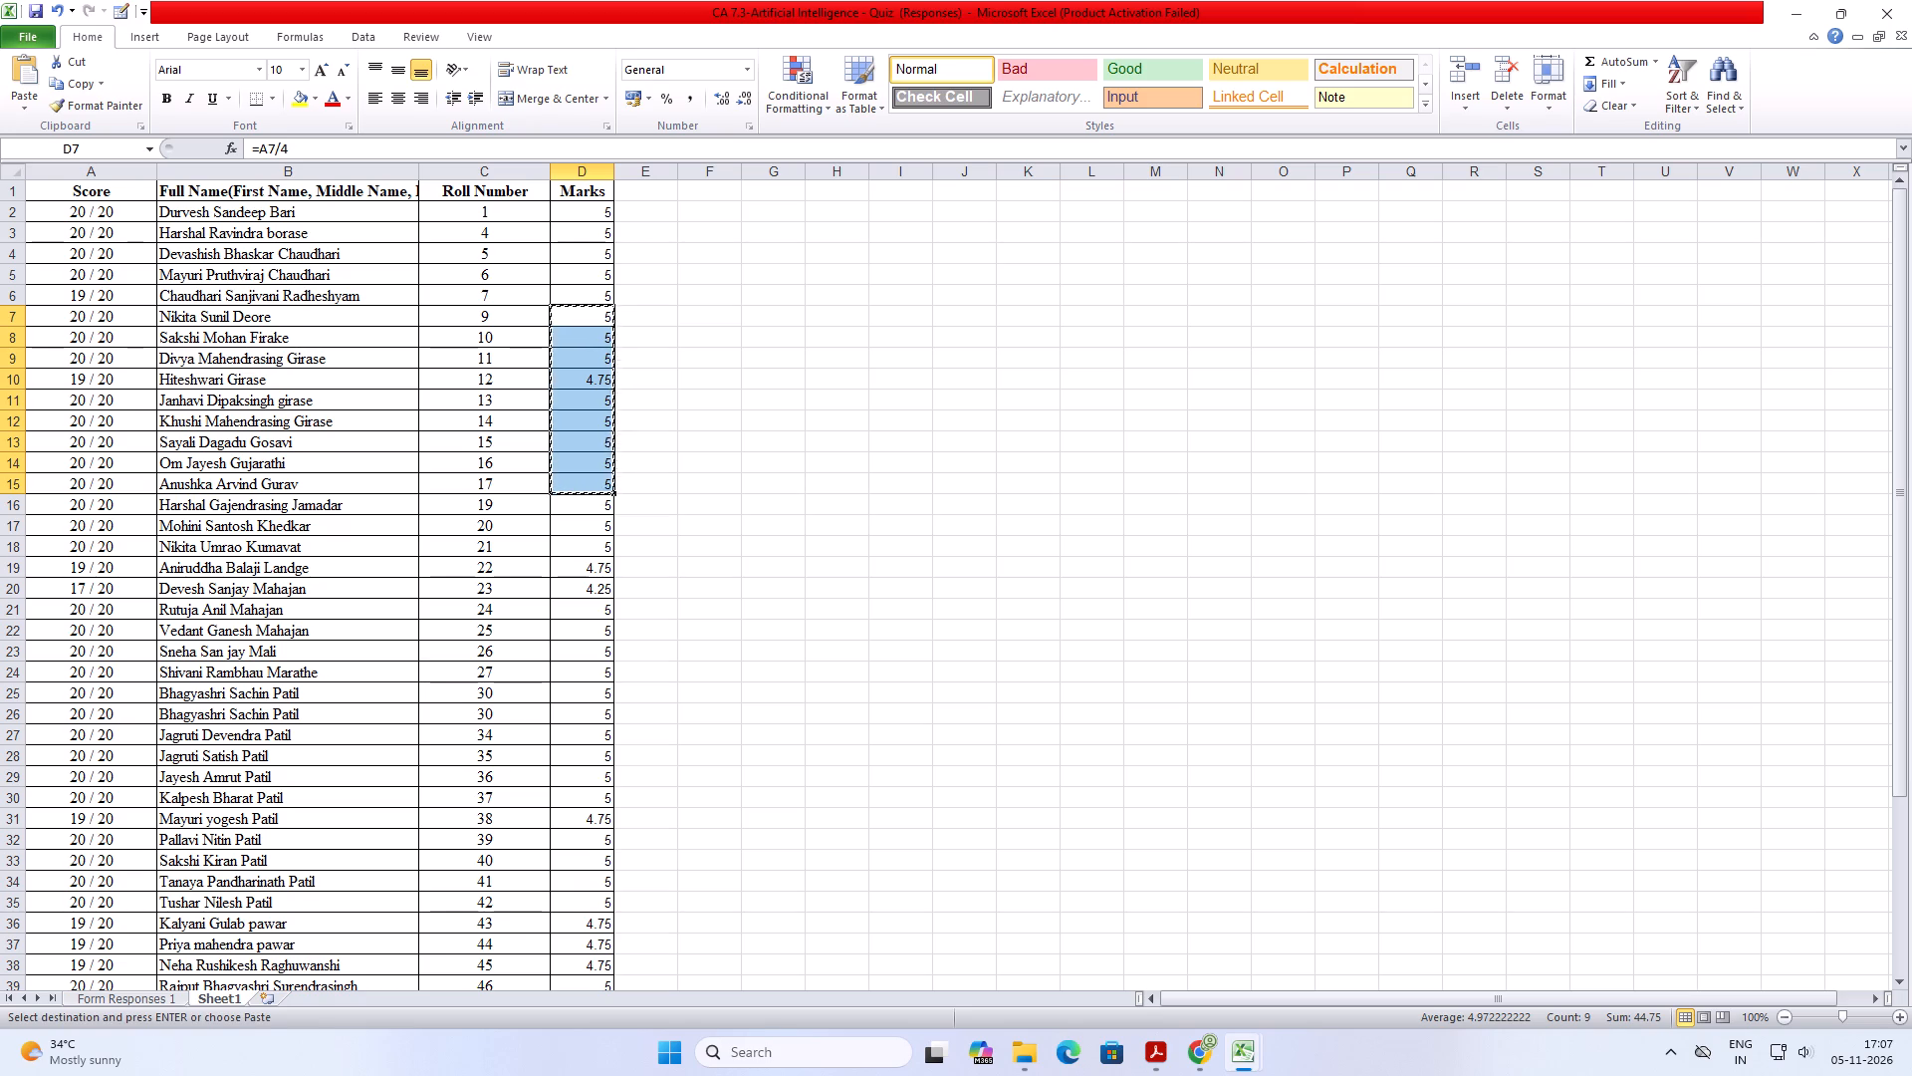
In the attainment workbook, paste the copied marks as values only into the Formative Assessment column for roll numbers 9 to 17.
{"action": "left_click", "coordinate": [1235, 1056]}
{"action": "left_click", "coordinate": [1160, 968]}
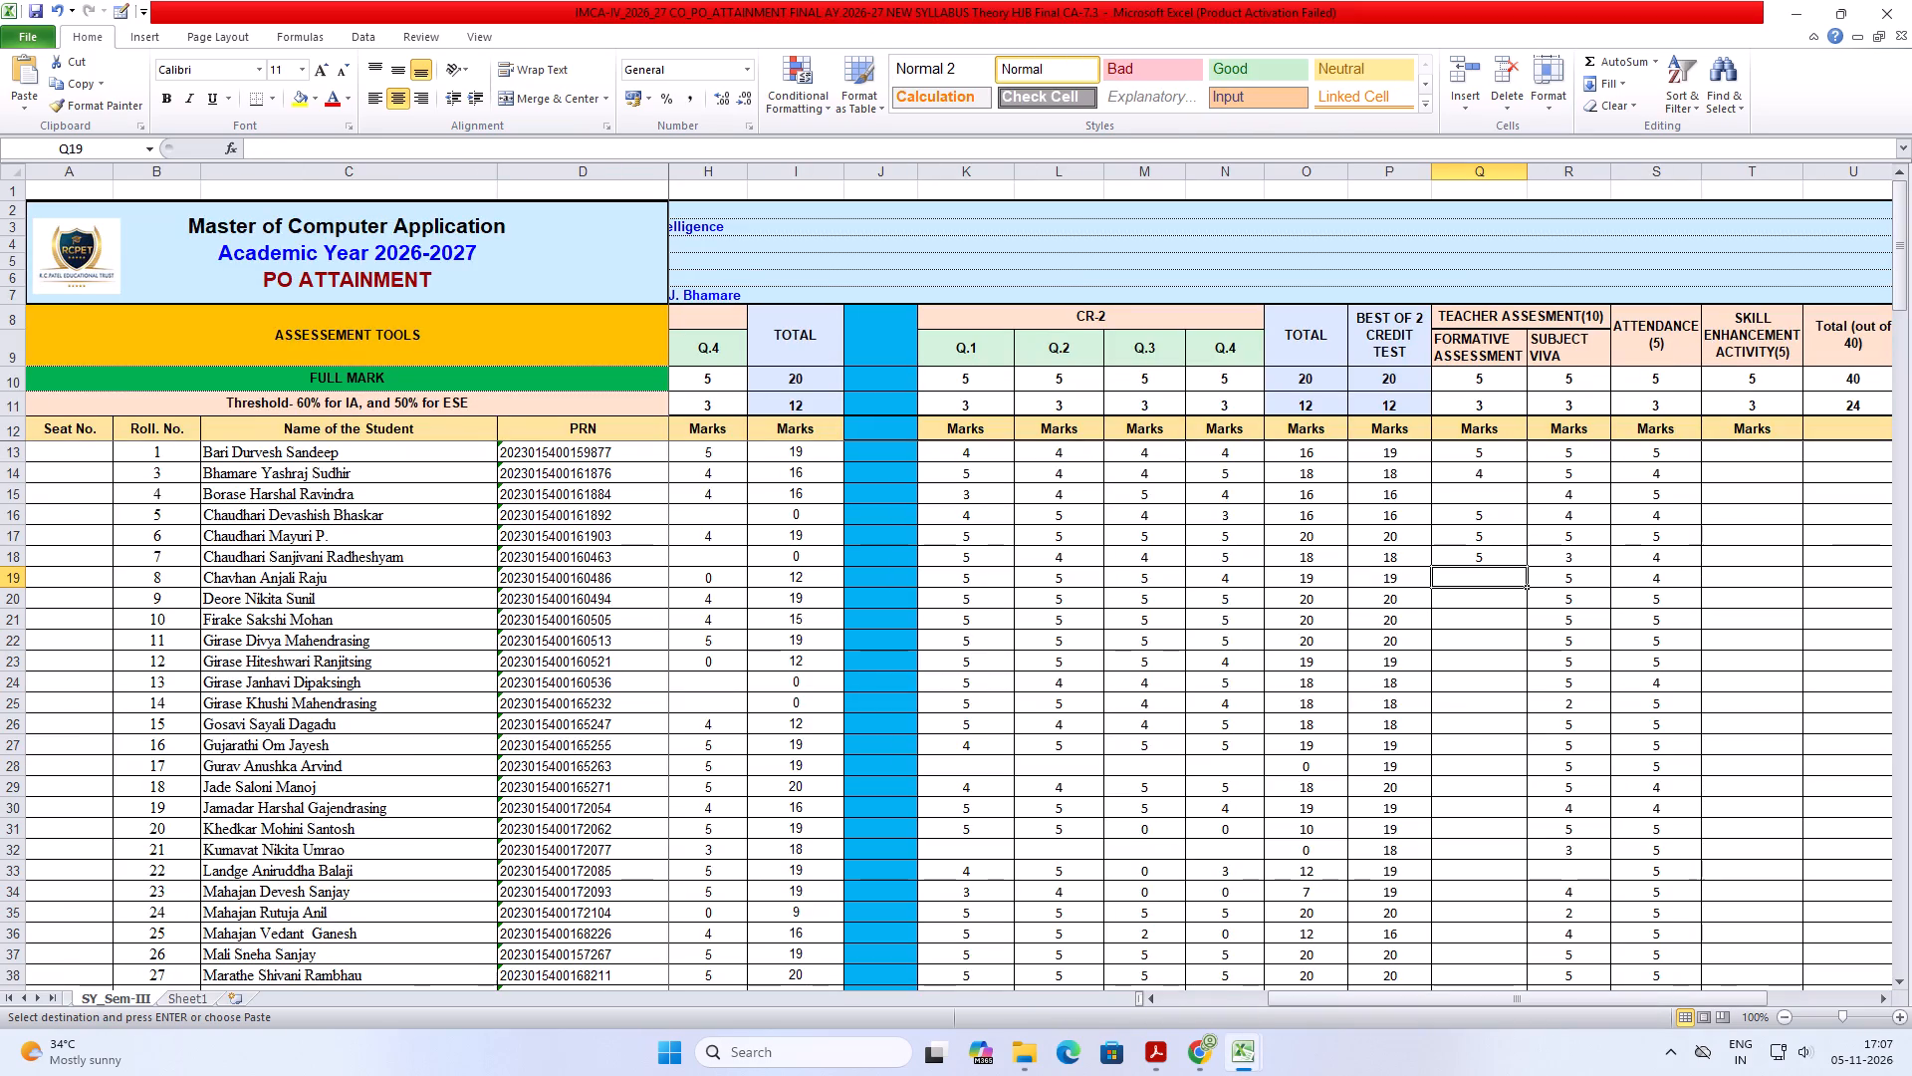
{"action": "left_click", "coordinate": [16, 602]}
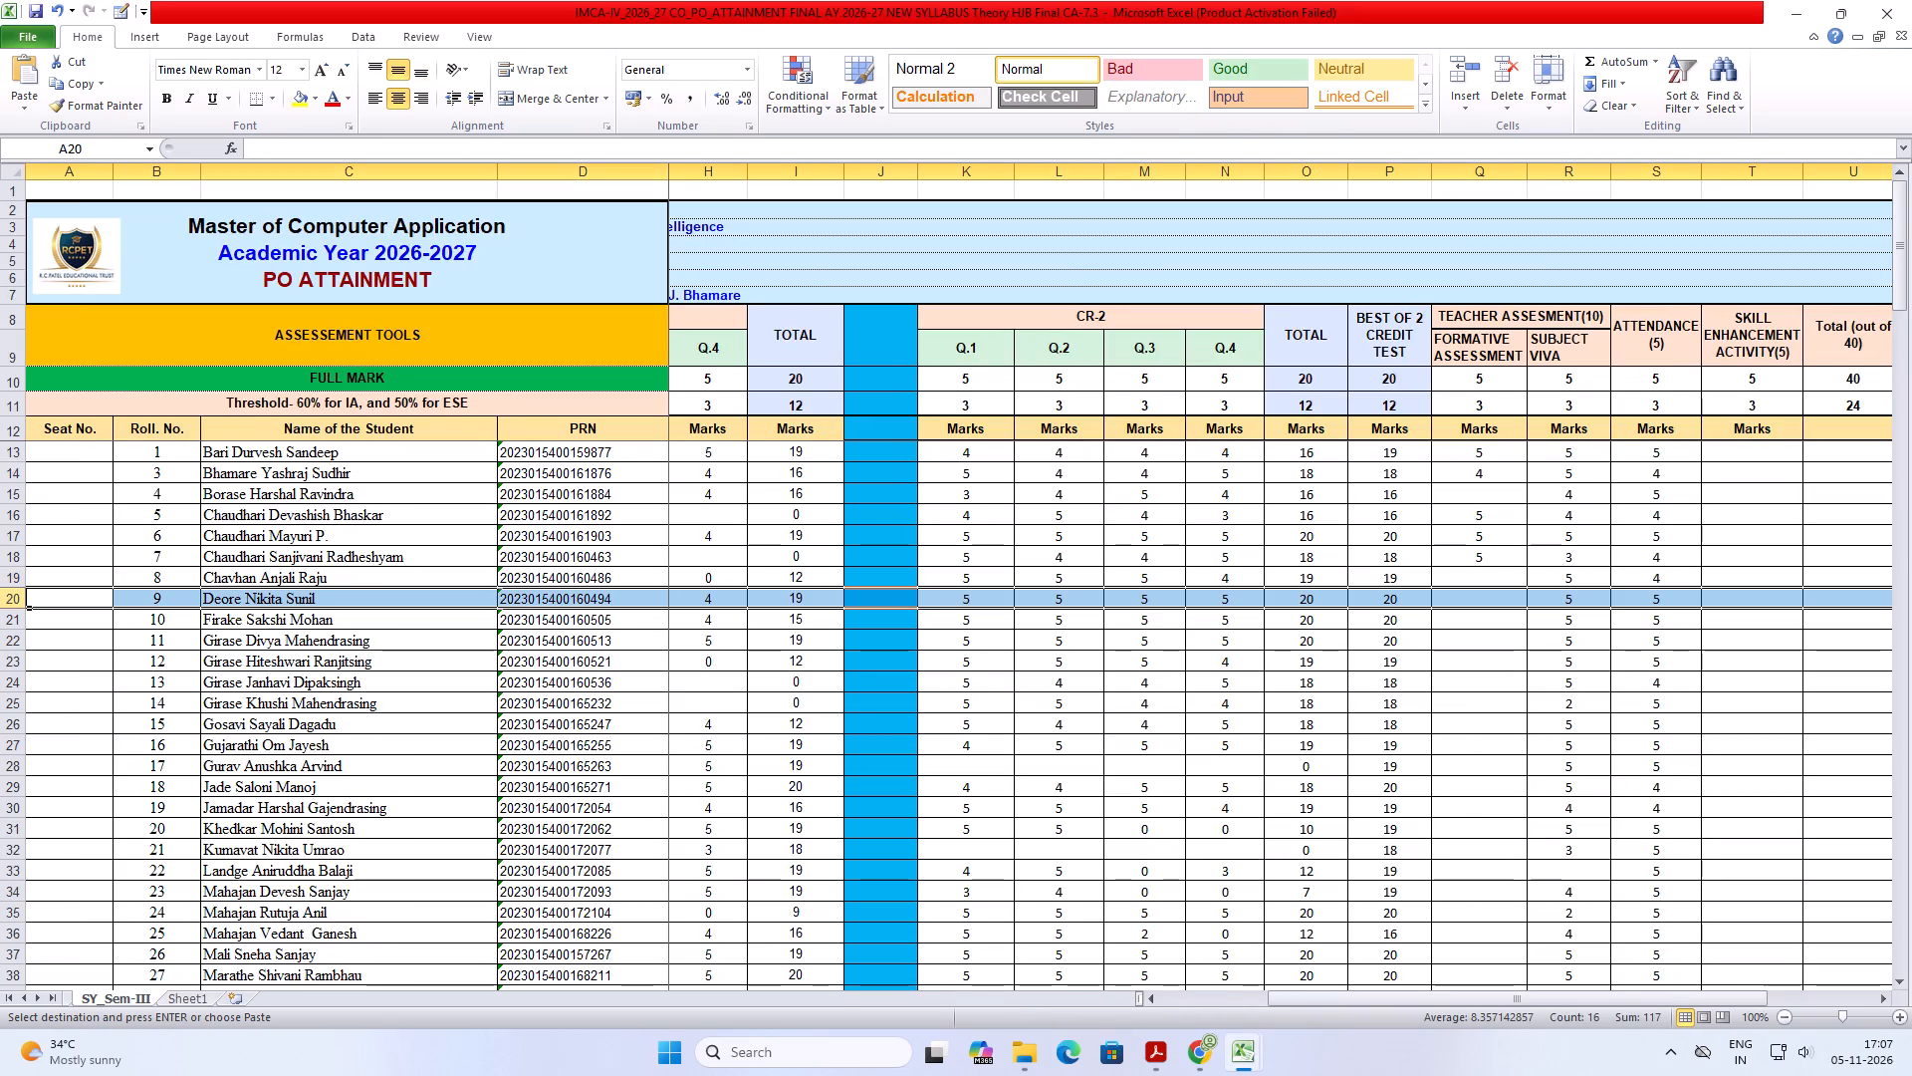
{"action": "left_click", "coordinate": [1487, 605]}
{"action": "left_click", "coordinate": [1485, 593]}
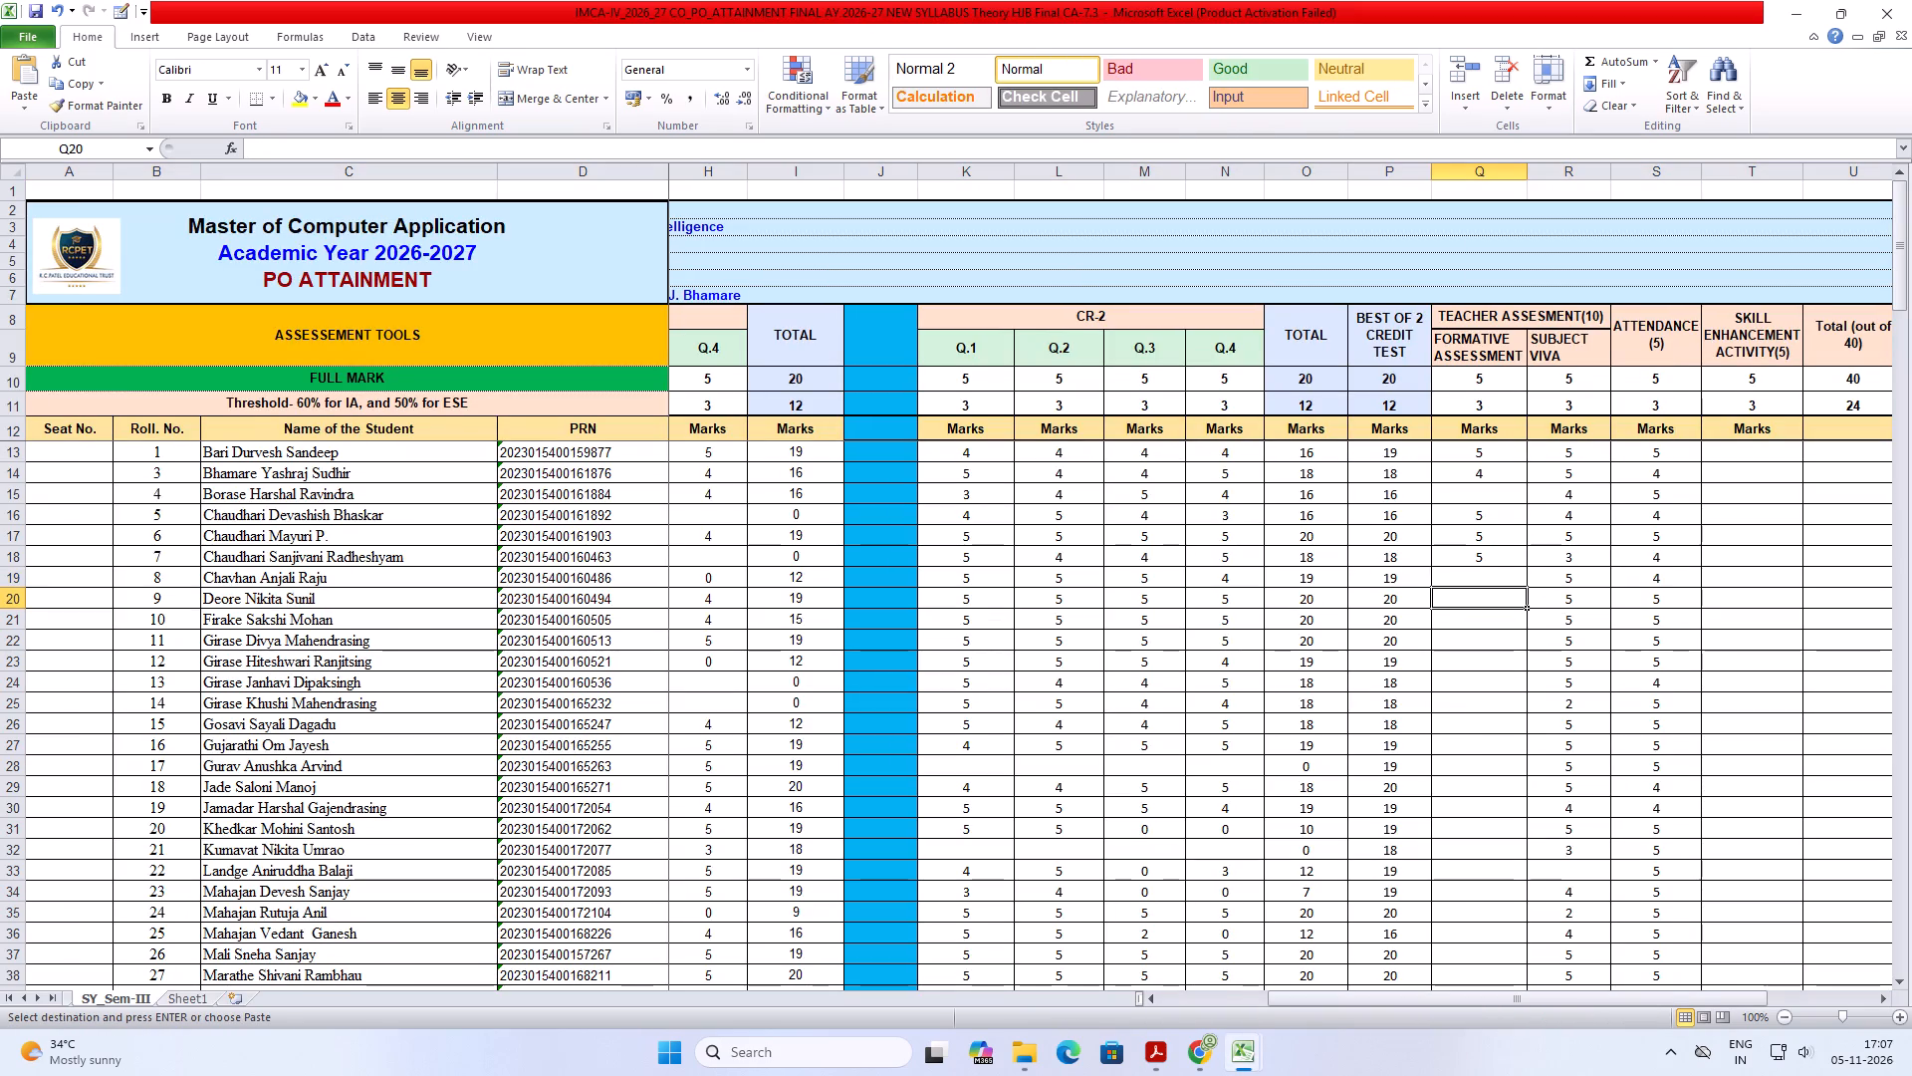
{"action": "key", "text": "ctrl+v"}
{"action": "left_click", "coordinate": [1563, 784]}
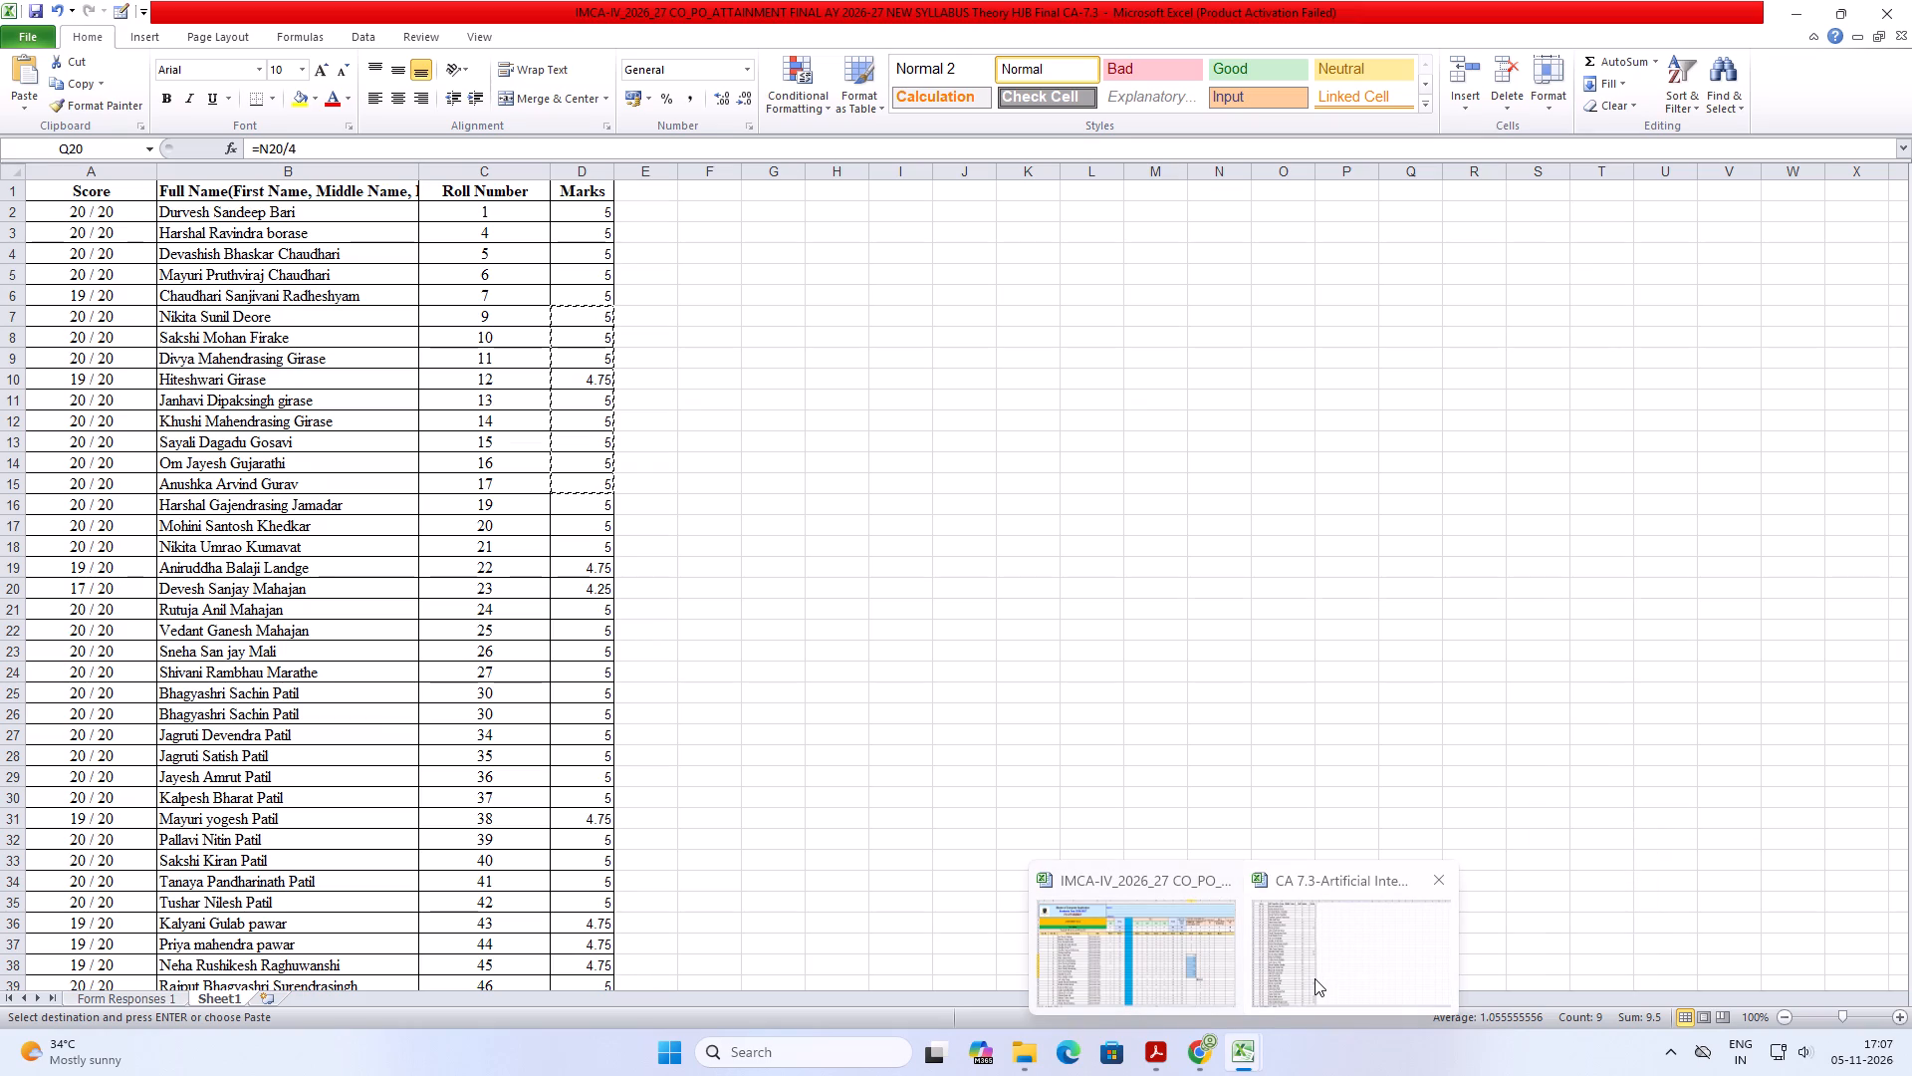
{"action": "left_click", "coordinate": [1127, 961]}
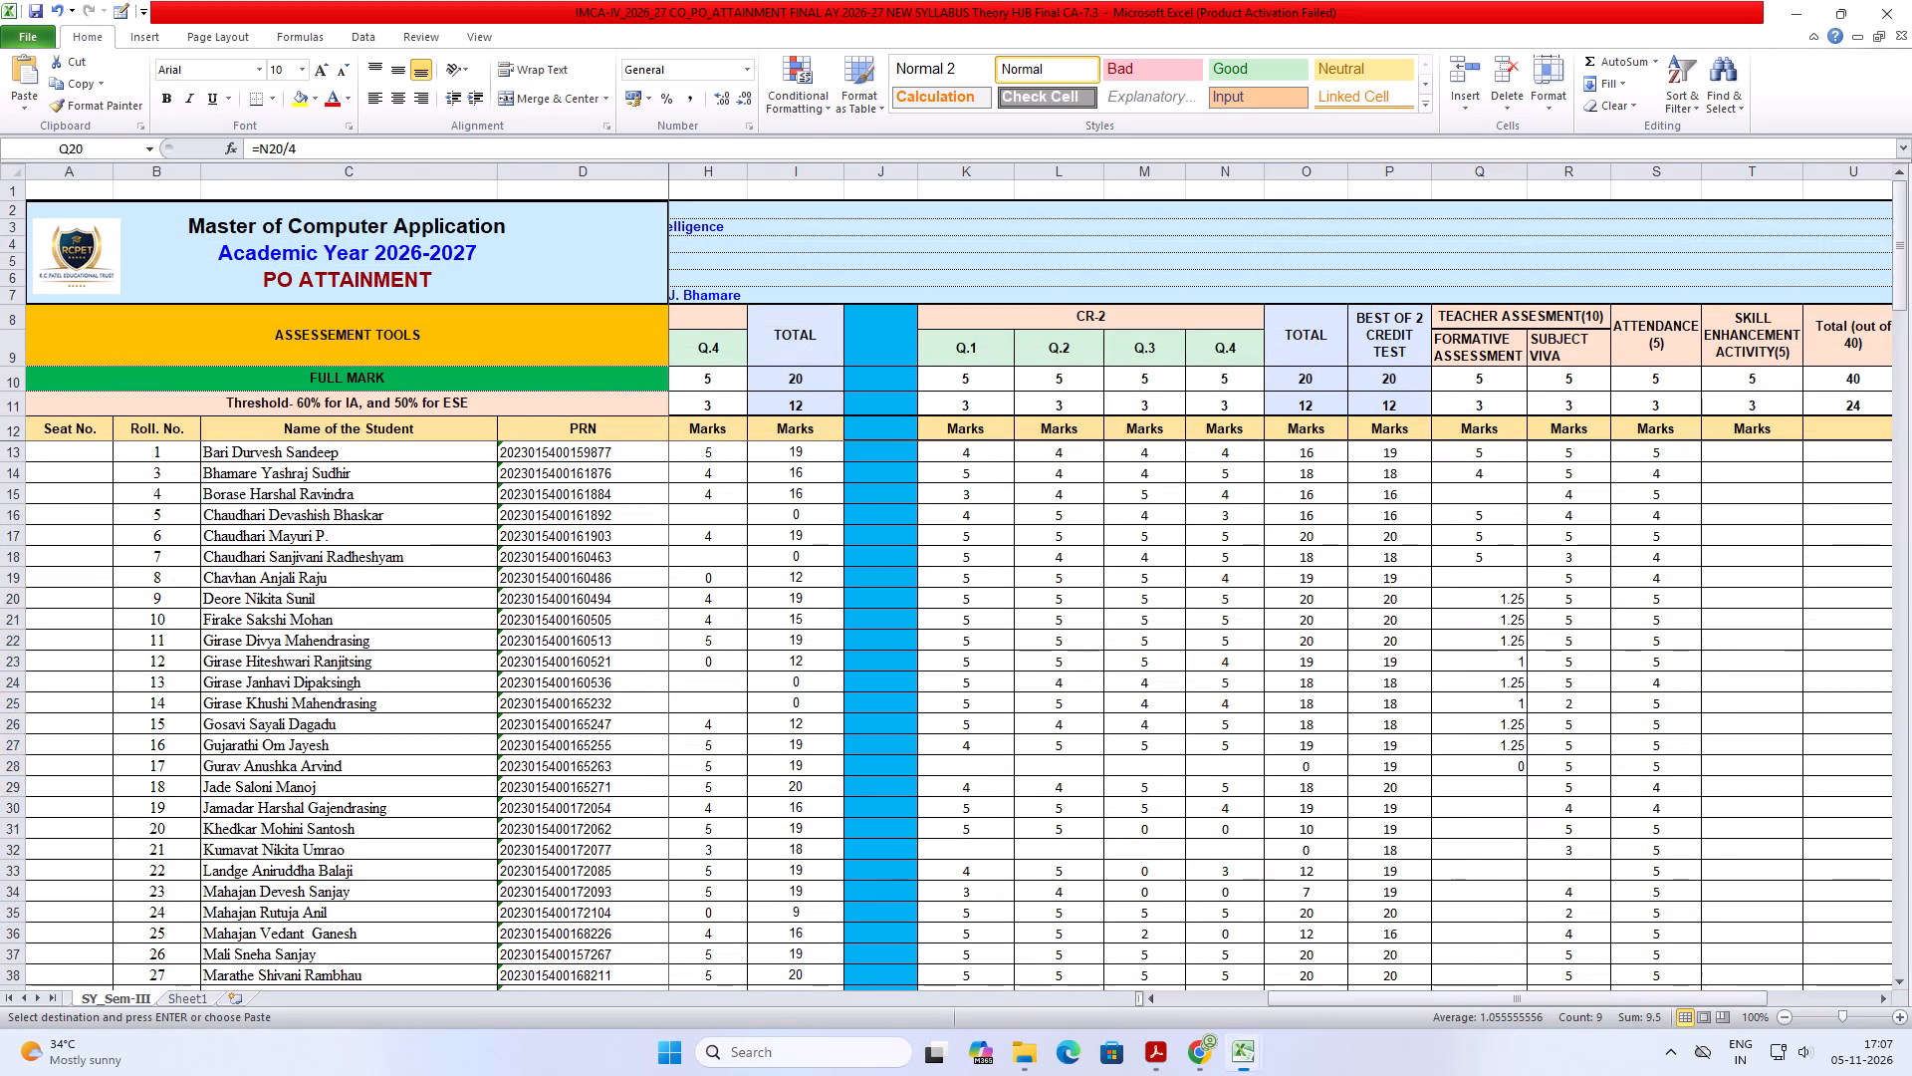
{"action": "left_click", "coordinate": [1583, 788]}
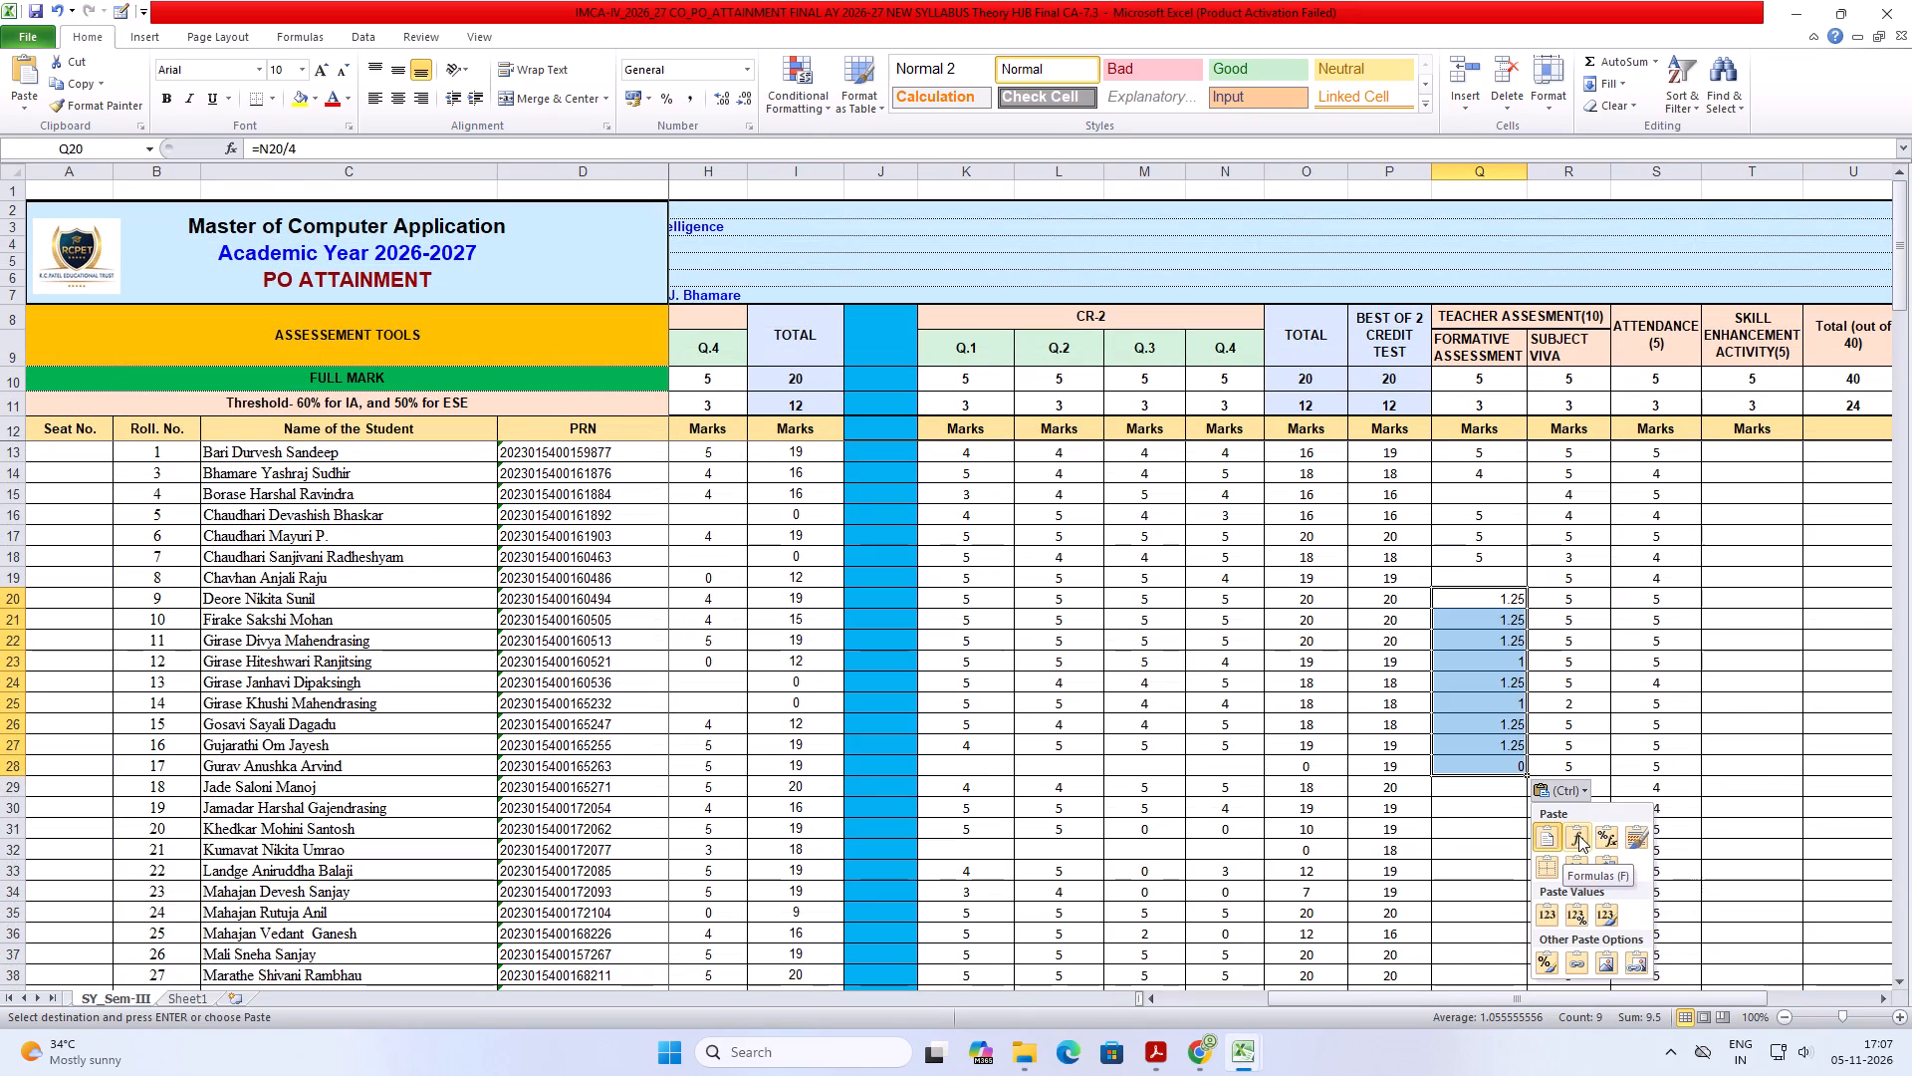
{"action": "left_click", "coordinate": [1550, 833]}
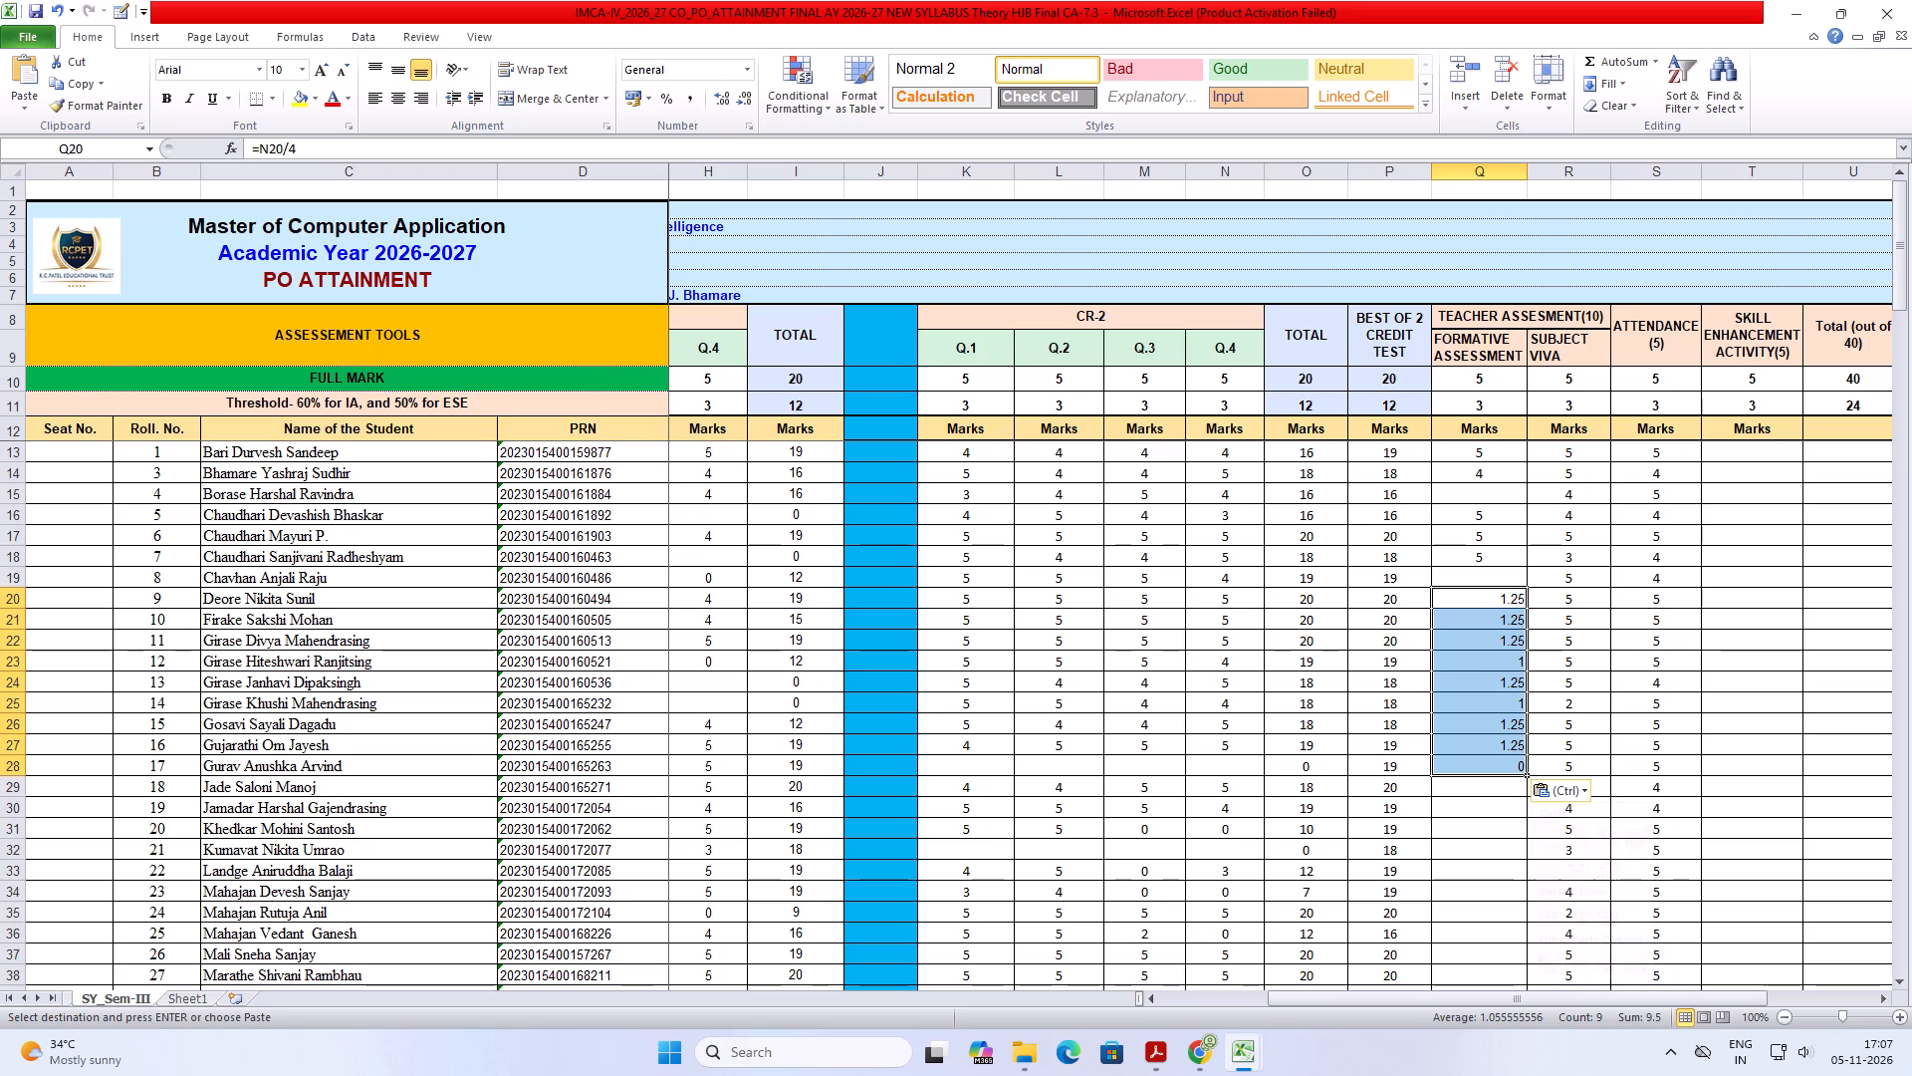
{"action": "left_click", "coordinate": [1564, 800]}
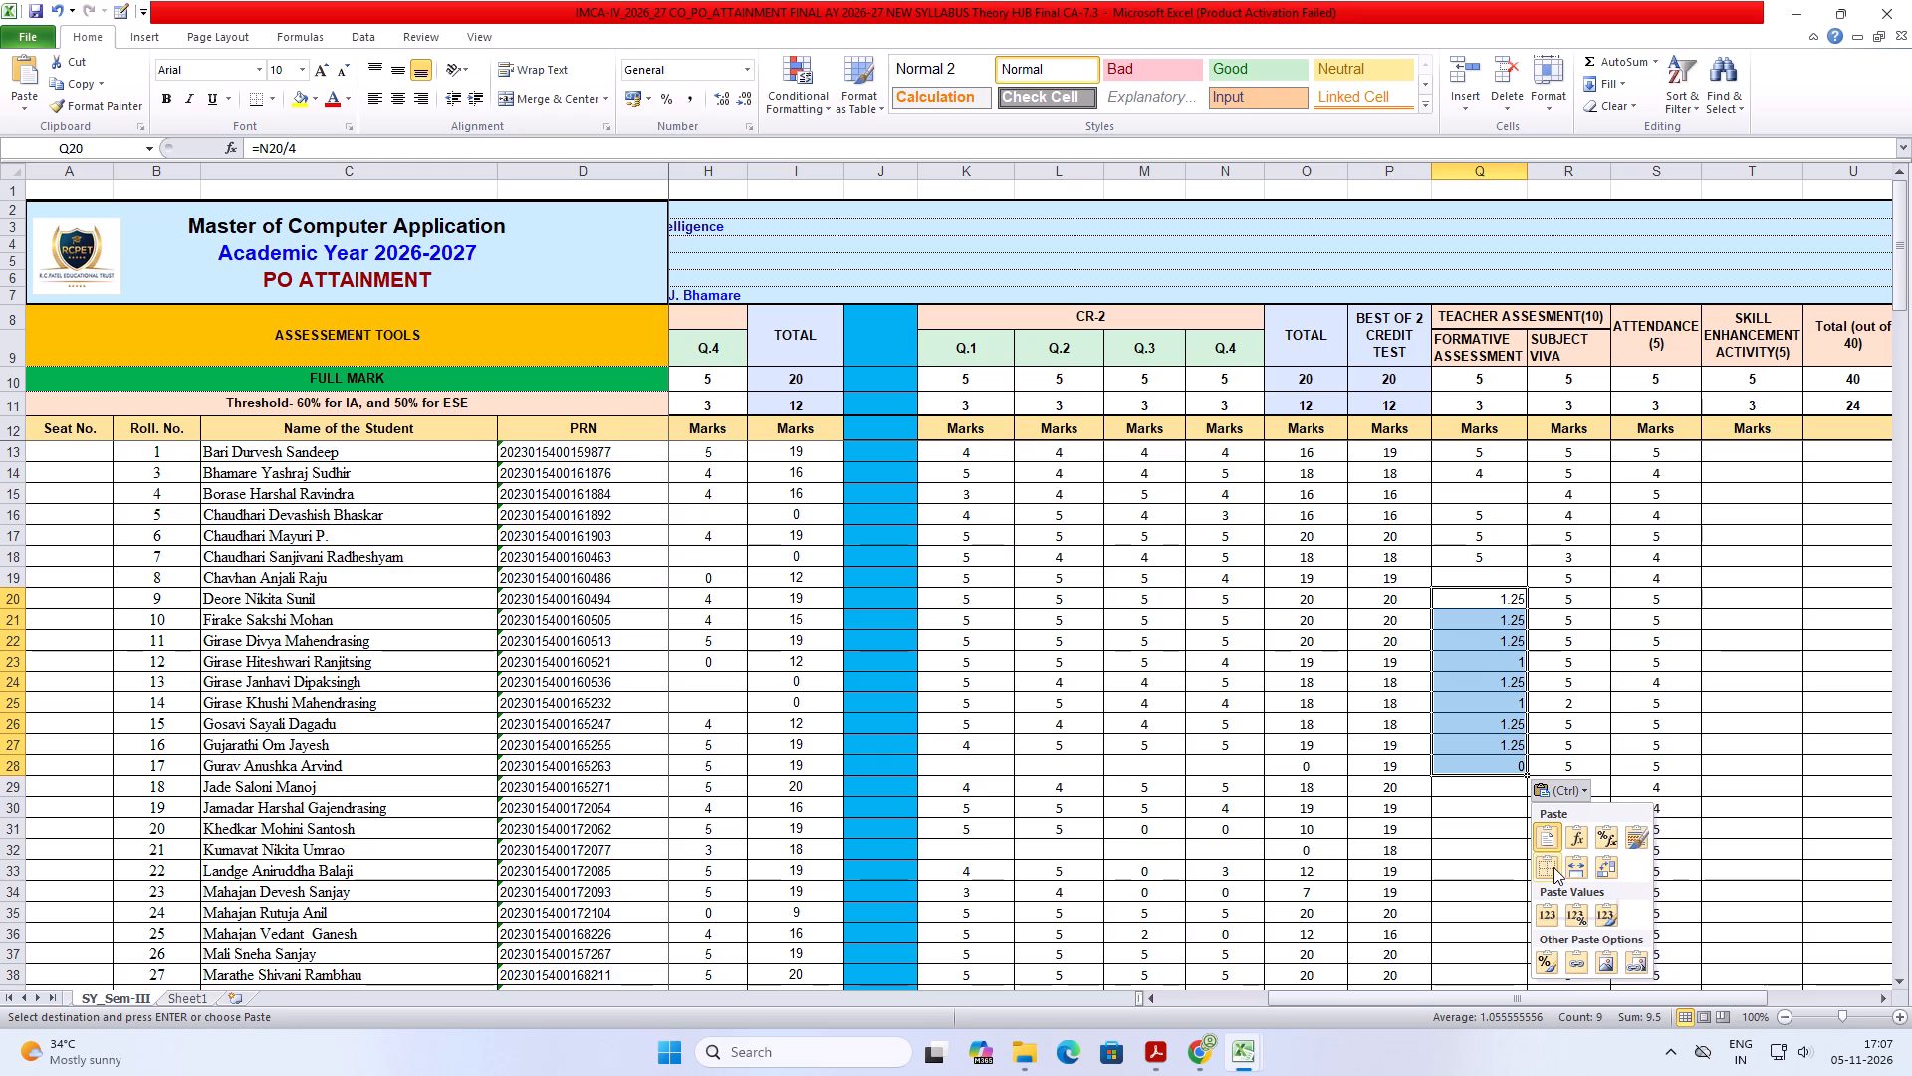
{"action": "left_click", "coordinate": [1546, 923]}
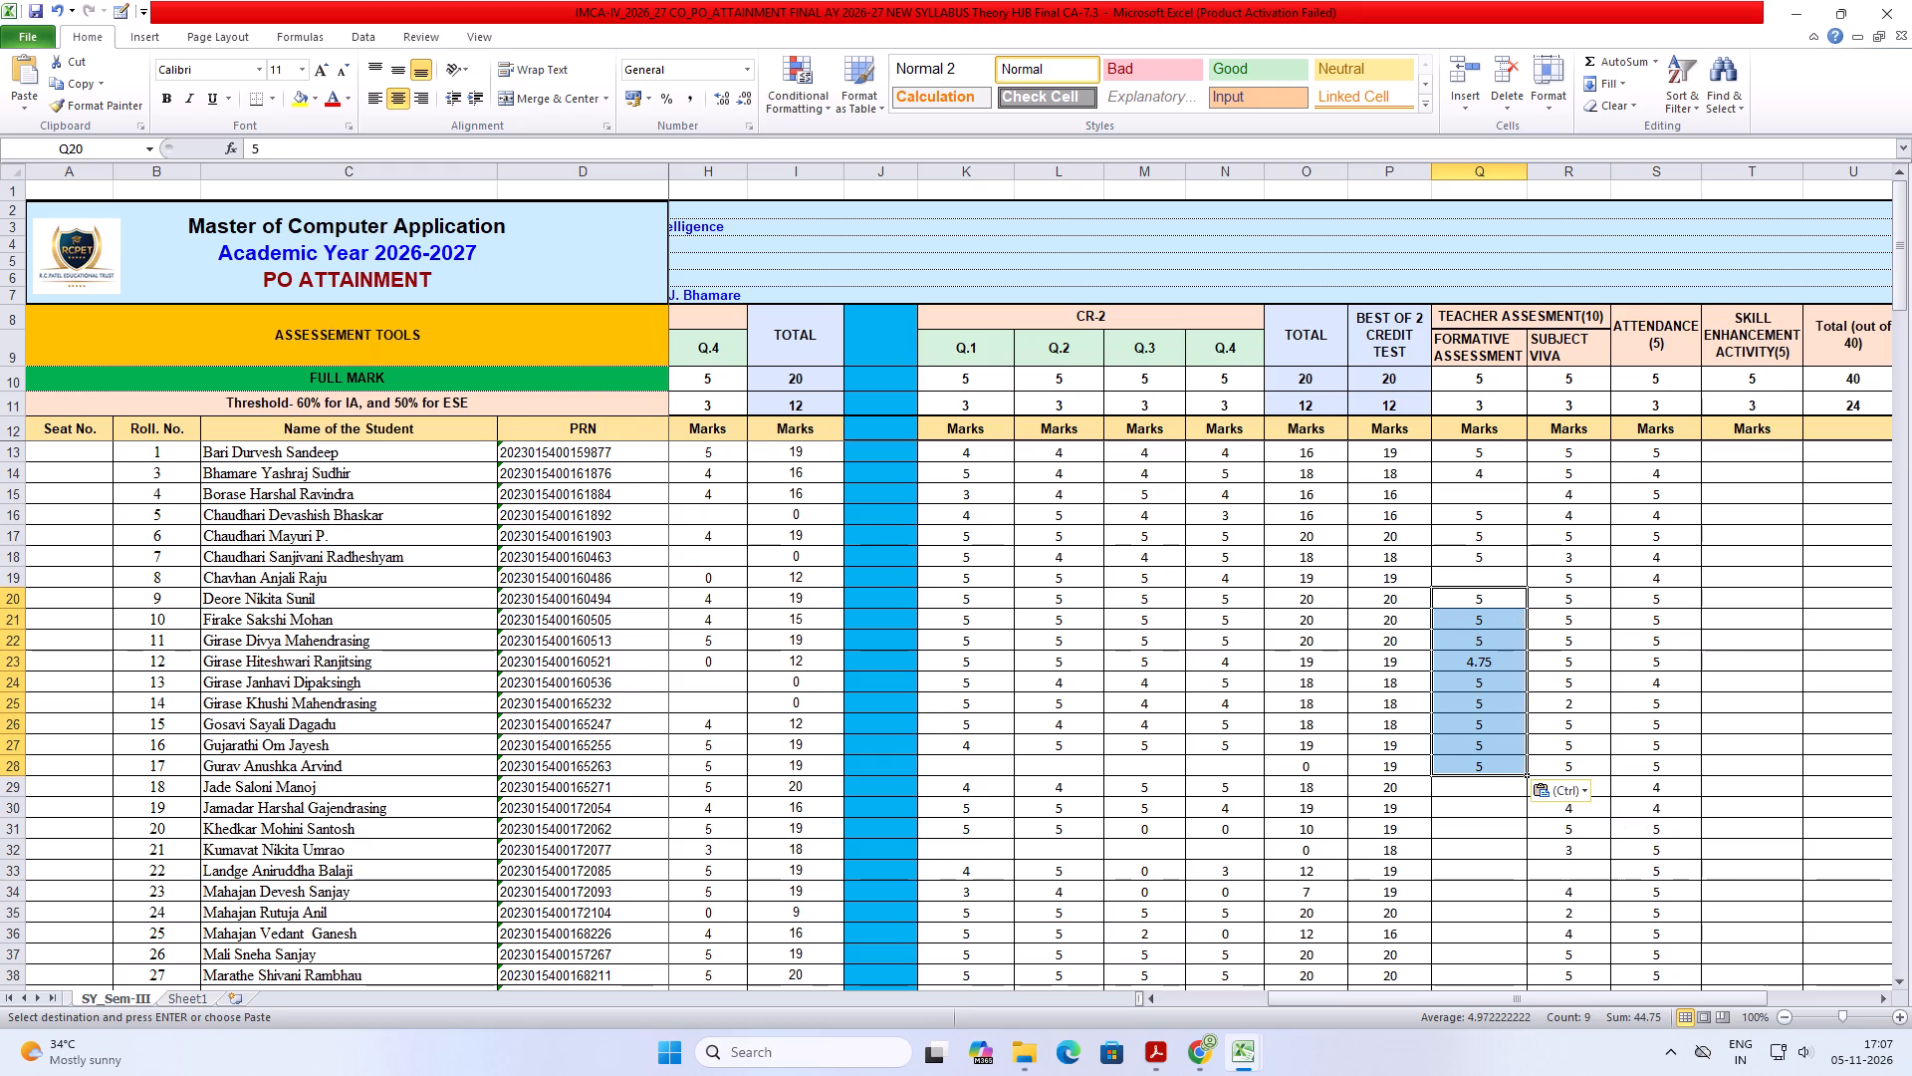
Reduce the displayed decimals of roll number 12's Formative Assessment mark so it shows as the whole number 5.
{"action": "left_click", "coordinate": [1495, 660]}
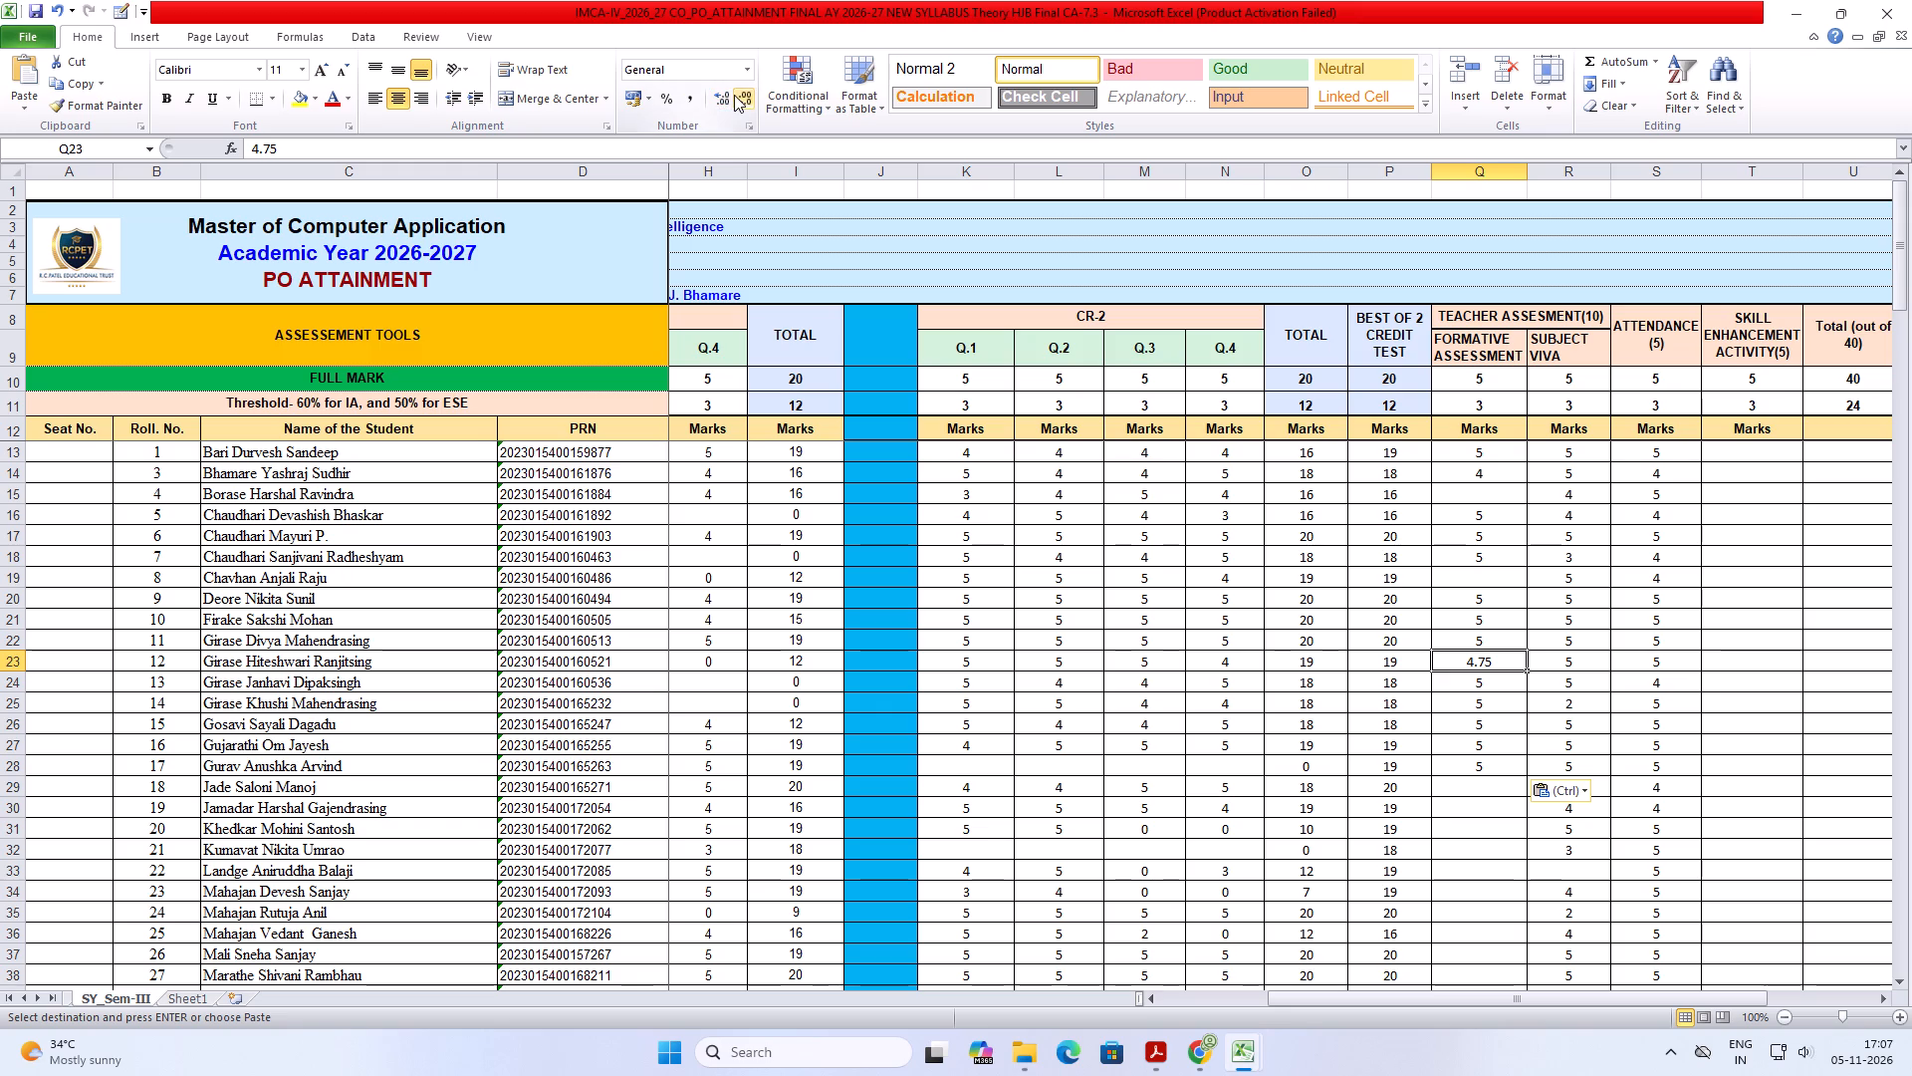
{"action": "left_click", "coordinate": [734, 95]}
{"action": "left_click", "coordinate": [734, 97]}
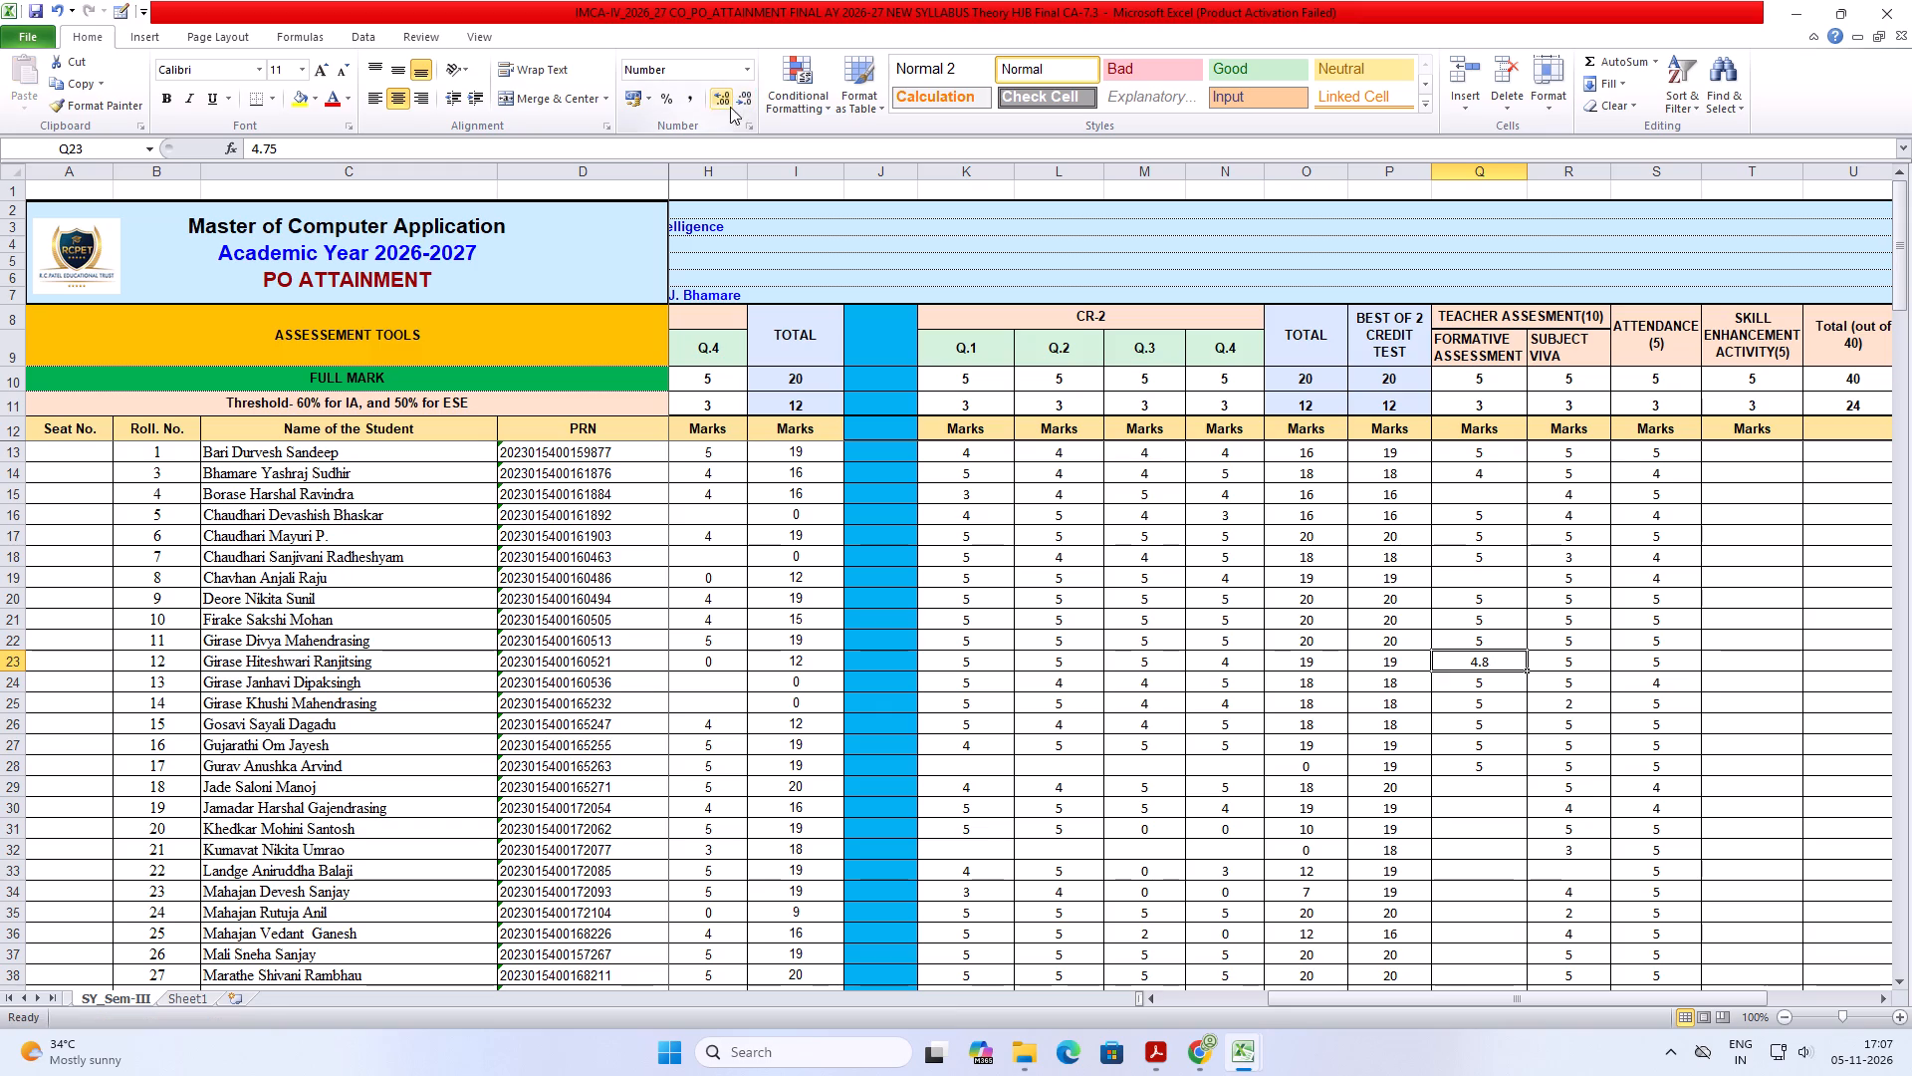
{"action": "left_click", "coordinate": [737, 102]}
{"action": "left_click", "coordinate": [1521, 782]}
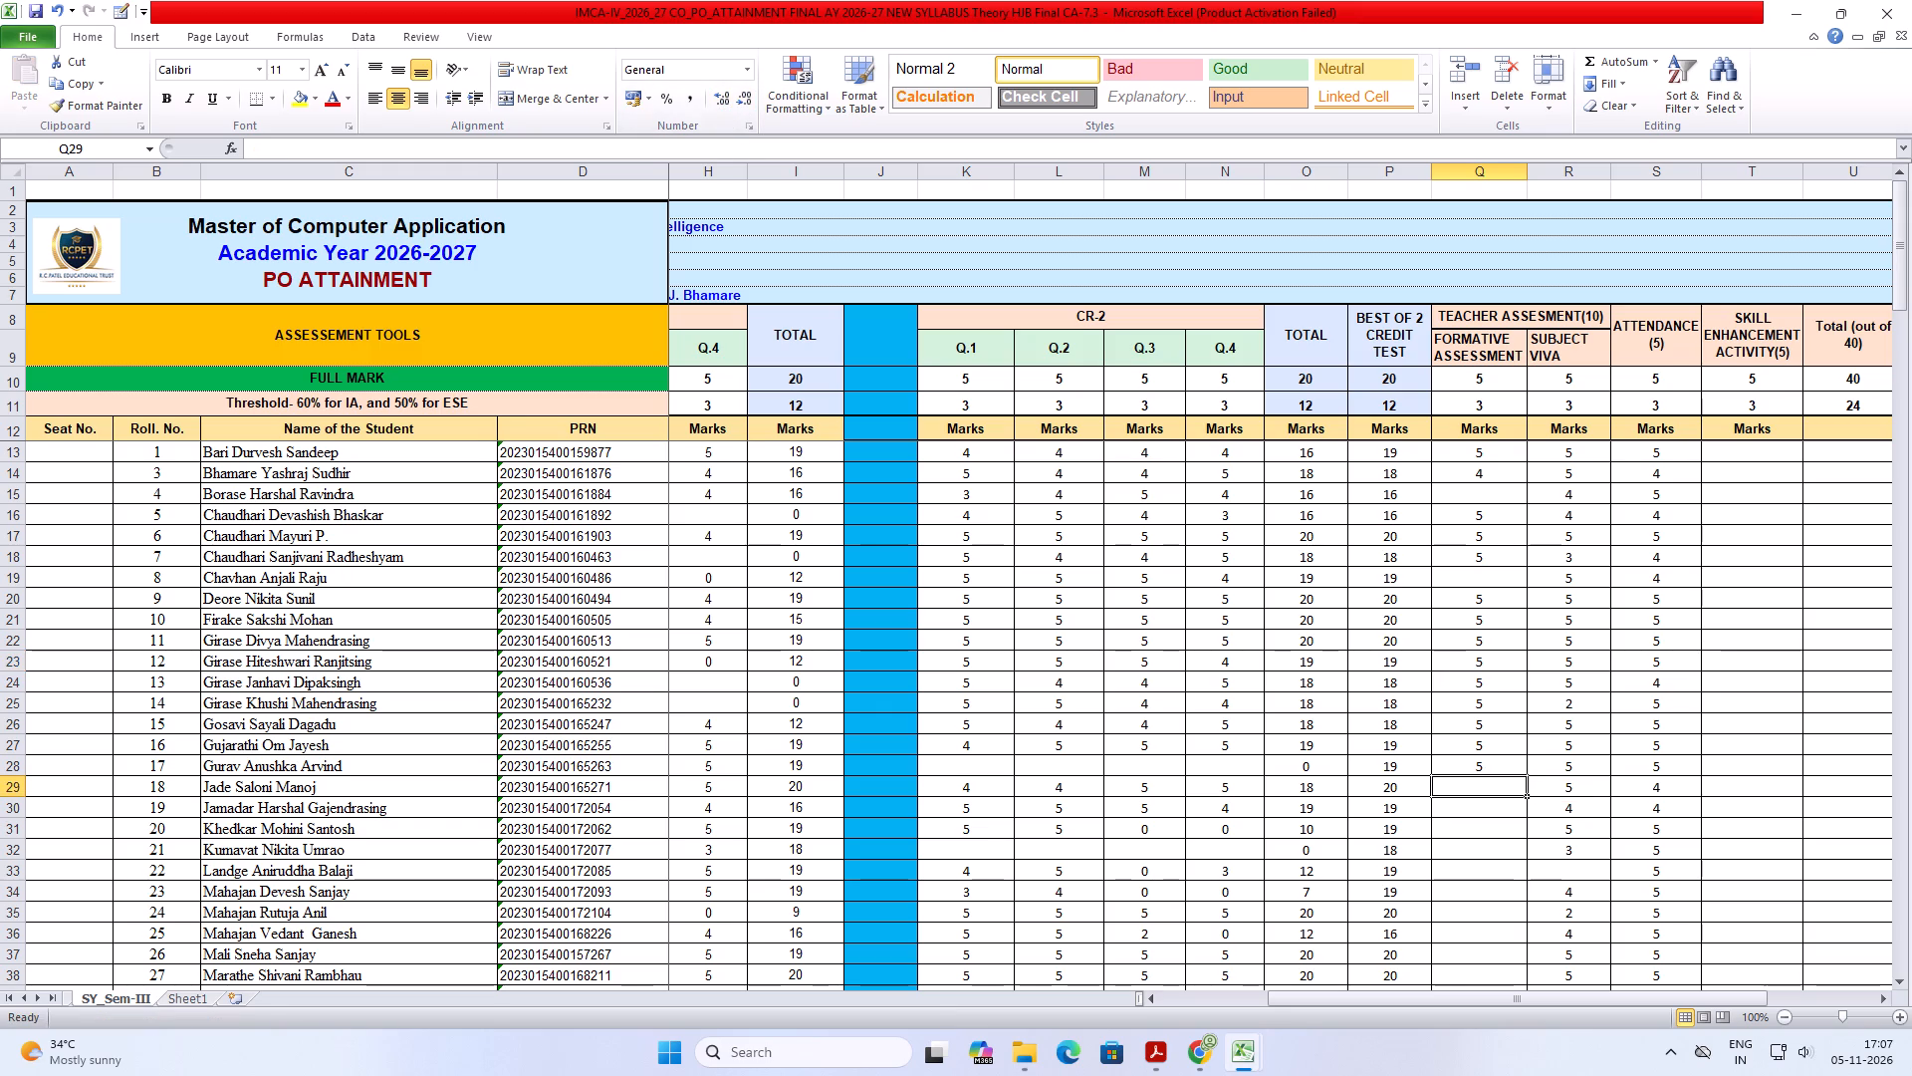
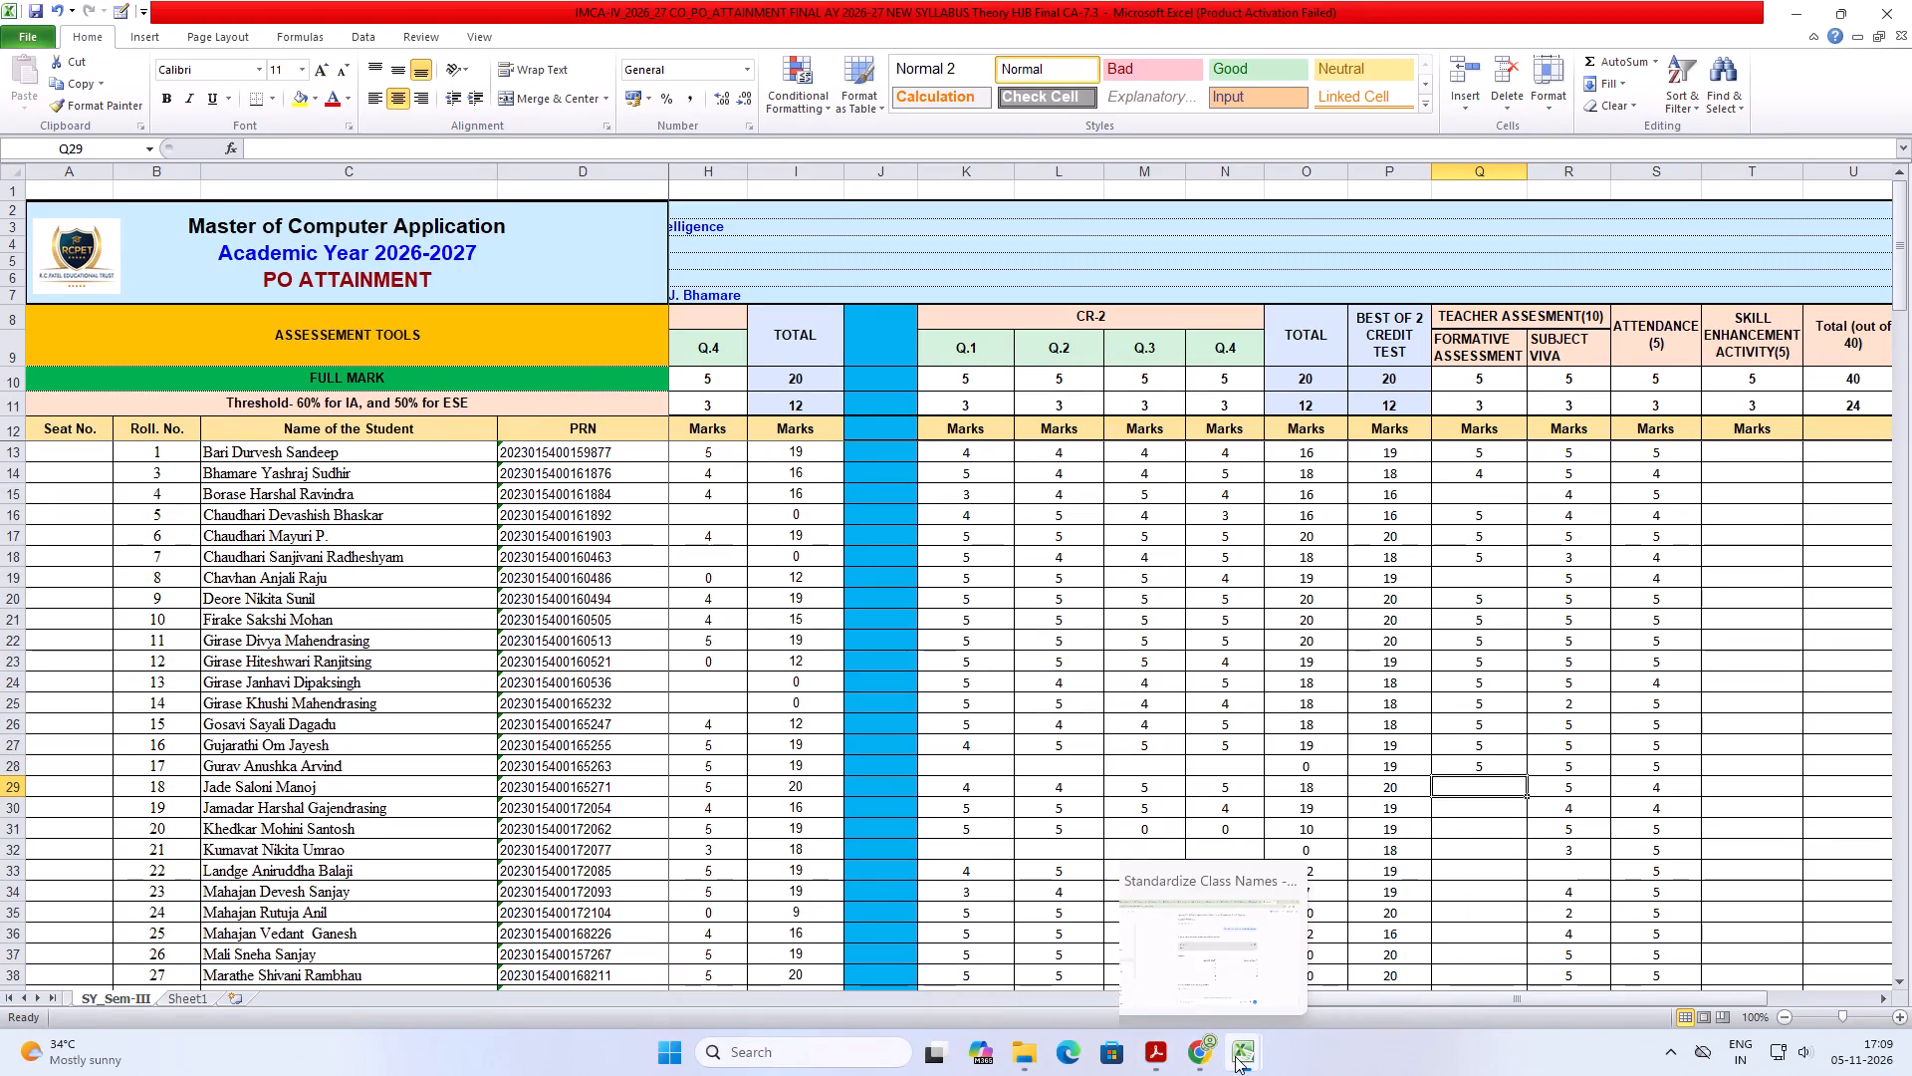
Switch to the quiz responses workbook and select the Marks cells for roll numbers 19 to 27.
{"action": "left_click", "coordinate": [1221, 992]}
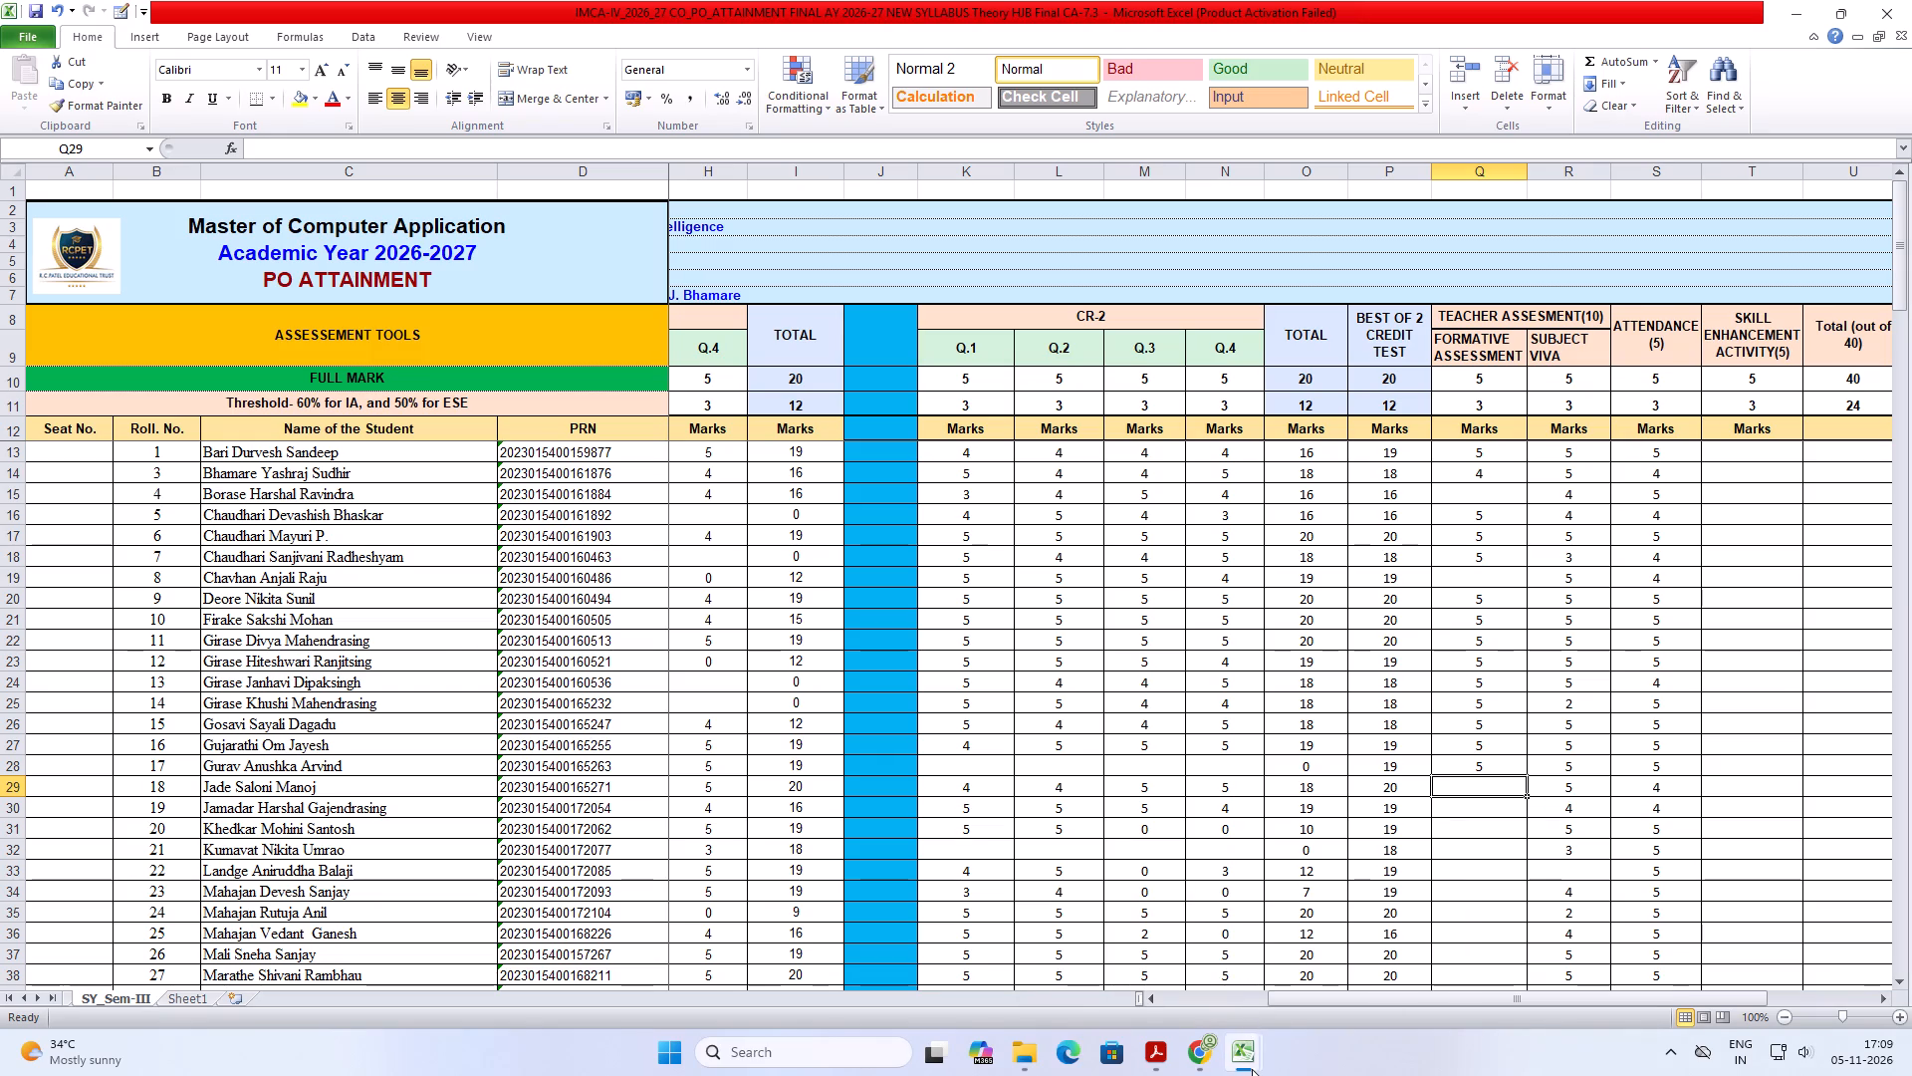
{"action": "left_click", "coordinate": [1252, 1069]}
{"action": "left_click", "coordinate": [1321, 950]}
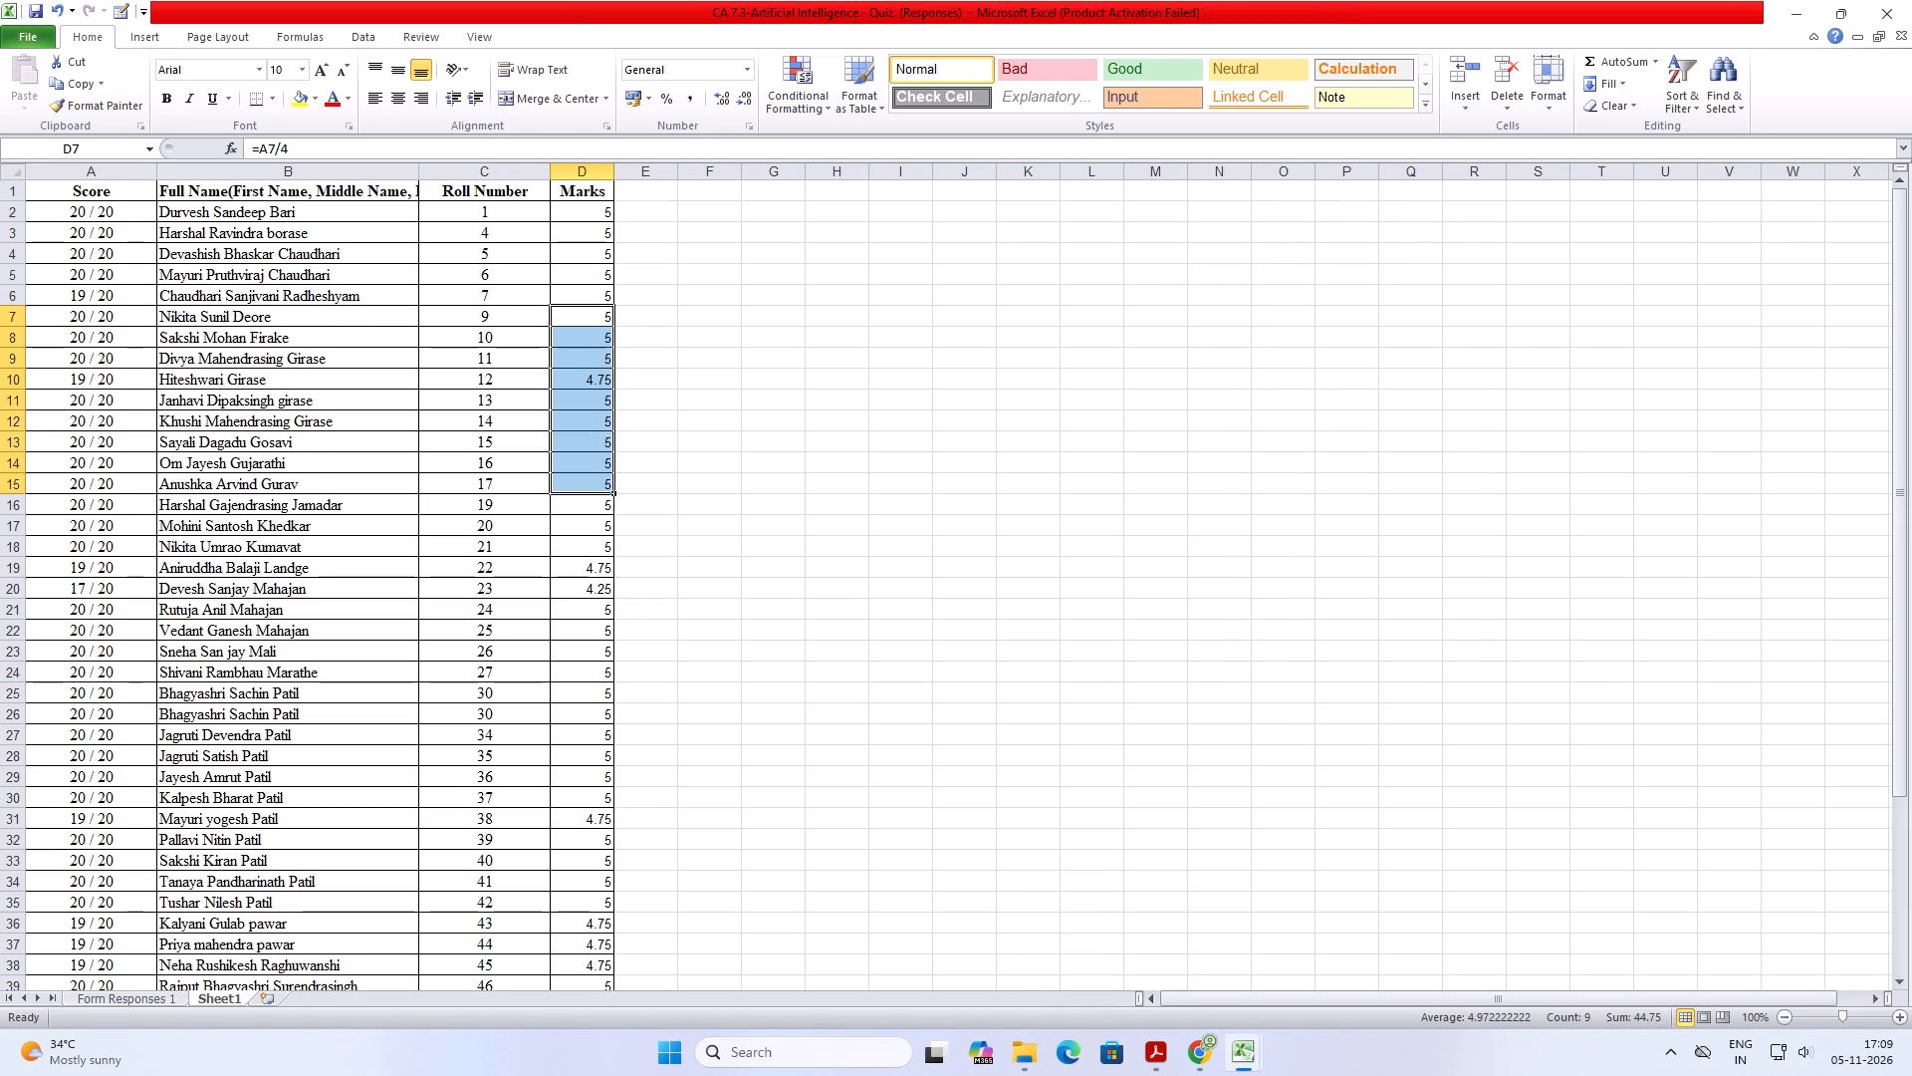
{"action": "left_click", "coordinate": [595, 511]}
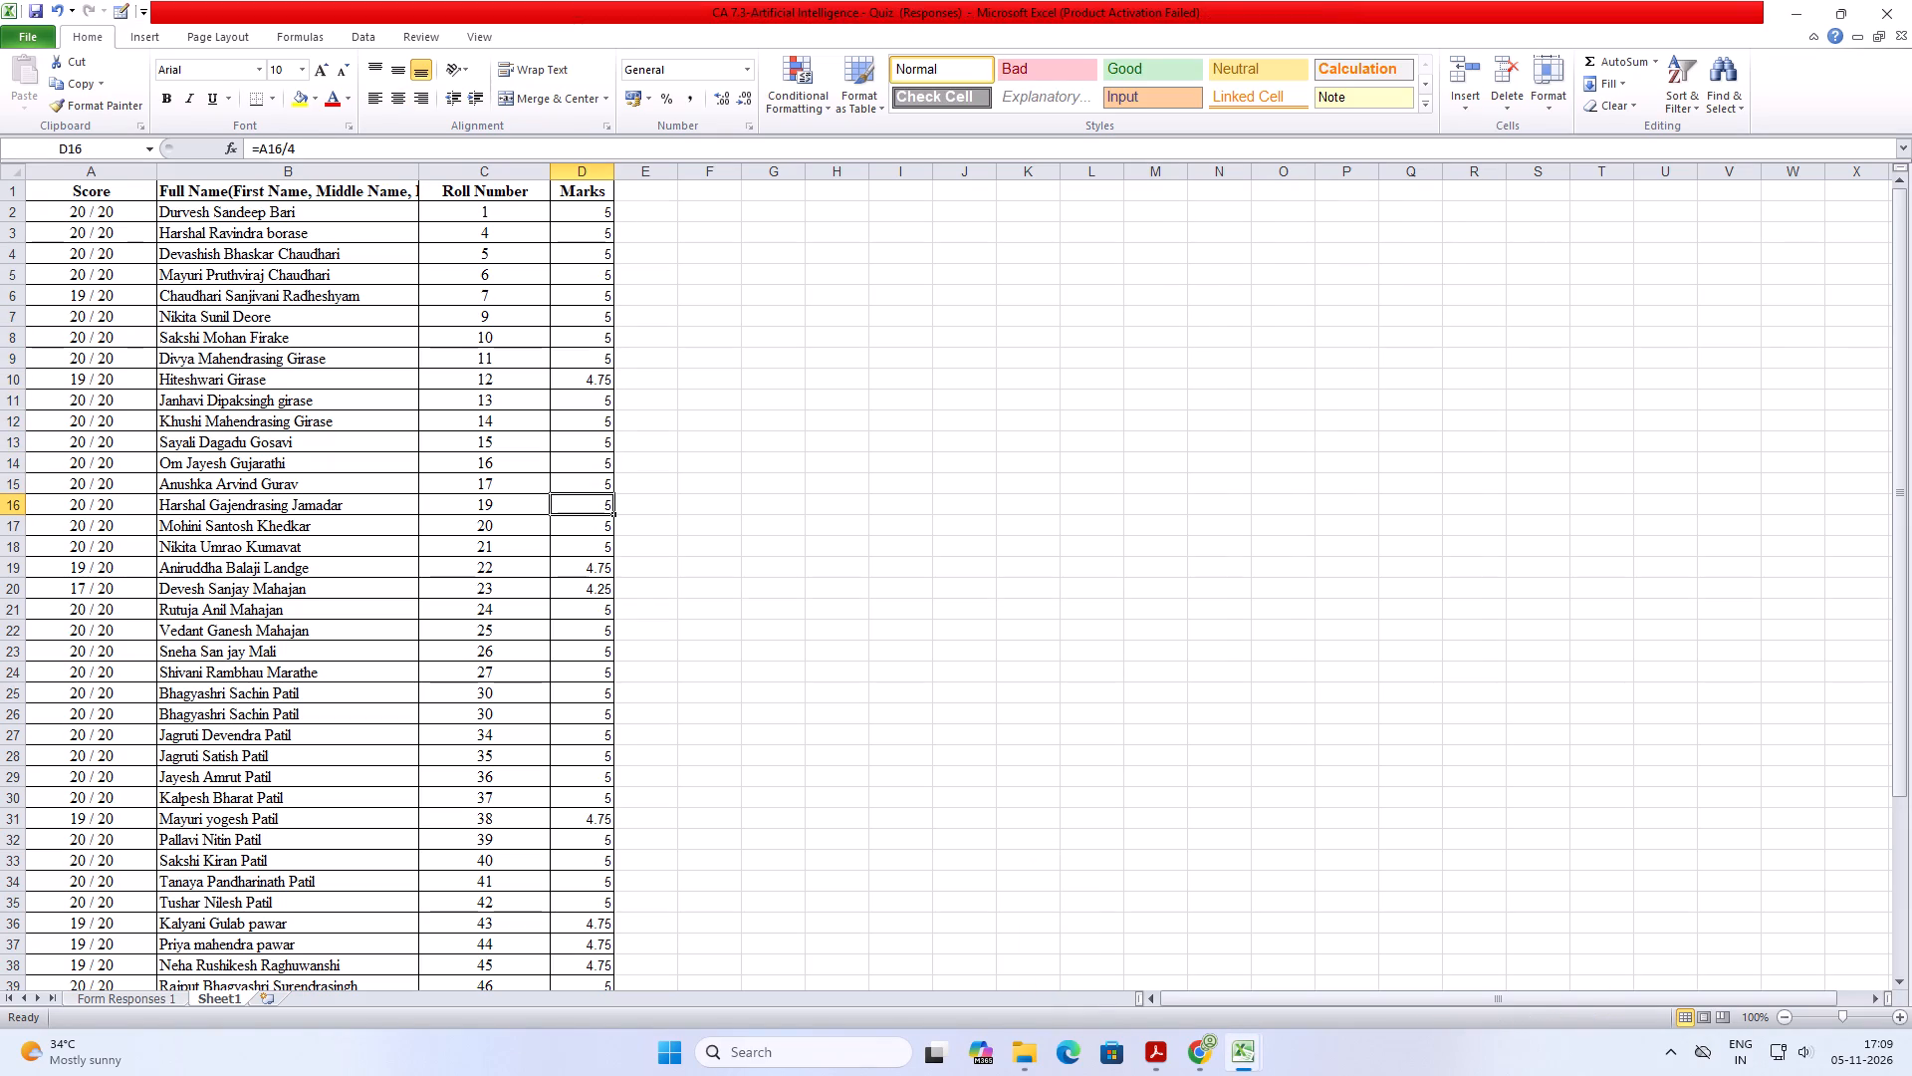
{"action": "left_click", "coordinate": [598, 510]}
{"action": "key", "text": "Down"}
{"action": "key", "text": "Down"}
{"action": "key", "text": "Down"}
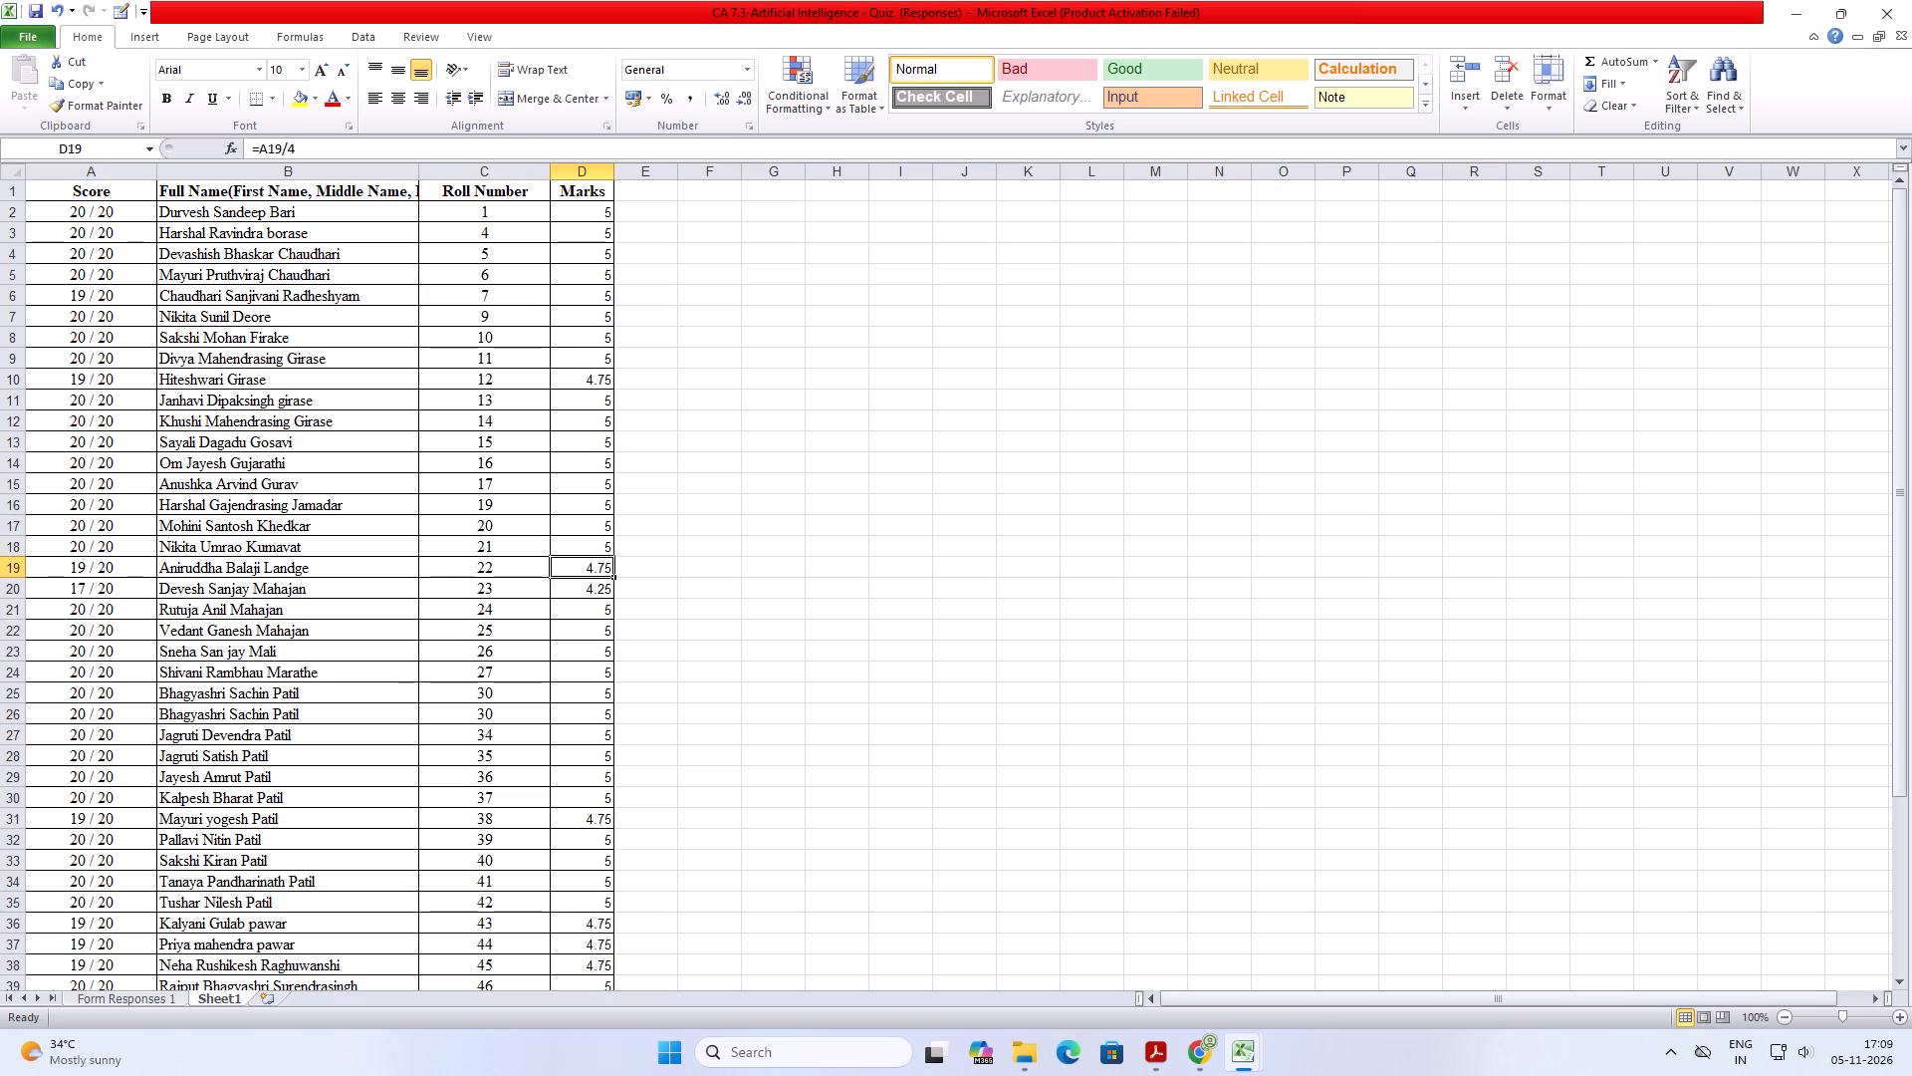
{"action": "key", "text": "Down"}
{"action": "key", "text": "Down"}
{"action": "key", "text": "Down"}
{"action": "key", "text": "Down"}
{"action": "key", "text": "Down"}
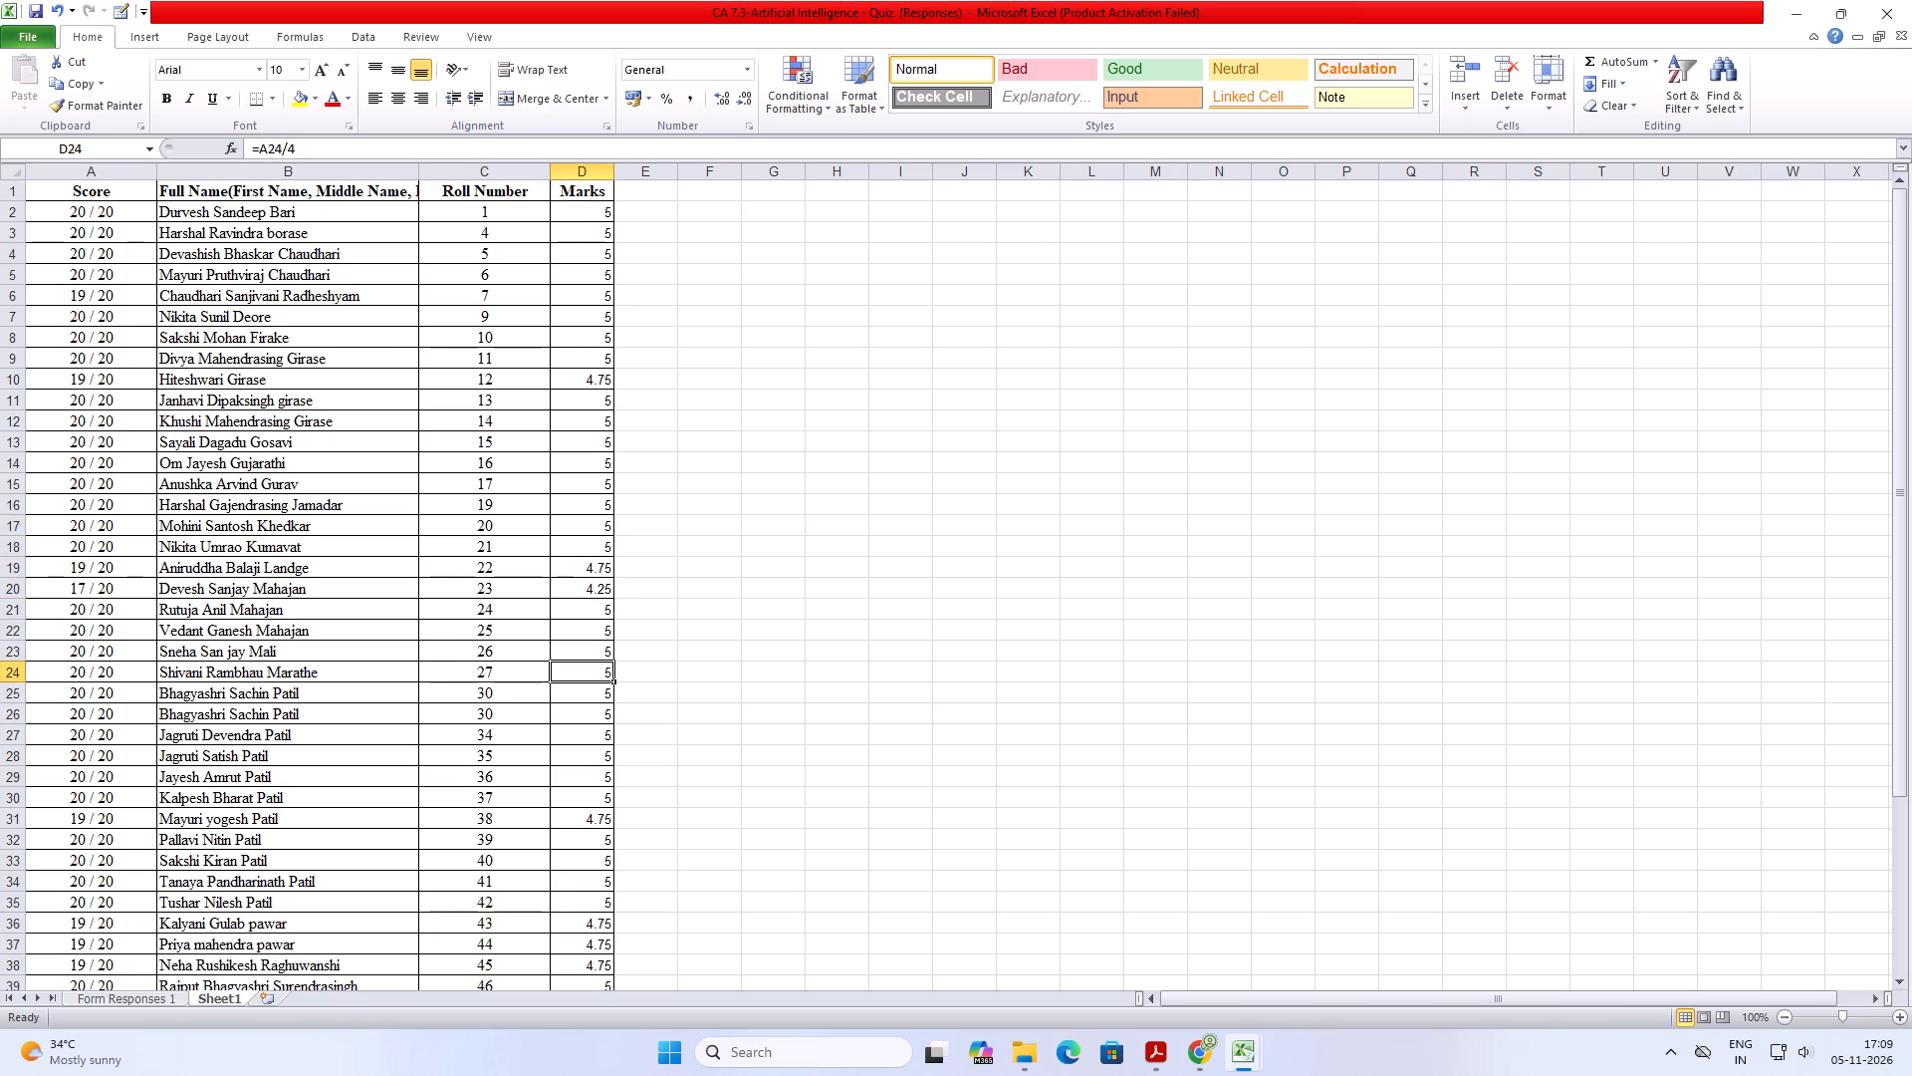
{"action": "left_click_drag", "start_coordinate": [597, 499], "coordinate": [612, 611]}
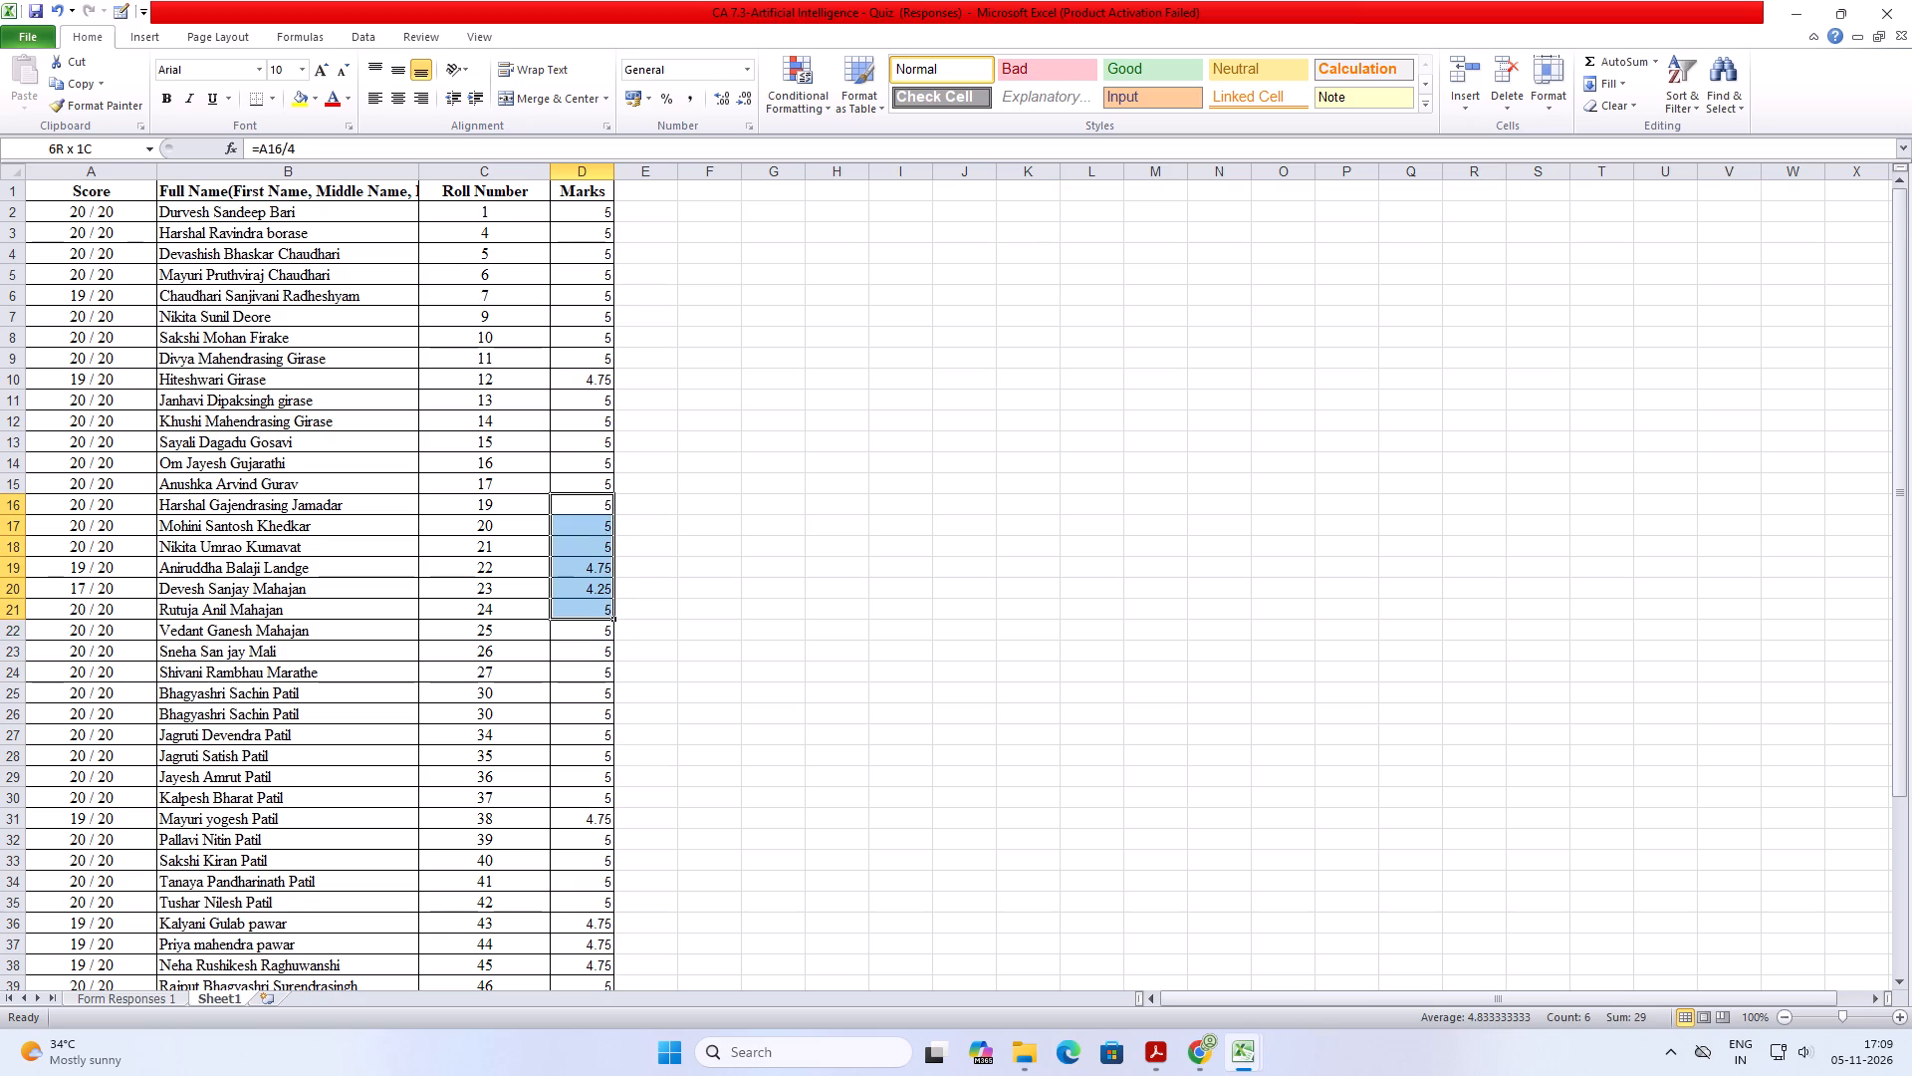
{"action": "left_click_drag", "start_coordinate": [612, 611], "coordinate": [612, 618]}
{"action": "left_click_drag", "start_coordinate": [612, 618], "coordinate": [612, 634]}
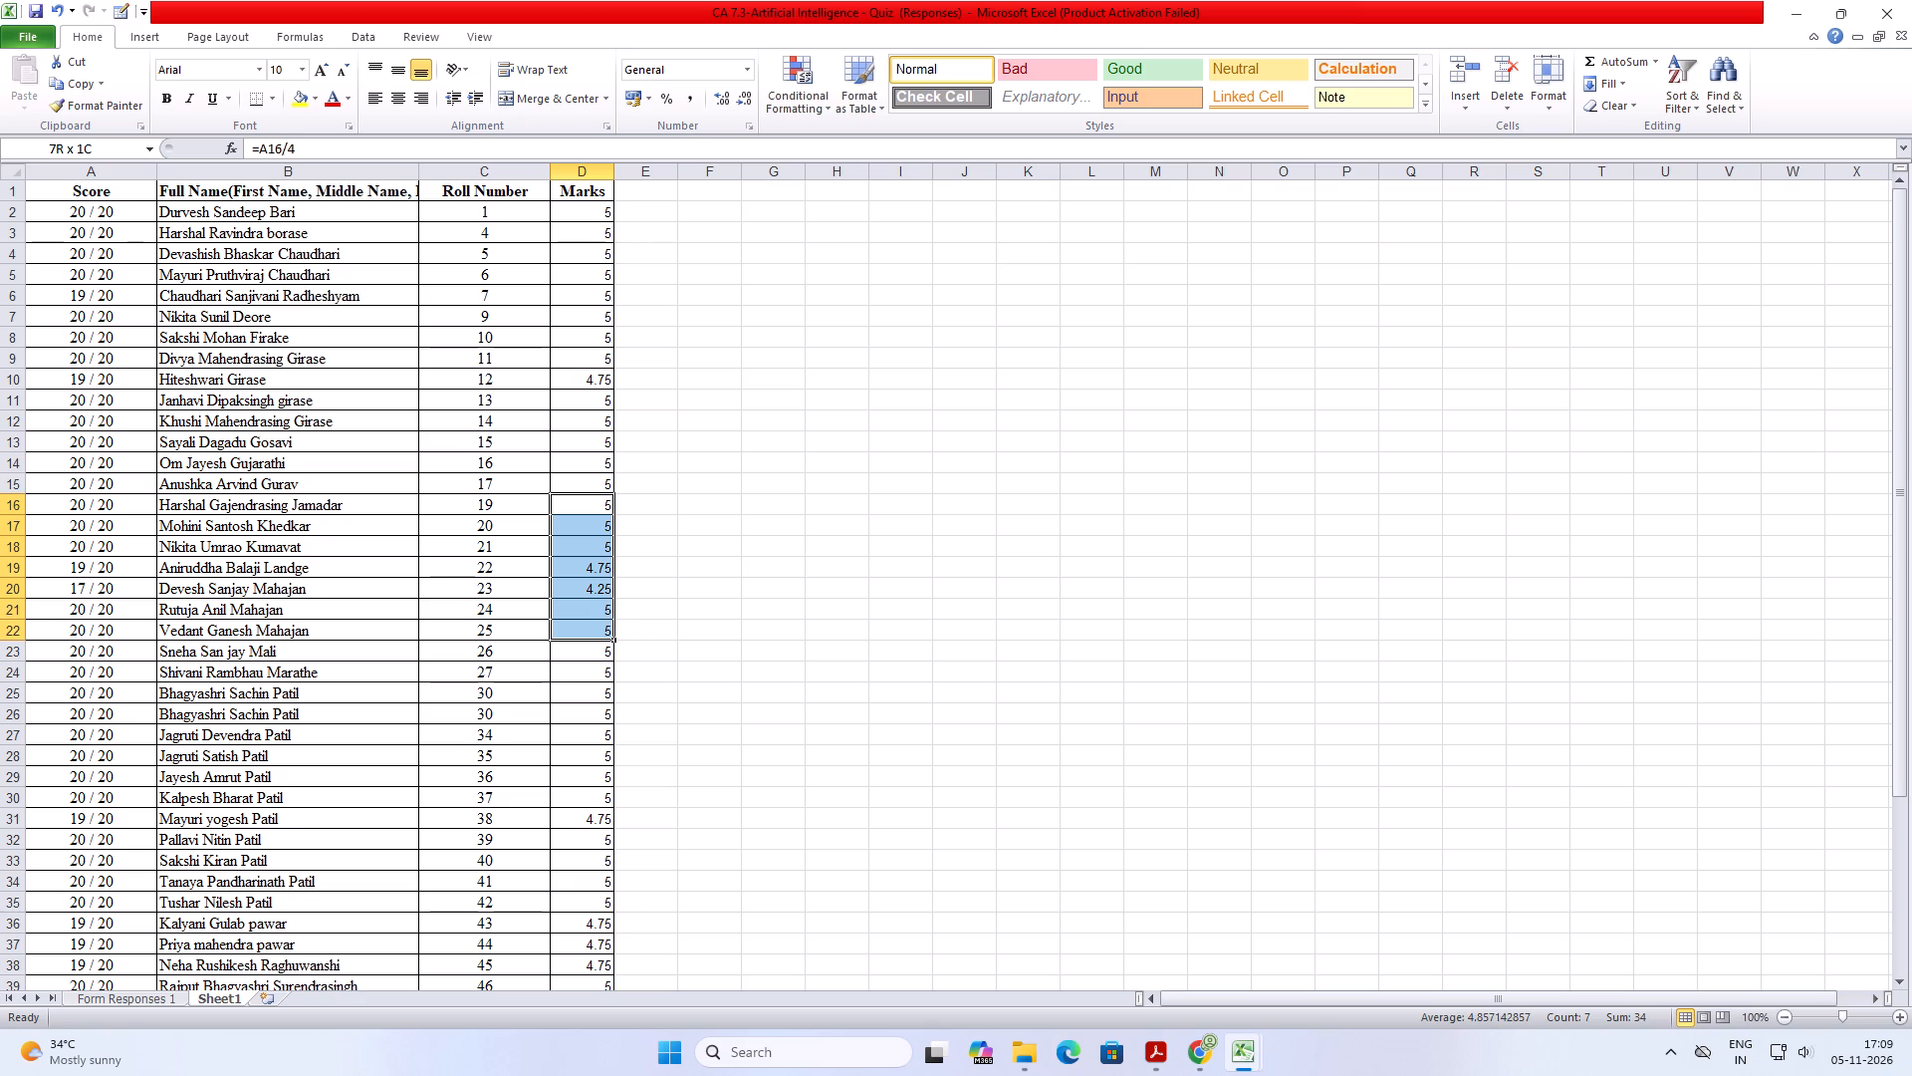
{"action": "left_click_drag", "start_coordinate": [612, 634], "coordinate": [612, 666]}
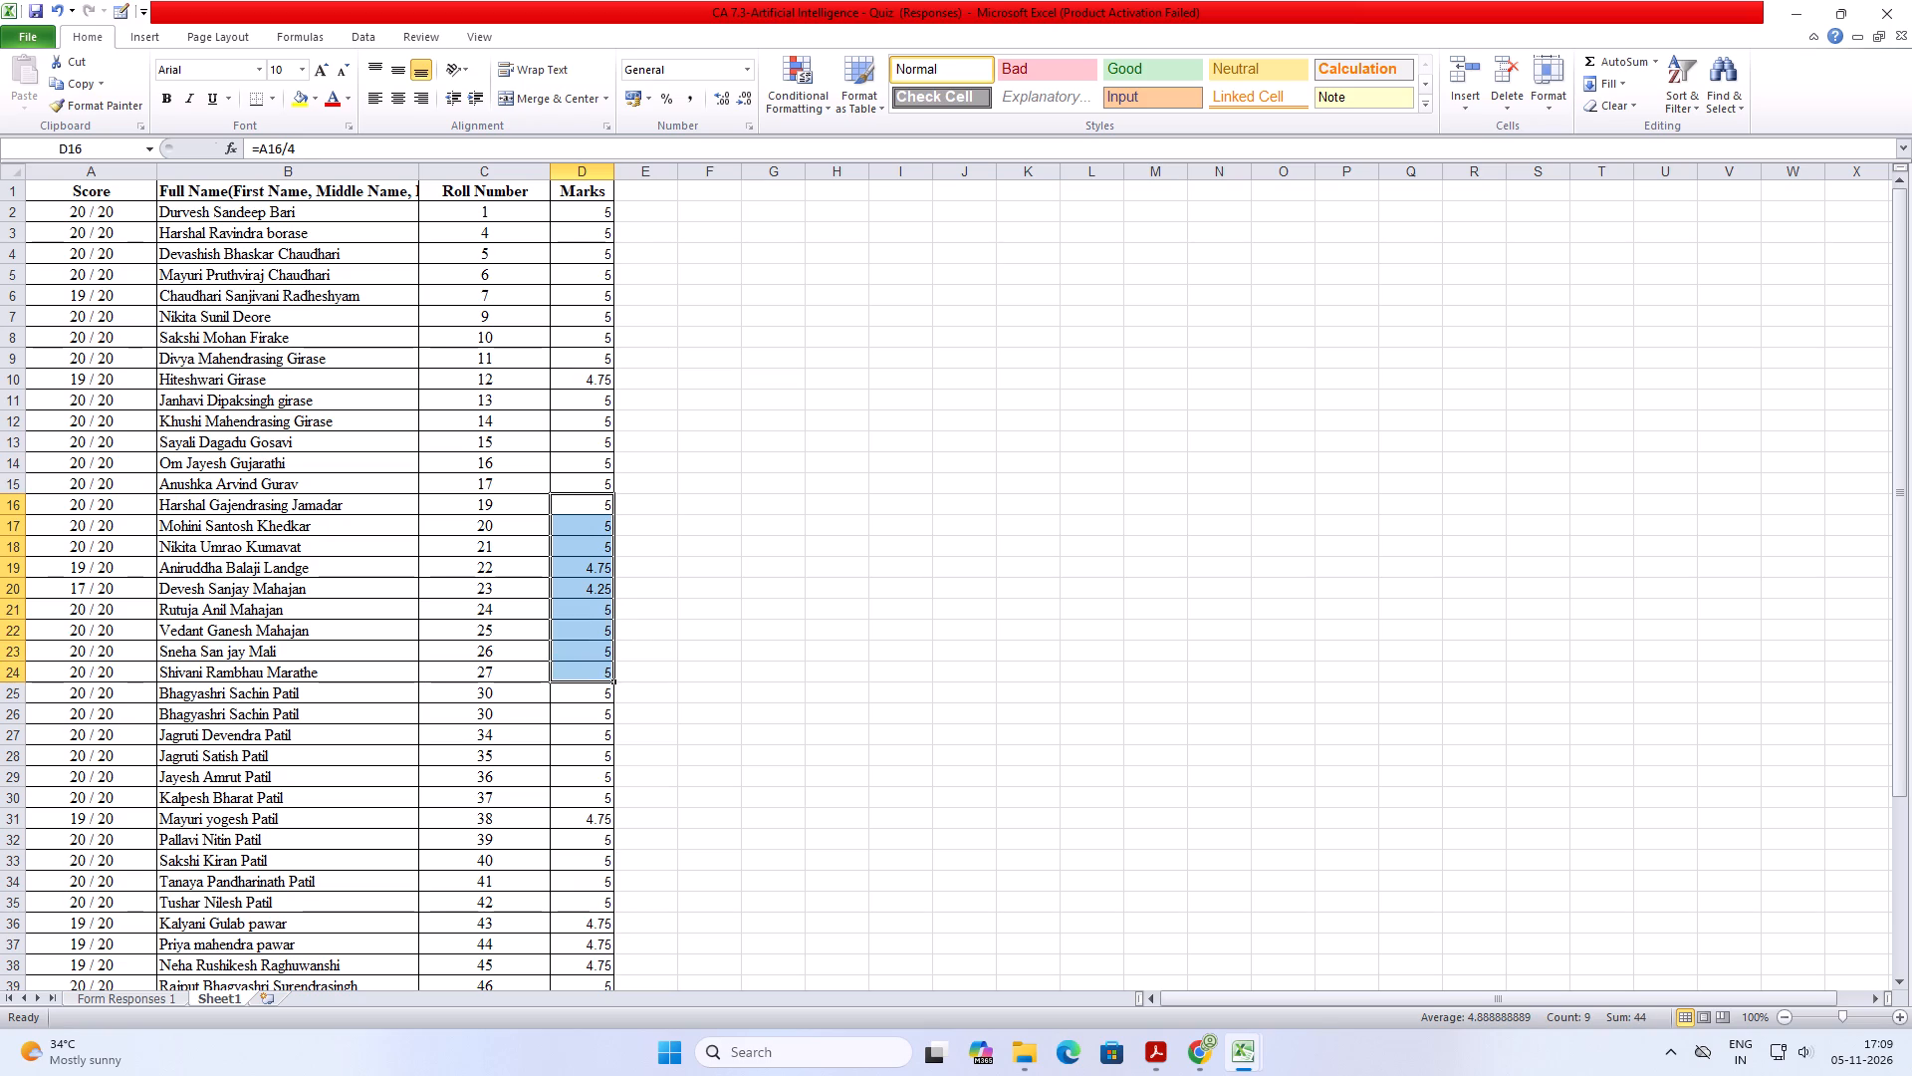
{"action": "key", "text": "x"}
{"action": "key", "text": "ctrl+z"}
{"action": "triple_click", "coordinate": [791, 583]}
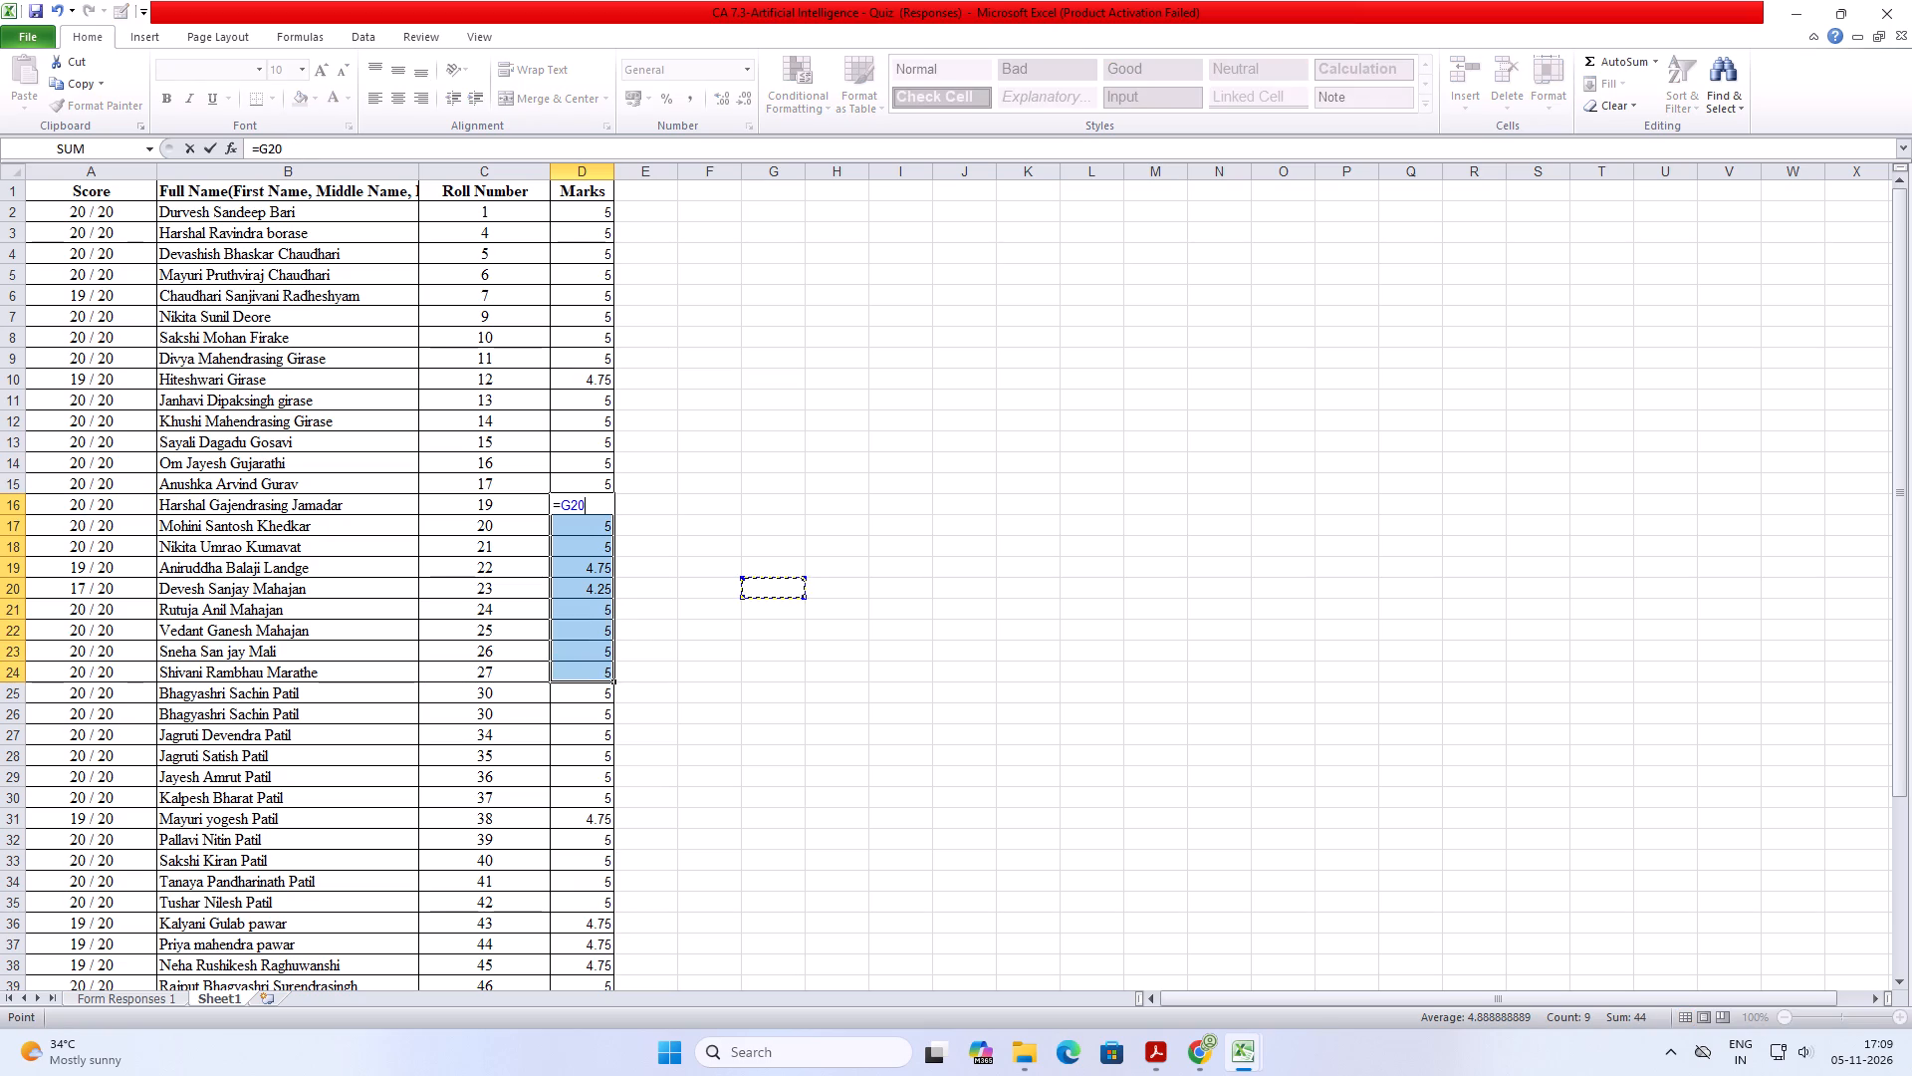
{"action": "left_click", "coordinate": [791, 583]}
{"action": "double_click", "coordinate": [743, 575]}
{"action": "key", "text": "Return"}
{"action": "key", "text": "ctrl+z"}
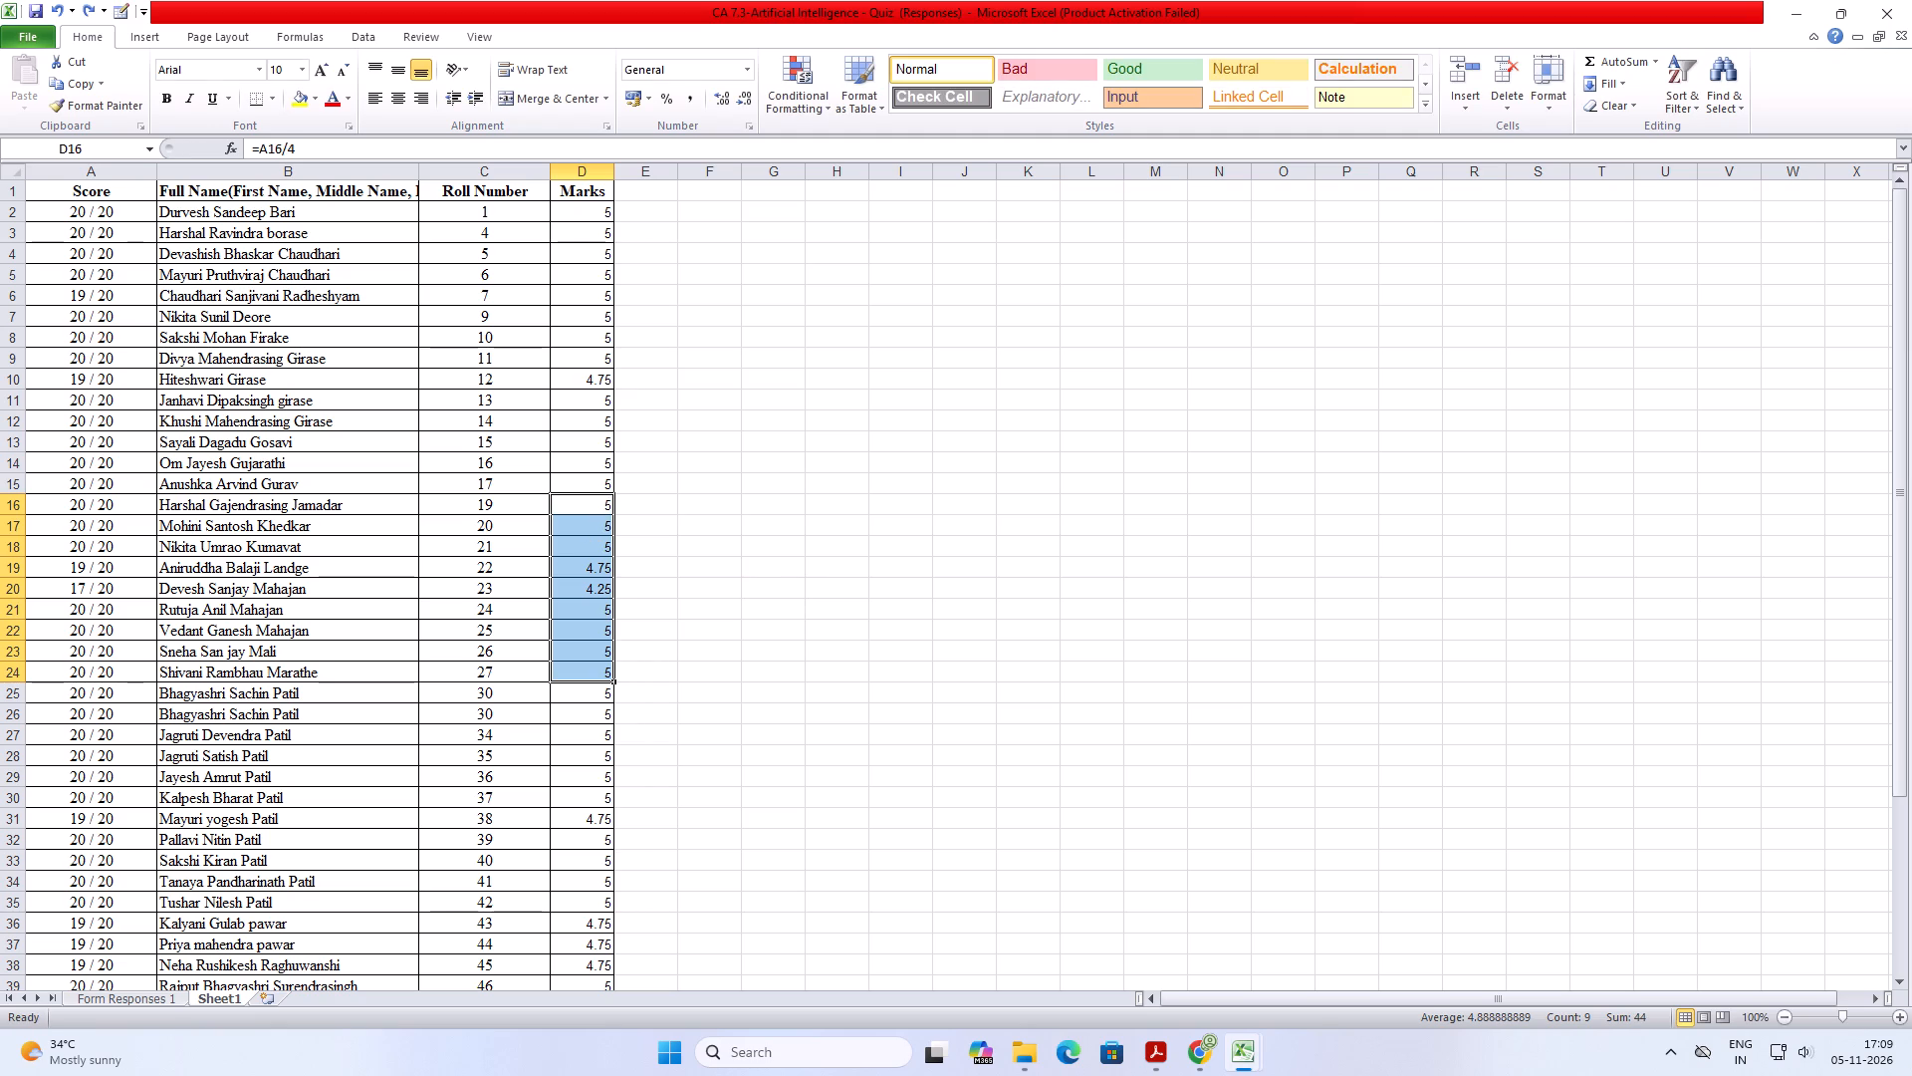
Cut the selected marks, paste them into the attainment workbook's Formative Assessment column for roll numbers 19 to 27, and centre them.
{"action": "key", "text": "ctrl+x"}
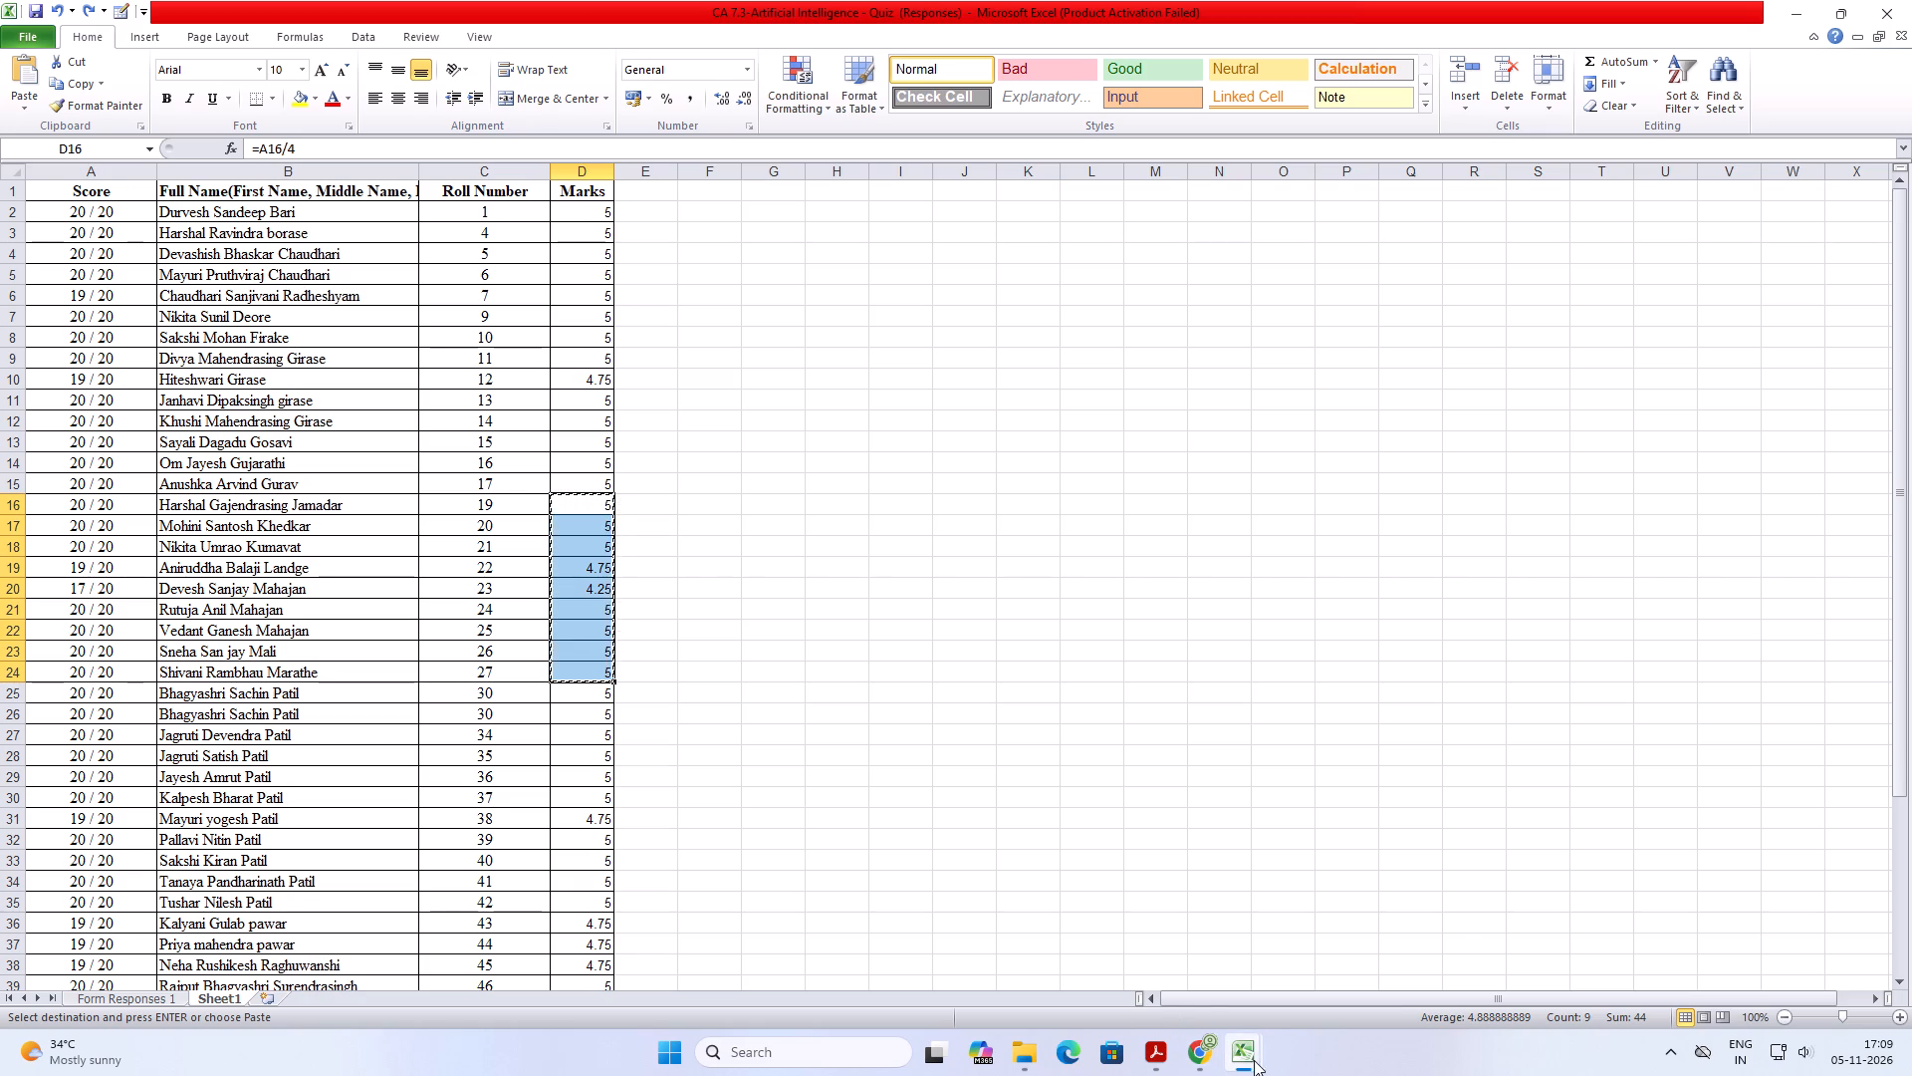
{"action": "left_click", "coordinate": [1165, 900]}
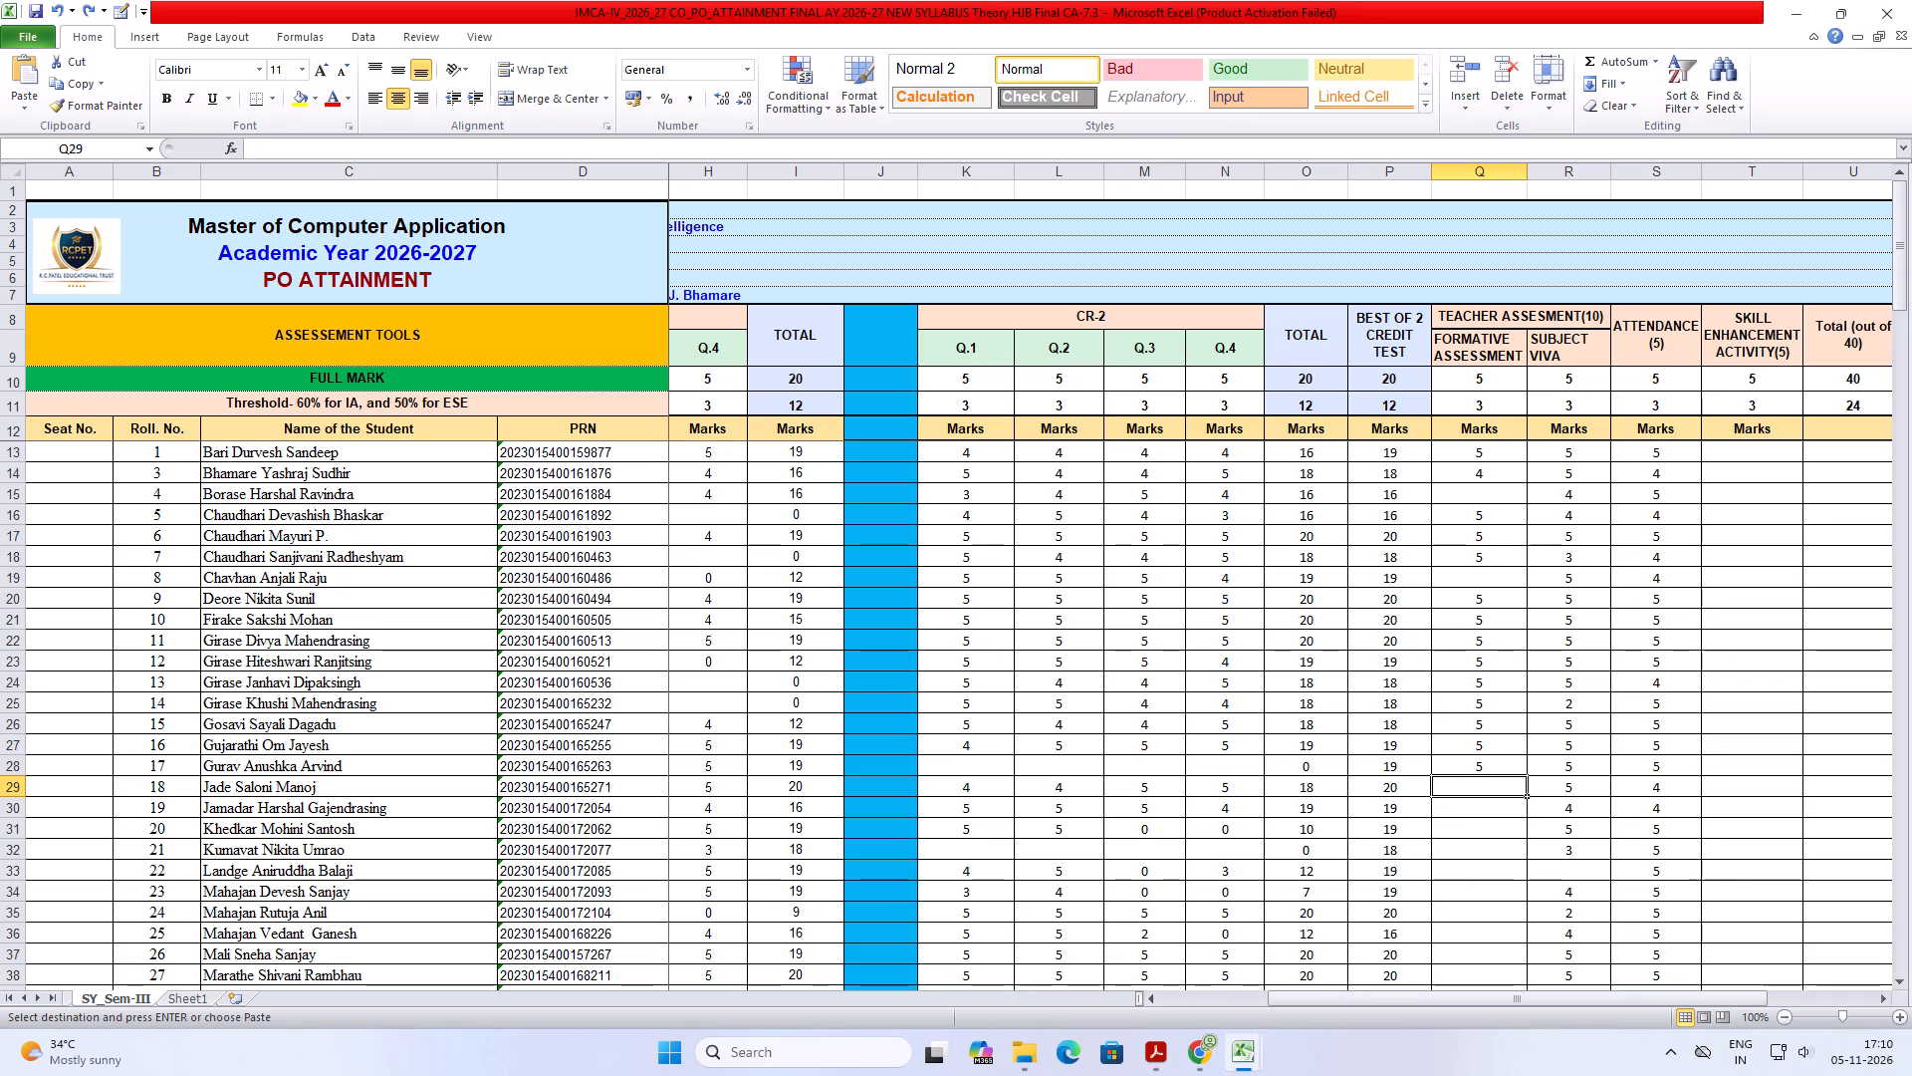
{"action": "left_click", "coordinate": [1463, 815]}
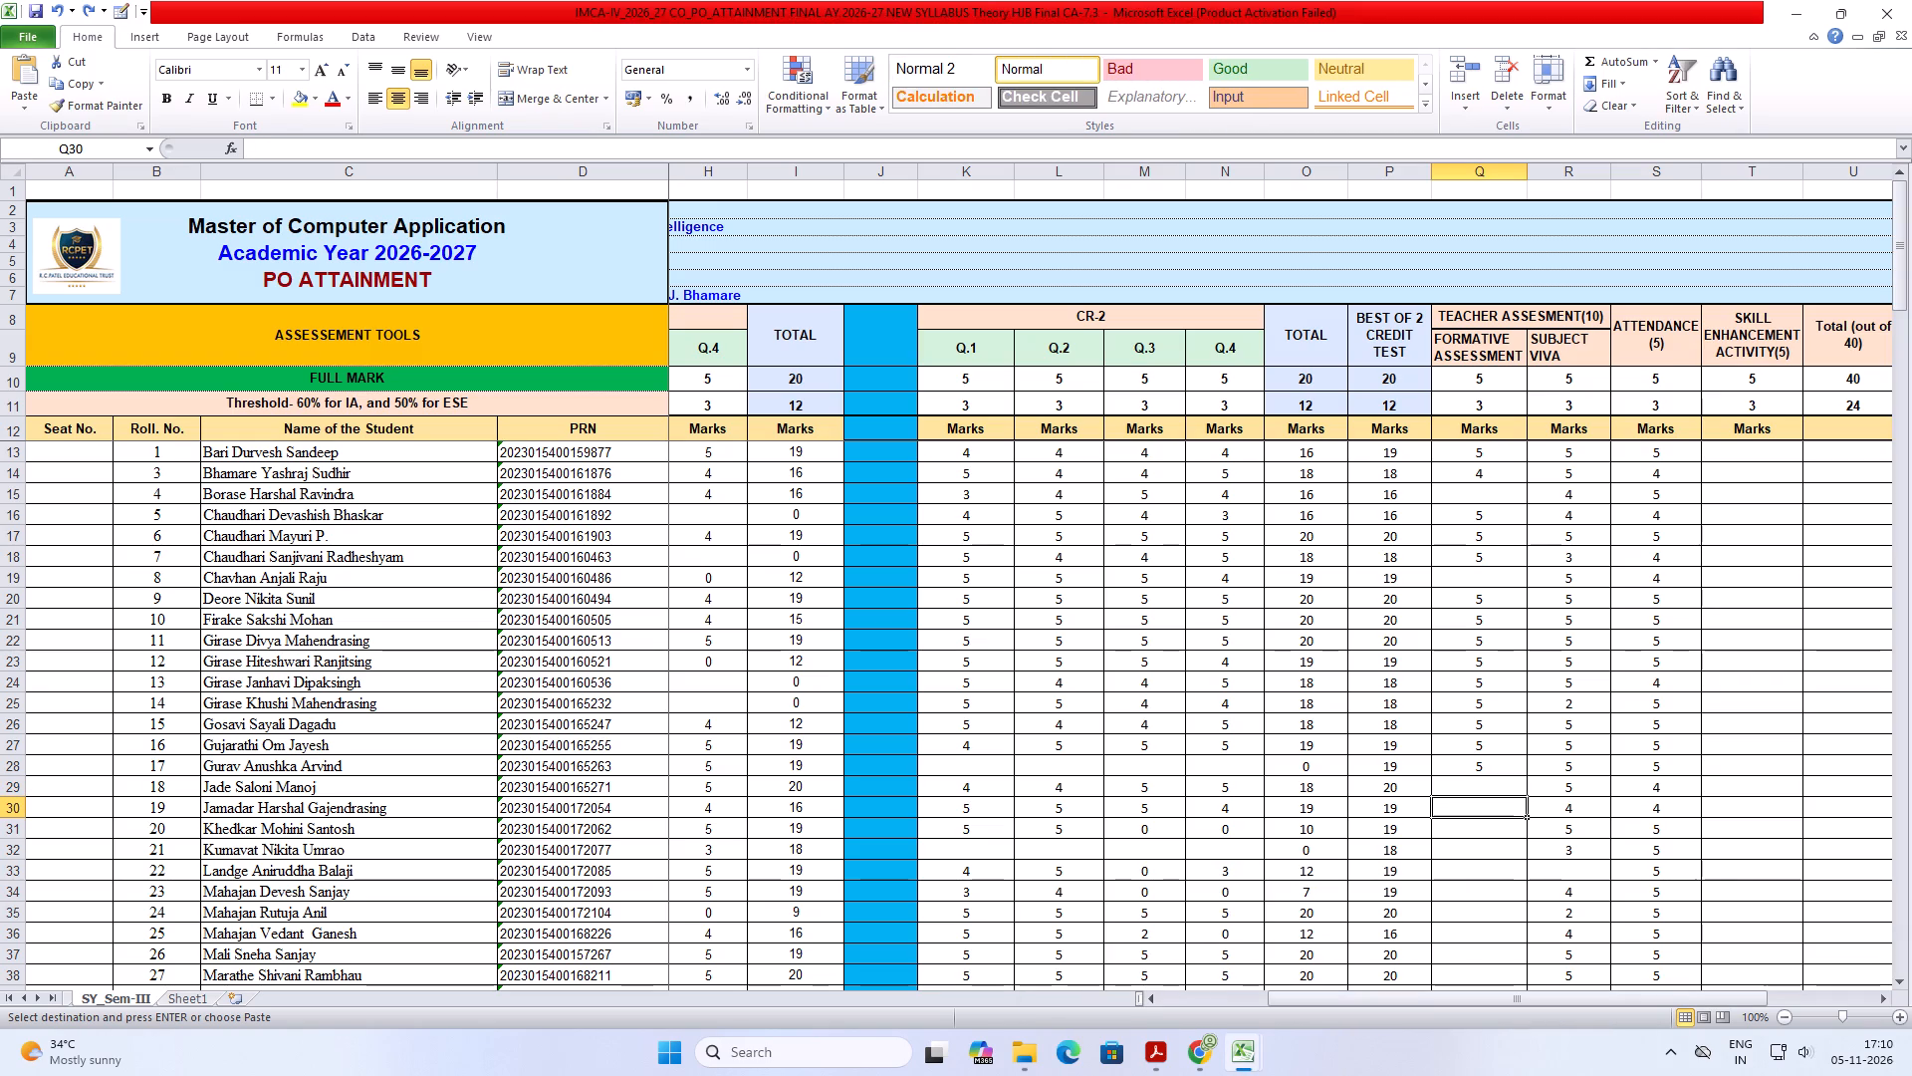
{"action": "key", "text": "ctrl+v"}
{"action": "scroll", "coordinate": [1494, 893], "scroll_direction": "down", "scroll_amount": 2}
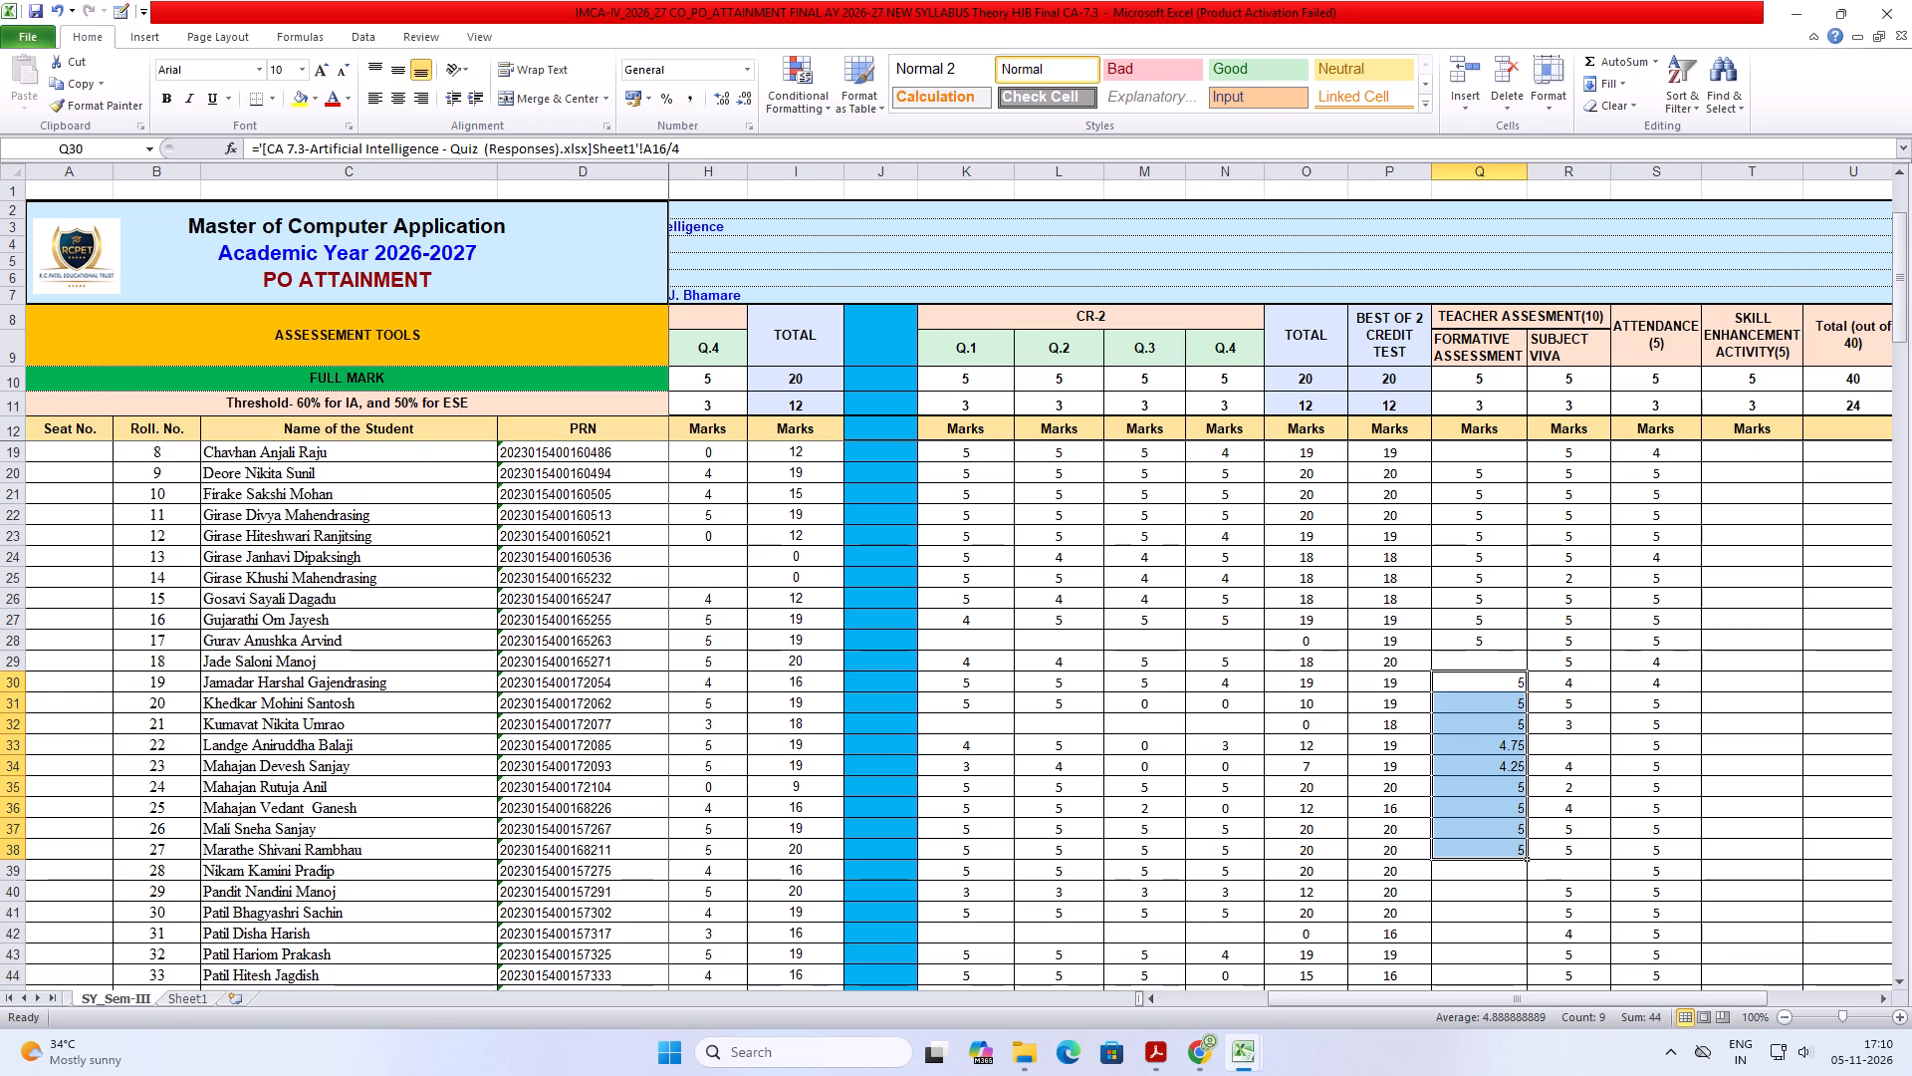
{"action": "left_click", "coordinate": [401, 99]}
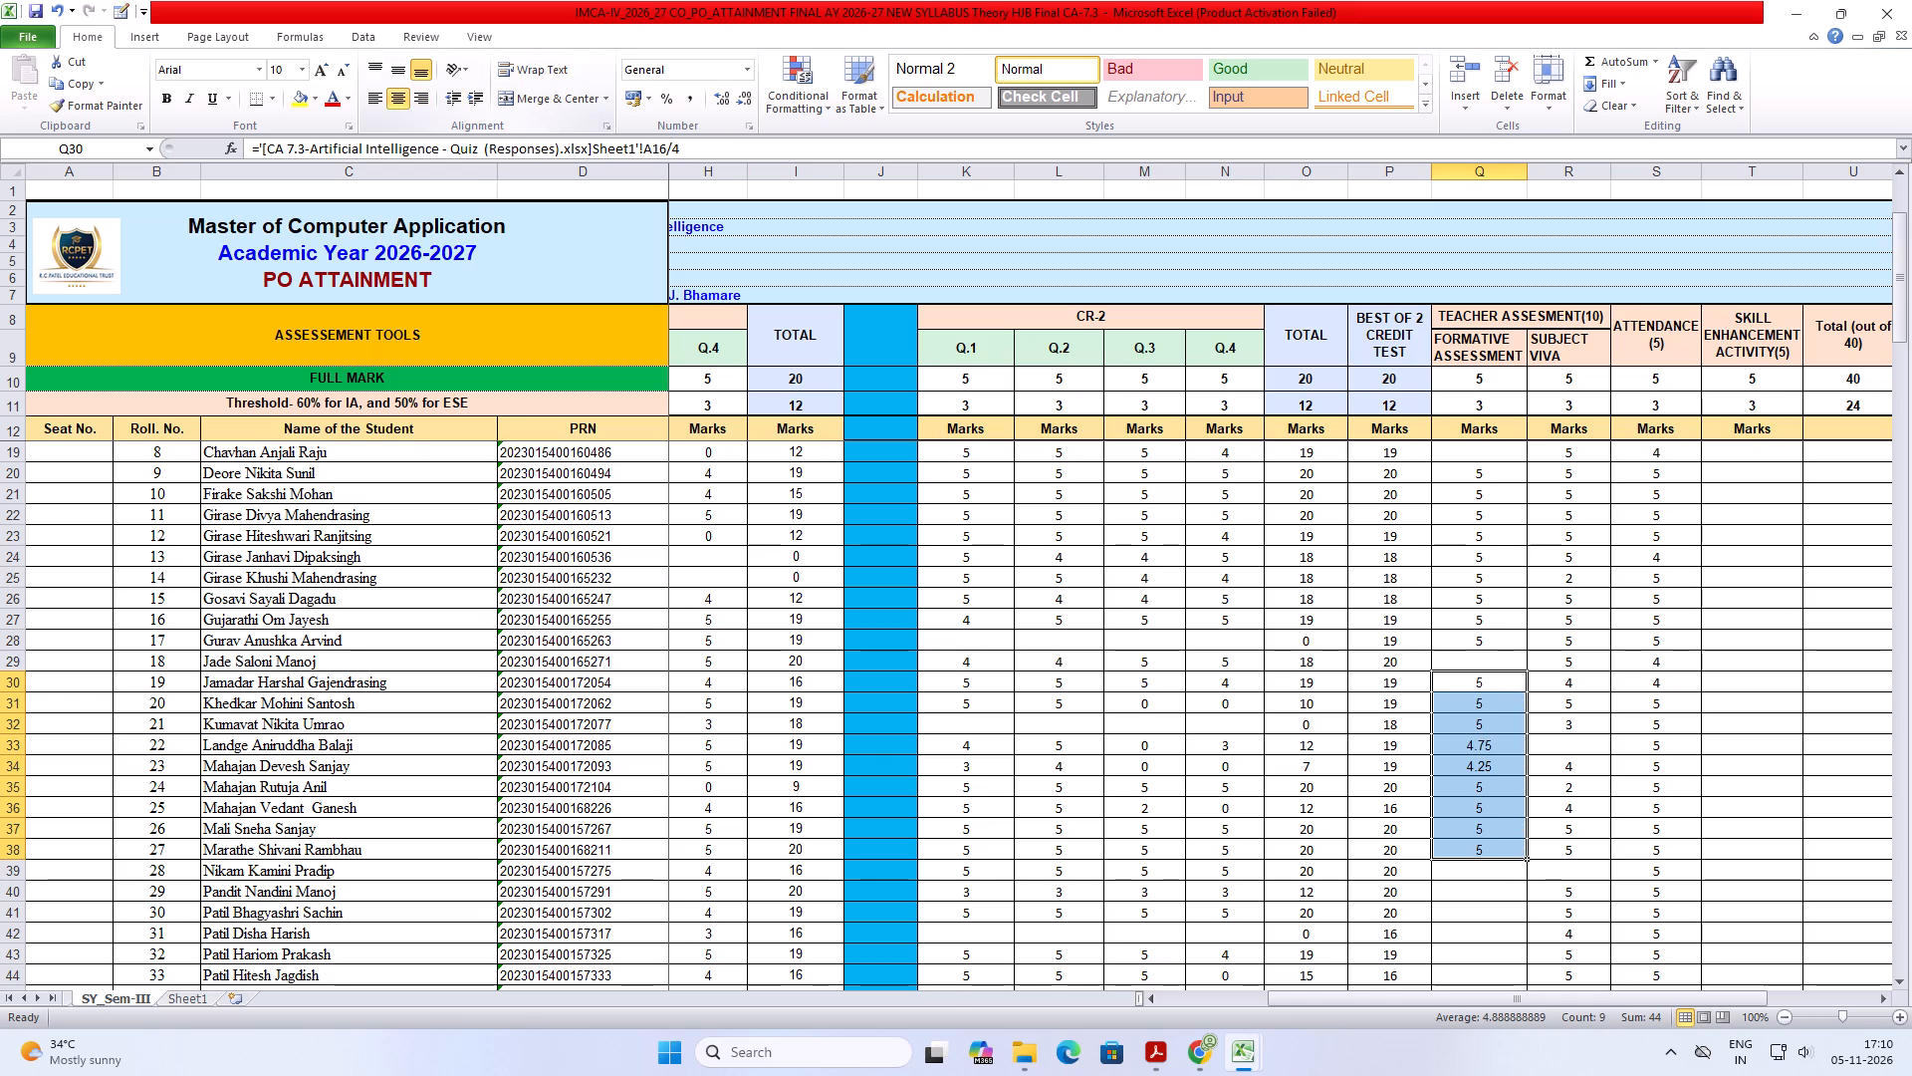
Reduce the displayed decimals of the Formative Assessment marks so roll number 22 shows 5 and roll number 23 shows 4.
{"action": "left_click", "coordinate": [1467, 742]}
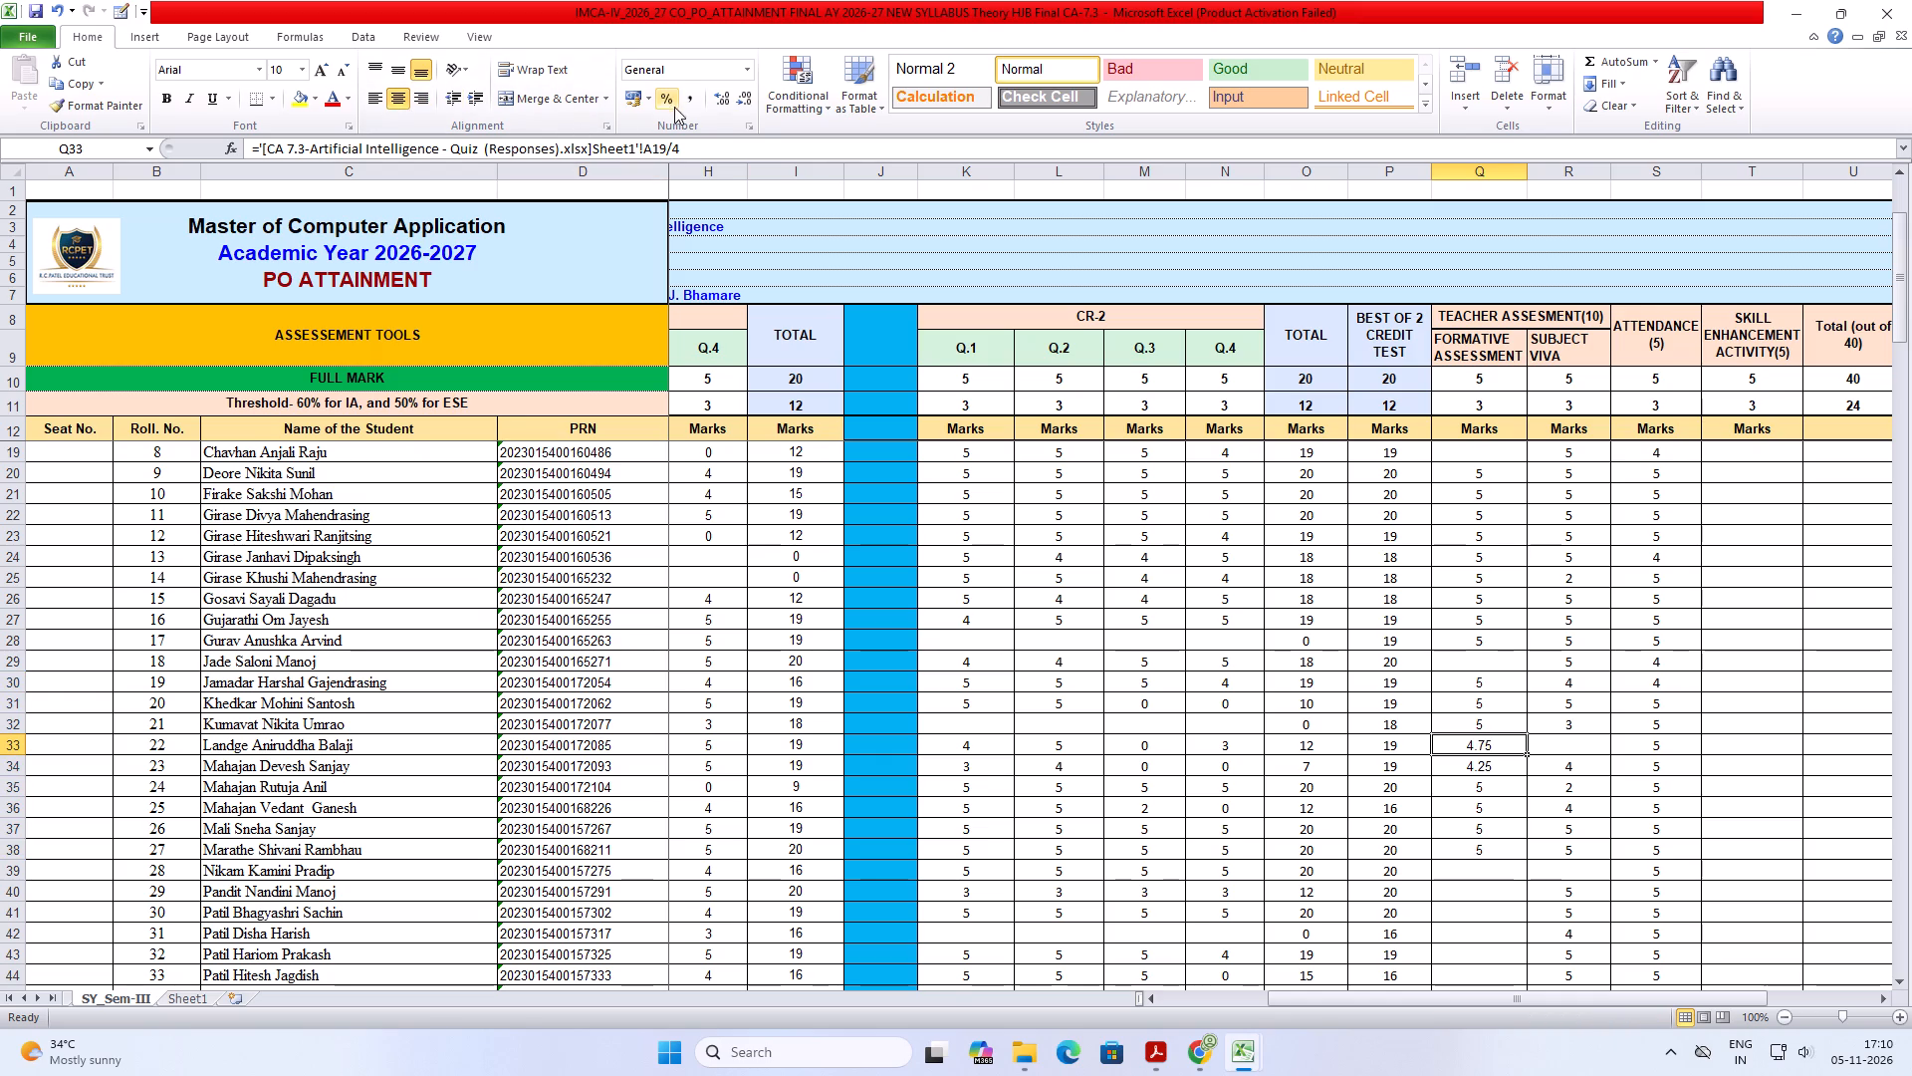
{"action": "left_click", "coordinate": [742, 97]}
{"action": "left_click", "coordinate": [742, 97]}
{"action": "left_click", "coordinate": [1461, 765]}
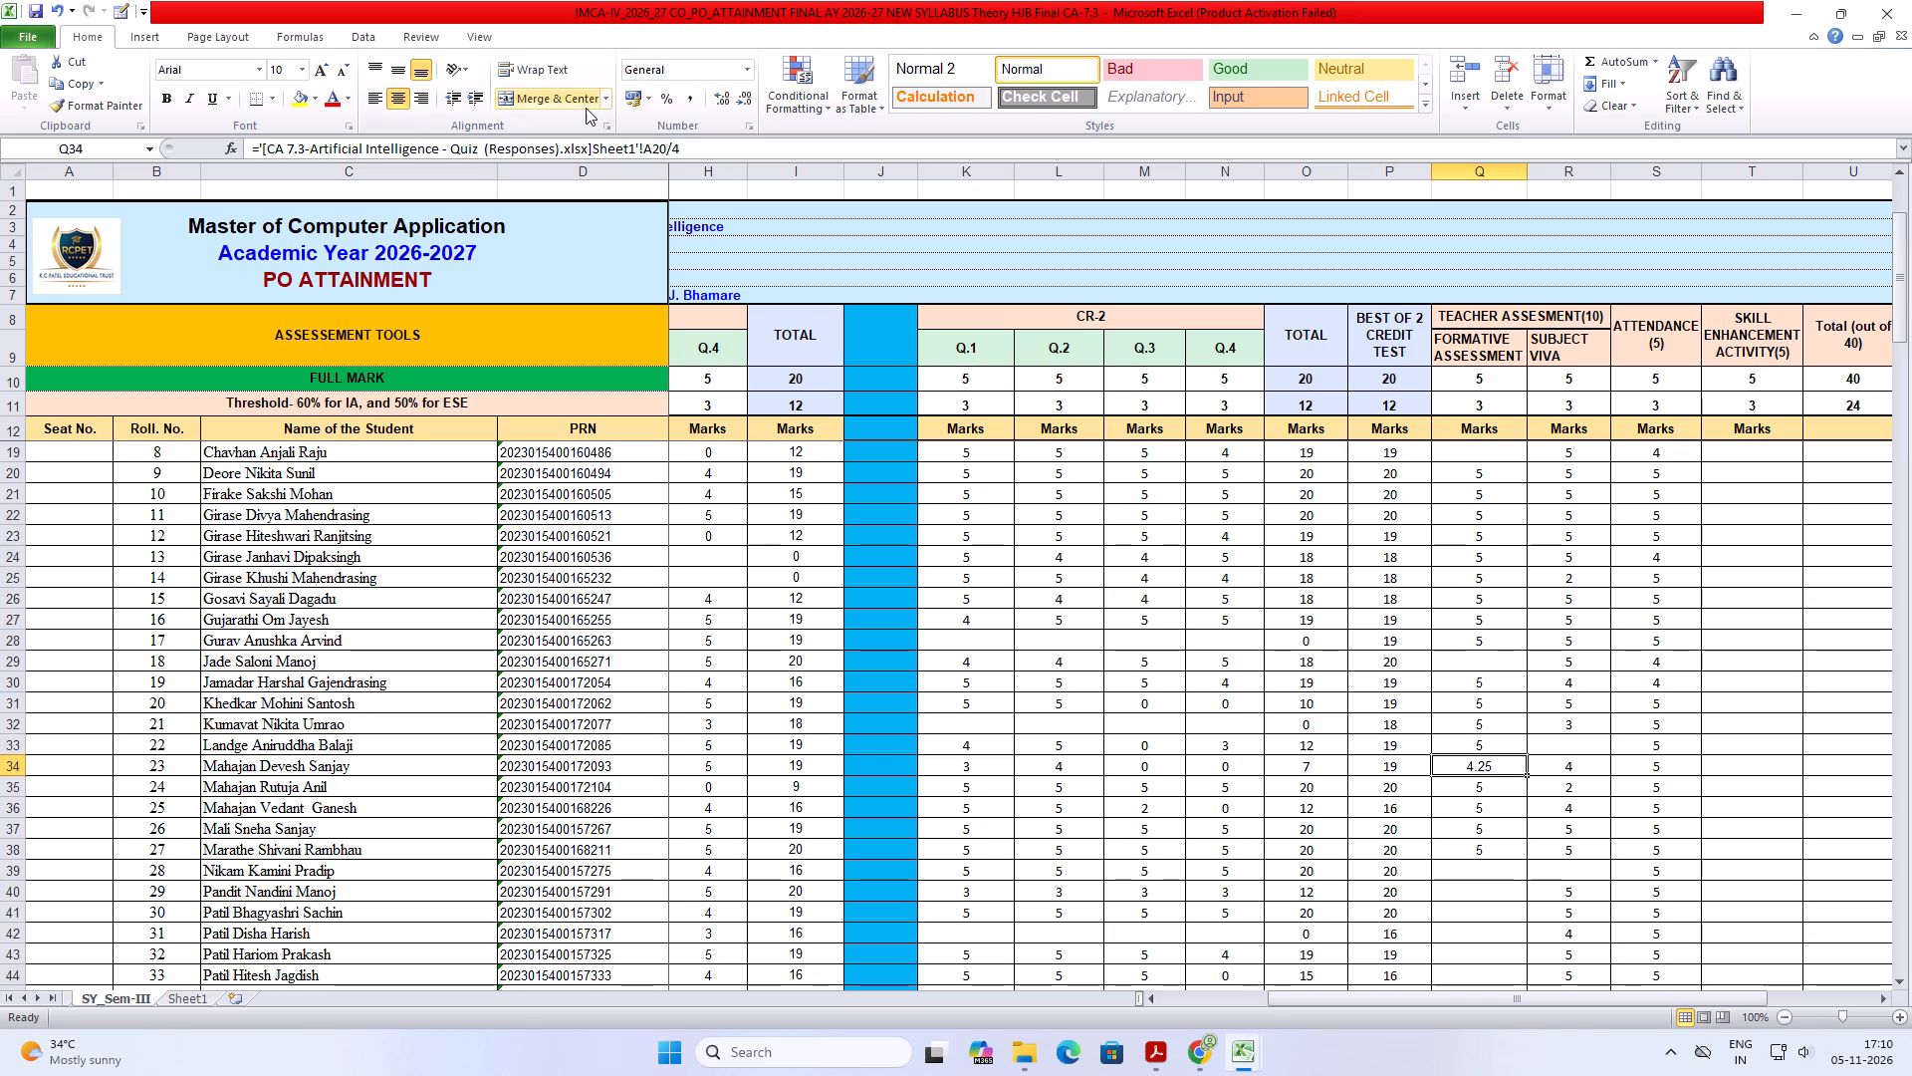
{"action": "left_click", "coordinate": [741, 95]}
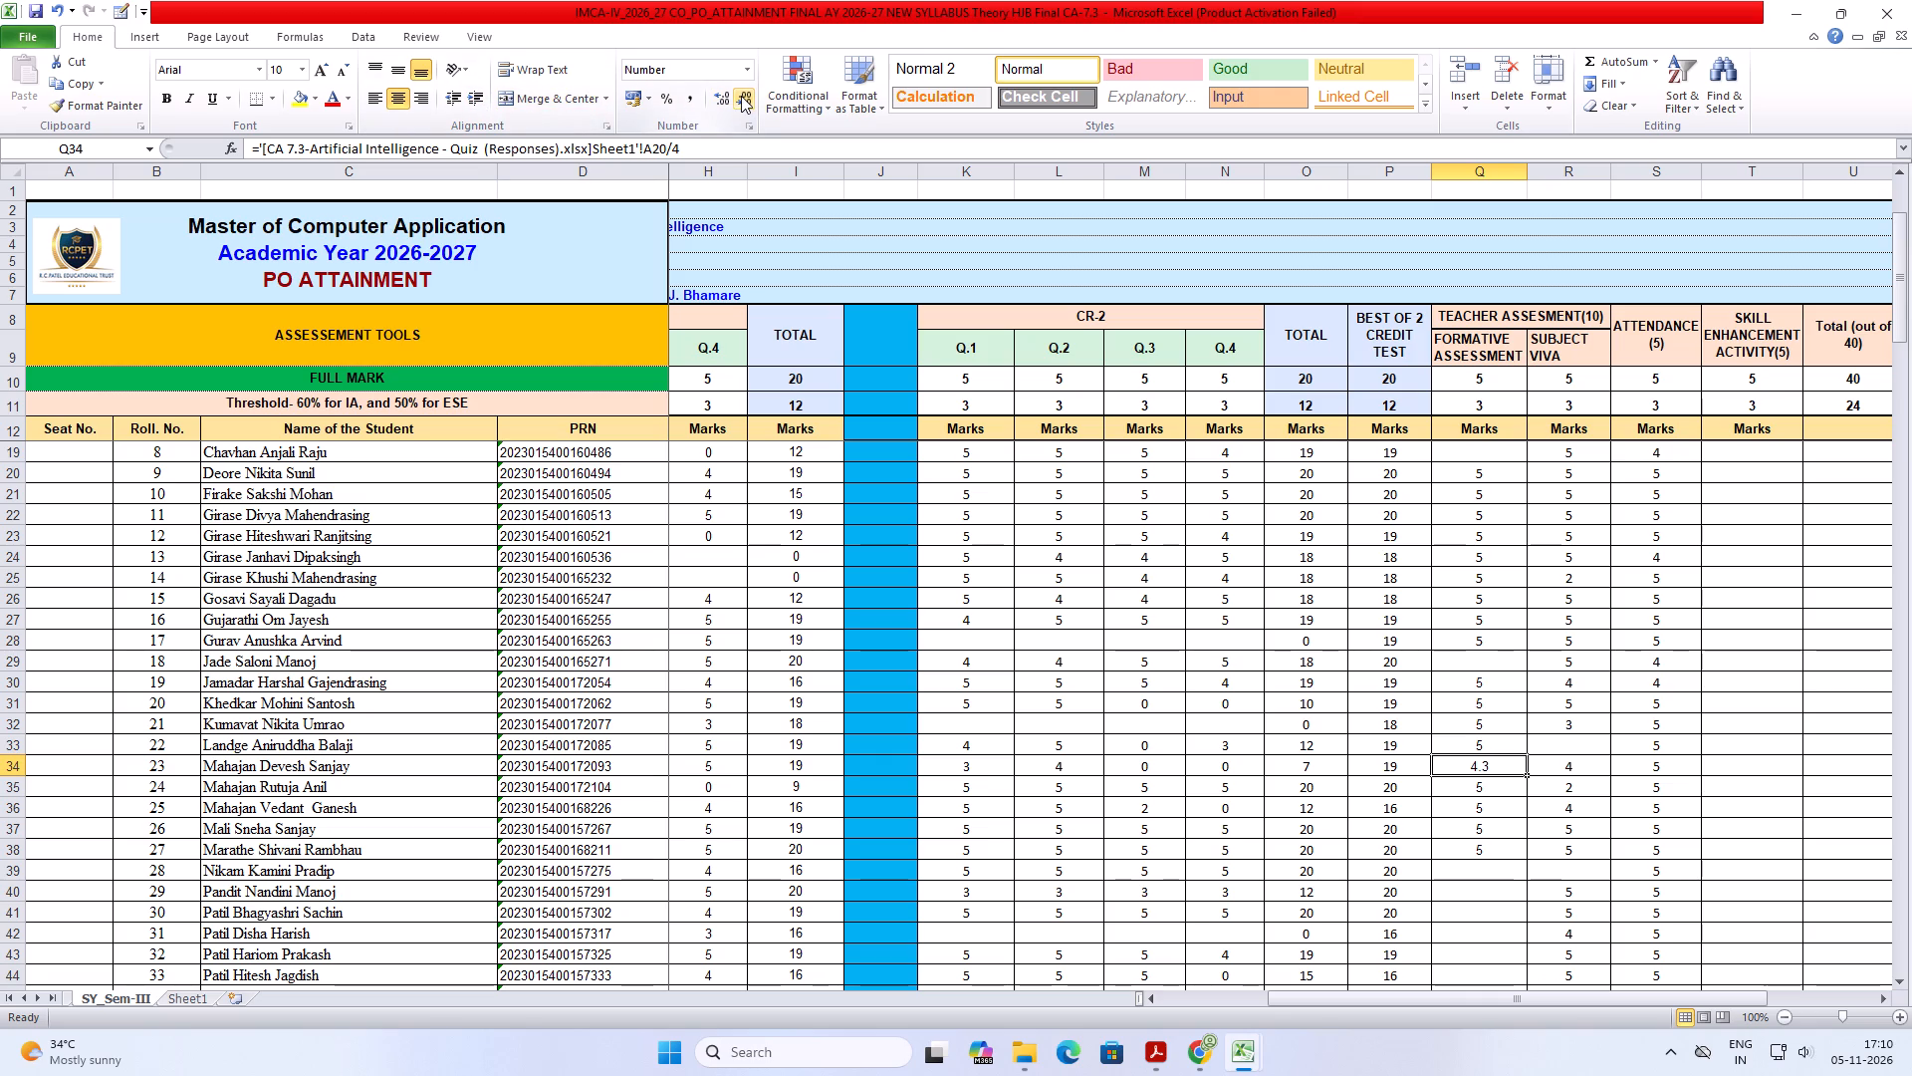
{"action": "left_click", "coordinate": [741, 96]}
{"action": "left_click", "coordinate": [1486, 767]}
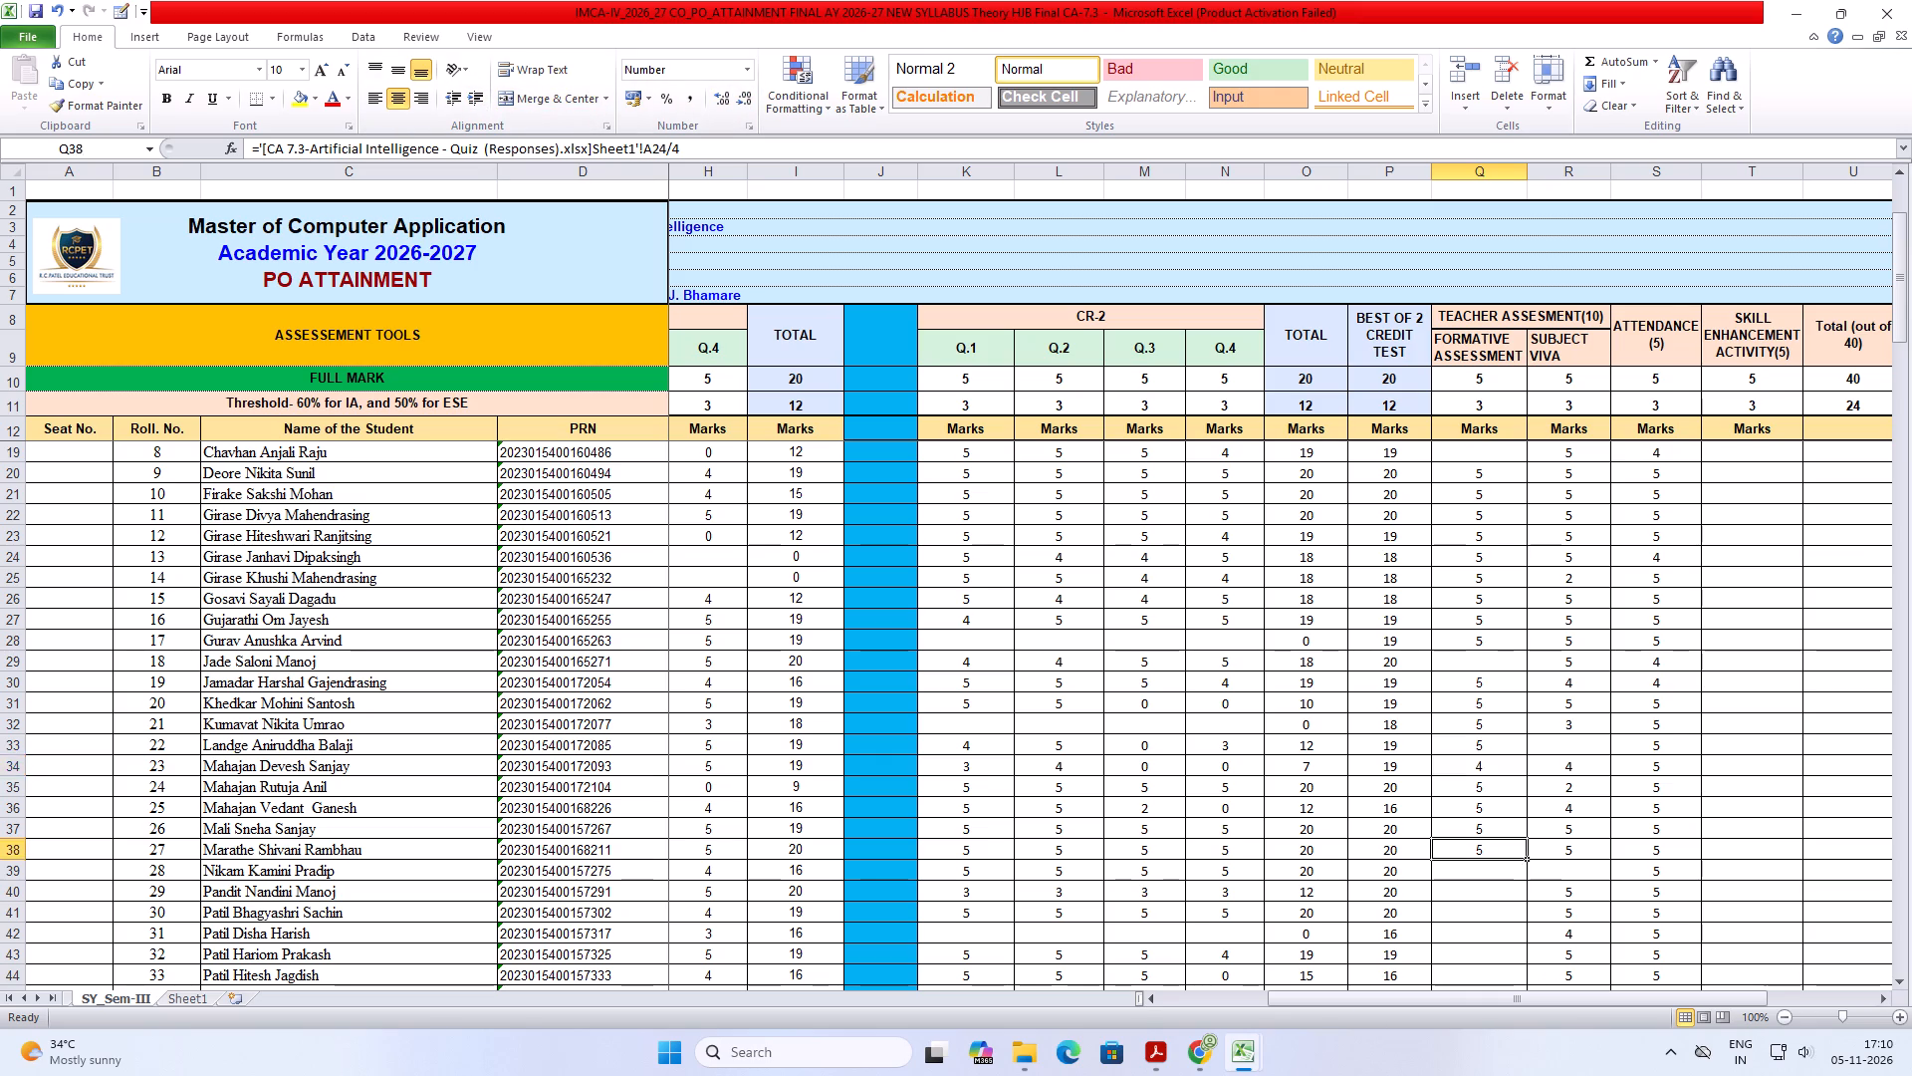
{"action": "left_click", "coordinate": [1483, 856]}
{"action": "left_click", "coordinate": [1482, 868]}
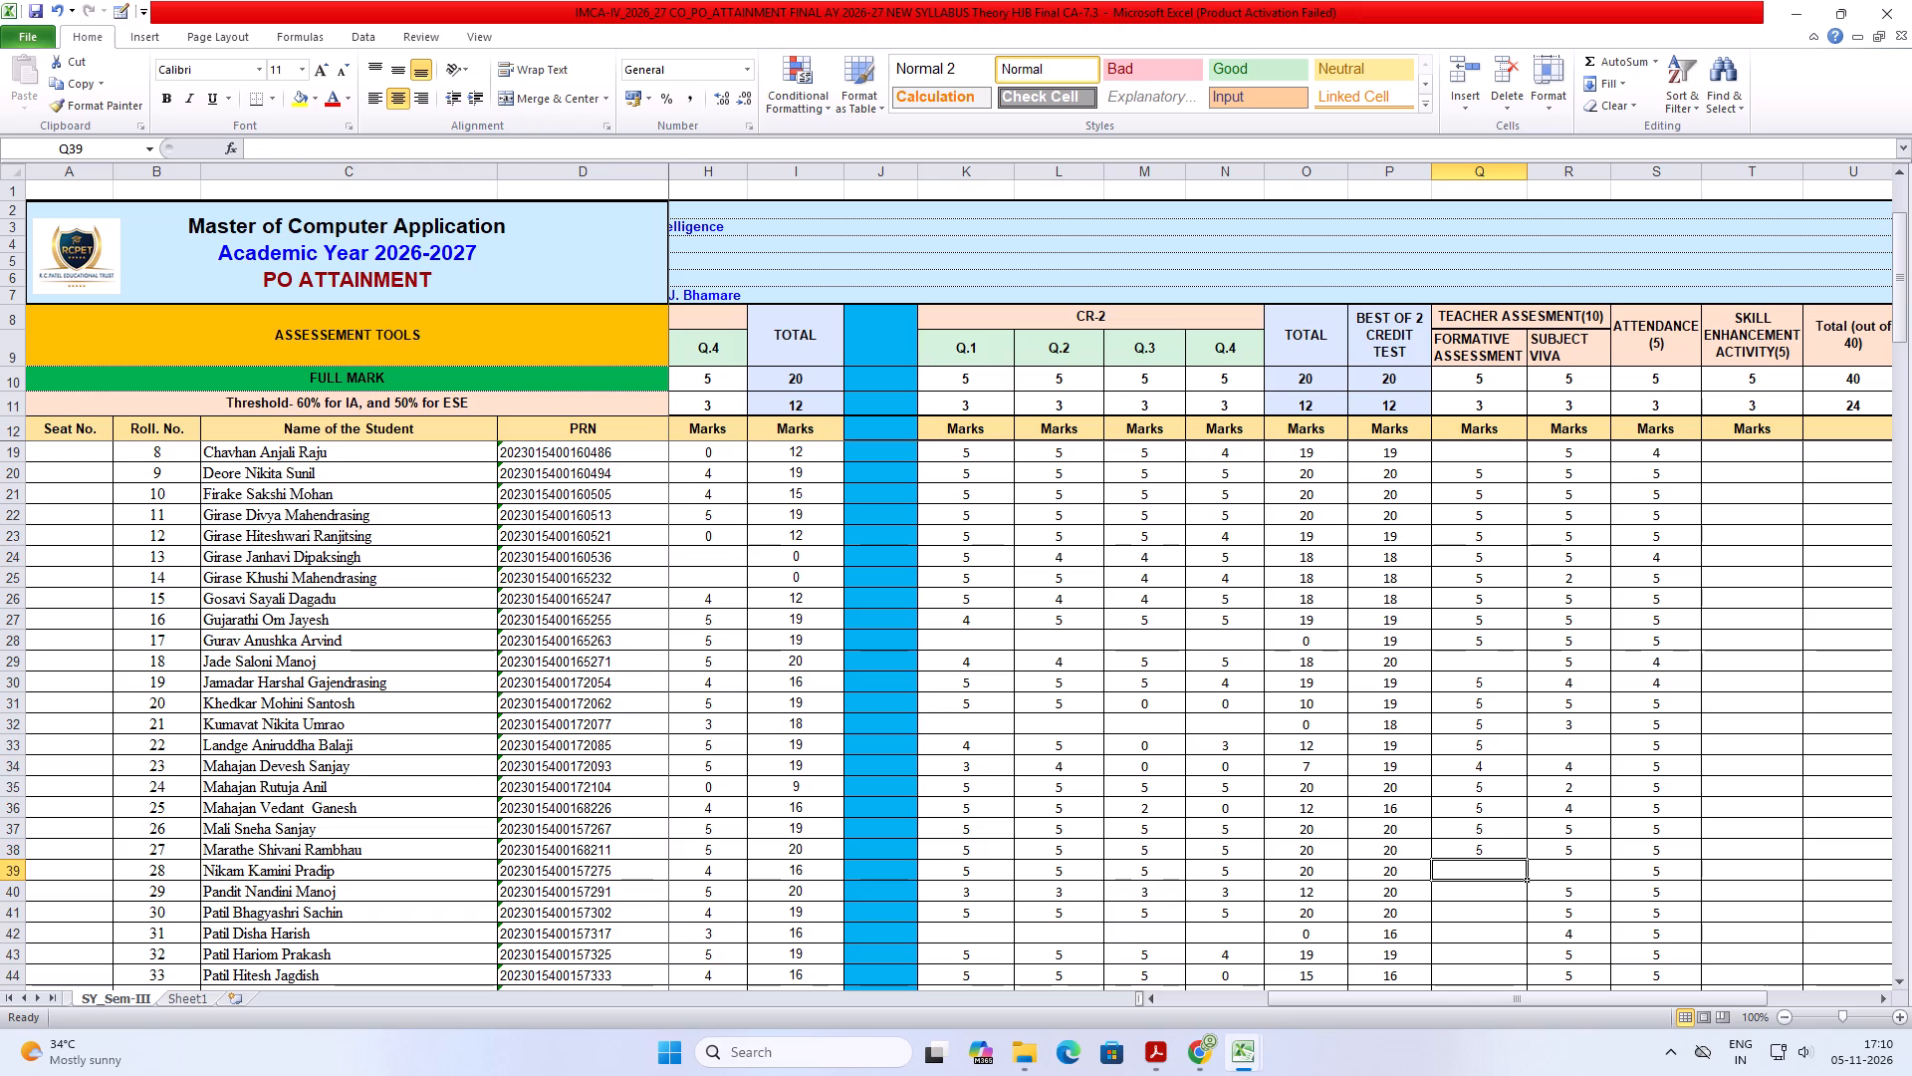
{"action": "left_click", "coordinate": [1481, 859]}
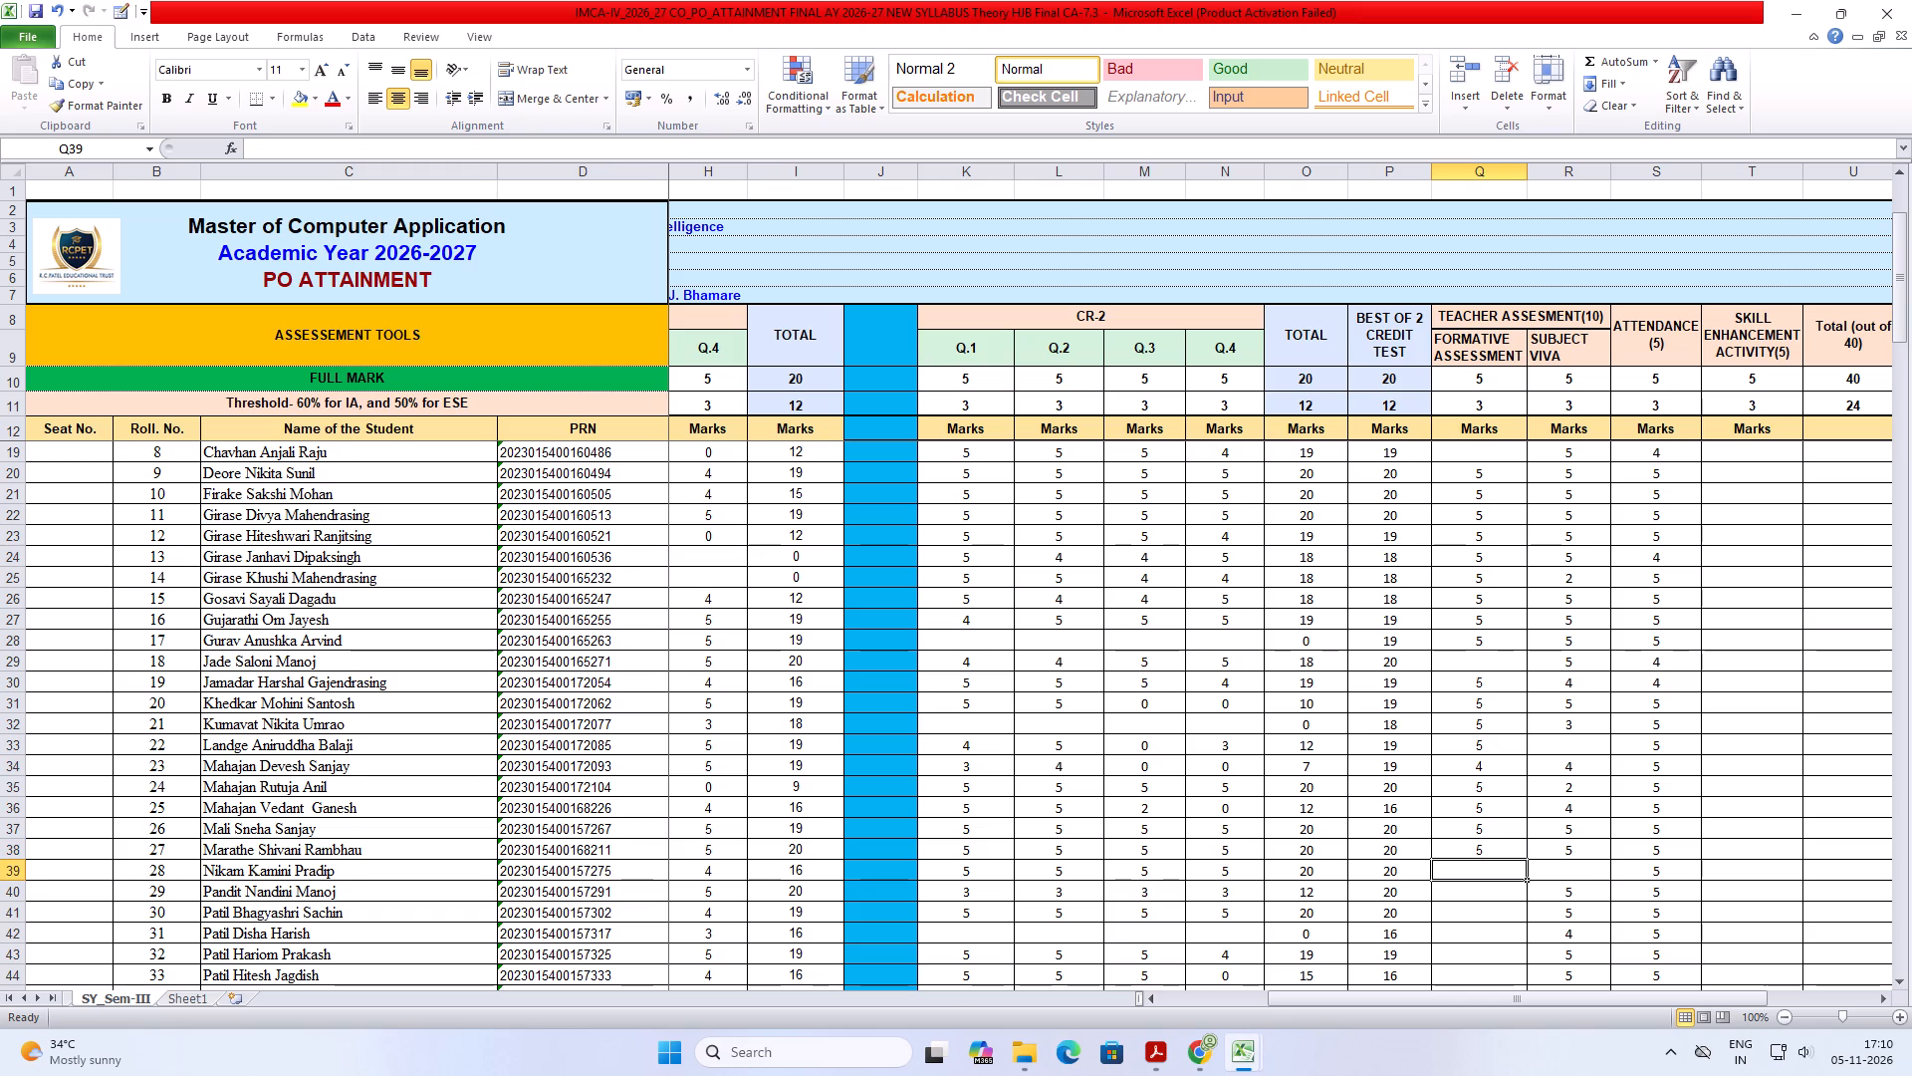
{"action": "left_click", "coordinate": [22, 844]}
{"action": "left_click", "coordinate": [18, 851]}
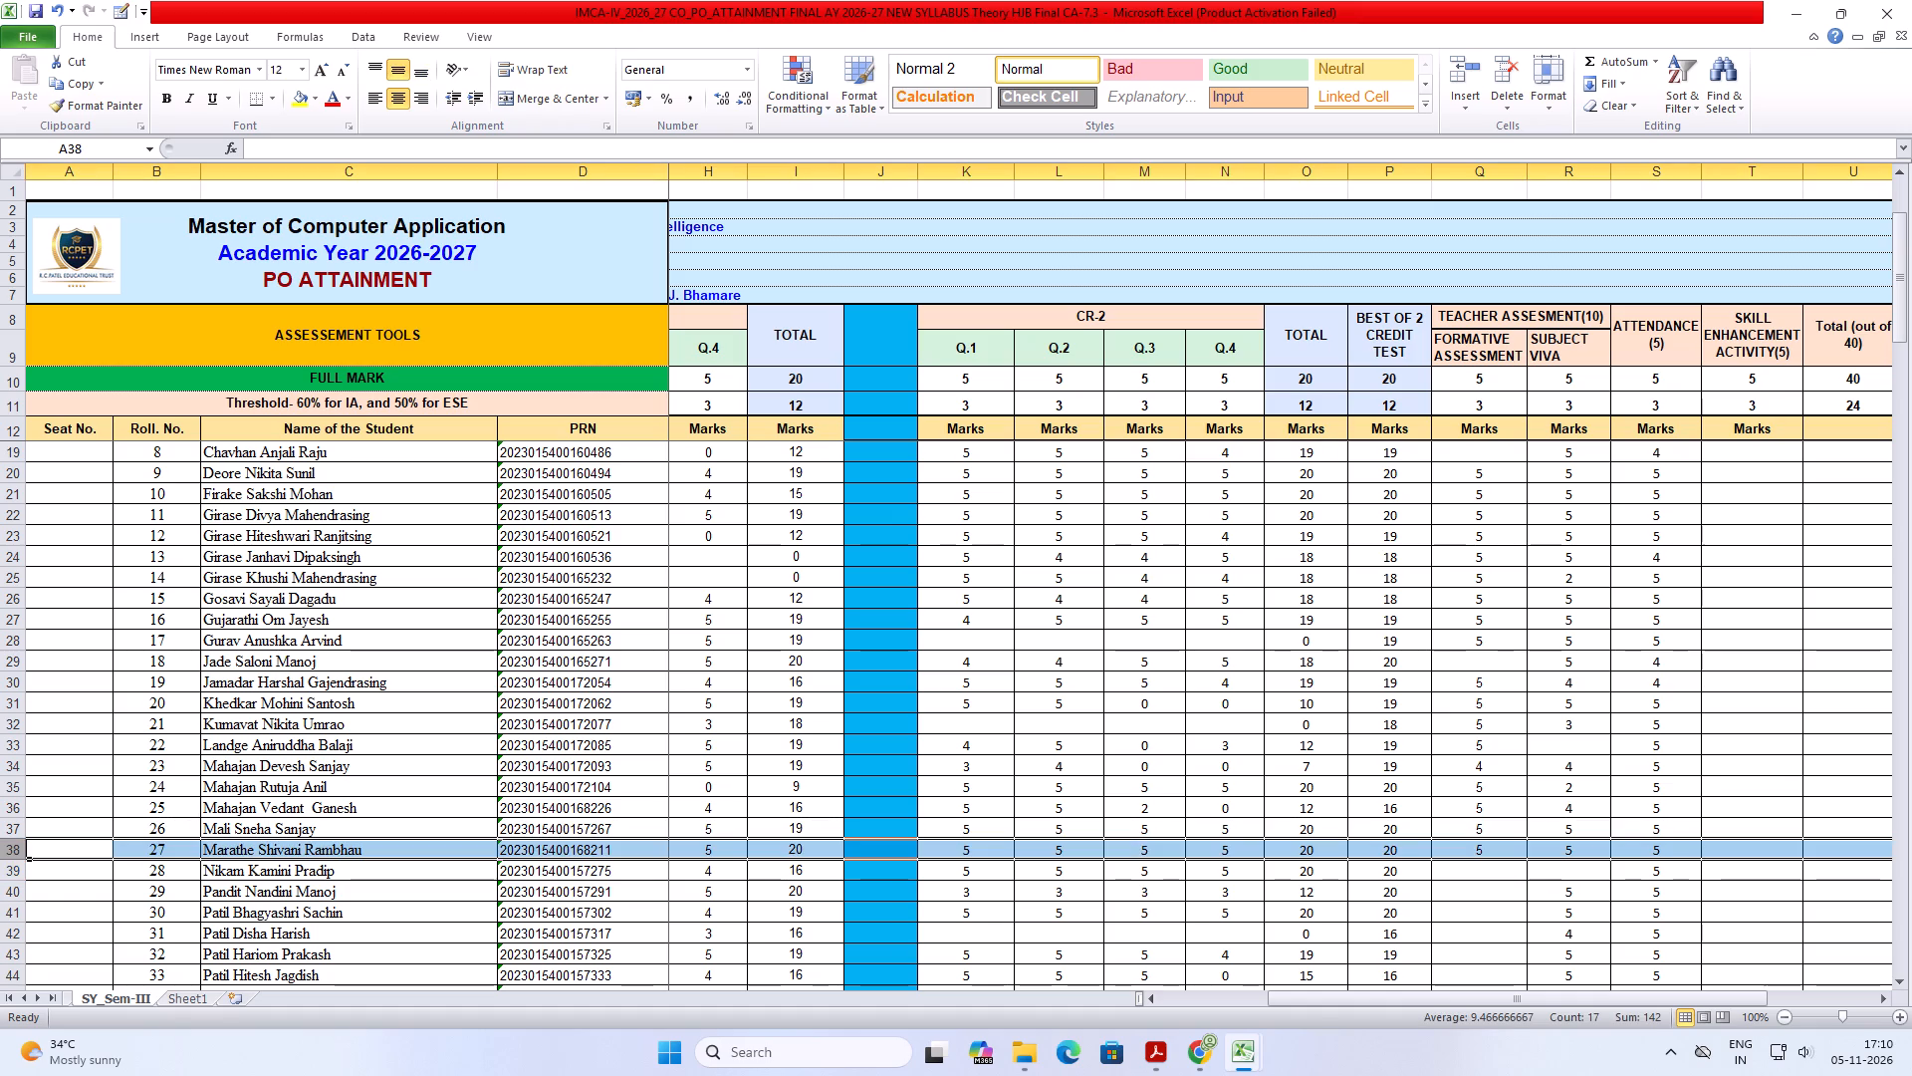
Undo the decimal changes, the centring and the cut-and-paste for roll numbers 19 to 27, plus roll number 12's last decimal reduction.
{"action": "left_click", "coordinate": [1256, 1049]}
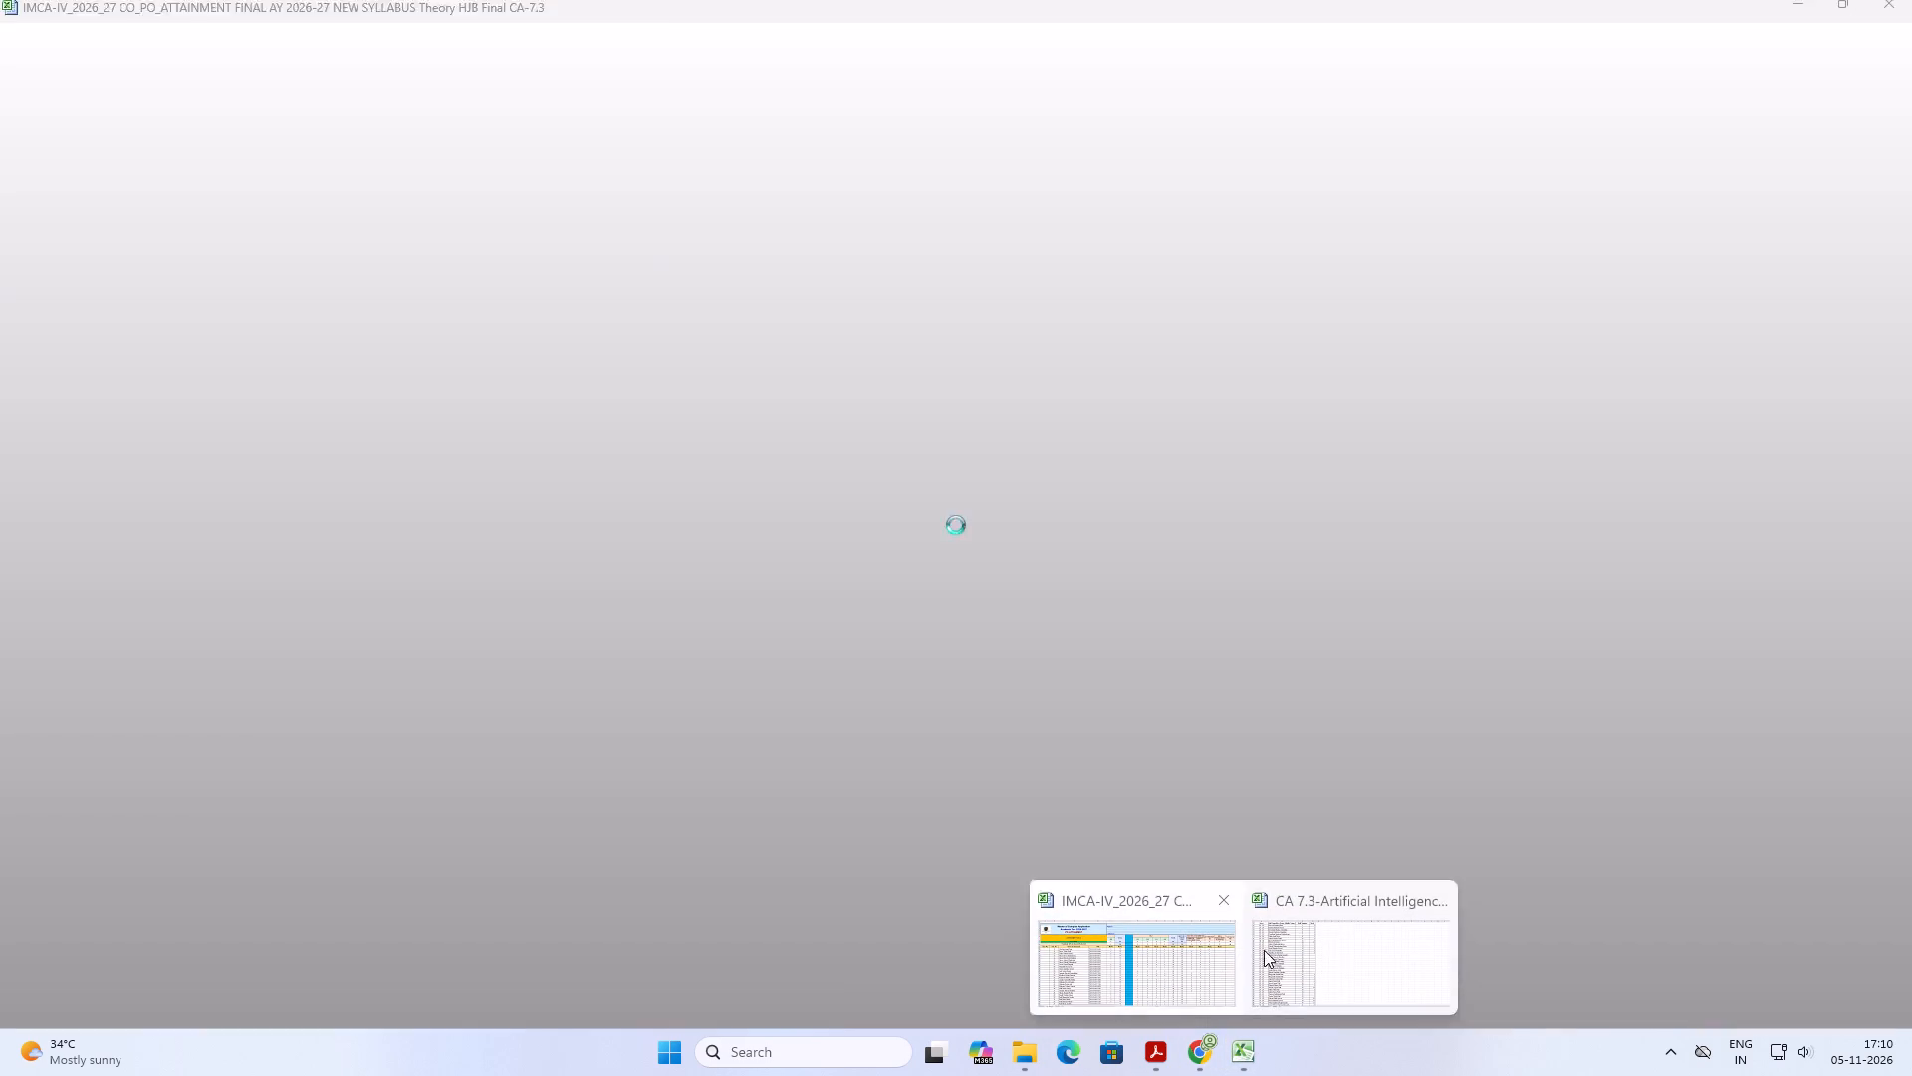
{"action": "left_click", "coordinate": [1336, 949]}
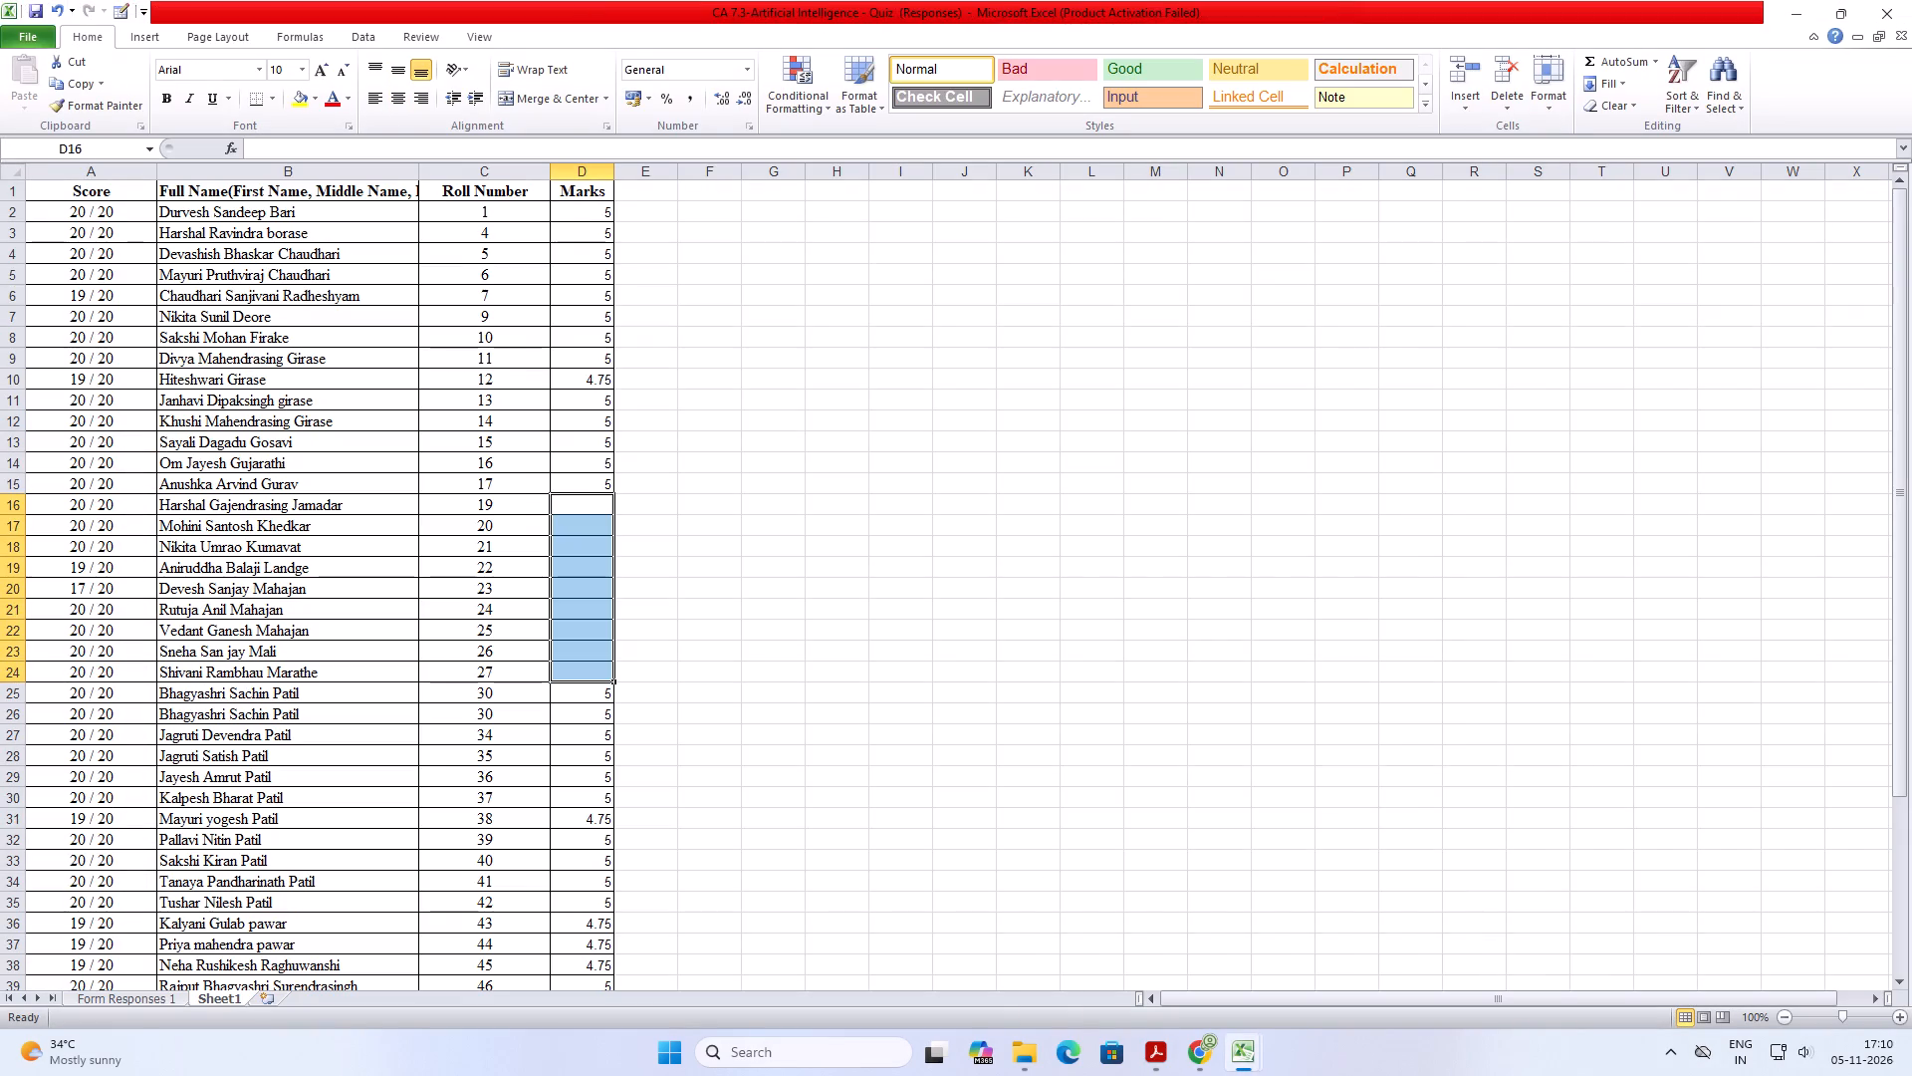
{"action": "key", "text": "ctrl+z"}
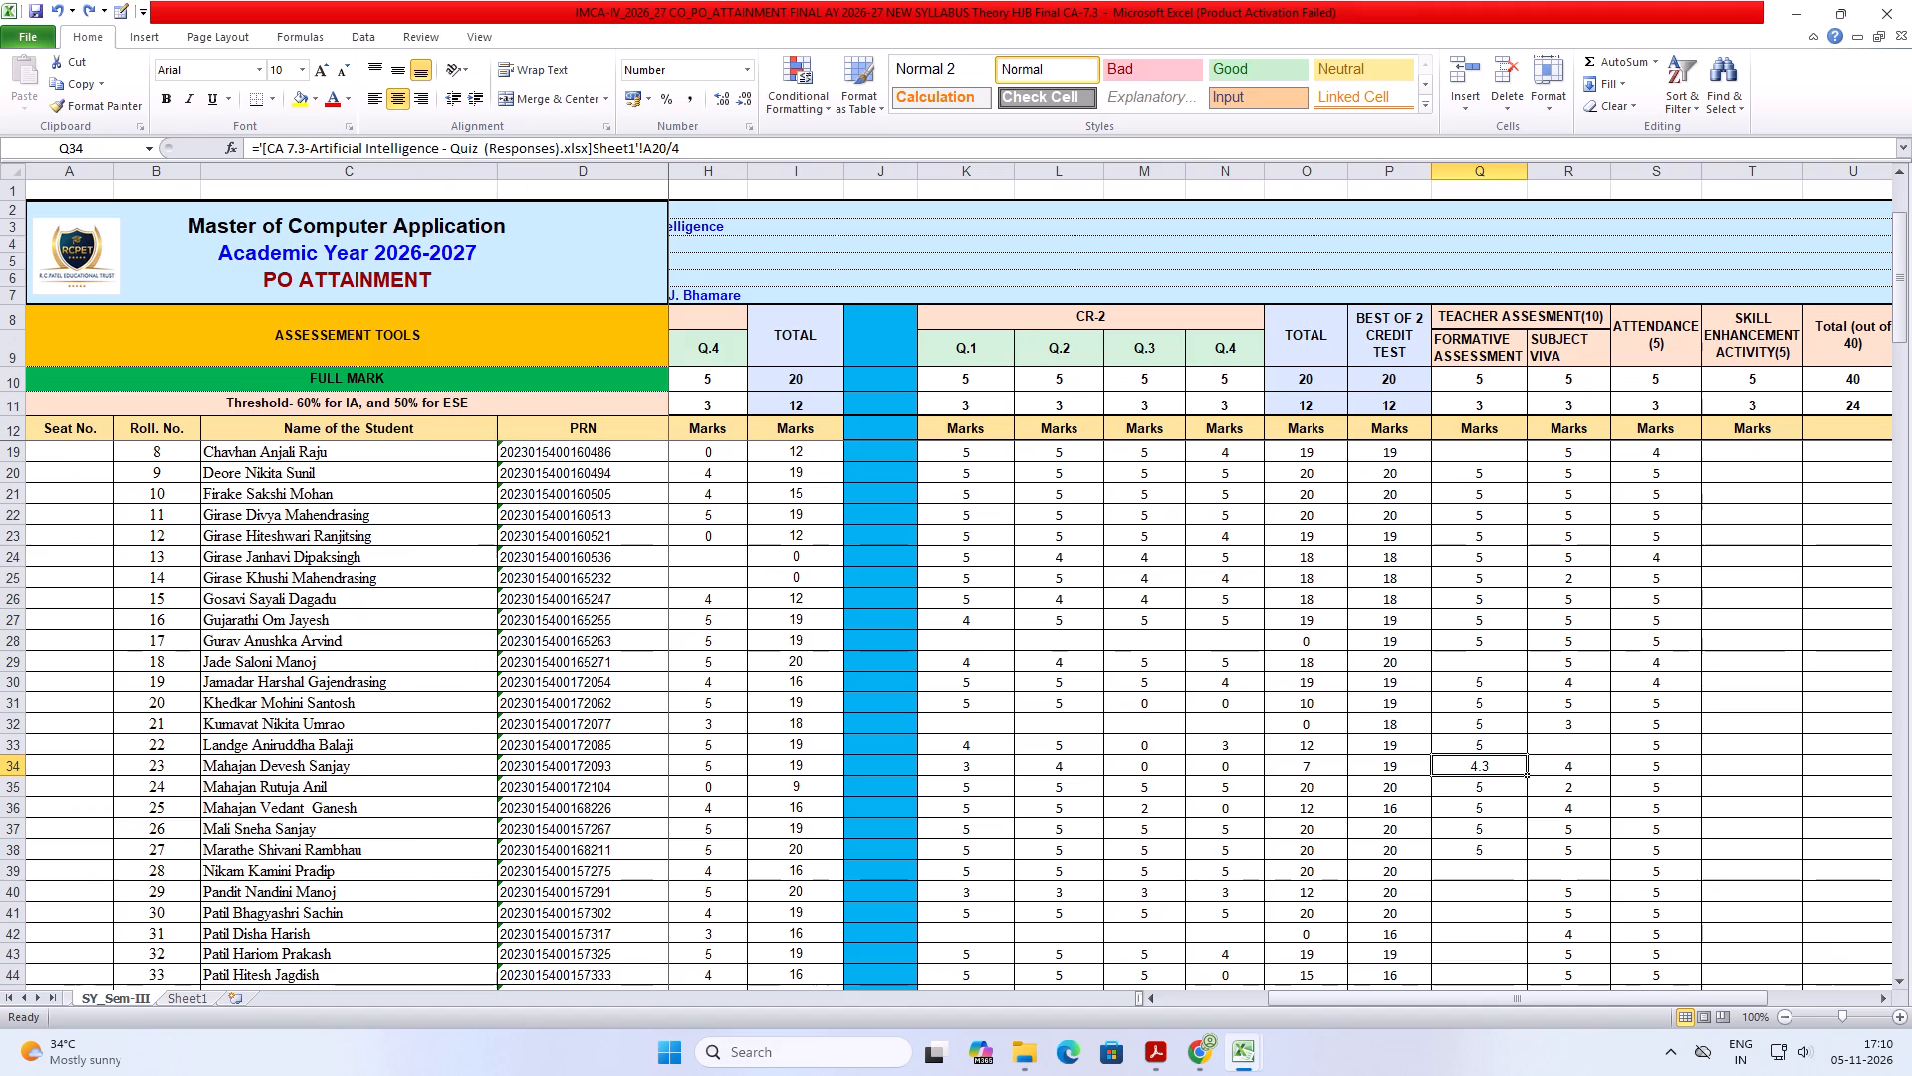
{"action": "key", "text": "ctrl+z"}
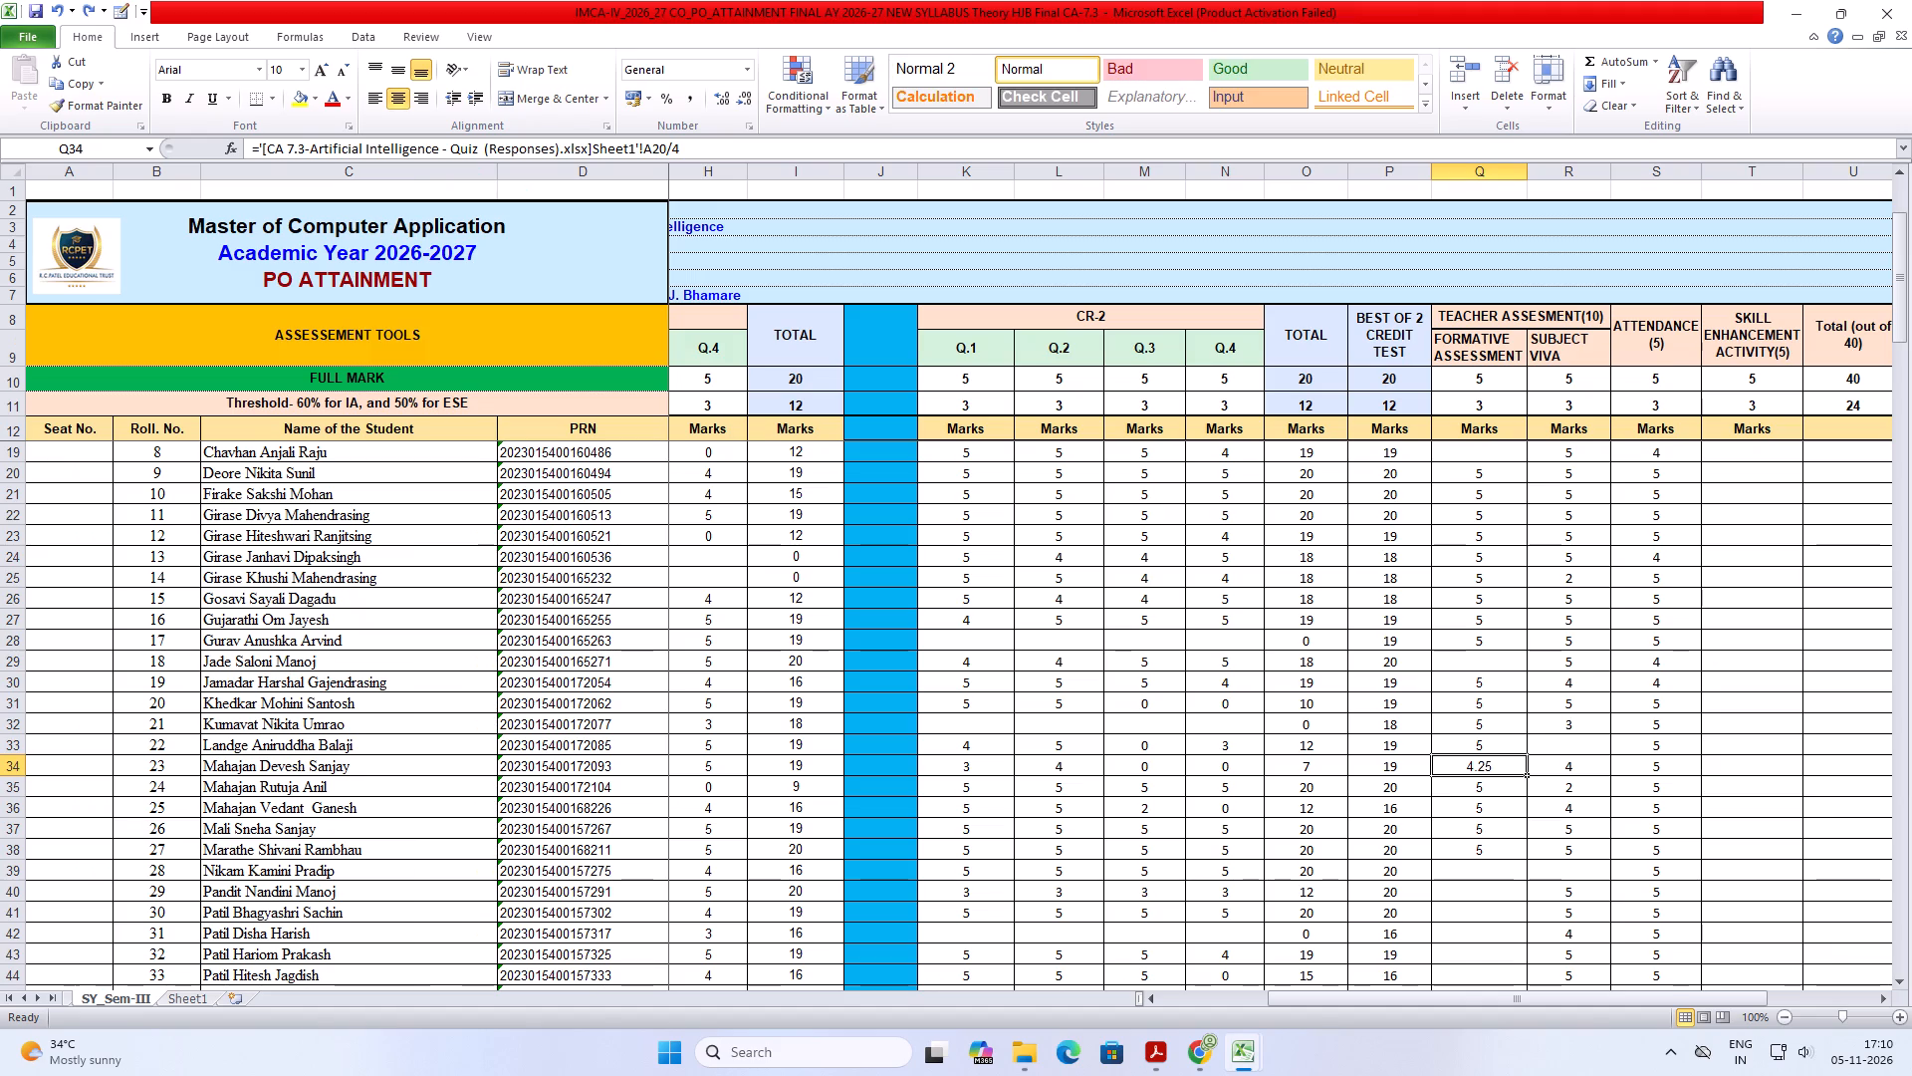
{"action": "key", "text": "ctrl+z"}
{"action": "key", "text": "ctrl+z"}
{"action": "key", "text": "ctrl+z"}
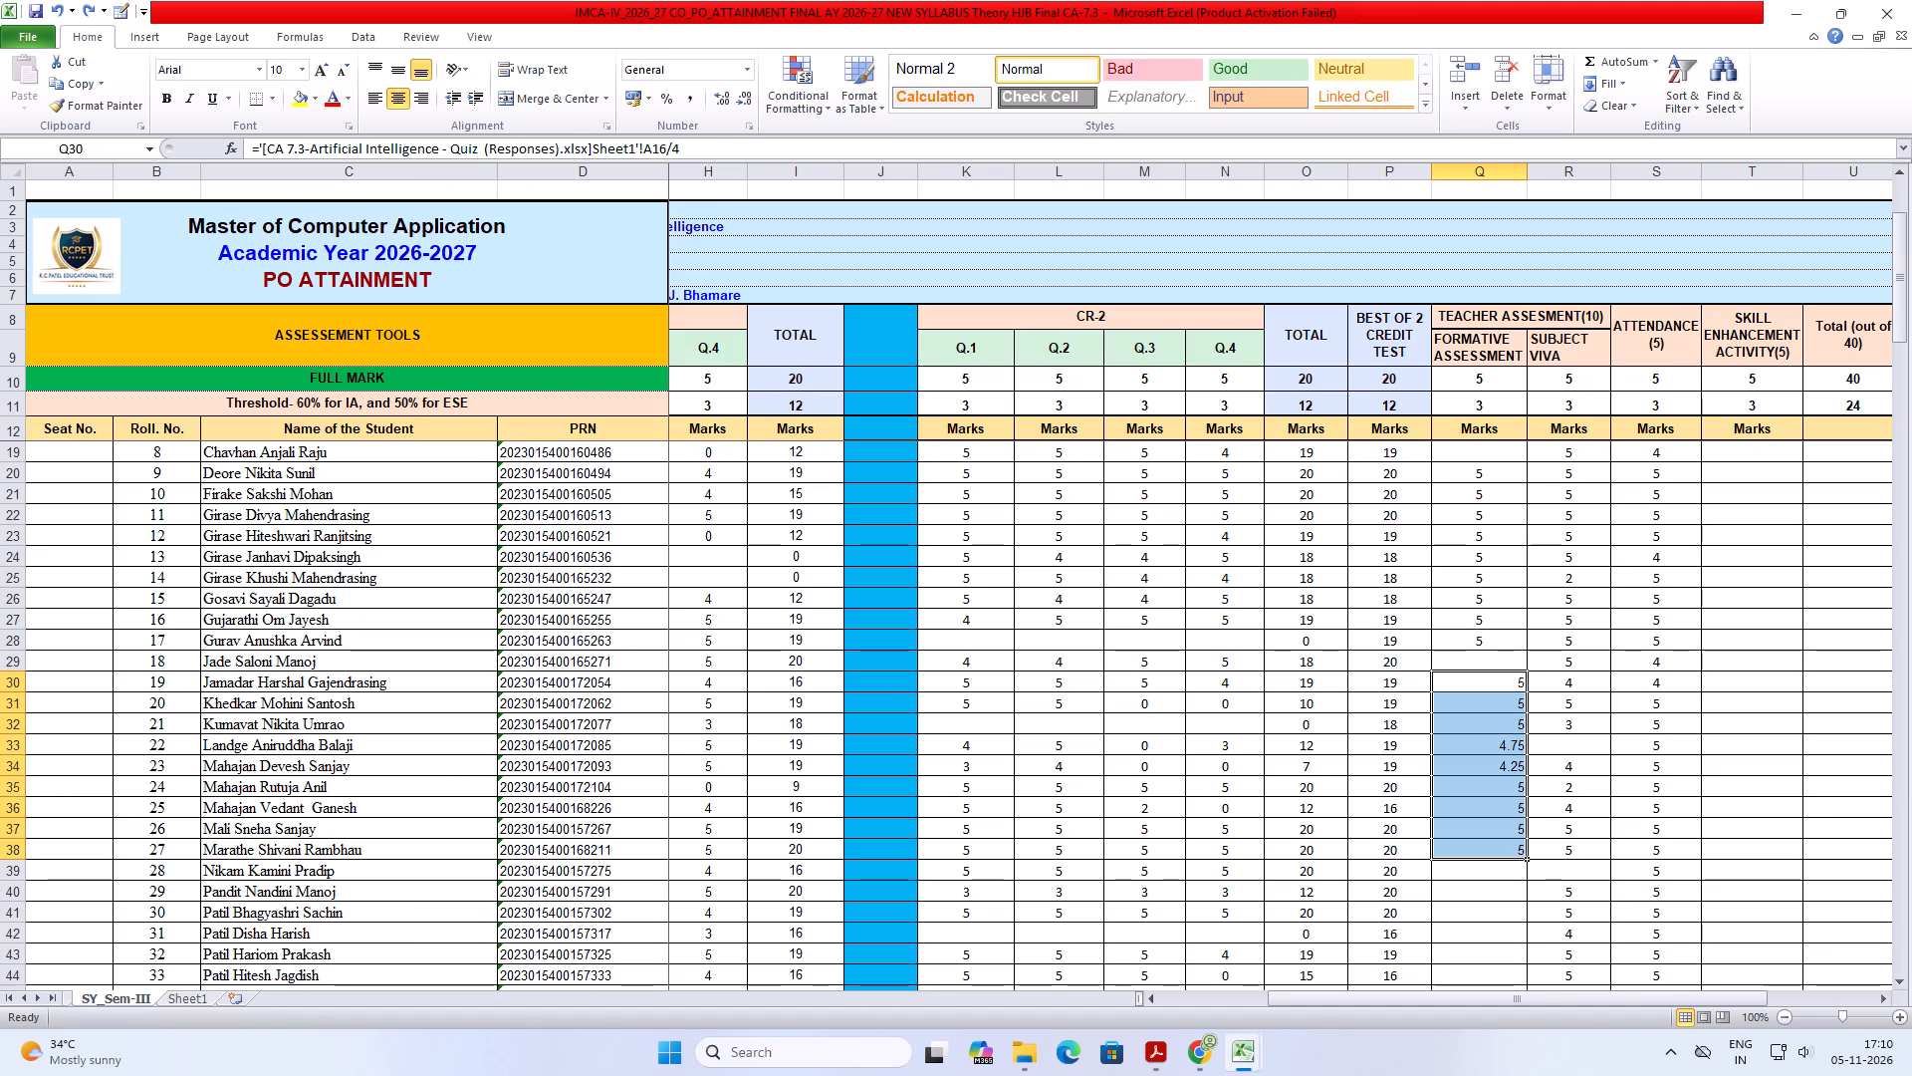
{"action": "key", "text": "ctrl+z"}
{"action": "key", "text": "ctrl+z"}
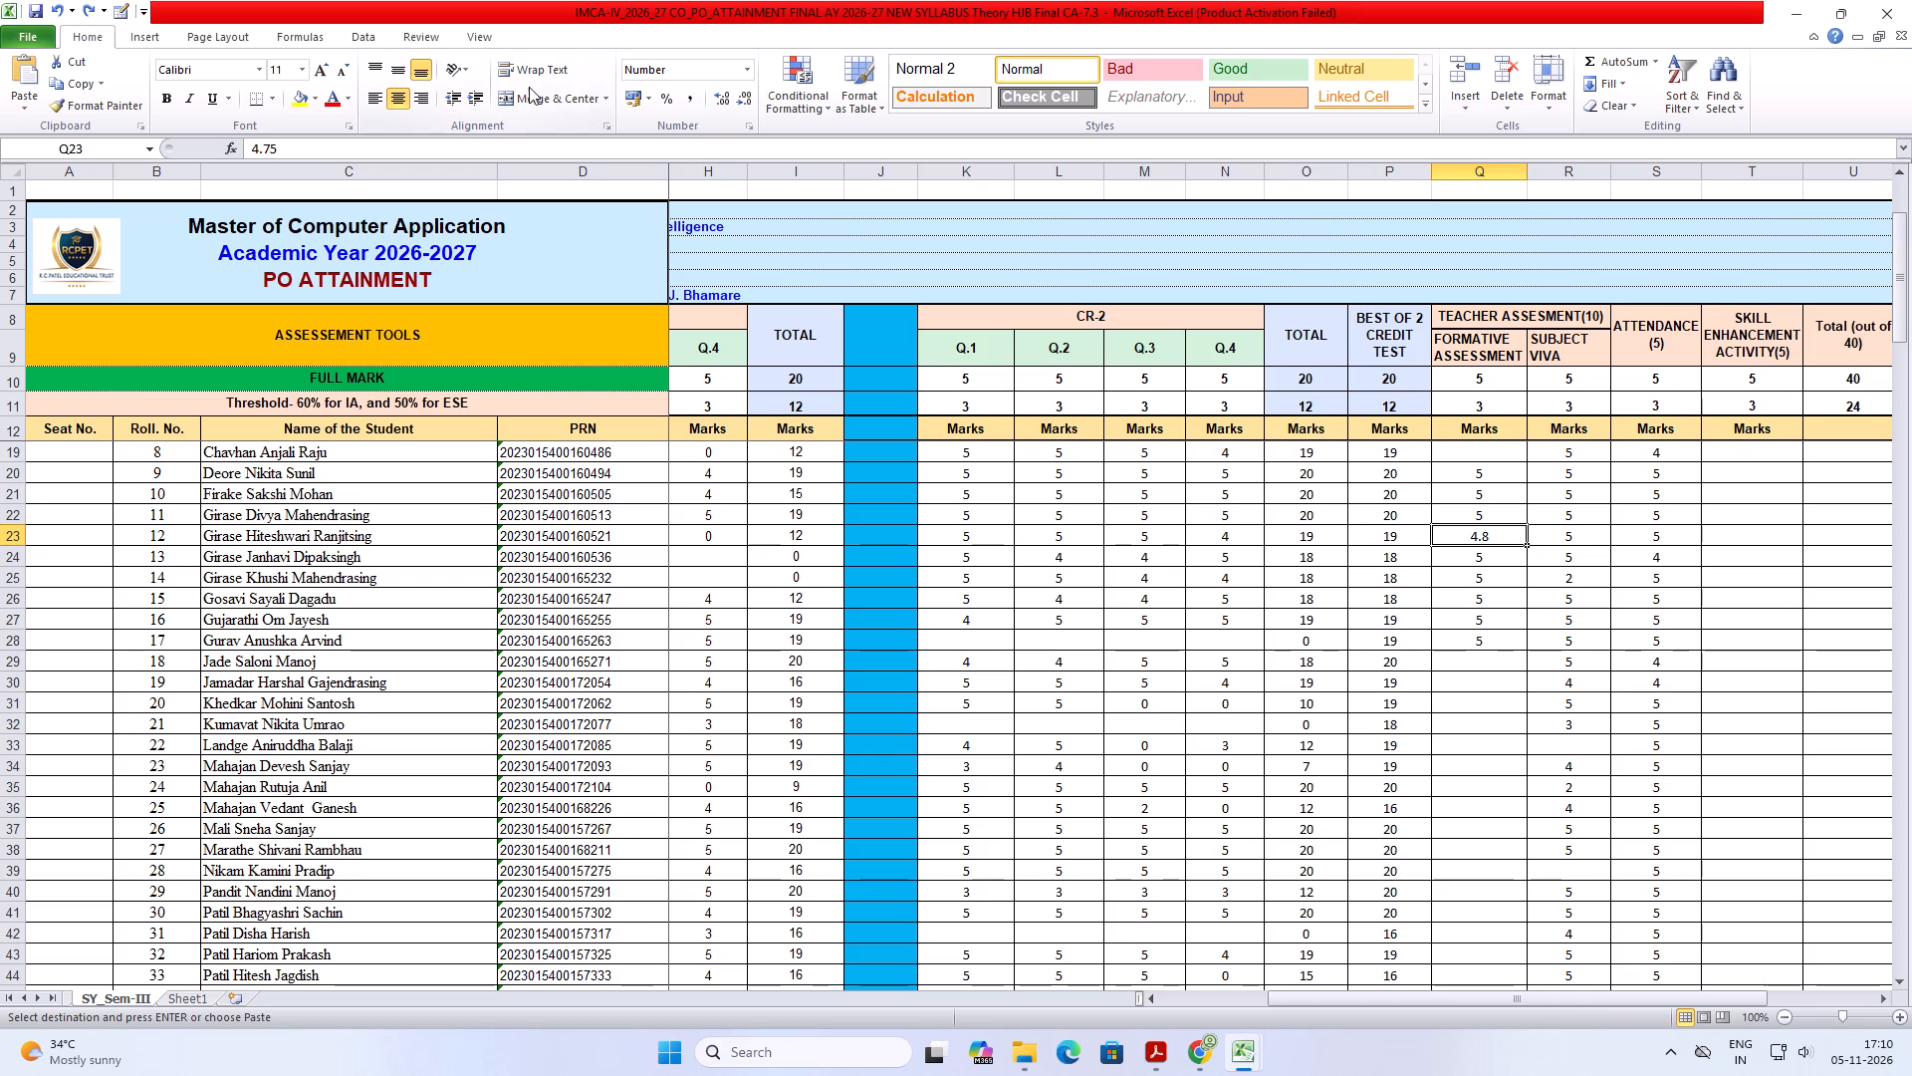
Reduce the displayed decimals of roll number 12's Formative Assessment mark so it shows as the whole number 5.
{"action": "left_click", "coordinate": [752, 100]}
Copy the quiz marks for roll numbers 19 to 27 and paste them as values into the attainment workbook's Formative Assessment column.
{"action": "left_click", "coordinate": [1452, 669]}
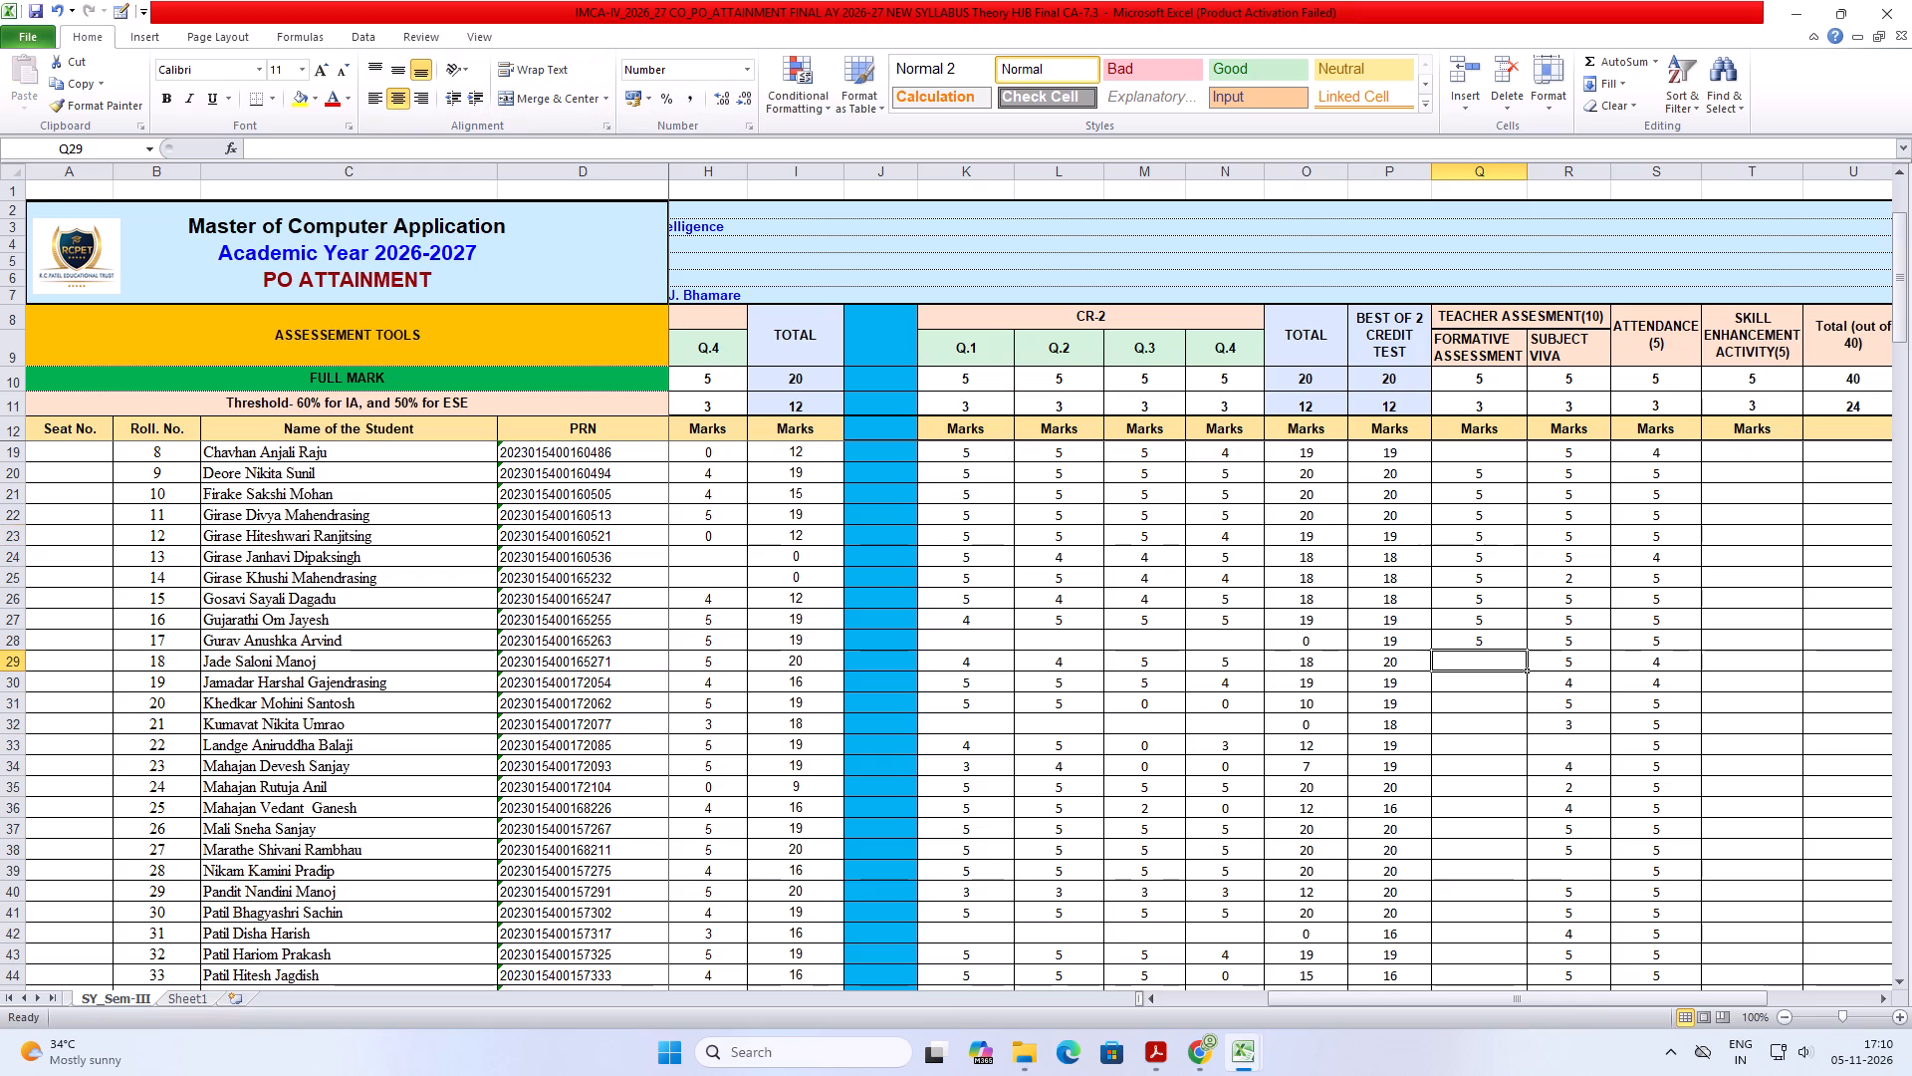
{"action": "left_click", "coordinate": [1458, 680]}
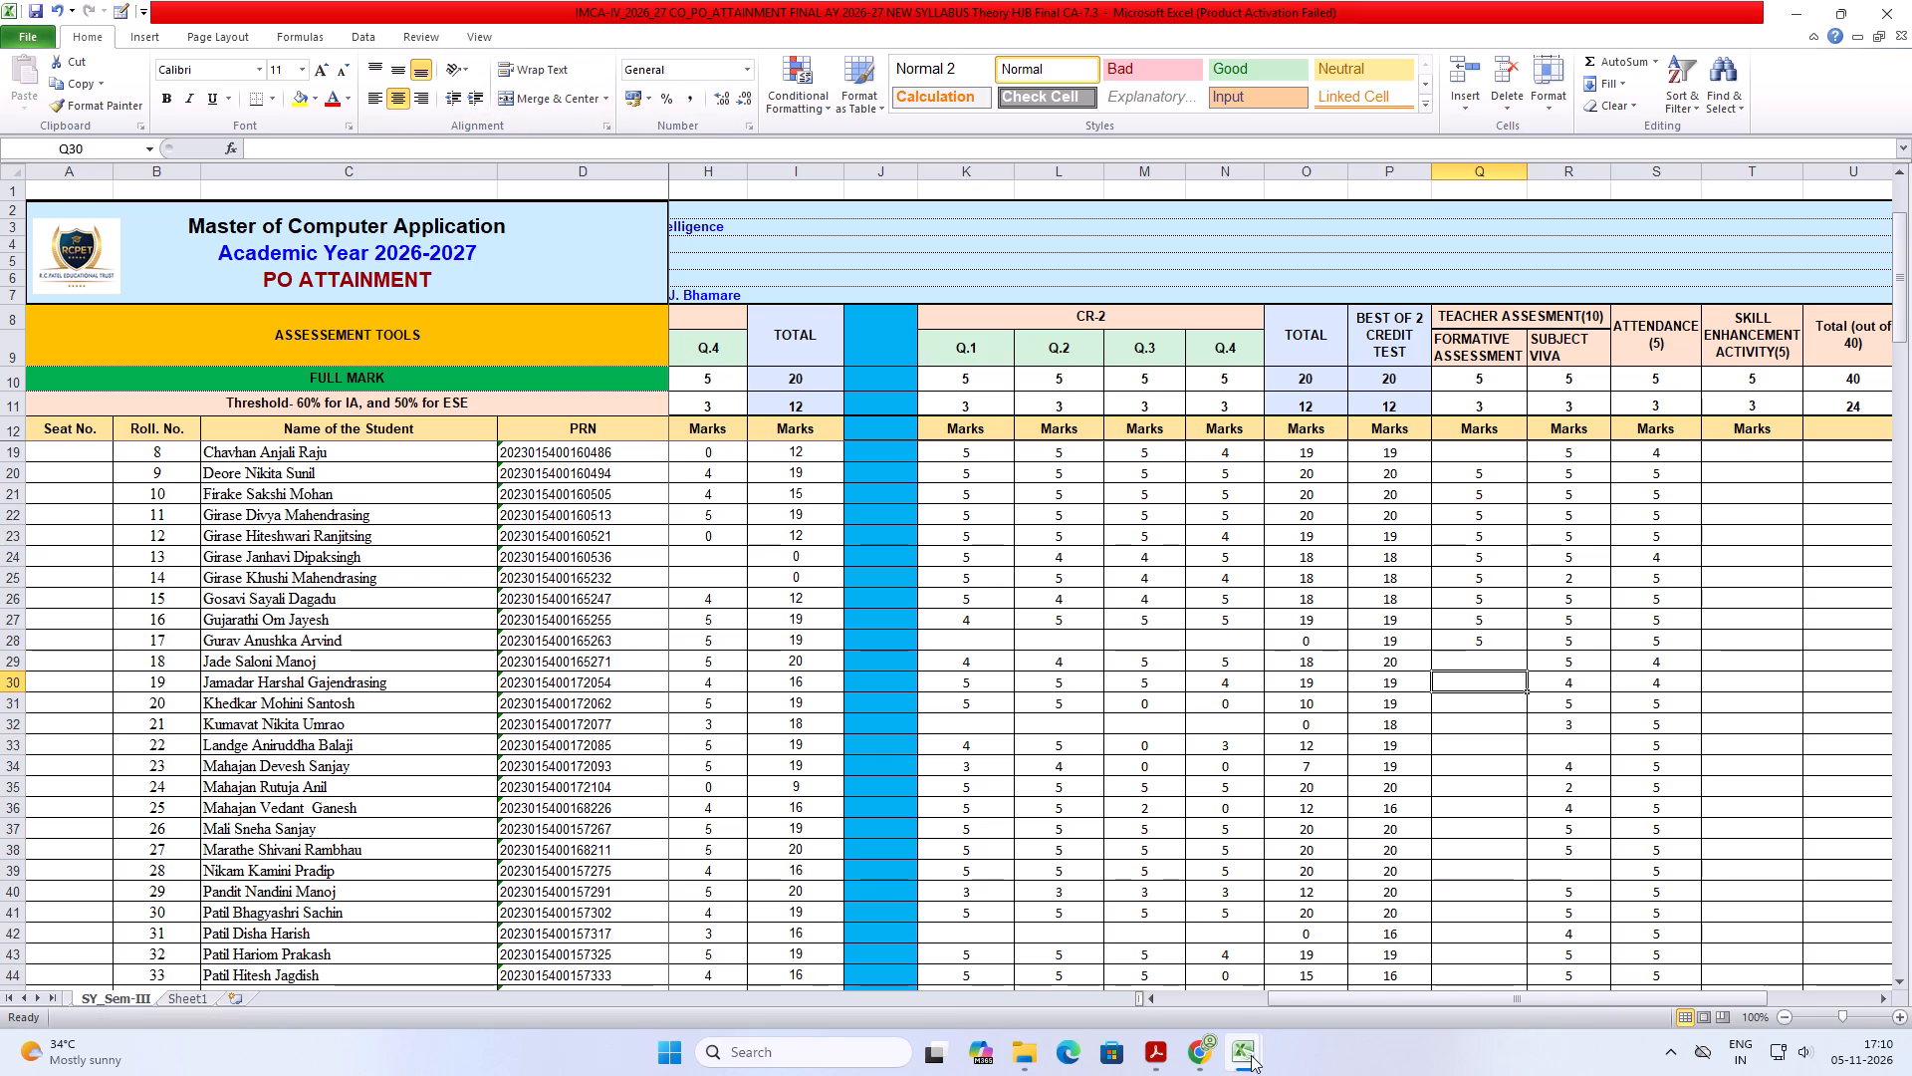
{"action": "left_click", "coordinate": [1251, 1055]}
{"action": "left_click", "coordinate": [1301, 952]}
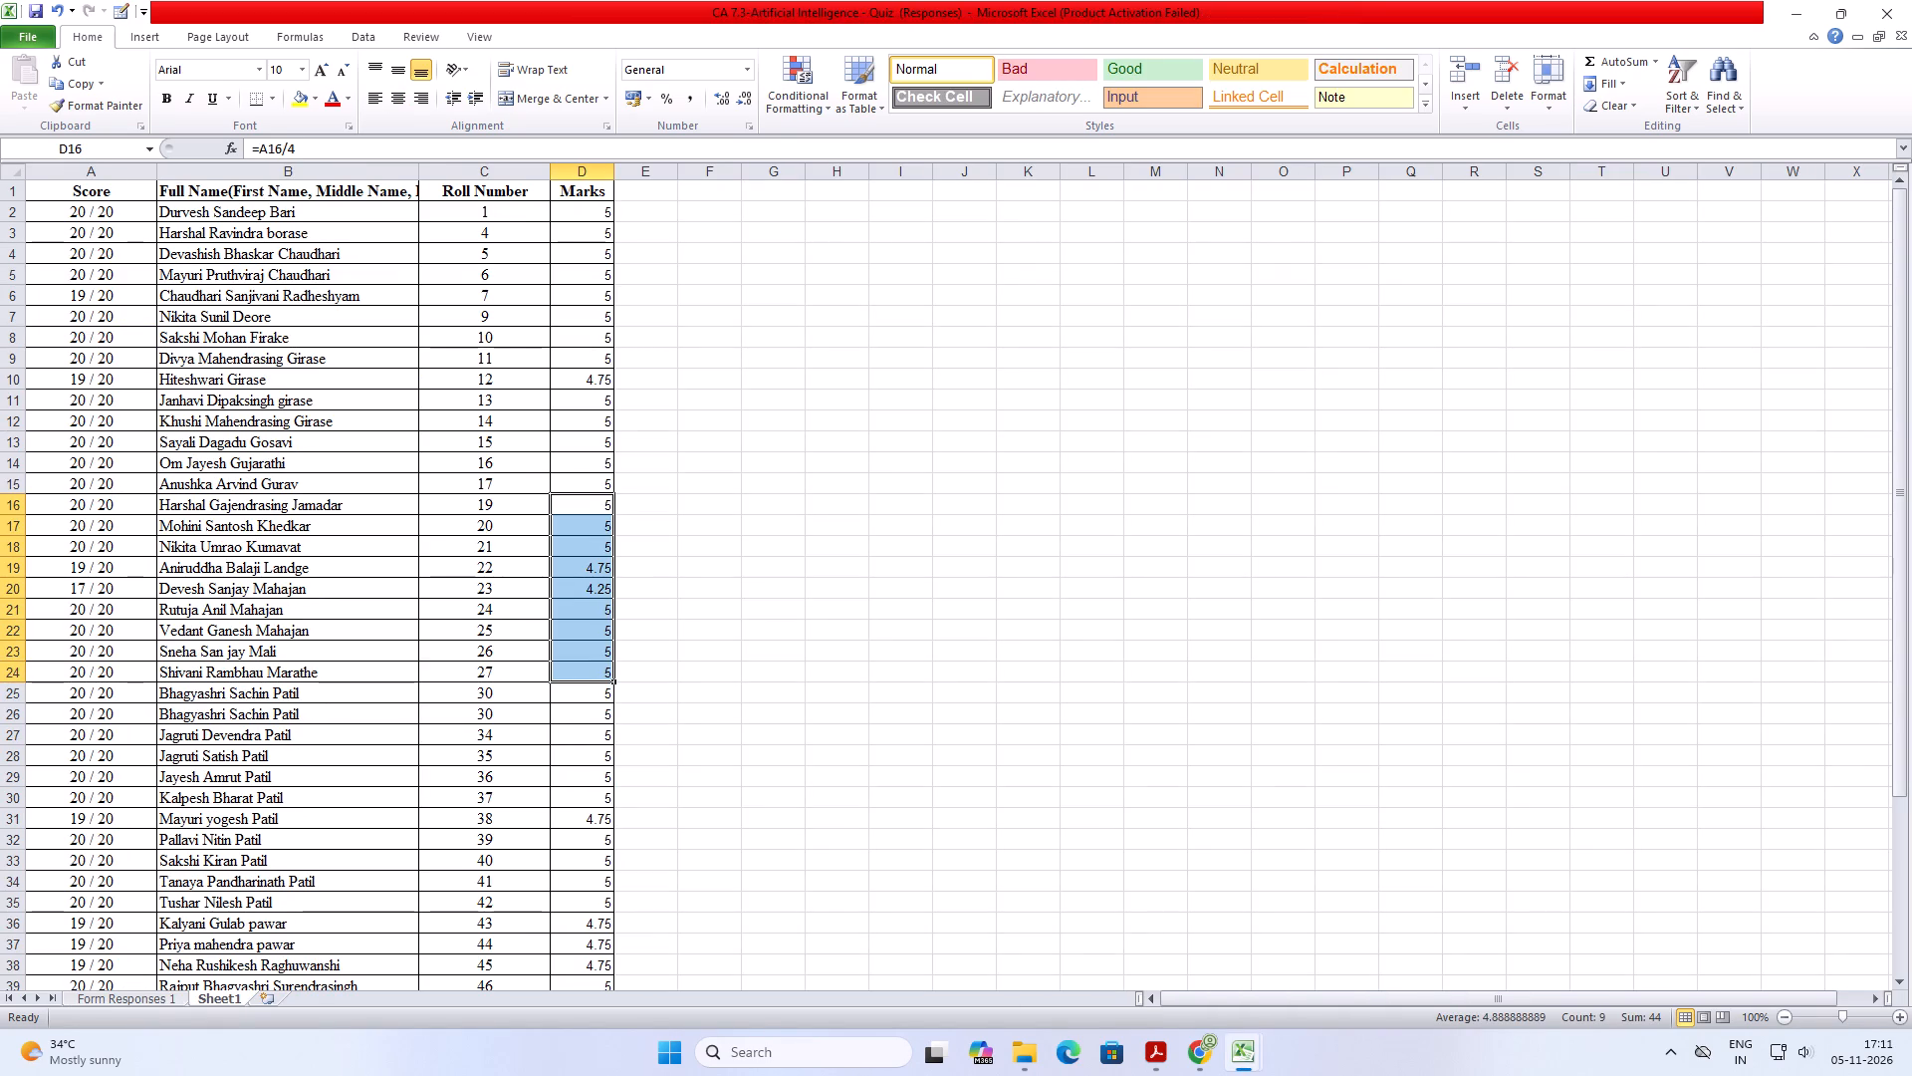
{"action": "key", "text": "ctrl+c"}
{"action": "key", "text": "ctrl+c"}
{"action": "key", "text": "ctrl+c"}
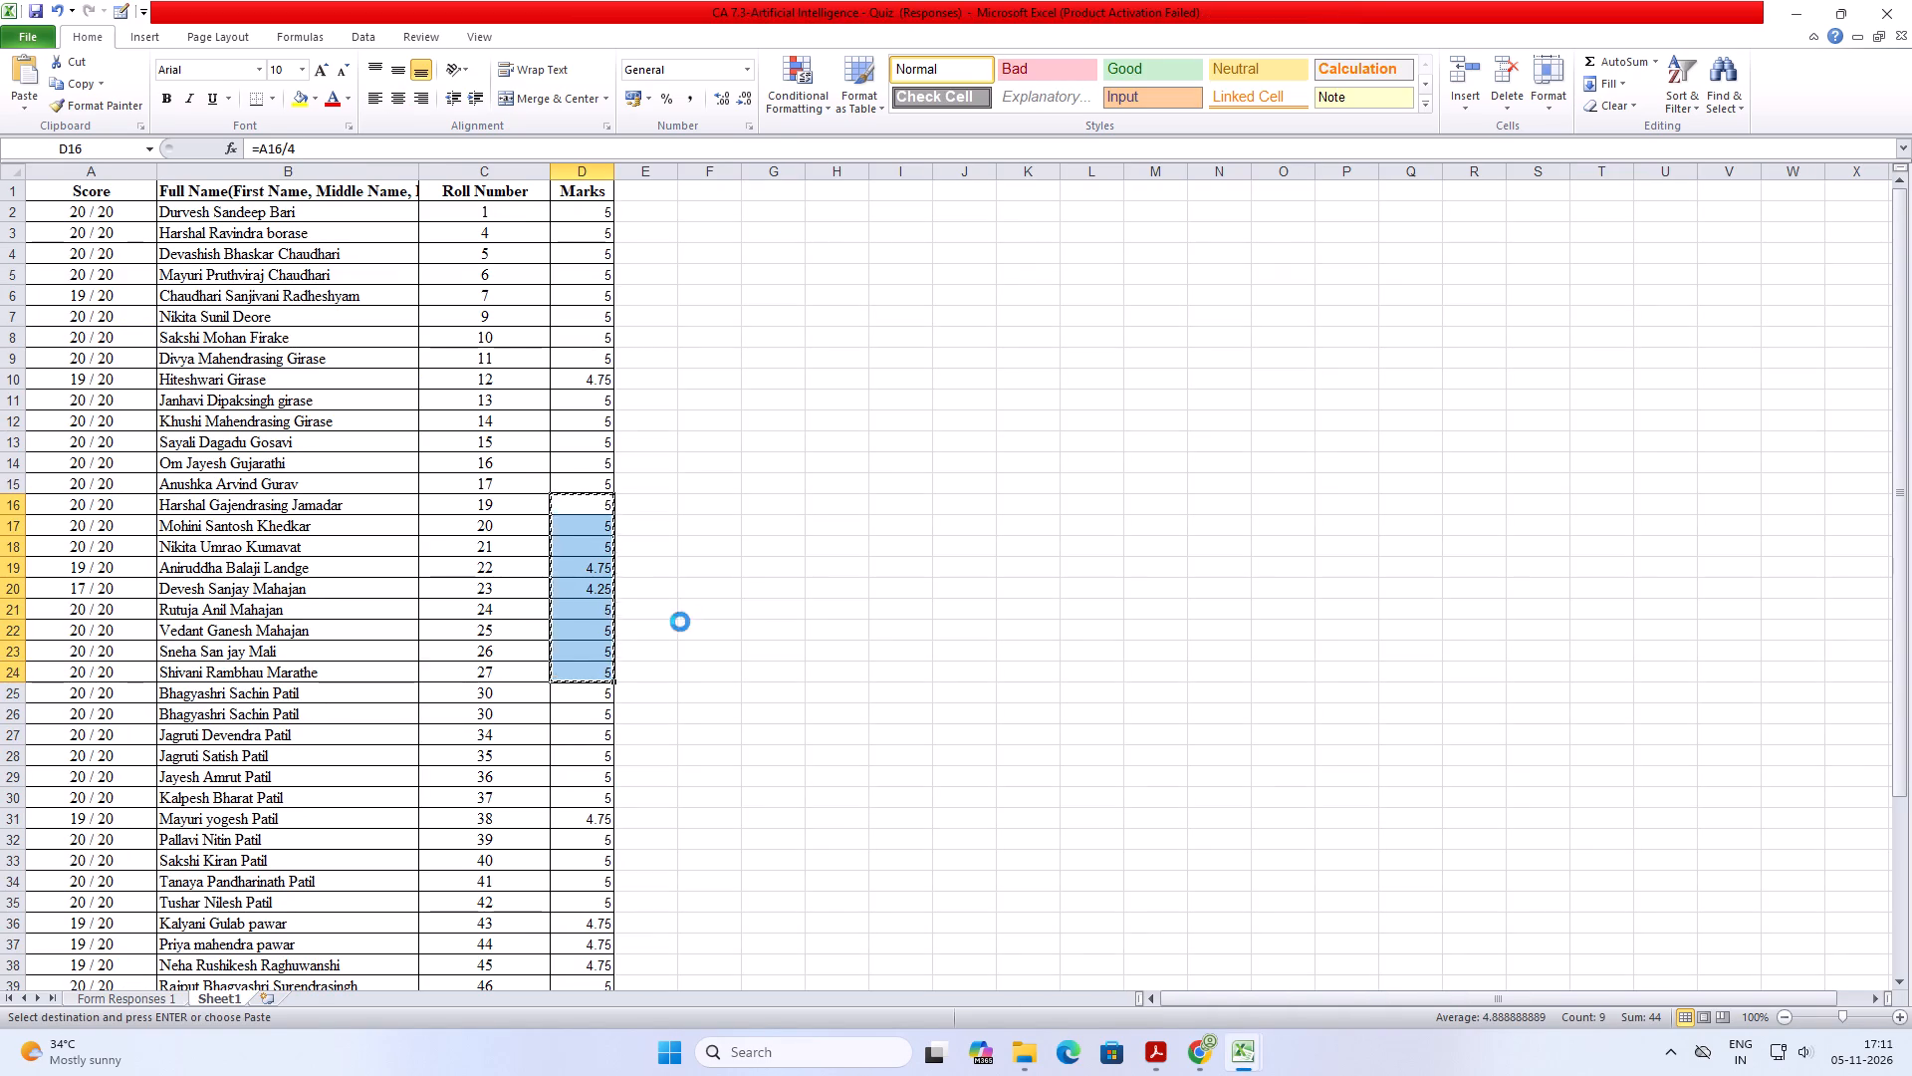
{"action": "left_click", "coordinate": [1248, 1054]}
{"action": "left_click", "coordinate": [1142, 937]}
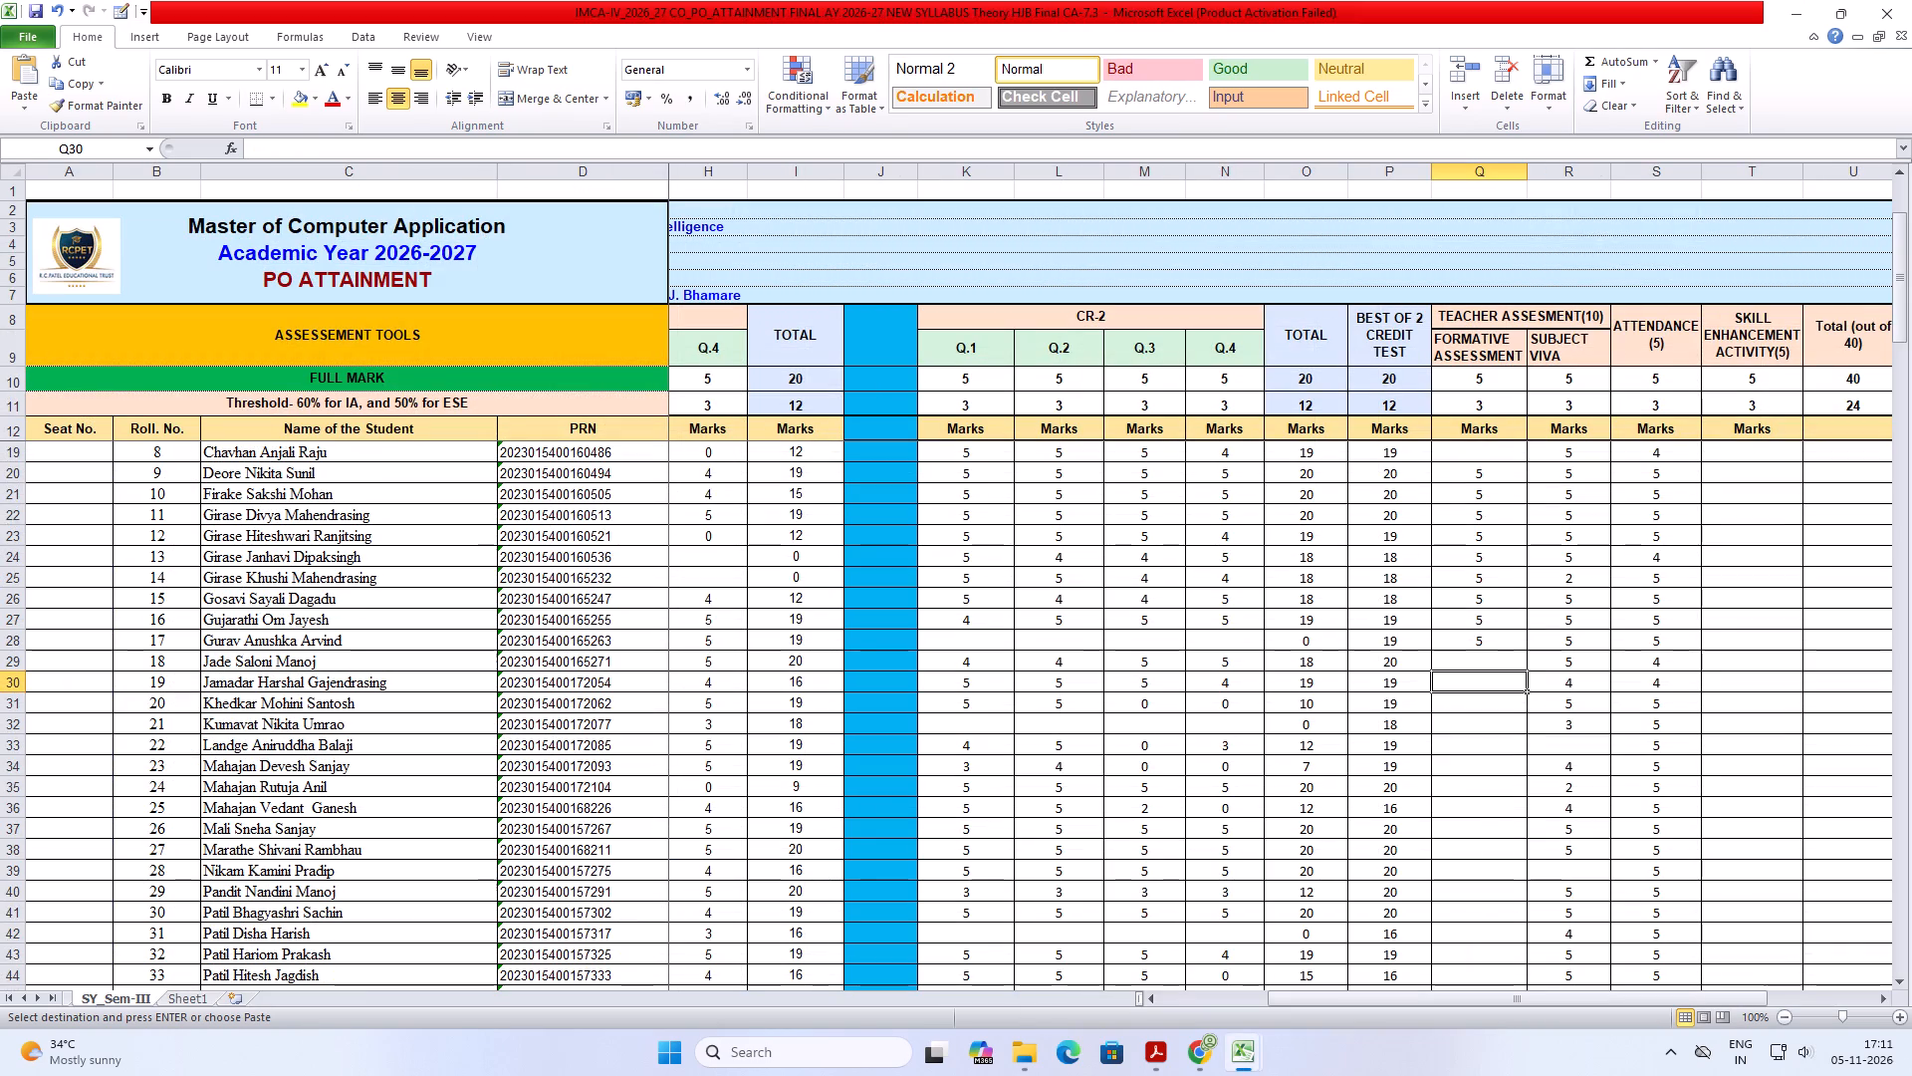
{"action": "left_click", "coordinate": [1471, 684]}
{"action": "key", "text": "ctrl+v"}
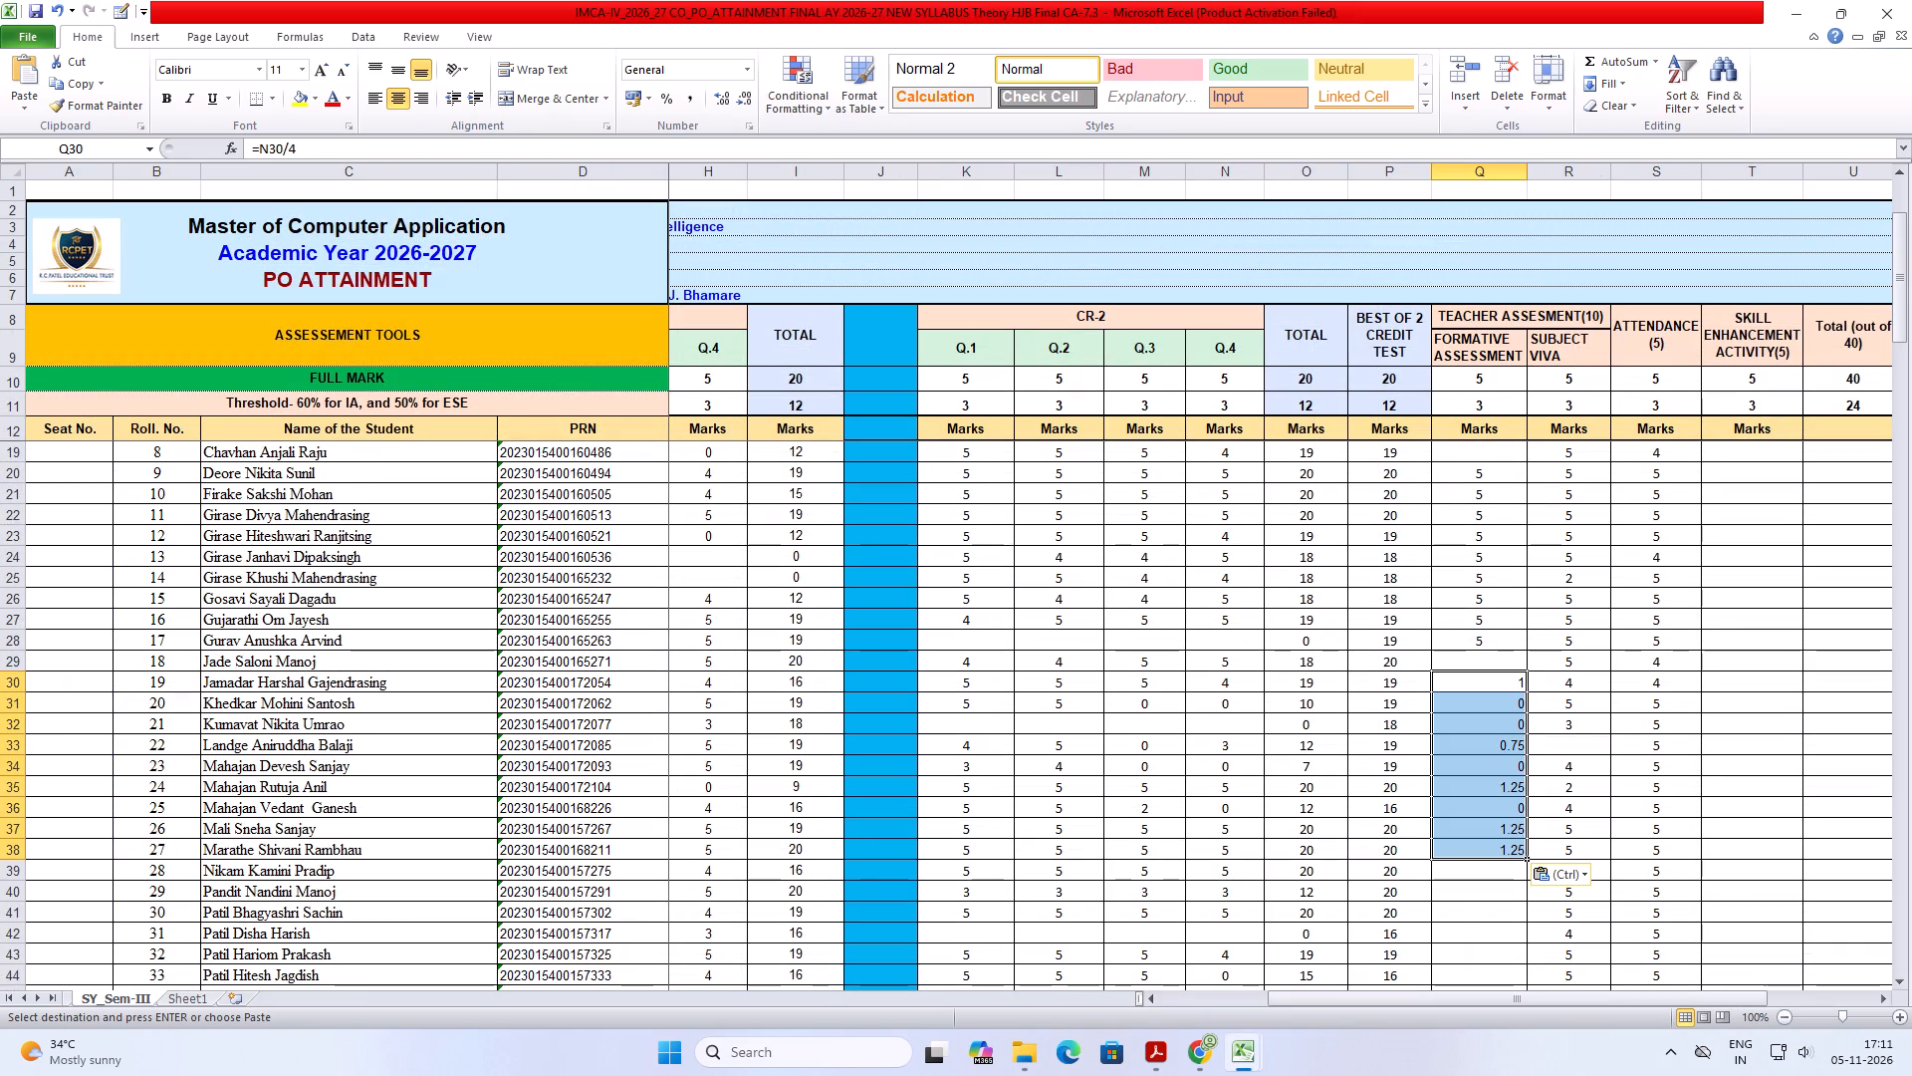
{"action": "left_click", "coordinate": [1563, 882]}
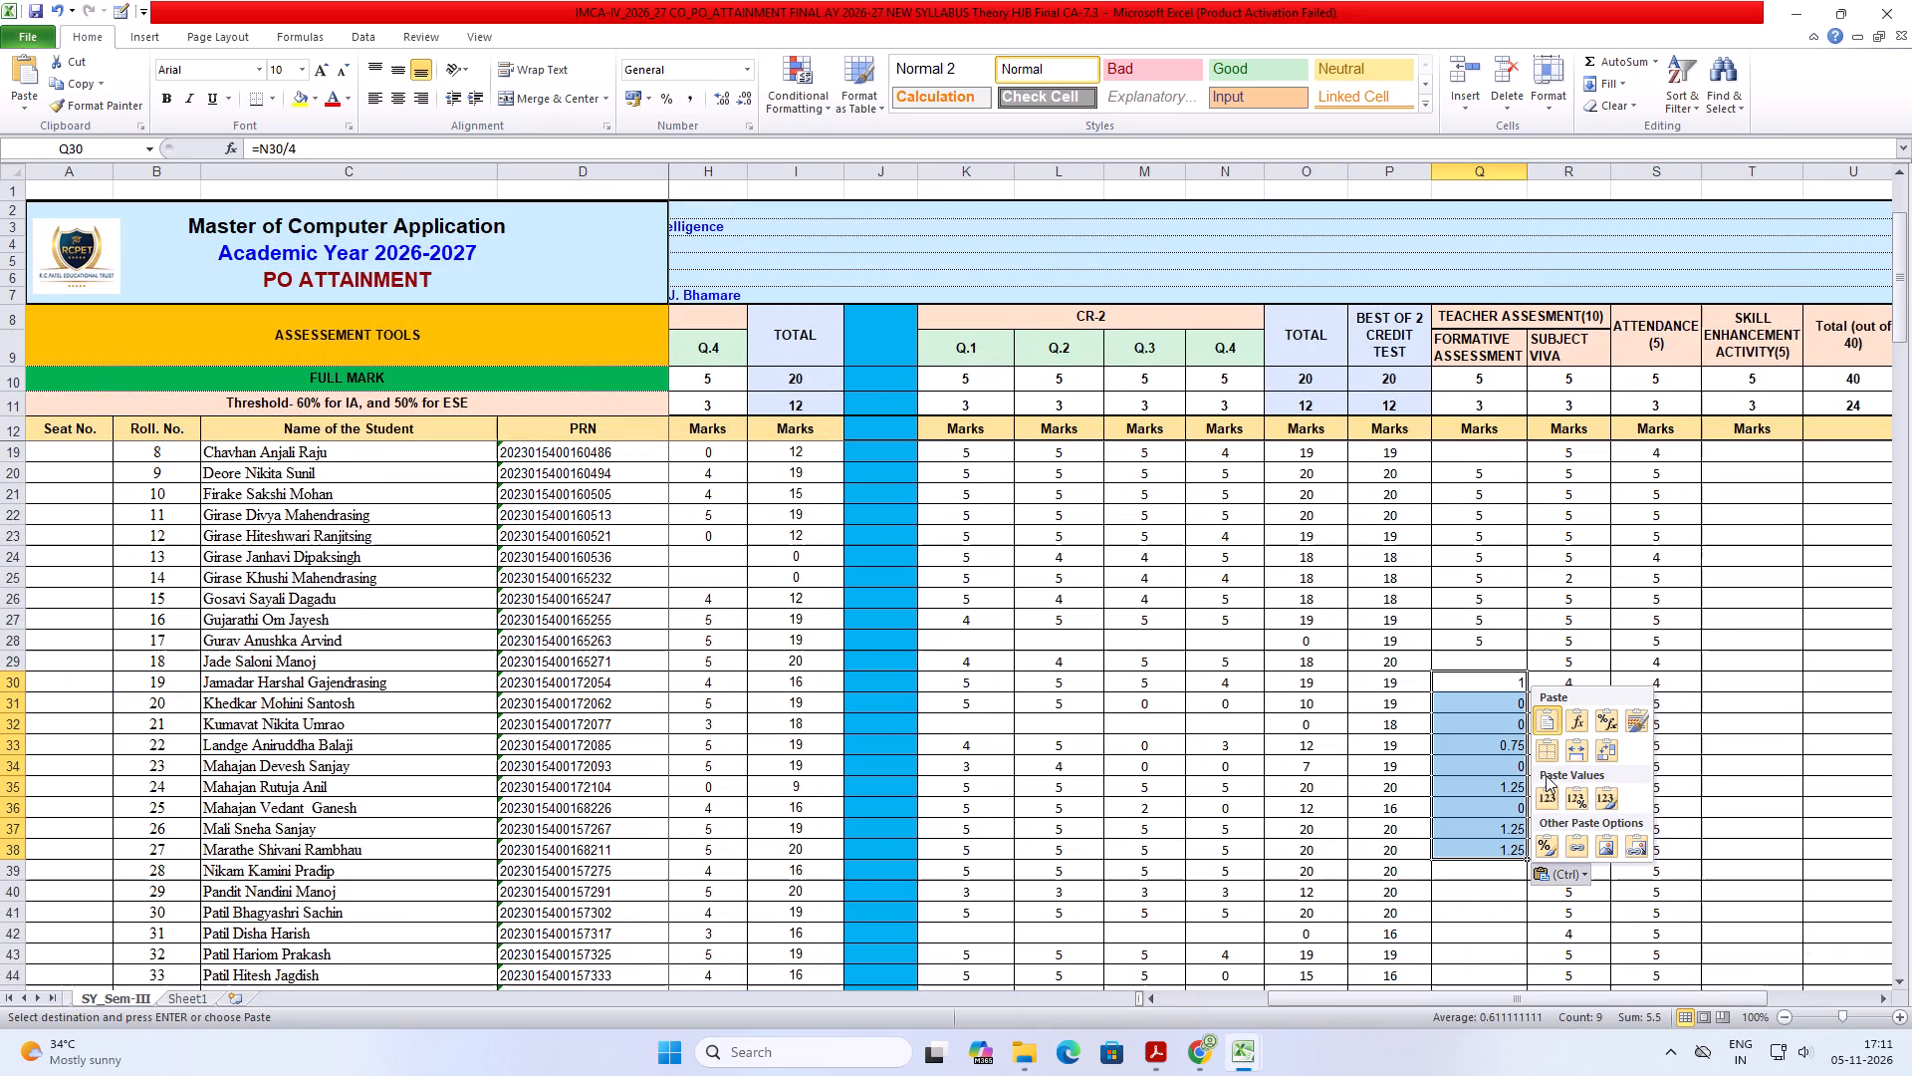
{"action": "left_click", "coordinate": [1546, 792]}
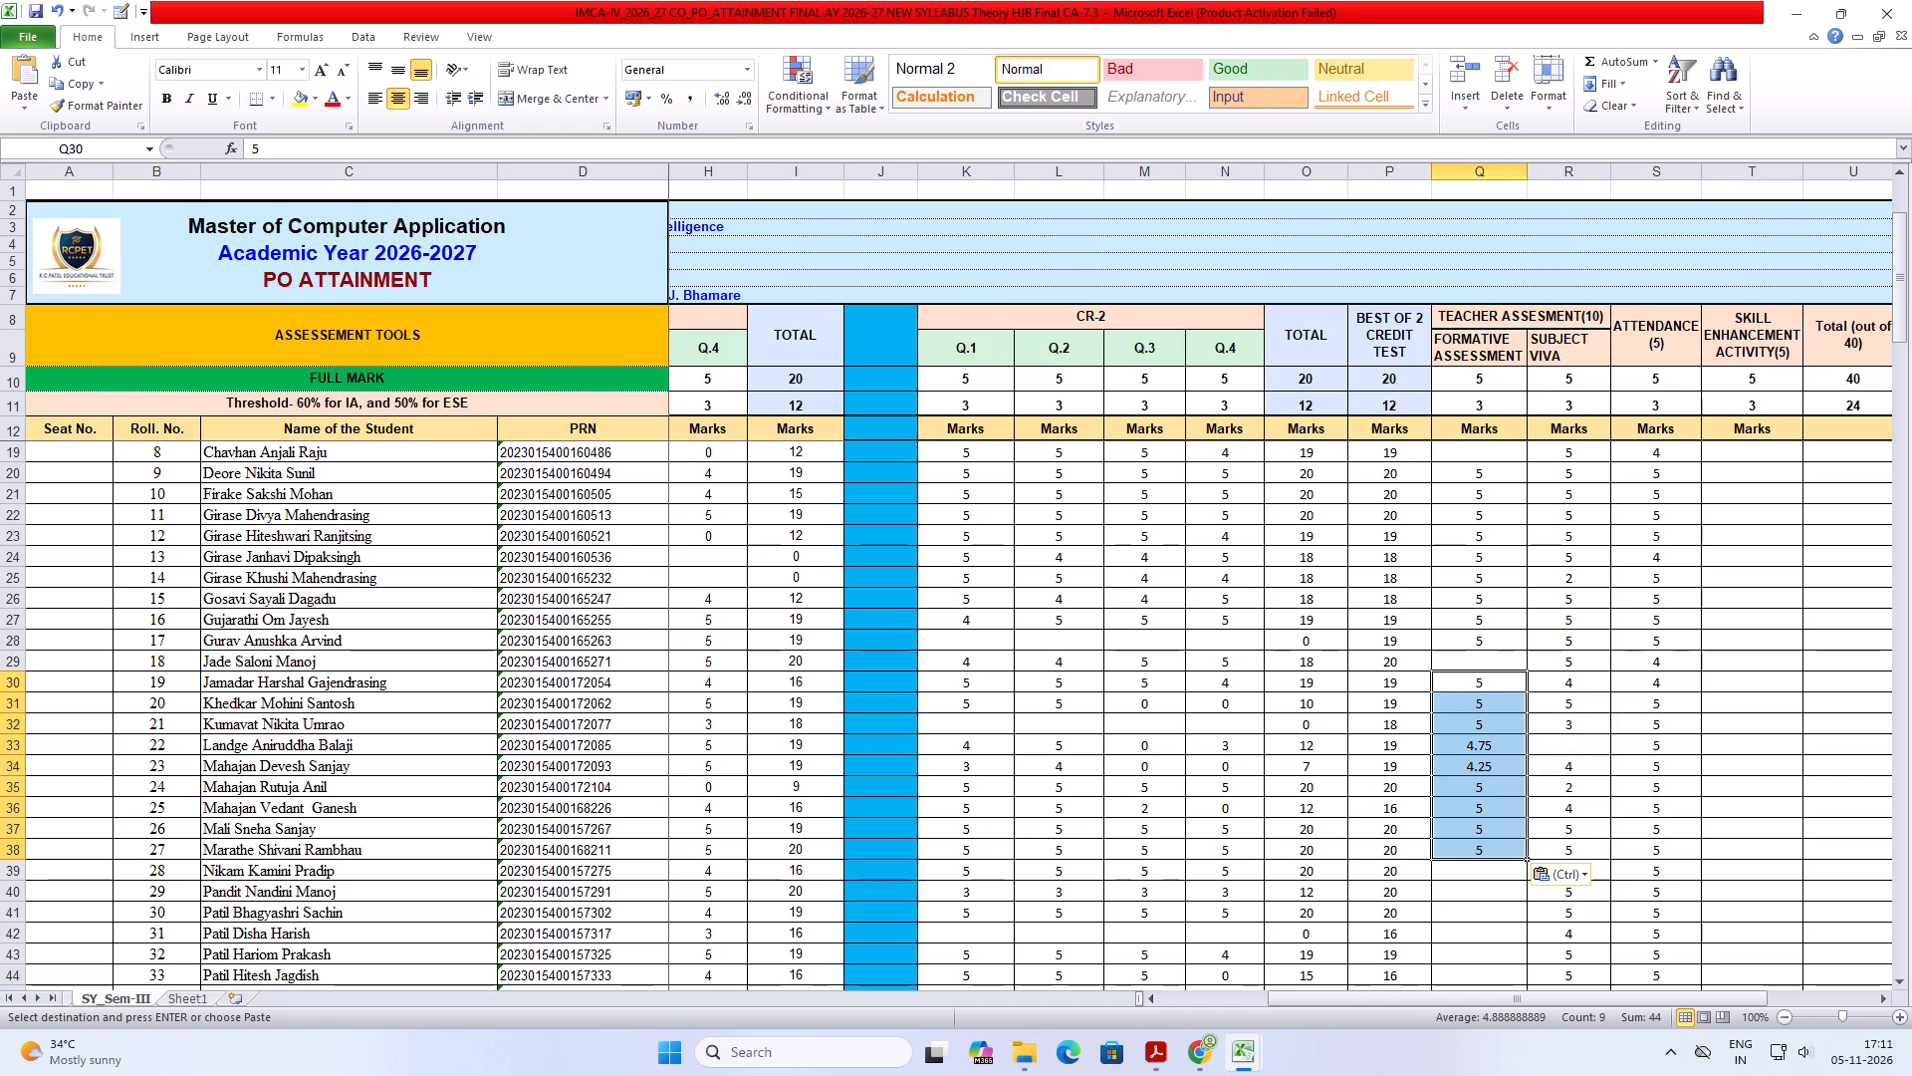
Reduce the displayed decimals of the Formative Assessment marks so roll number 22 shows 5 and roll number 23 shows 4.
{"action": "left_click", "coordinate": [1465, 747]}
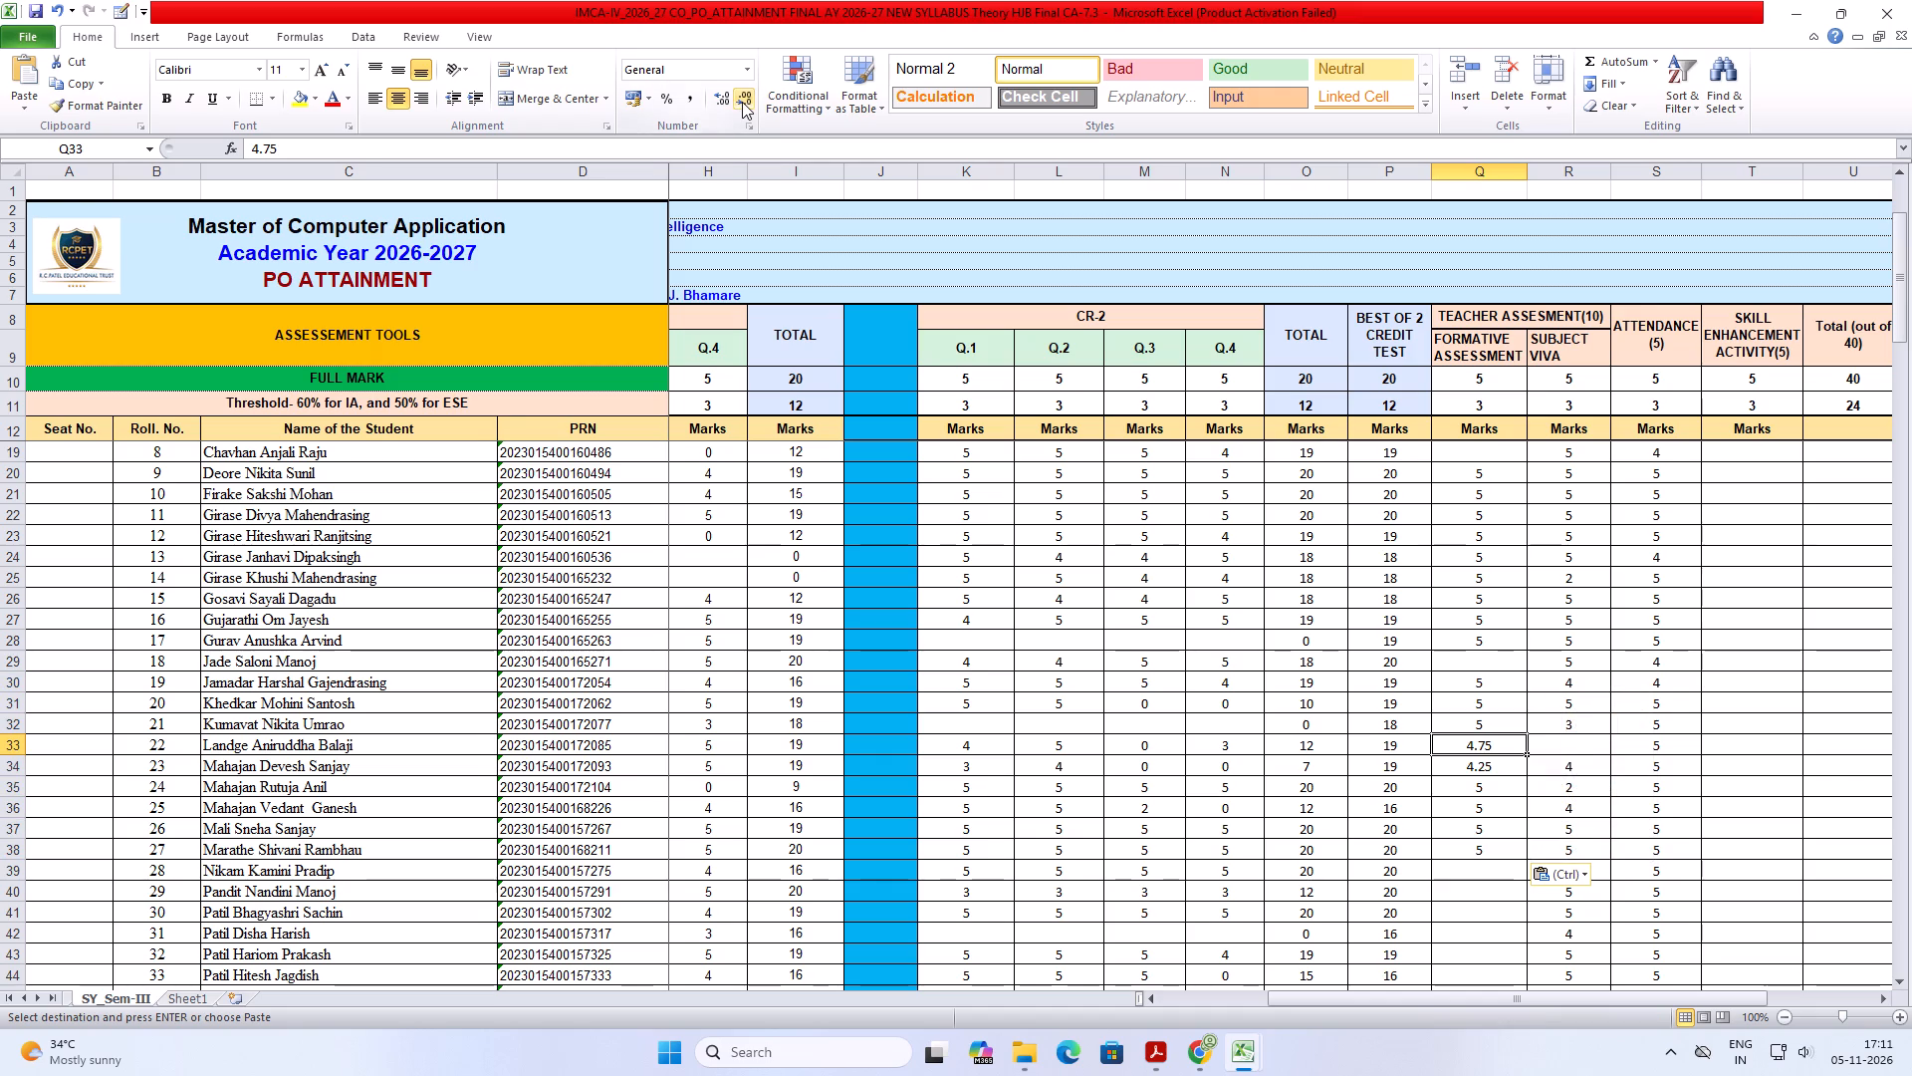
{"action": "left_click", "coordinate": [742, 102]}
{"action": "left_click", "coordinate": [742, 102]}
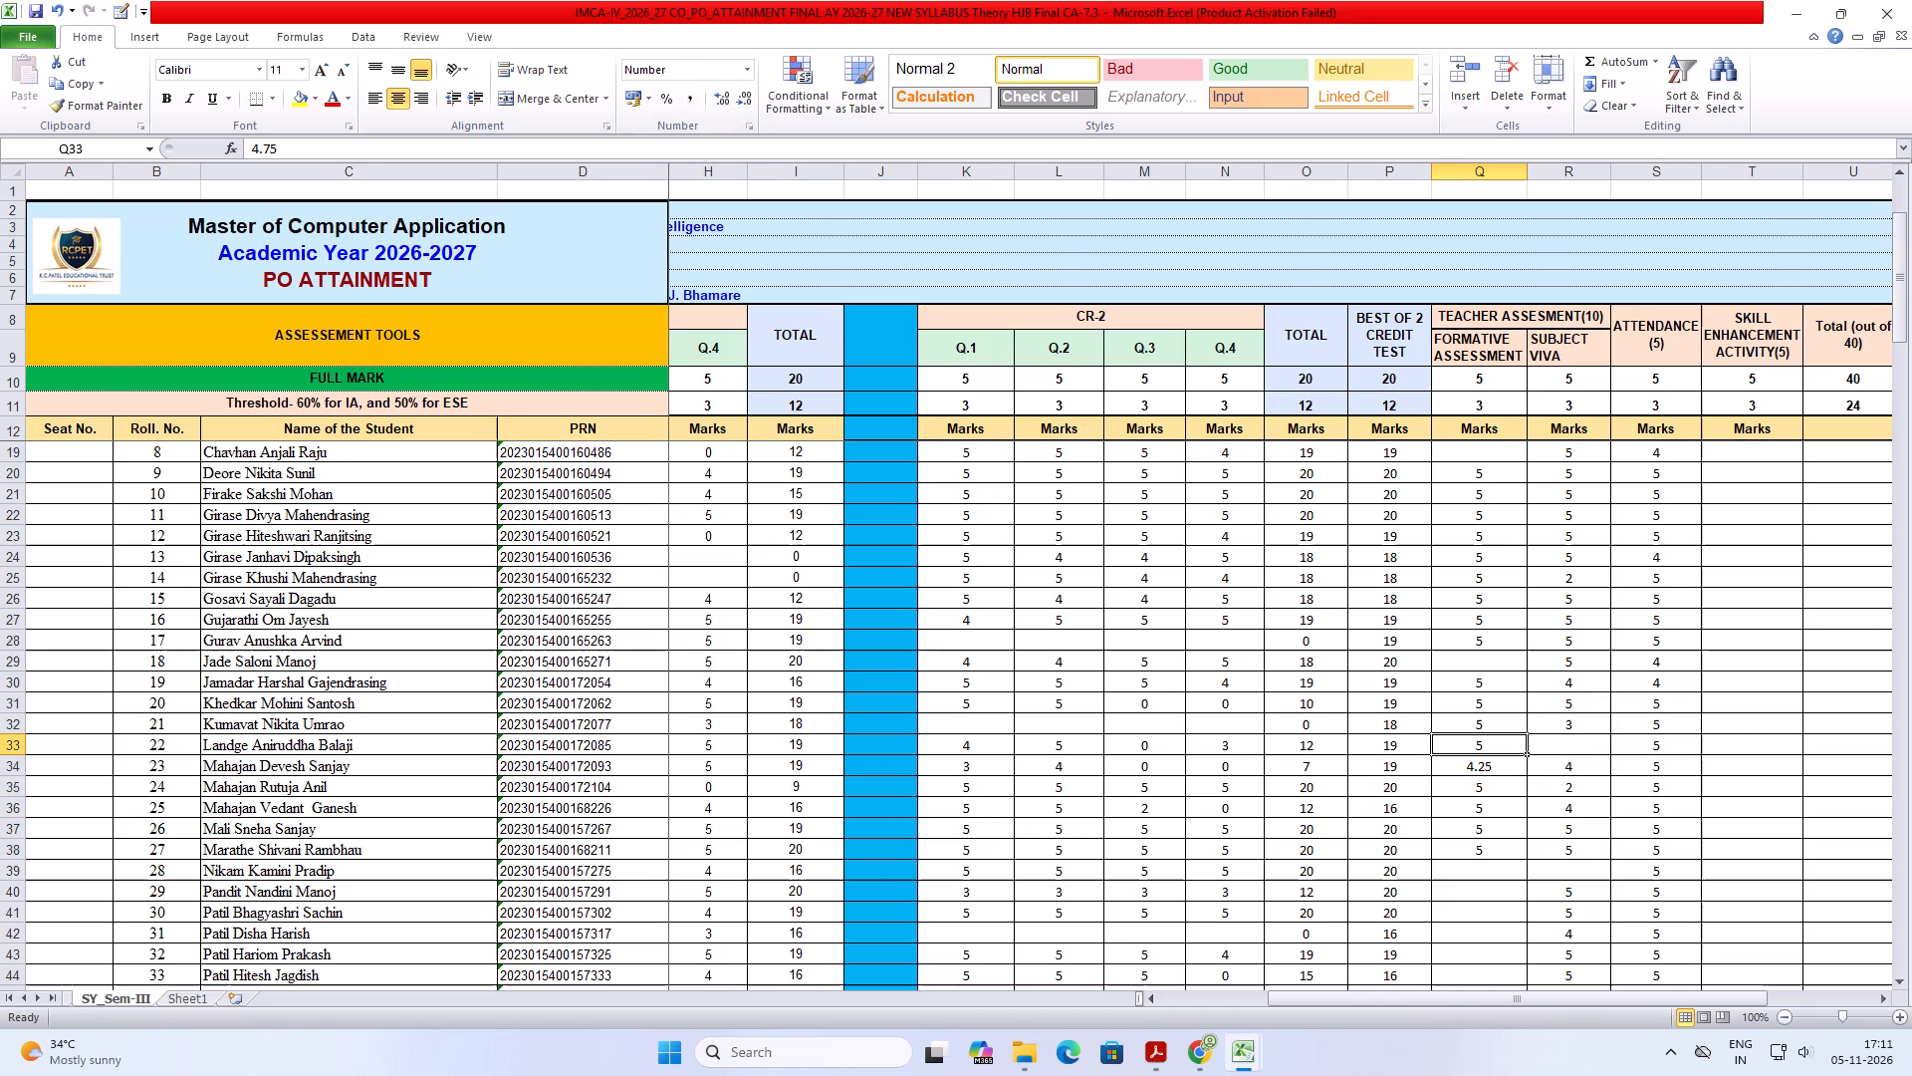
{"action": "left_click", "coordinate": [1476, 773]}
{"action": "double_click", "coordinate": [741, 98]}
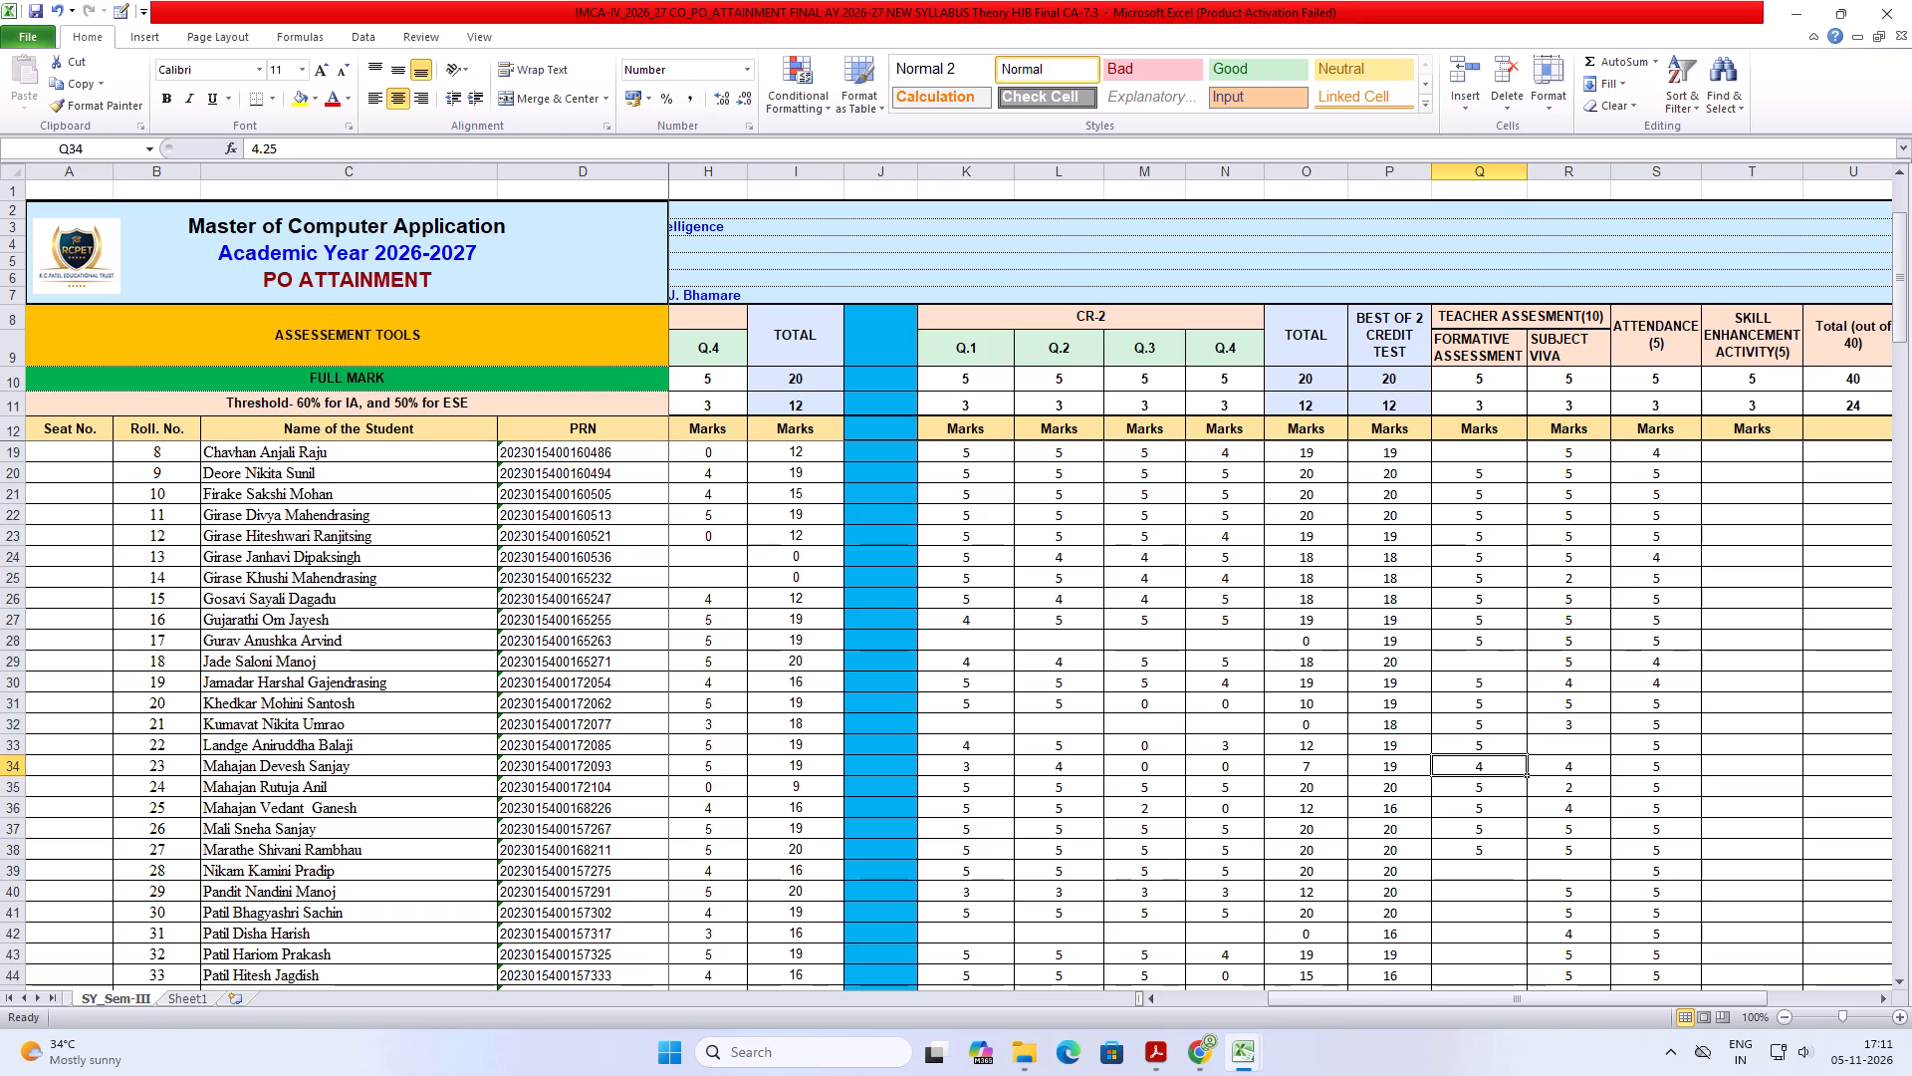
Look up roll number 30's mark in the CA 7.3 quiz workbook and enter 5 as its Formative Assessment mark.
{"action": "left_click", "coordinate": [1458, 868]}
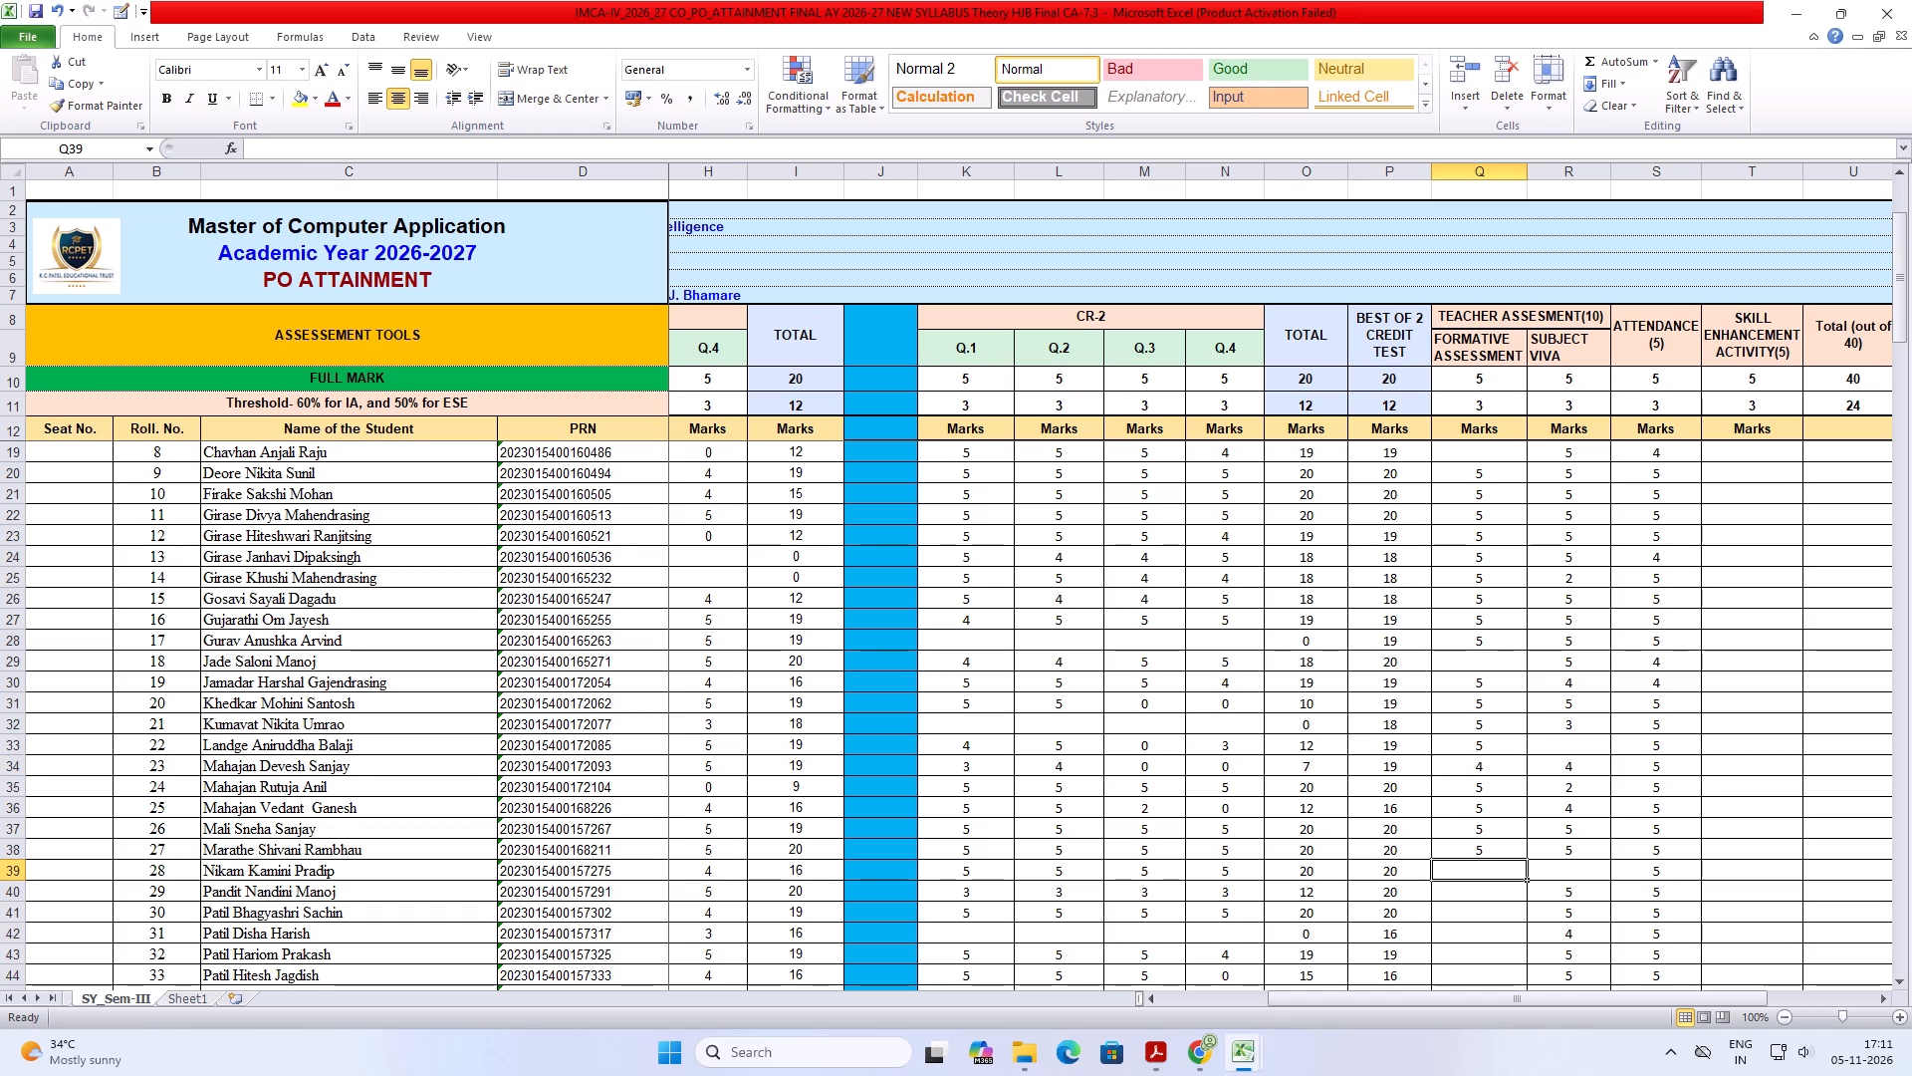
{"action": "scroll", "coordinate": [1468, 822], "scroll_direction": "down", "scroll_amount": 2}
{"action": "scroll", "coordinate": [1510, 669], "scroll_direction": "down", "scroll_amount": 3}
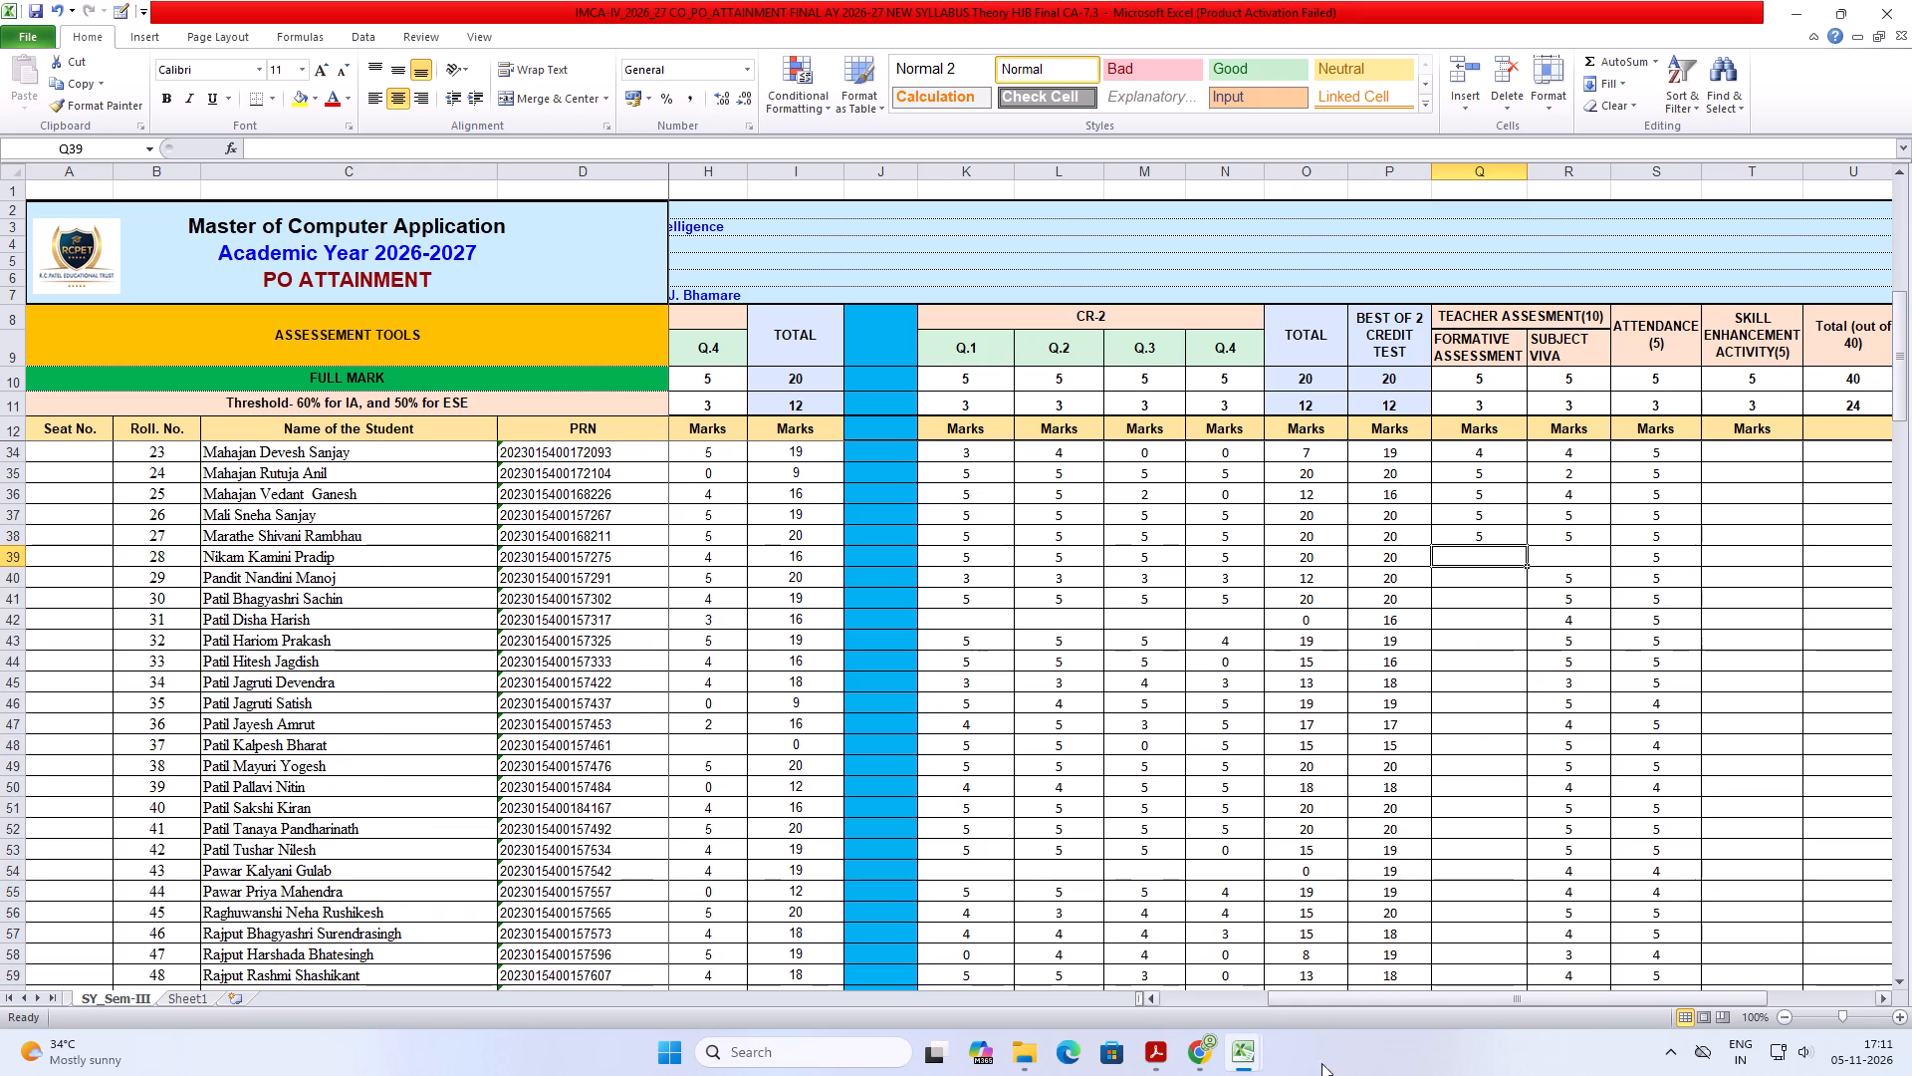
{"action": "left_click", "coordinate": [1317, 921]}
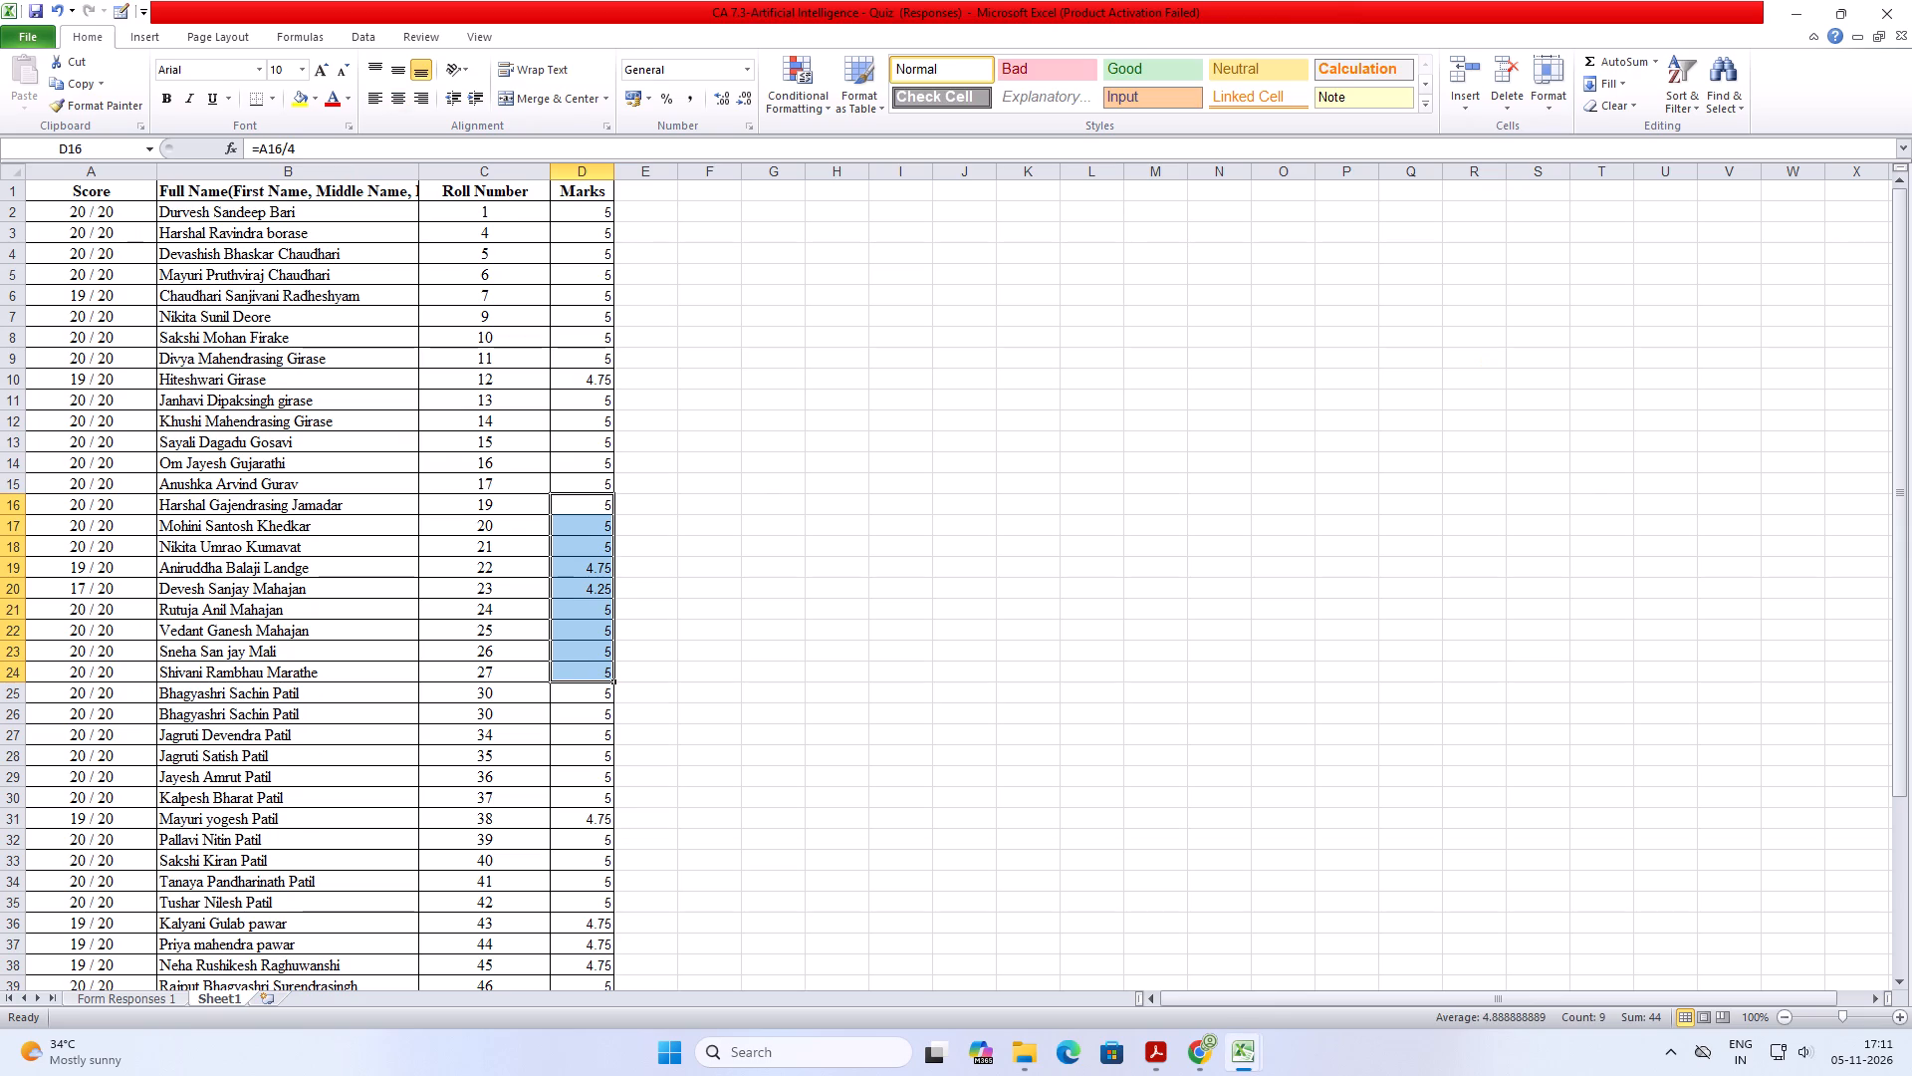
{"action": "left_click", "coordinate": [597, 708]}
{"action": "scroll", "coordinate": [896, 714], "scroll_direction": "down", "scroll_amount": 2}
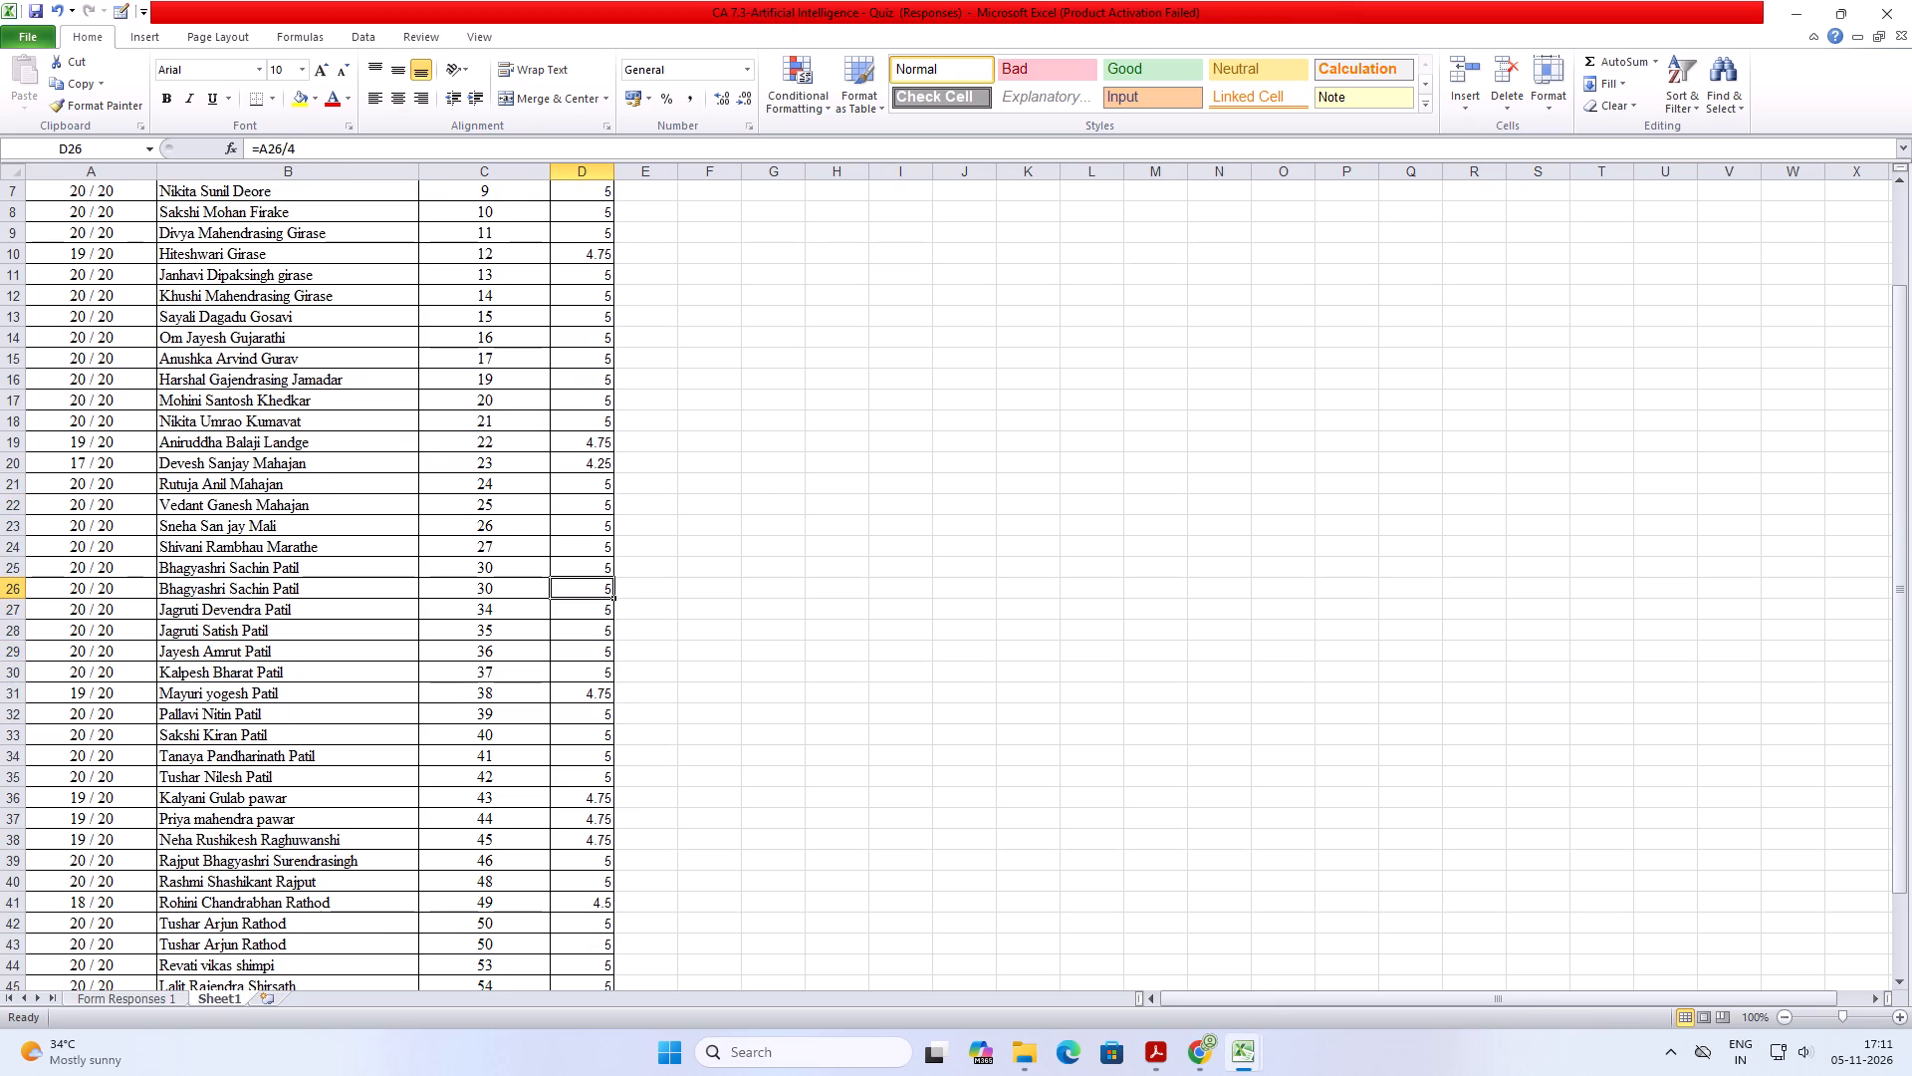
{"action": "left_click", "coordinate": [1247, 1067]}
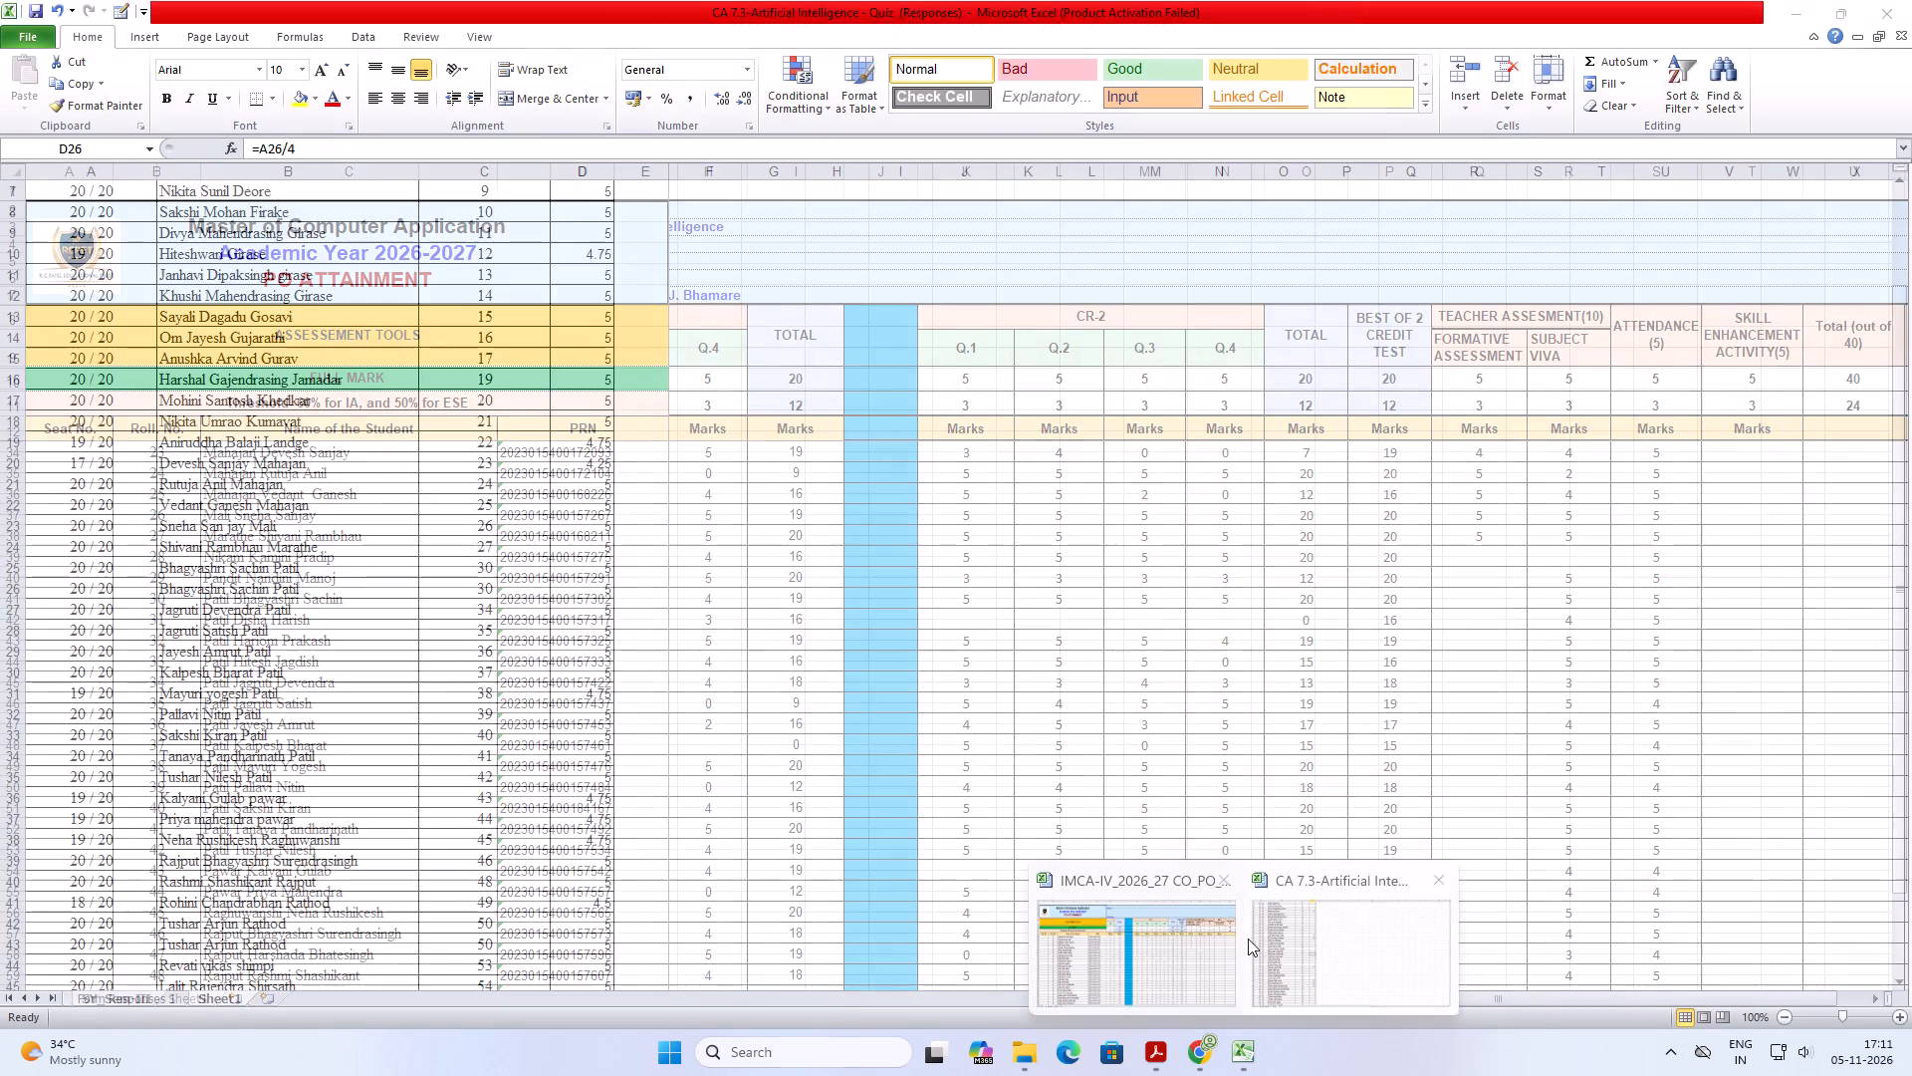
{"action": "left_click", "coordinate": [1185, 927]}
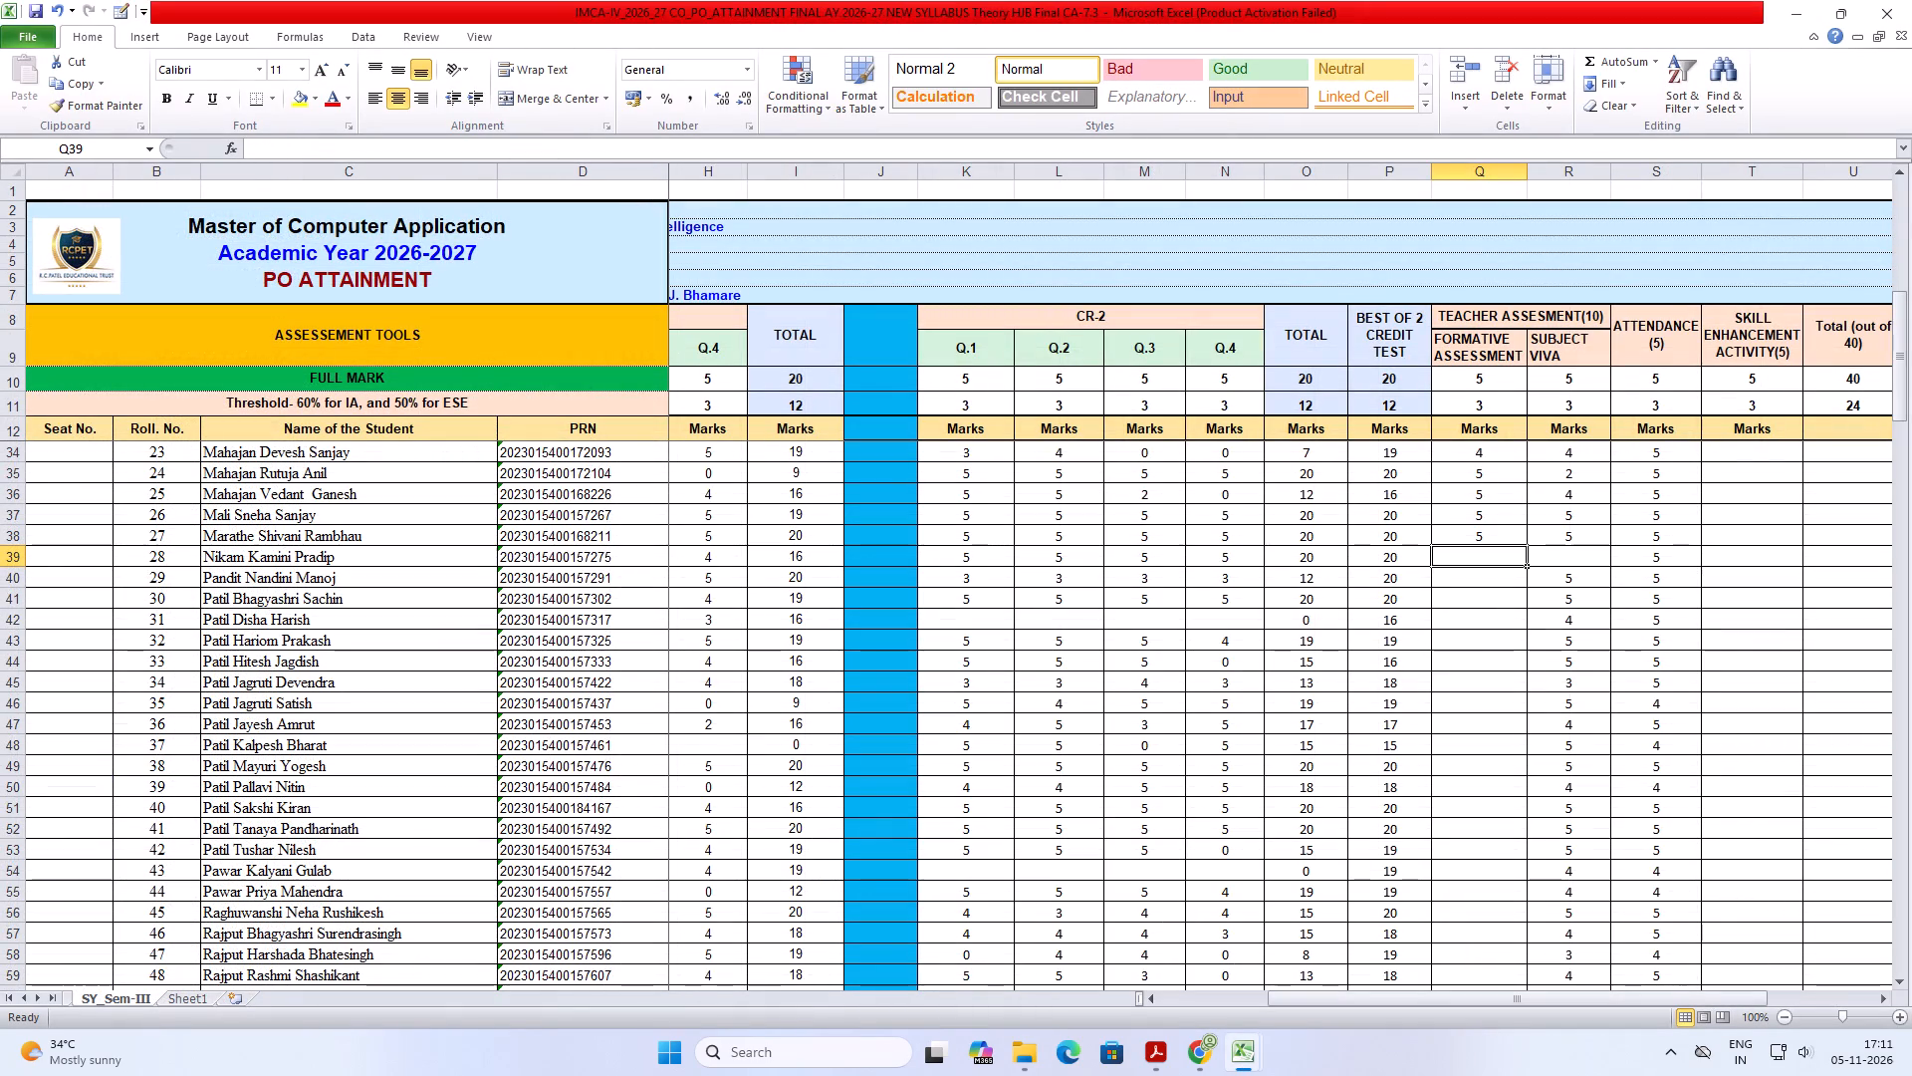
{"action": "left_click", "coordinate": [1507, 576]}
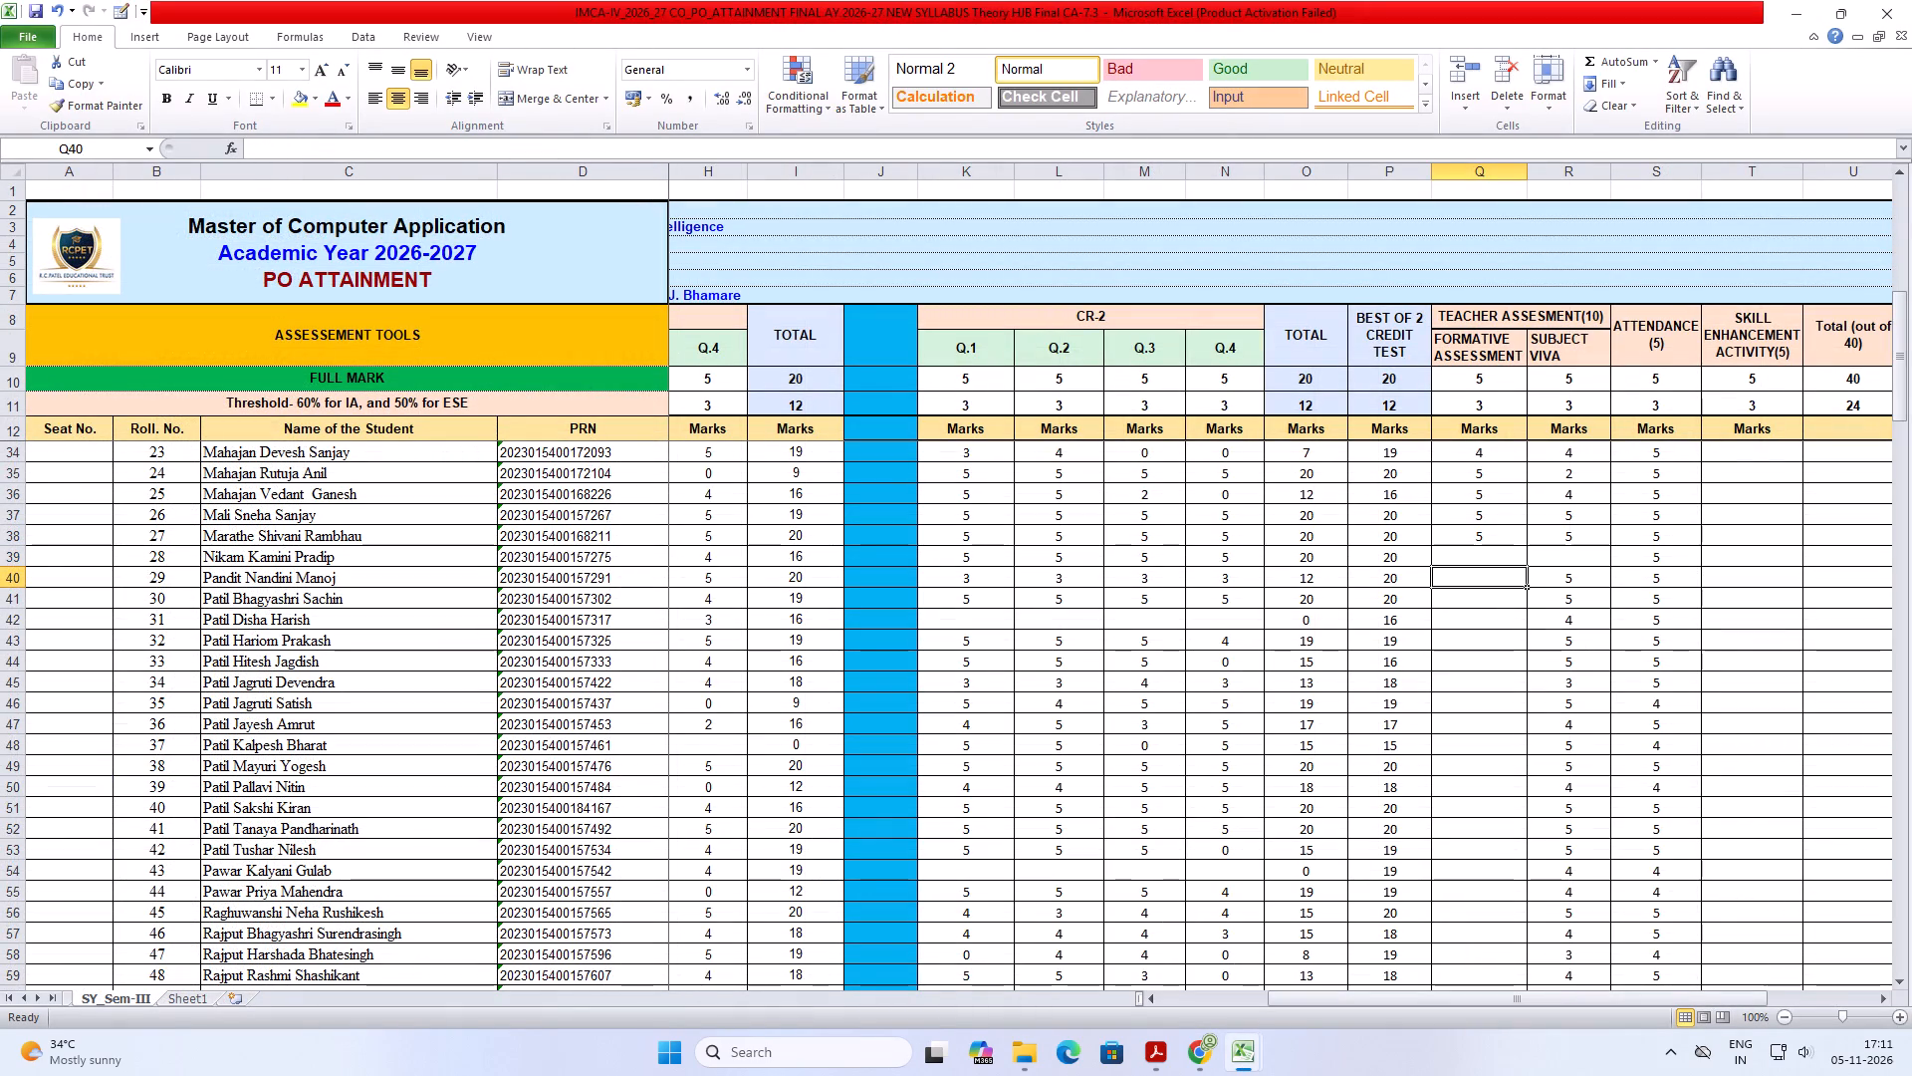
{"action": "left_click", "coordinate": [1498, 603]}
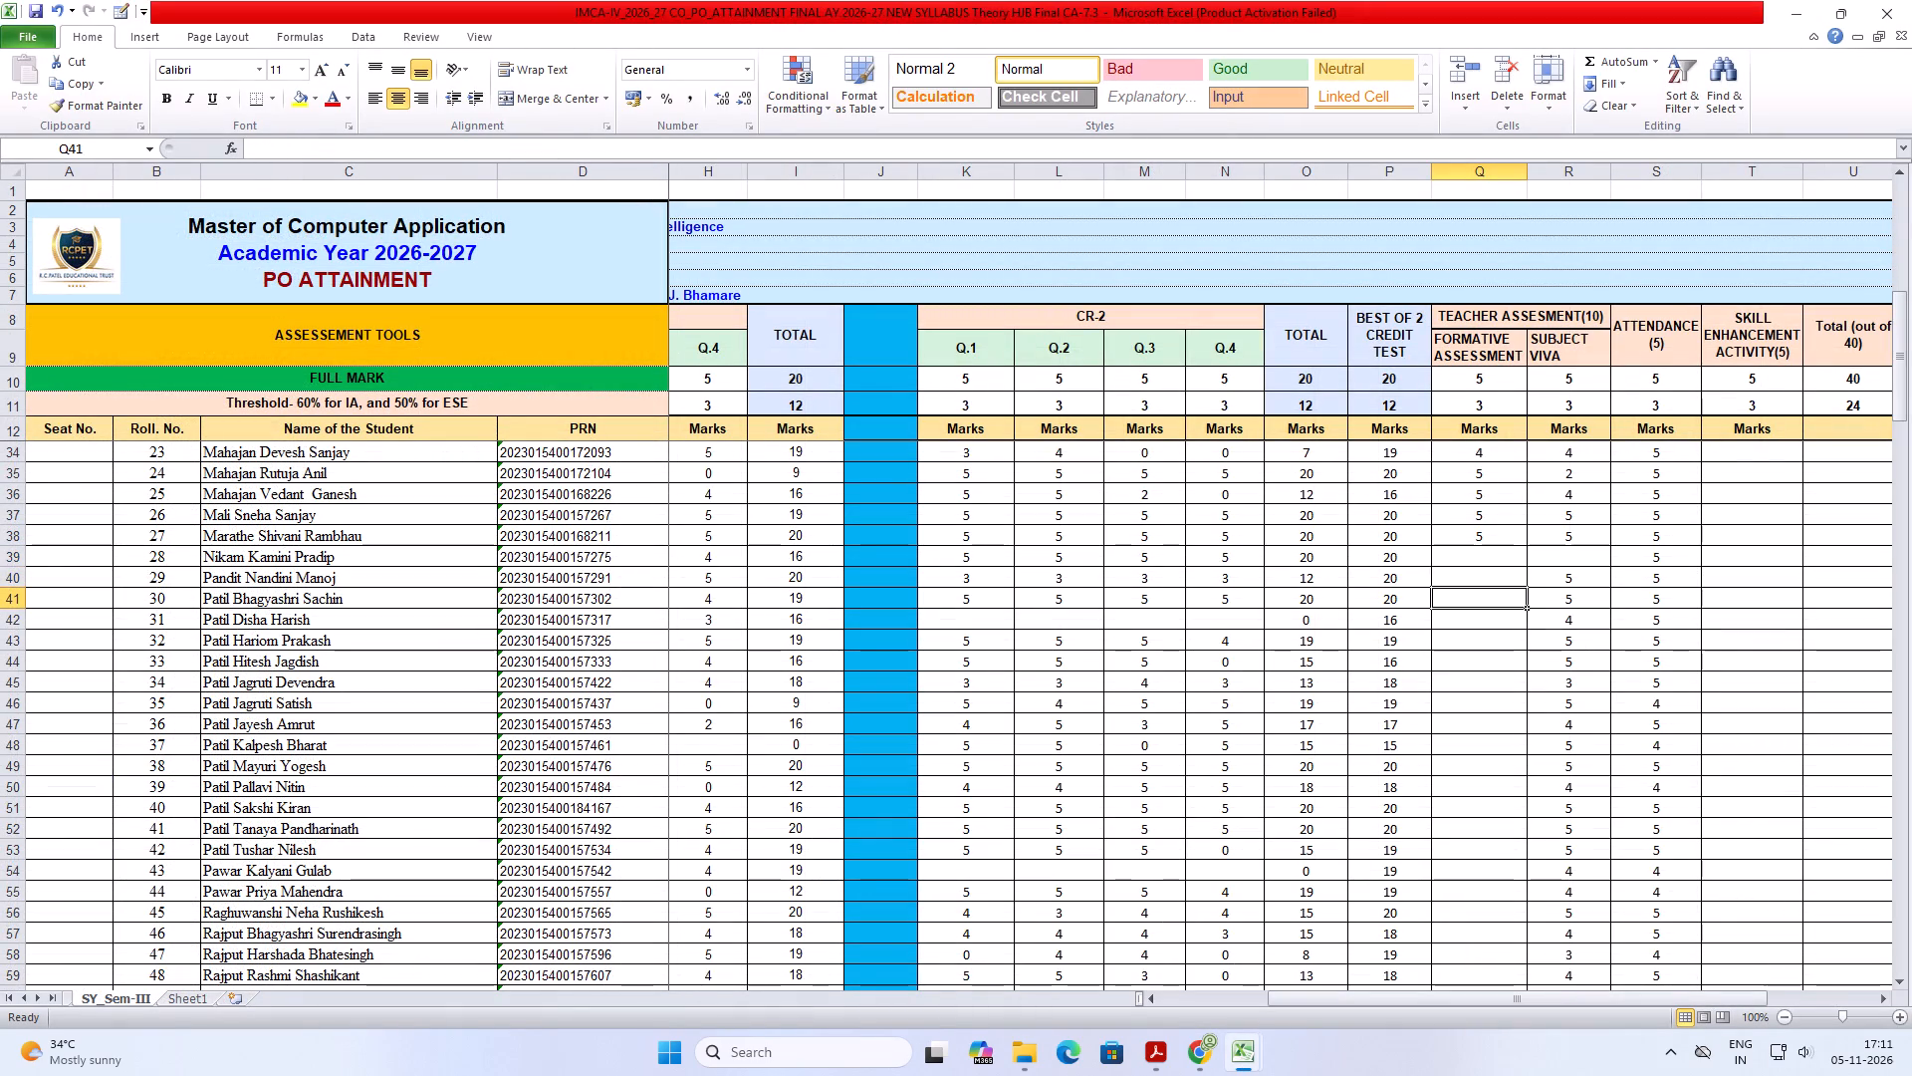
{"action": "key", "text": "5"}
{"action": "key", "text": "Down"}
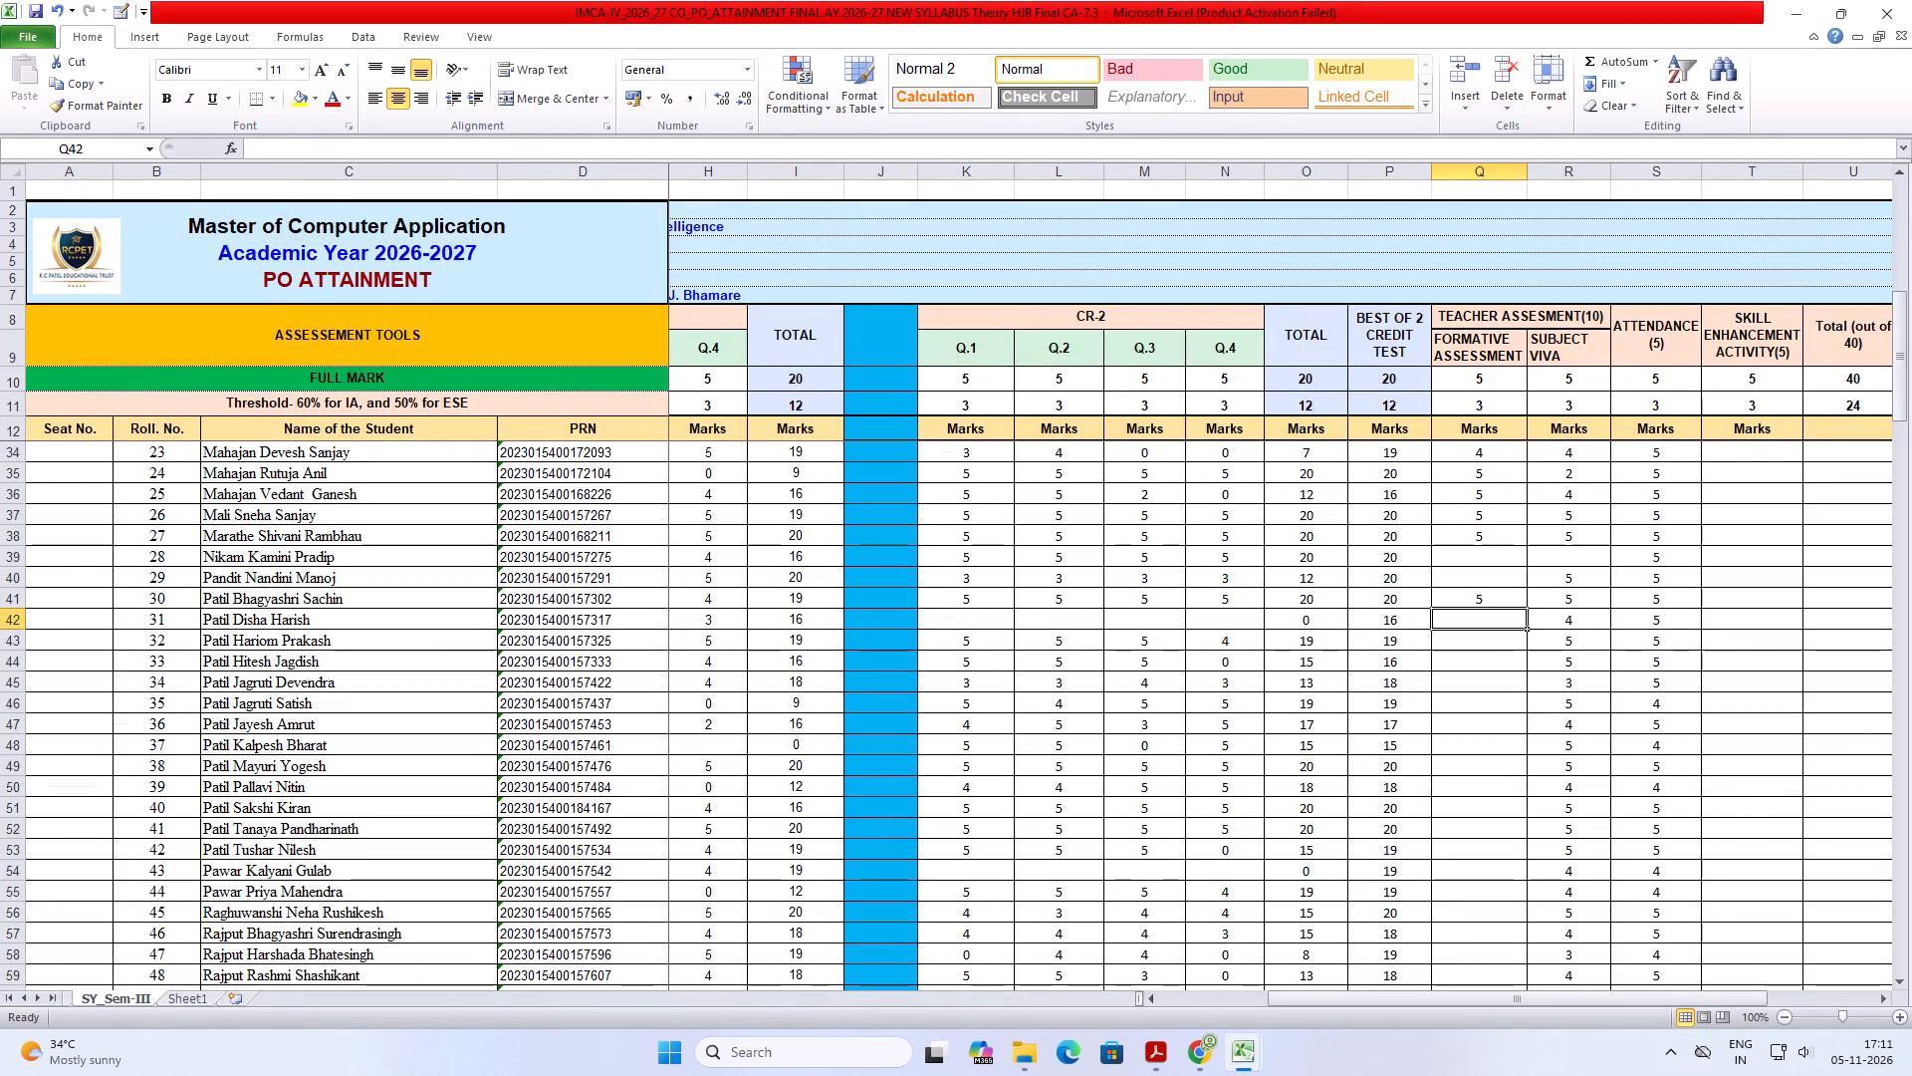
Copy the quiz marks for roll numbers 34 to 46 and paste them as values into the attainment workbook's Formative Assessment column.
{"action": "left_click", "coordinate": [1245, 1049]}
{"action": "left_click", "coordinate": [1163, 948]}
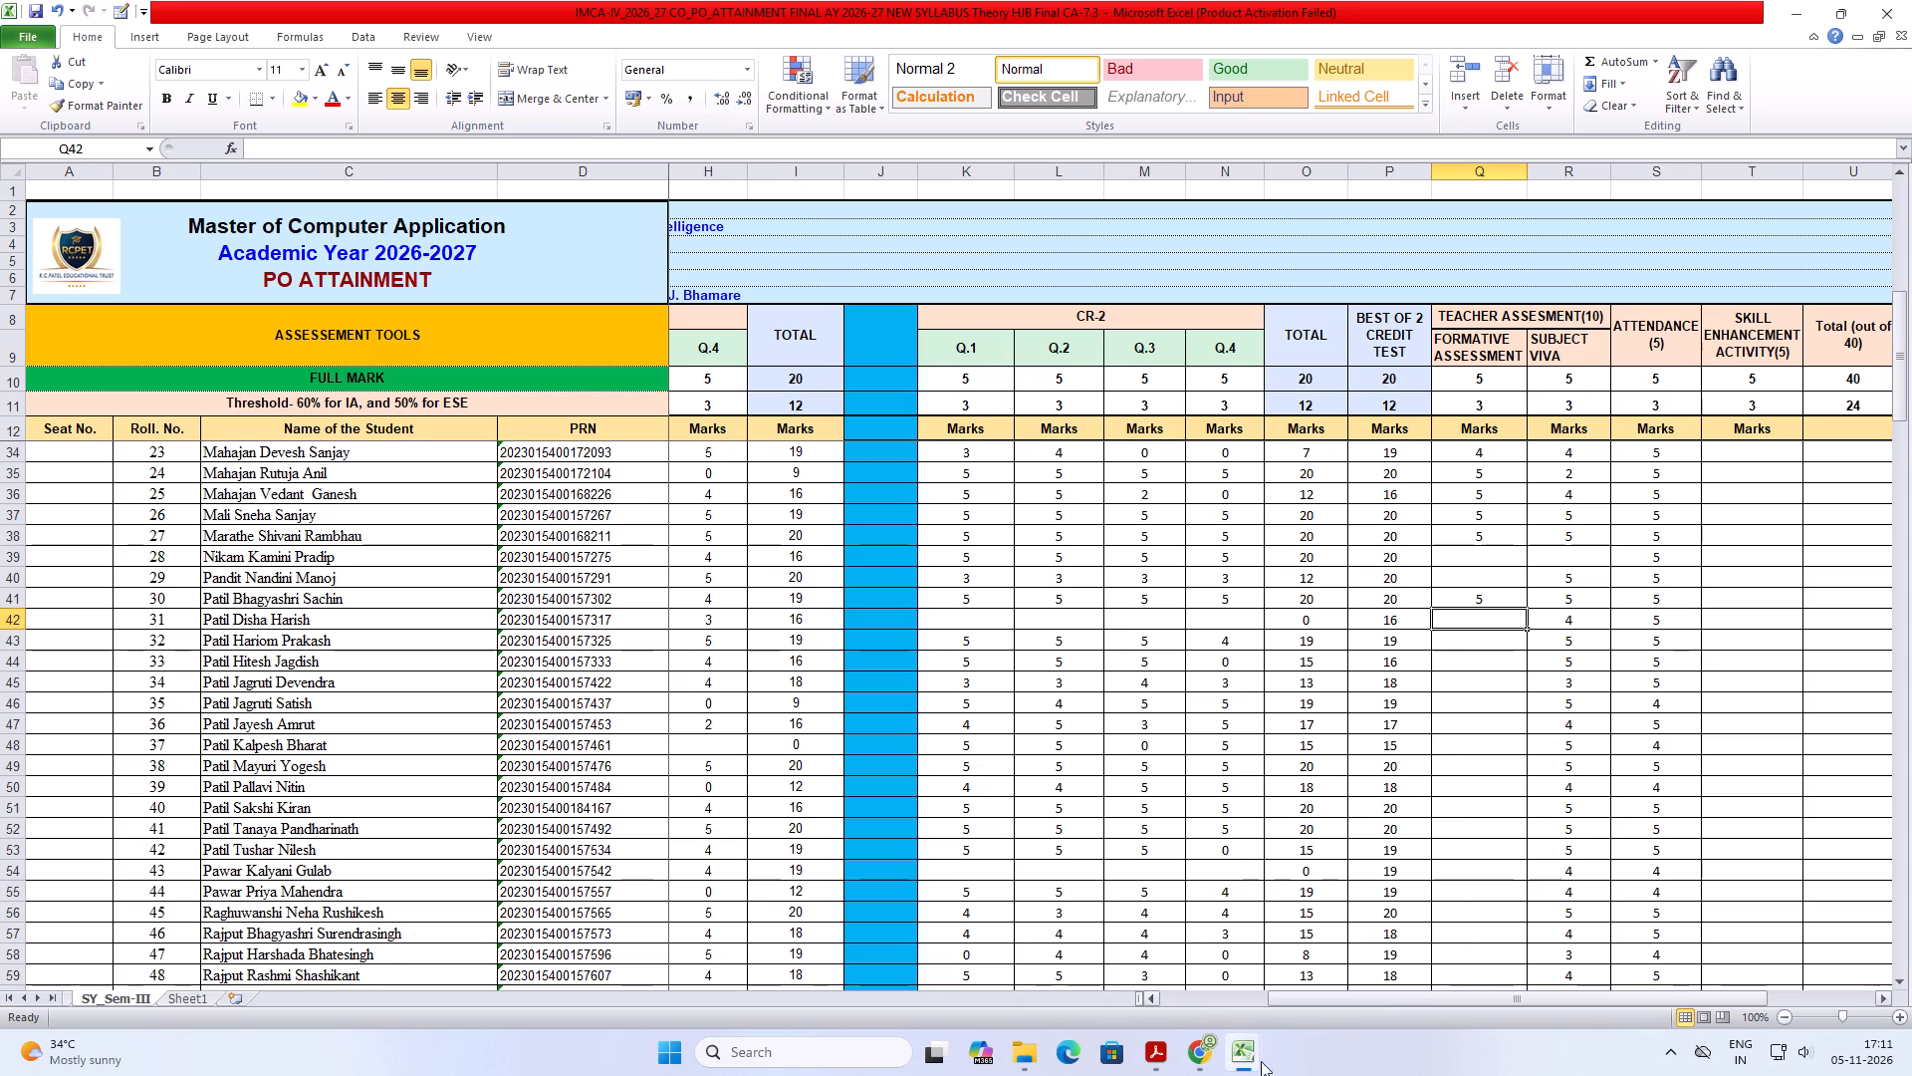
{"action": "left_click", "coordinate": [1249, 1055]}
{"action": "left_click", "coordinate": [1373, 927]}
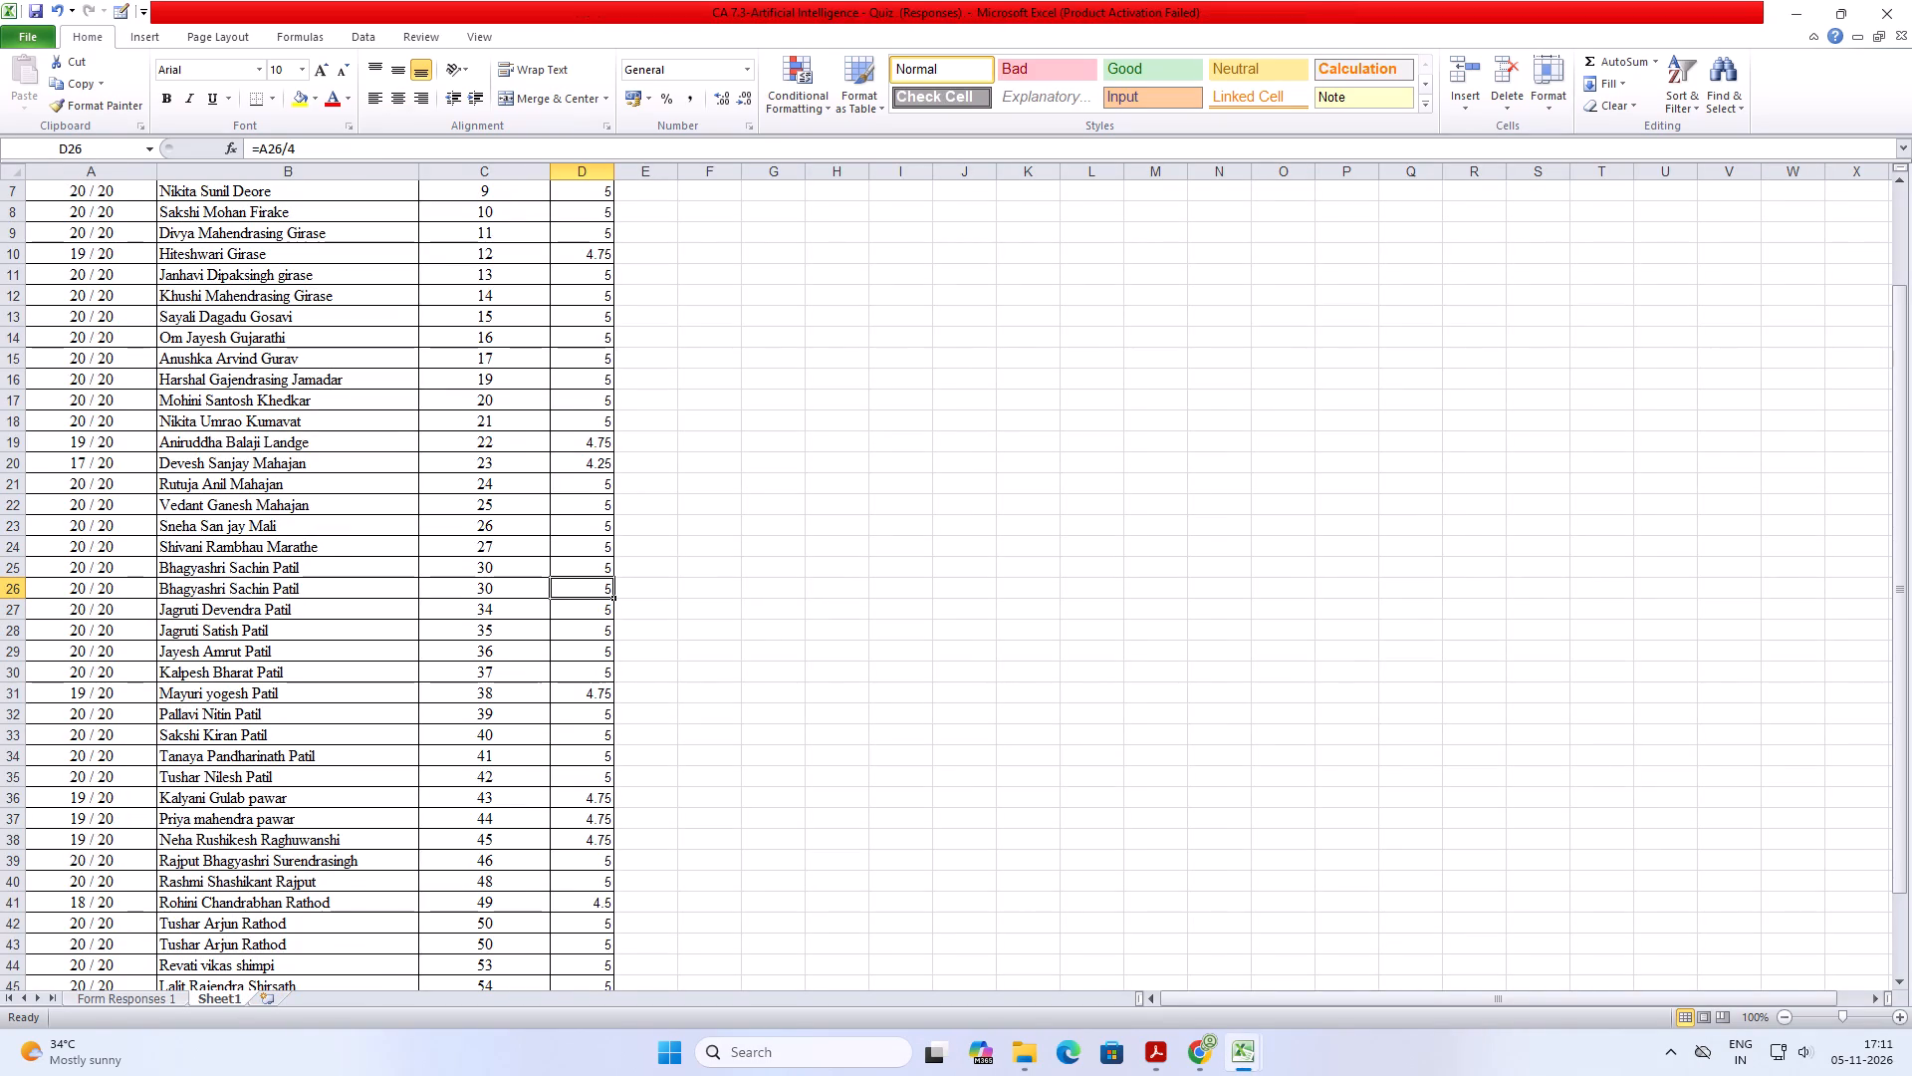
{"action": "left_click", "coordinate": [603, 606]}
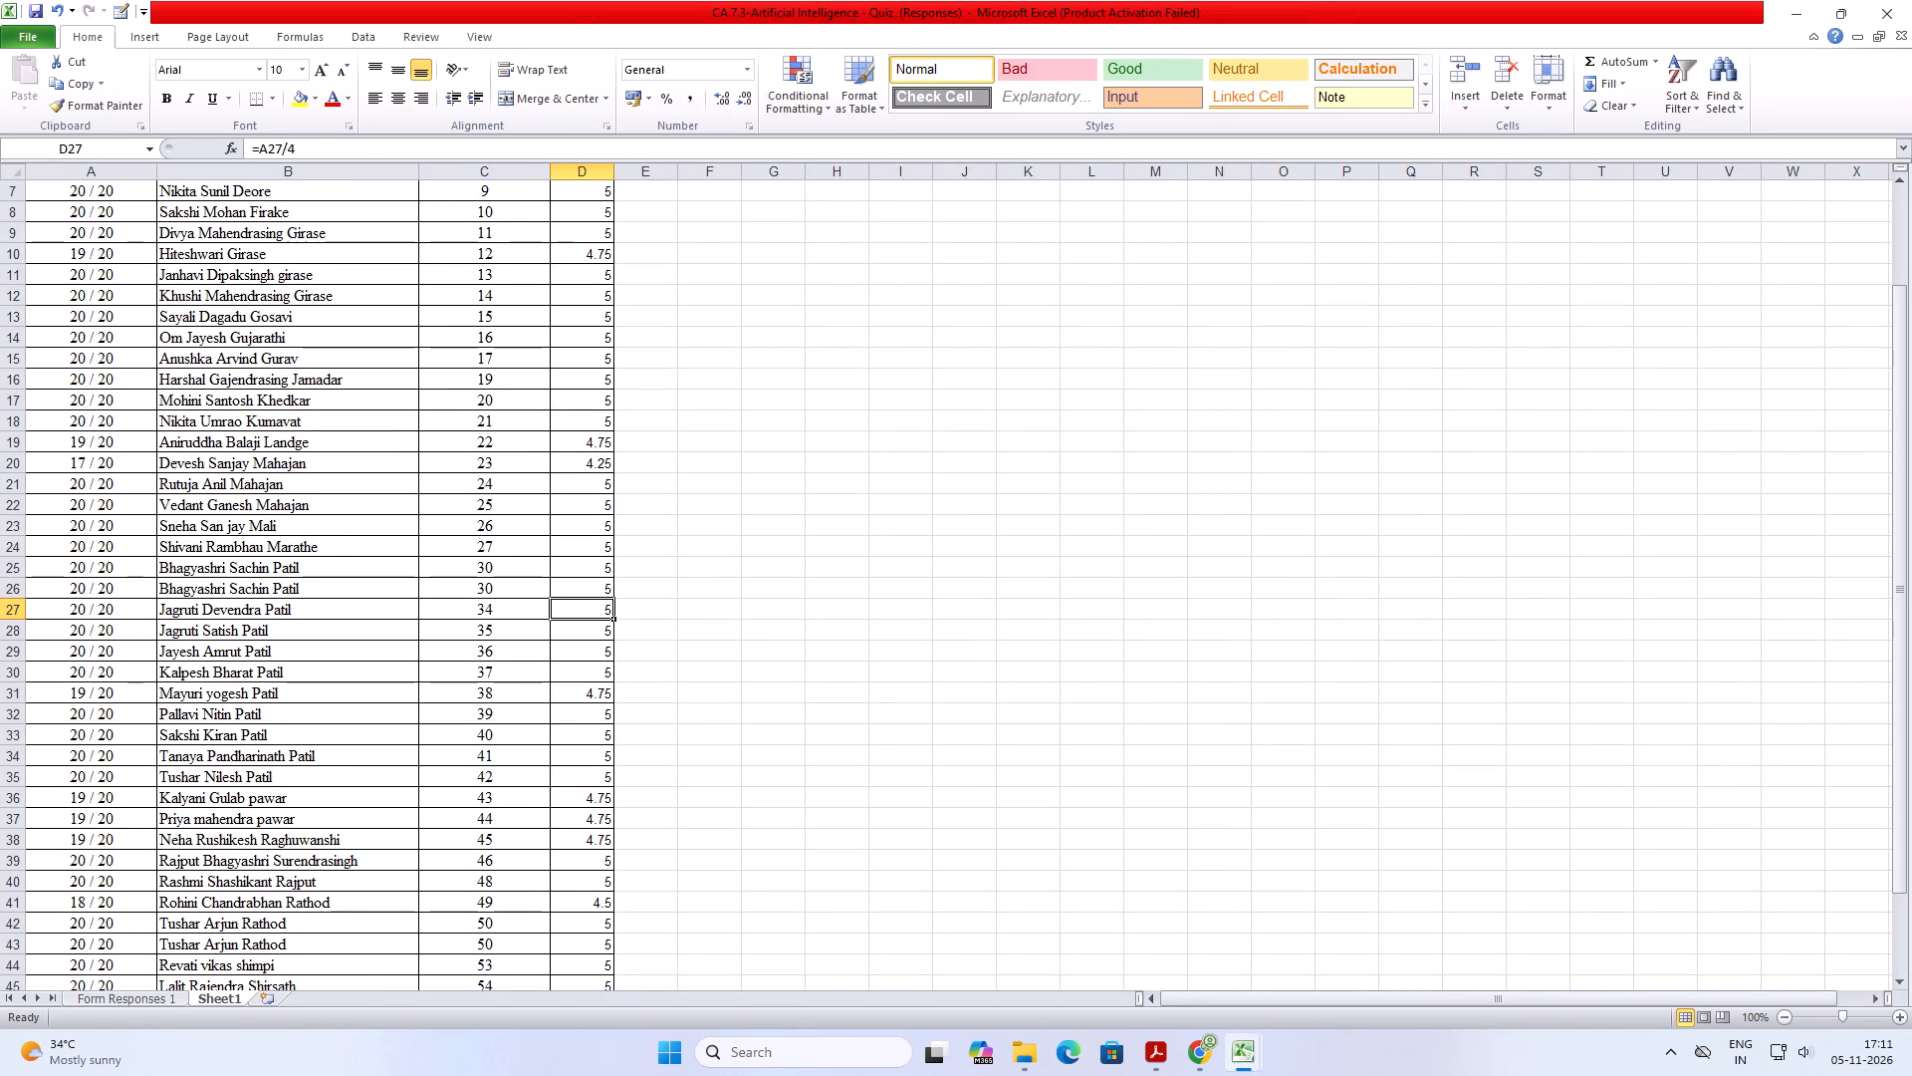
{"action": "left_click", "coordinate": [678, 635]}
{"action": "left_click_drag", "start_coordinate": [604, 612], "coordinate": [602, 650]}
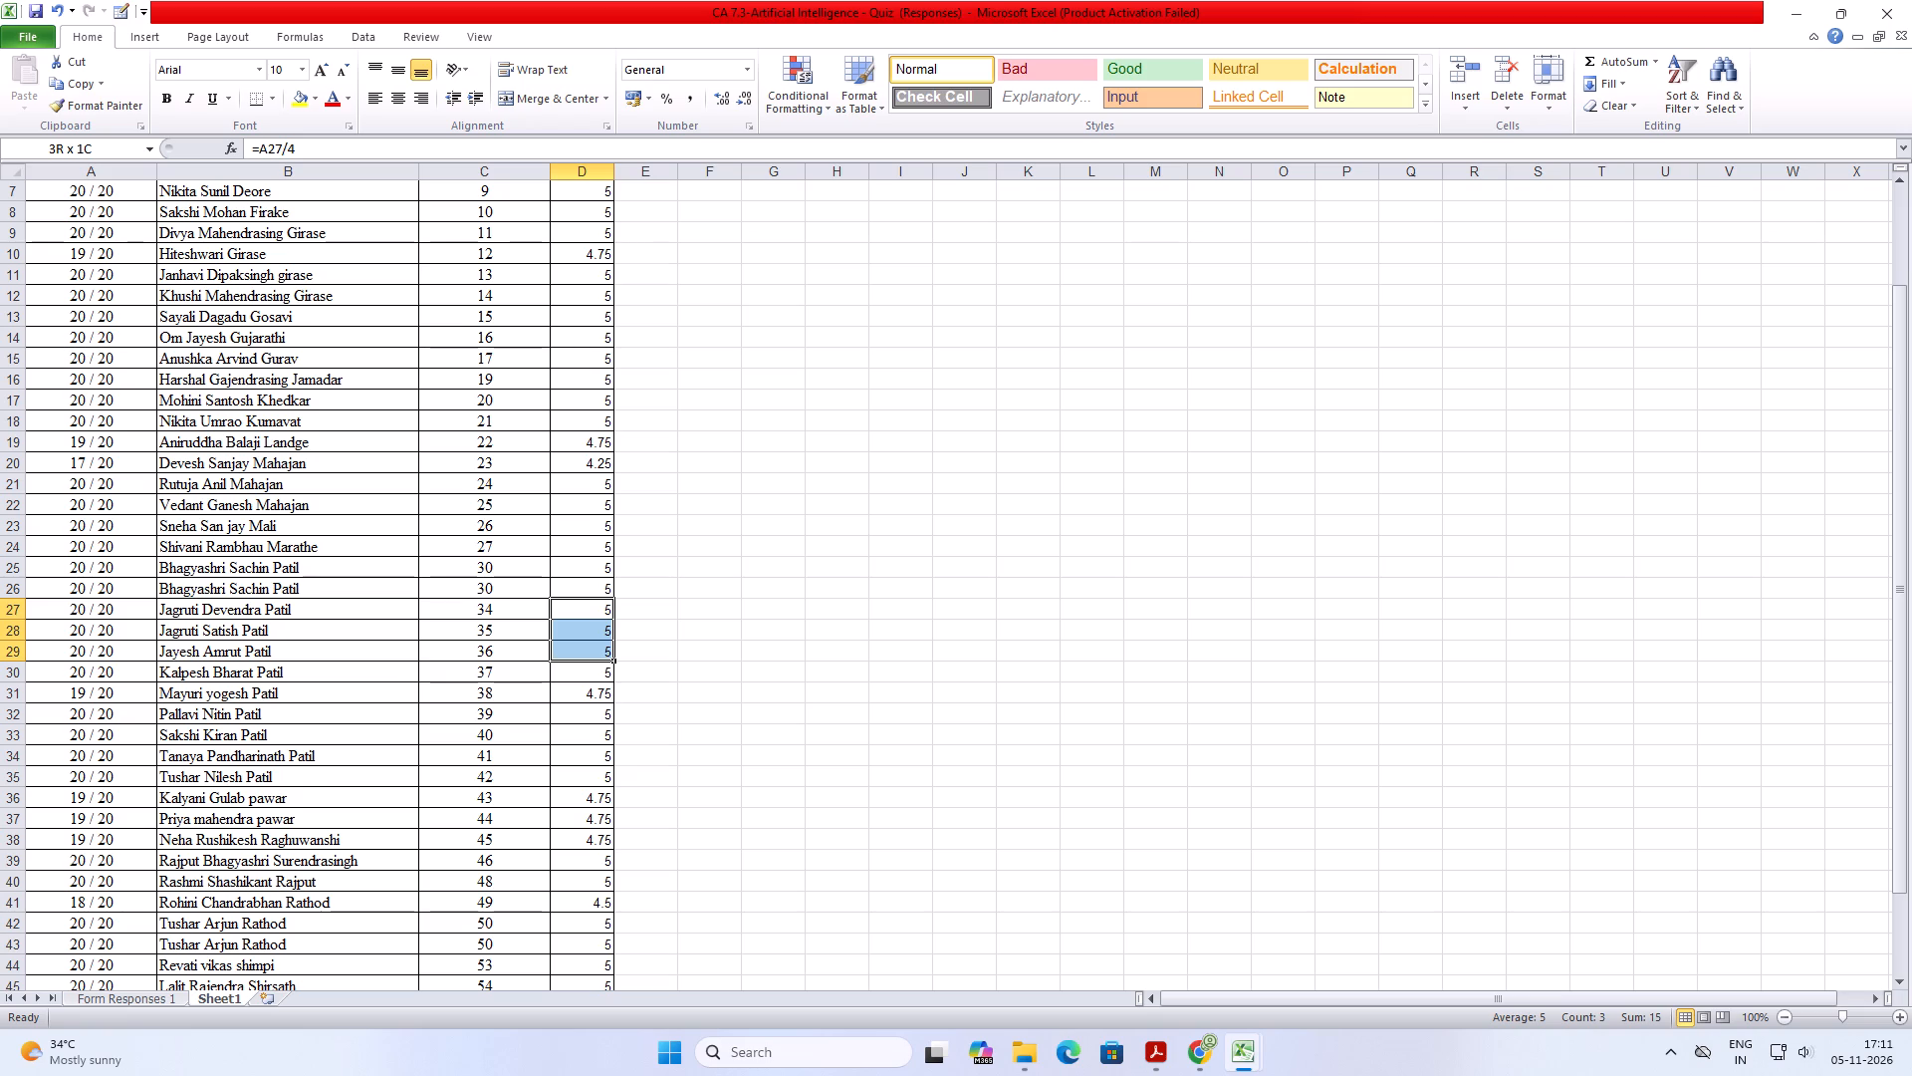
{"action": "left_click_drag", "start_coordinate": [602, 650], "coordinate": [611, 719]}
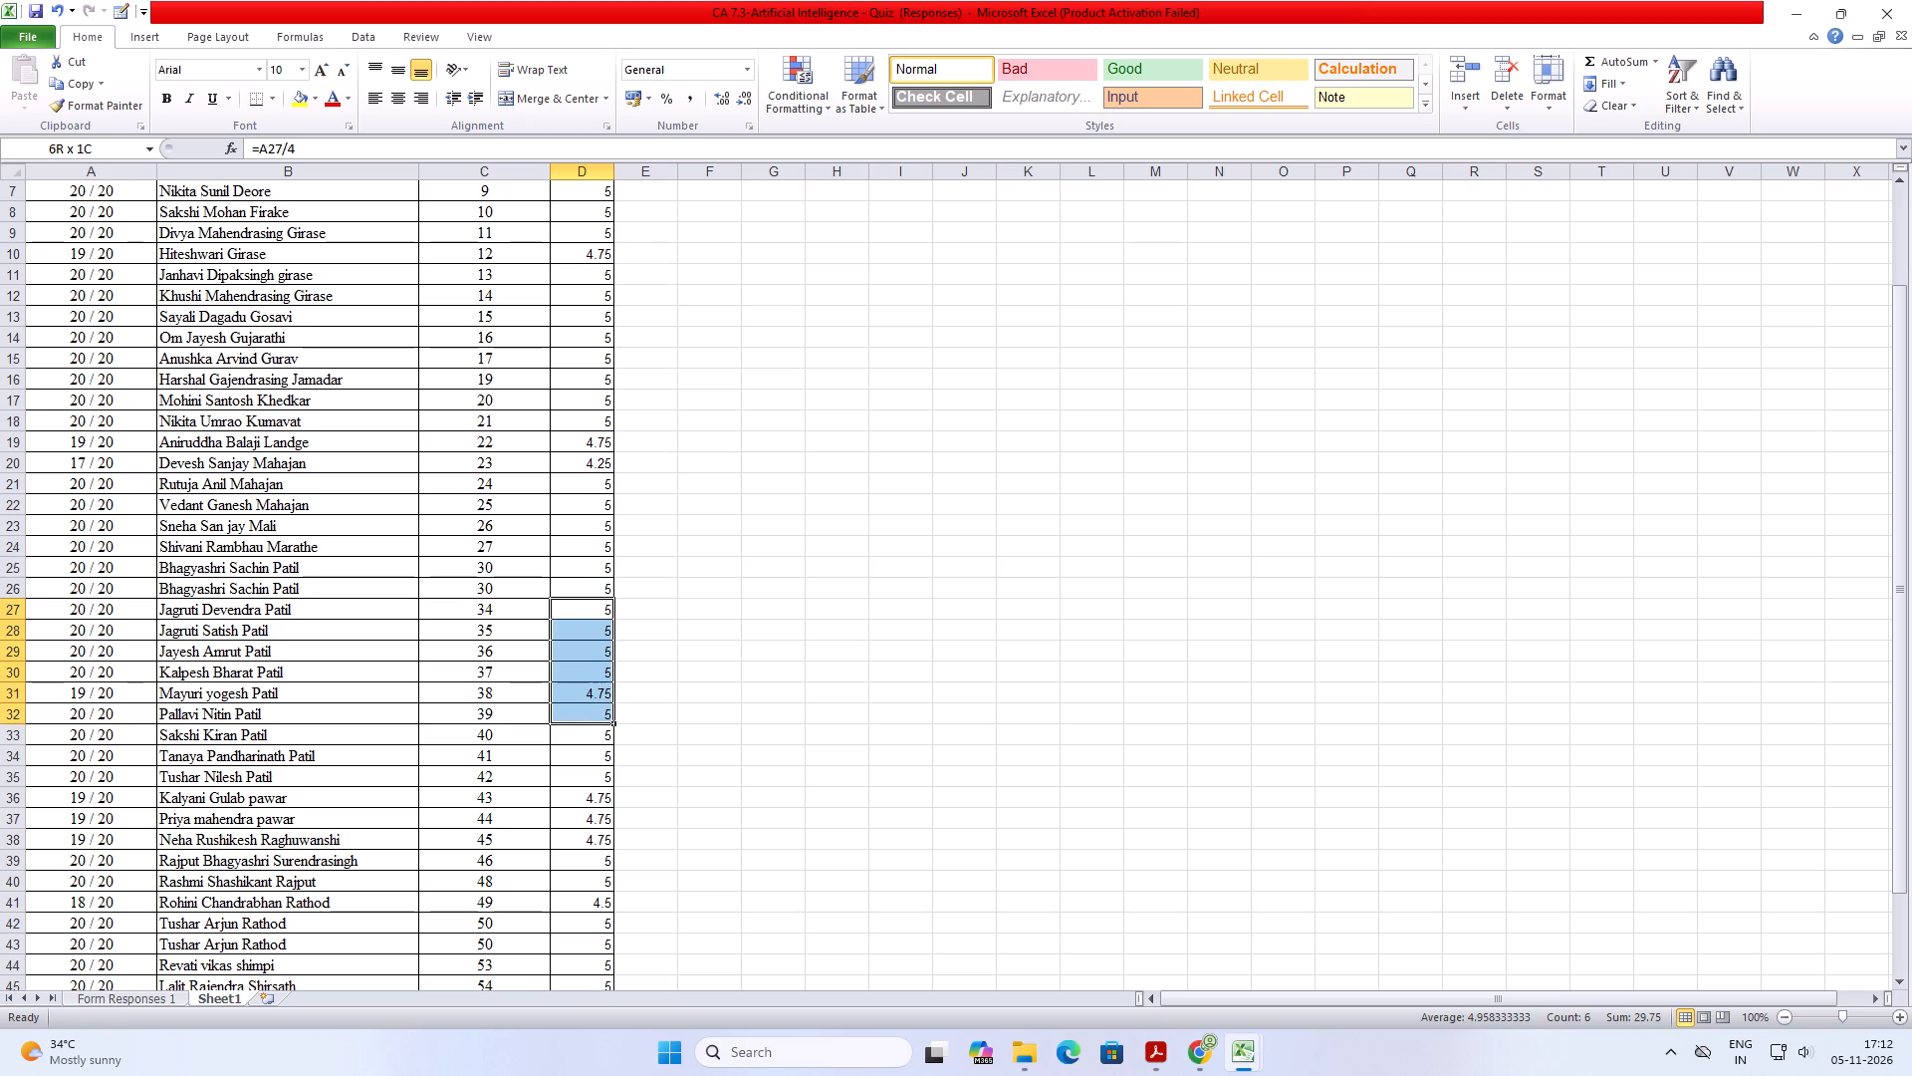
{"action": "left_click_drag", "start_coordinate": [611, 719], "coordinate": [608, 786]}
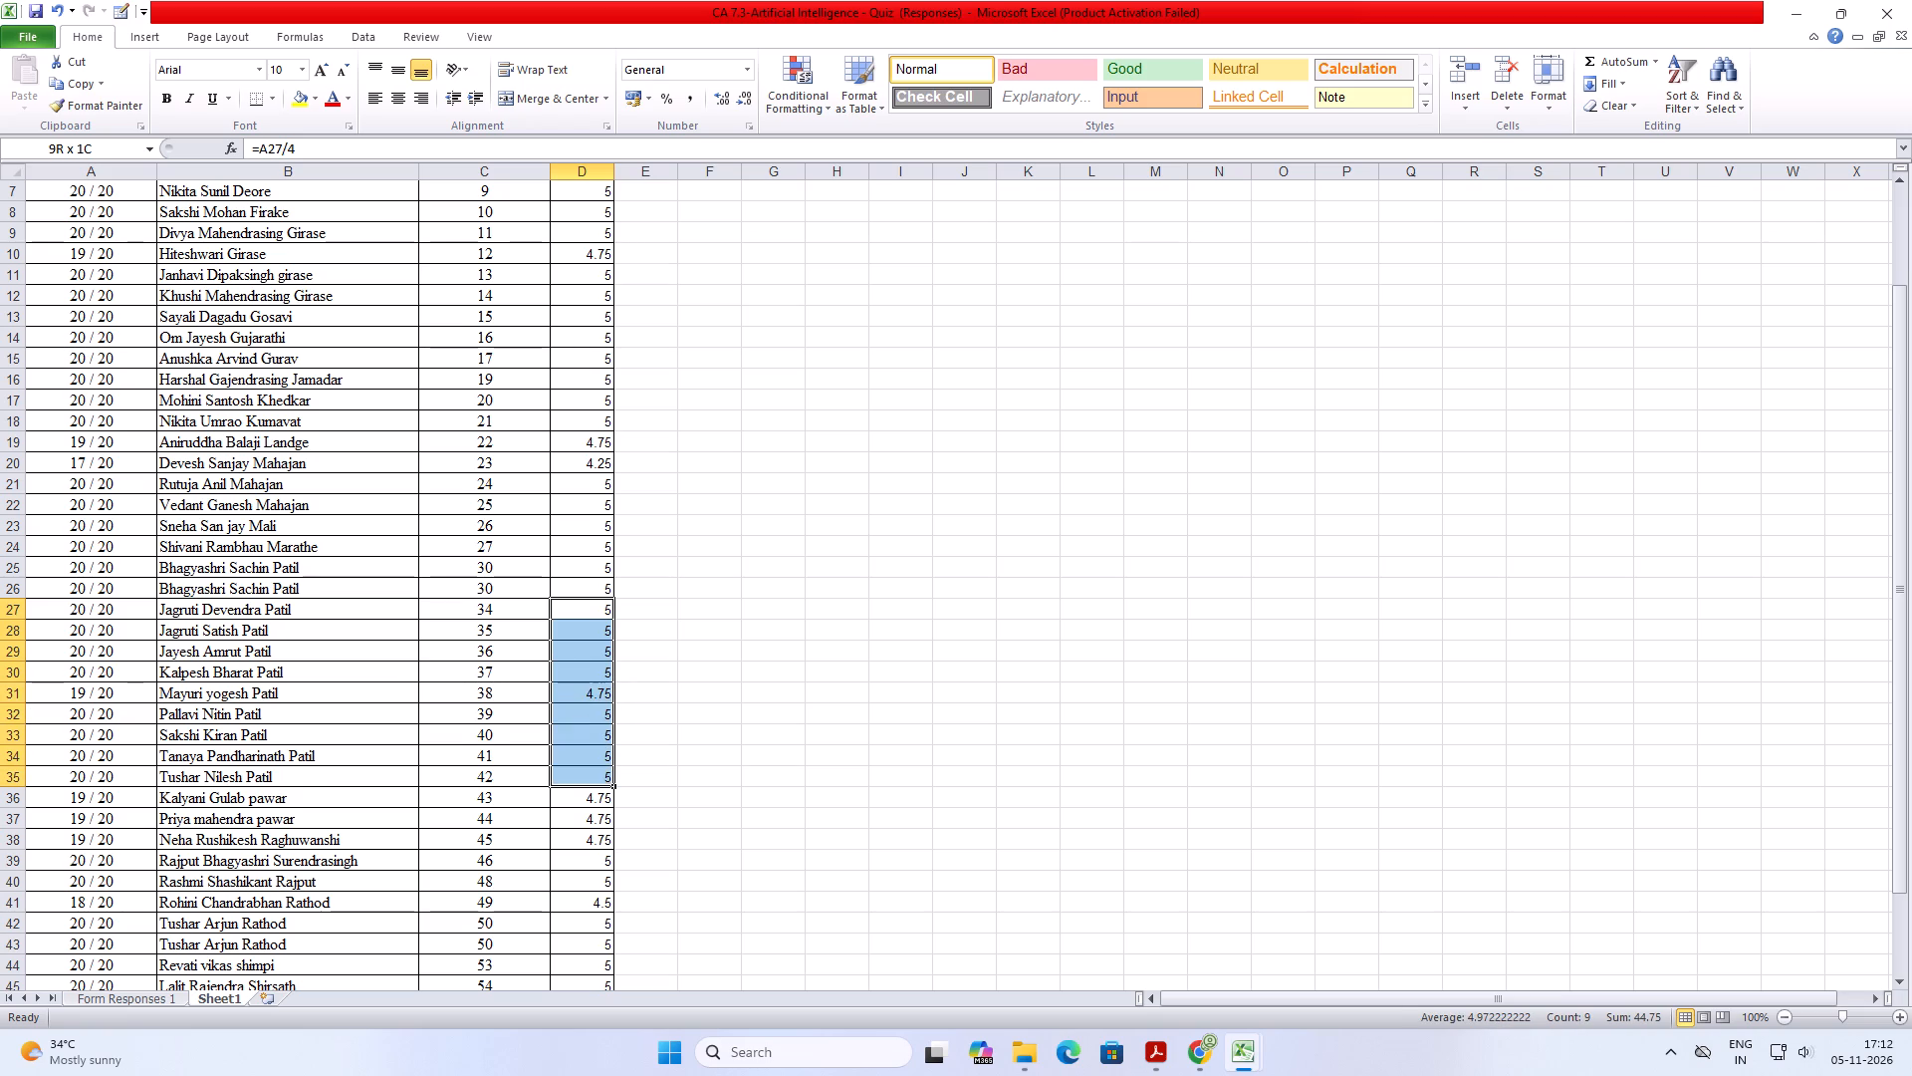
{"action": "left_click_drag", "start_coordinate": [608, 786], "coordinate": [617, 894]}
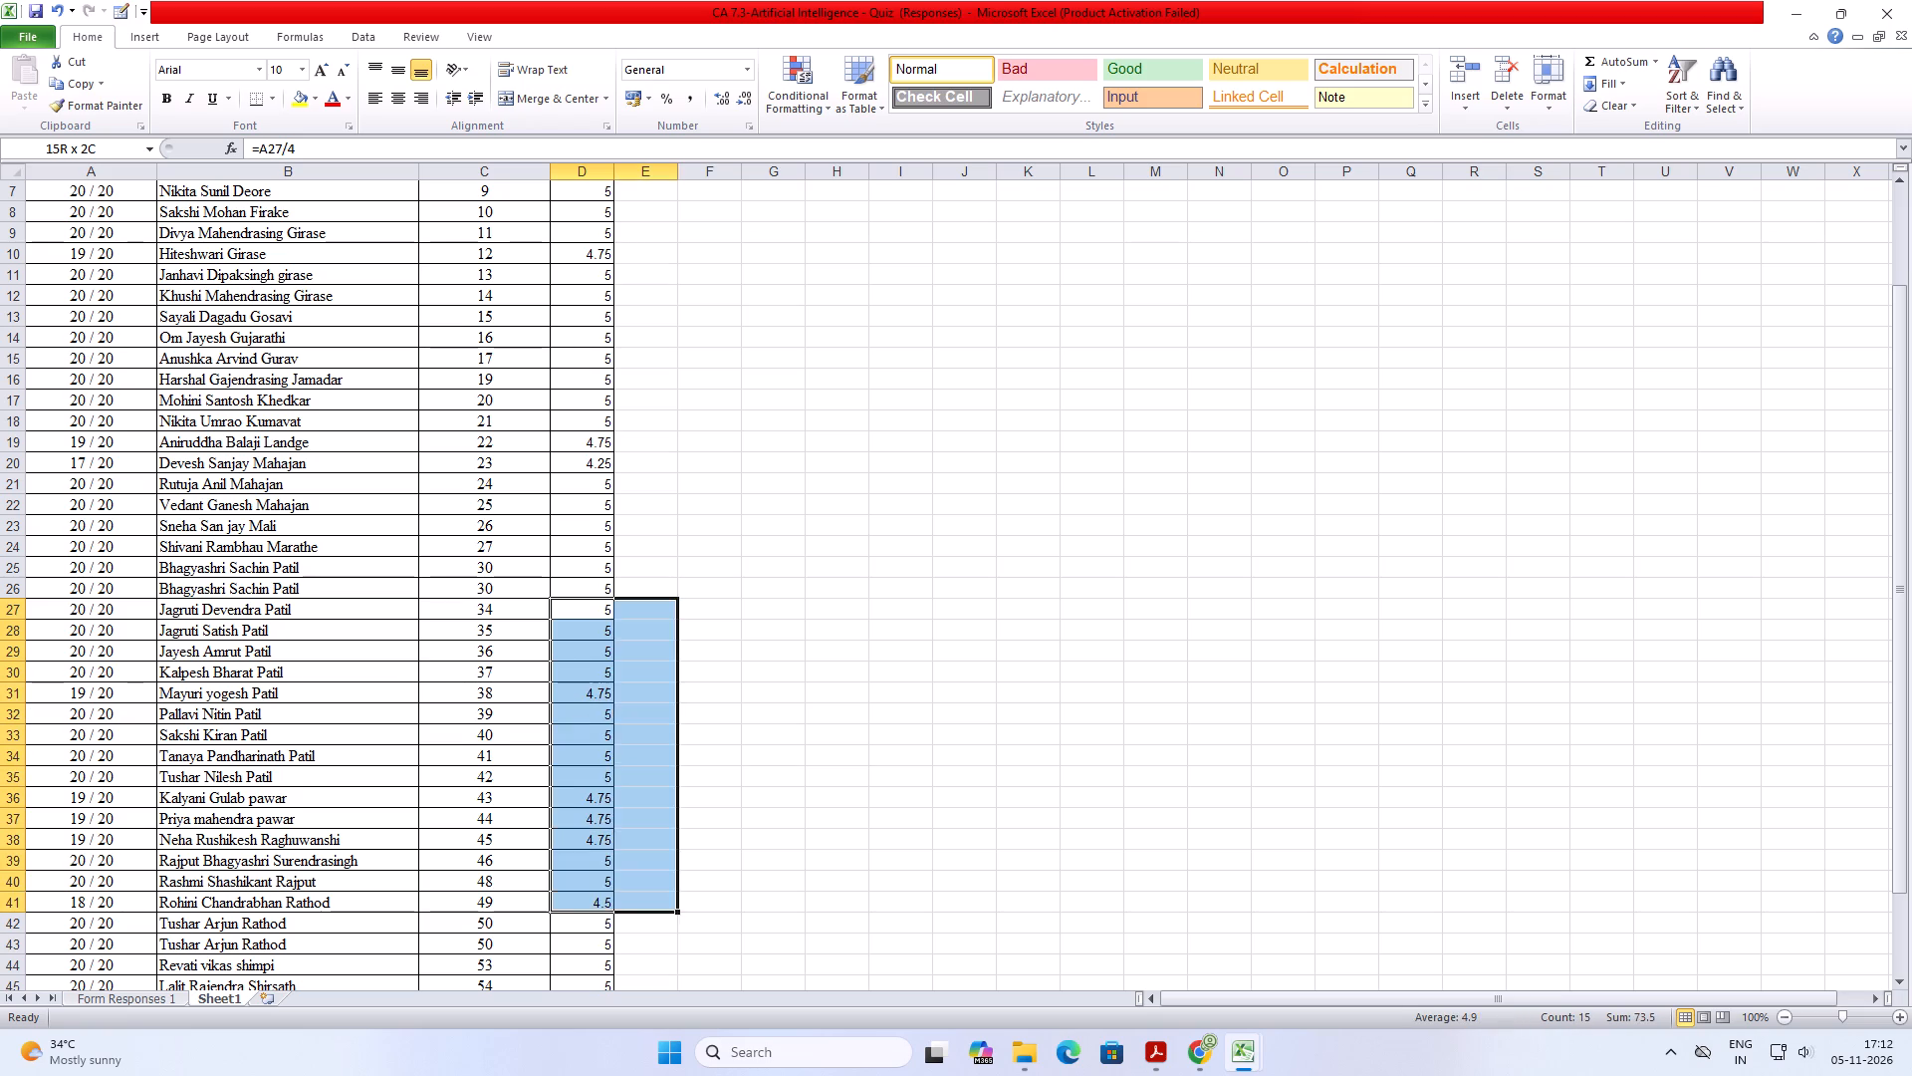
{"action": "left_click_drag", "start_coordinate": [617, 894], "coordinate": [598, 863]}
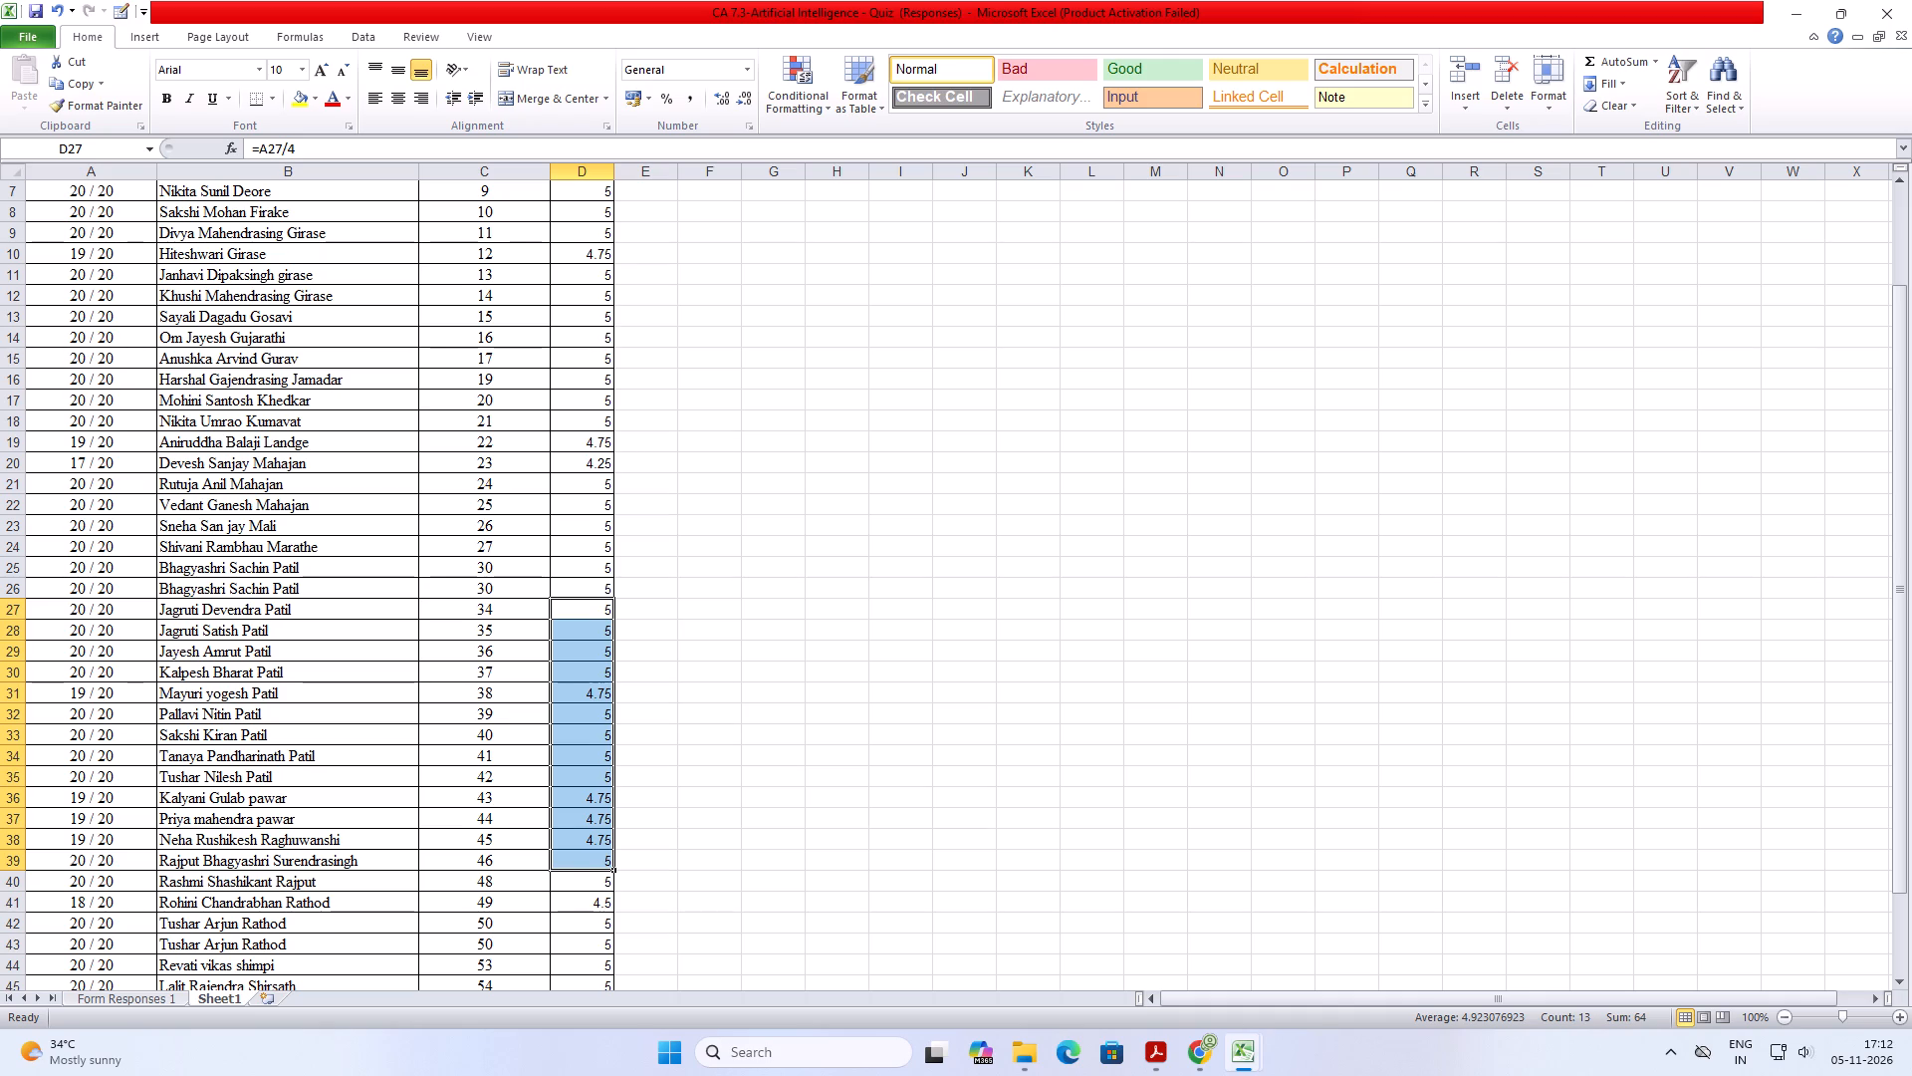
{"action": "key", "text": "ctrl+c"}
{"action": "key", "text": "ctrl+c"}
{"action": "key", "text": "ctrl+c"}
{"action": "key", "text": "ctrl+c"}
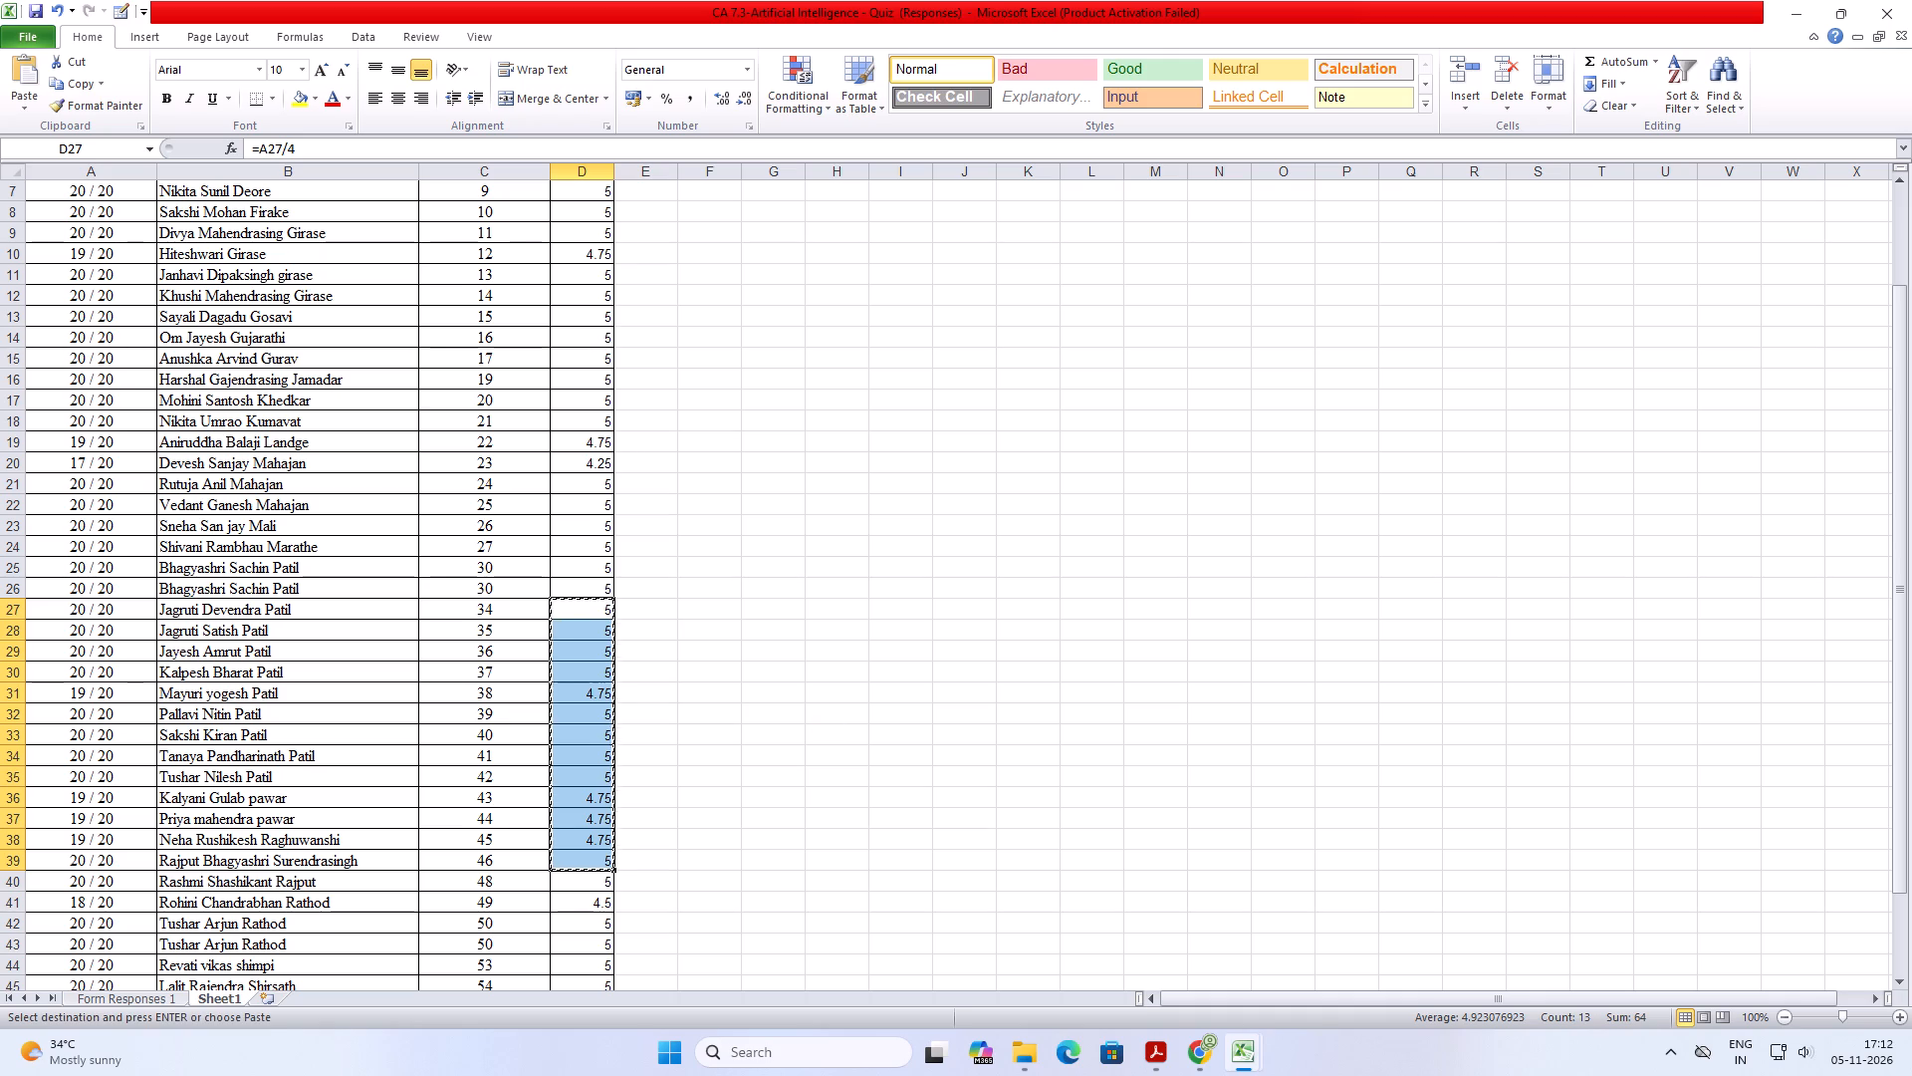
{"action": "left_click", "coordinate": [1258, 1050]}
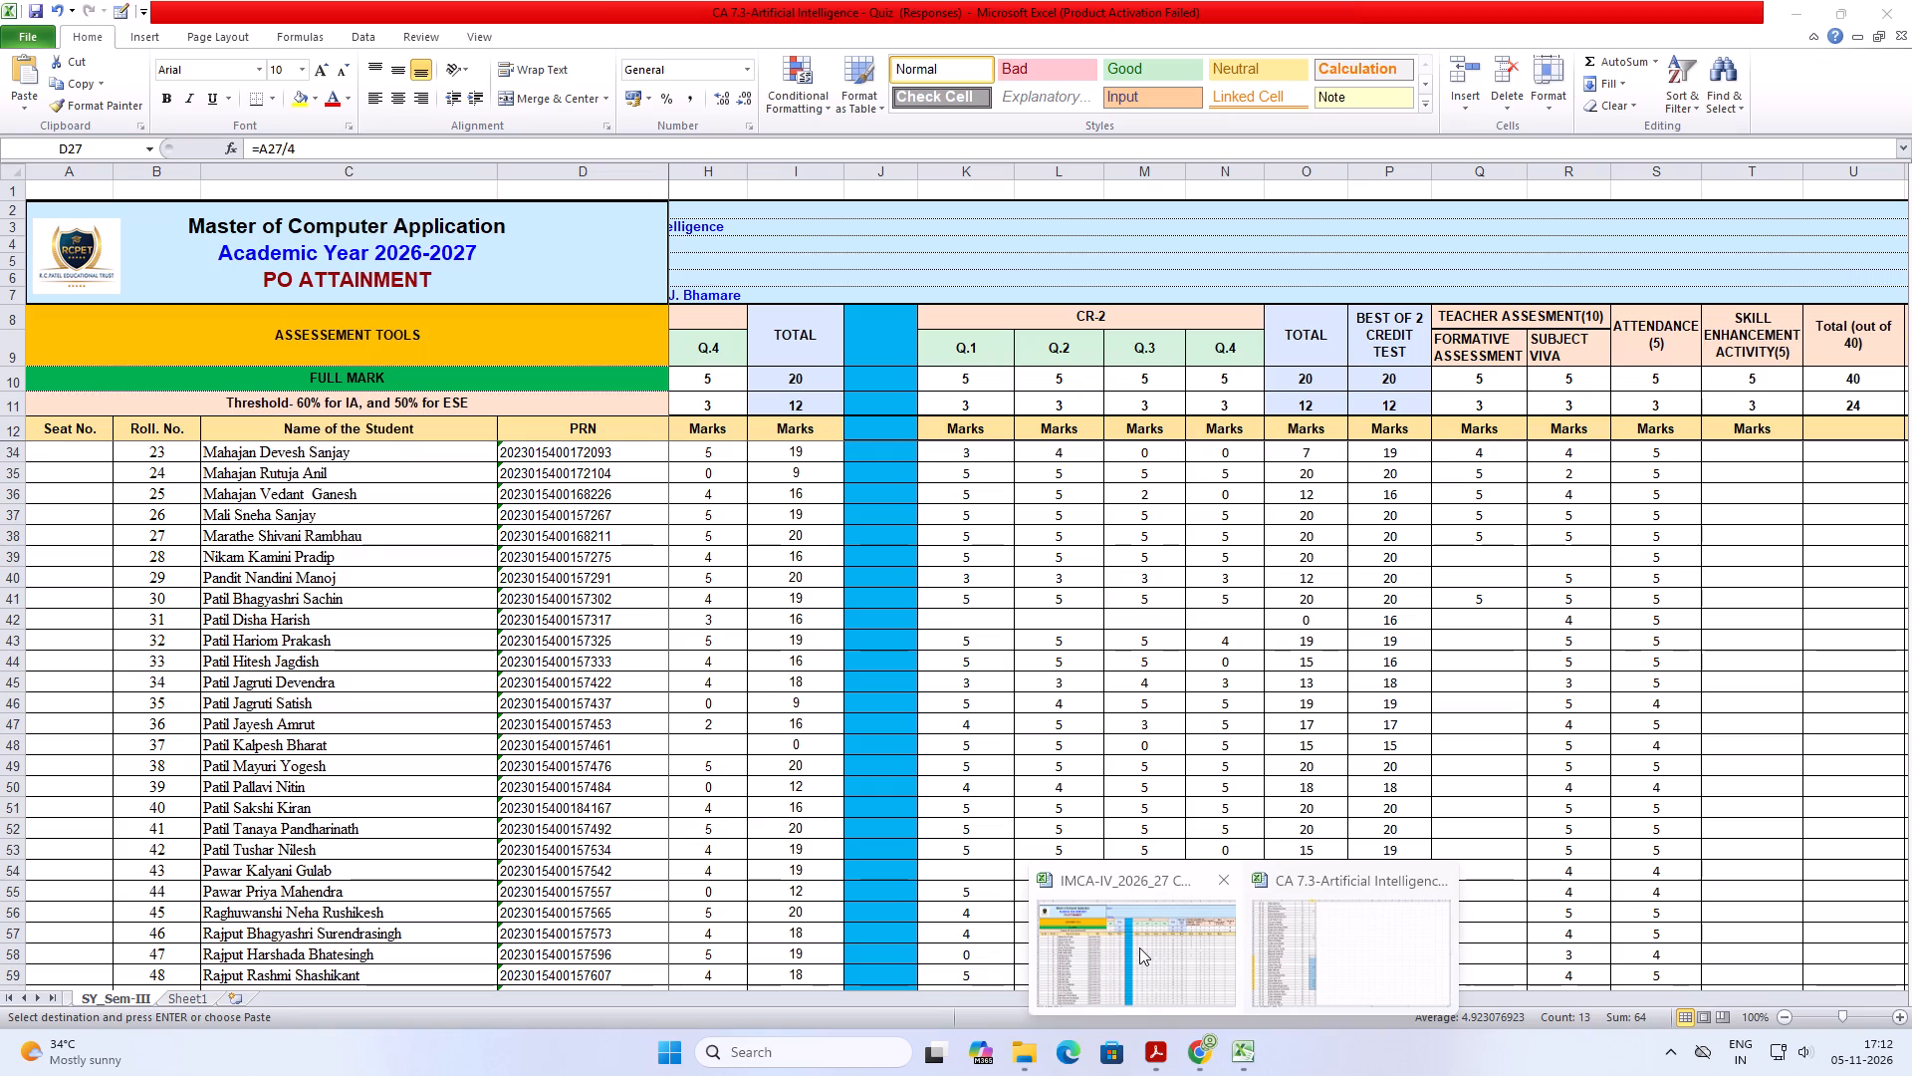
{"action": "left_click", "coordinate": [1139, 947]}
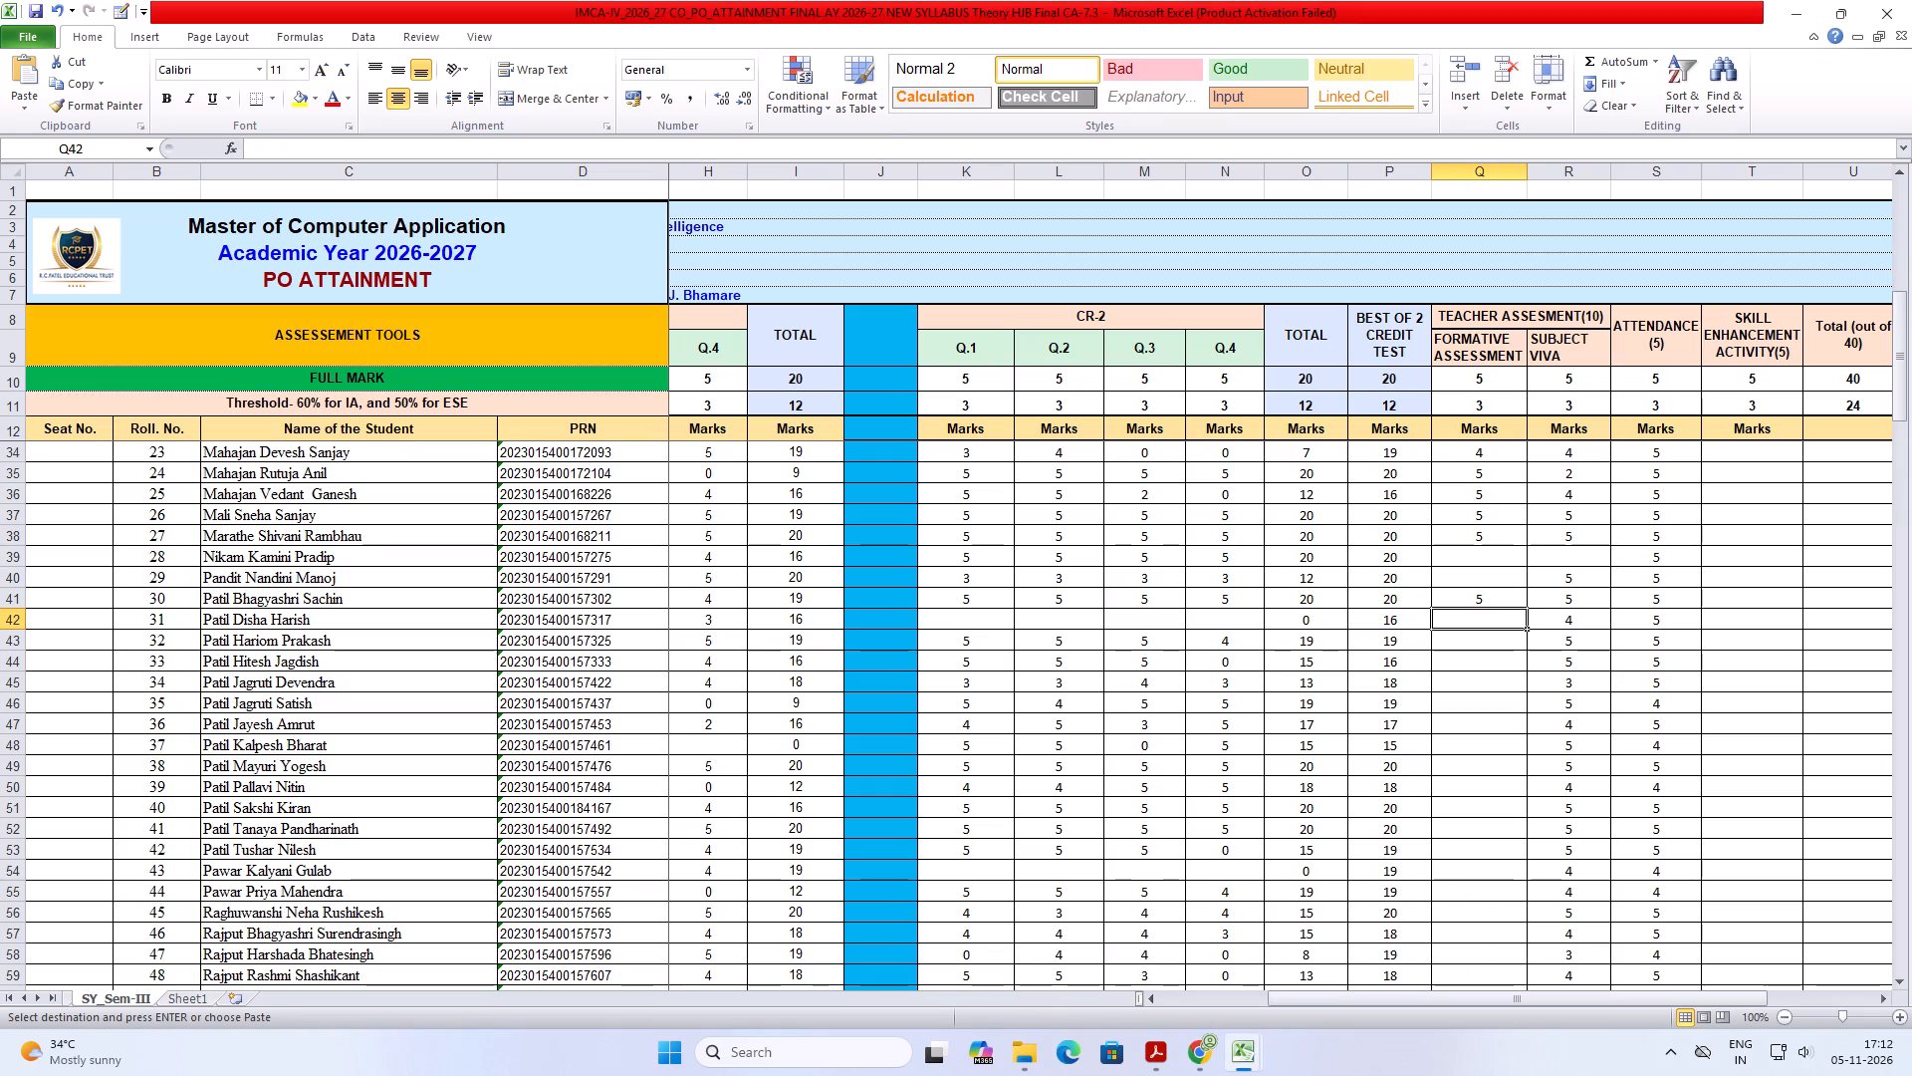
{"action": "left_click", "coordinate": [6, 686]}
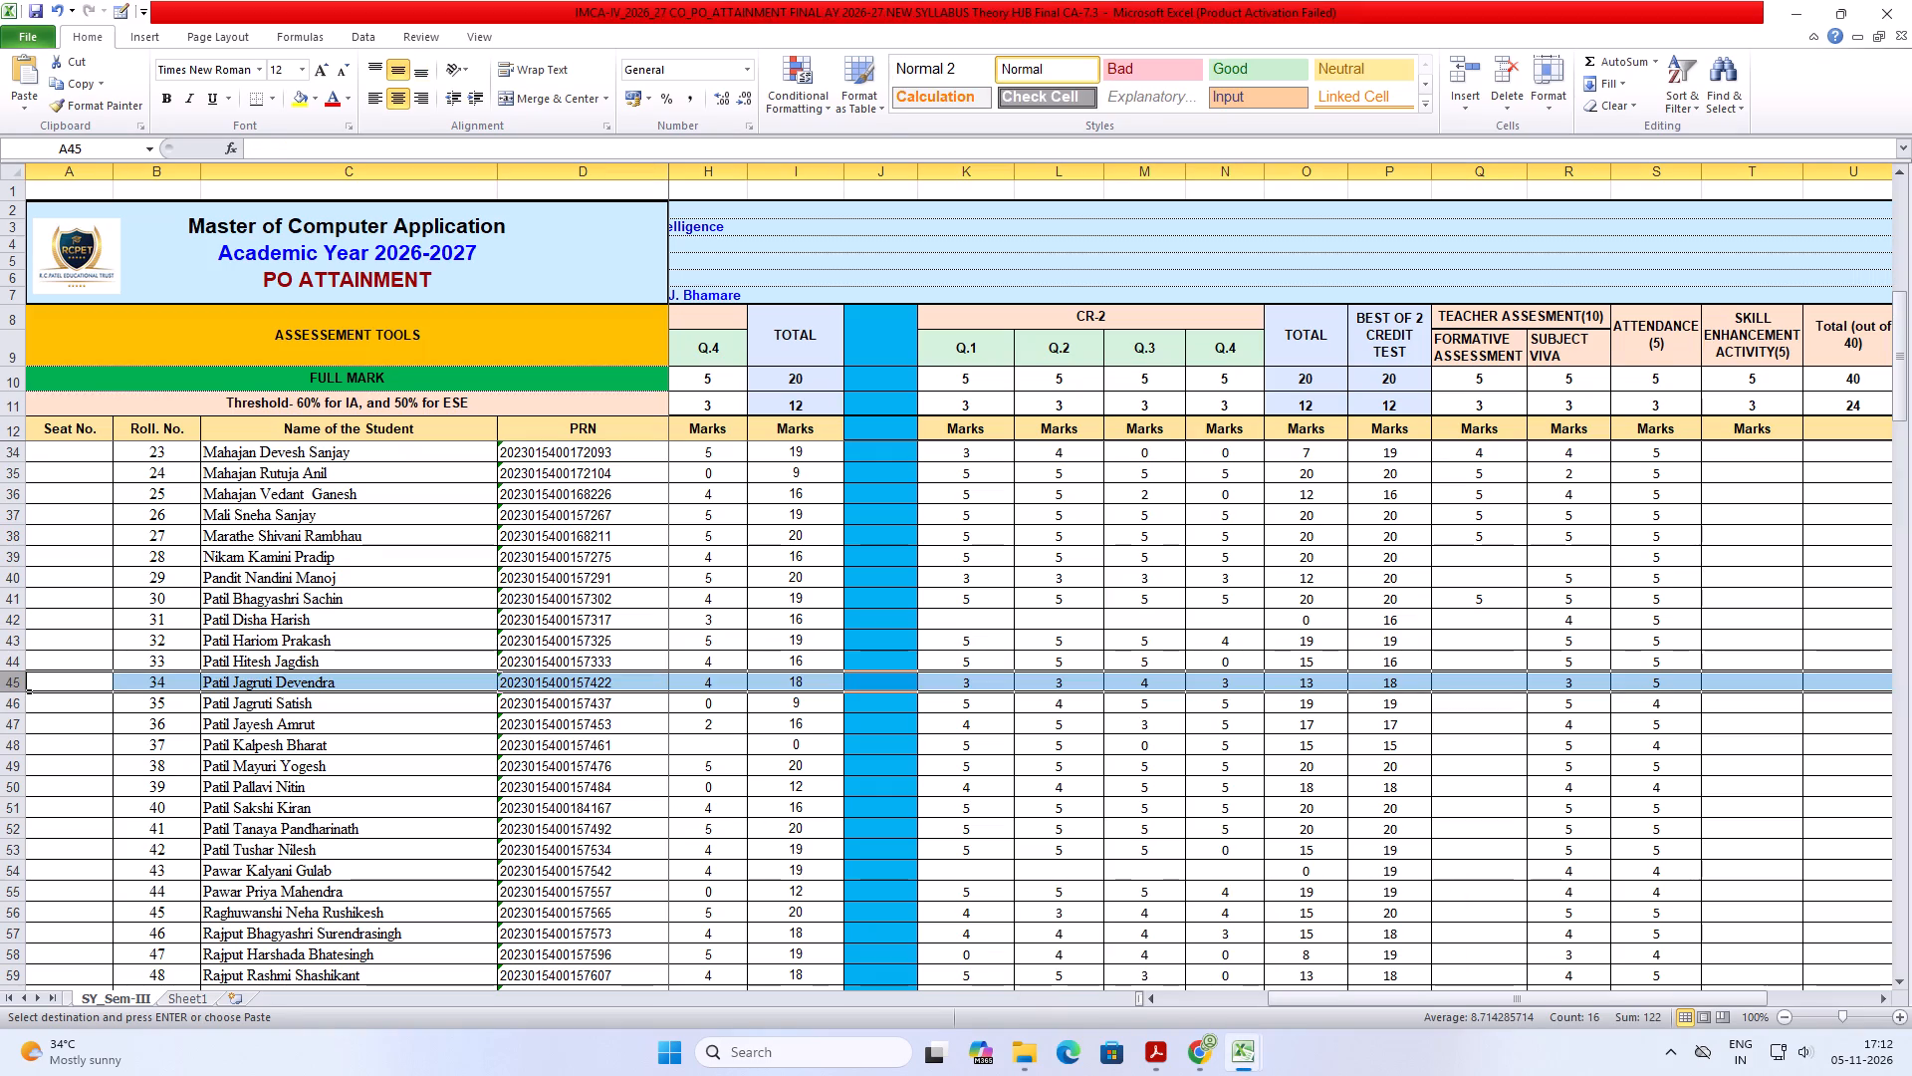
{"action": "left_click", "coordinate": [1510, 681]}
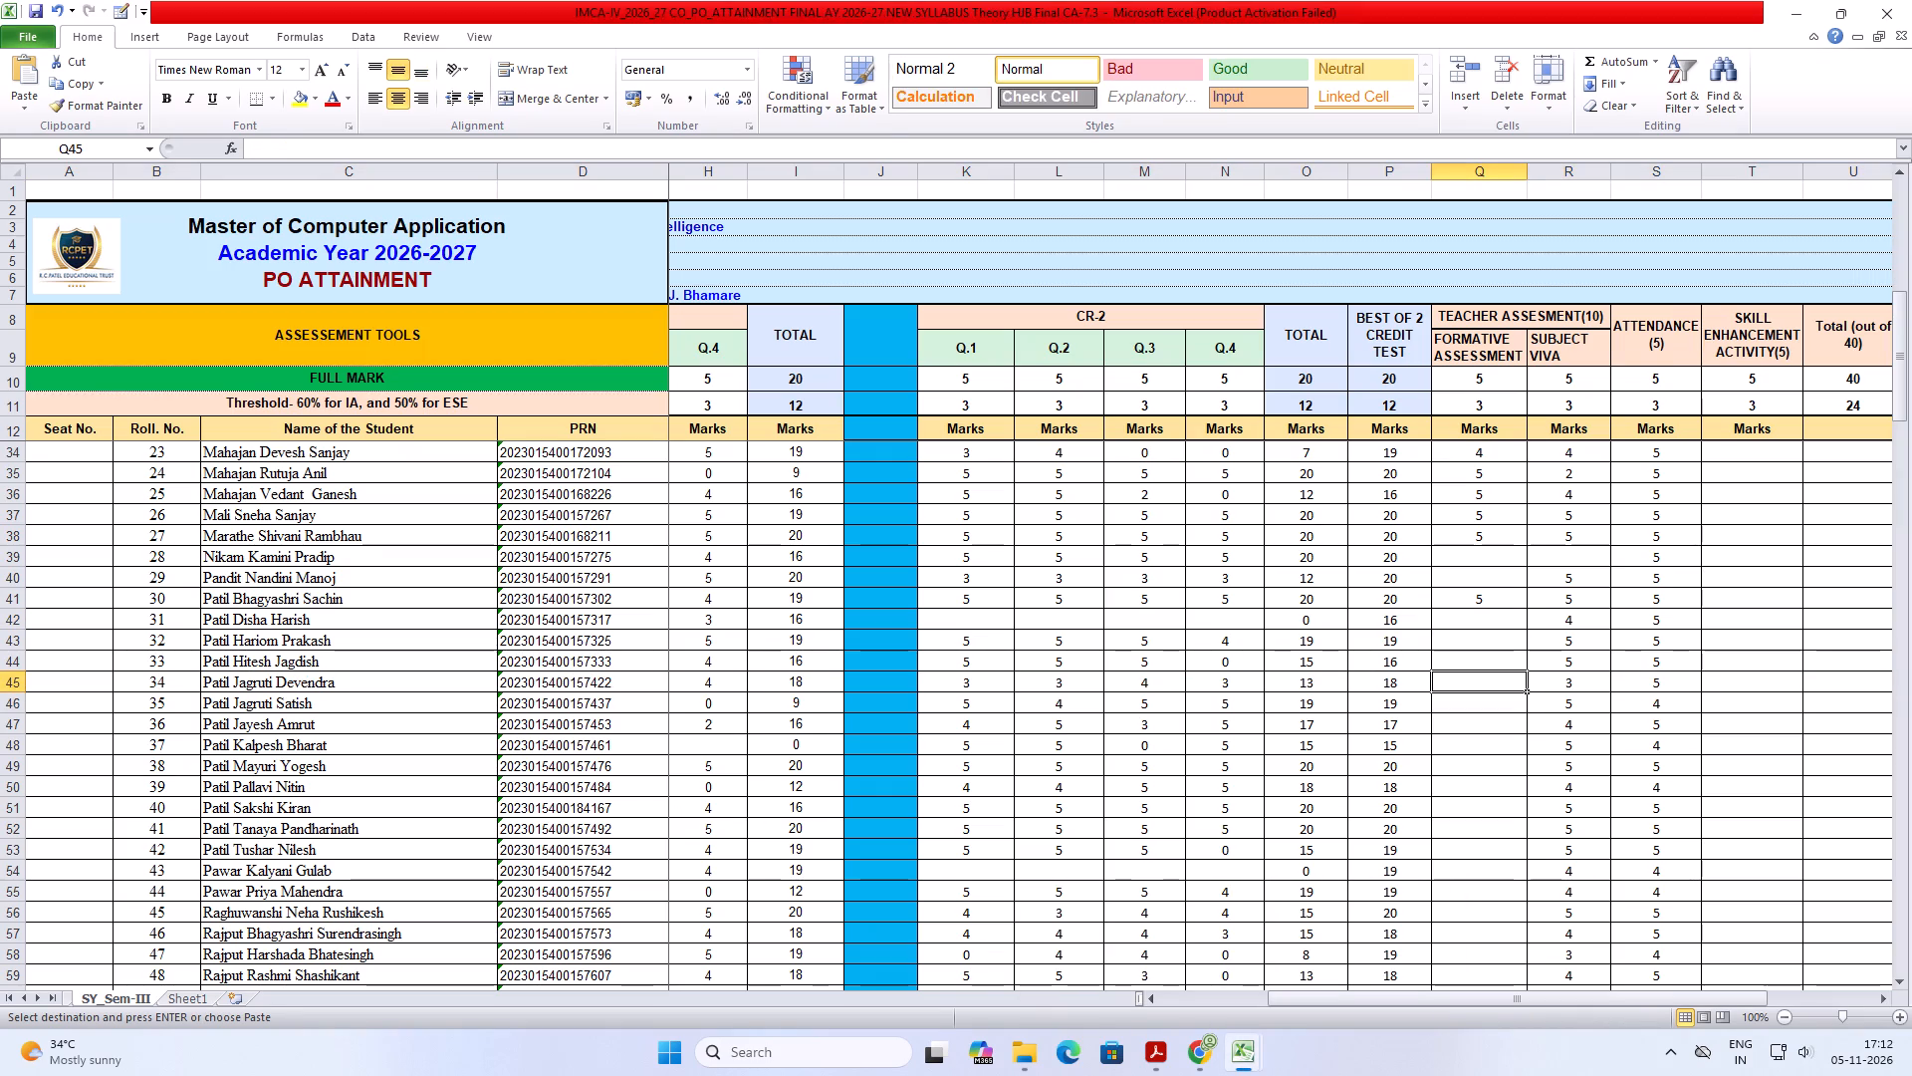
{"action": "key", "text": "ctrl+v"}
{"action": "left_click", "coordinate": [1579, 955]}
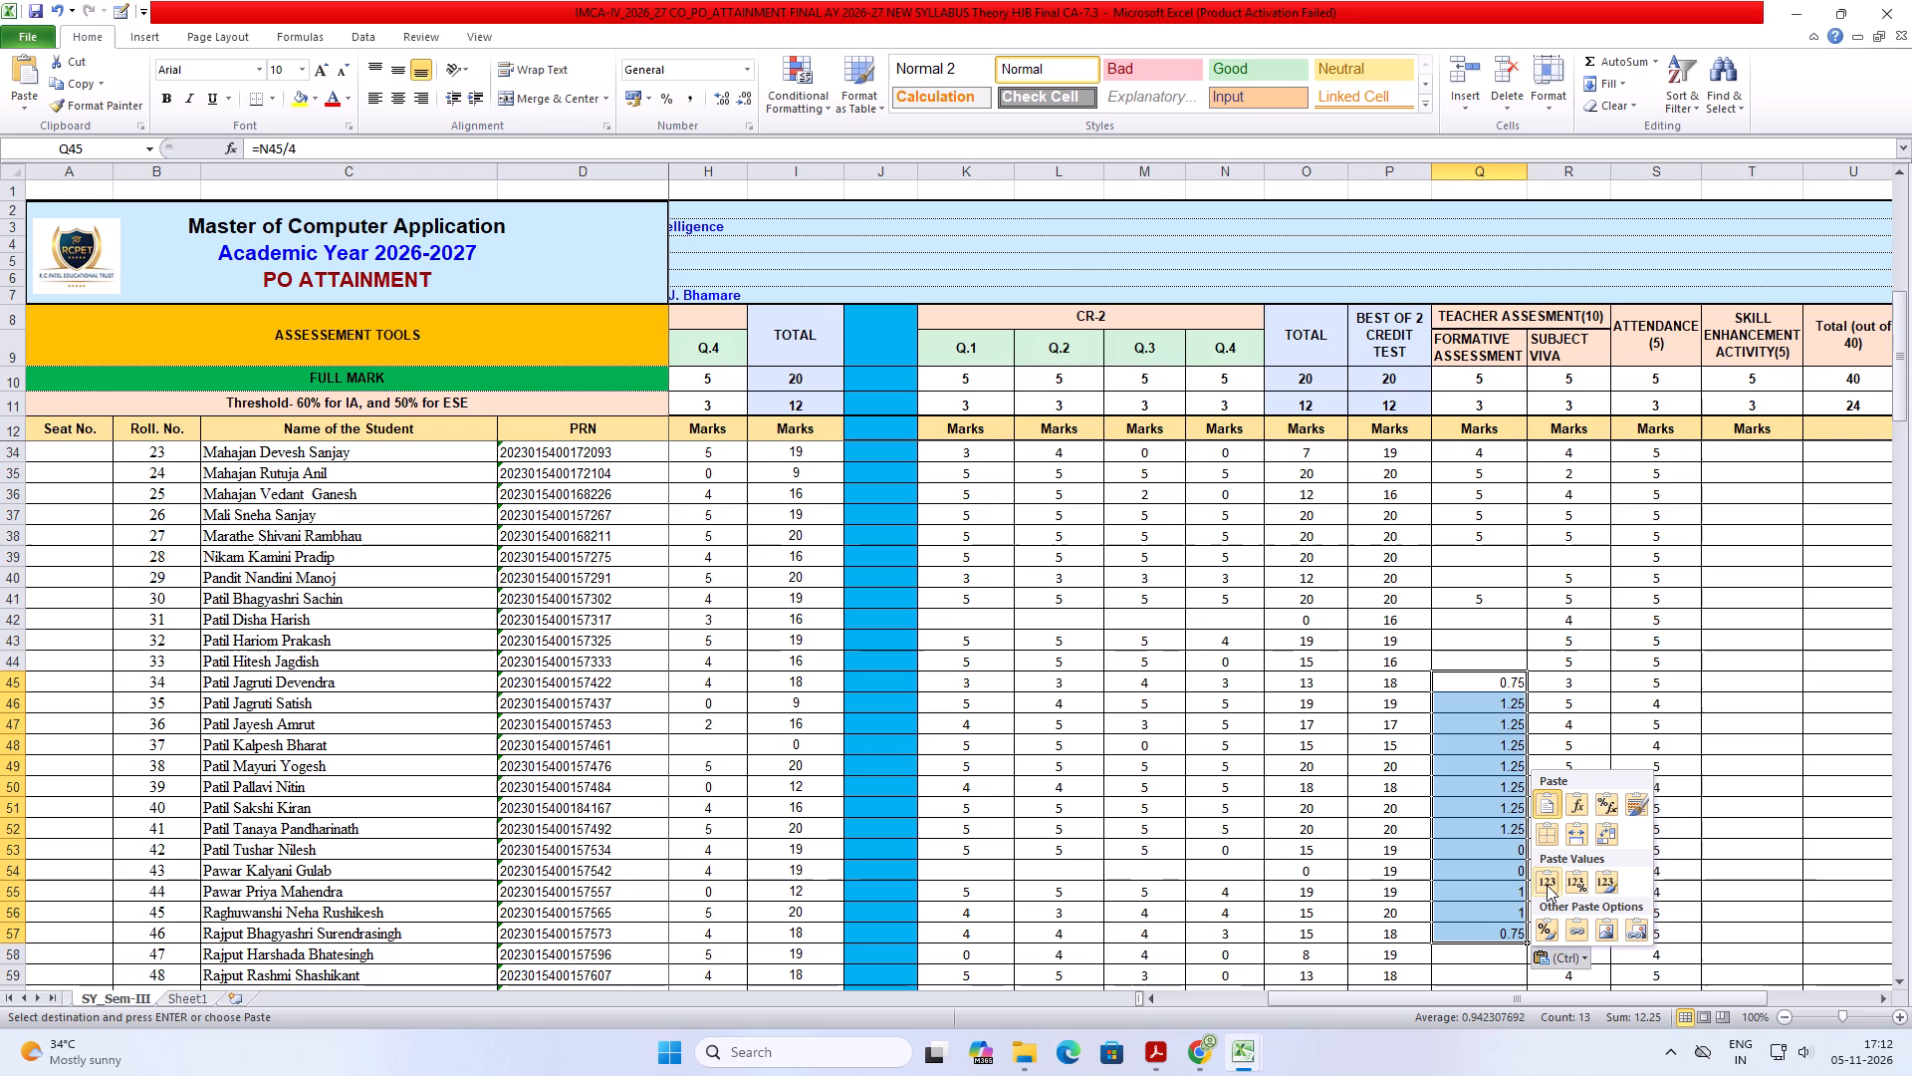
{"action": "left_click", "coordinate": [1547, 885]}
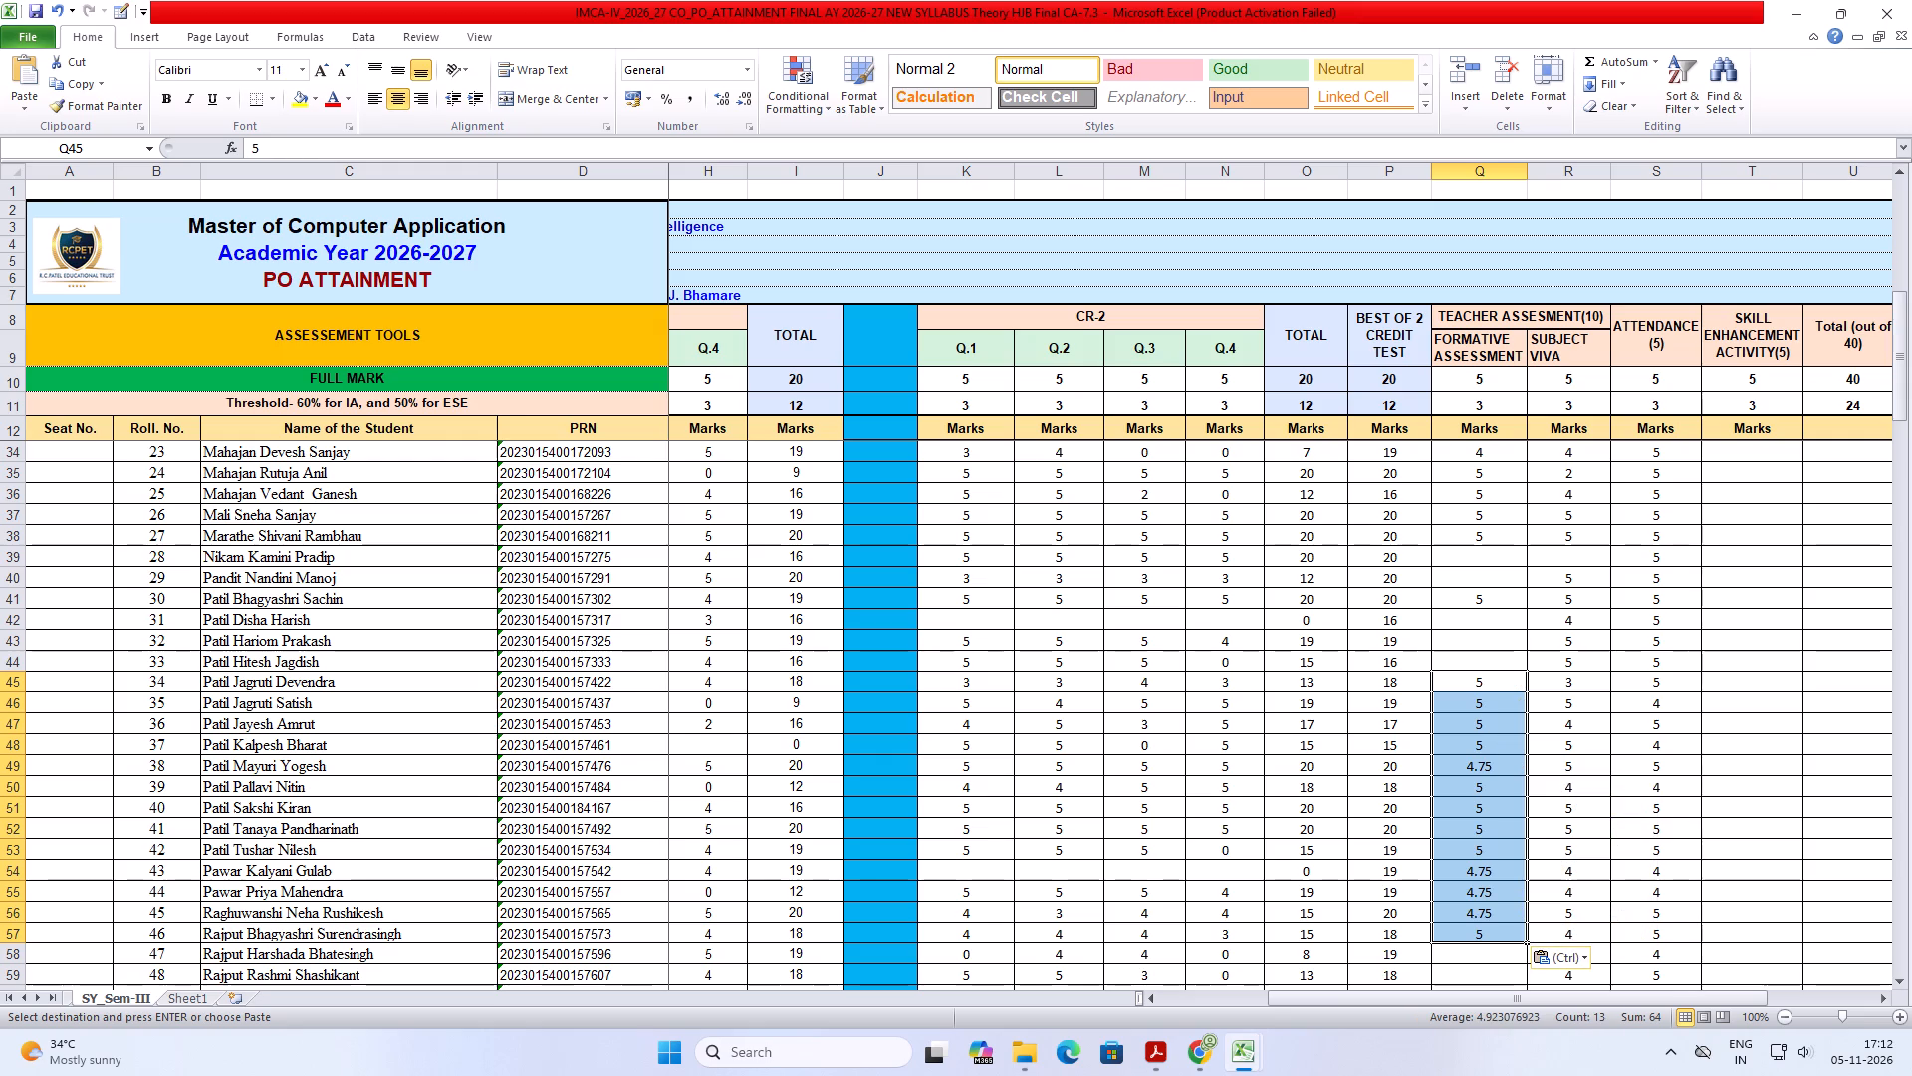
Reduce the displayed decimals of the Formative Assessment marks for roll numbers 38, 43, 44 and 45 so each shows 5.
{"action": "left_click", "coordinate": [1490, 764]}
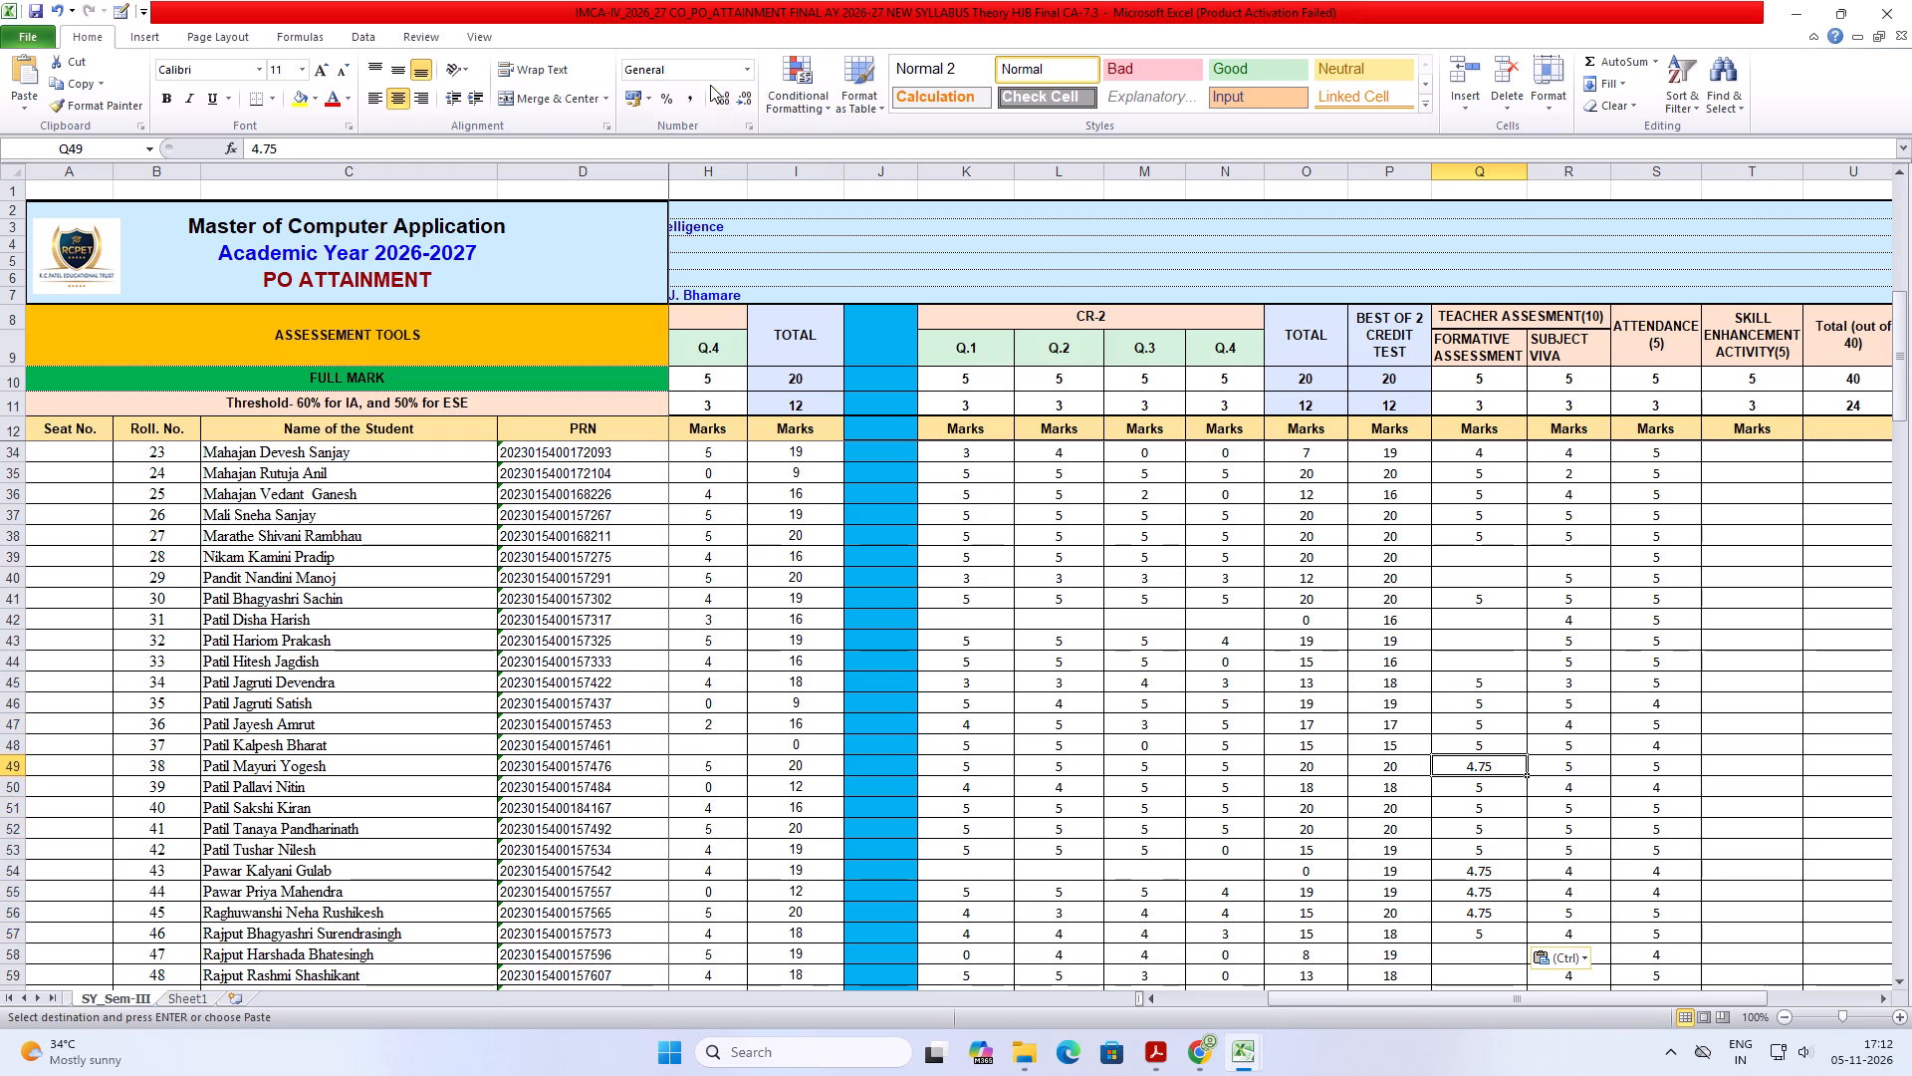
{"action": "left_click", "coordinate": [742, 95]}
{"action": "left_click", "coordinate": [742, 95]}
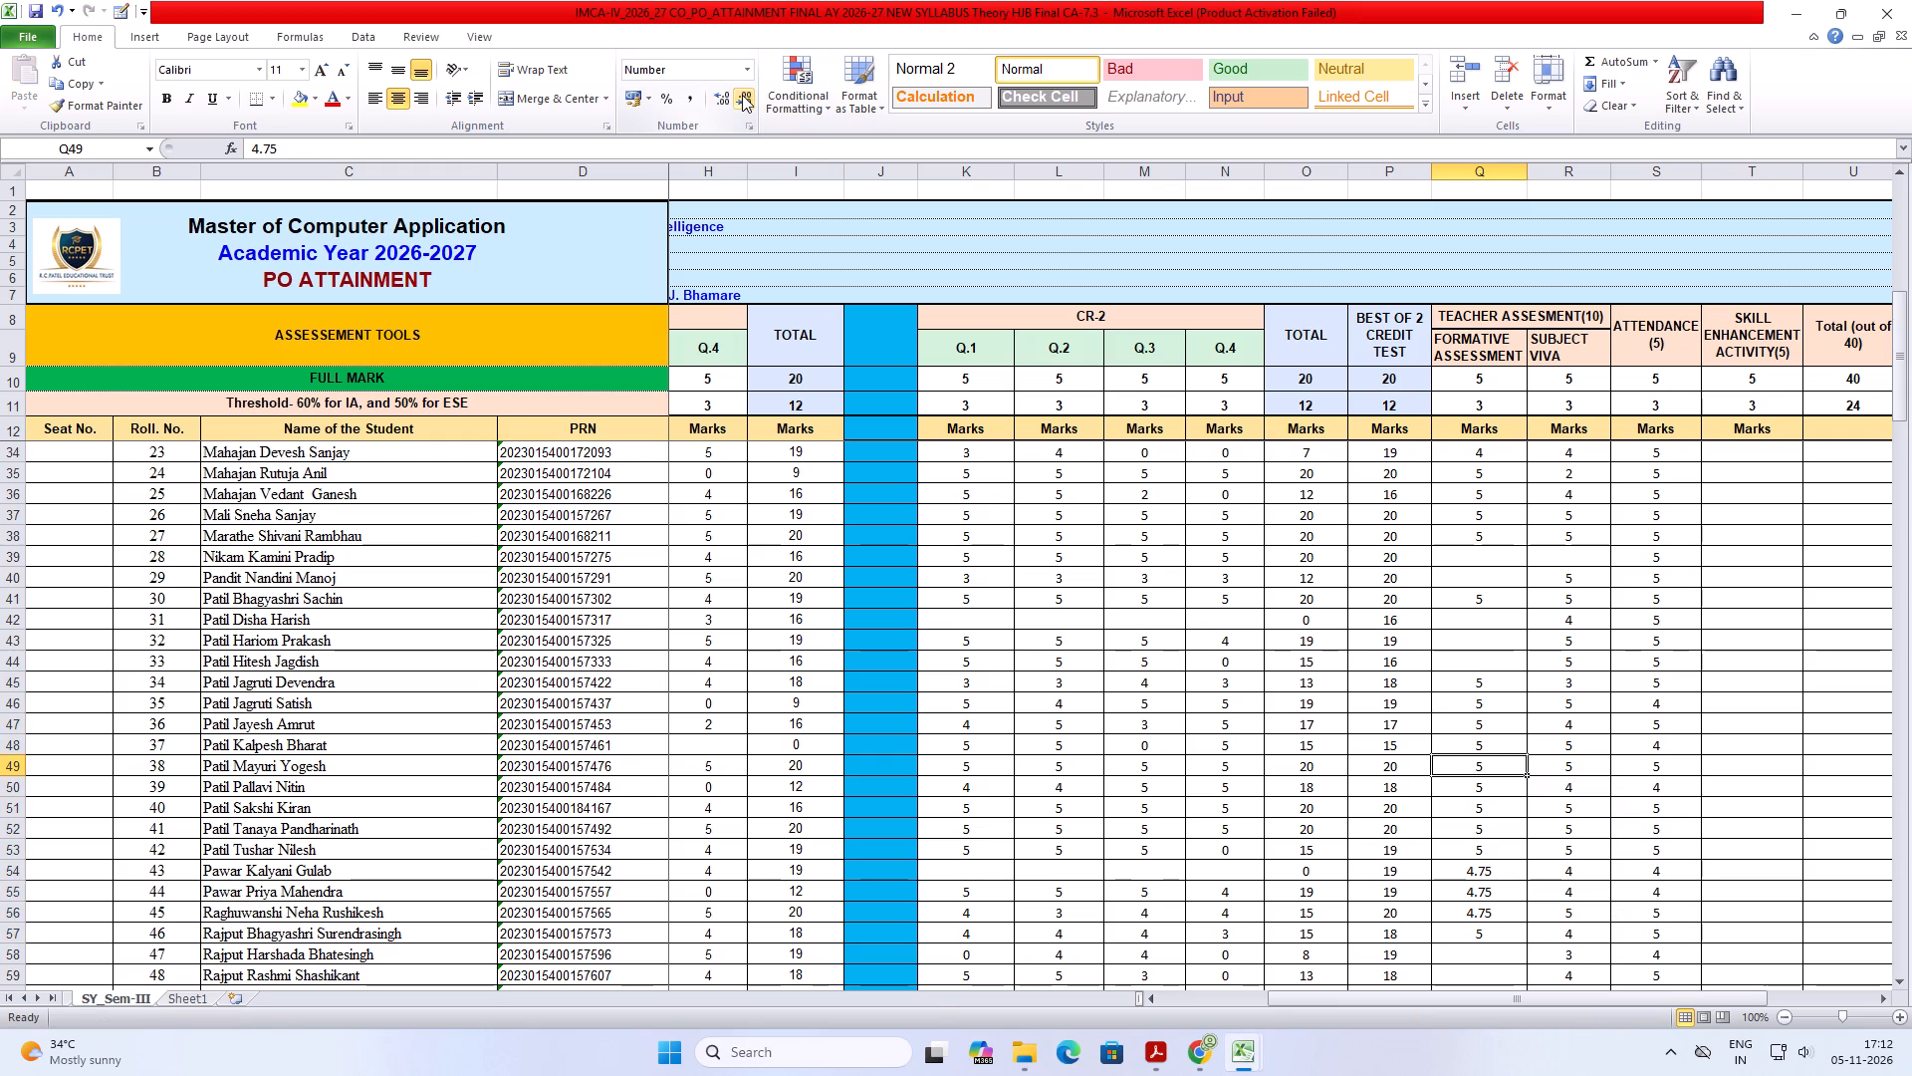
{"action": "left_click", "coordinate": [1483, 871]}
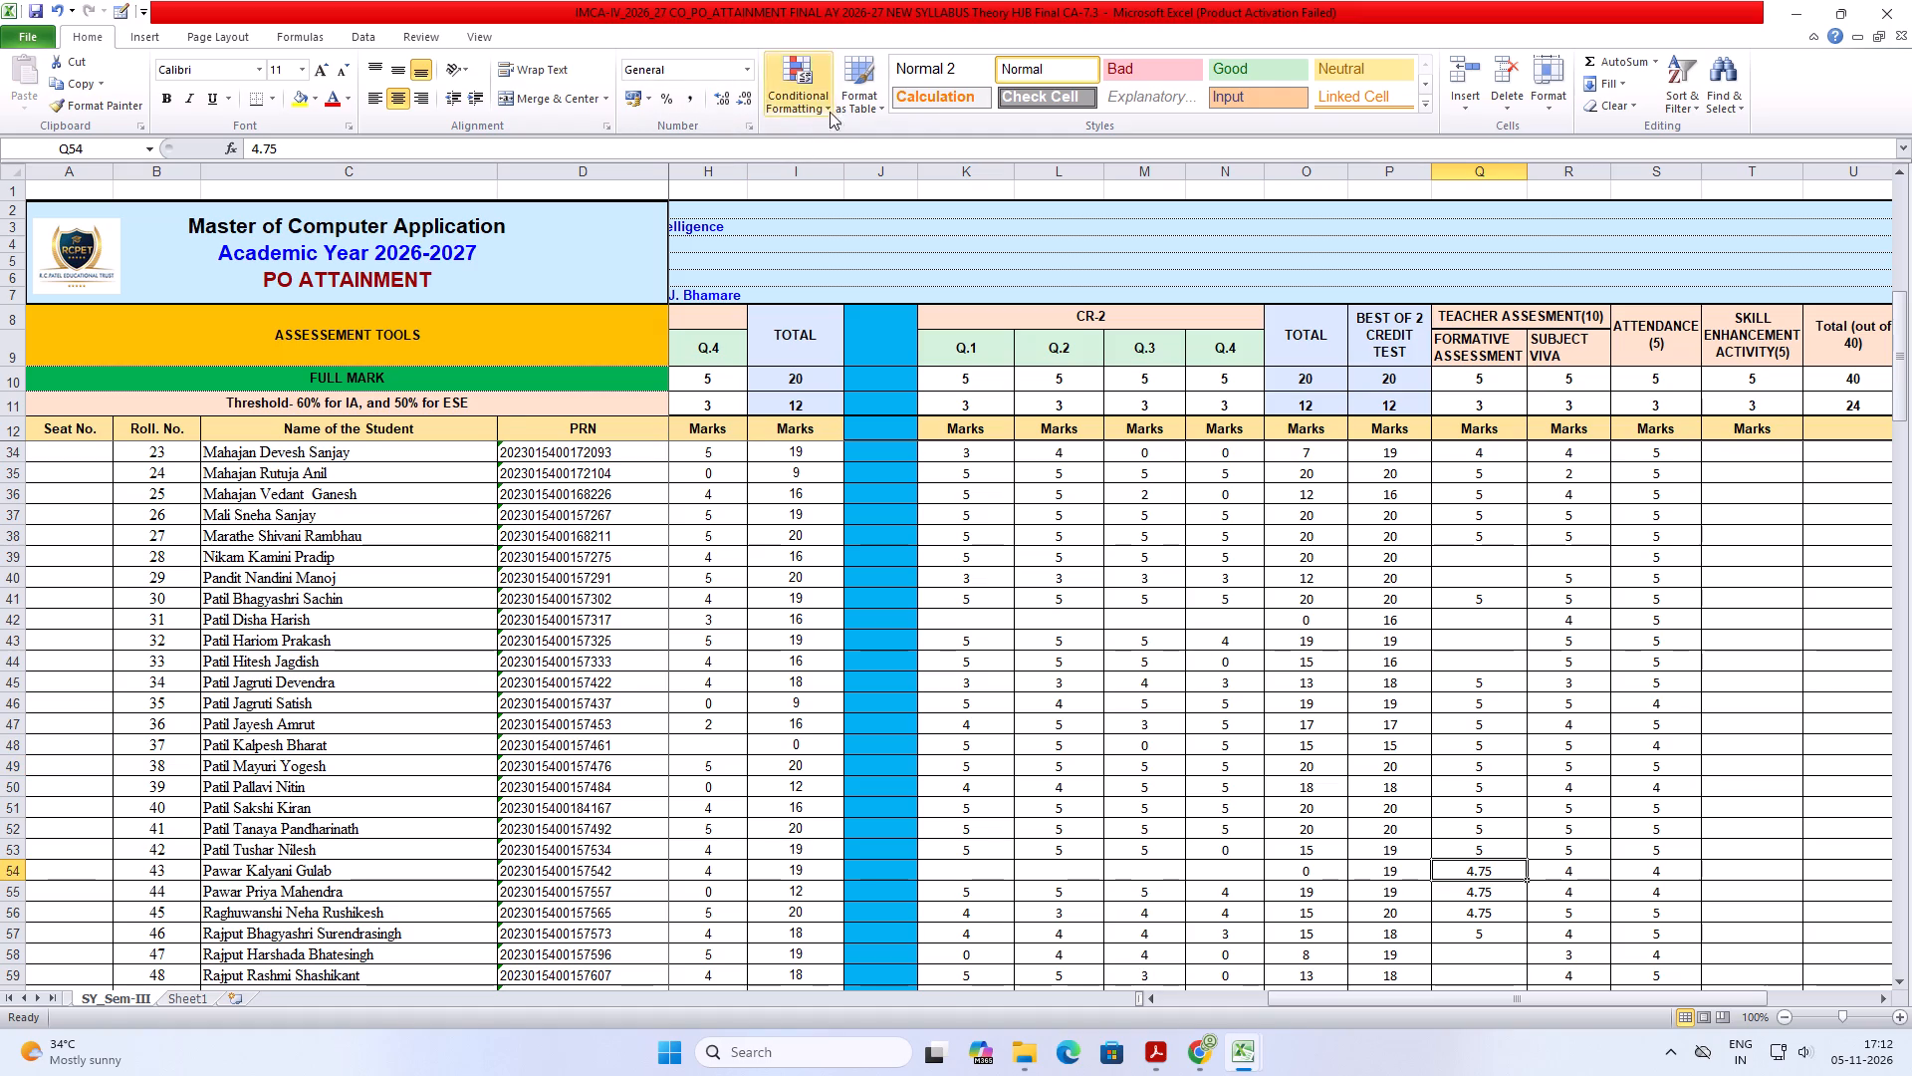
{"action": "left_click", "coordinate": [749, 96]}
{"action": "double_click", "coordinate": [749, 96]}
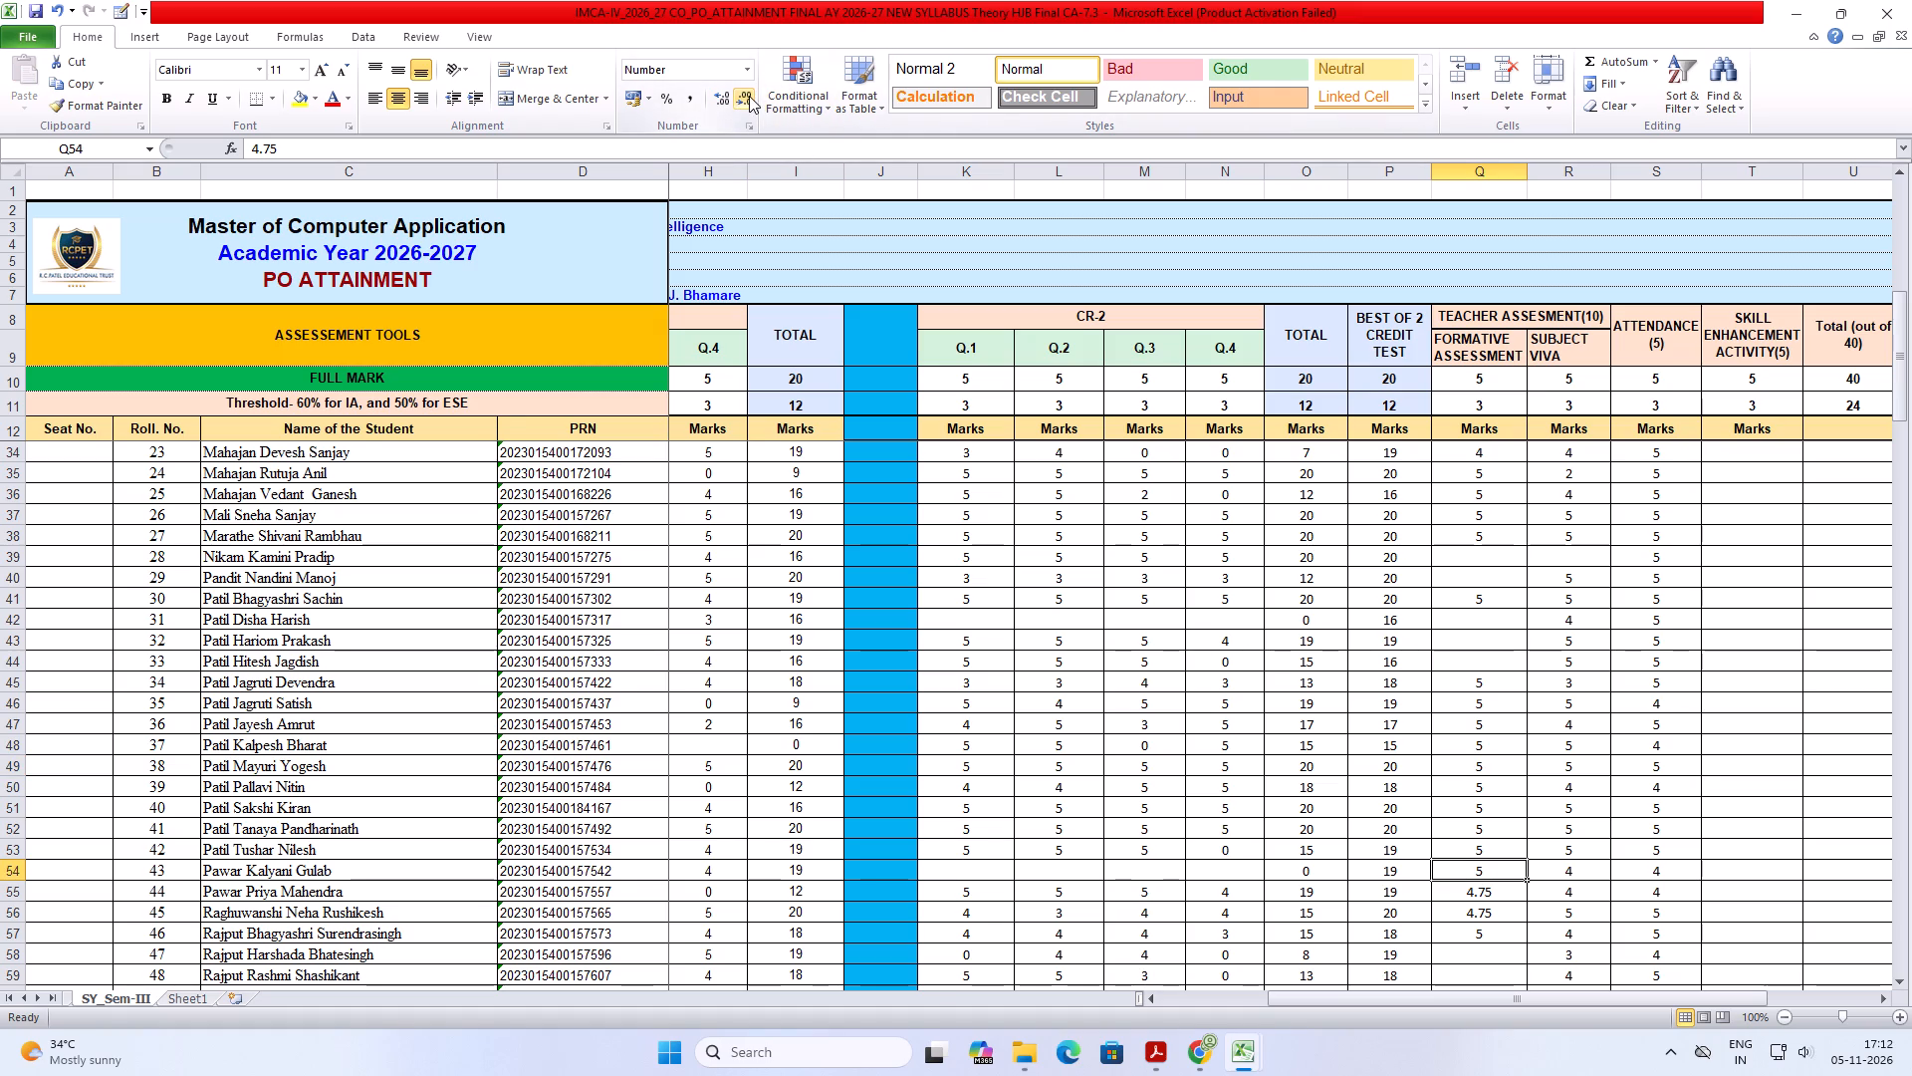
{"action": "left_click", "coordinate": [1472, 887]}
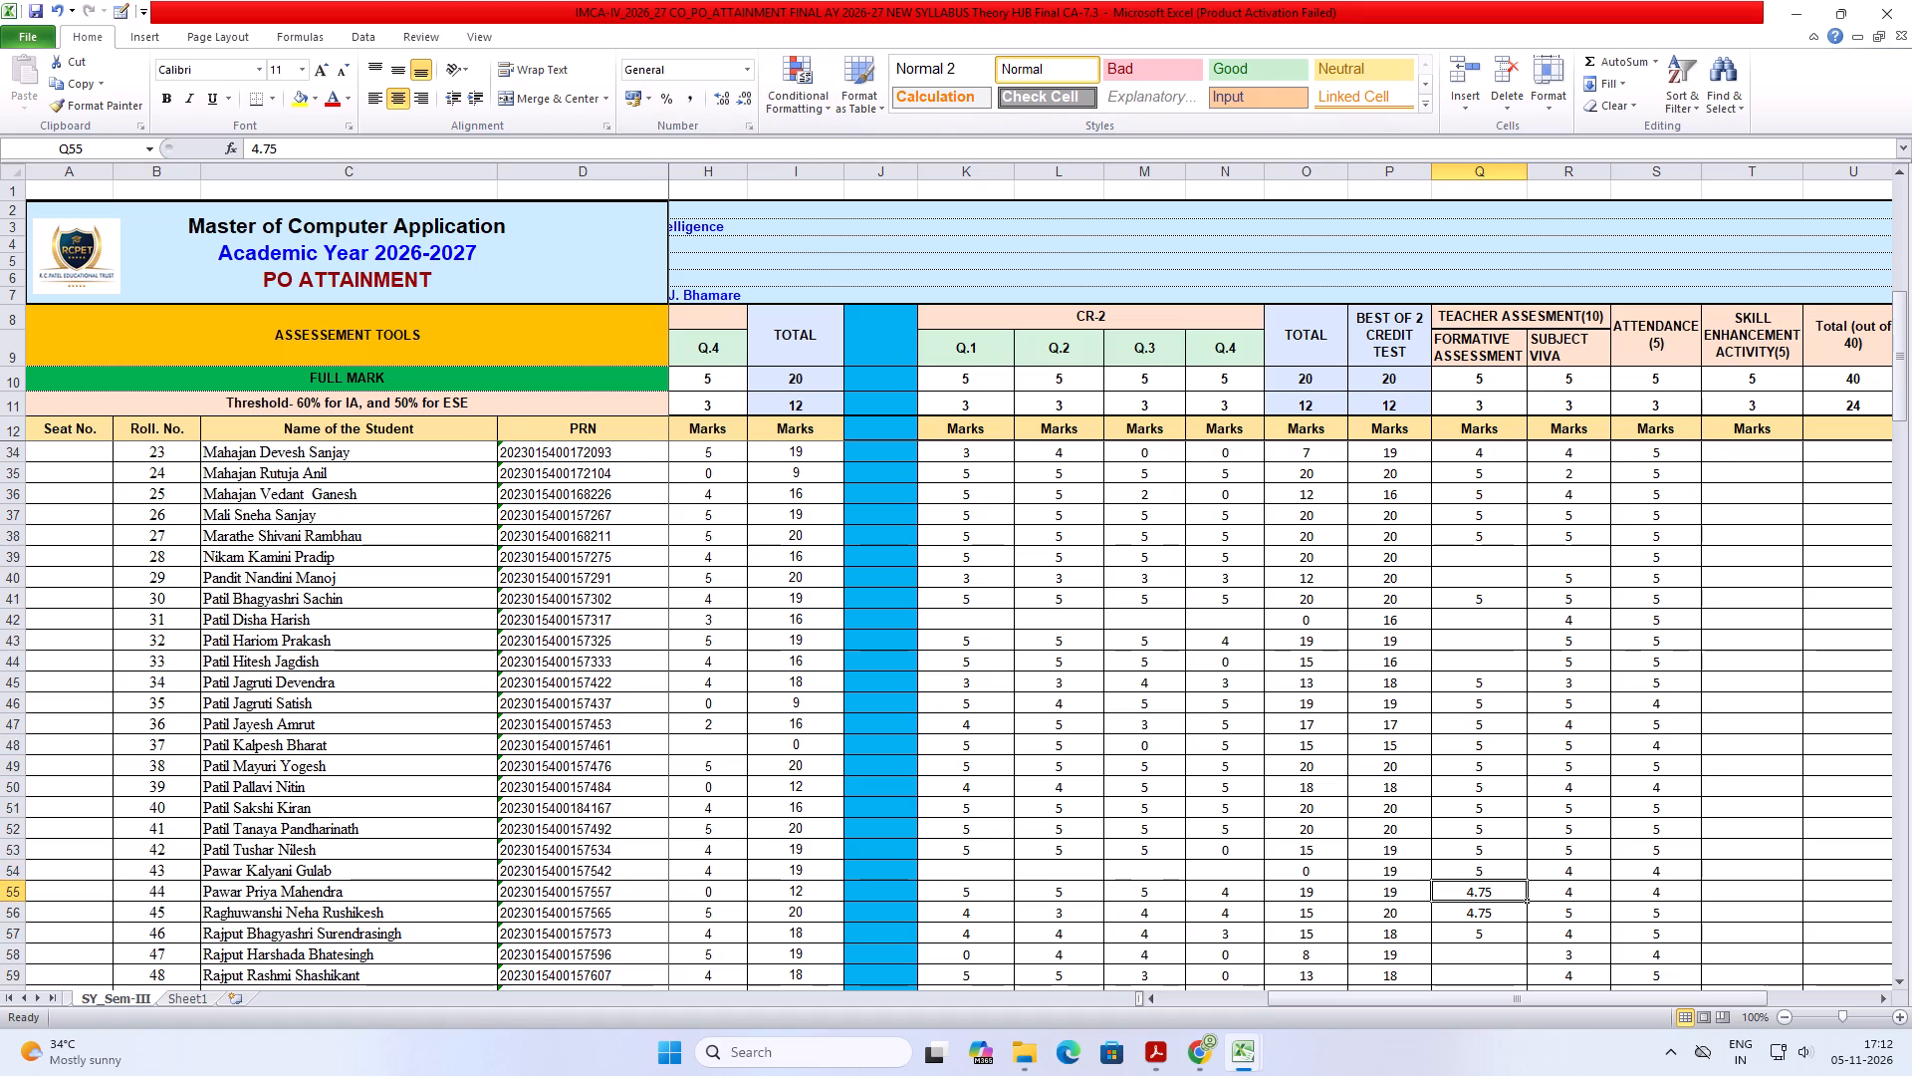
{"action": "double_click", "coordinate": [734, 97]}
{"action": "left_click", "coordinate": [1501, 913]}
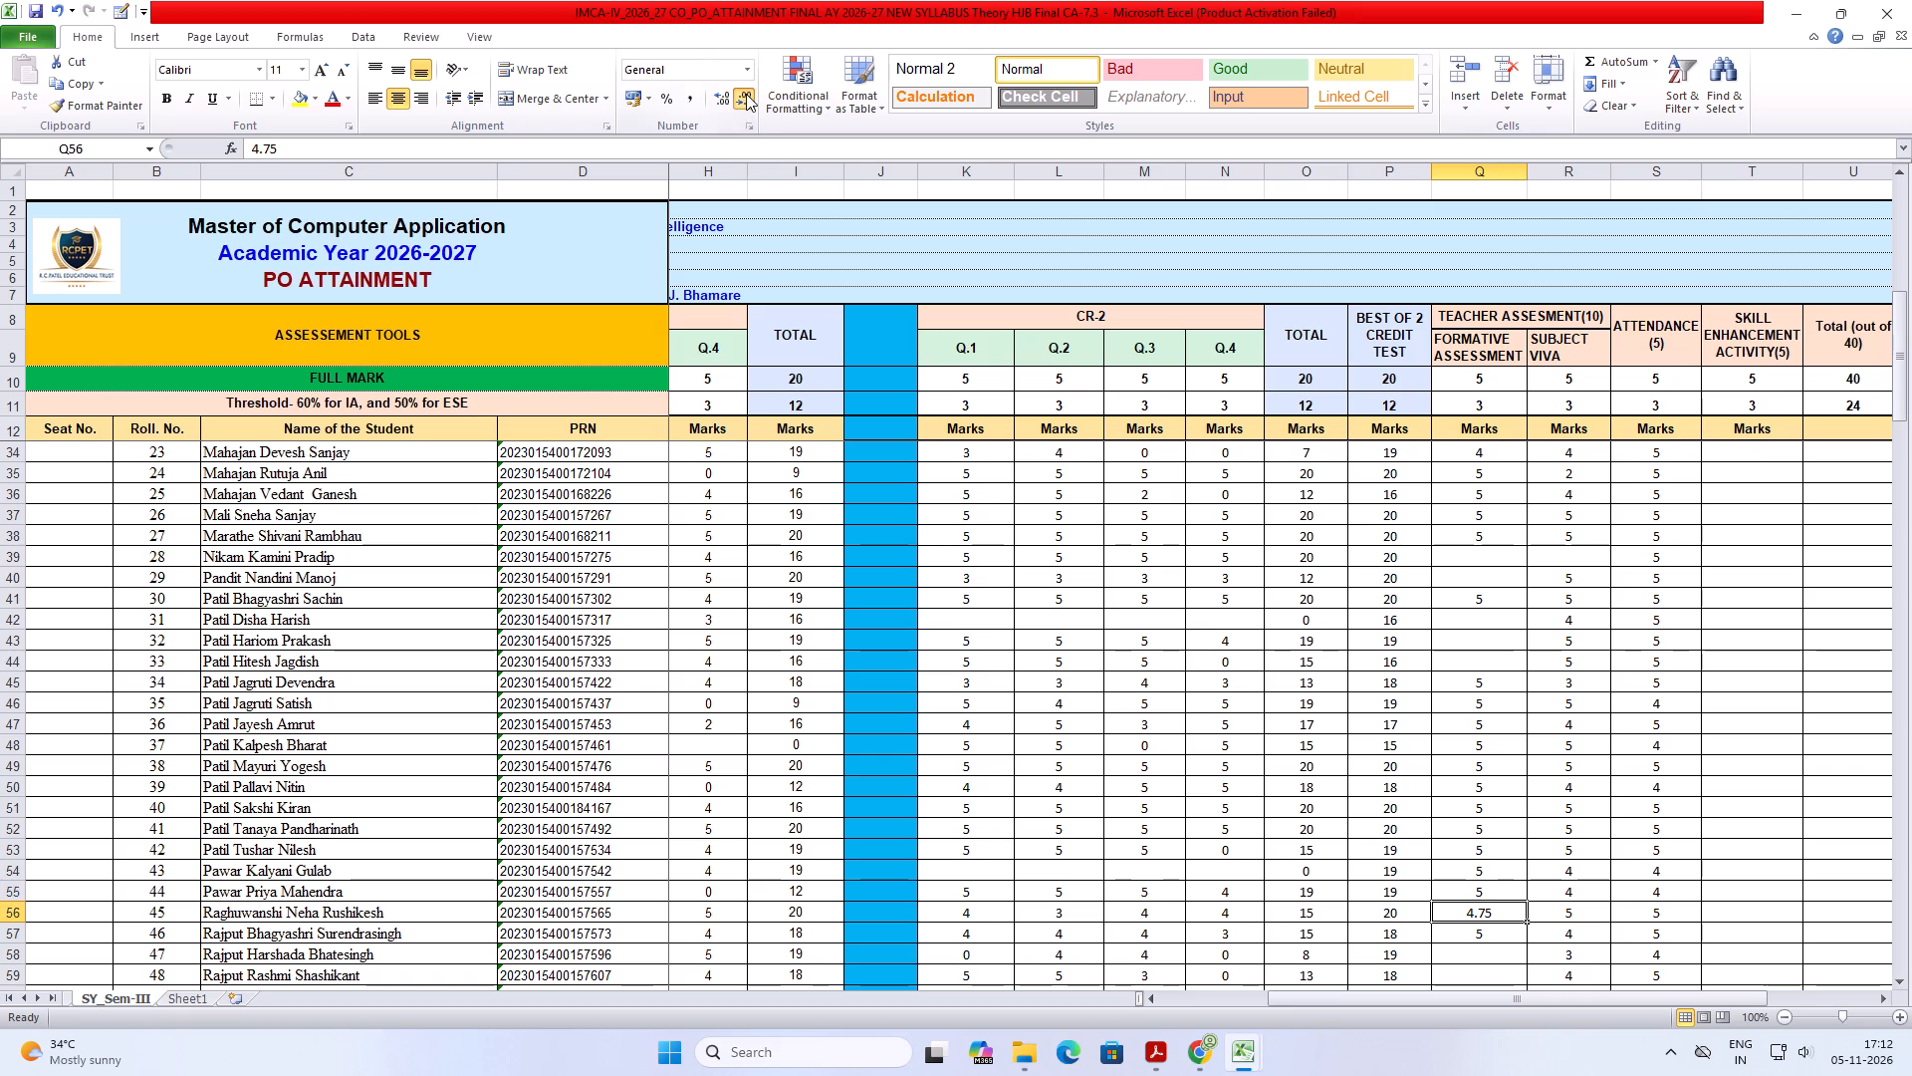
{"action": "left_click", "coordinate": [746, 94]}
{"action": "left_click", "coordinate": [746, 94]}
Copy the quiz marks for roll numbers 48 to 50 and paste them as values into the attainment workbook's Formative Assessment column.
{"action": "scroll", "coordinate": [1487, 830], "scroll_direction": "down", "scroll_amount": 2}
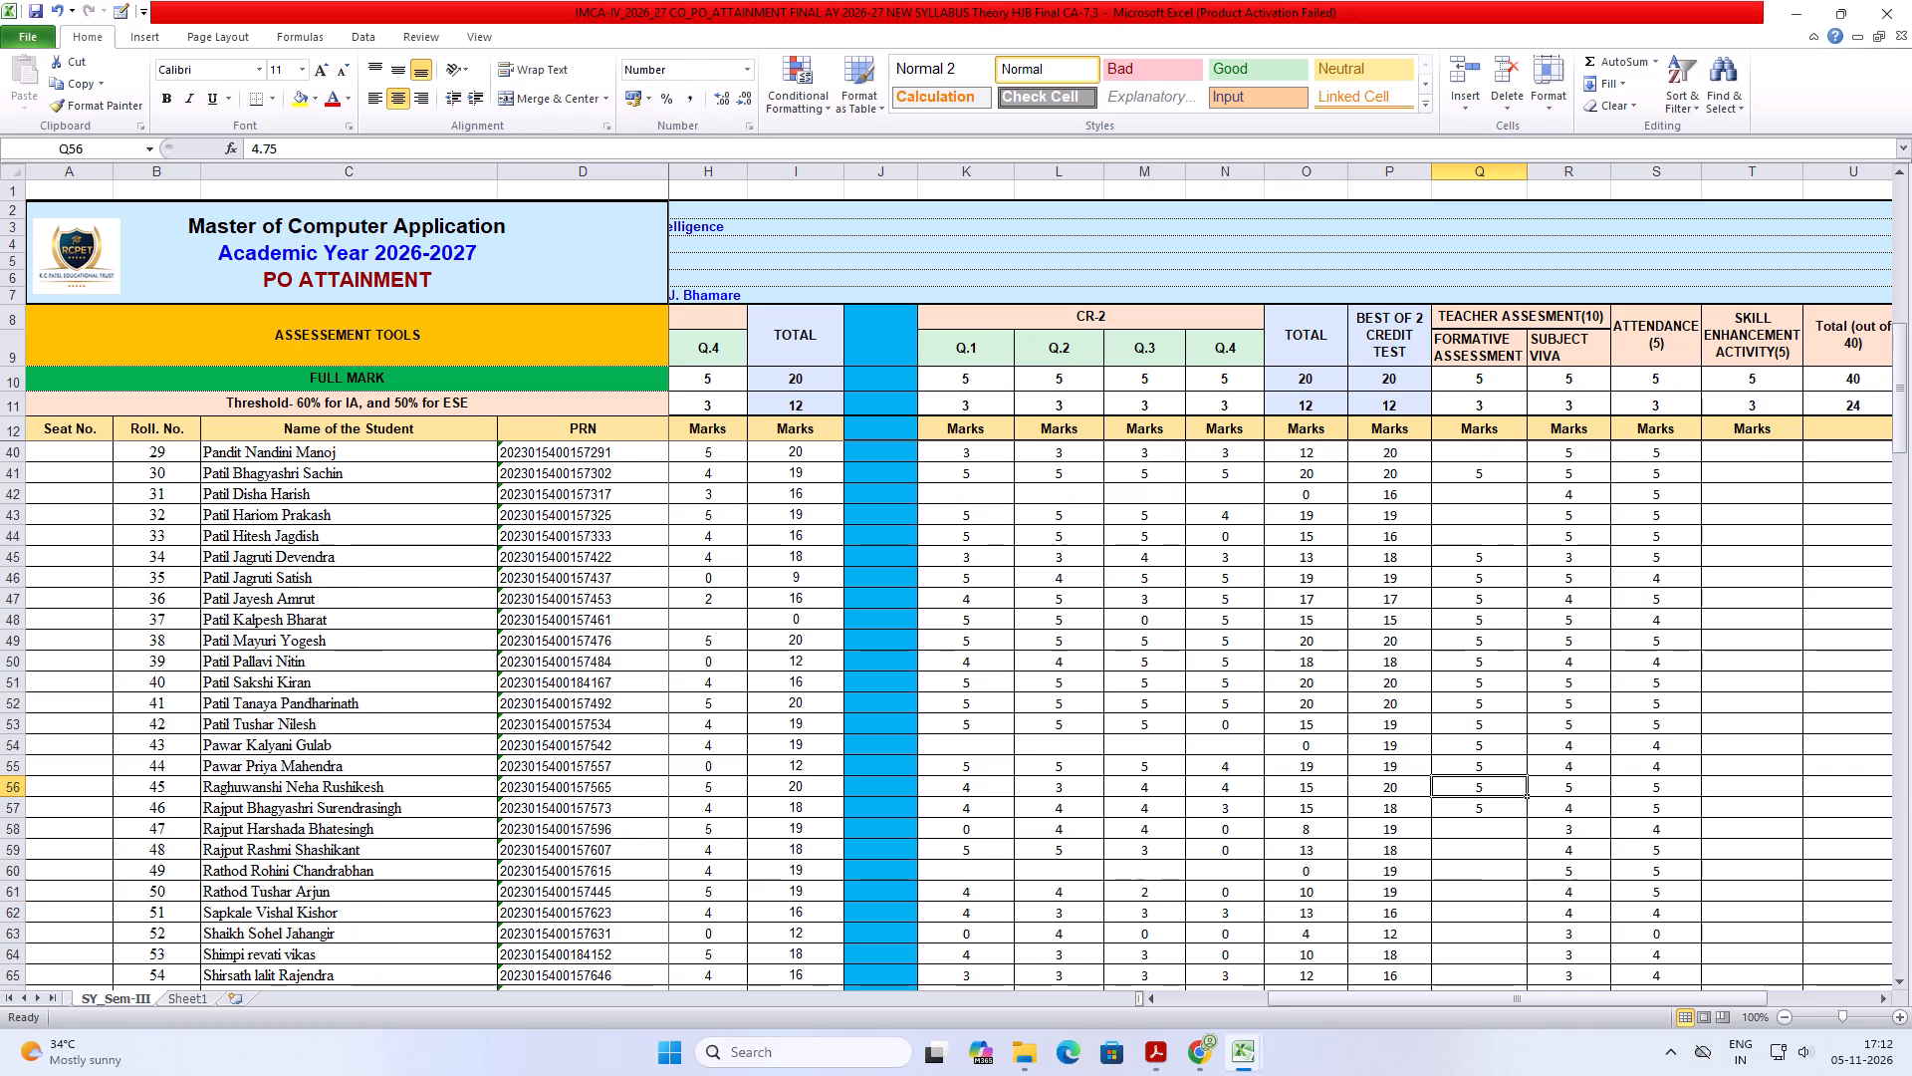
{"action": "scroll", "coordinate": [1500, 815], "scroll_direction": "down", "scroll_amount": 1}
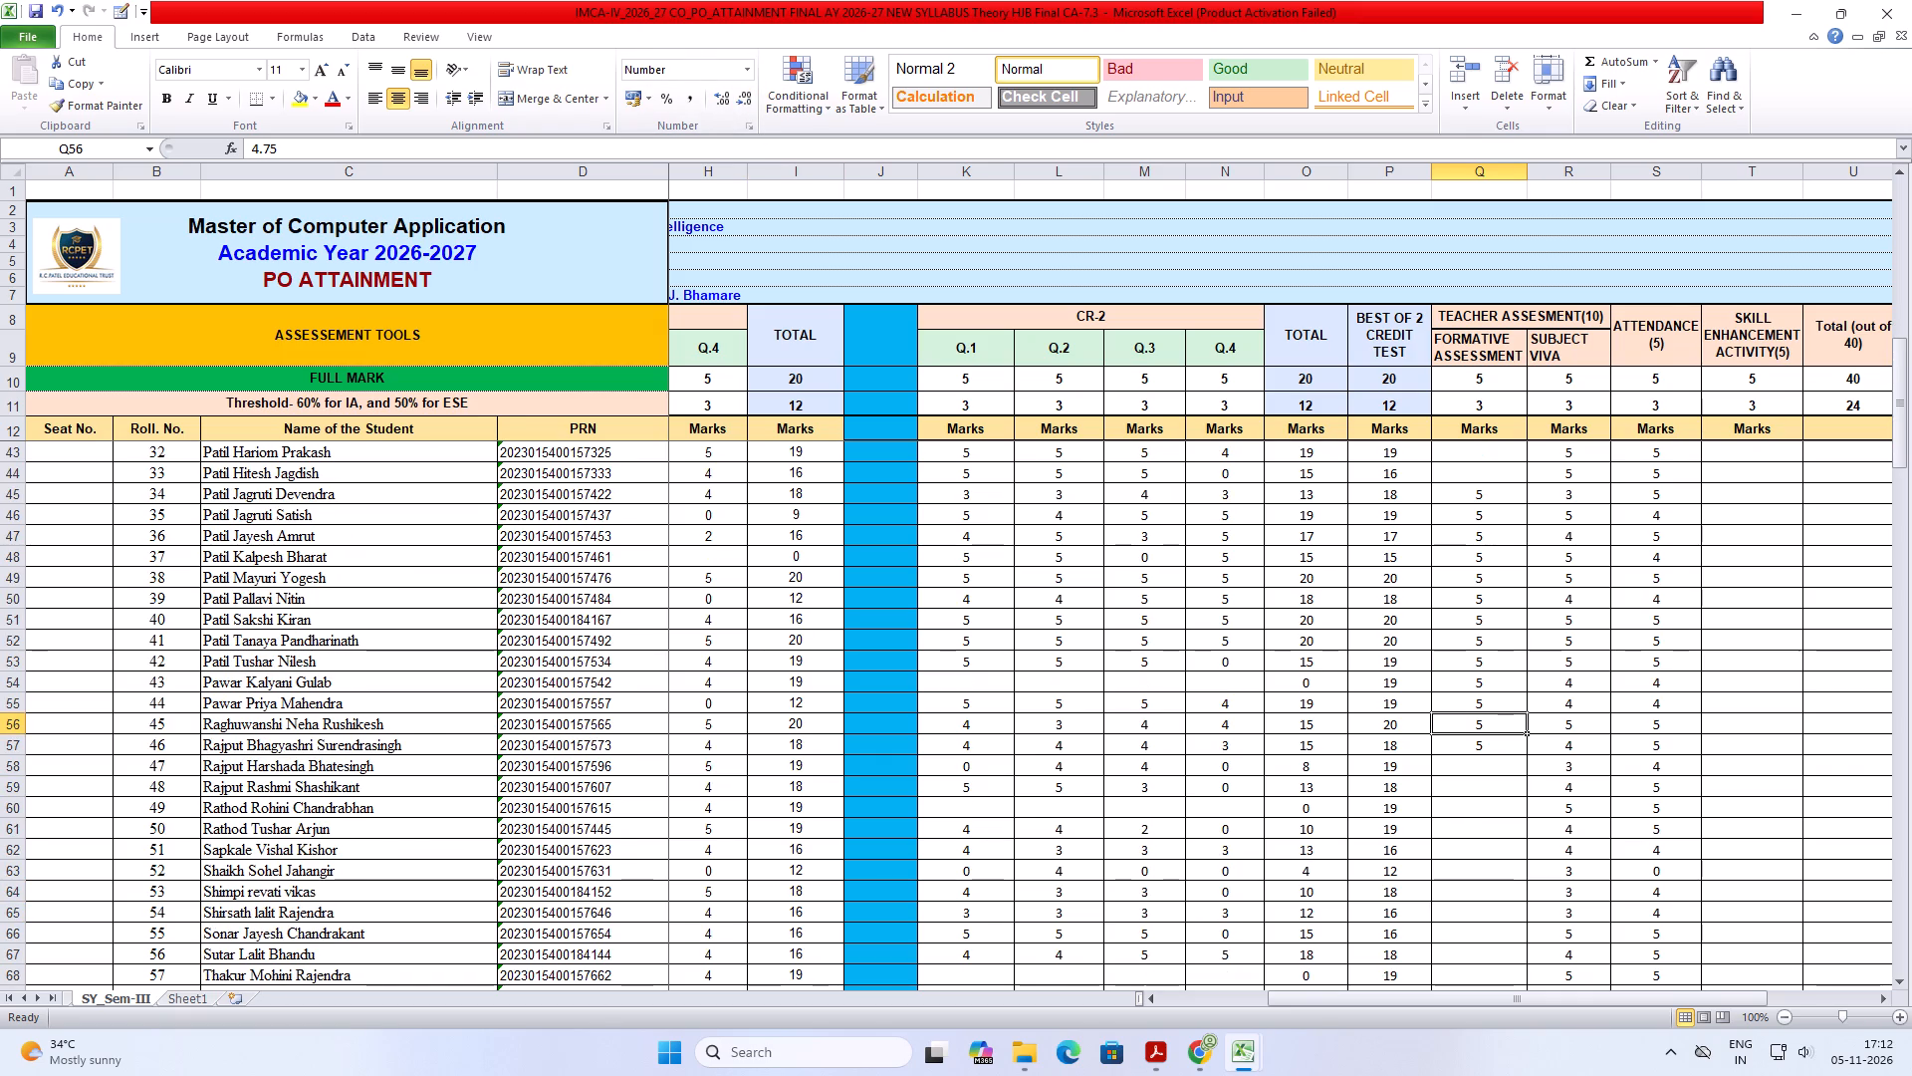
{"action": "left_click", "coordinate": [7, 724]}
{"action": "left_click", "coordinate": [10, 742]}
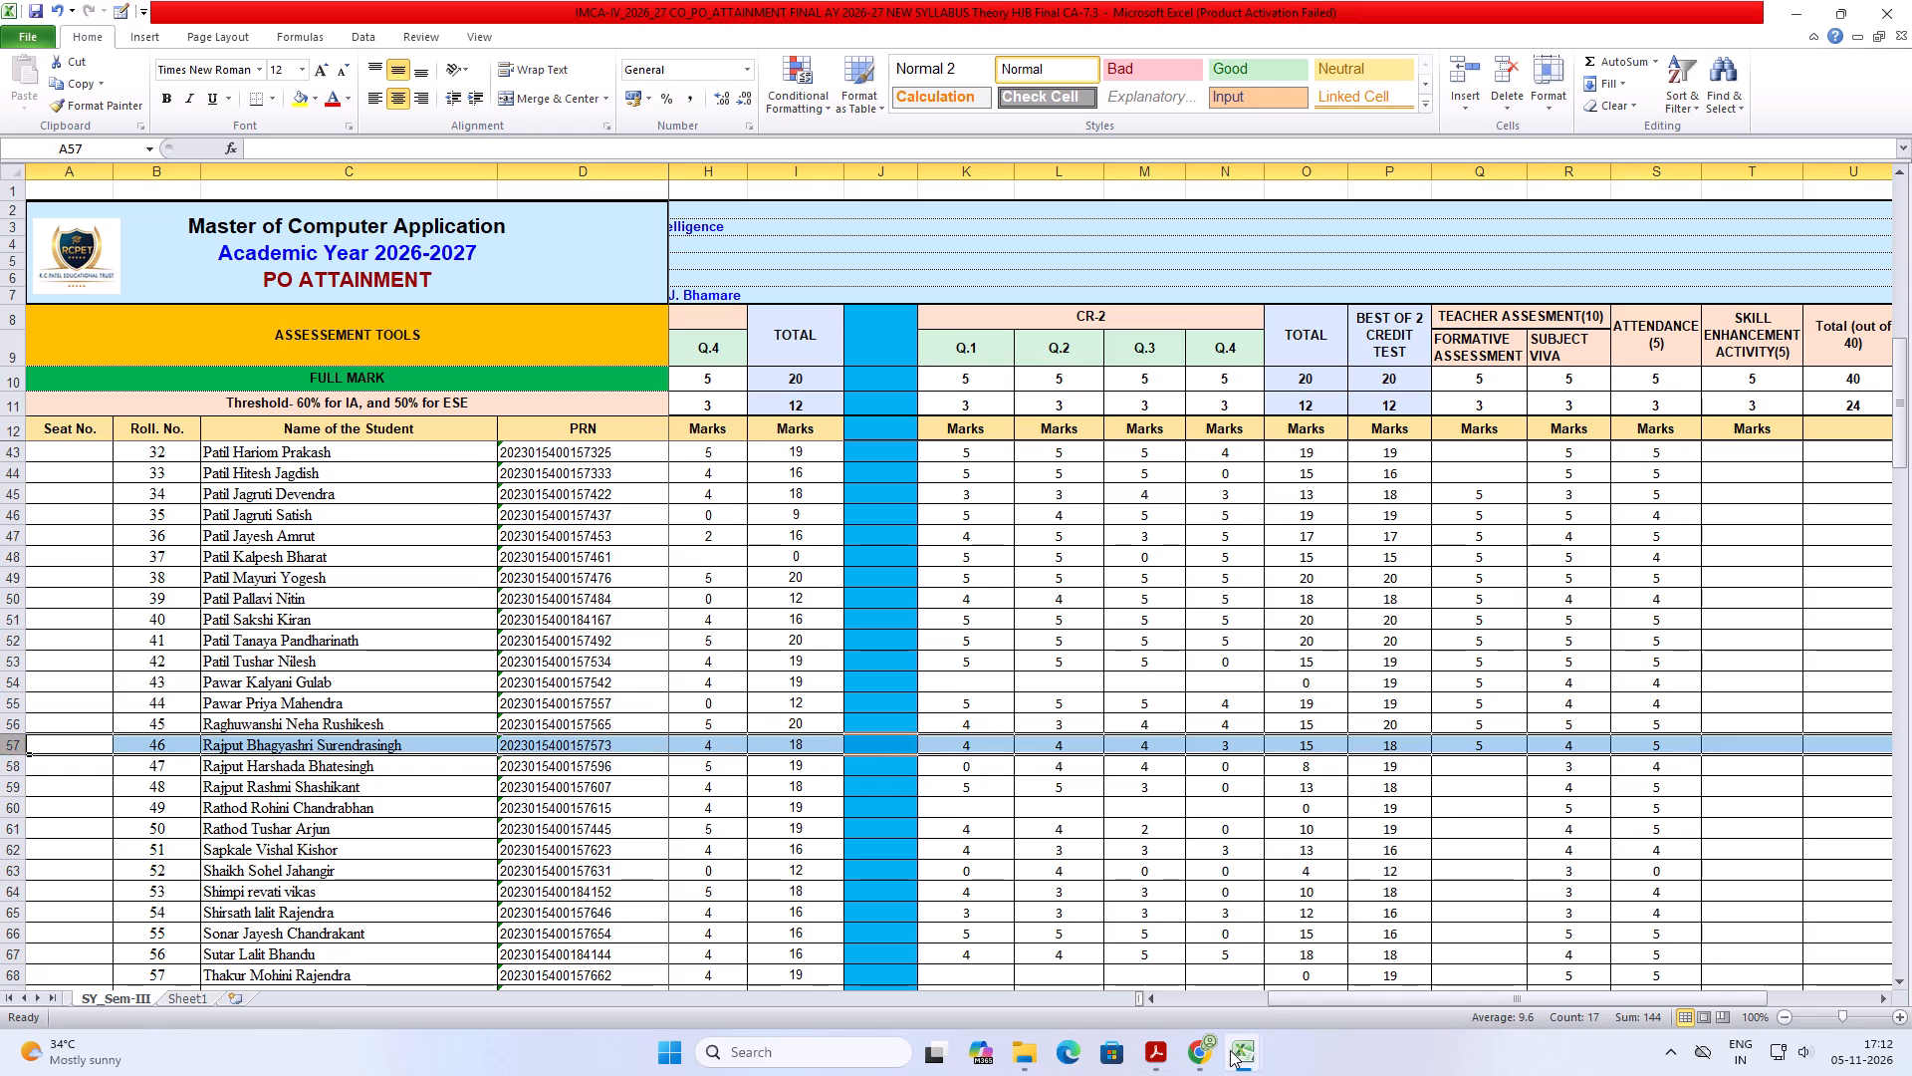
{"action": "left_click", "coordinate": [1248, 1061]}
{"action": "left_click", "coordinate": [1294, 939]}
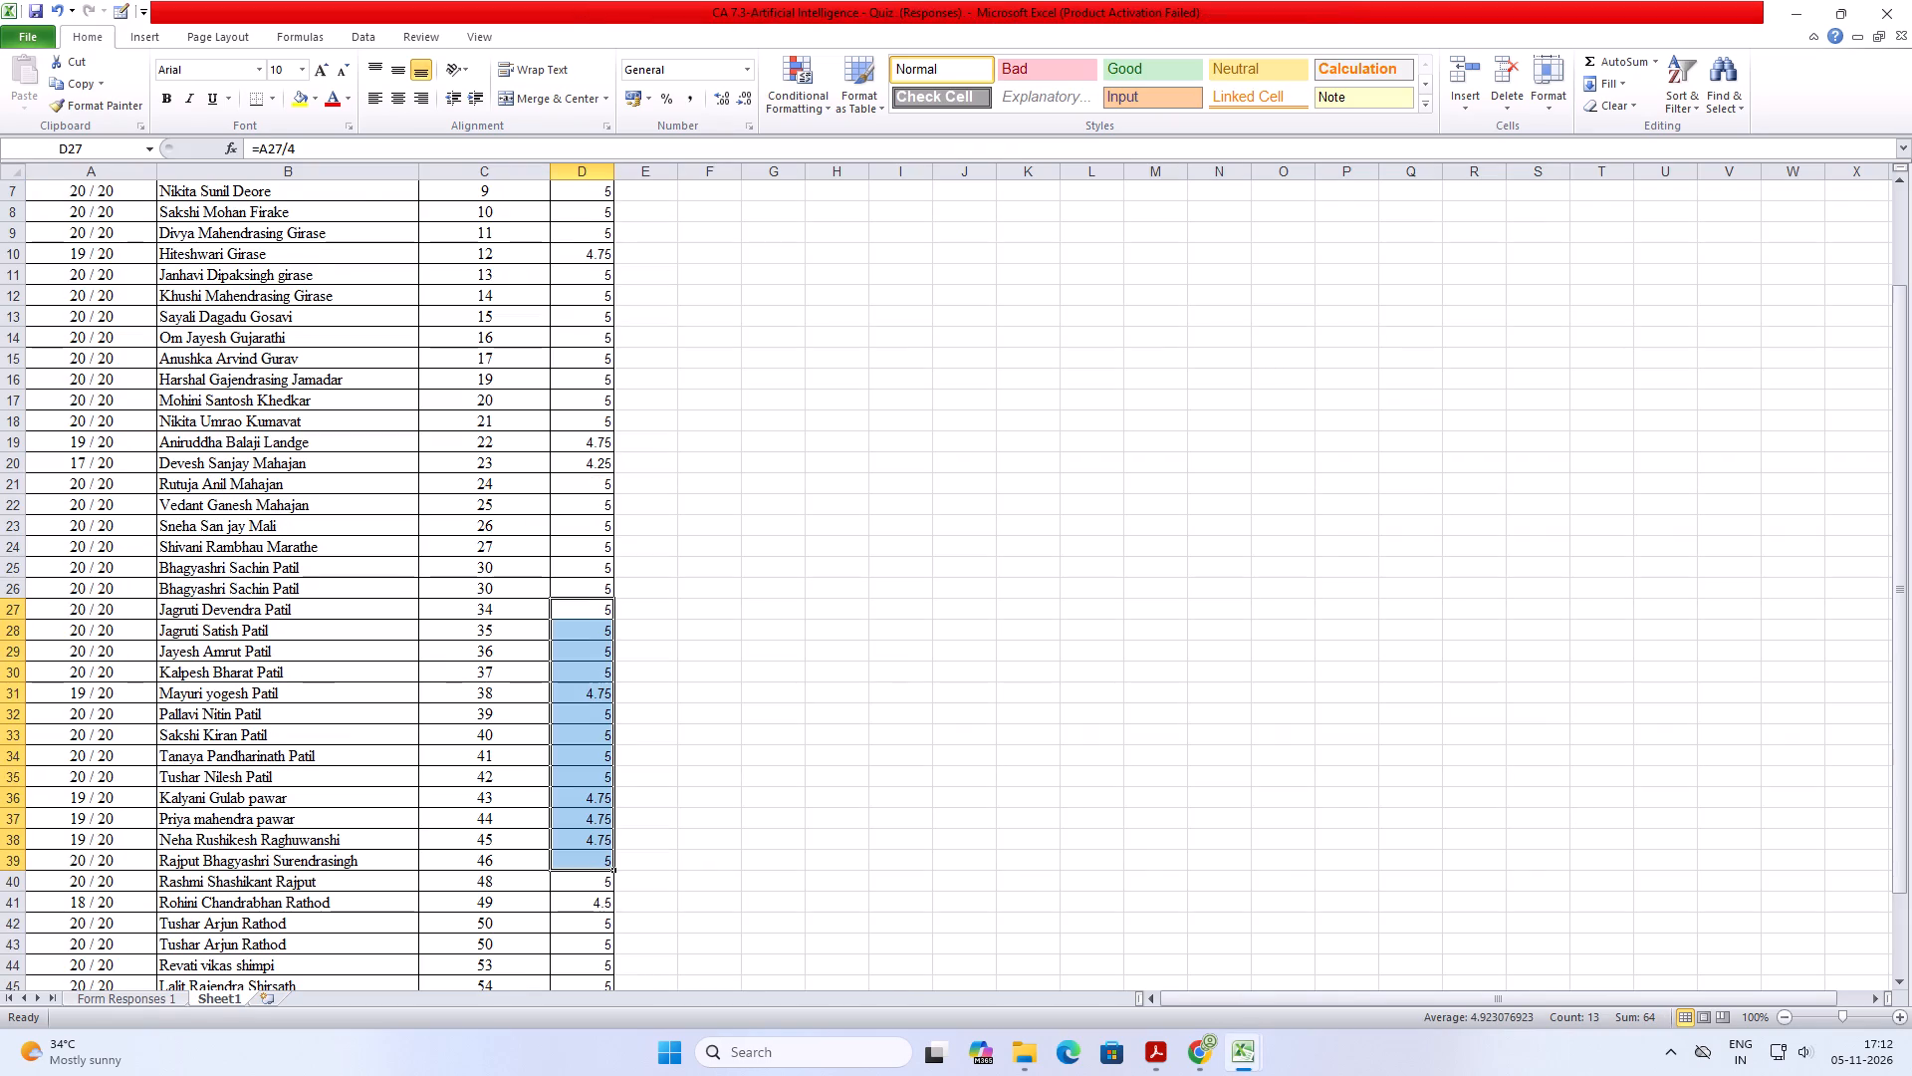
{"action": "scroll", "coordinate": [716, 773], "scroll_direction": "down", "scroll_amount": 3}
{"action": "scroll", "coordinate": [837, 769], "scroll_direction": "down", "scroll_amount": 2}
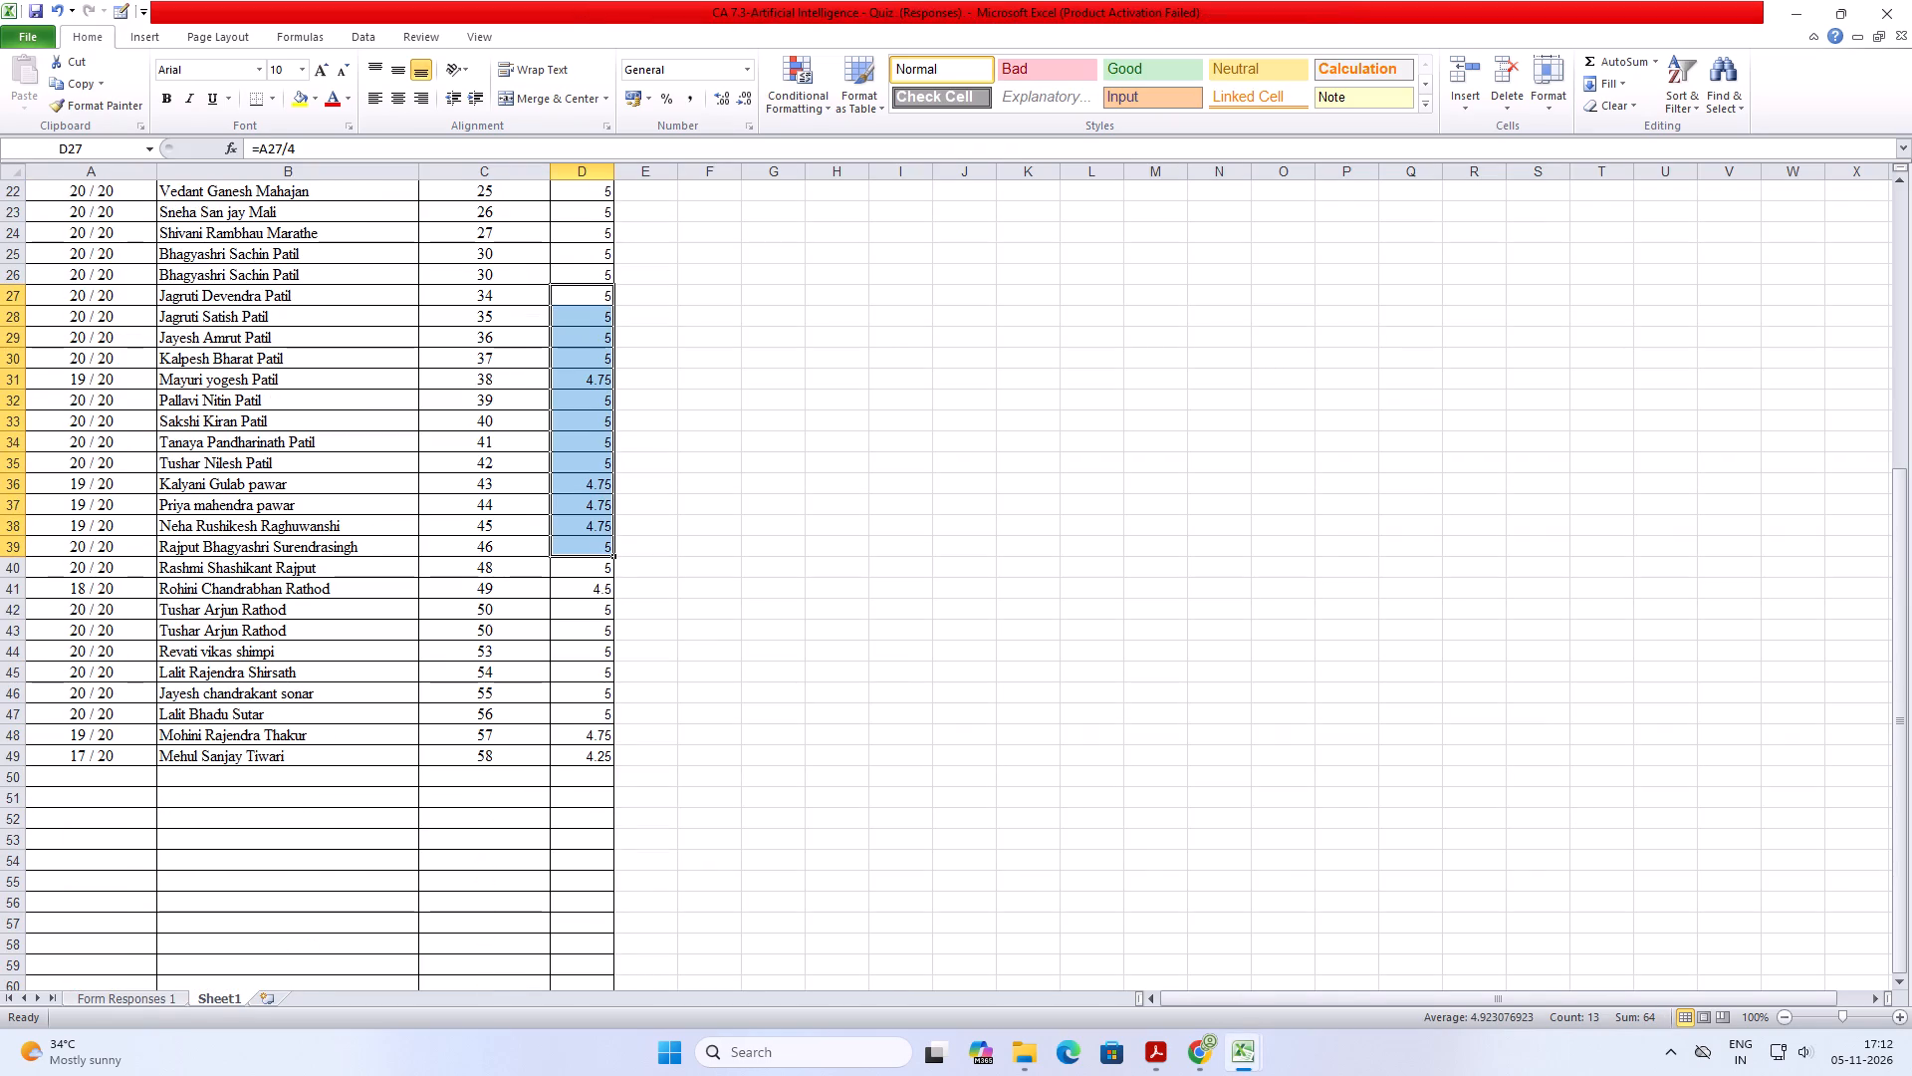
{"action": "left_click", "coordinate": [595, 570]}
{"action": "left_click", "coordinate": [649, 572]}
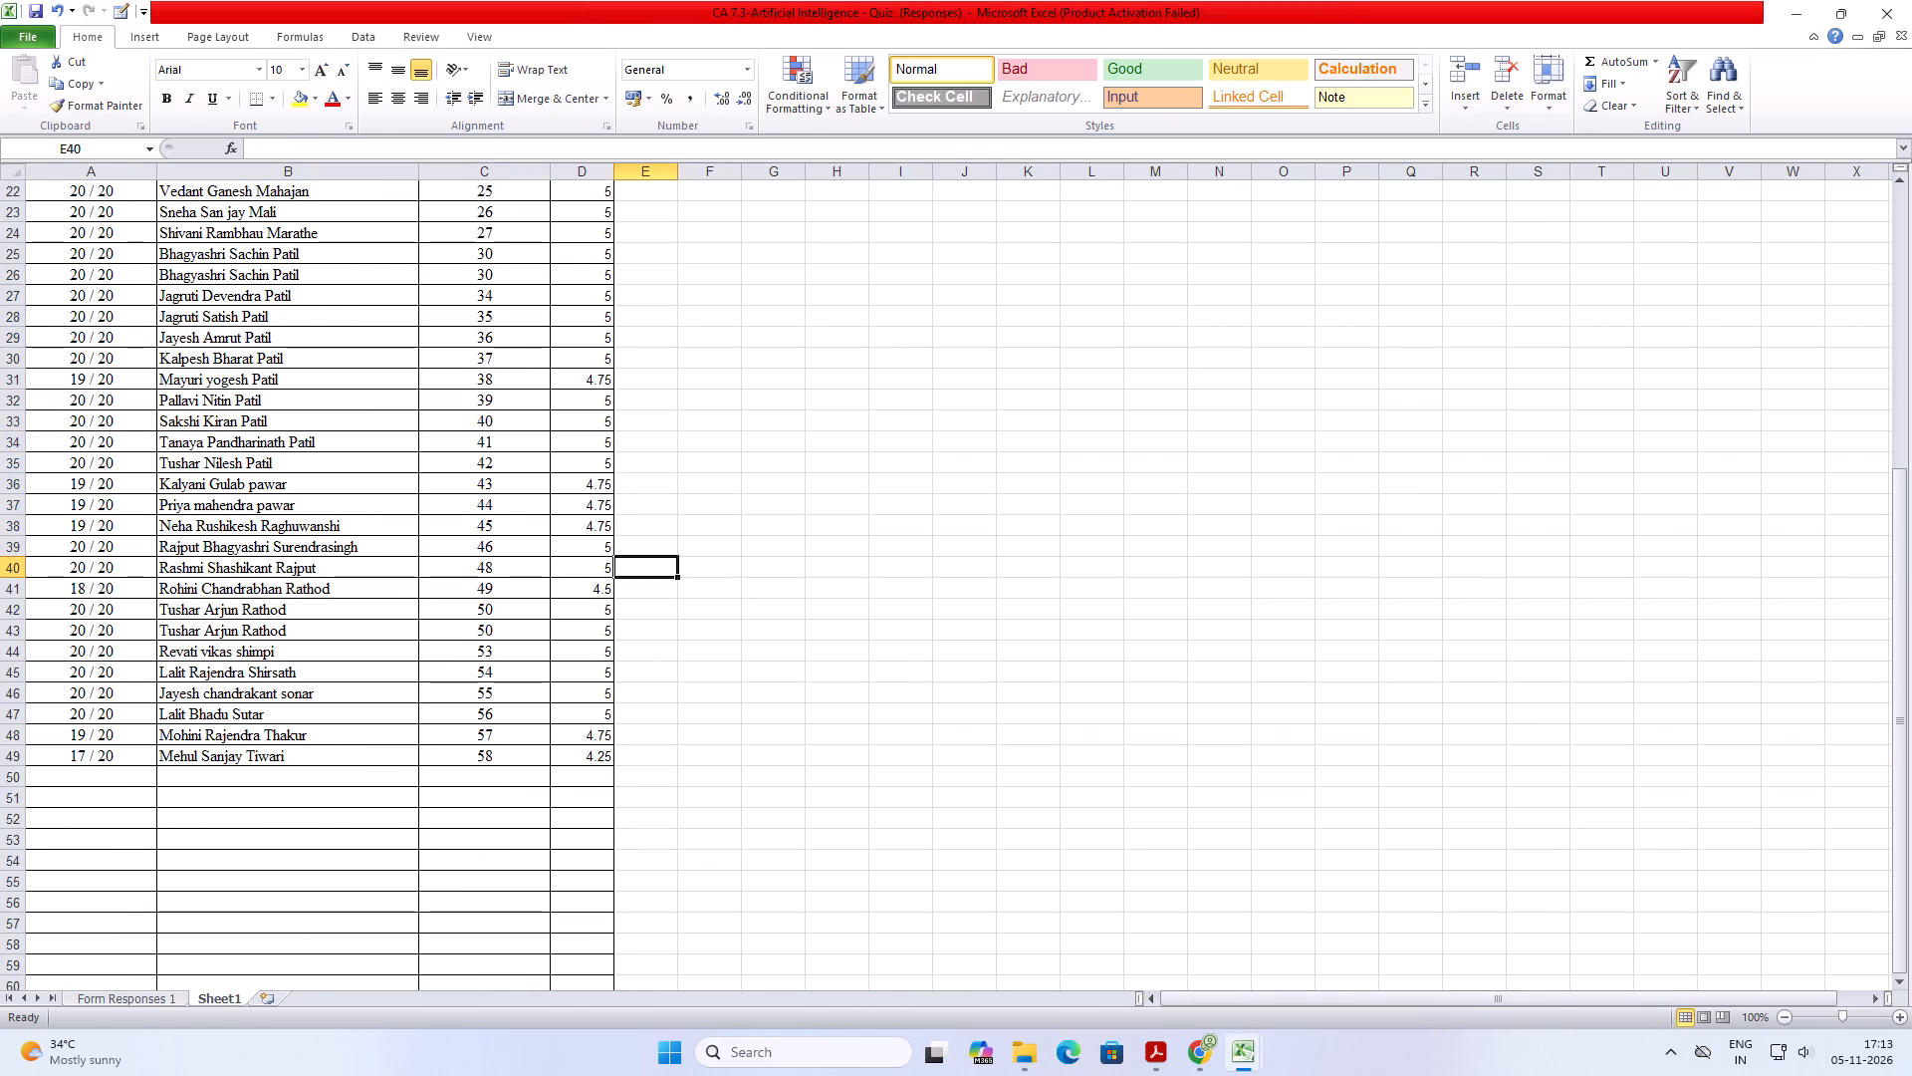
{"action": "left_click_drag", "start_coordinate": [562, 566], "coordinate": [568, 599]}
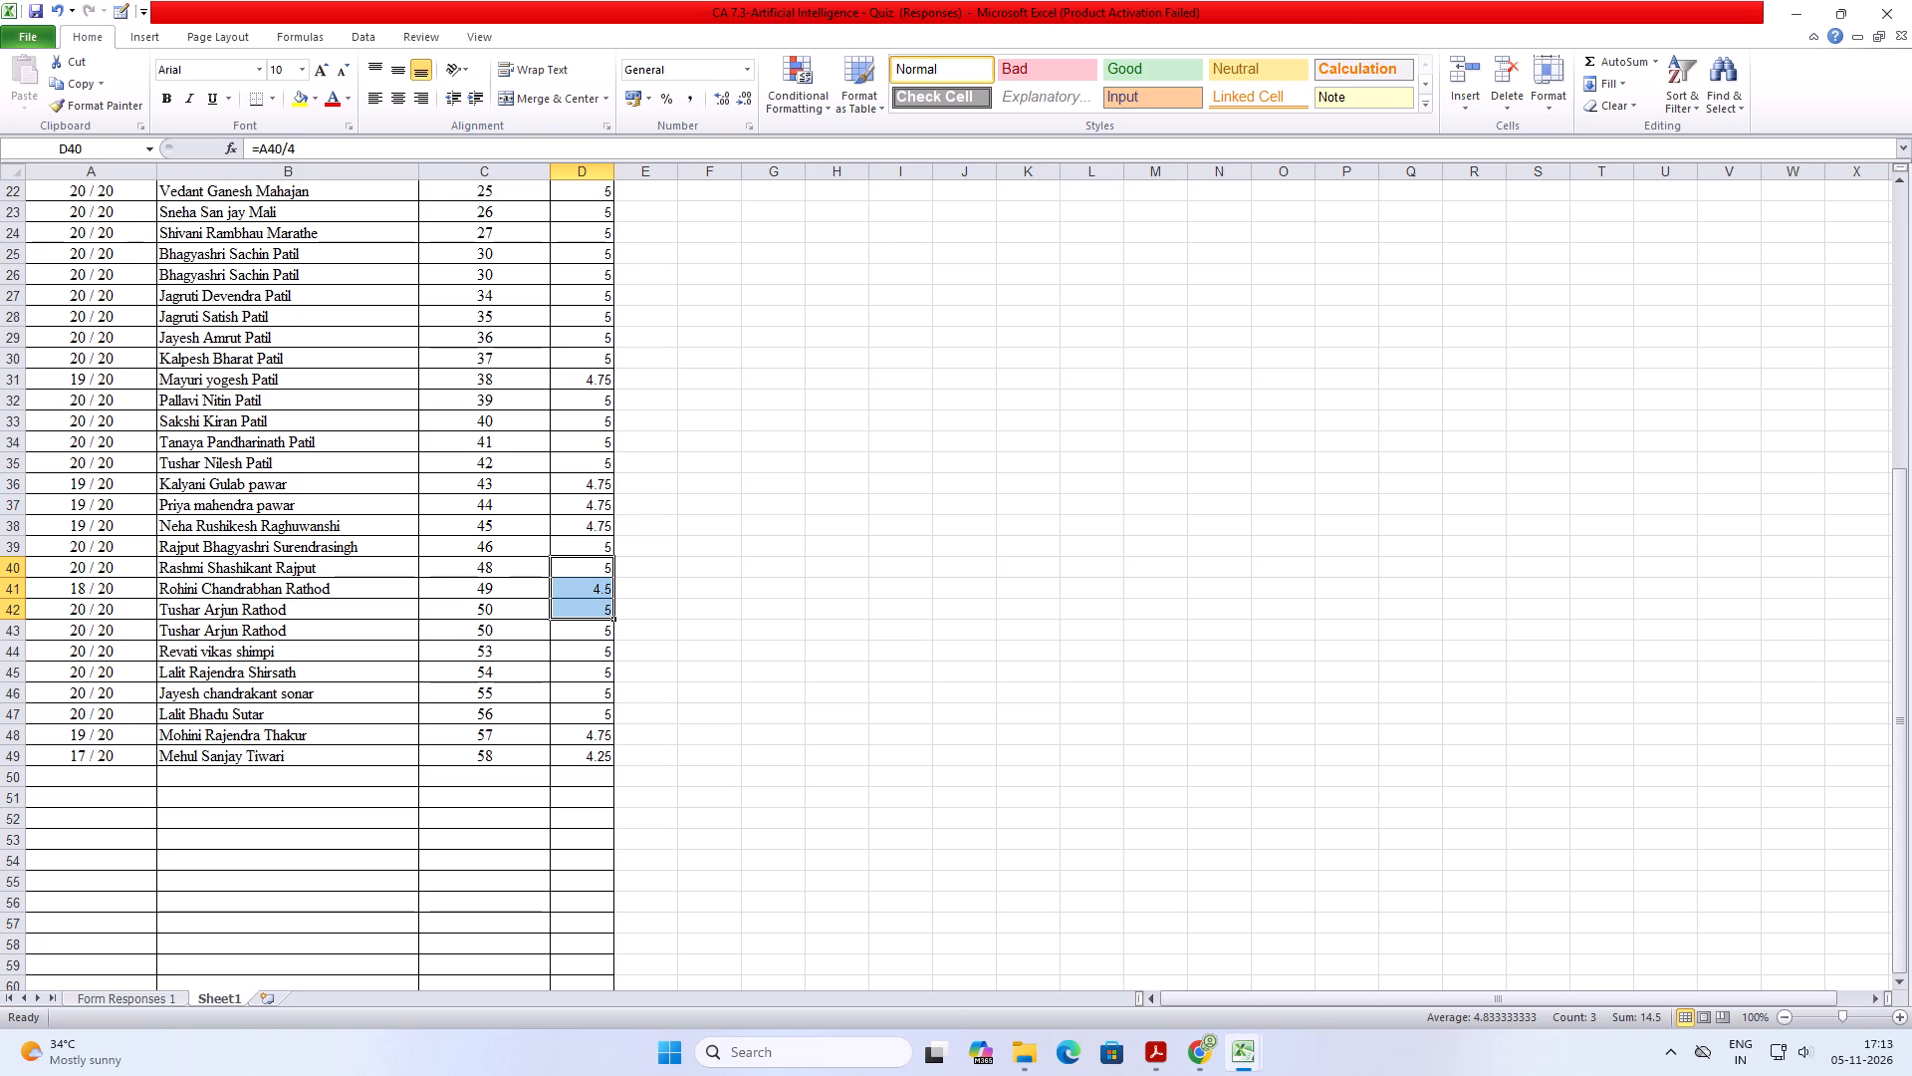
{"action": "key", "text": "ctrl+c"}
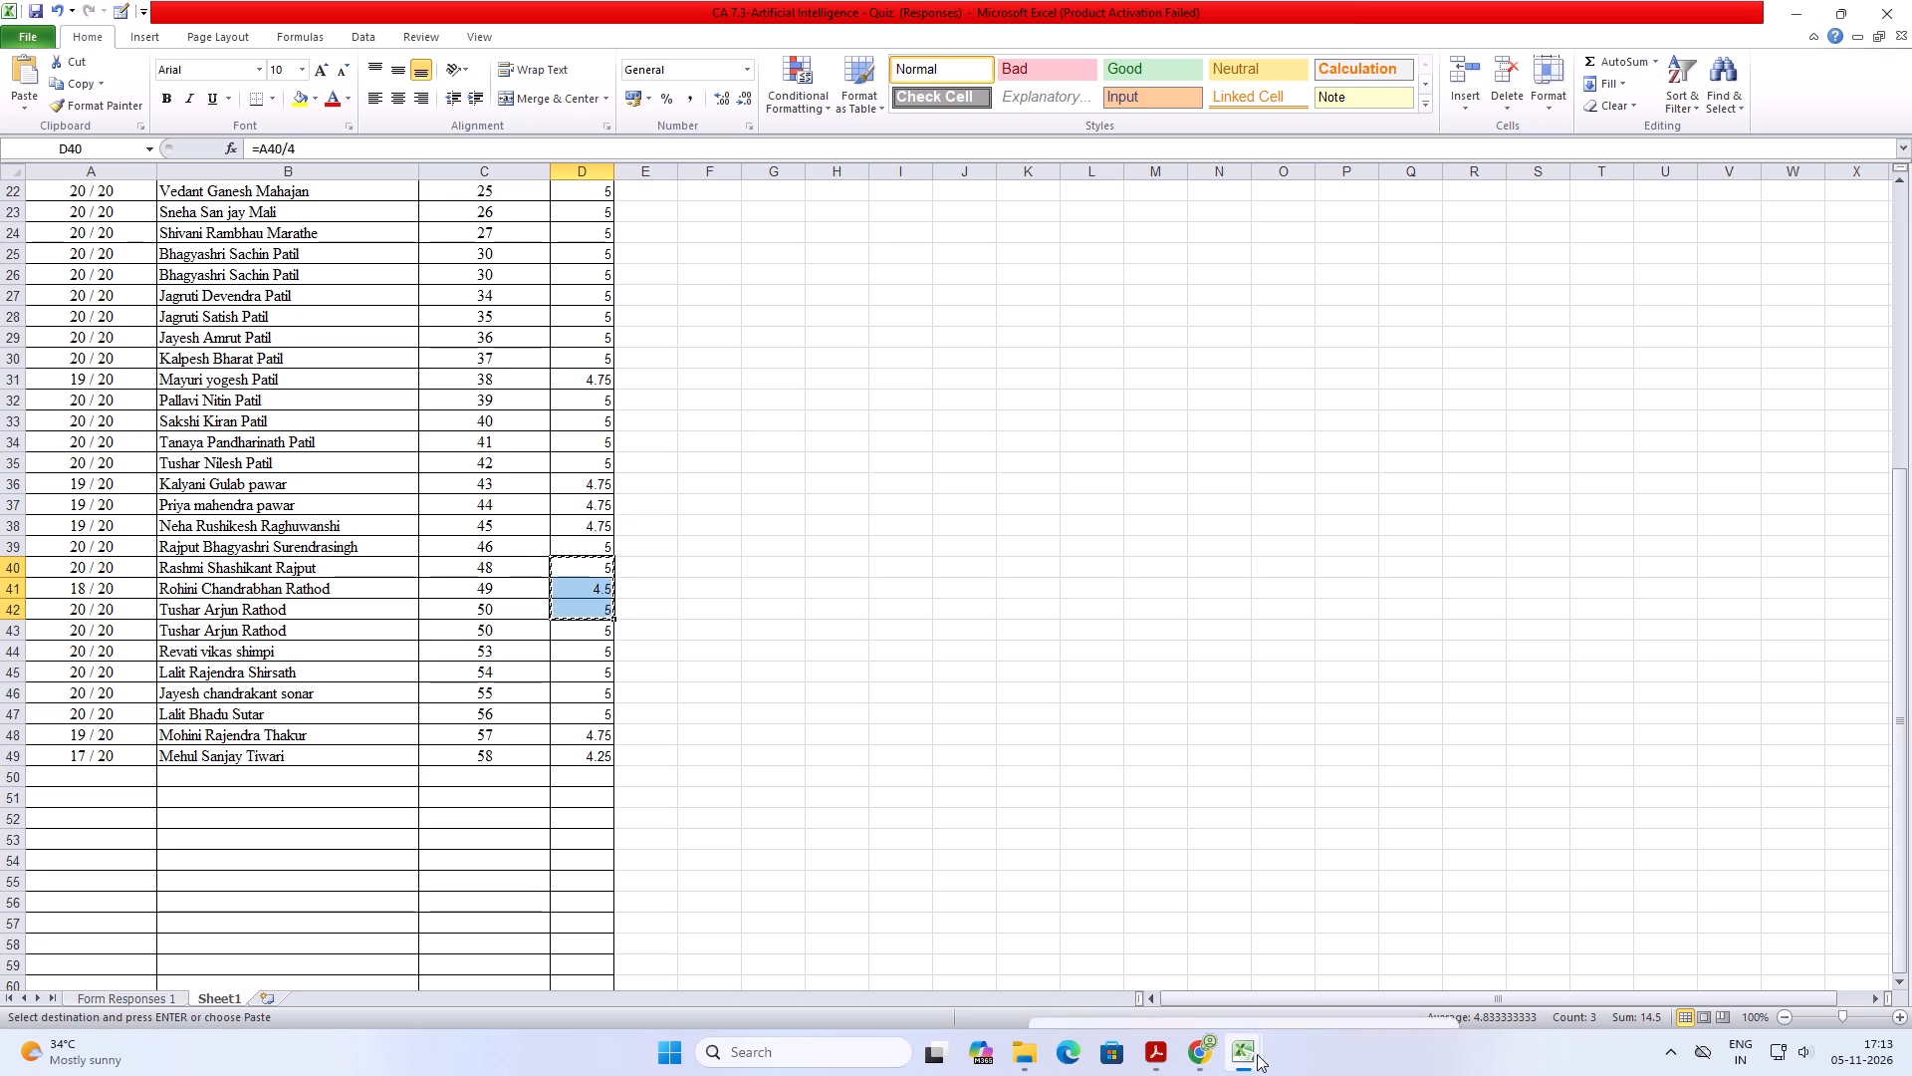
{"action": "left_click", "coordinate": [1180, 955]}
{"action": "left_click", "coordinate": [1480, 800]}
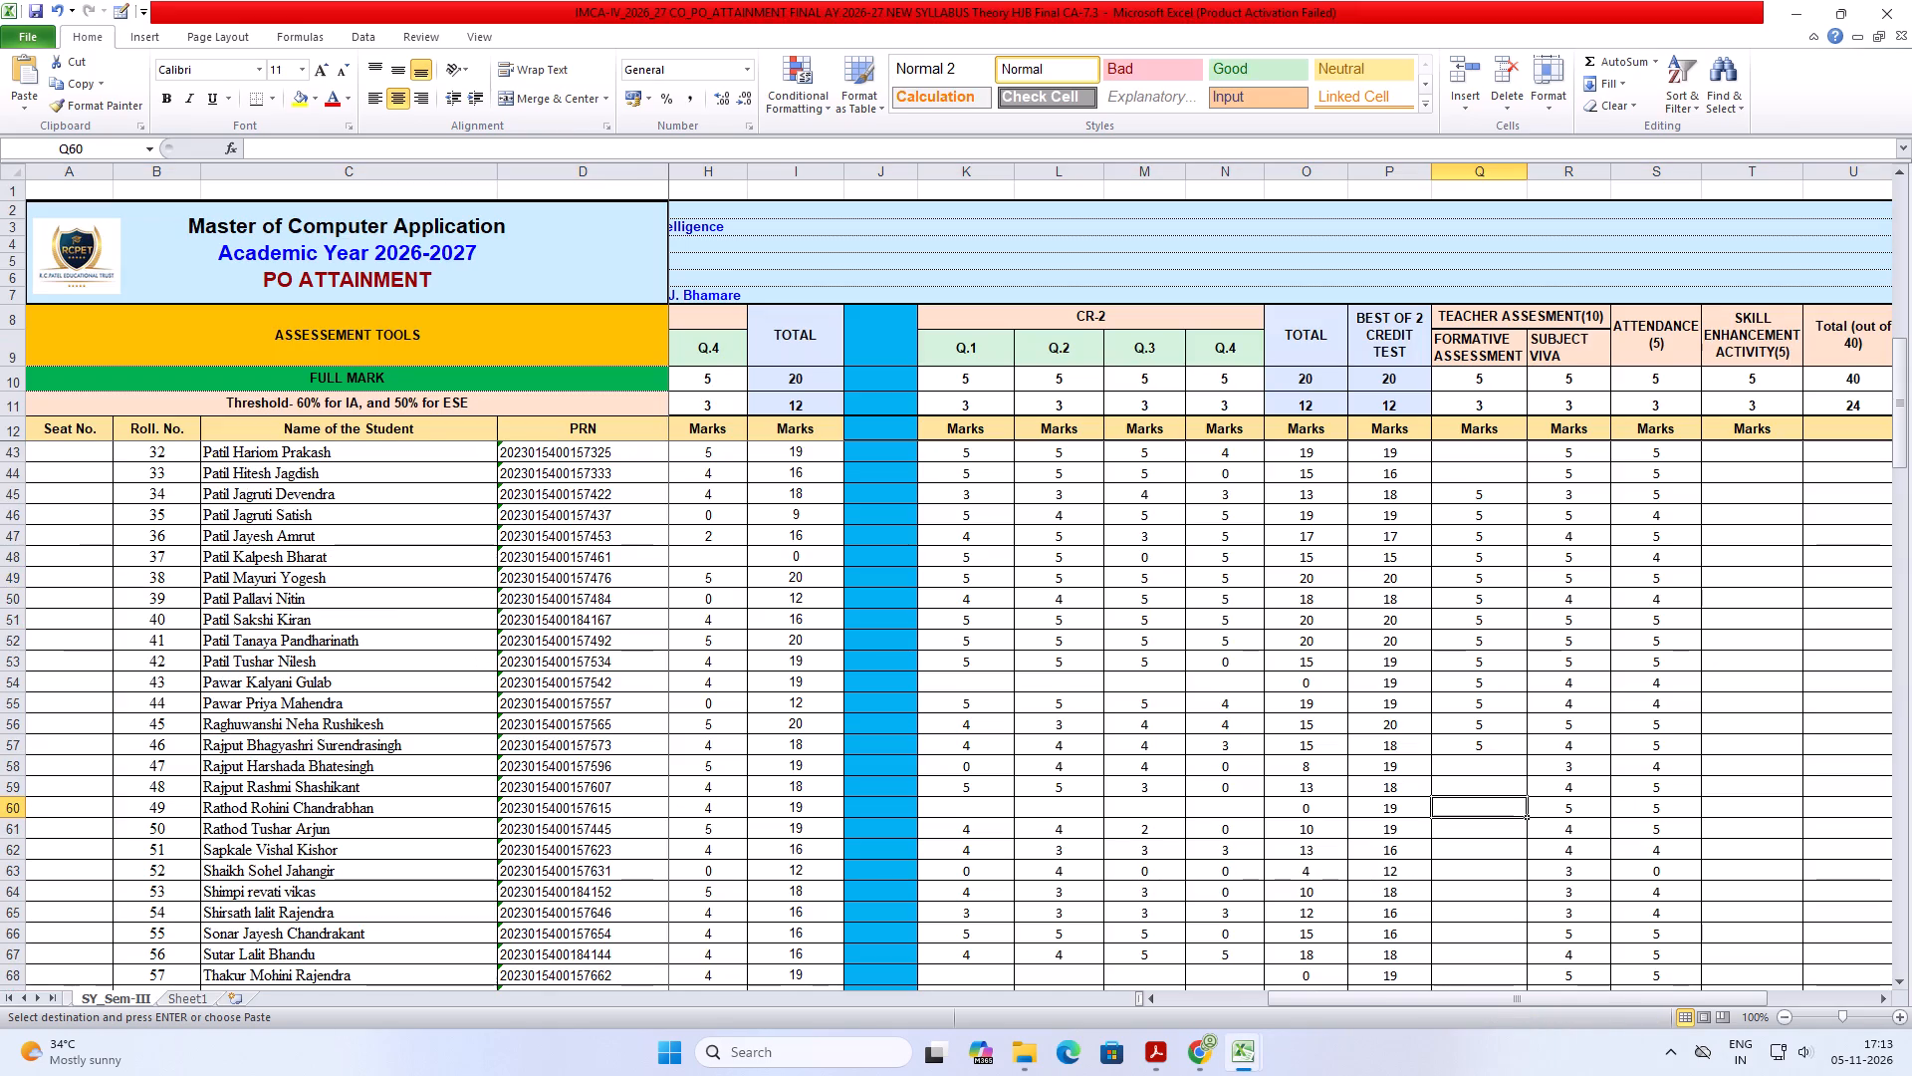
{"action": "left_click", "coordinate": [1480, 787]}
{"action": "key", "text": "ctrl+v"}
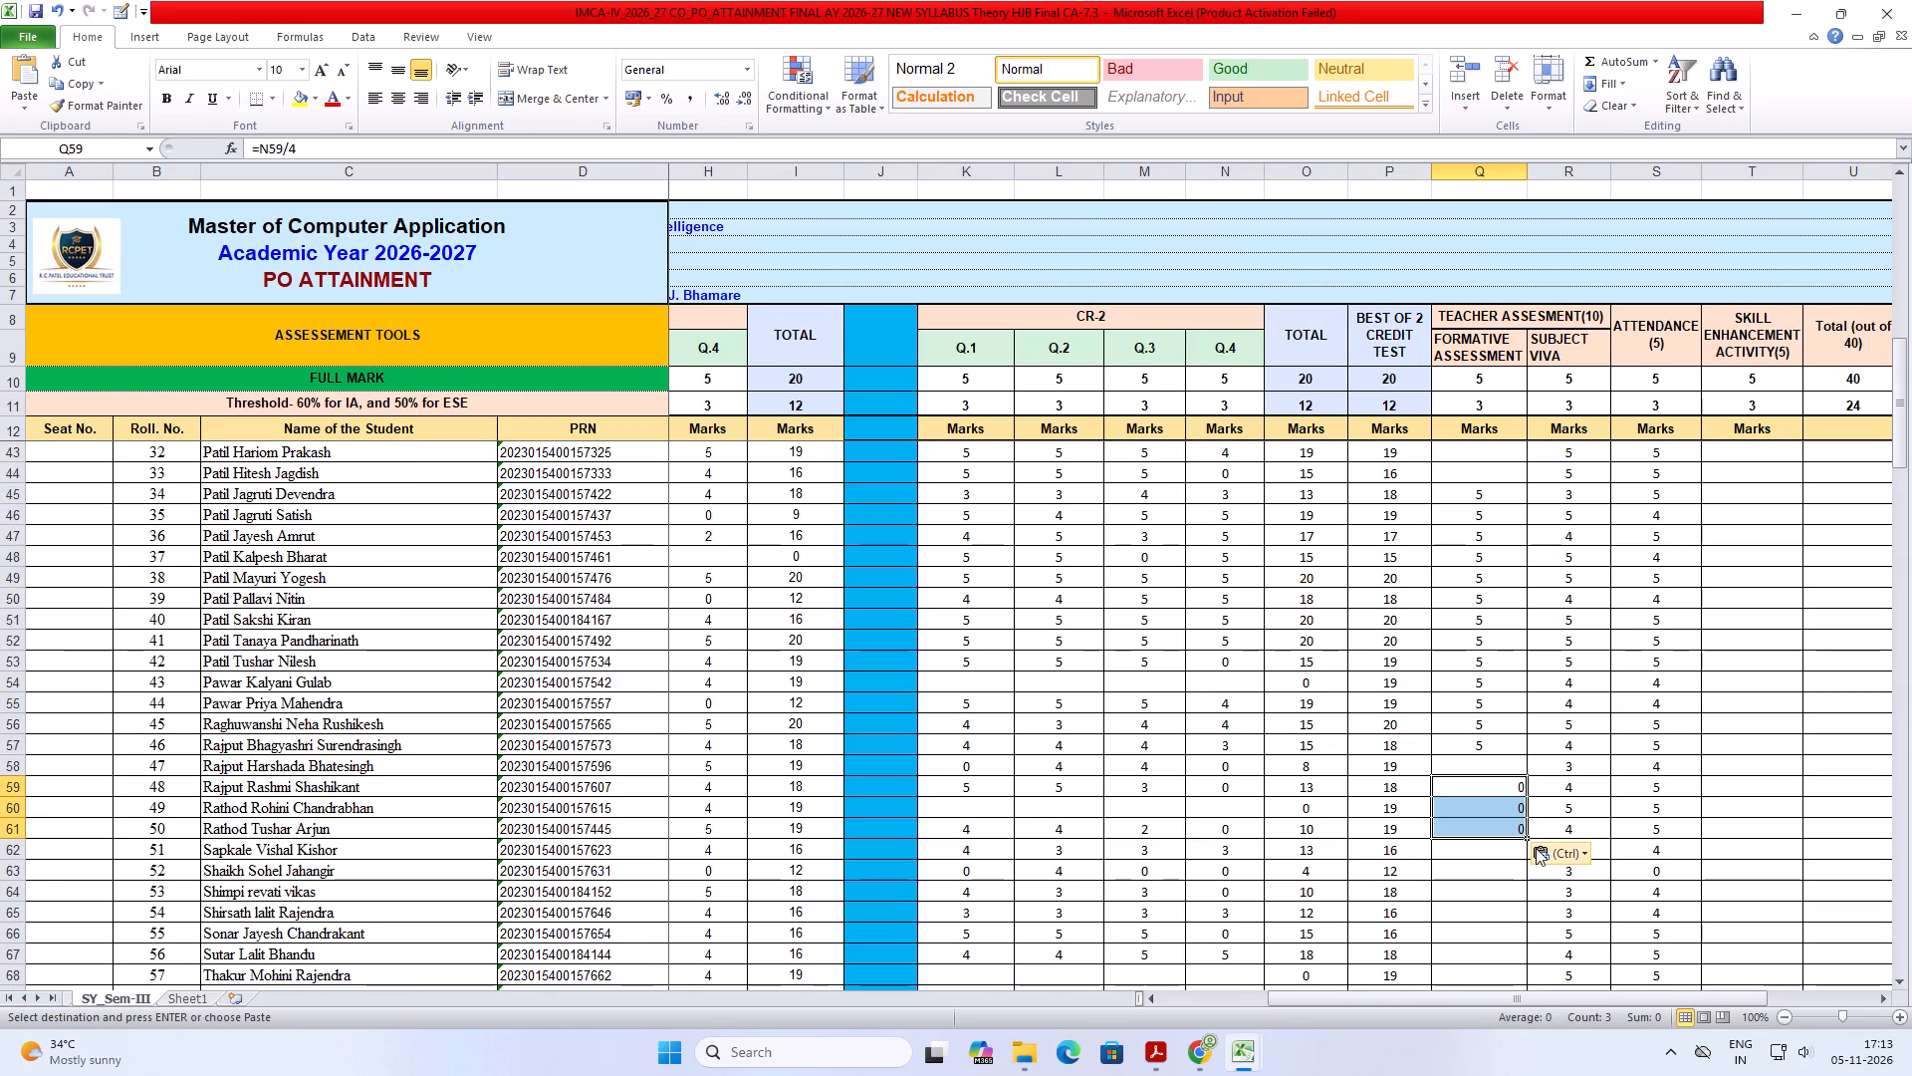
{"action": "left_click", "coordinate": [1536, 848]}
{"action": "left_click", "coordinate": [1546, 769]}
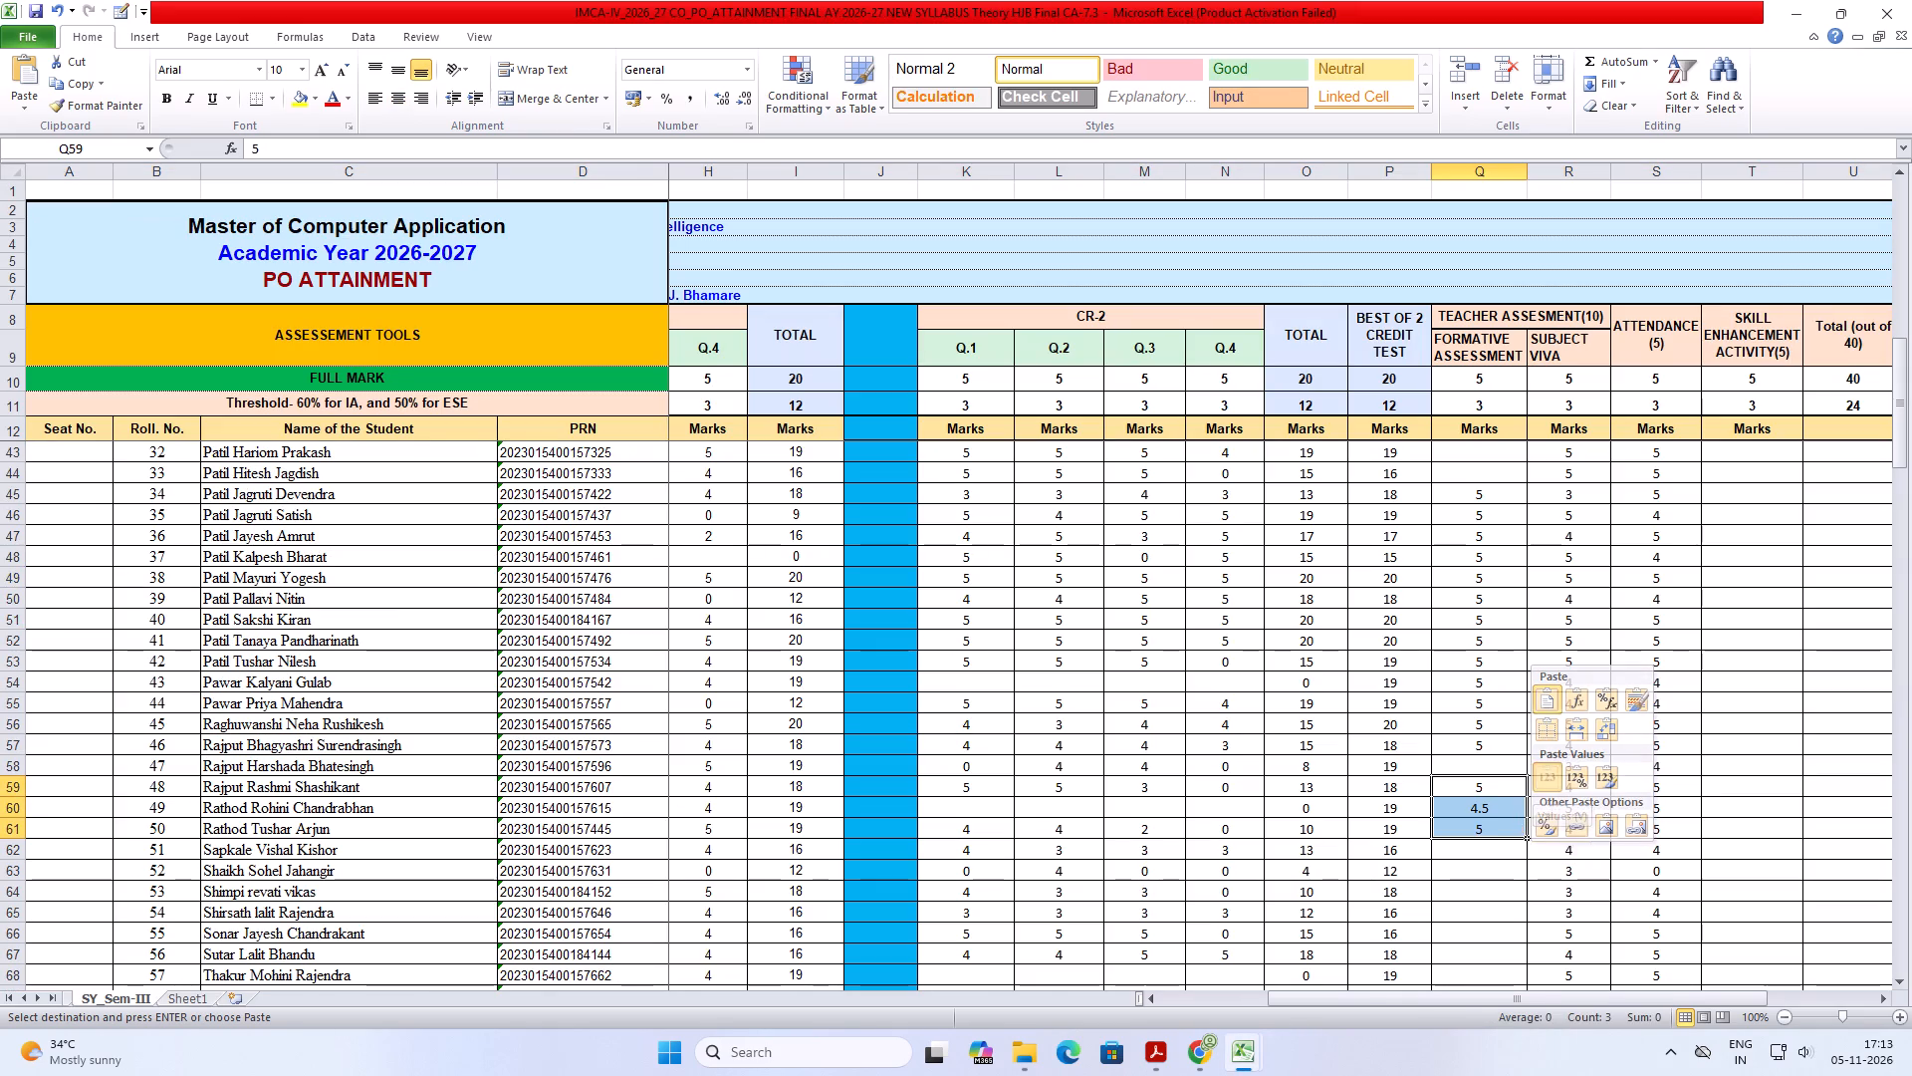
Reduce the displayed decimals of roll number 49's Formative Assessment mark so it shows 5.
{"action": "left_click", "coordinate": [1472, 809]}
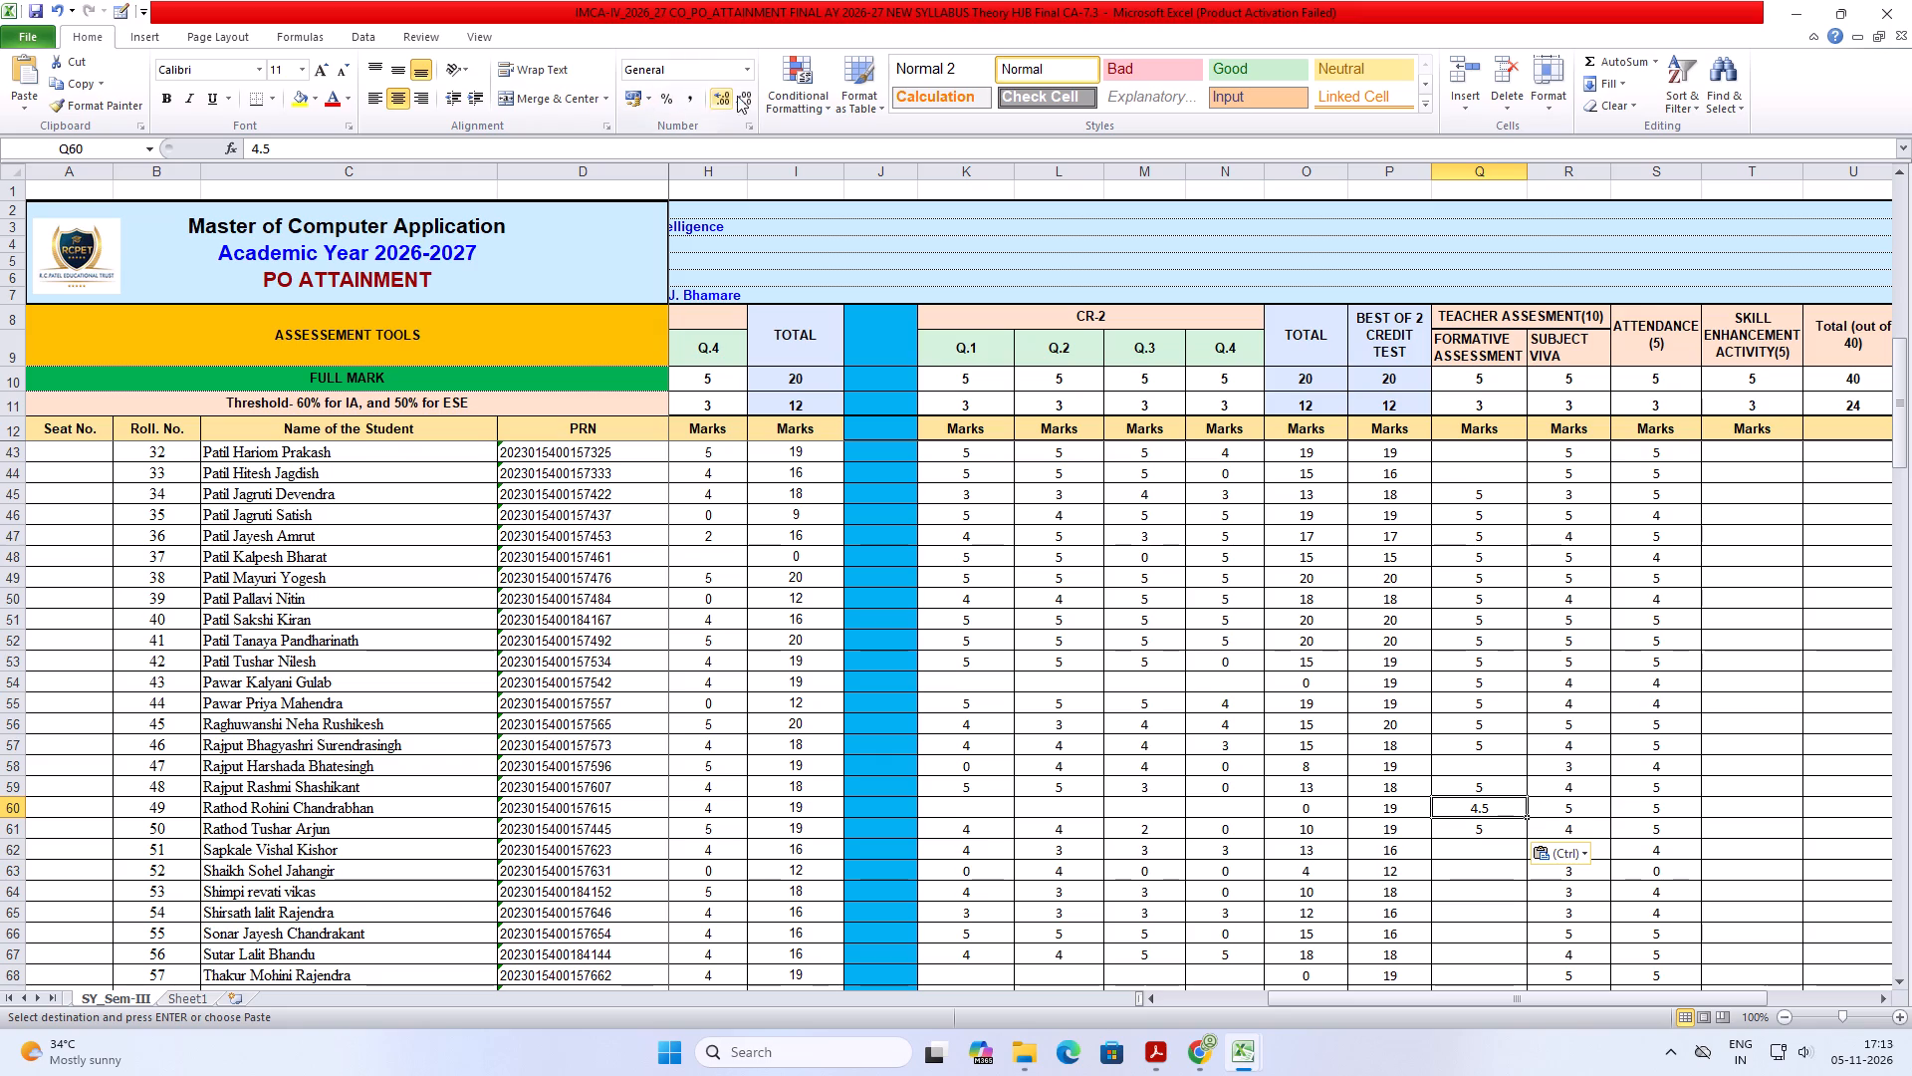
{"action": "left_click", "coordinate": [750, 103]}
Copy the quiz marks for roll numbers 53 to 58 and paste them as values into the attainment workbook's Formative Assessment column.
{"action": "left_click", "coordinate": [1438, 853]}
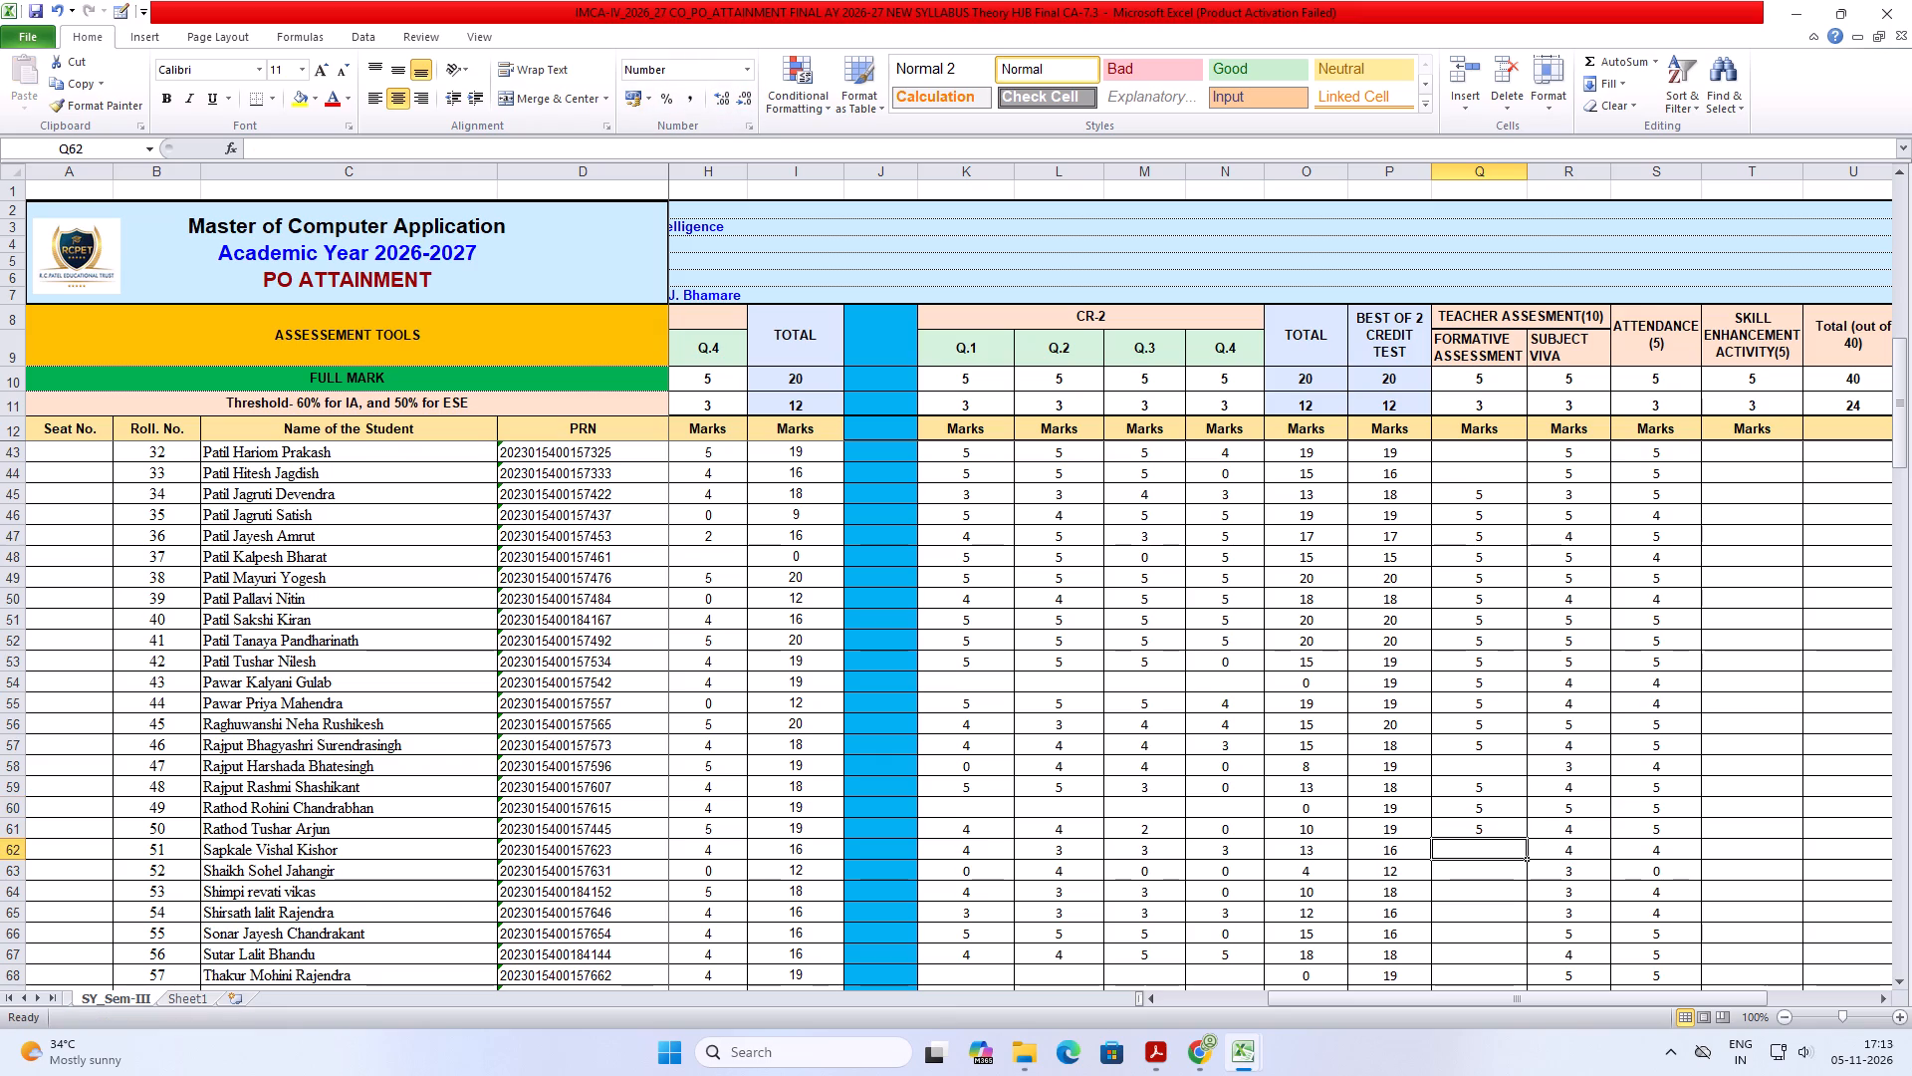
{"action": "scroll", "coordinate": [1437, 864], "scroll_direction": "down", "scroll_amount": 2}
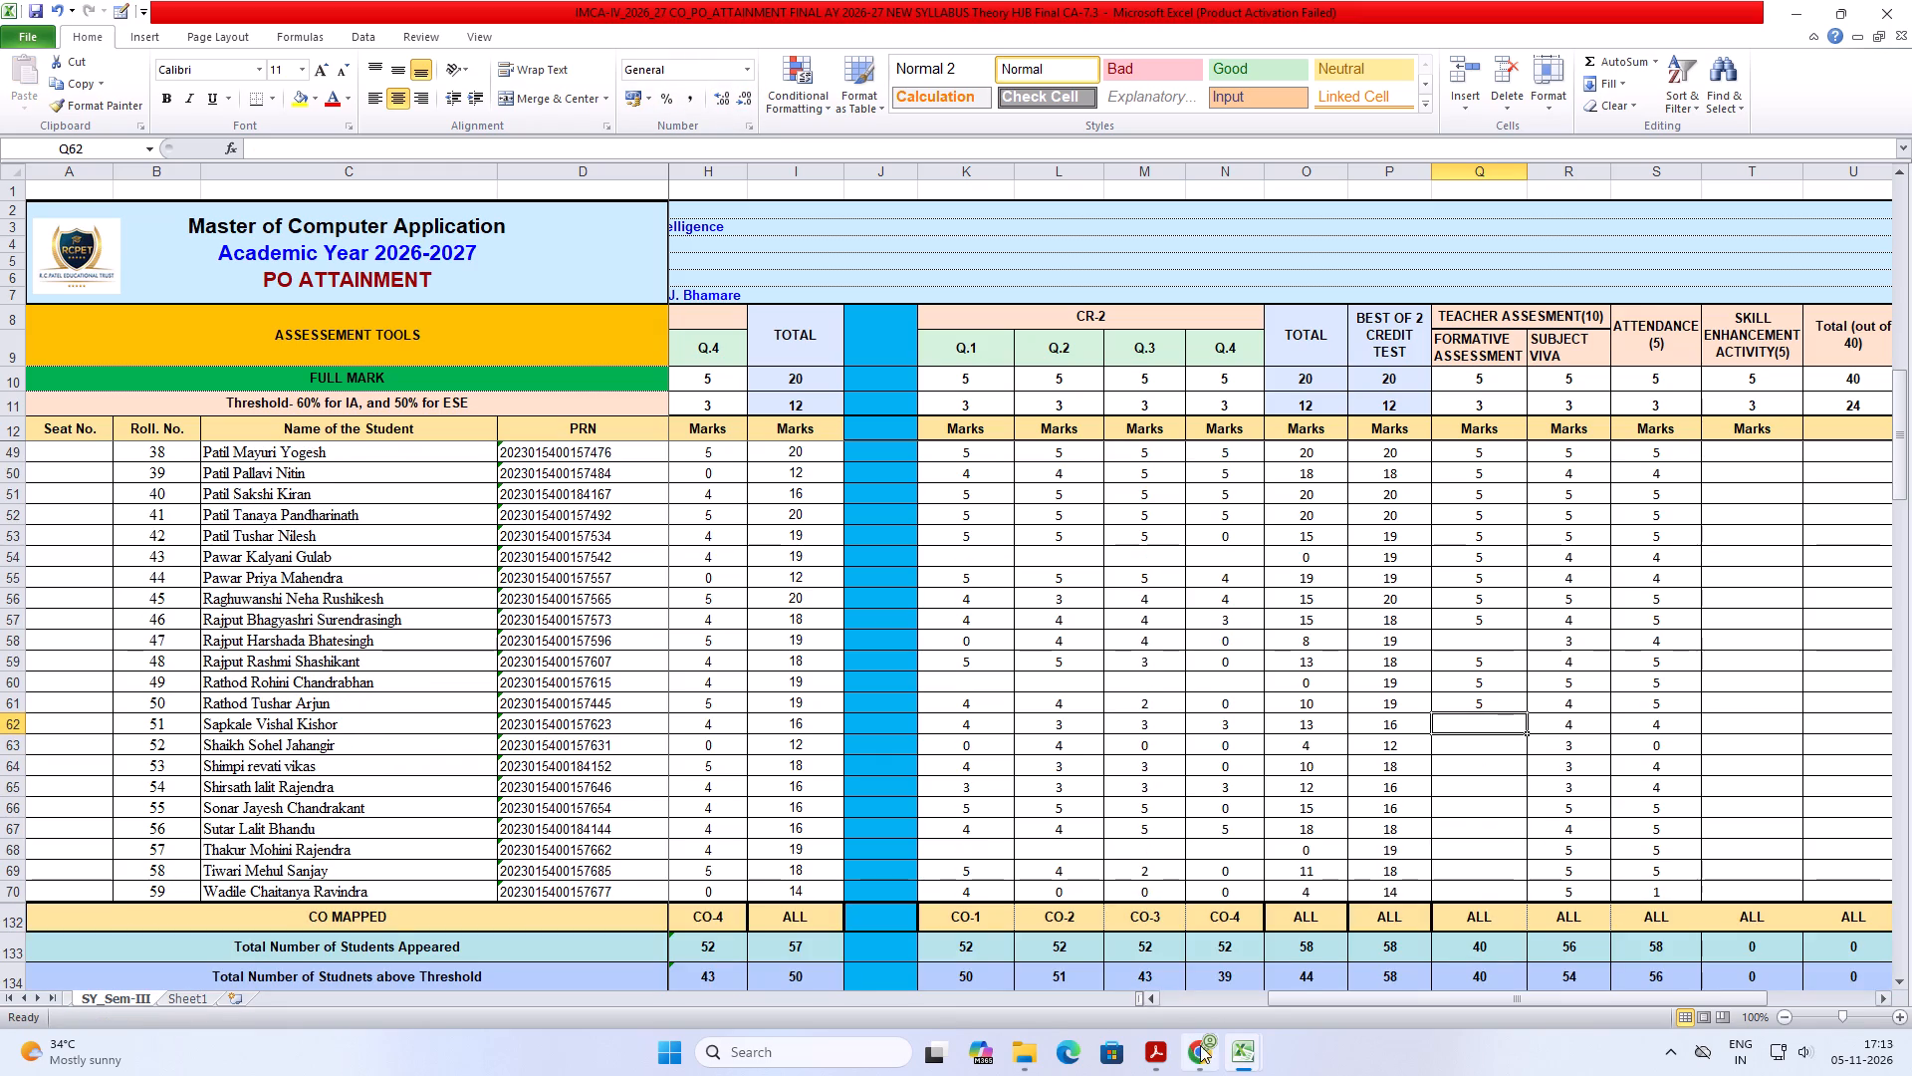
{"action": "left_click", "coordinate": [1238, 1053]}
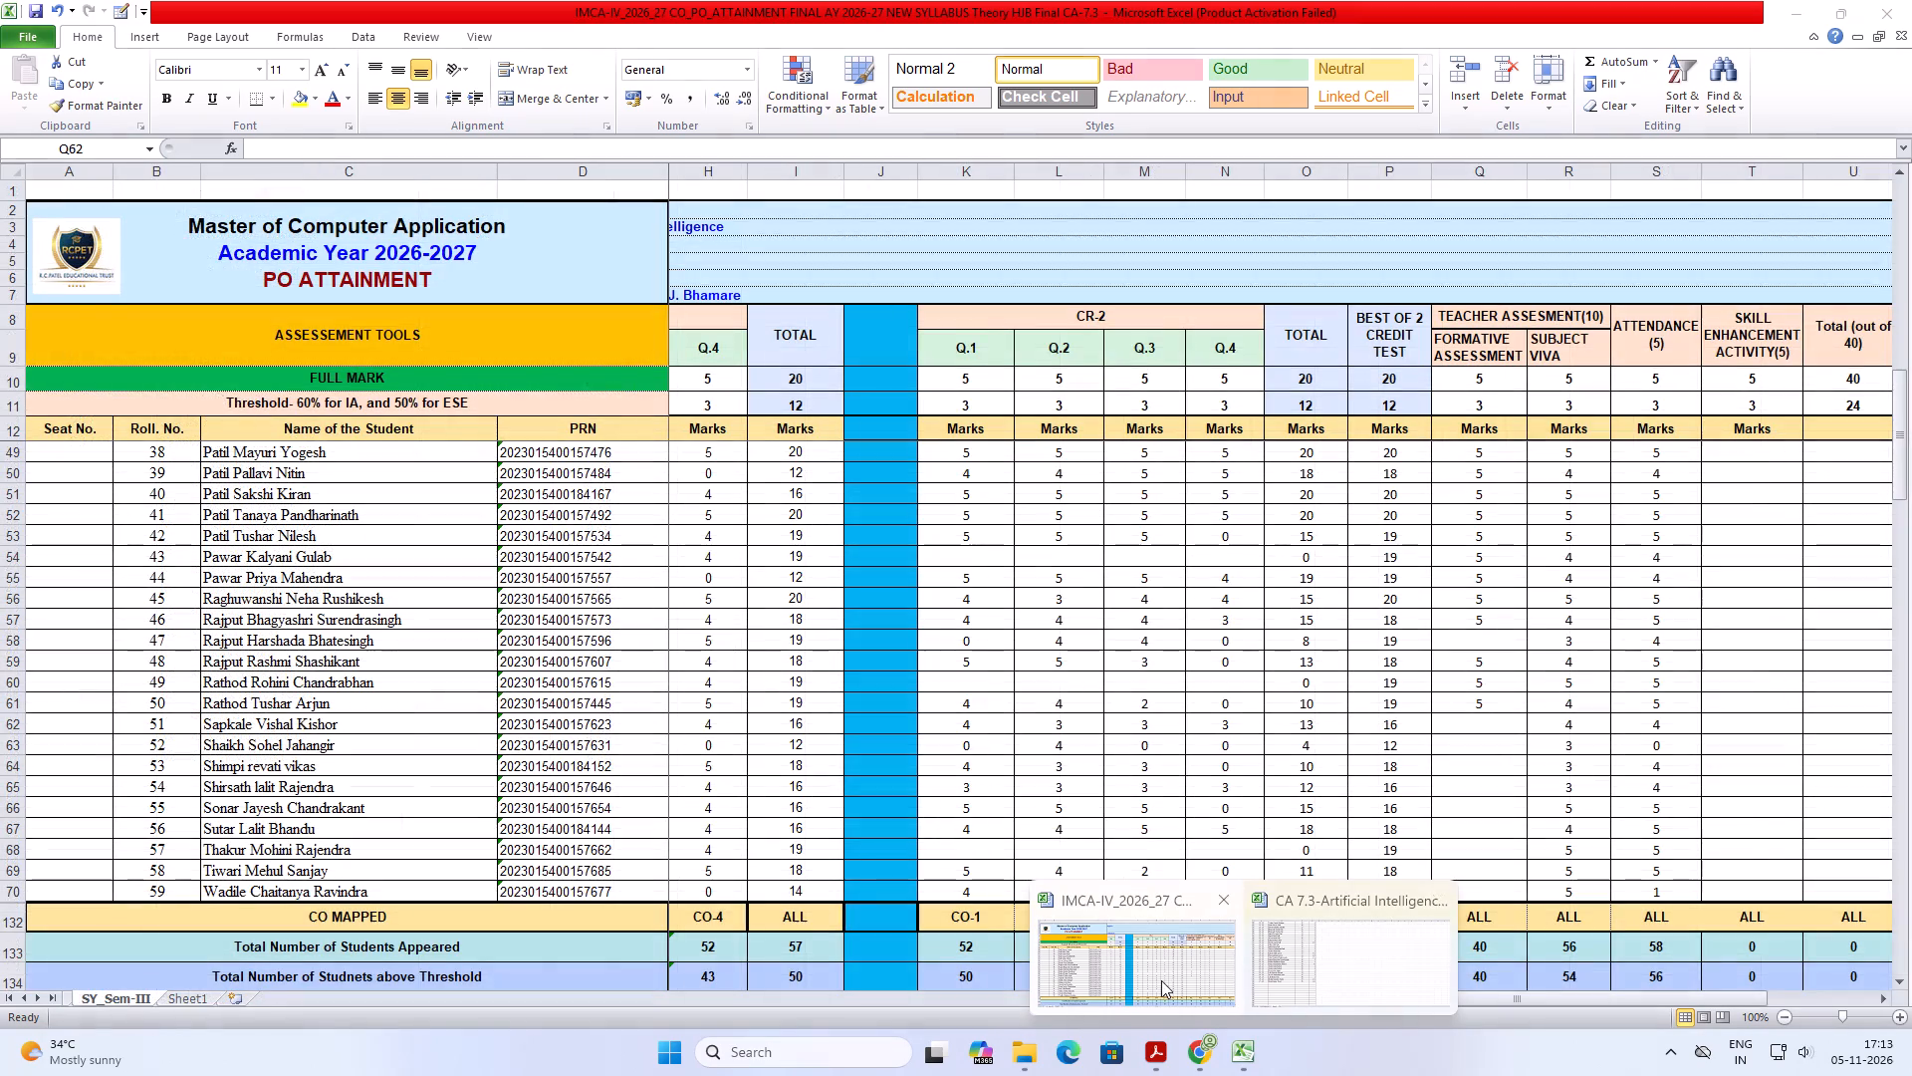
{"action": "left_click", "coordinate": [1310, 955]}
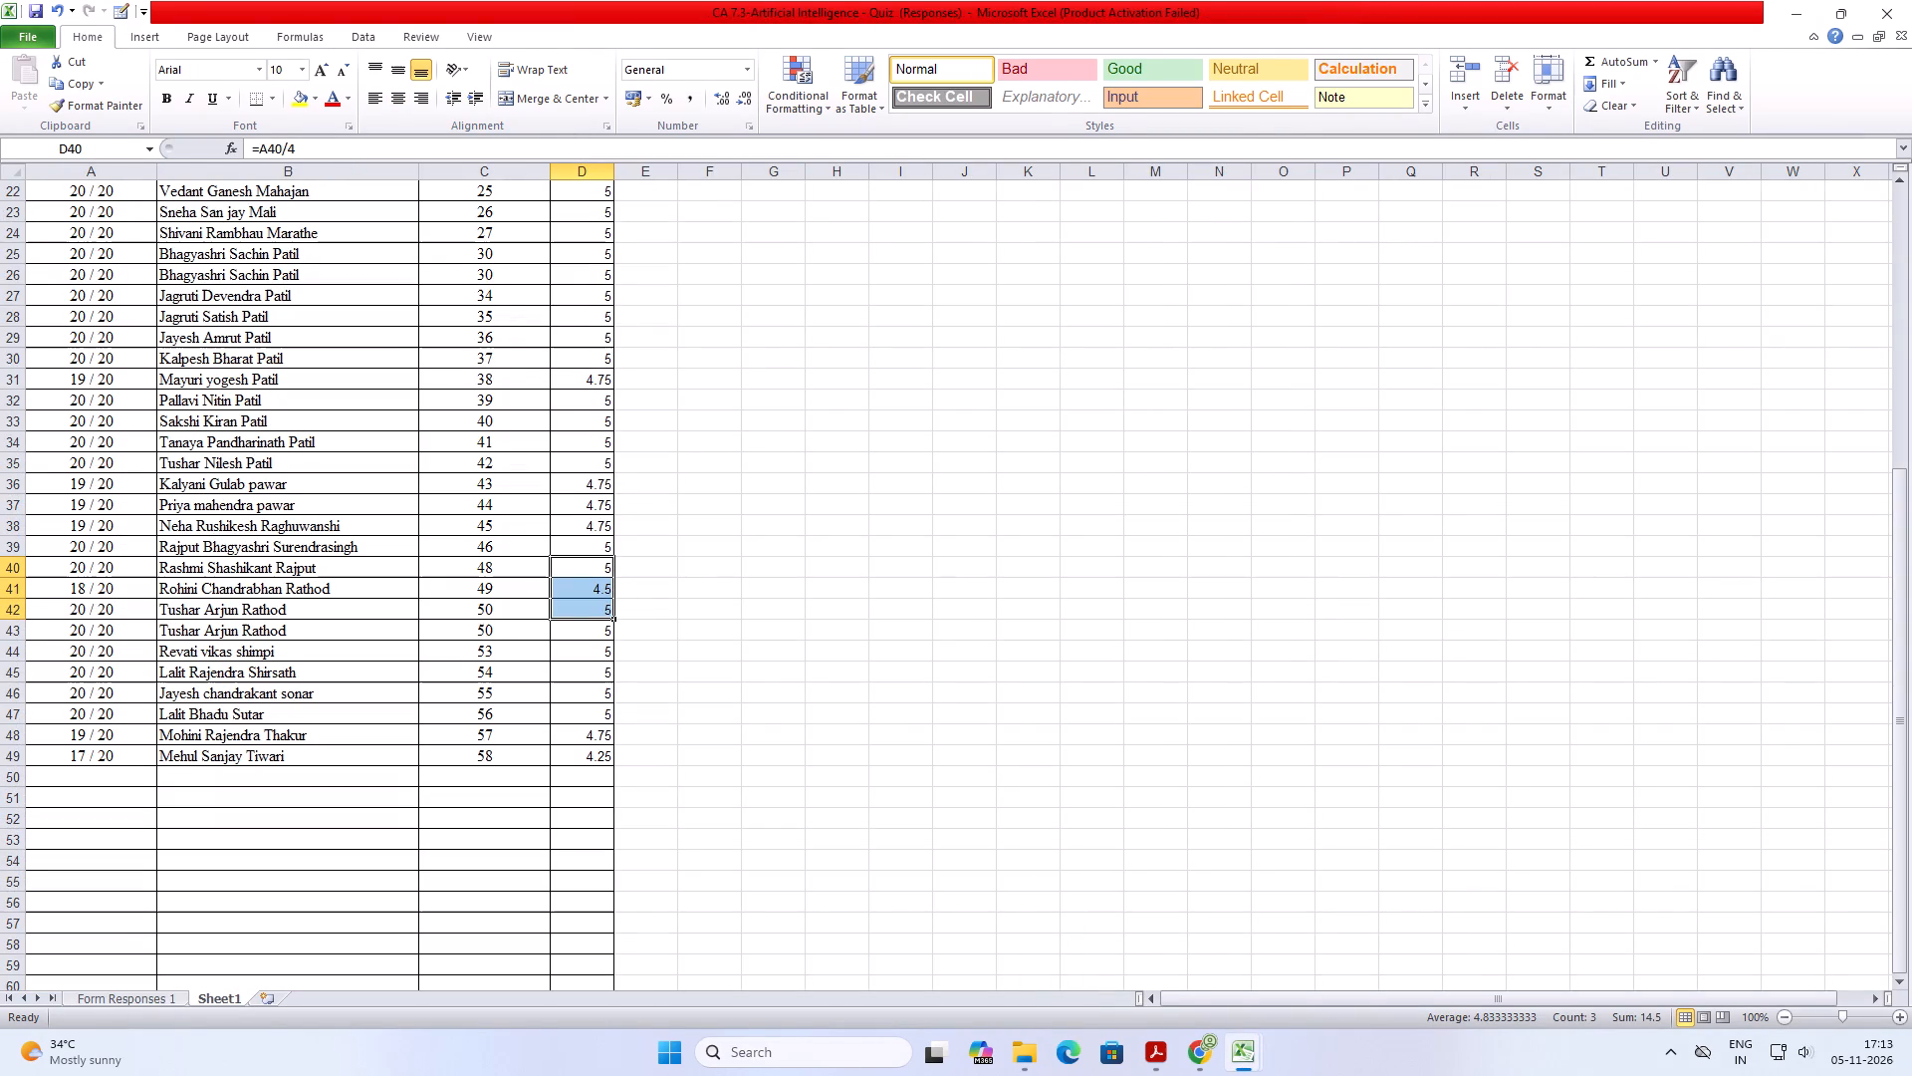
{"action": "left_click", "coordinate": [595, 655]}
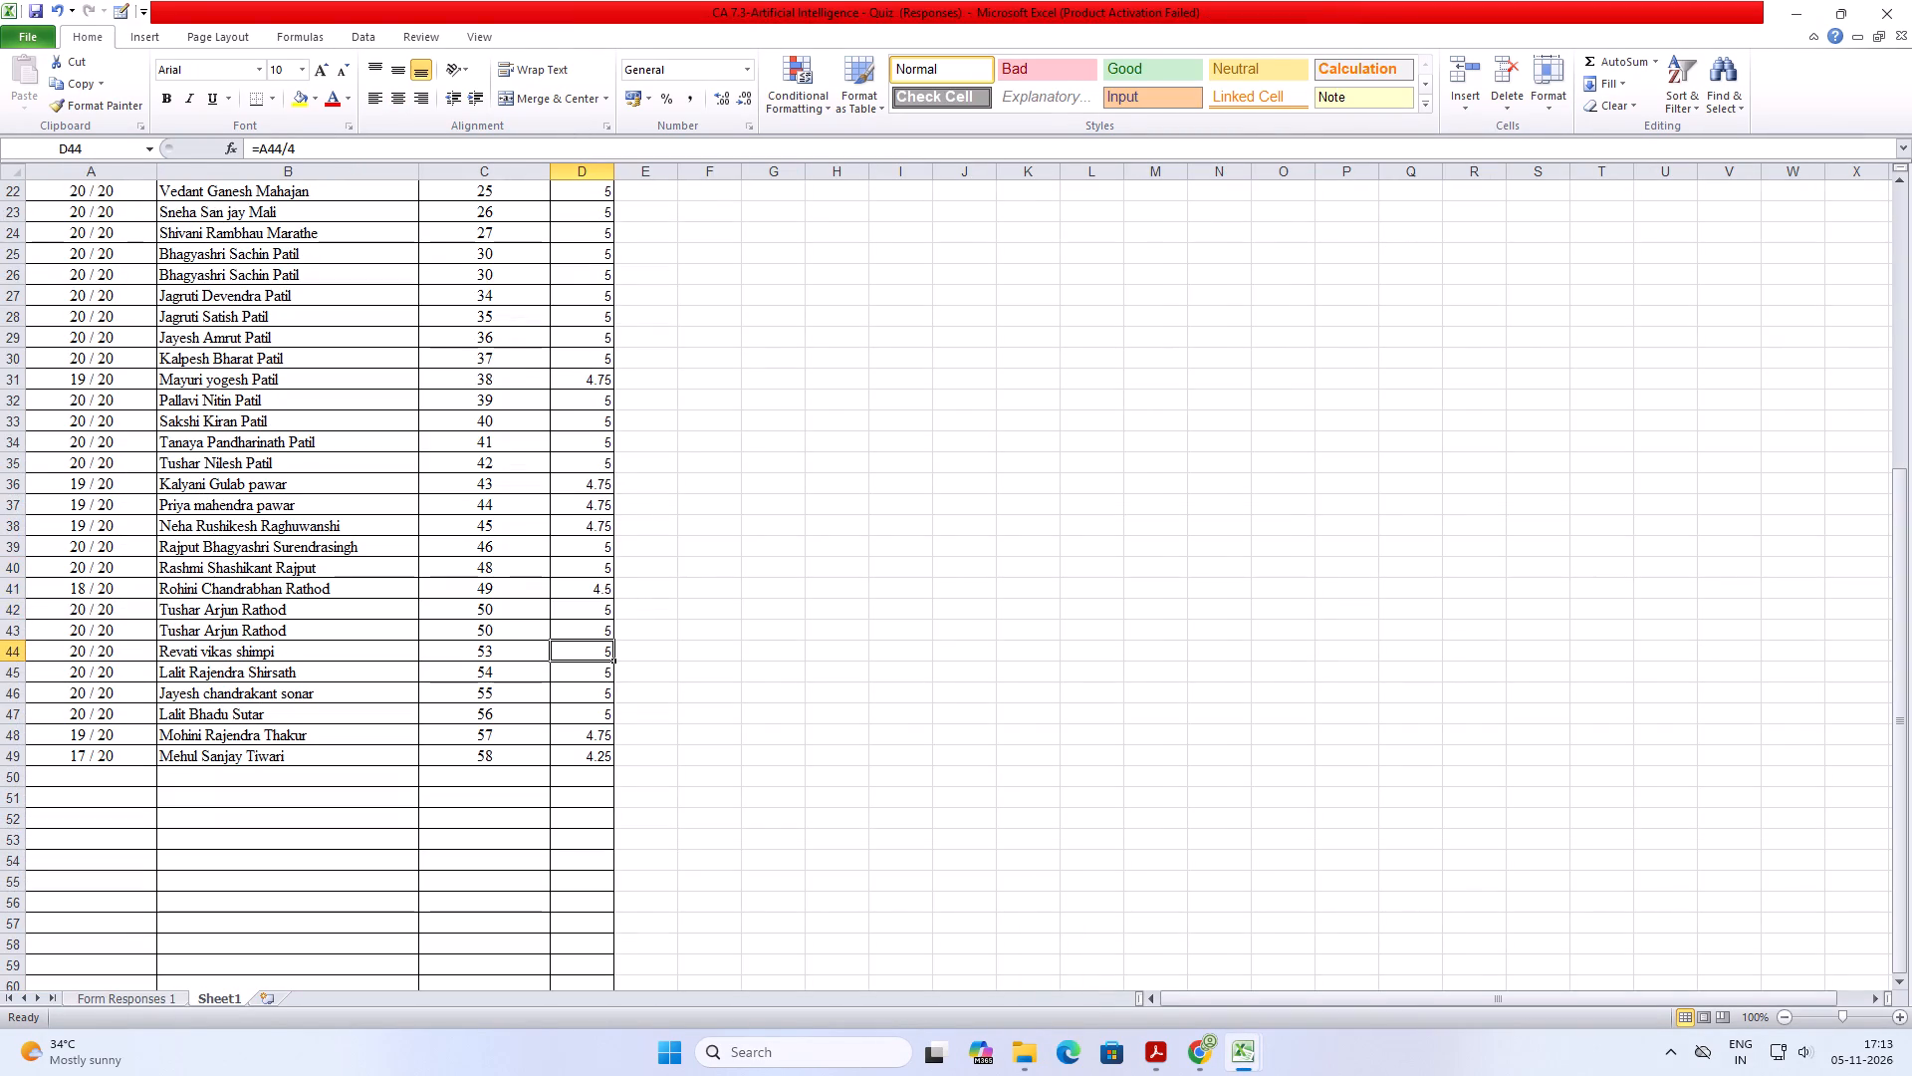
{"action": "left_click", "coordinate": [658, 660]}
{"action": "left_click_drag", "start_coordinate": [599, 652], "coordinate": [602, 717]}
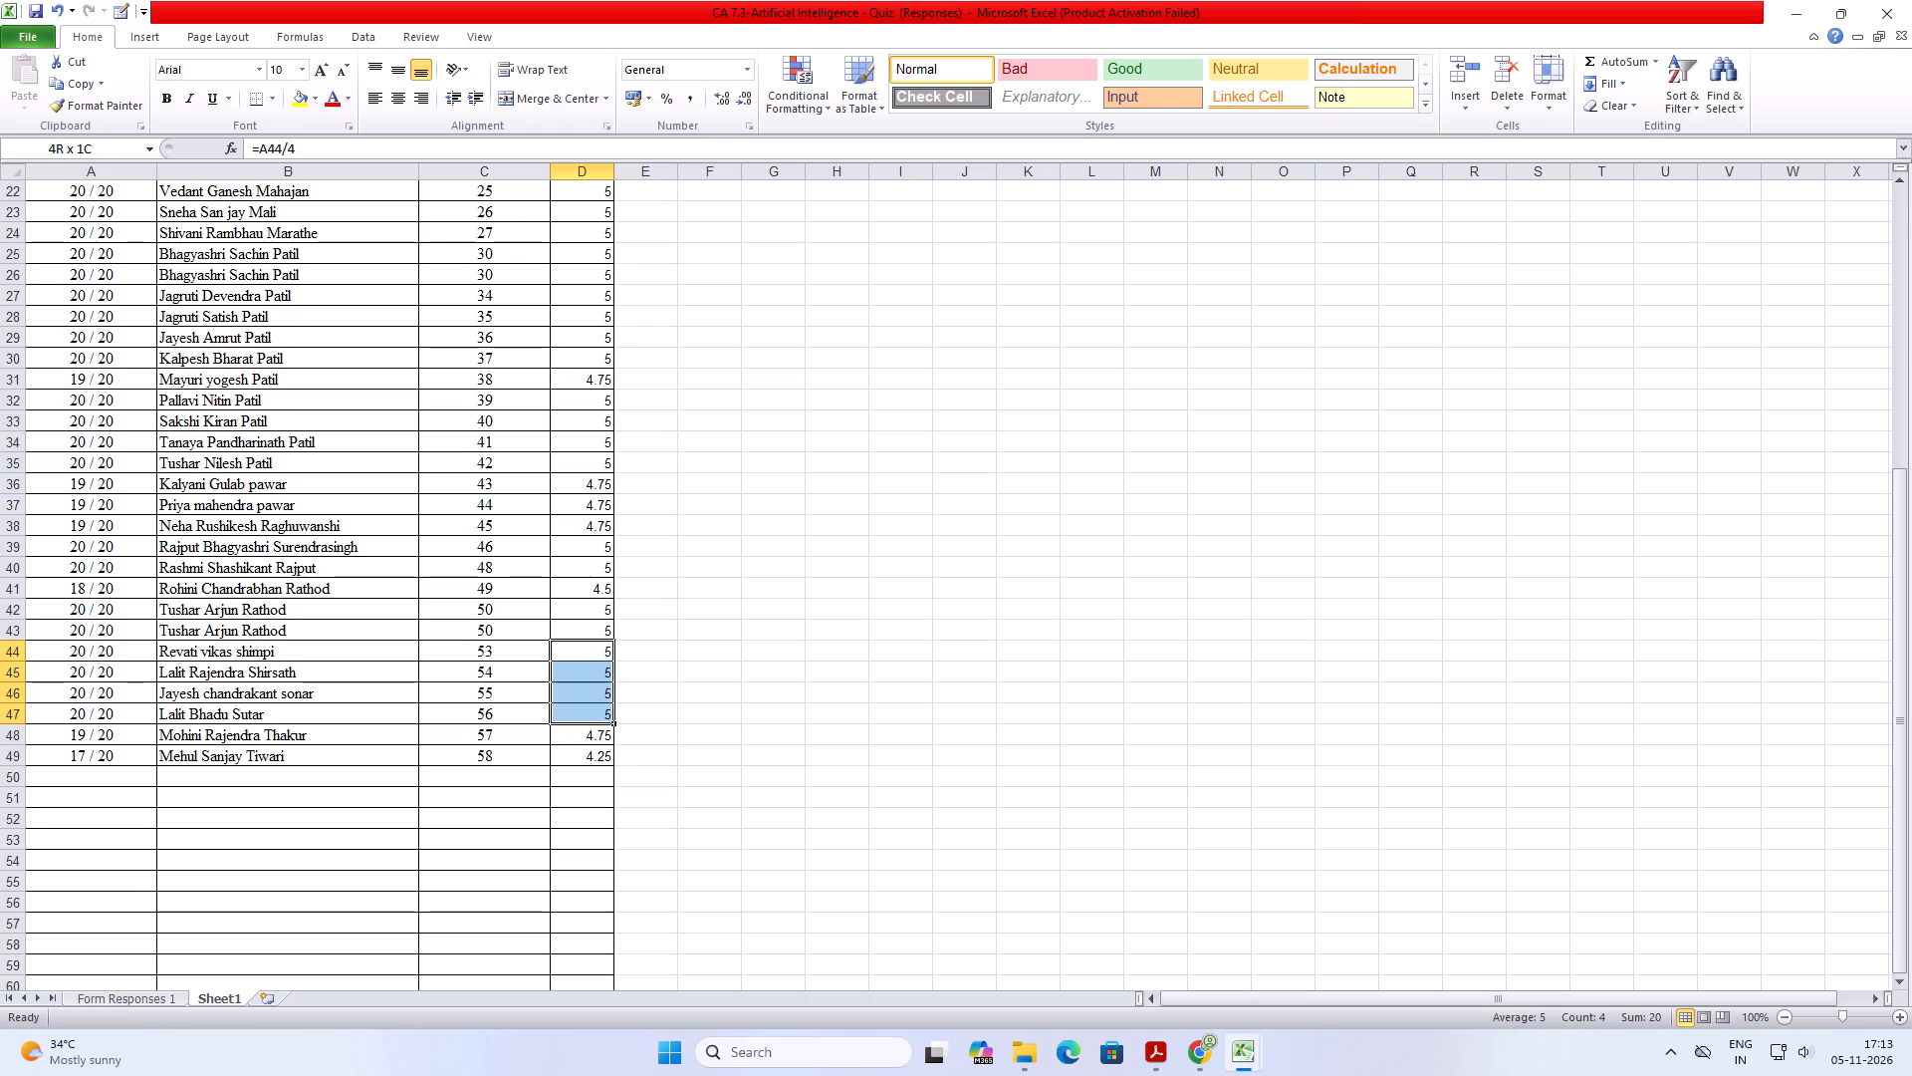
{"action": "left_click_drag", "start_coordinate": [602, 717], "coordinate": [604, 759]}
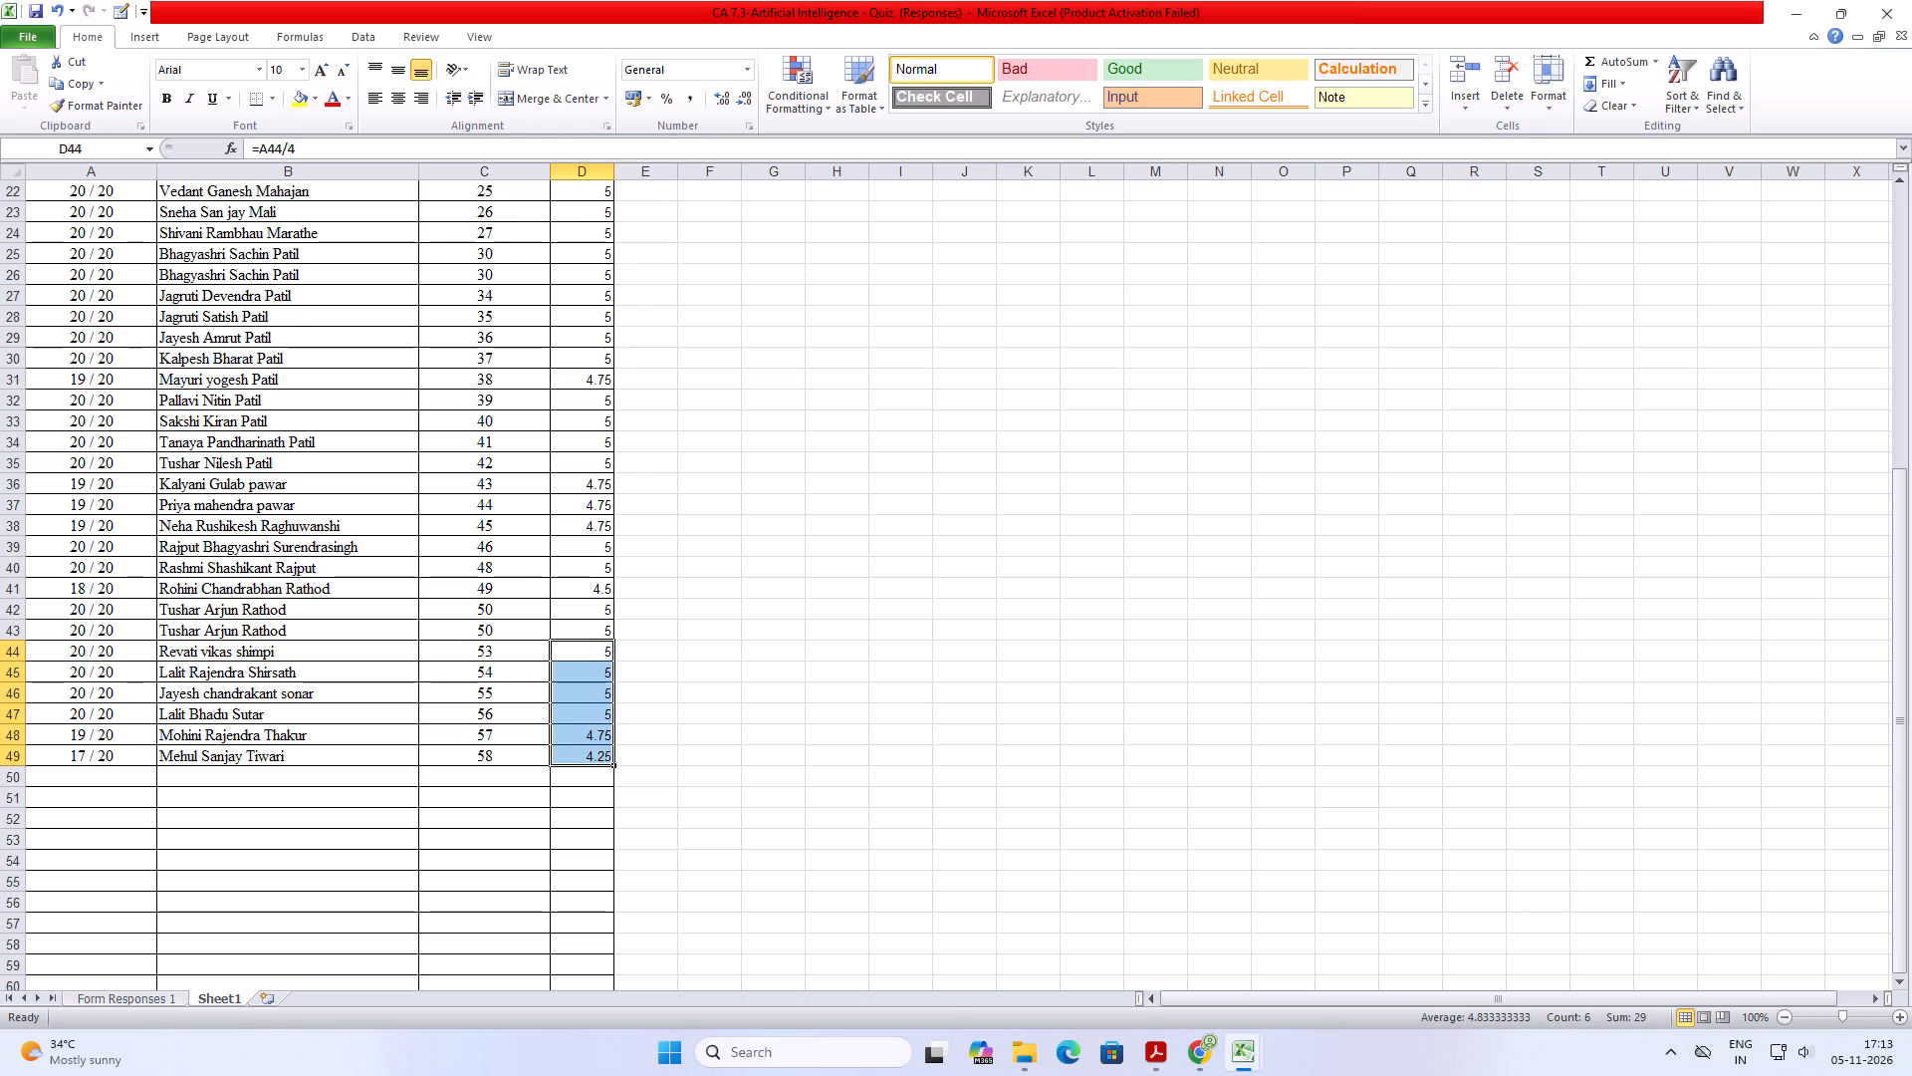
{"action": "key", "text": "ctrl+c"}
{"action": "left_click", "coordinate": [1204, 1055]}
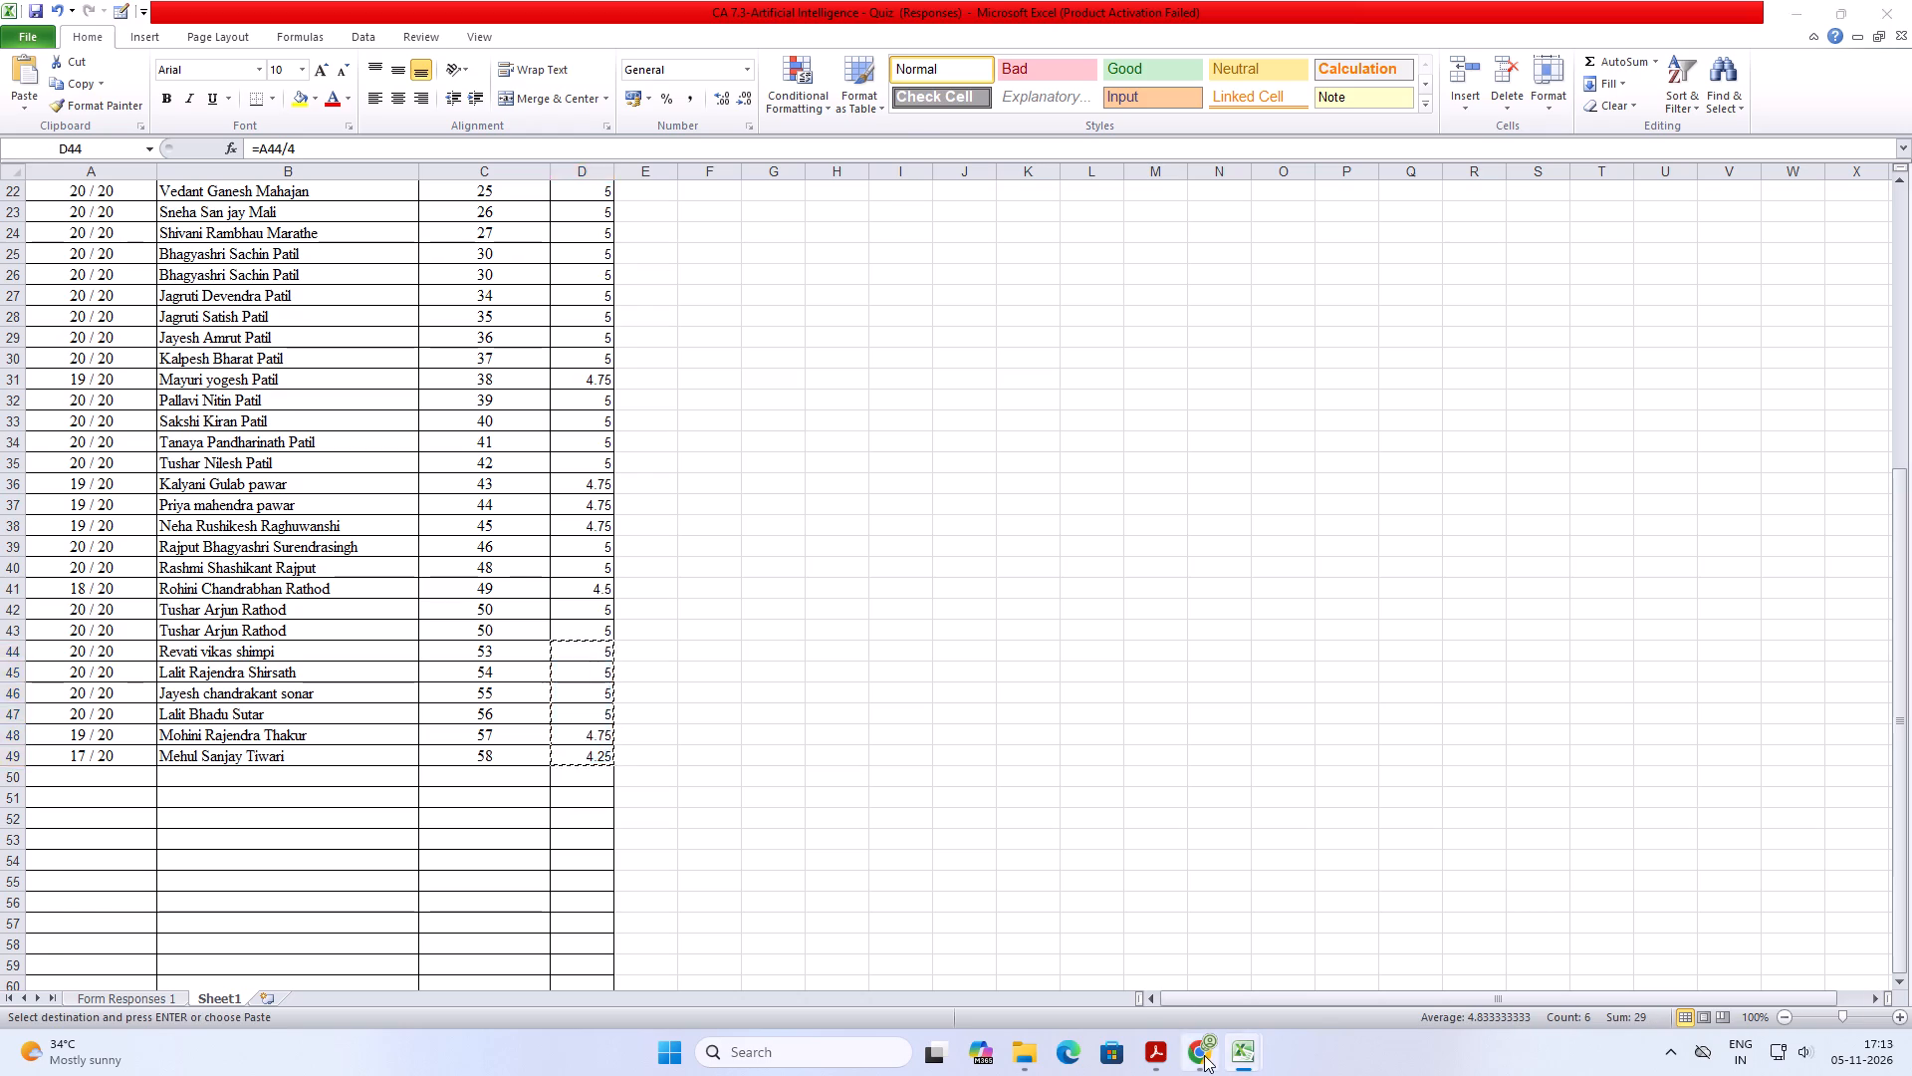
{"action": "left_click", "coordinate": [1247, 1065]}
{"action": "left_click", "coordinate": [1125, 967]}
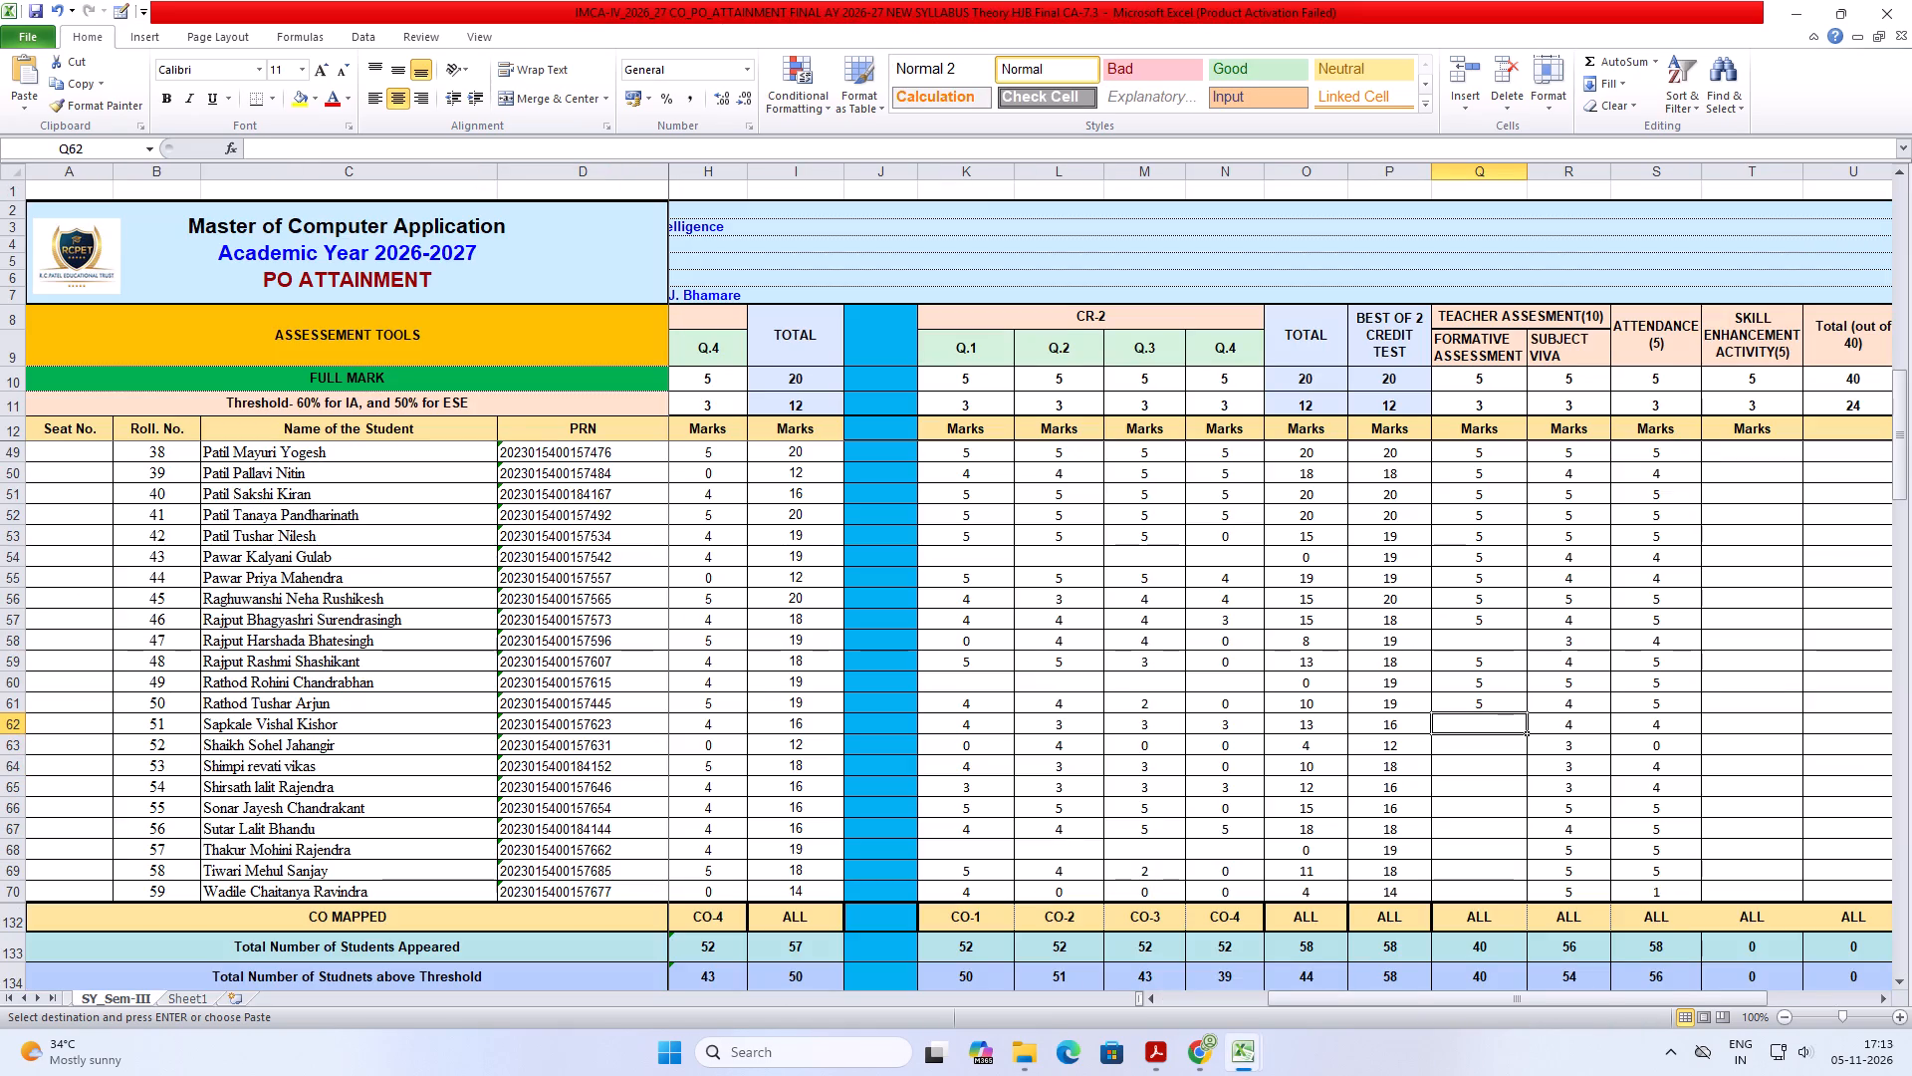
{"action": "left_click", "coordinate": [252, 763]}
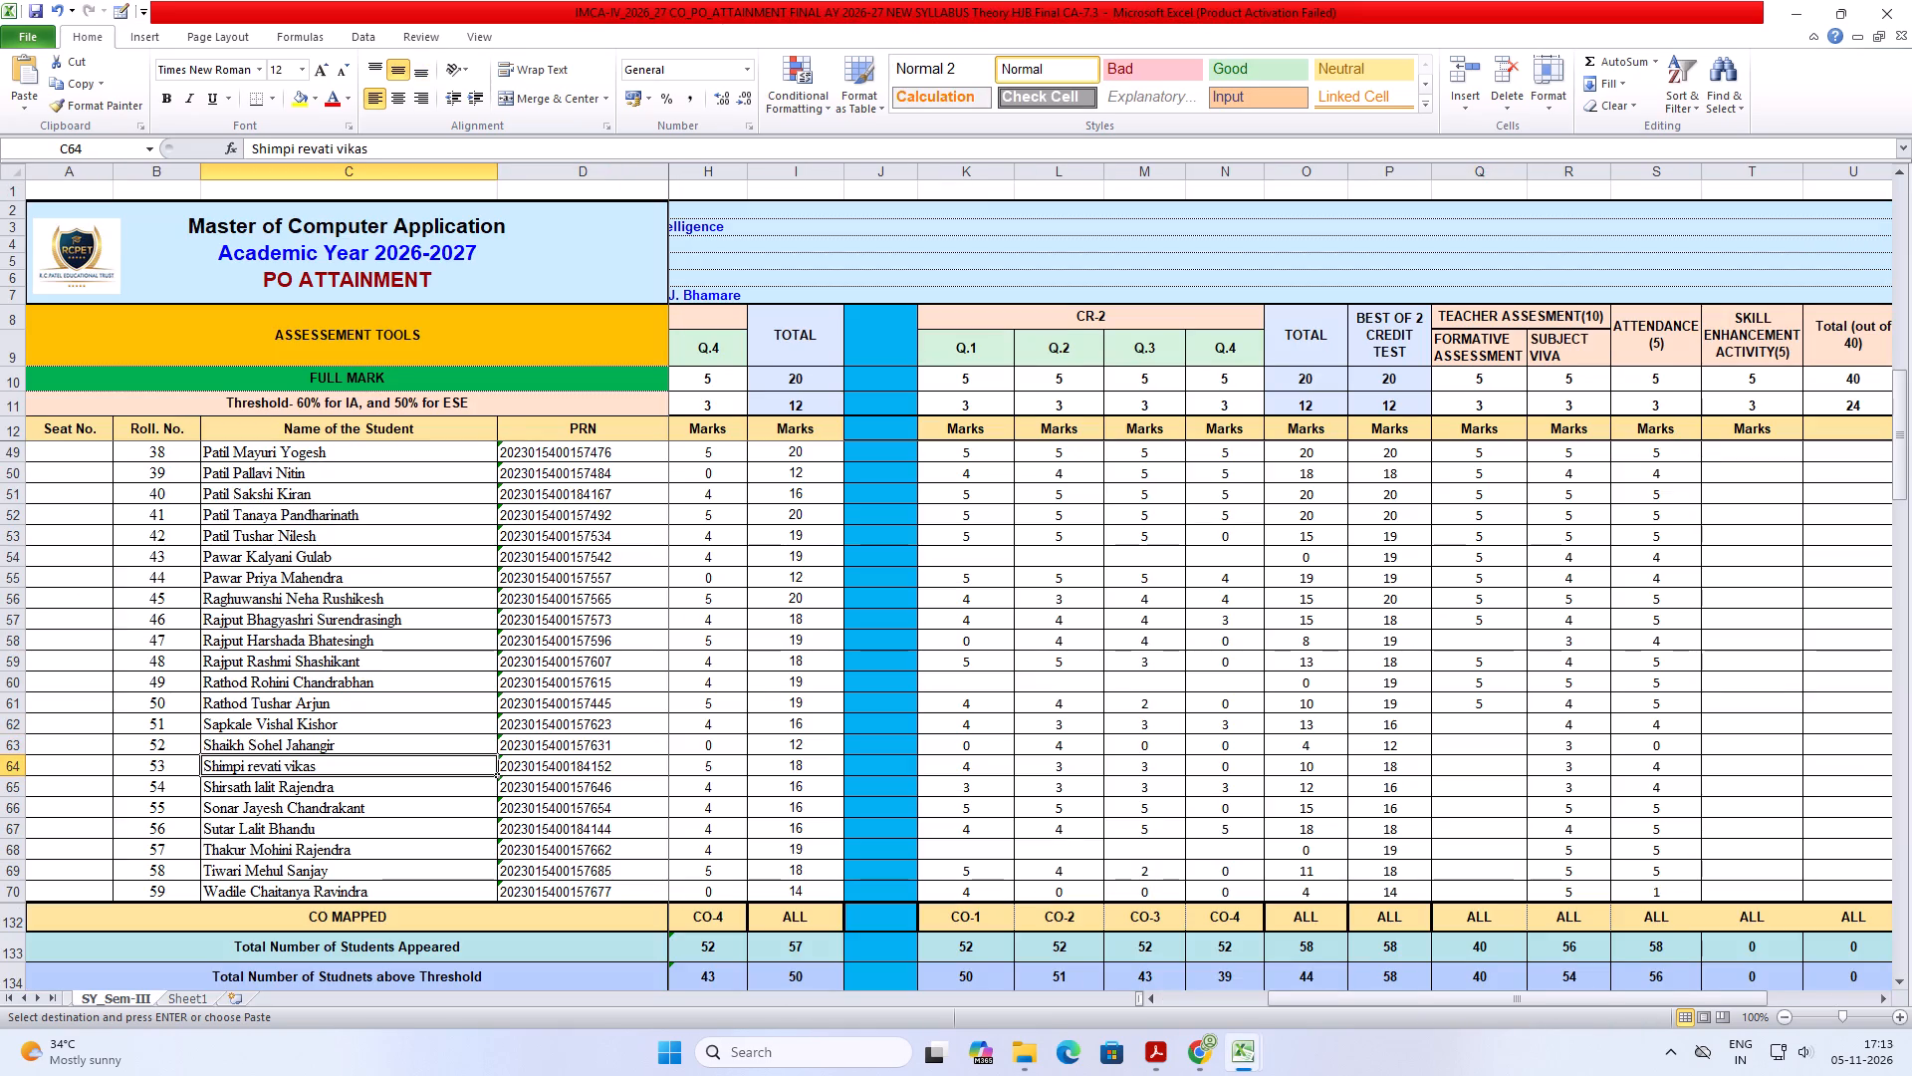
{"action": "left_click", "coordinate": [13, 761]}
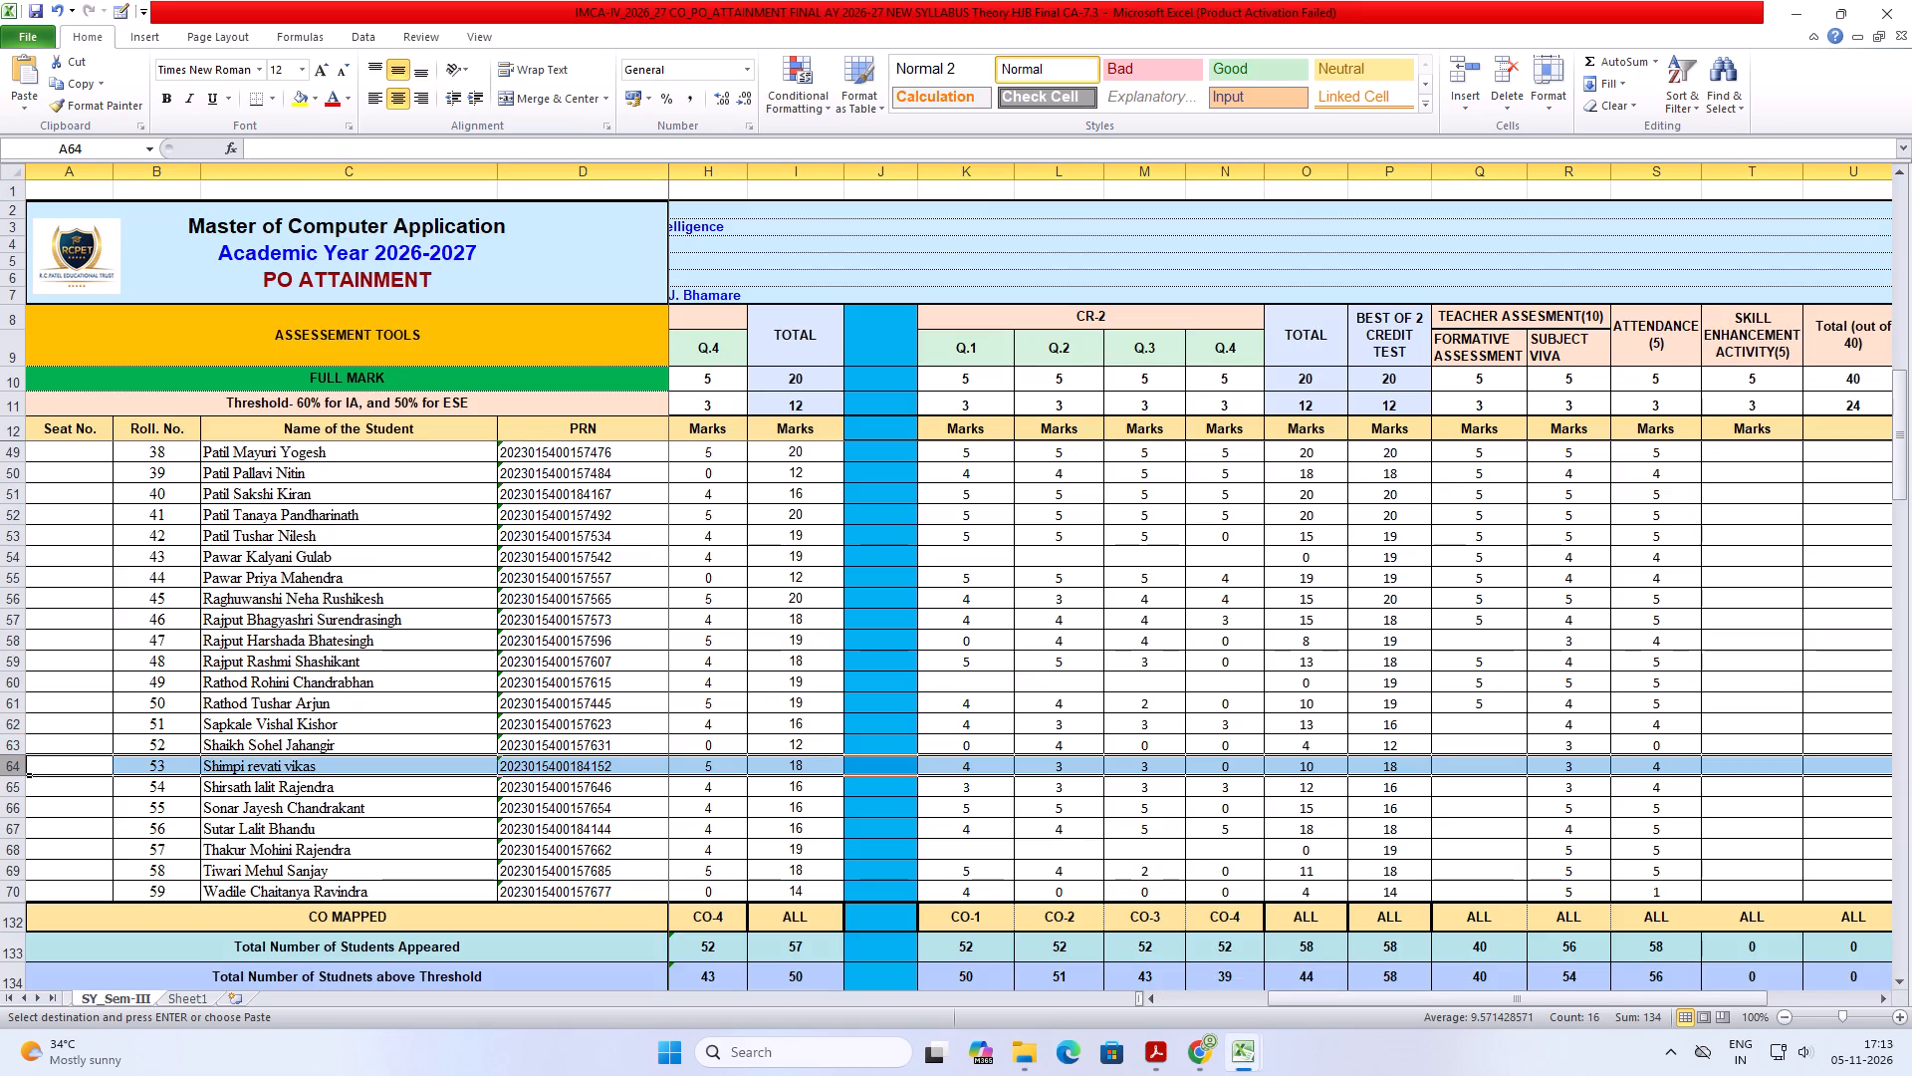
{"action": "left_click", "coordinate": [1469, 775]}
{"action": "left_click", "coordinate": [1471, 765]}
{"action": "key", "text": "ctrl+v"}
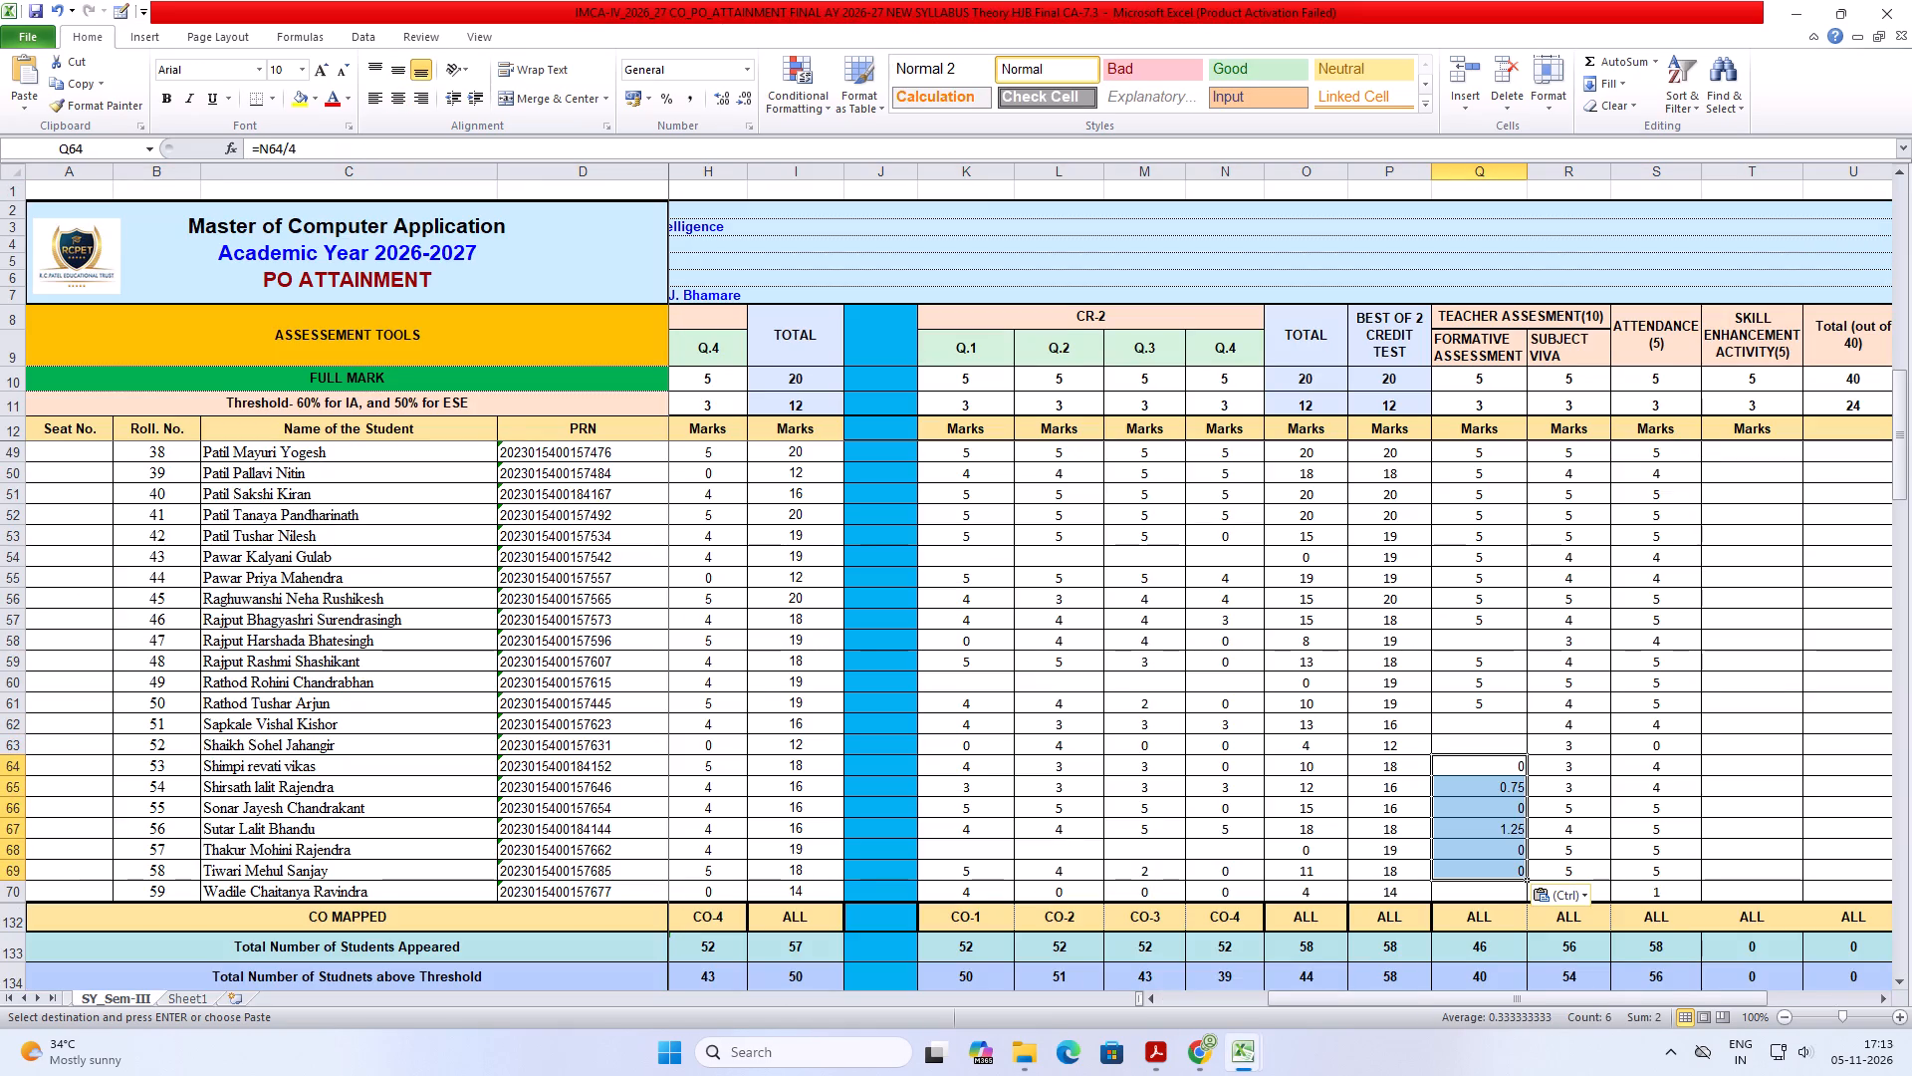
{"action": "left_click", "coordinate": [1564, 897]}
{"action": "left_click", "coordinate": [1553, 820]}
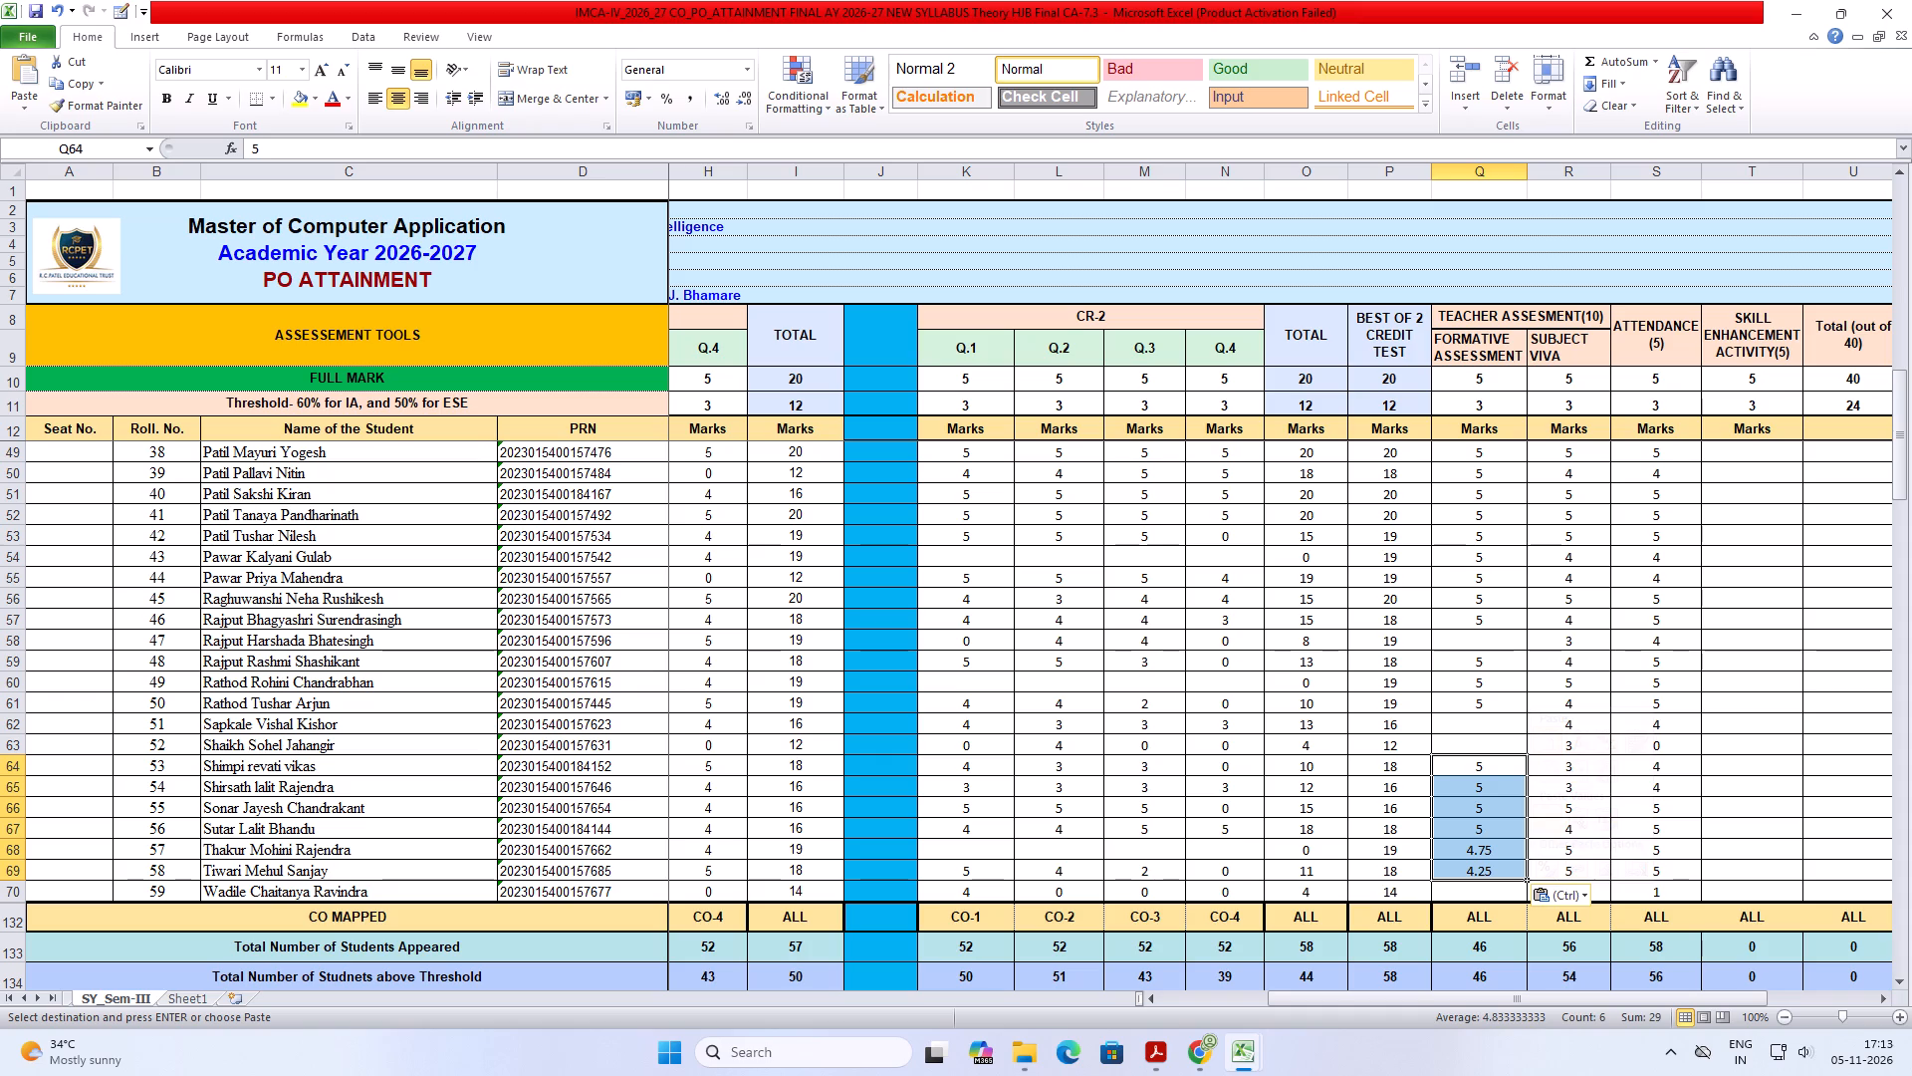
Reduce the displayed decimals of the Formative Assessment marks so roll number 58 shows 4 and roll number 57 shows 5.
{"action": "left_click", "coordinate": [1500, 861]}
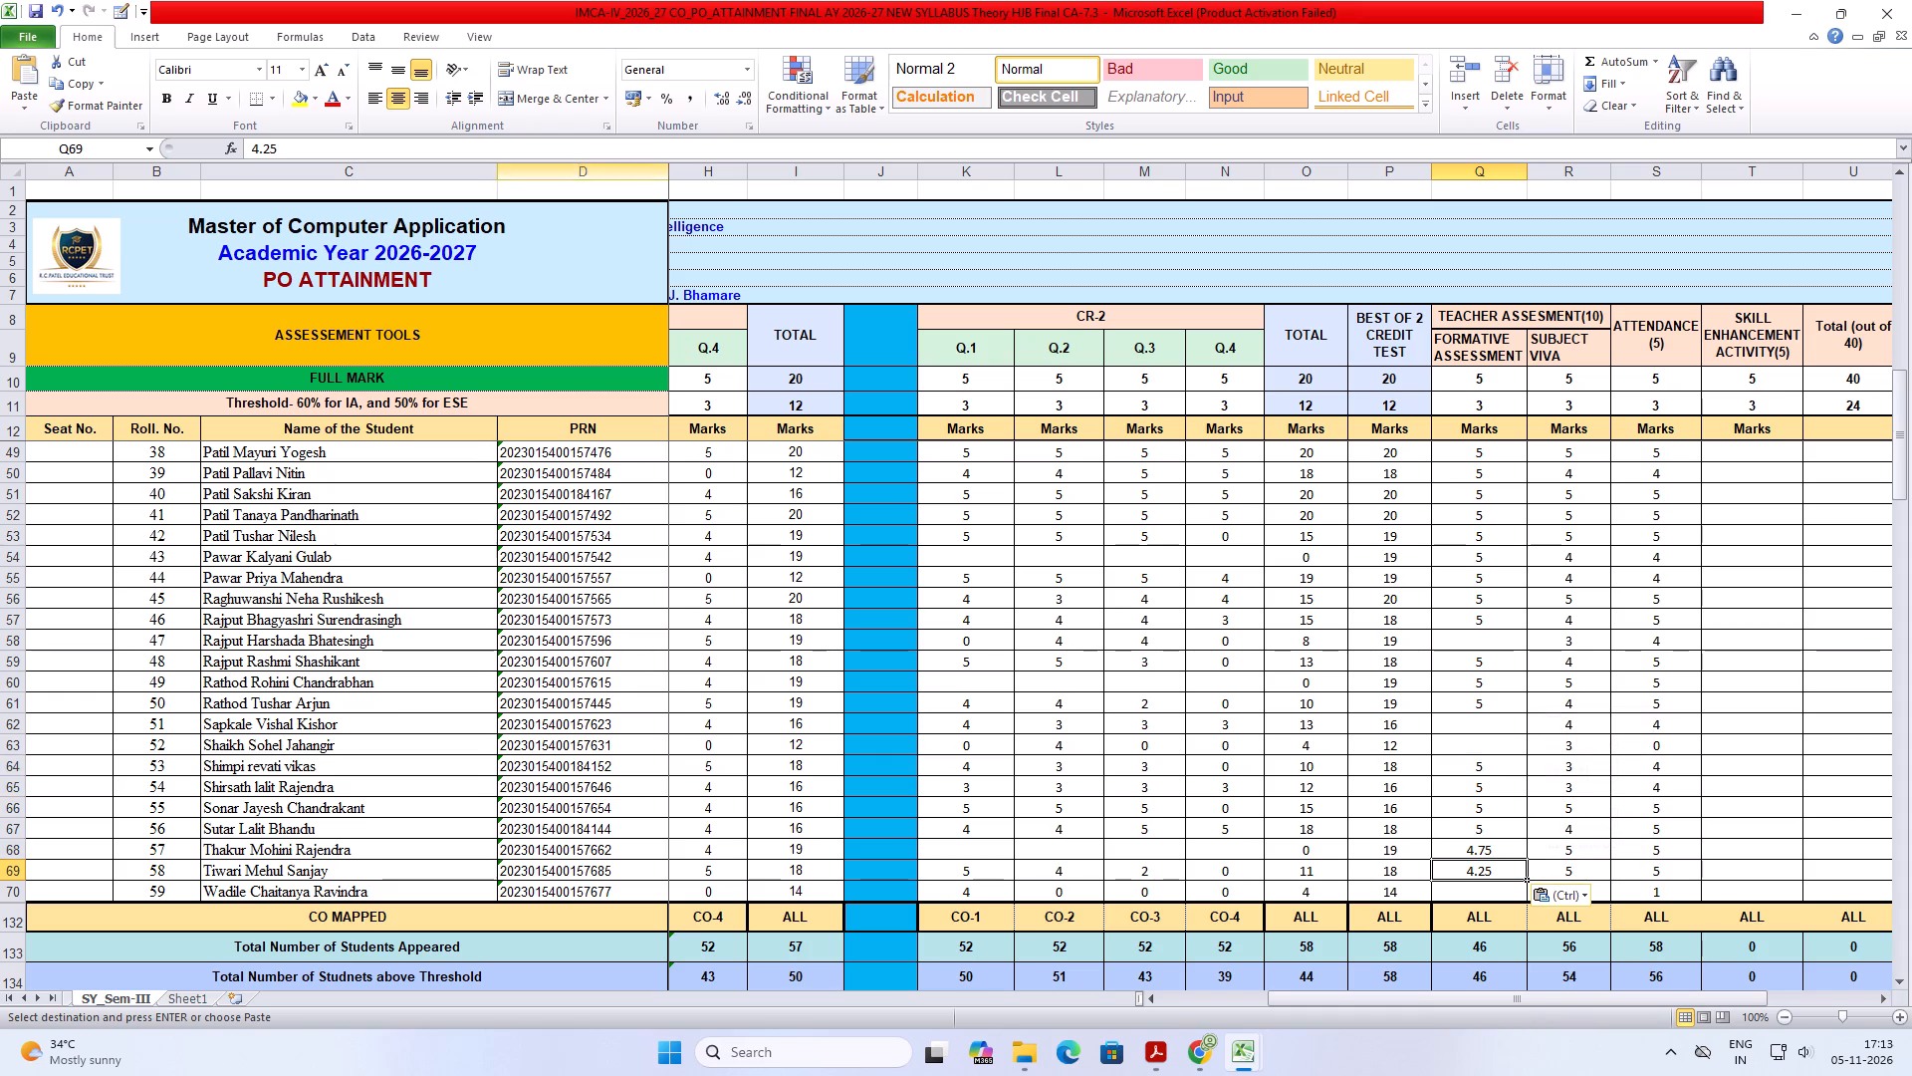
{"action": "left_click", "coordinate": [746, 97]}
{"action": "left_click", "coordinate": [746, 97]}
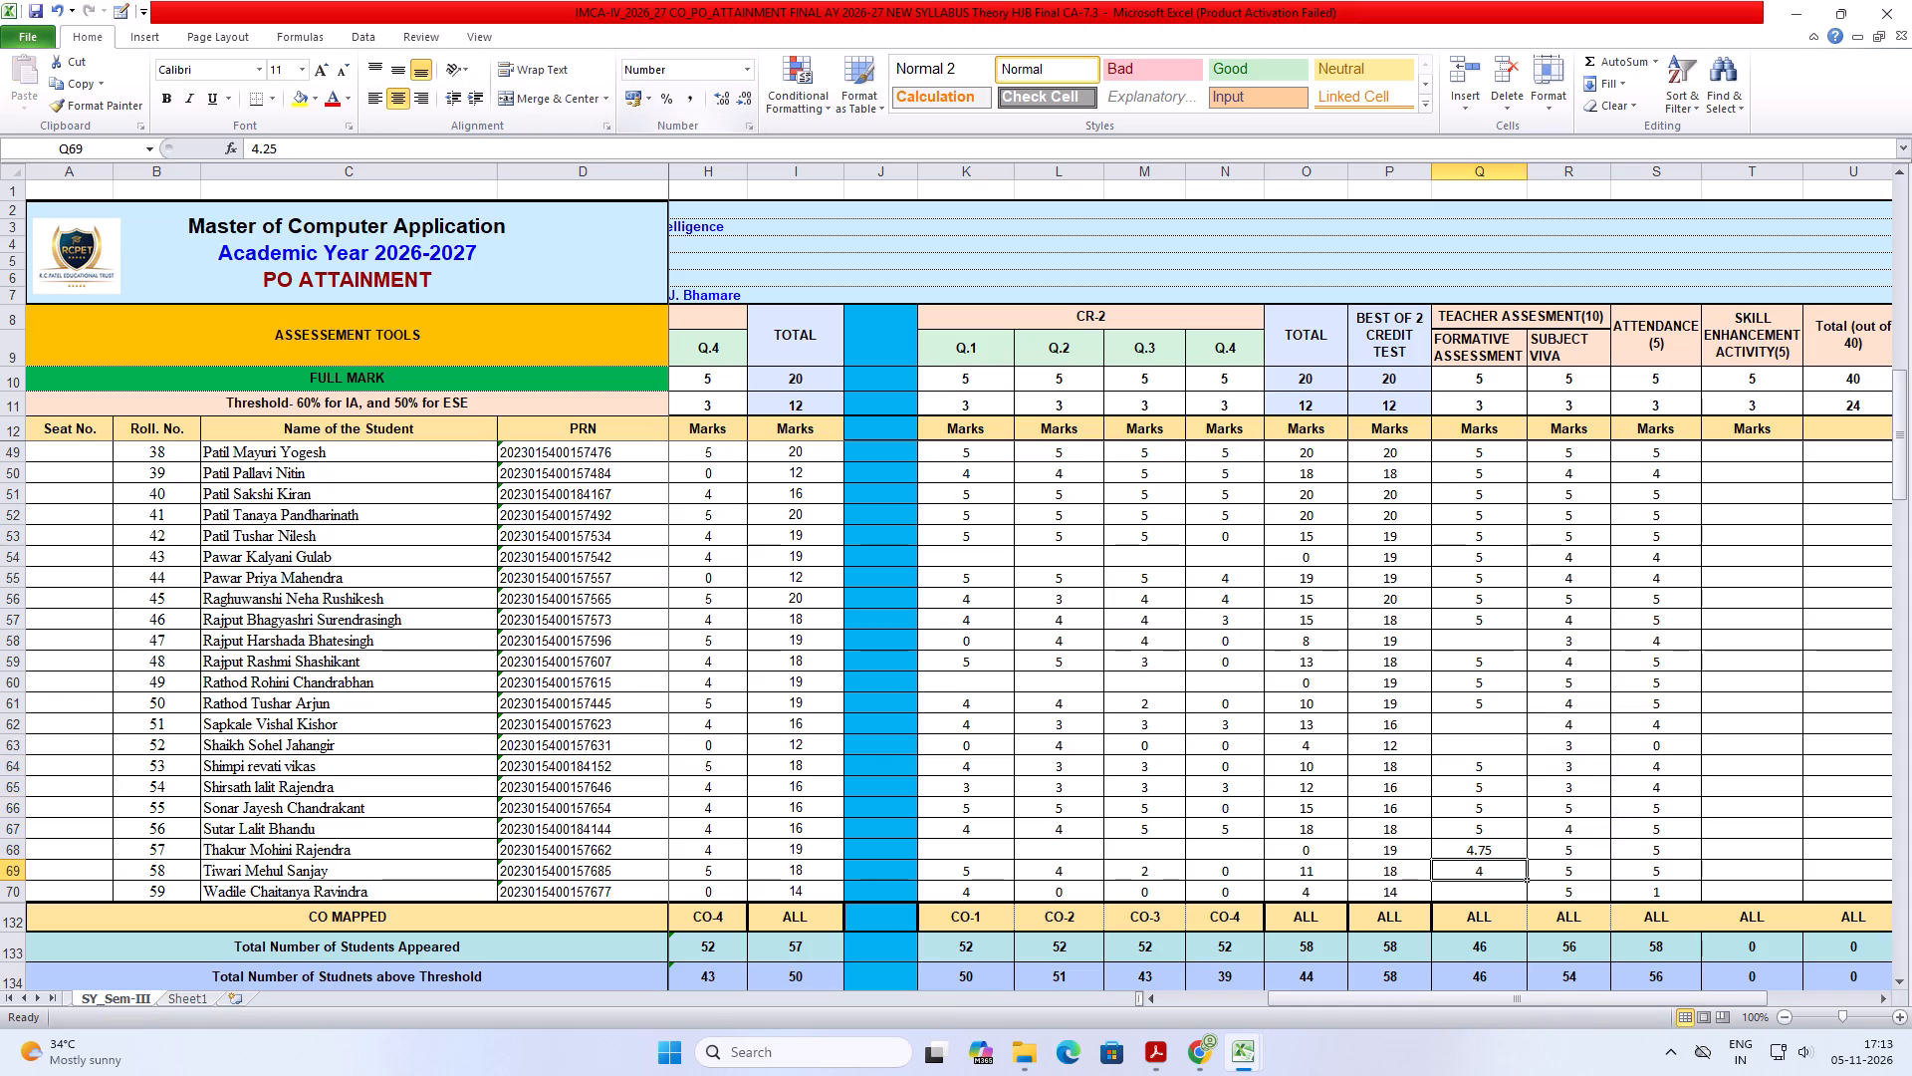
{"action": "left_click", "coordinate": [1500, 851]}
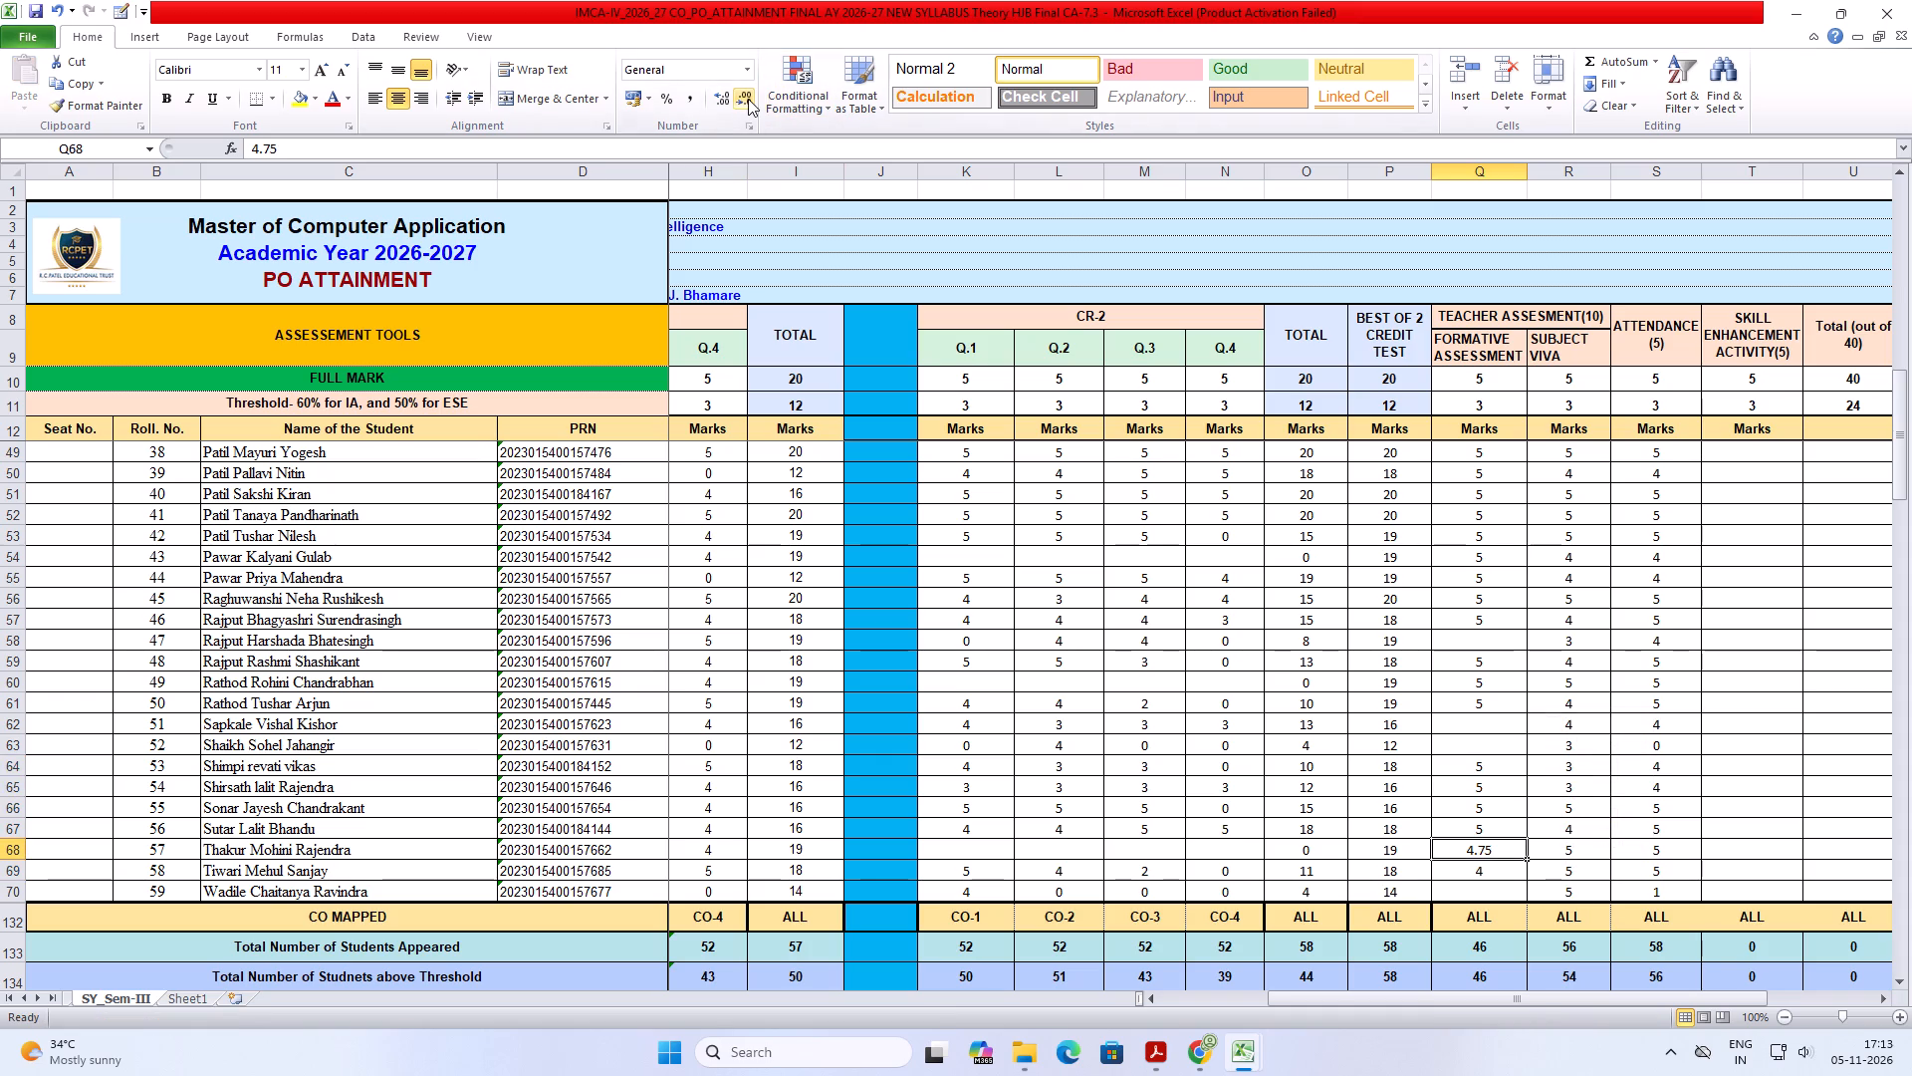
{"action": "left_click", "coordinate": [748, 99]}
{"action": "left_click", "coordinate": [748, 99]}
Save the attainment workbook.
{"action": "left_click", "coordinate": [1545, 742]}
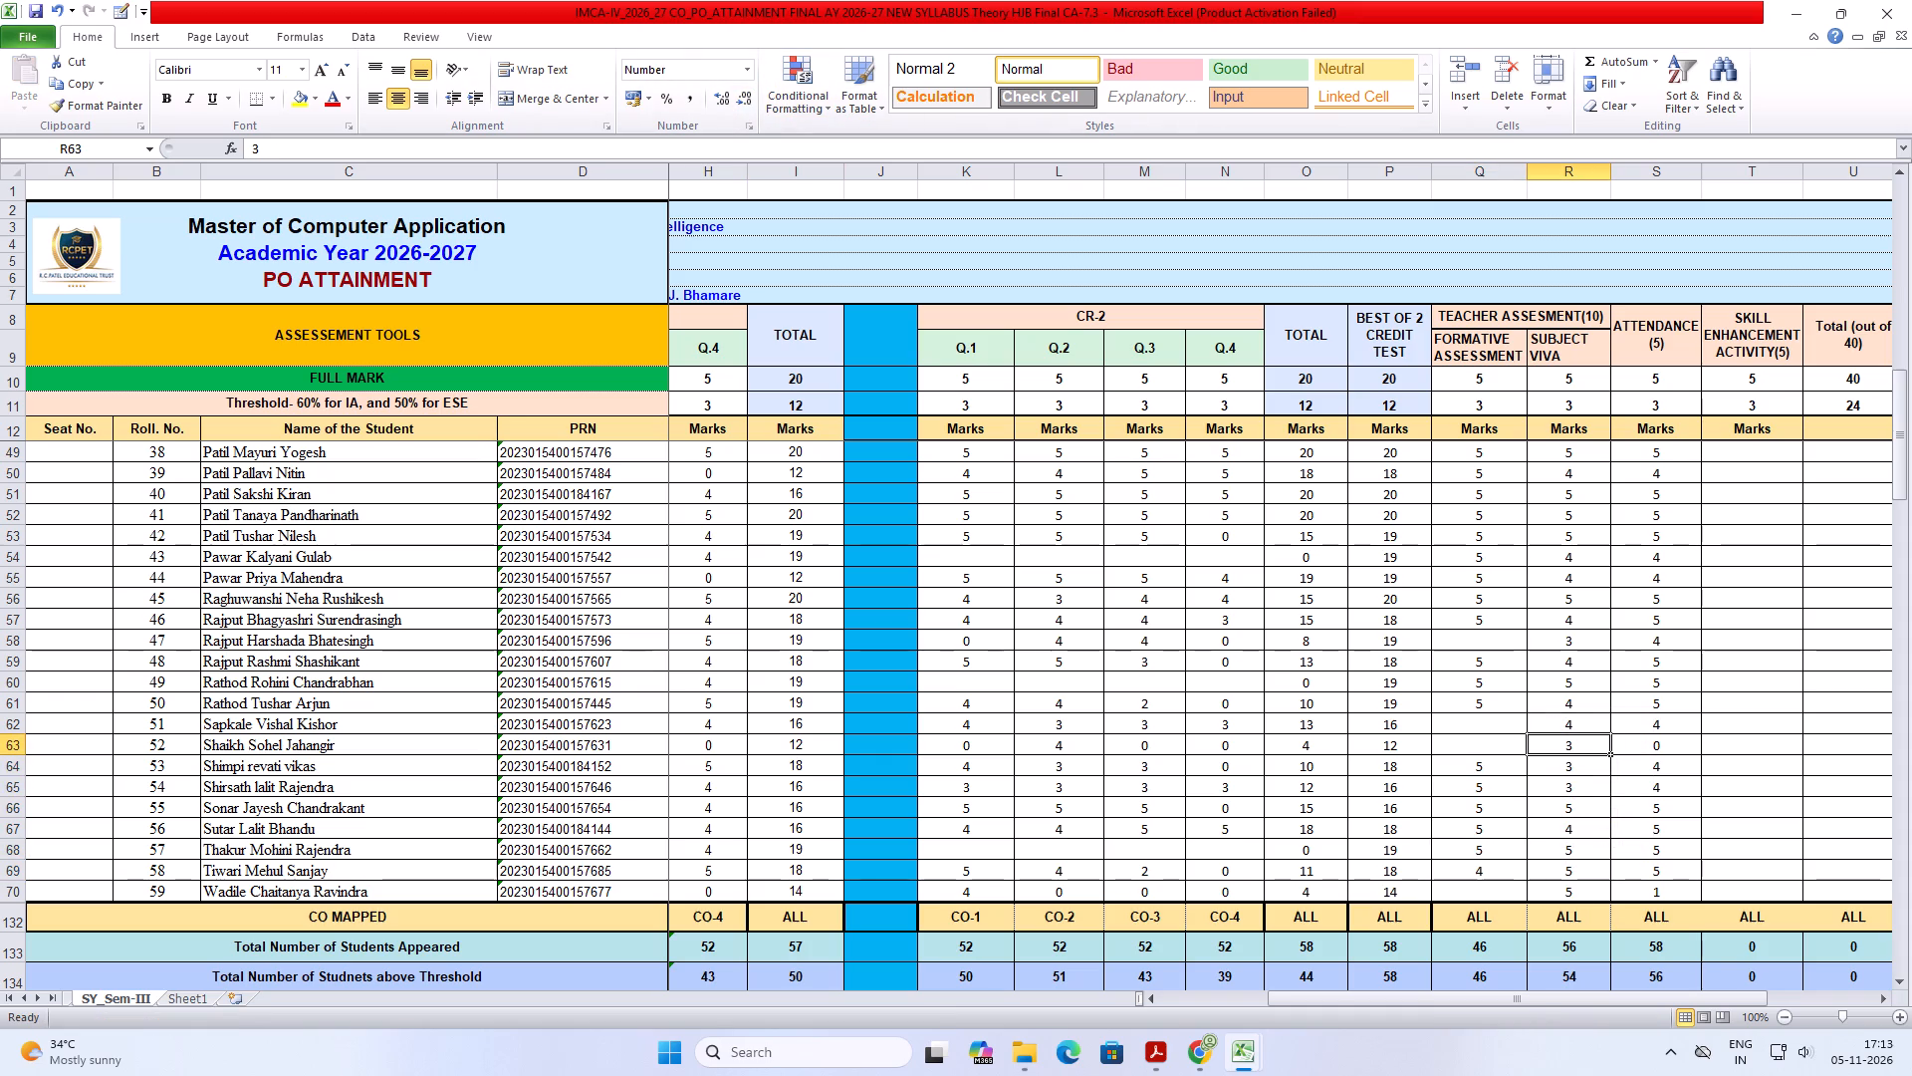
{"action": "left_click", "coordinate": [1478, 792]}
{"action": "key", "text": "ctrl+s"}
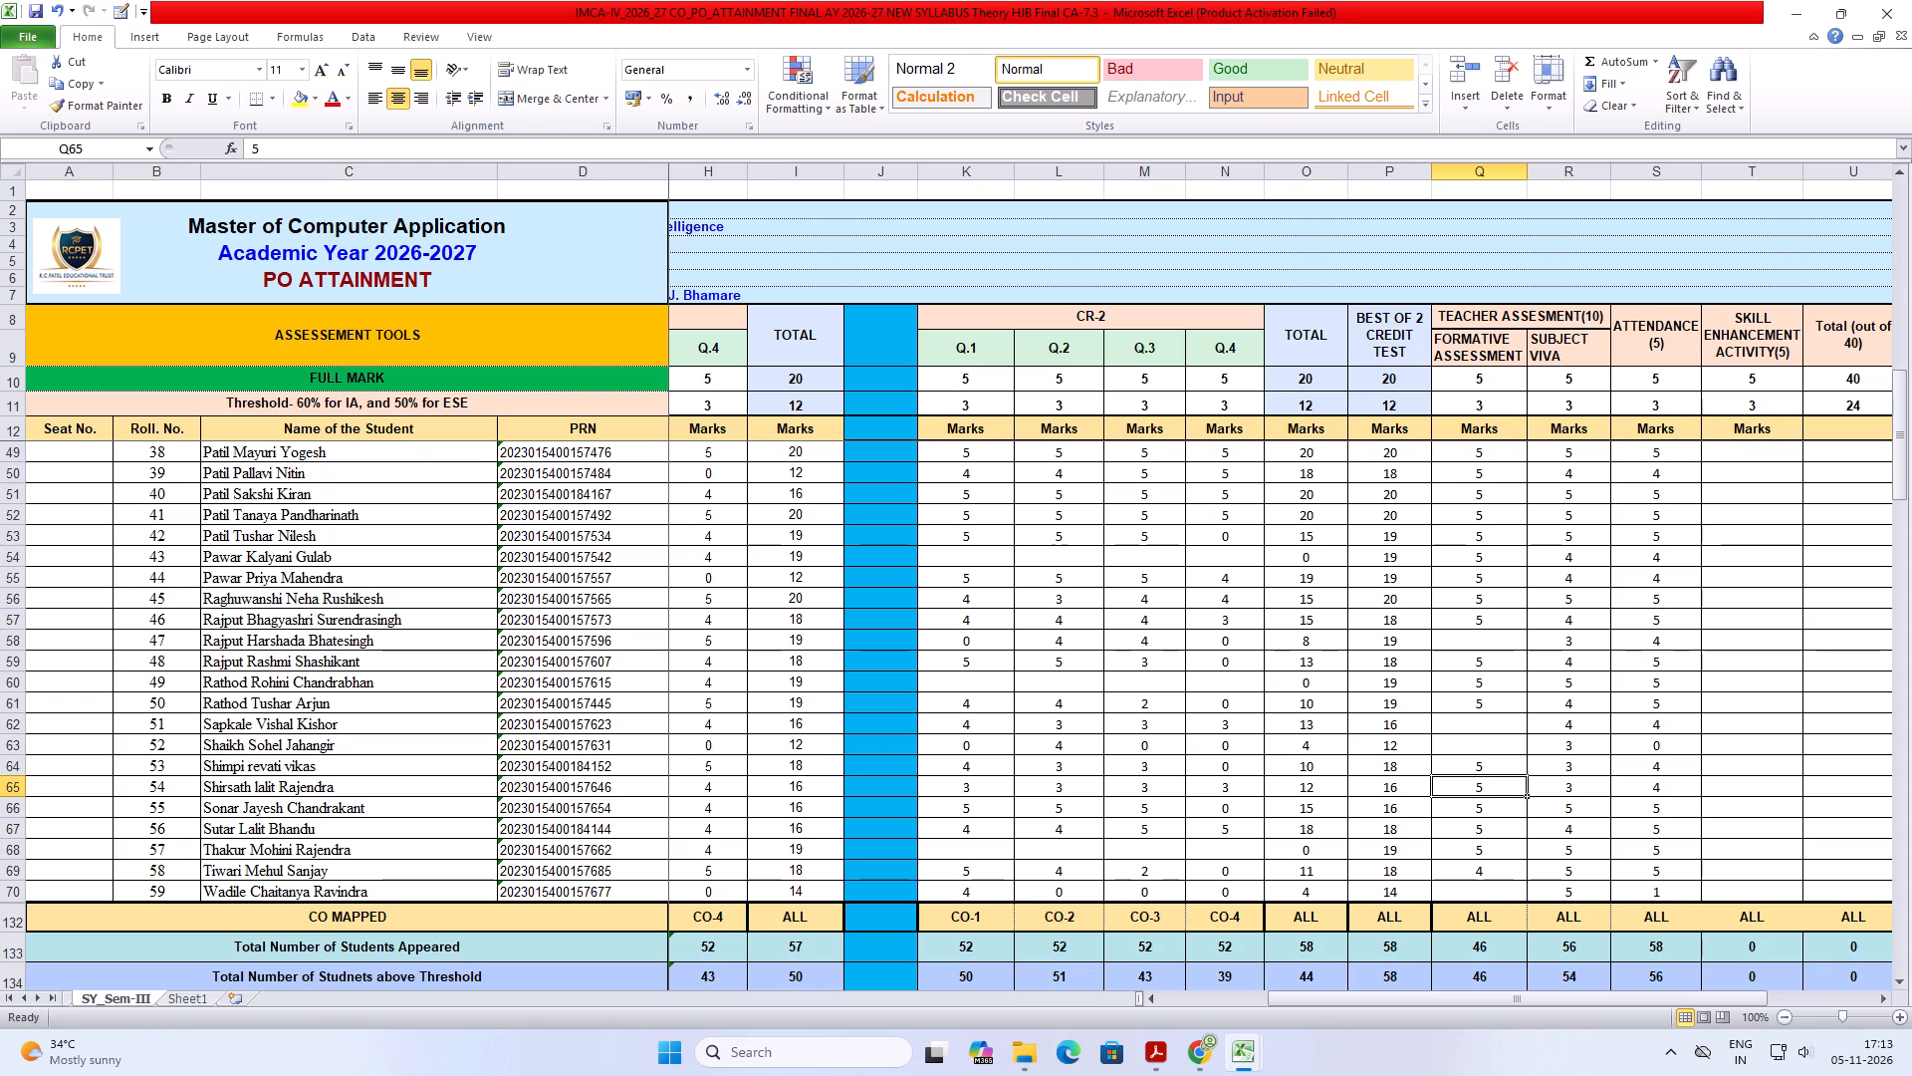
Review the Formative Assessment column from roll number 1 through 59 for missing or non-whole marks.
{"action": "left_click", "coordinate": [1499, 736]}
{"action": "left_click", "coordinate": [1473, 721]}
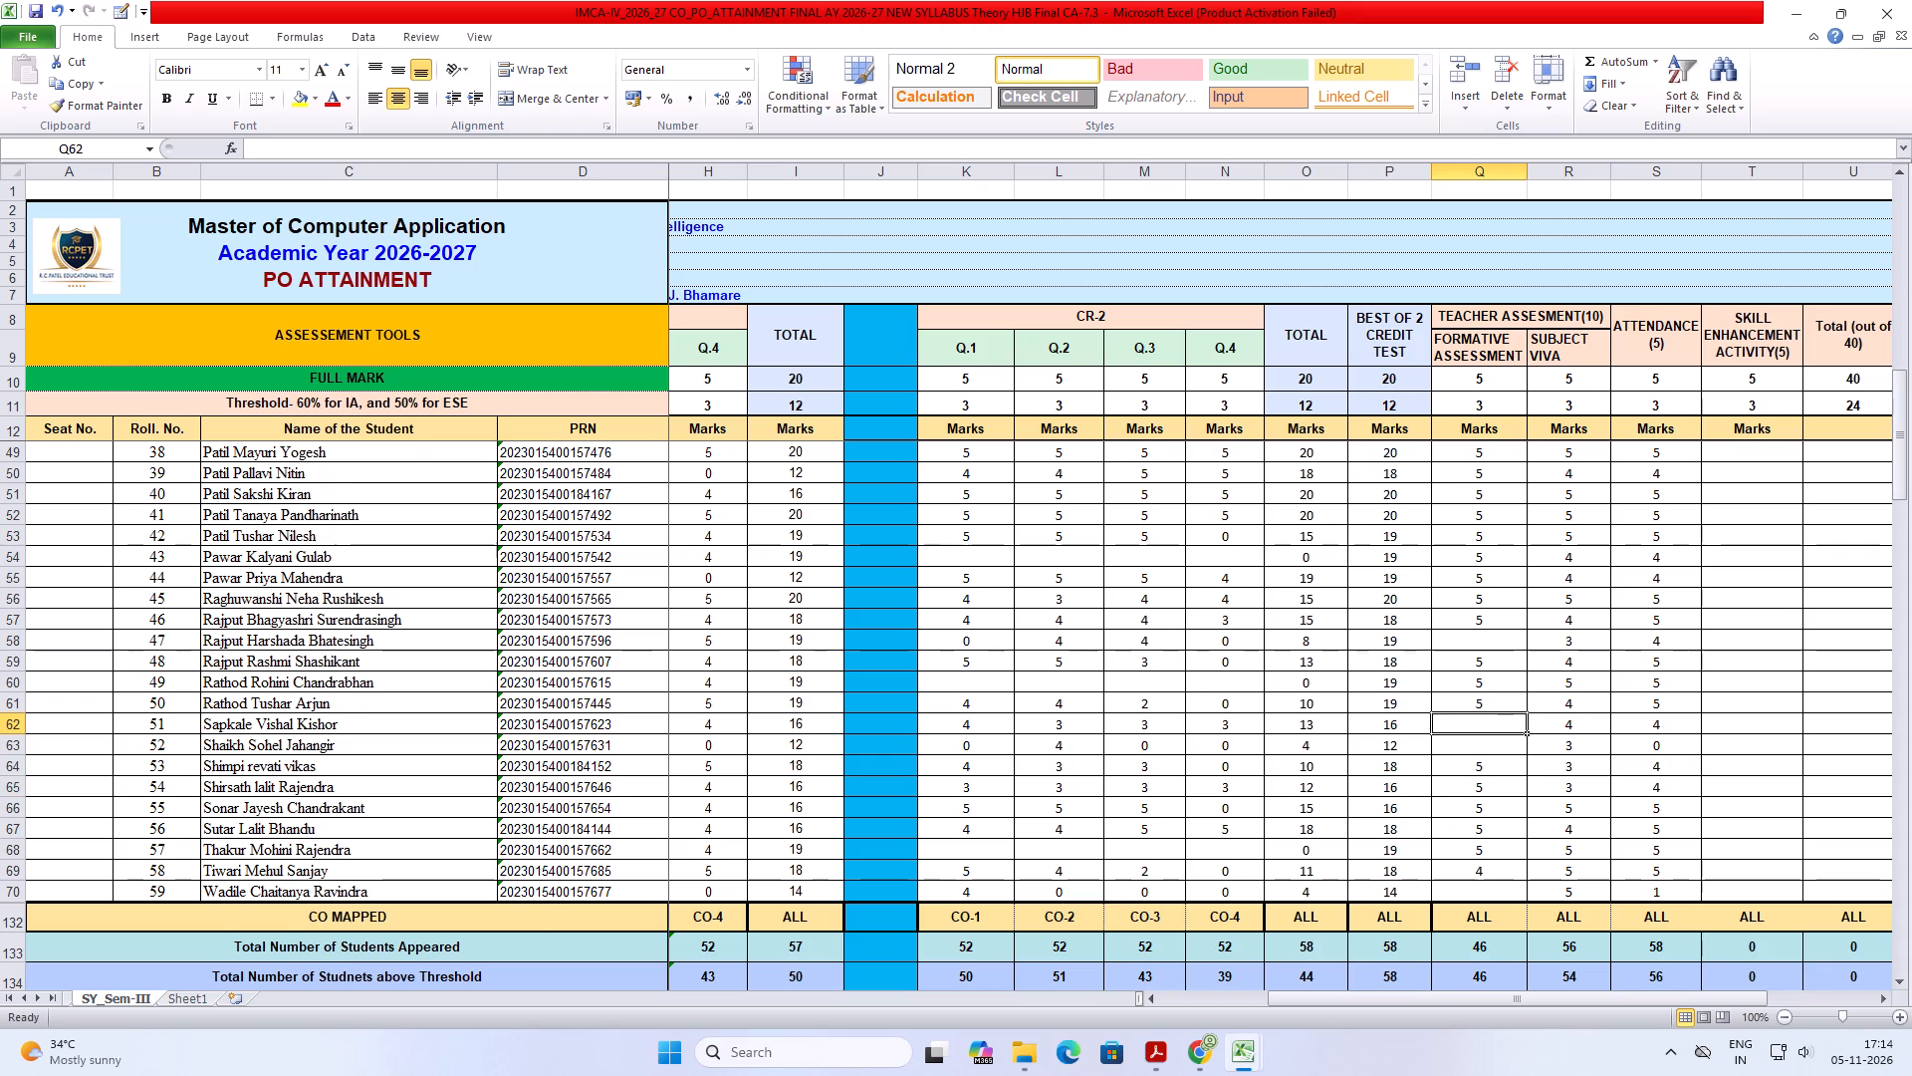
{"action": "scroll", "coordinate": [1484, 787], "scroll_direction": "up", "scroll_amount": 20}
{"action": "scroll", "coordinate": [1484, 787], "scroll_direction": "up", "scroll_amount": 1}
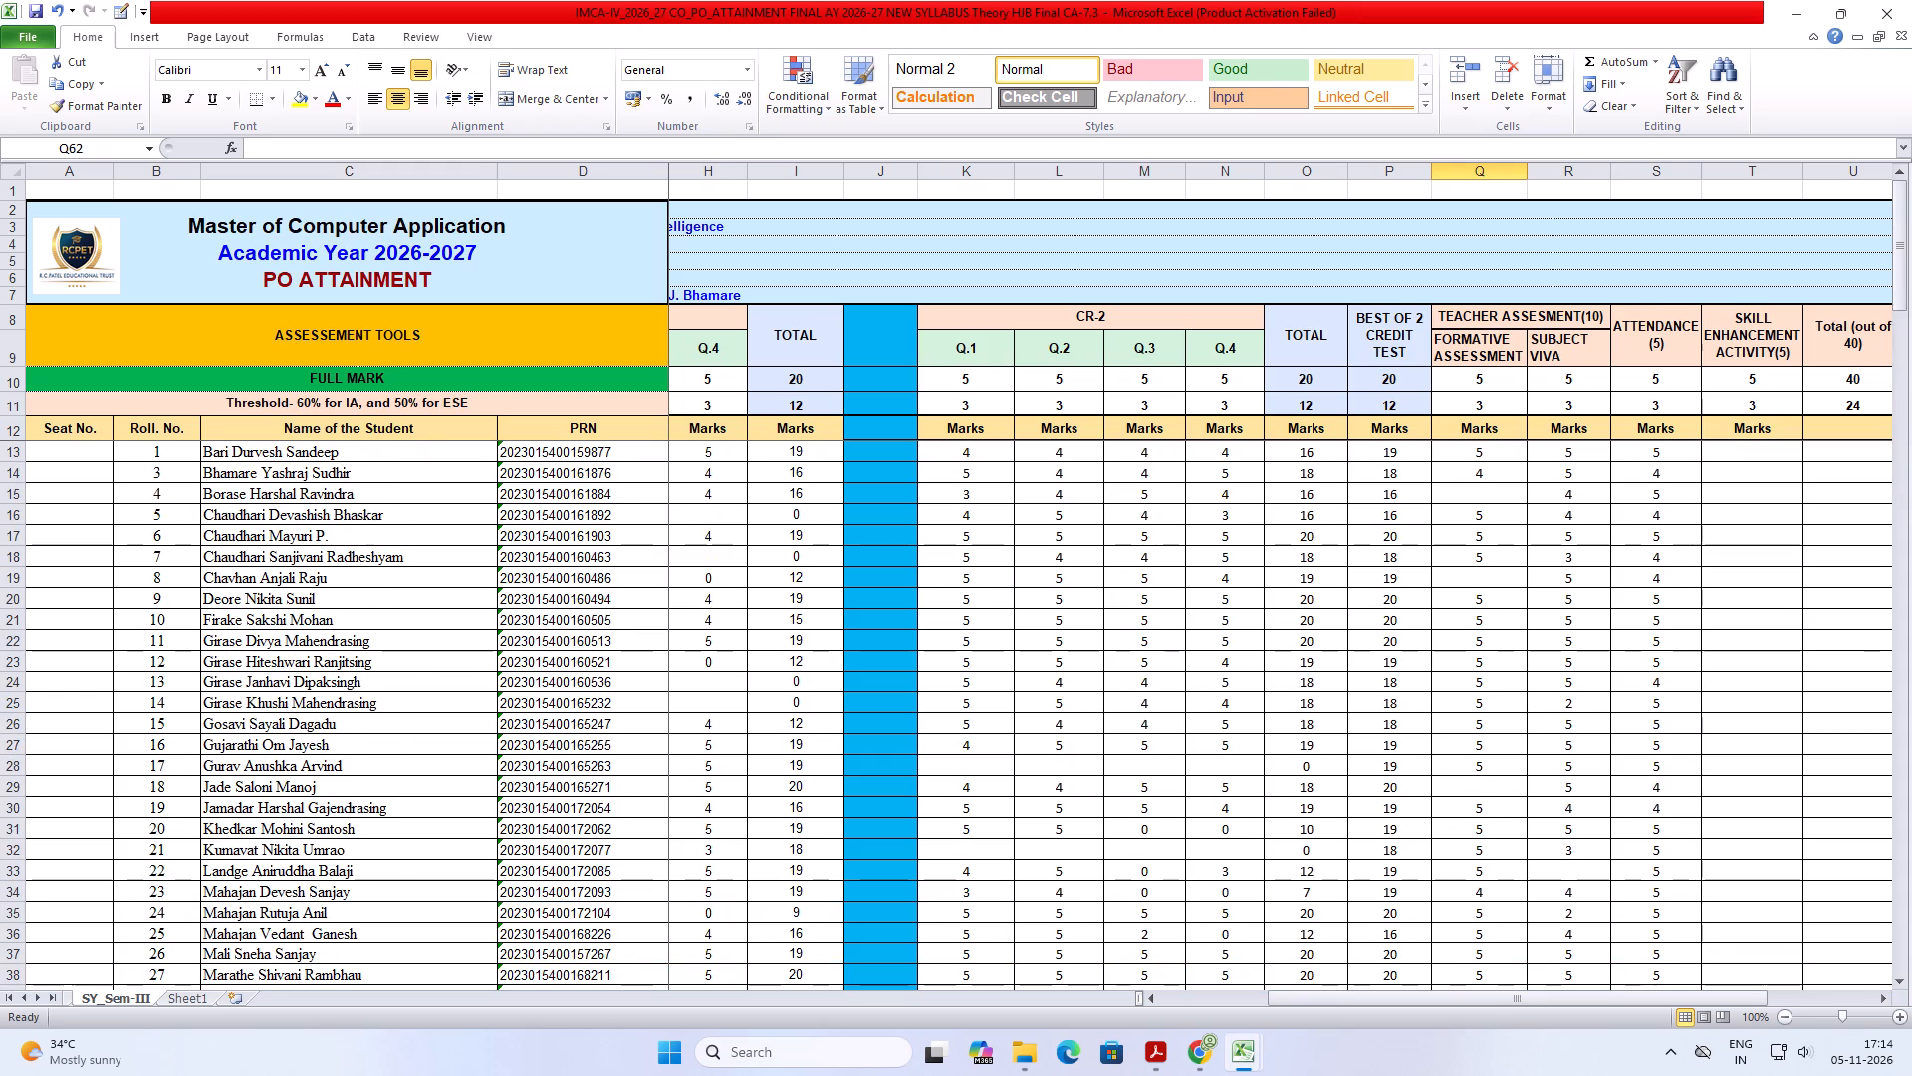
{"action": "left_click_drag", "start_coordinate": [1479, 451], "coordinate": [1492, 996]}
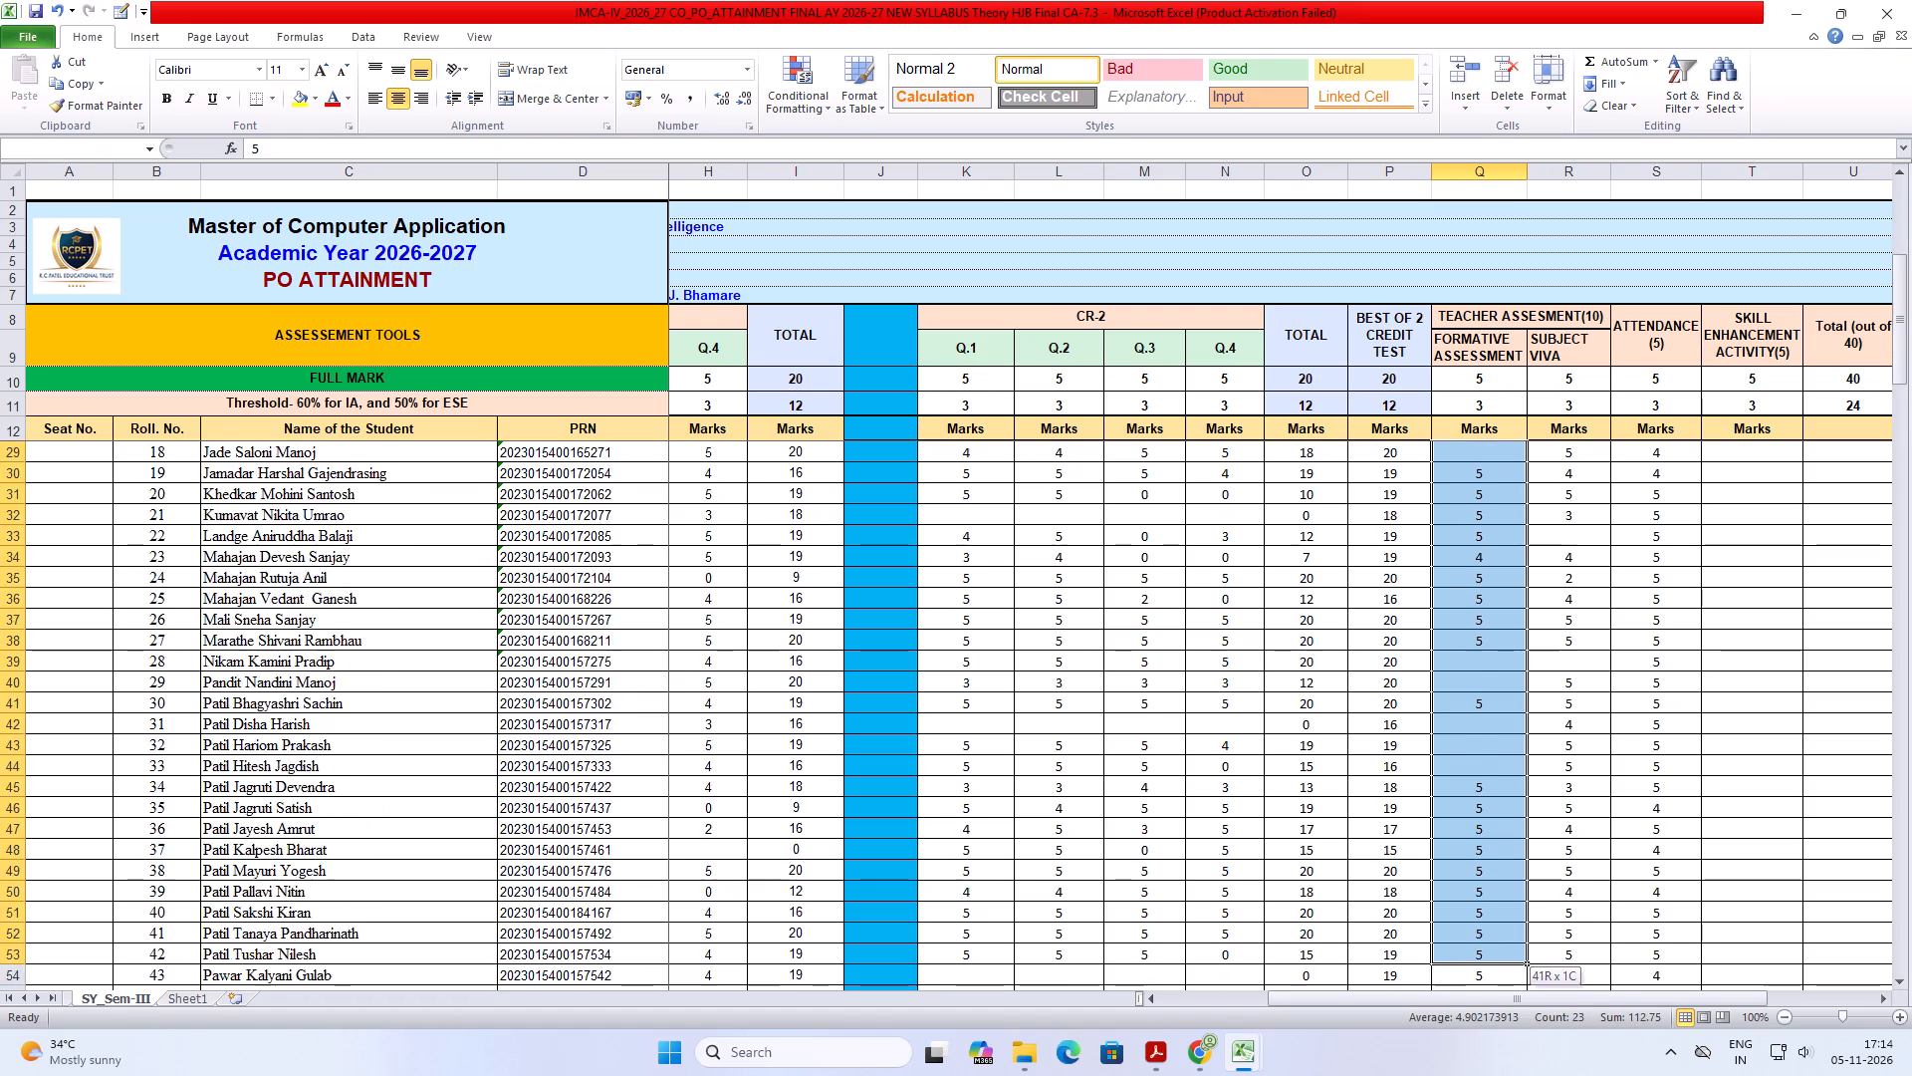
{"action": "left_click_drag", "start_coordinate": [1492, 996], "coordinate": [1473, 1012]}
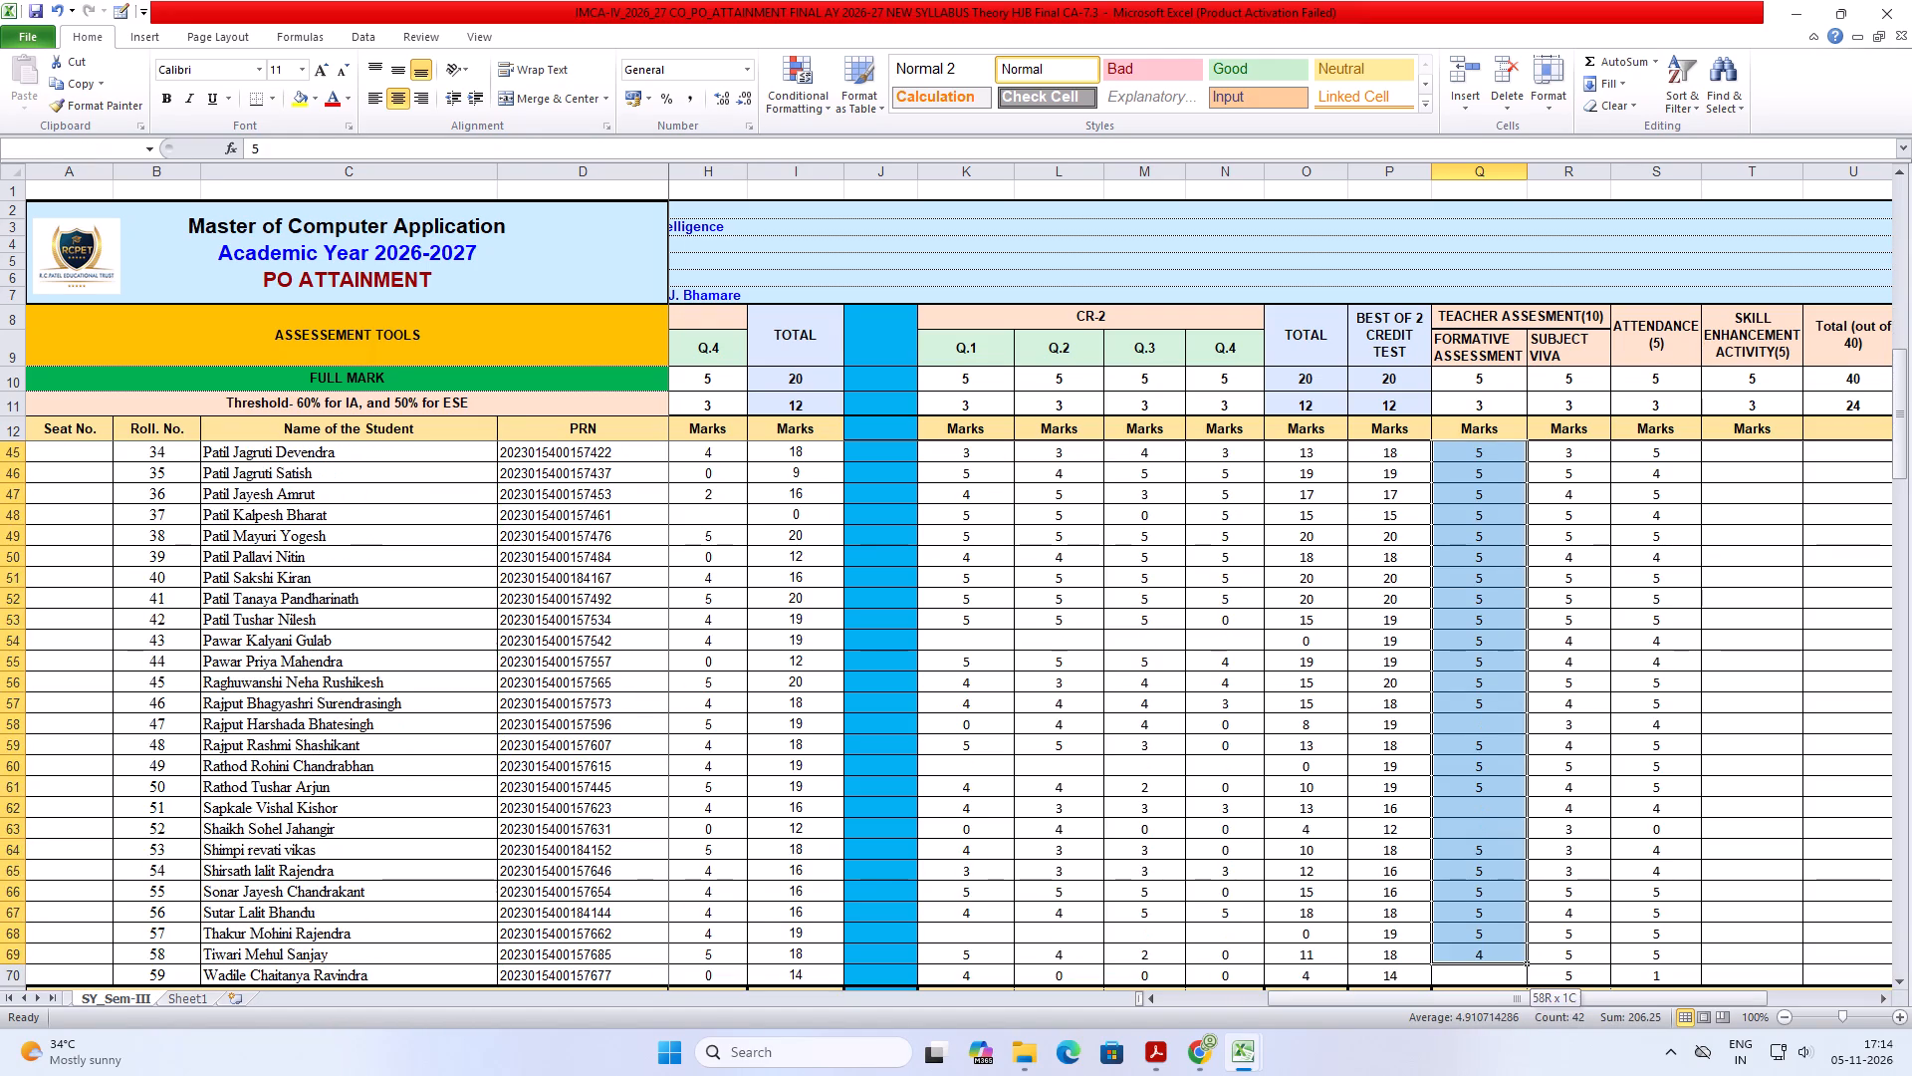
{"action": "left_click_drag", "start_coordinate": [1473, 1012], "coordinate": [1473, 969]}
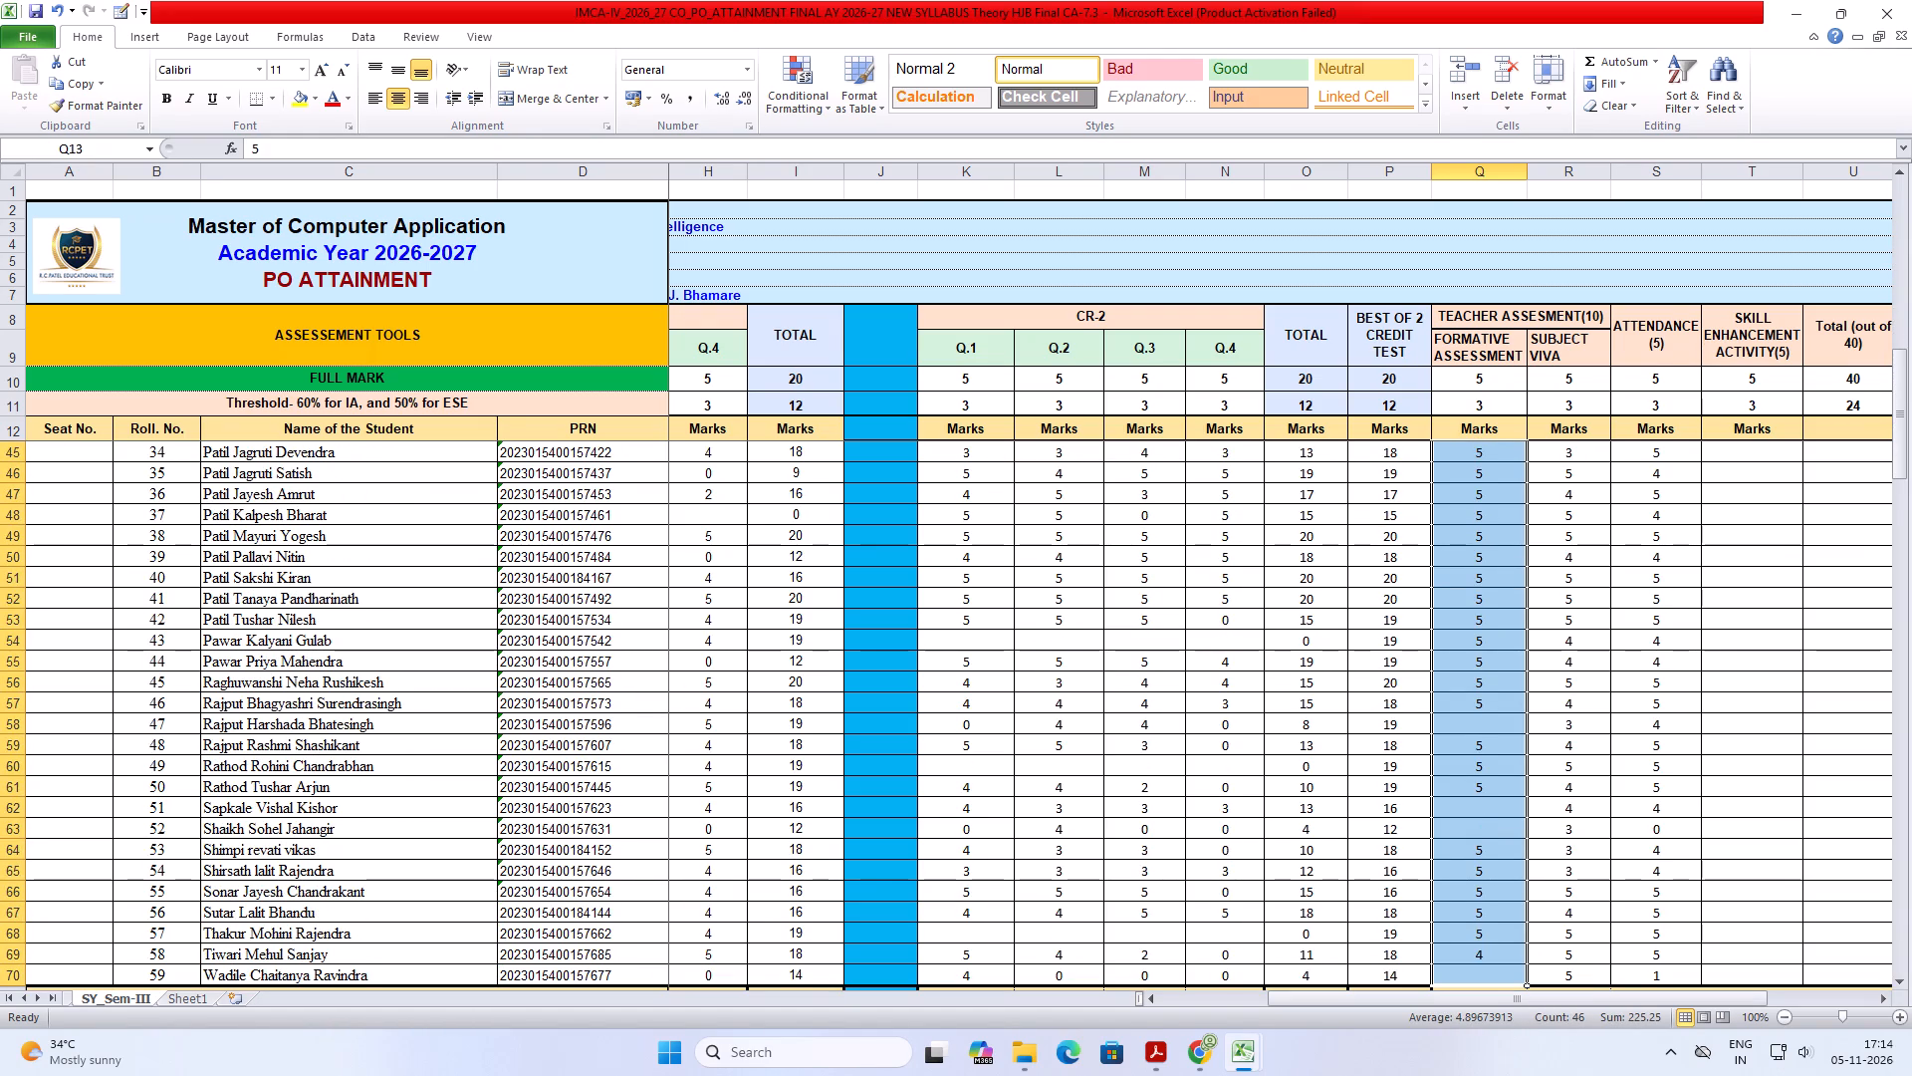
{"action": "scroll", "coordinate": [1489, 878], "scroll_direction": "down", "scroll_amount": 2}
{"action": "scroll", "coordinate": [1505, 841], "scroll_direction": "up", "scroll_amount": 10}
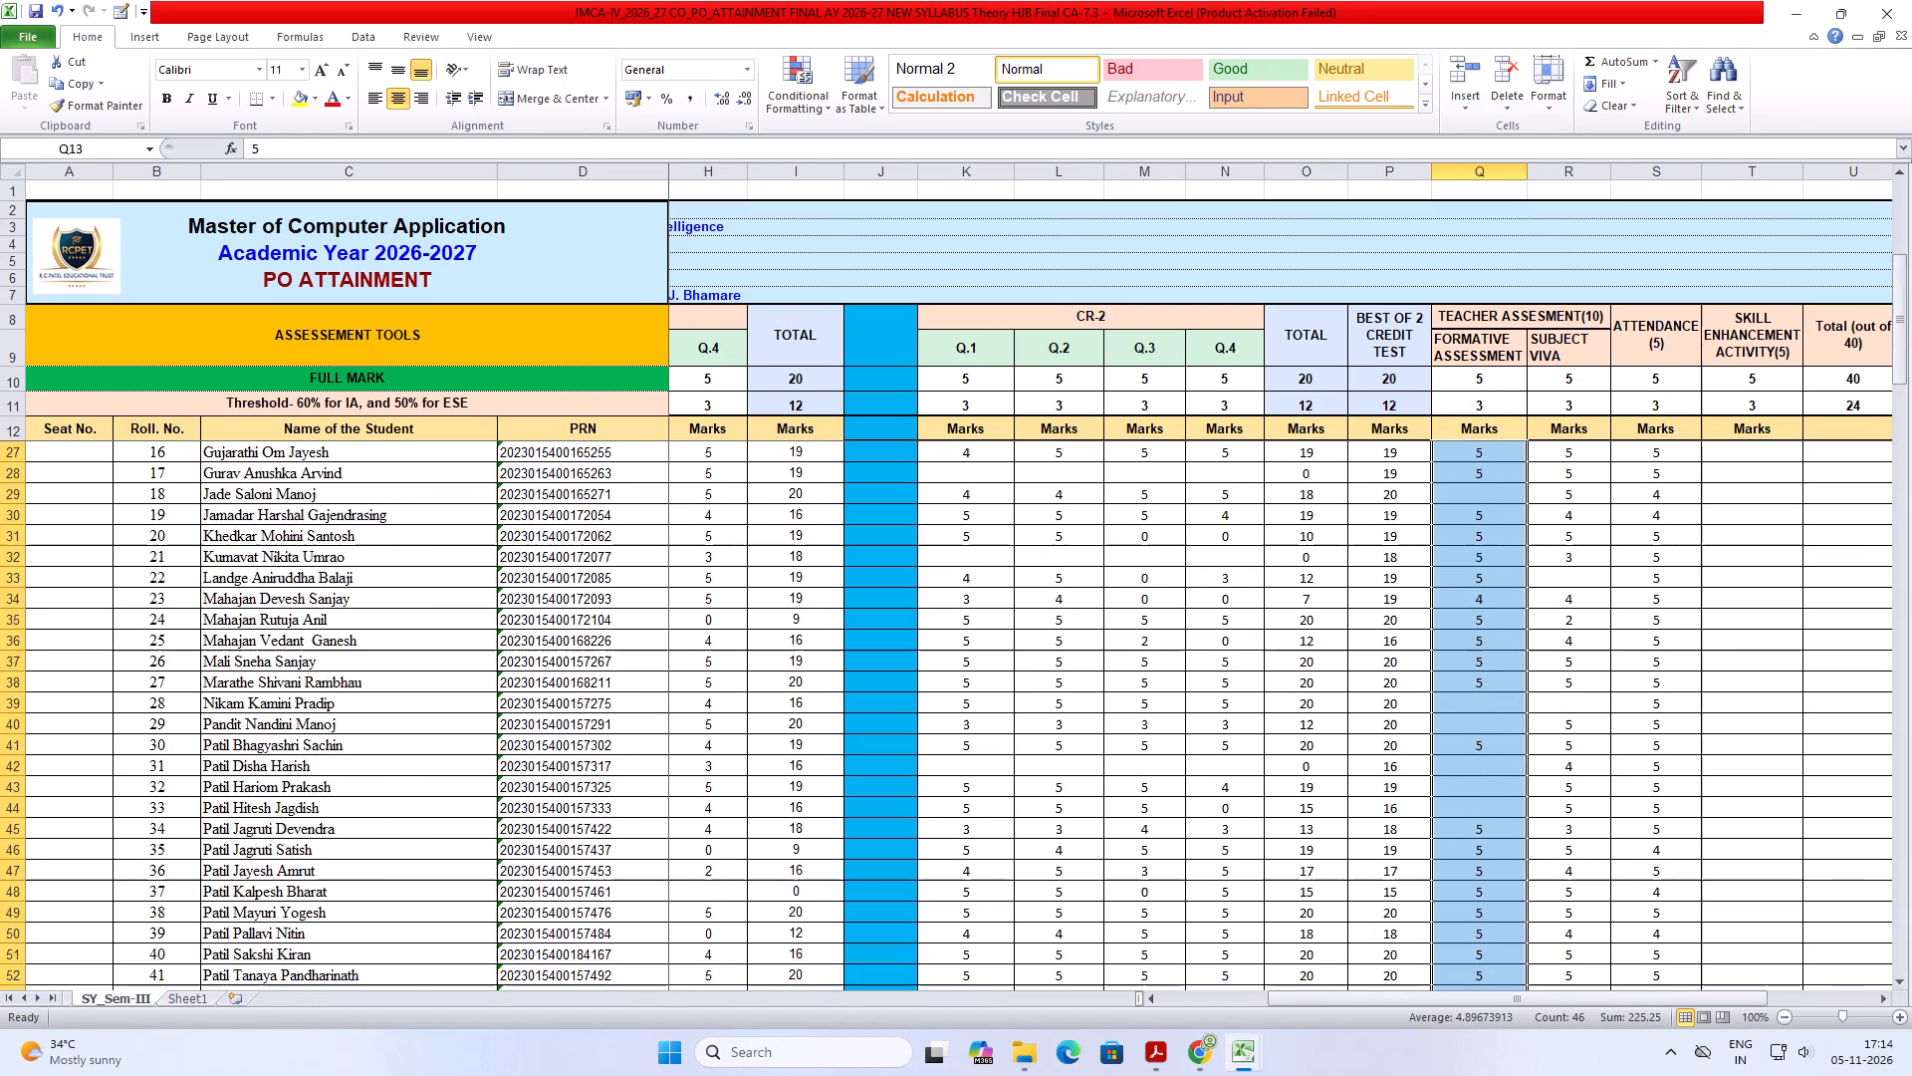
{"action": "scroll", "coordinate": [1481, 826], "scroll_direction": "up", "scroll_amount": 10}
{"action": "scroll", "coordinate": [1490, 851], "scroll_direction": "down", "scroll_amount": 6}
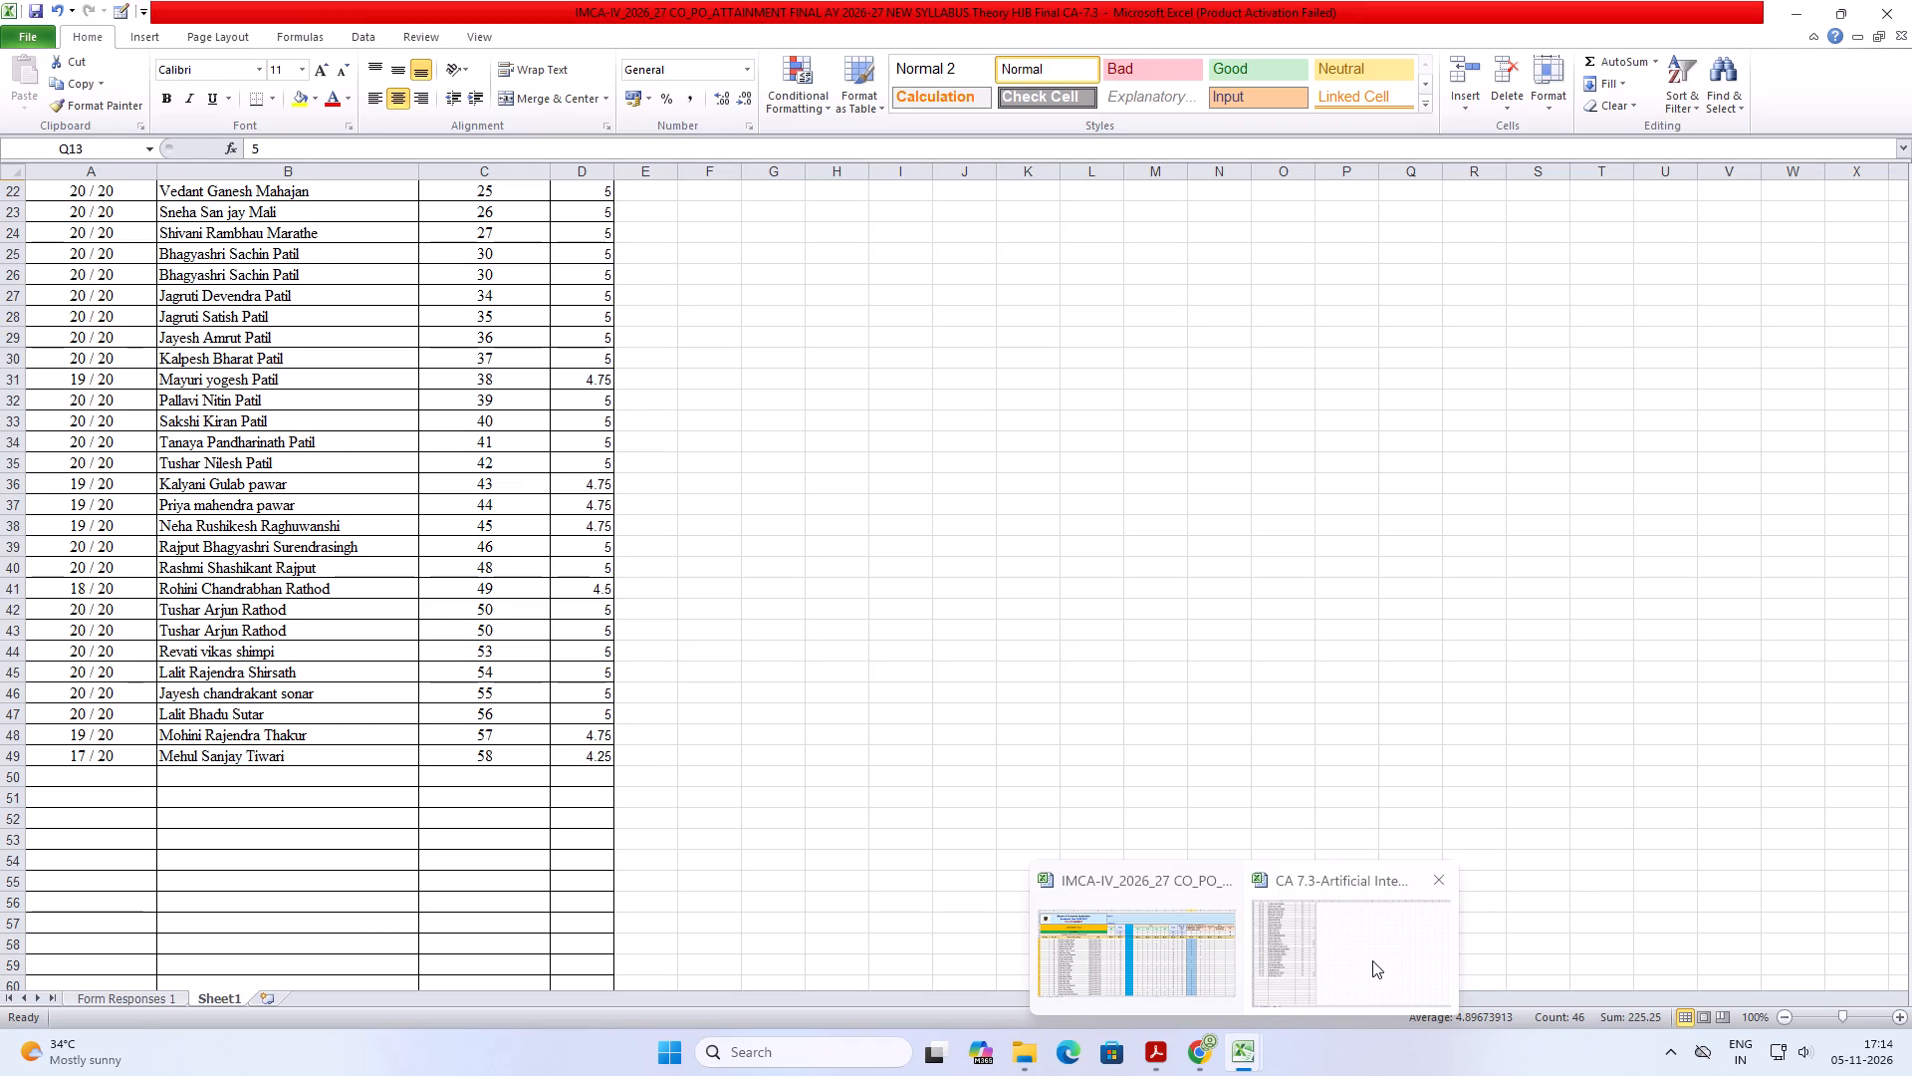
Check the CA 7.3 quiz marks list, then examine the Formative Assessment marks for roll numbers 20 to 59 in the attainment workbook.
{"action": "left_click", "coordinate": [1372, 960]}
{"action": "scroll", "coordinate": [996, 840], "scroll_direction": "up", "scroll_amount": 14}
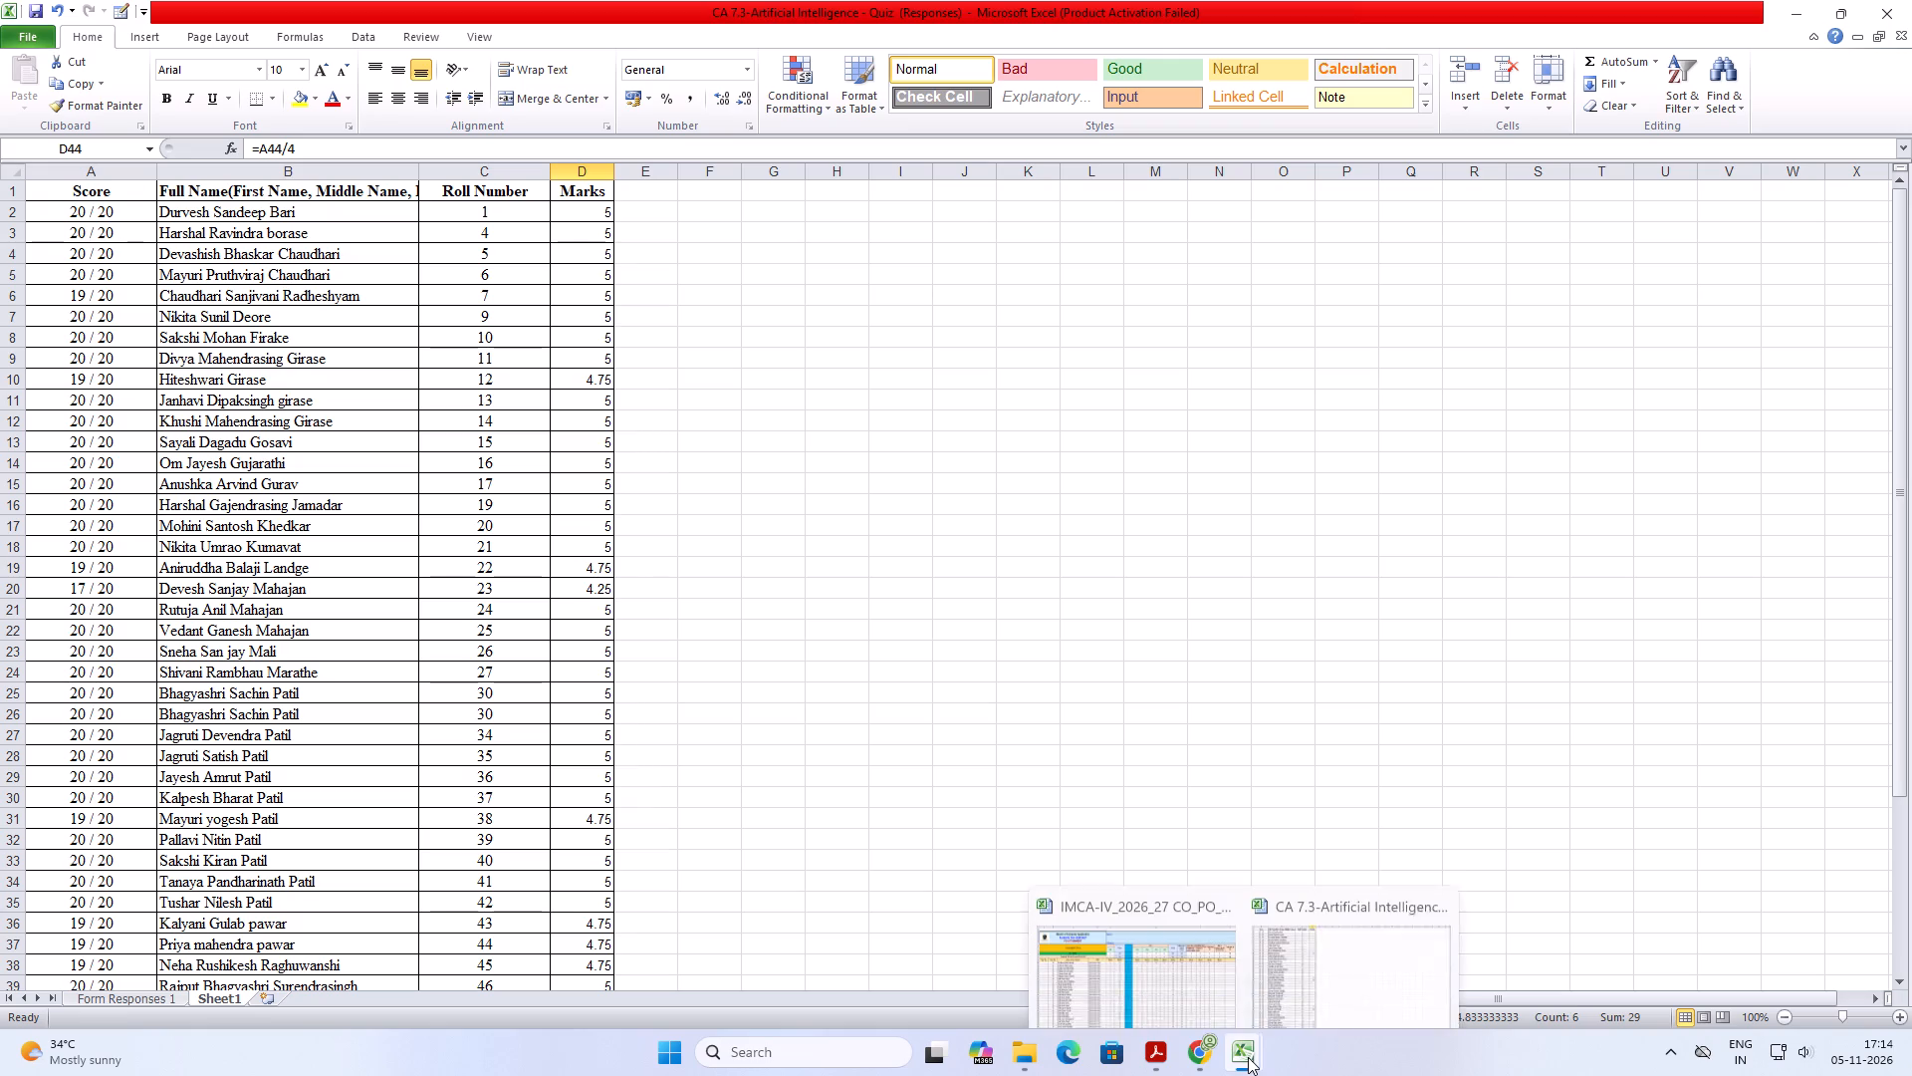
{"action": "left_click", "coordinate": [1083, 952]}
{"action": "left_click", "coordinate": [1440, 610]}
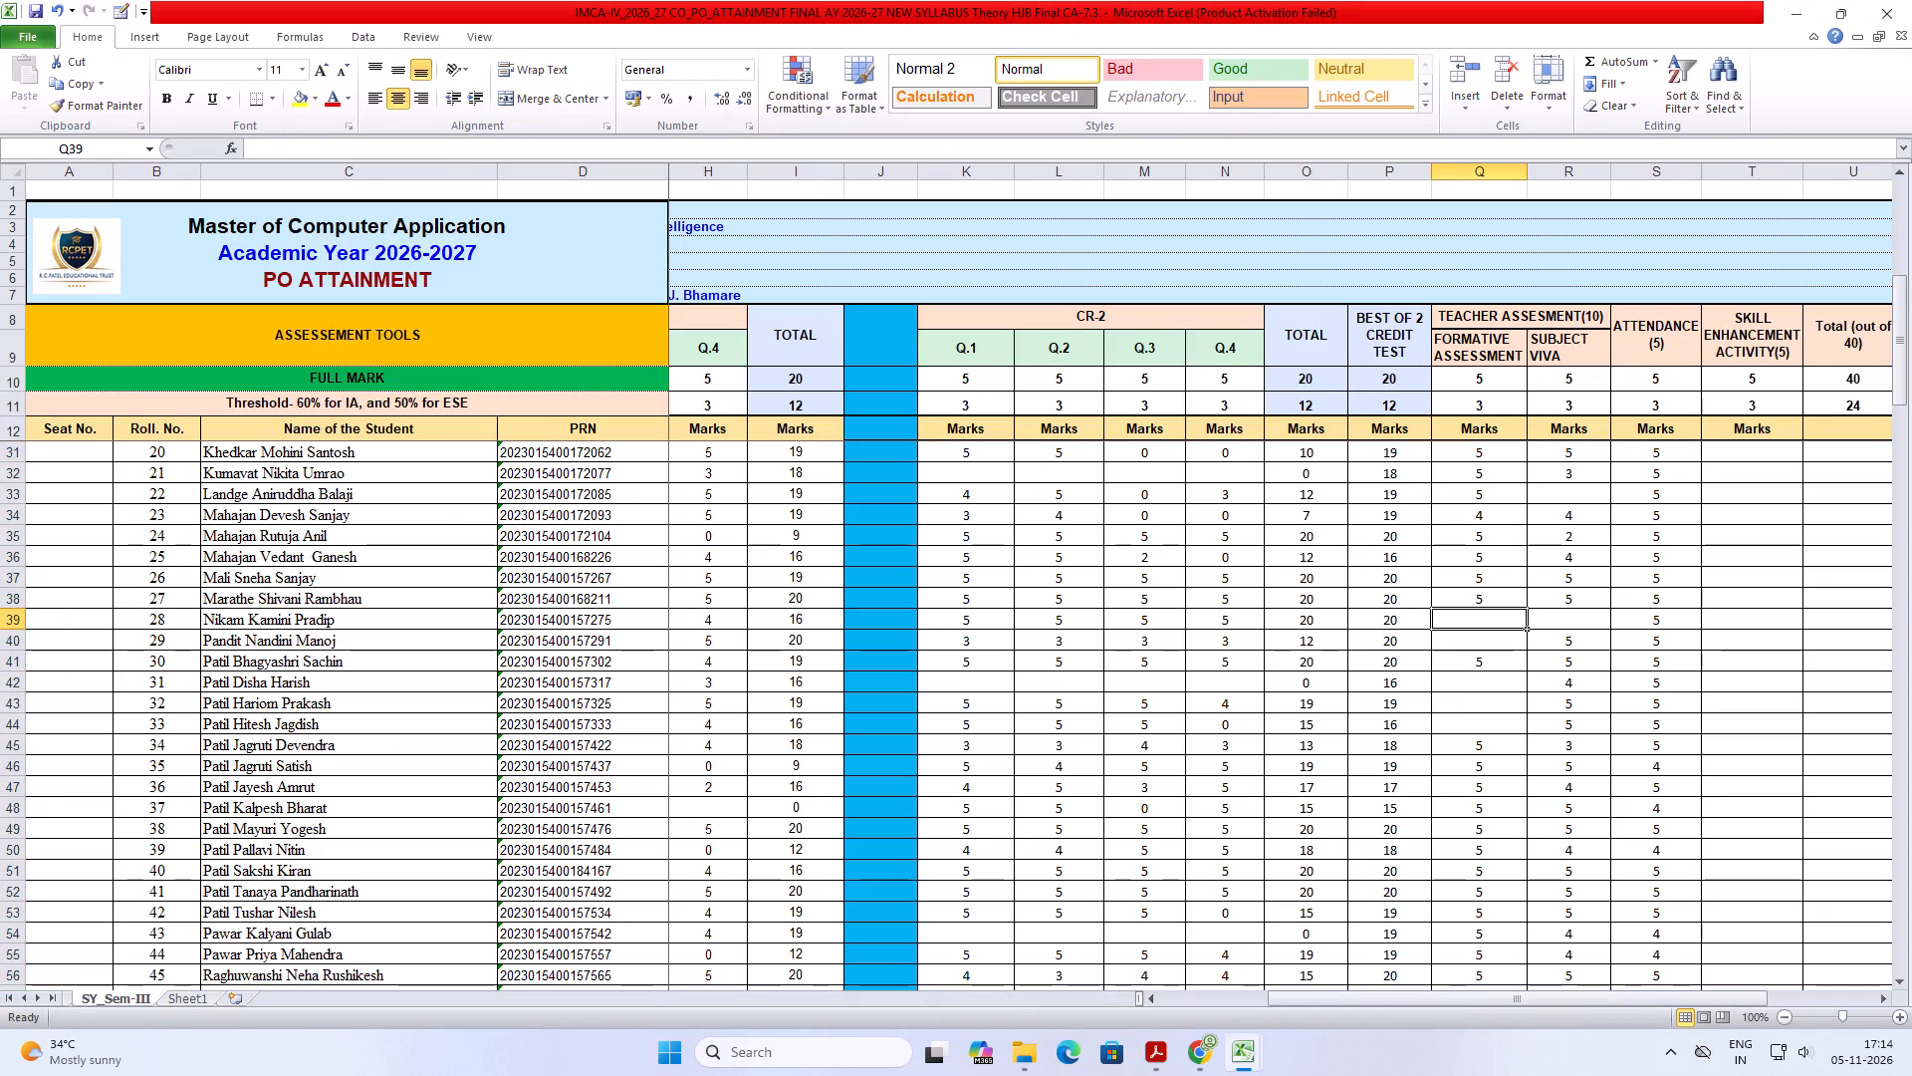
{"action": "left_click_drag", "start_coordinate": [1482, 454], "coordinate": [1482, 588]}
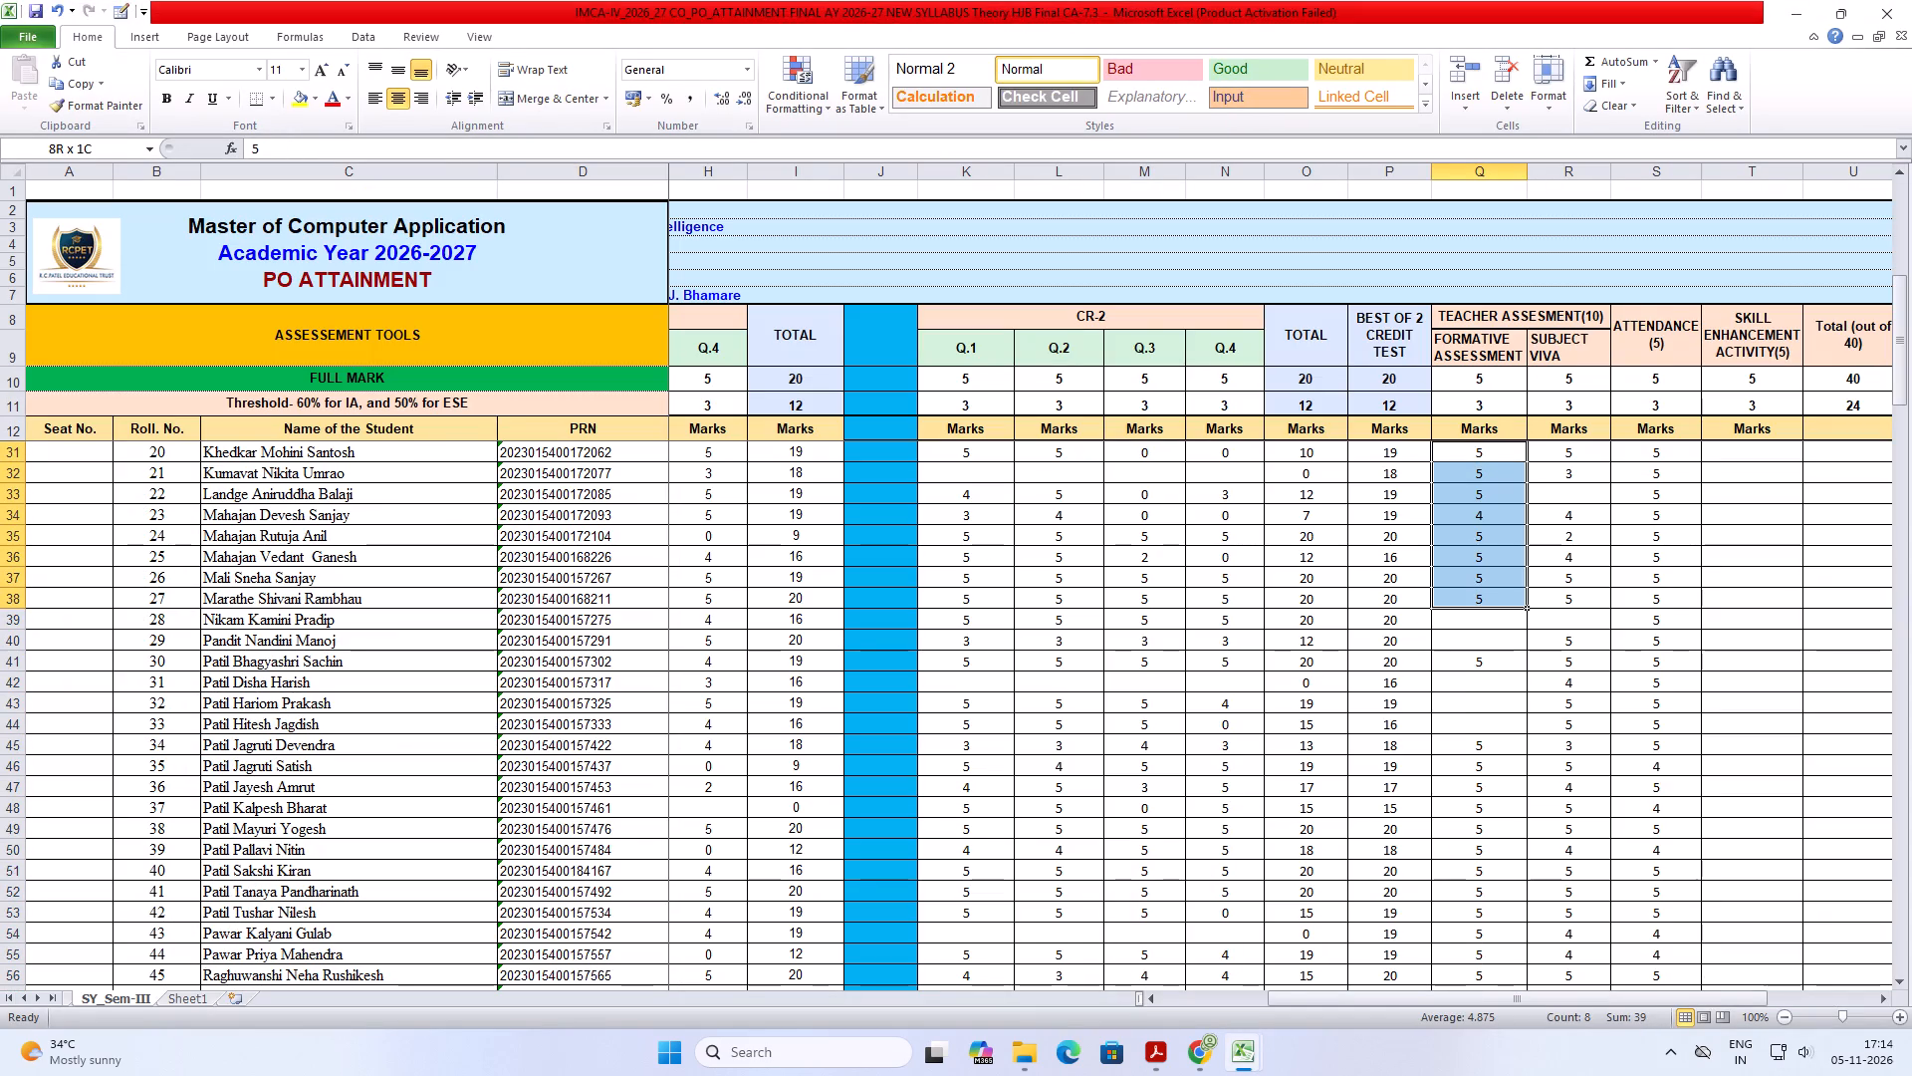
{"action": "left_click_drag", "start_coordinate": [1482, 588], "coordinate": [1487, 614]}
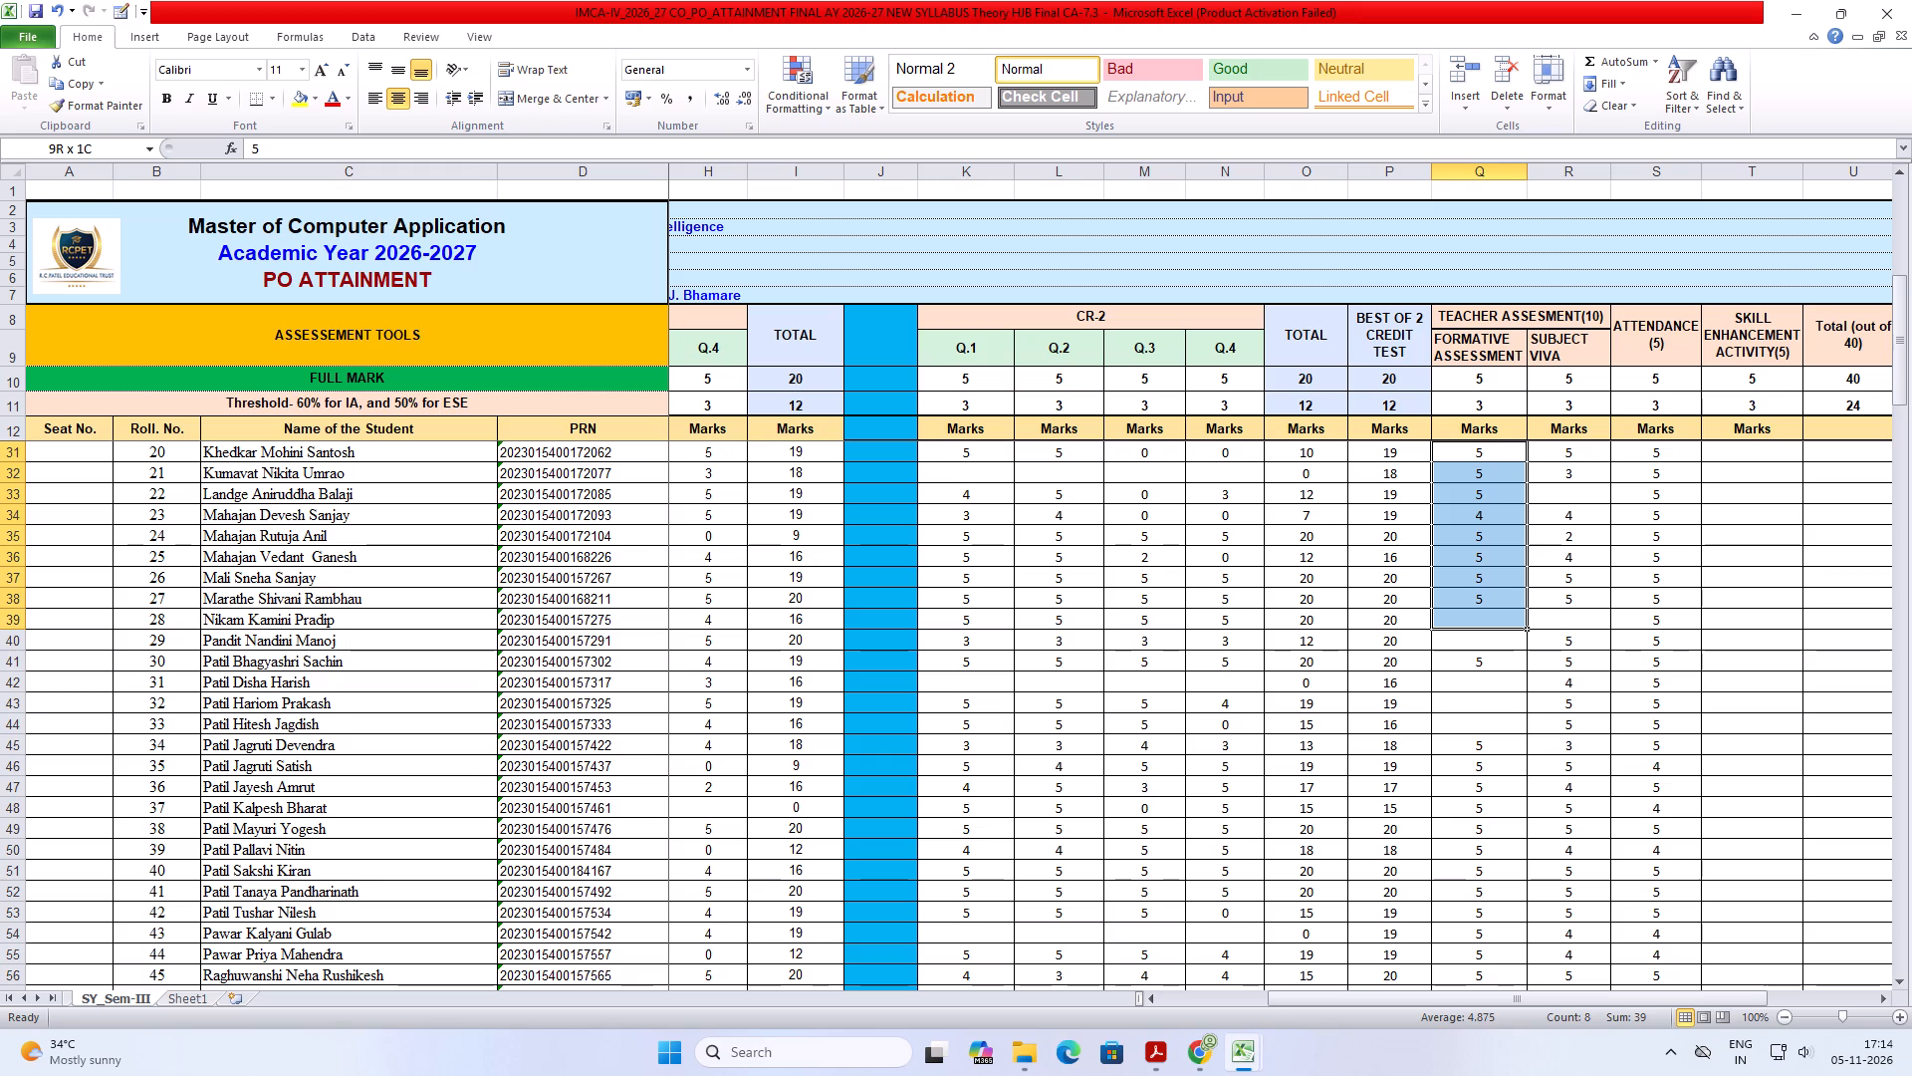
{"action": "left_click_drag", "start_coordinate": [1487, 614], "coordinate": [1487, 660]}
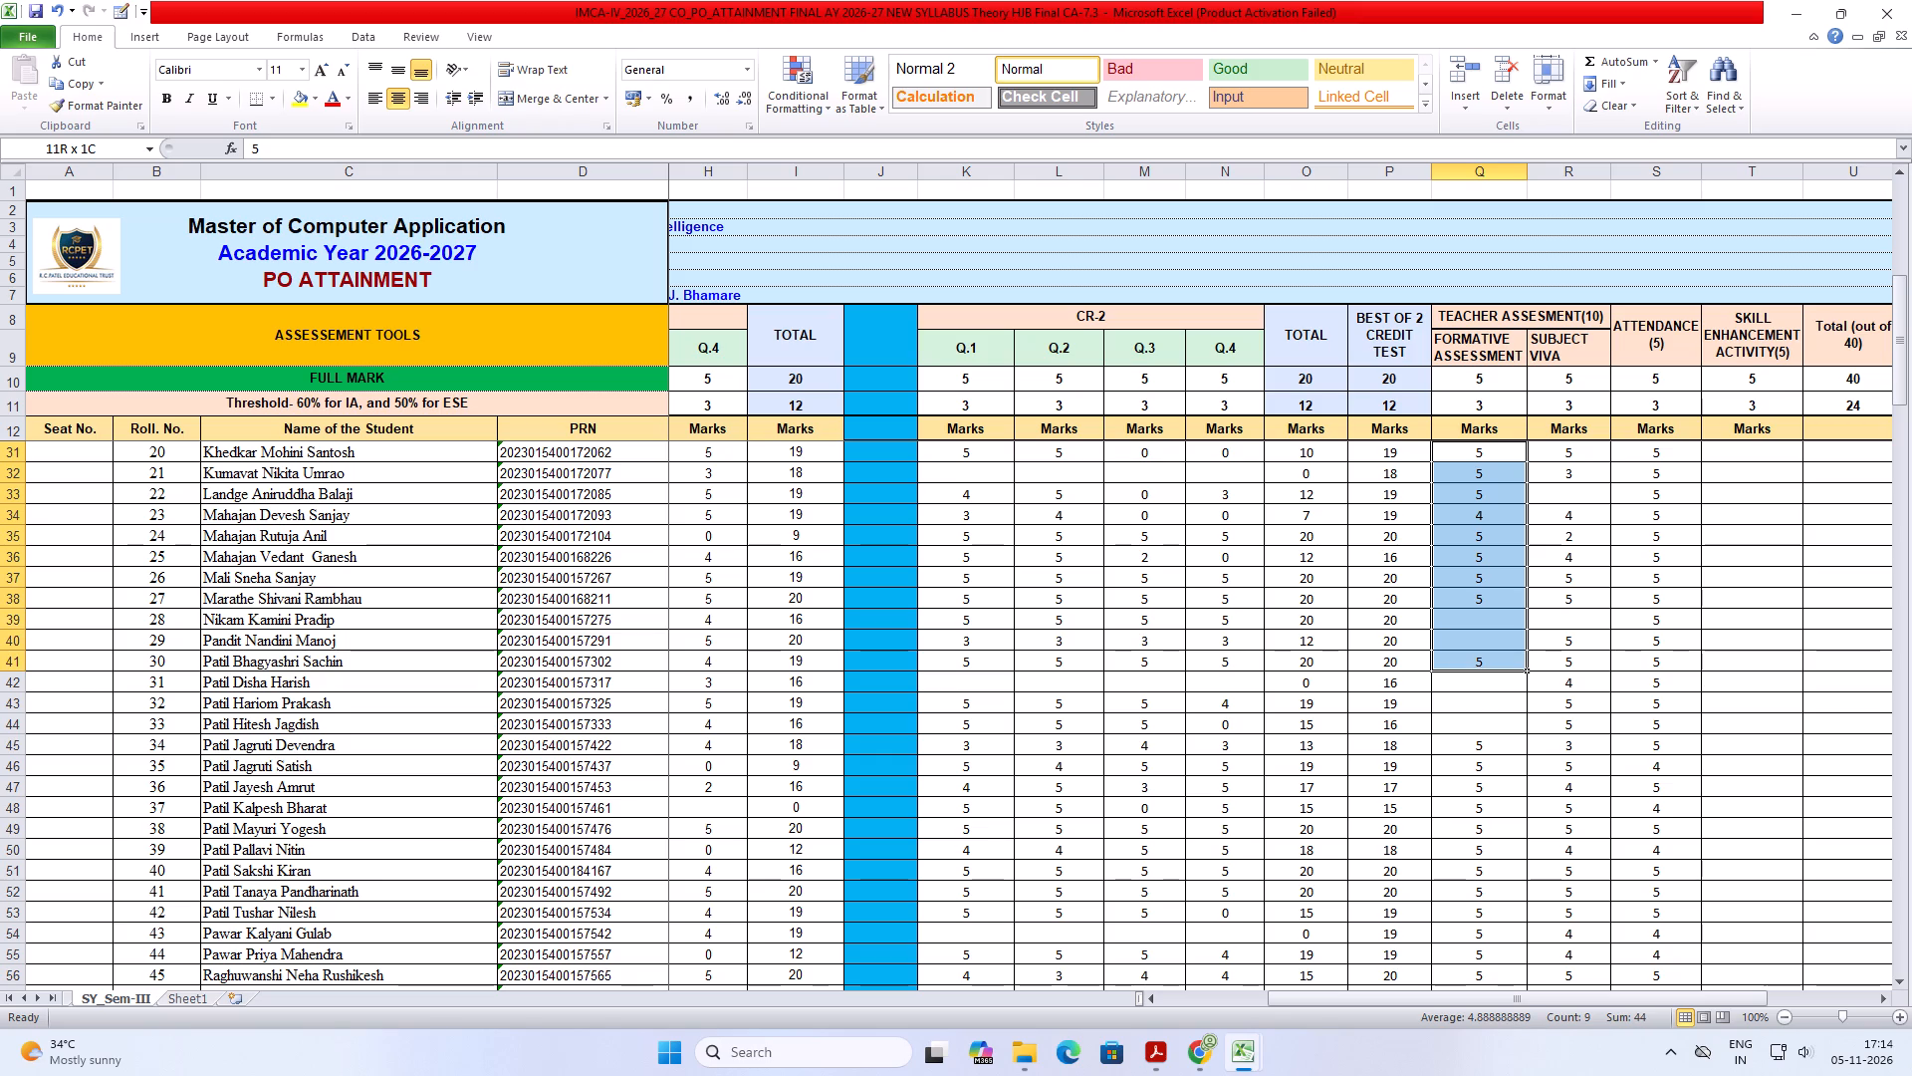
{"action": "left_click_drag", "start_coordinate": [1487, 660], "coordinate": [1484, 733]}
{"action": "scroll", "coordinate": [1484, 727], "scroll_direction": "down", "scroll_amount": 1}
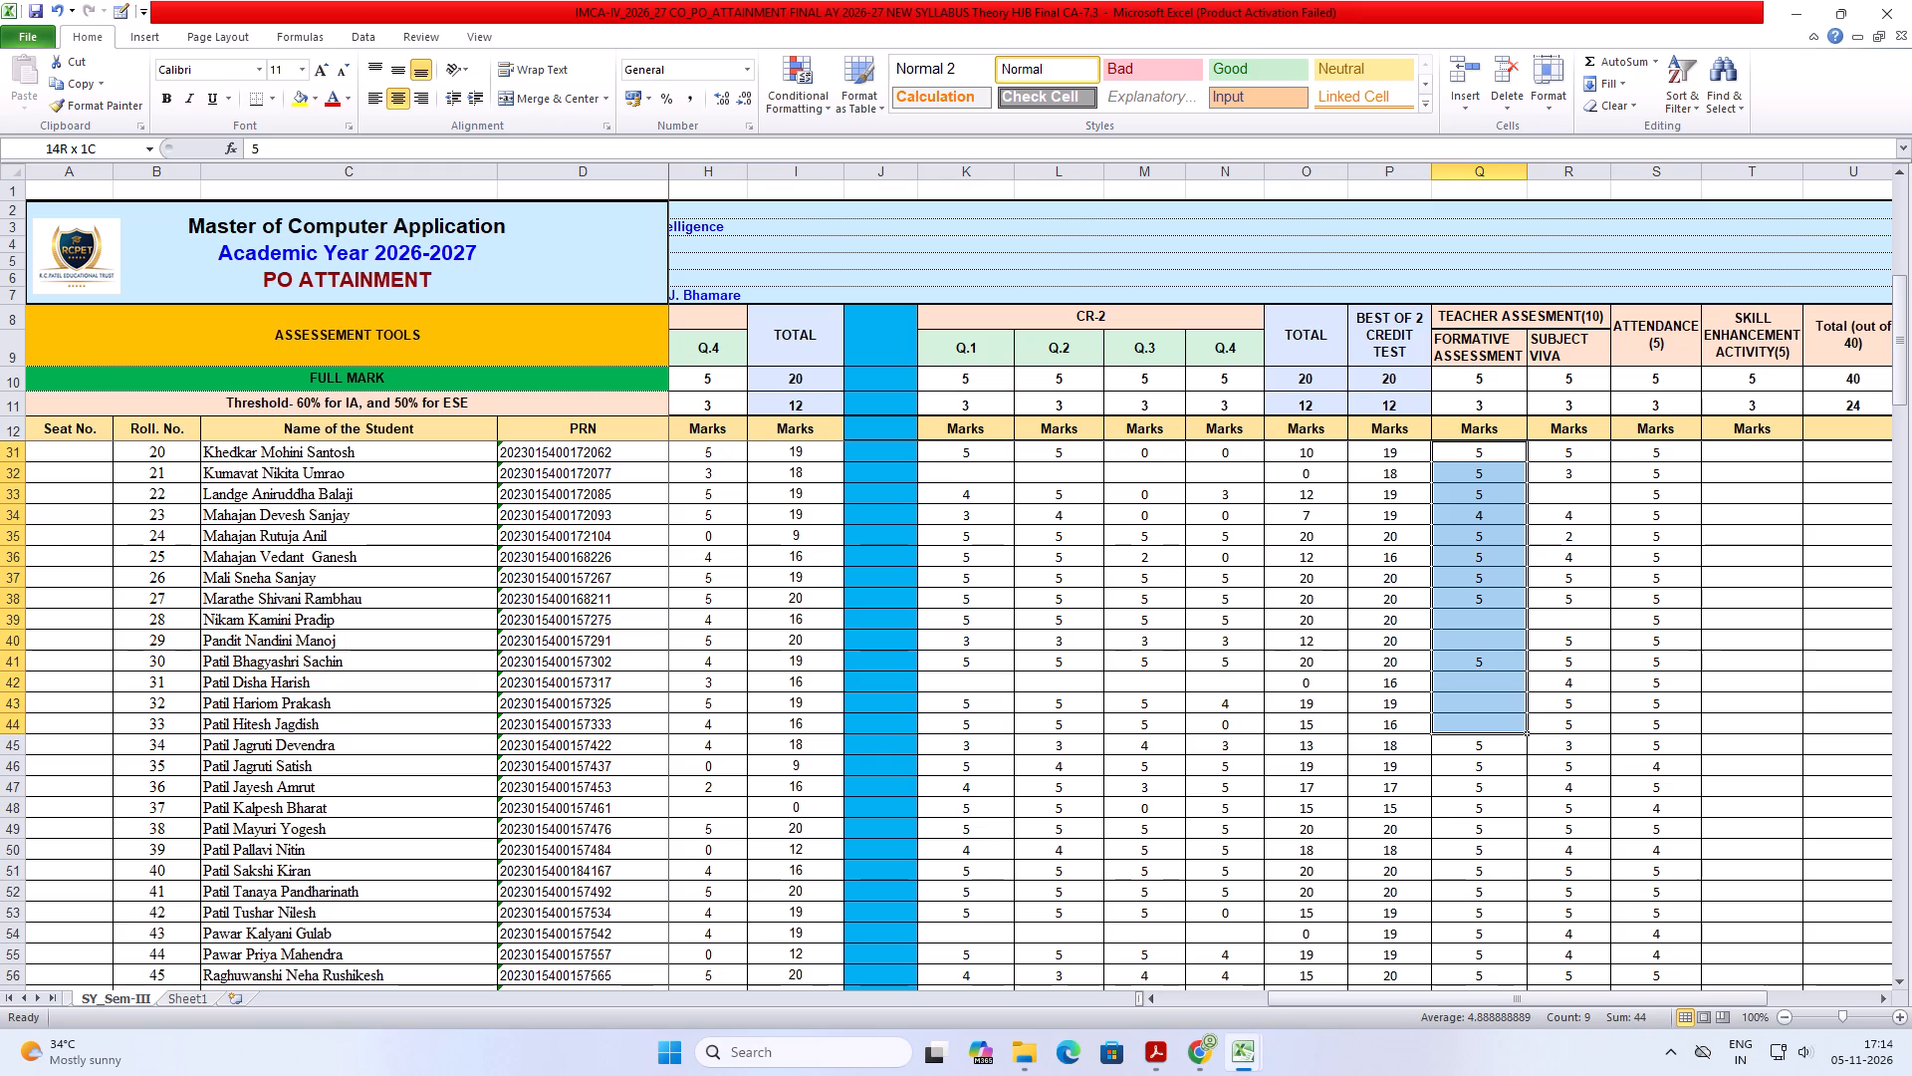
{"action": "scroll", "coordinate": [1484, 733], "scroll_direction": "down", "scroll_amount": 1}
{"action": "left_click_drag", "start_coordinate": [1484, 733], "coordinate": [1483, 935]}
{"action": "scroll", "coordinate": [1484, 739], "scroll_direction": "down", "scroll_amount": 2}
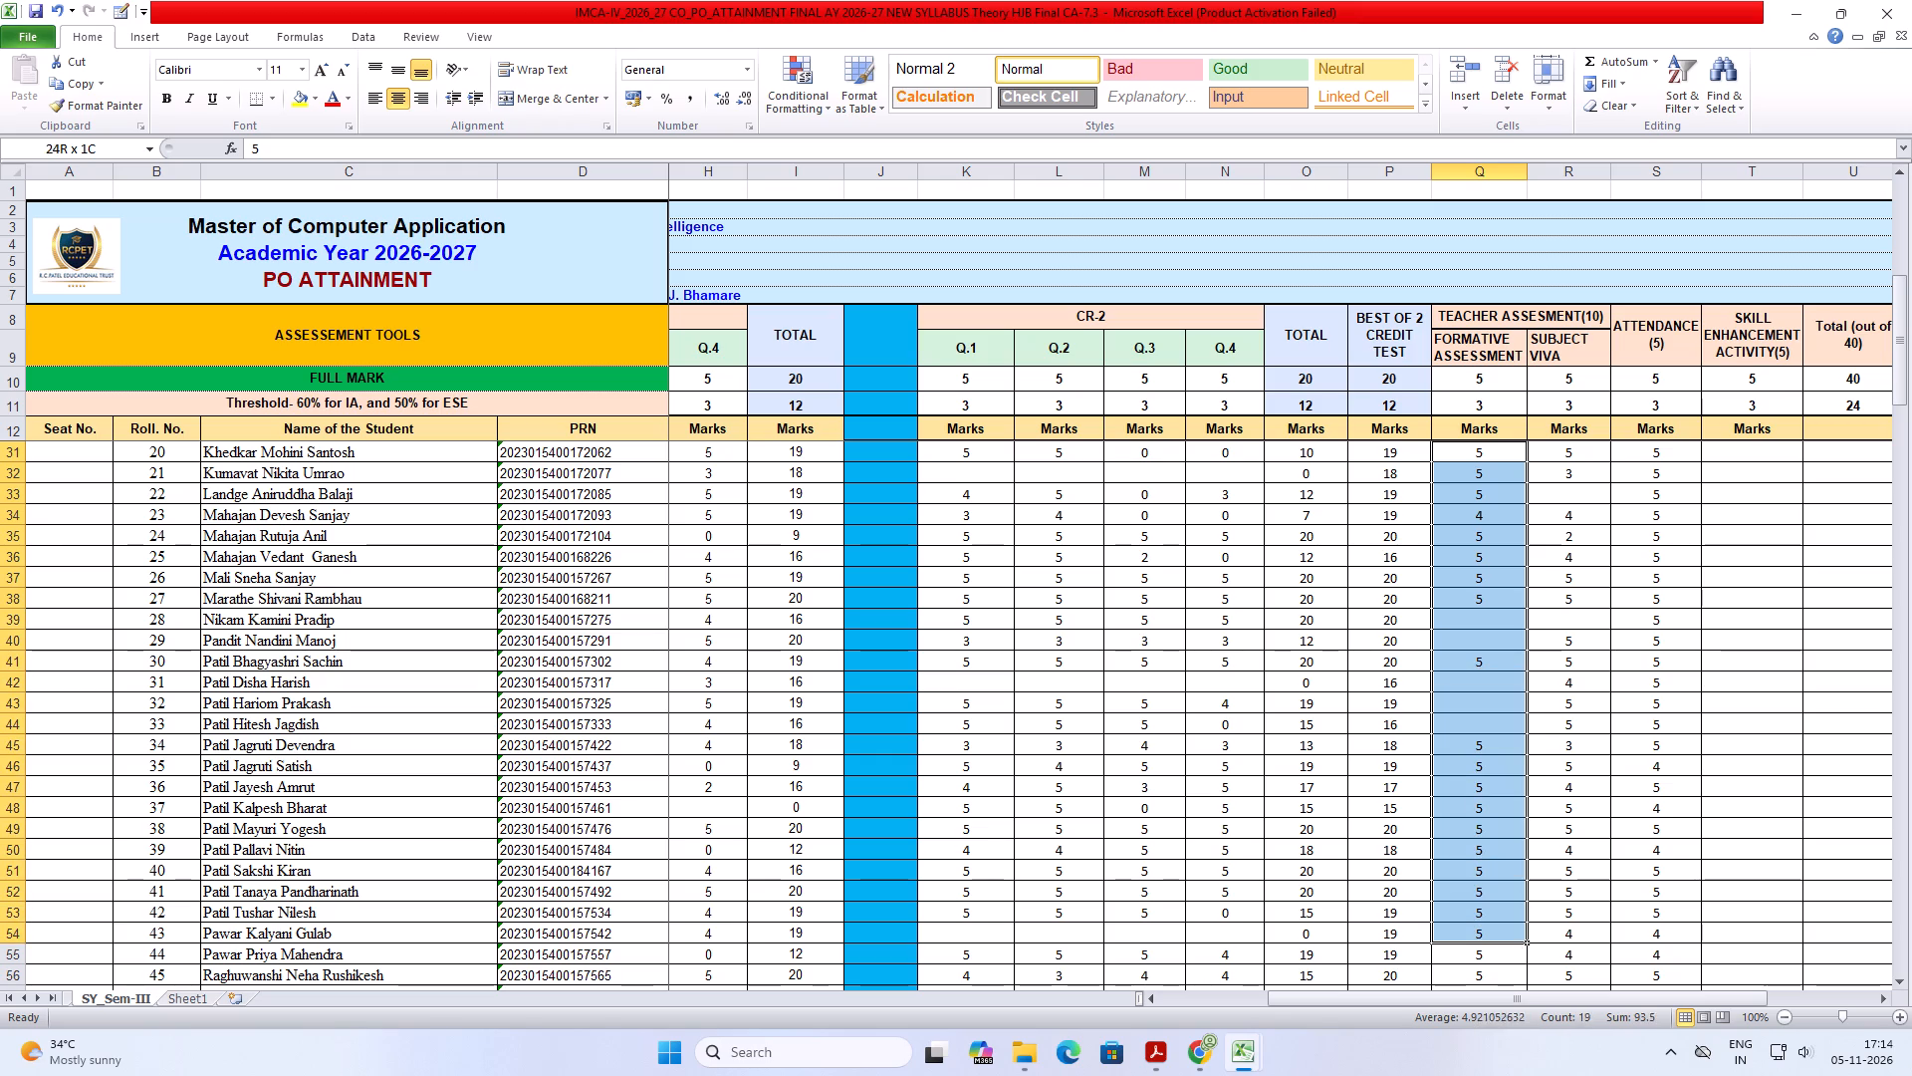
{"action": "left_click_drag", "start_coordinate": [1483, 935], "coordinate": [1481, 1001]}
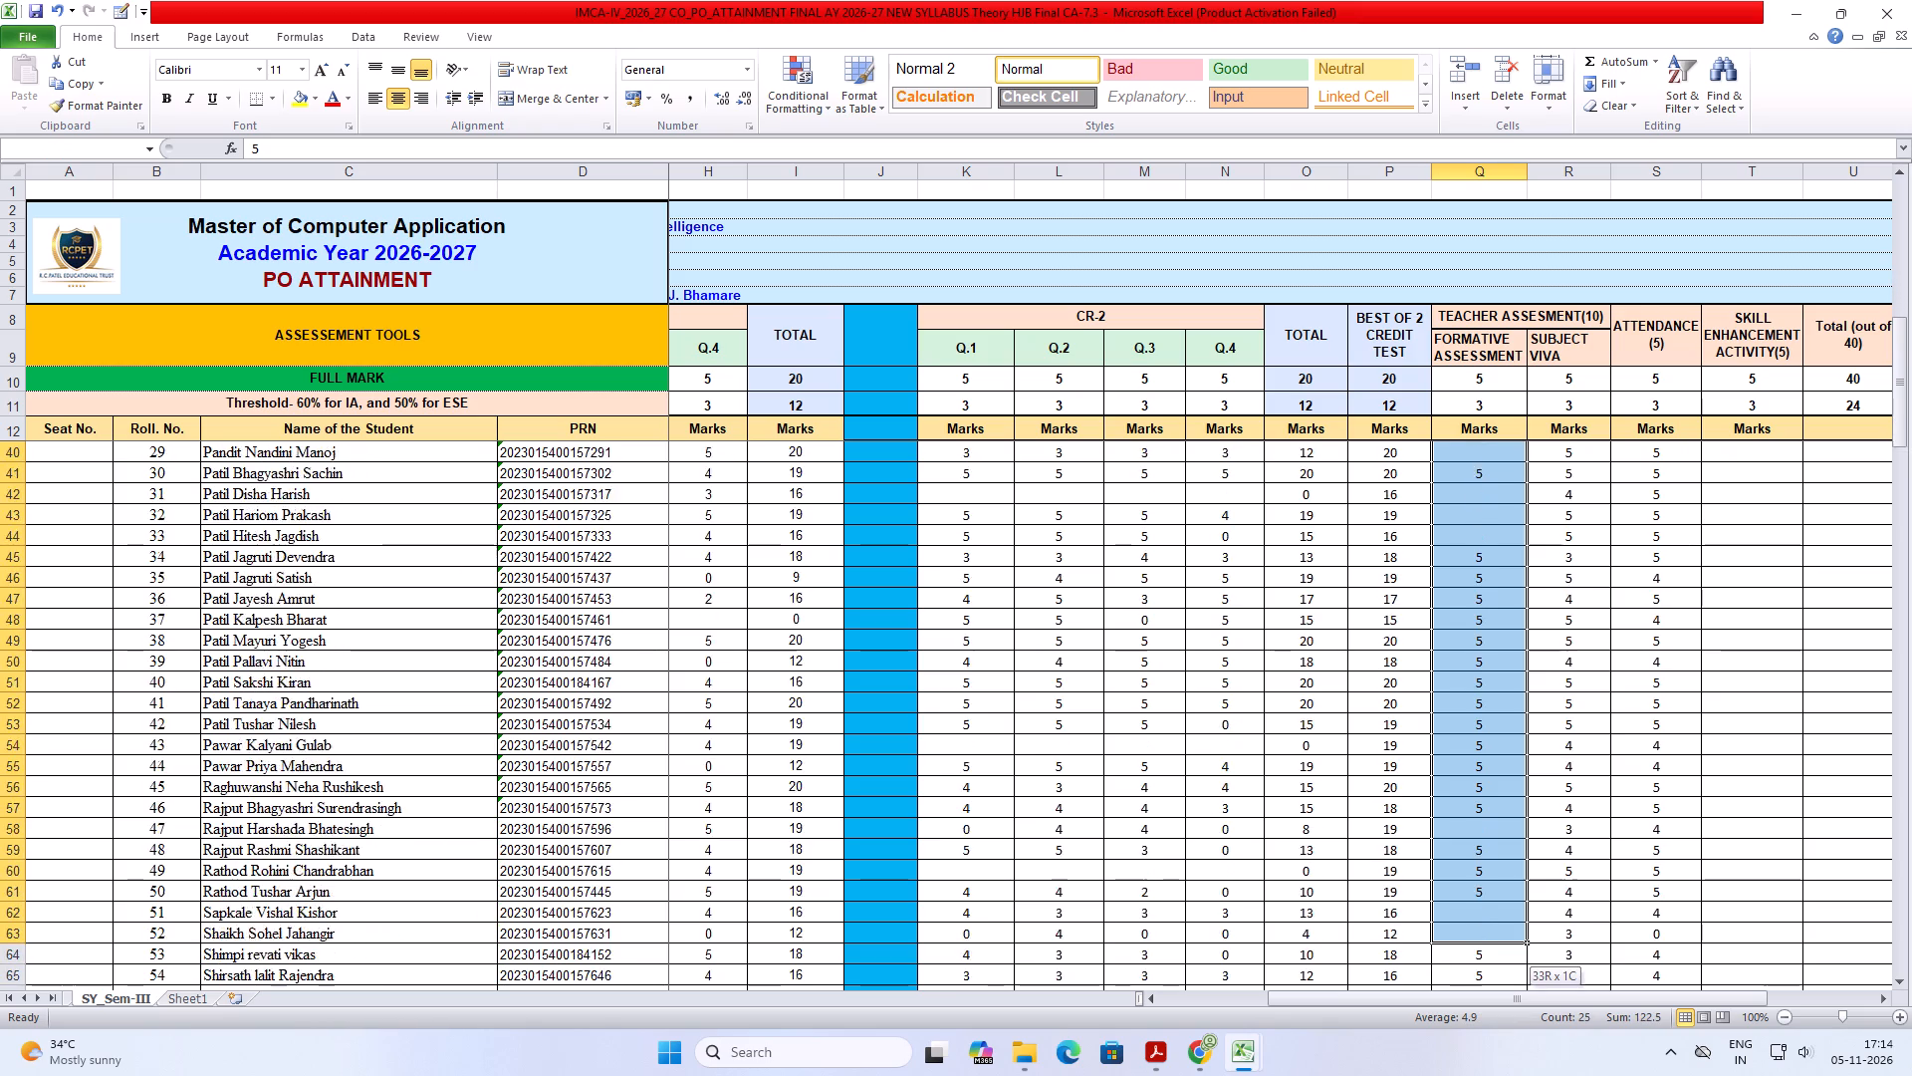
{"action": "left_click_drag", "start_coordinate": [1481, 1001], "coordinate": [1481, 971]}
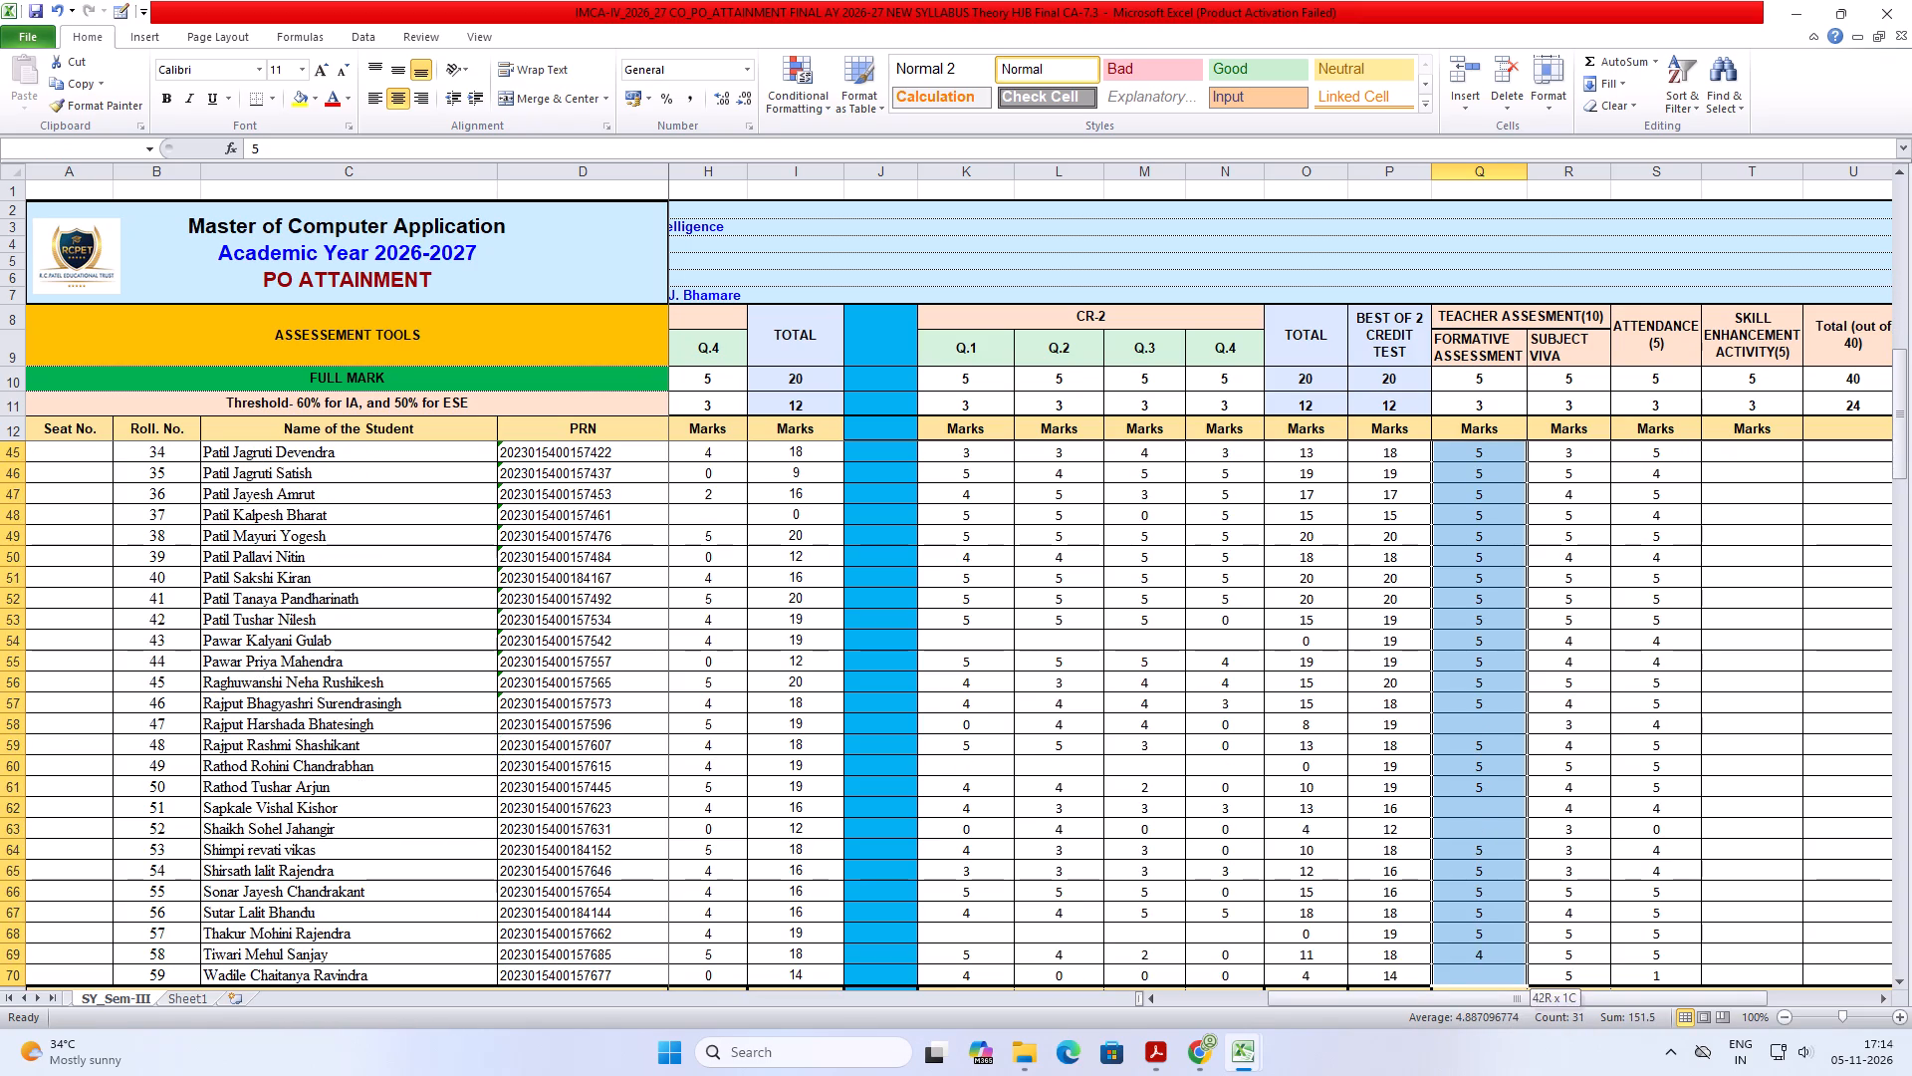
{"action": "left_click_drag", "start_coordinate": [1481, 971], "coordinate": [1476, 950]}
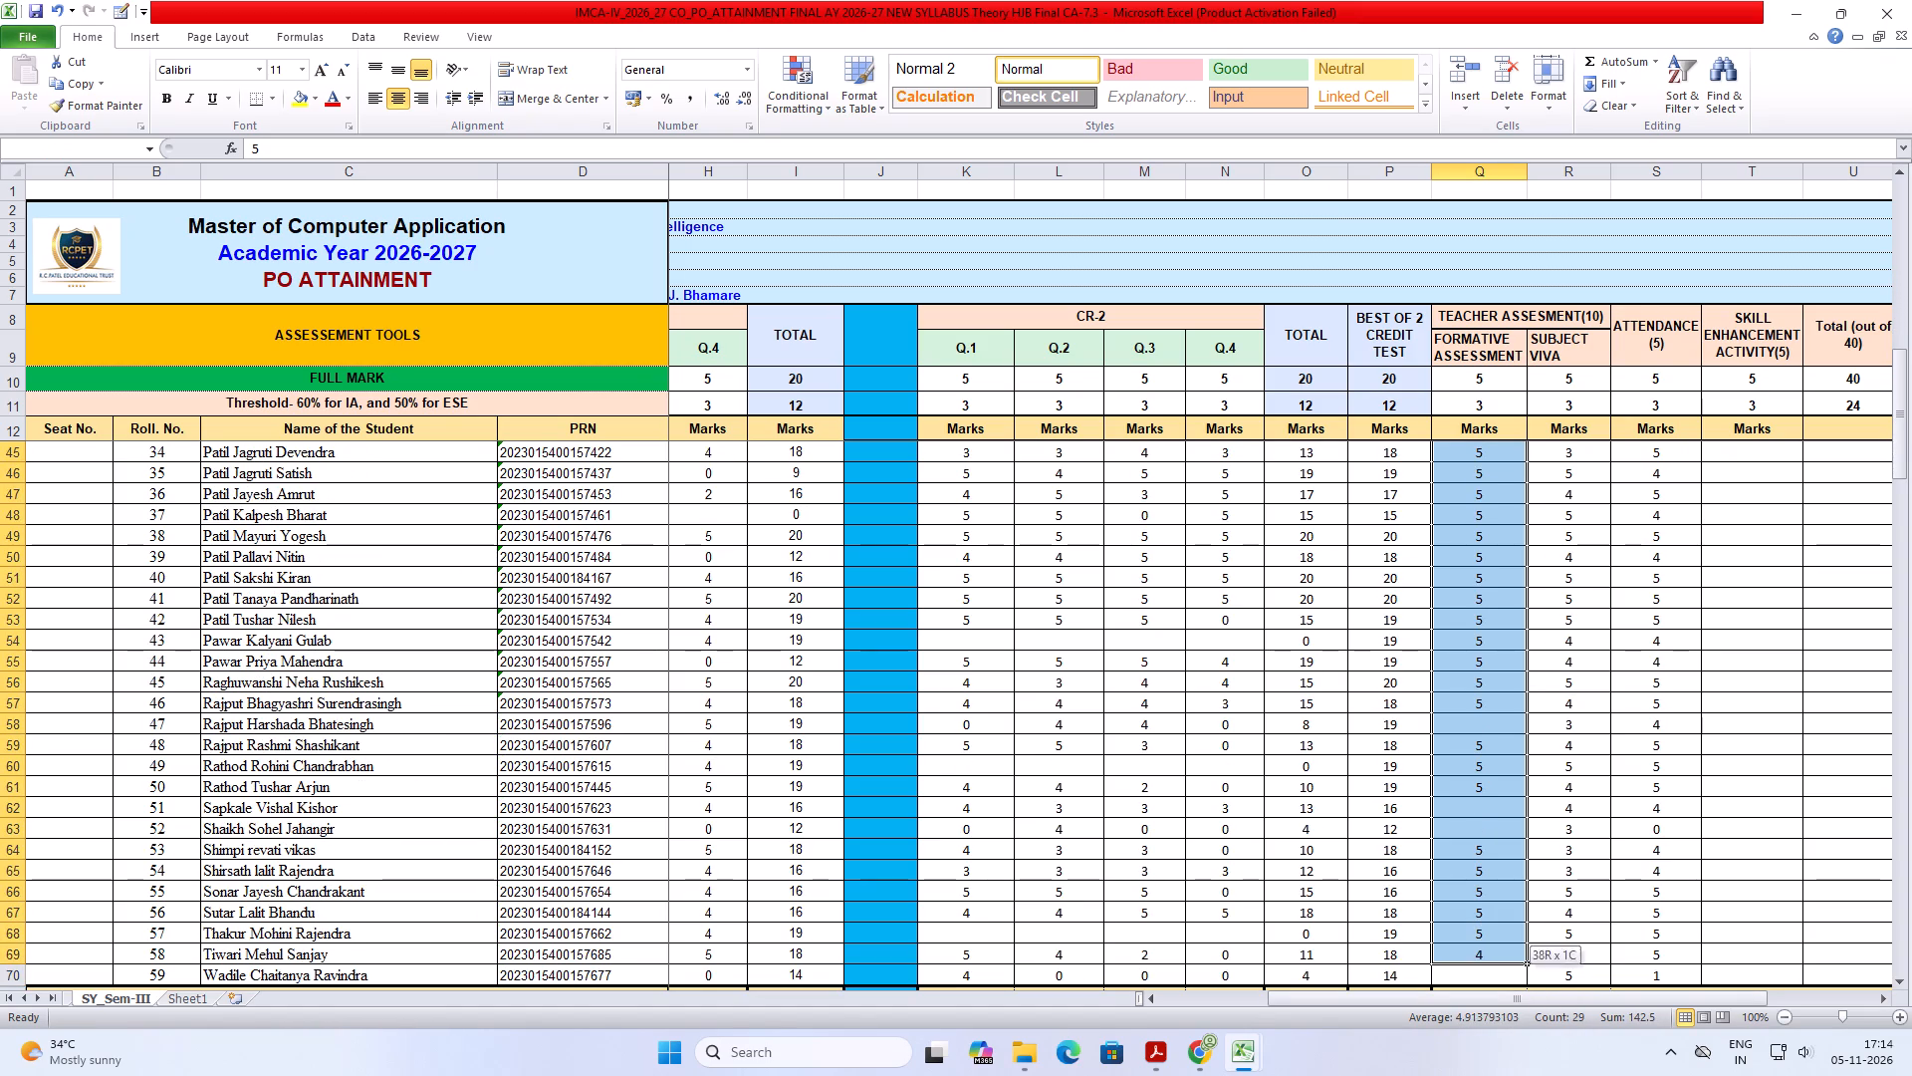
{"action": "left_click_drag", "start_coordinate": [1476, 950], "coordinate": [1477, 973]}
{"action": "scroll", "coordinate": [1473, 895], "scroll_direction": "down", "scroll_amount": 2}
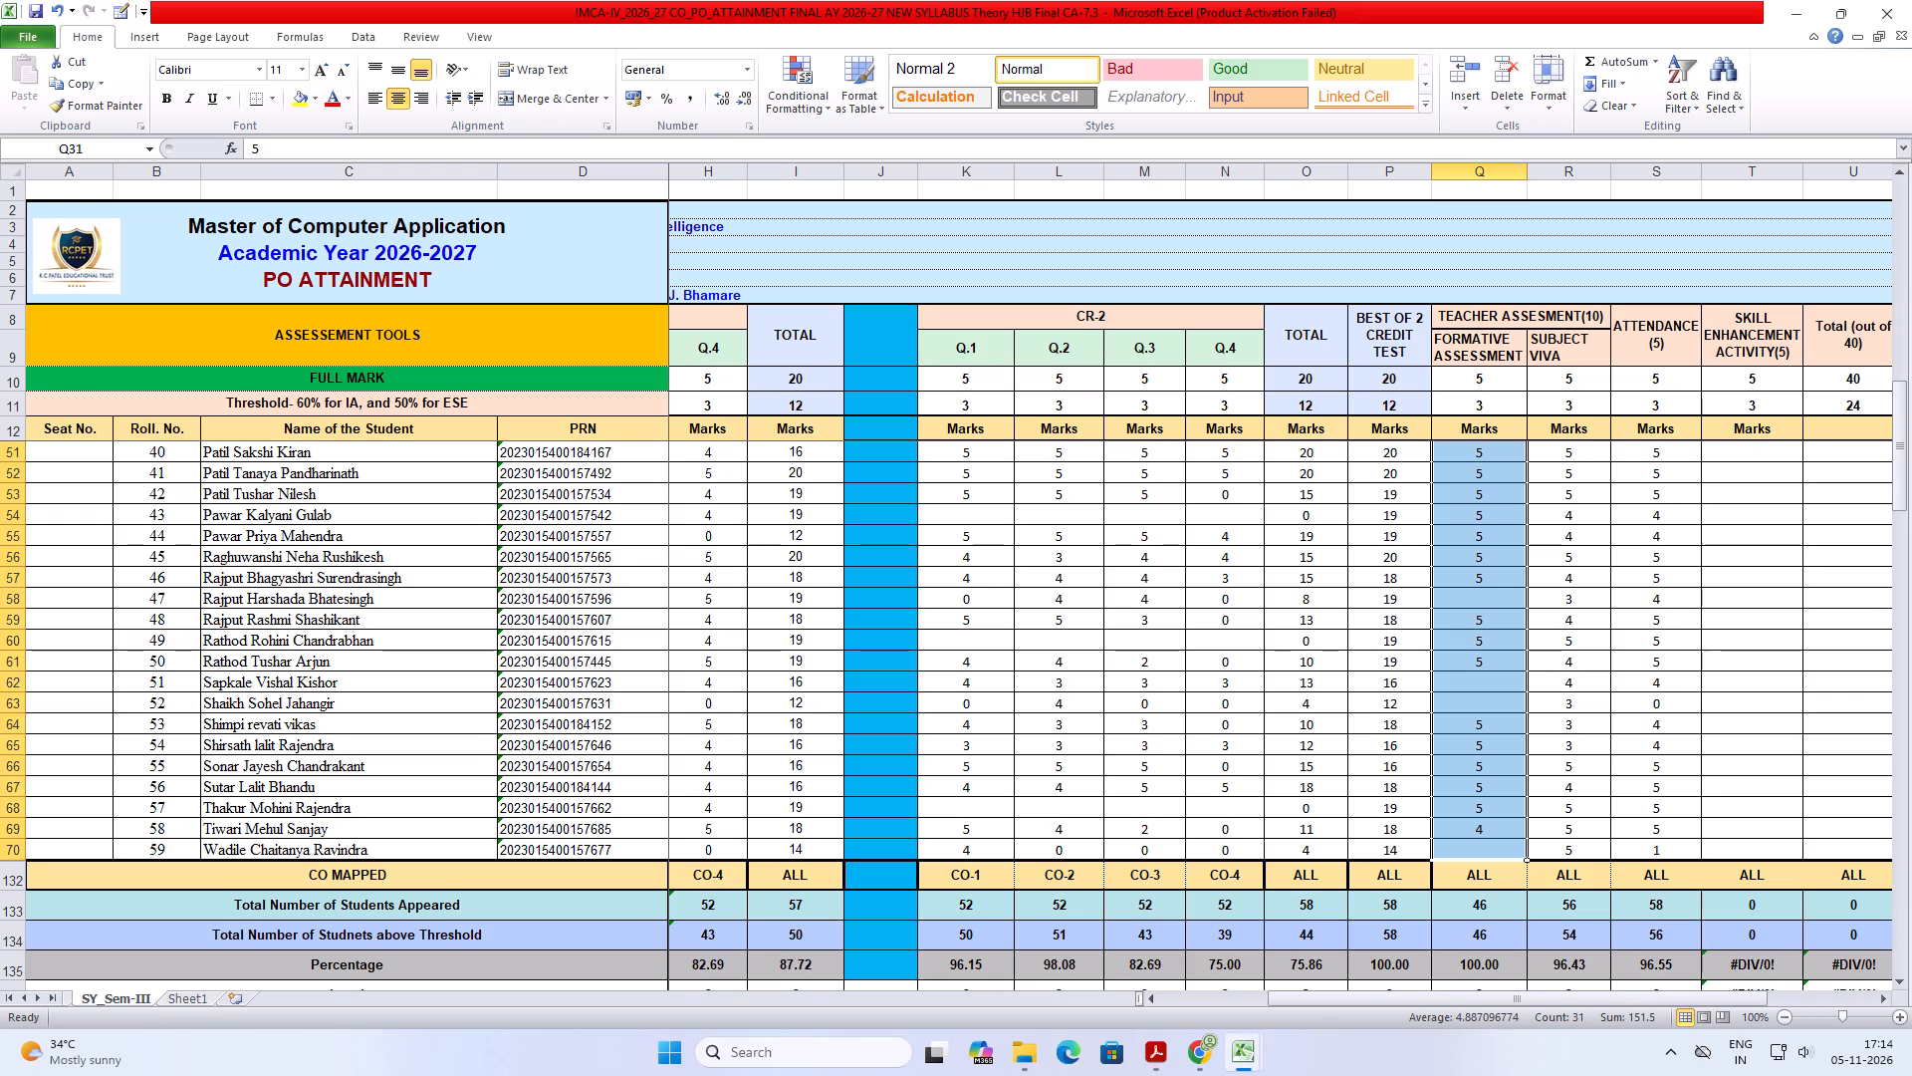
Select the Formative Assessment marks from roll number 59 up to 1 and examine their count and sum.
{"action": "left_click", "coordinate": [1474, 806]}
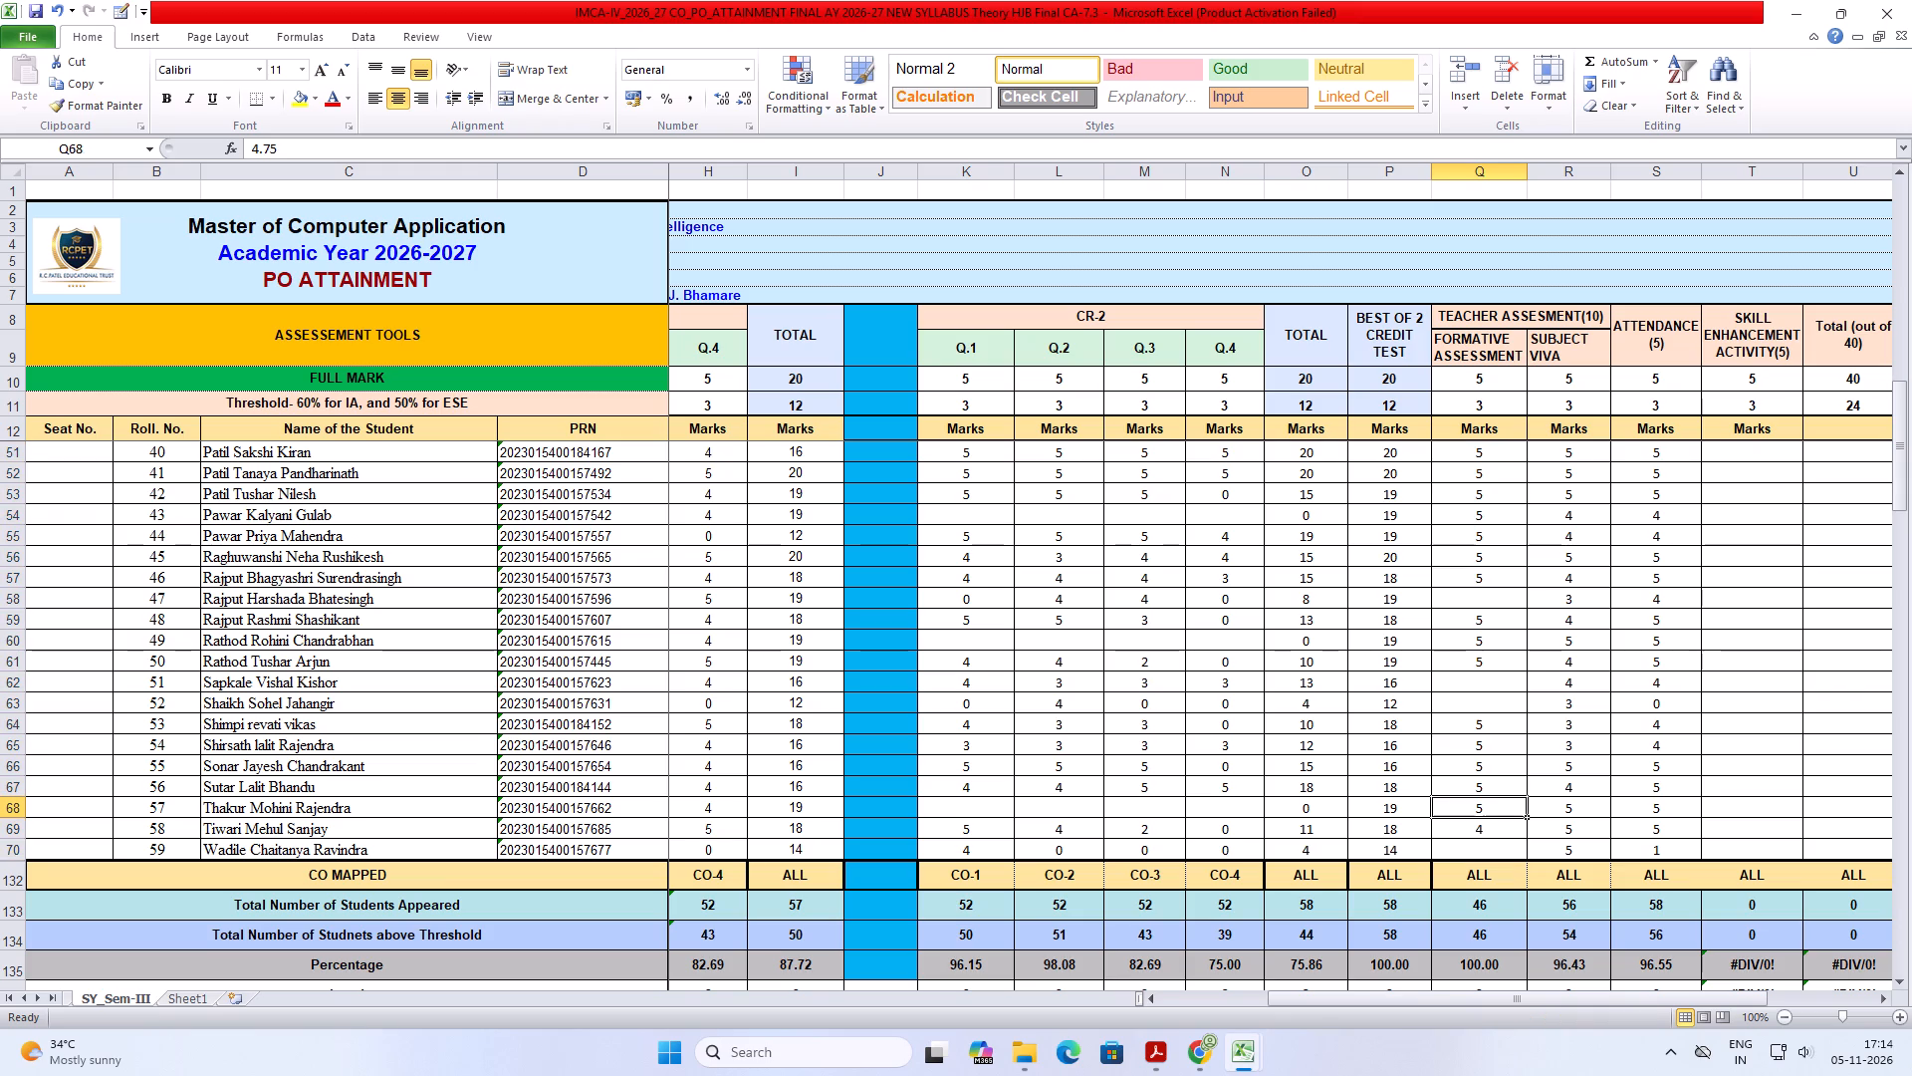
{"action": "left_click_drag", "start_coordinate": [1491, 850], "coordinate": [1458, 698]}
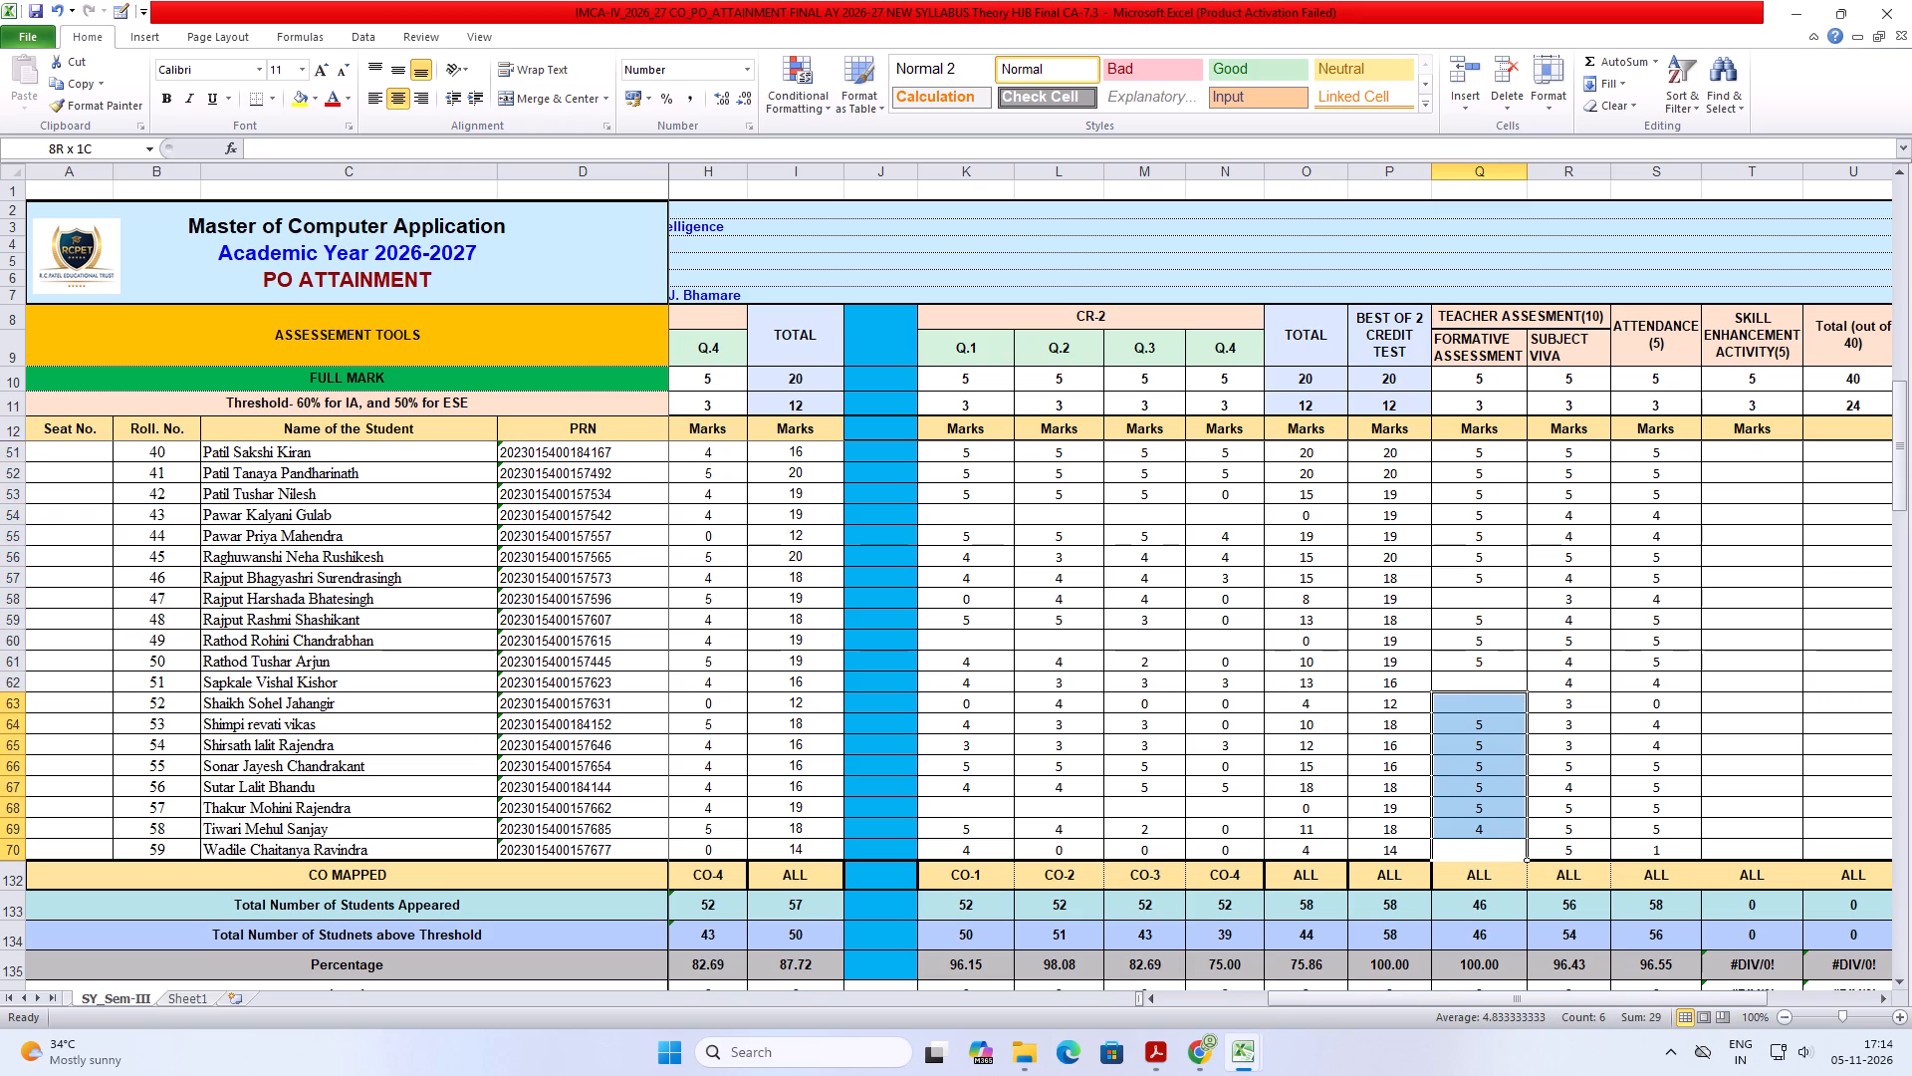
{"action": "left_click_drag", "start_coordinate": [1458, 698], "coordinate": [1441, 334]}
{"action": "scroll", "coordinate": [1439, 544], "scroll_direction": "up", "scroll_amount": 1}
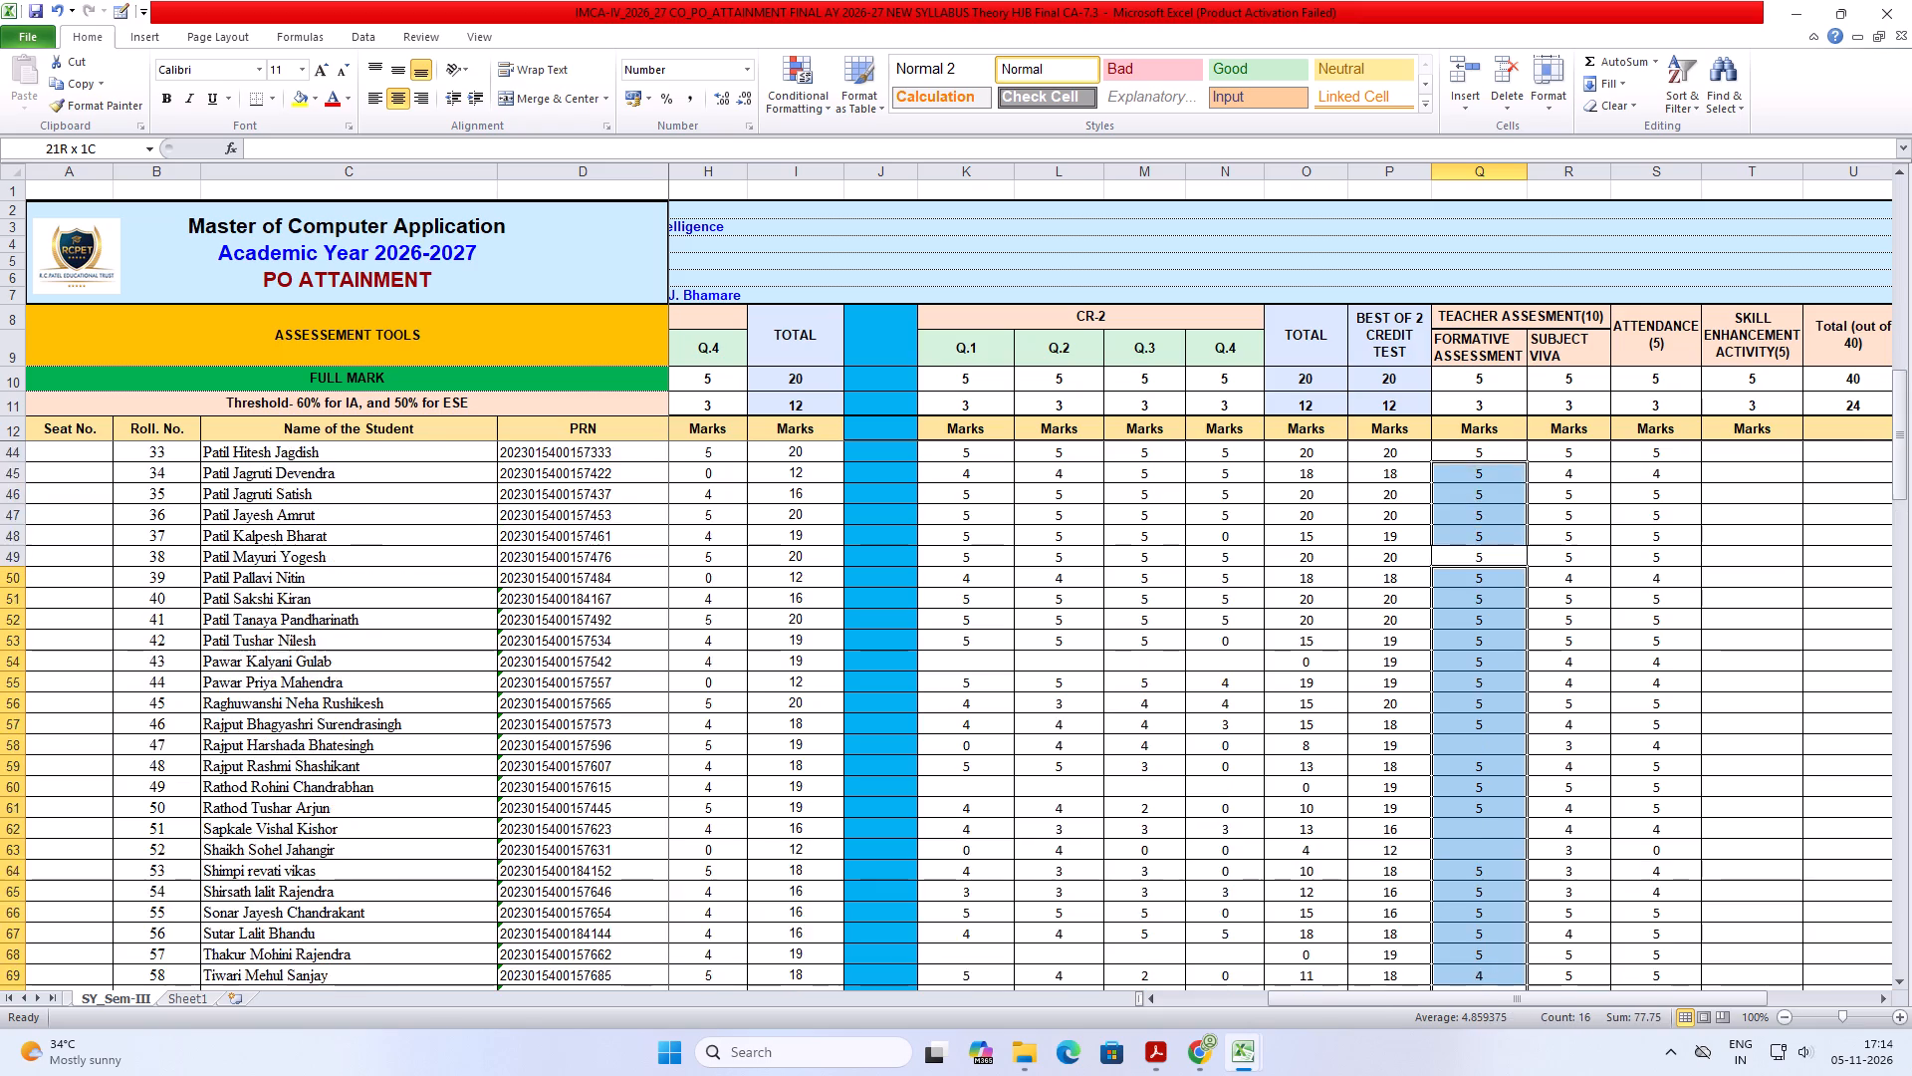
{"action": "left_click_drag", "start_coordinate": [1441, 334], "coordinate": [1452, 503]}
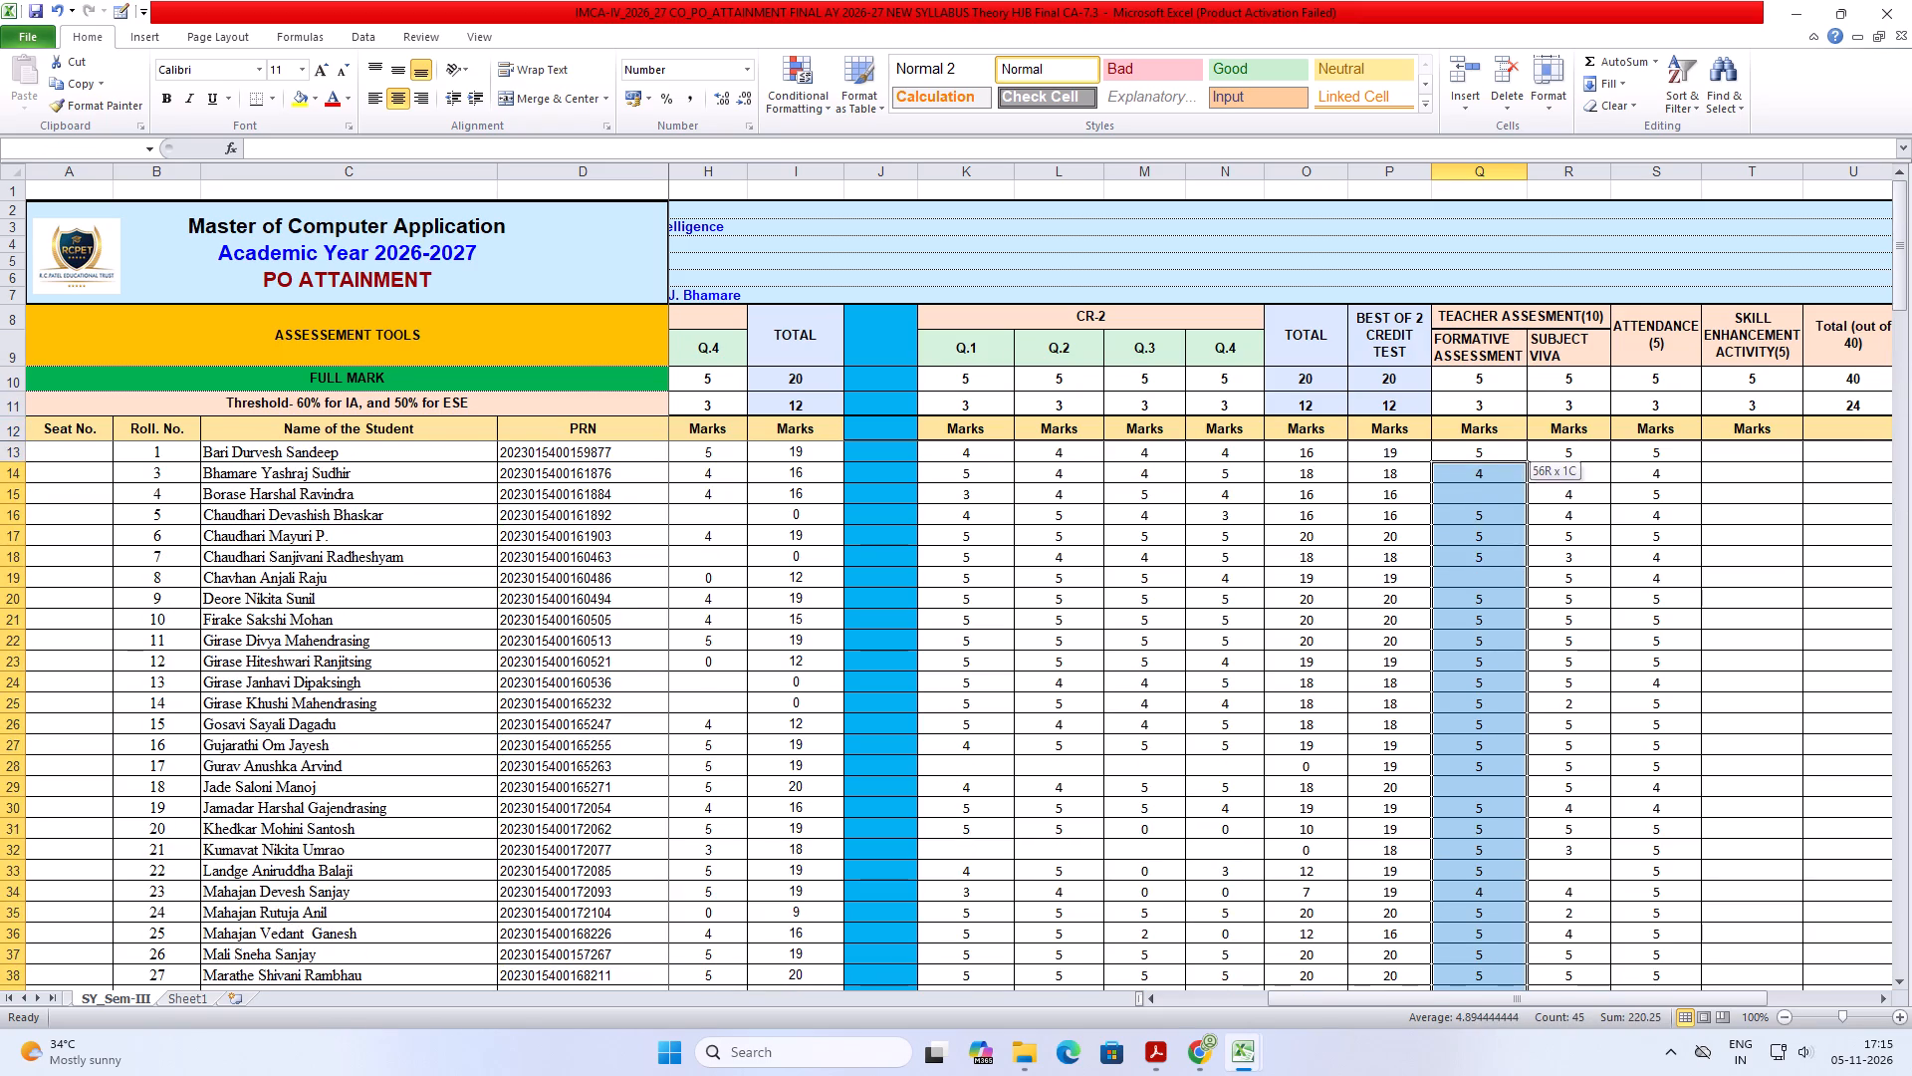
{"action": "left_click_drag", "start_coordinate": [1452, 503], "coordinate": [1452, 458]}
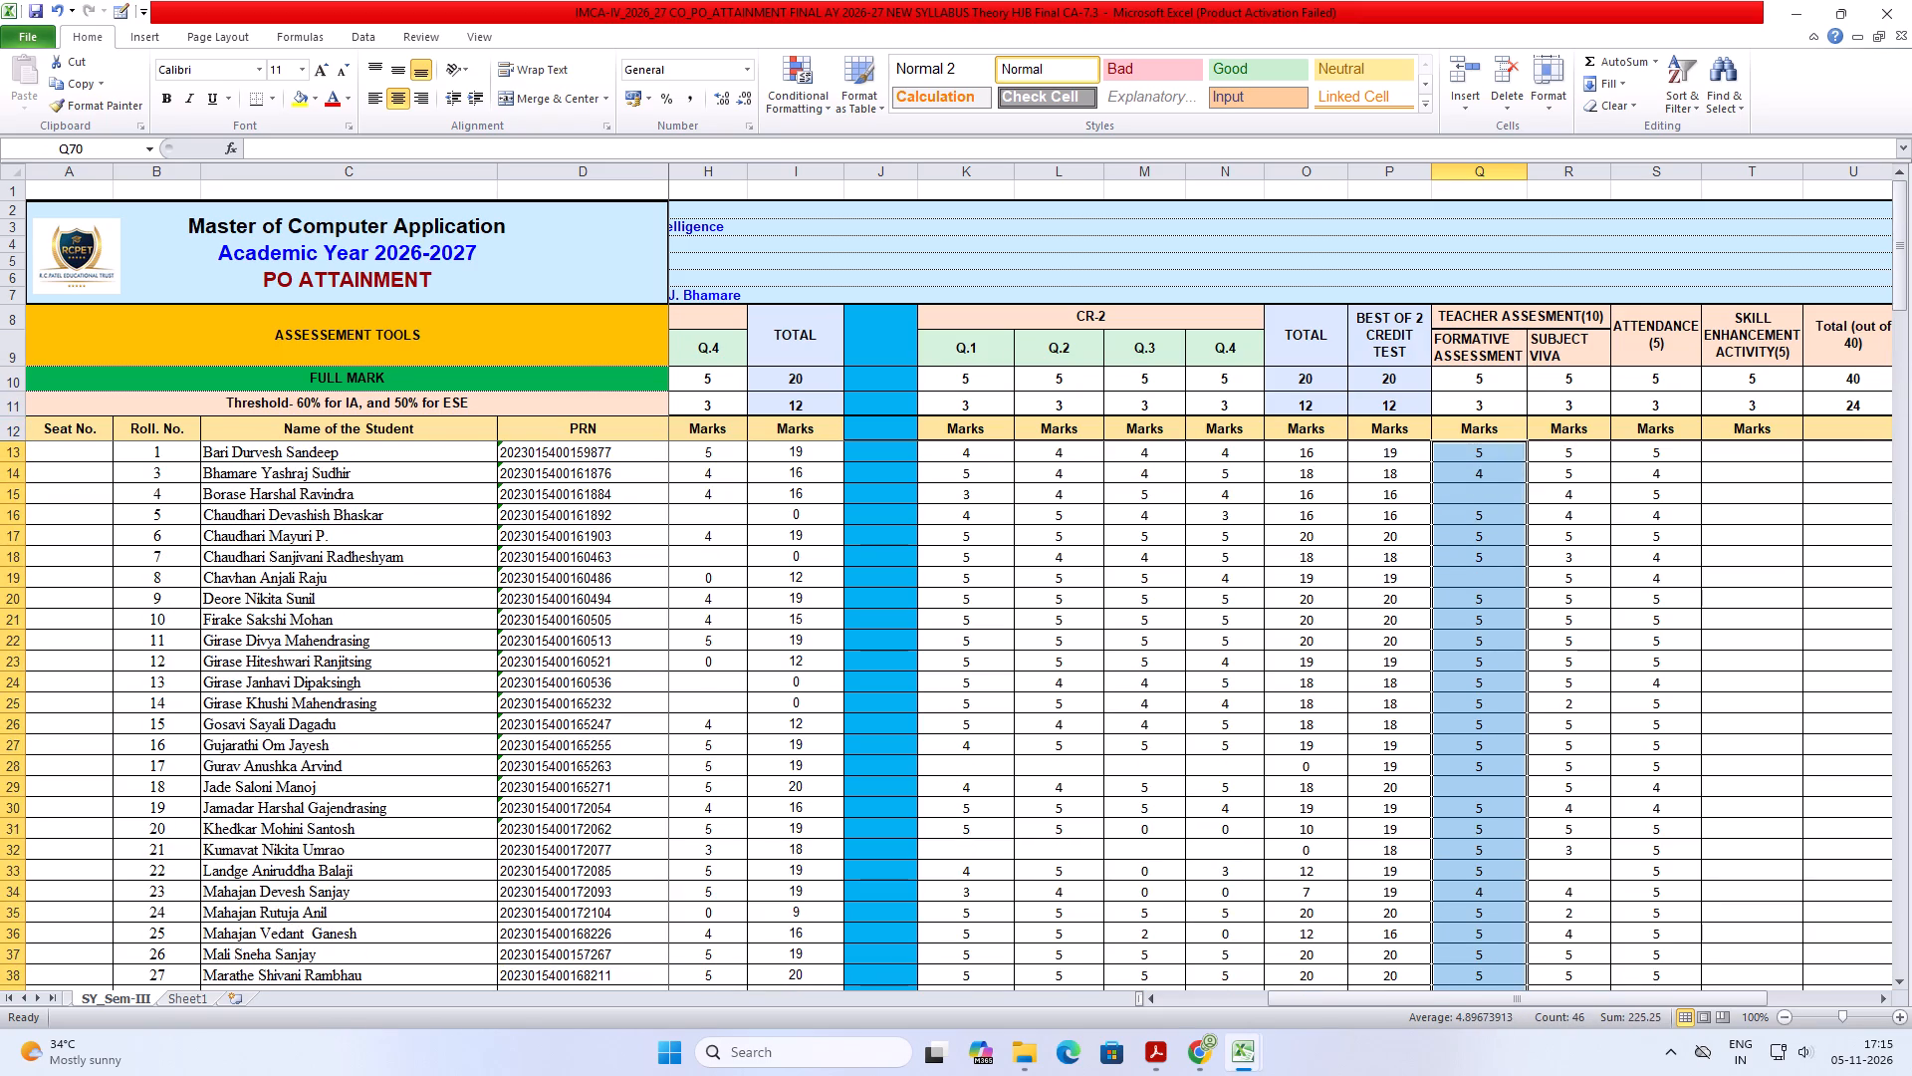
{"action": "scroll", "coordinate": [1458, 597], "scroll_direction": "down", "scroll_amount": 3}
{"action": "scroll", "coordinate": [1496, 871], "scroll_direction": "down", "scroll_amount": 7}
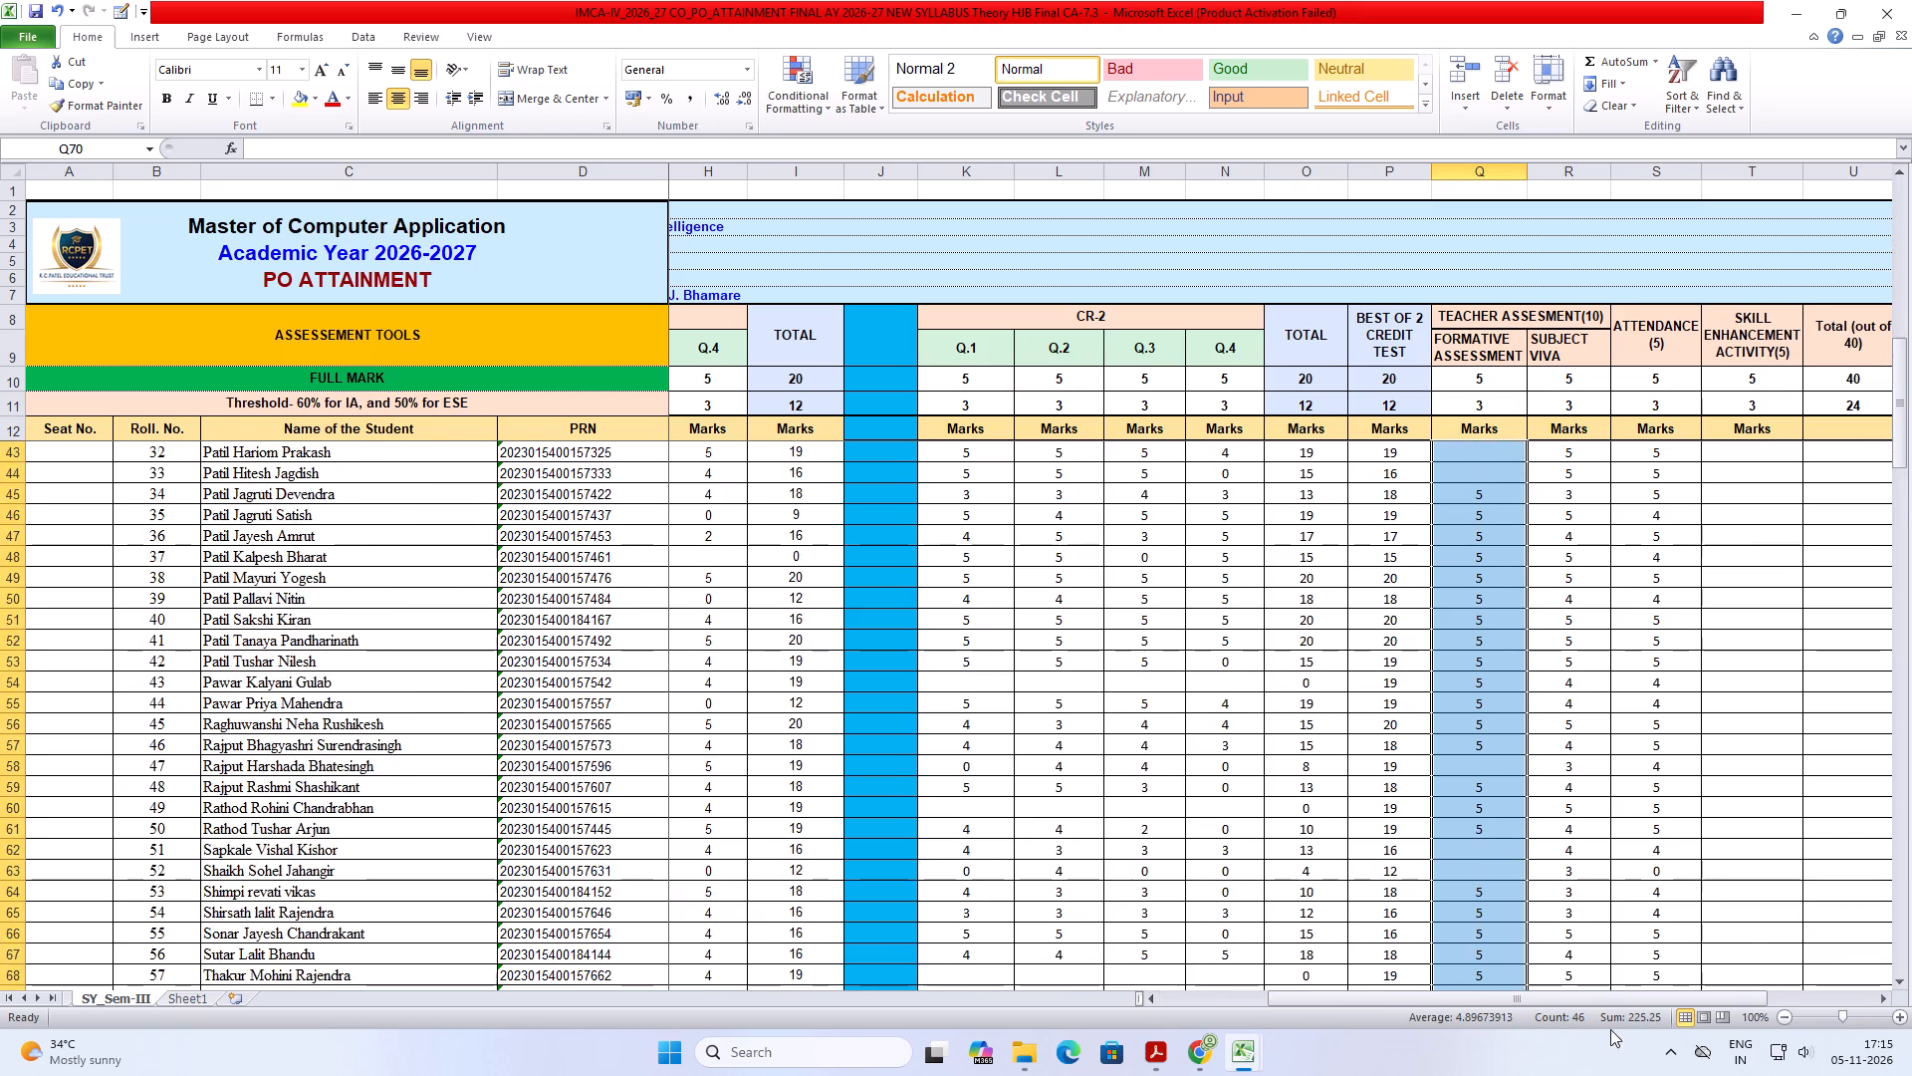
{"action": "scroll", "coordinate": [1610, 1029], "scroll_direction": "down", "scroll_amount": 3}
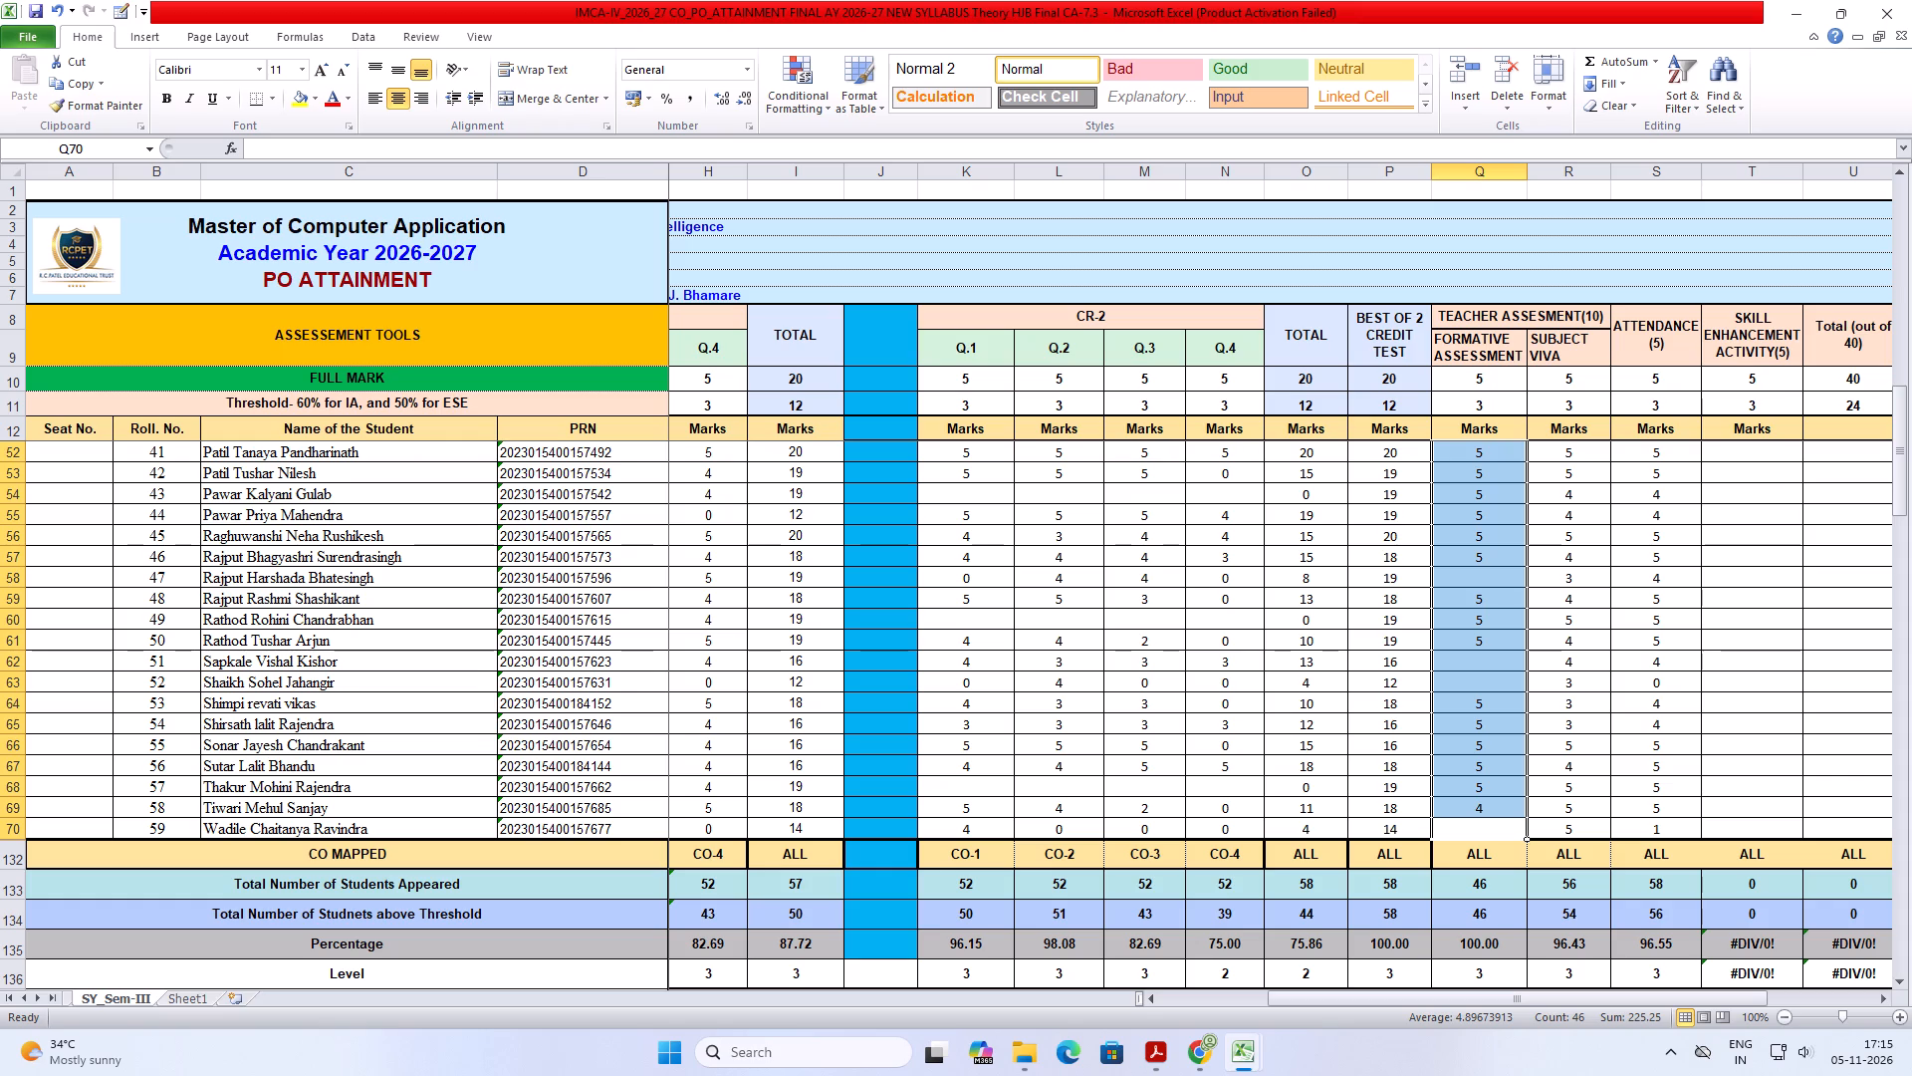
{"action": "left_click", "coordinate": [1513, 829]}
{"action": "left_click", "coordinate": [1592, 819]}
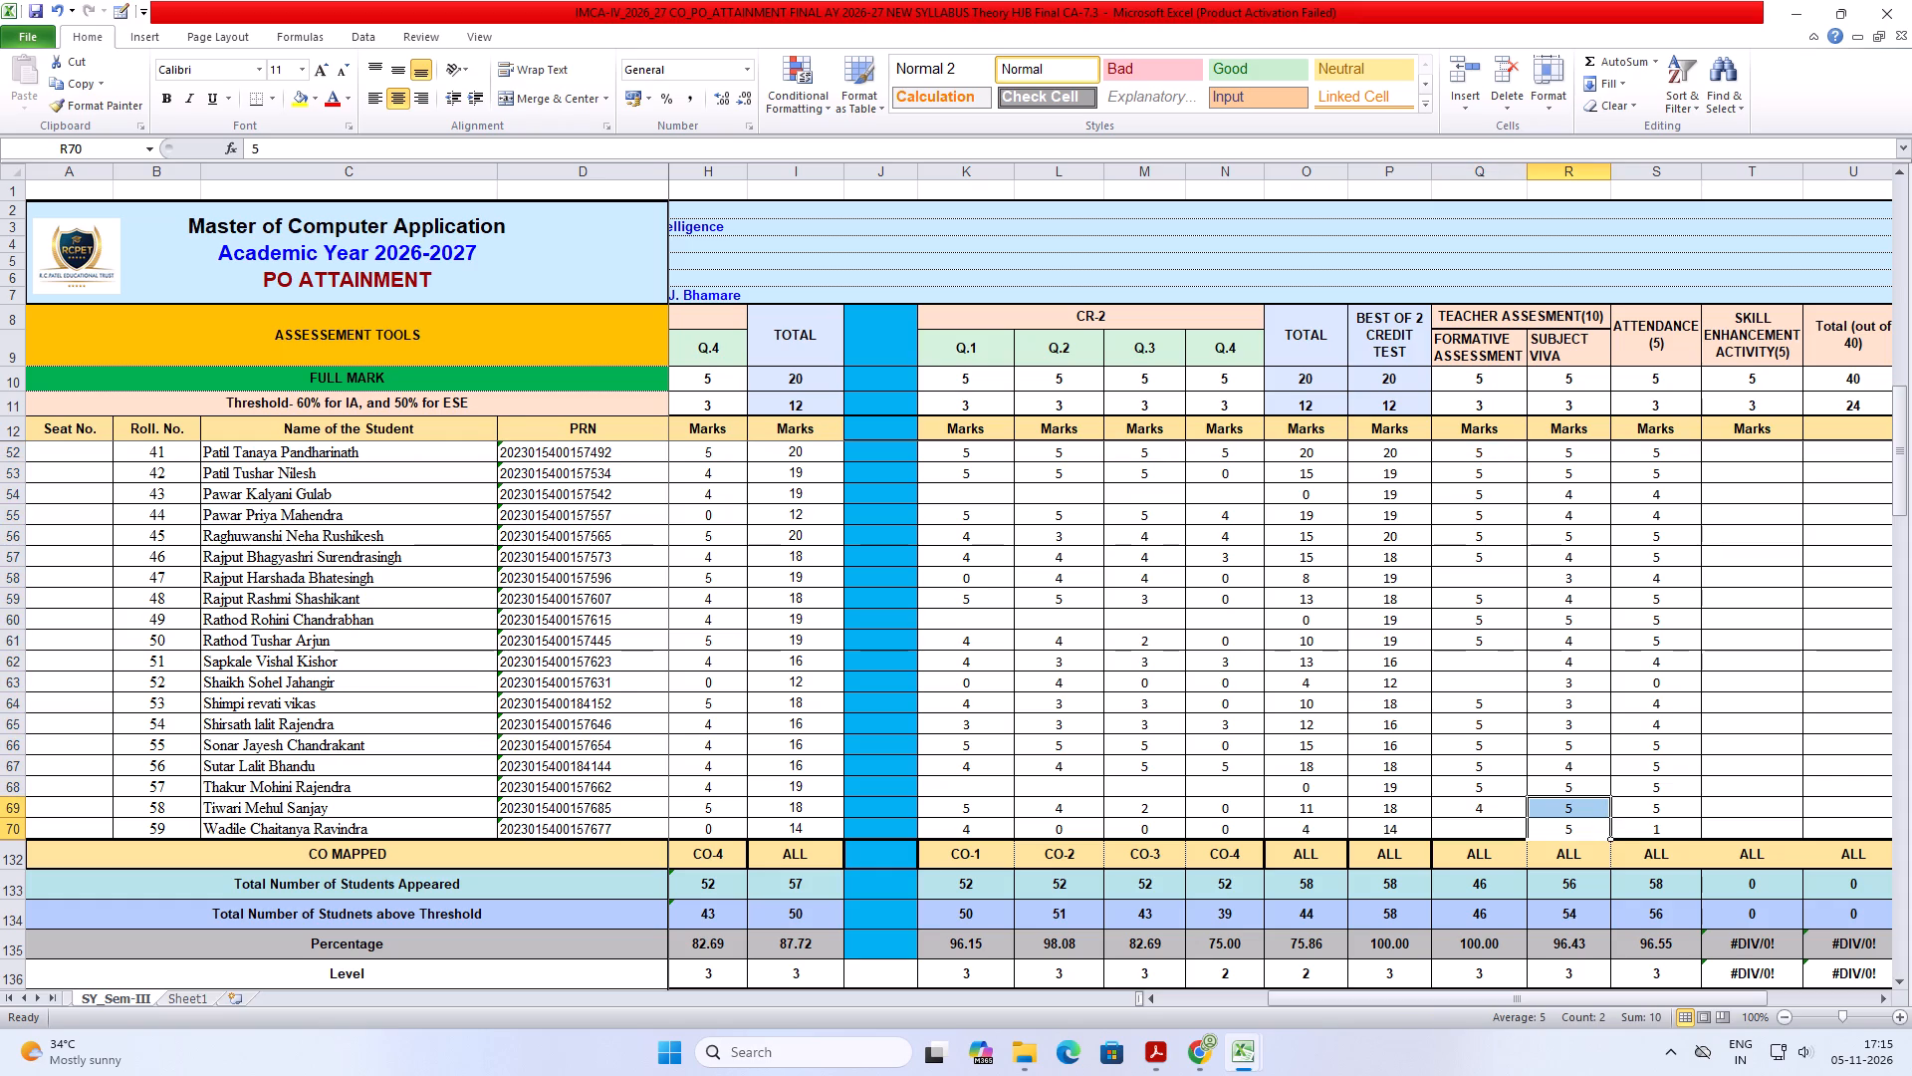
{"action": "left_click", "coordinate": [1446, 778]}
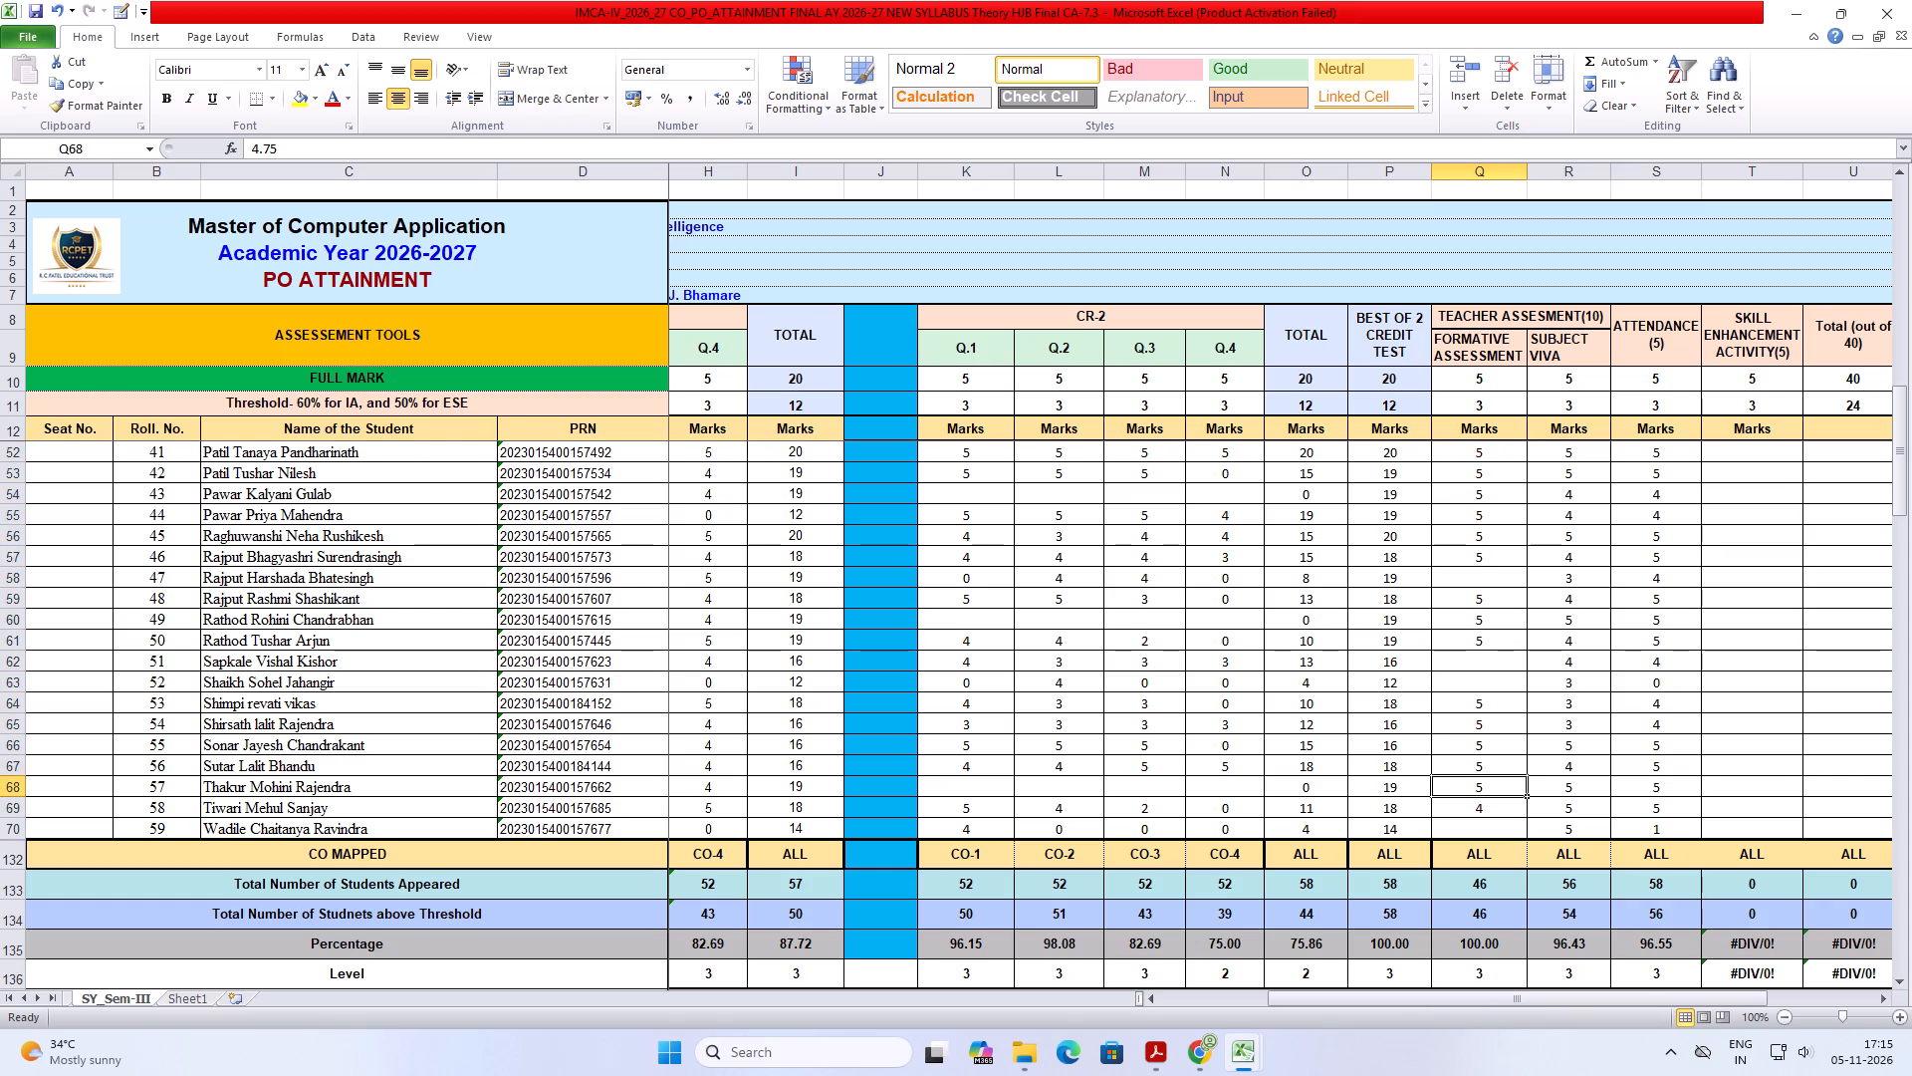
Compare the first Formative Assessment marks in the attainment workbook with the marks in the CA 7.3 quiz list.
{"action": "scroll", "coordinate": [1515, 852], "scroll_direction": "up", "scroll_amount": 3}
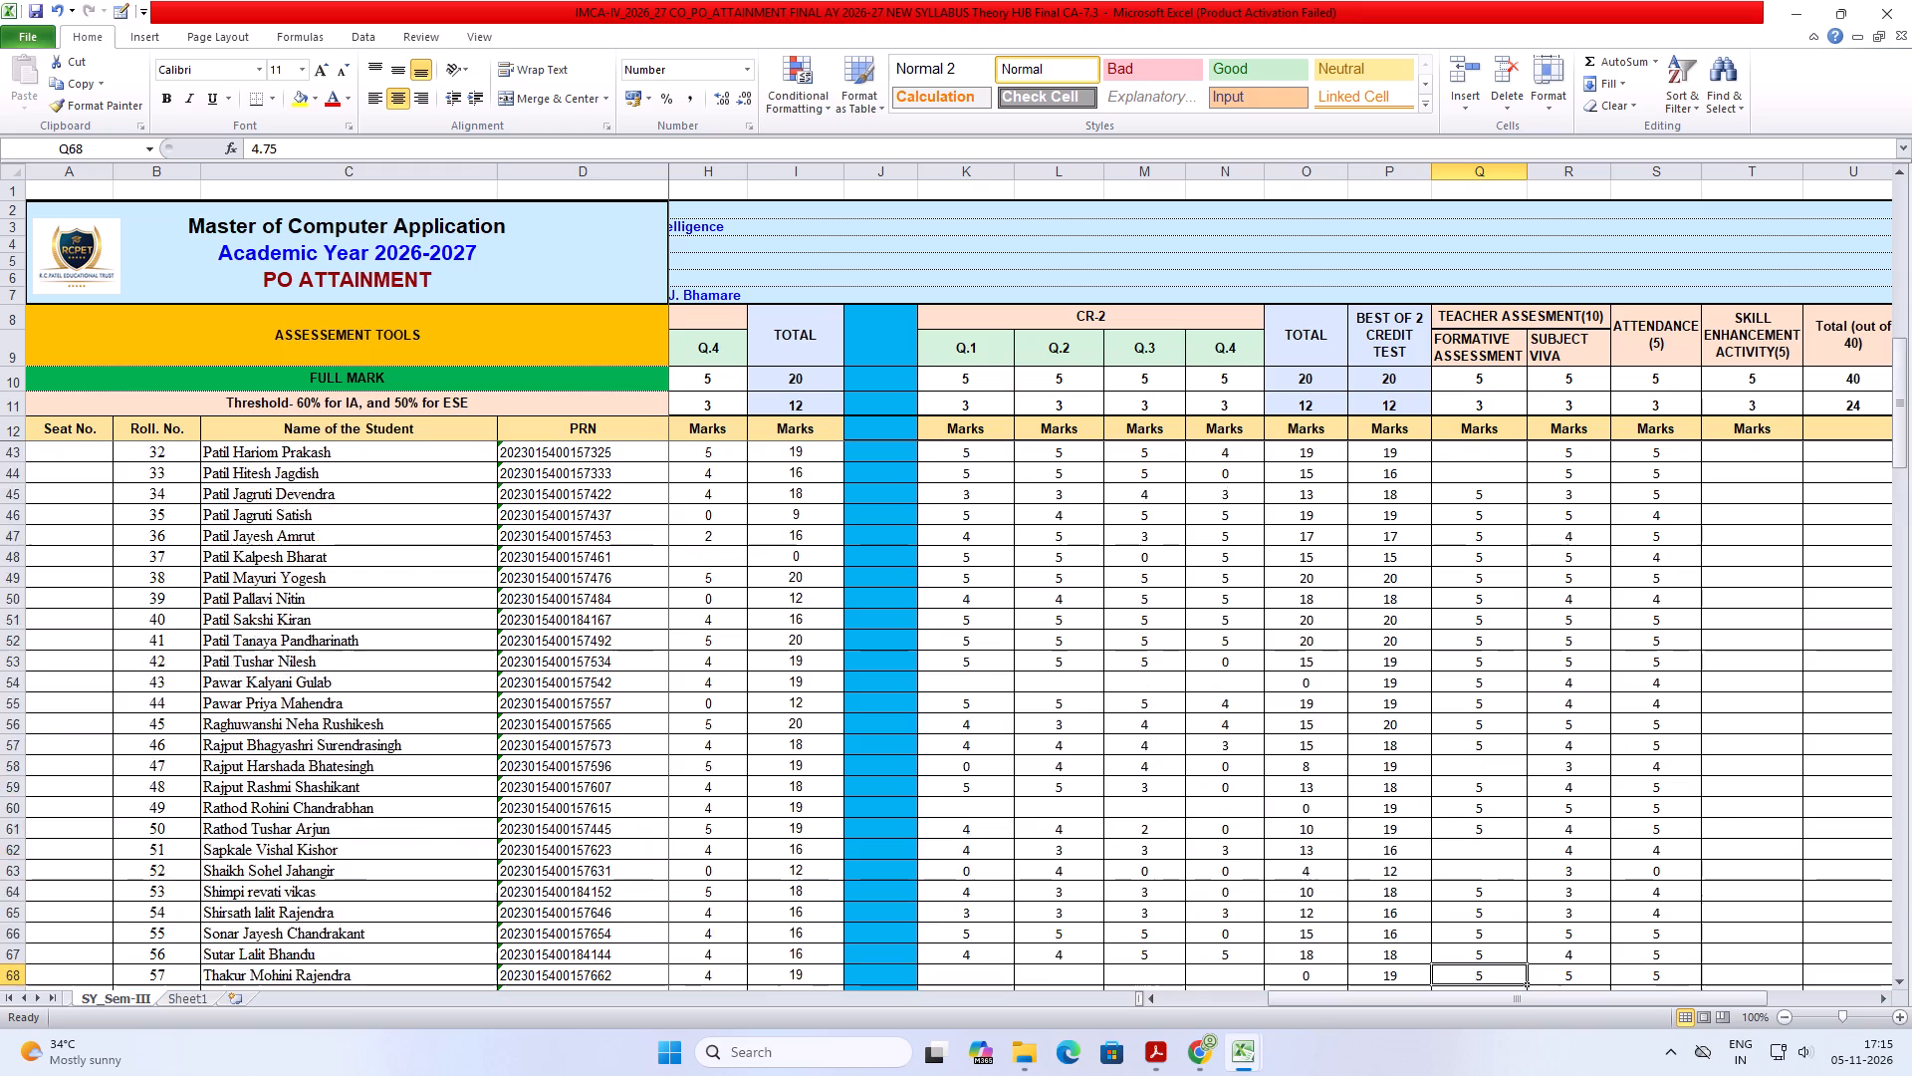
{"action": "scroll", "coordinate": [1519, 852], "scroll_direction": "up", "scroll_amount": 16}
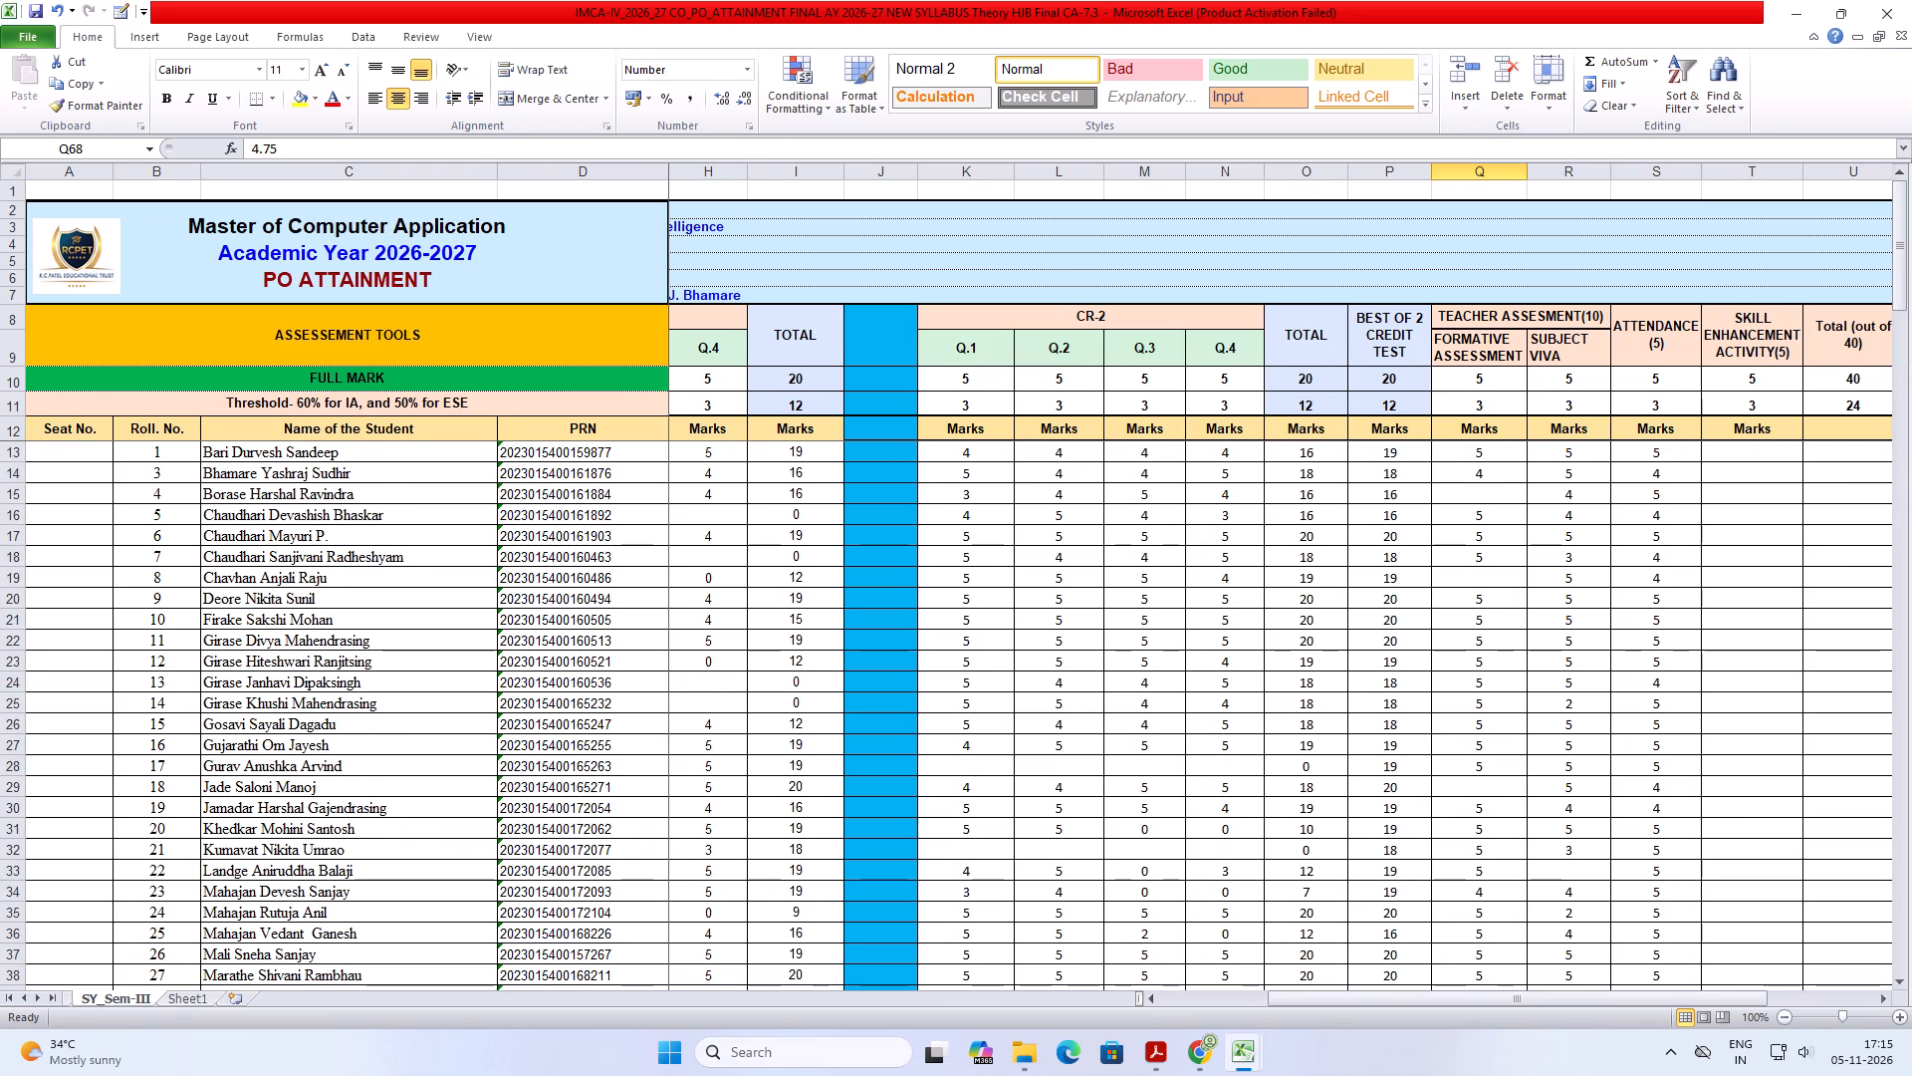
{"action": "left_click", "coordinate": [1360, 958]}
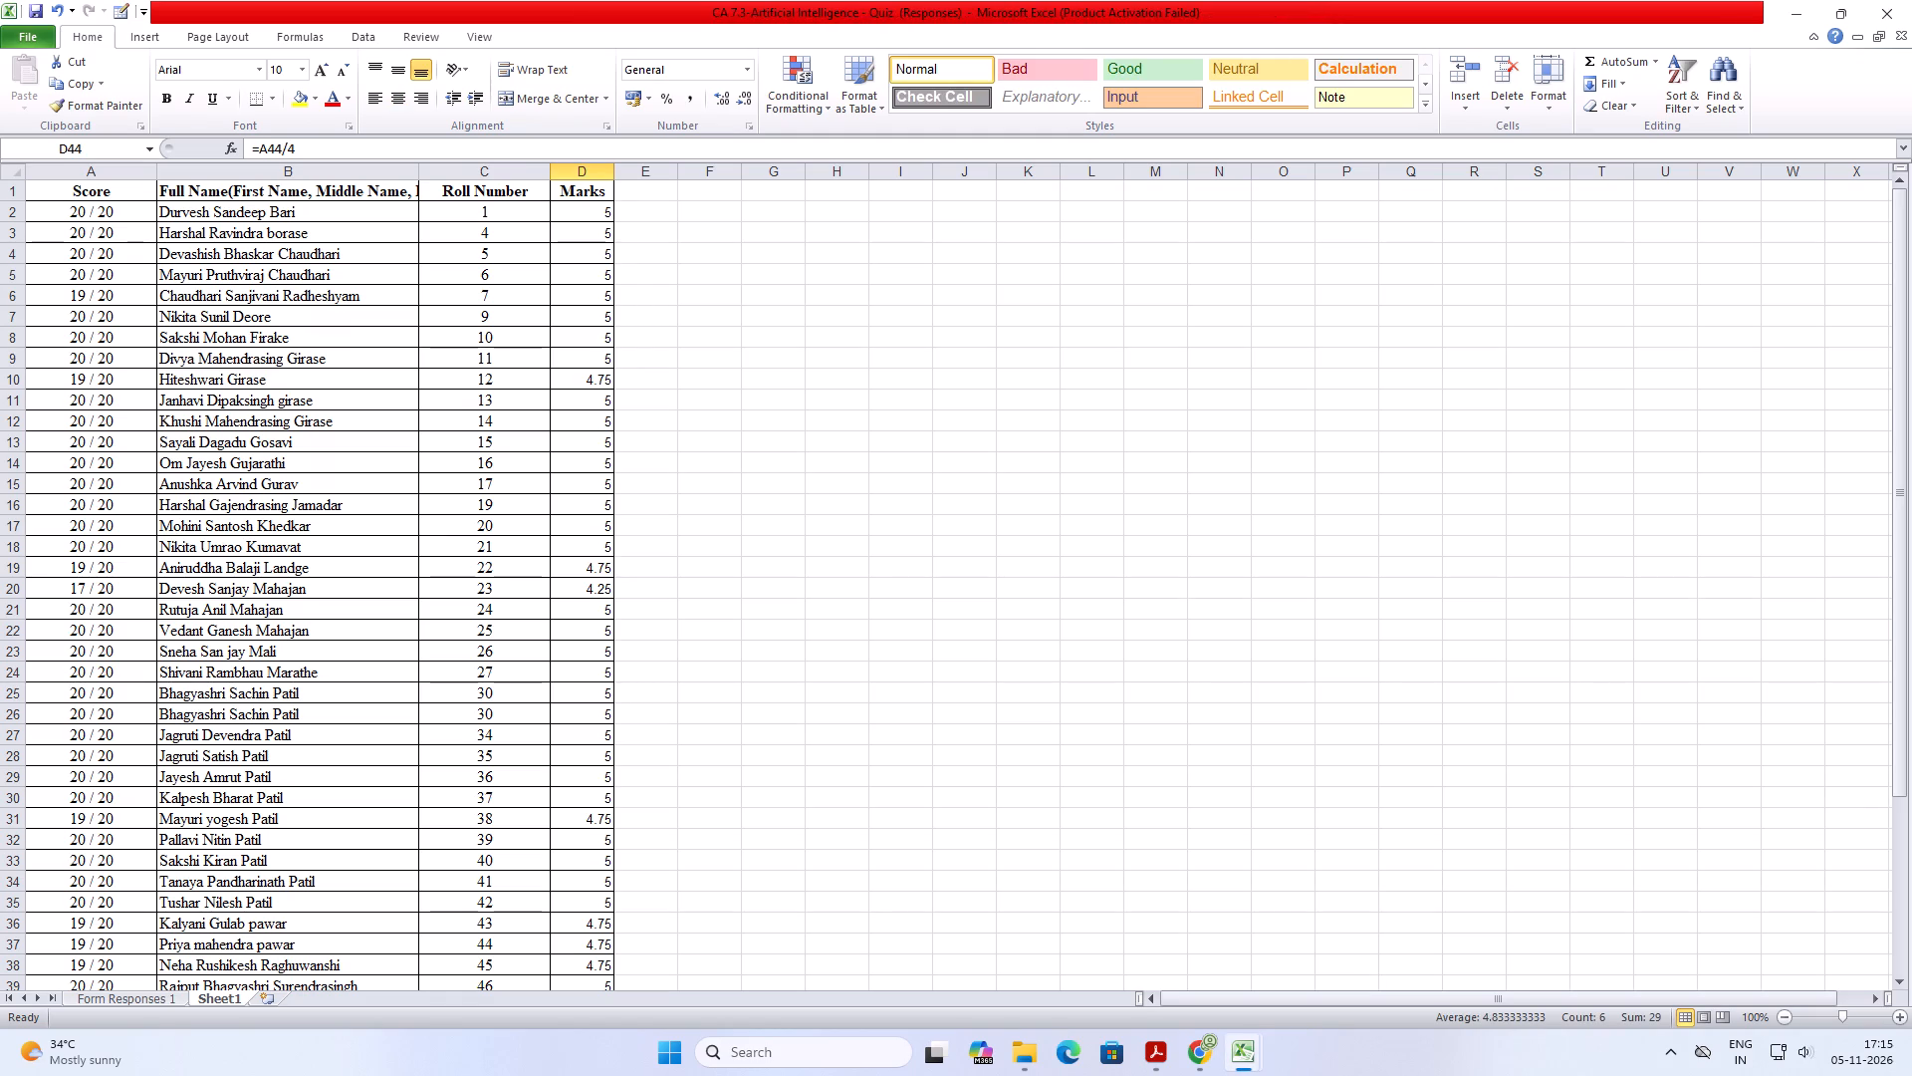
{"action": "left_click_drag", "start_coordinate": [587, 242], "coordinate": [592, 313]}
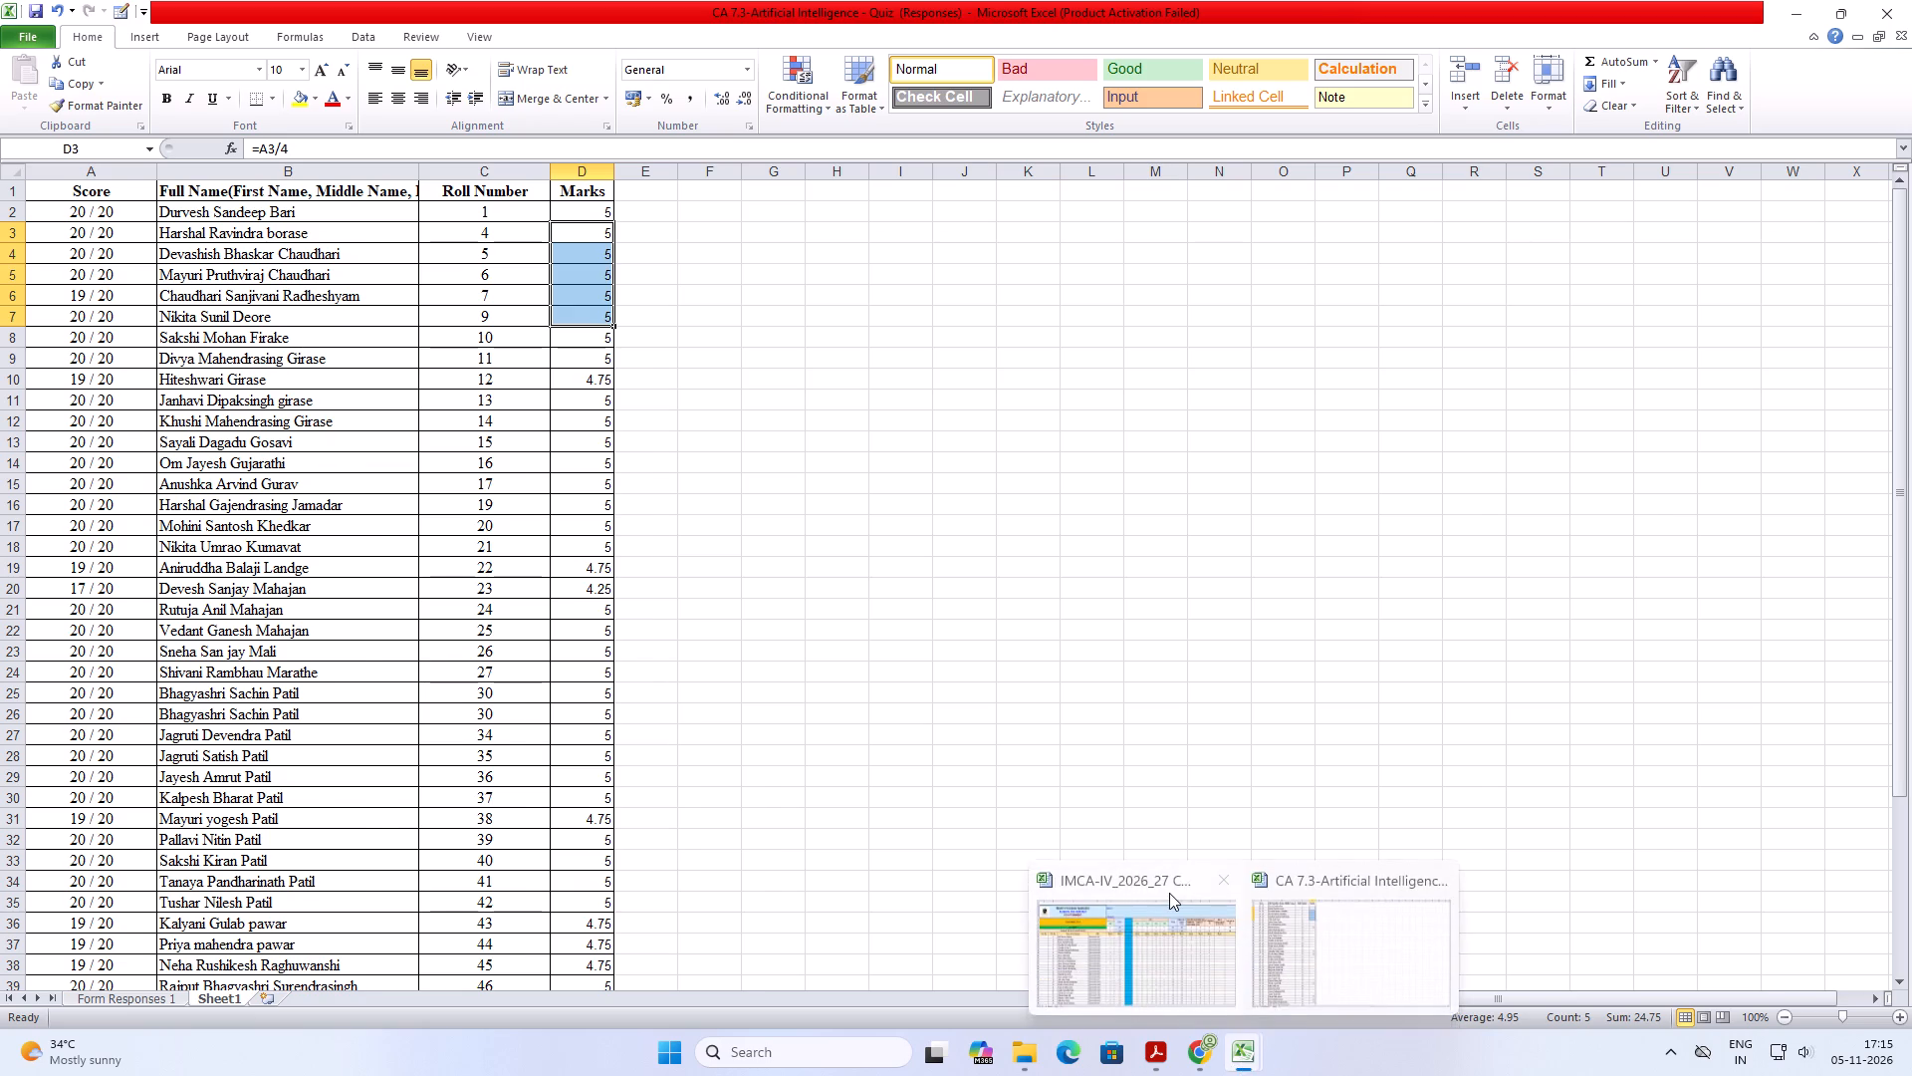
{"action": "left_click", "coordinate": [1169, 893]}
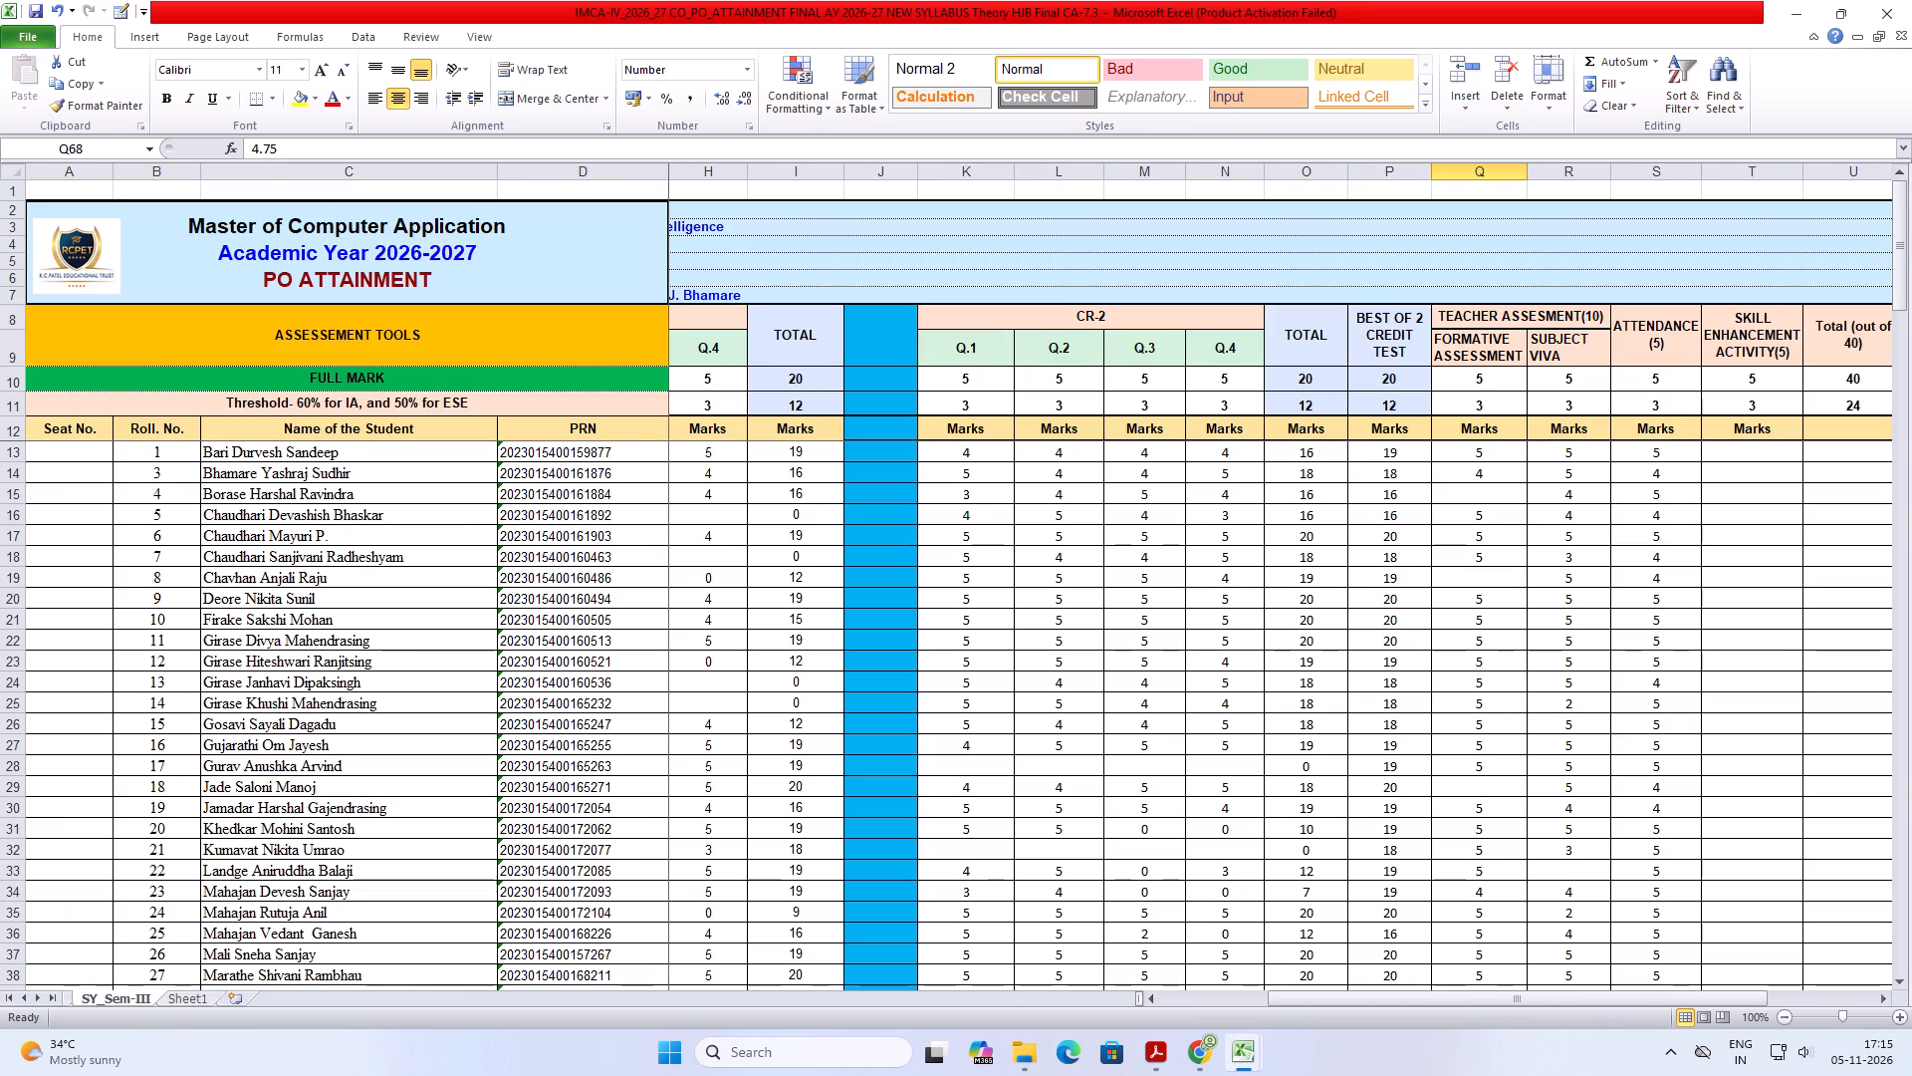
{"action": "left_click", "coordinate": [1491, 585]}
{"action": "left_click", "coordinate": [1488, 497]}
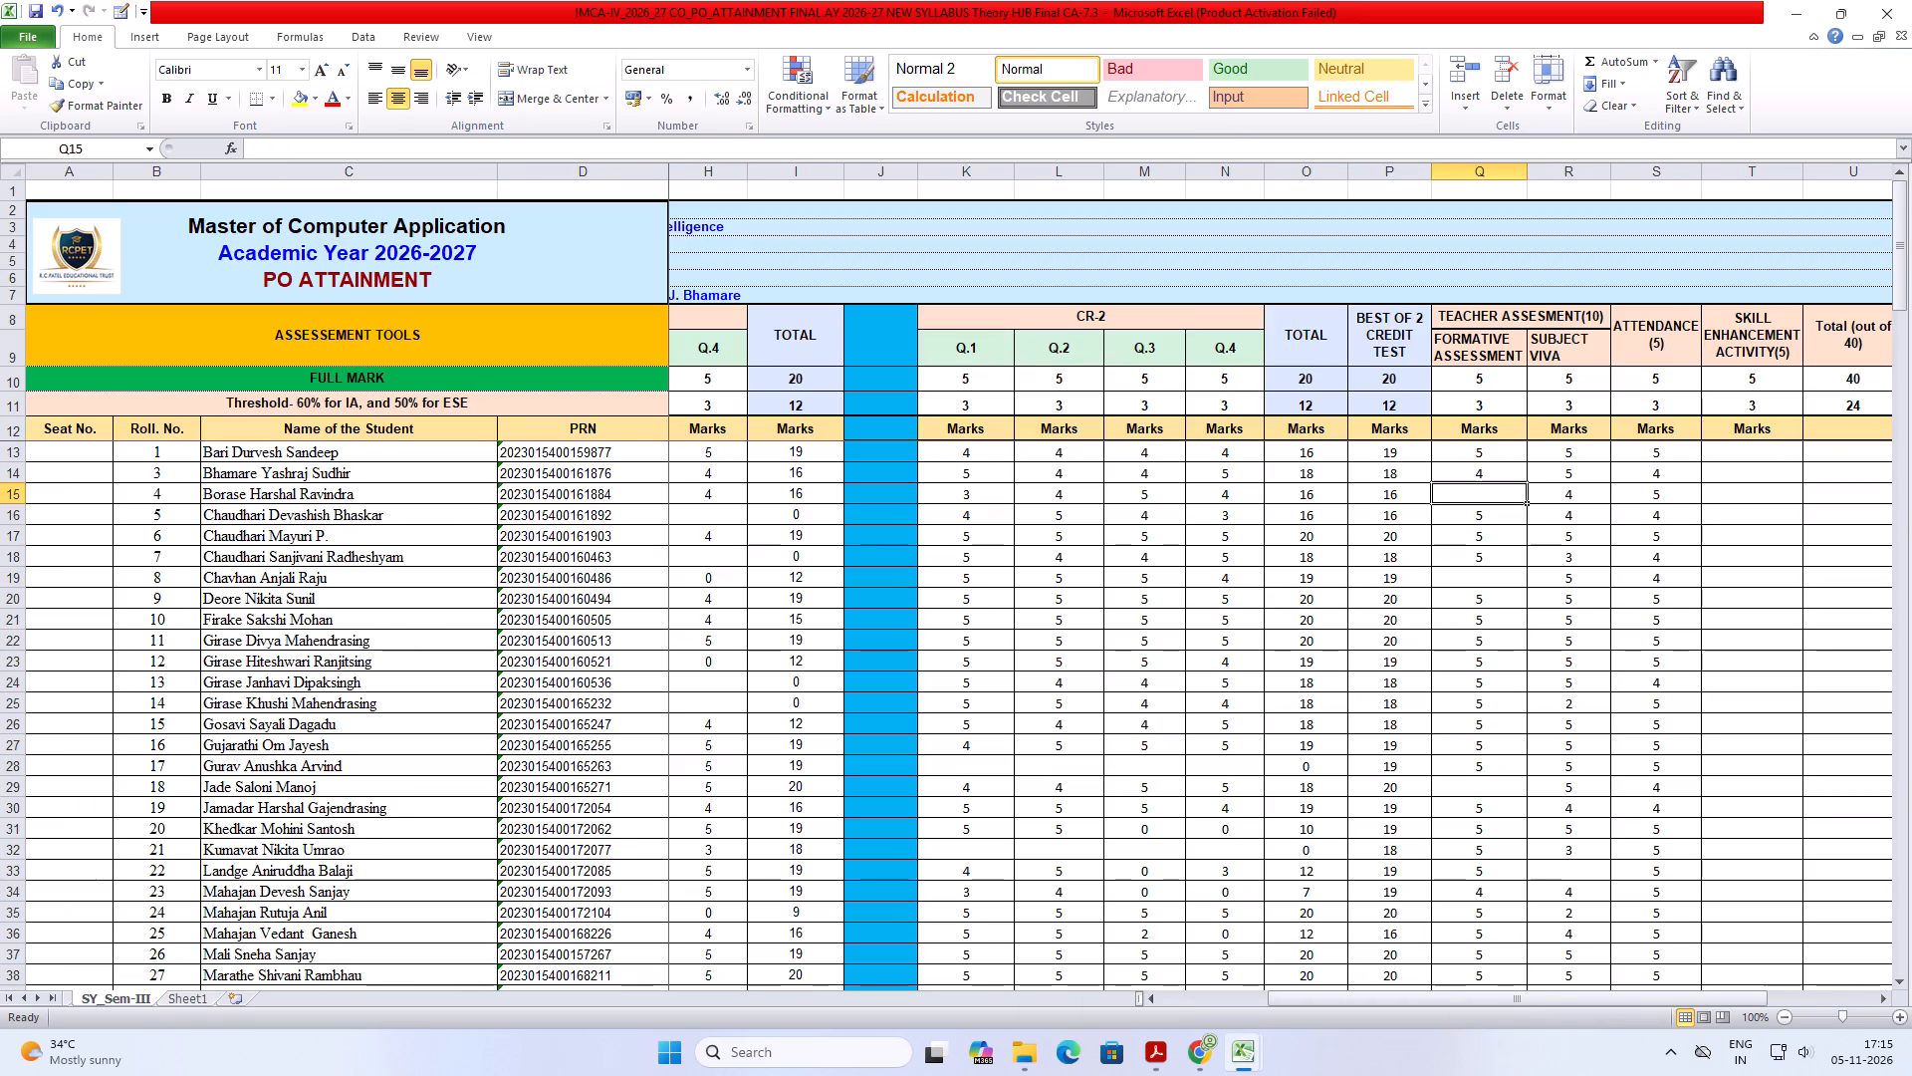
{"action": "left_click", "coordinate": [1465, 605]}
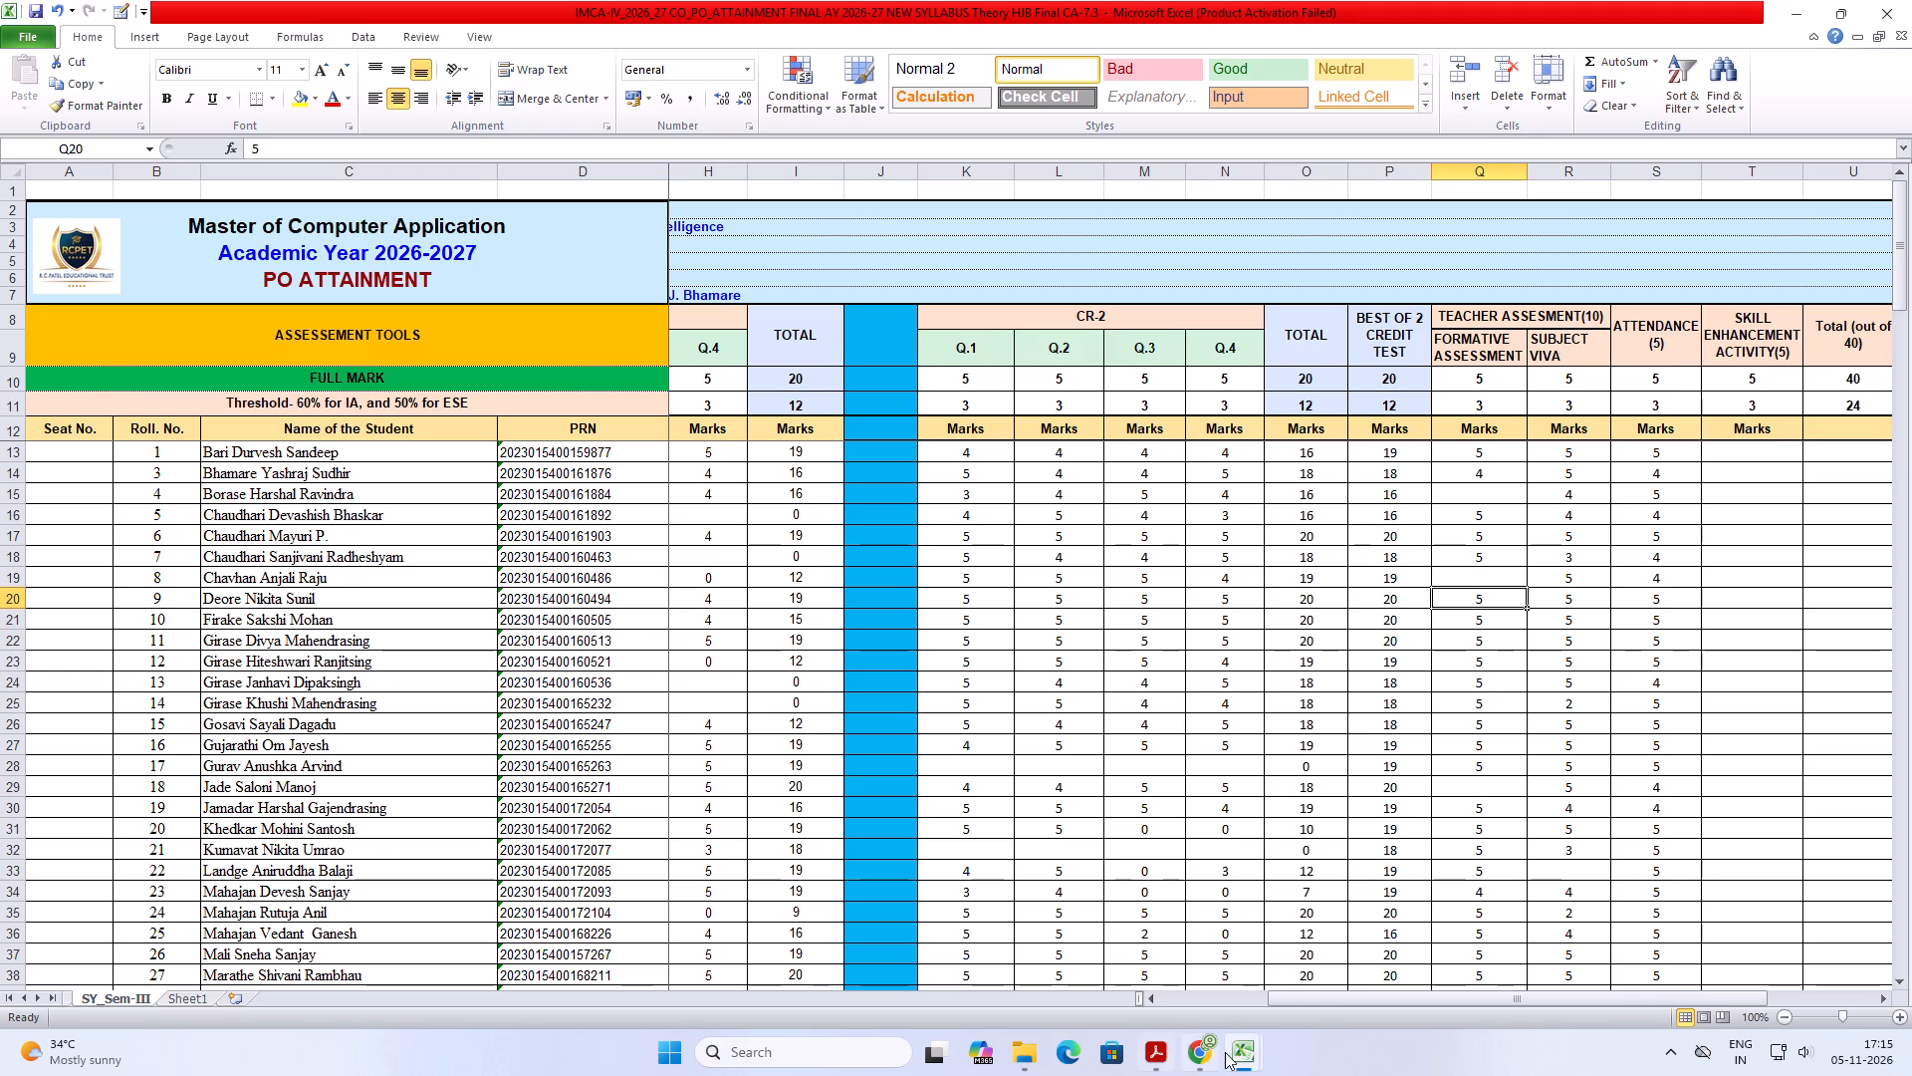
Examine the whole CA 7.3 quiz marks list for skipped or repeated roll numbers.
{"action": "left_click", "coordinate": [1091, 951]}
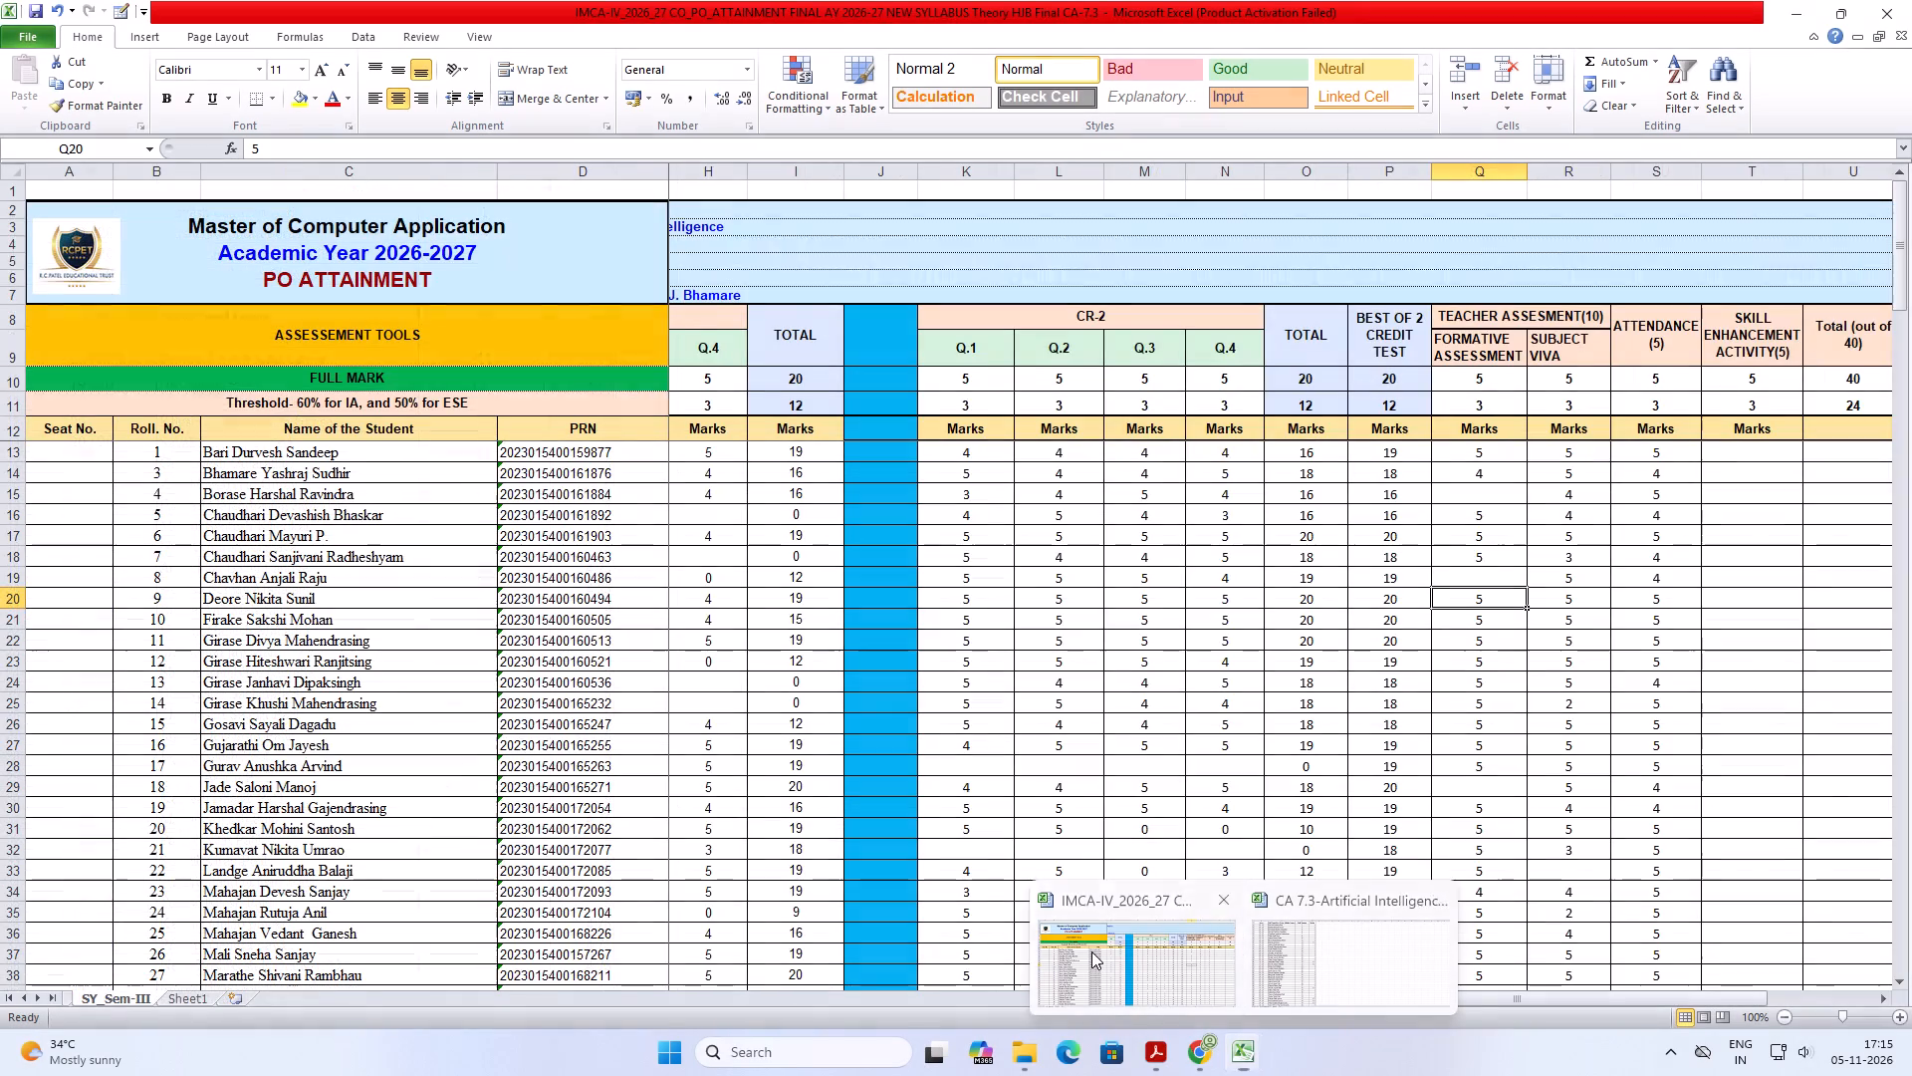
{"action": "left_click", "coordinate": [1237, 1056]}
{"action": "left_click", "coordinate": [1324, 972]}
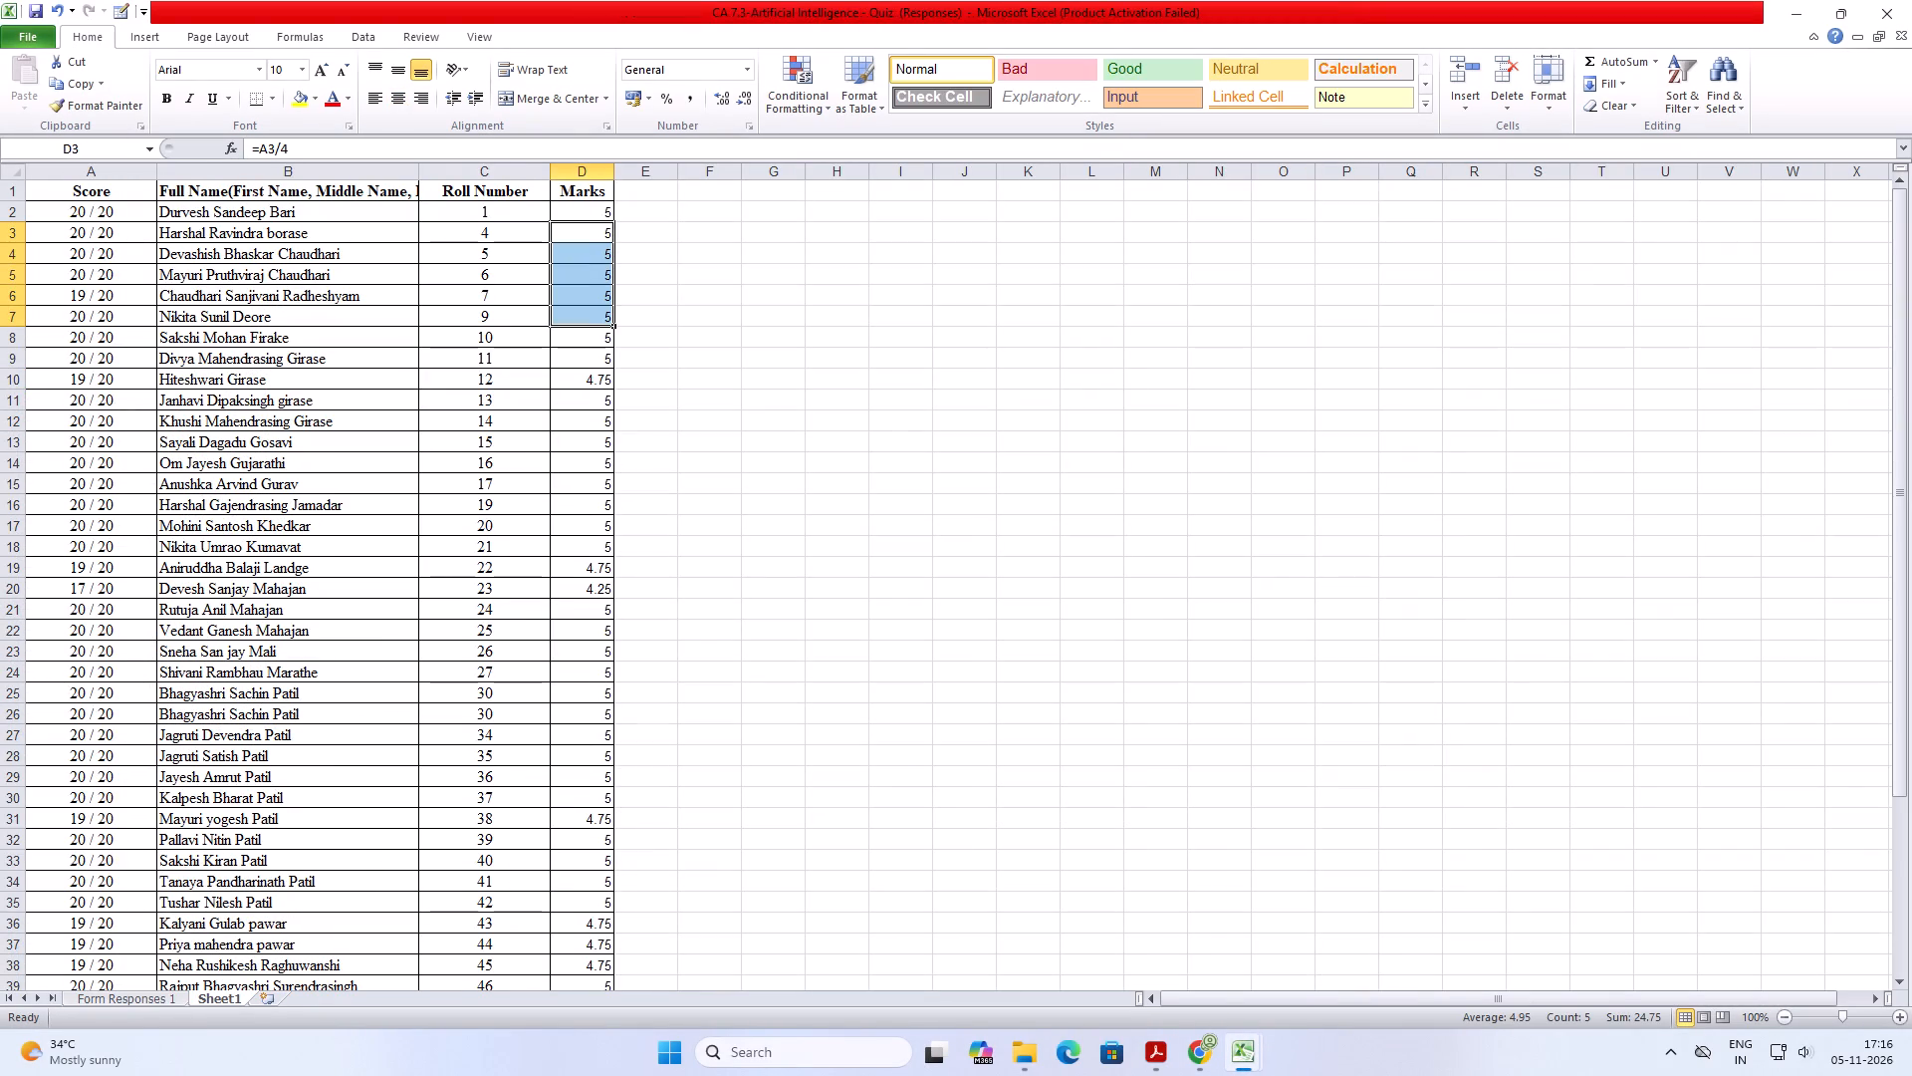
{"action": "scroll", "coordinate": [797, 641], "scroll_direction": "down", "scroll_amount": 7}
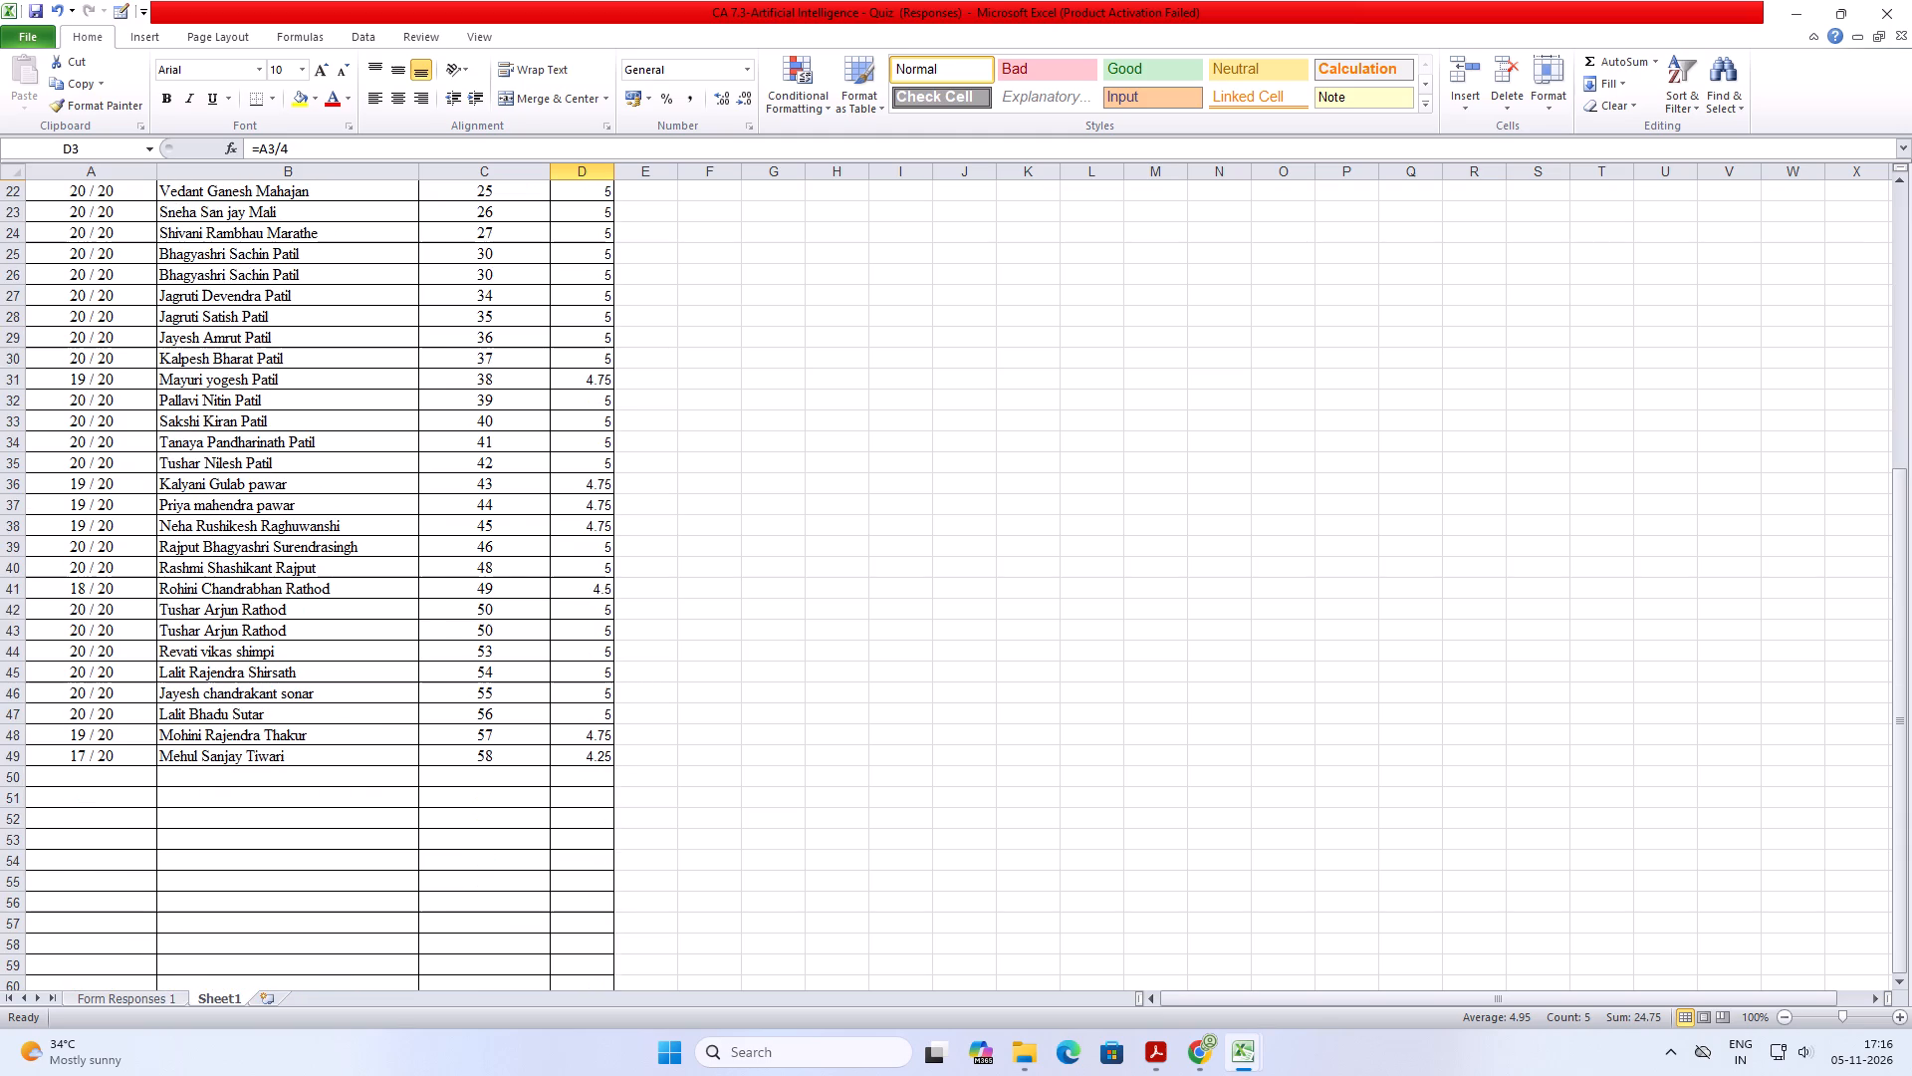
{"action": "scroll", "coordinate": [779, 634], "scroll_direction": "up", "scroll_amount": 9}
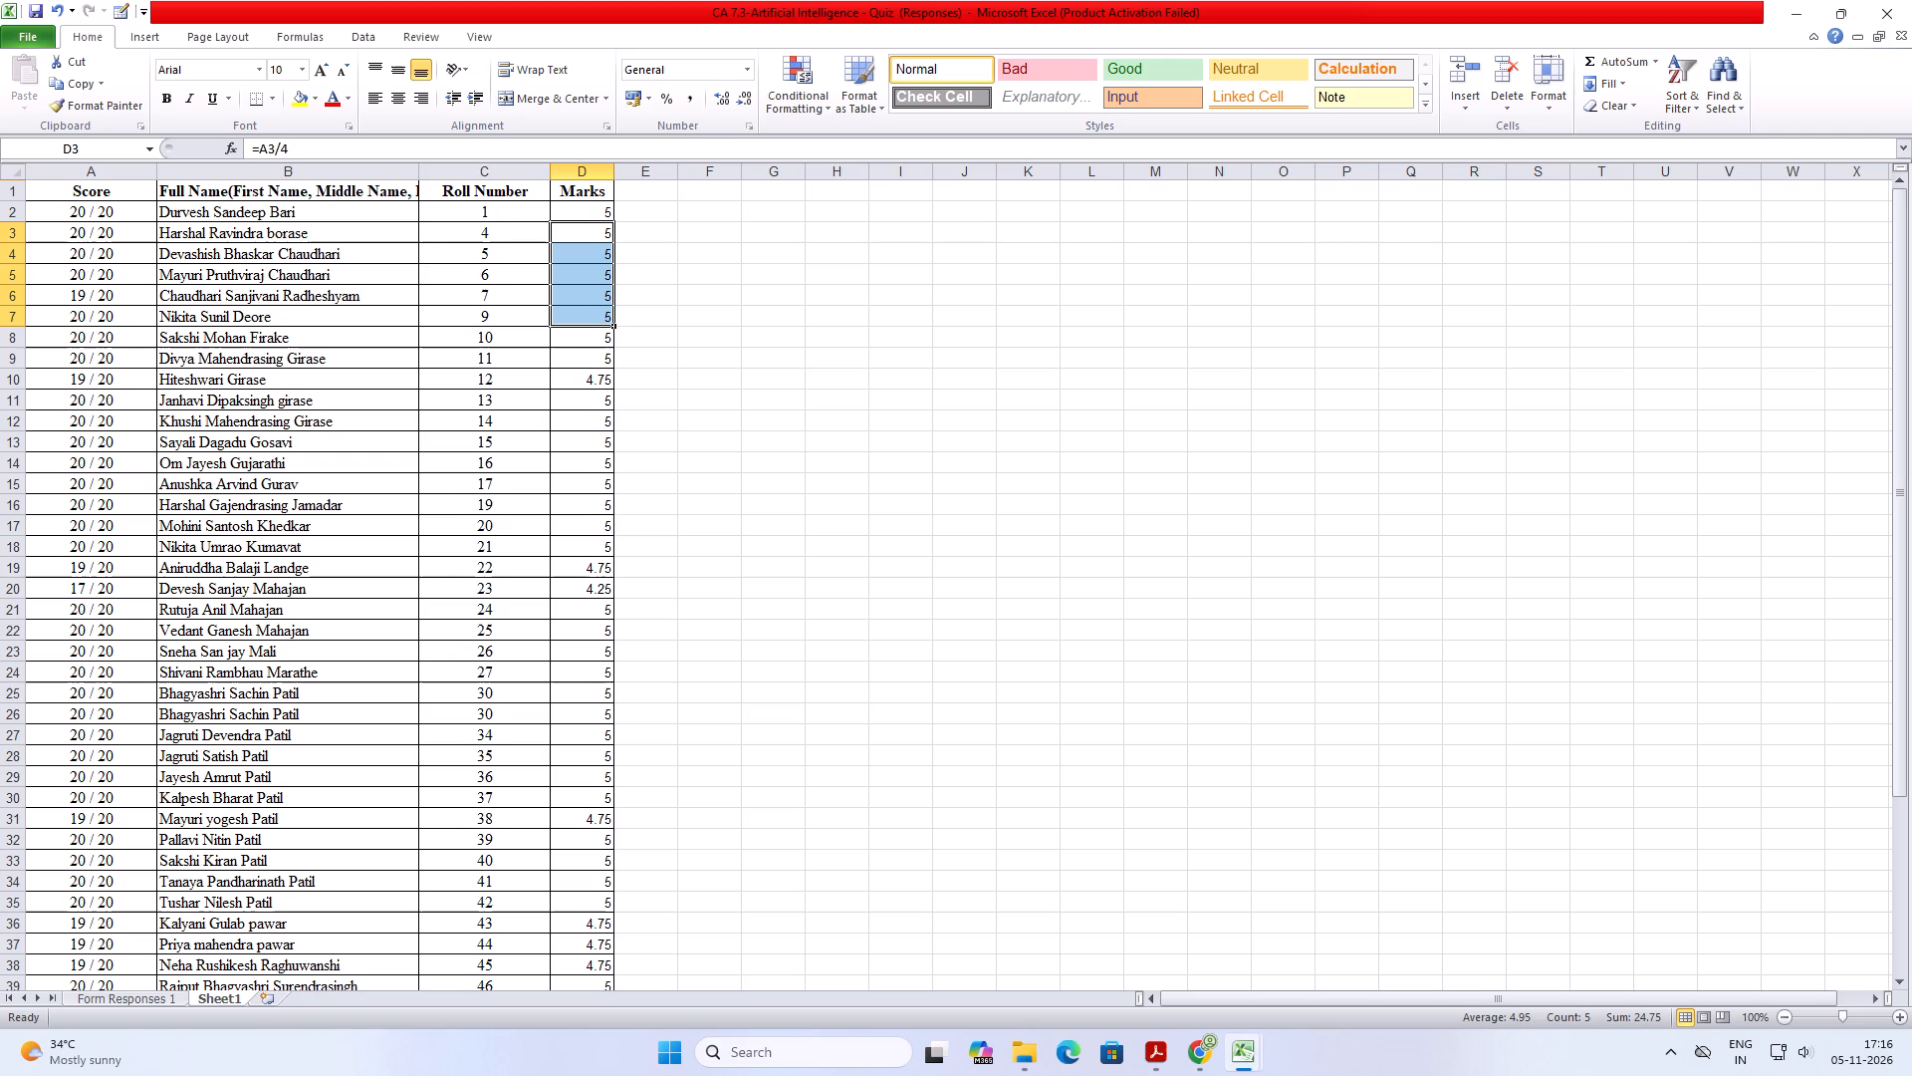
{"action": "left_click", "coordinate": [672, 361]}
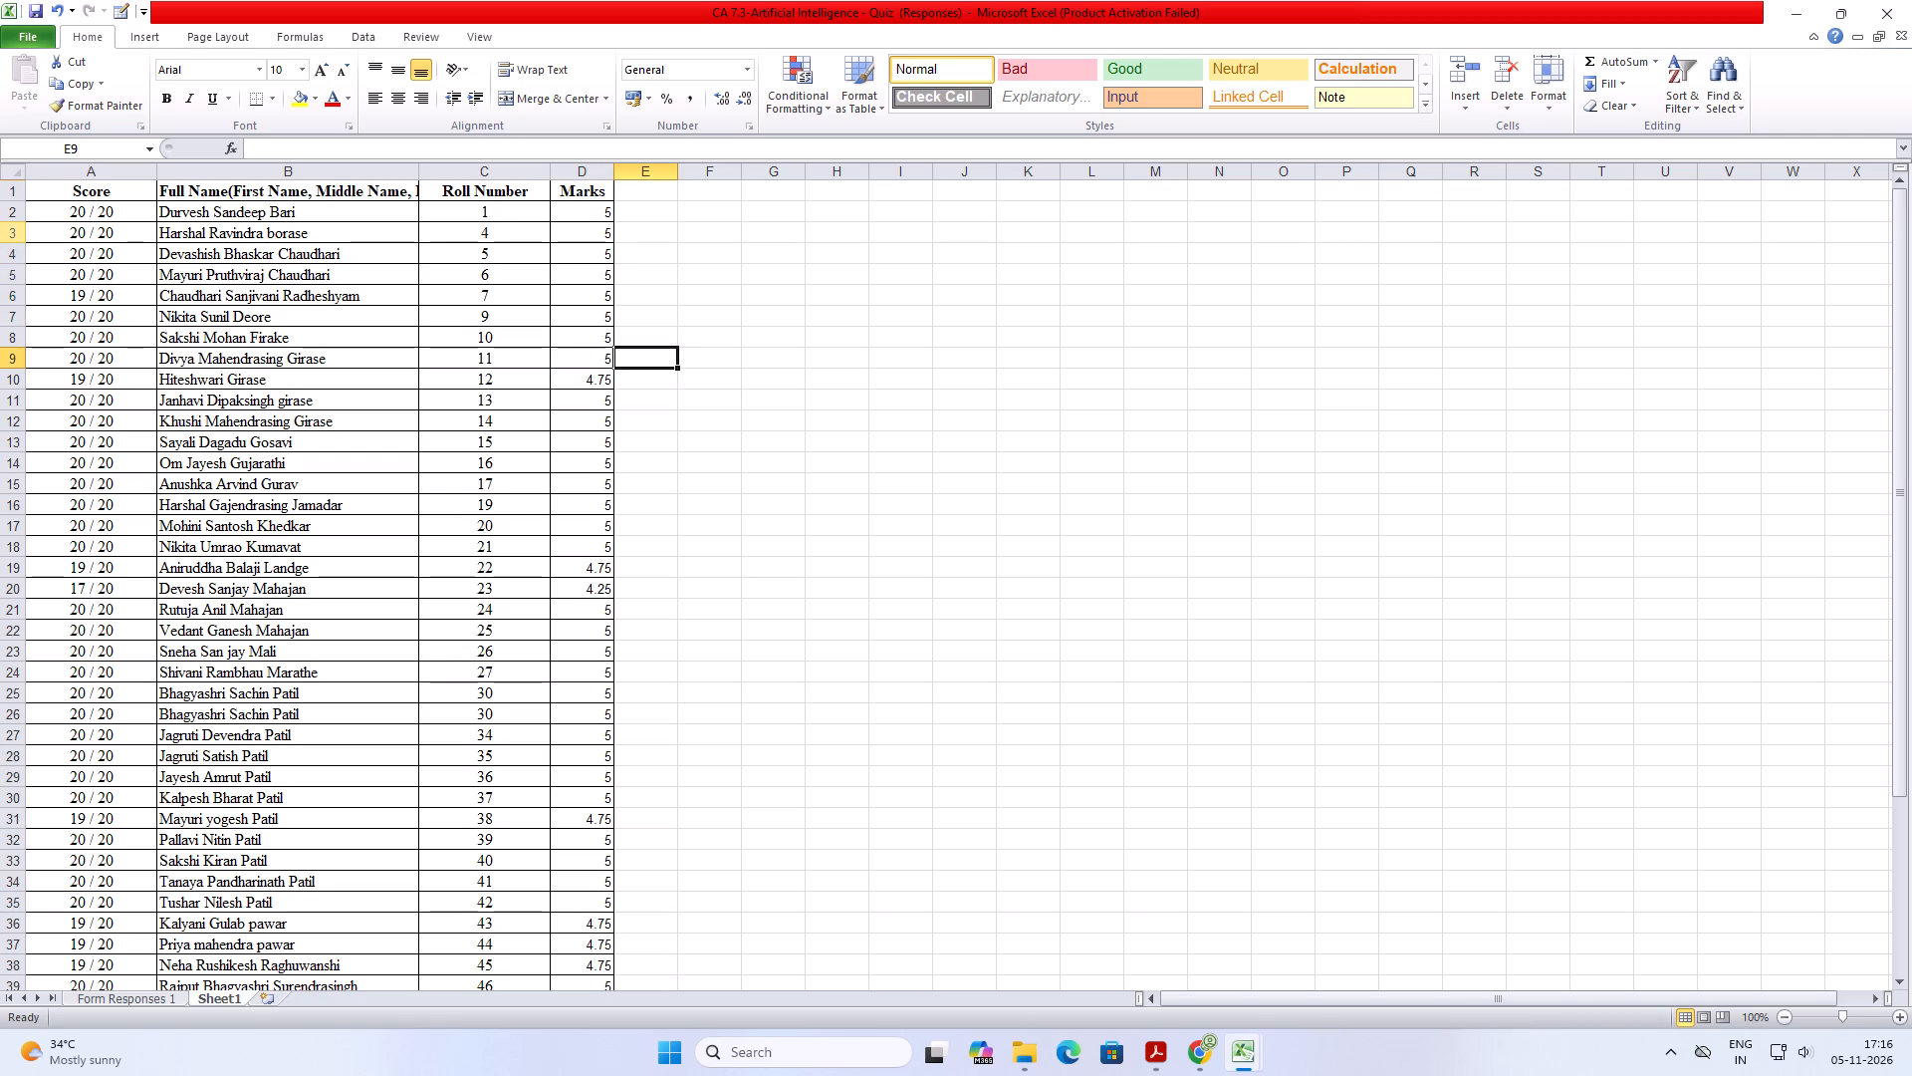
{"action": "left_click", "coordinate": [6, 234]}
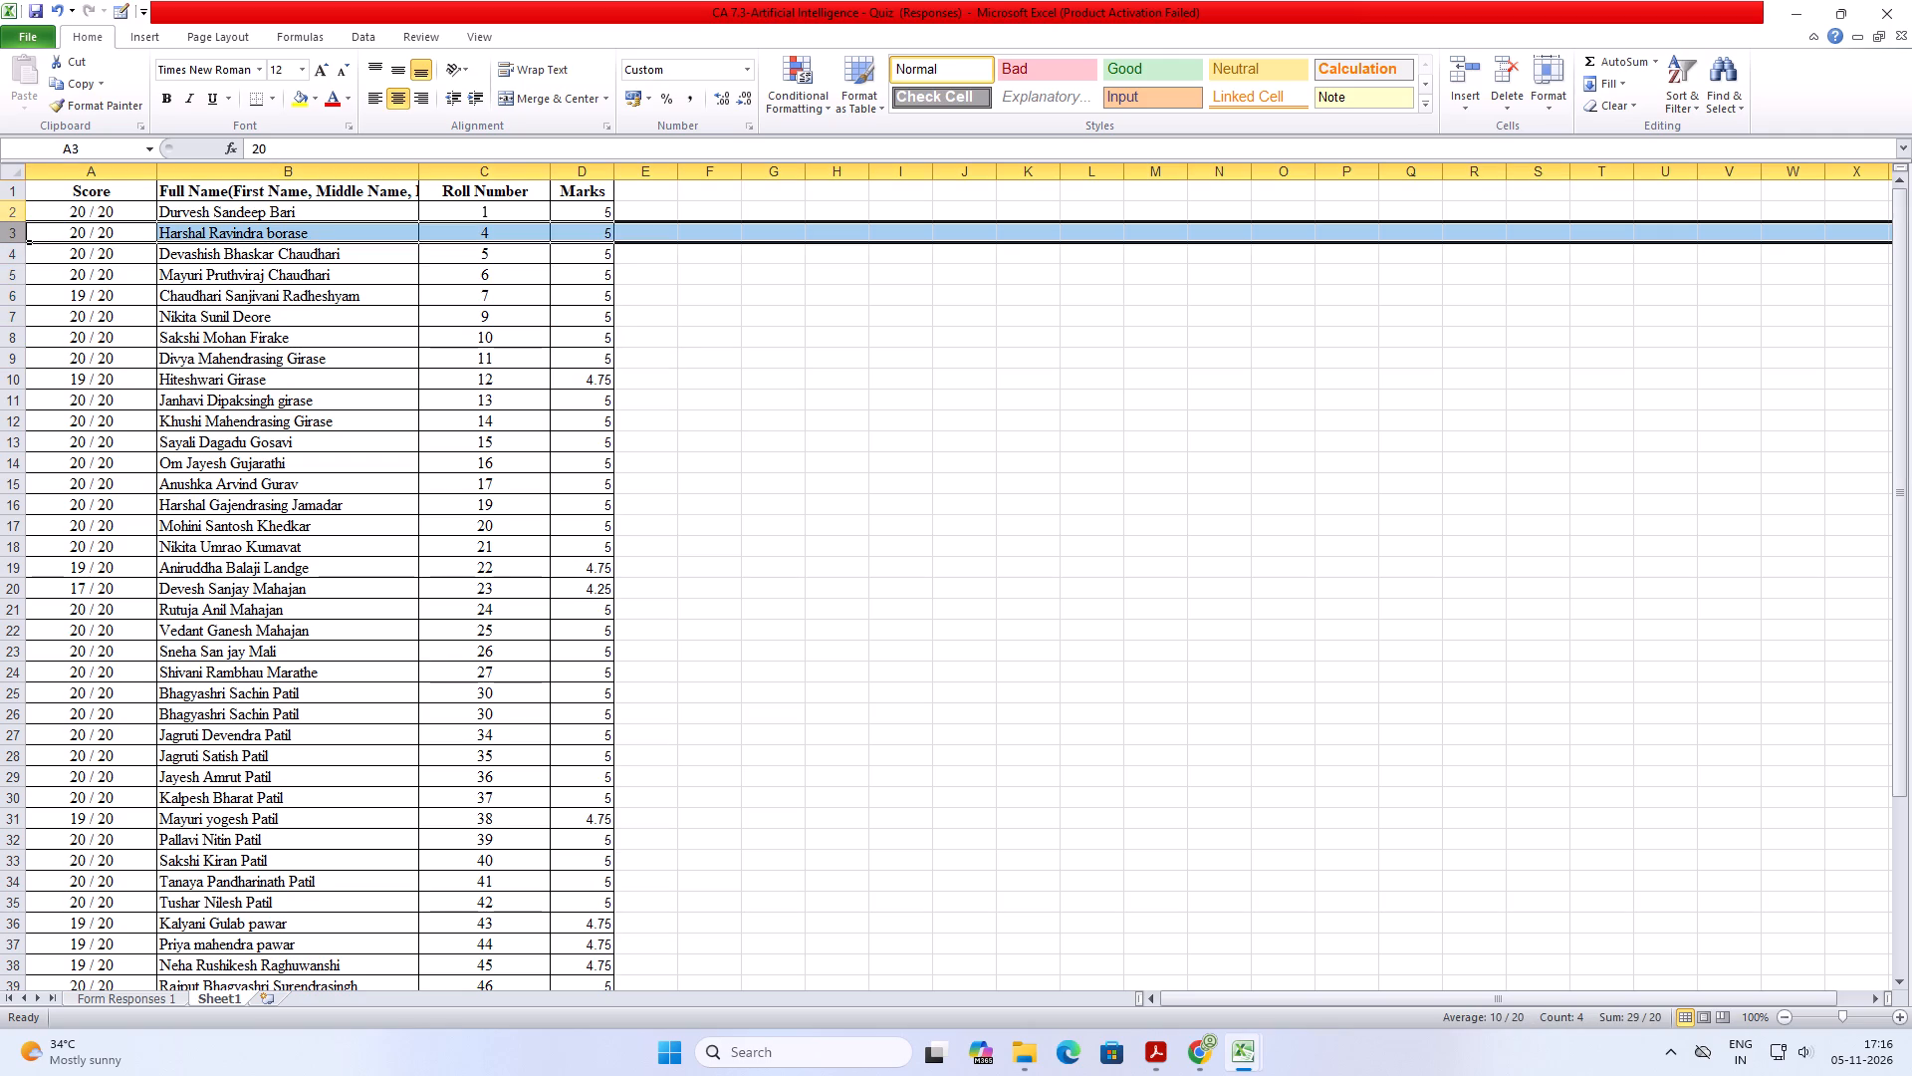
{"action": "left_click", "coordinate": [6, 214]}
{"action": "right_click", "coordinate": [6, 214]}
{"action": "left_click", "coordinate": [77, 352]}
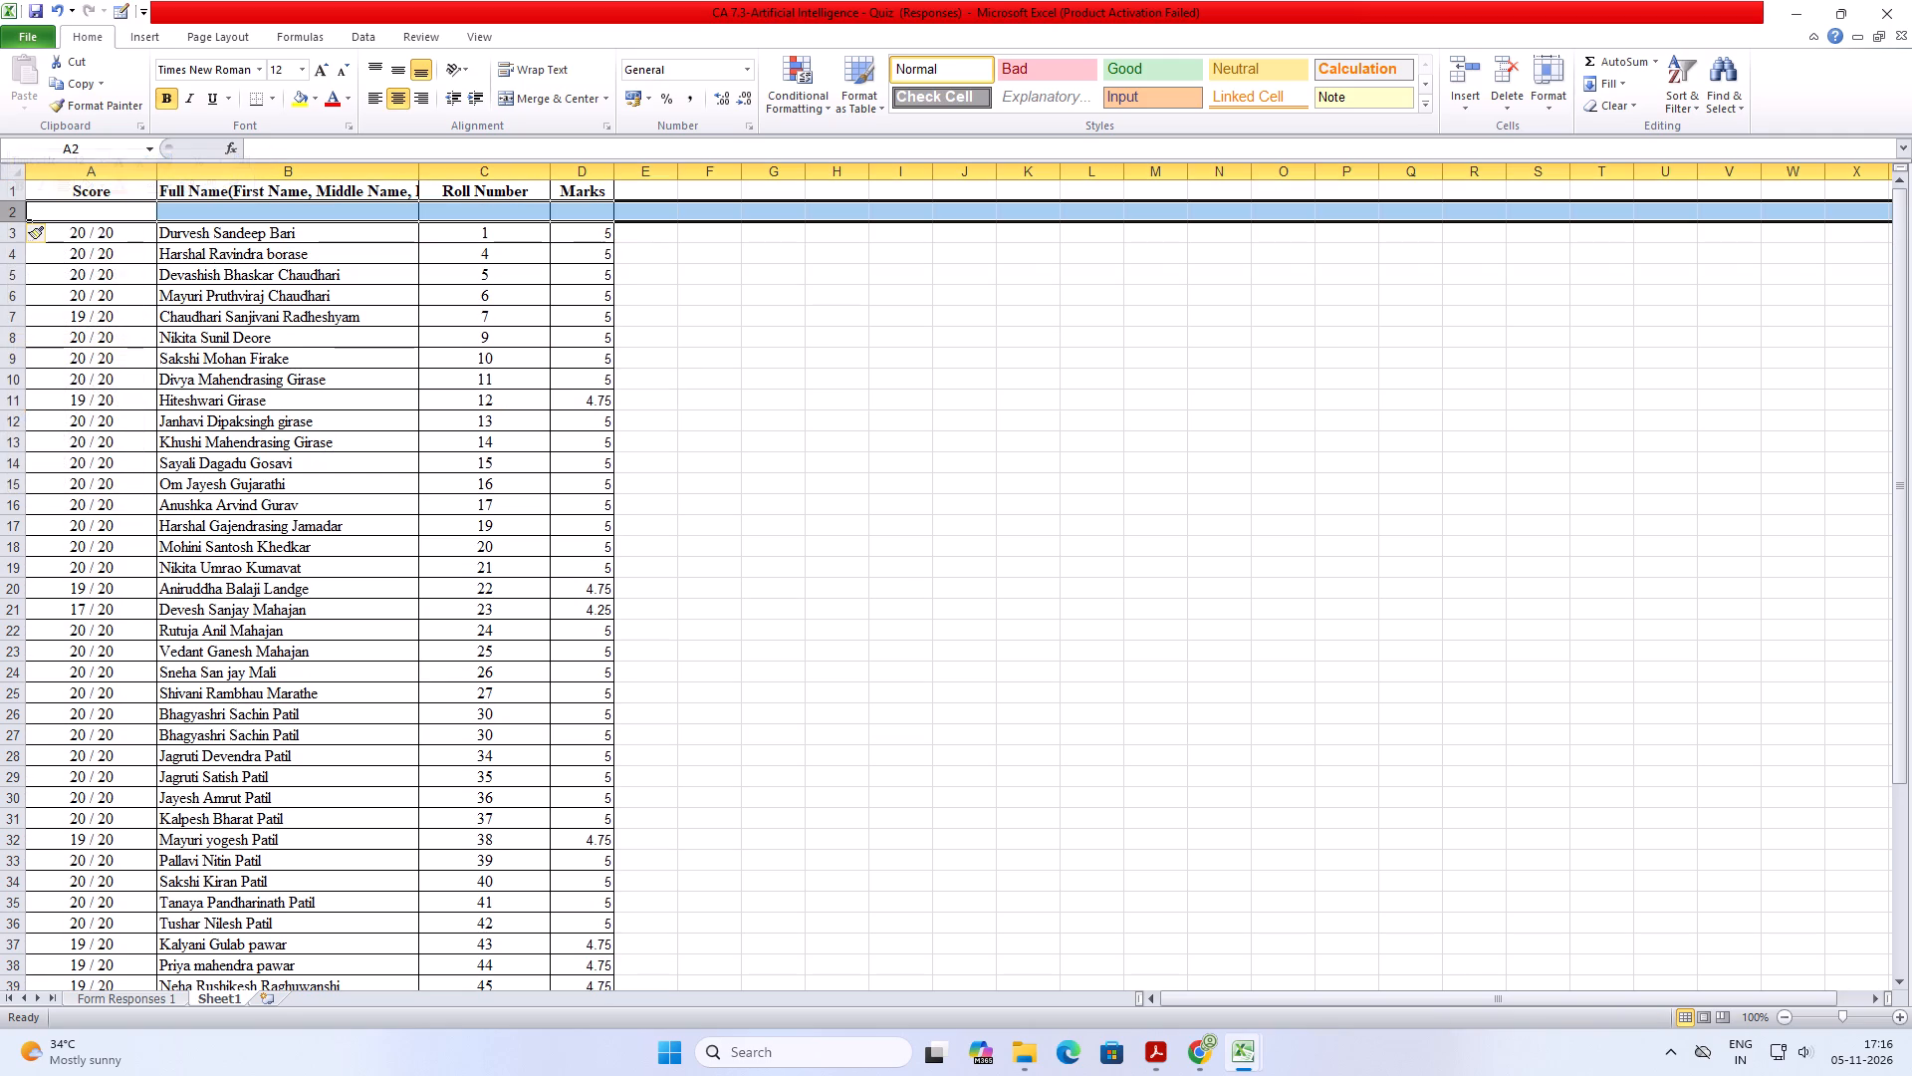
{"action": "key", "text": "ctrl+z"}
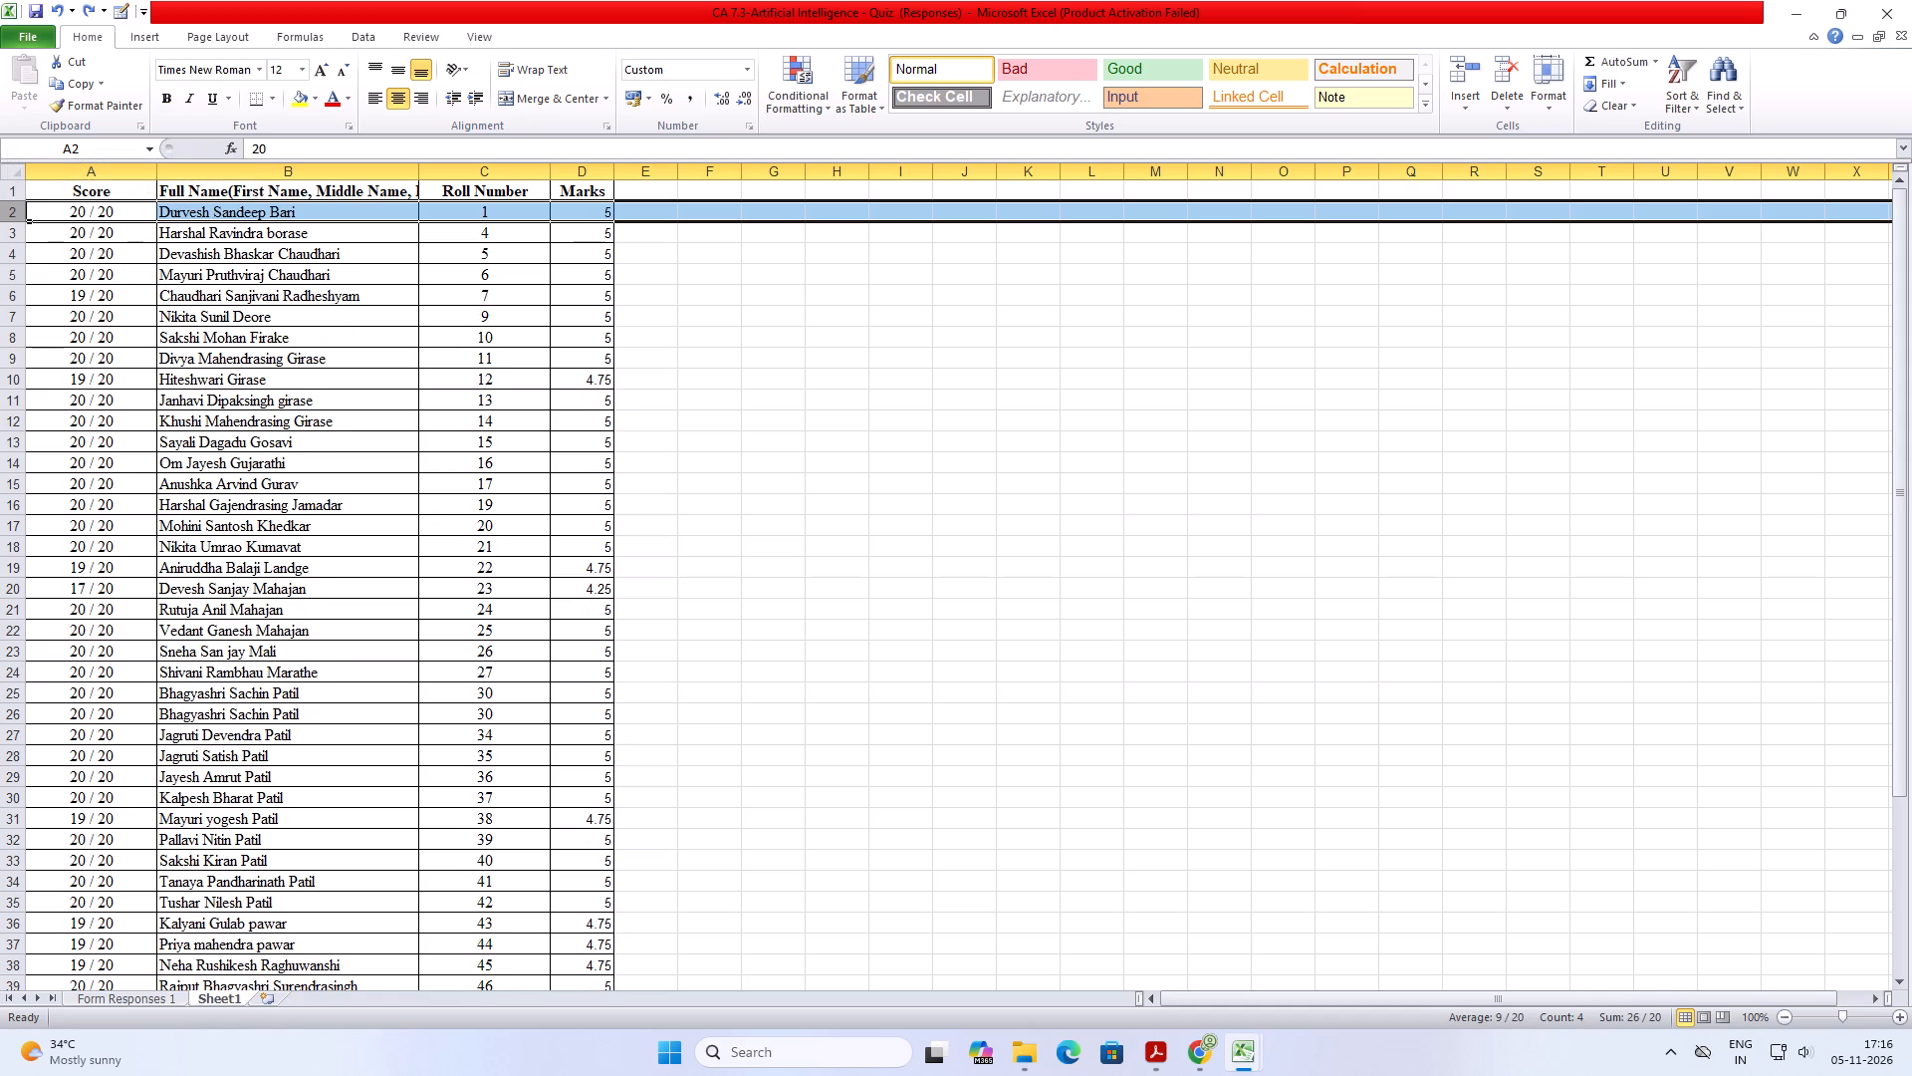
Insert a blank row above roll number 4 in the quiz marks list and enter roll number 3.
{"action": "left_click", "coordinate": [9, 227]}
{"action": "left_click", "coordinate": [8, 235]}
{"action": "right_click", "coordinate": [8, 235]}
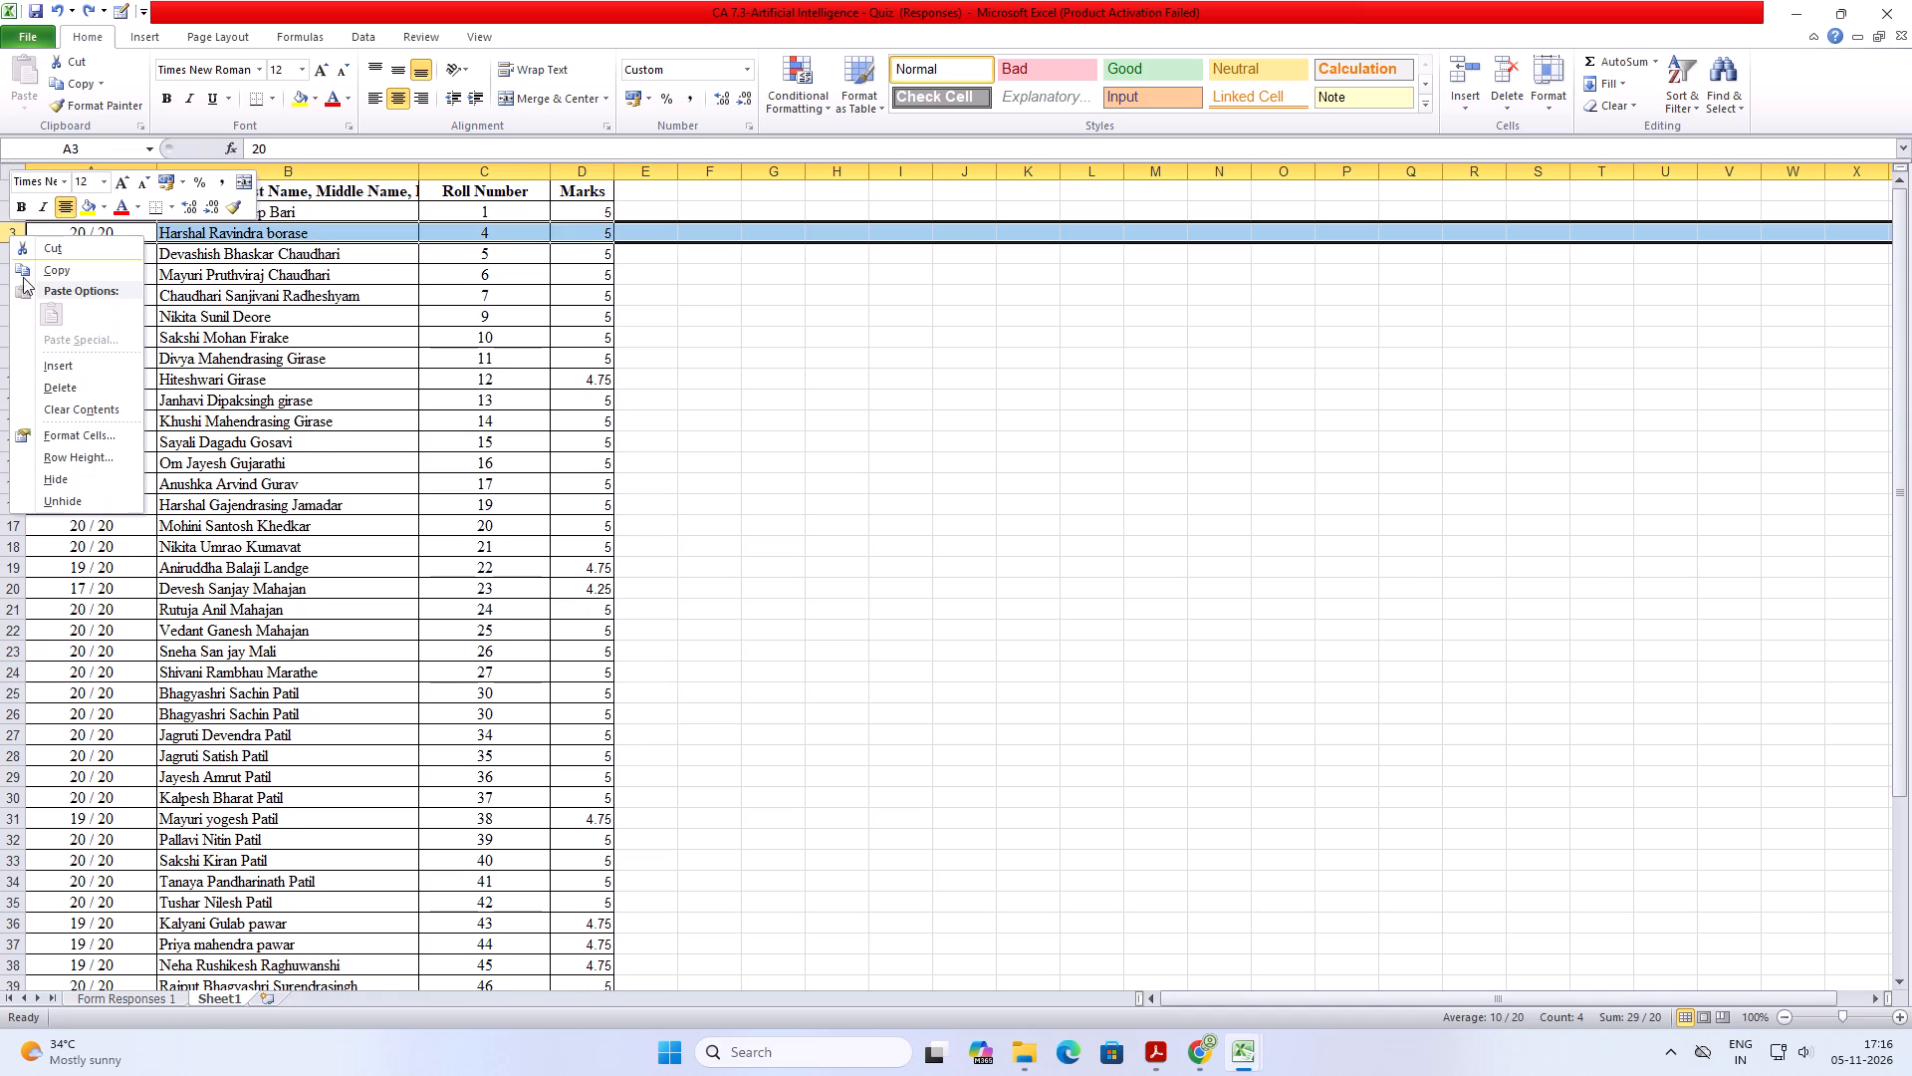
{"action": "left_click", "coordinate": [49, 358]}
{"action": "left_click", "coordinate": [526, 233]}
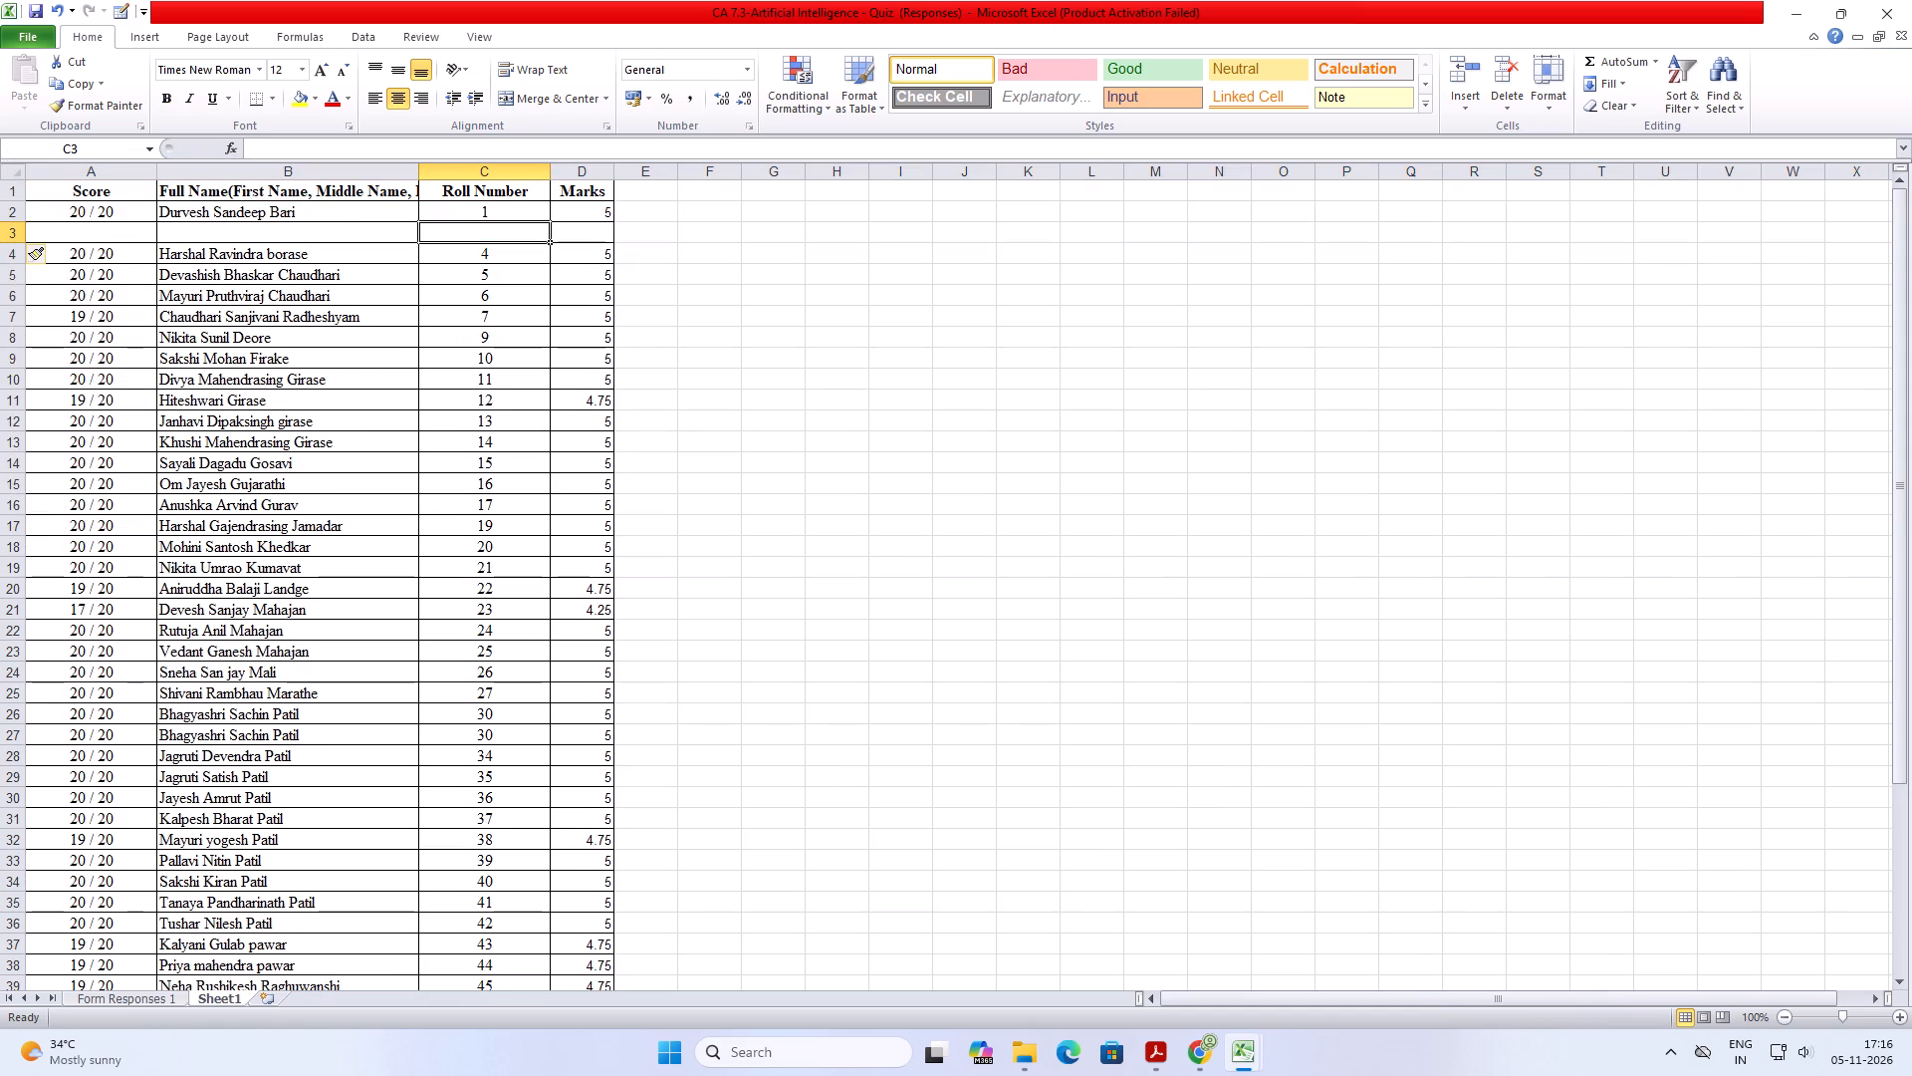
{"action": "key", "text": "3"}
{"action": "key", "text": "Down"}
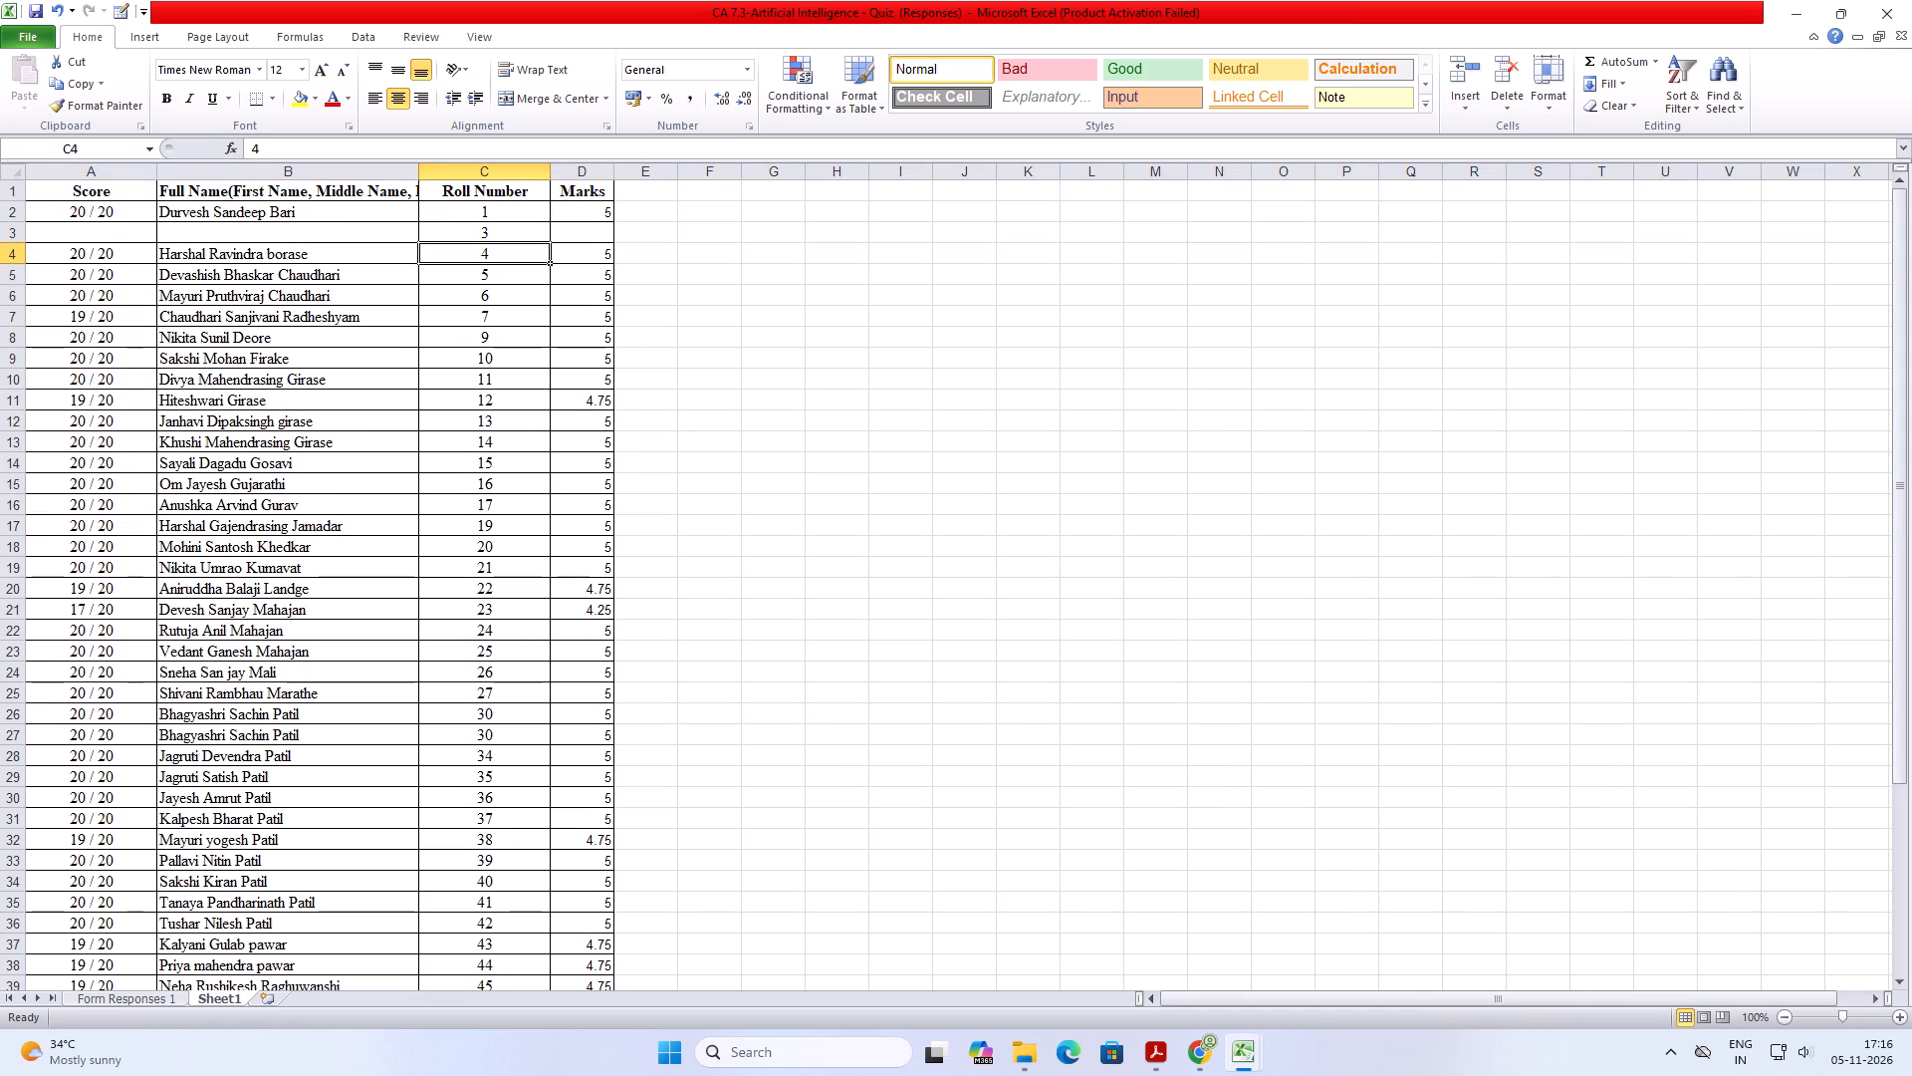
Insert a blank row above roll number 9 in the quiz marks list and enter roll number 8.
{"action": "key", "text": "Down"}
{"action": "key", "text": "Down"}
{"action": "key", "text": "Down"}
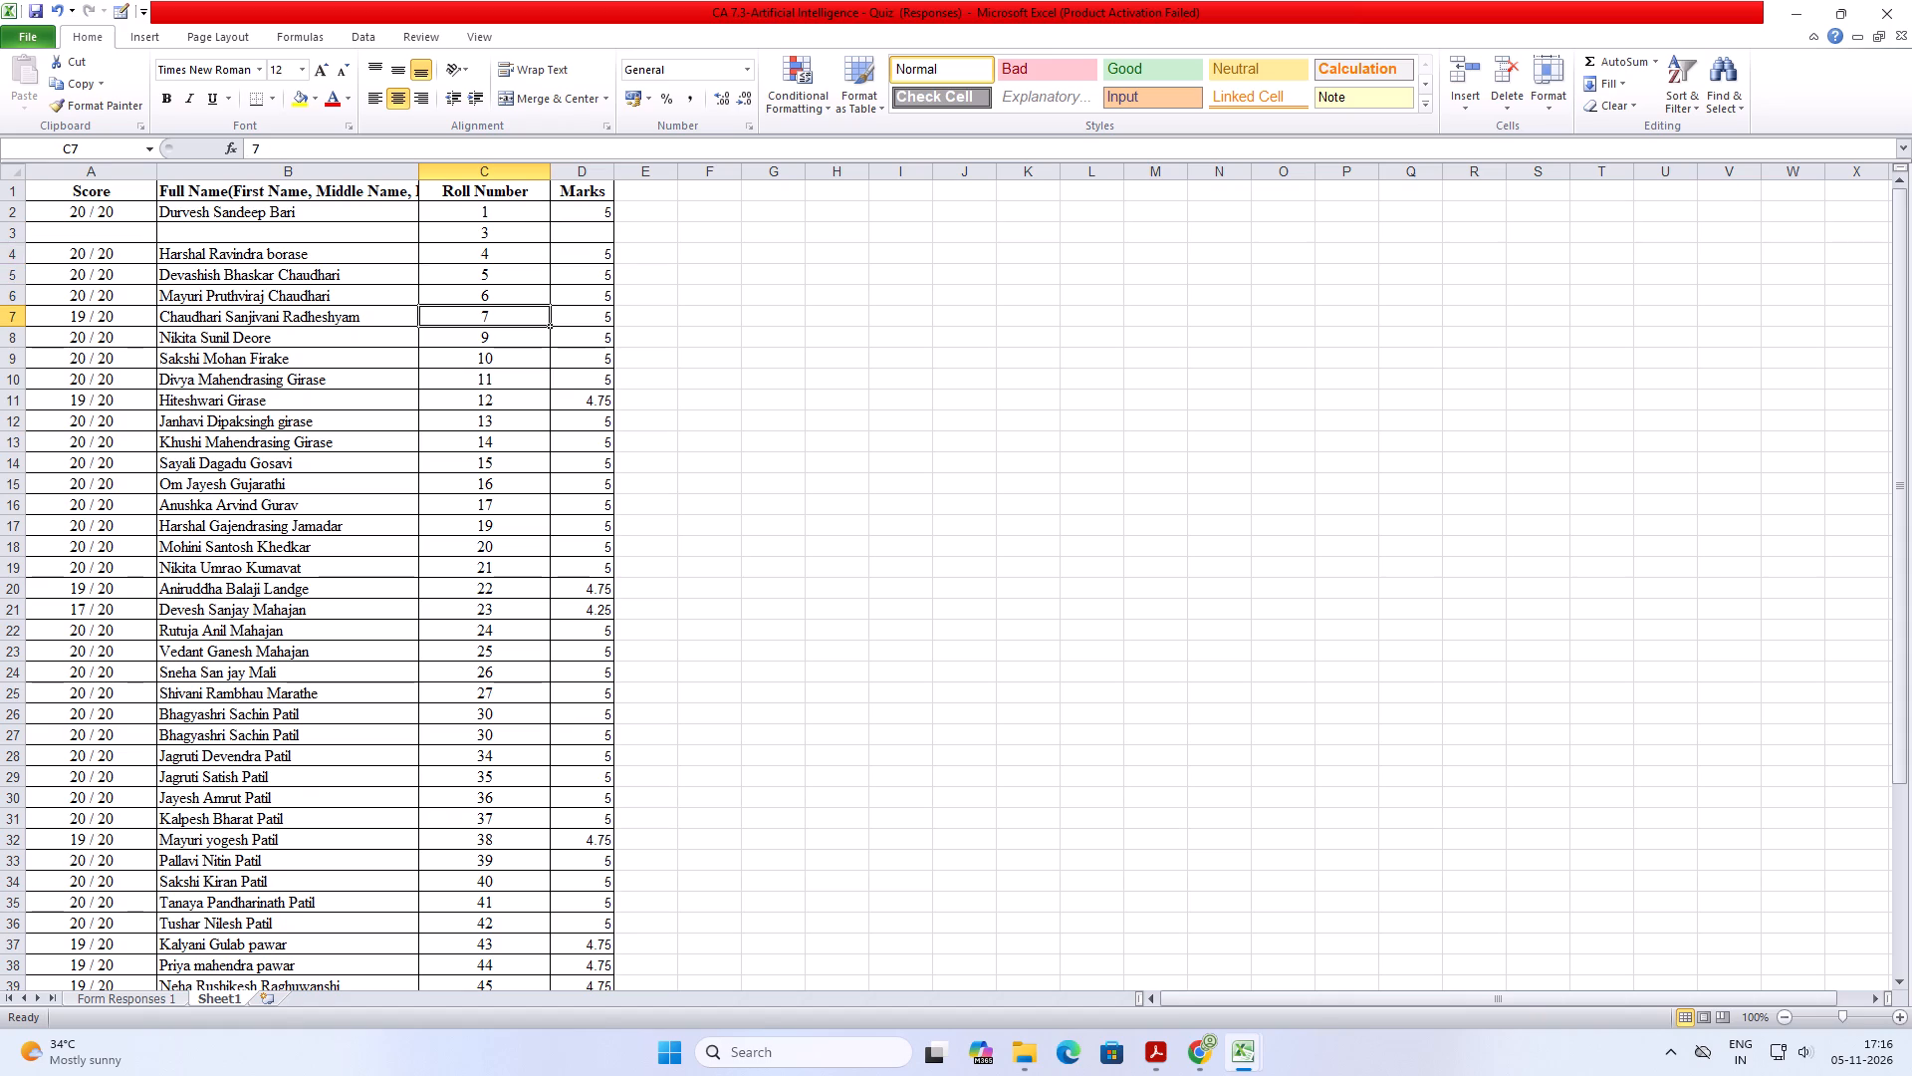
{"action": "left_click", "coordinate": [9, 344]}
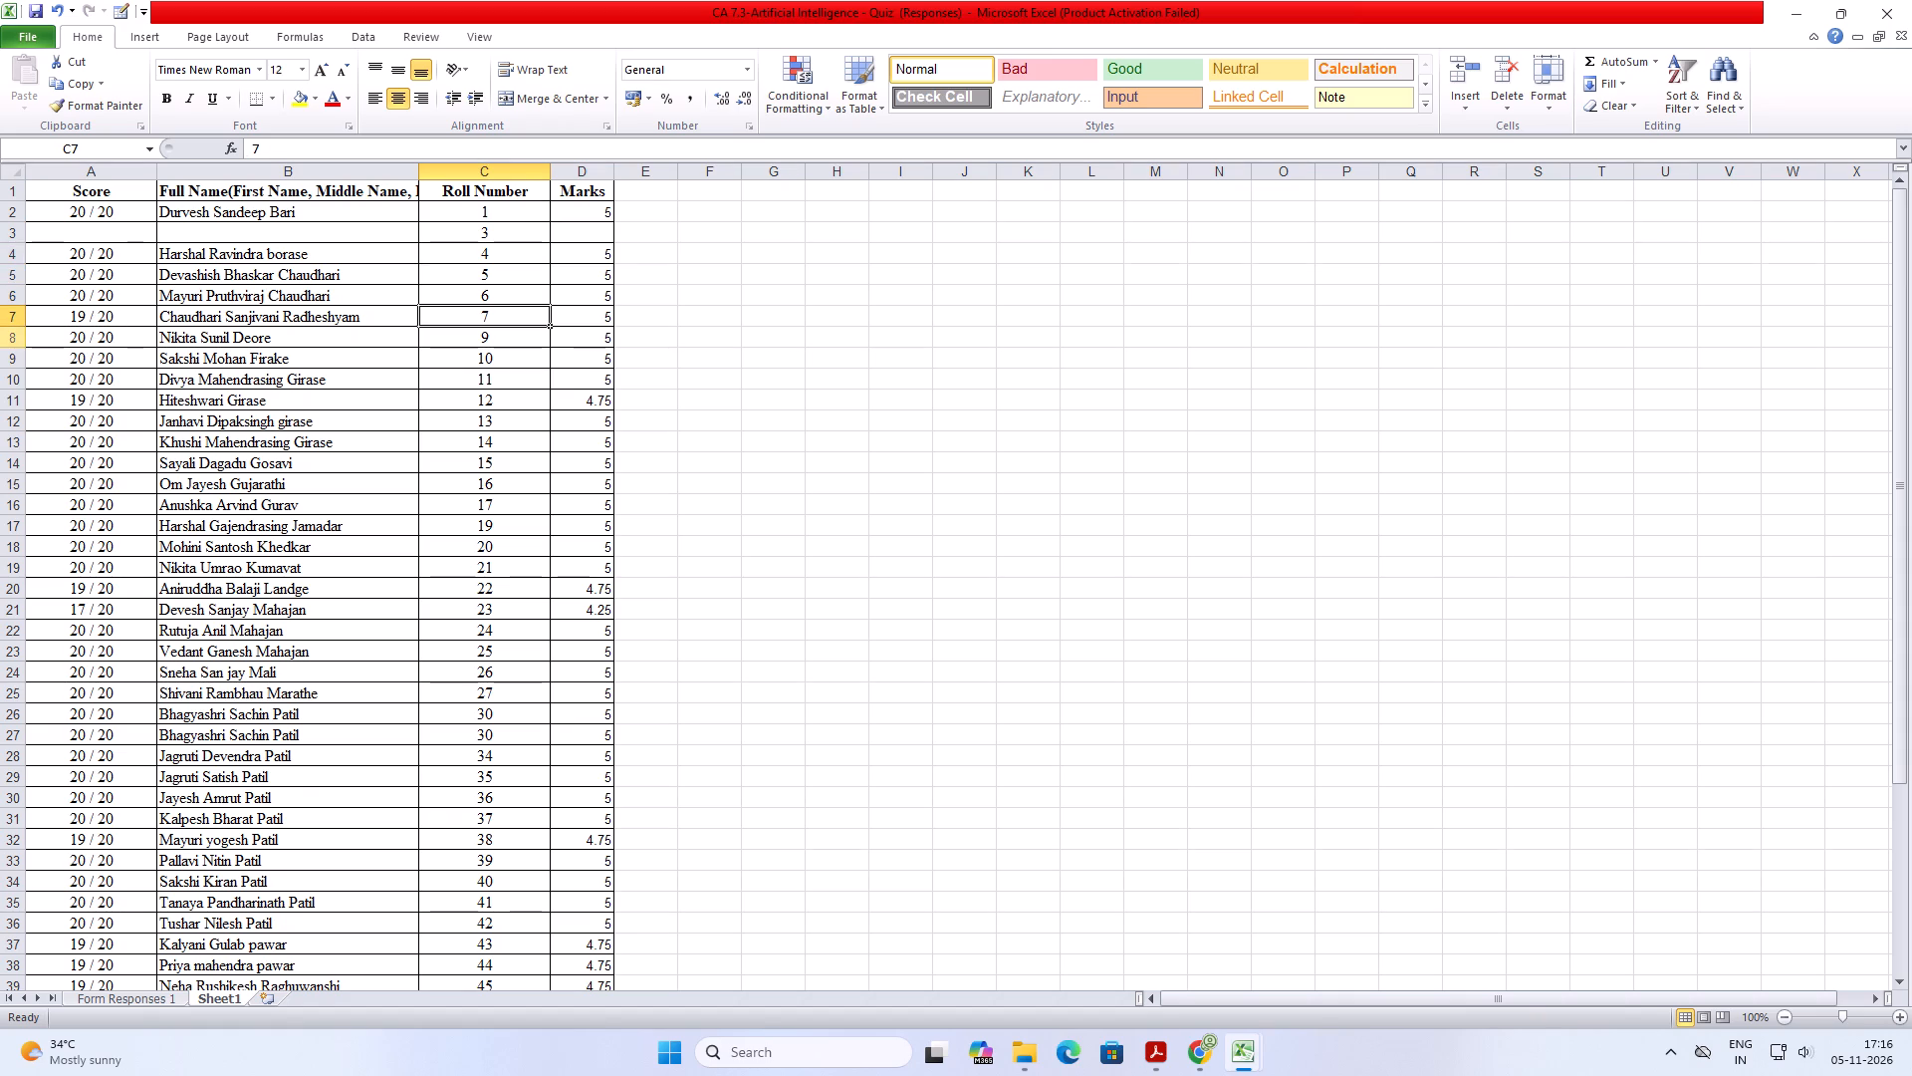
{"action": "left_click", "coordinate": [9, 337]}
{"action": "right_click", "coordinate": [9, 337]}
{"action": "left_click", "coordinate": [92, 460]}
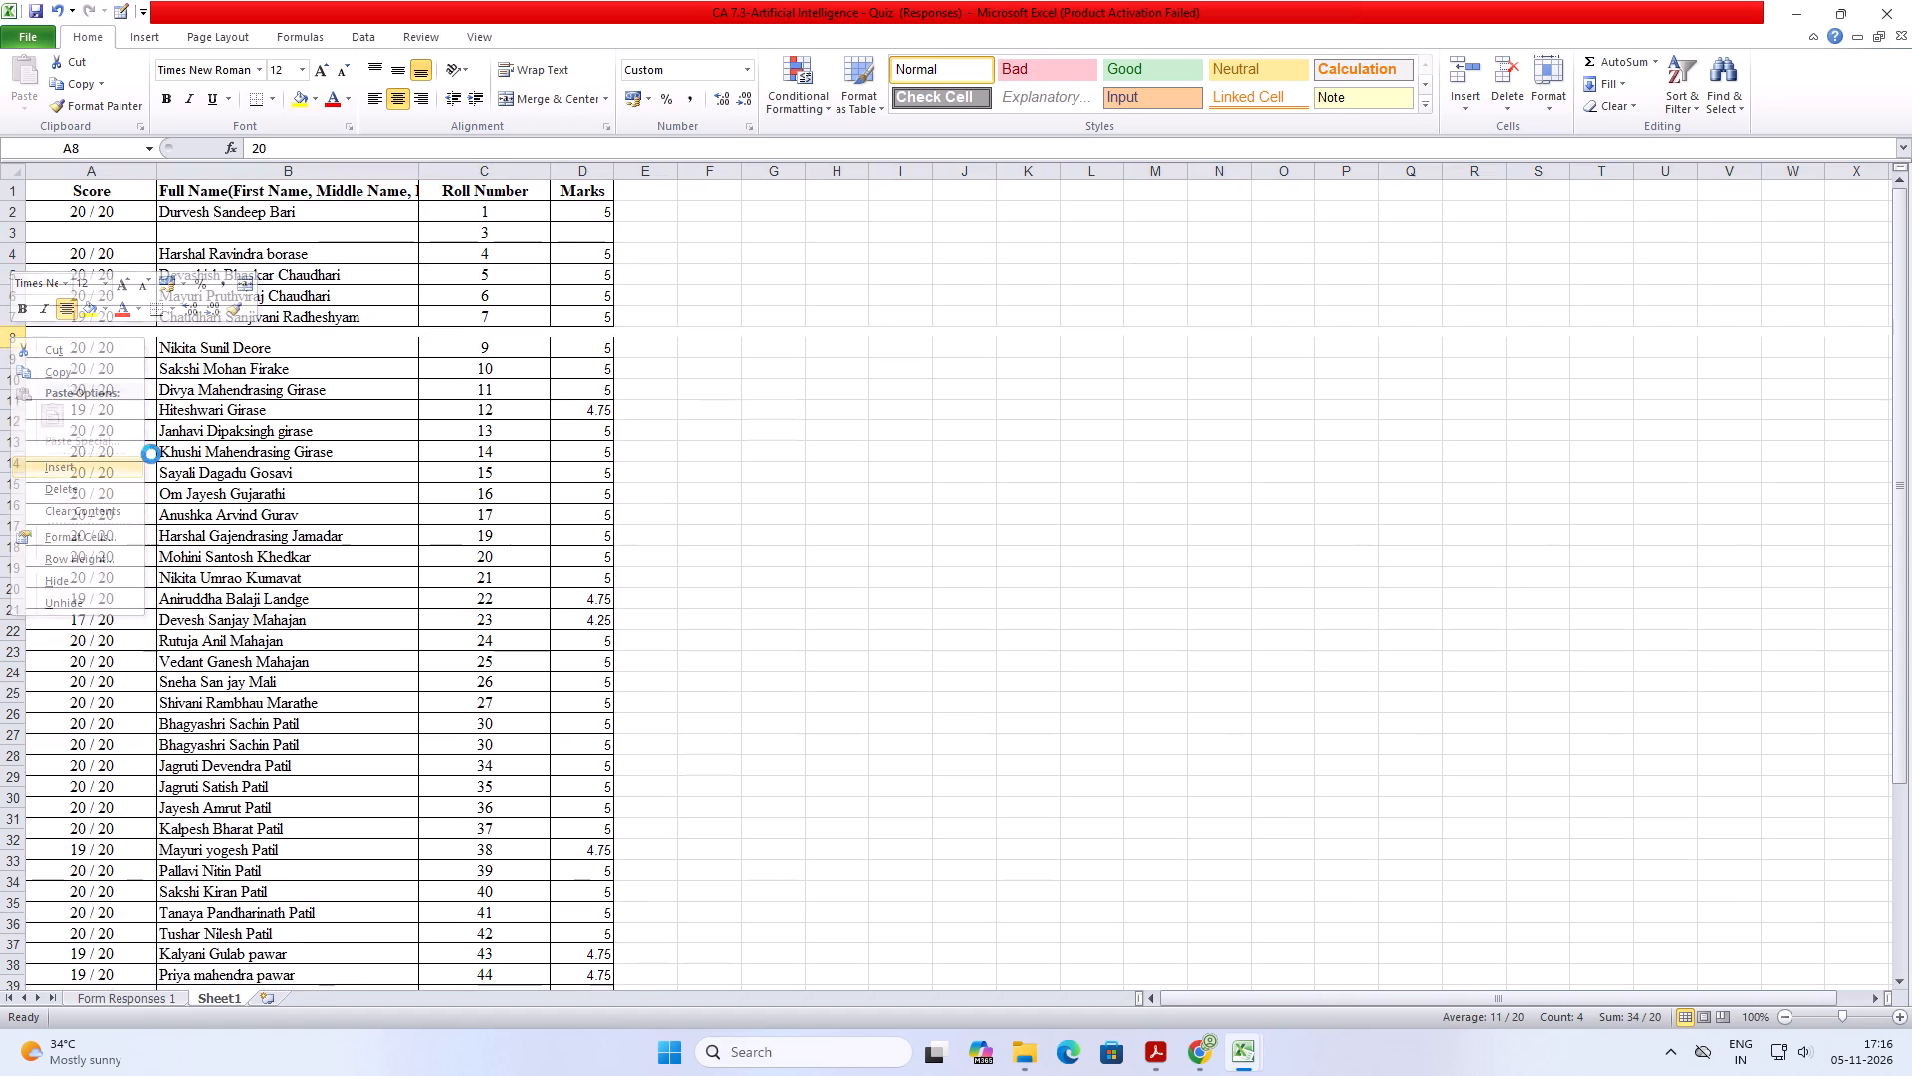
{"action": "left_click", "coordinate": [486, 330]}
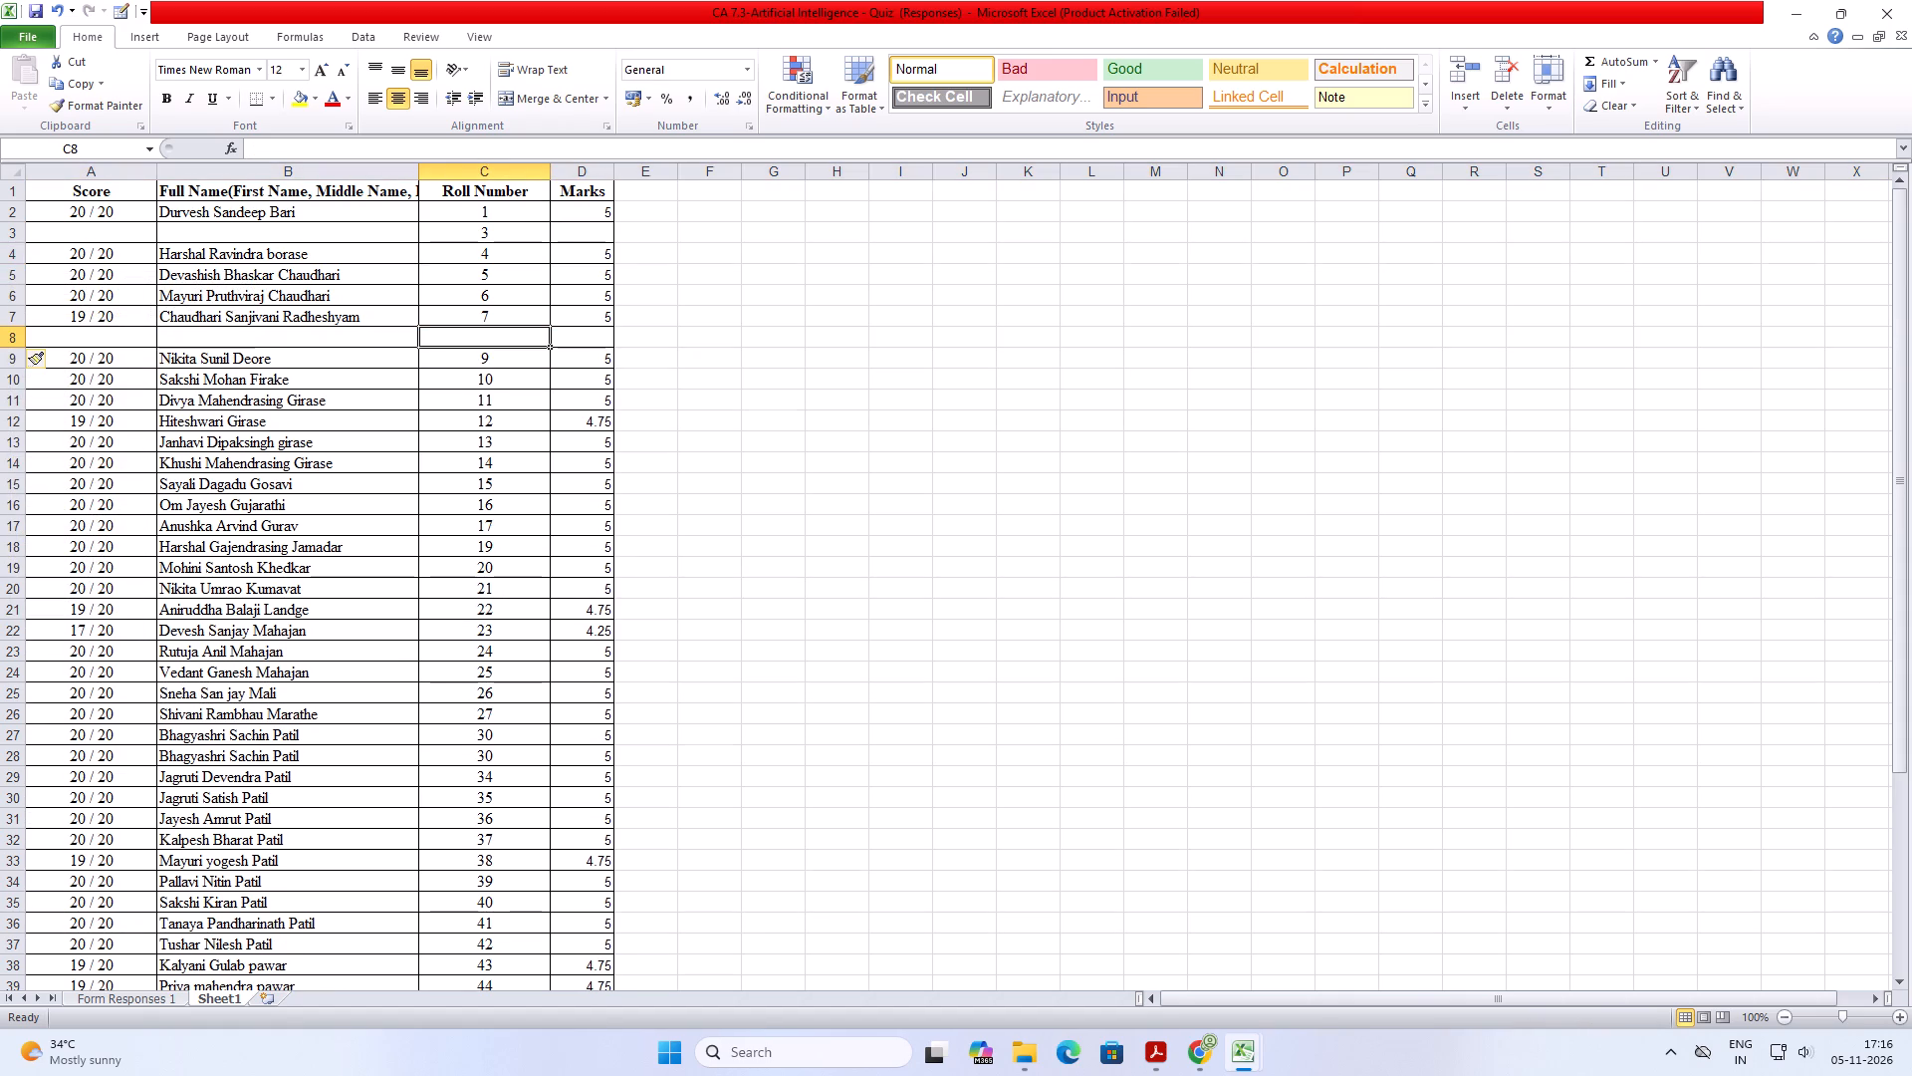
{"action": "key", "text": "8"}
{"action": "left_click", "coordinate": [933, 356]}
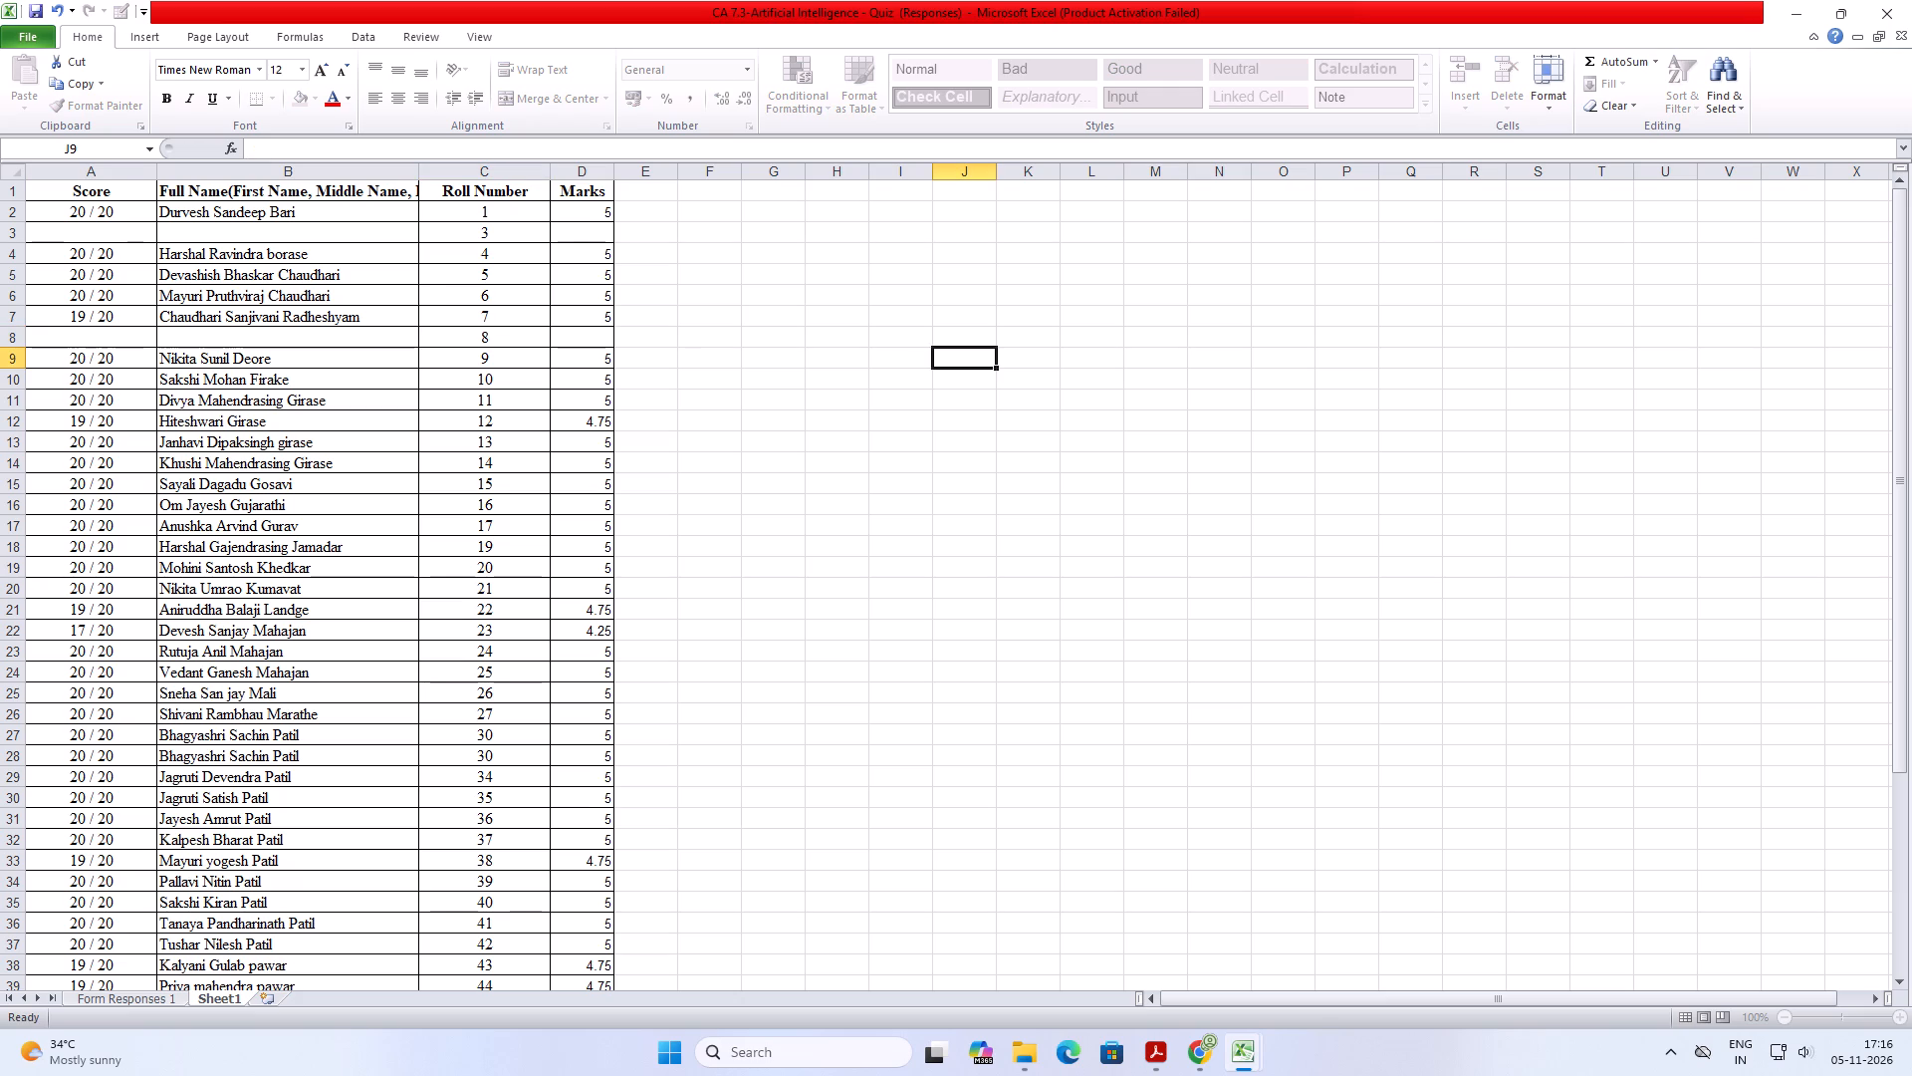
Check the roll number sequence onward from 8, insert a blank row above roll number 19, and enter roll number 18.
{"action": "left_click", "coordinate": [506, 335]}
{"action": "key", "text": "Down"}
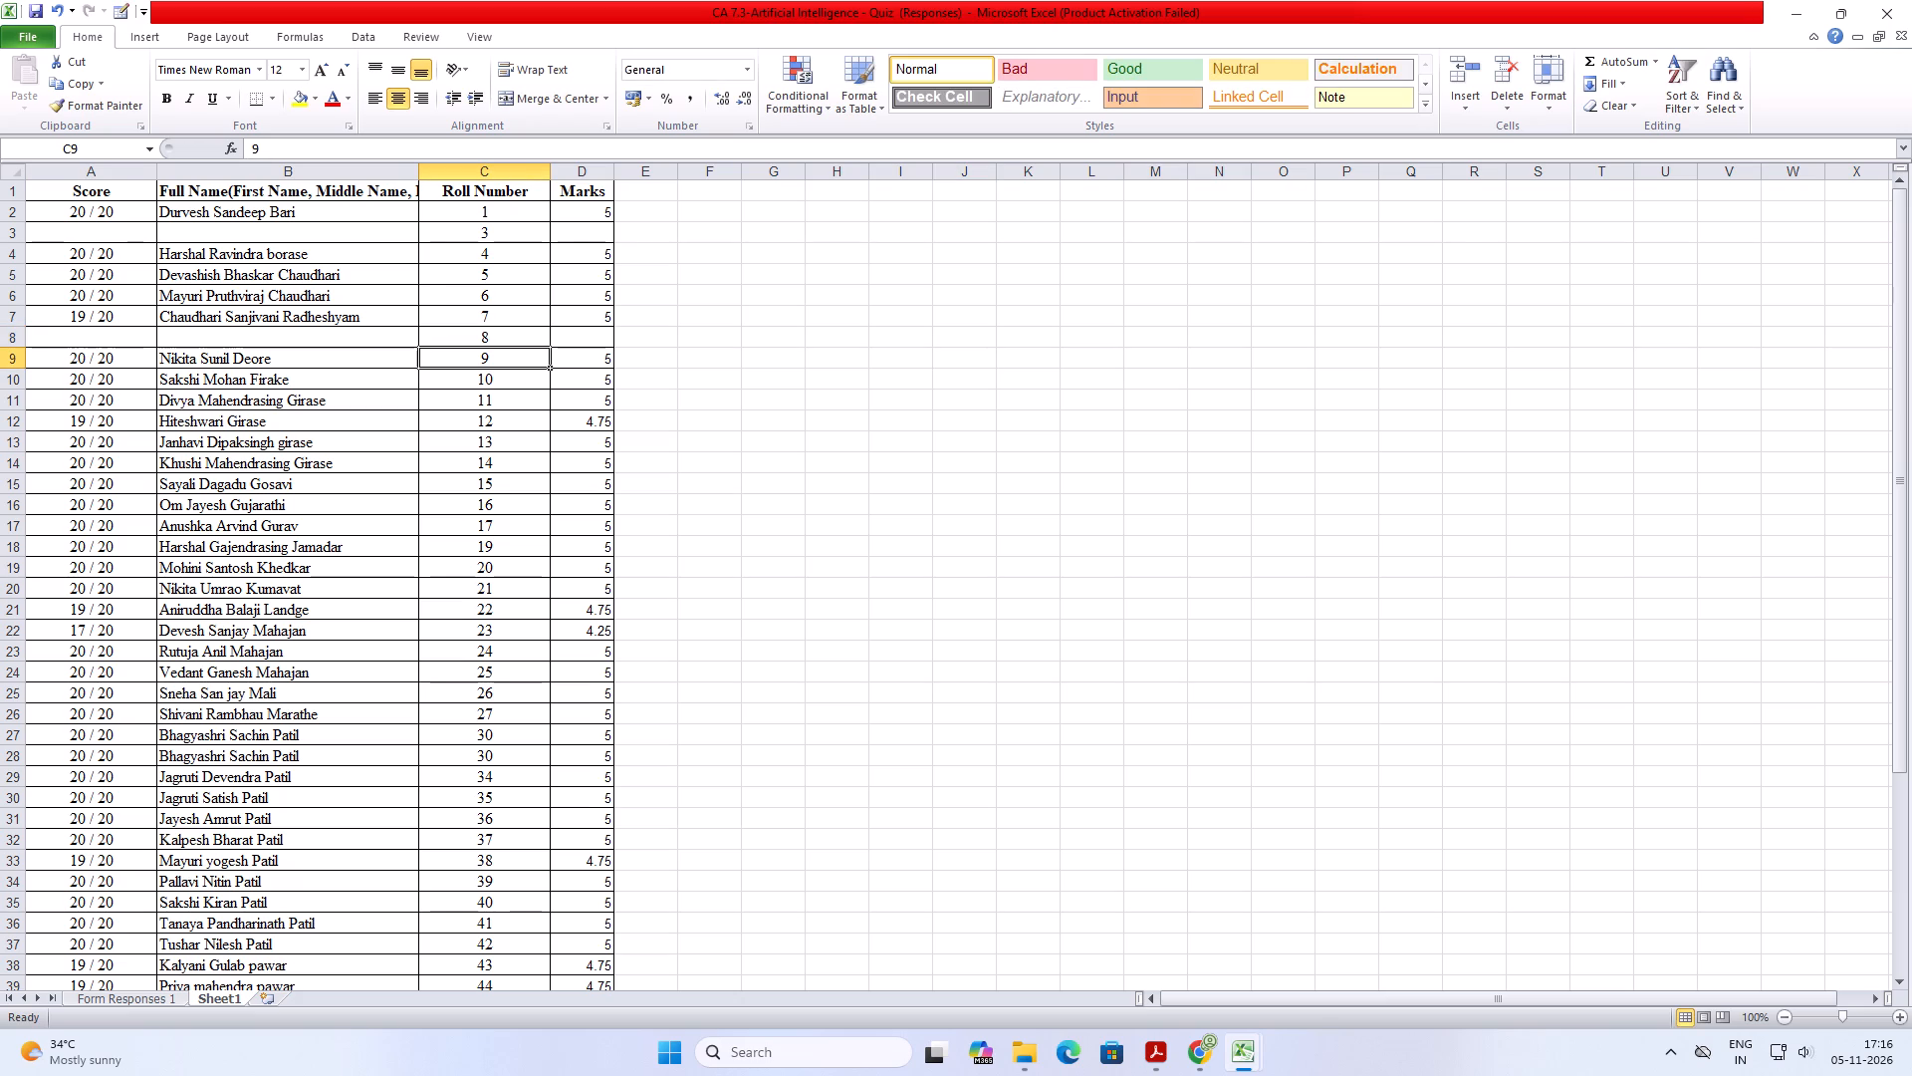
{"action": "key", "text": "Down"}
{"action": "key", "text": "Down"}
{"action": "key", "text": "Down"}
{"action": "key", "text": "Down"}
{"action": "key", "text": "Down"}
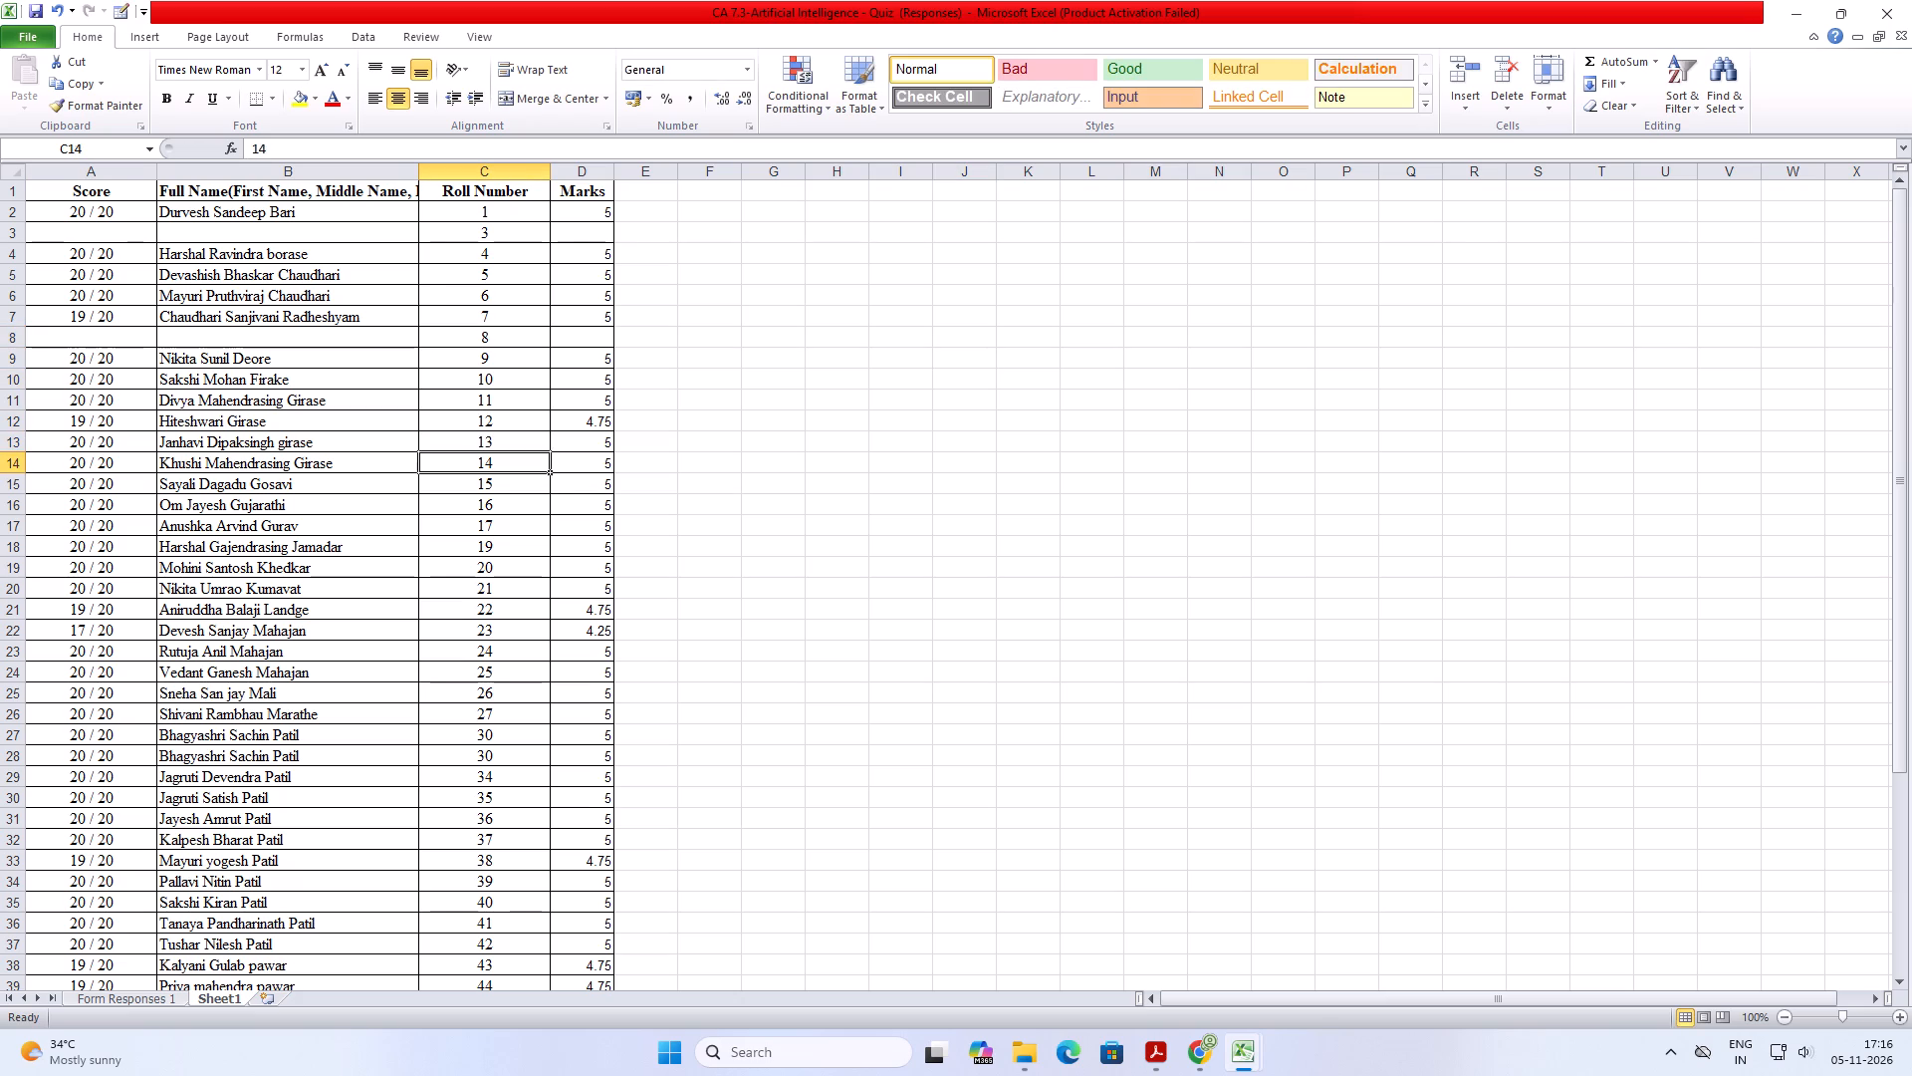
{"action": "key", "text": "Down"}
{"action": "key", "text": "Down"}
{"action": "key", "text": "Down"}
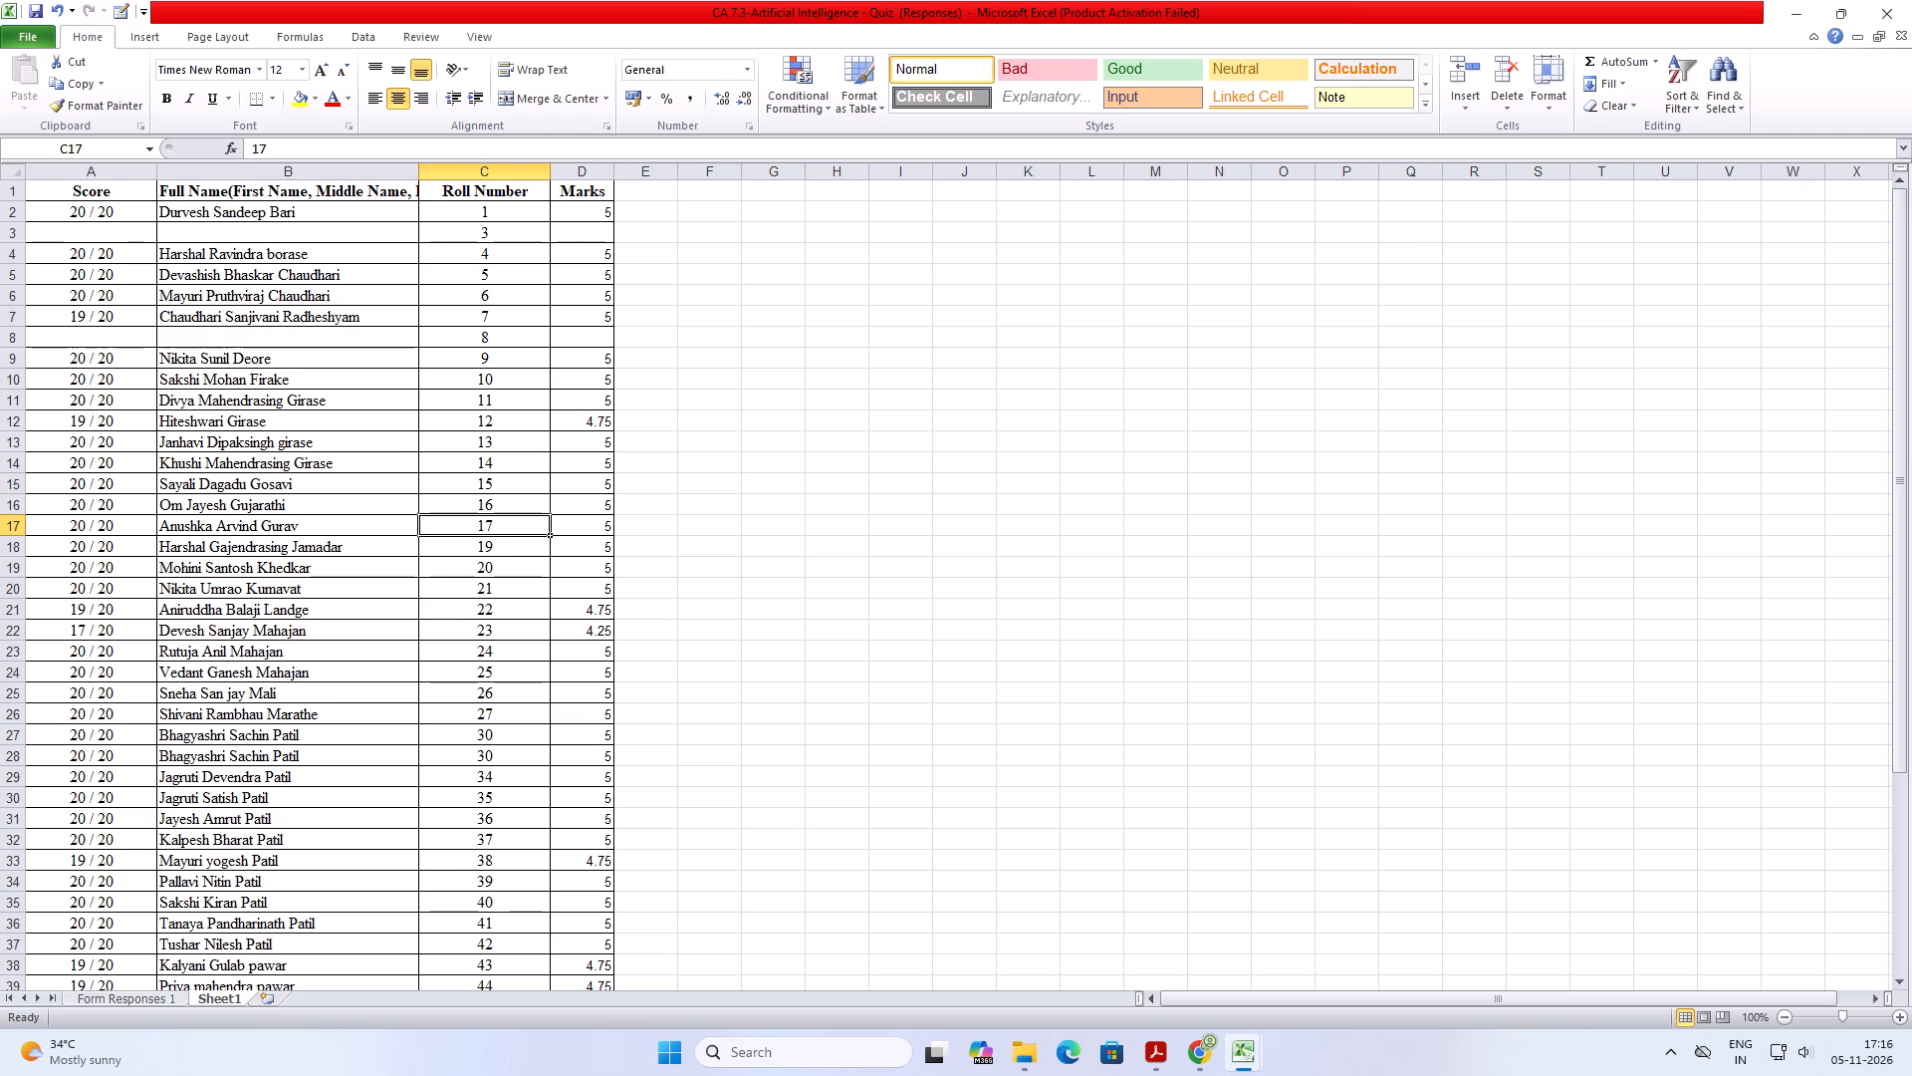
{"action": "key", "text": "Down"}
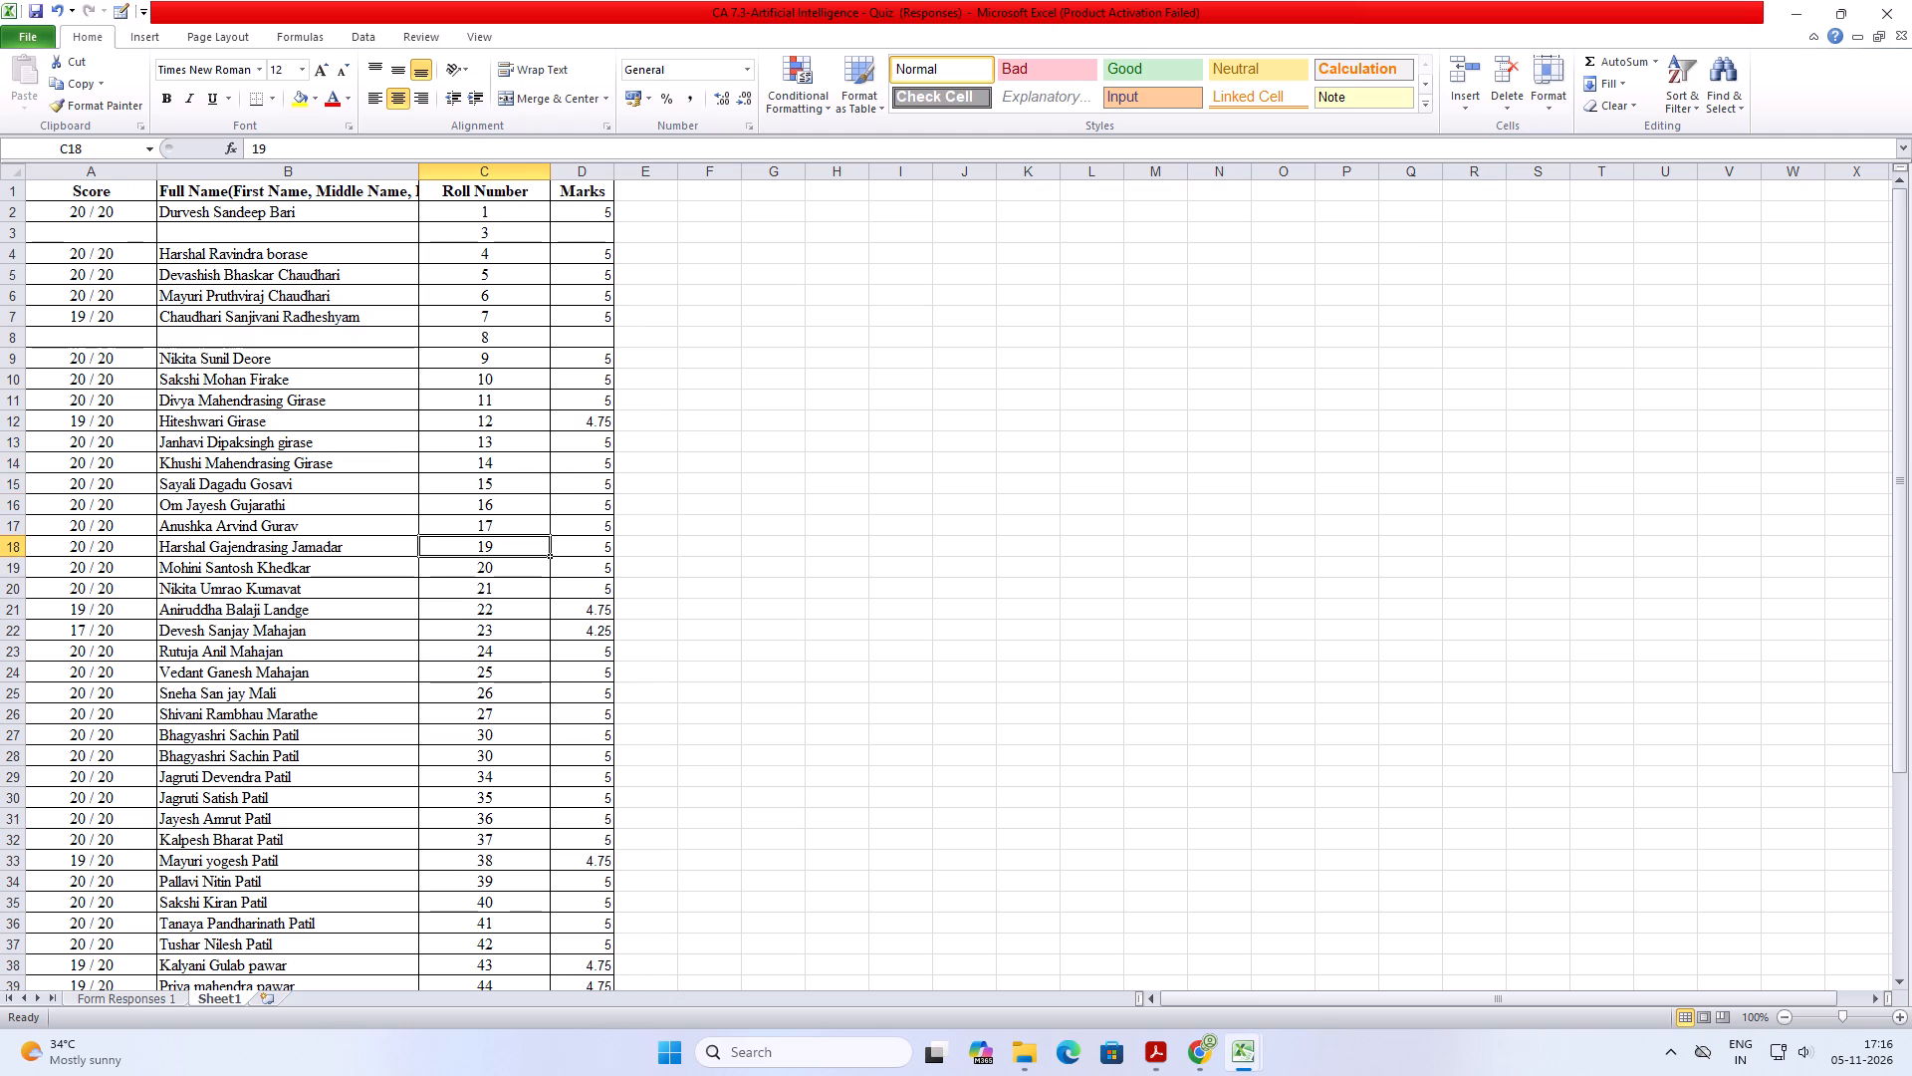
{"action": "left_click", "coordinate": [8, 547]}
{"action": "right_click", "coordinate": [8, 547]}
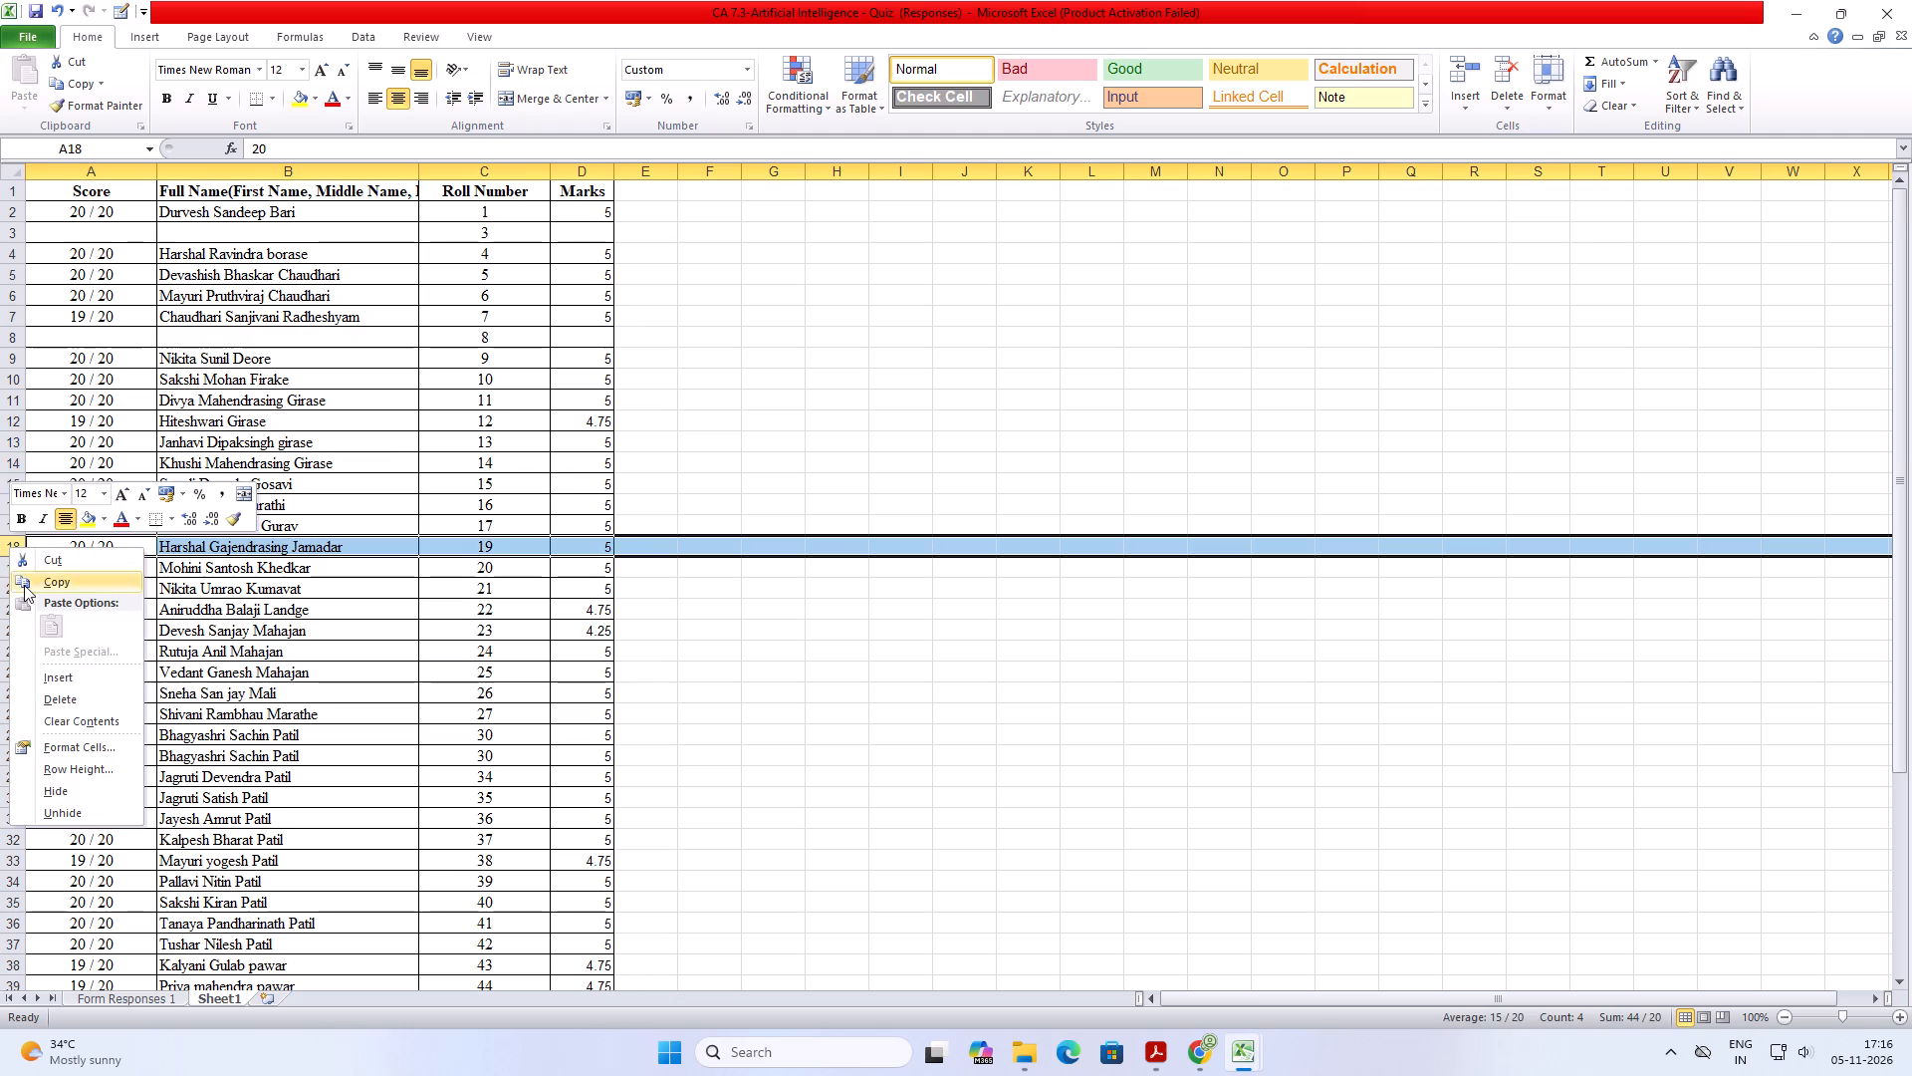
{"action": "left_click", "coordinate": [83, 672]}
{"action": "left_click", "coordinate": [508, 541]}
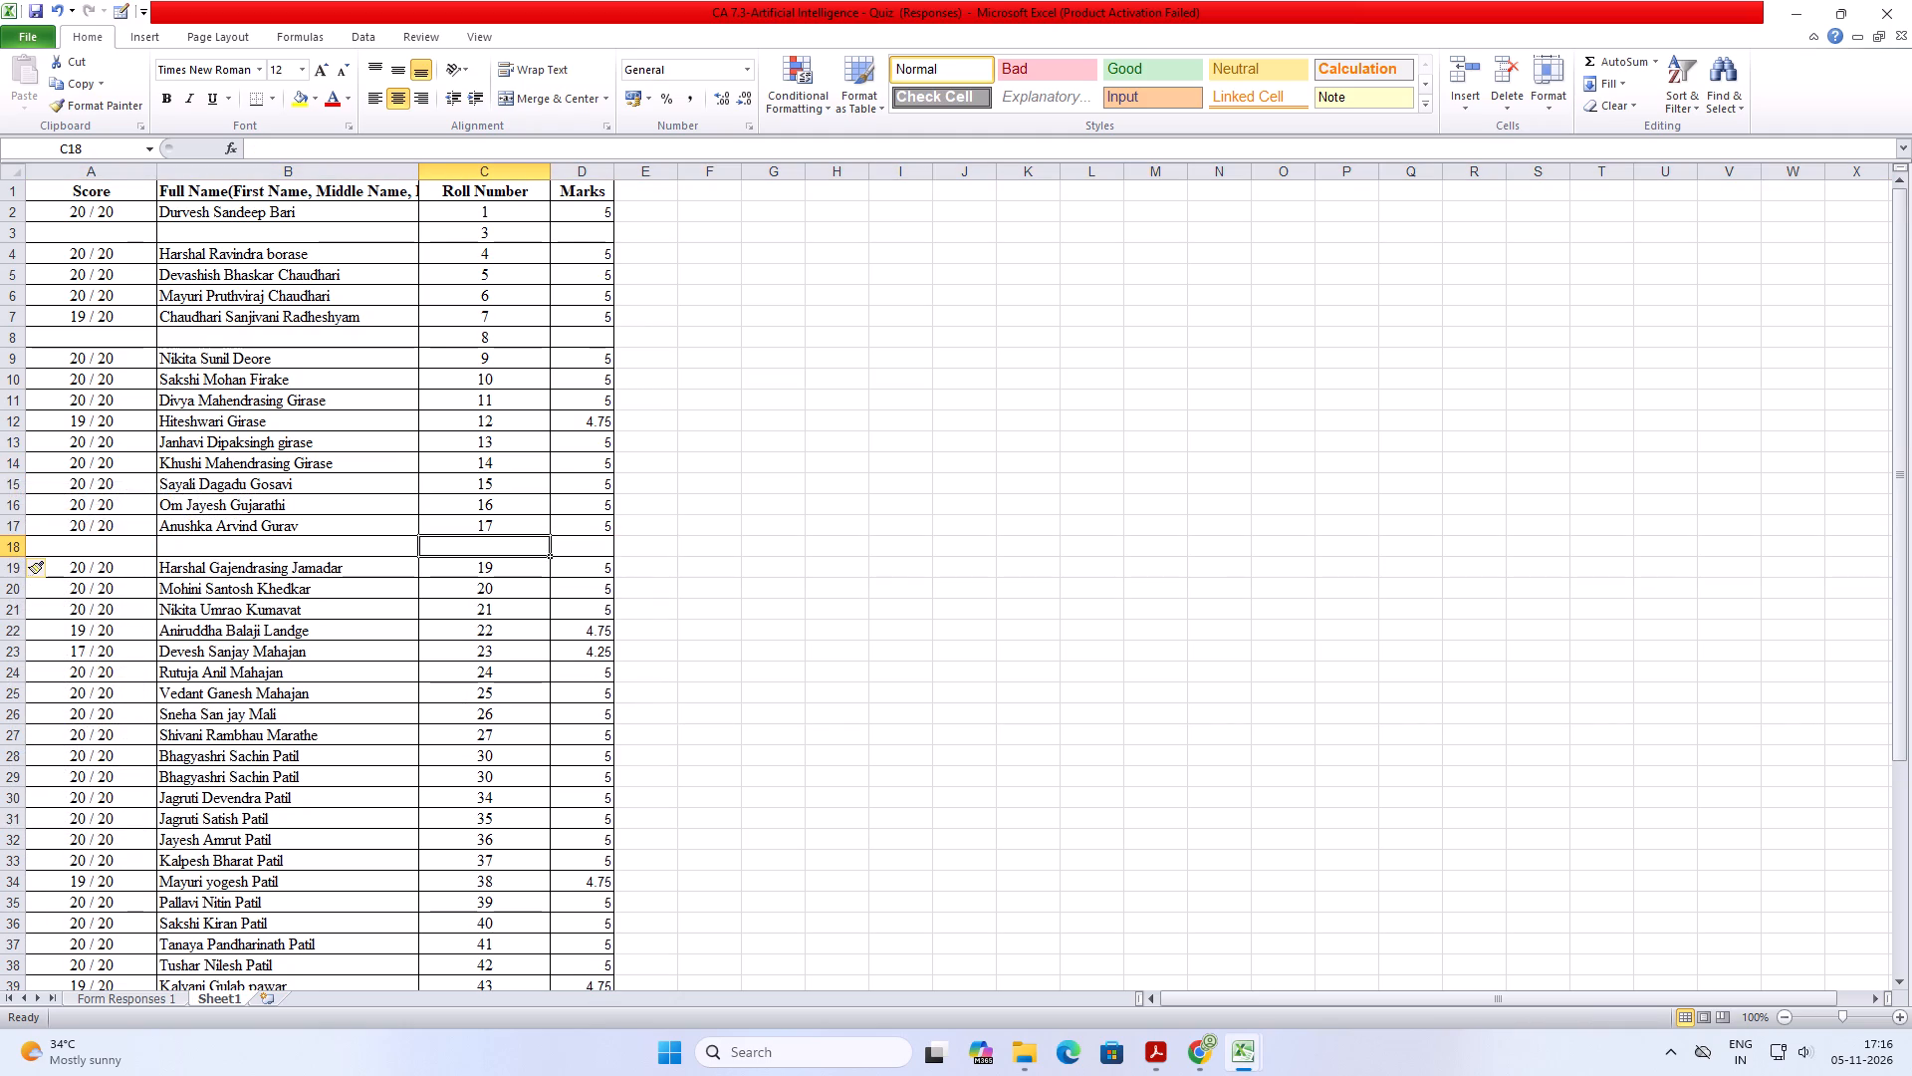
{"action": "type", "text": "18"}
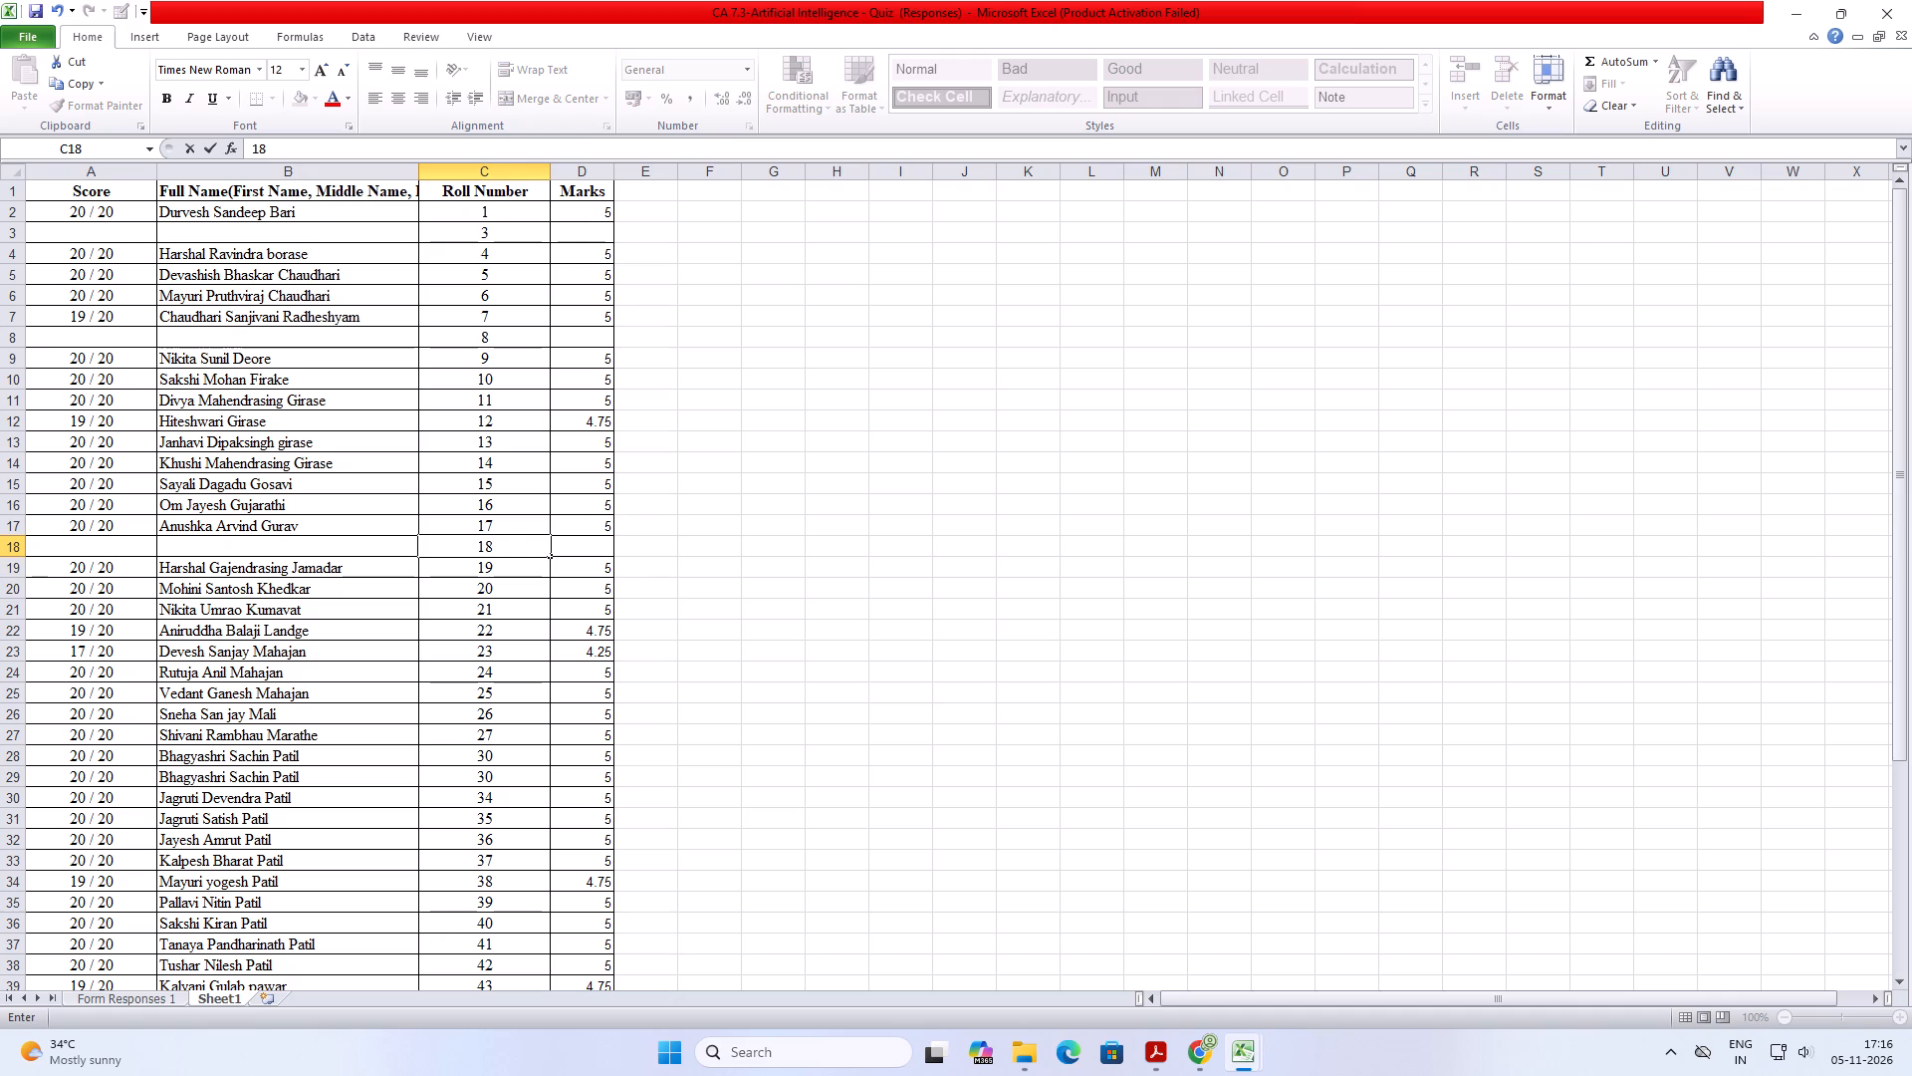
{"action": "left_click", "coordinate": [474, 585]}
Check the roll number sequence onward from 18 and delete the second, duplicate row of roll number 30.
{"action": "left_click", "coordinate": [507, 543]}
{"action": "key", "text": "Down"}
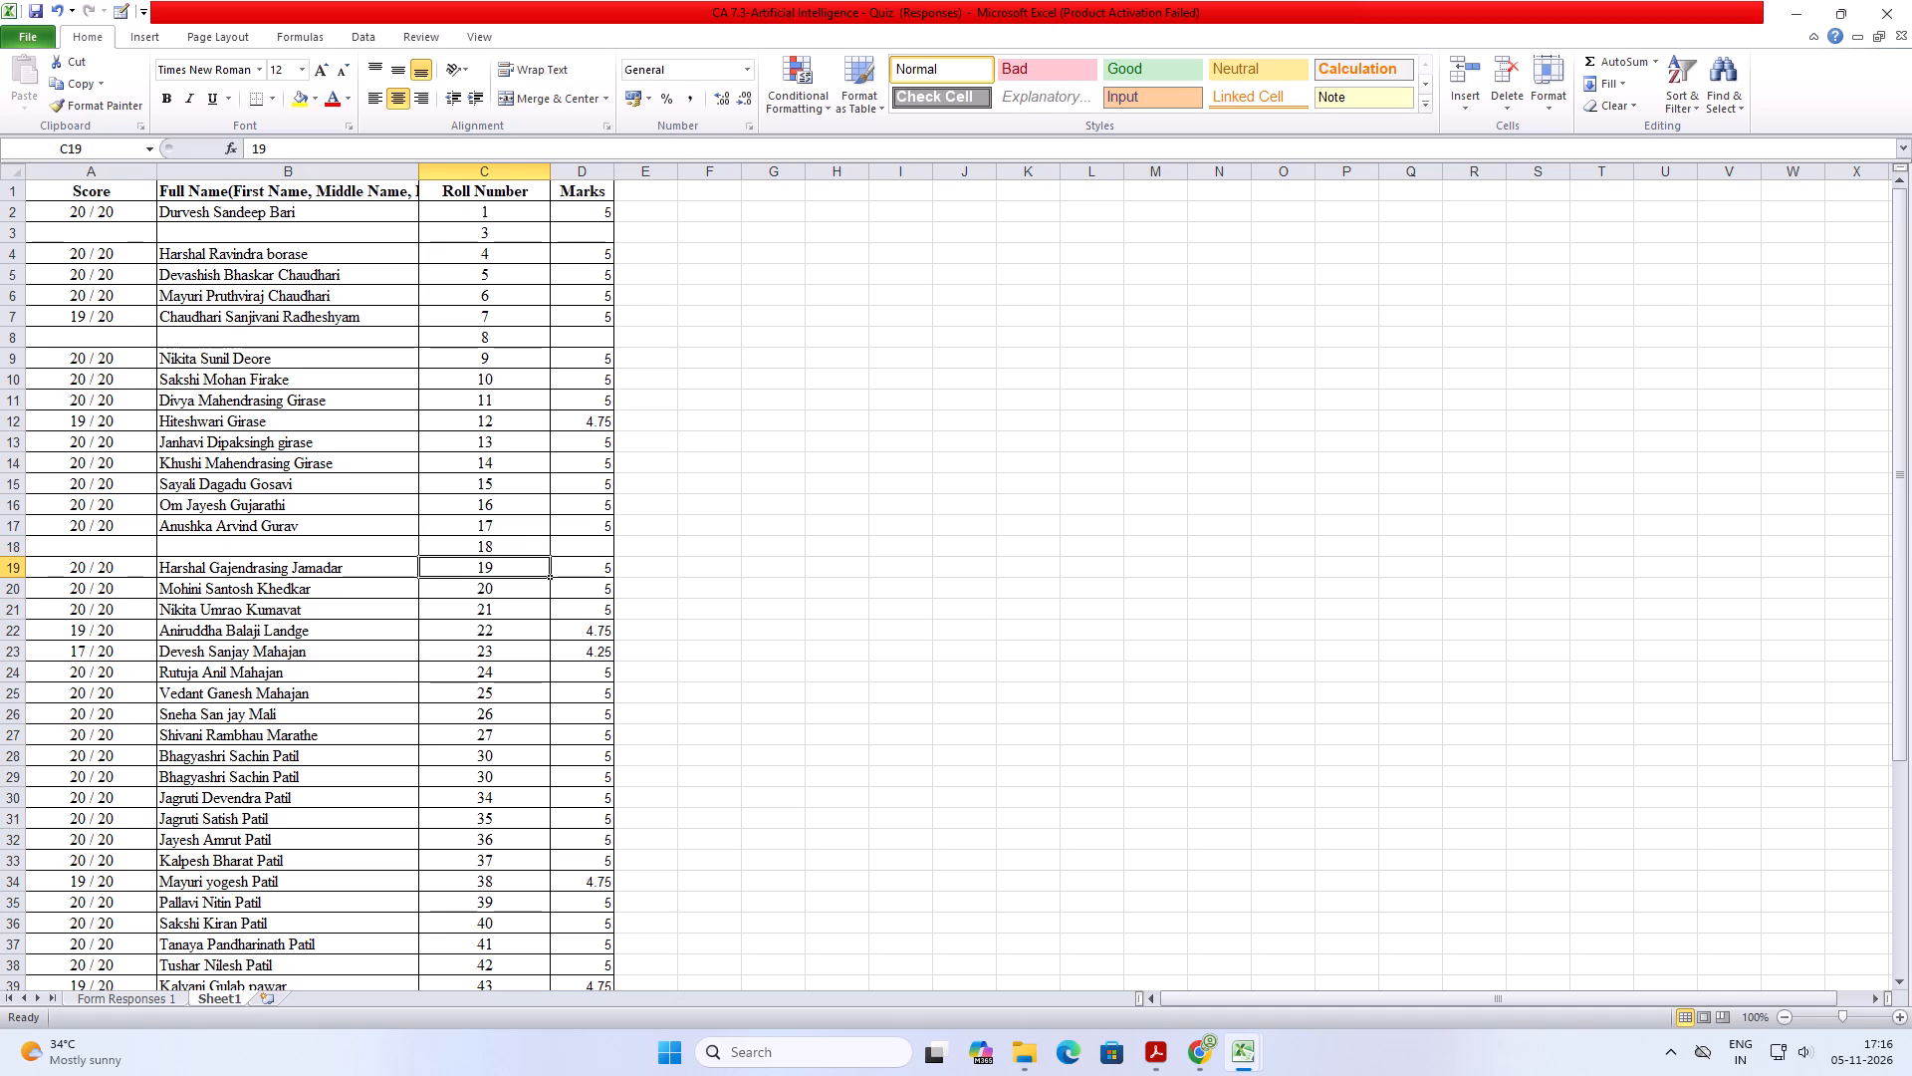
{"action": "key", "text": "Down"}
{"action": "key", "text": "Down"}
{"action": "key", "text": "Down"}
{"action": "key", "text": "Down"}
{"action": "key", "text": "Down"}
{"action": "key", "text": "Down"}
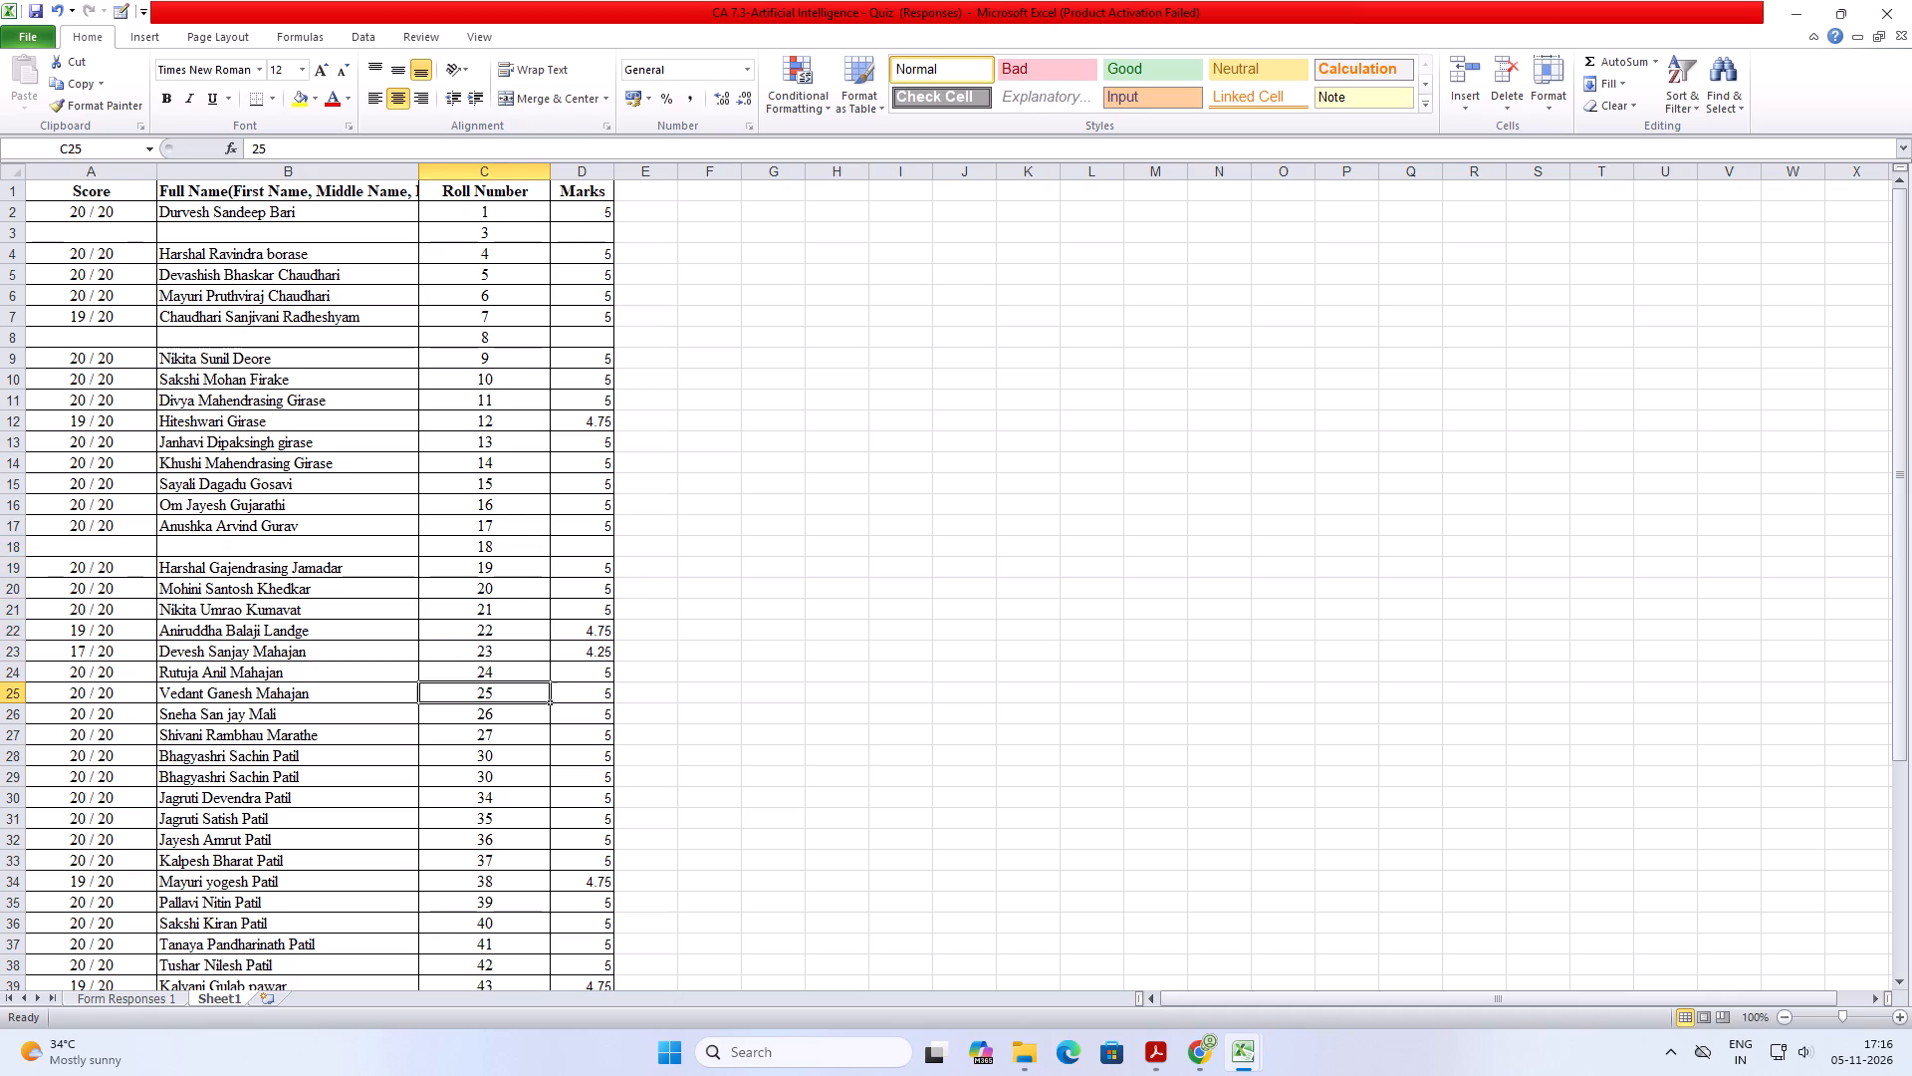
{"action": "key", "text": "Down"}
{"action": "key", "text": "Down"}
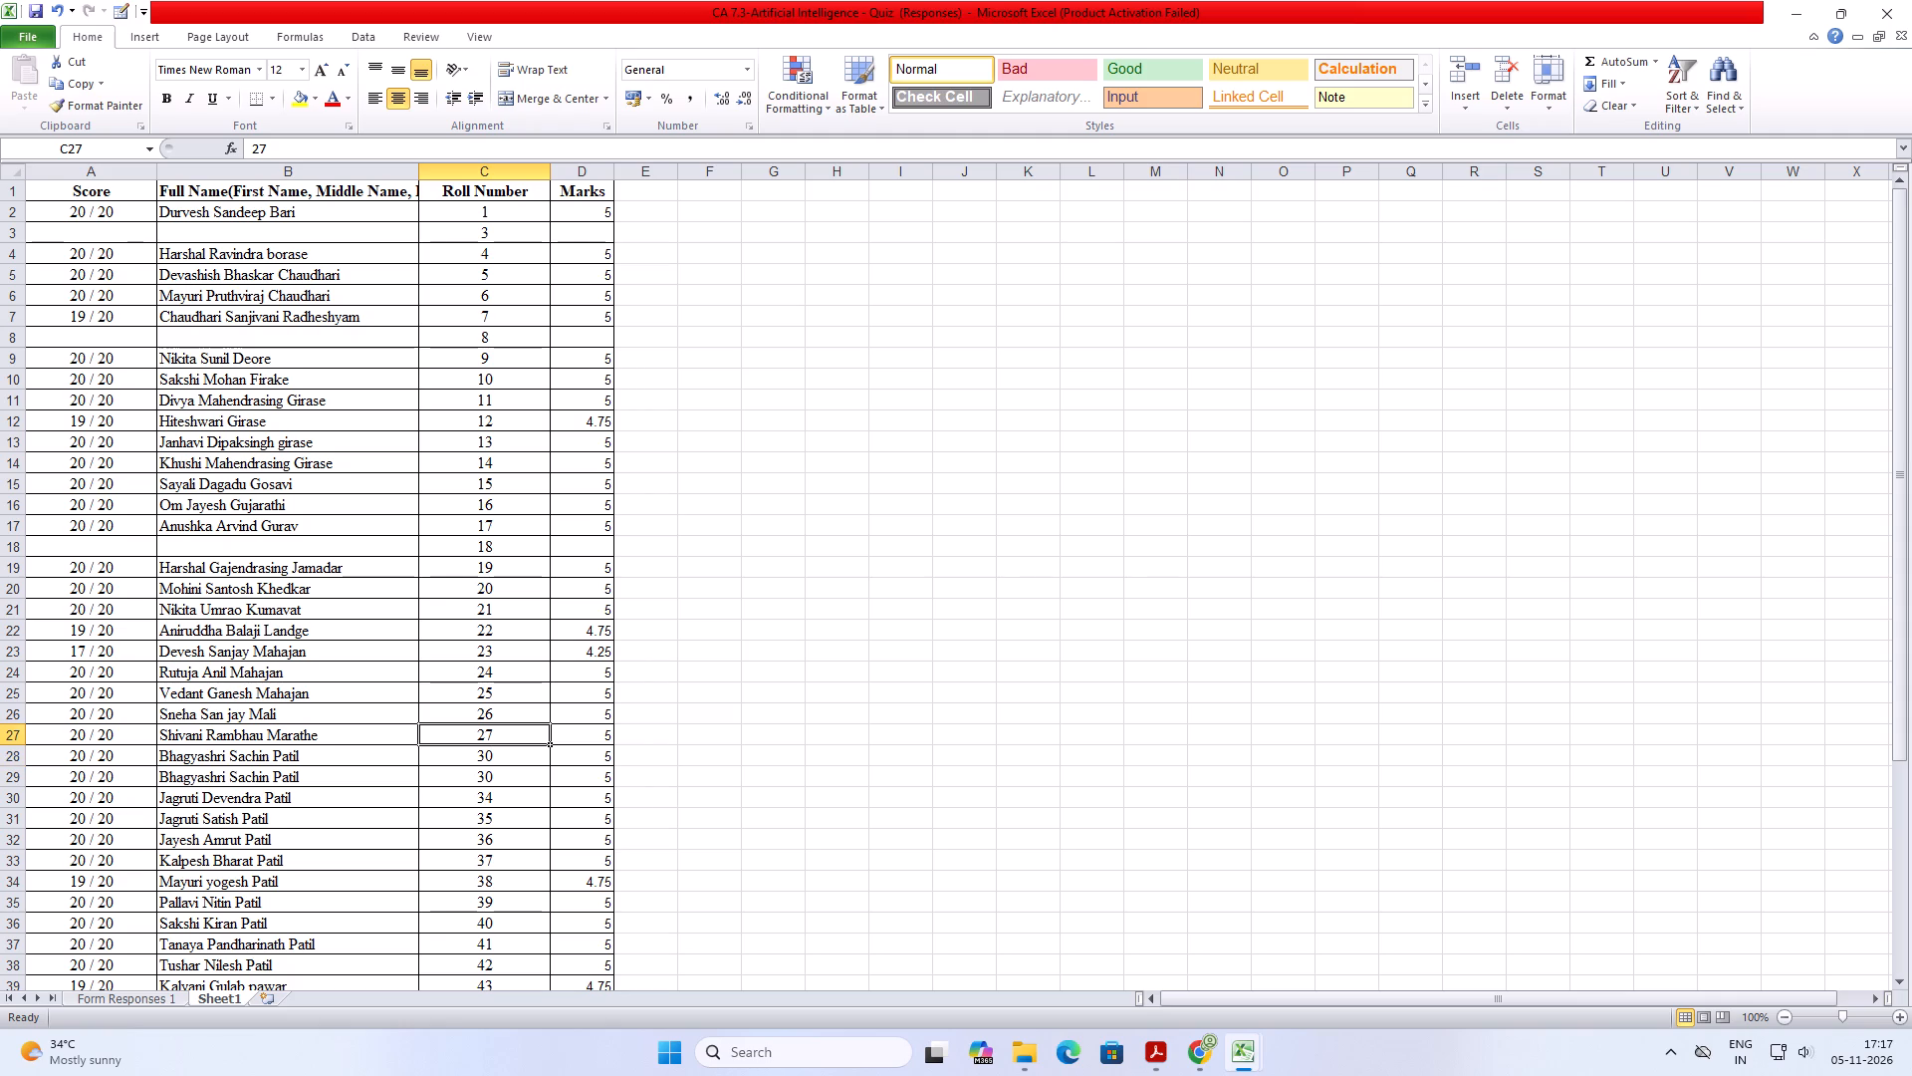
{"action": "left_click", "coordinate": [11, 781]}
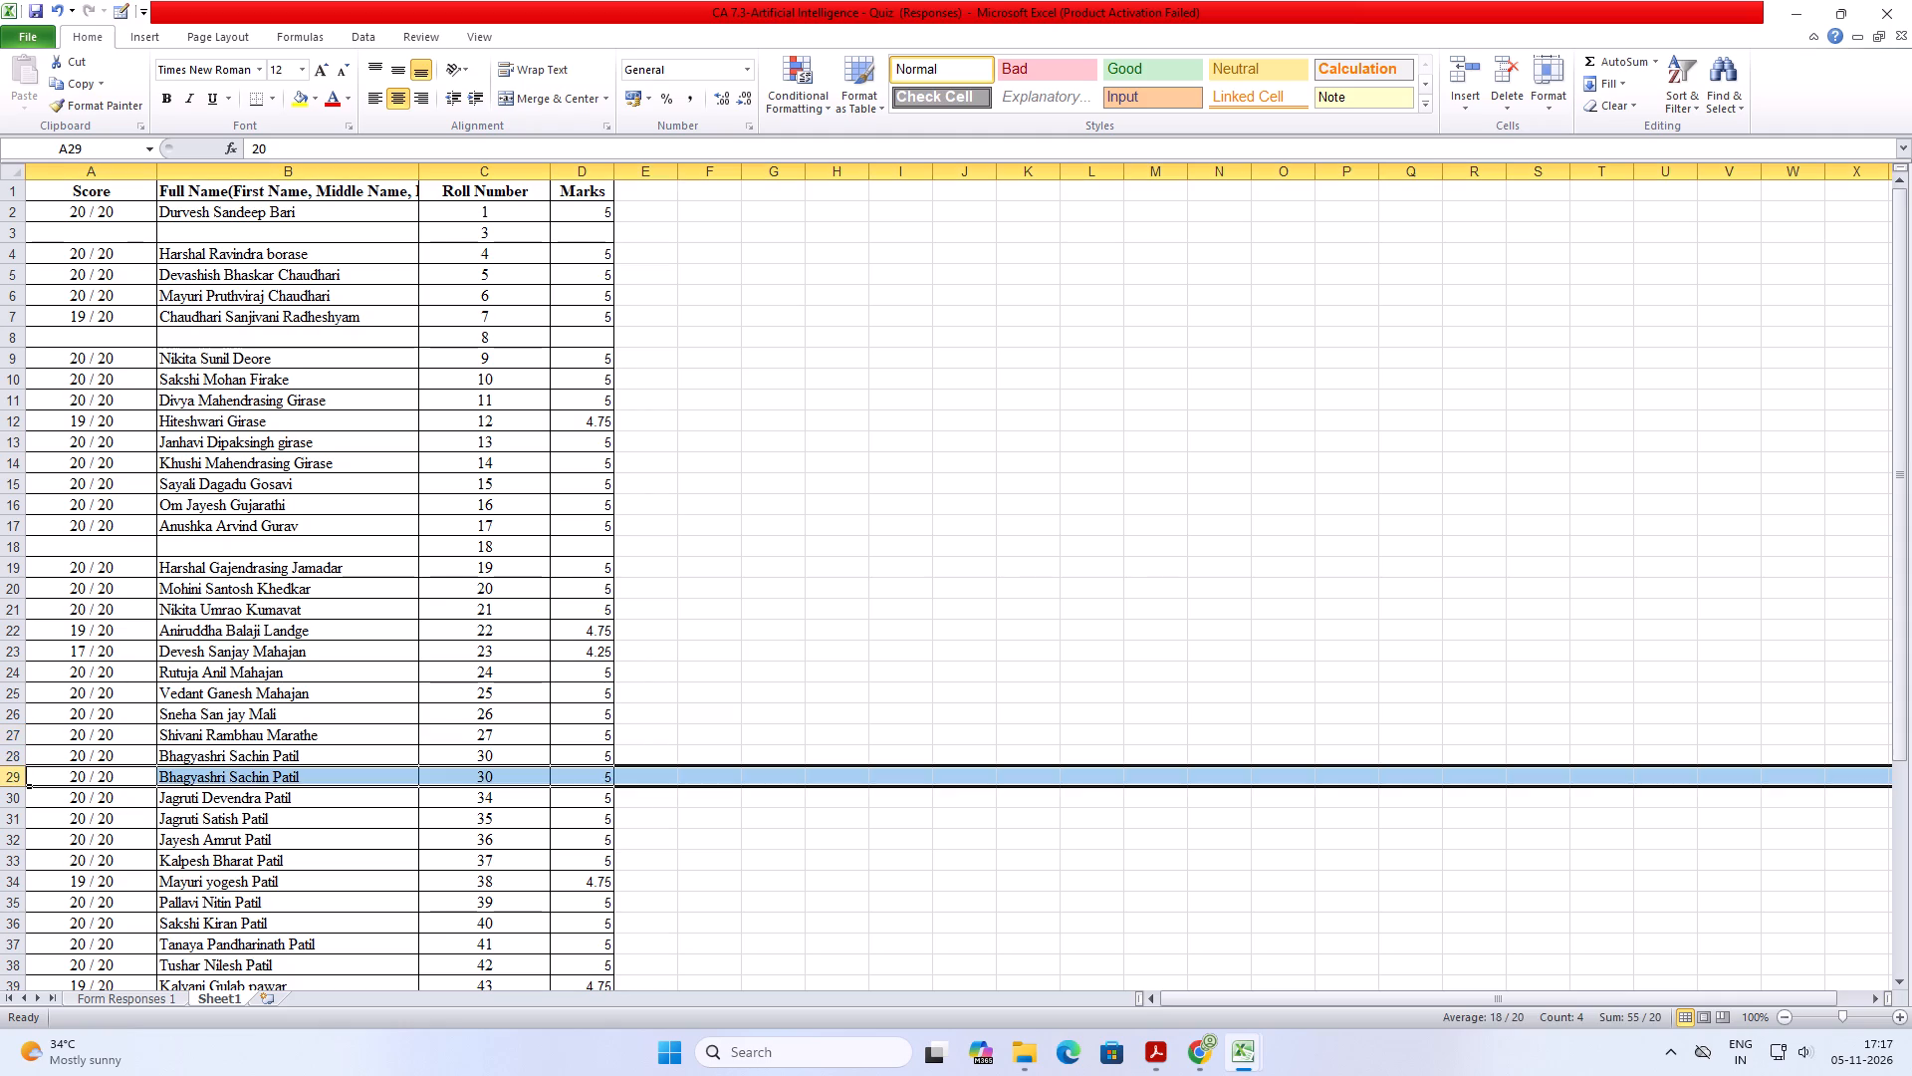
{"action": "right_click", "coordinate": [11, 775]}
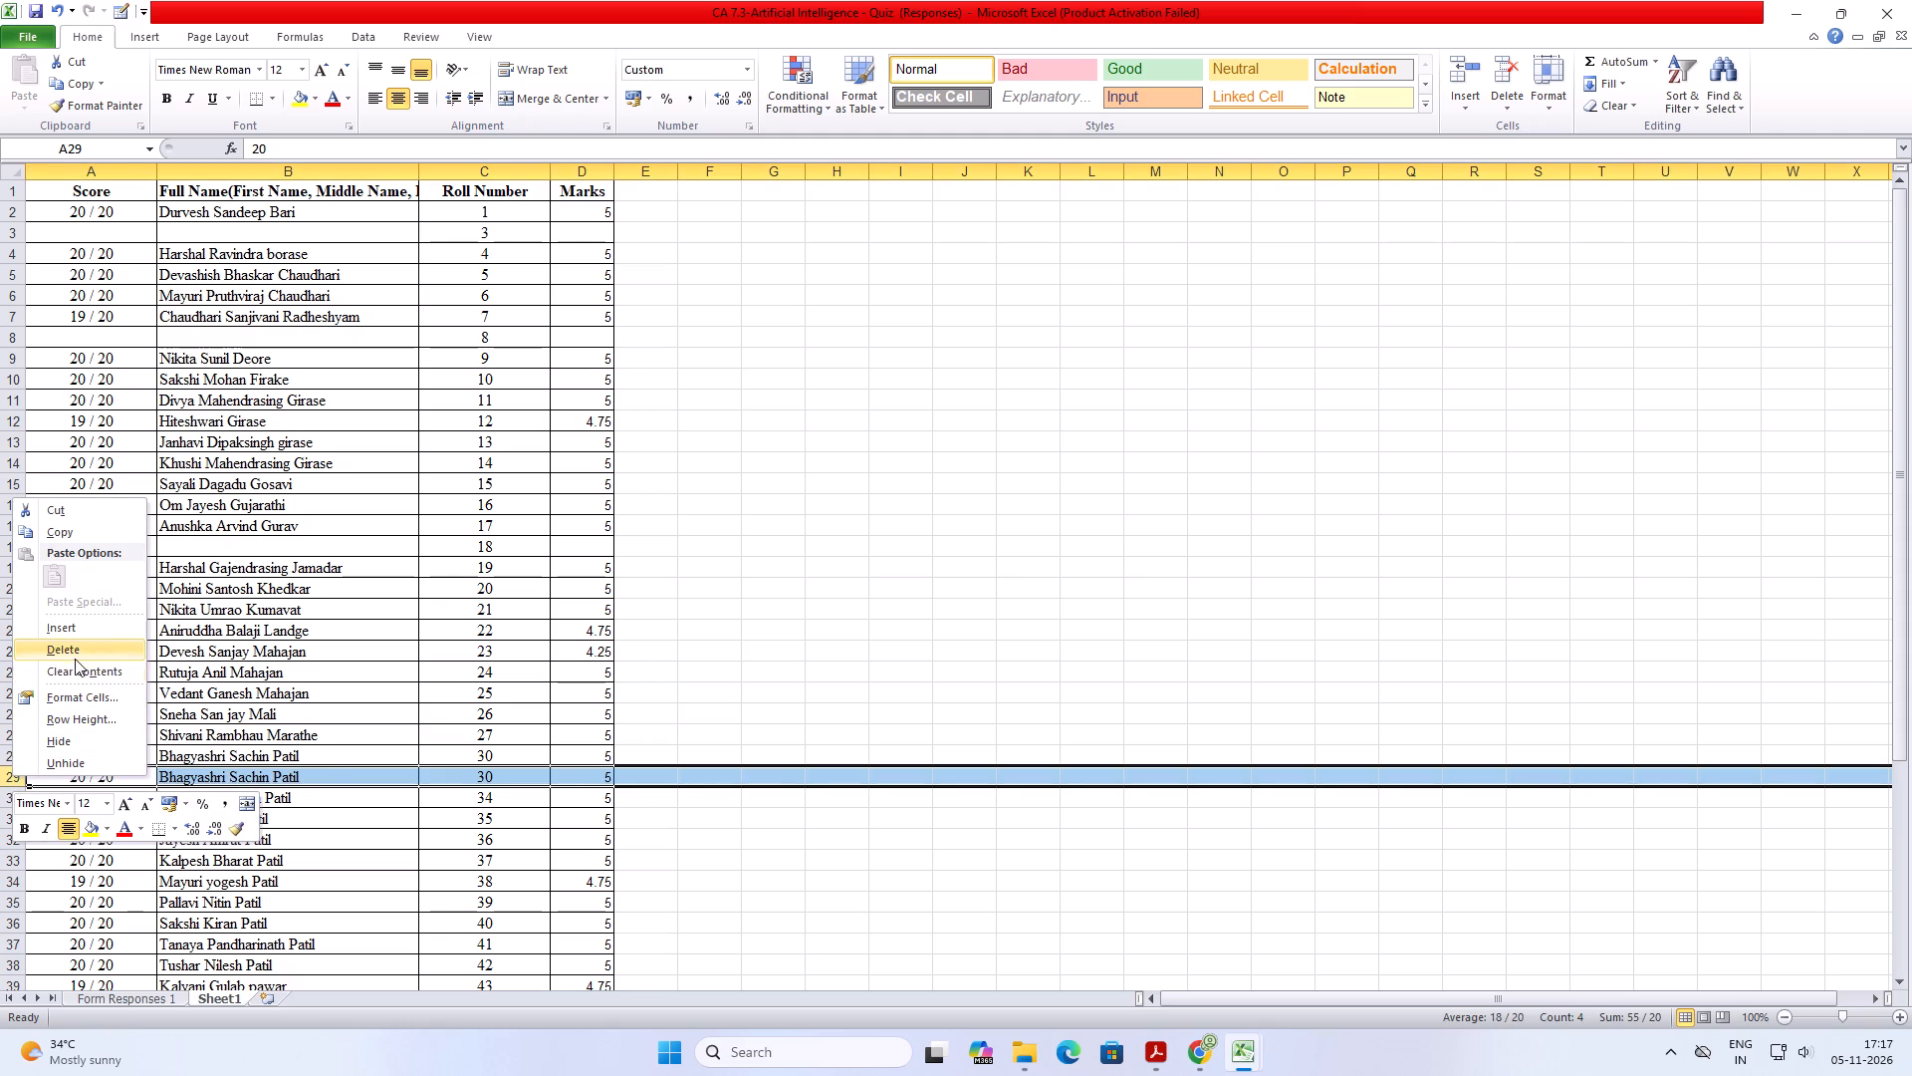
{"action": "left_click", "coordinate": [75, 658]}
Delete the second, duplicate row of roll number 50 from the quiz marks list.
{"action": "scroll", "coordinate": [365, 704], "scroll_direction": "down", "scroll_amount": 9}
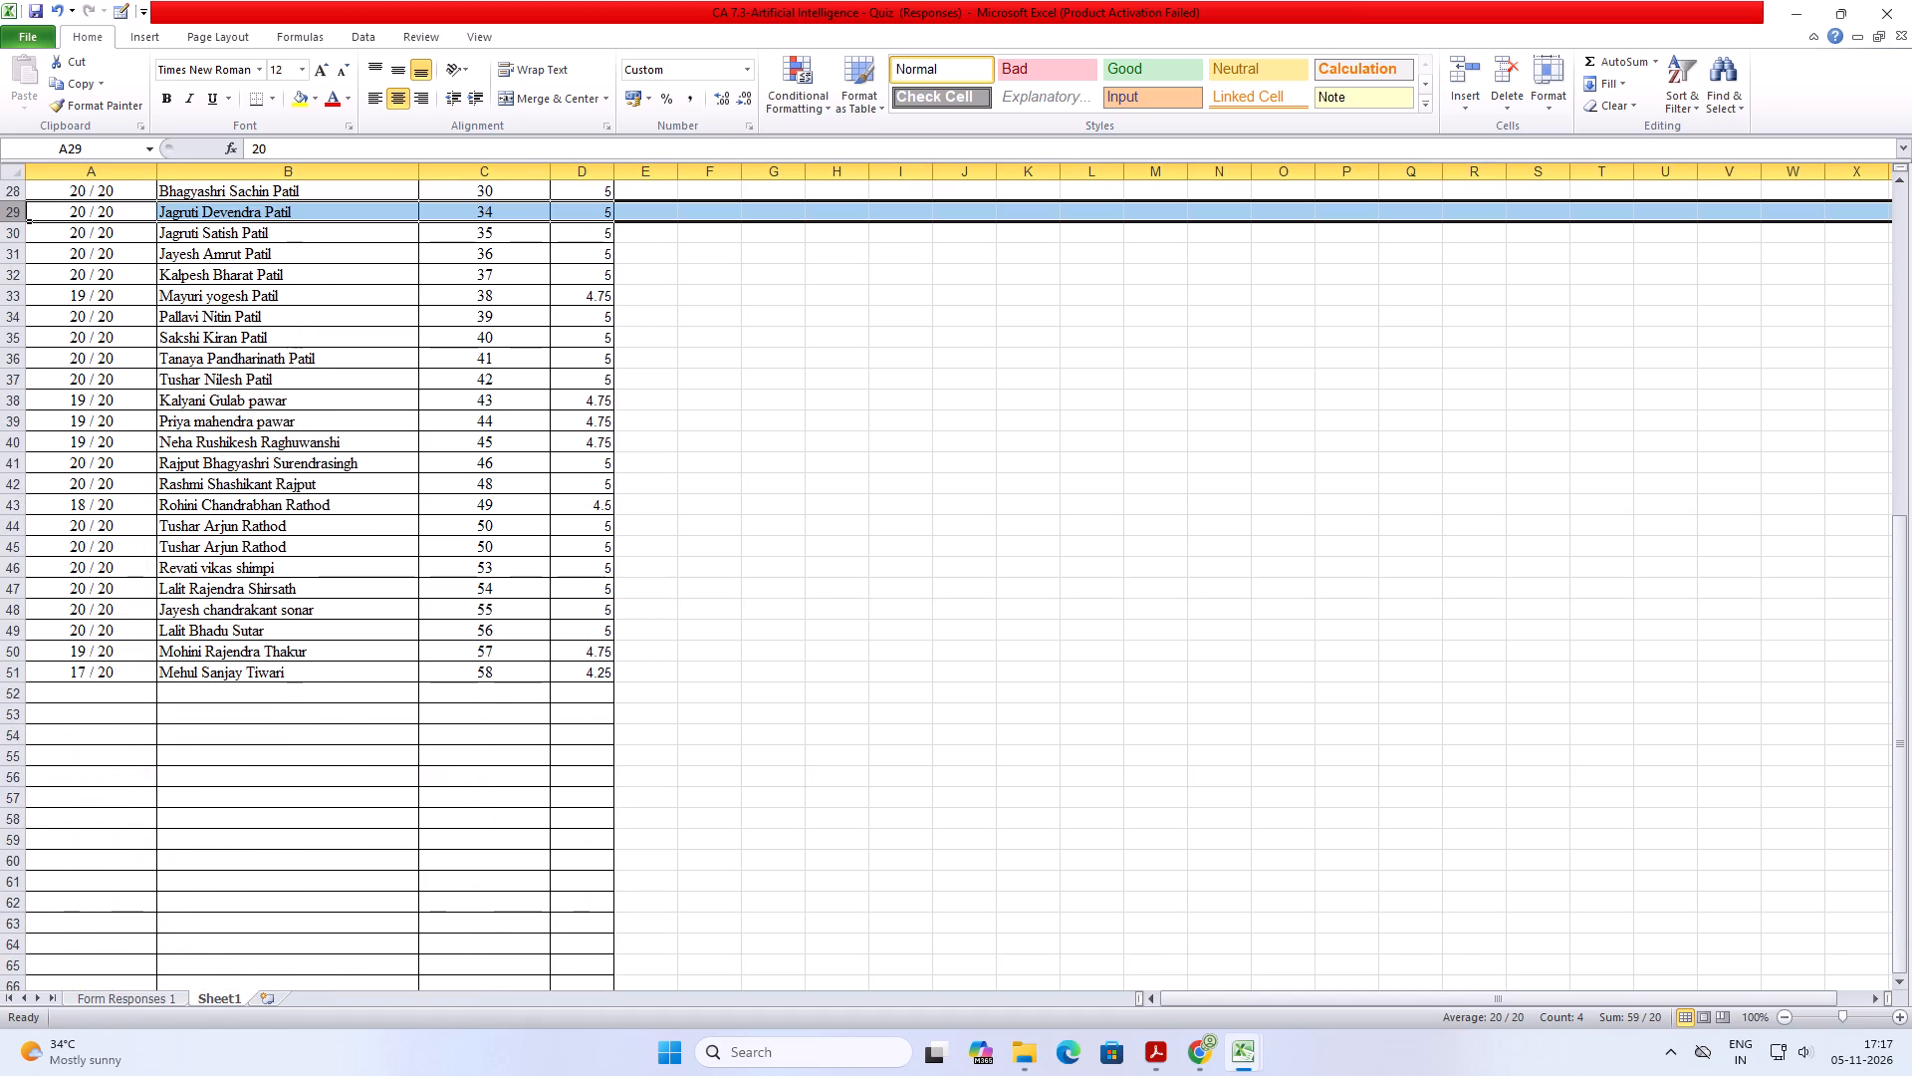
{"action": "left_click", "coordinate": [6, 549]}
{"action": "right_click", "coordinate": [6, 549]}
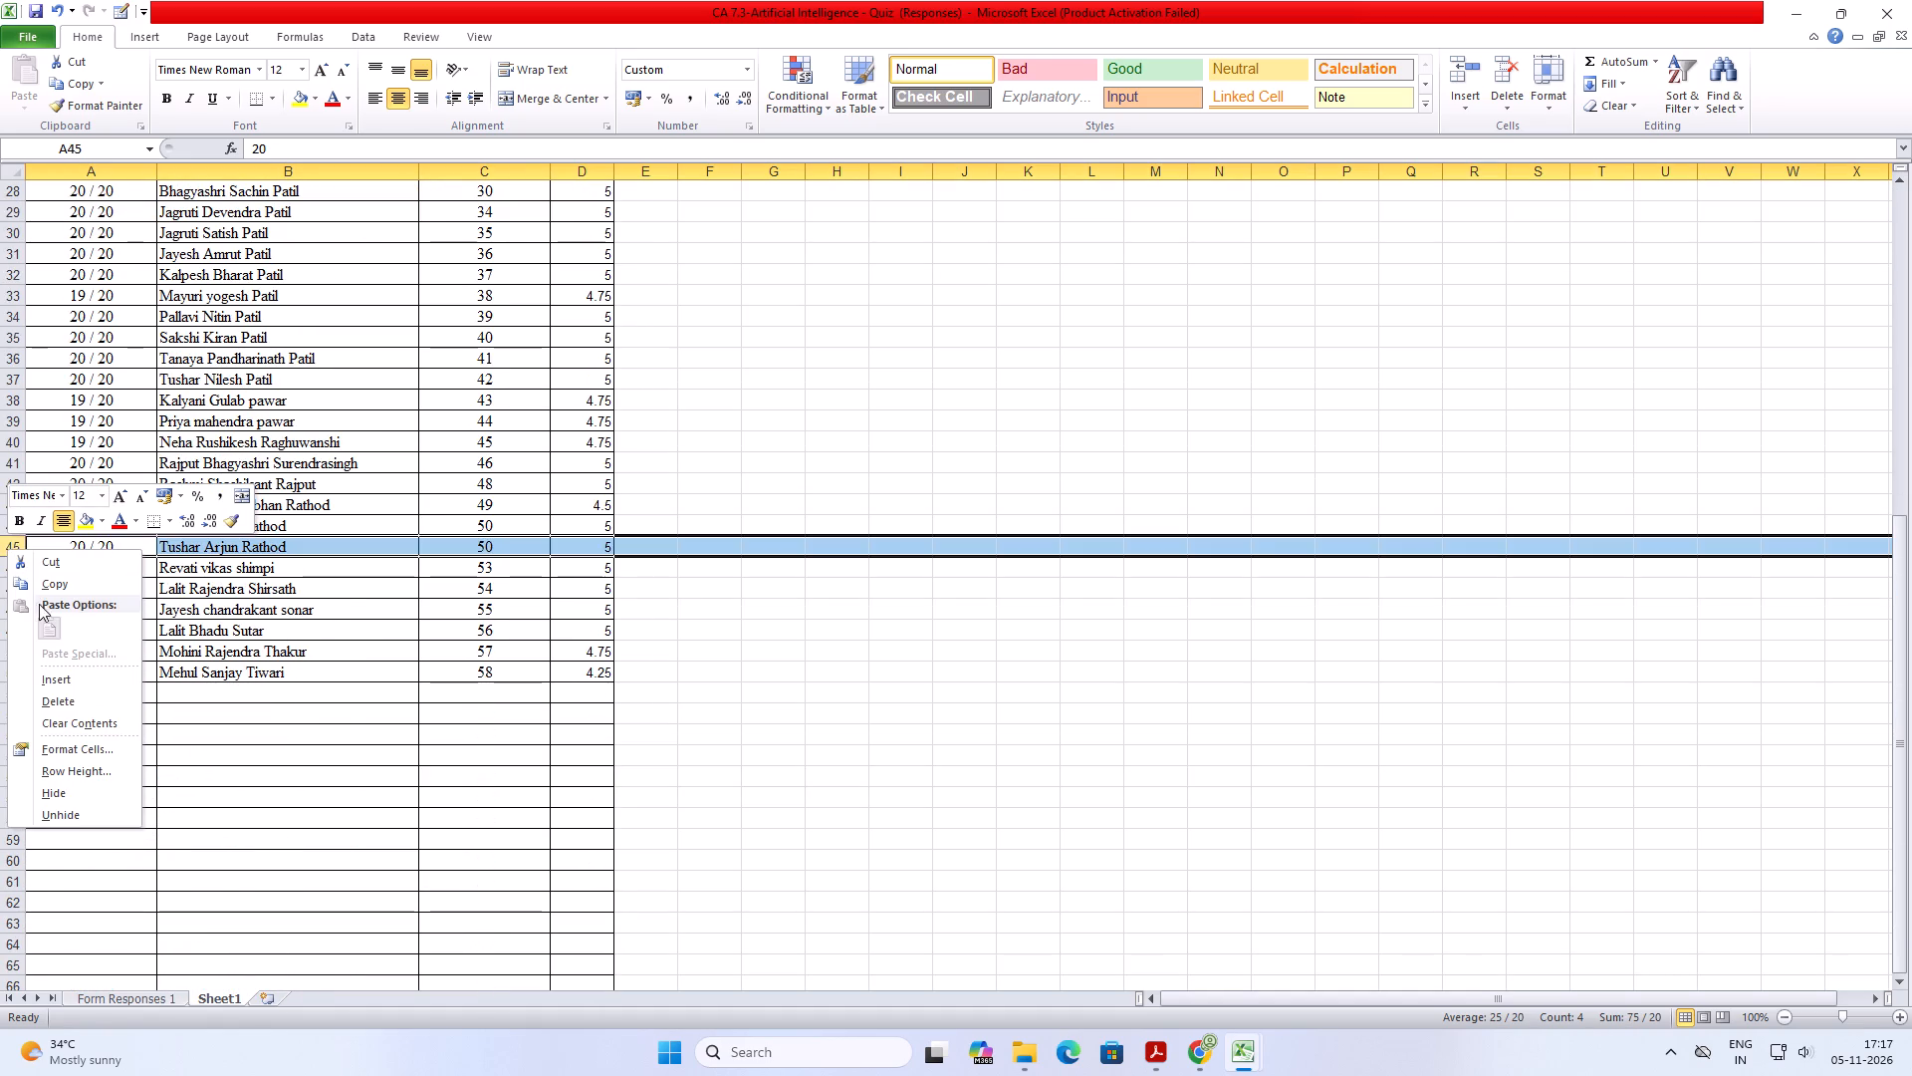
{"action": "left_click", "coordinate": [50, 696]}
Go through the Roll Number column from roll number 1 downward to count the entries.
{"action": "left_click", "coordinate": [481, 628]}
{"action": "scroll", "coordinate": [551, 725], "scroll_direction": "up", "scroll_amount": 4}
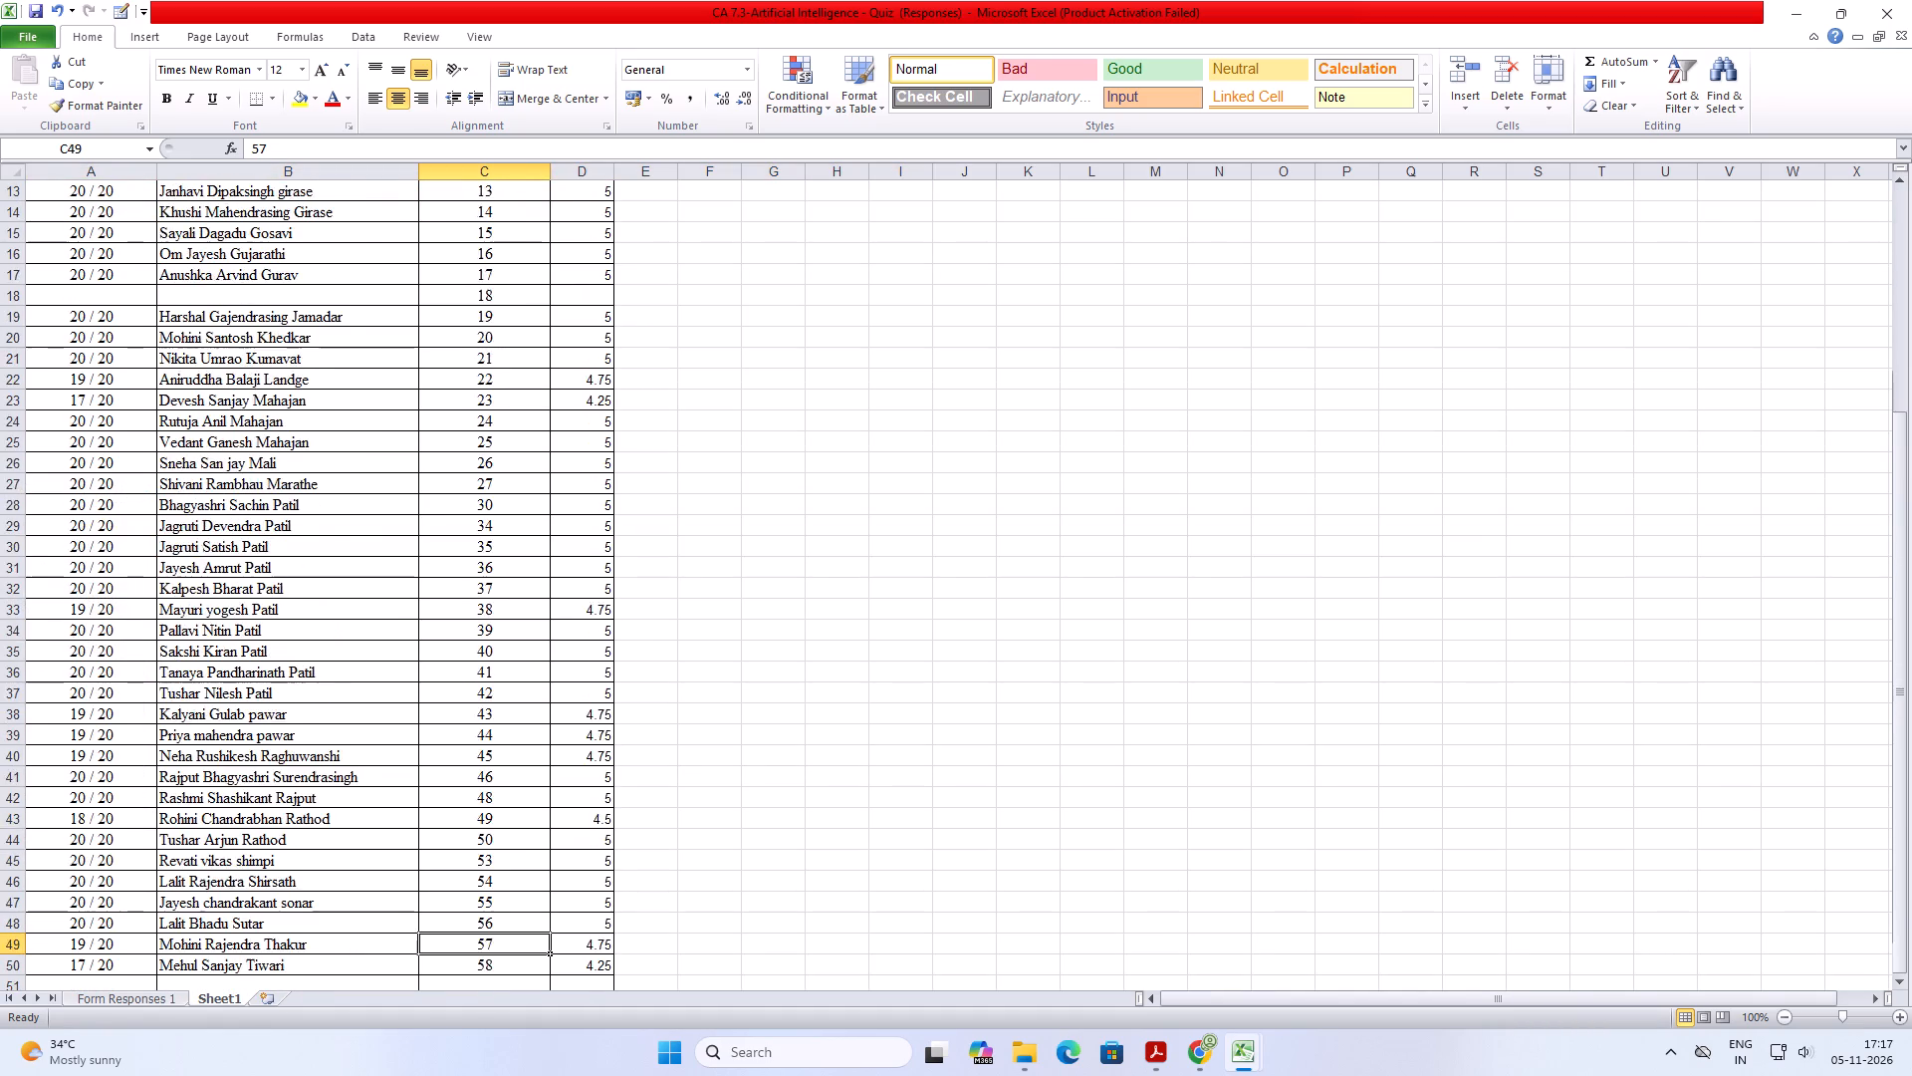
{"action": "scroll", "coordinate": [556, 719], "scroll_direction": "up", "scroll_amount": 12}
{"action": "left_click_drag", "start_coordinate": [498, 210], "coordinate": [498, 611]}
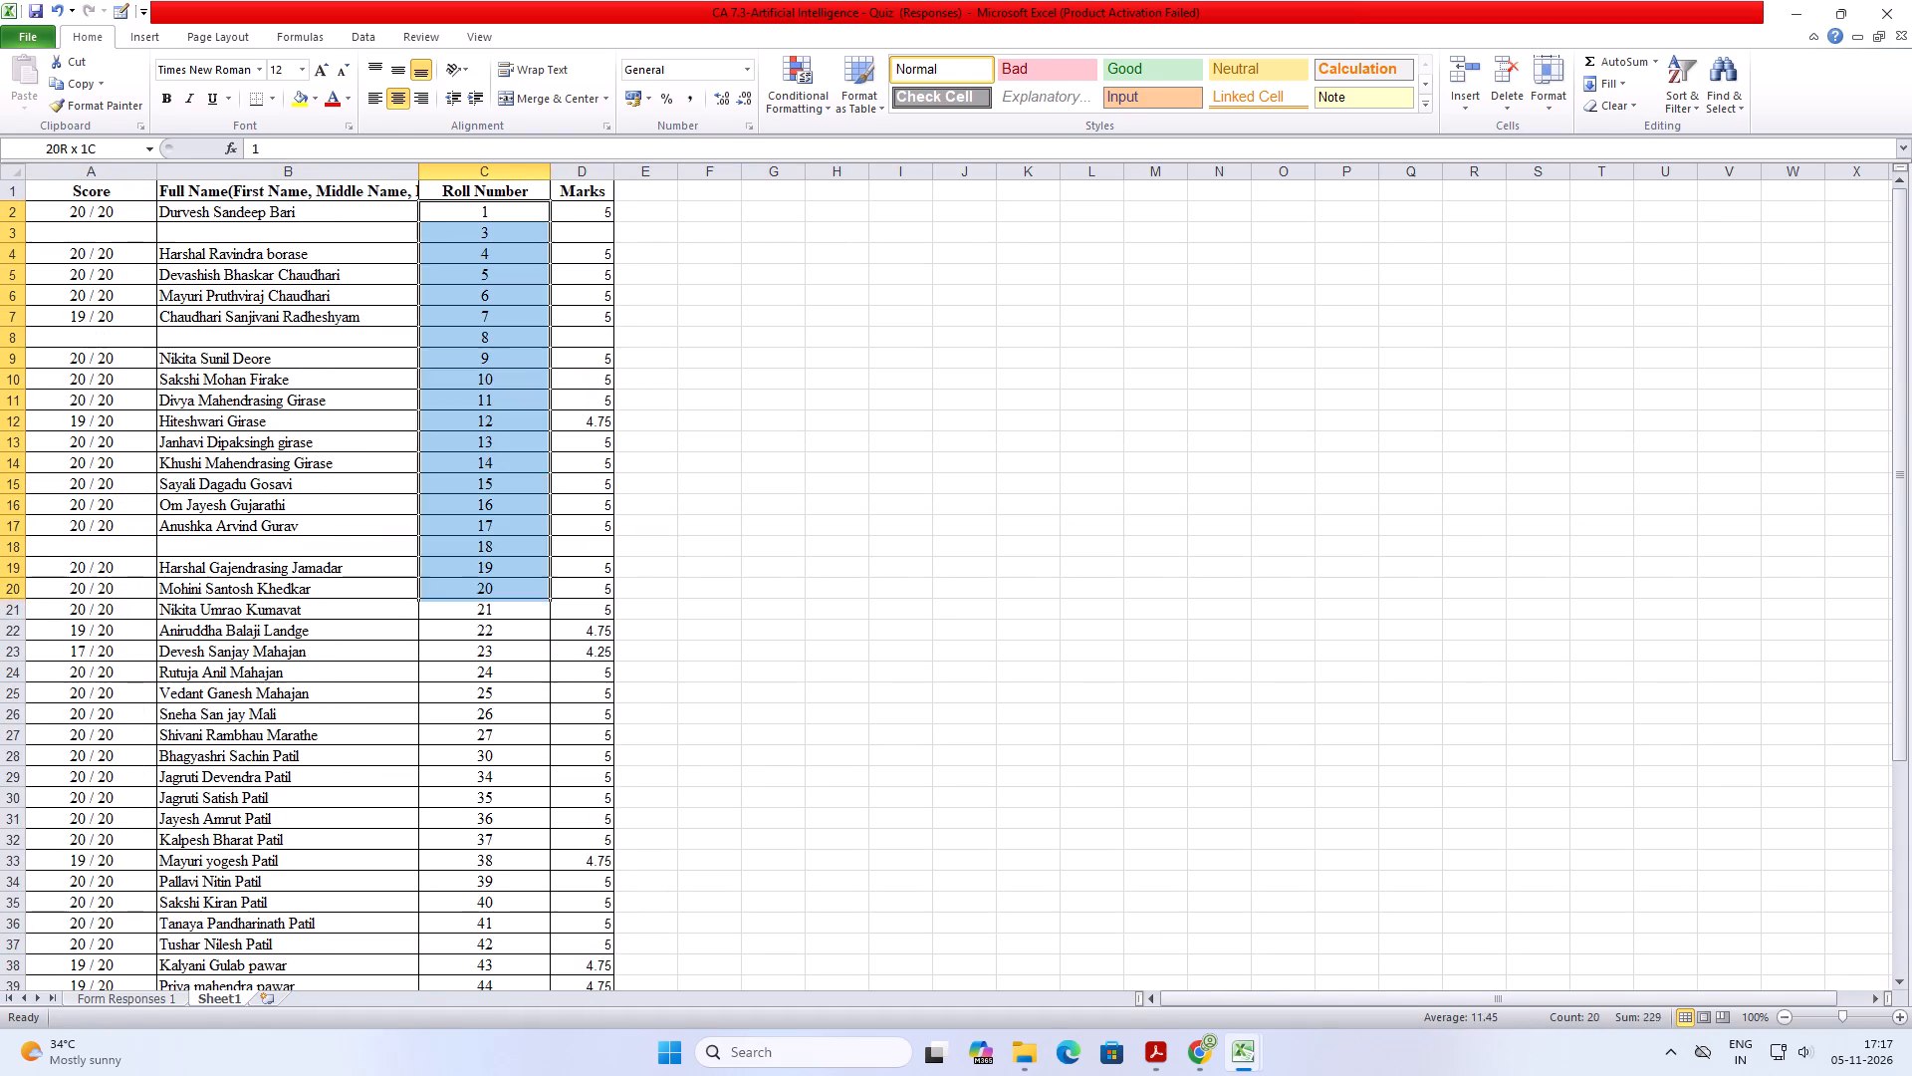
{"action": "left_click_drag", "start_coordinate": [498, 611], "coordinate": [498, 774]}
{"action": "left_click", "coordinate": [450, 599]}
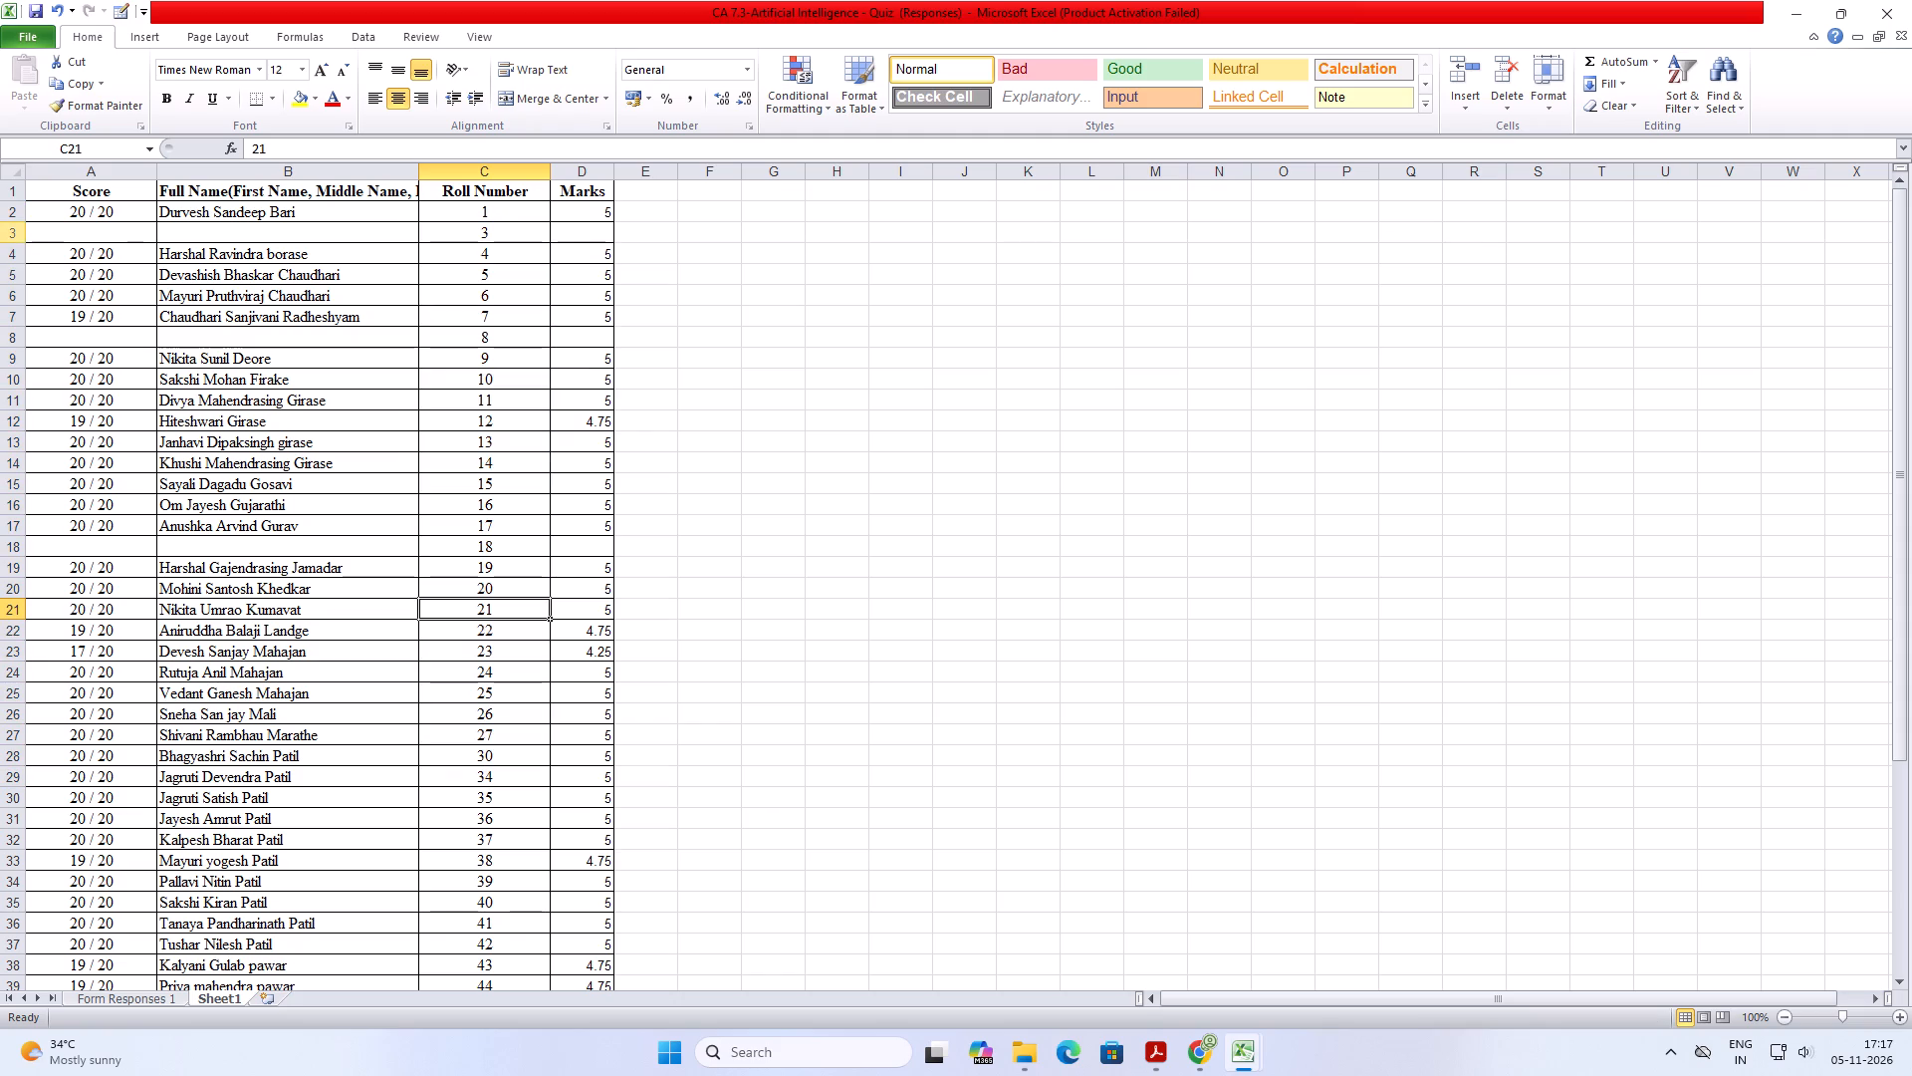
Delete the placeholder rows without names or marks for roll numbers 3, 18 and 8 from the quiz marks list.
{"action": "left_click", "coordinate": [3, 229]}
{"action": "key", "text": "Delete"}
{"action": "right_click", "coordinate": [3, 229]}
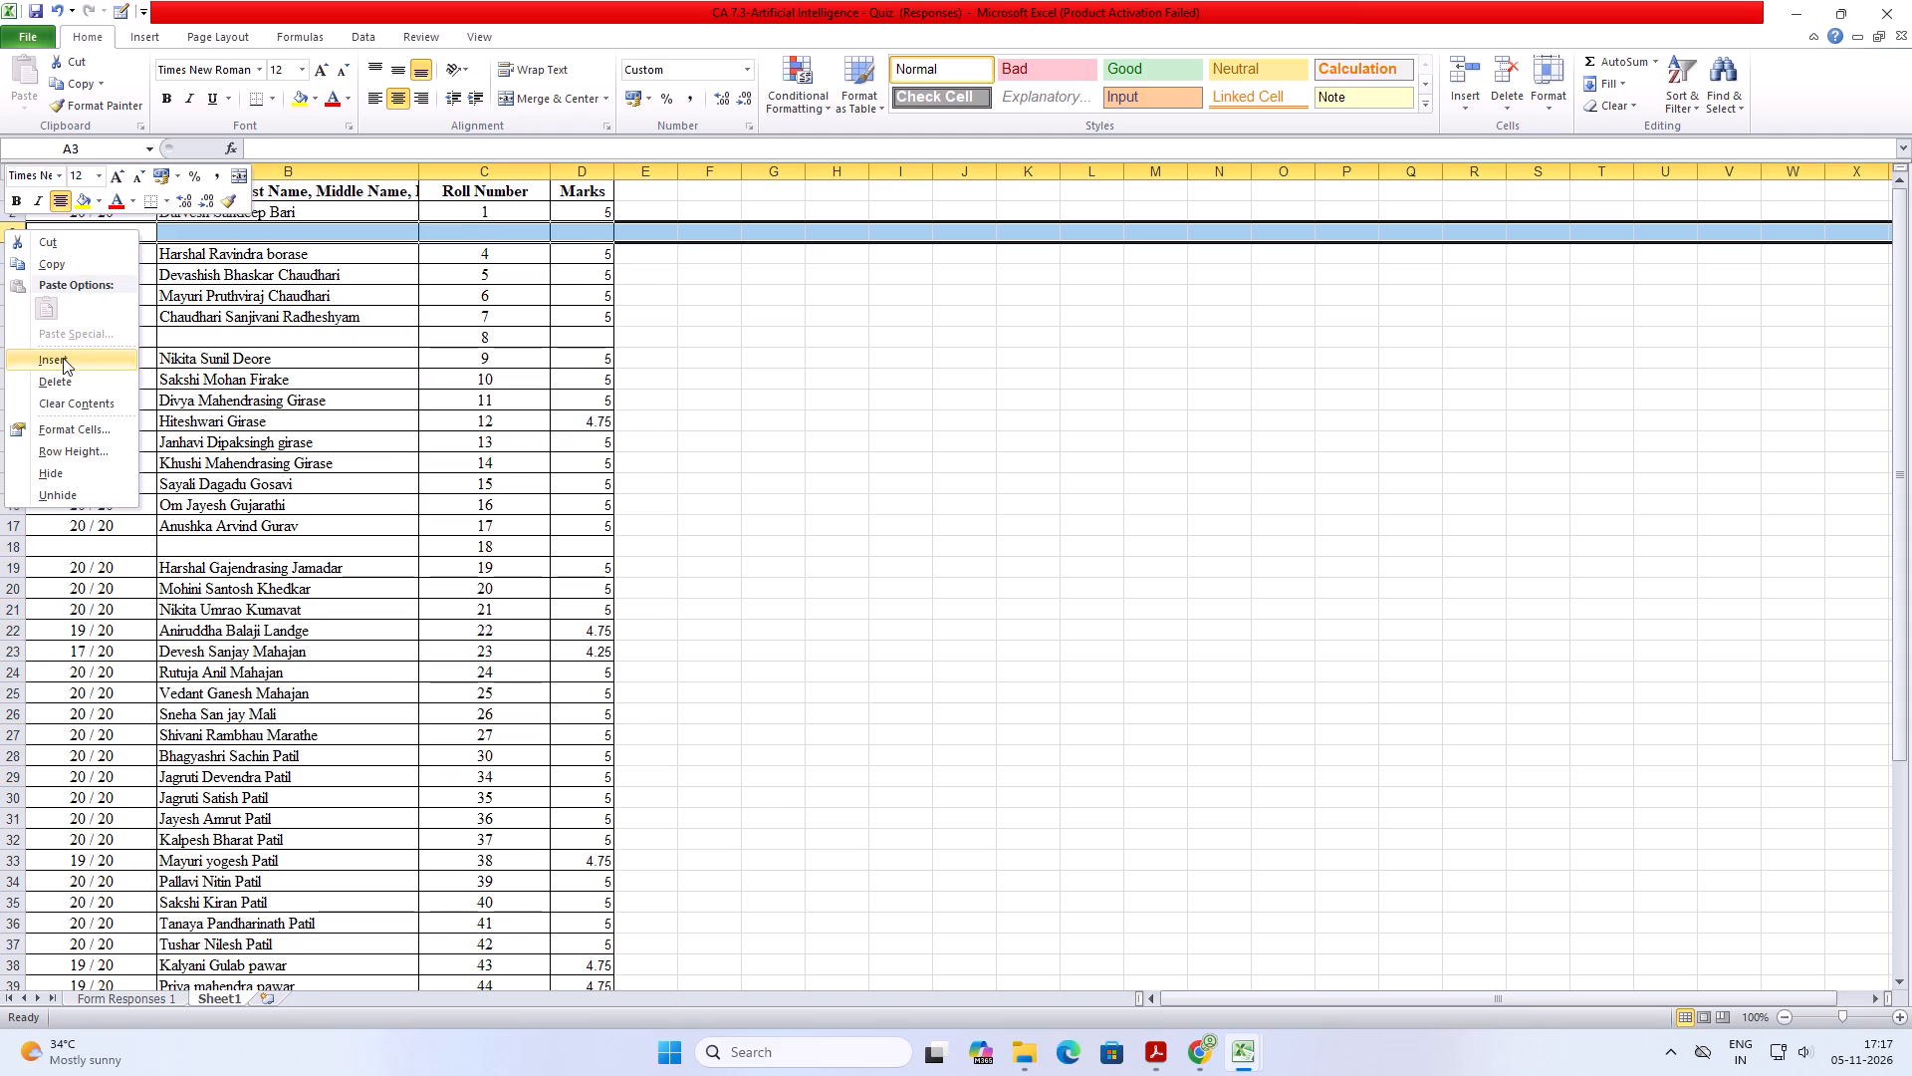
{"action": "left_click", "coordinate": [69, 379]}
{"action": "left_click", "coordinate": [0, 532]}
{"action": "left_click", "coordinate": [18, 528]}
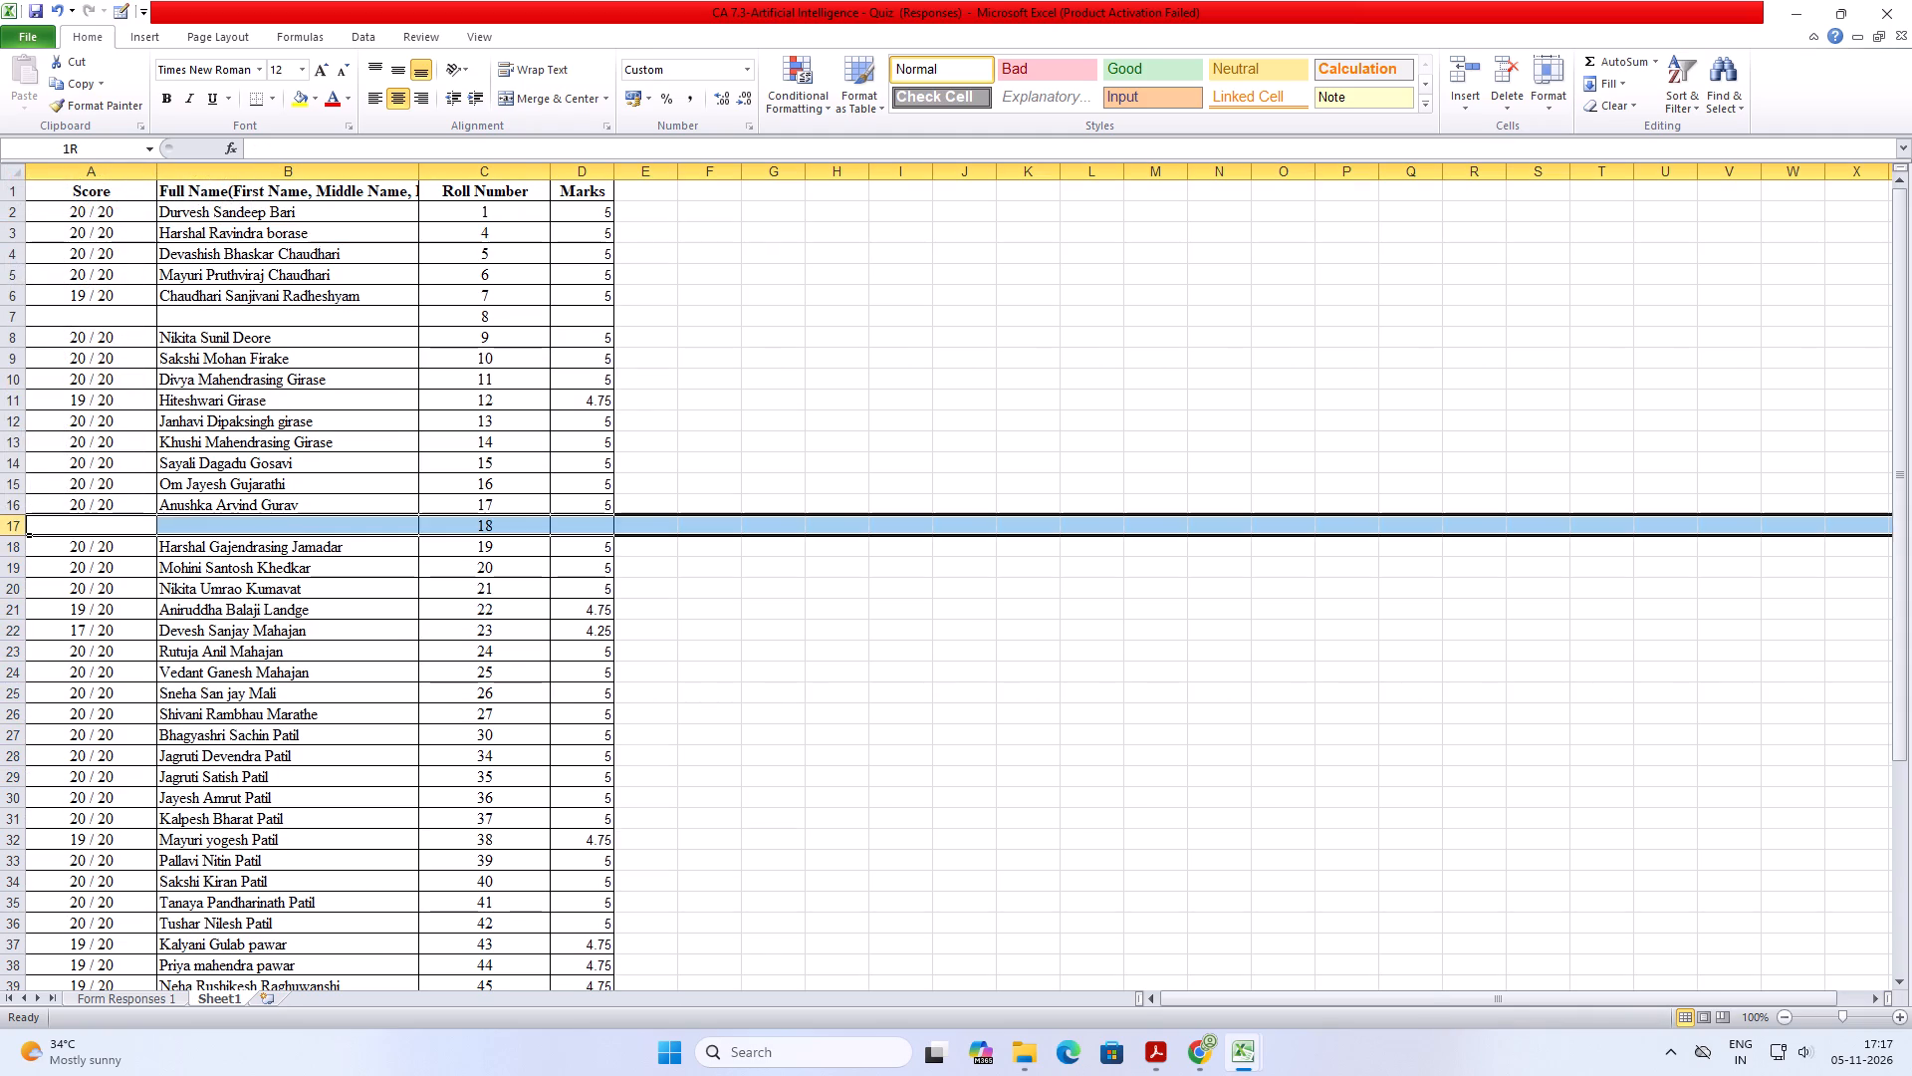
{"action": "right_click", "coordinate": [18, 528]}
{"action": "left_click", "coordinate": [66, 690]}
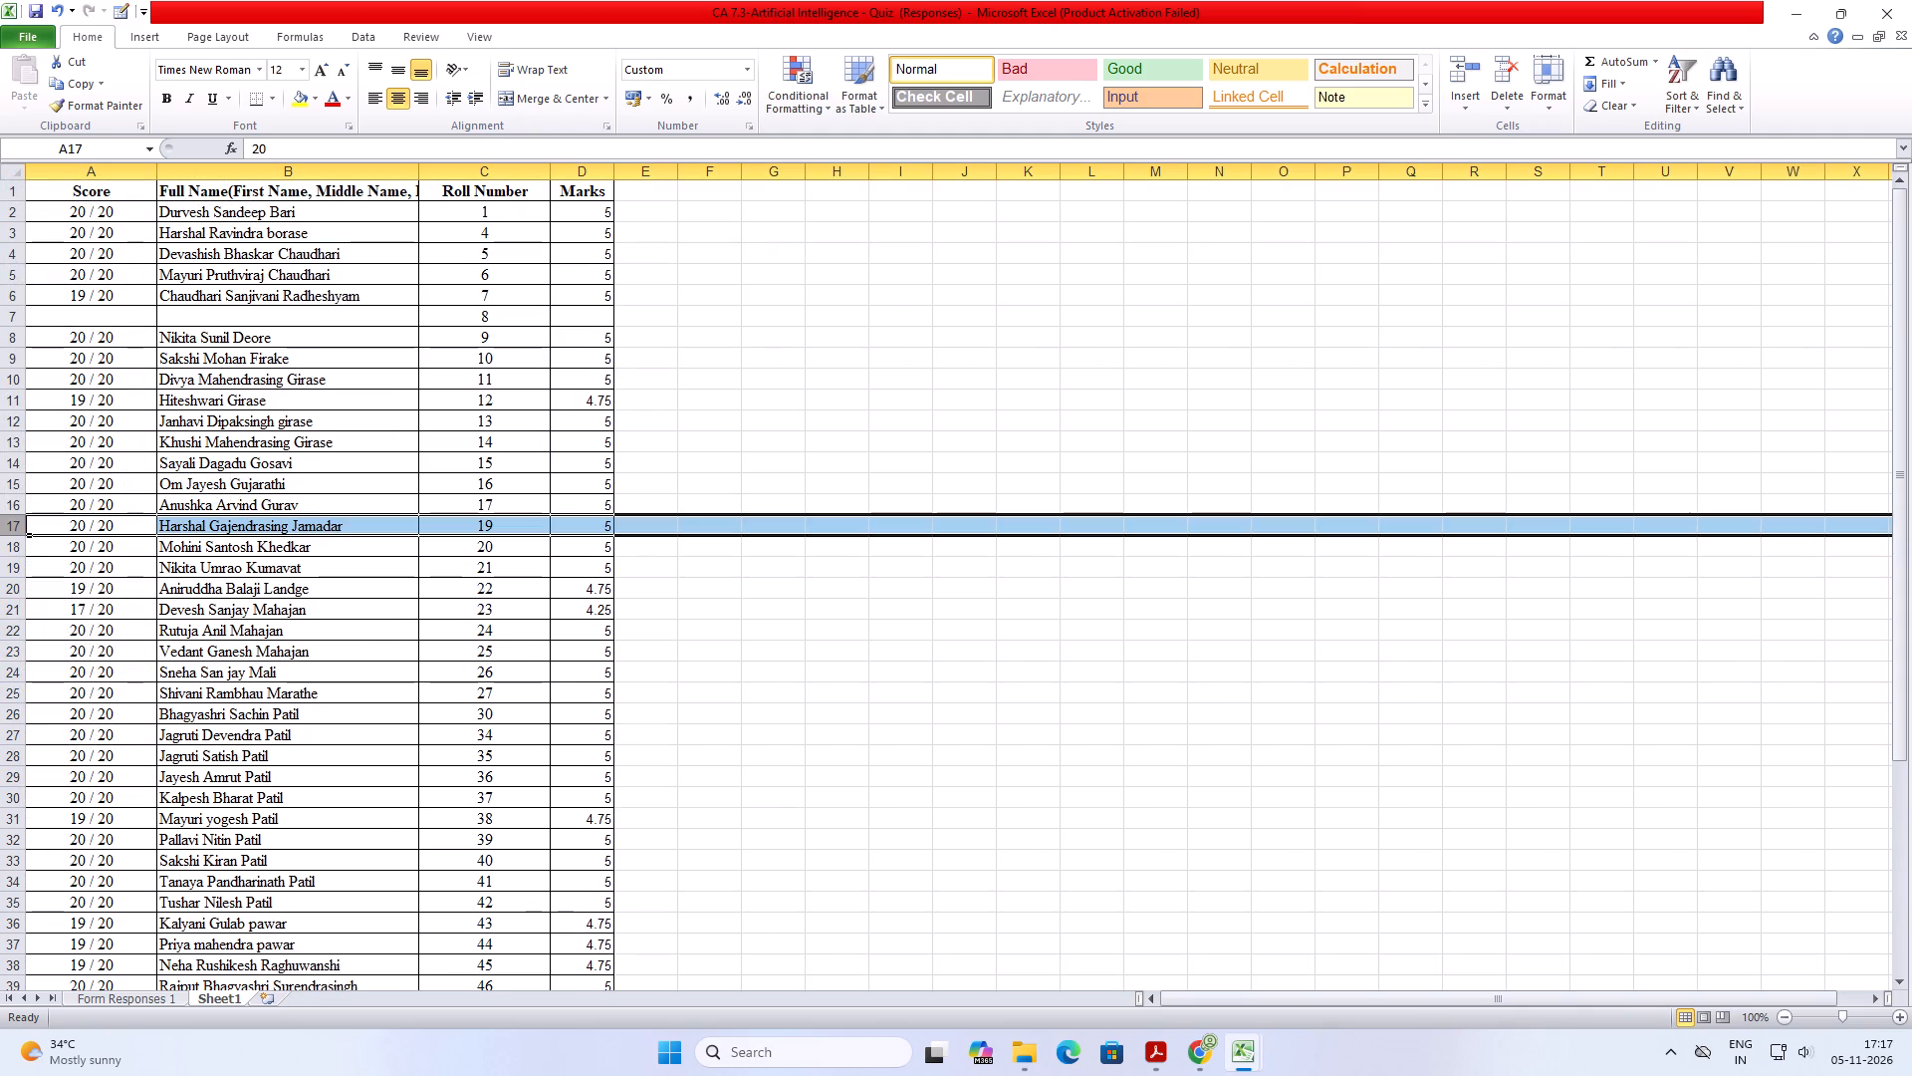
{"action": "scroll", "coordinate": [180, 652], "scroll_direction": "down", "scroll_amount": 4}
{"action": "scroll", "coordinate": [205, 644], "scroll_direction": "up", "scroll_amount": 4}
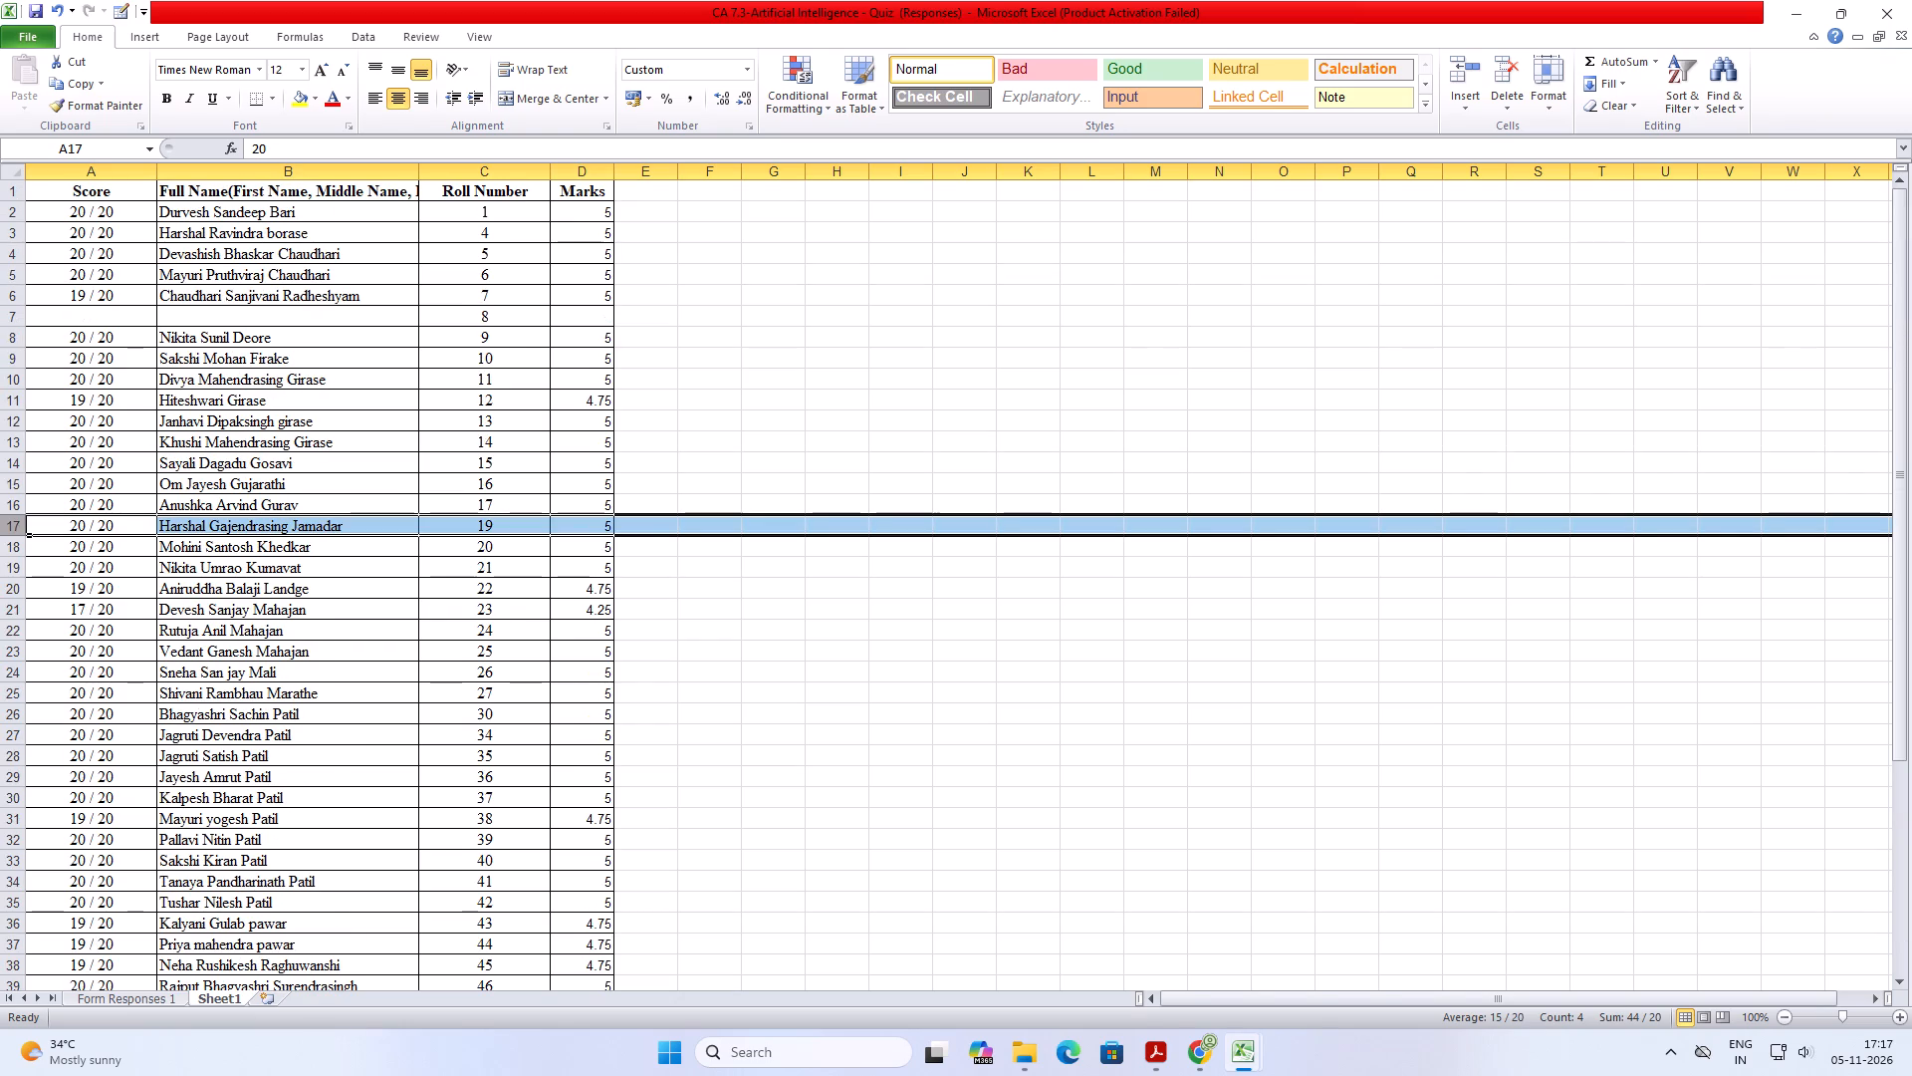
{"action": "left_click", "coordinate": [0, 312]}
{"action": "right_click", "coordinate": [0, 312]}
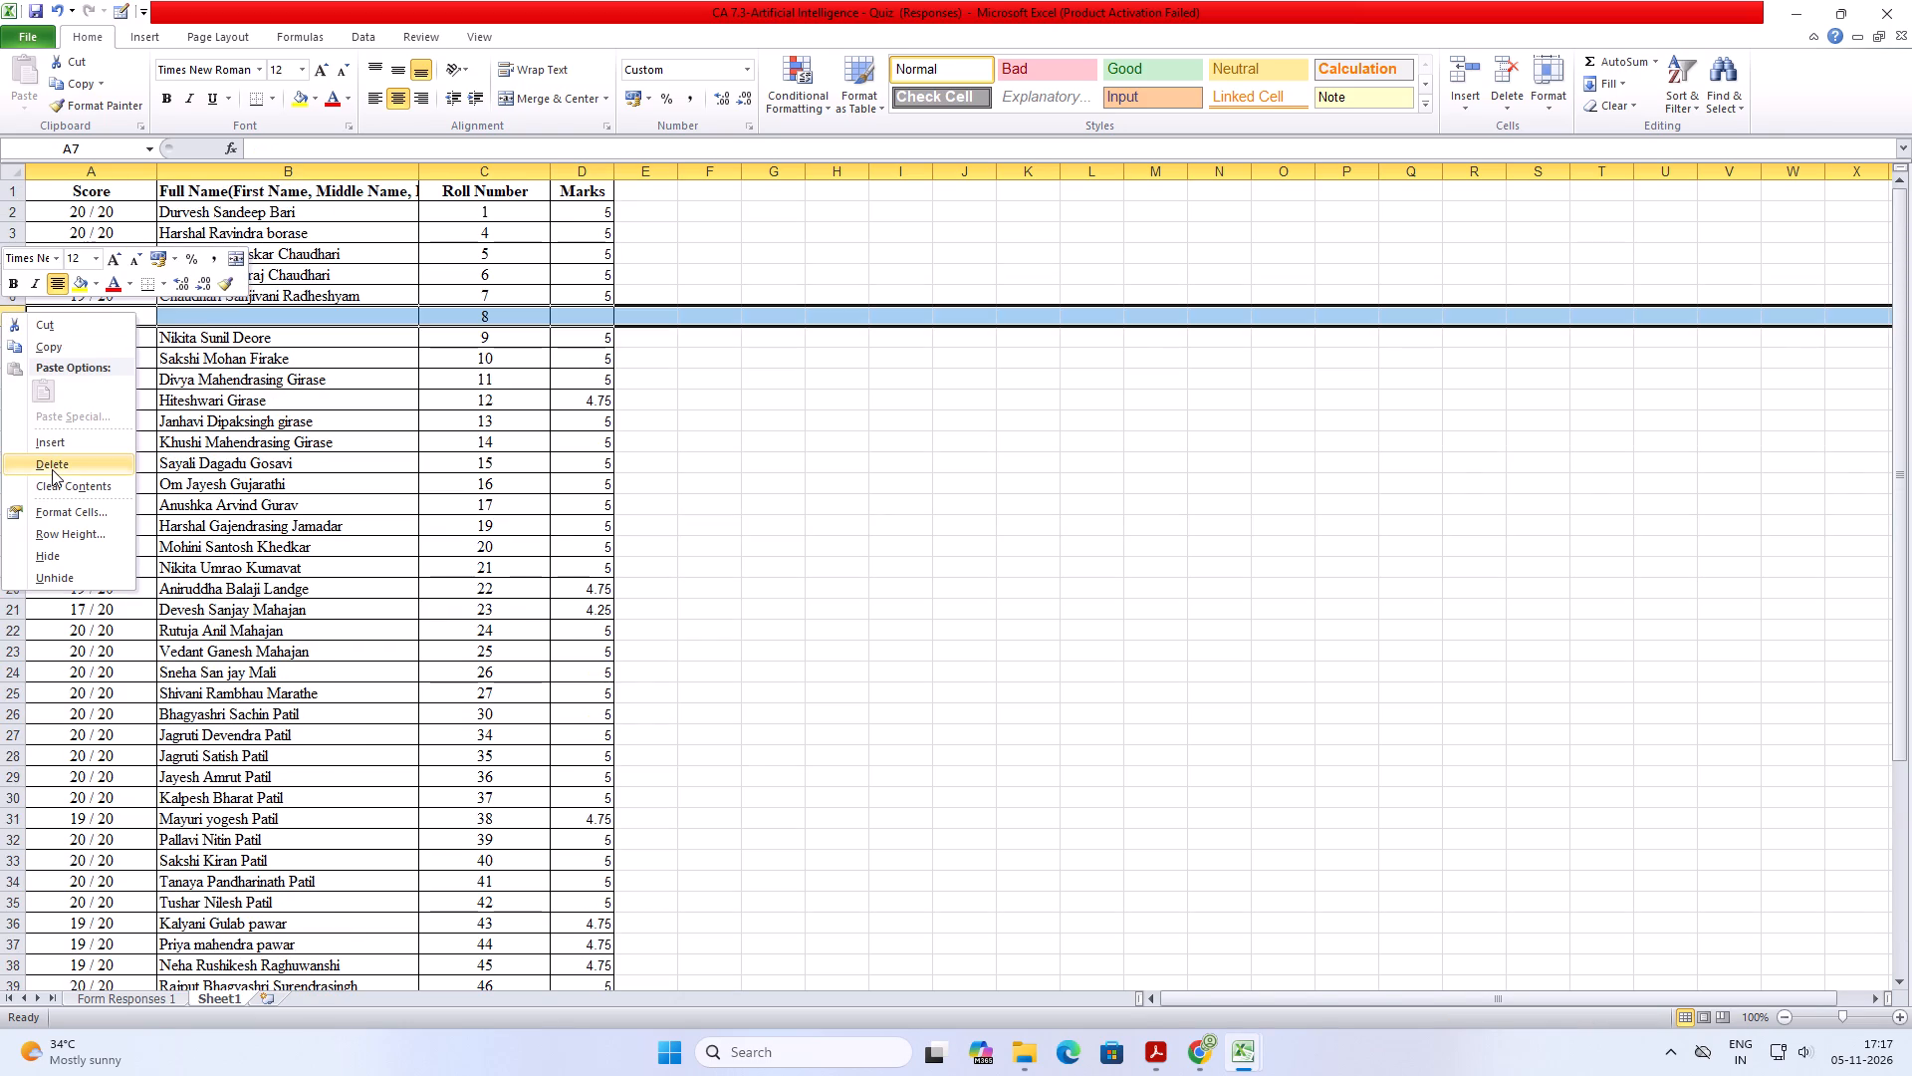
{"action": "left_click", "coordinate": [52, 469]}
{"action": "left_click", "coordinate": [381, 513]}
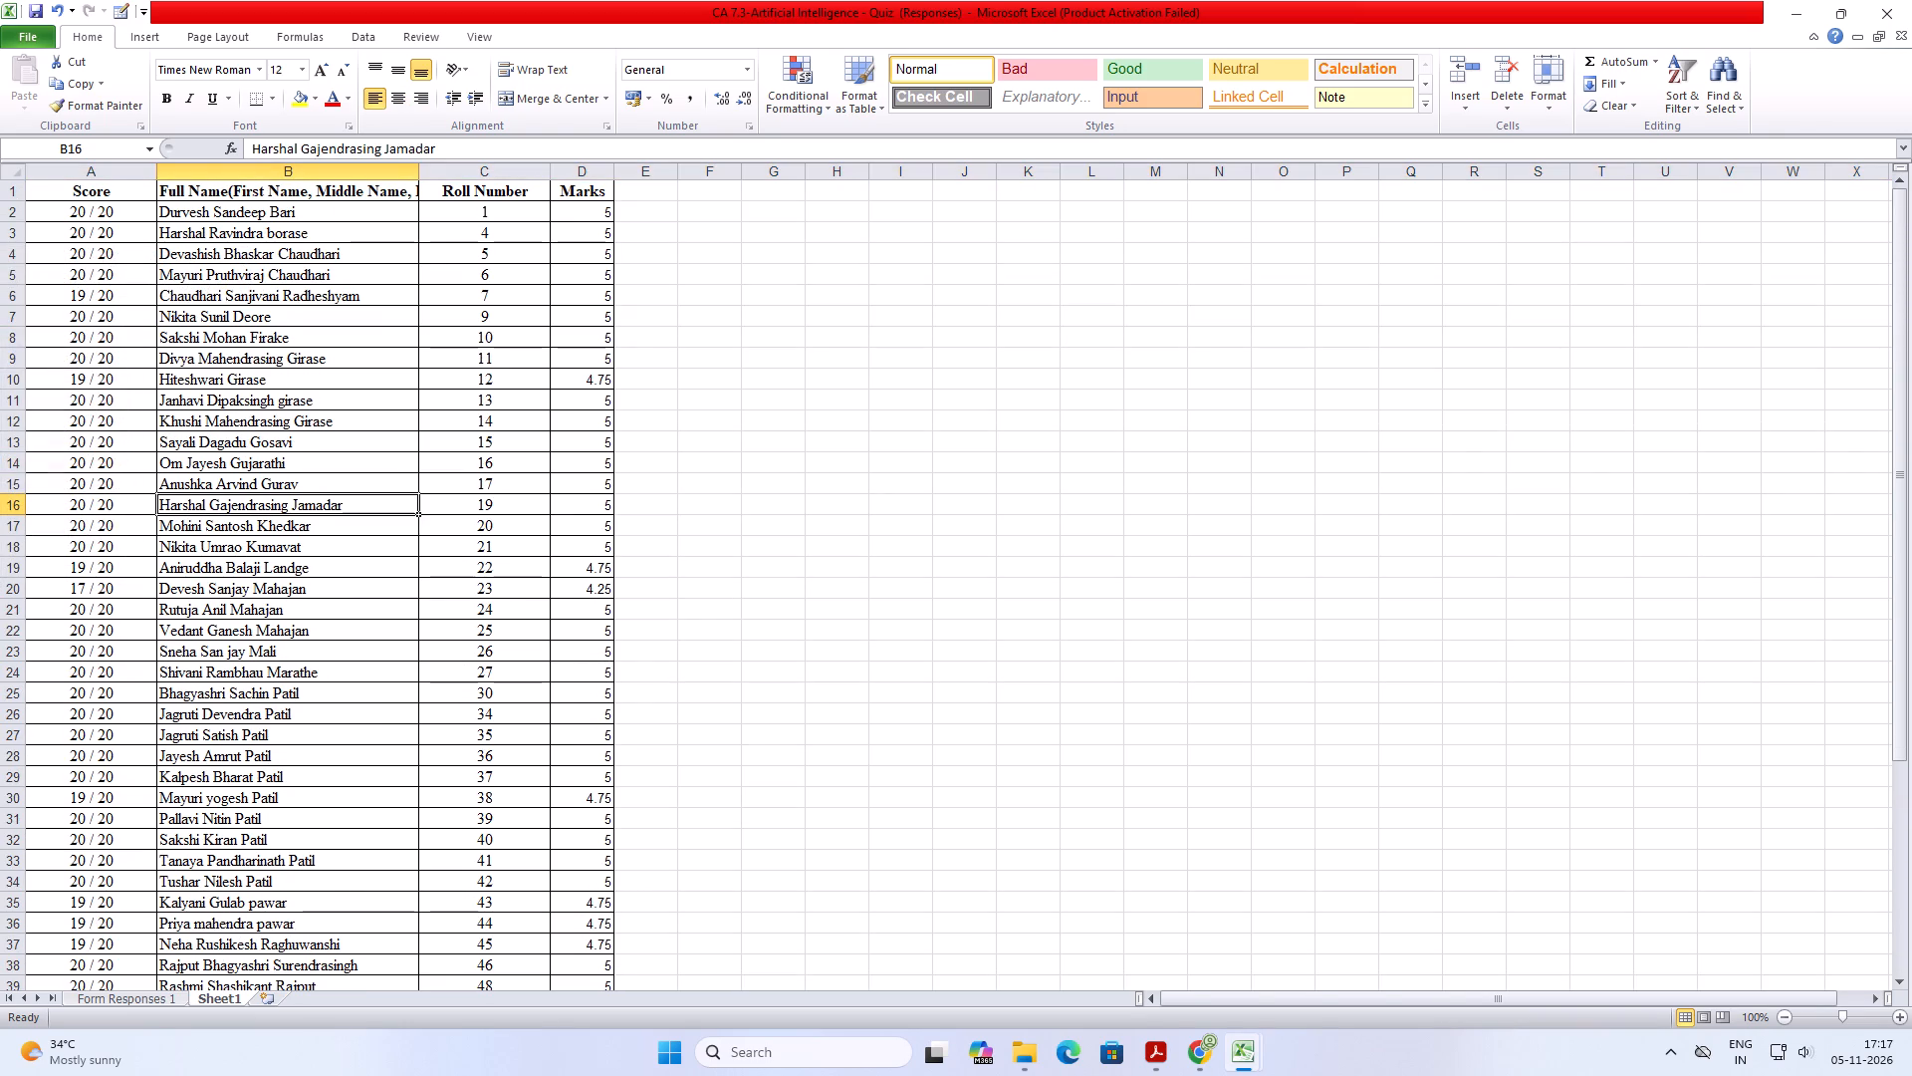
Count the roll numbers in the quiz marks list, from roll number 1 through 58.
{"action": "scroll", "coordinate": [460, 608], "scroll_direction": "down", "scroll_amount": 7}
{"action": "scroll", "coordinate": [444, 723], "scroll_direction": "up", "scroll_amount": 10}
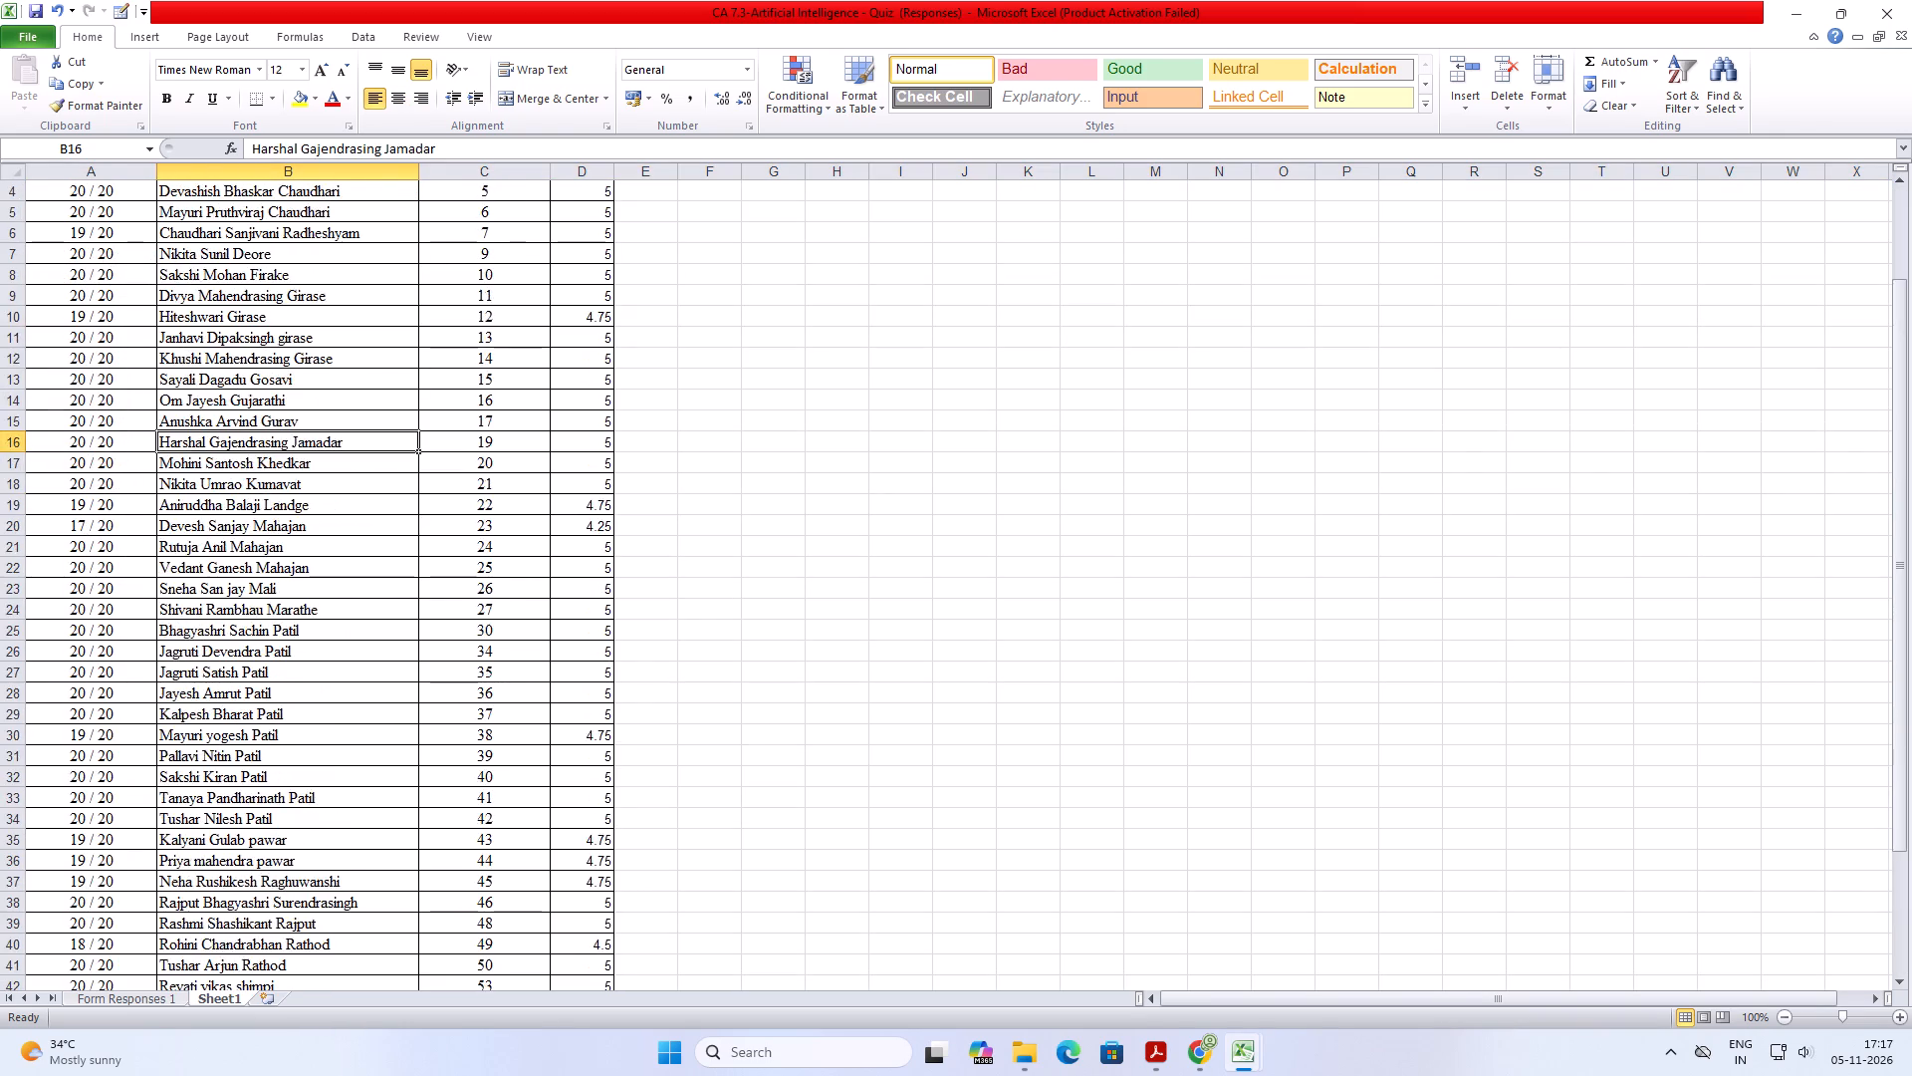
{"action": "left_click_drag", "start_coordinate": [499, 216], "coordinate": [496, 977]}
{"action": "scroll", "coordinate": [501, 949], "scroll_direction": "down", "scroll_amount": 2}
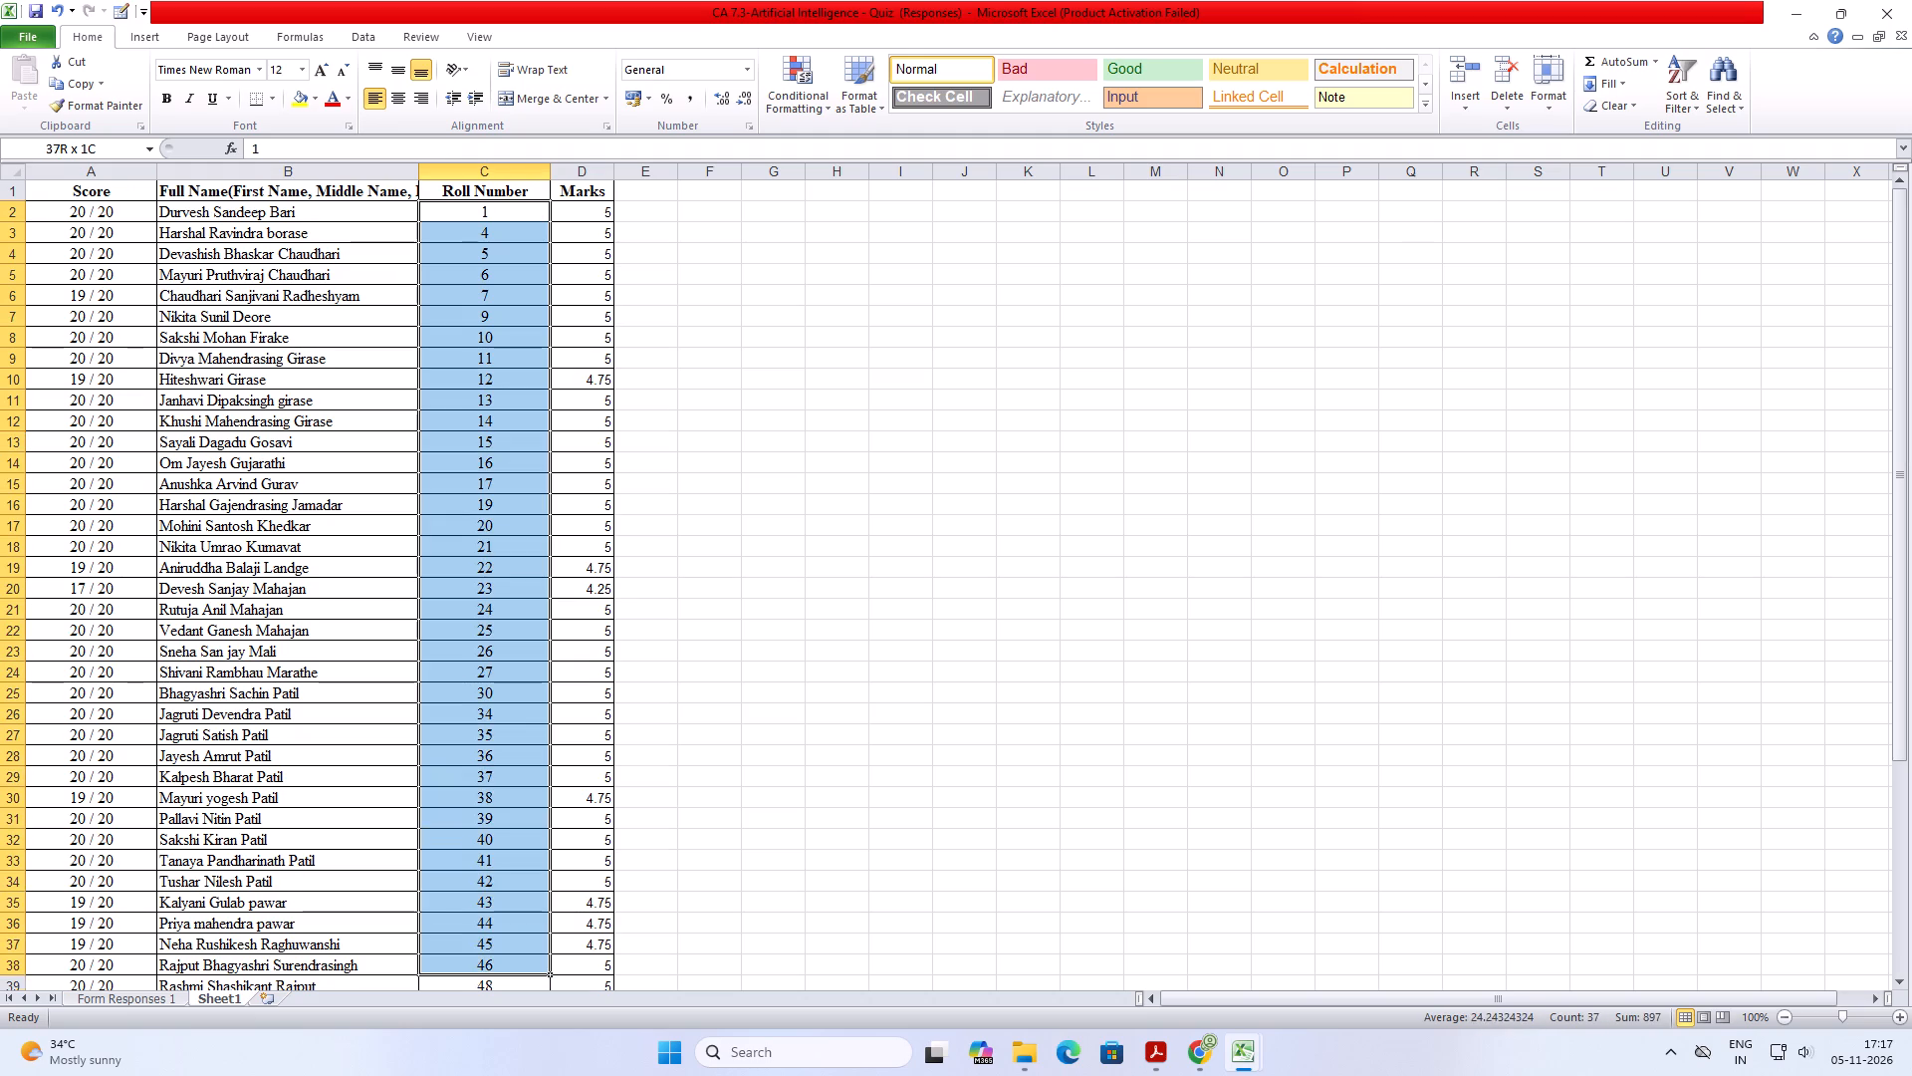
{"action": "left_click_drag", "start_coordinate": [496, 977], "coordinate": [481, 950]}
{"action": "scroll", "coordinate": [487, 1004], "scroll_direction": "down", "scroll_amount": 2}
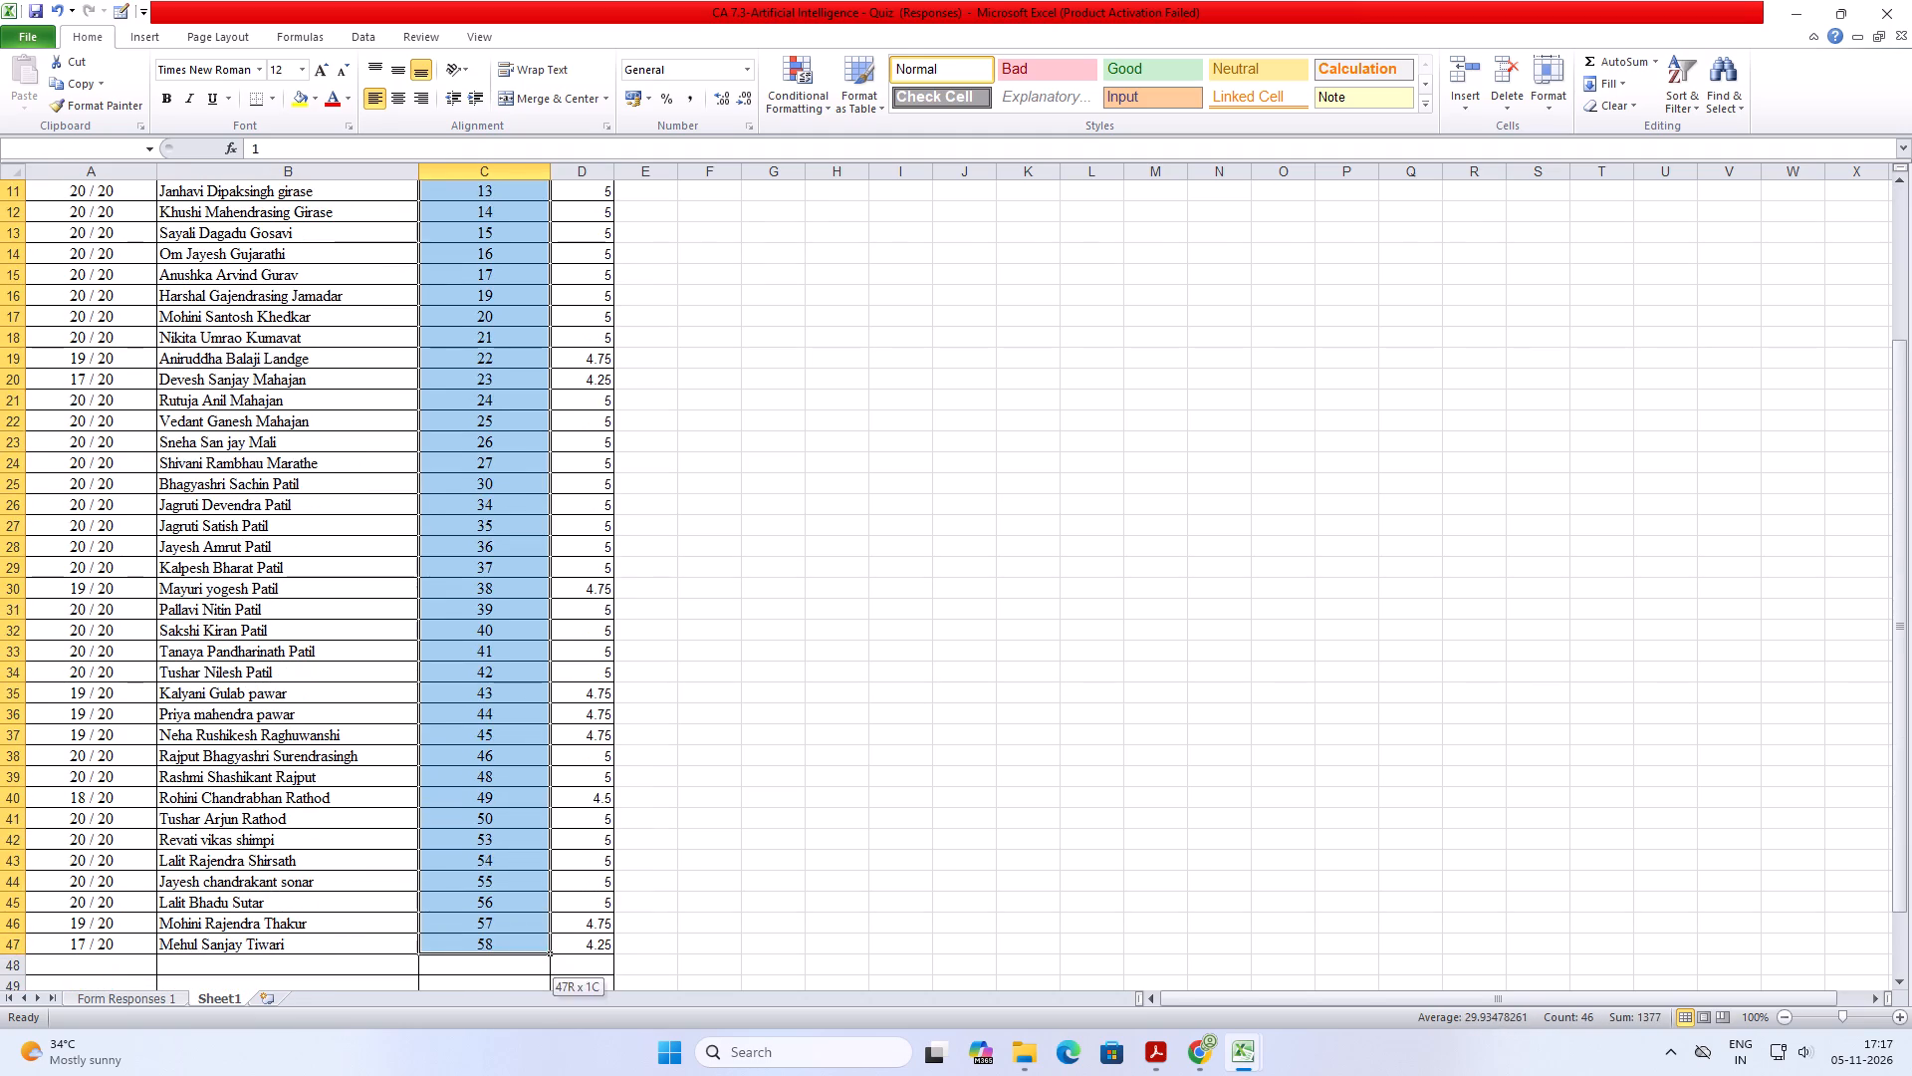
{"action": "left_click_drag", "start_coordinate": [481, 950], "coordinate": [482, 944]}
Switch to the Theory HJB Final CA-7.3 workbook and count the Formative Assessment marks down the whole student list.
{"action": "left_click", "coordinate": [1243, 1053]}
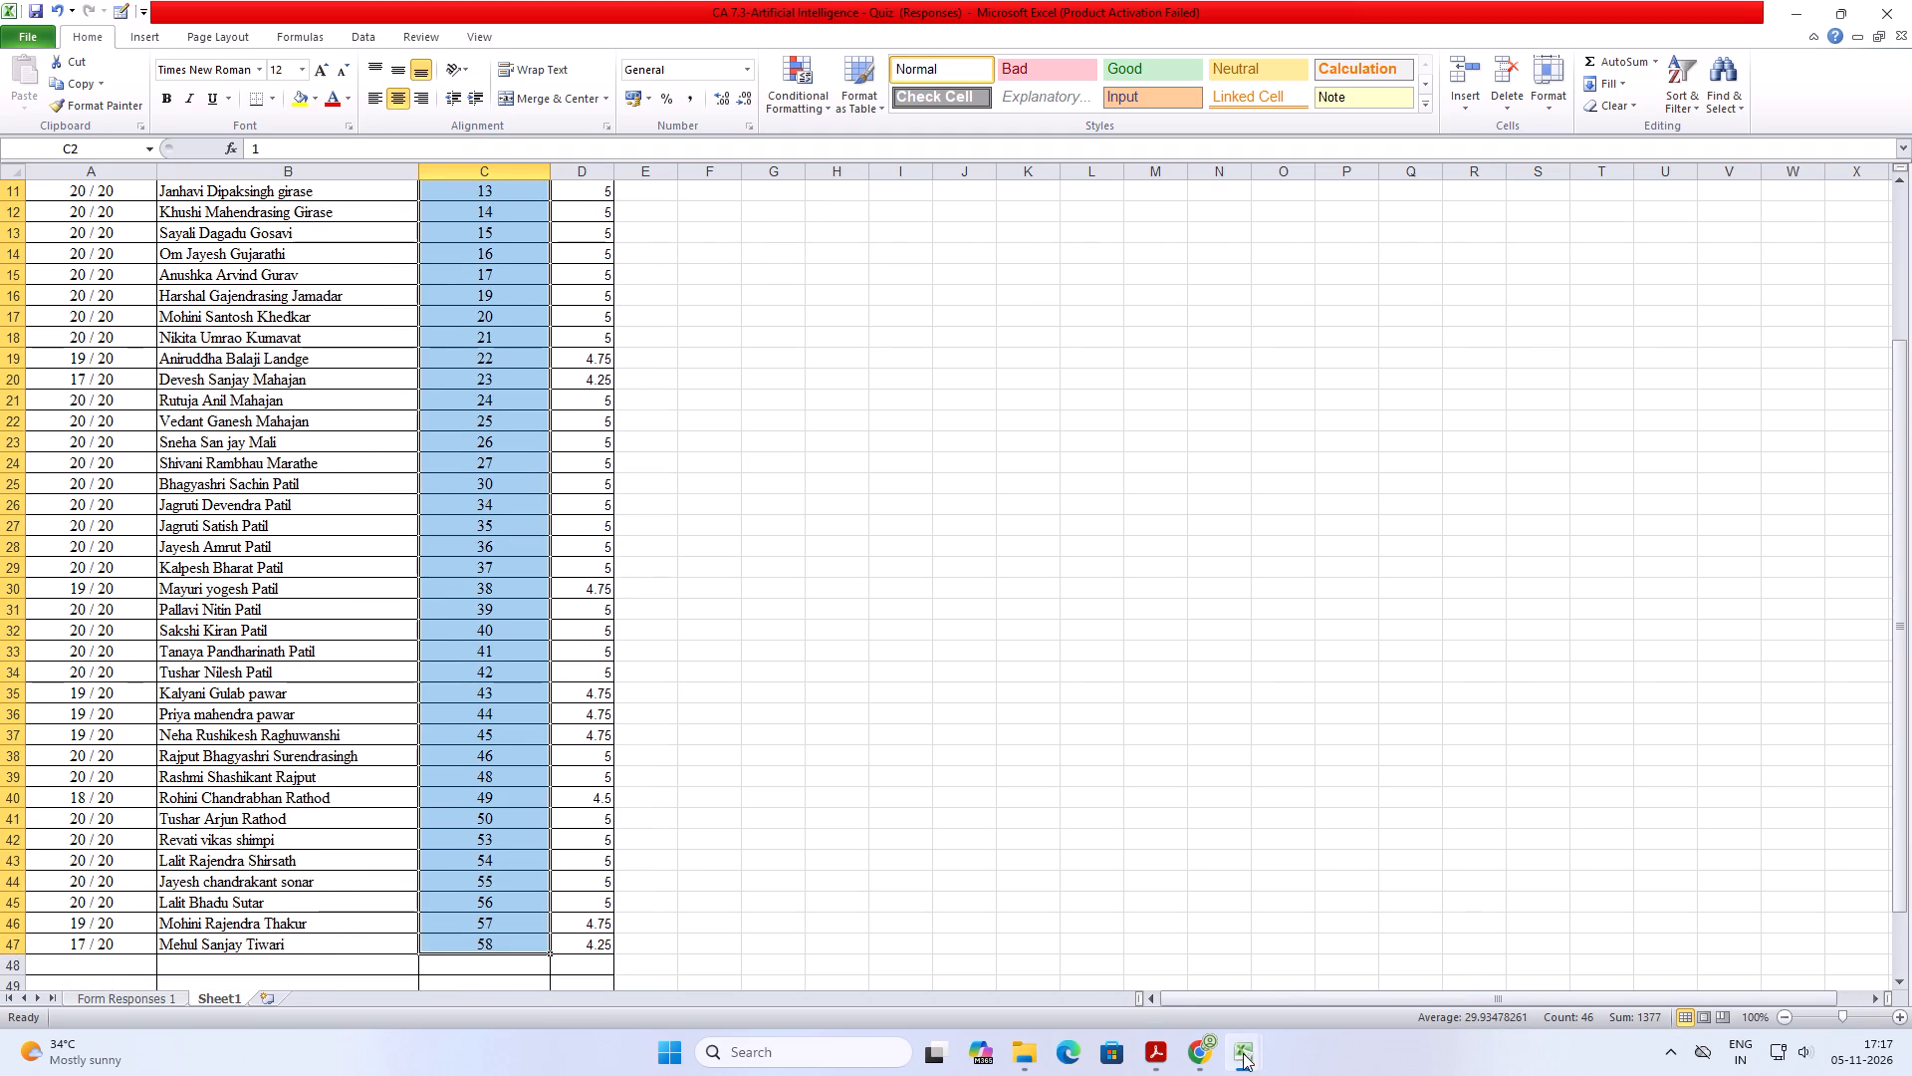
{"action": "left_click", "coordinate": [1151, 971]}
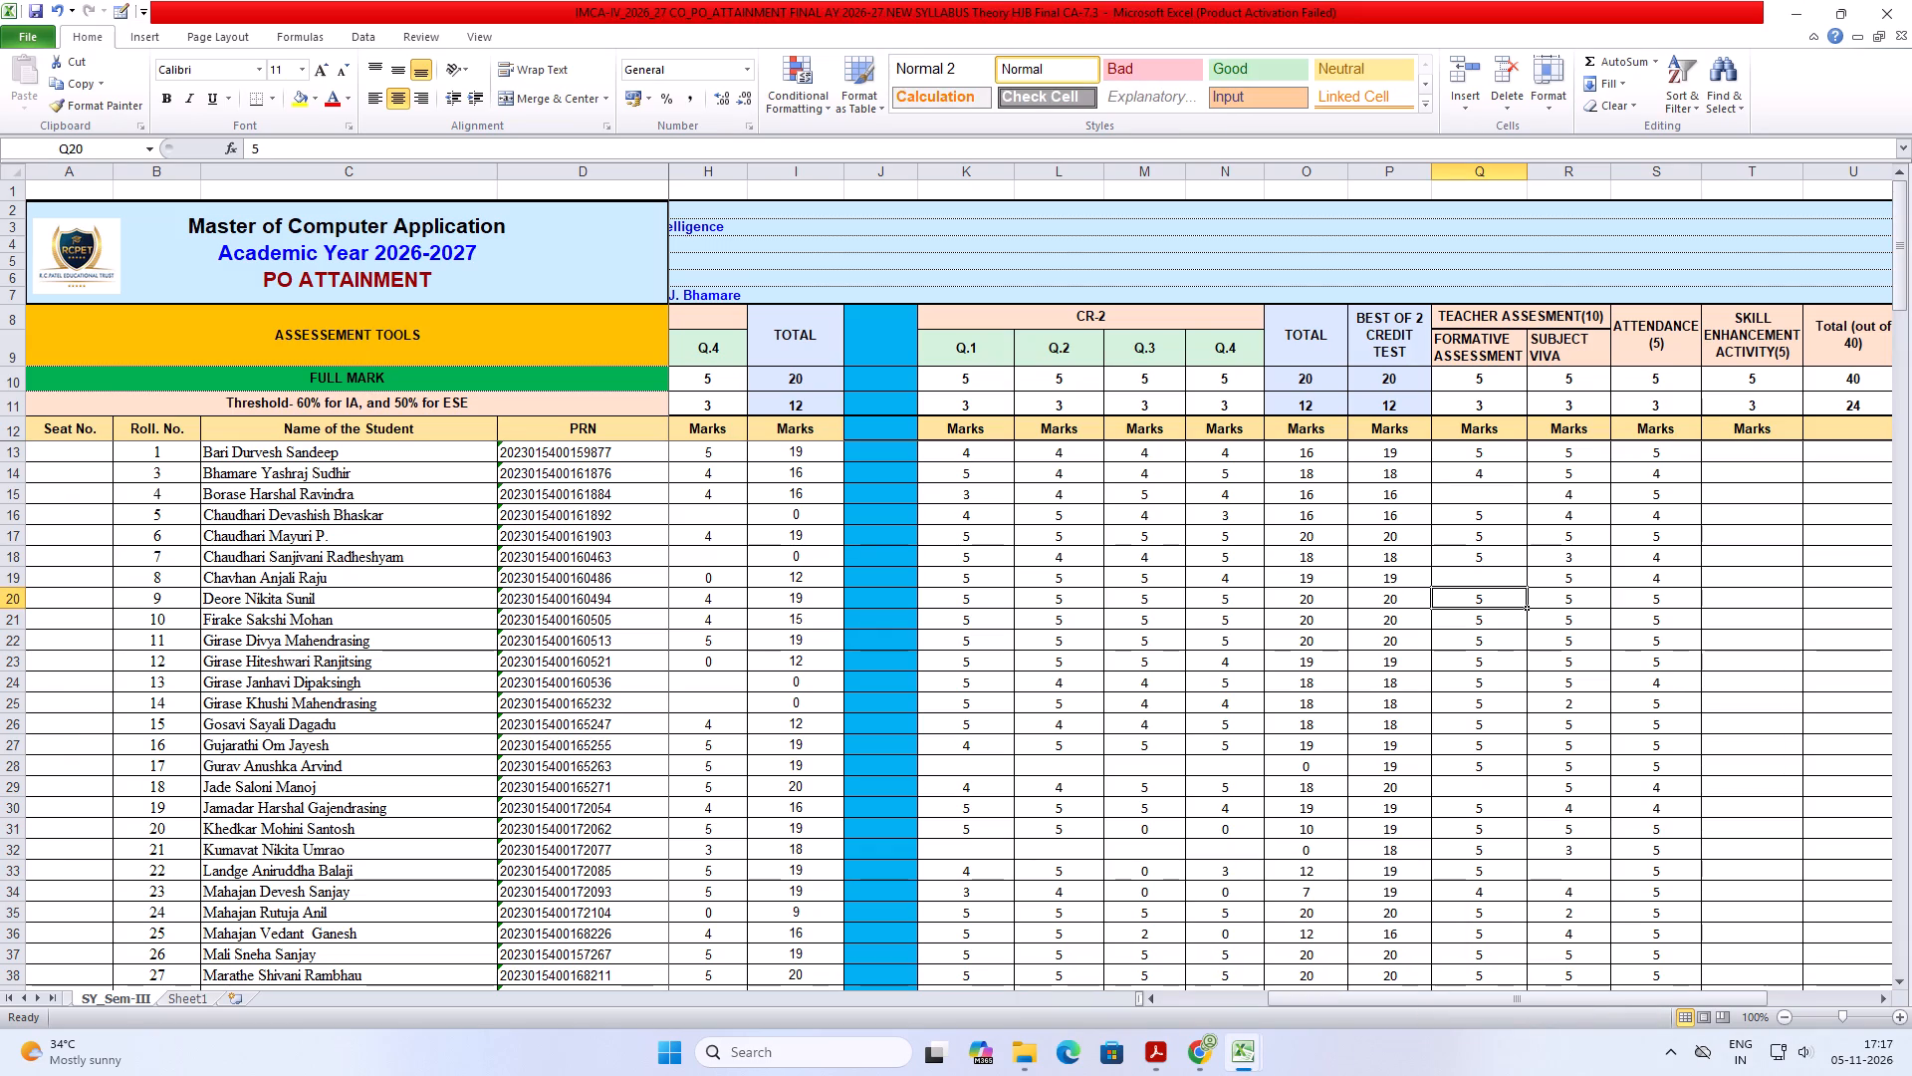
{"action": "left_click", "coordinate": [1479, 467]}
{"action": "left_click_drag", "start_coordinate": [1478, 450], "coordinate": [1502, 1025]}
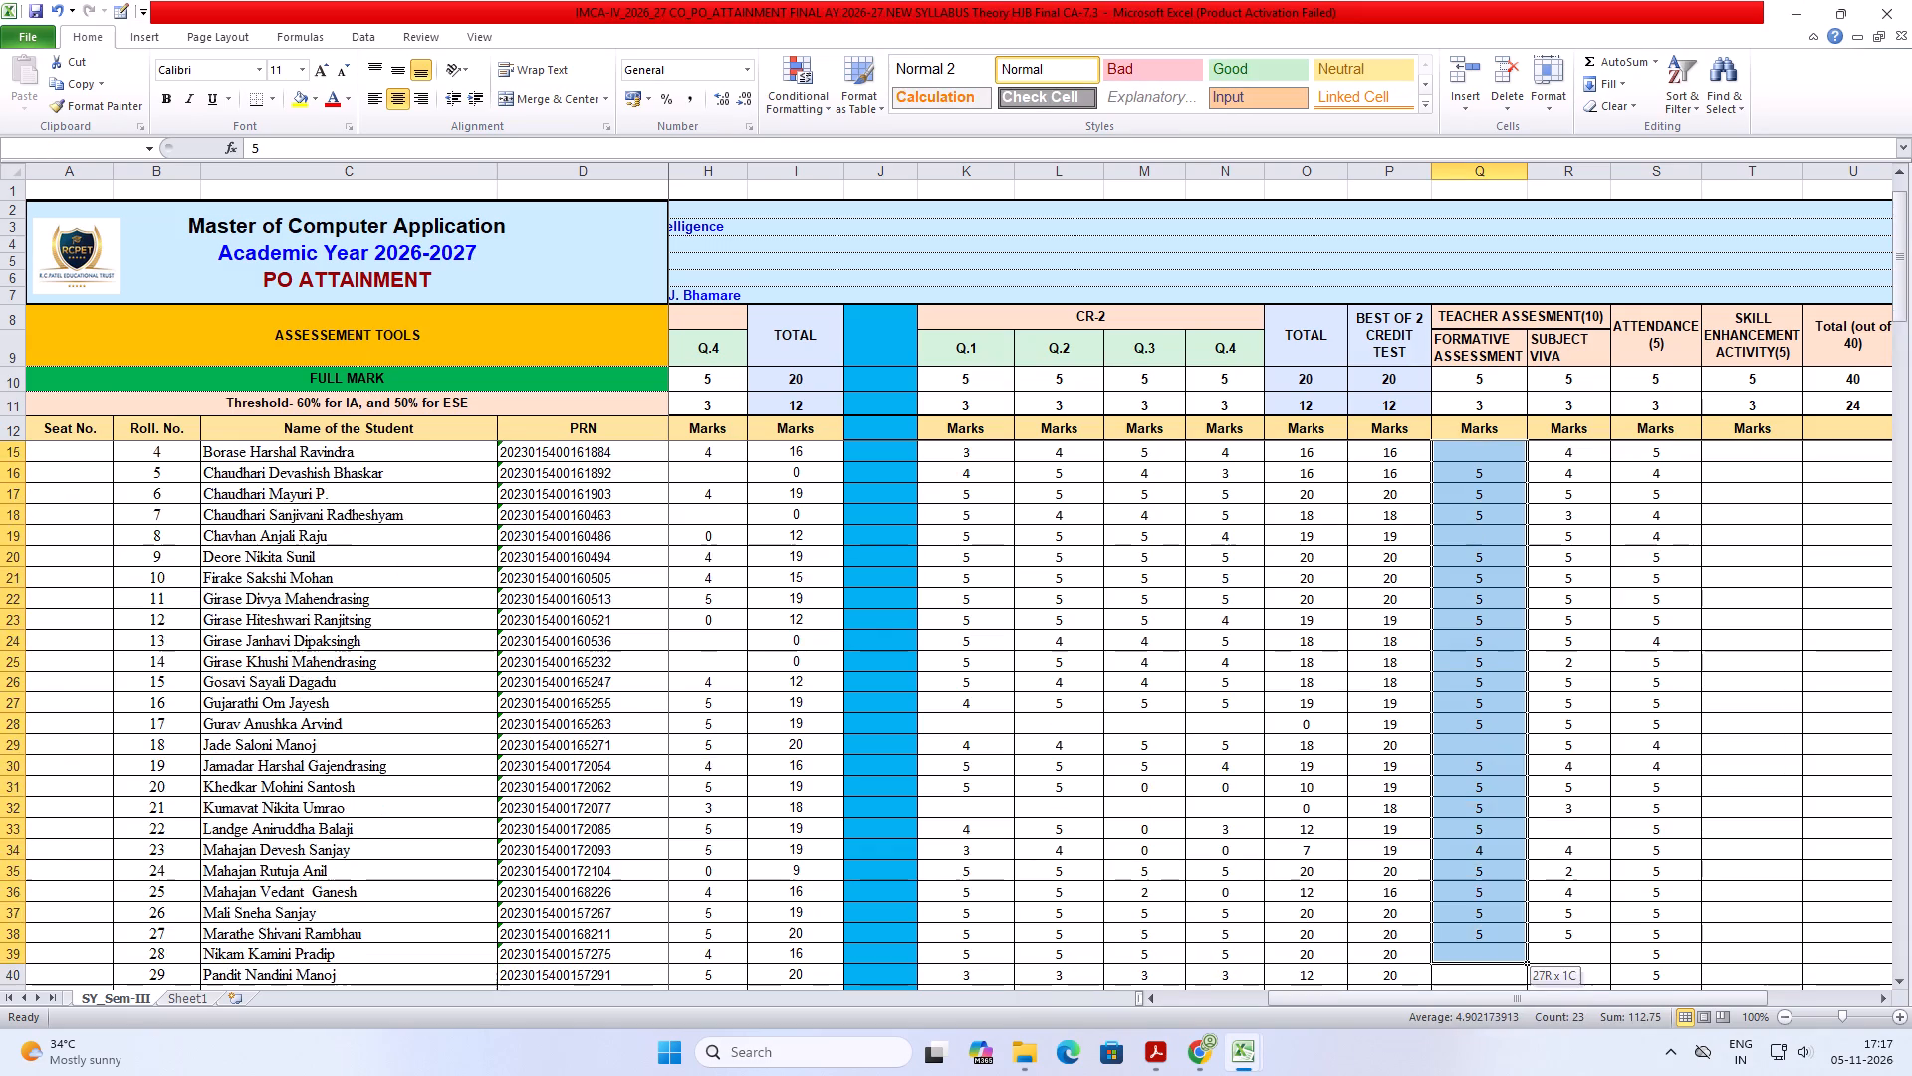
{"action": "left_click_drag", "start_coordinate": [1502, 1025], "coordinate": [1481, 1010]}
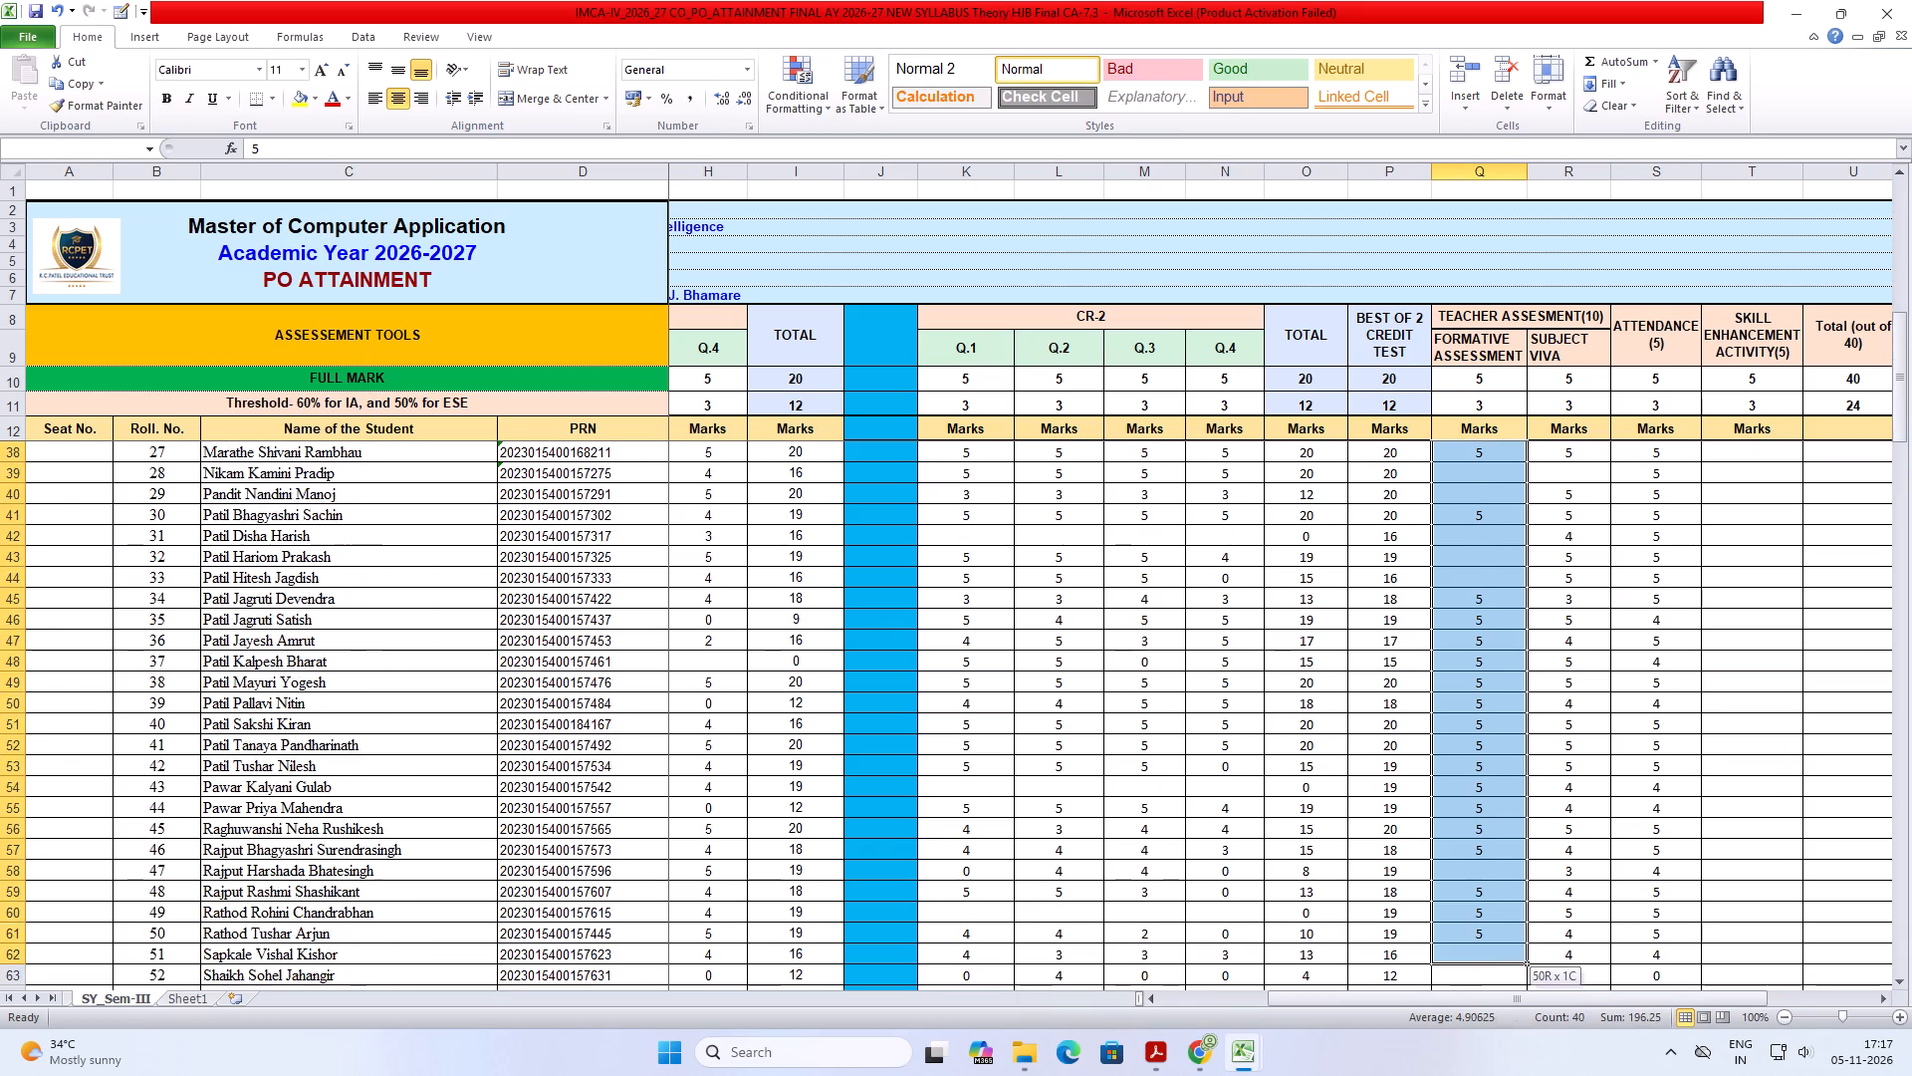
{"action": "left_click_drag", "start_coordinate": [1481, 1010], "coordinate": [1481, 971]}
{"action": "left_click", "coordinate": [1497, 912]}
{"action": "scroll", "coordinate": [1494, 911], "scroll_direction": "up", "scroll_amount": 11}
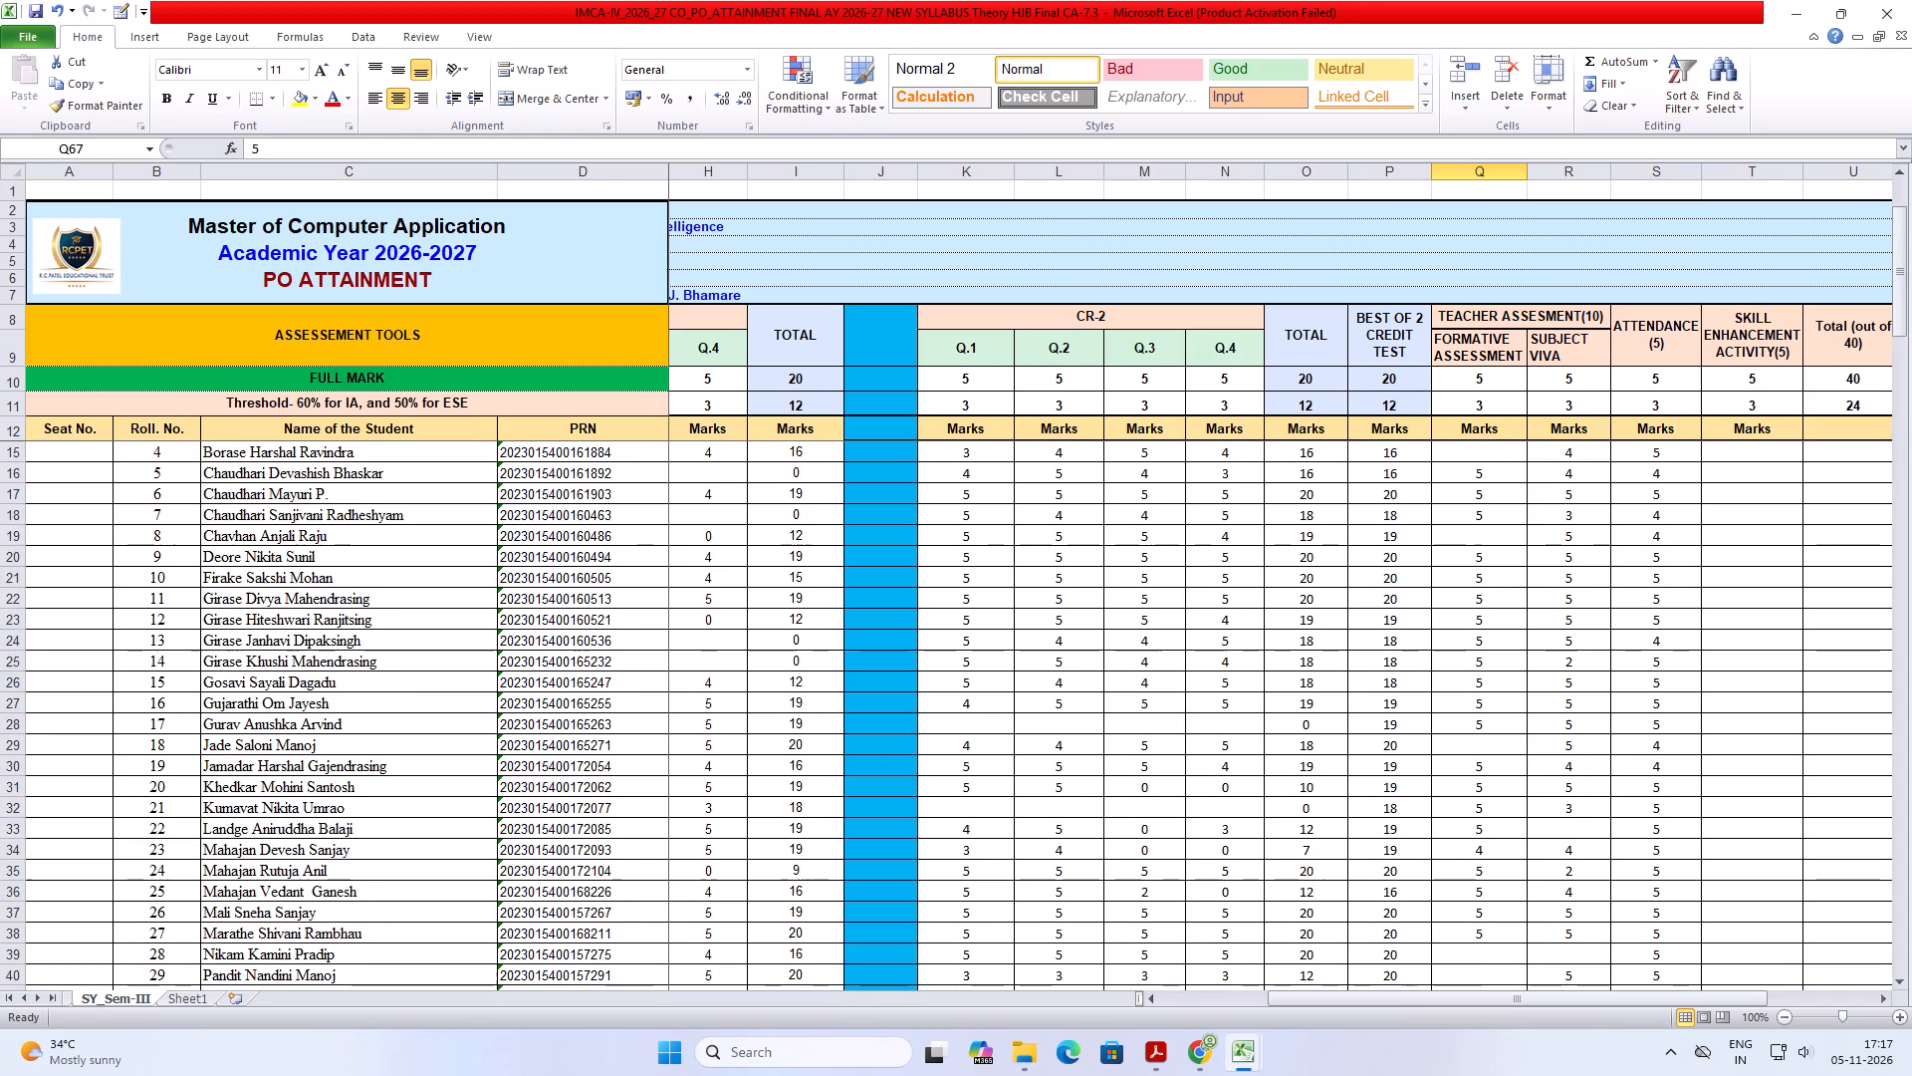
{"action": "scroll", "coordinate": [1494, 889], "scroll_direction": "up", "scroll_amount": 11}
Save the Theory HJB Final CA-7.3 attainment workbook.
{"action": "key", "text": "ctrl+s"}
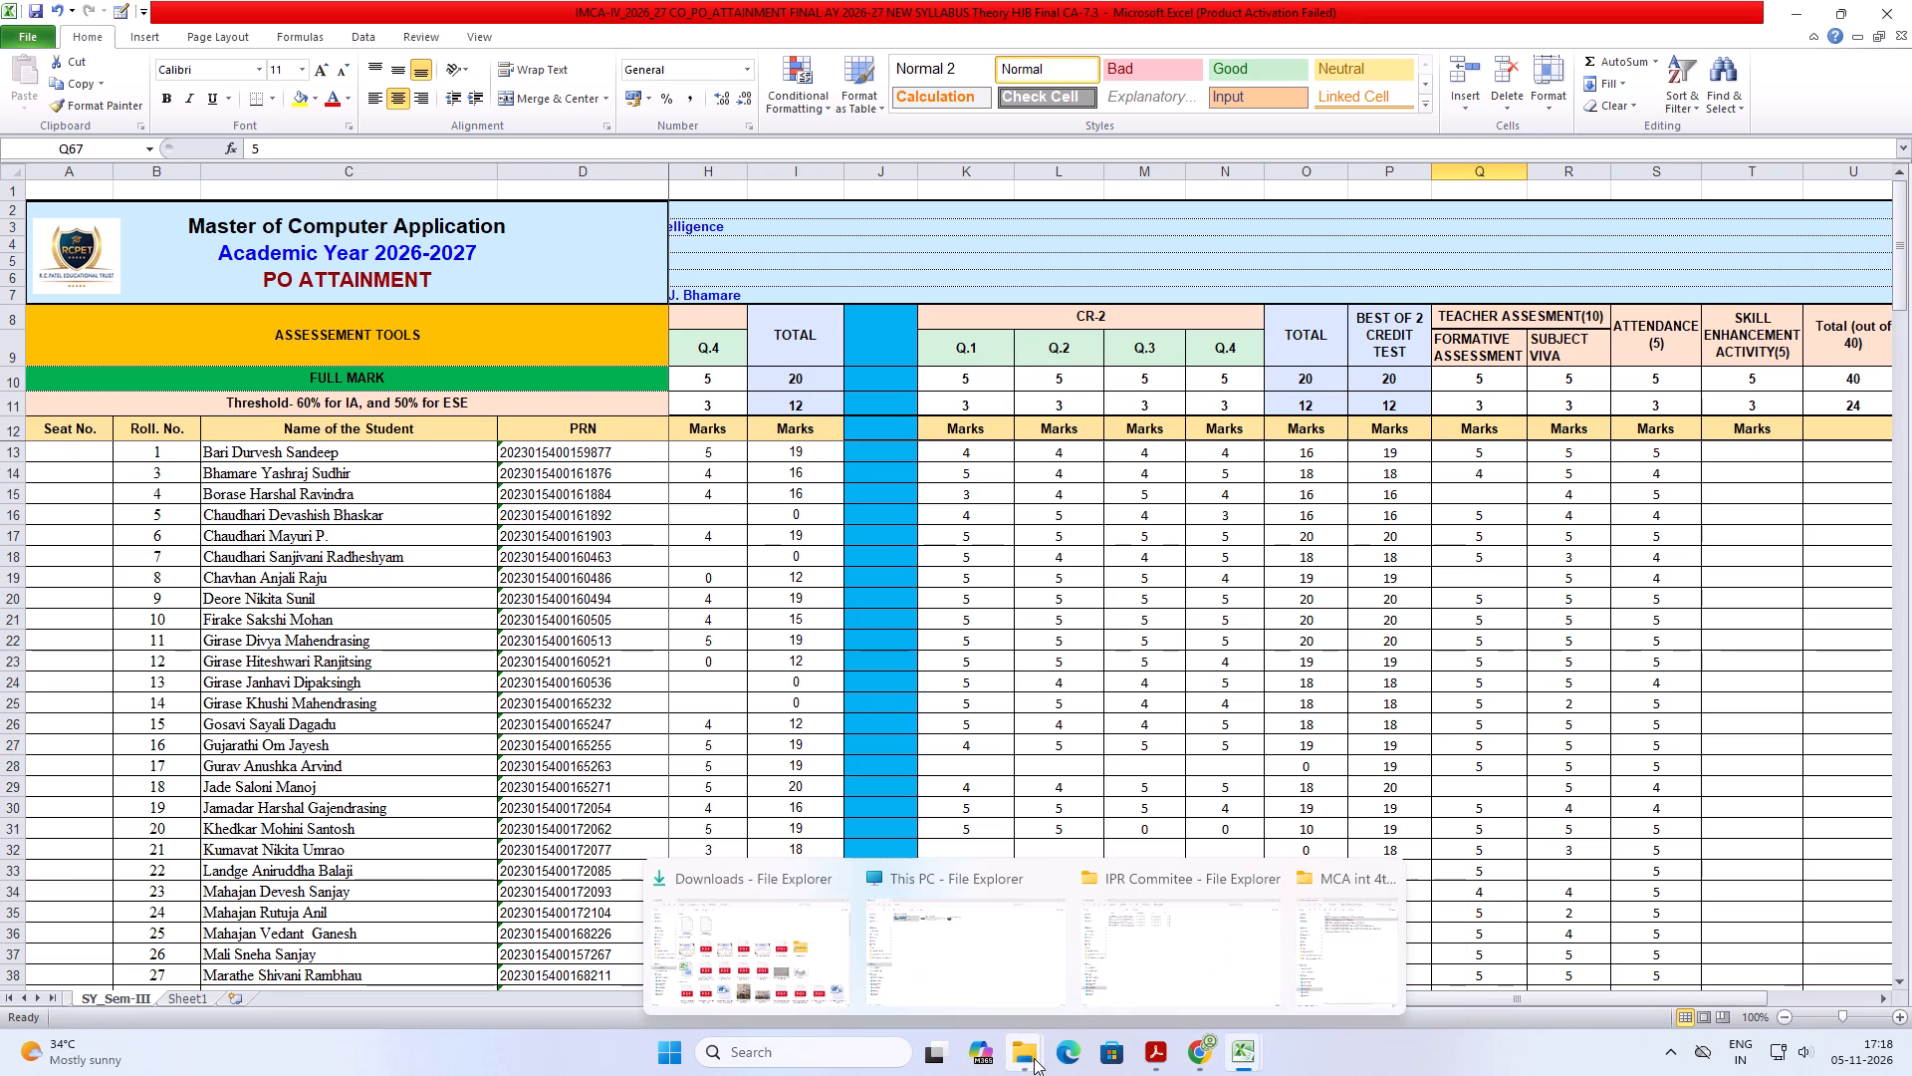
Open the CA-7.6 Lab on Artificial Intelligence using Python quiz responses from the MCA int 4th year internal marks folder and enable editing.
{"action": "left_click", "coordinate": [1352, 942]}
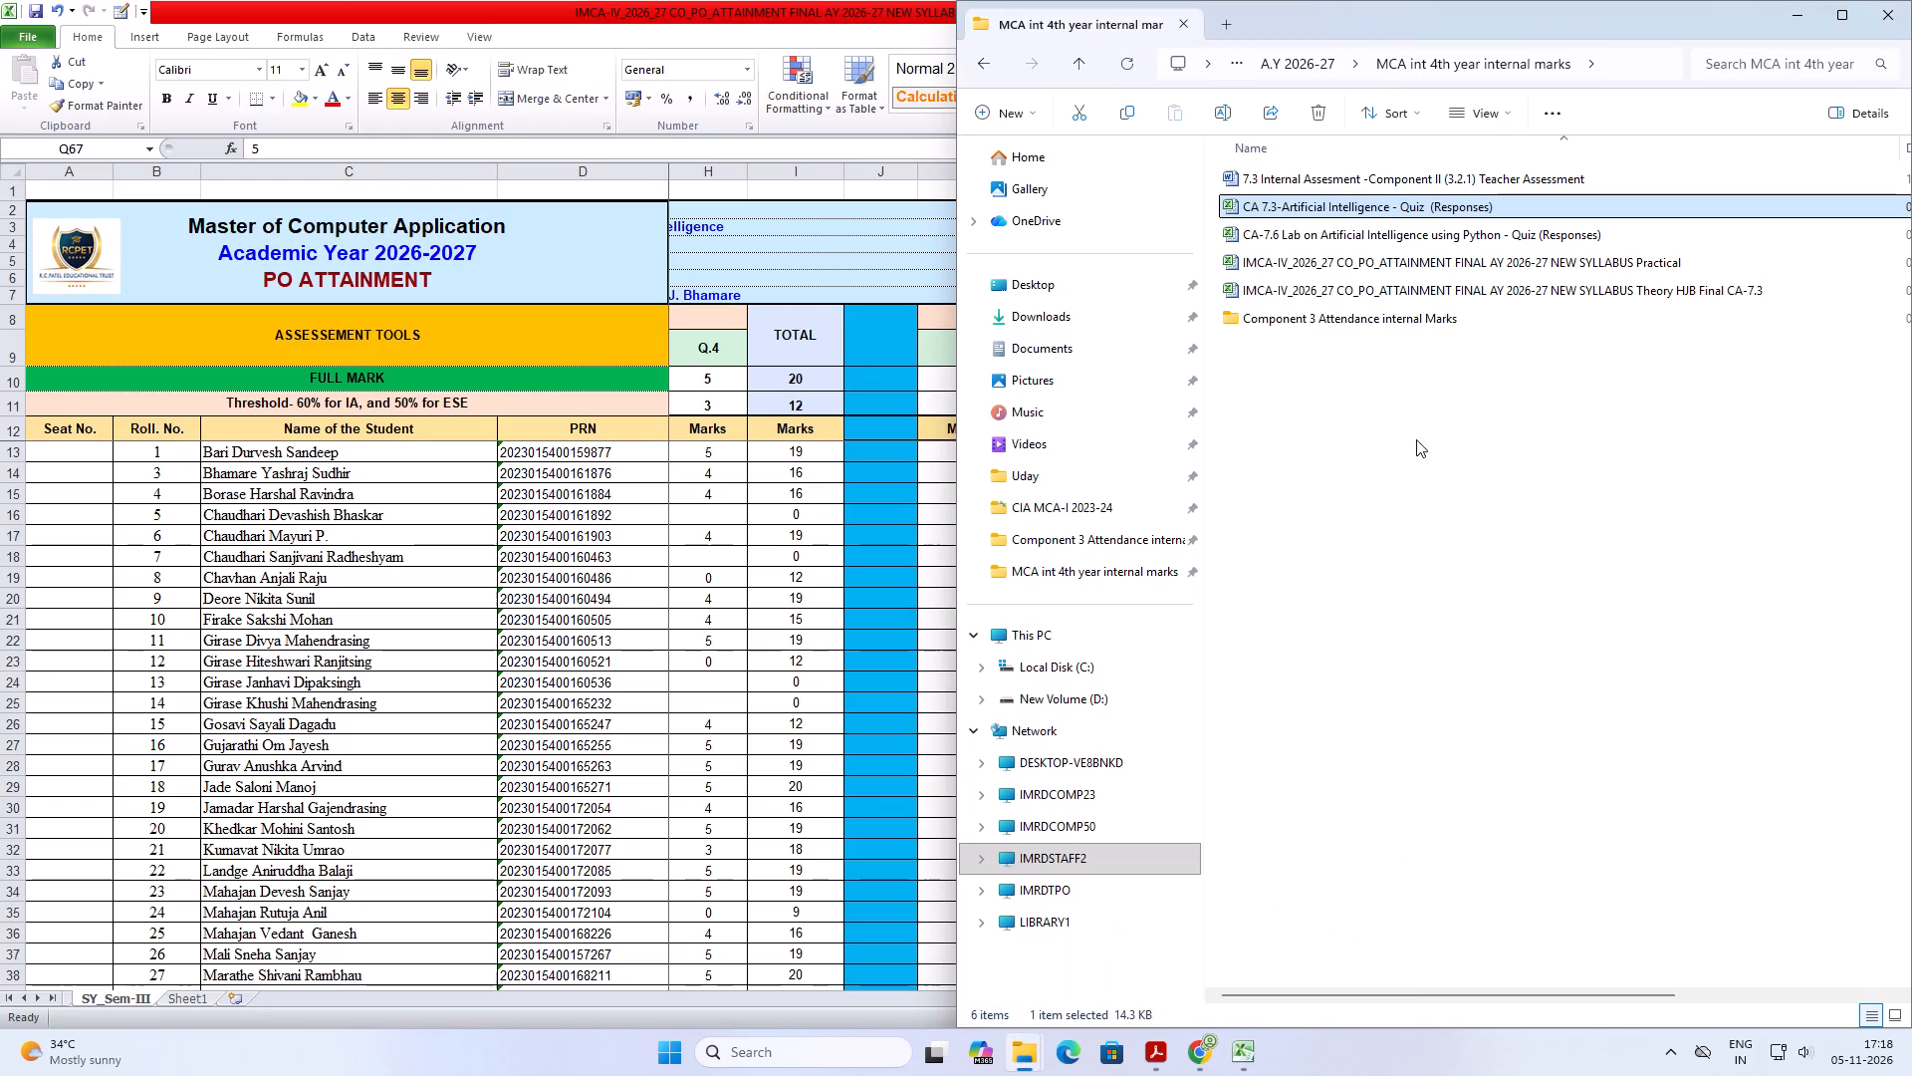
{"action": "left_click", "coordinate": [1446, 449]}
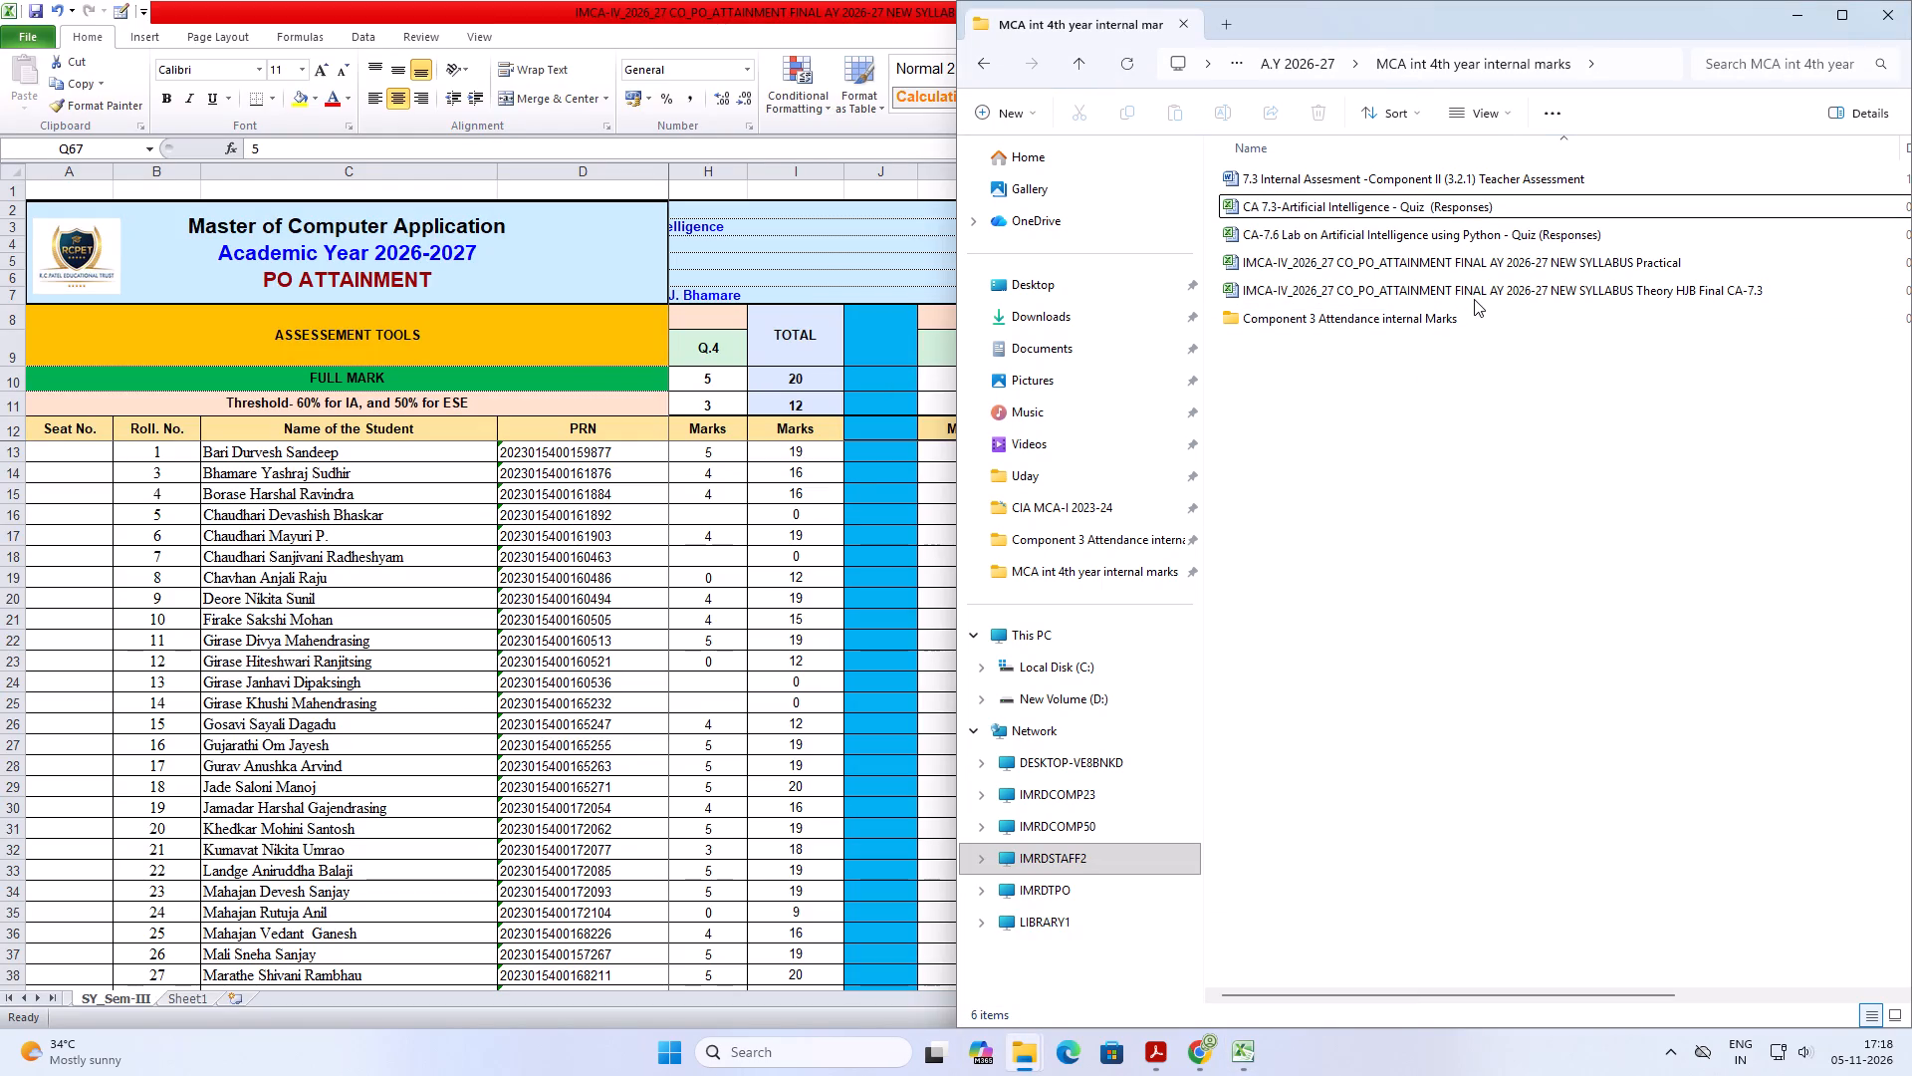
{"action": "double_click", "coordinate": [1336, 242]}
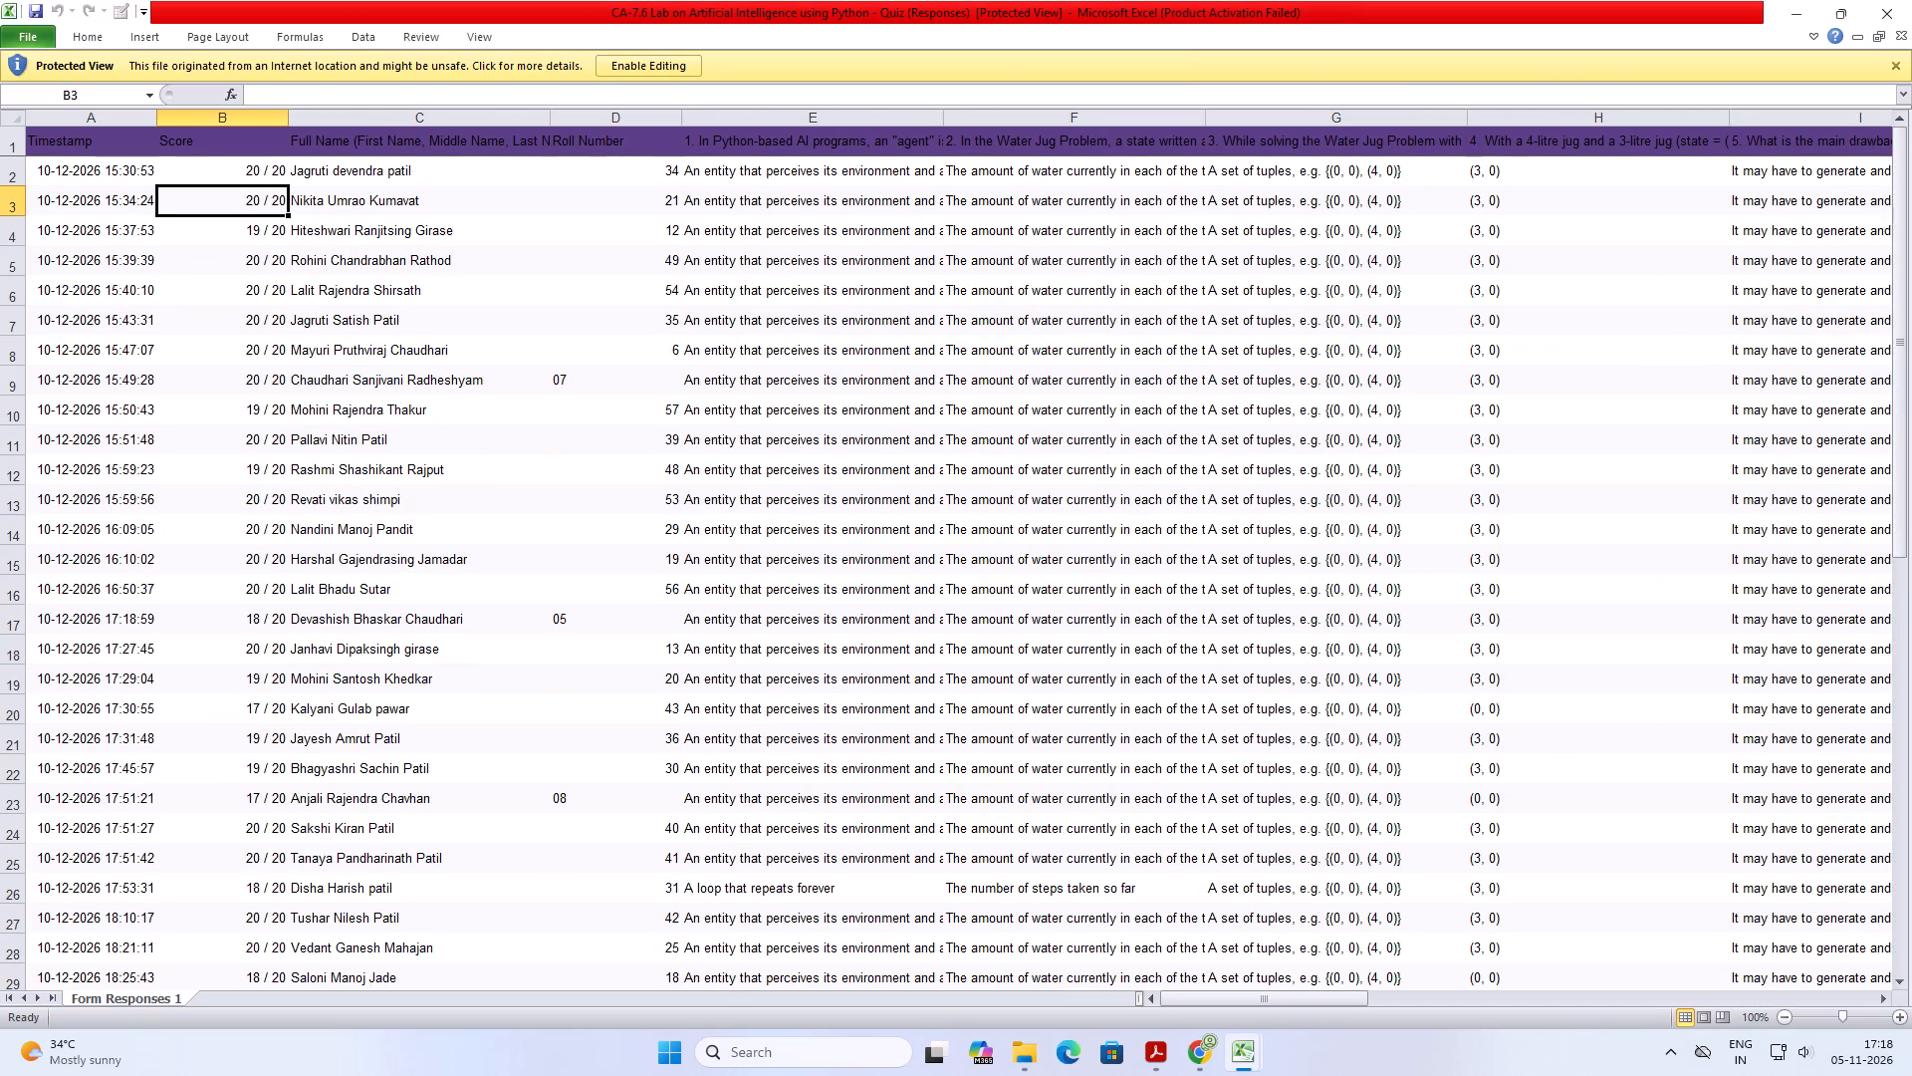
{"action": "left_click", "coordinate": [667, 55]}
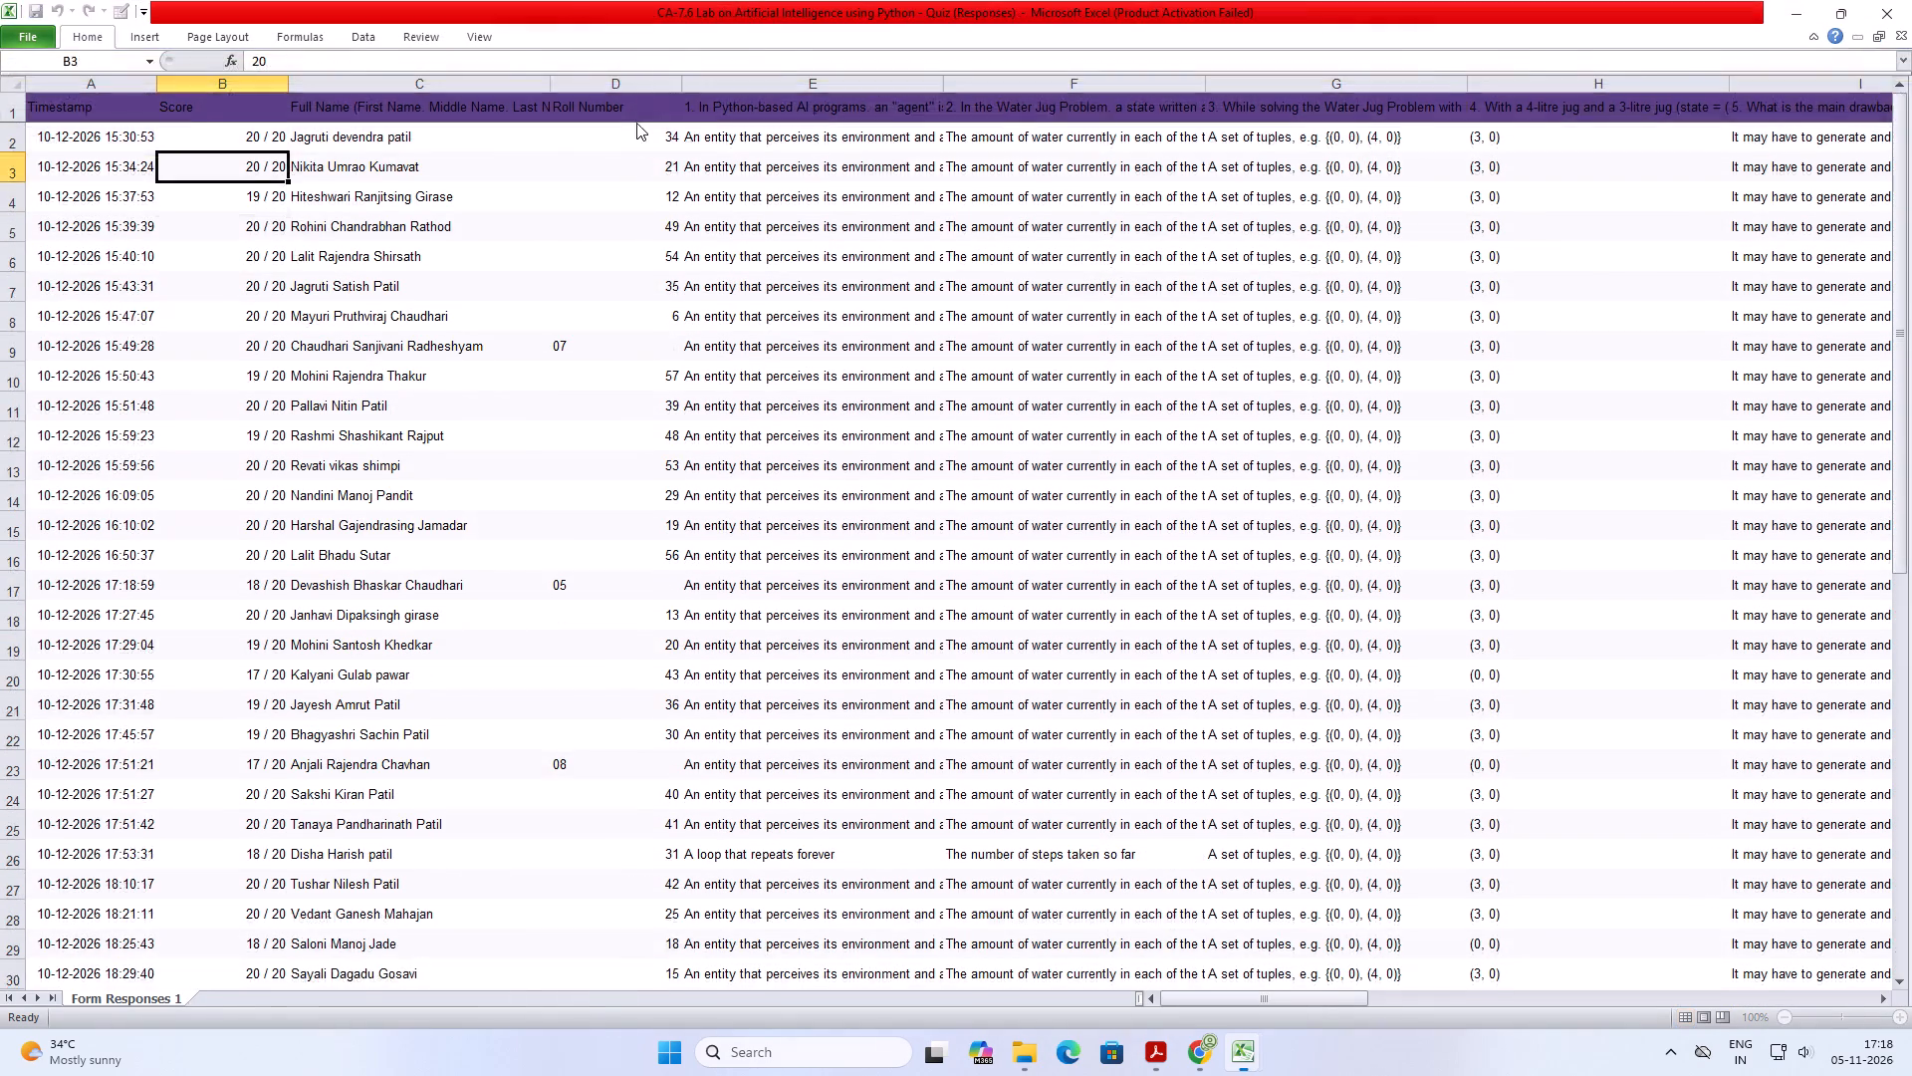
Copy the Score, Full Name and Roll Number columns of all quiz responses into a new sheet.
{"action": "left_click", "coordinate": [468, 252]}
{"action": "left_click", "coordinate": [358, 258]}
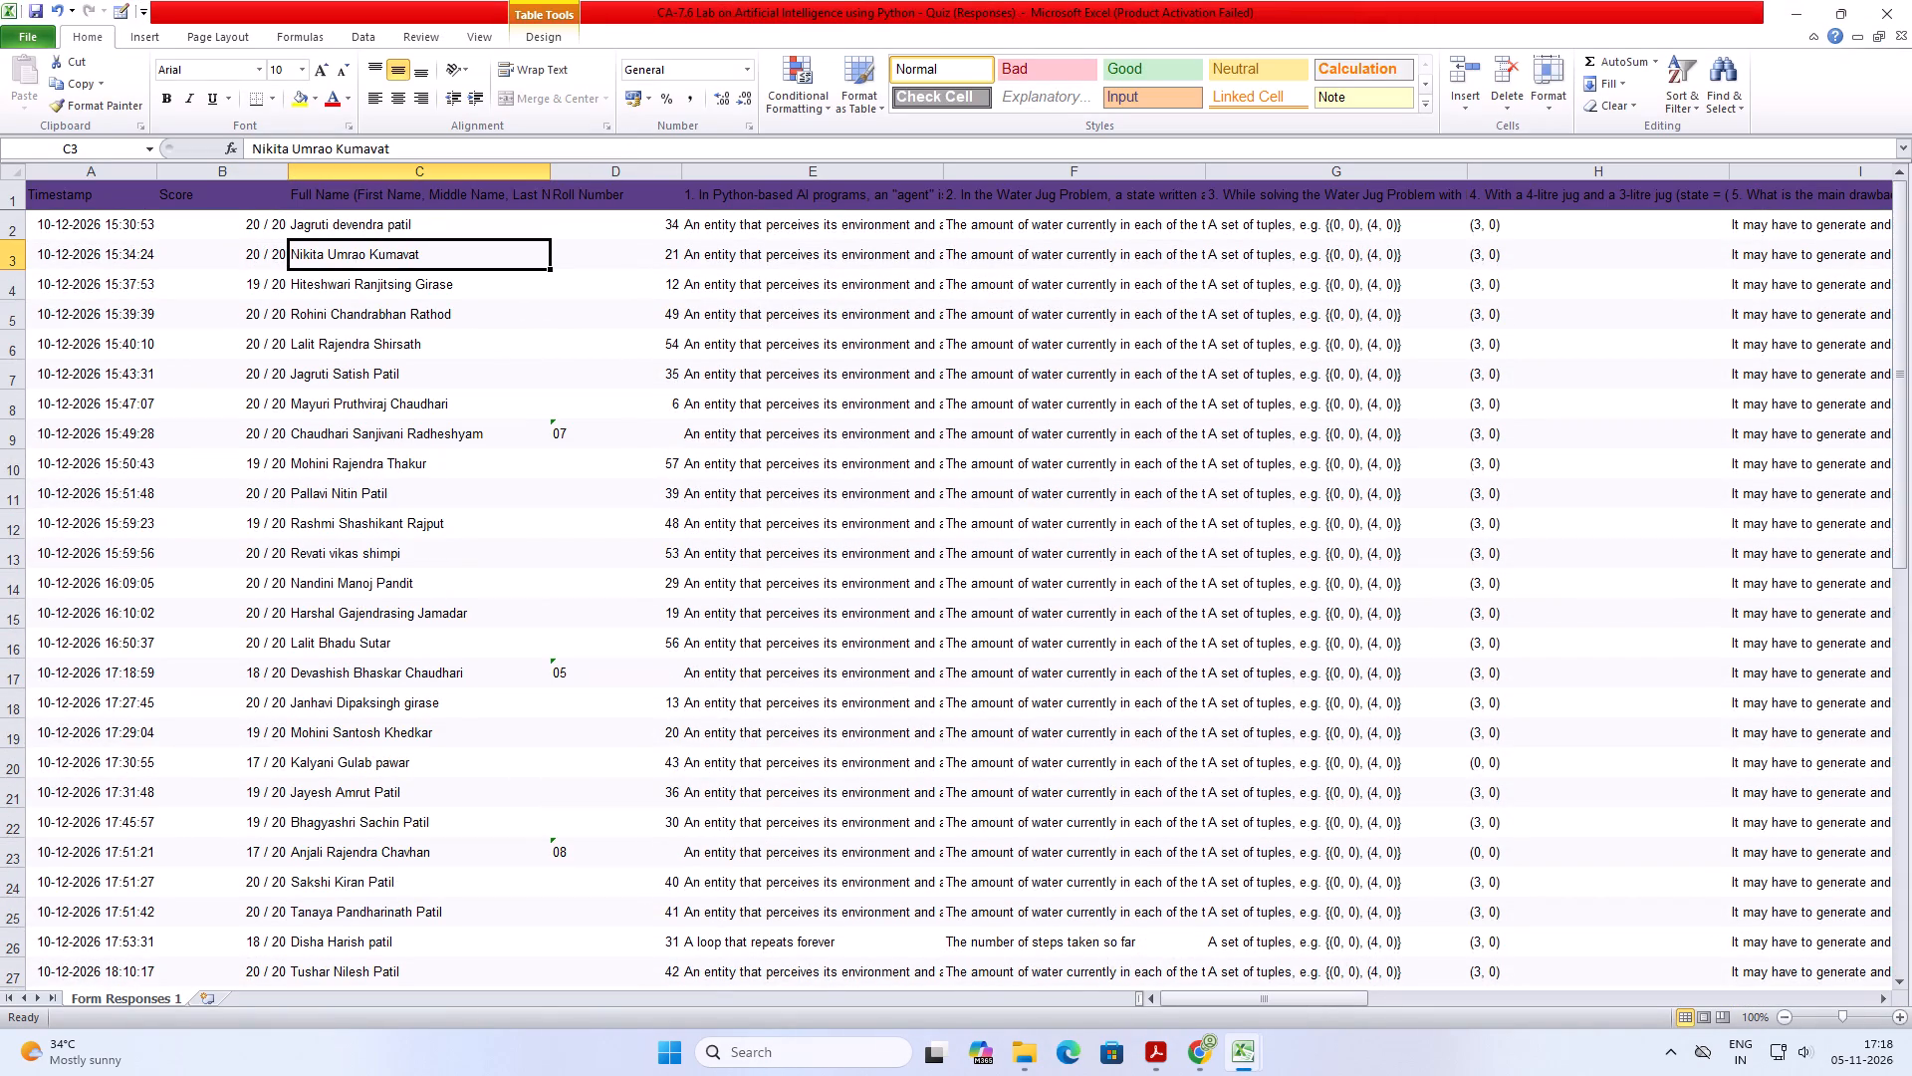
{"action": "left_click_drag", "start_coordinate": [209, 192], "coordinate": [631, 461]}
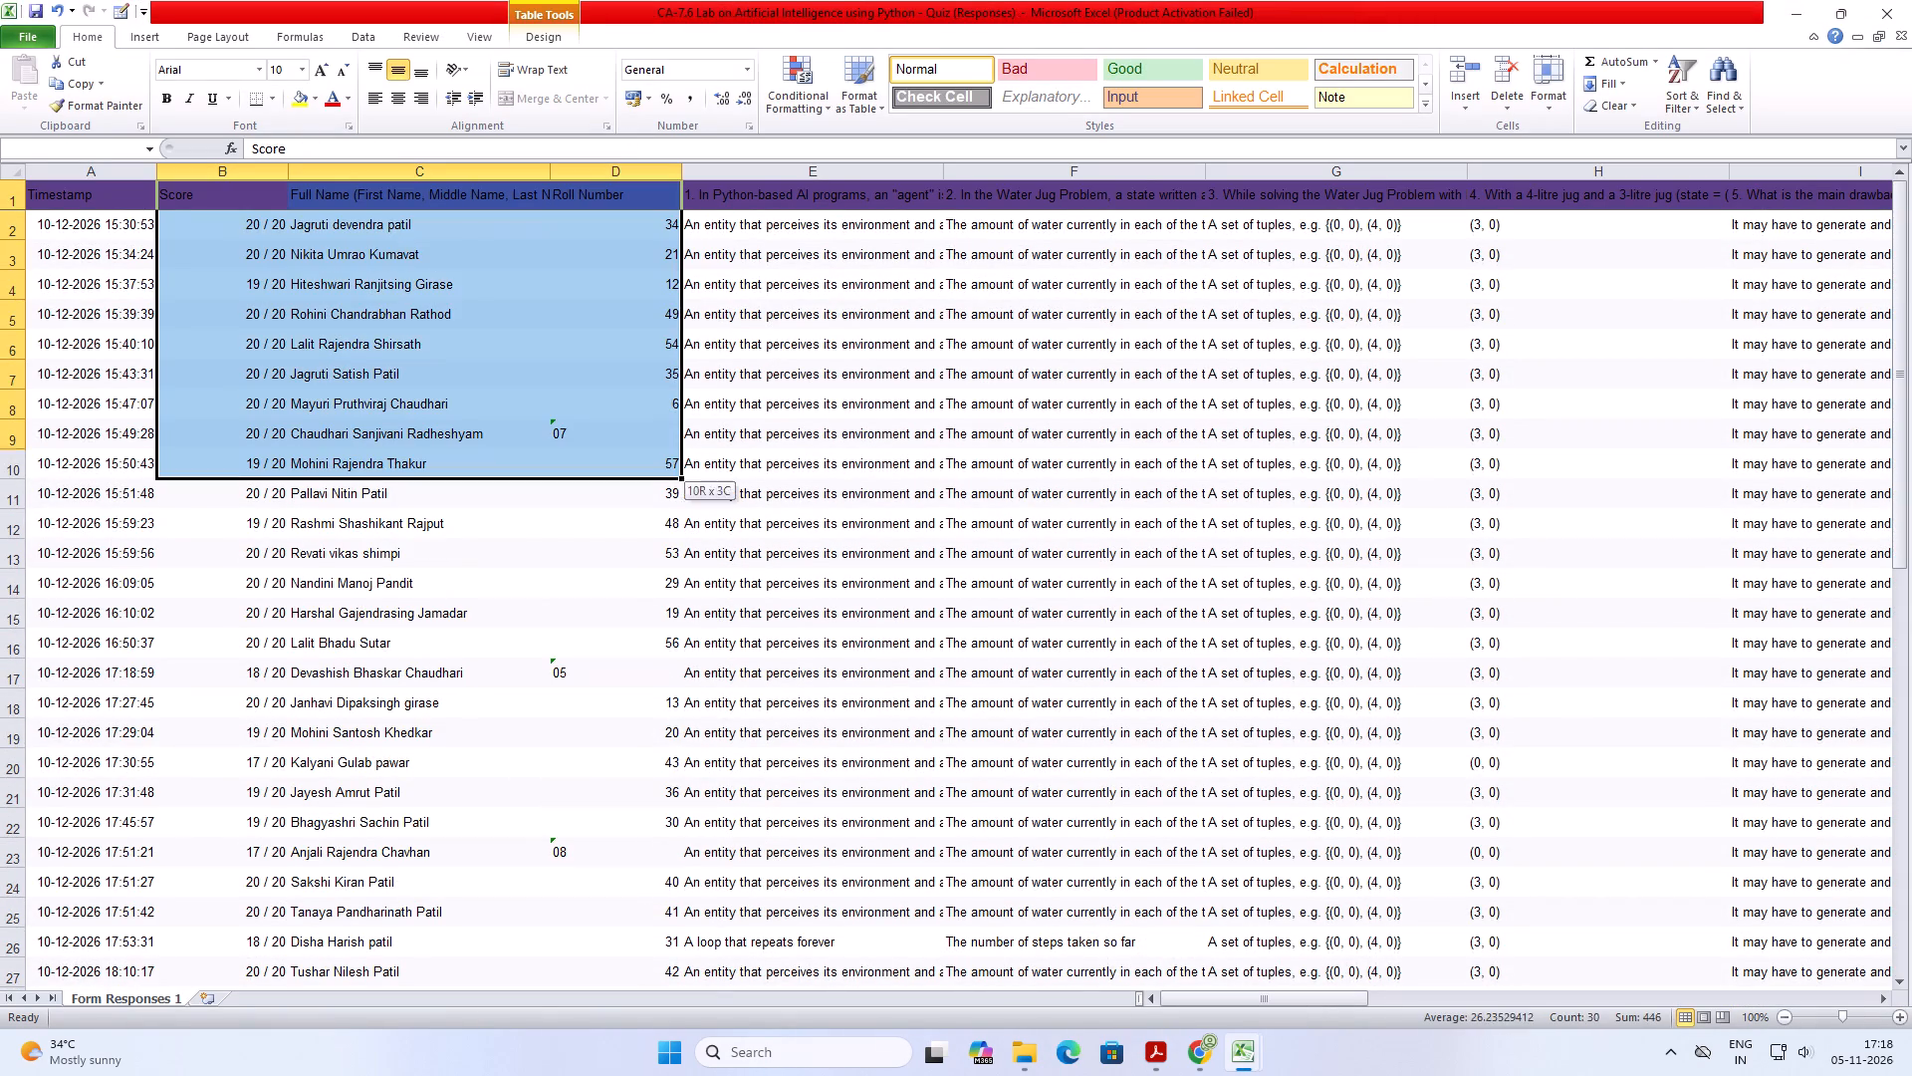
{"action": "left_click_drag", "start_coordinate": [631, 461], "coordinate": [594, 1054]}
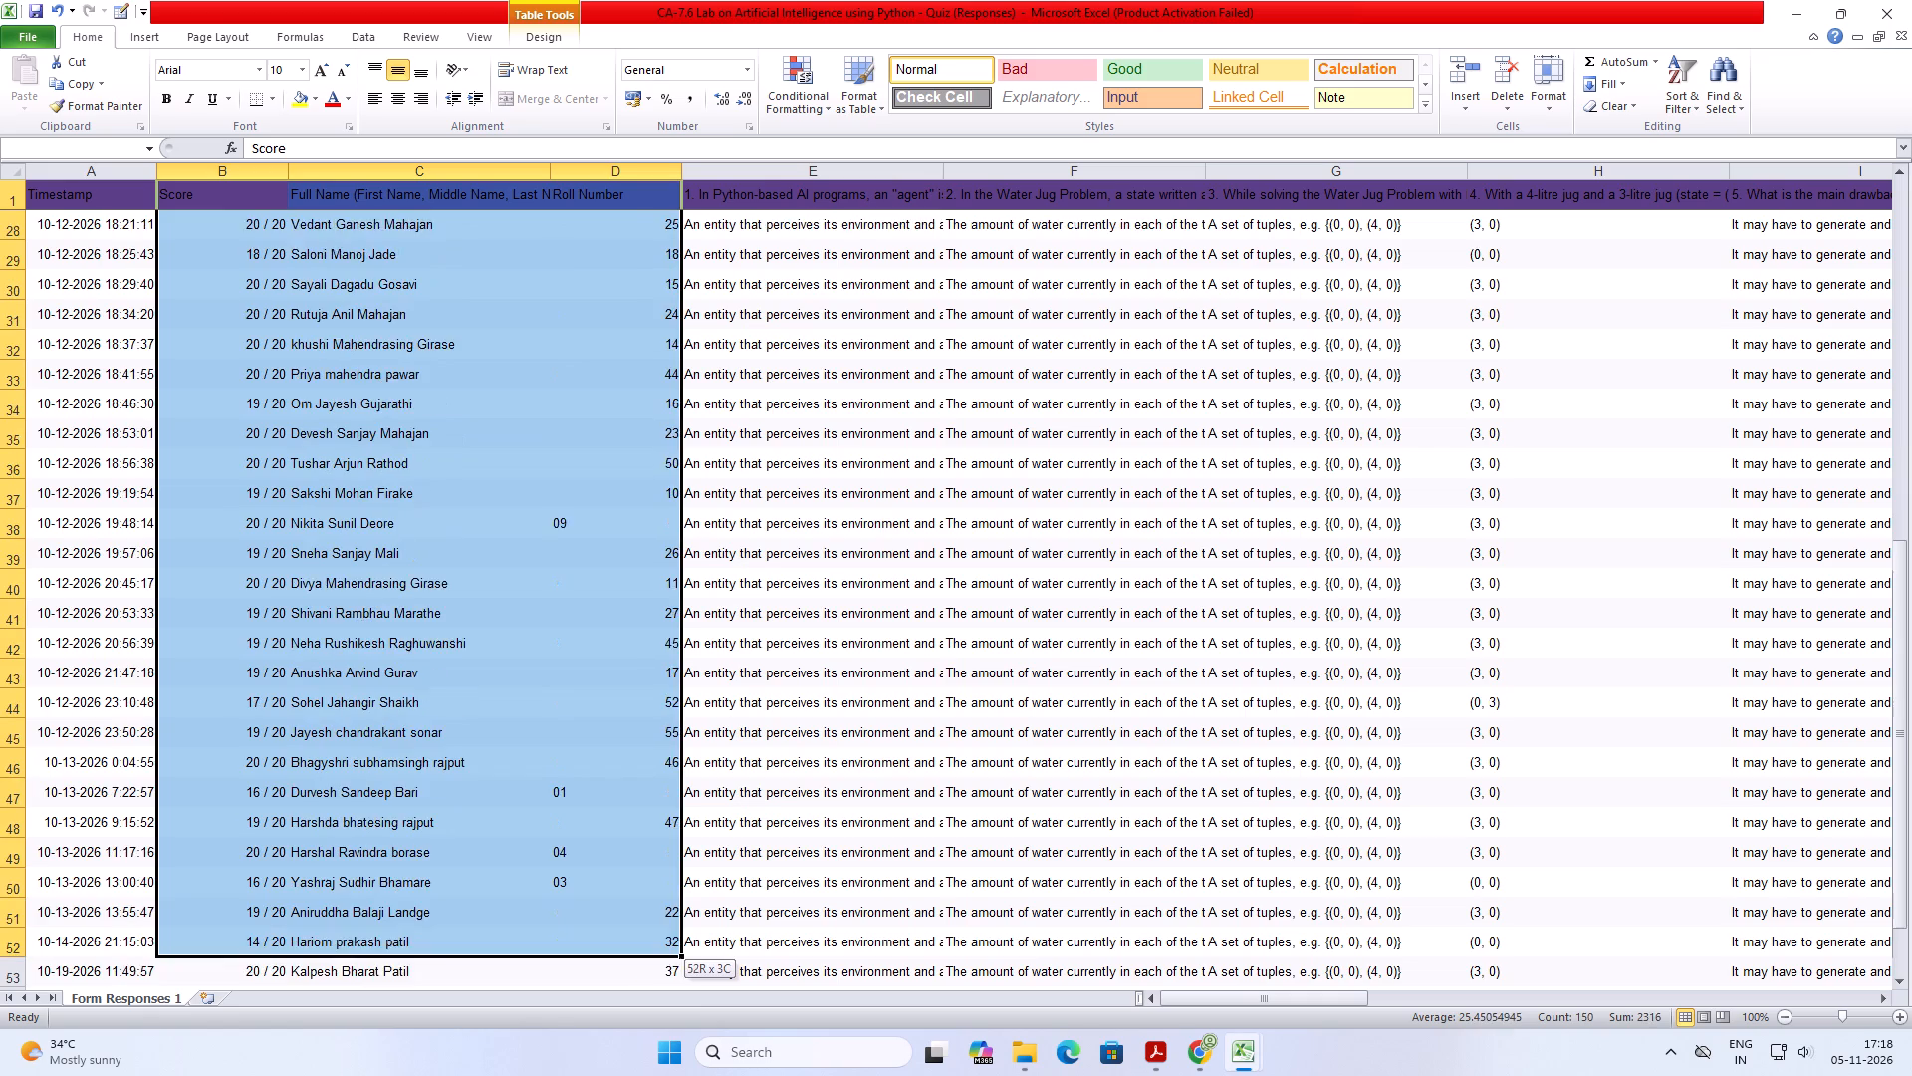
{"action": "left_click_drag", "start_coordinate": [594, 1054], "coordinate": [594, 906]}
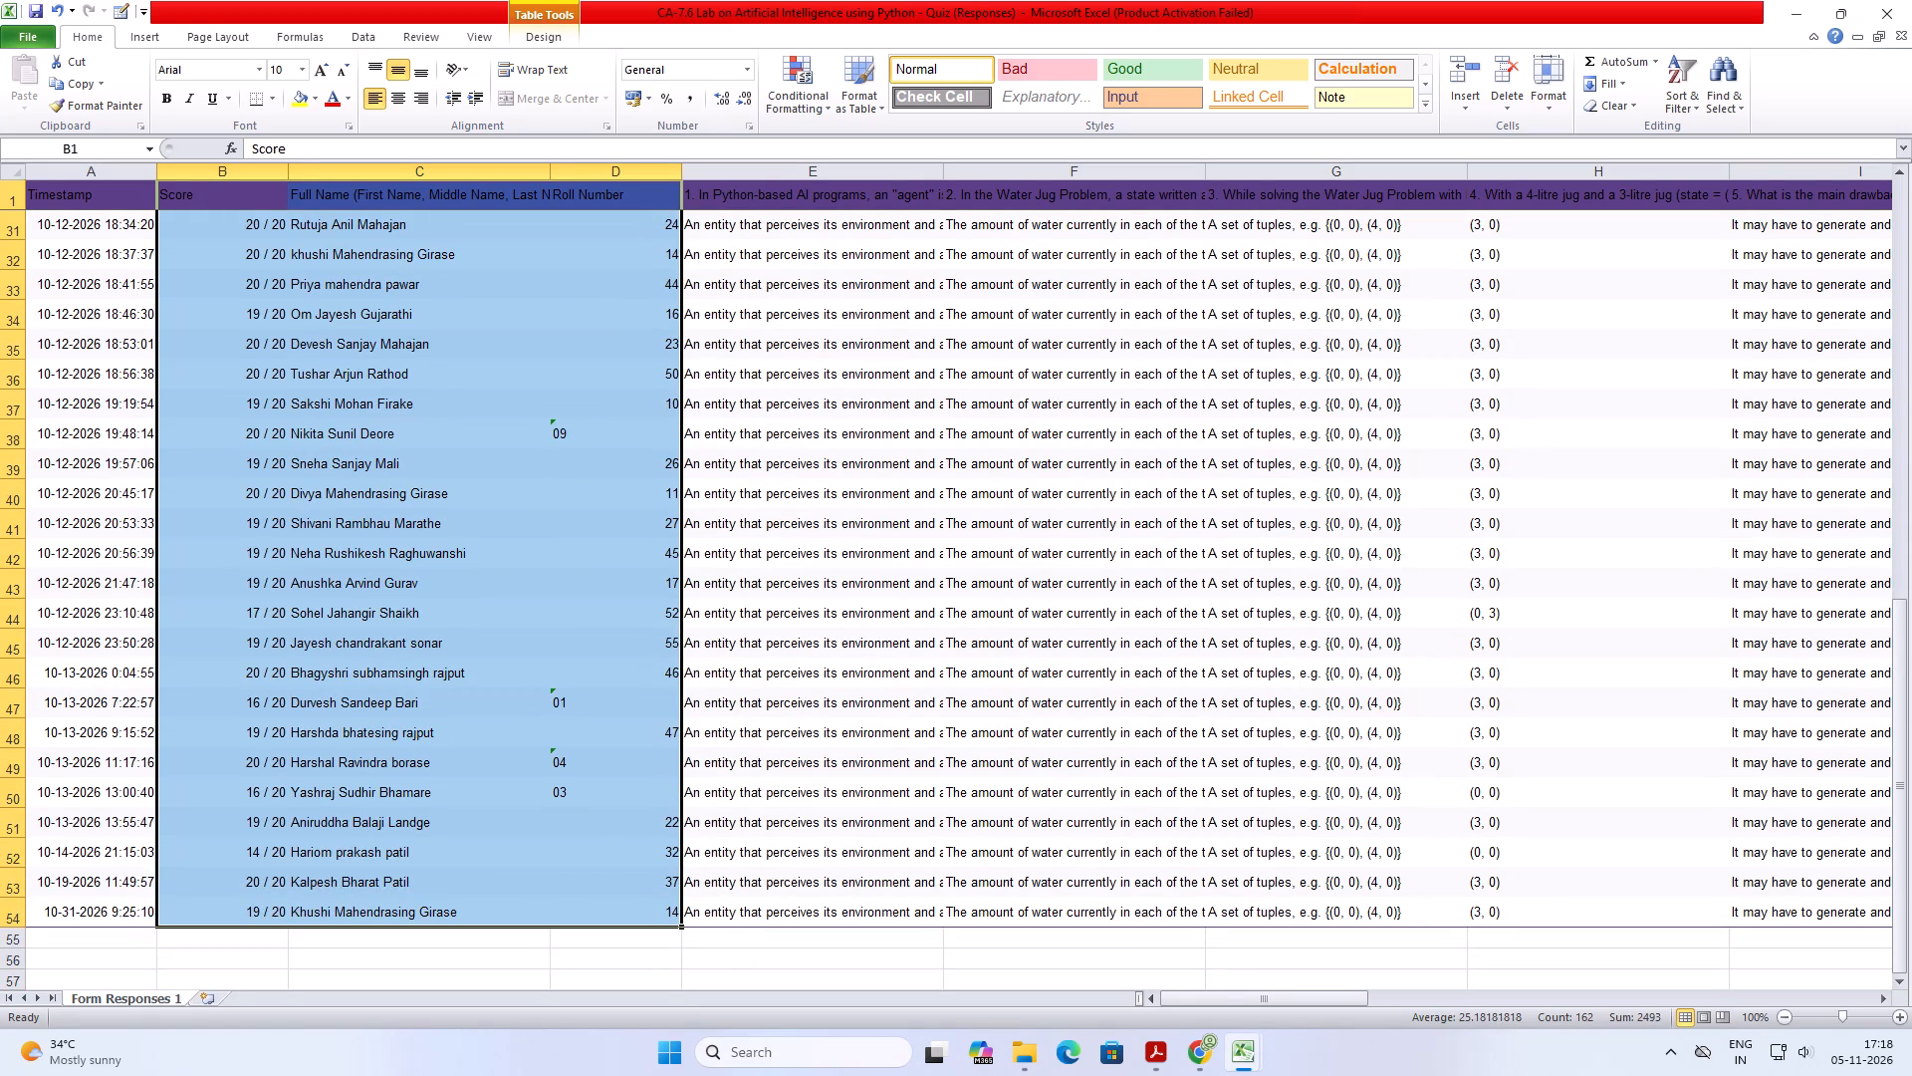
{"action": "key", "text": "ctrl+c"}
{"action": "left_click", "coordinate": [203, 995]}
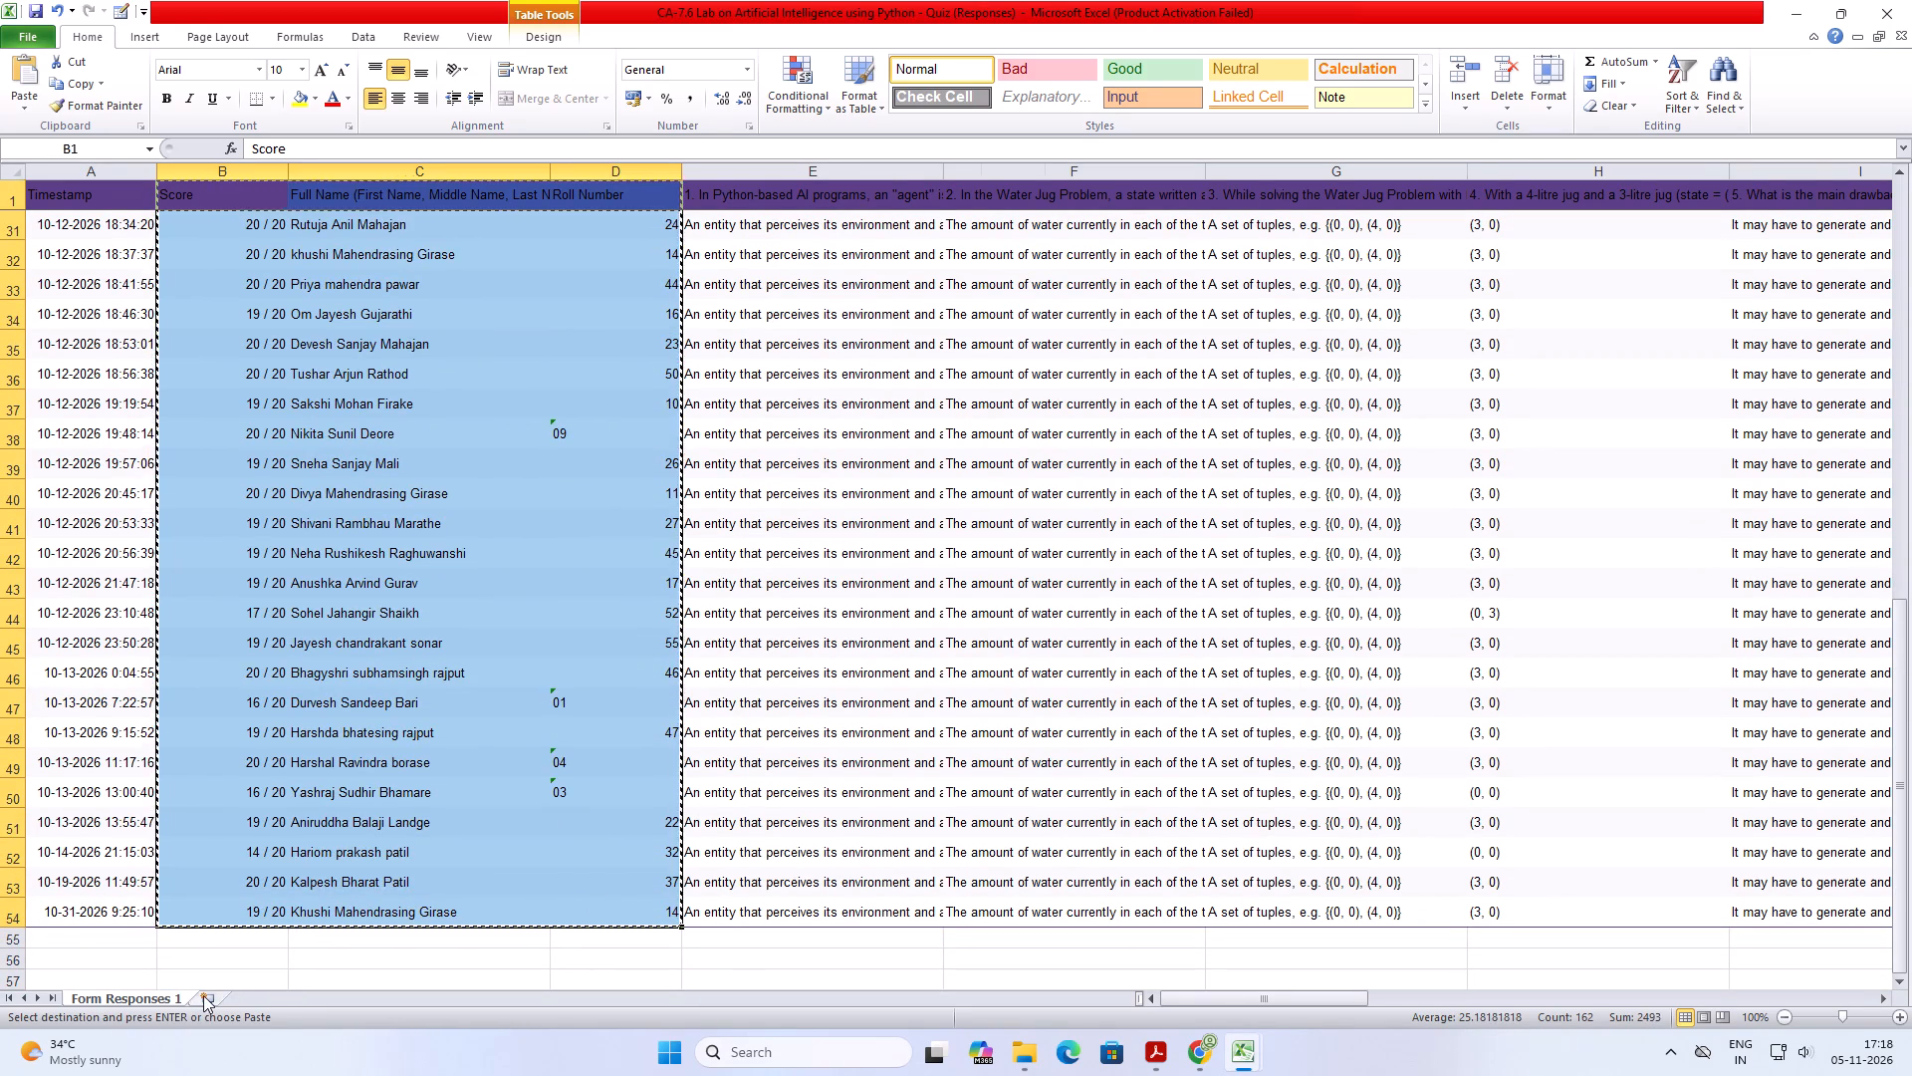
{"action": "left_click", "coordinate": [19, 177]}
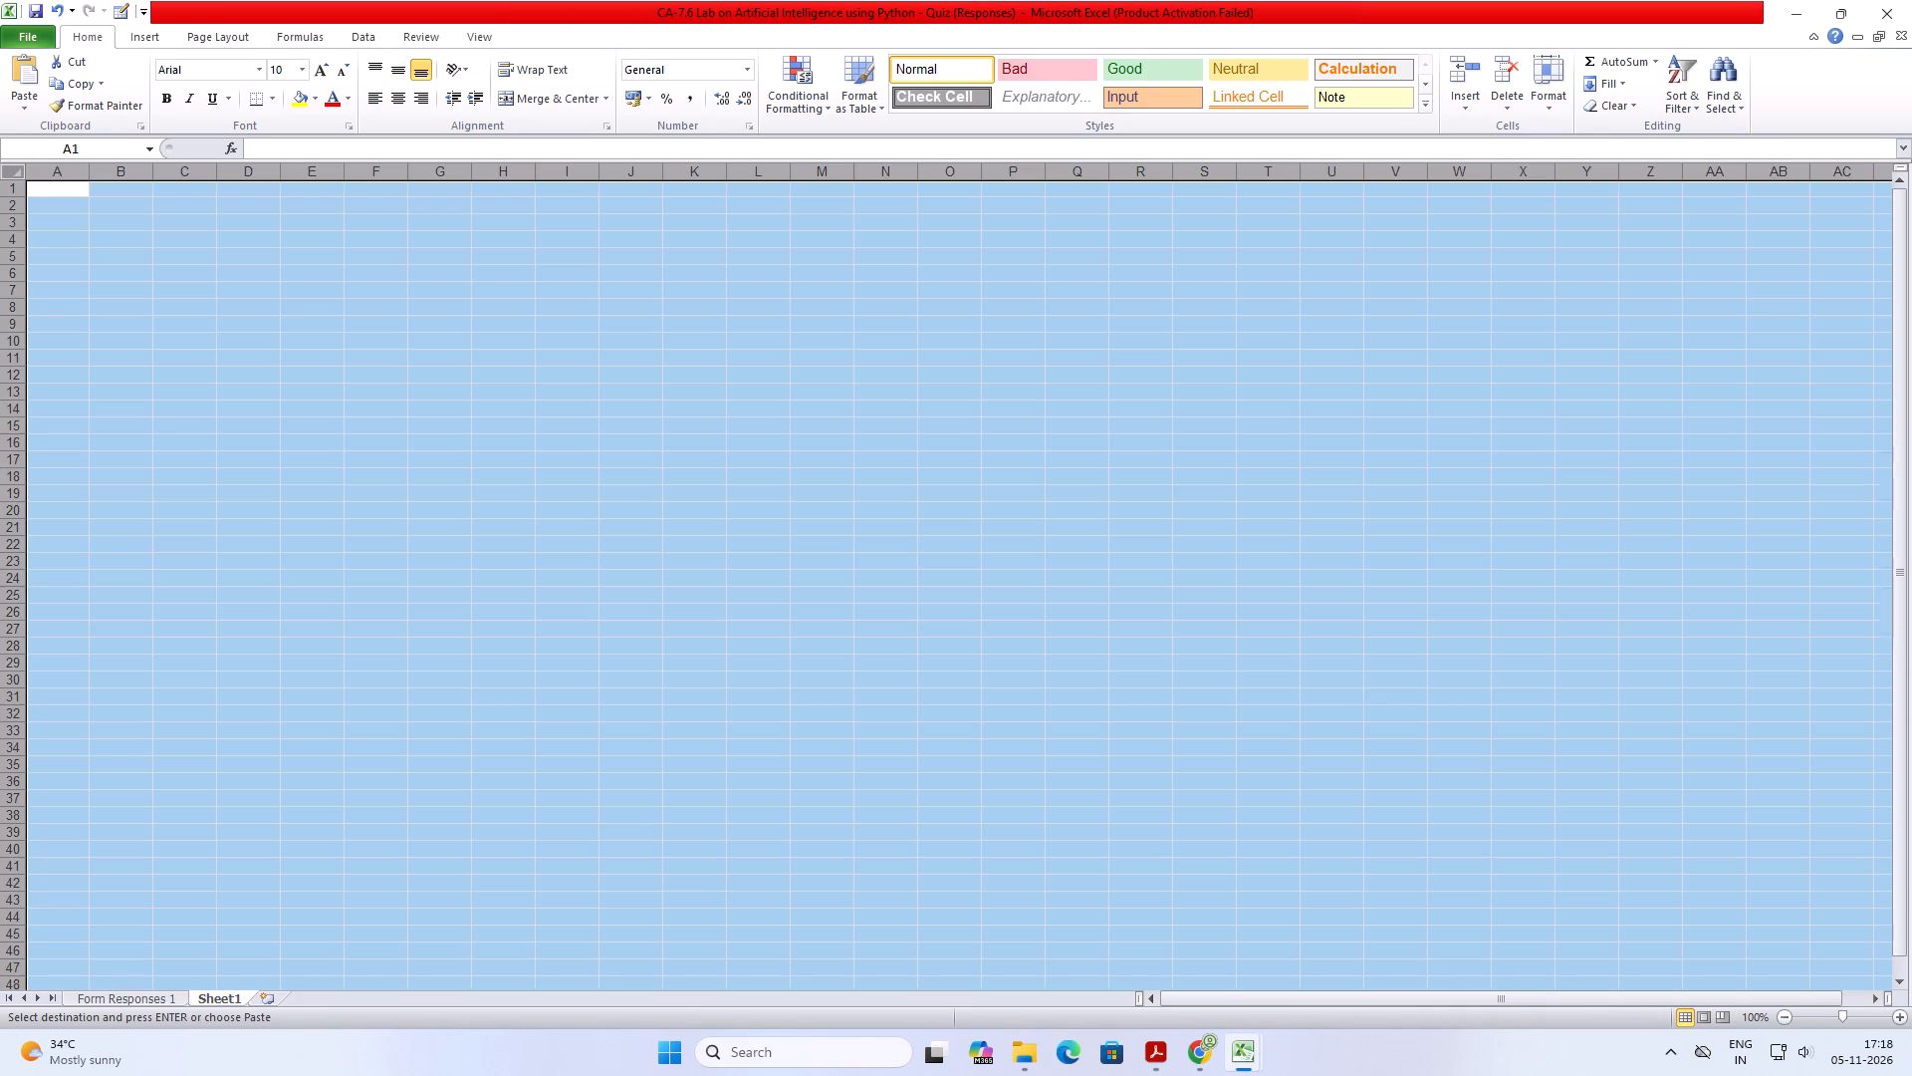
{"action": "key", "text": "ctrl+v"}
Fit the widths of the Score and Full Name columns to their contents in the new sheet.
{"action": "left_click", "coordinate": [232, 201]}
{"action": "double_click", "coordinate": [219, 167]}
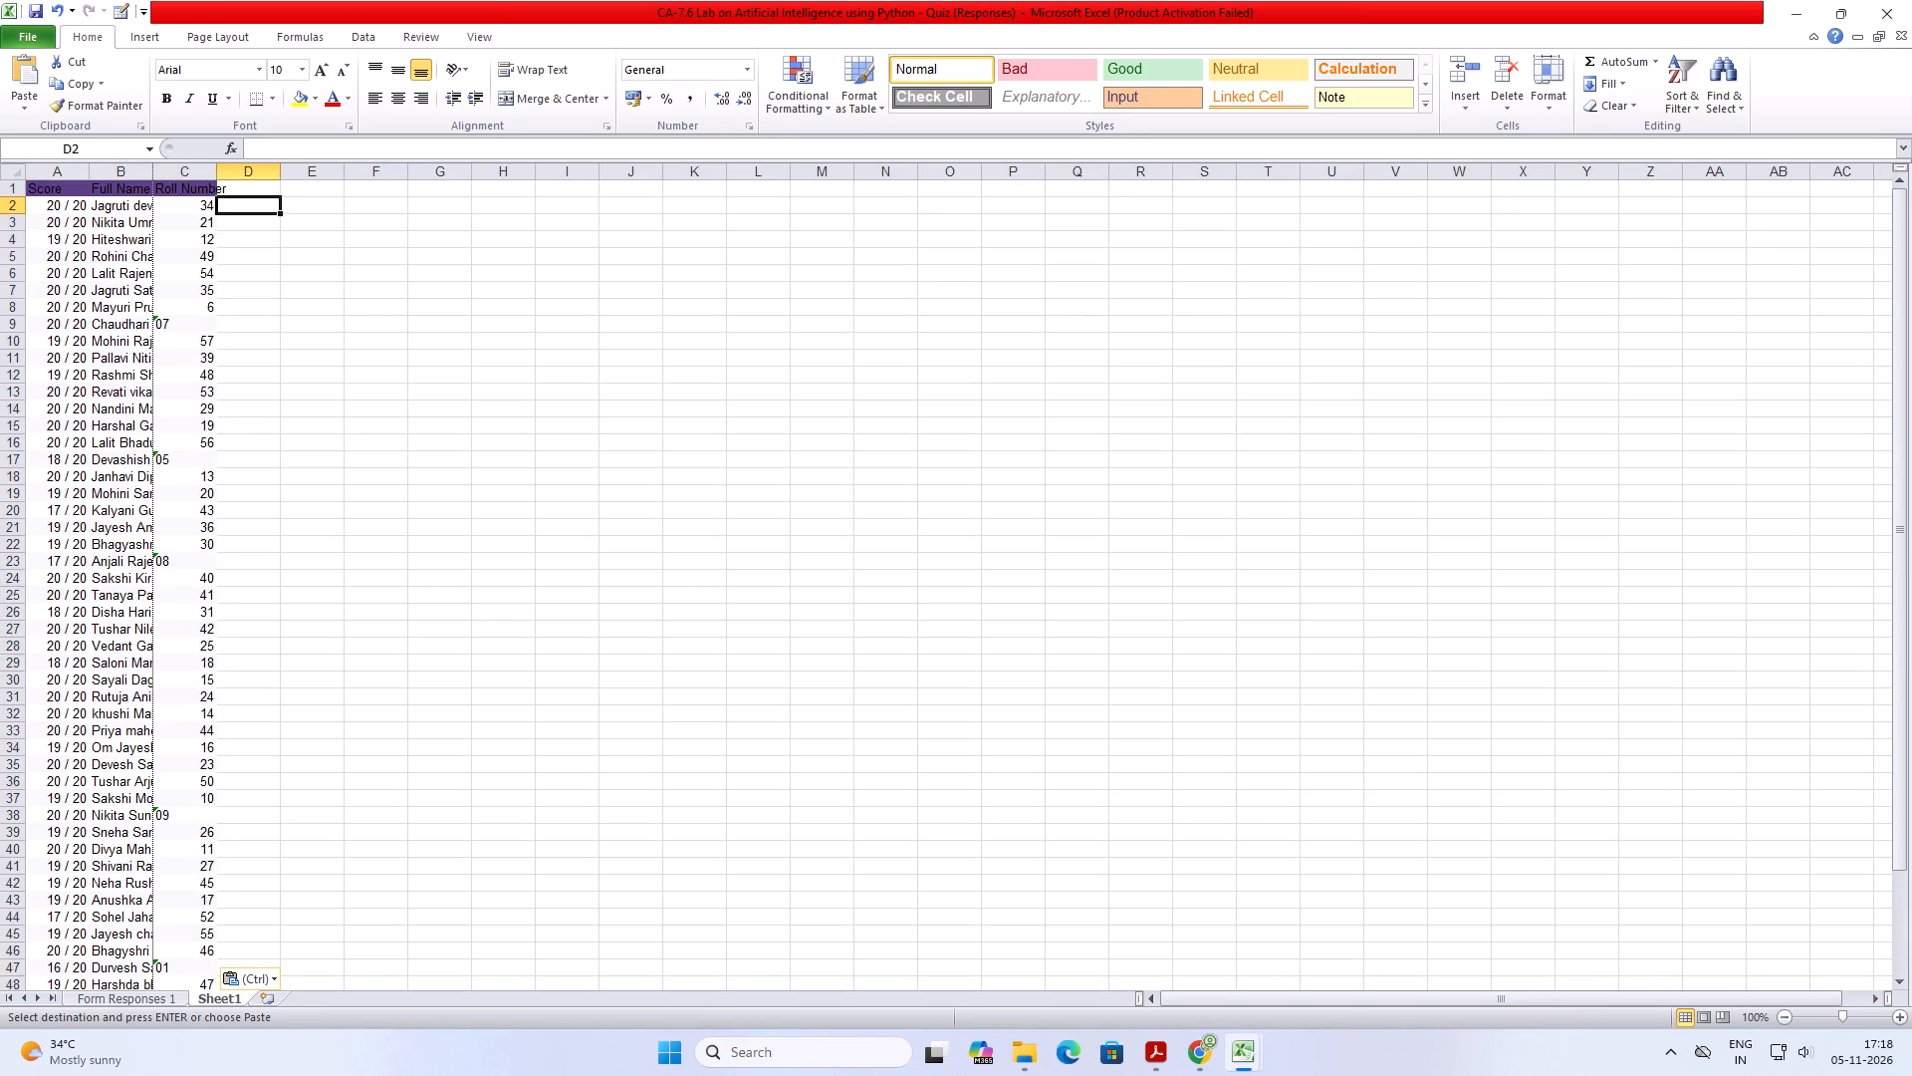
{"action": "double_click", "coordinate": [145, 166]}
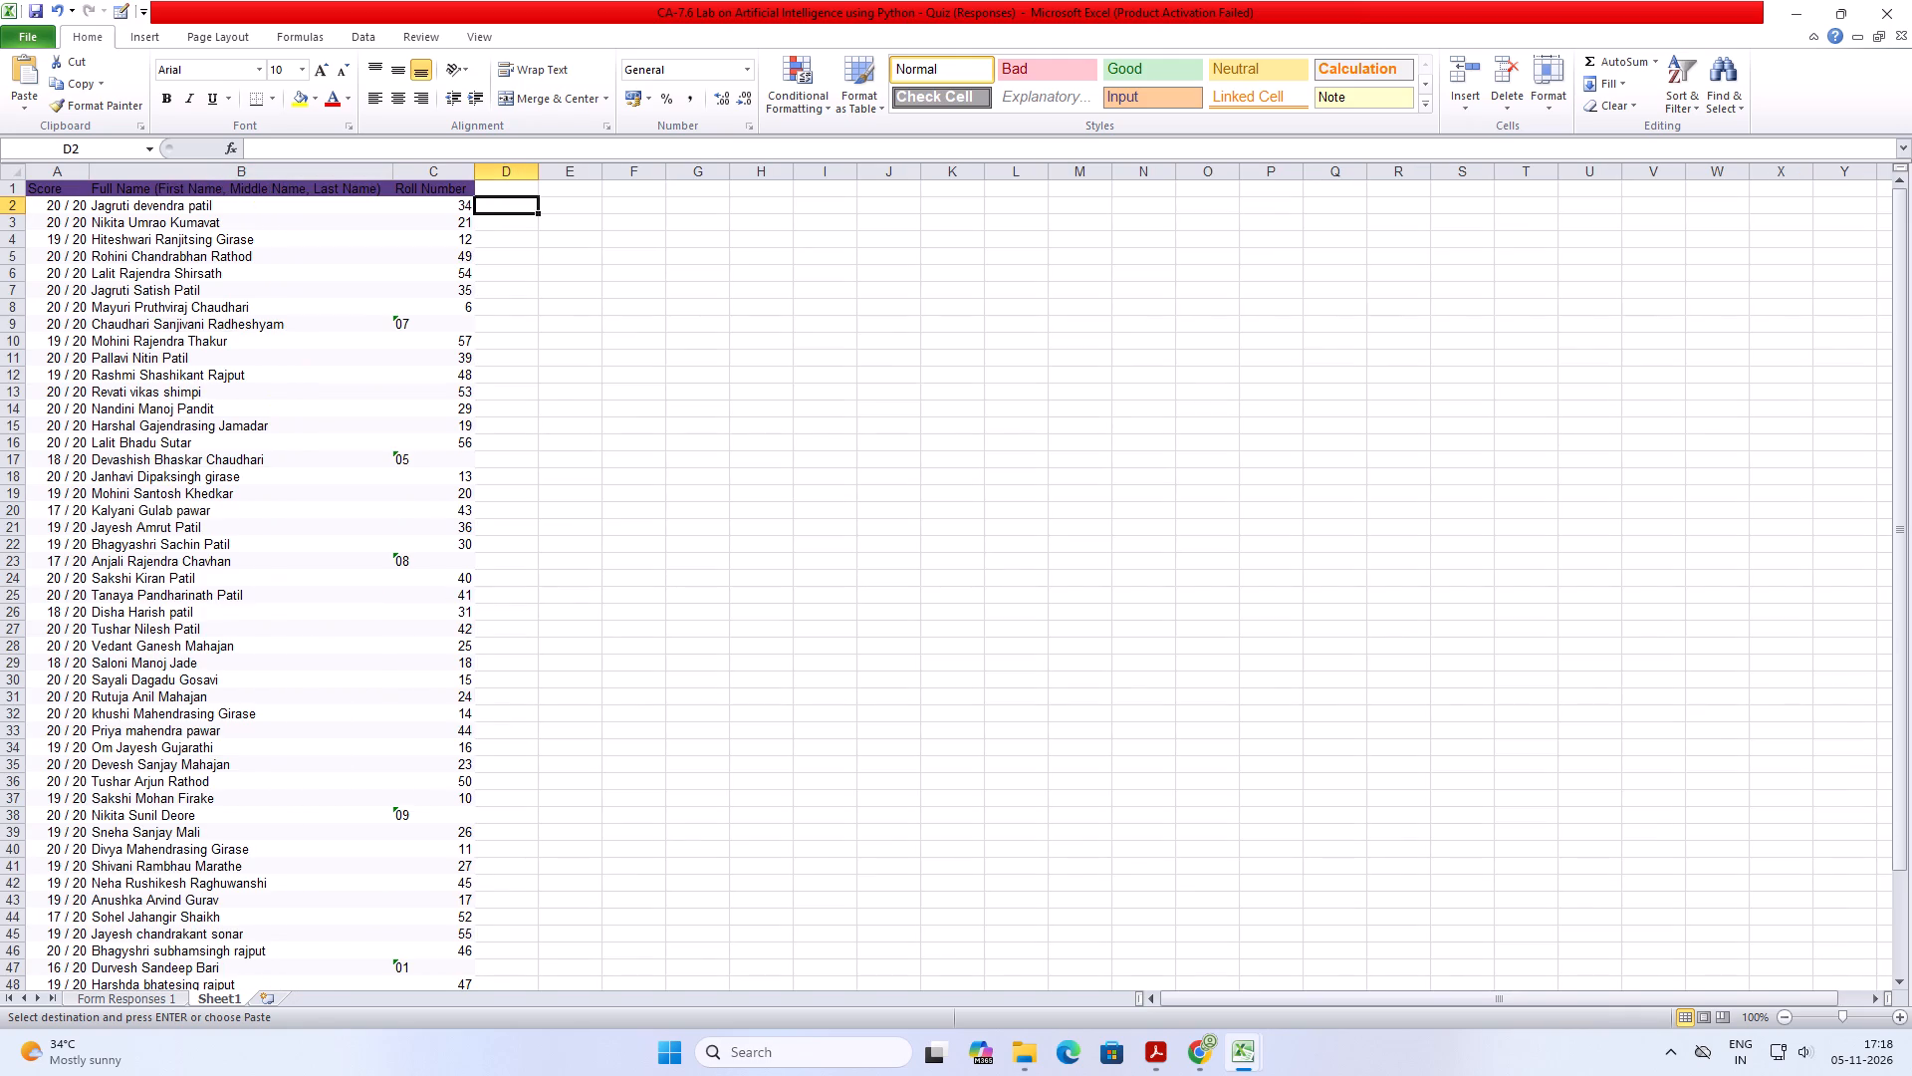
{"action": "double_click", "coordinate": [84, 176]}
{"action": "double_click", "coordinate": [77, 176]}
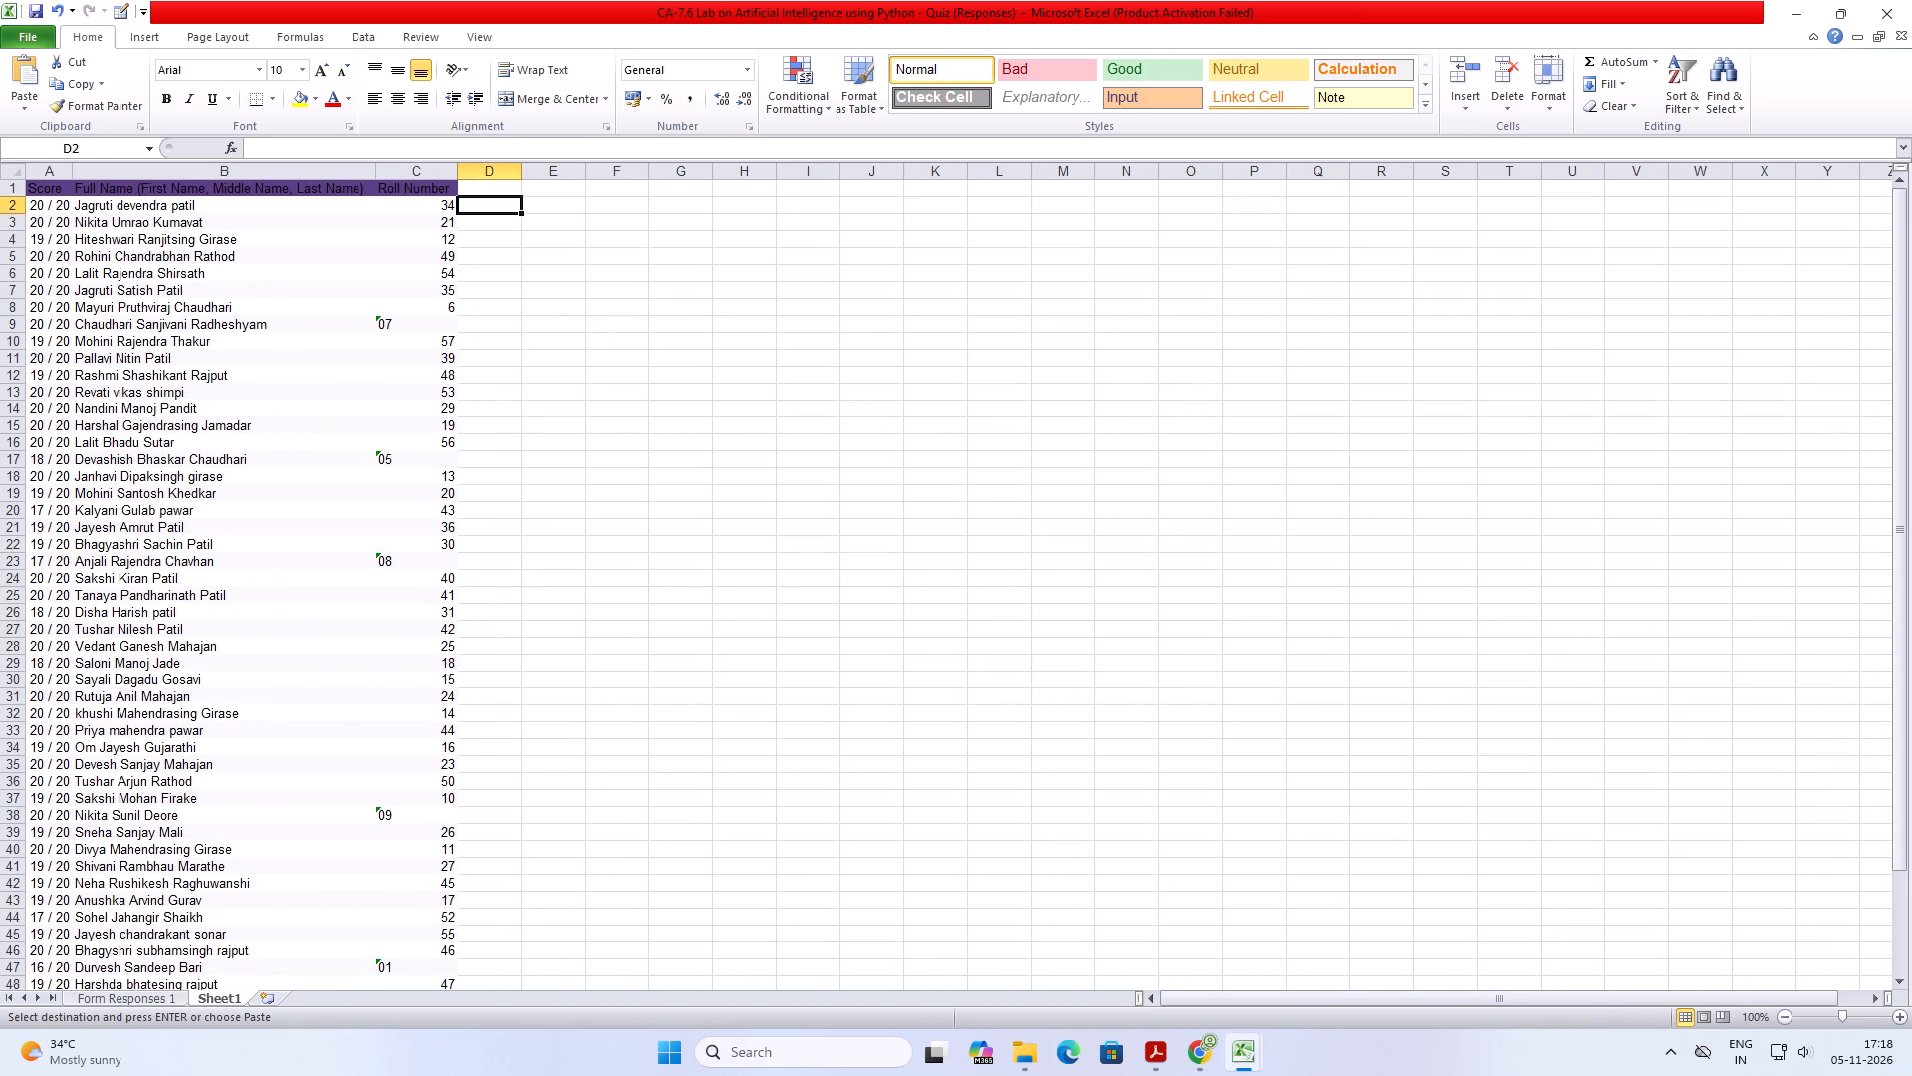
Remove the leading zero from the roll number in row 9, making it 7.
{"action": "left_click", "coordinate": [316, 236]}
{"action": "left_click", "coordinate": [451, 253]}
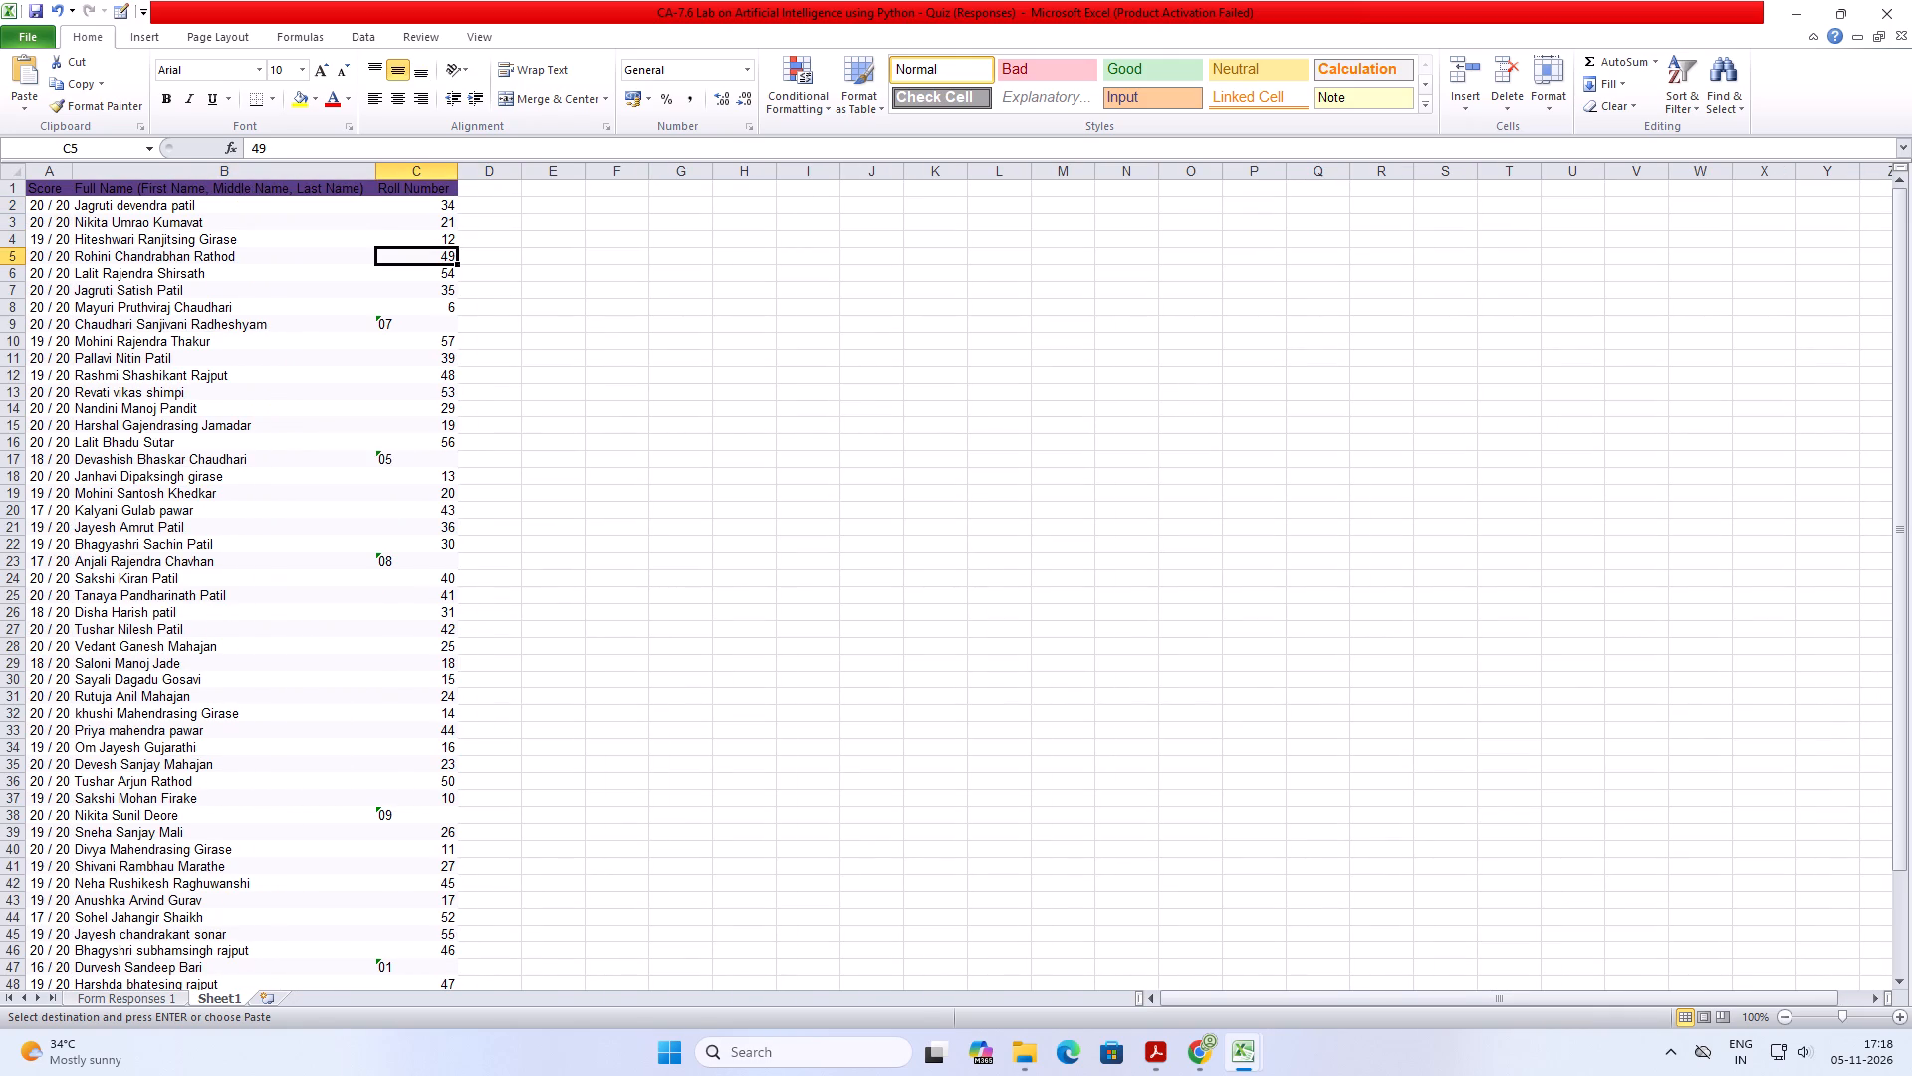
{"action": "double_click", "coordinate": [378, 319]}
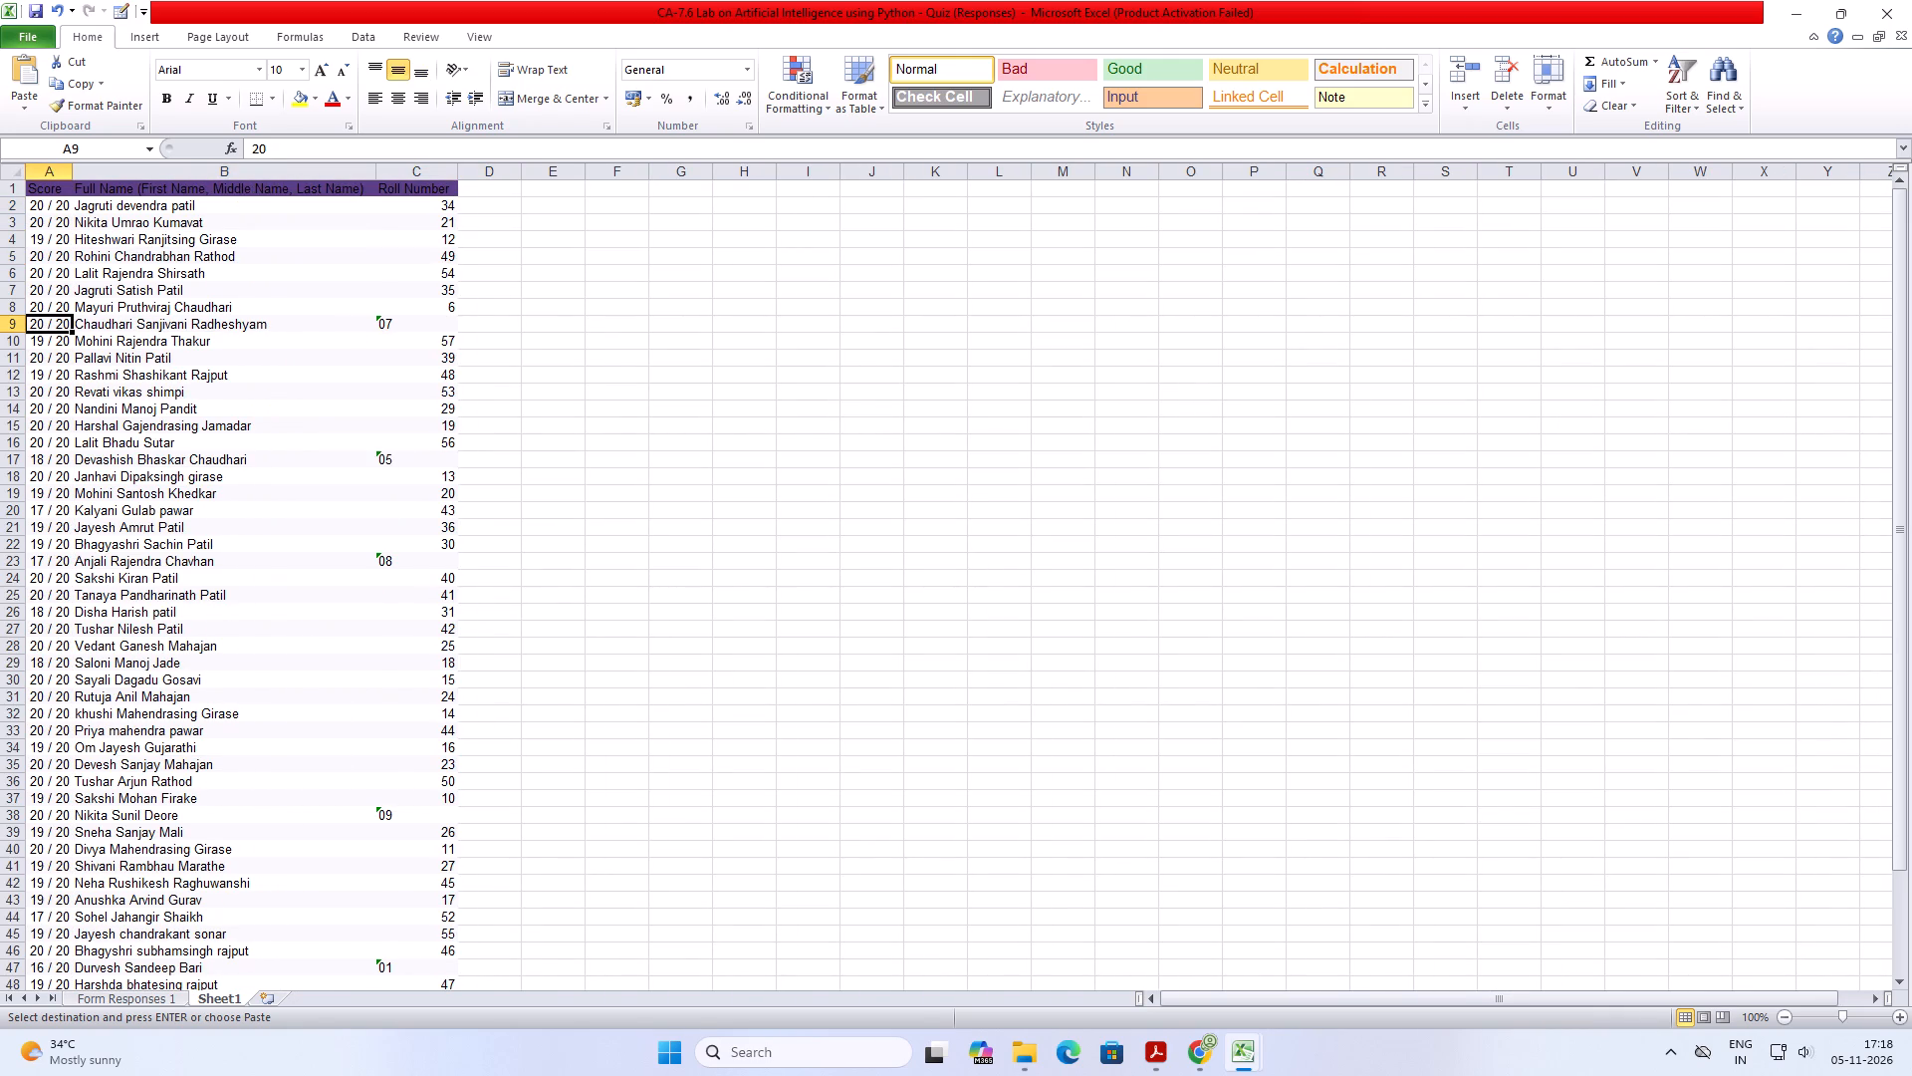
{"action": "double_click", "coordinate": [382, 321]}
{"action": "key", "text": "Left"}
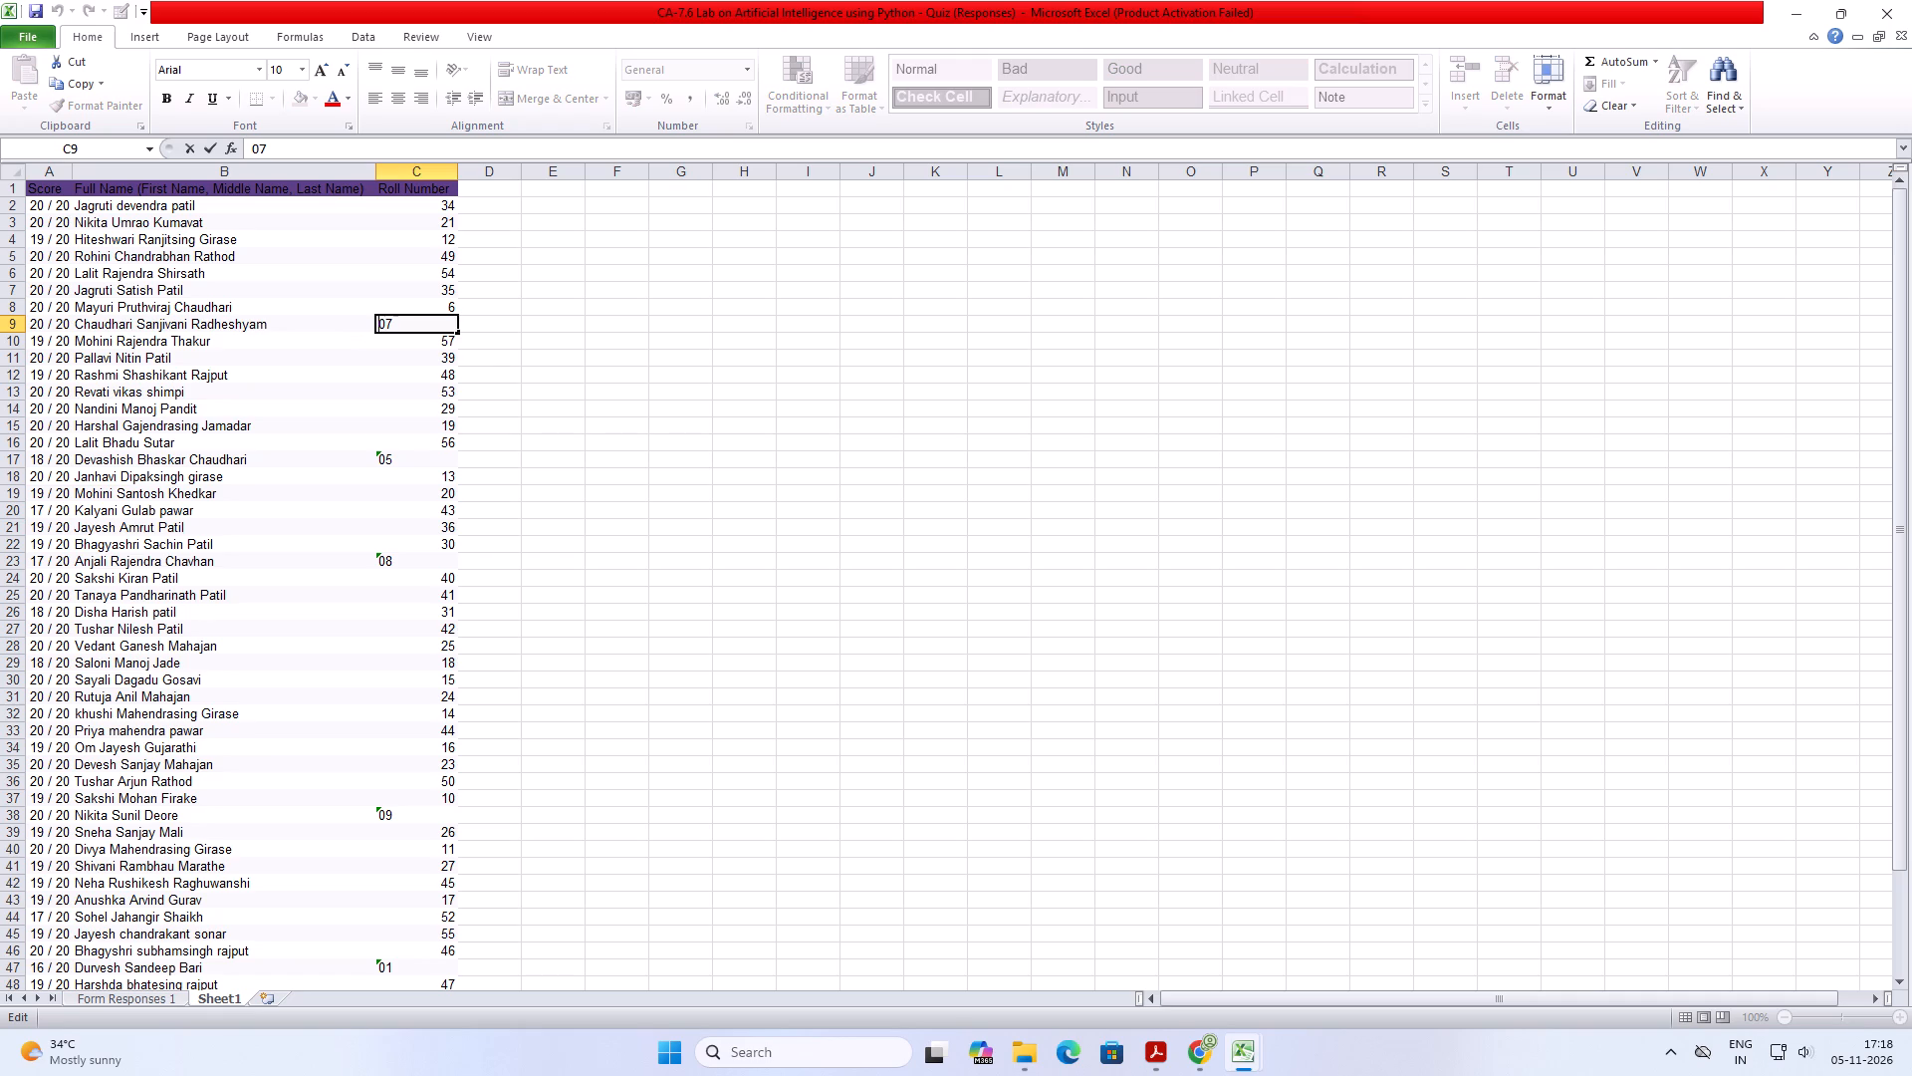
{"action": "key", "text": "BackSpace"}
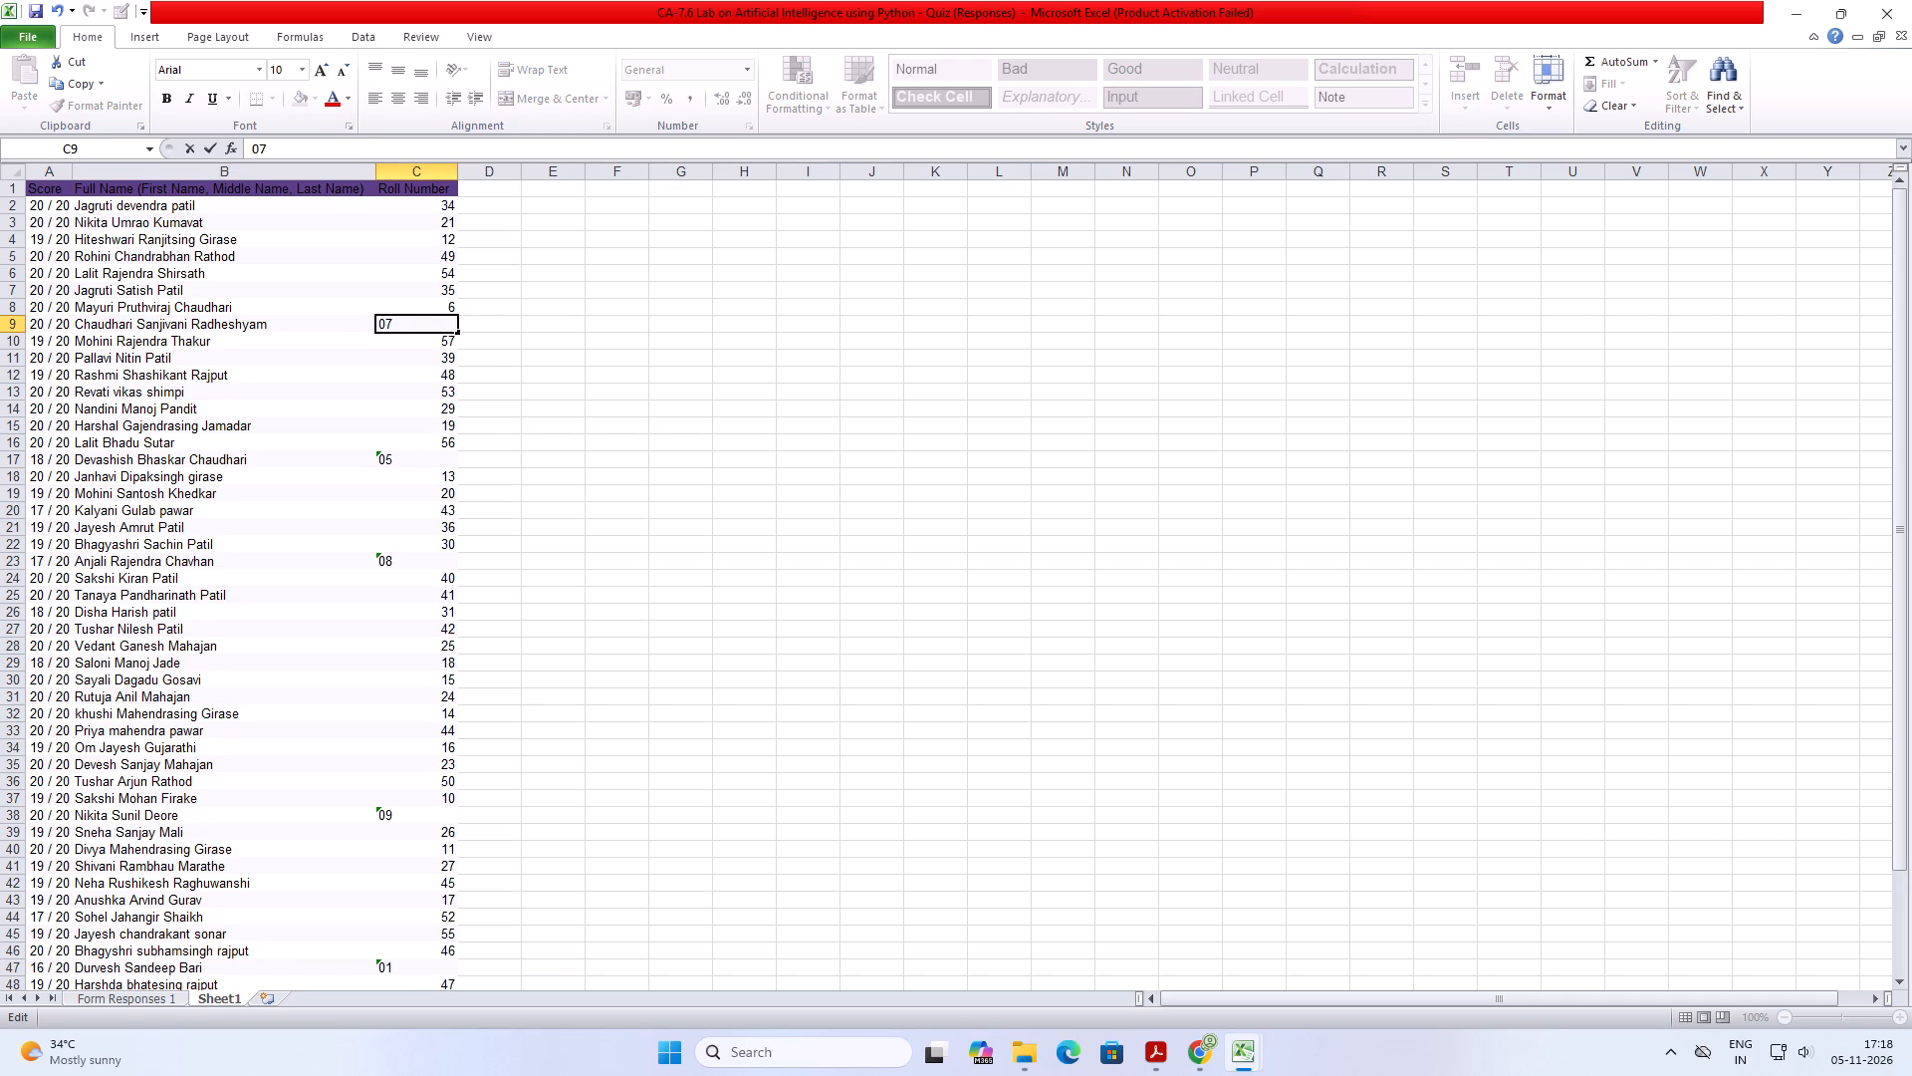
{"action": "left_click", "coordinate": [260, 153]}
{"action": "key", "text": "BackSpace"}
{"action": "key", "text": "Return"}
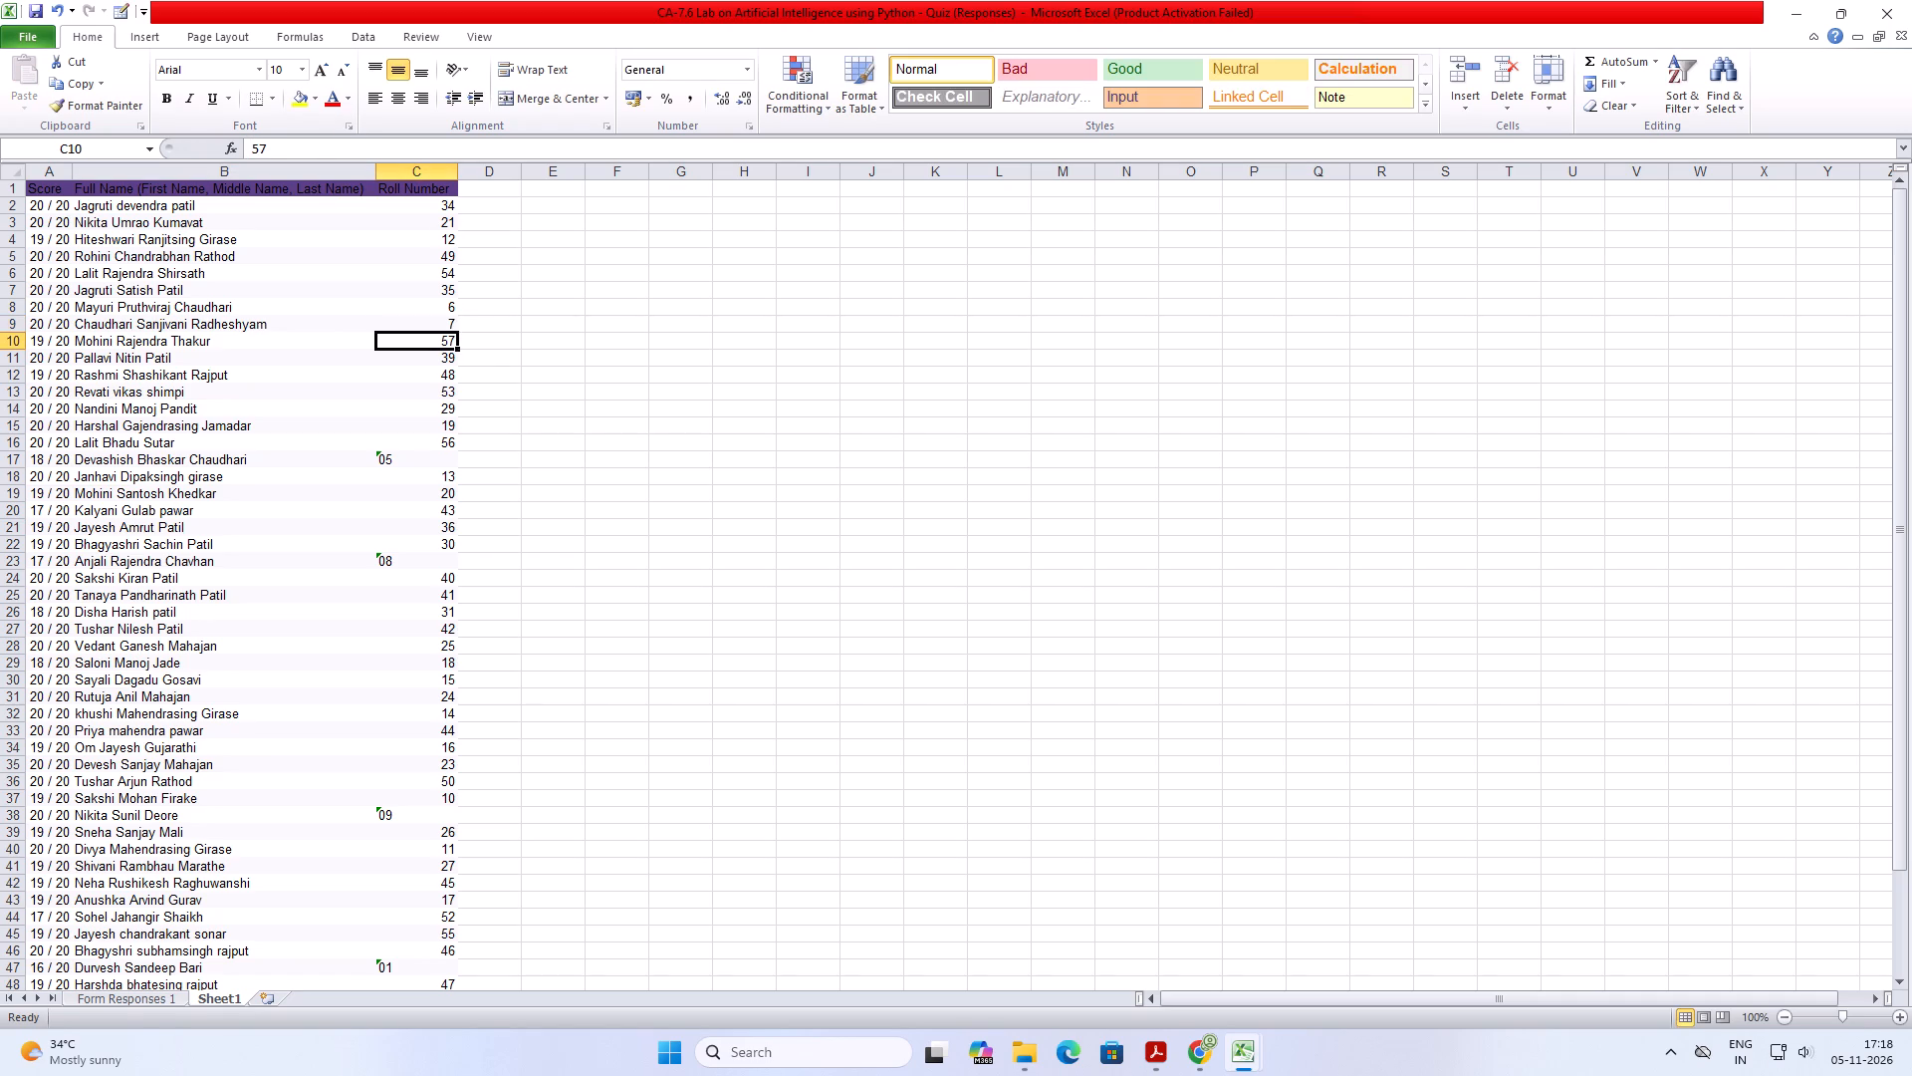
{"action": "left_click", "coordinate": [449, 300]}
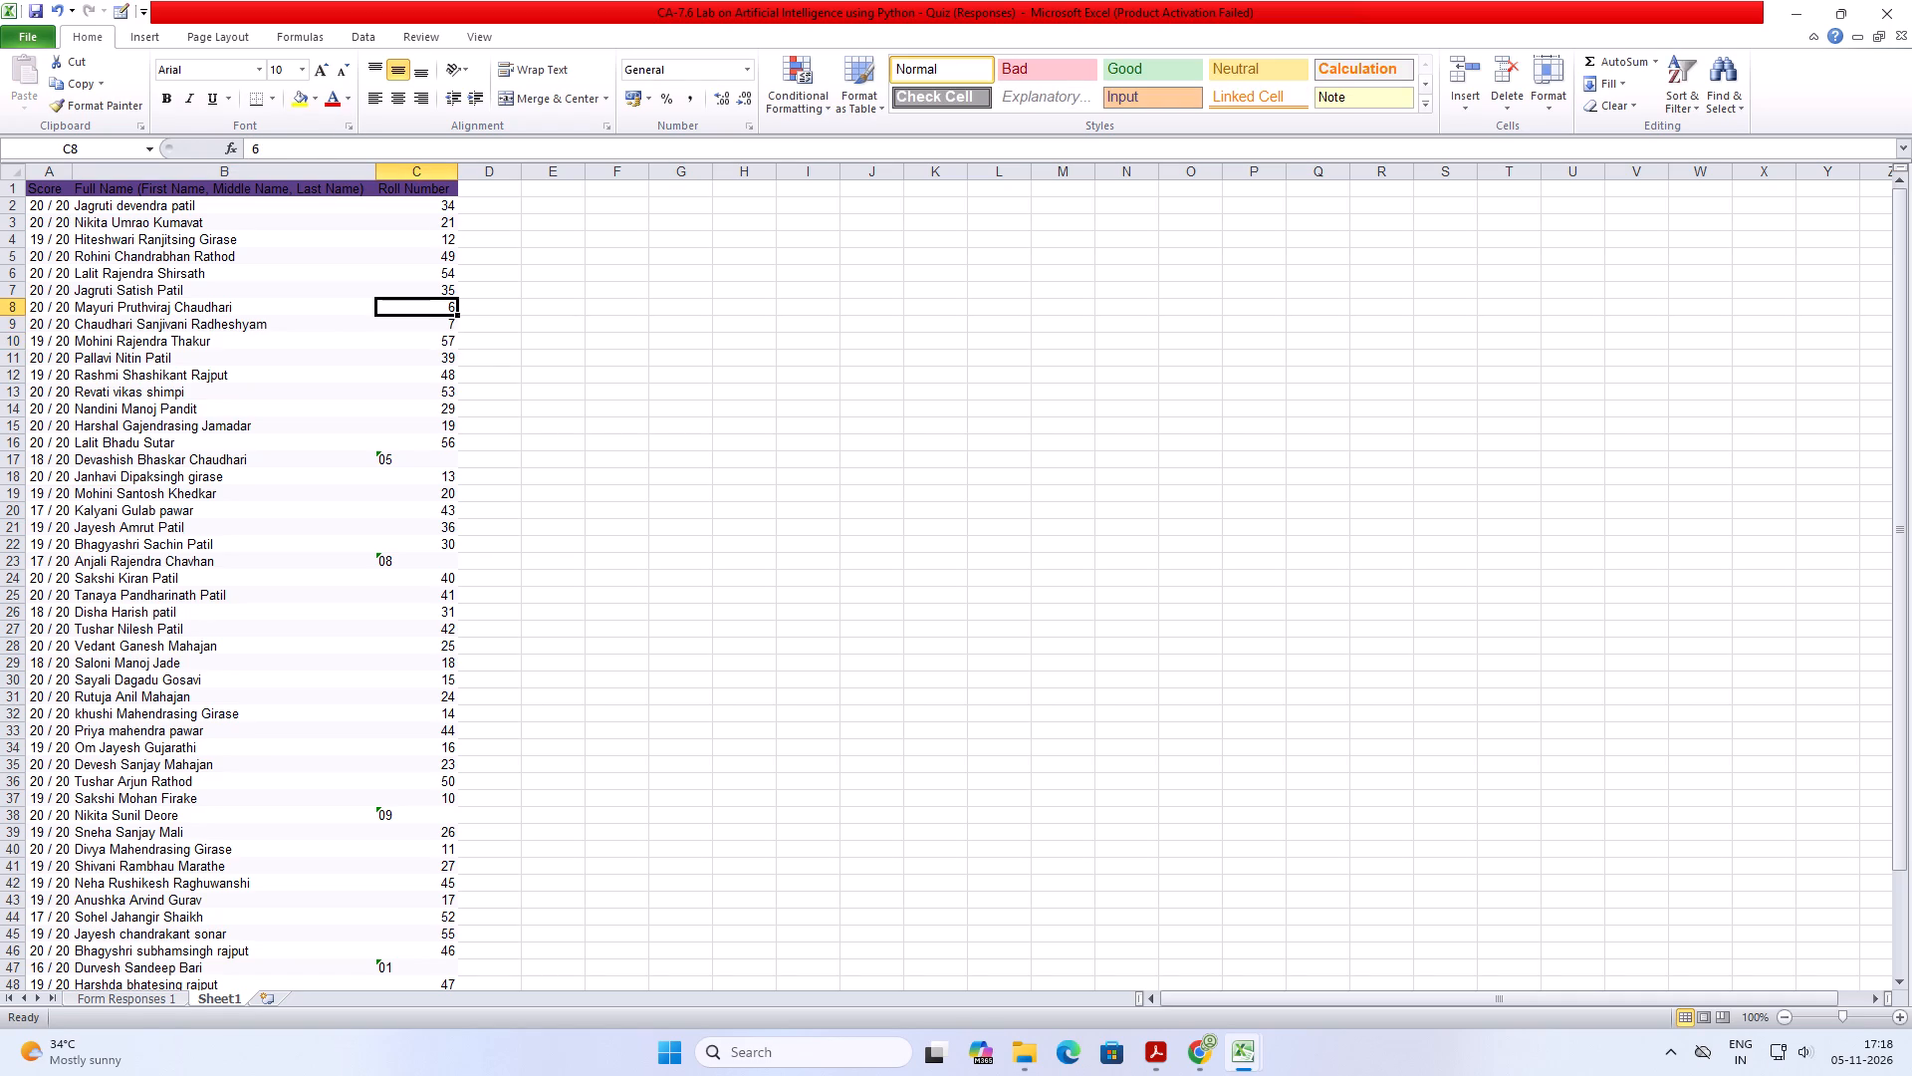
{"action": "left_click", "coordinate": [449, 324]}
Remove the leading zeros from the roll numbers in rows 17 and 23, making them 5 and 8.
{"action": "left_click", "coordinate": [437, 462]}
{"action": "double_click", "coordinate": [413, 463]}
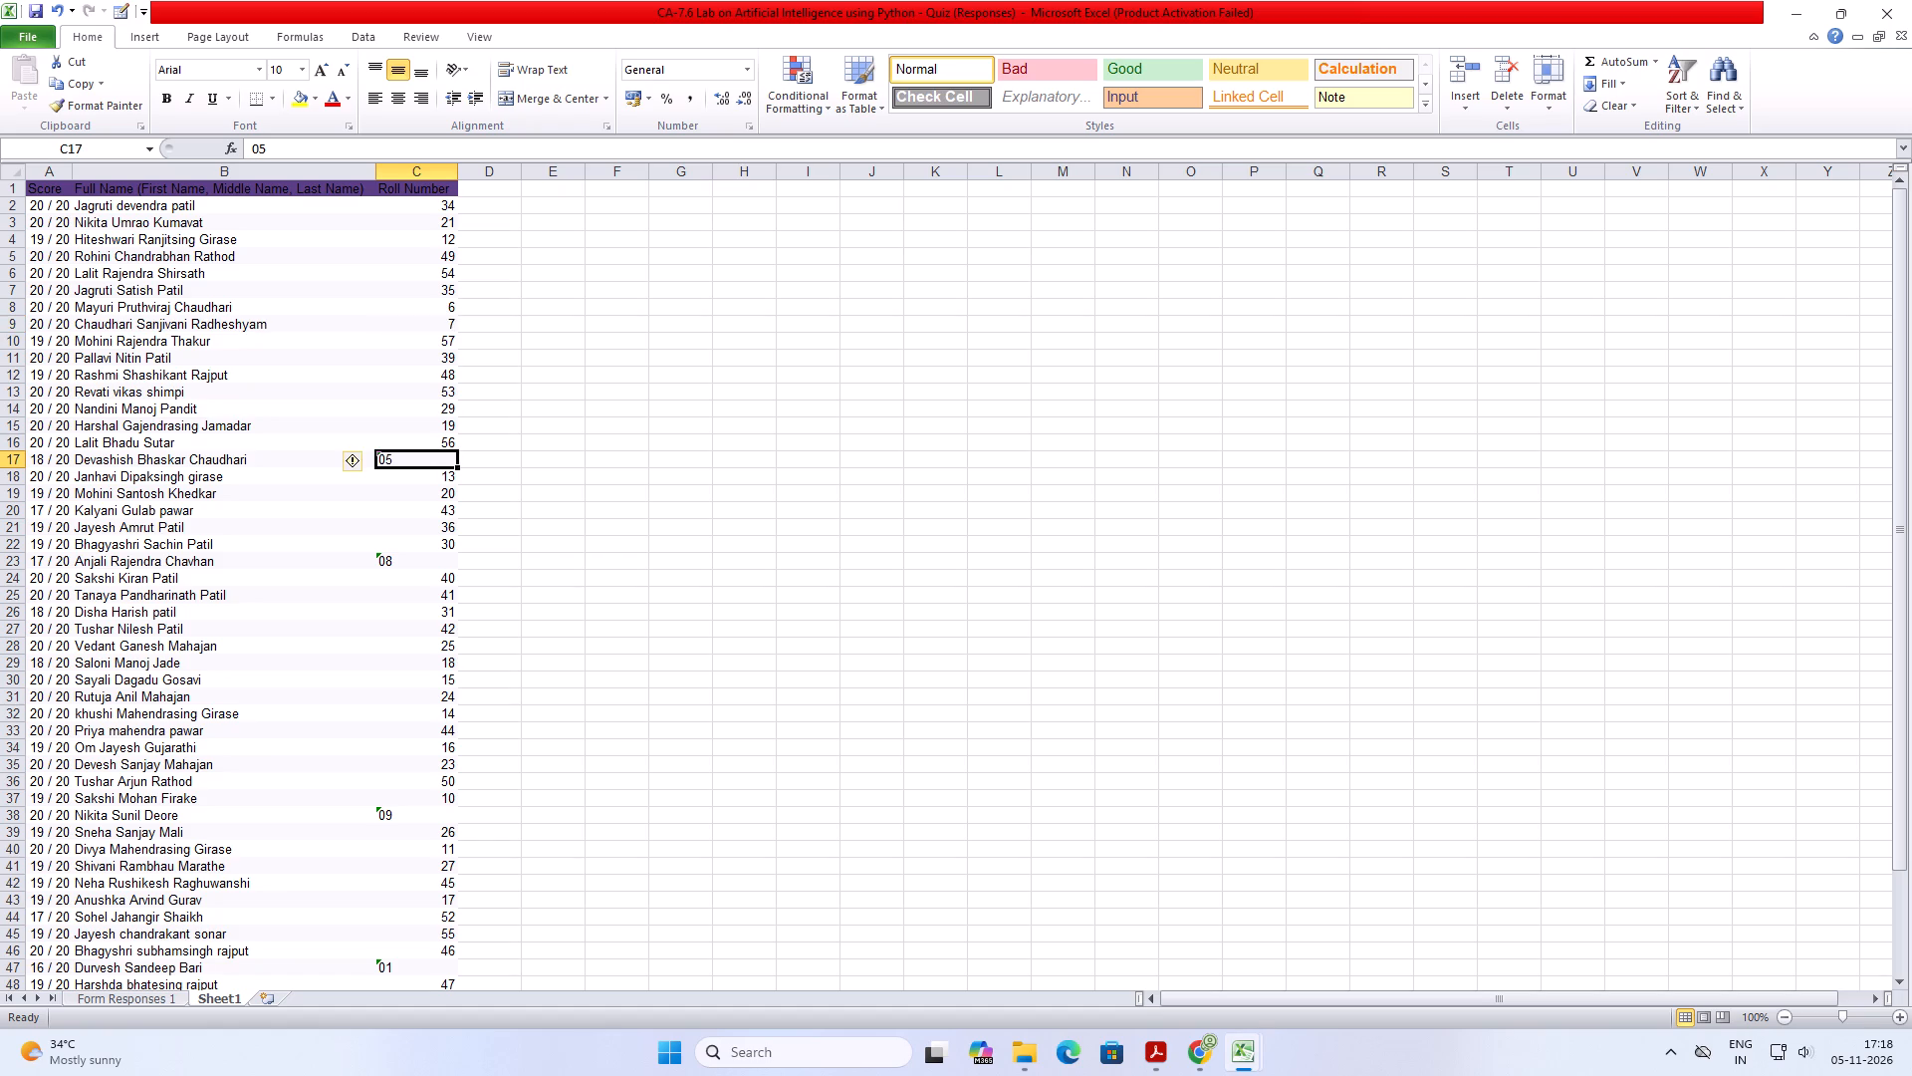
{"action": "key", "text": "Left"}
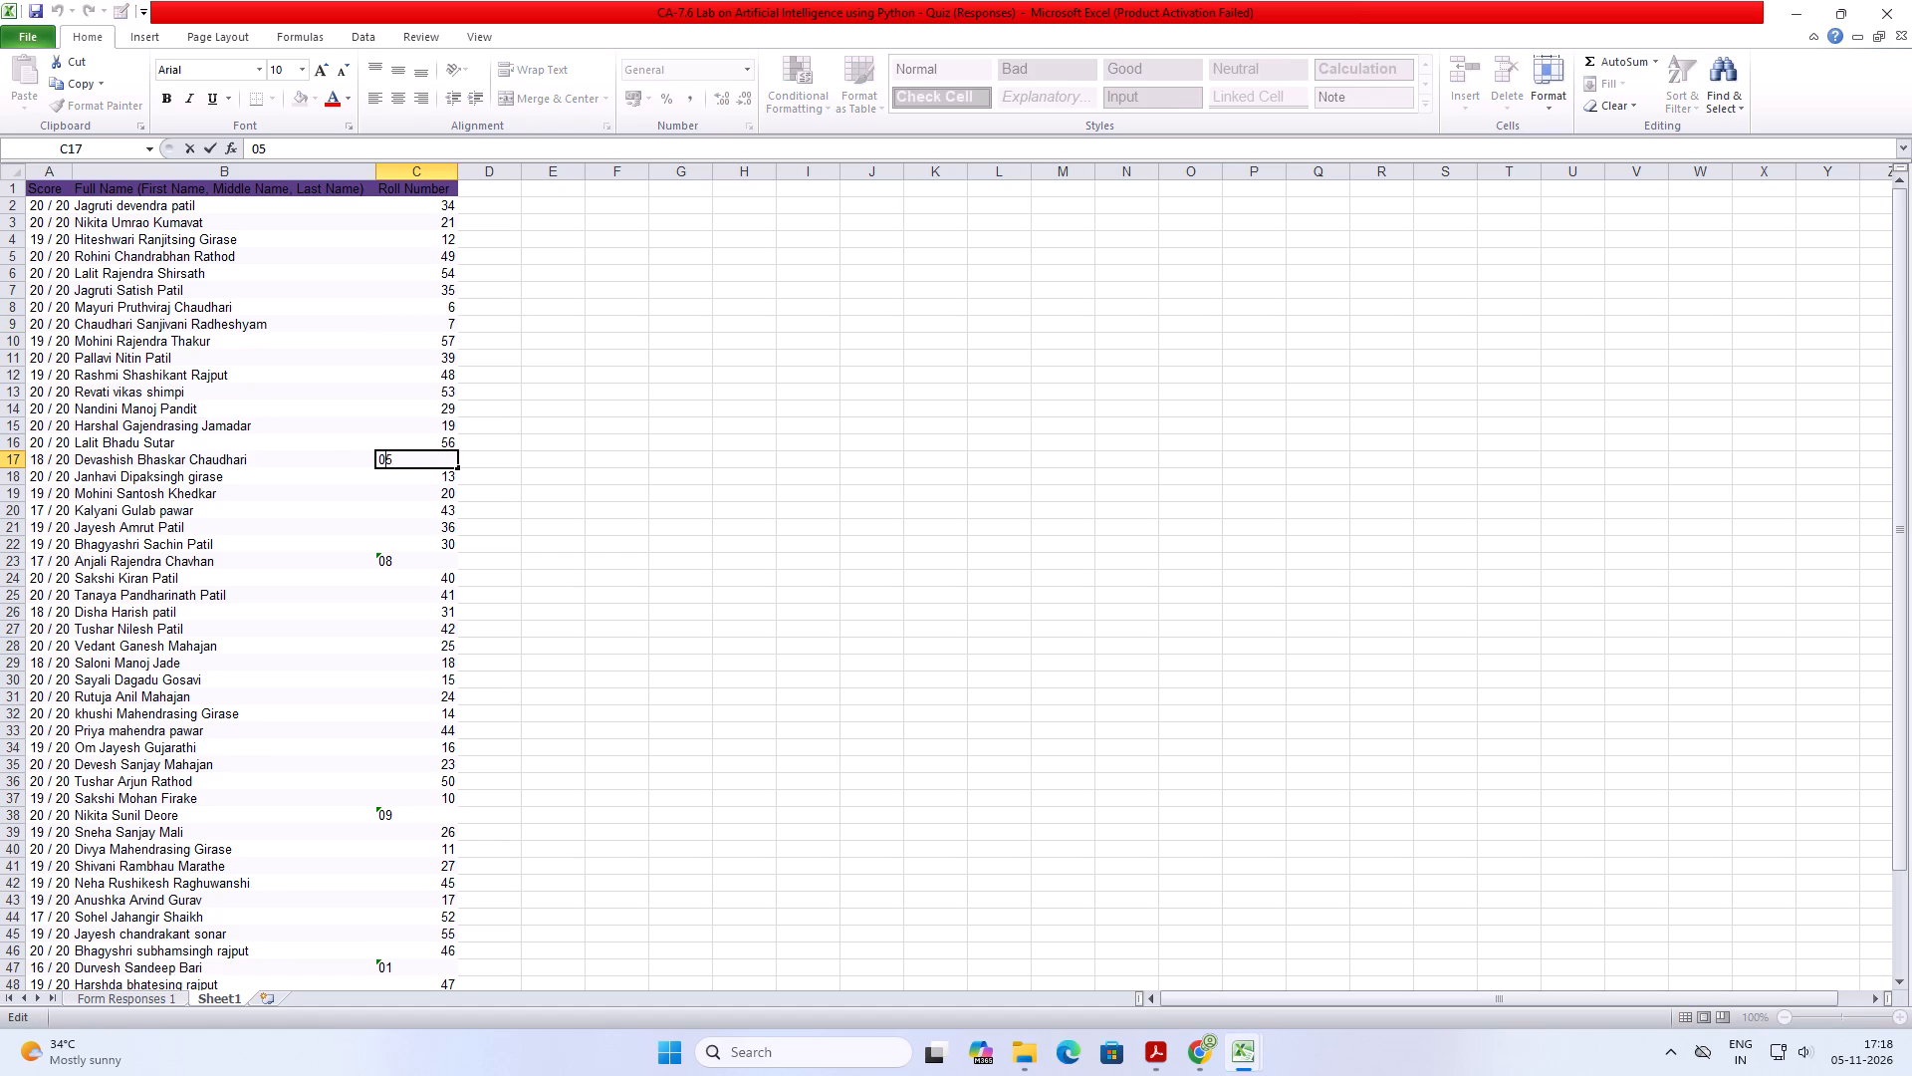
{"action": "key", "text": "Left"}
{"action": "key", "text": "Right"}
{"action": "key", "text": "BackSpace"}
{"action": "key", "text": "Return"}
{"action": "double_click", "coordinate": [388, 562]}
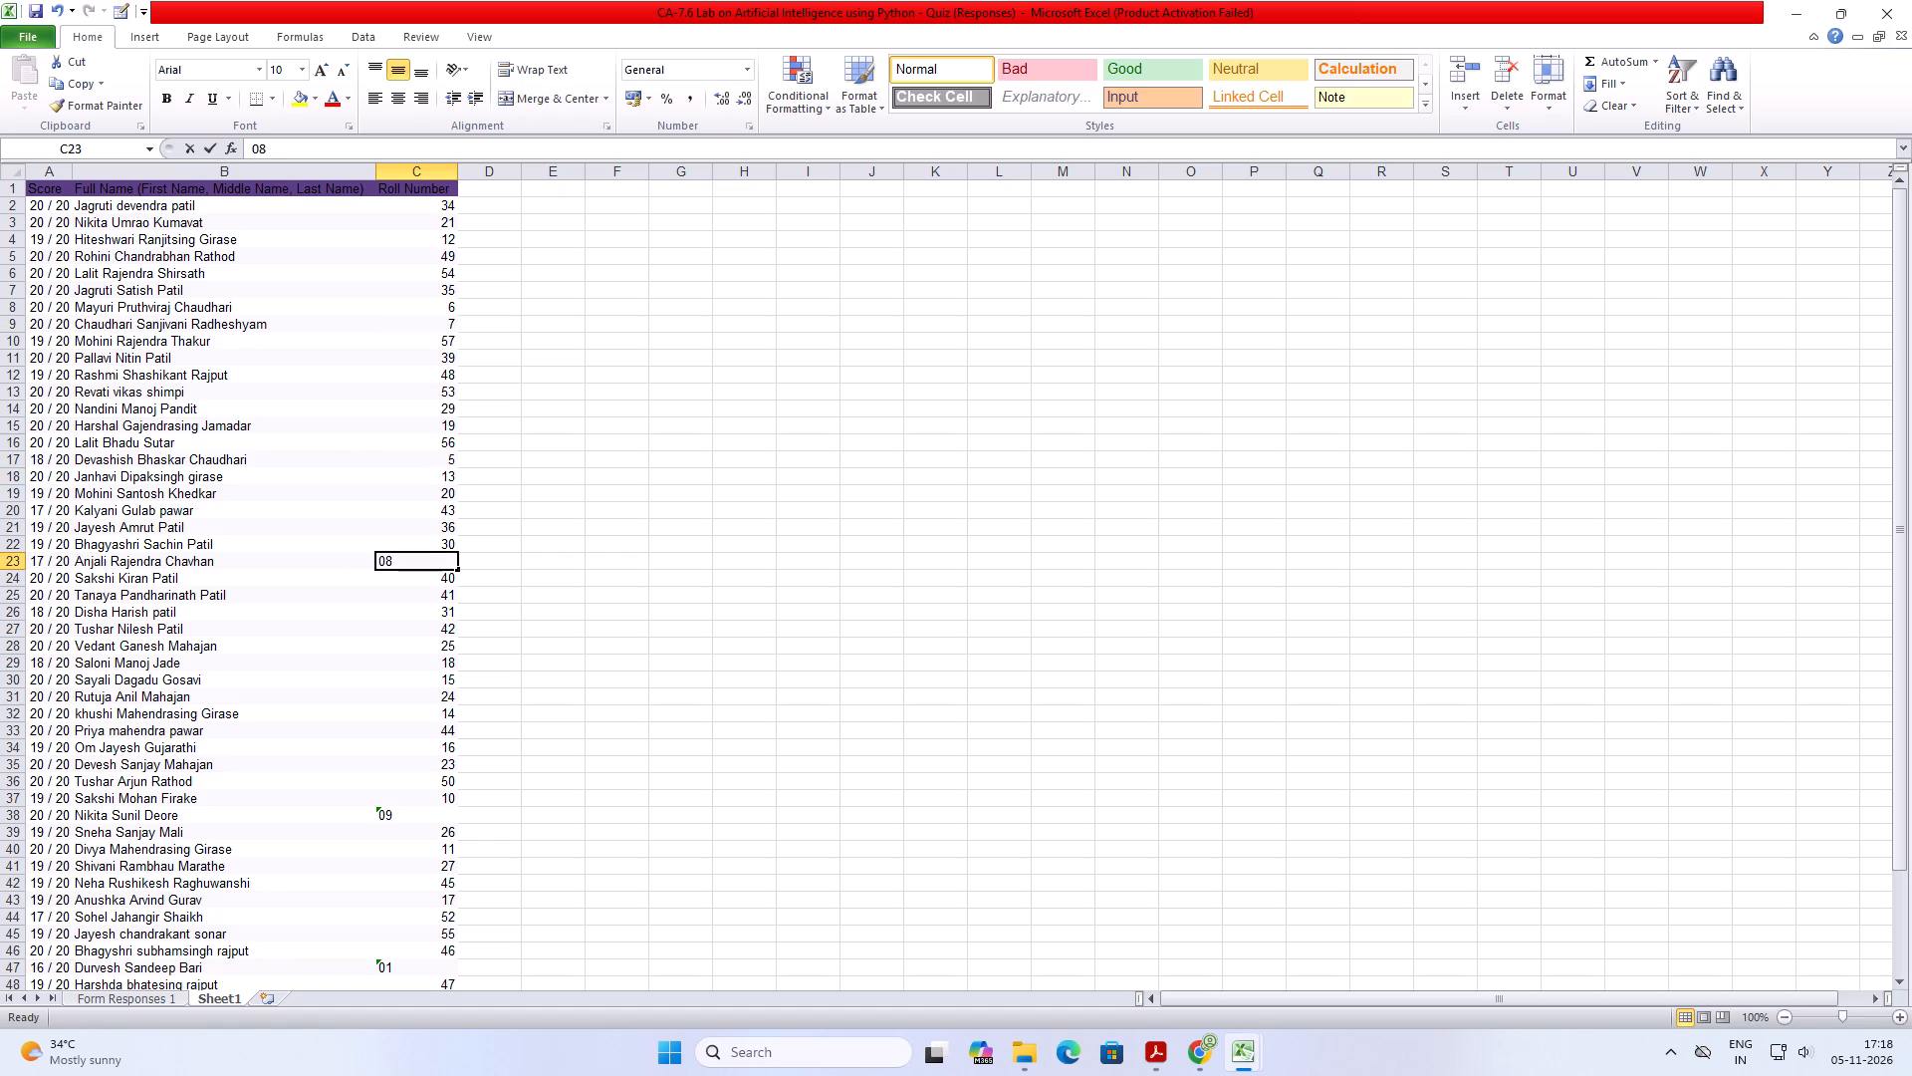
{"action": "key", "text": "Left"}
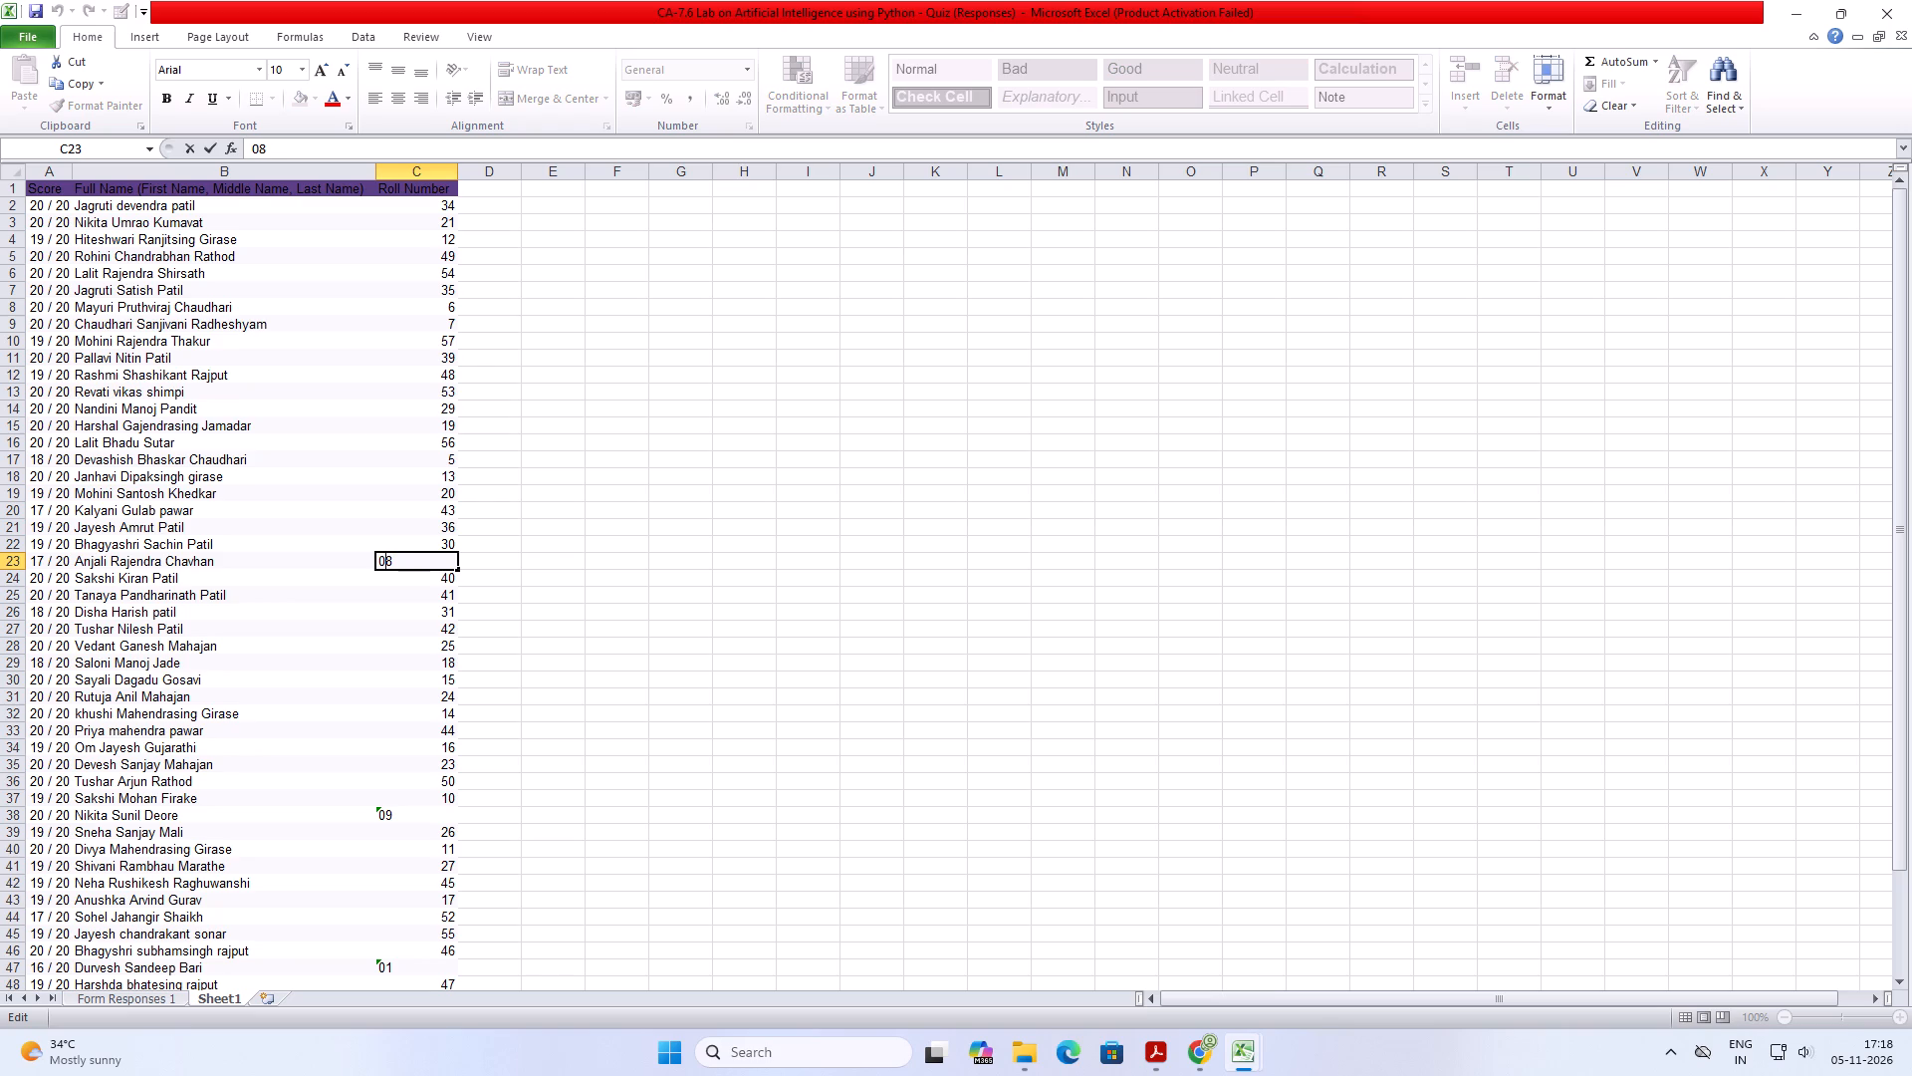
{"action": "key", "text": "BackSpace"}
{"action": "key", "text": "BackSpace"}
{"action": "key", "text": "Return"}
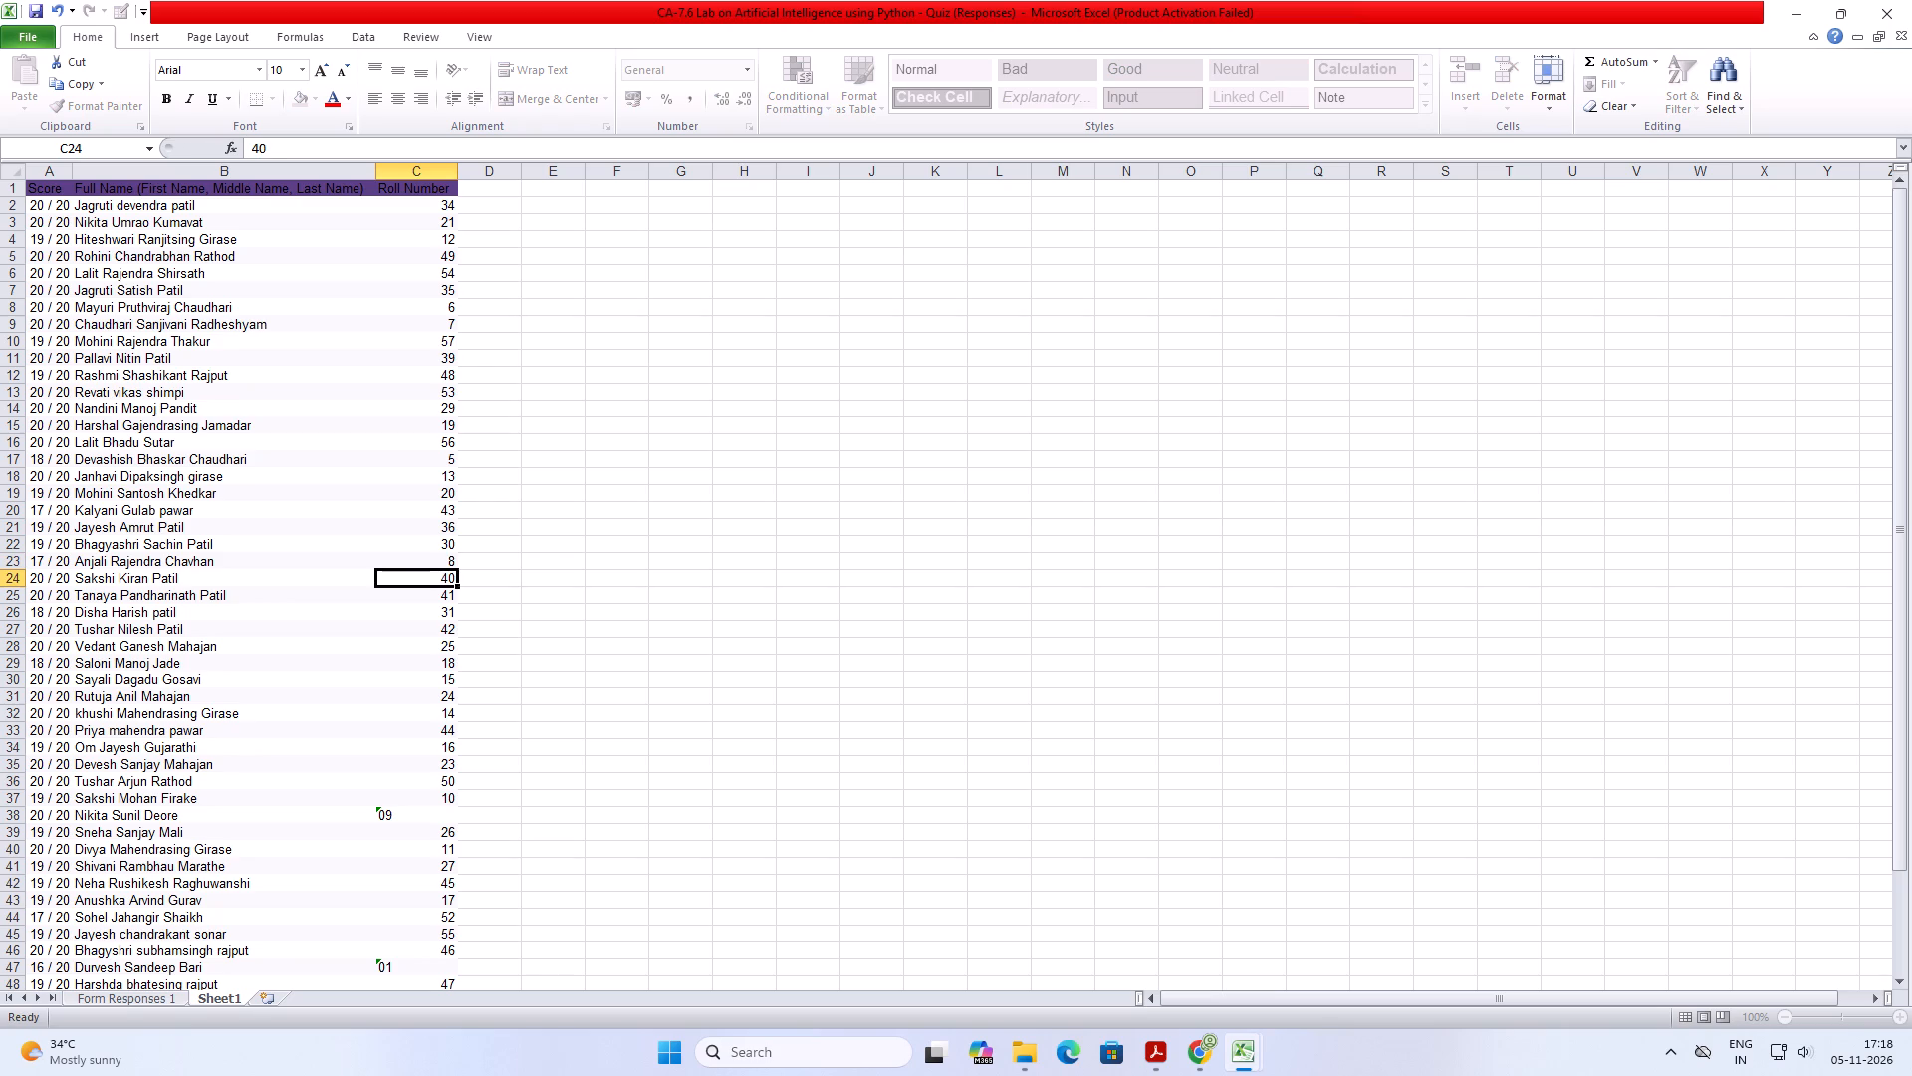
Remove the leading zeros from the roll numbers in rows 38 and 47, making them 9 and 1.
{"action": "double_click", "coordinate": [387, 815]}
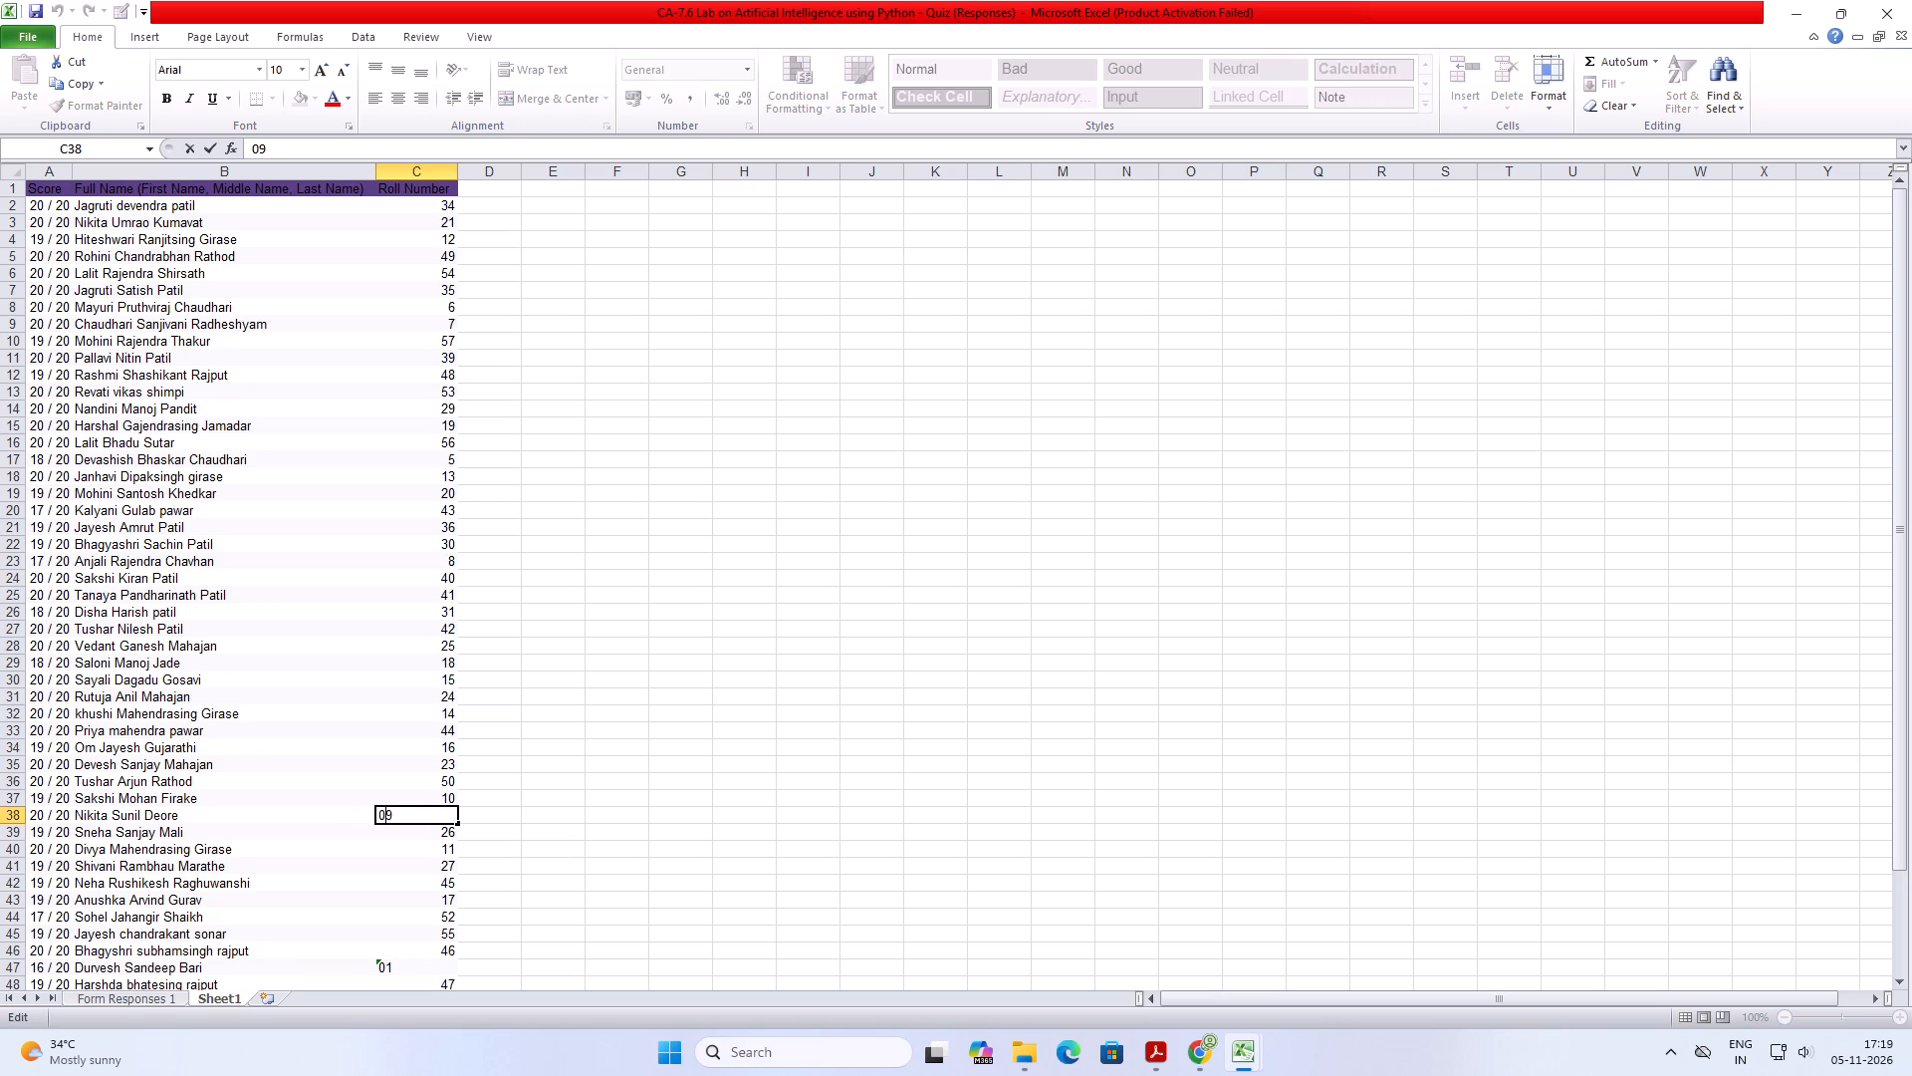
{"action": "key", "text": "BackSpace"}
{"action": "key", "text": "BackSpace"}
{"action": "key", "text": "Return"}
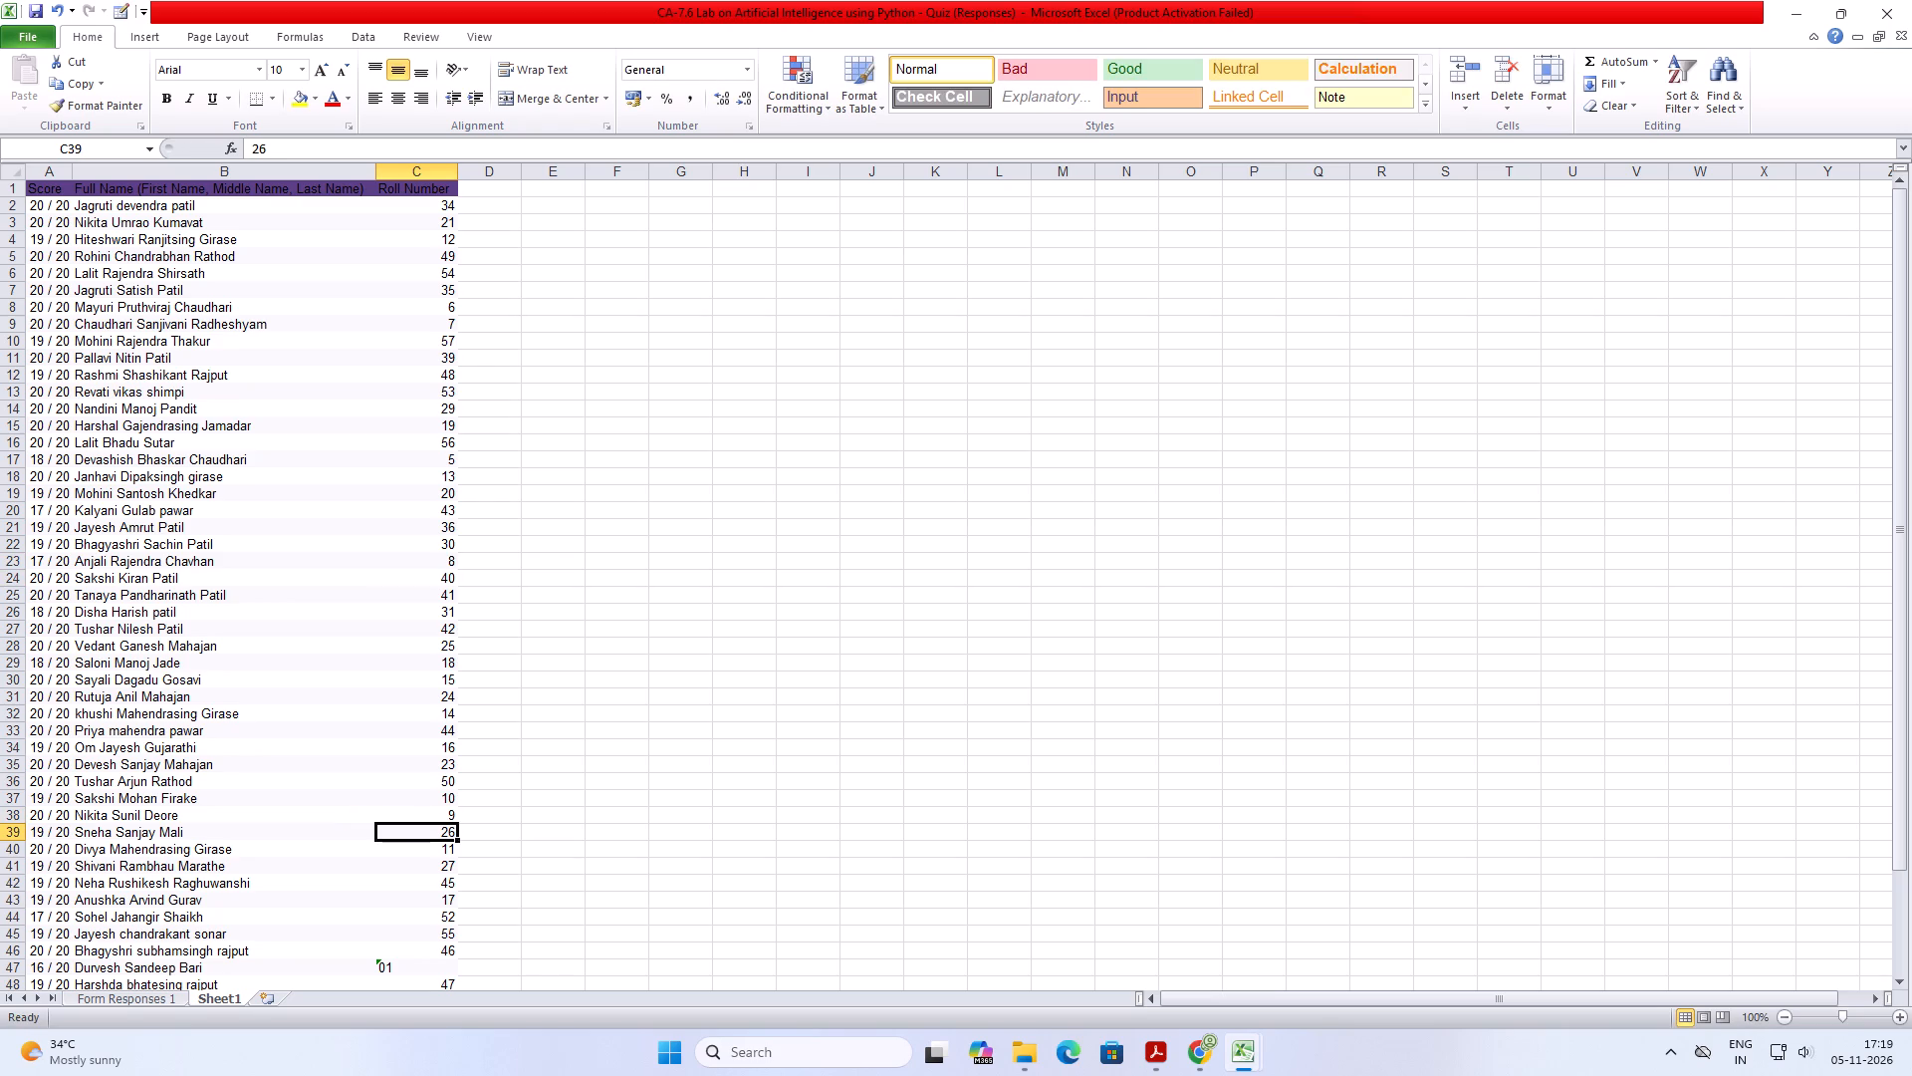
{"action": "scroll", "coordinate": [445, 901], "scroll_direction": "down", "scroll_amount": 2}
{"action": "double_click", "coordinate": [383, 869]}
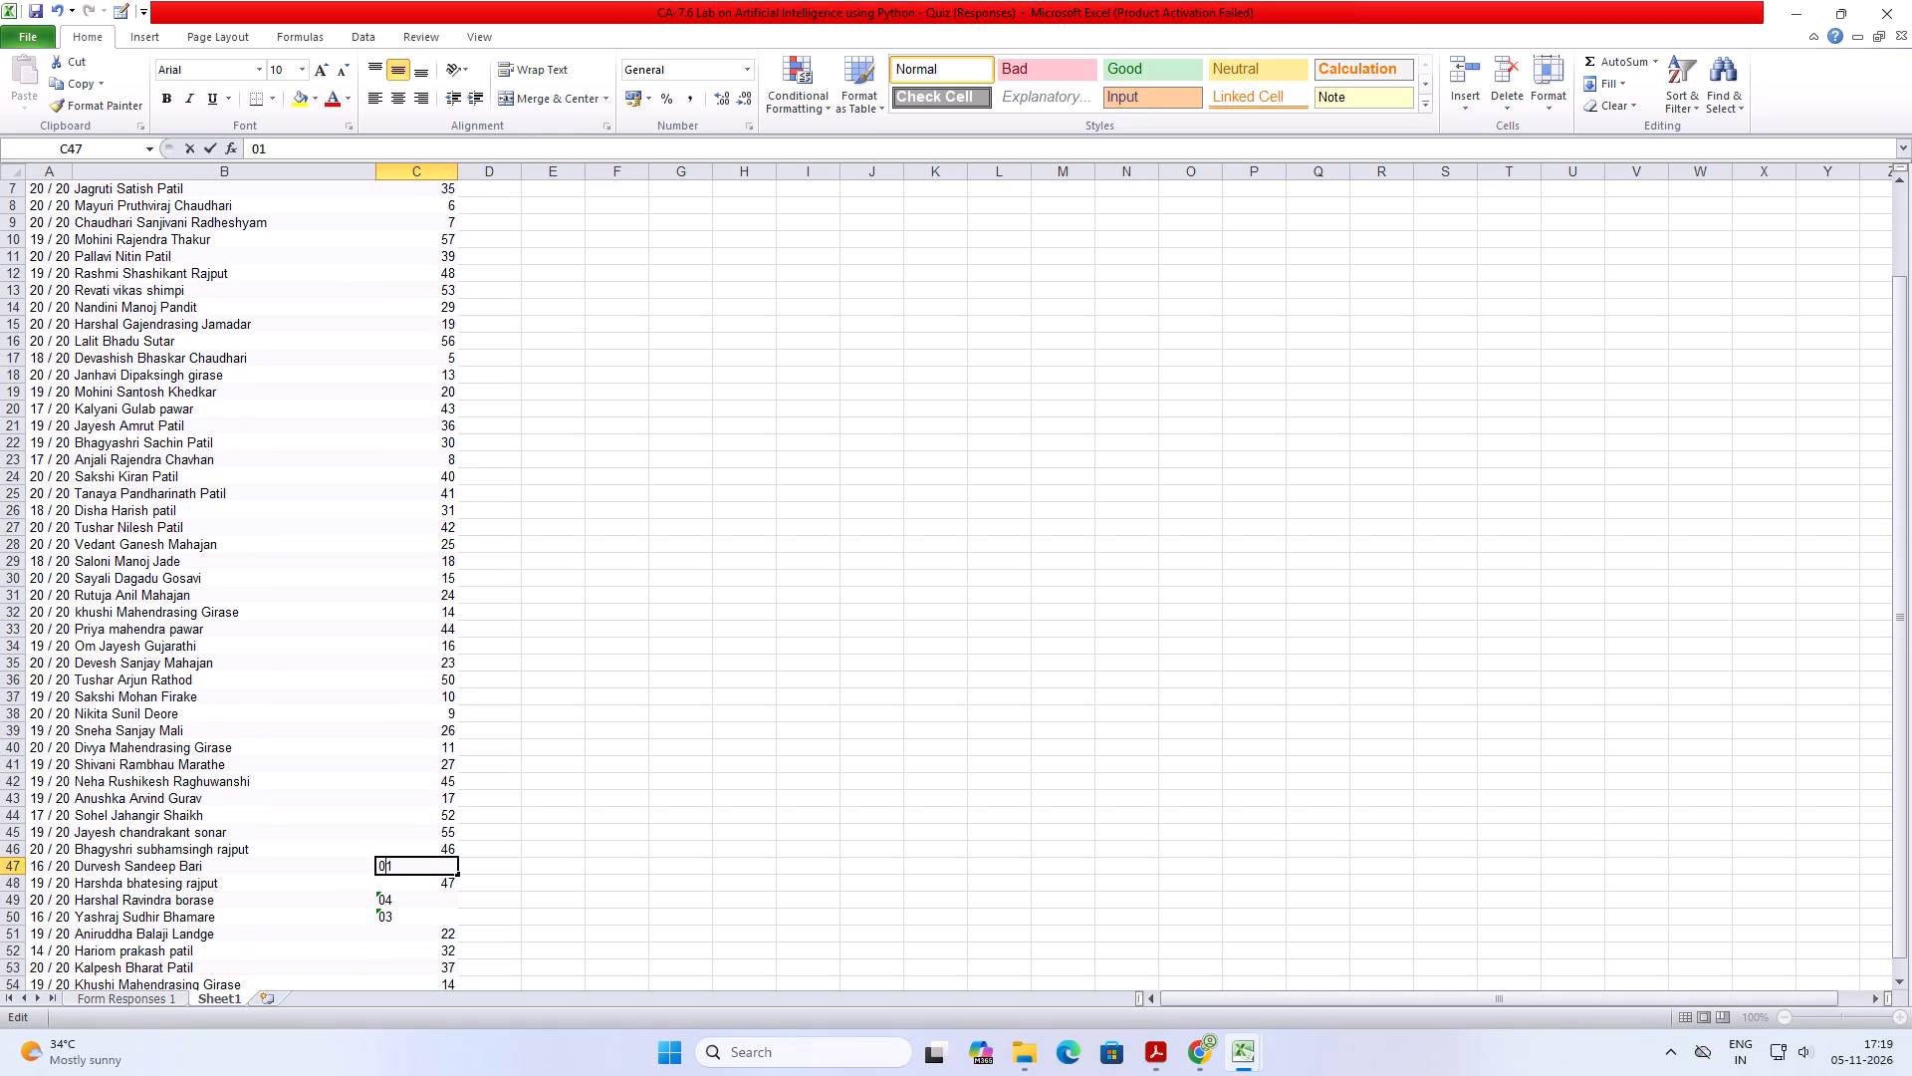
{"action": "key", "text": "BackSpace"}
{"action": "key", "text": "BackSpace"}
{"action": "key", "text": "Return"}
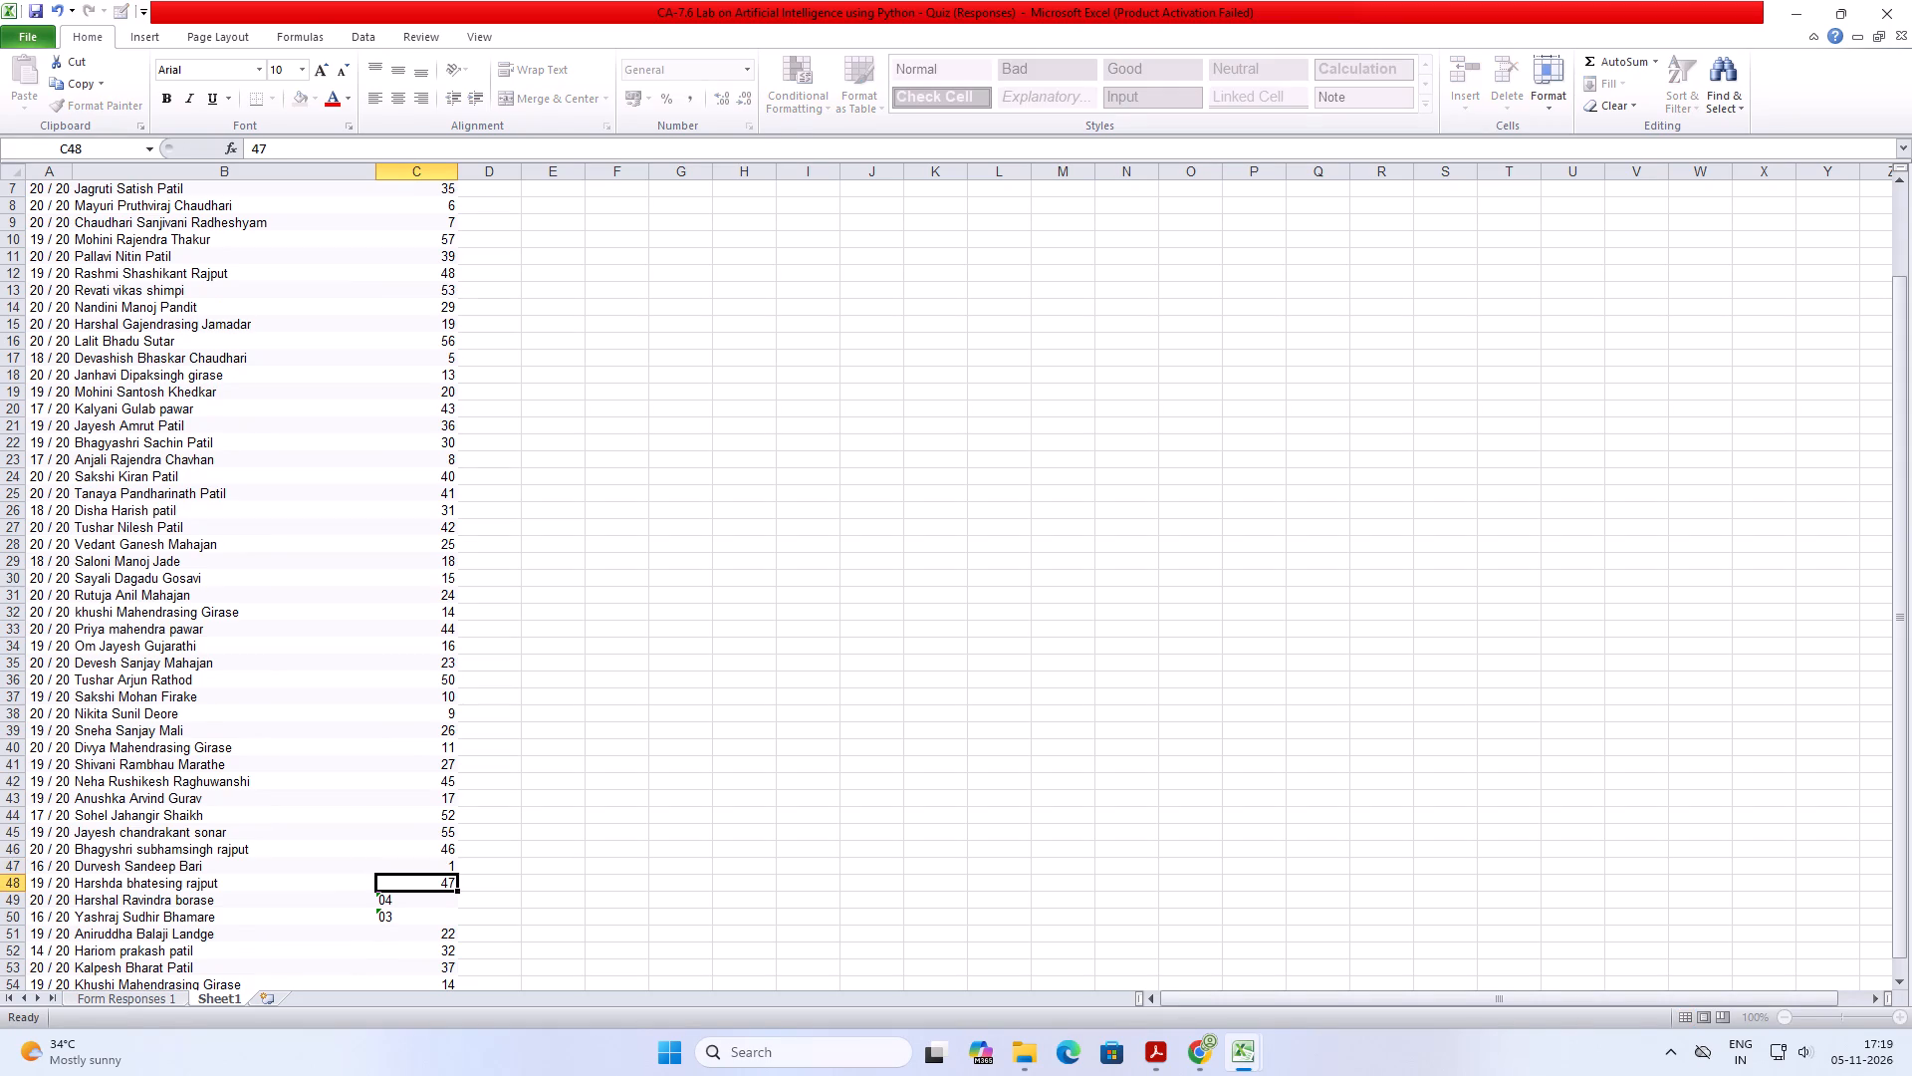
Remove the leading zeros from the roll numbers in rows 49 and 50, making them 4 and 3.
{"action": "double_click", "coordinate": [386, 900]}
{"action": "key", "text": "BackSpace"}
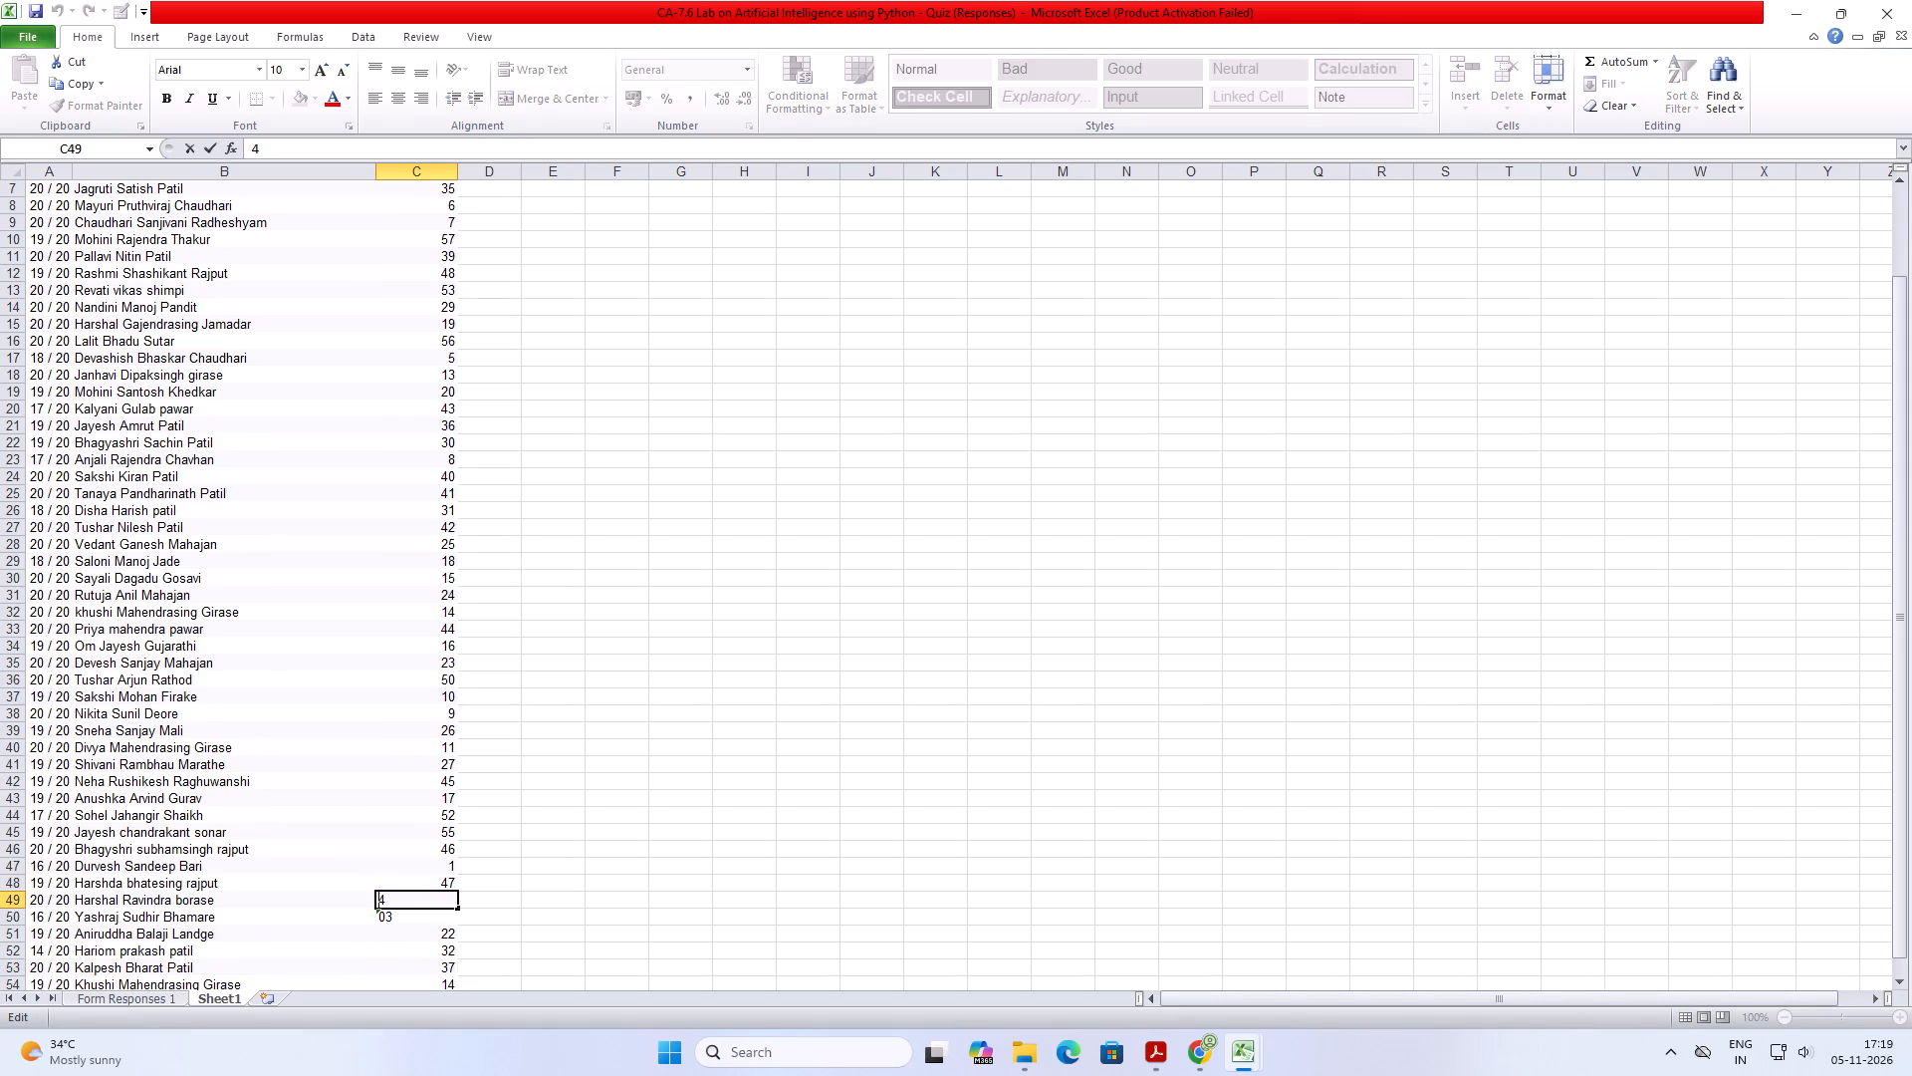
{"action": "key", "text": "BackSpace"}
{"action": "key", "text": "Return"}
{"action": "left_click", "coordinate": [381, 913]}
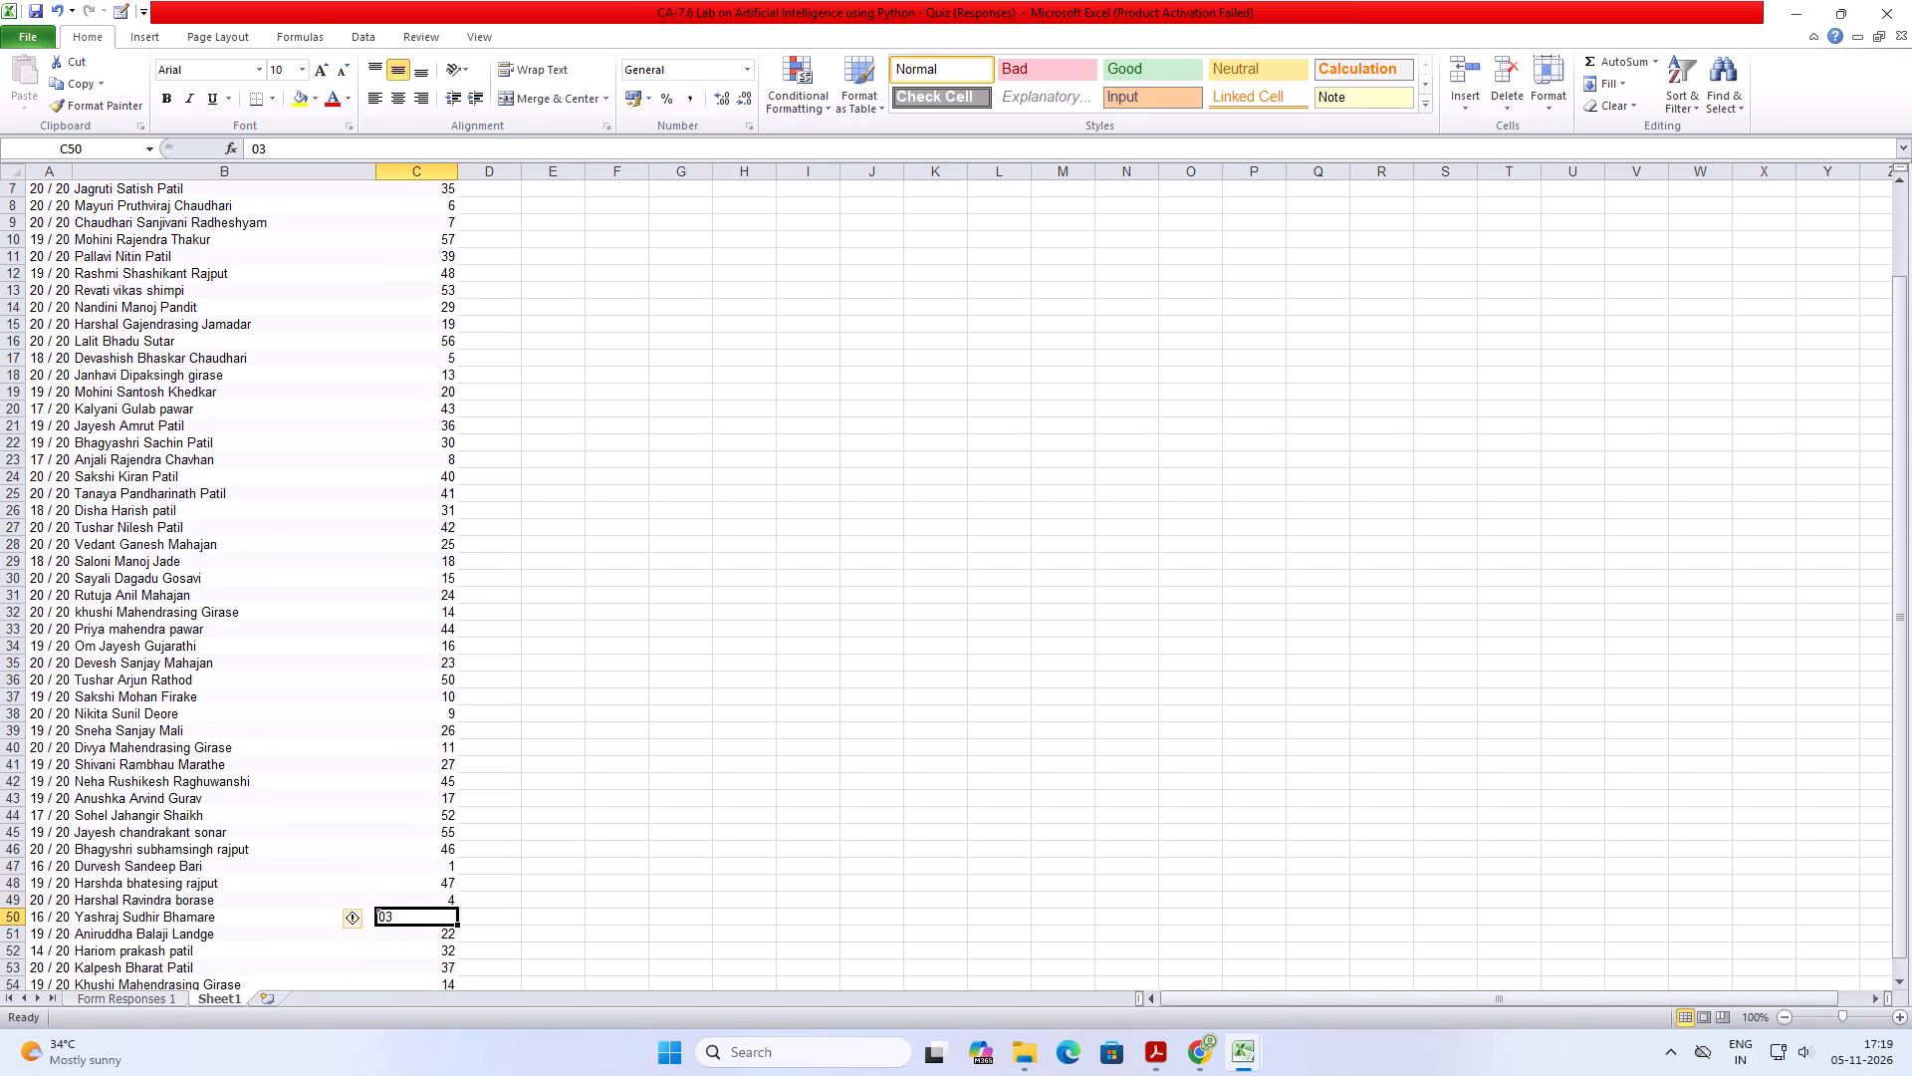
{"action": "double_click", "coordinate": [386, 913]}
{"action": "key", "text": "BackSpace"}
{"action": "key", "text": "BackSpace"}
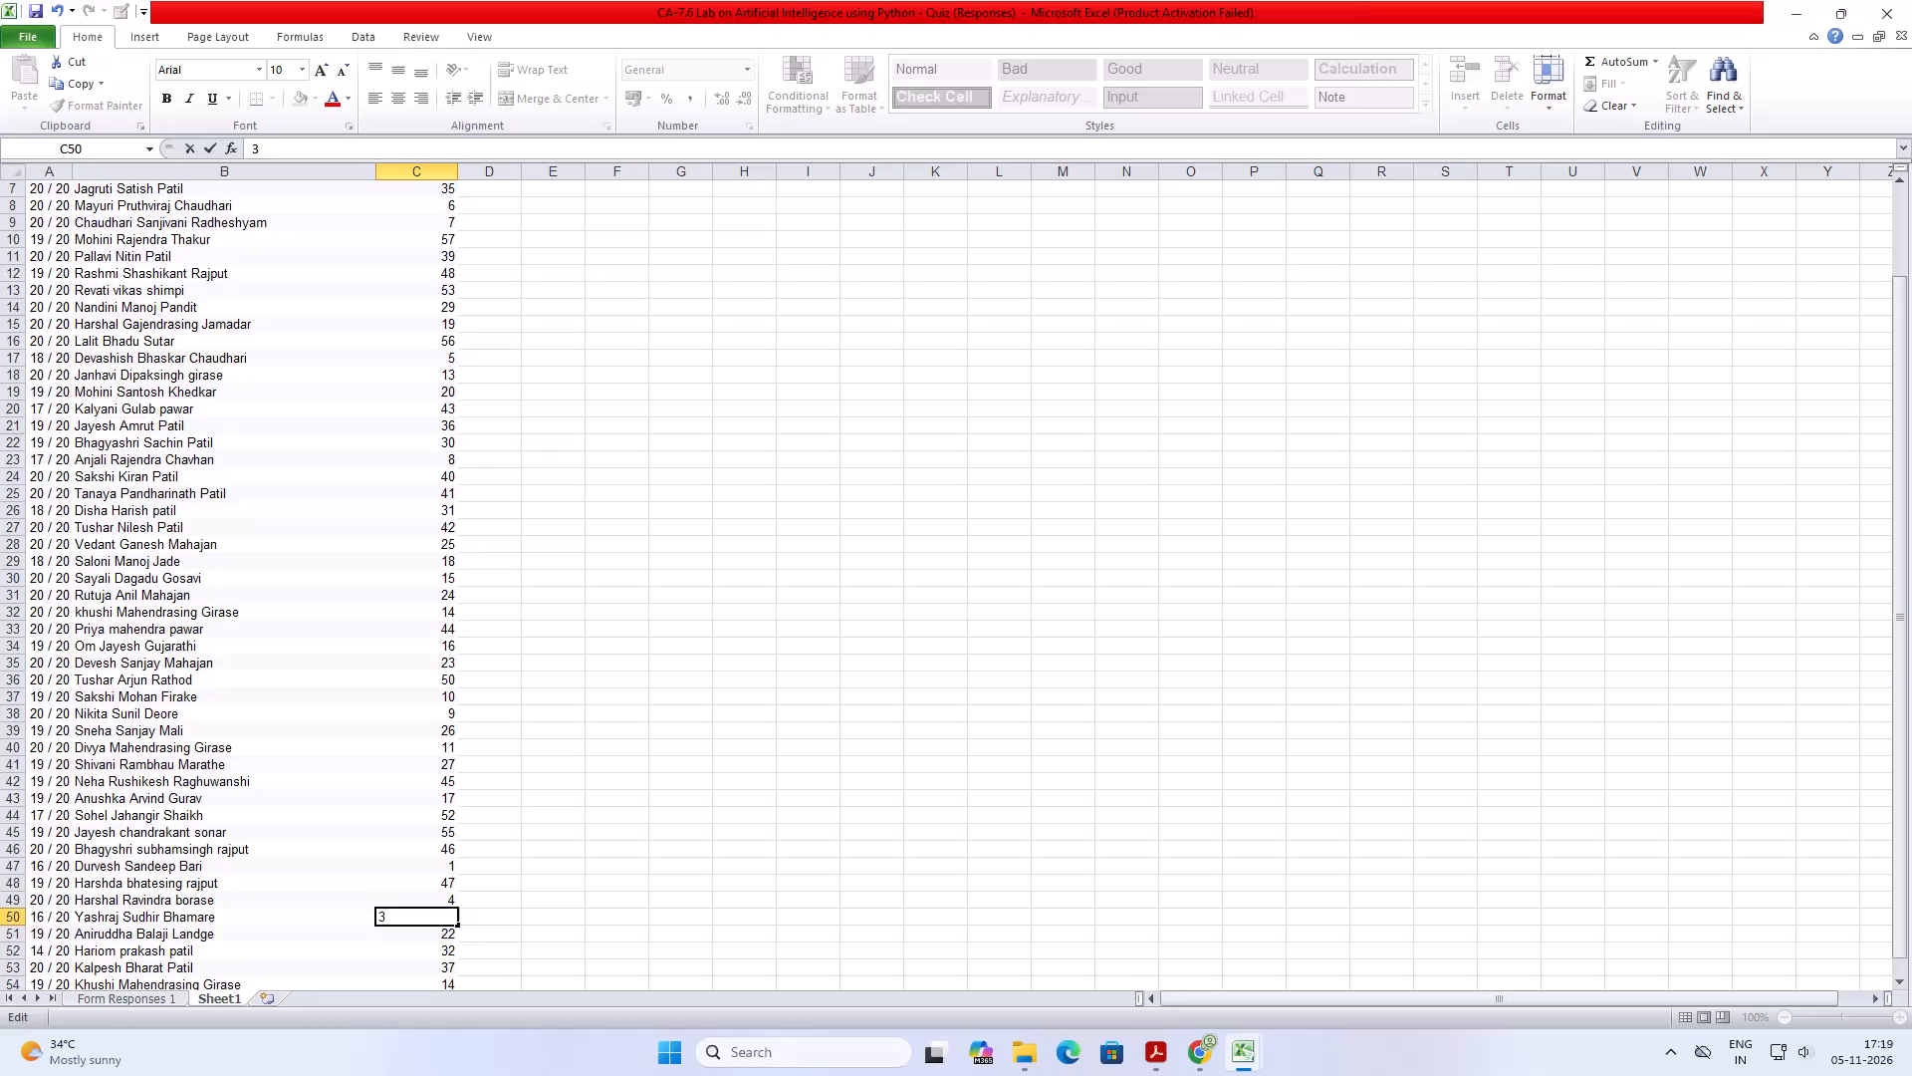
{"action": "key", "text": "Return"}
Apply all borders to the Score, Full Name and Roll Number list, including its header row.
{"action": "scroll", "coordinate": [406, 916], "scroll_direction": "down", "scroll_amount": 3}
{"action": "scroll", "coordinate": [498, 632], "scroll_direction": "up", "scroll_amount": 2}
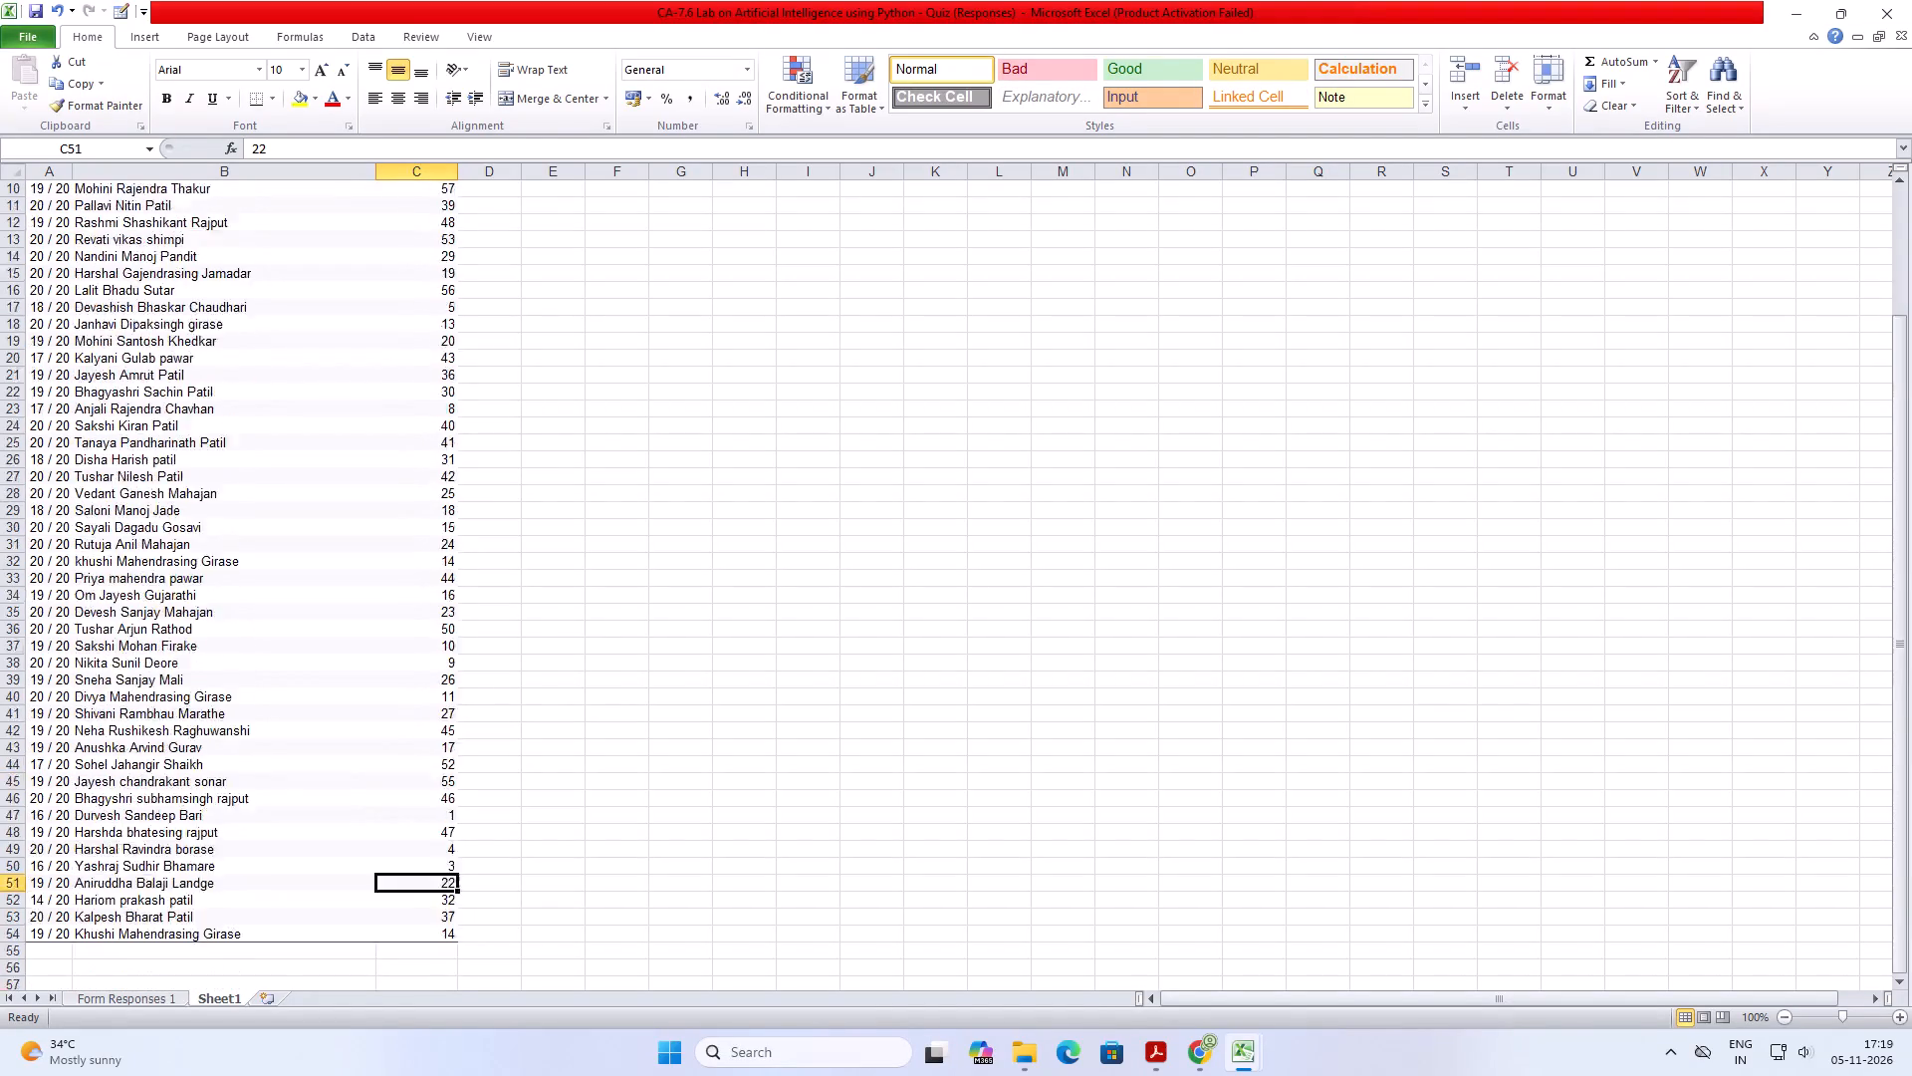
{"action": "scroll", "coordinate": [496, 630], "scroll_direction": "up", "scroll_amount": 8}
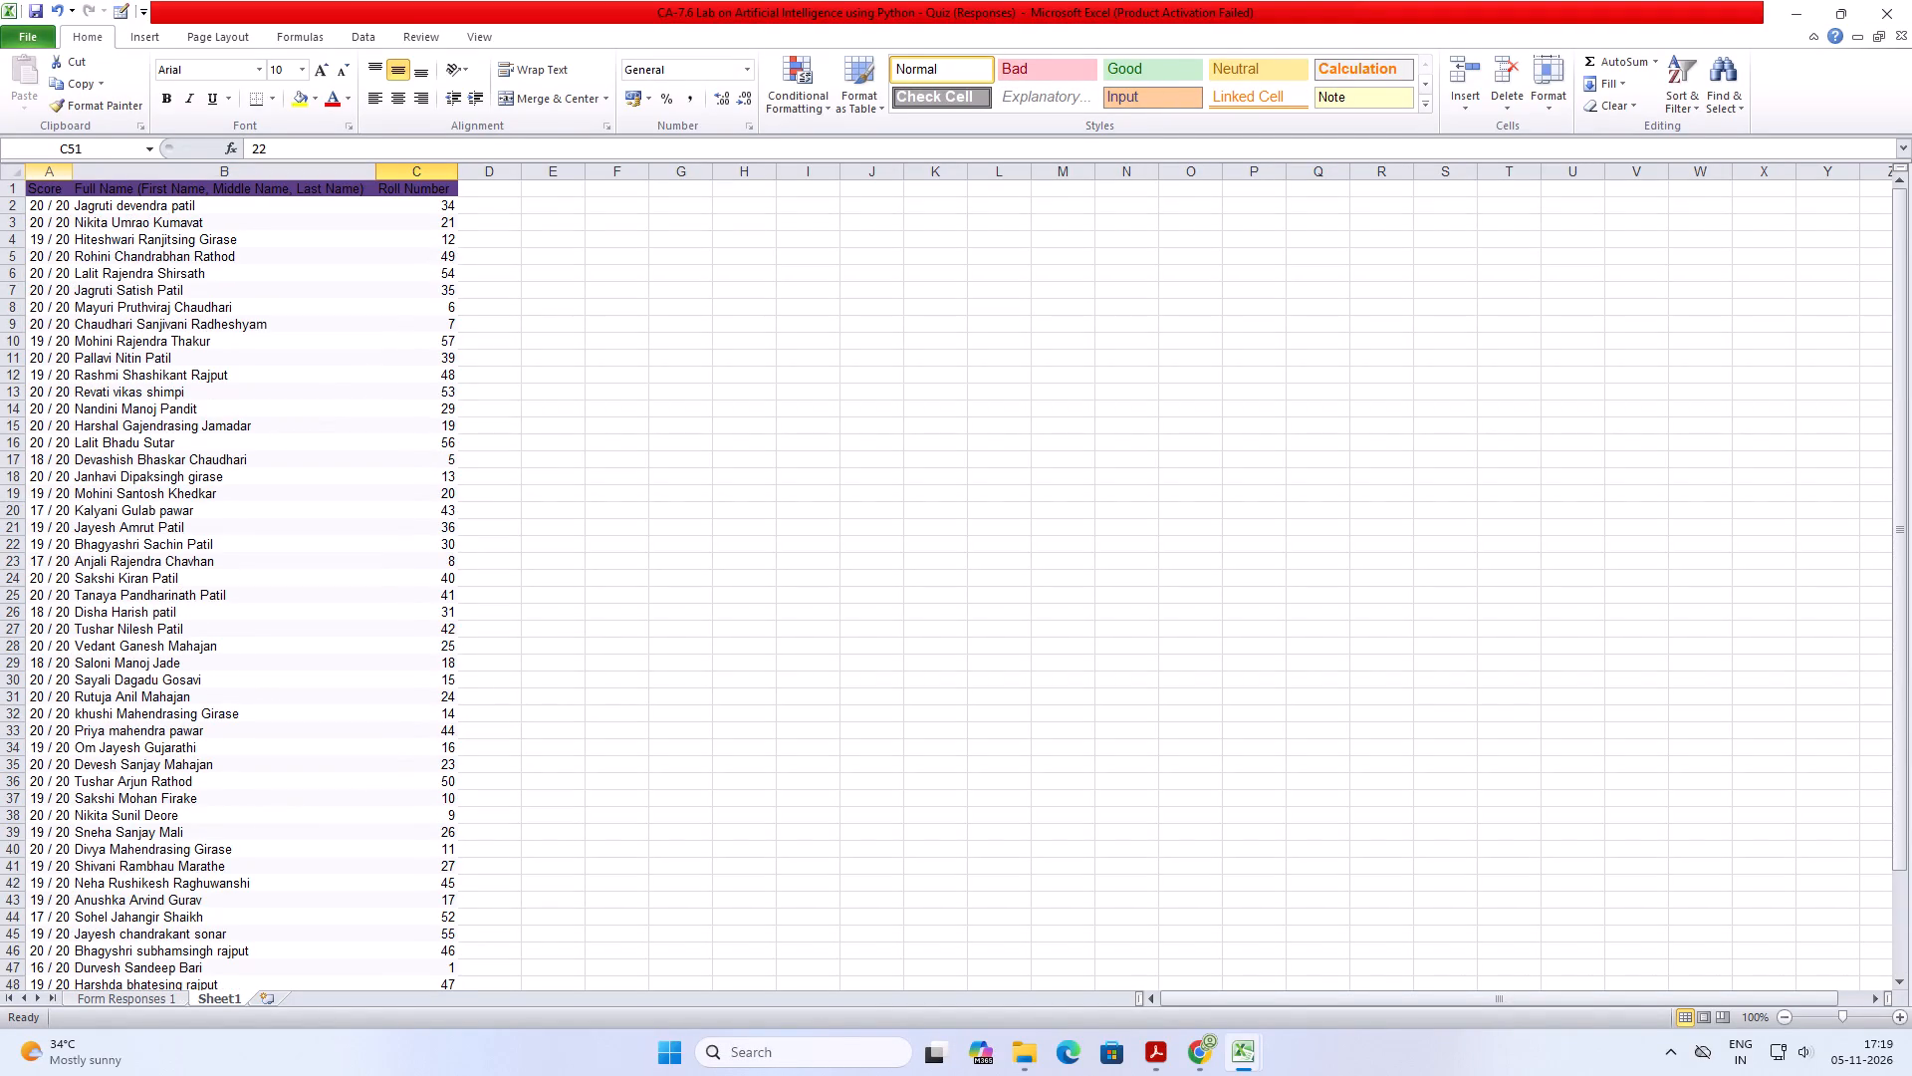
{"action": "left_click_drag", "start_coordinate": [49, 175], "coordinate": [378, 198]}
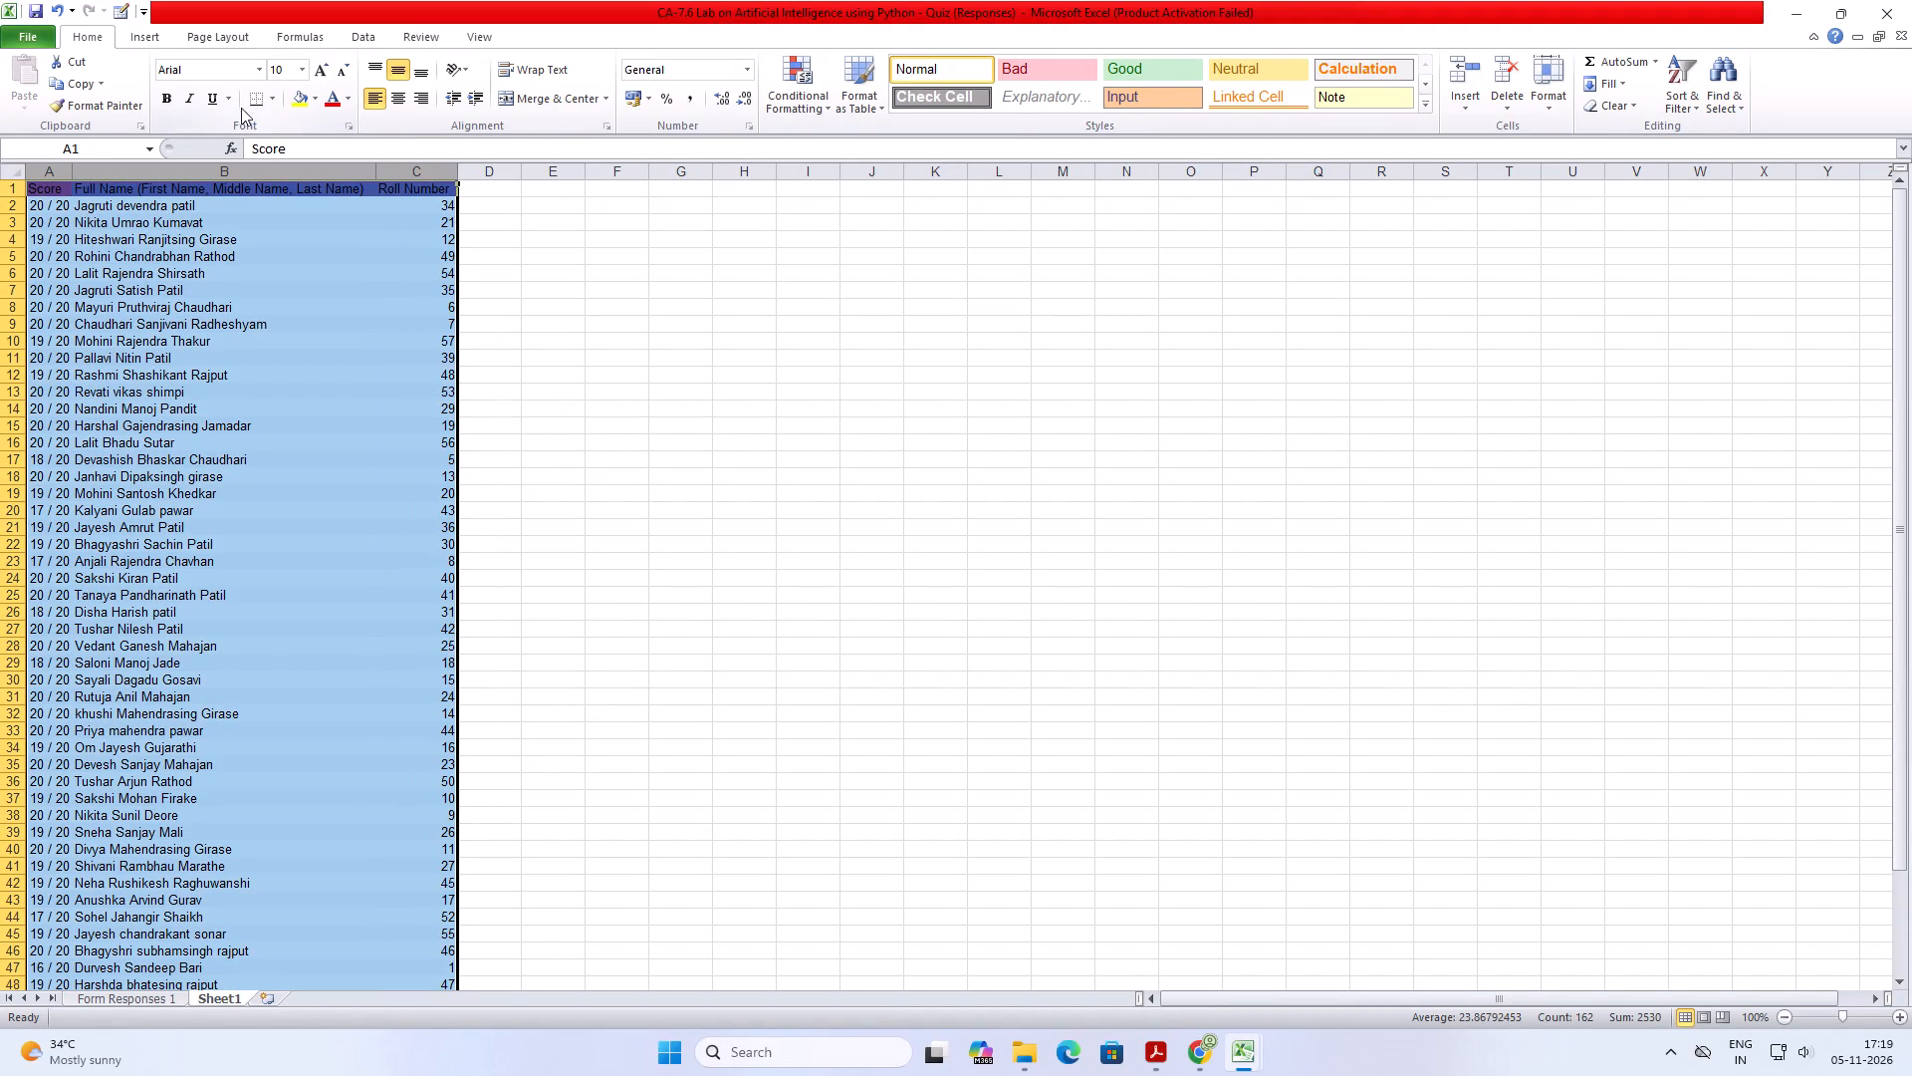
{"action": "left_click", "coordinate": [272, 98]}
{"action": "left_click", "coordinate": [315, 261]}
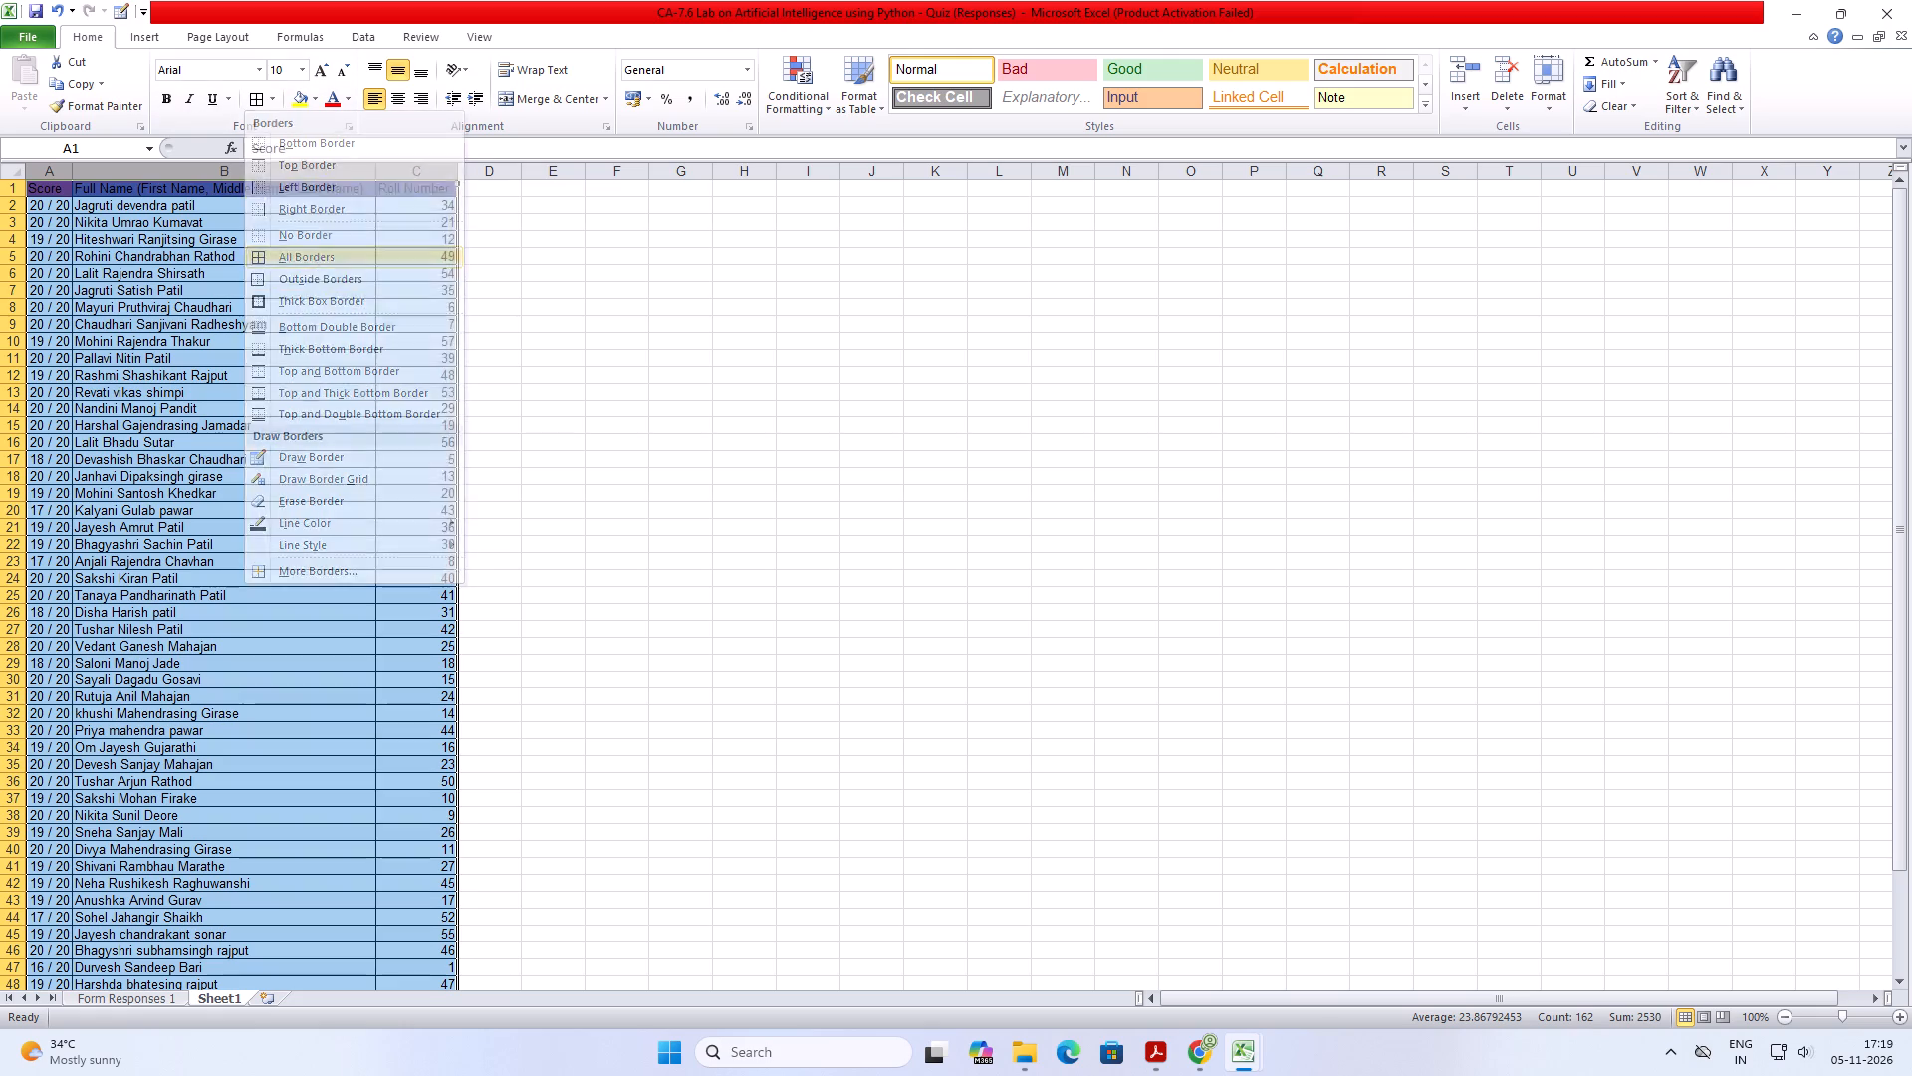
{"action": "left_click", "coordinate": [526, 302]}
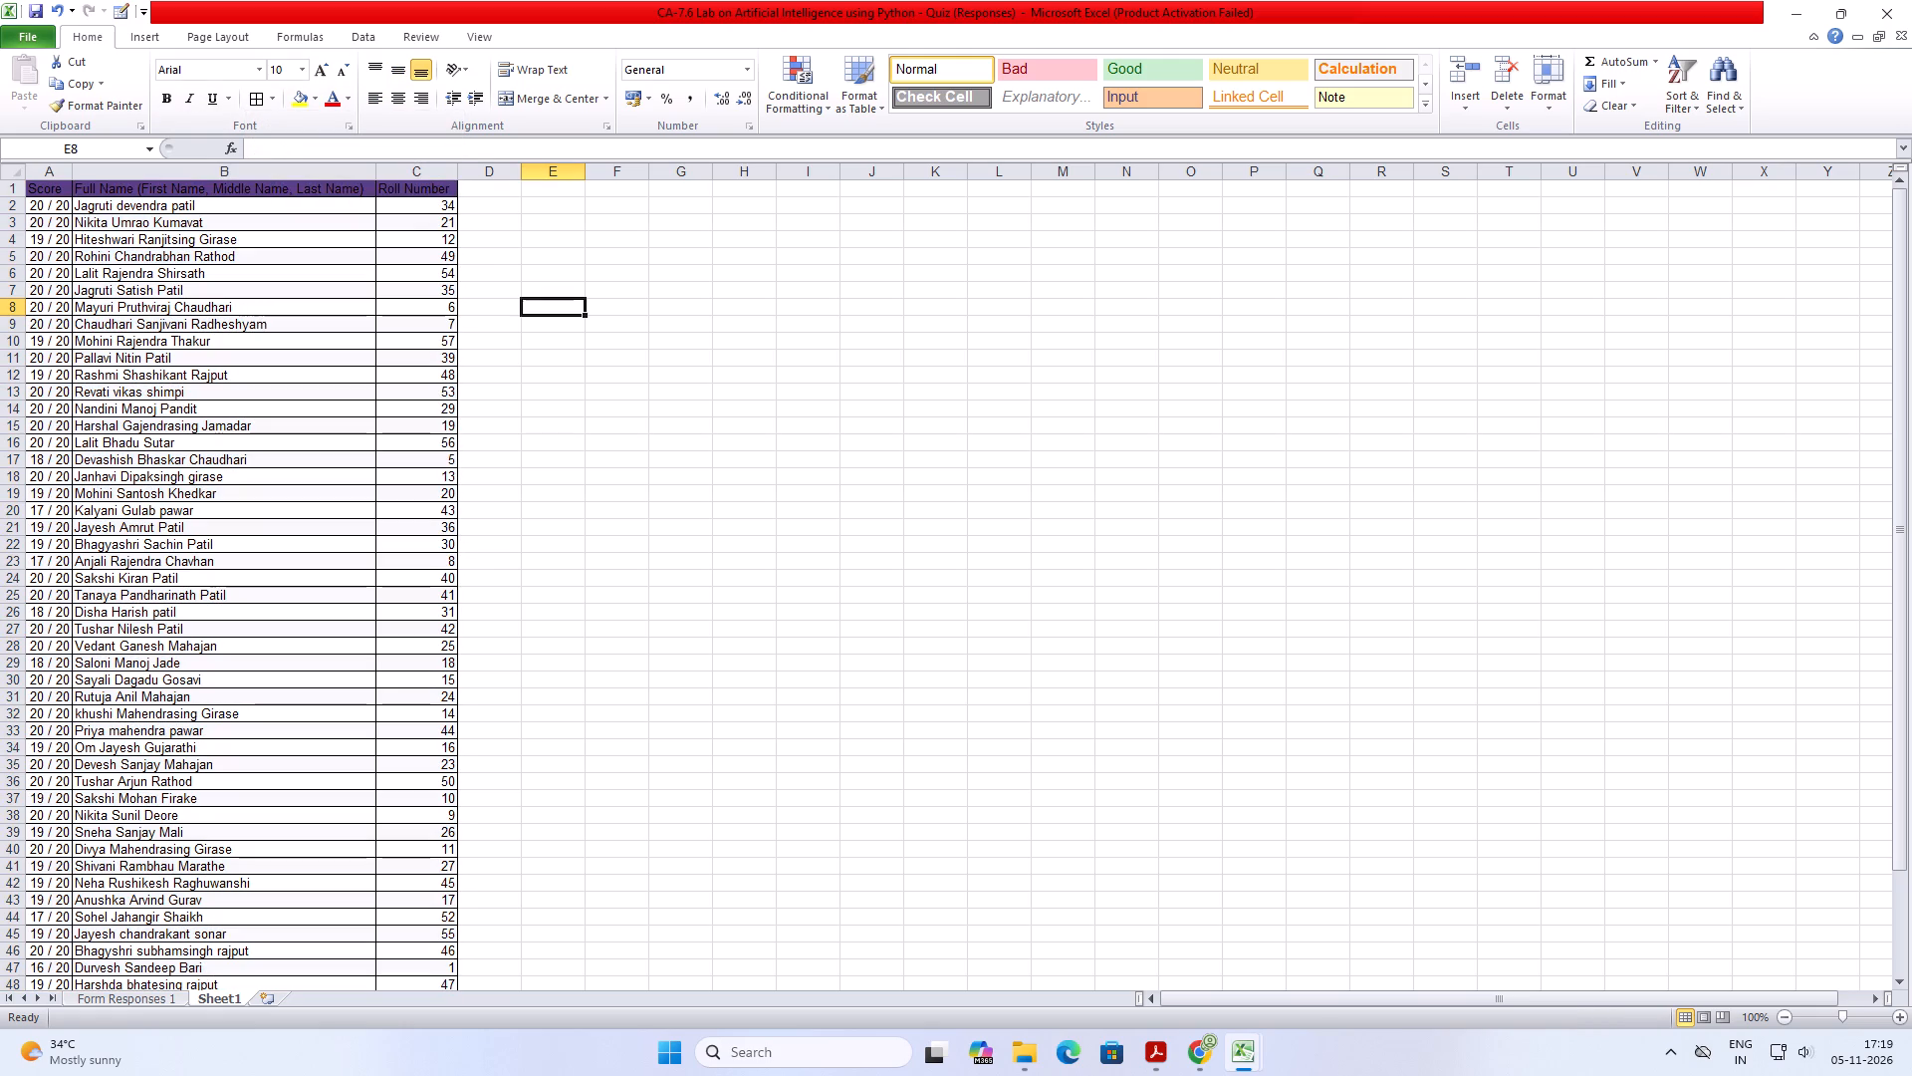
Sort the whole list by Roll Number from smallest to largest, expanding the selection to include scores and names.
{"action": "left_click", "coordinate": [445, 176]}
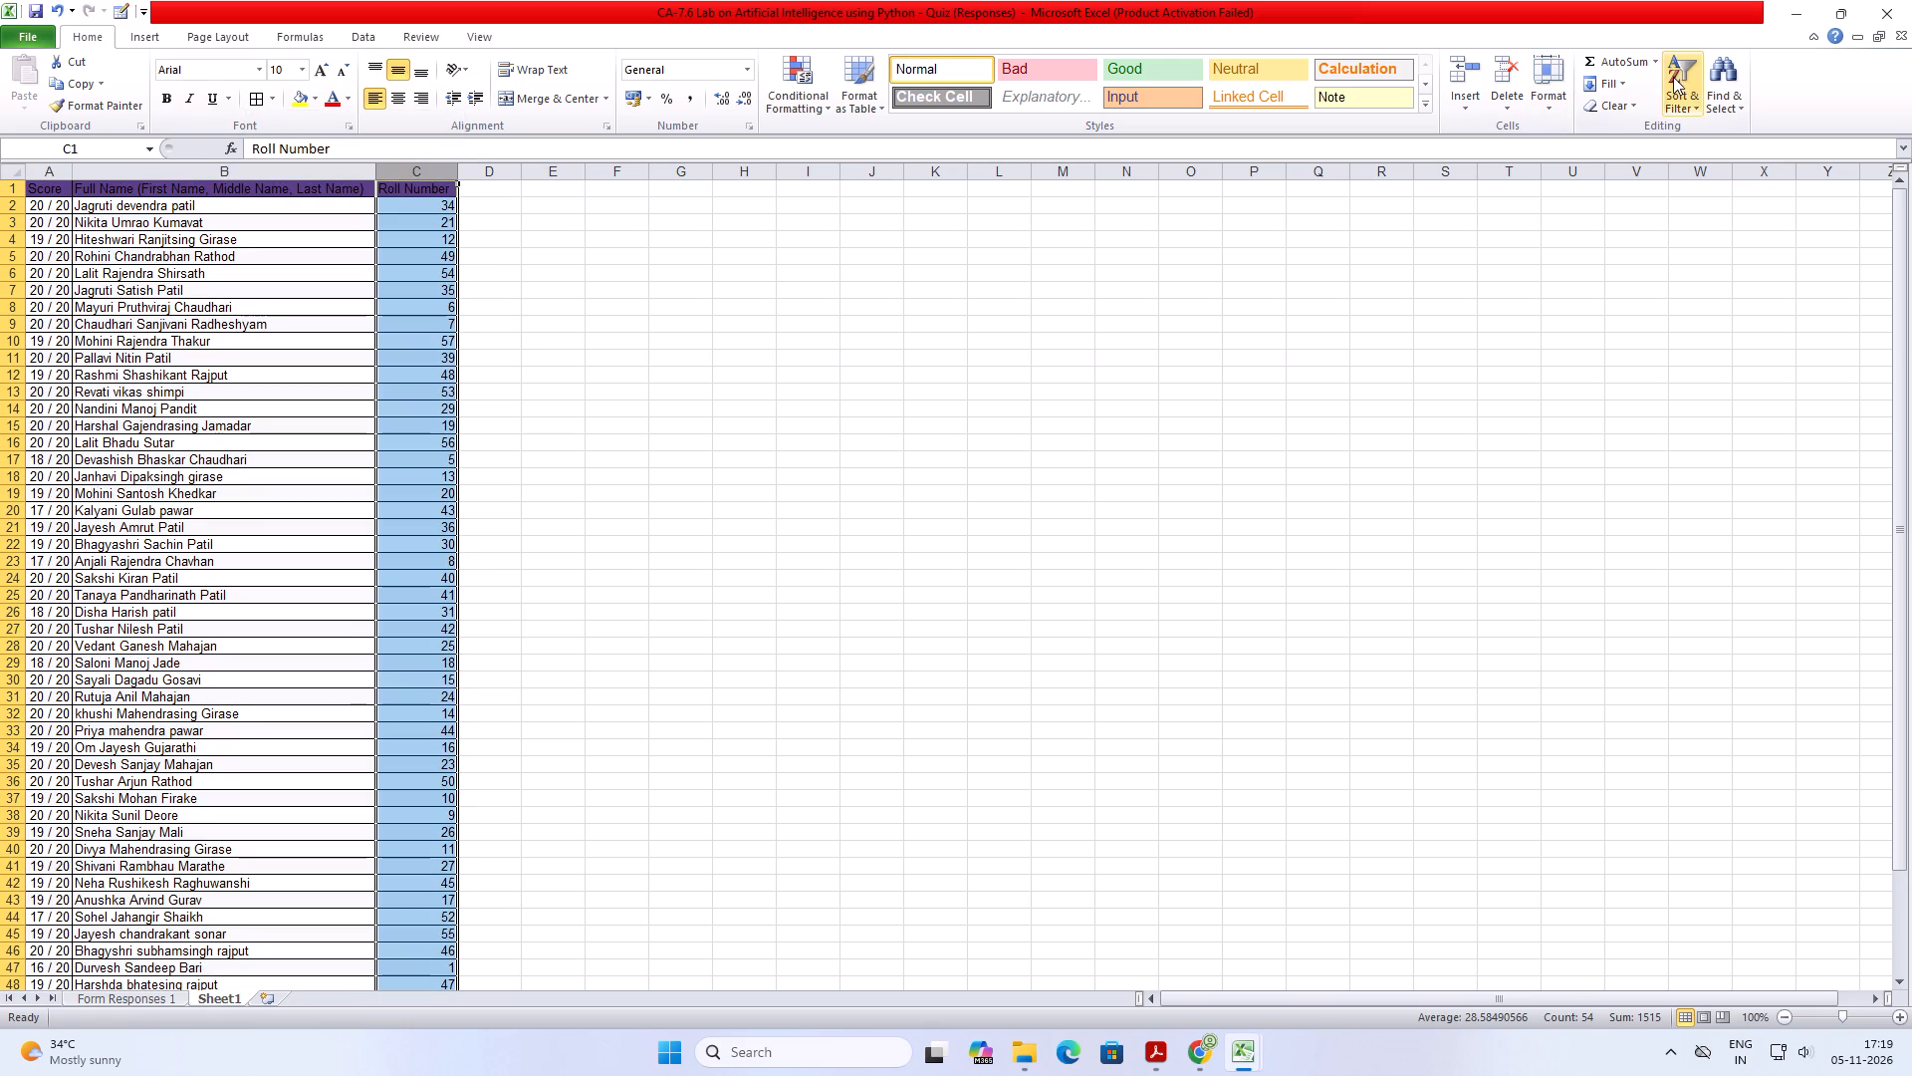
{"action": "left_click", "coordinate": [1674, 76]}
{"action": "left_click", "coordinate": [1698, 138]}
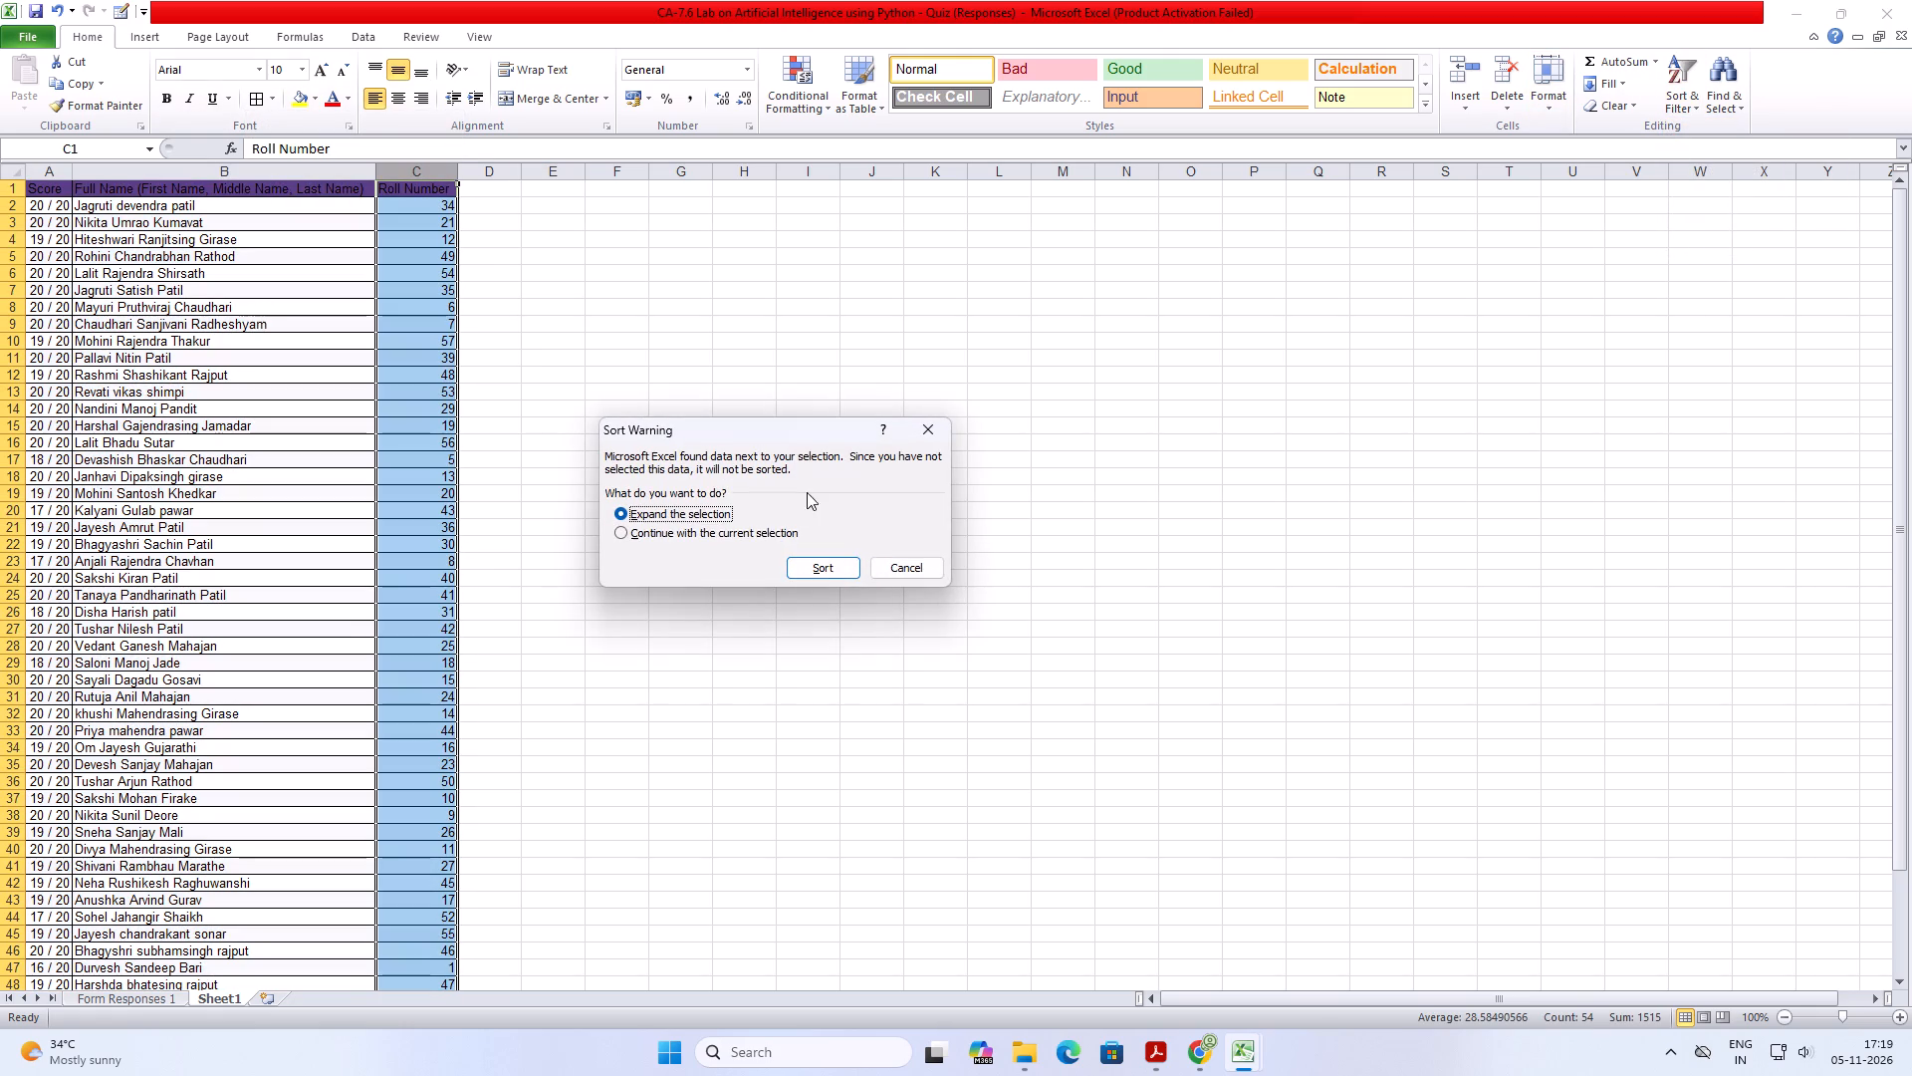
{"action": "left_click", "coordinate": [825, 562]}
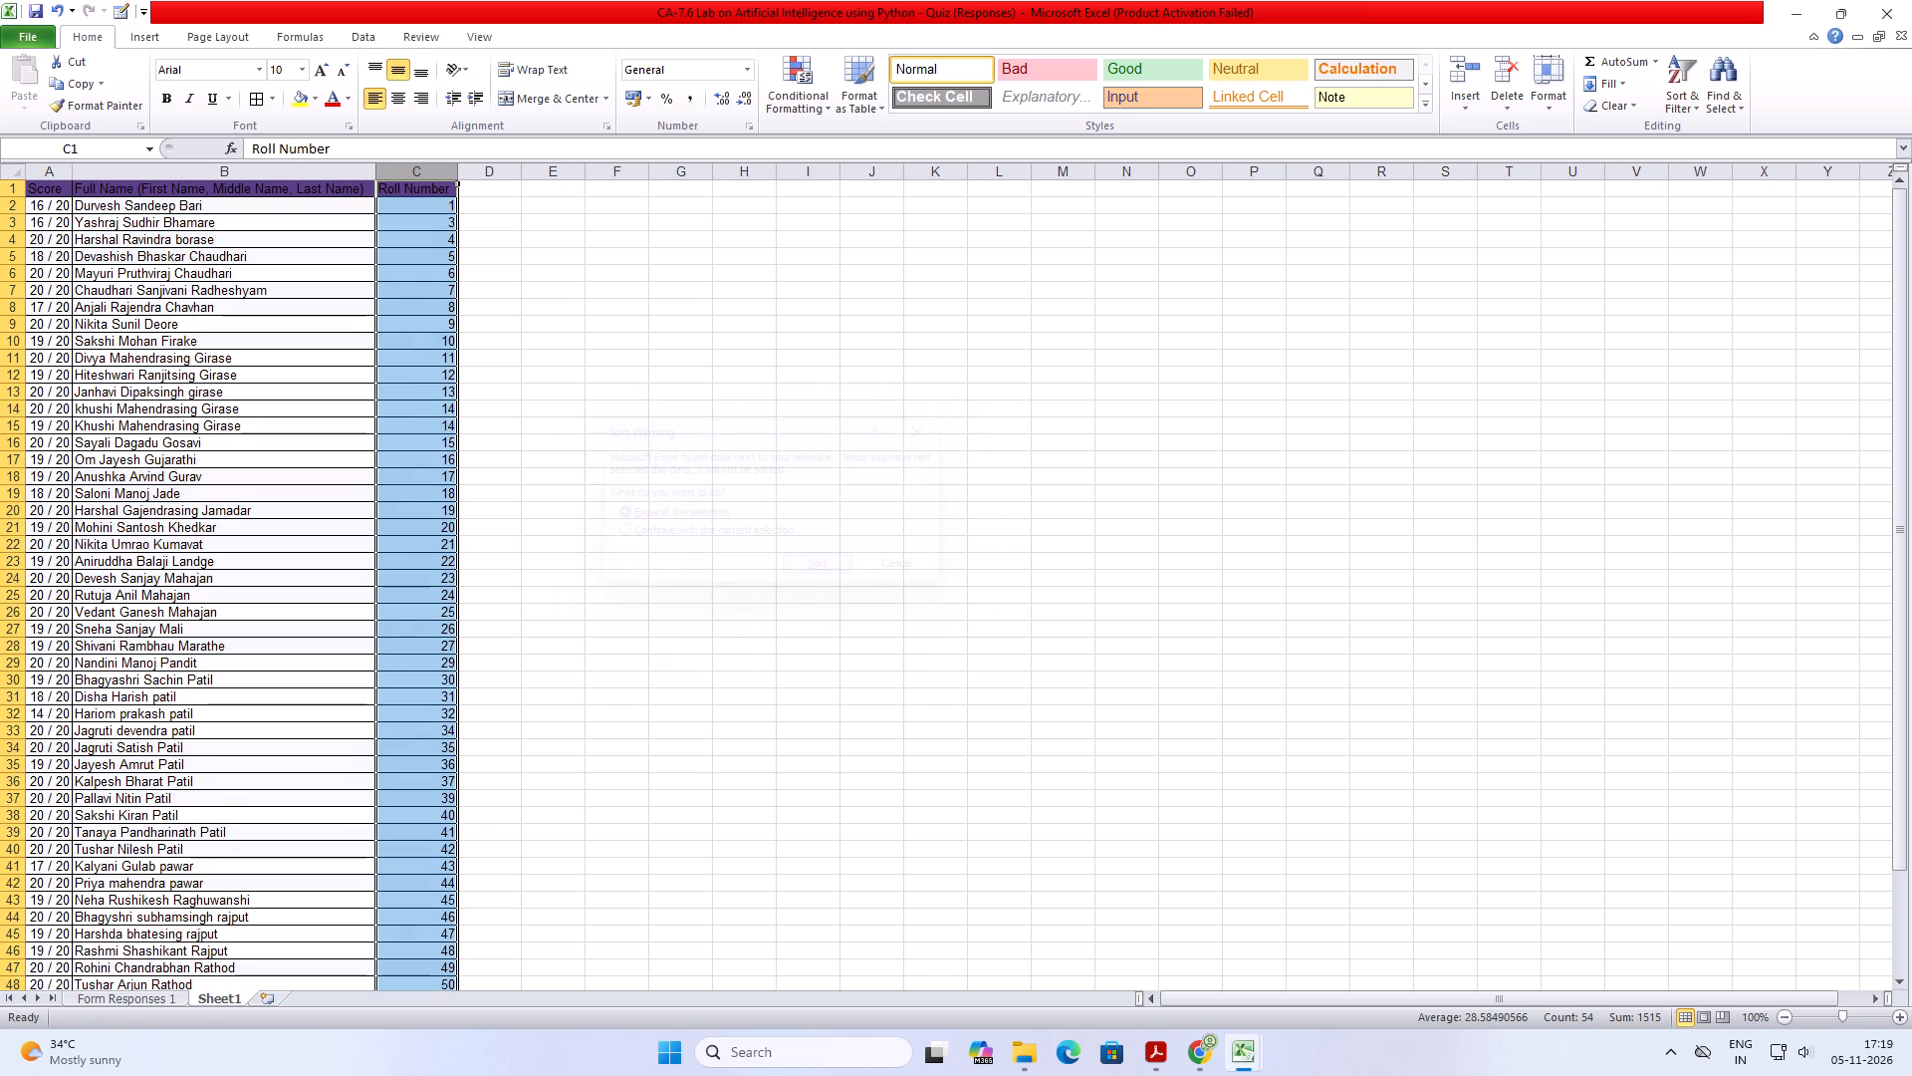
{"action": "left_click", "coordinate": [774, 477]}
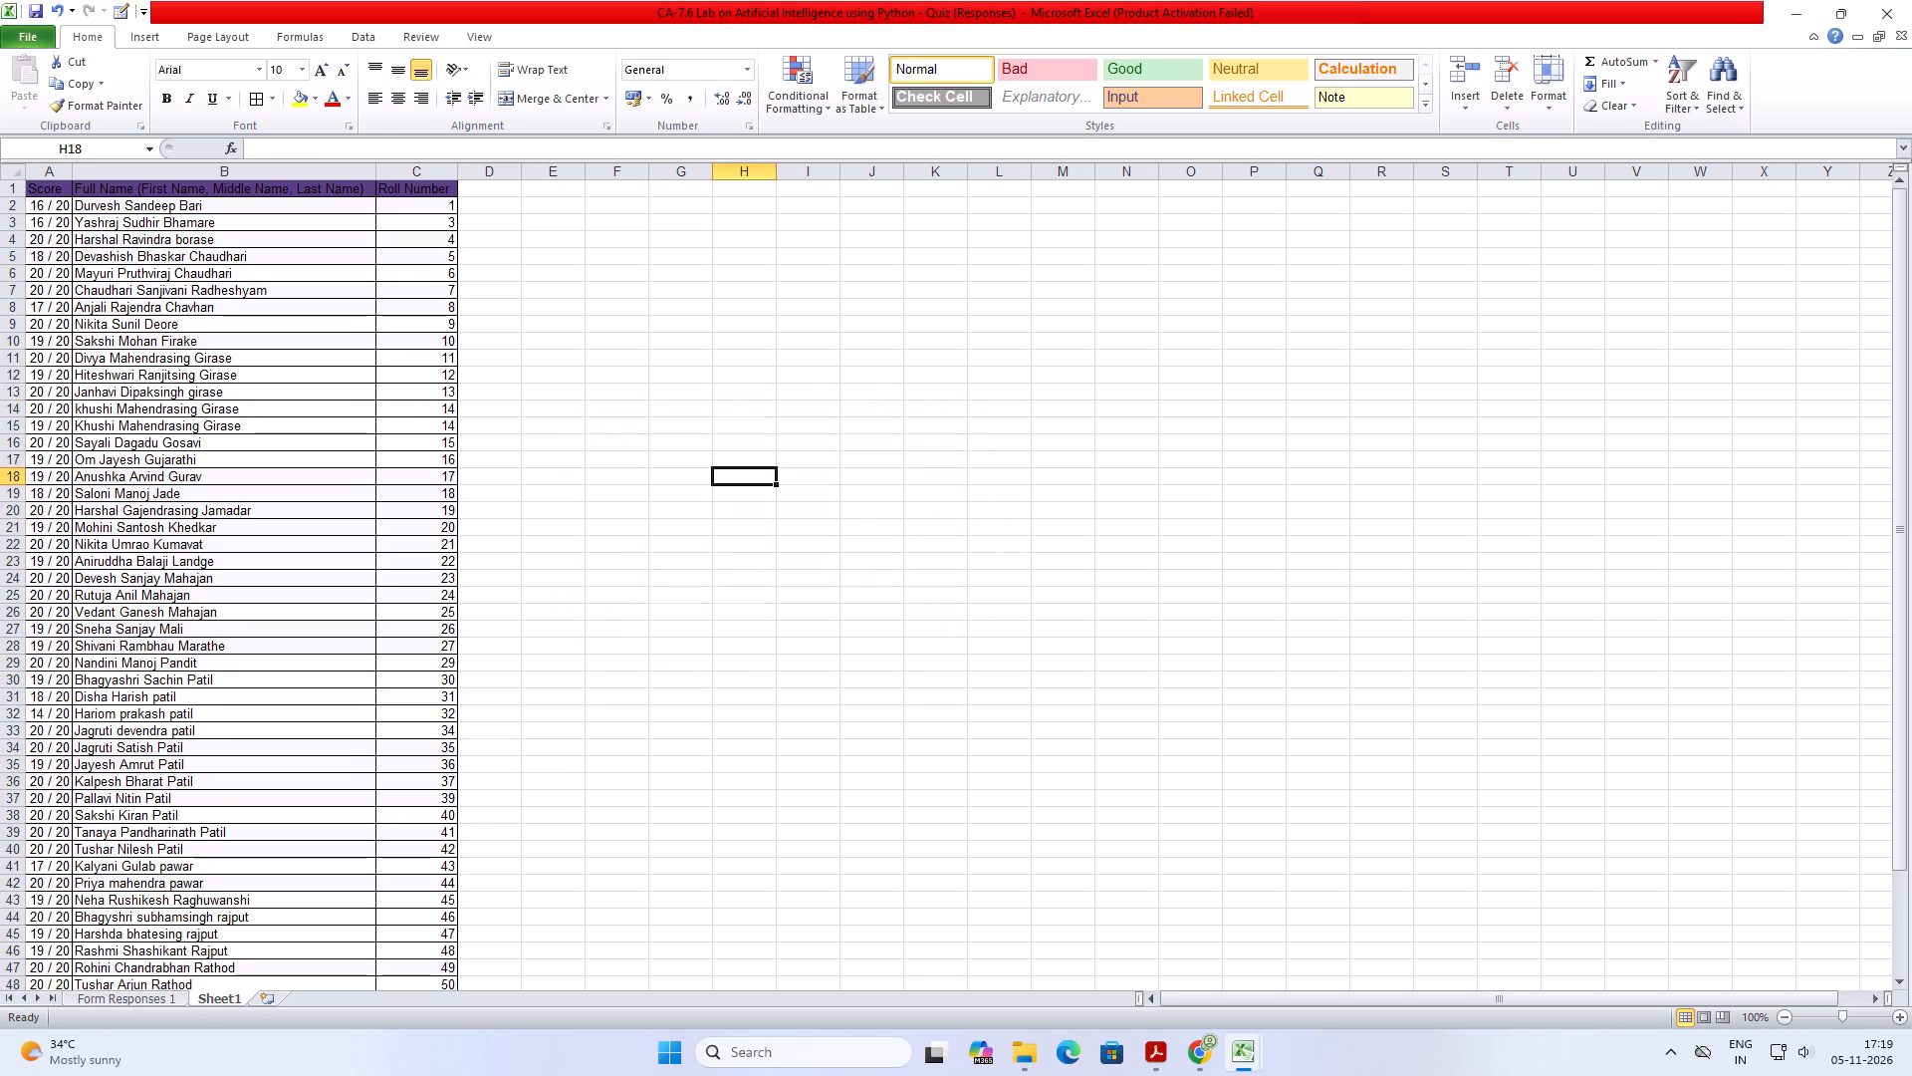
Add a Marks header in cell D1, beside Roll Number.
{"action": "double_click", "coordinate": [506, 191]}
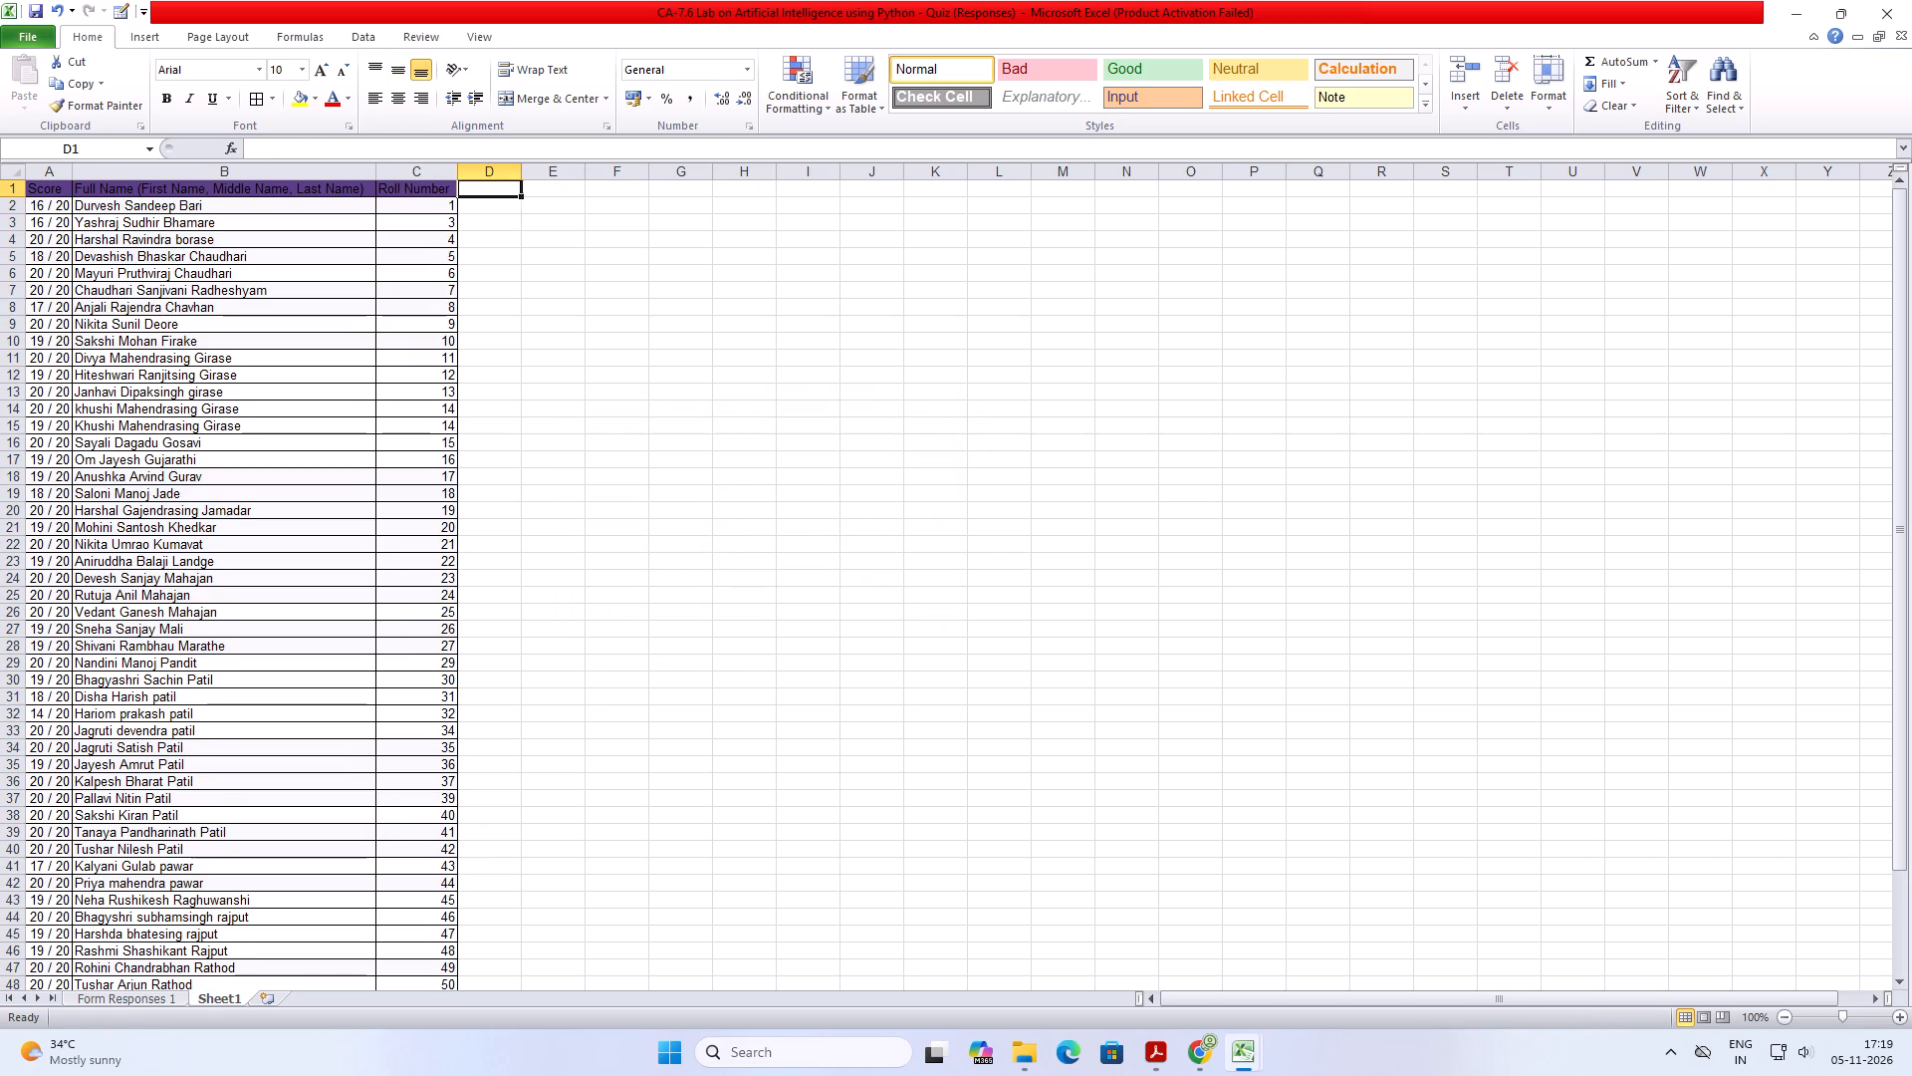
{"action": "type", "text": "Marks"}
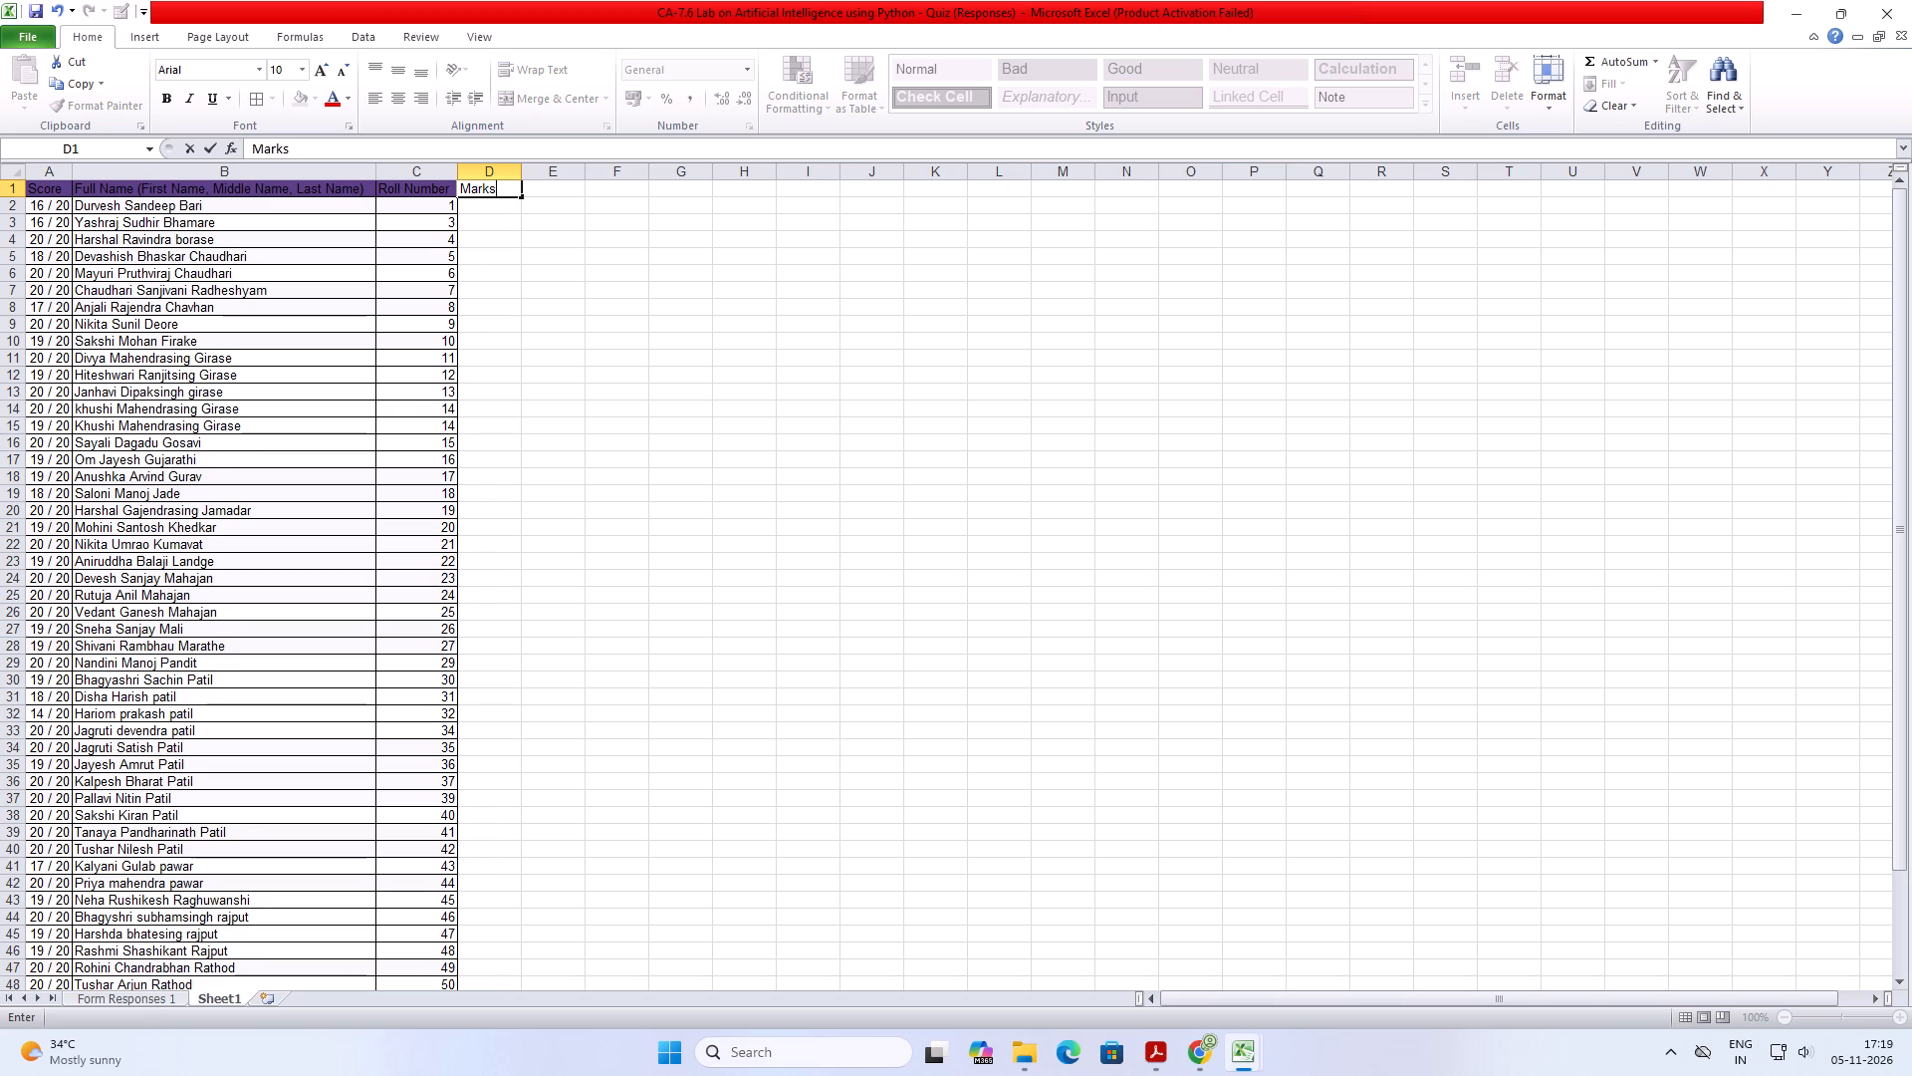
{"action": "left_click", "coordinate": [630, 764]}
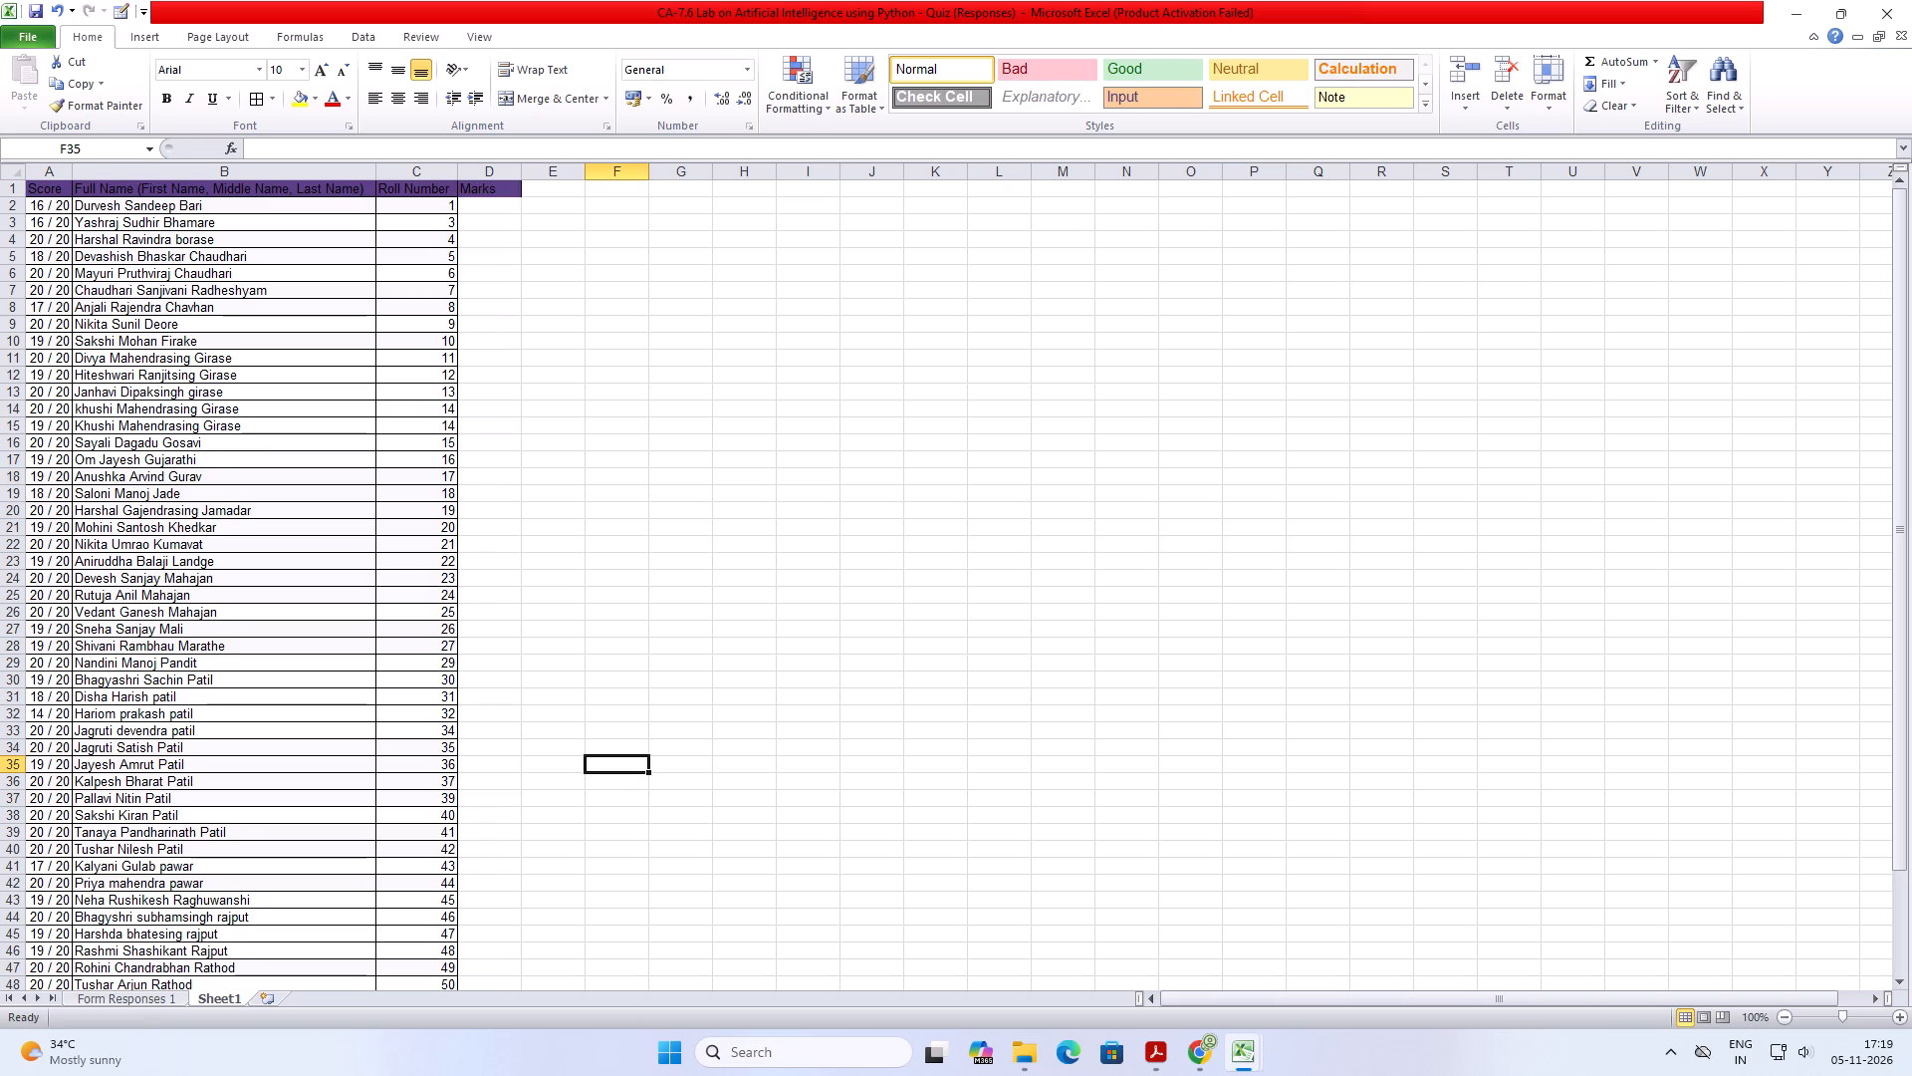
Enter the formula =A:A/4 in cell D2 to scale the first student's score.
{"action": "left_click", "coordinate": [503, 209]}
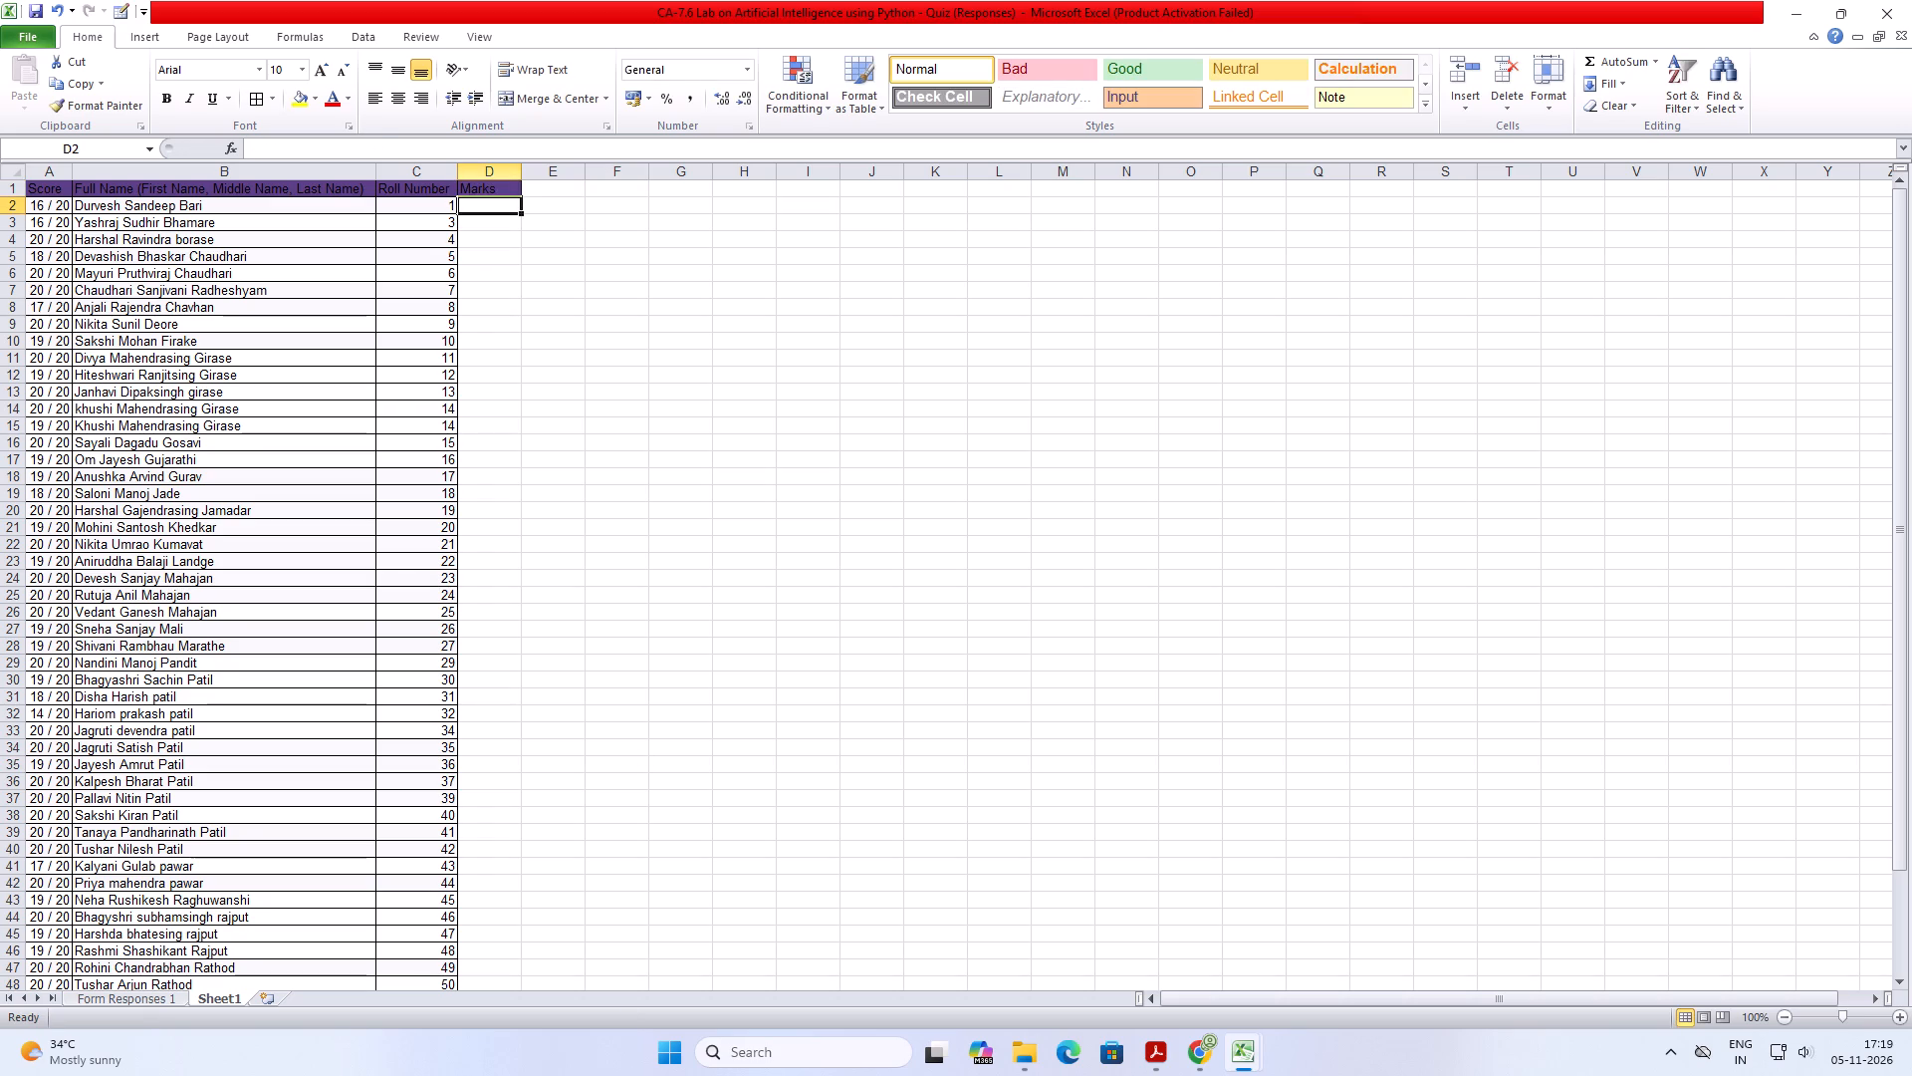
{"action": "left_click", "coordinate": [350, 149]}
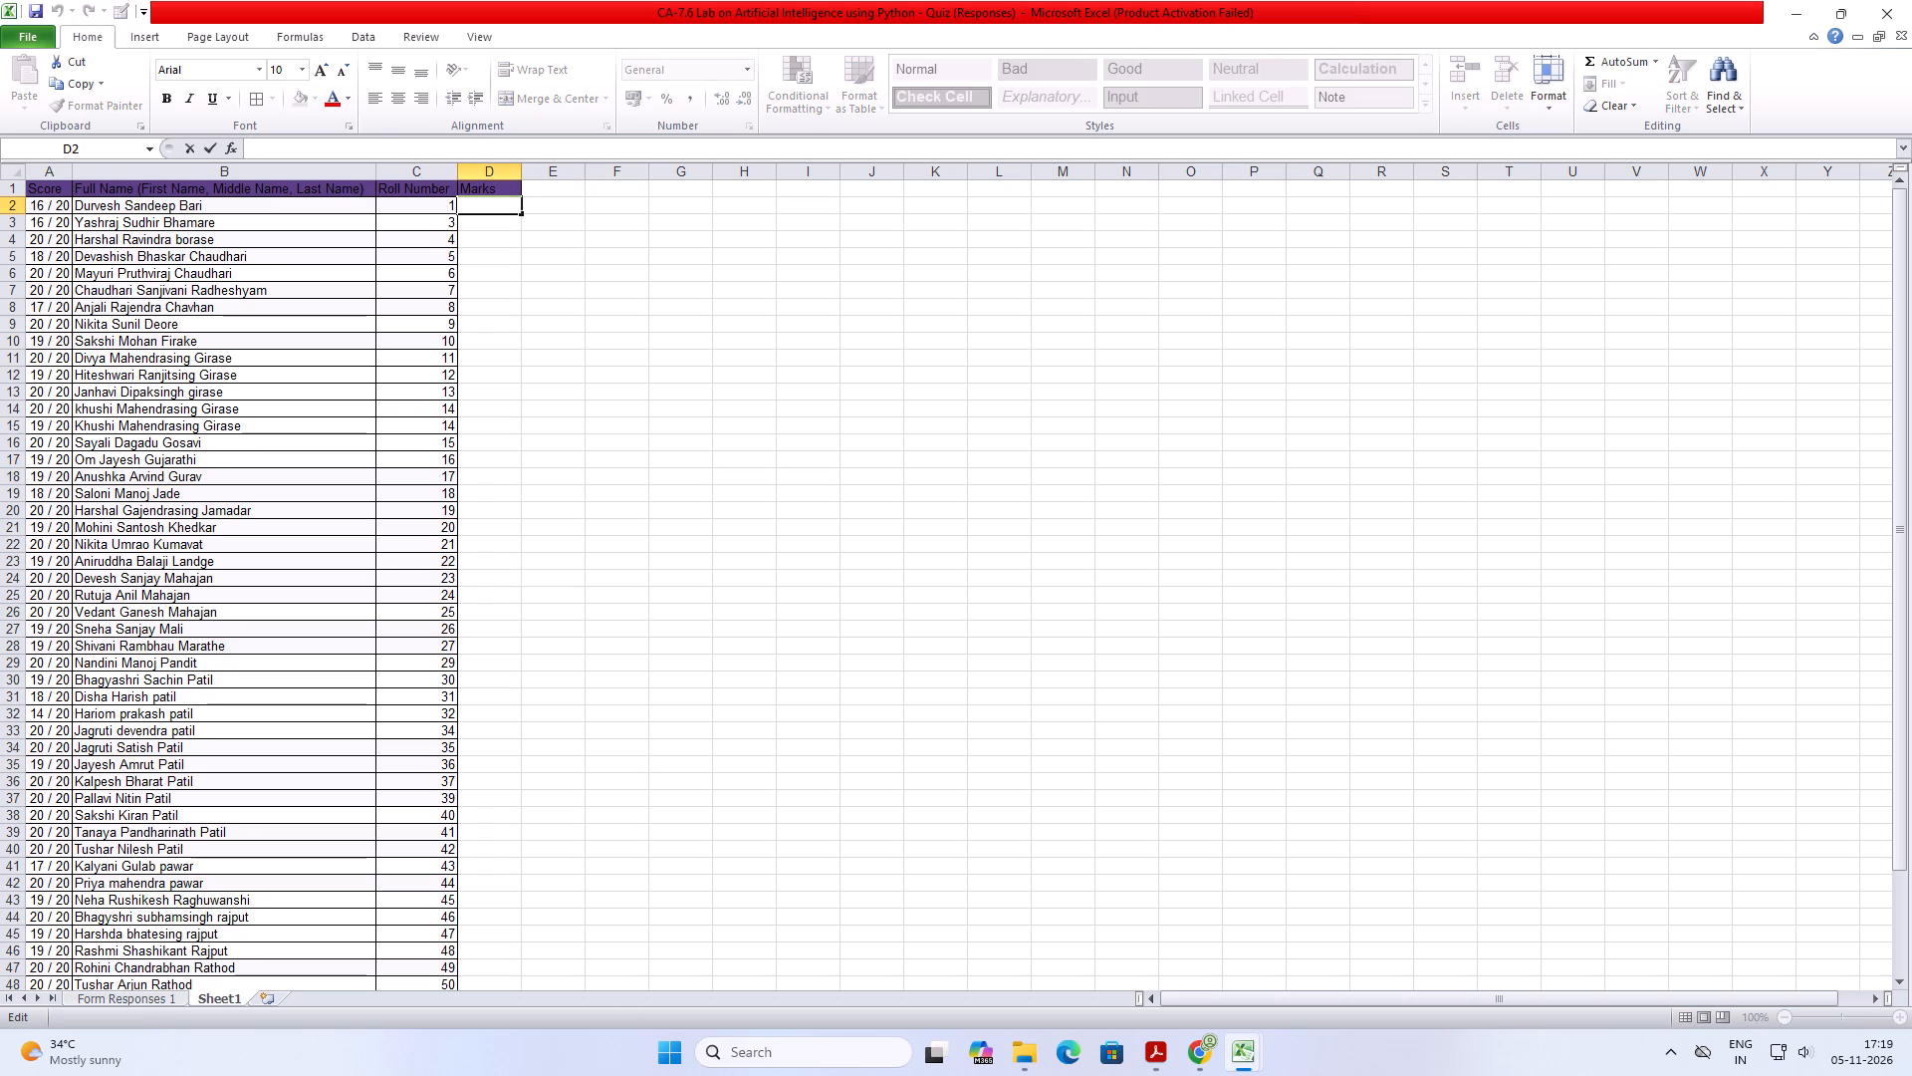
{"action": "key", "text": "equal"}
{"action": "type", "text": "max"}
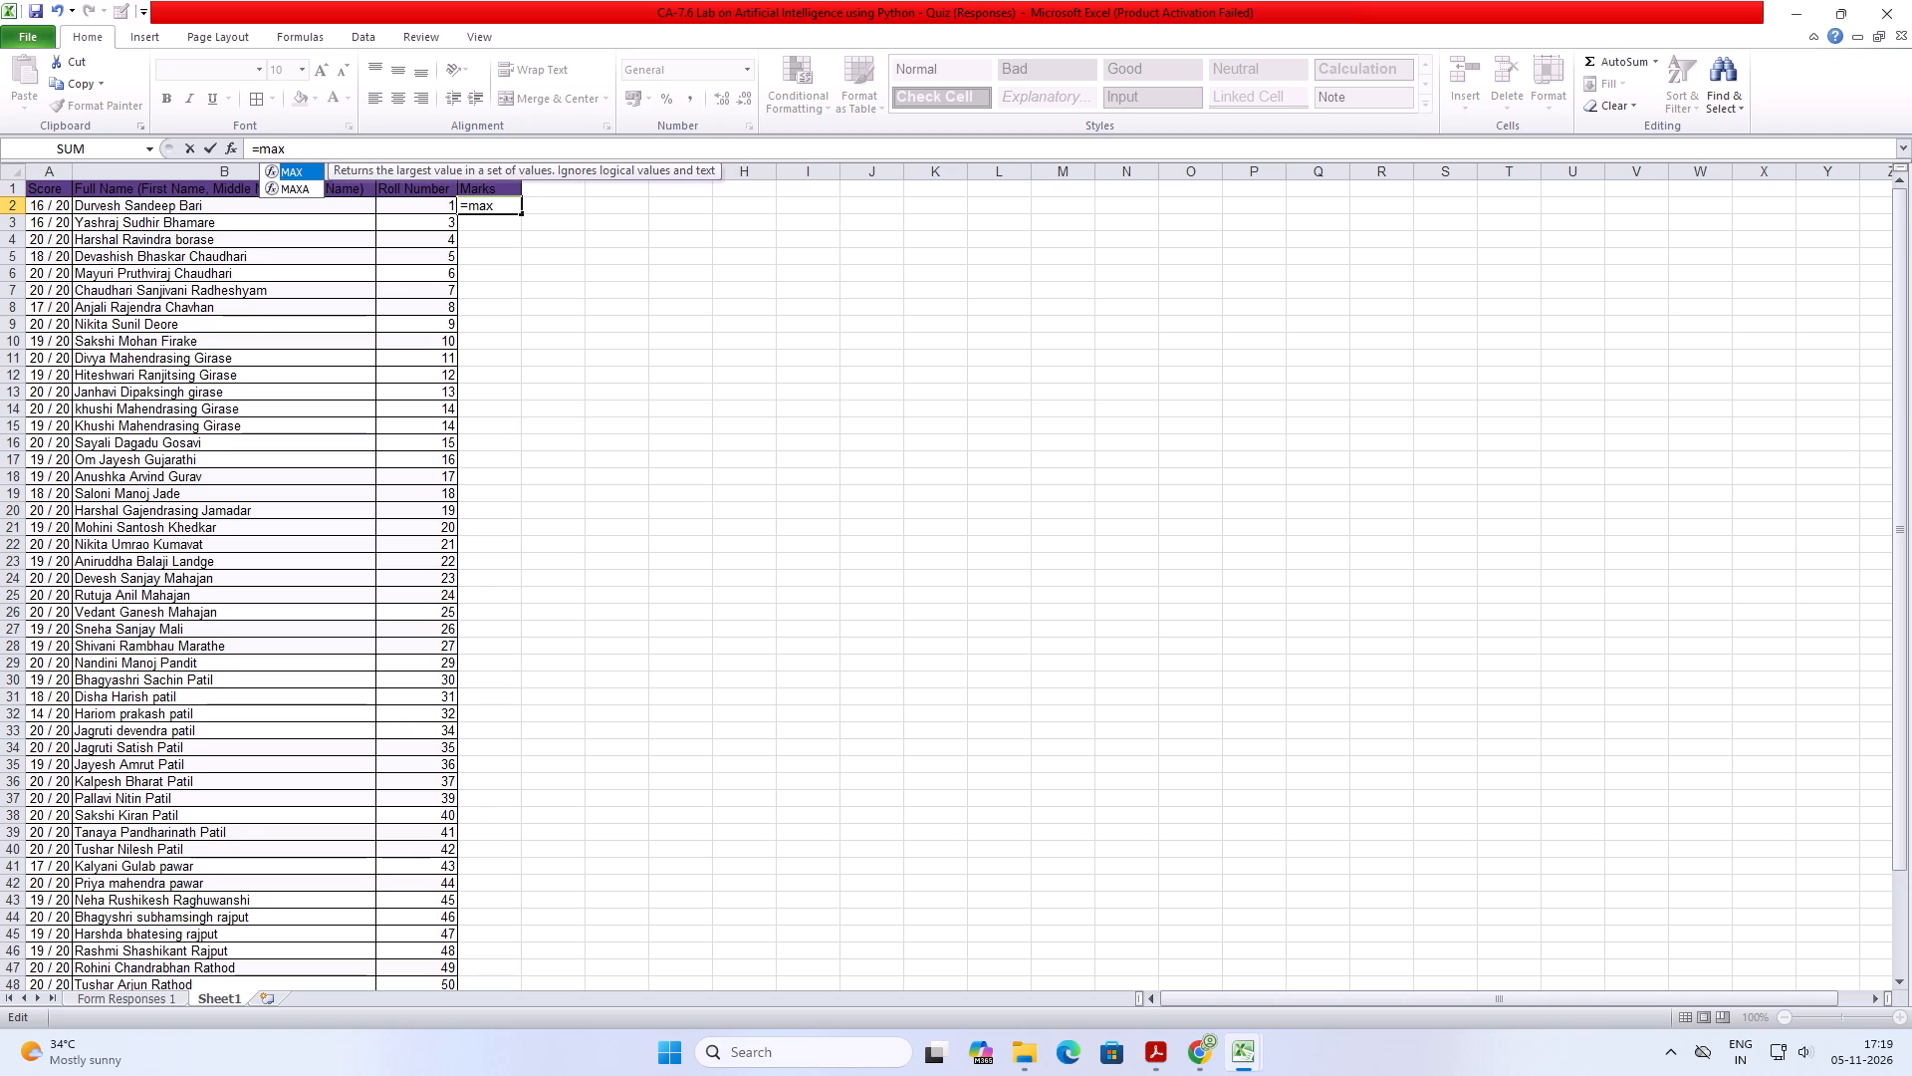
{"action": "key", "text": "BackSpace"}
{"action": "key", "text": "BackSpace"}
{"action": "key", "text": "BackSpace"}
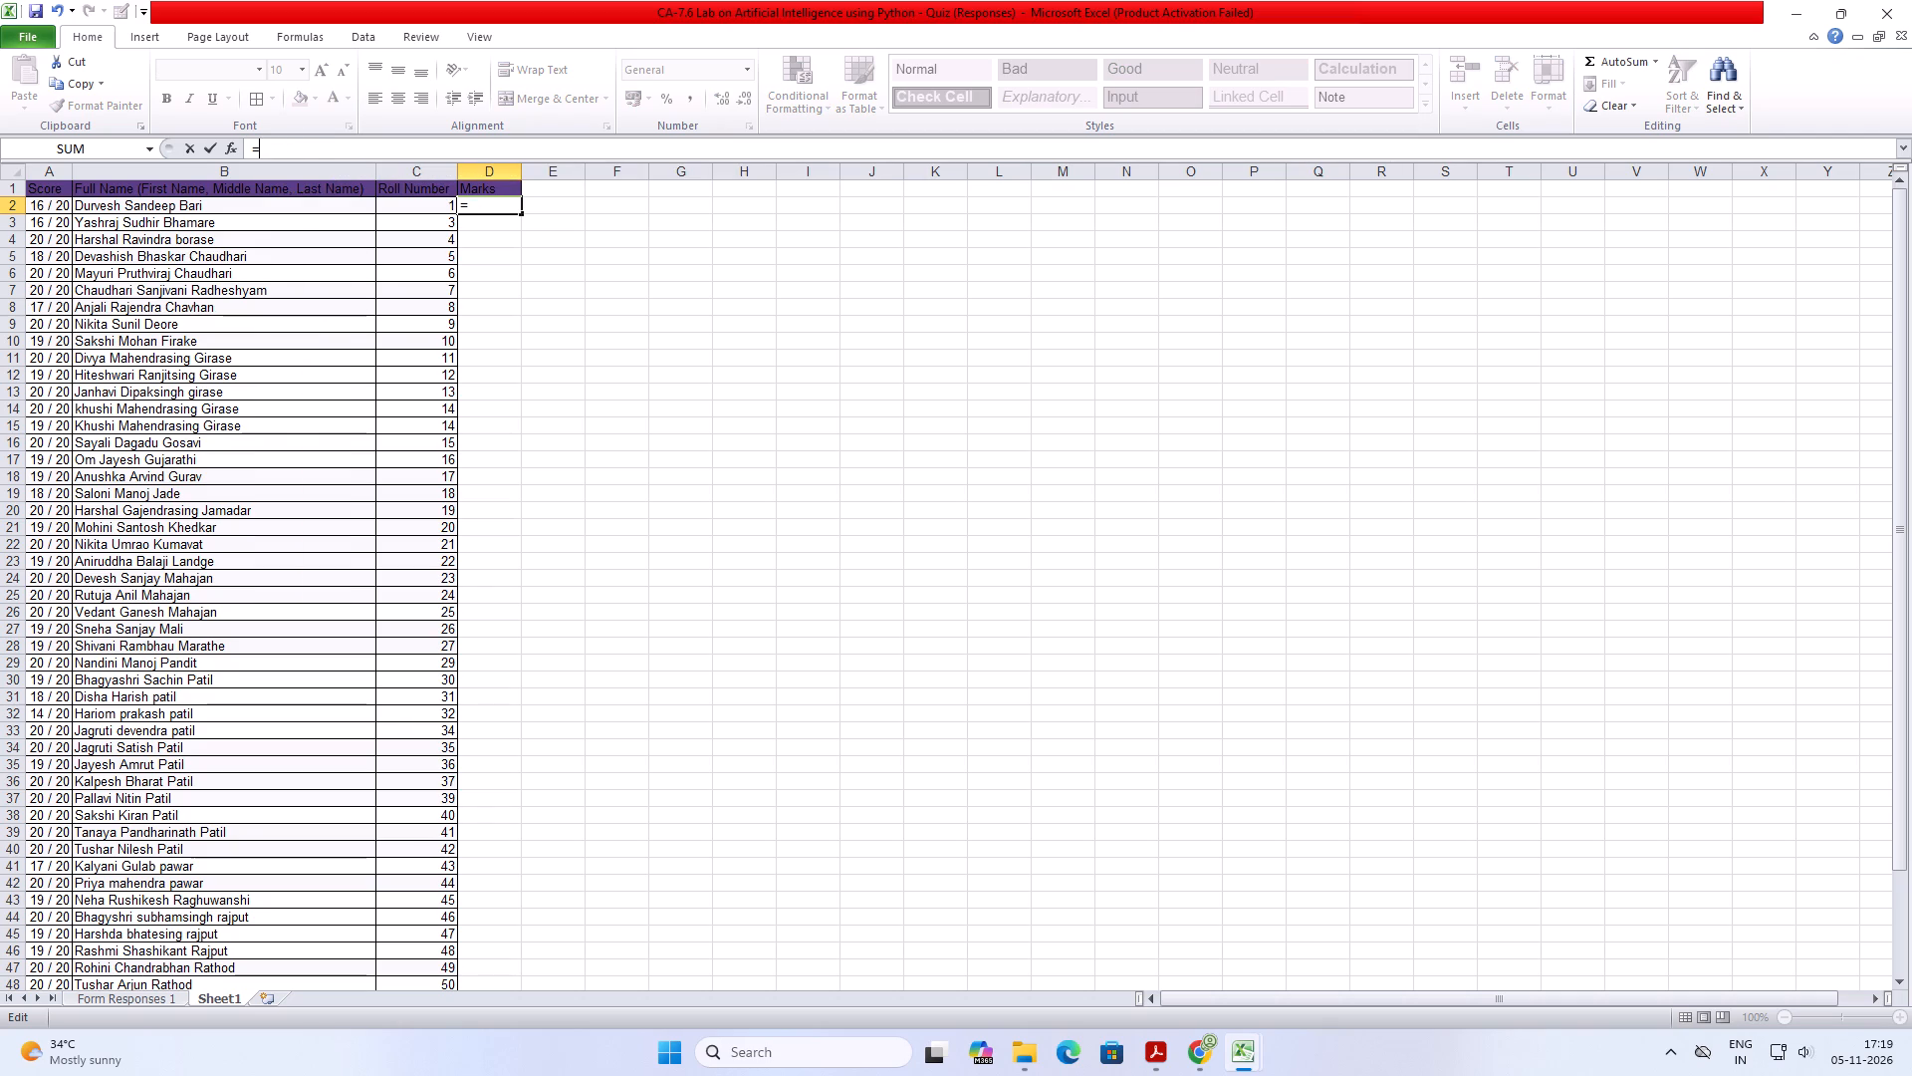
{"action": "left_click", "coordinate": [53, 174]}
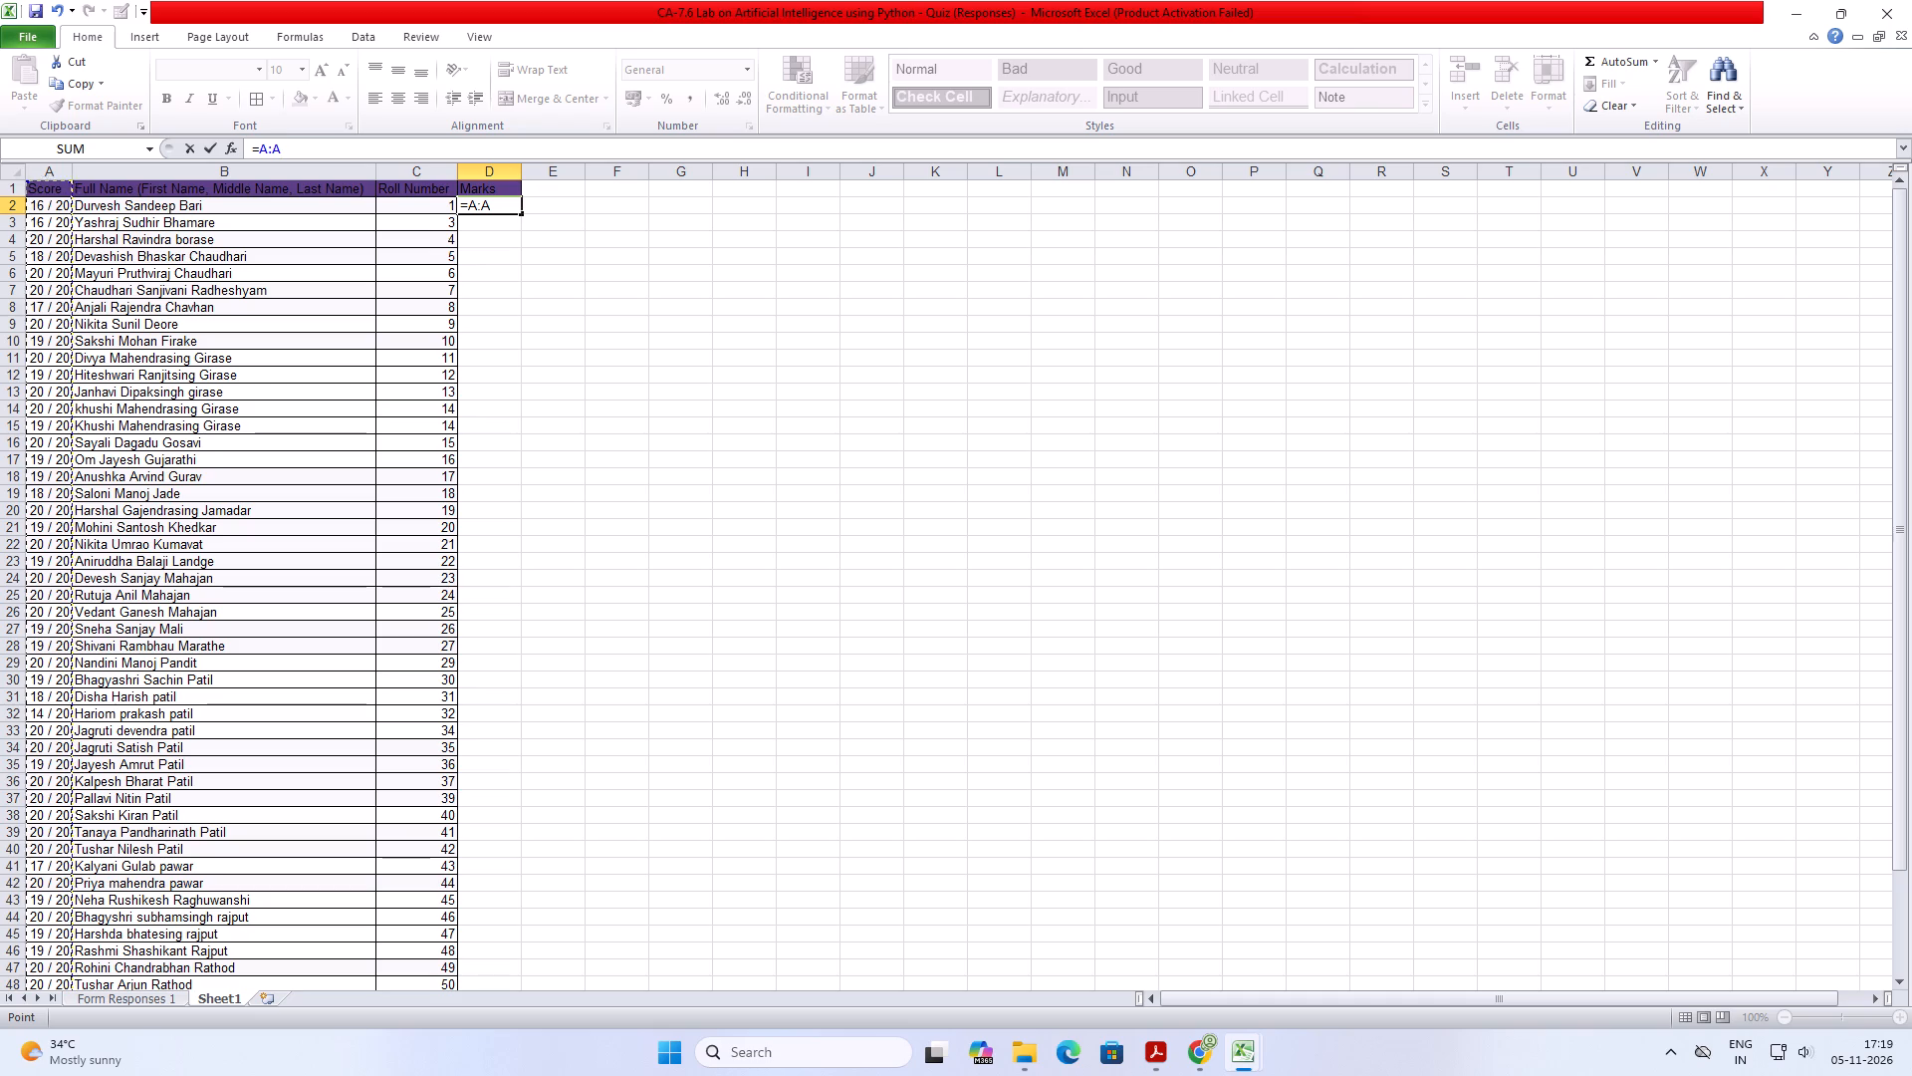
{"action": "type", "text": "/4"}
{"action": "key", "text": "Return"}
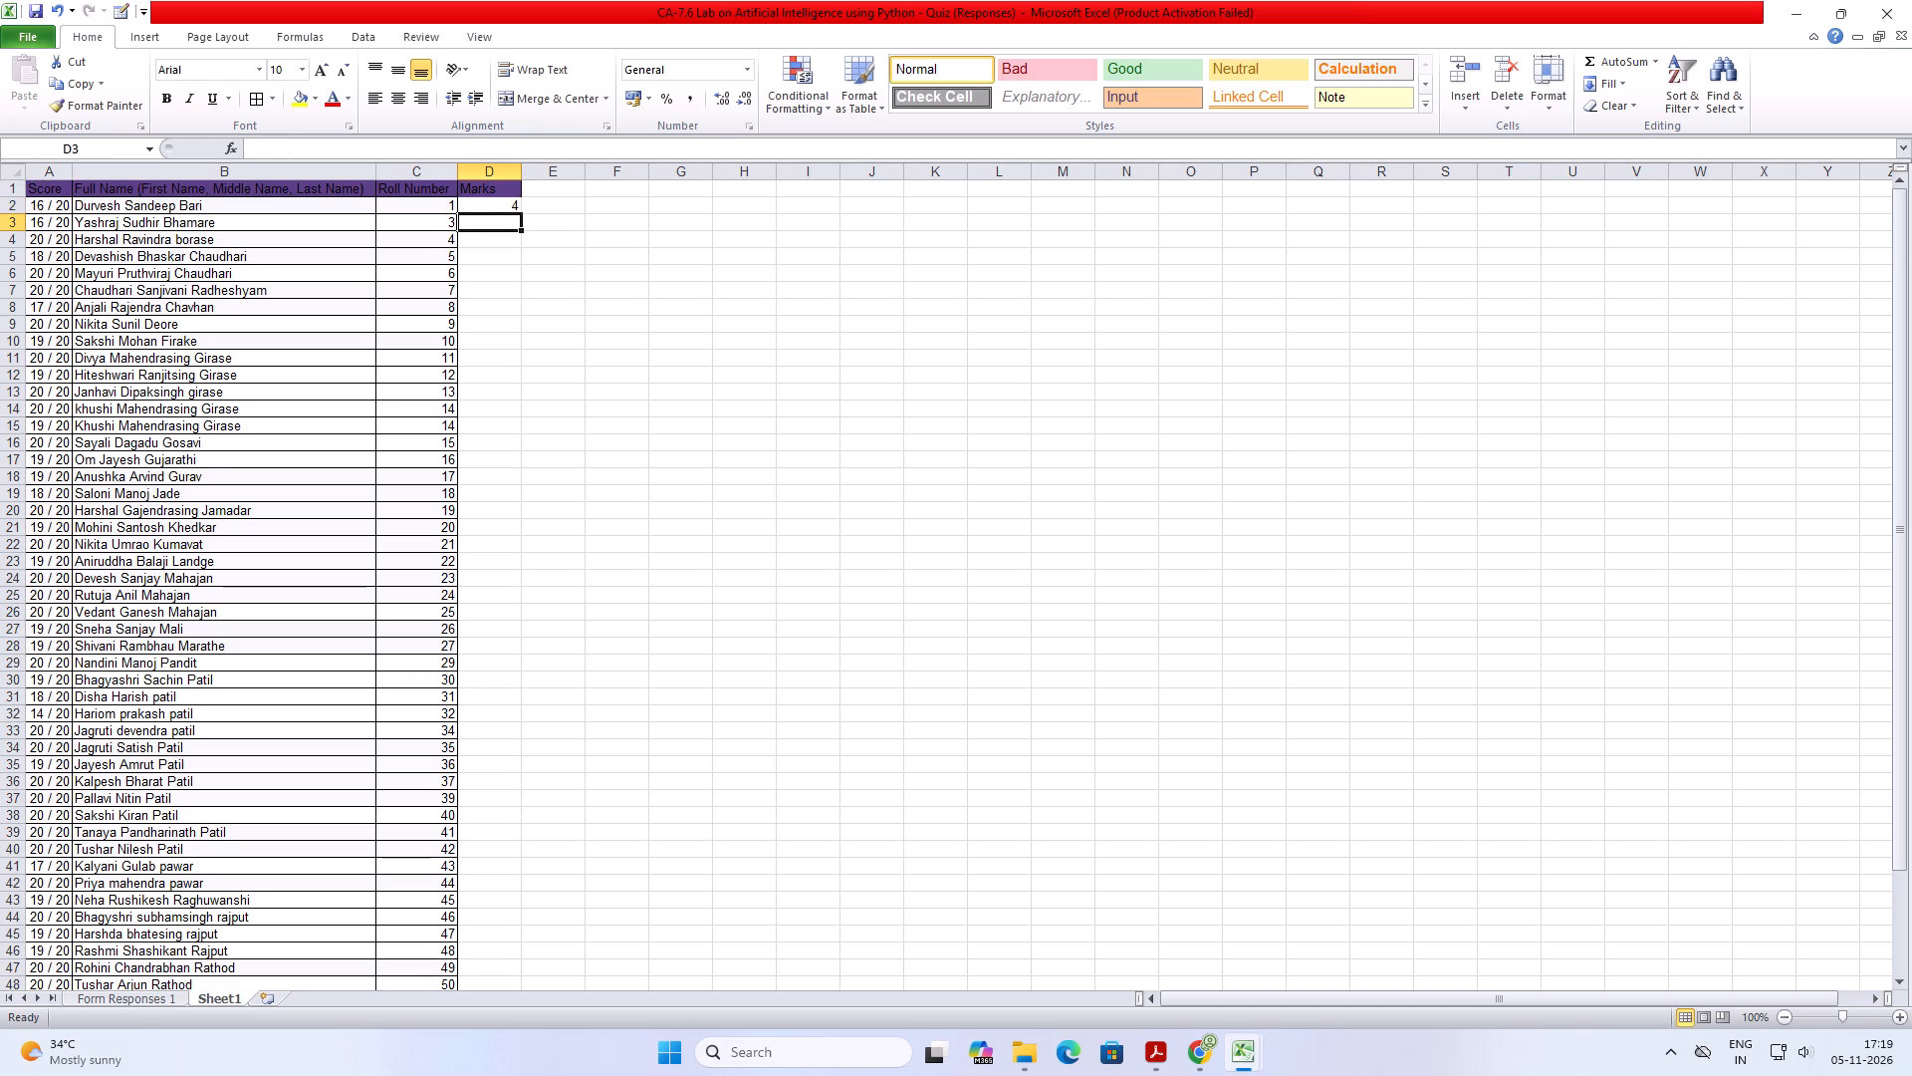
Fill the Marks formula from D2 down through the last student's row.
{"action": "left_click", "coordinate": [488, 198]}
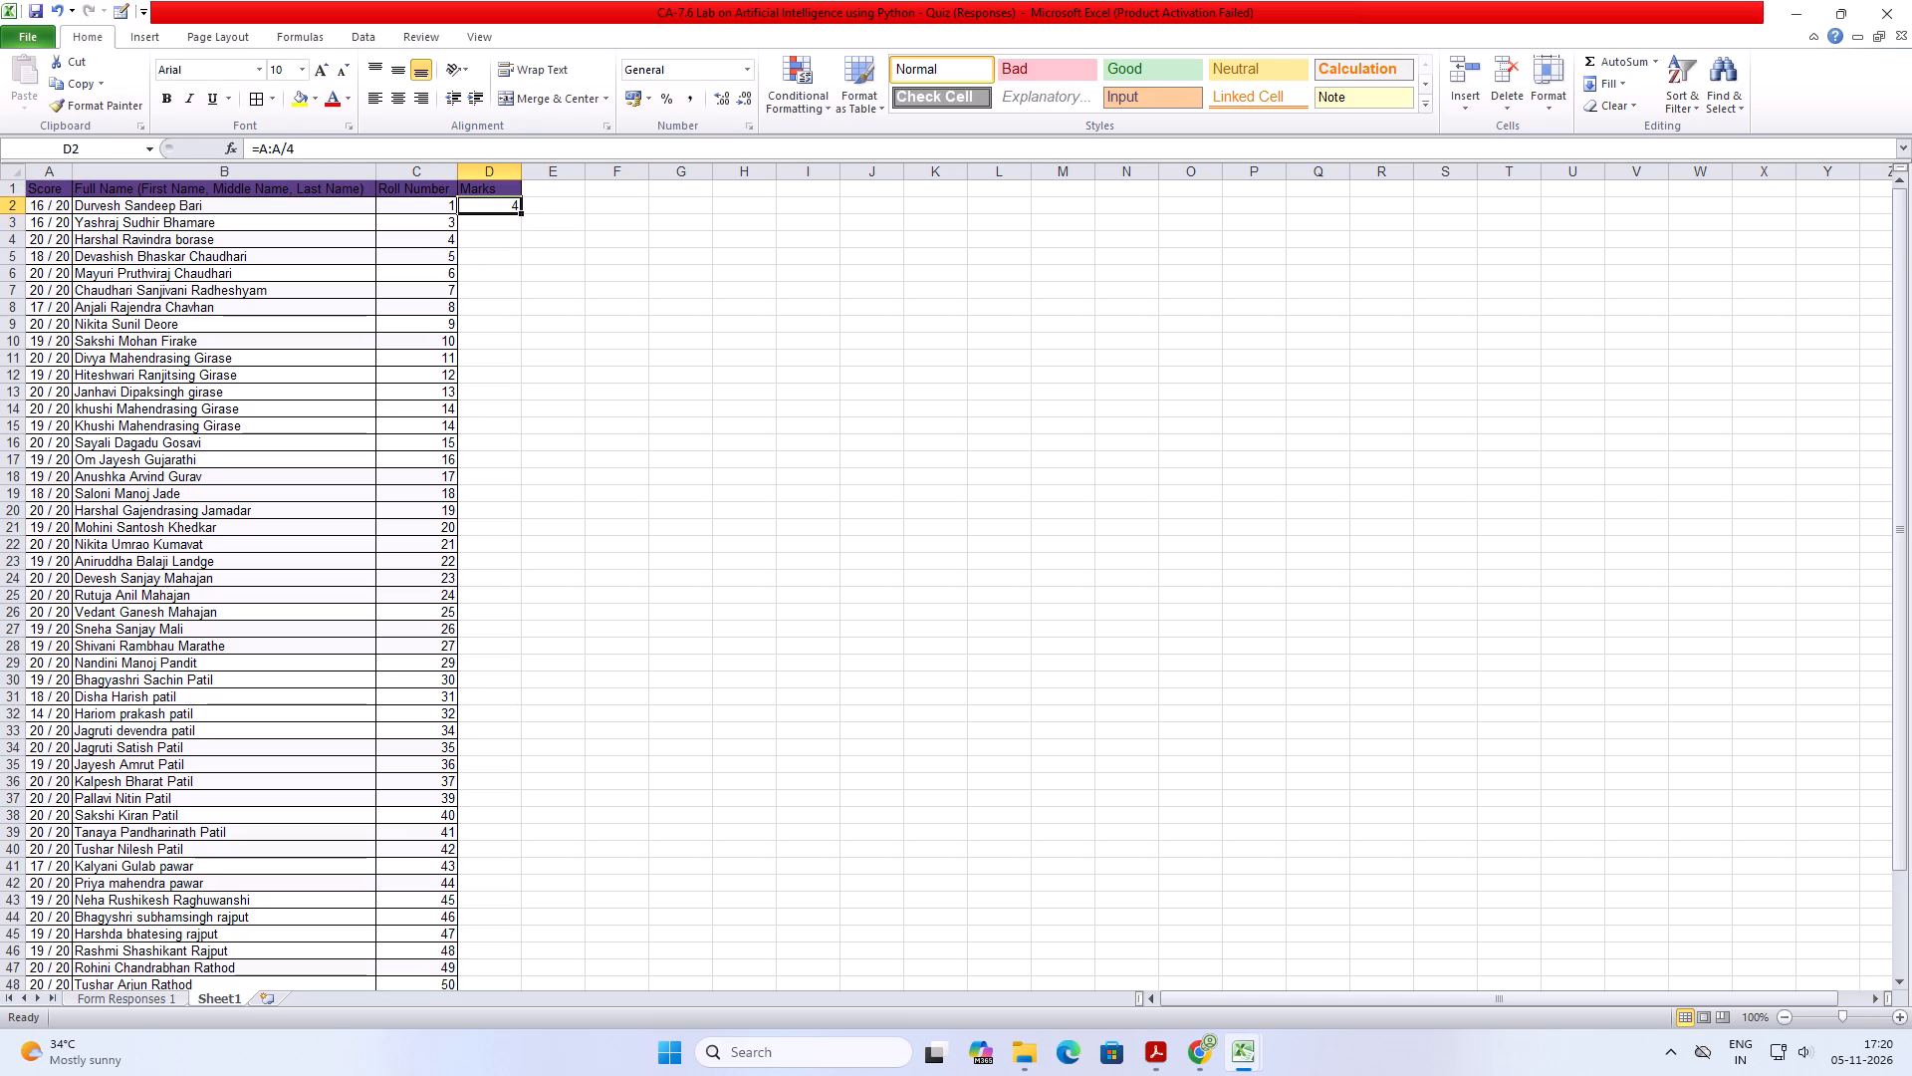
{"action": "left_click_drag", "start_coordinate": [521, 210], "coordinate": [527, 300]}
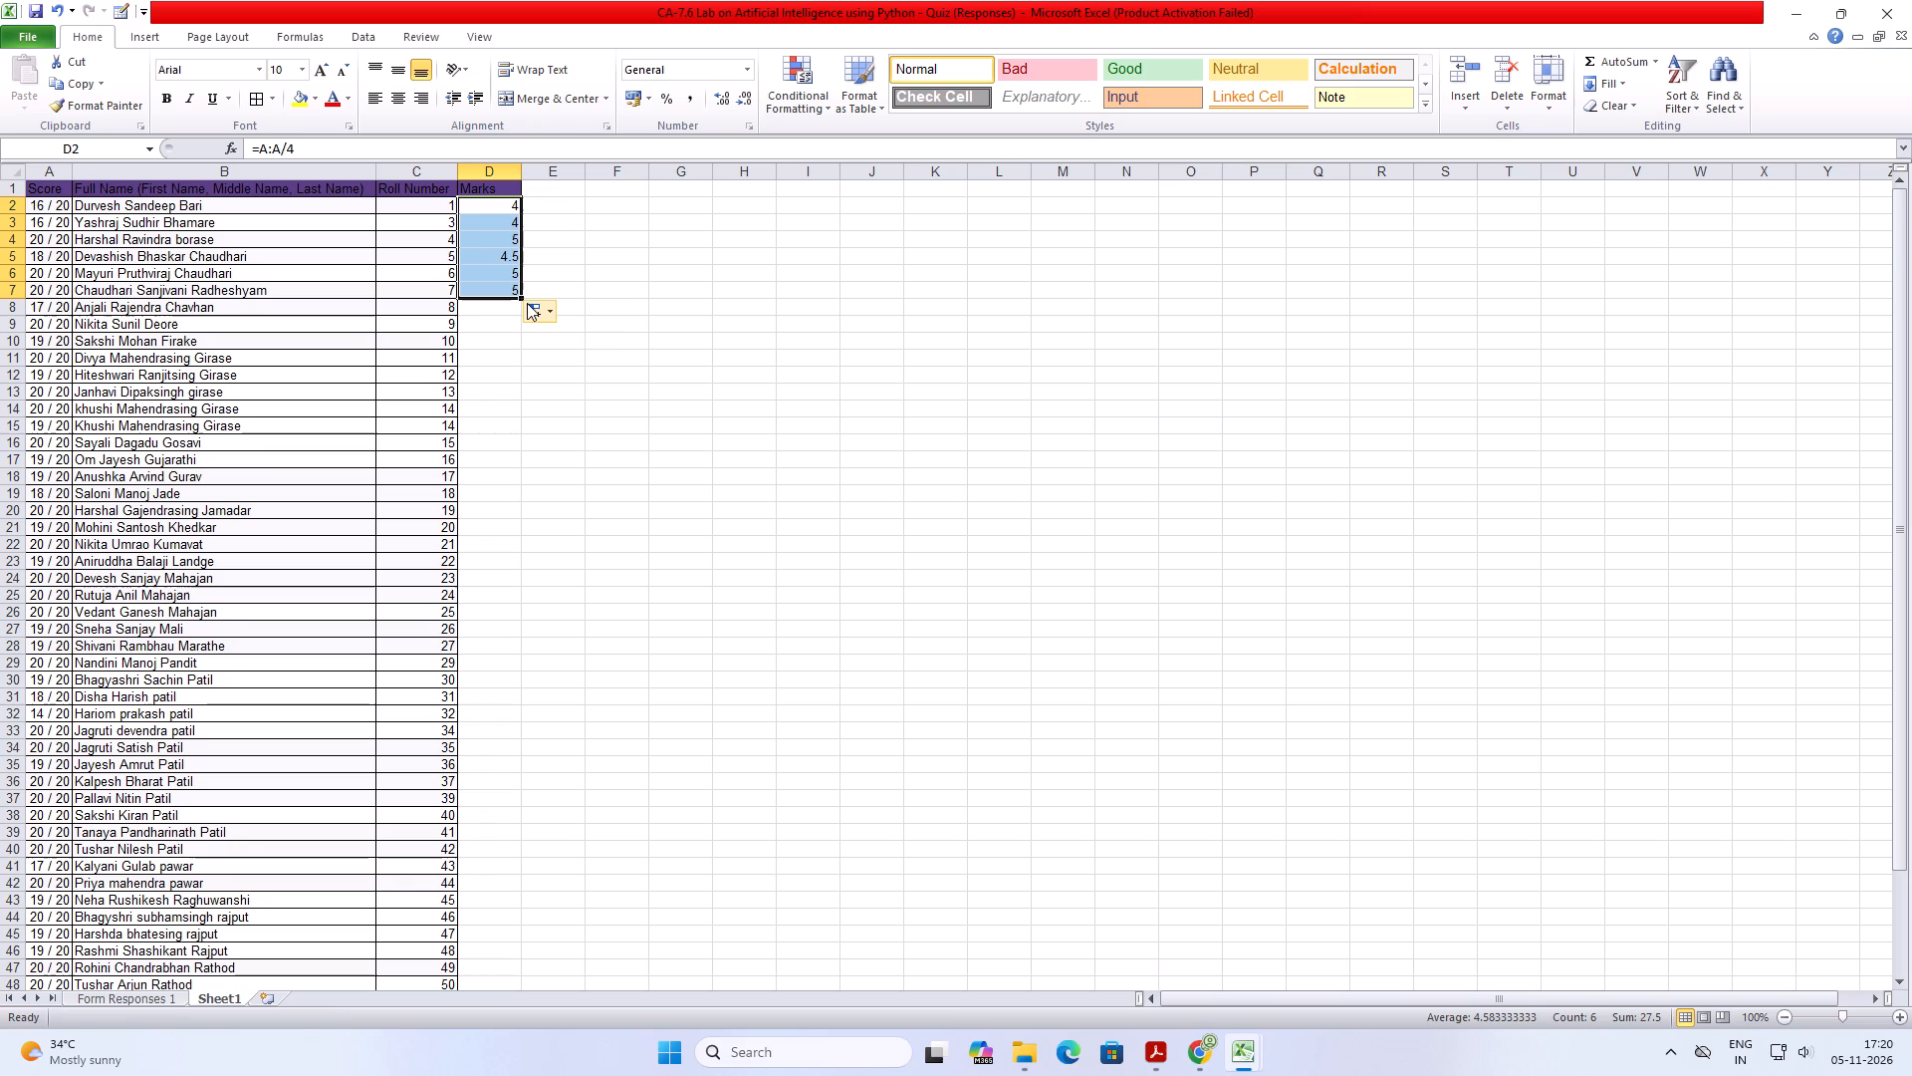
{"action": "left_click_drag", "start_coordinate": [520, 299], "coordinate": [527, 1028]}
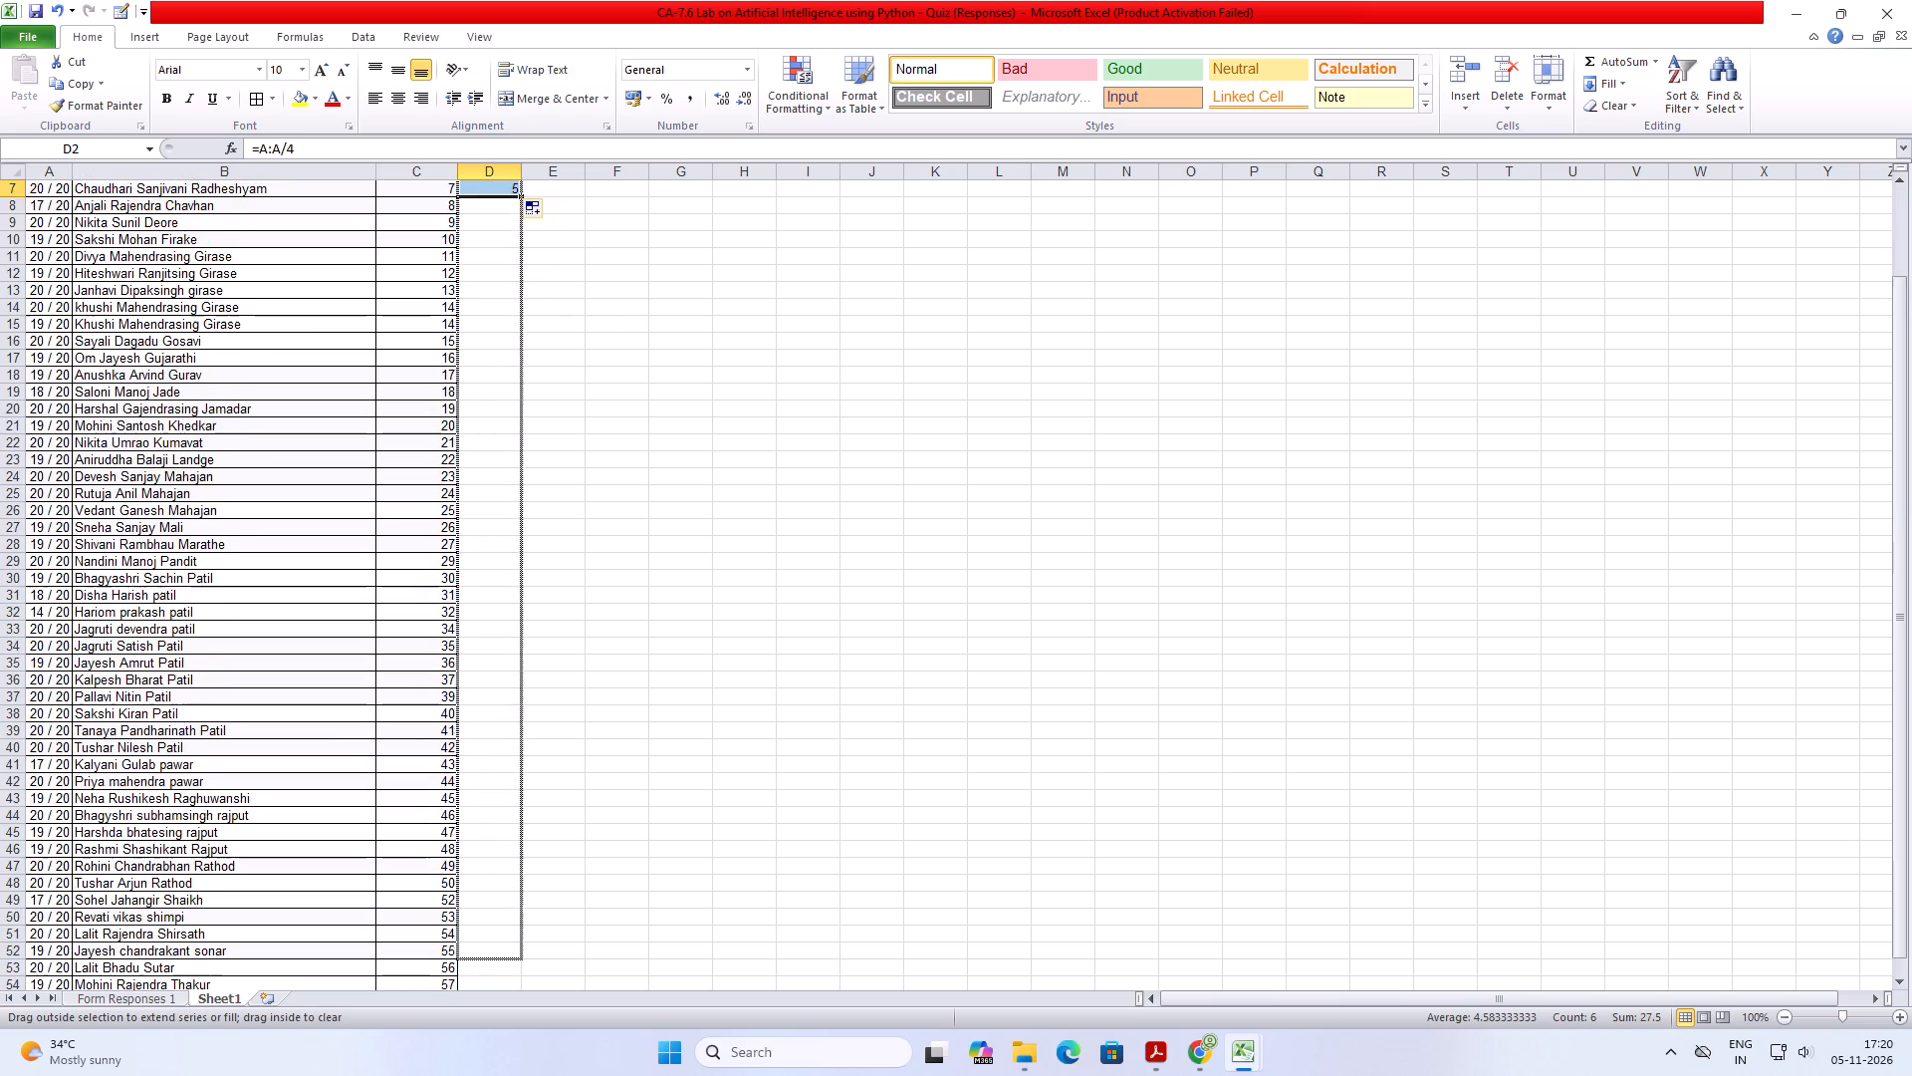
{"action": "left_click_drag", "start_coordinate": [527, 1028], "coordinate": [509, 963]}
{"action": "left_click", "coordinate": [585, 858]}
{"action": "scroll", "coordinate": [190, 963], "scroll_direction": "up", "scroll_amount": 12}
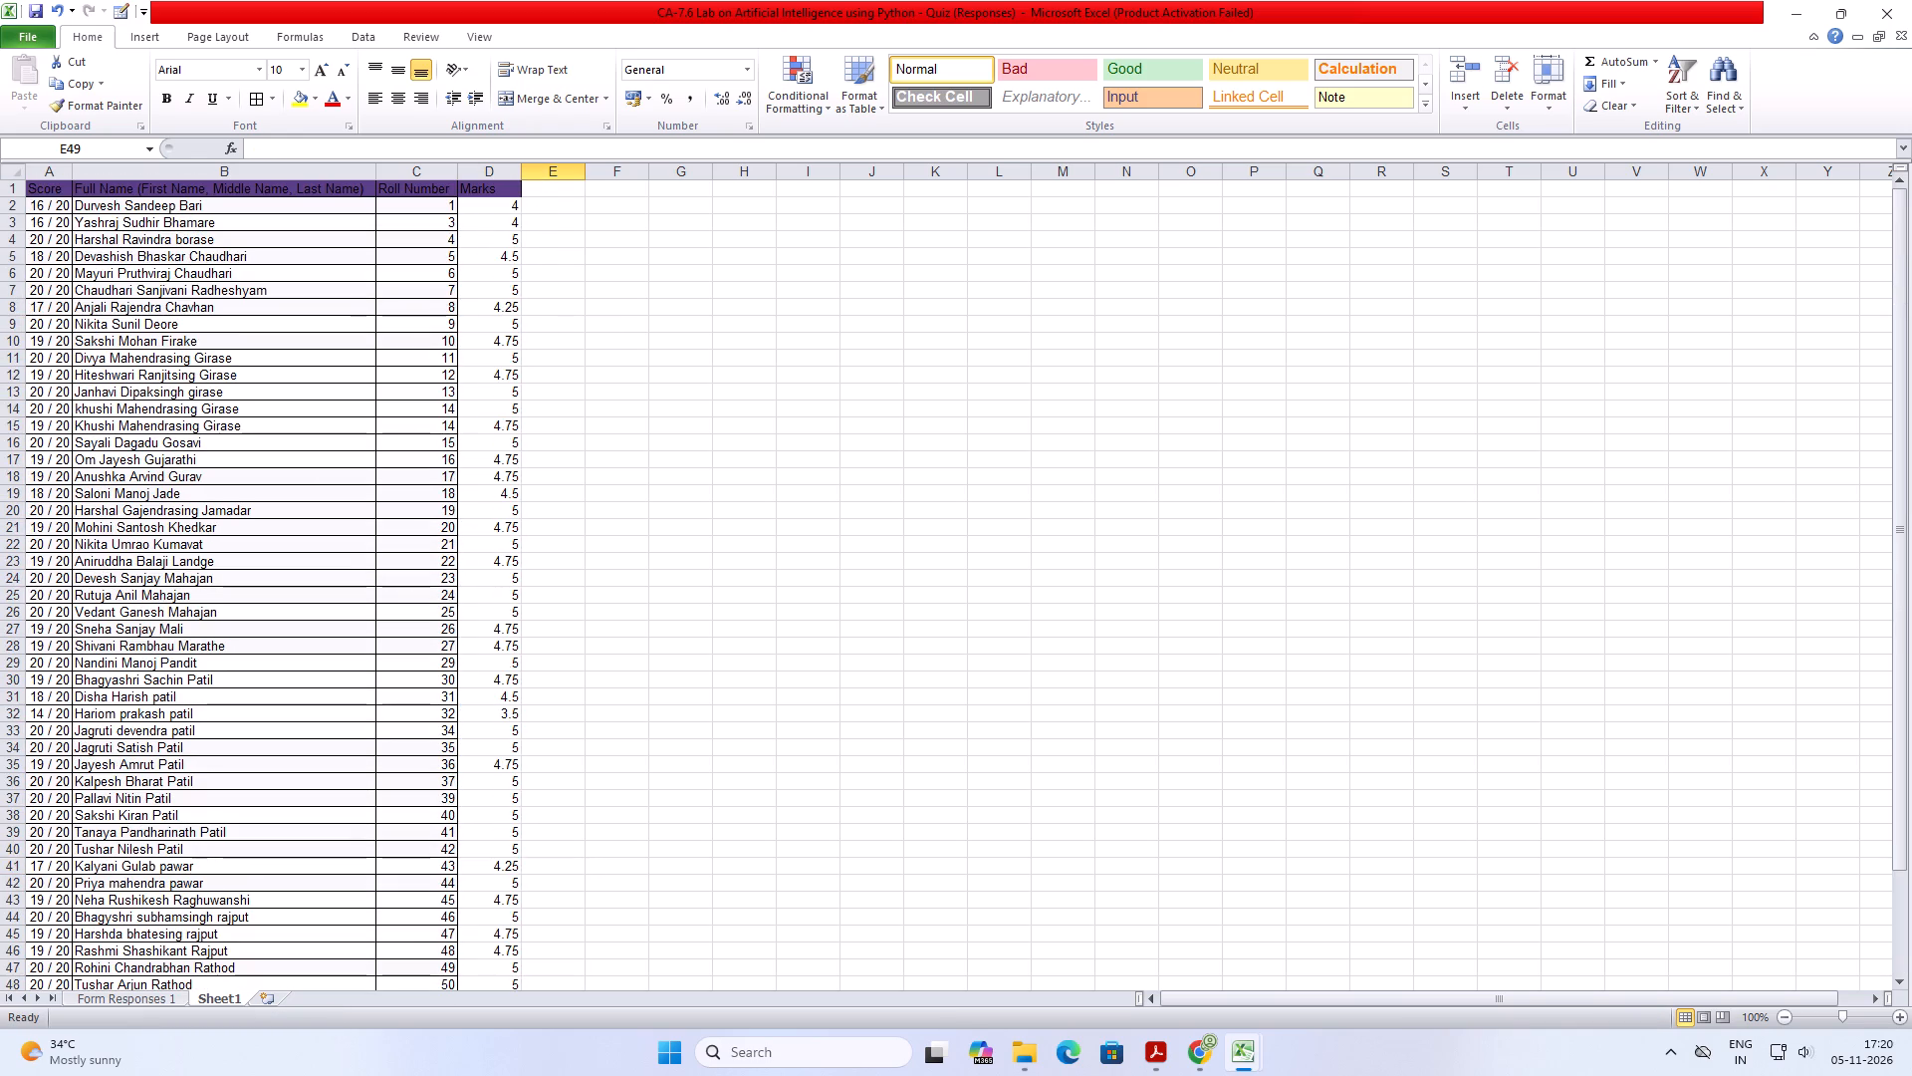
Check the roll numbers from the top for duplicates and delete row 15, the second entry for roll number 14.
{"action": "left_click", "coordinate": [443, 204]}
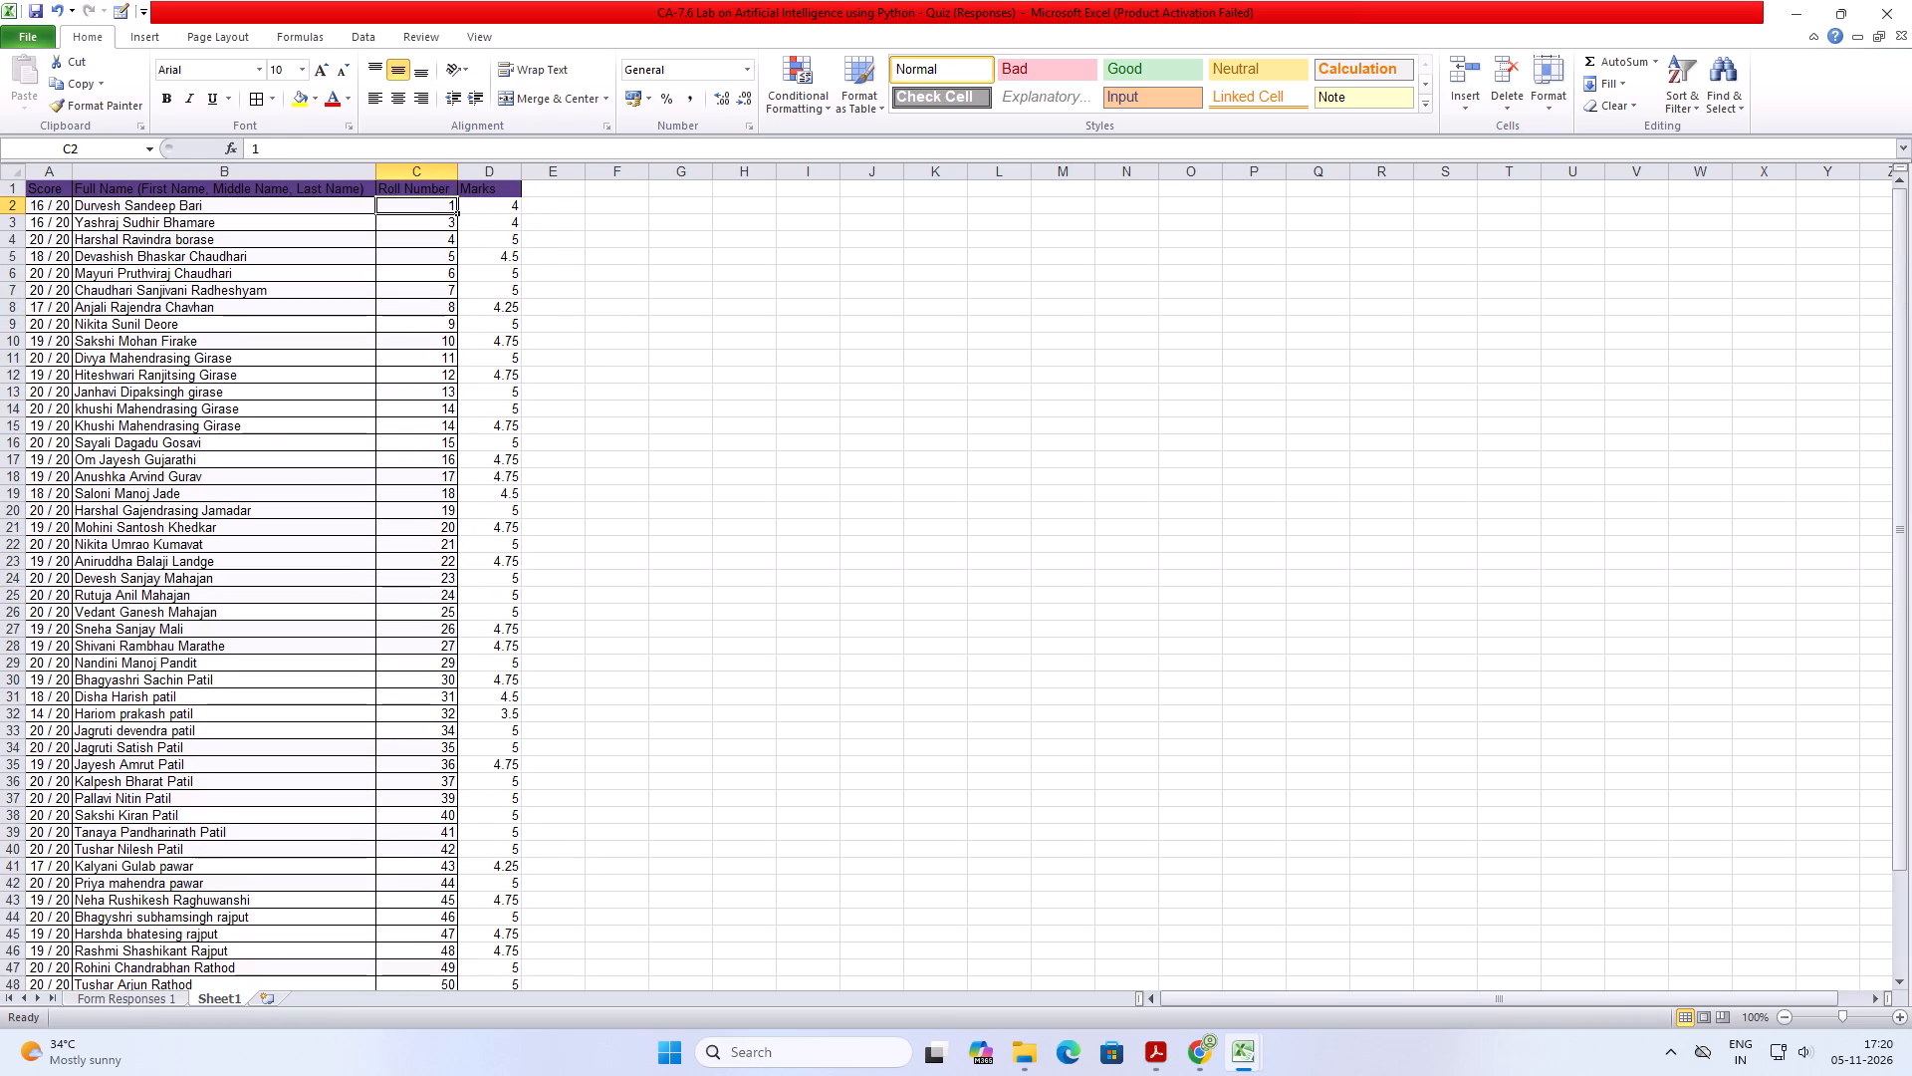
{"action": "key", "text": "Down"}
{"action": "key", "text": "Down"}
{"action": "key", "text": "Down"}
{"action": "key", "text": "Down"}
{"action": "key", "text": "Down"}
{"action": "key", "text": "Down"}
{"action": "key", "text": "Down"}
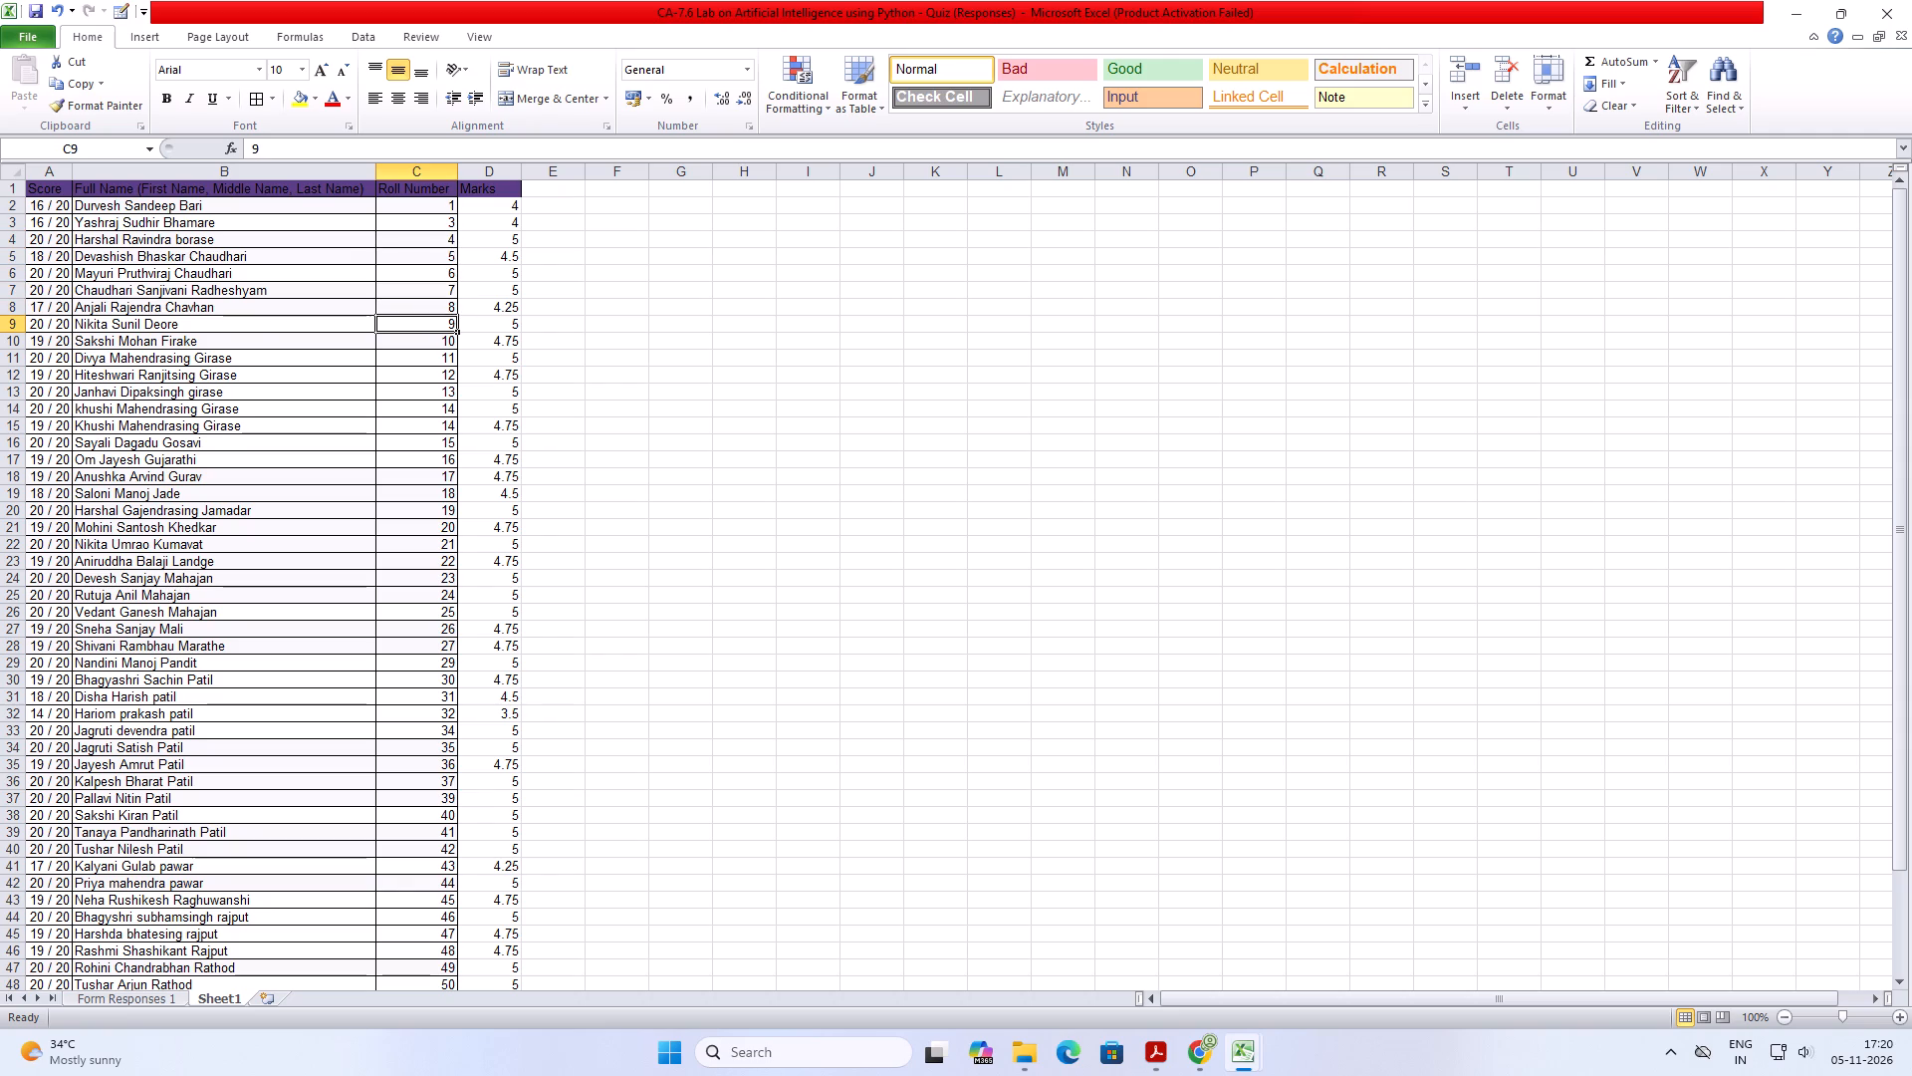
{"action": "key", "text": "Down"}
{"action": "key", "text": "Down"}
{"action": "key", "text": "Down"}
{"action": "key", "text": "Down"}
{"action": "key", "text": "Down"}
{"action": "key", "text": "Down"}
{"action": "key", "text": "Down"}
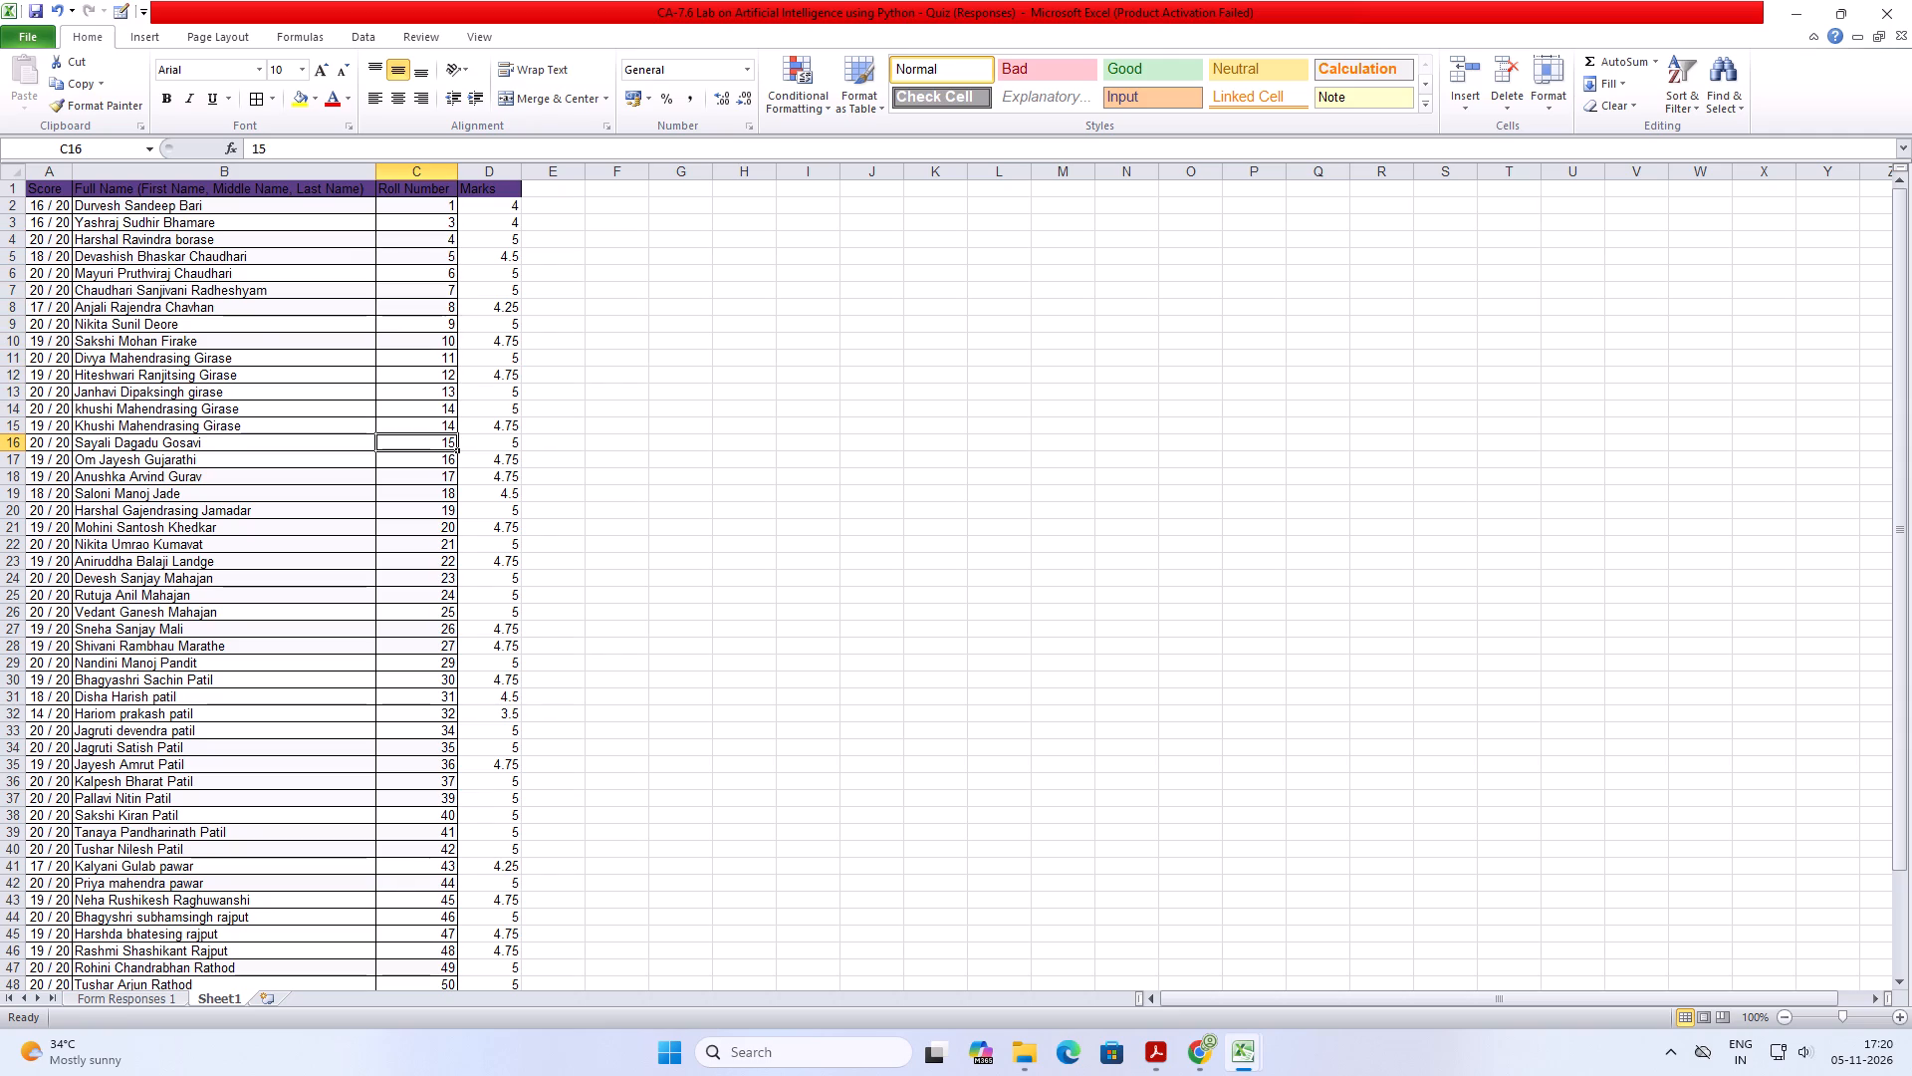
{"action": "key", "text": "Up"}
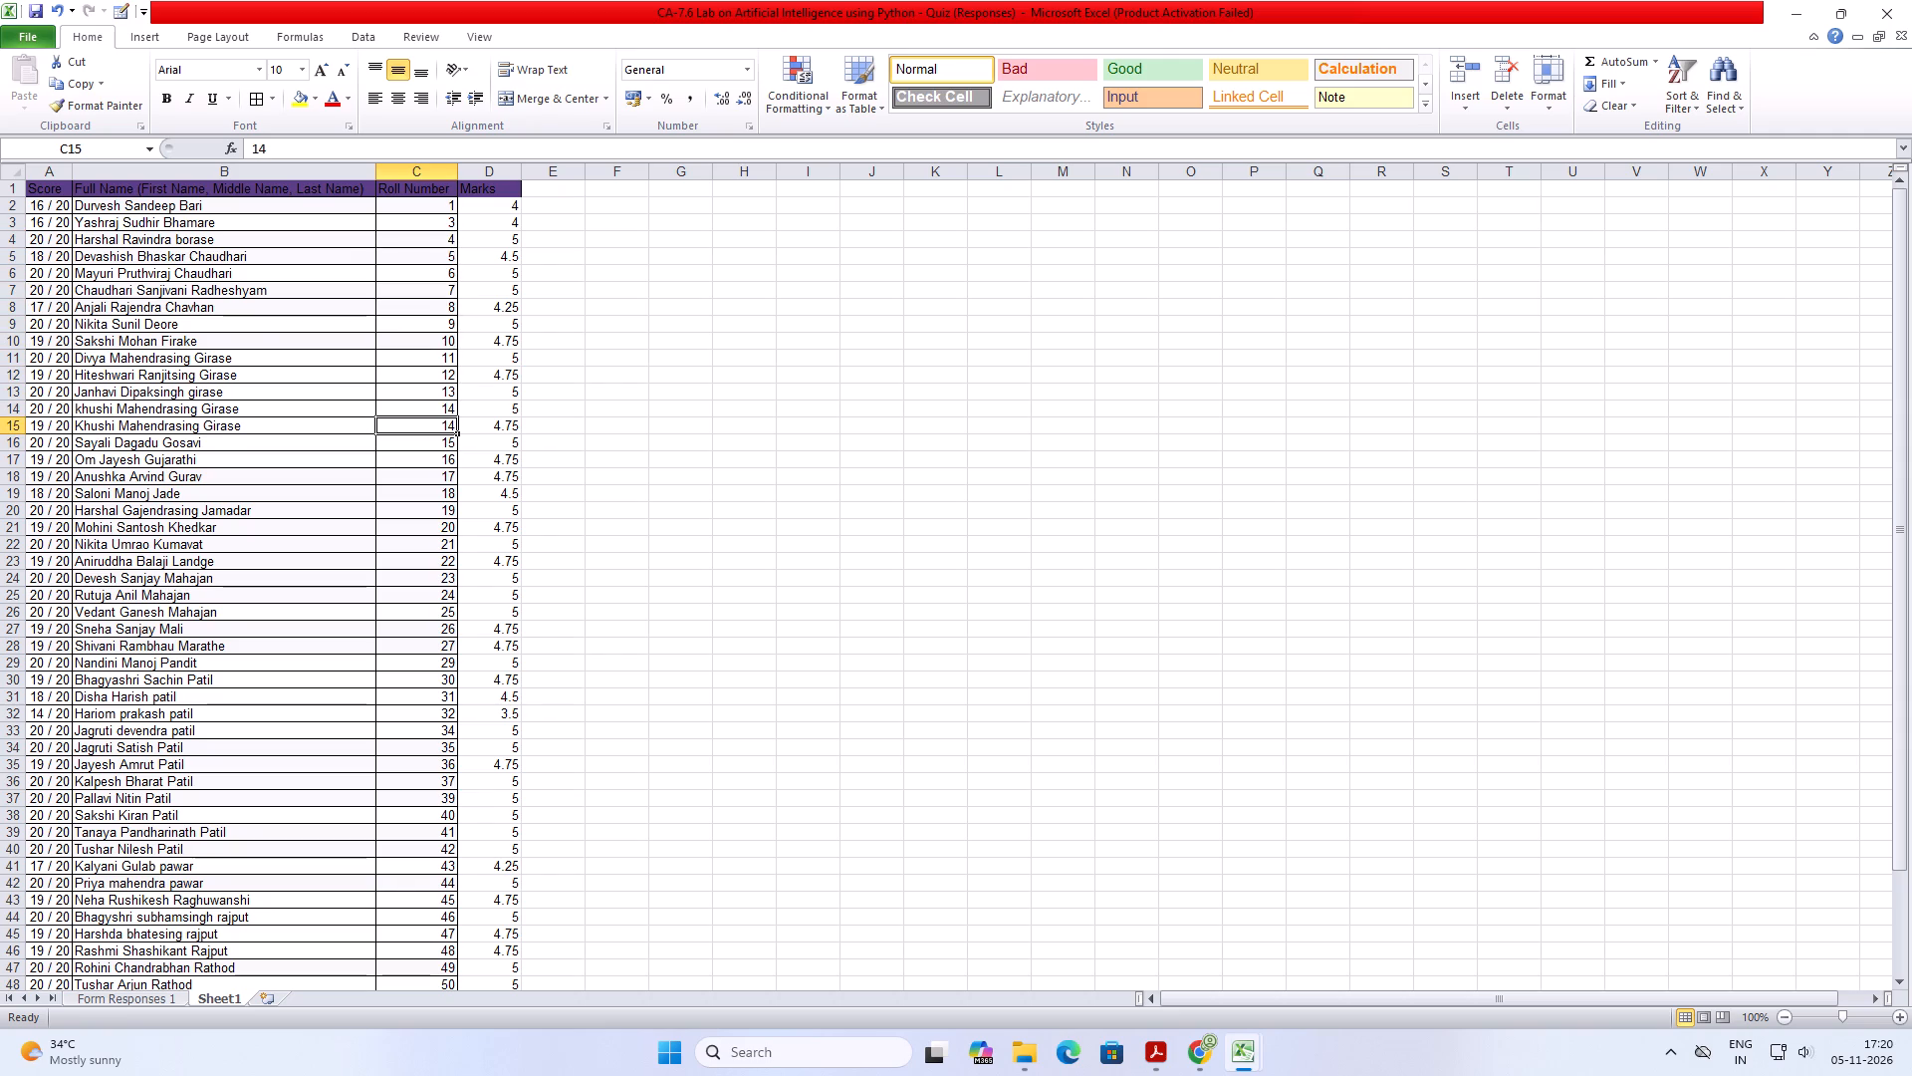
{"action": "left_click", "coordinate": [14, 427]}
{"action": "right_click", "coordinate": [14, 427]}
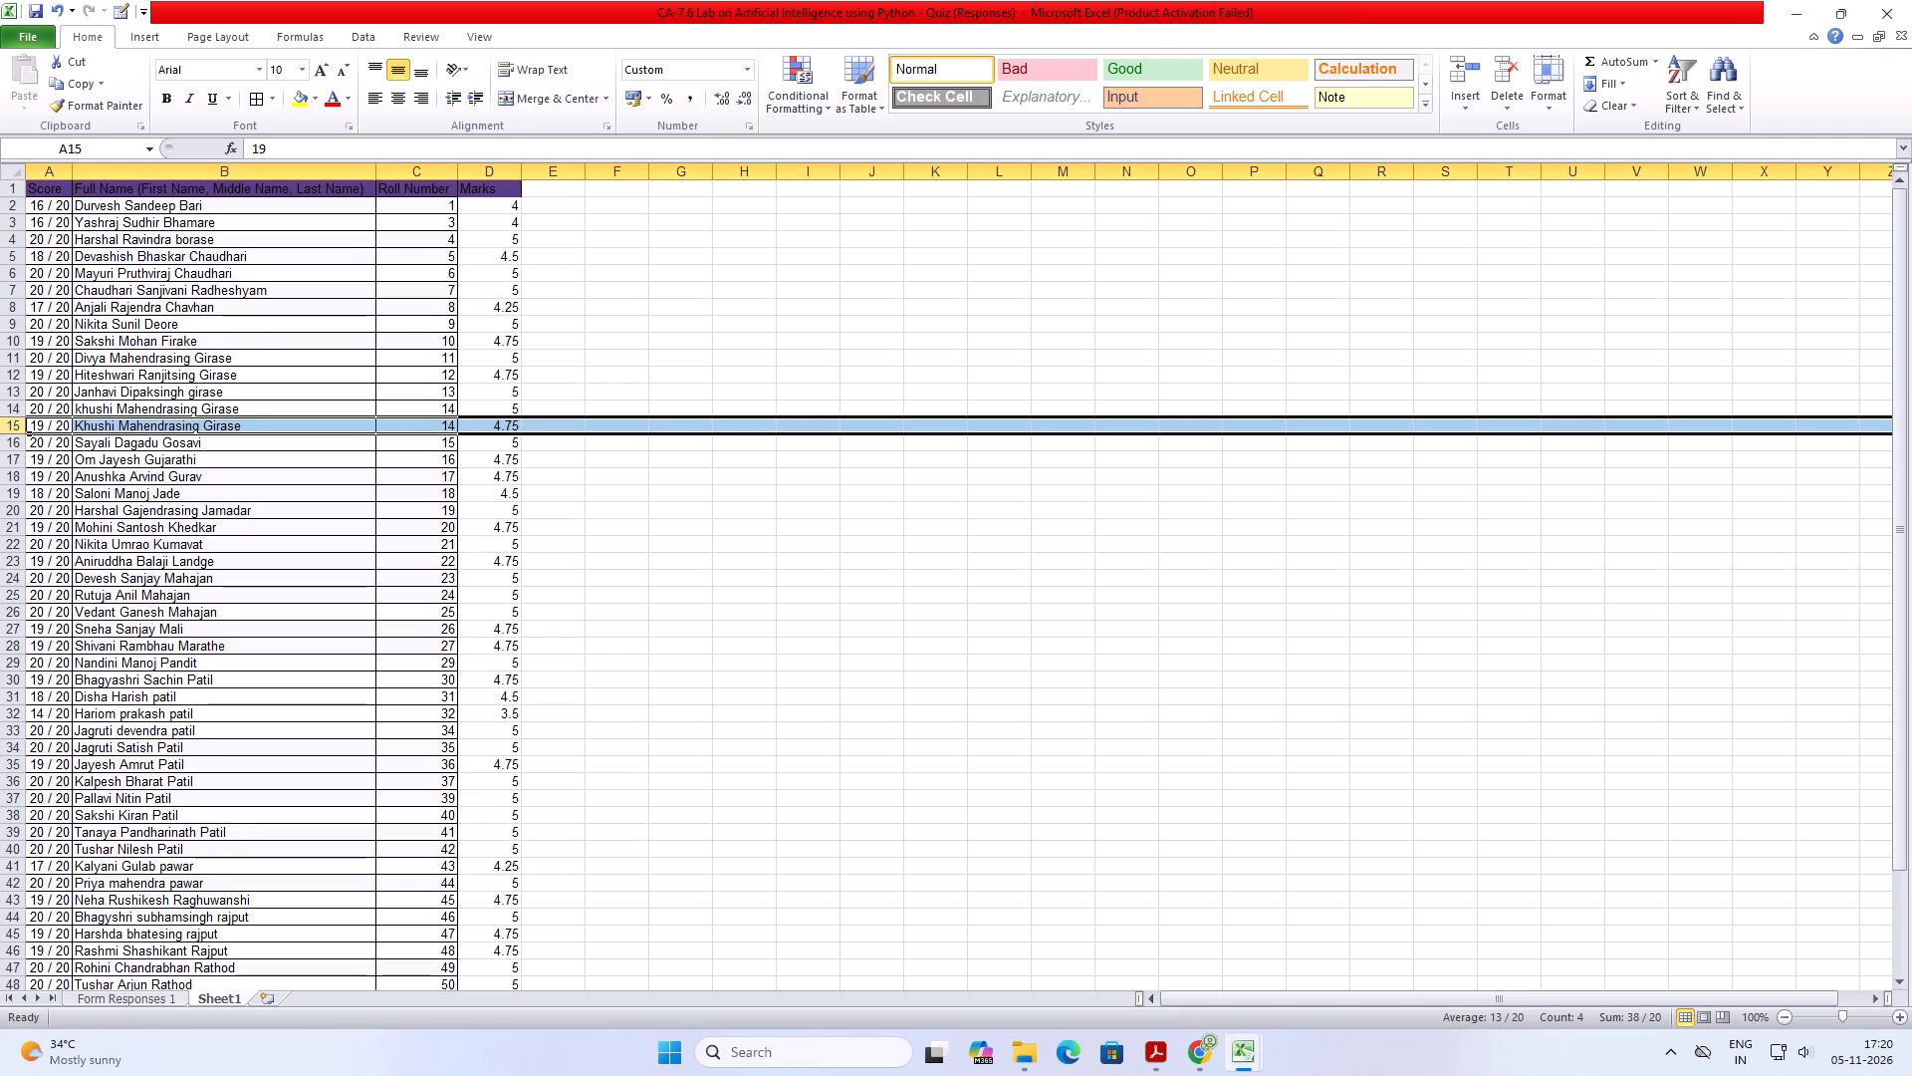
{"action": "left_click", "coordinate": [81, 582]}
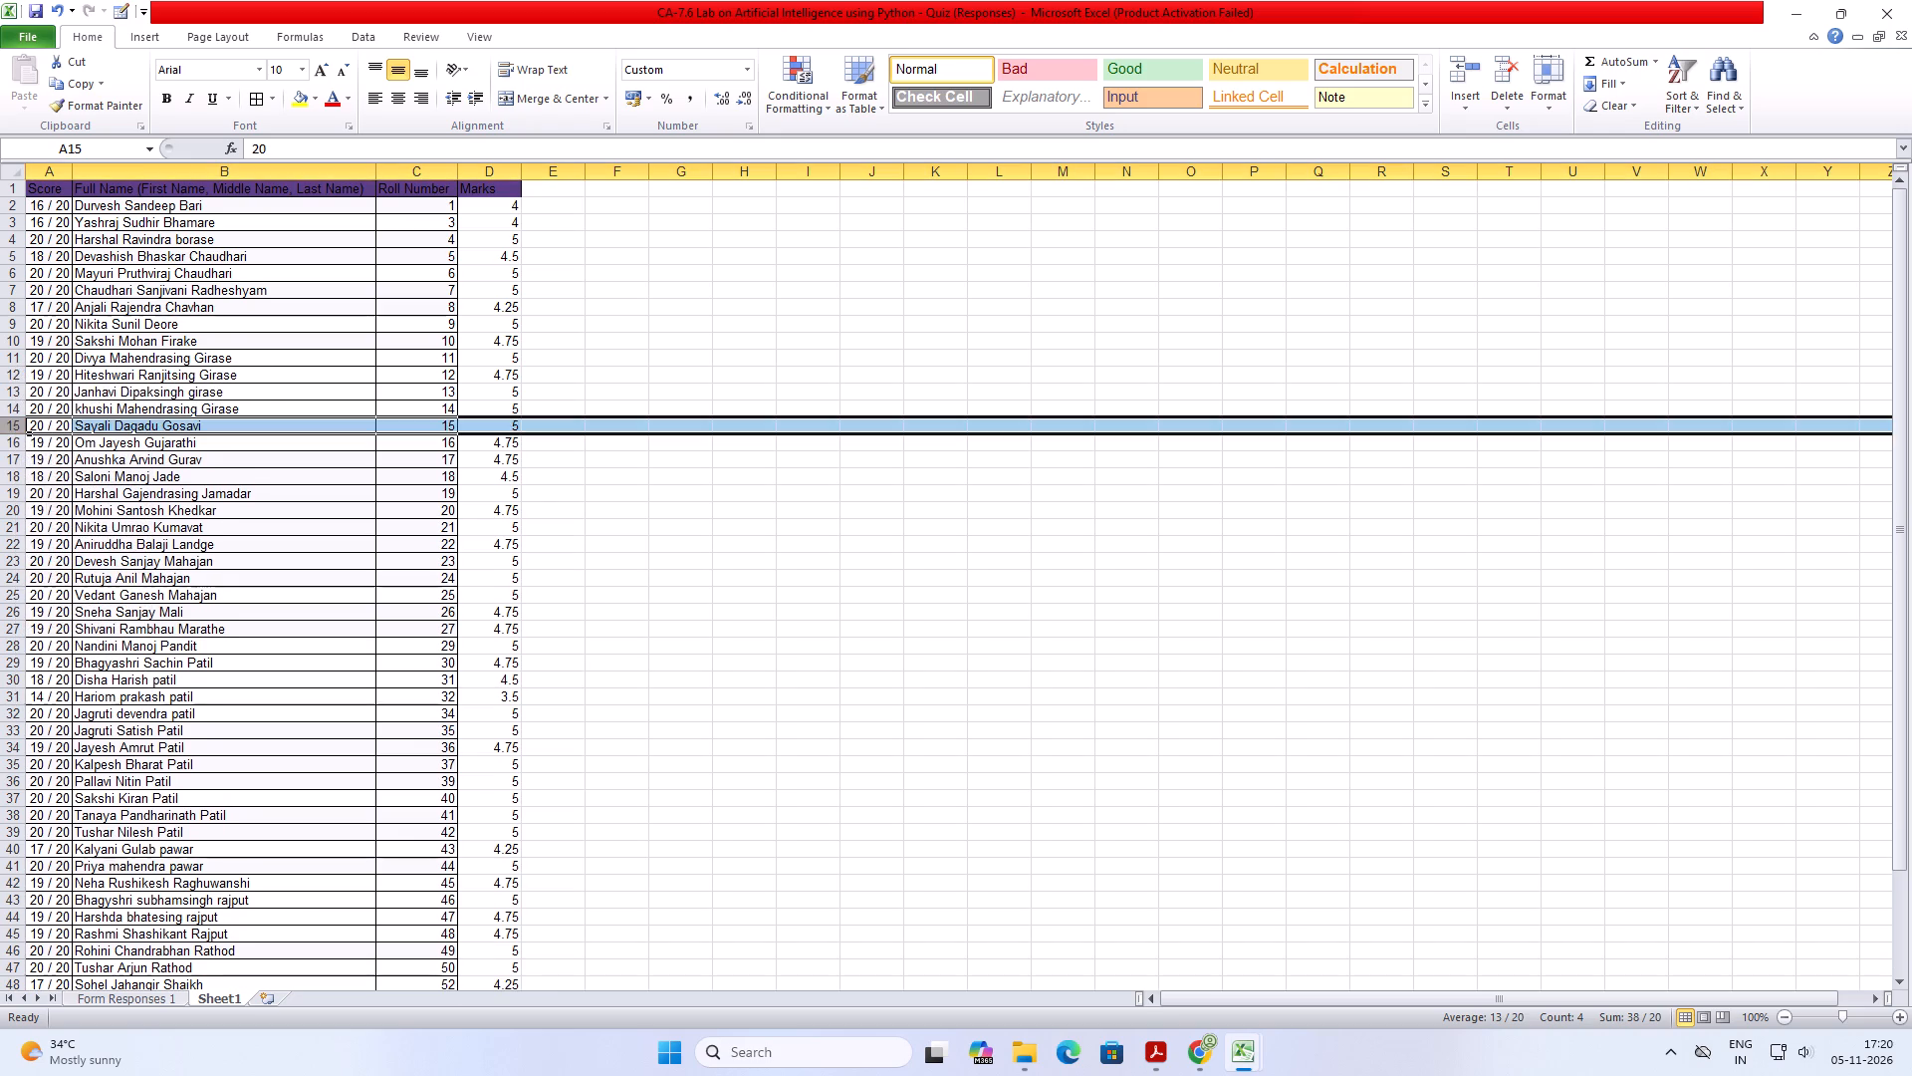
{"action": "left_click", "coordinate": [656, 410]}
Examine the remaining roll numbers one by one from 15 to the end of the list for duplicates or gaps.
{"action": "left_click_drag", "start_coordinate": [450, 422], "coordinate": [520, 437]}
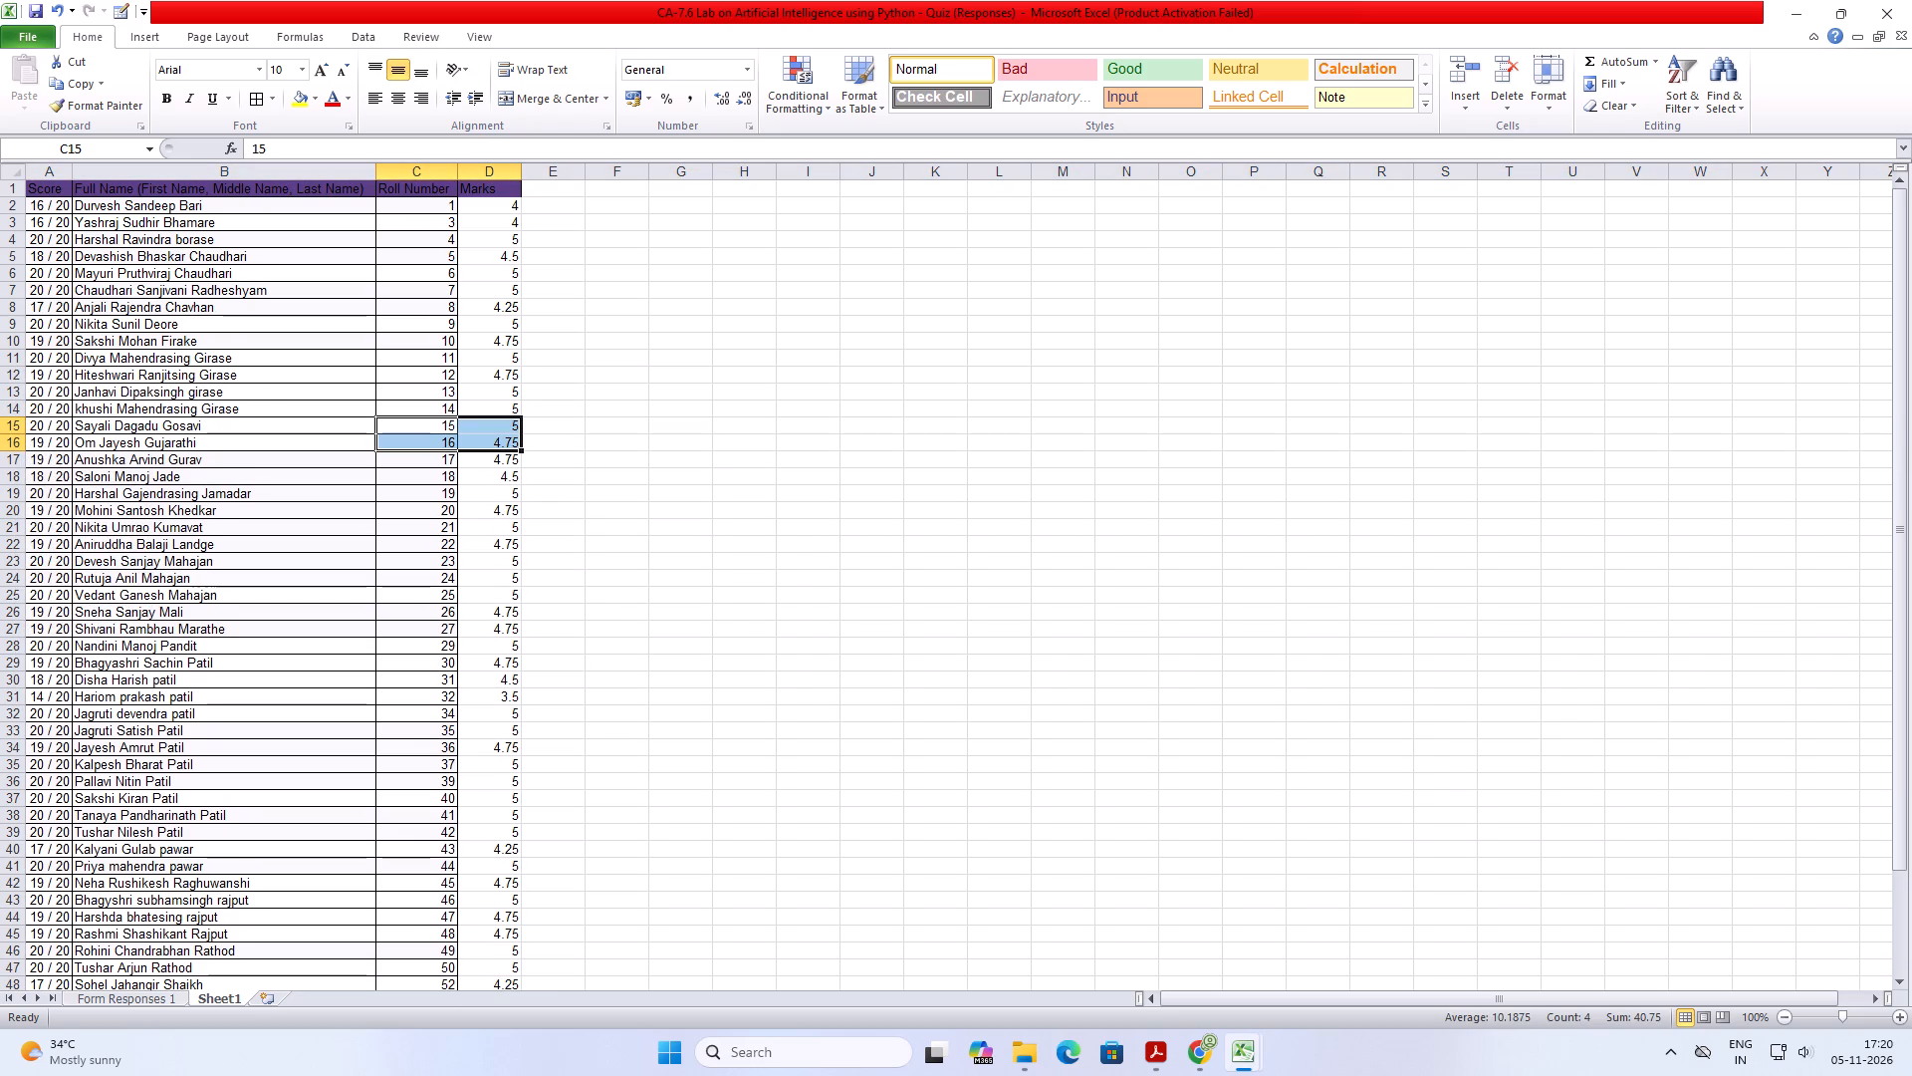
{"action": "key", "text": "Down"}
{"action": "key", "text": "Up"}
{"action": "key", "text": "Down"}
{"action": "key", "text": "Down"}
{"action": "key", "text": "Down"}
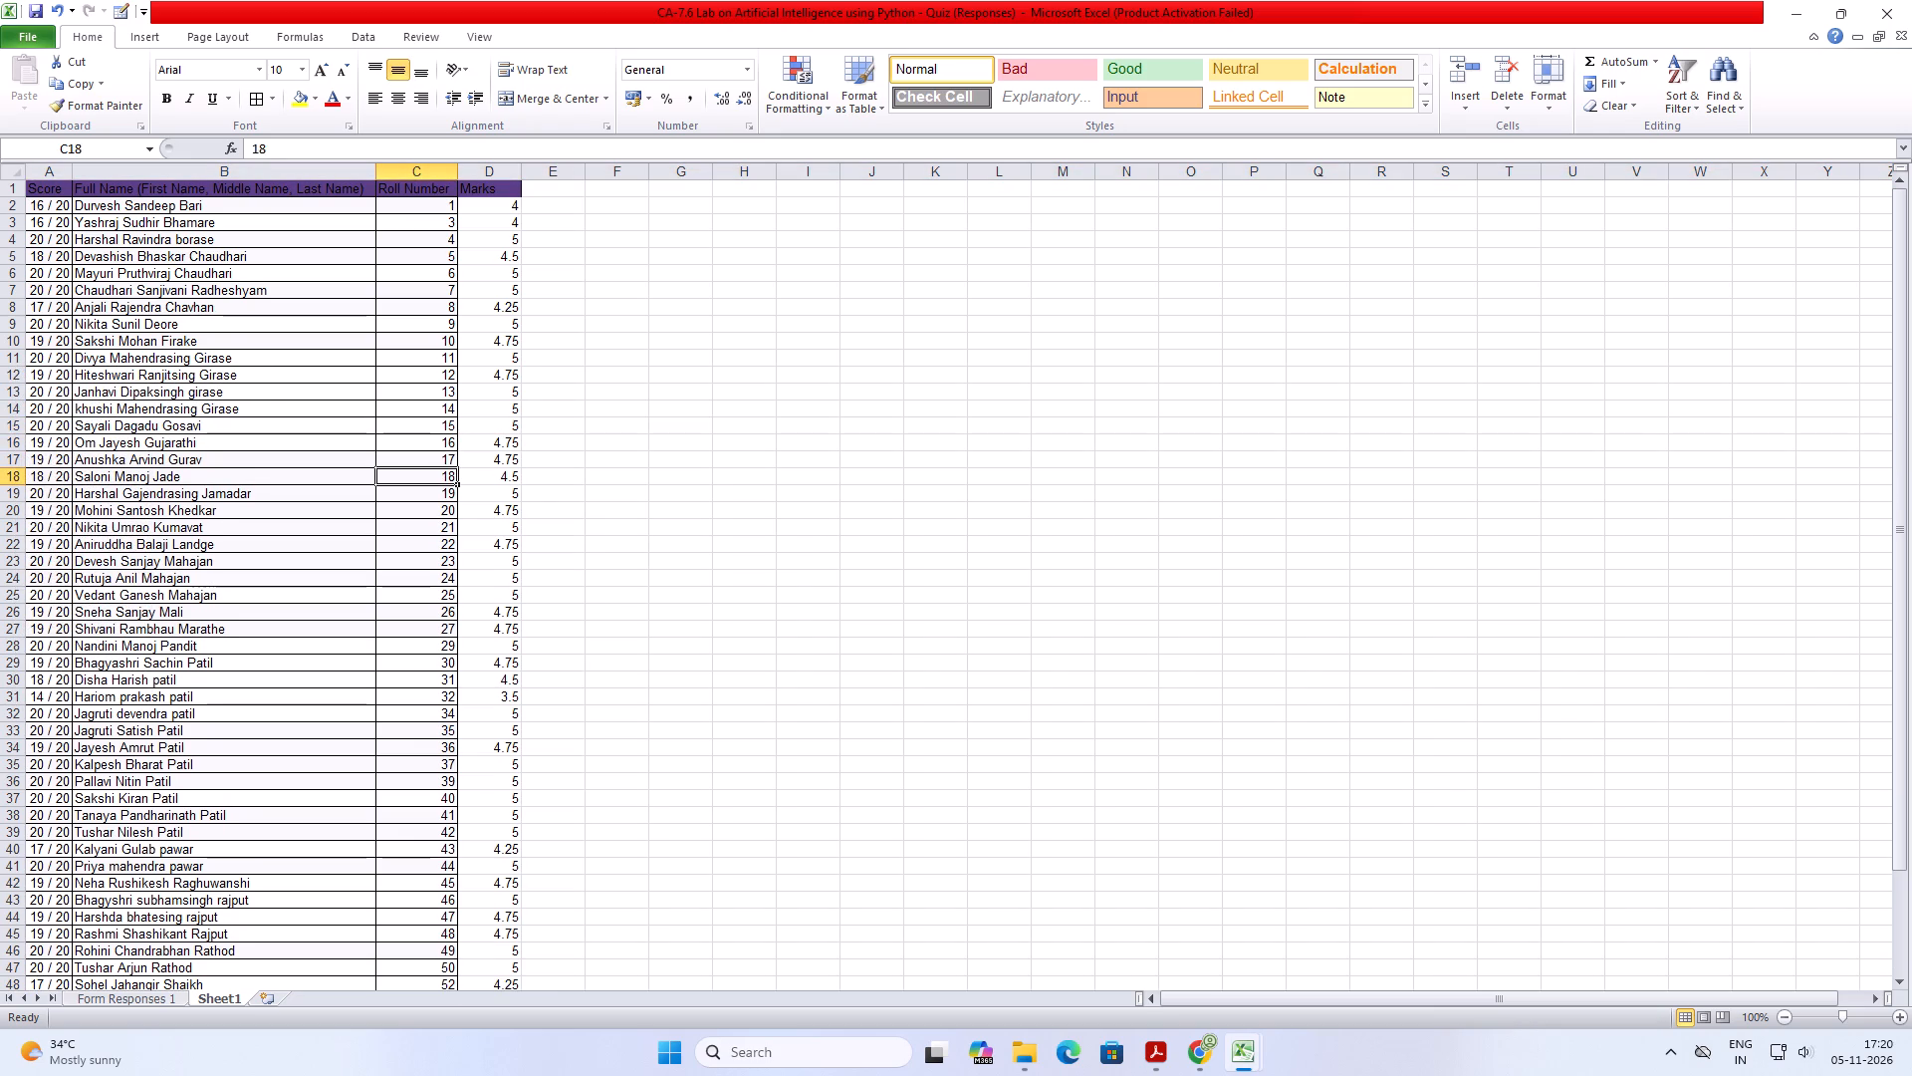
{"action": "key", "text": "Up"}
{"action": "key", "text": "Up"}
{"action": "key", "text": "Up"}
{"action": "key", "text": "Down"}
{"action": "key", "text": "Down"}
{"action": "key", "text": "Down"}
{"action": "key", "text": "Down"}
{"action": "key", "text": "Down"}
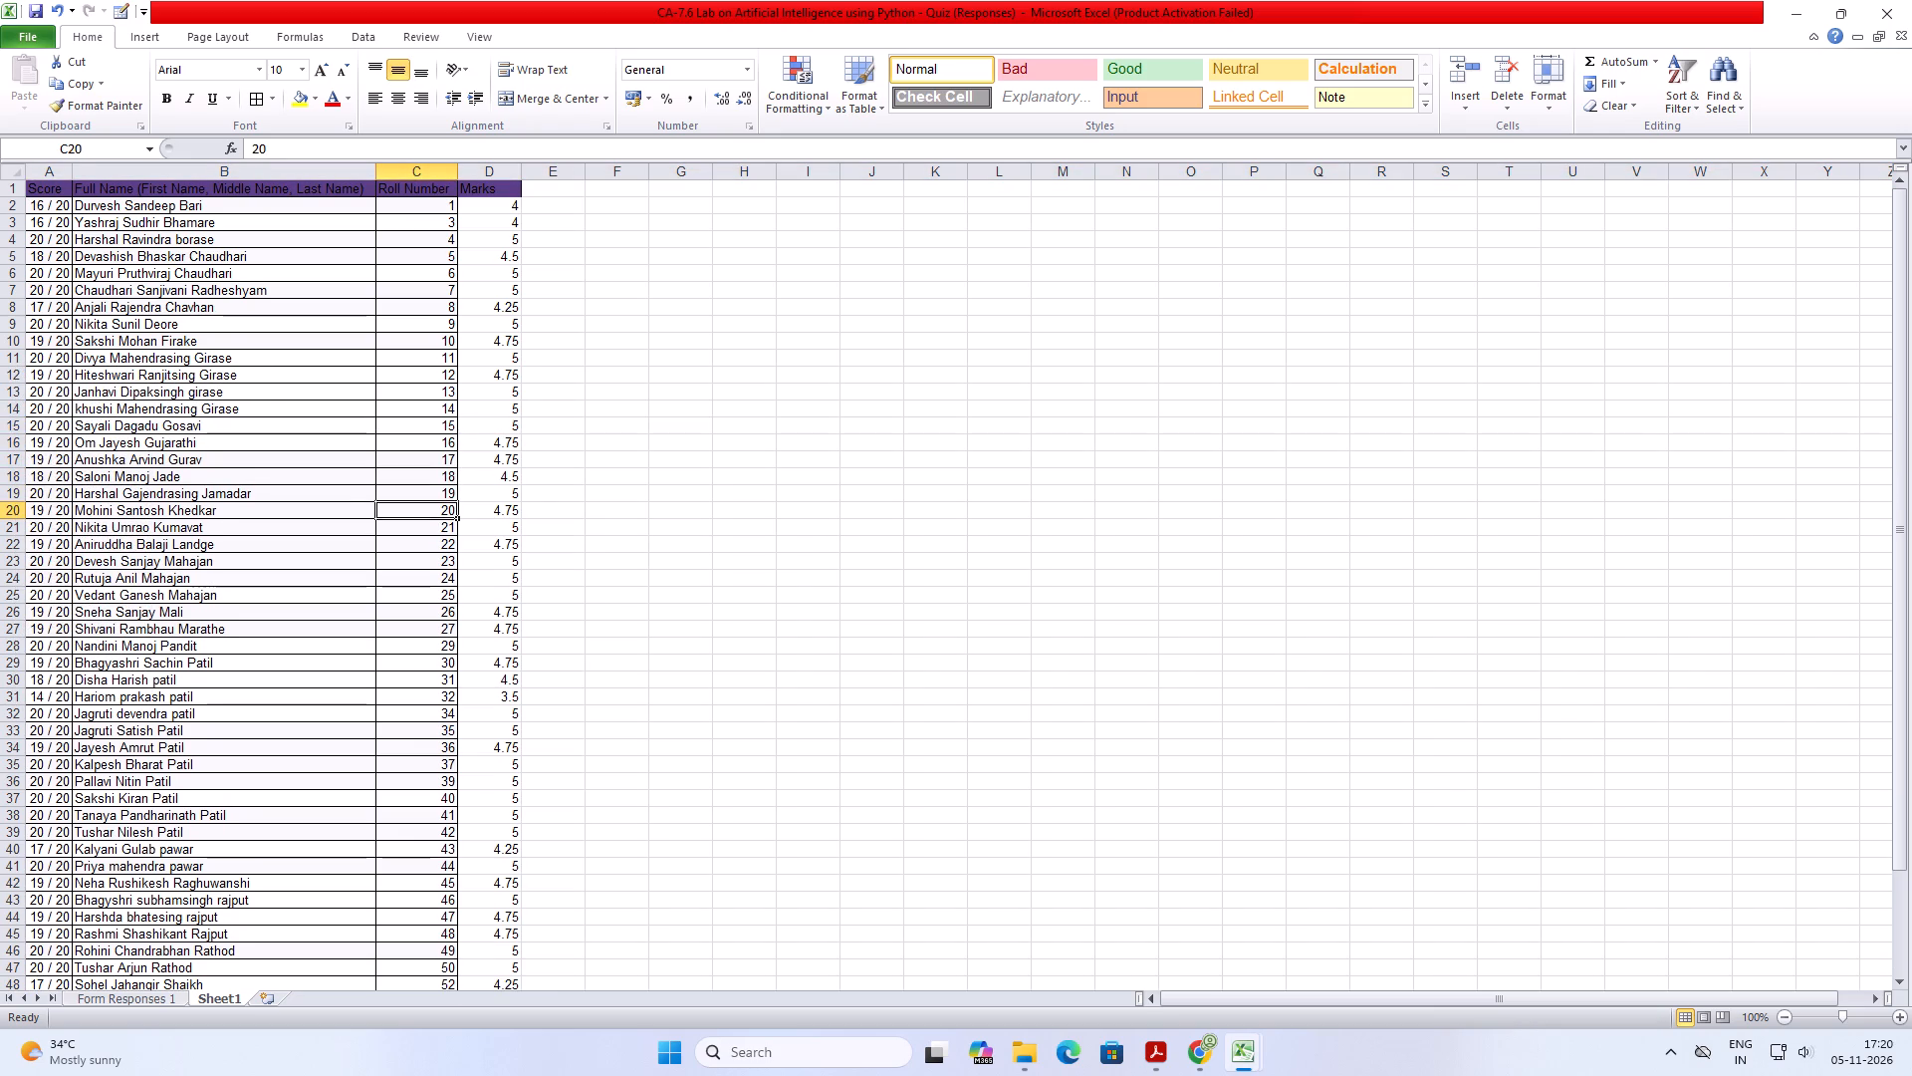
{"action": "key", "text": "Up"}
{"action": "key", "text": "Down"}
{"action": "key", "text": "Down"}
{"action": "key", "text": "Down"}
{"action": "key", "text": "Down"}
{"action": "key", "text": "Down"}
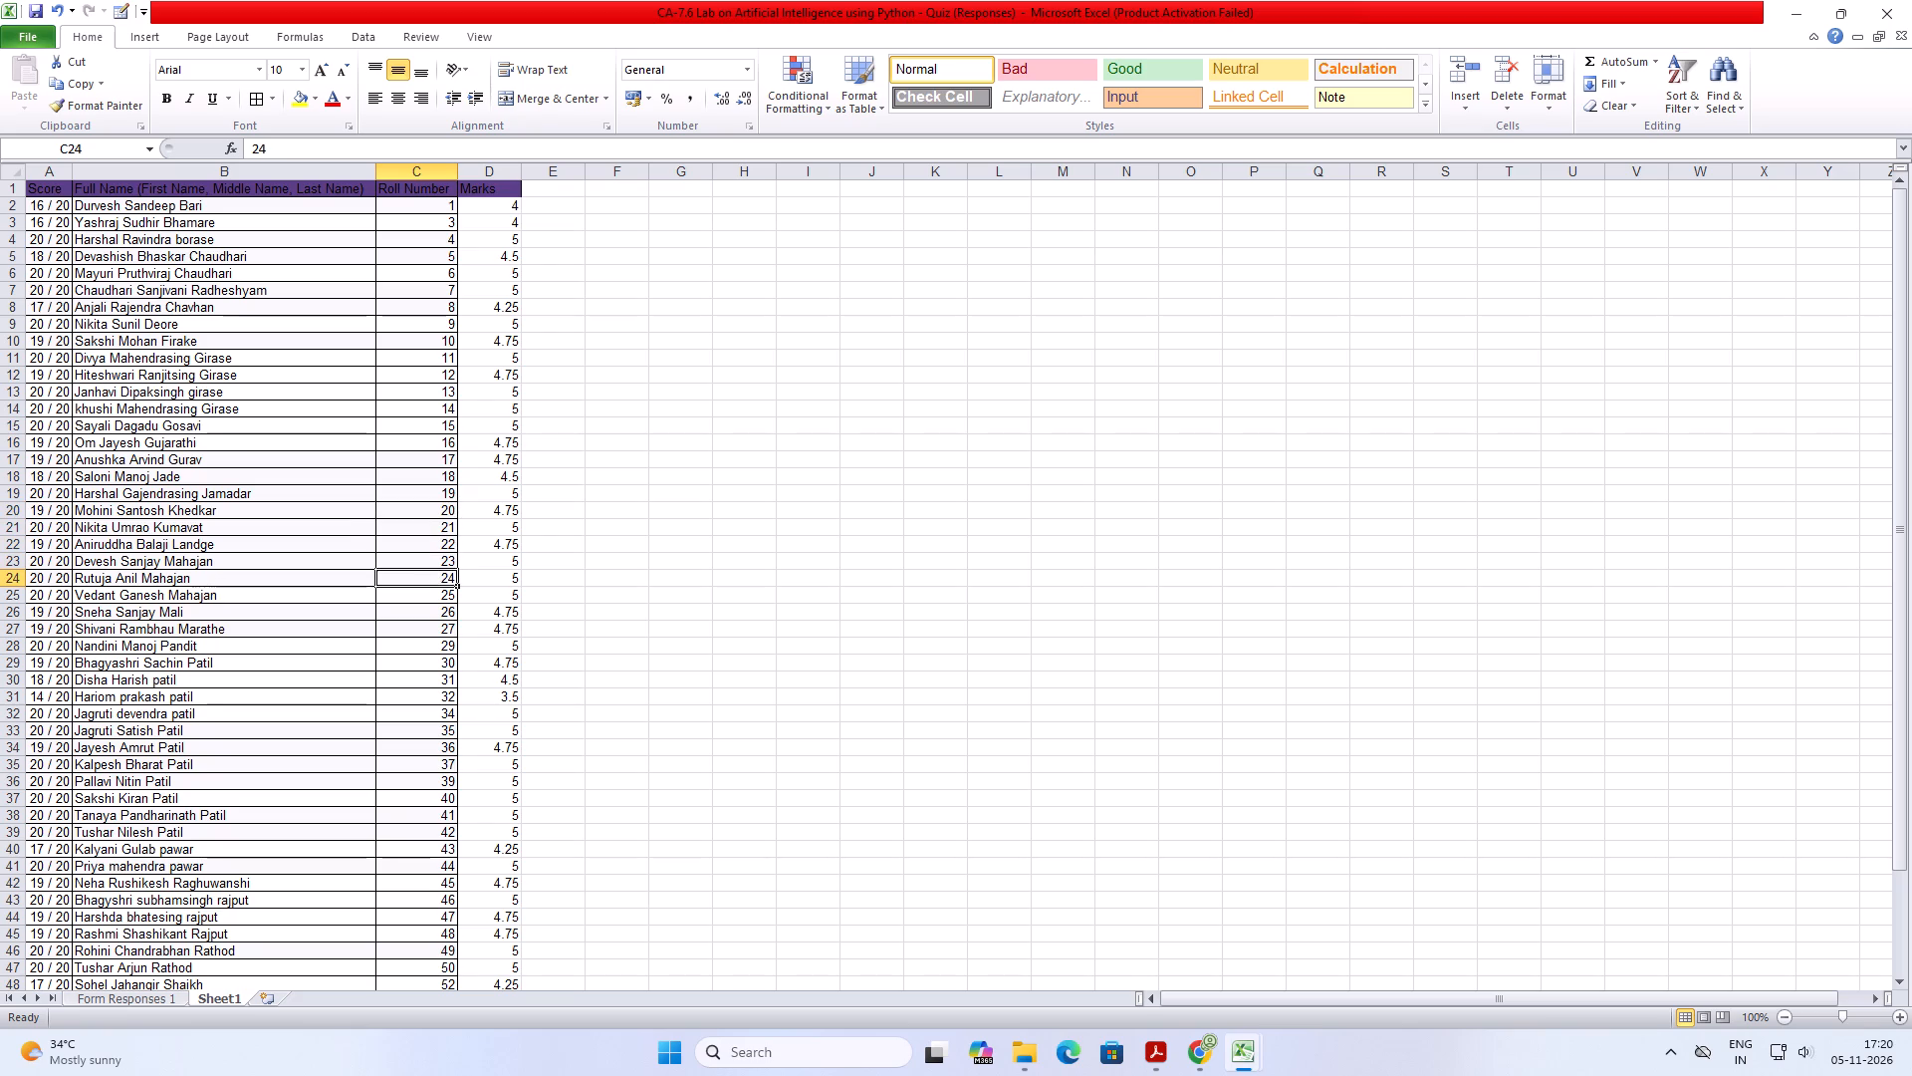
{"action": "key", "text": "Down"}
{"action": "key", "text": "Down"}
{"action": "key", "text": "Up"}
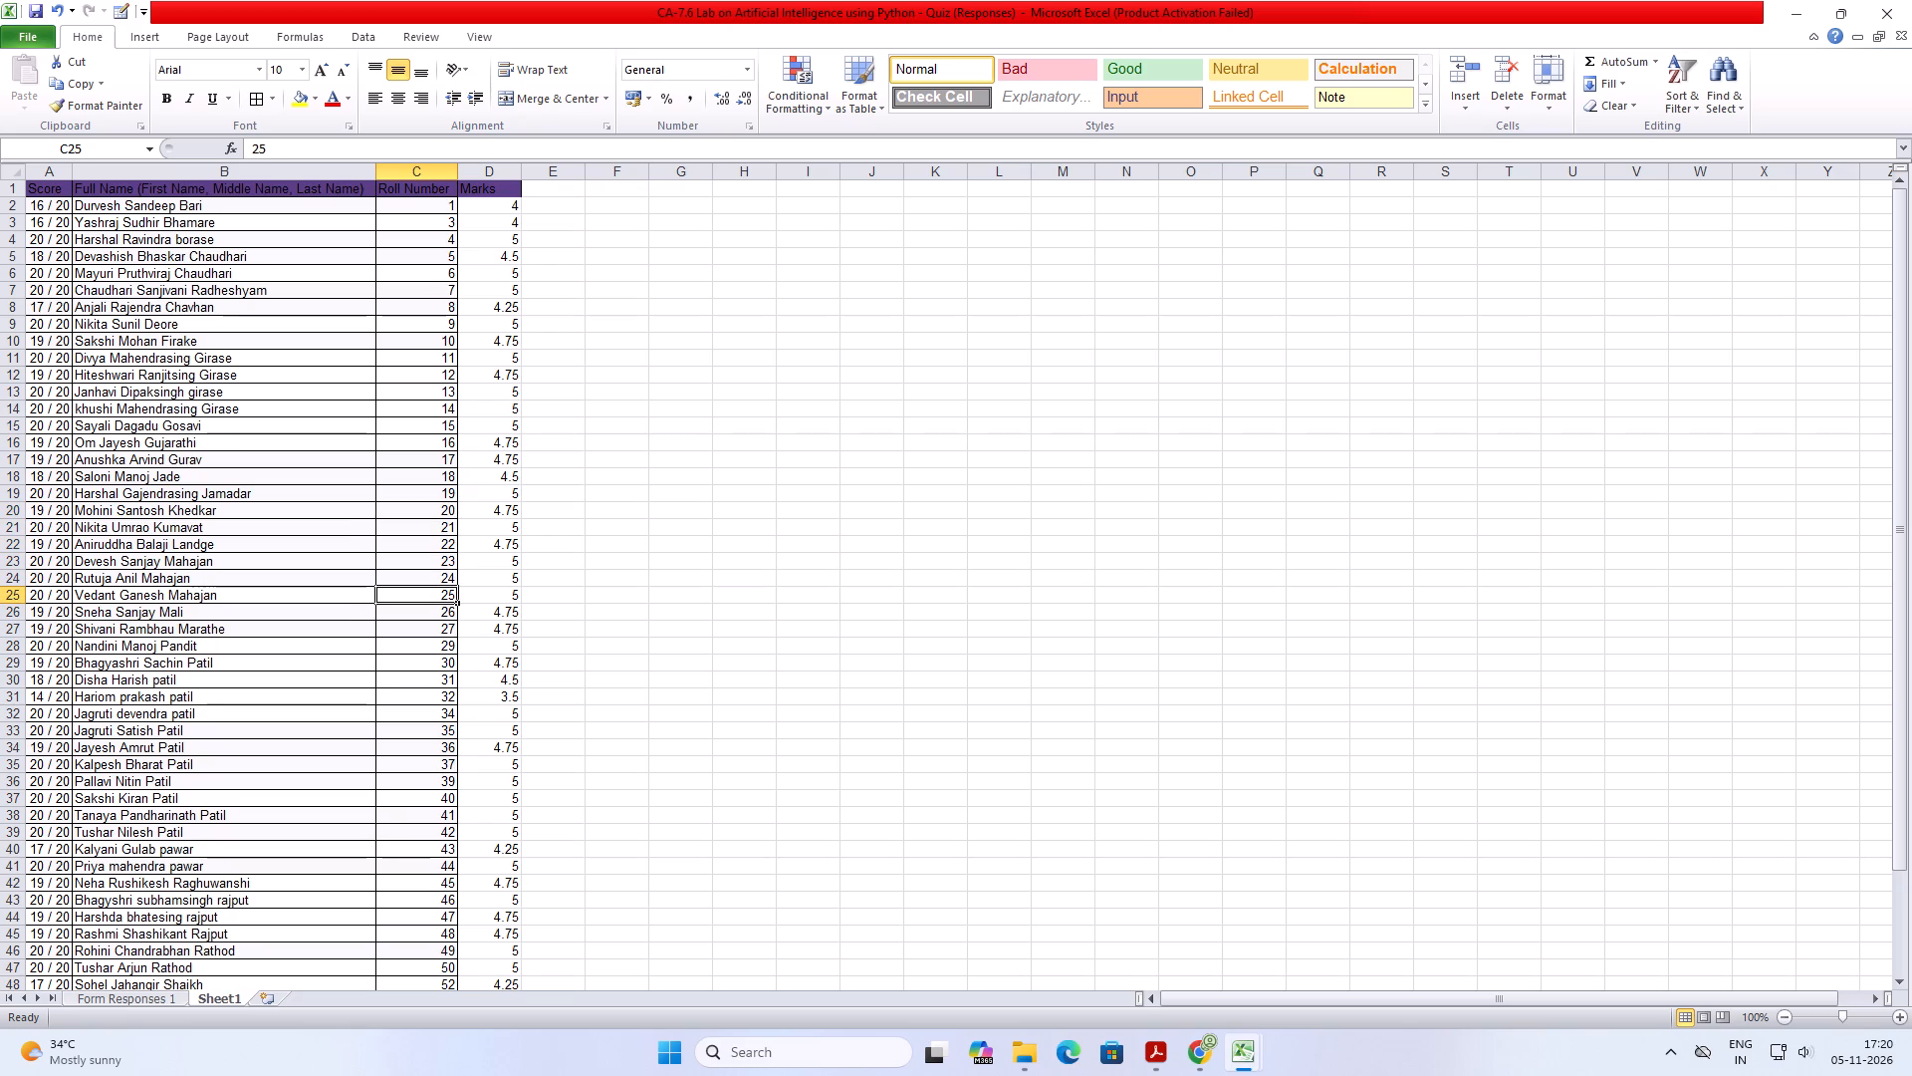
{"action": "key", "text": "Up"}
{"action": "key", "text": "Down"}
{"action": "key", "text": "Down"}
{"action": "key", "text": "Down"}
{"action": "key", "text": "Down"}
{"action": "key", "text": "Down"}
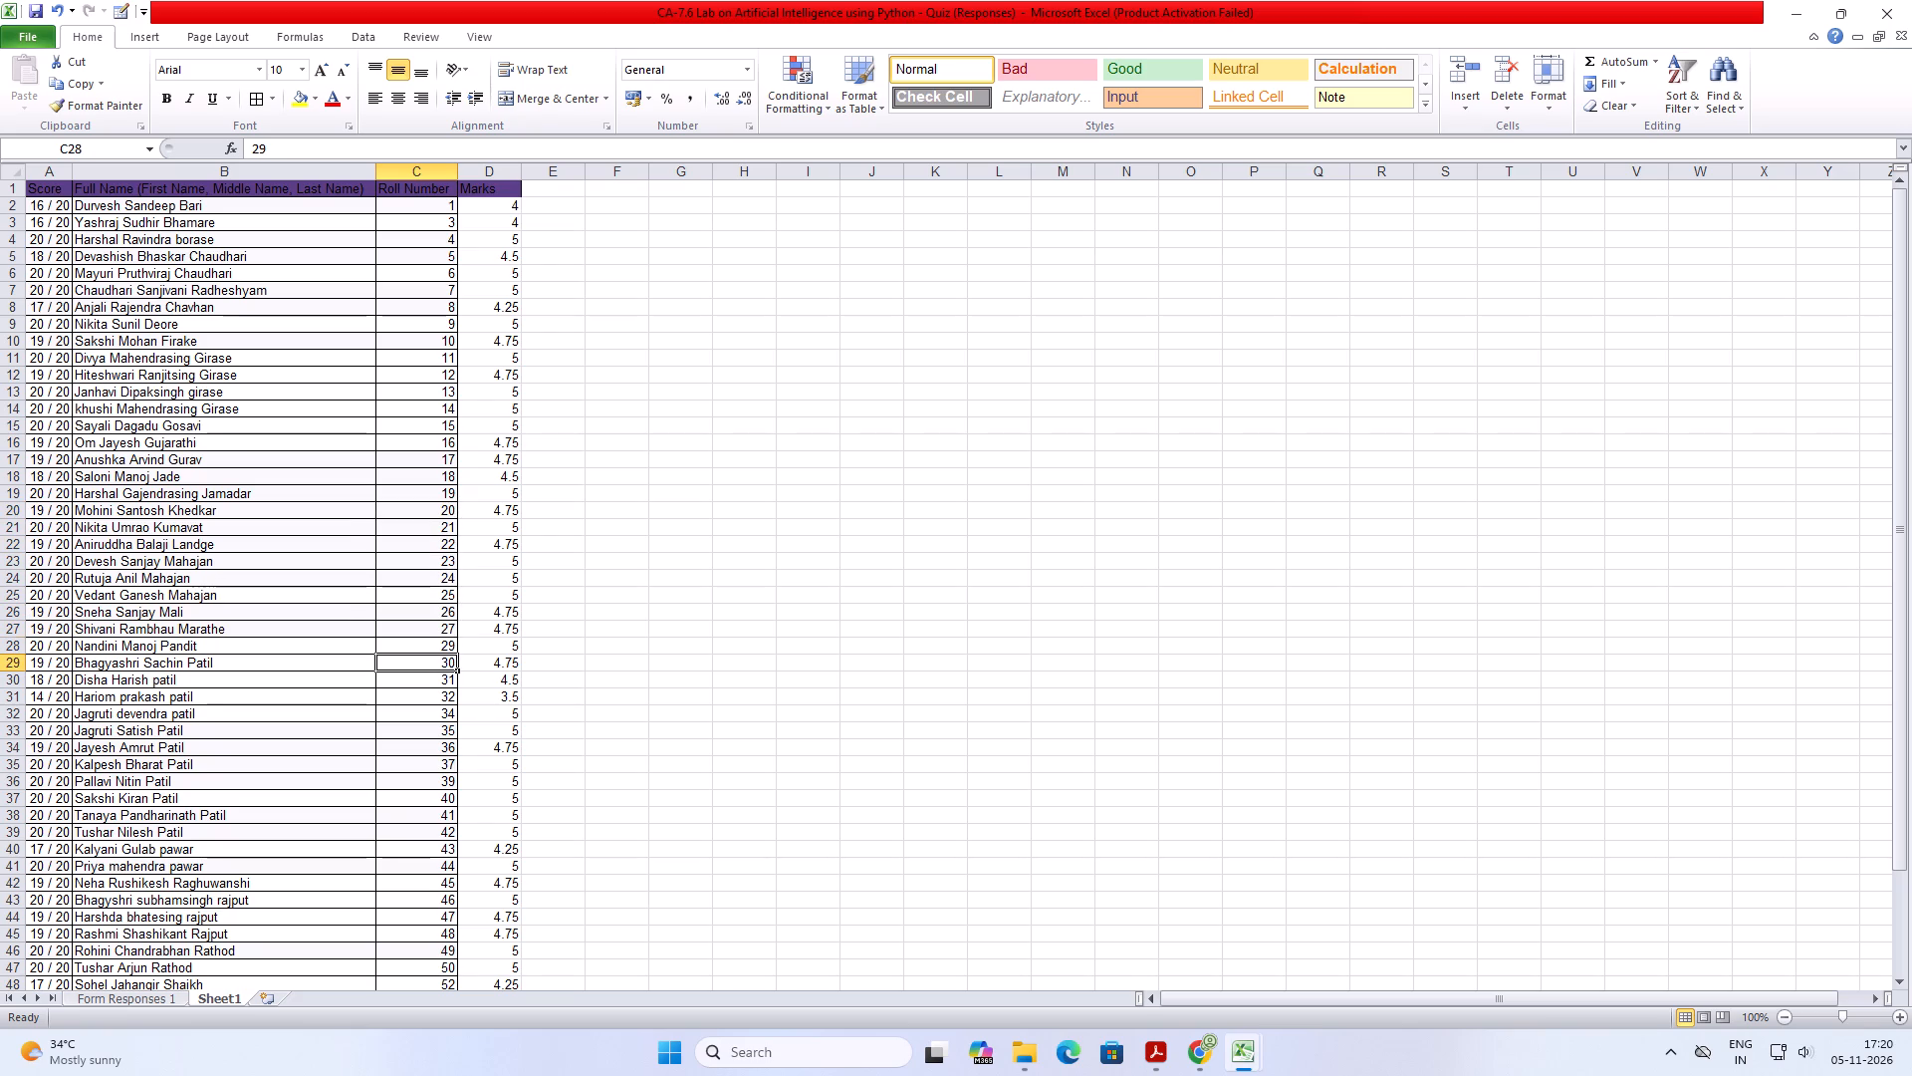
{"action": "key", "text": "Up"}
{"action": "key", "text": "Down"}
{"action": "key", "text": "Down"}
{"action": "key", "text": "Down"}
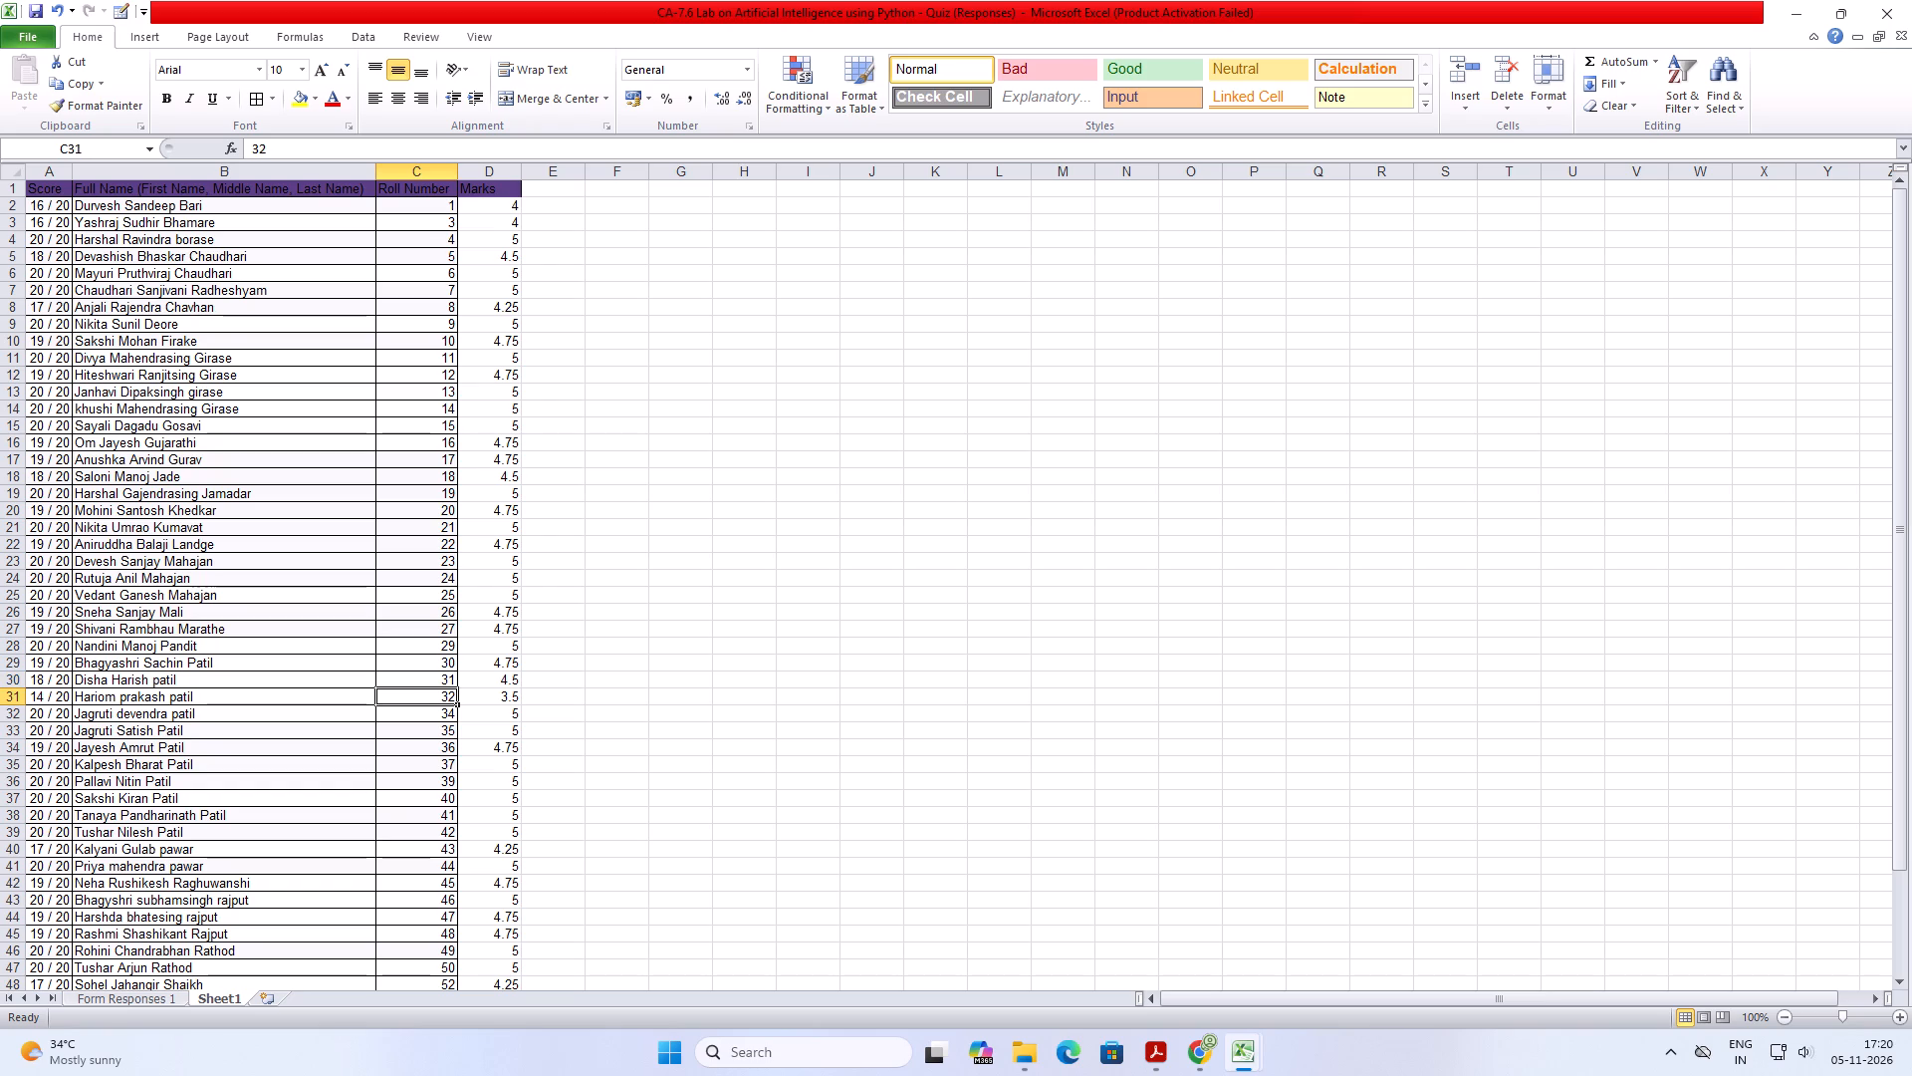
{"action": "key", "text": "Down"}
{"action": "key", "text": "Down"}
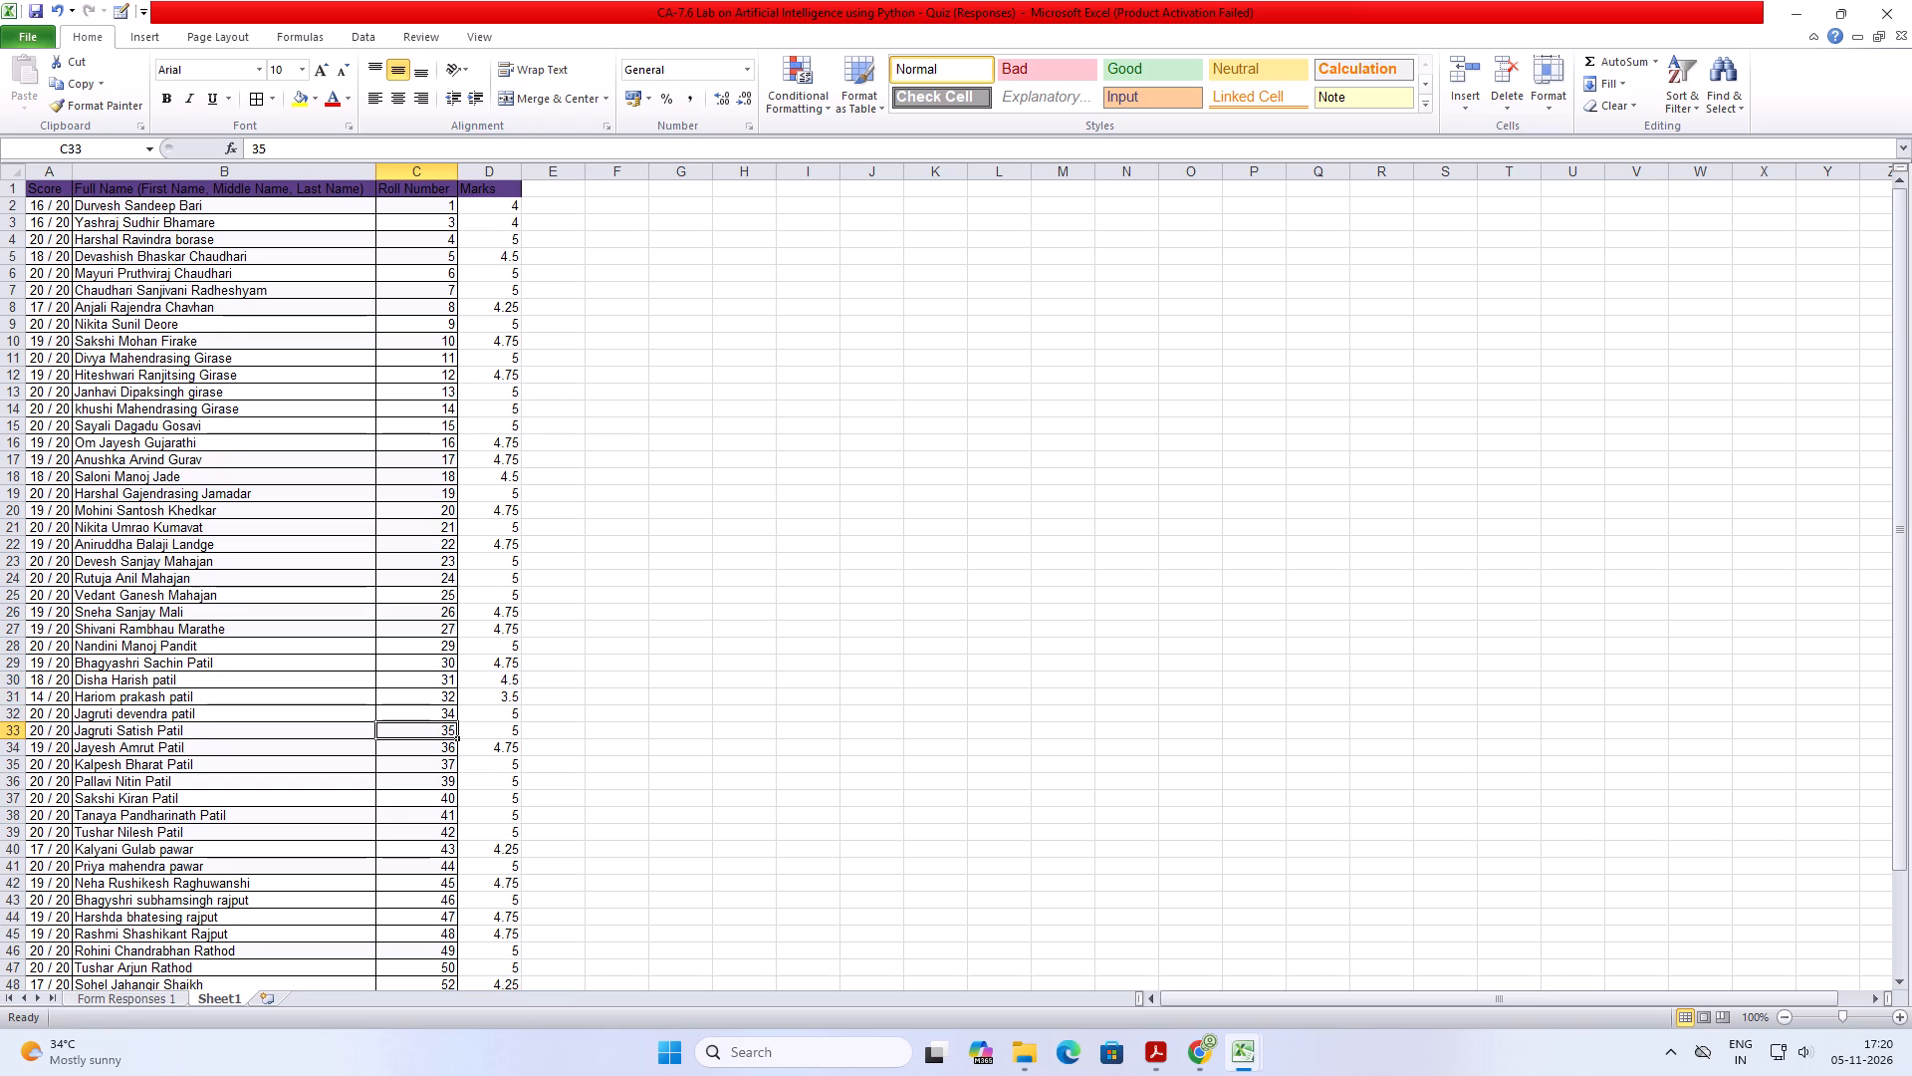
{"action": "key", "text": "Down"}
{"action": "key", "text": "Down"}
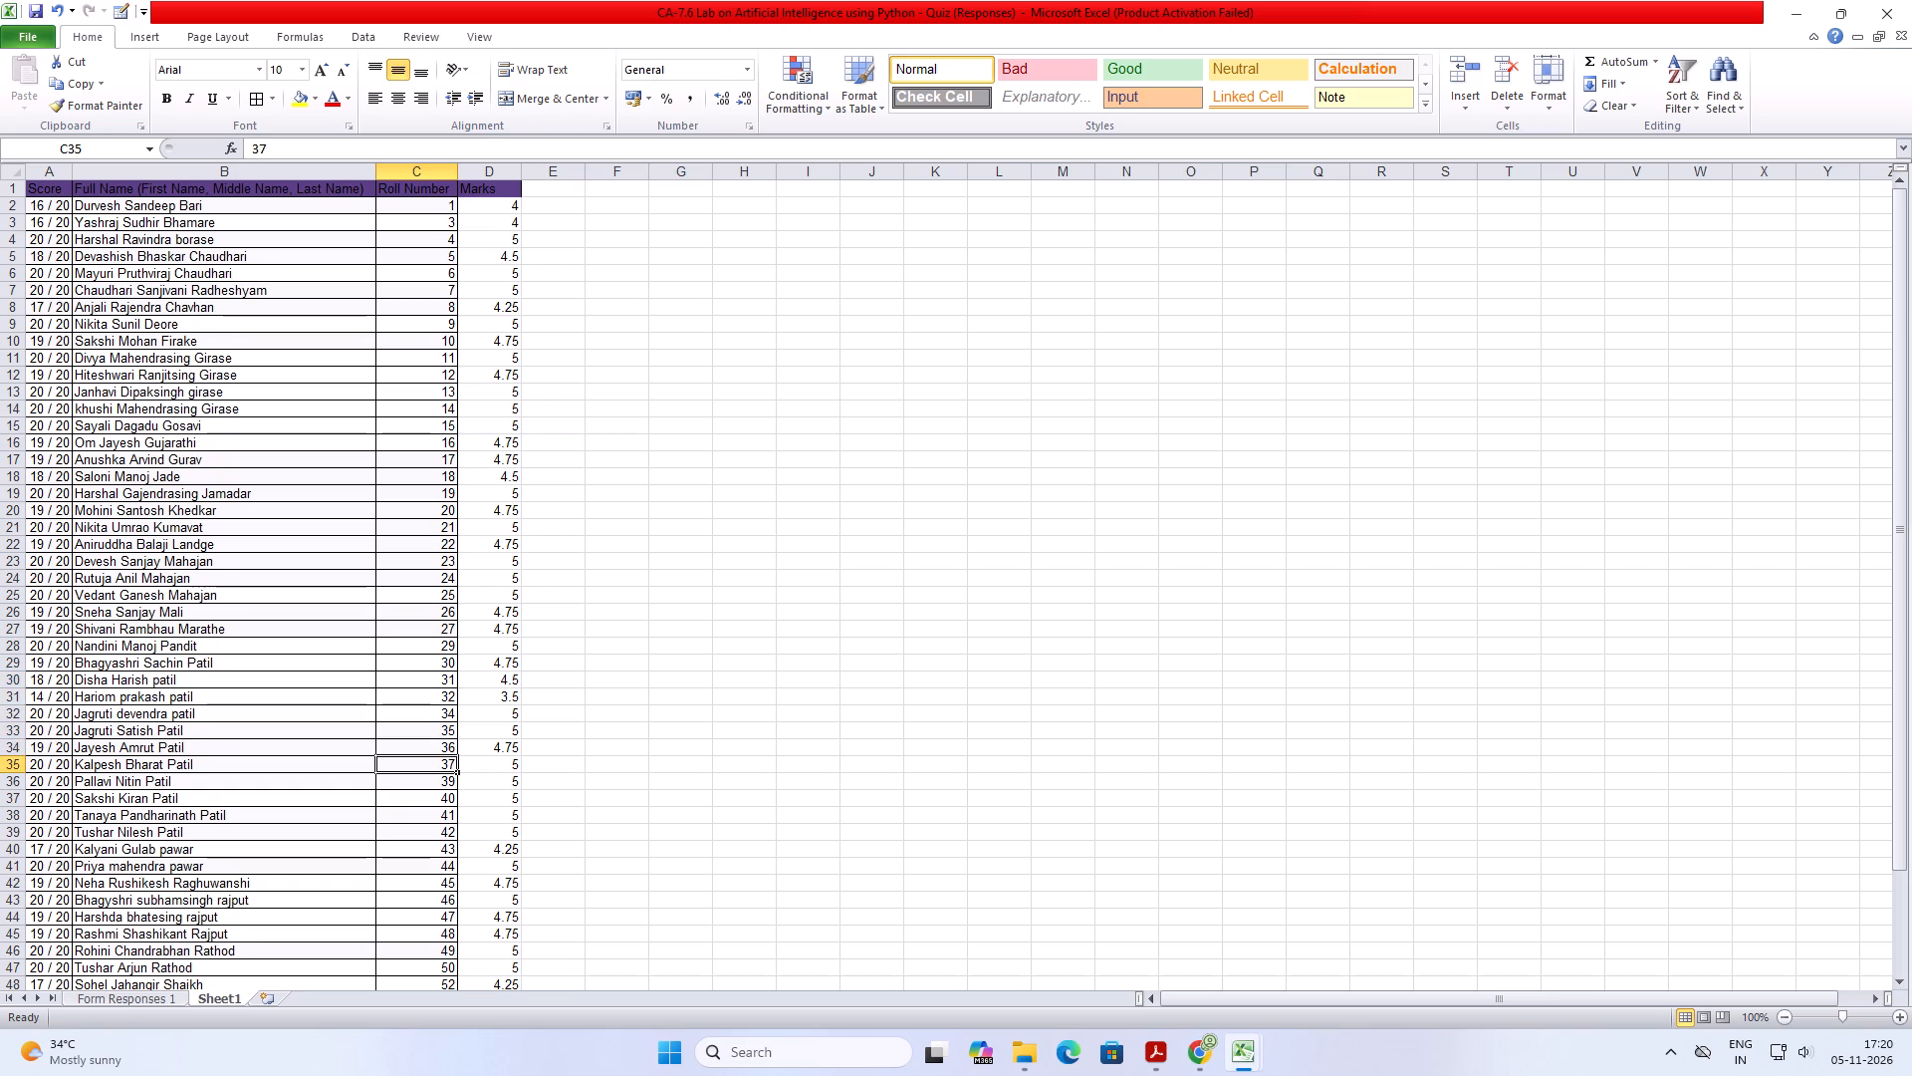
{"action": "key", "text": "Down"}
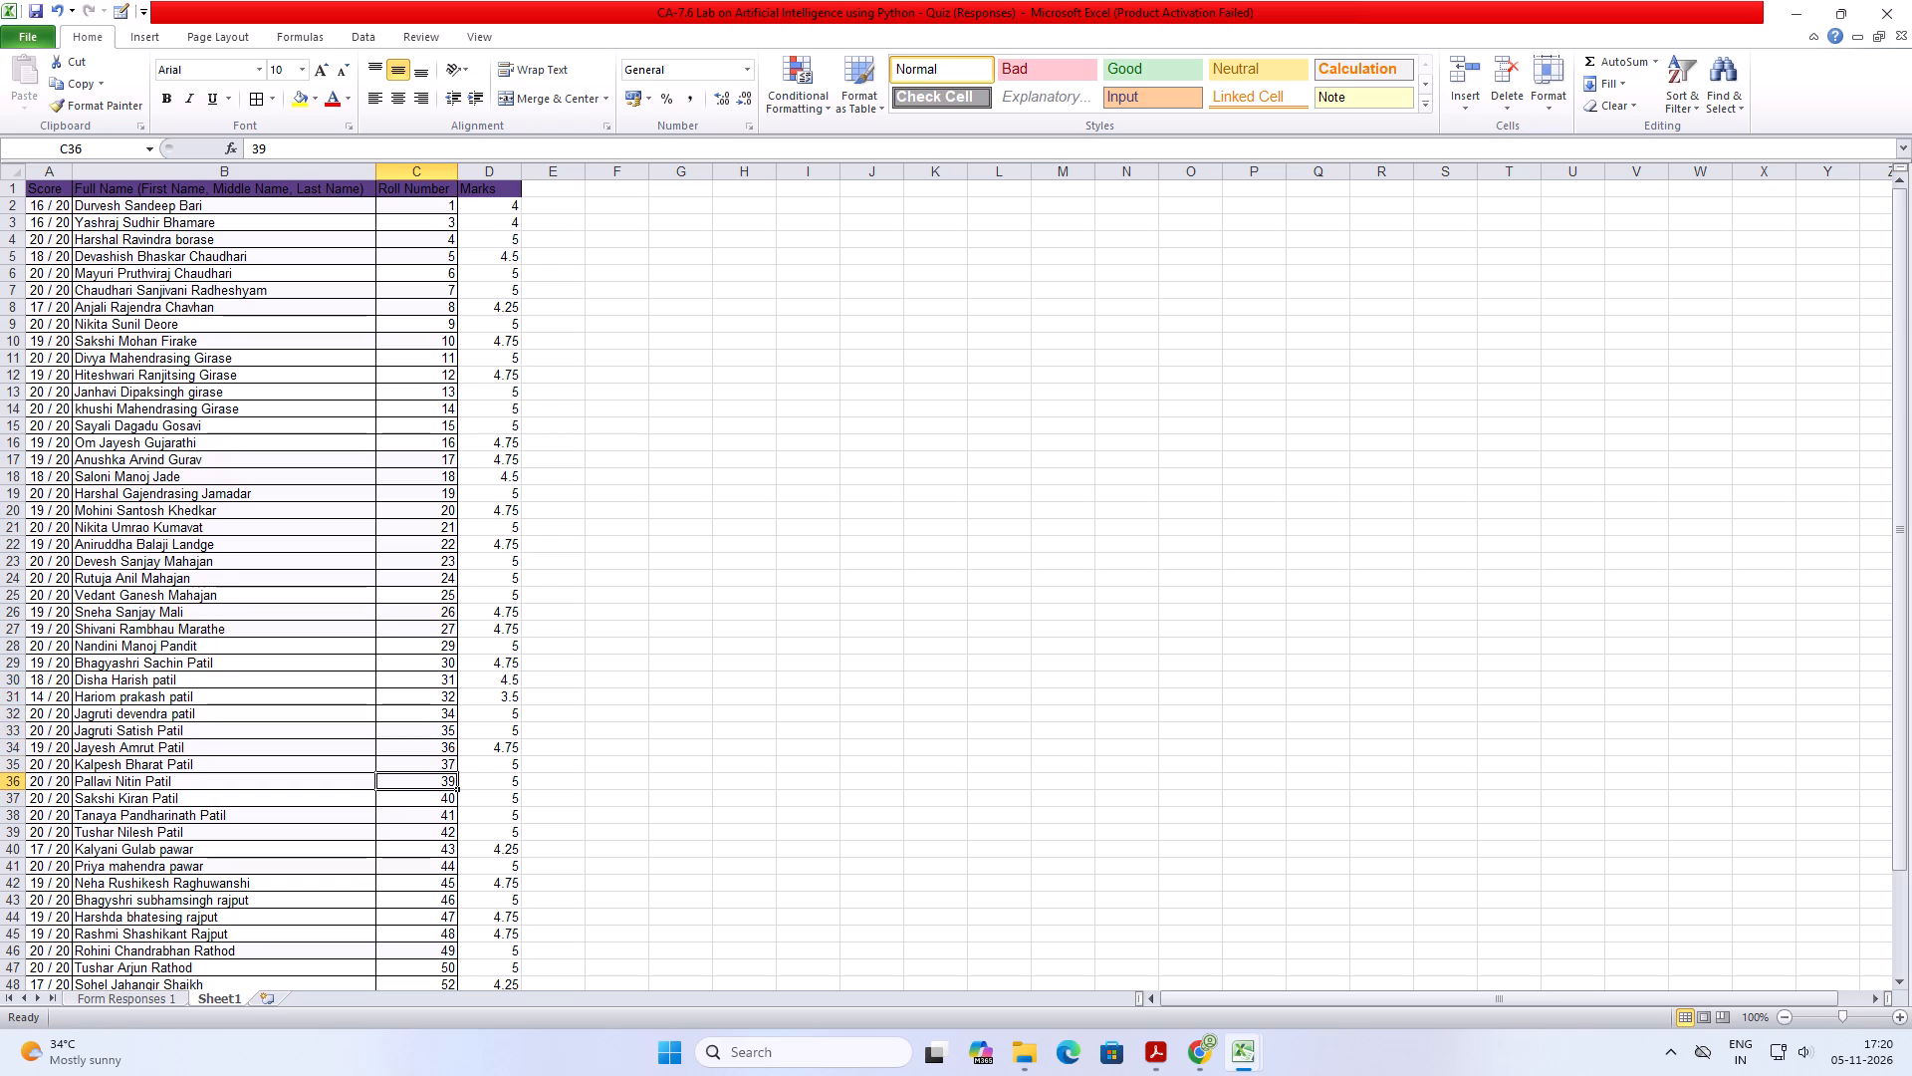
{"action": "key", "text": "Down"}
{"action": "key", "text": "Down"}
{"action": "key", "text": "Down"}
{"action": "key", "text": "Down"}
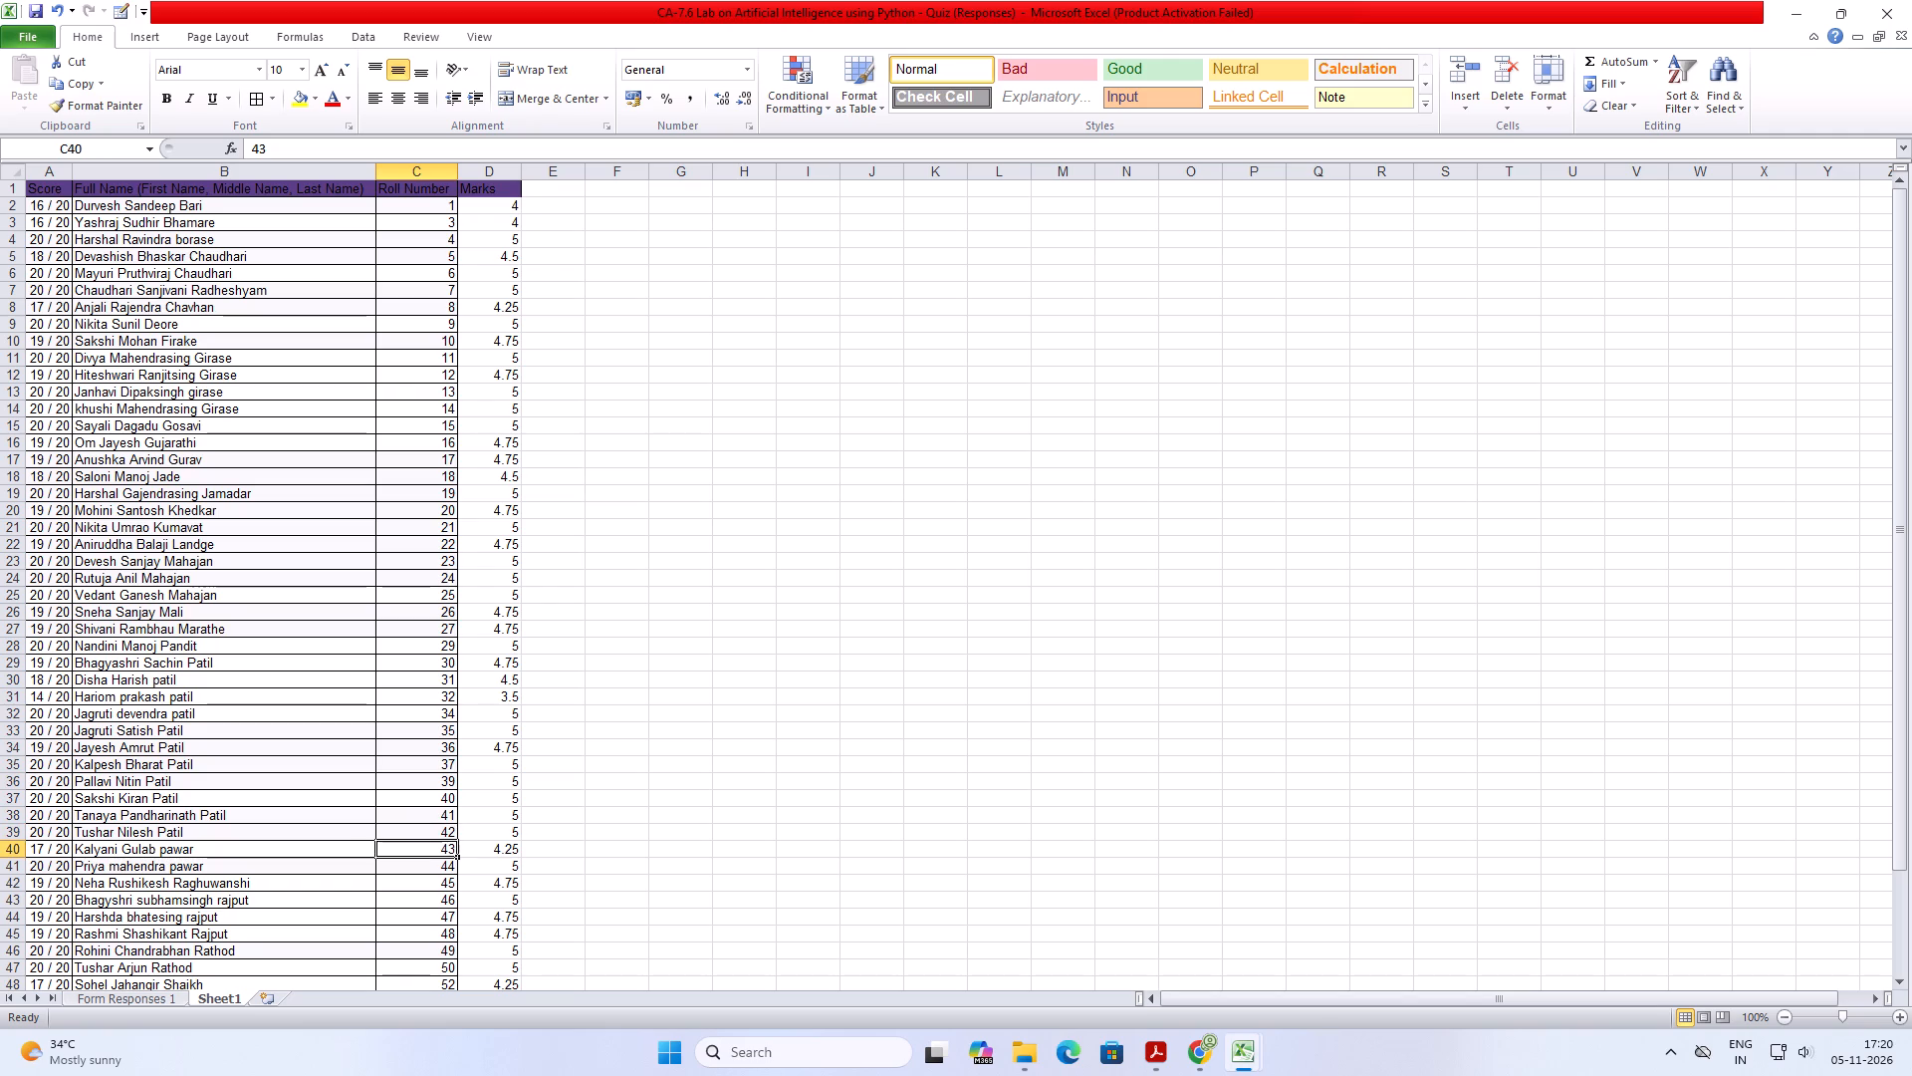
{"action": "key", "text": "Down"}
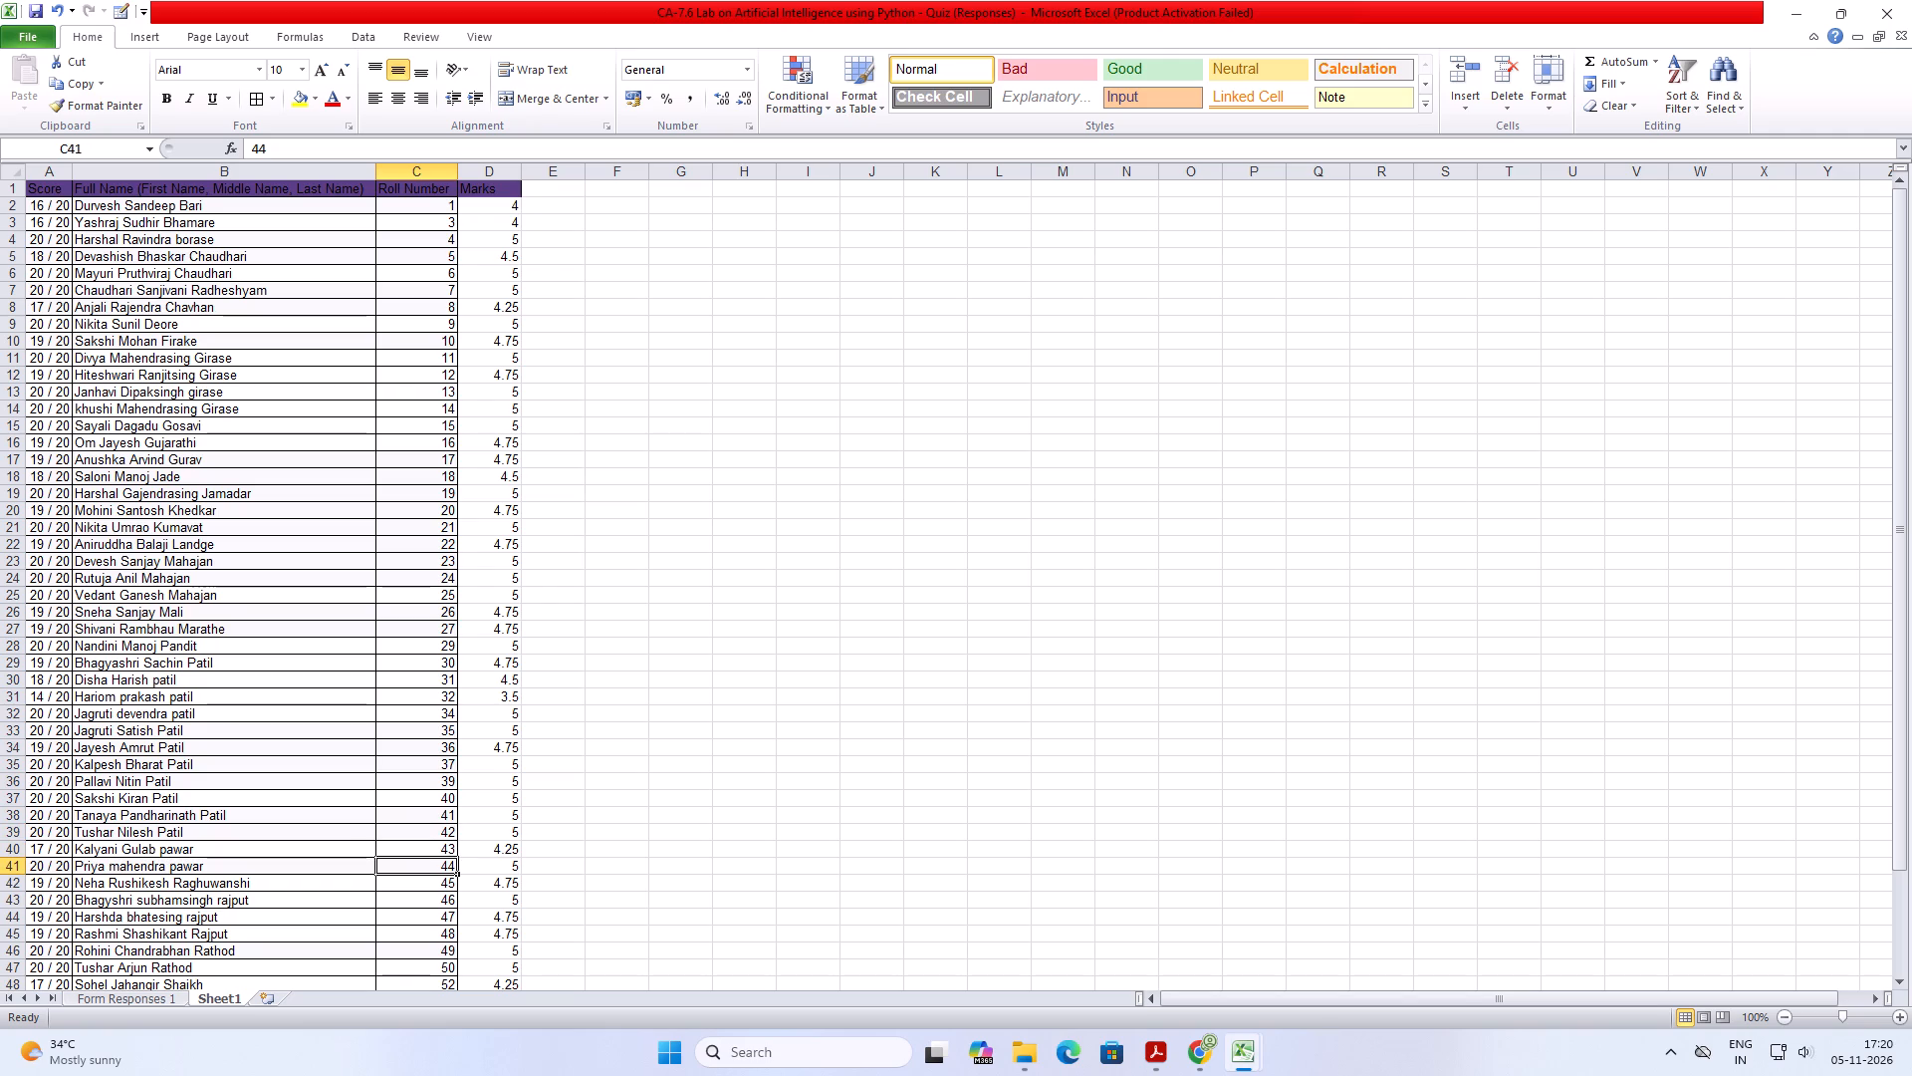
{"action": "key", "text": "Down"}
{"action": "key", "text": "Down"}
{"action": "key", "text": "Down"}
{"action": "key", "text": "Down"}
{"action": "key", "text": "Down"}
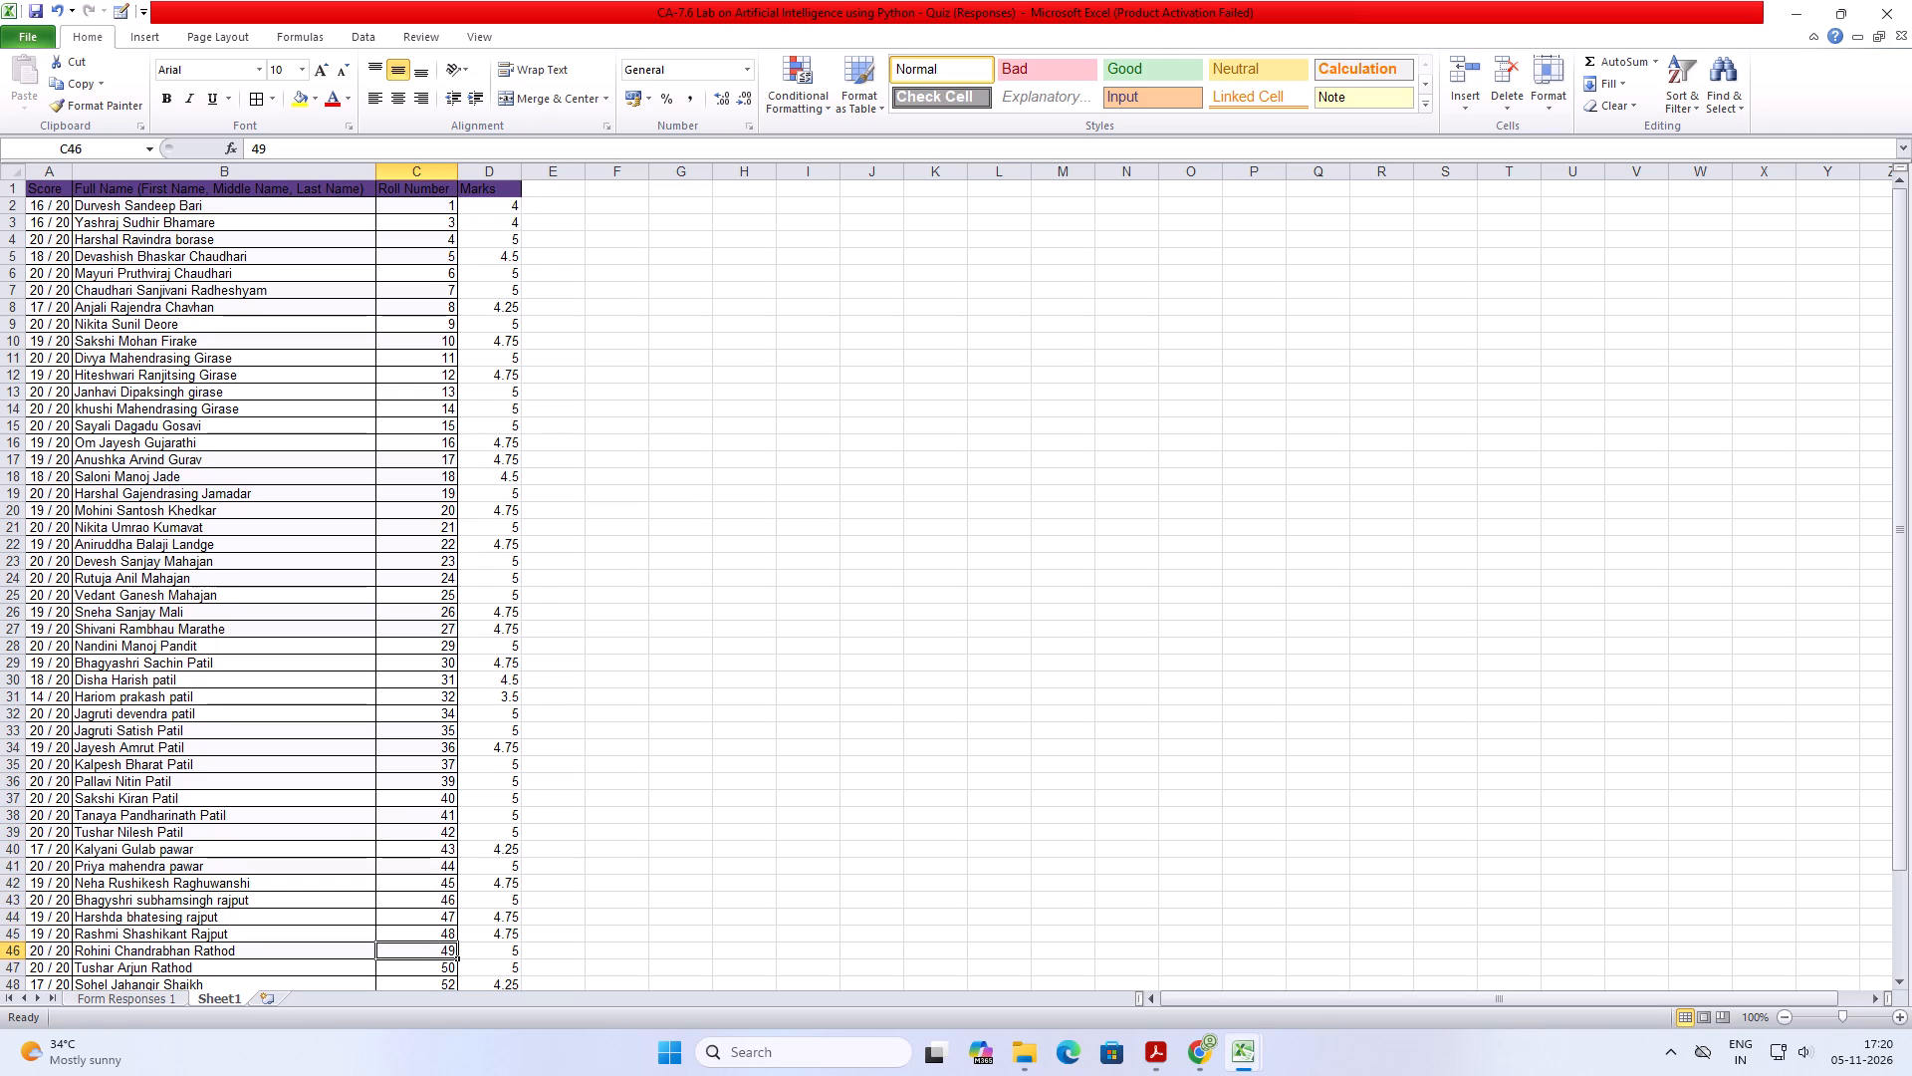
{"action": "key", "text": "Up"}
{"action": "key", "text": "Up"}
{"action": "key", "text": "Up"}
{"action": "key", "text": "Down"}
{"action": "key", "text": "Down"}
{"action": "key", "text": "Down"}
{"action": "key", "text": "Down"}
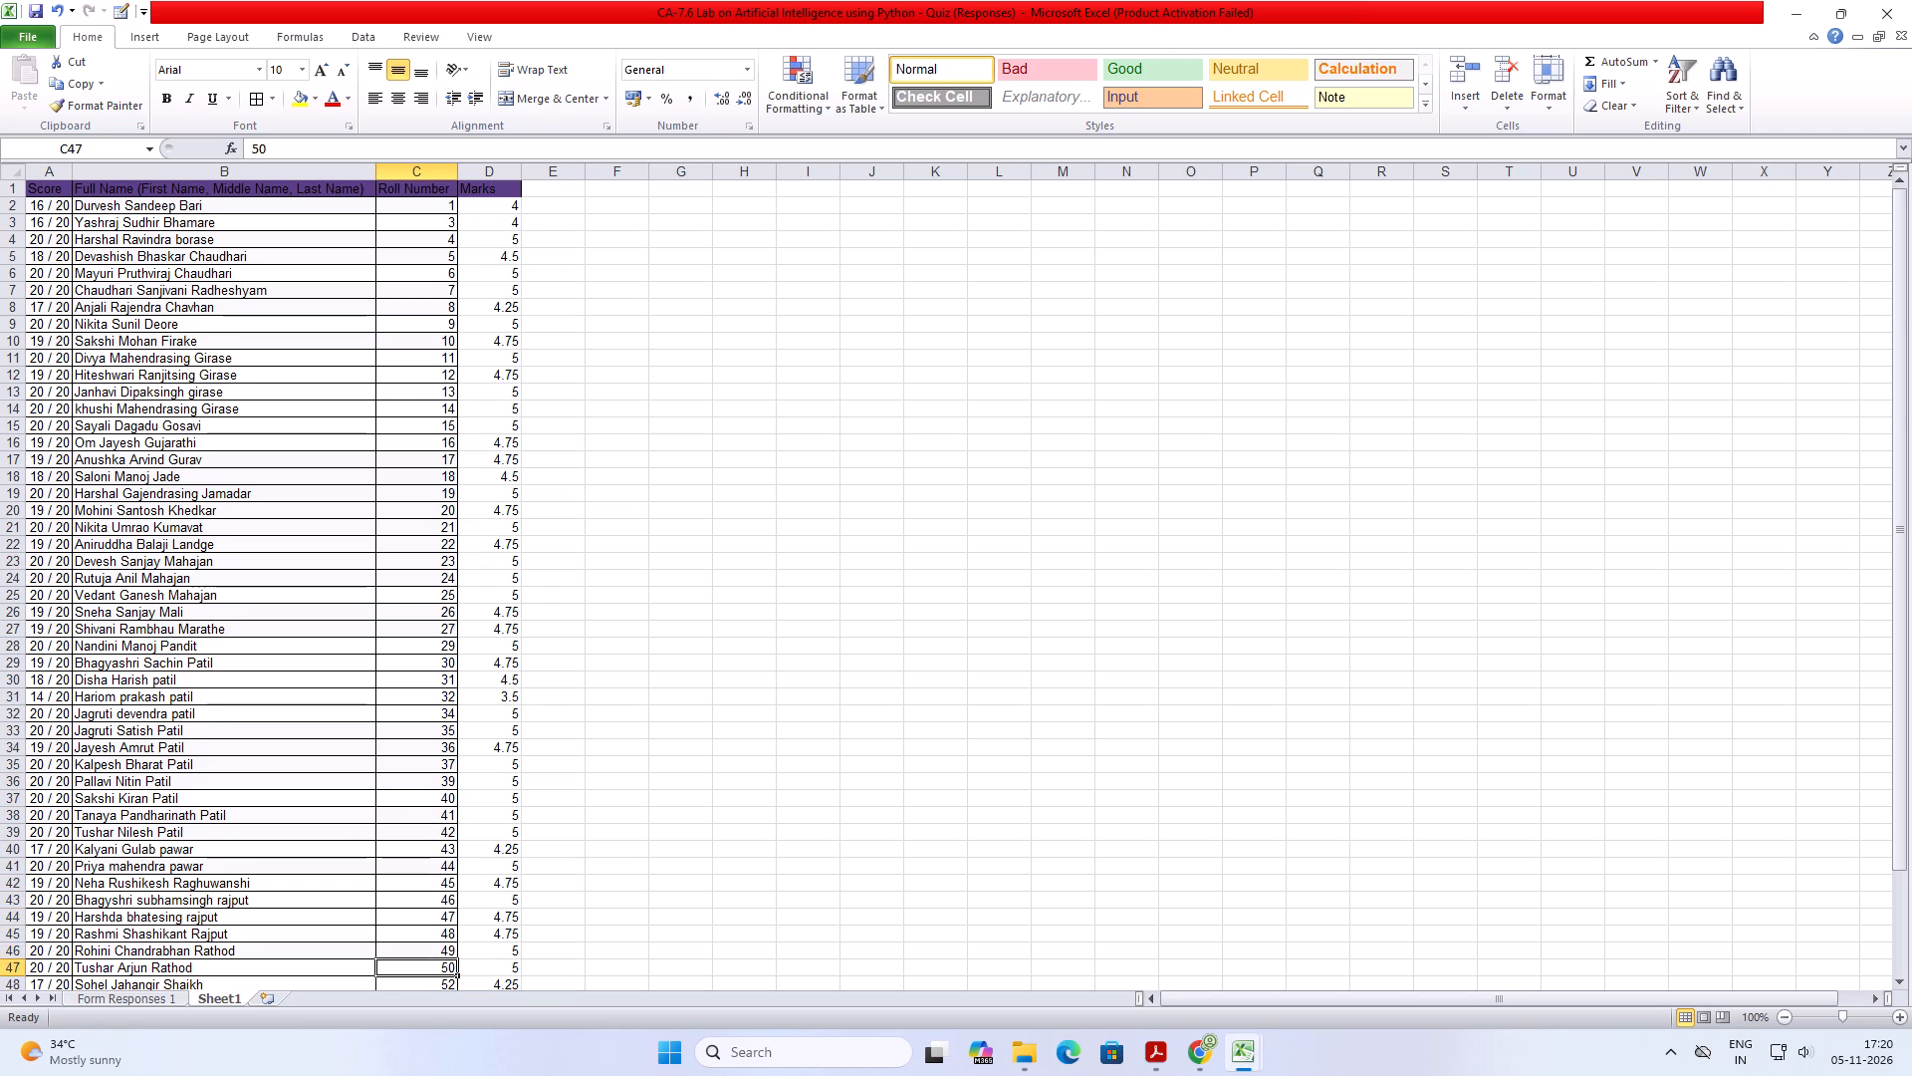
{"action": "key", "text": "Down"}
{"action": "key", "text": "Down"}
{"action": "key", "text": "Down"}
{"action": "key", "text": "Down"}
{"action": "key", "text": "Down"}
{"action": "key", "text": "Down"}
{"action": "key", "text": "Down"}
{"action": "key", "text": "Down"}
{"action": "key", "text": "Down"}
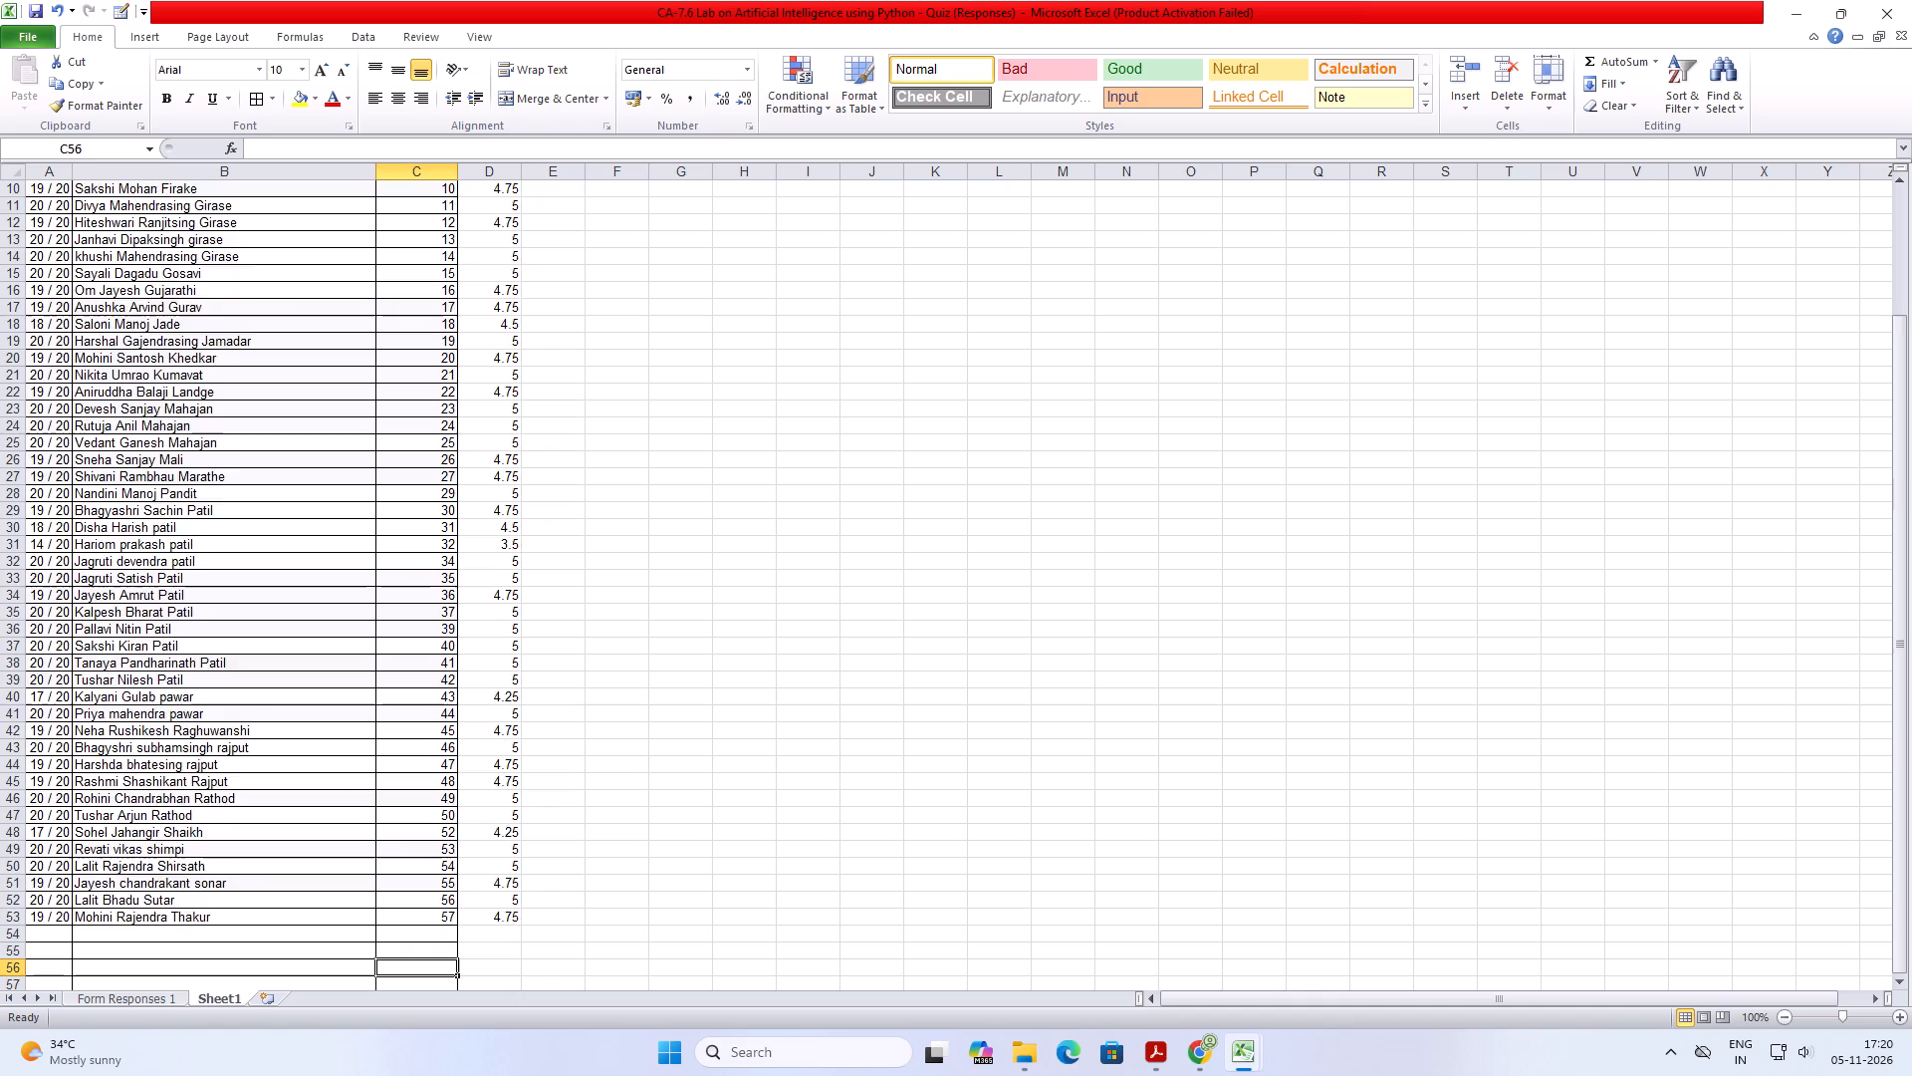
{"action": "key", "text": "Down"}
{"action": "key", "text": "Down"}
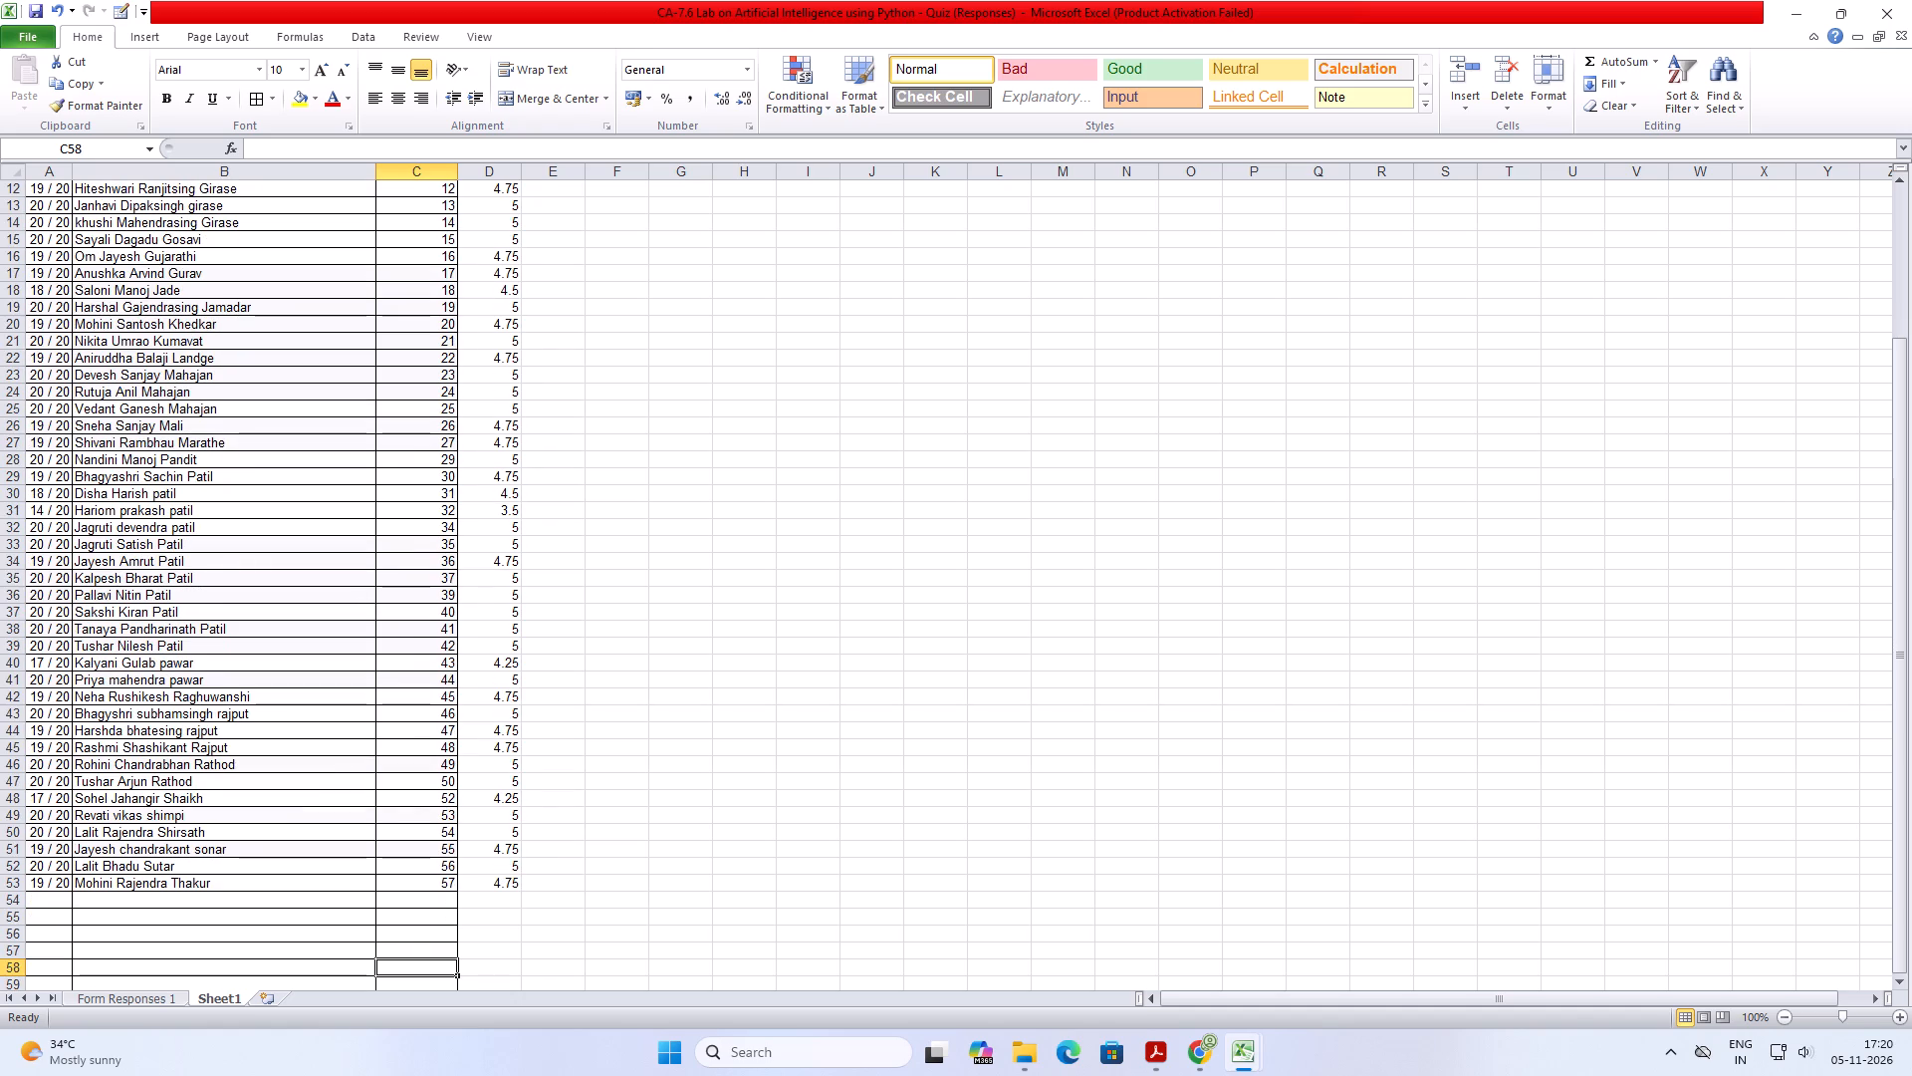